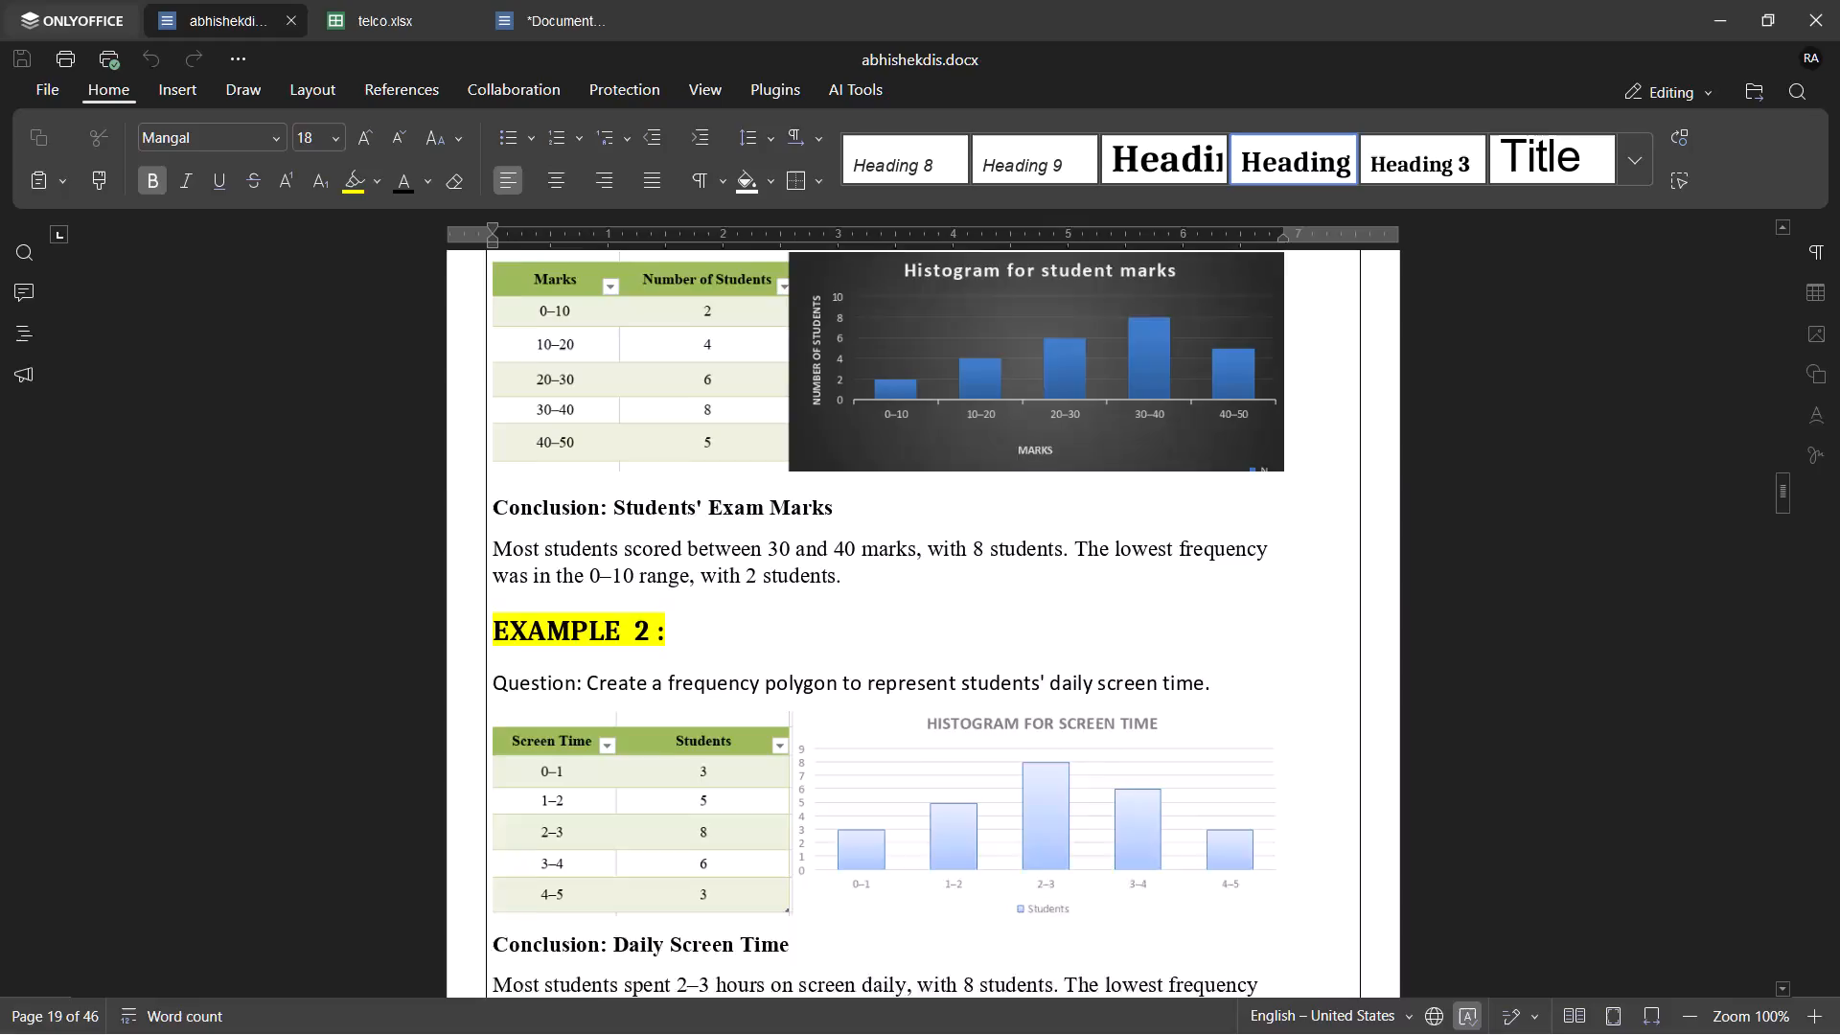
Check the histogram, line graph and scatter plot sections of abhishekdis.docx against the Data Visualization topic list in Document1.docx.
scroll(824, 557, up, 5)
scroll(824, 557, down, 4)
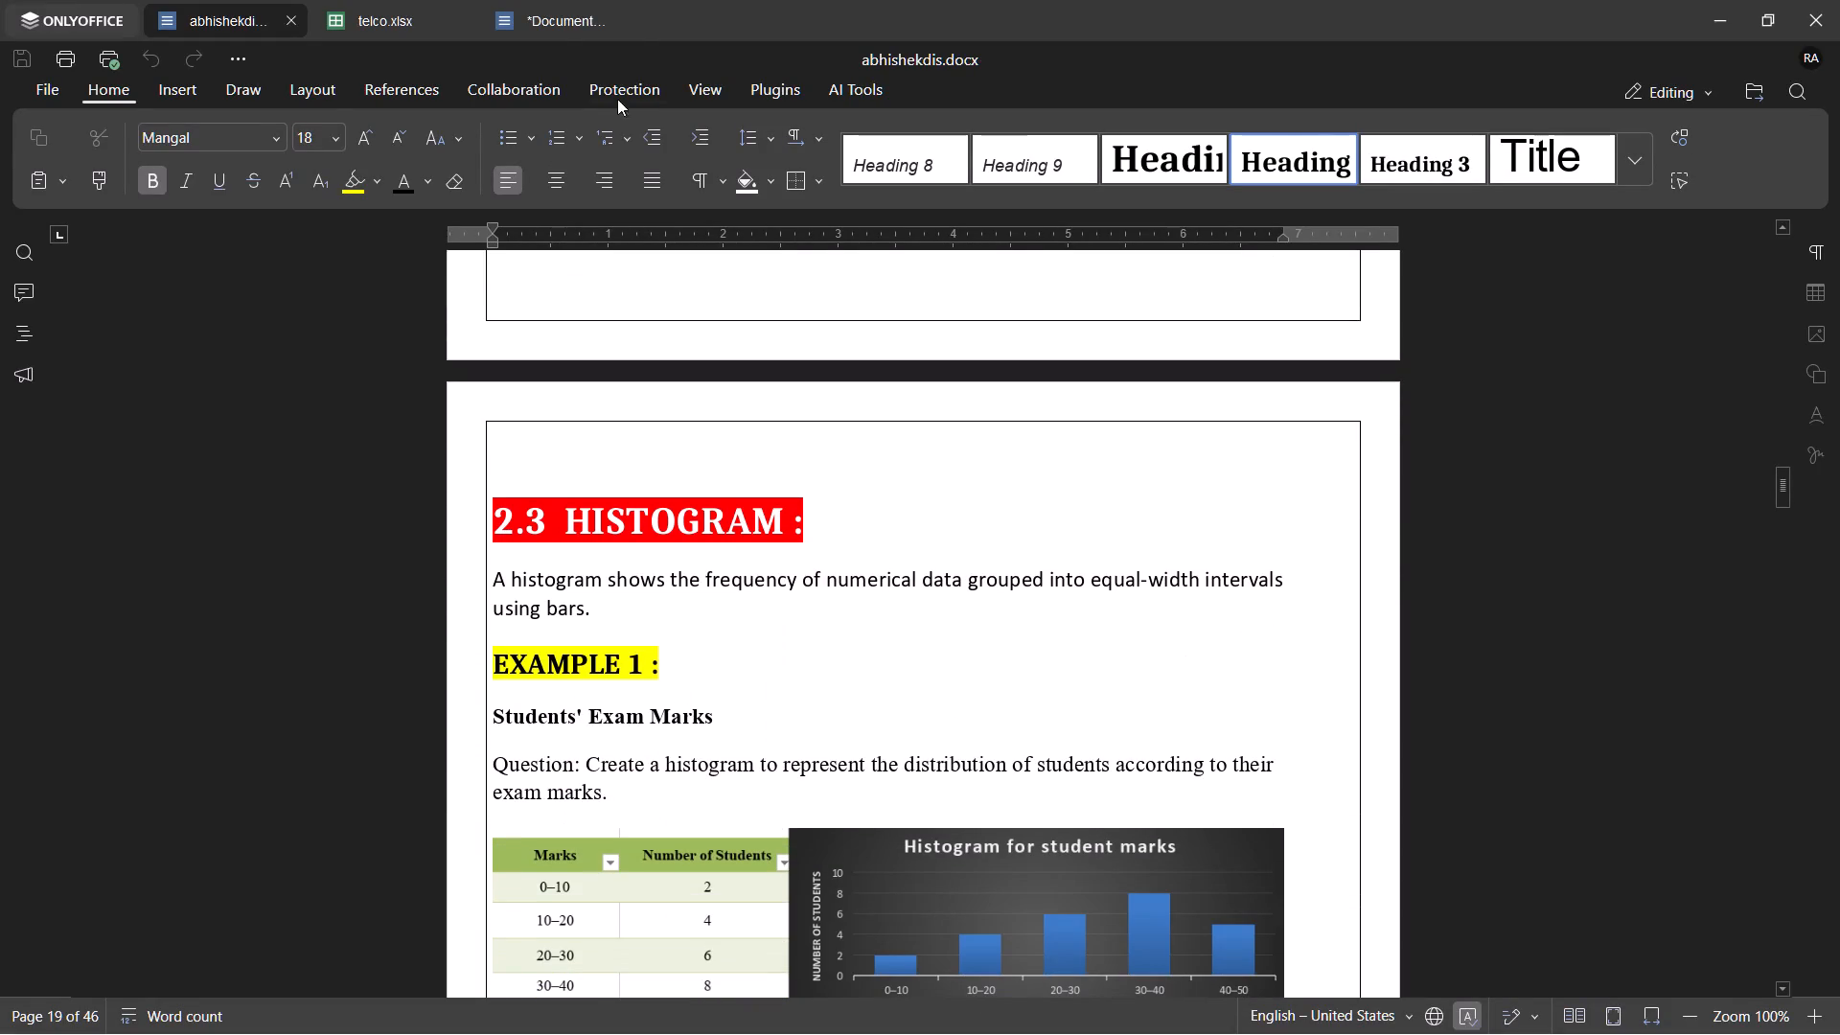
click(564, 22)
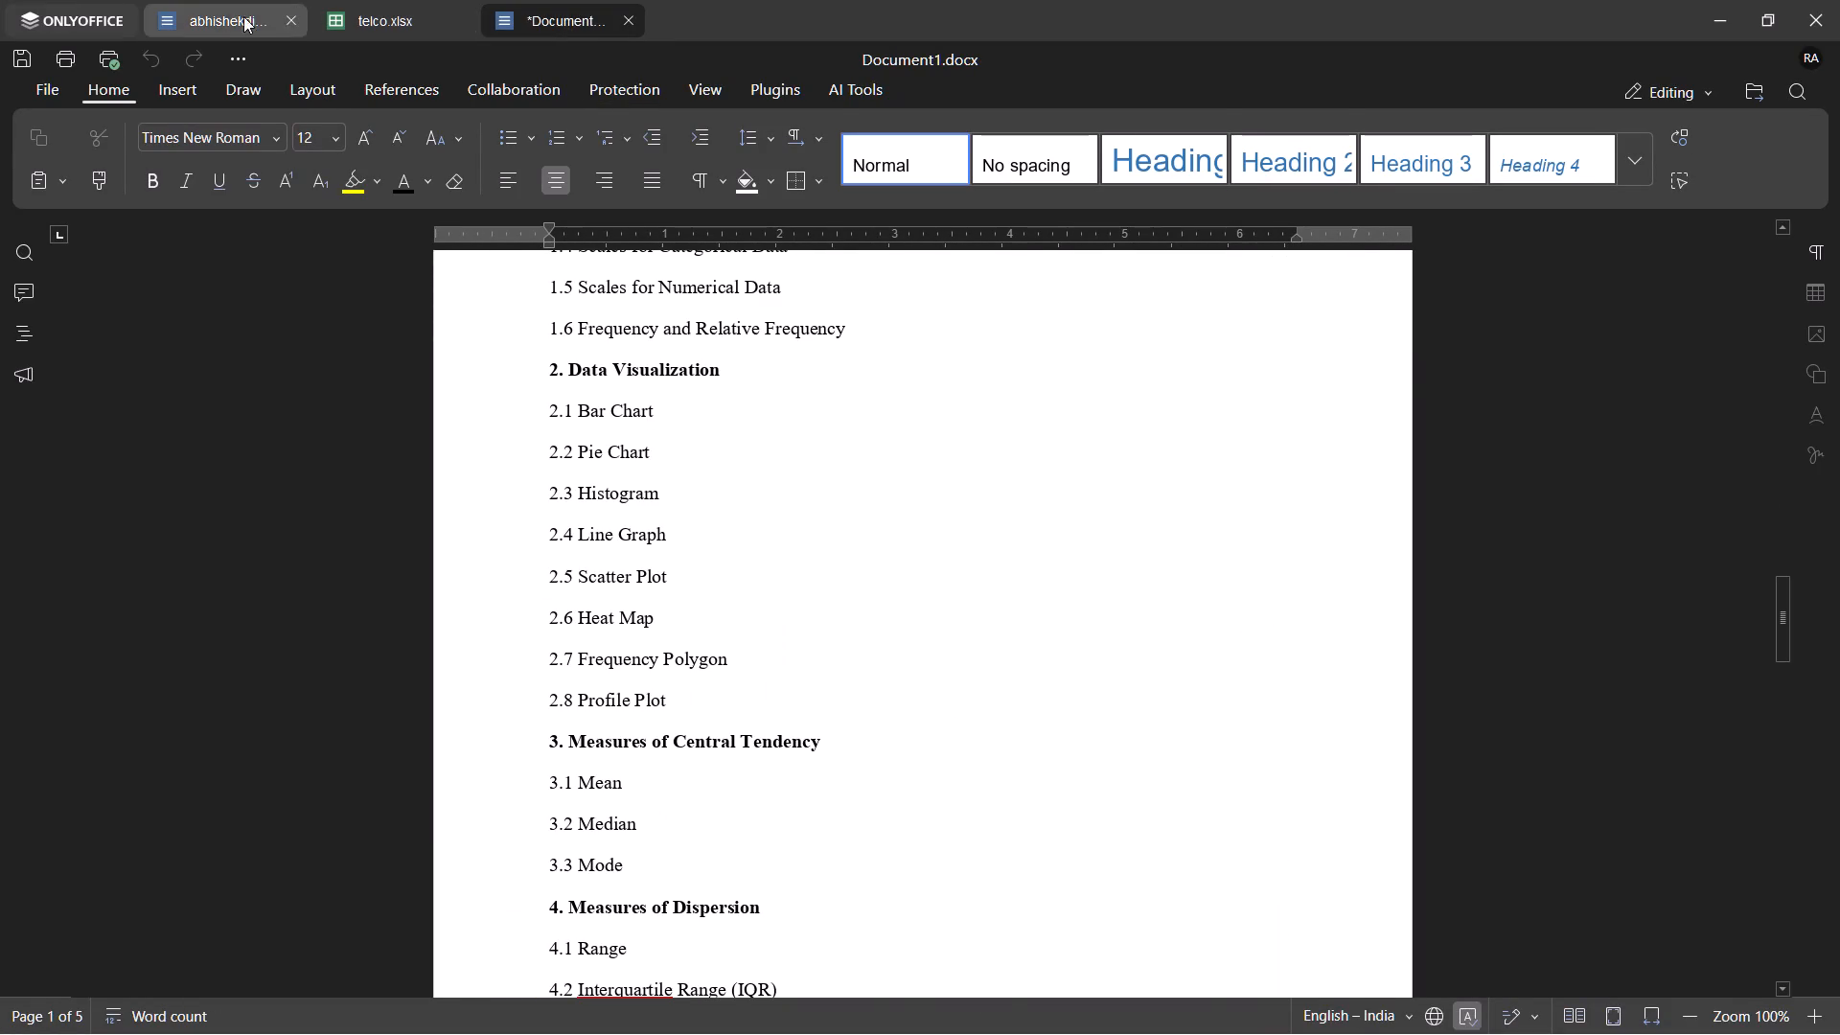
click(213, 17)
scroll(782, 821, down, 7)
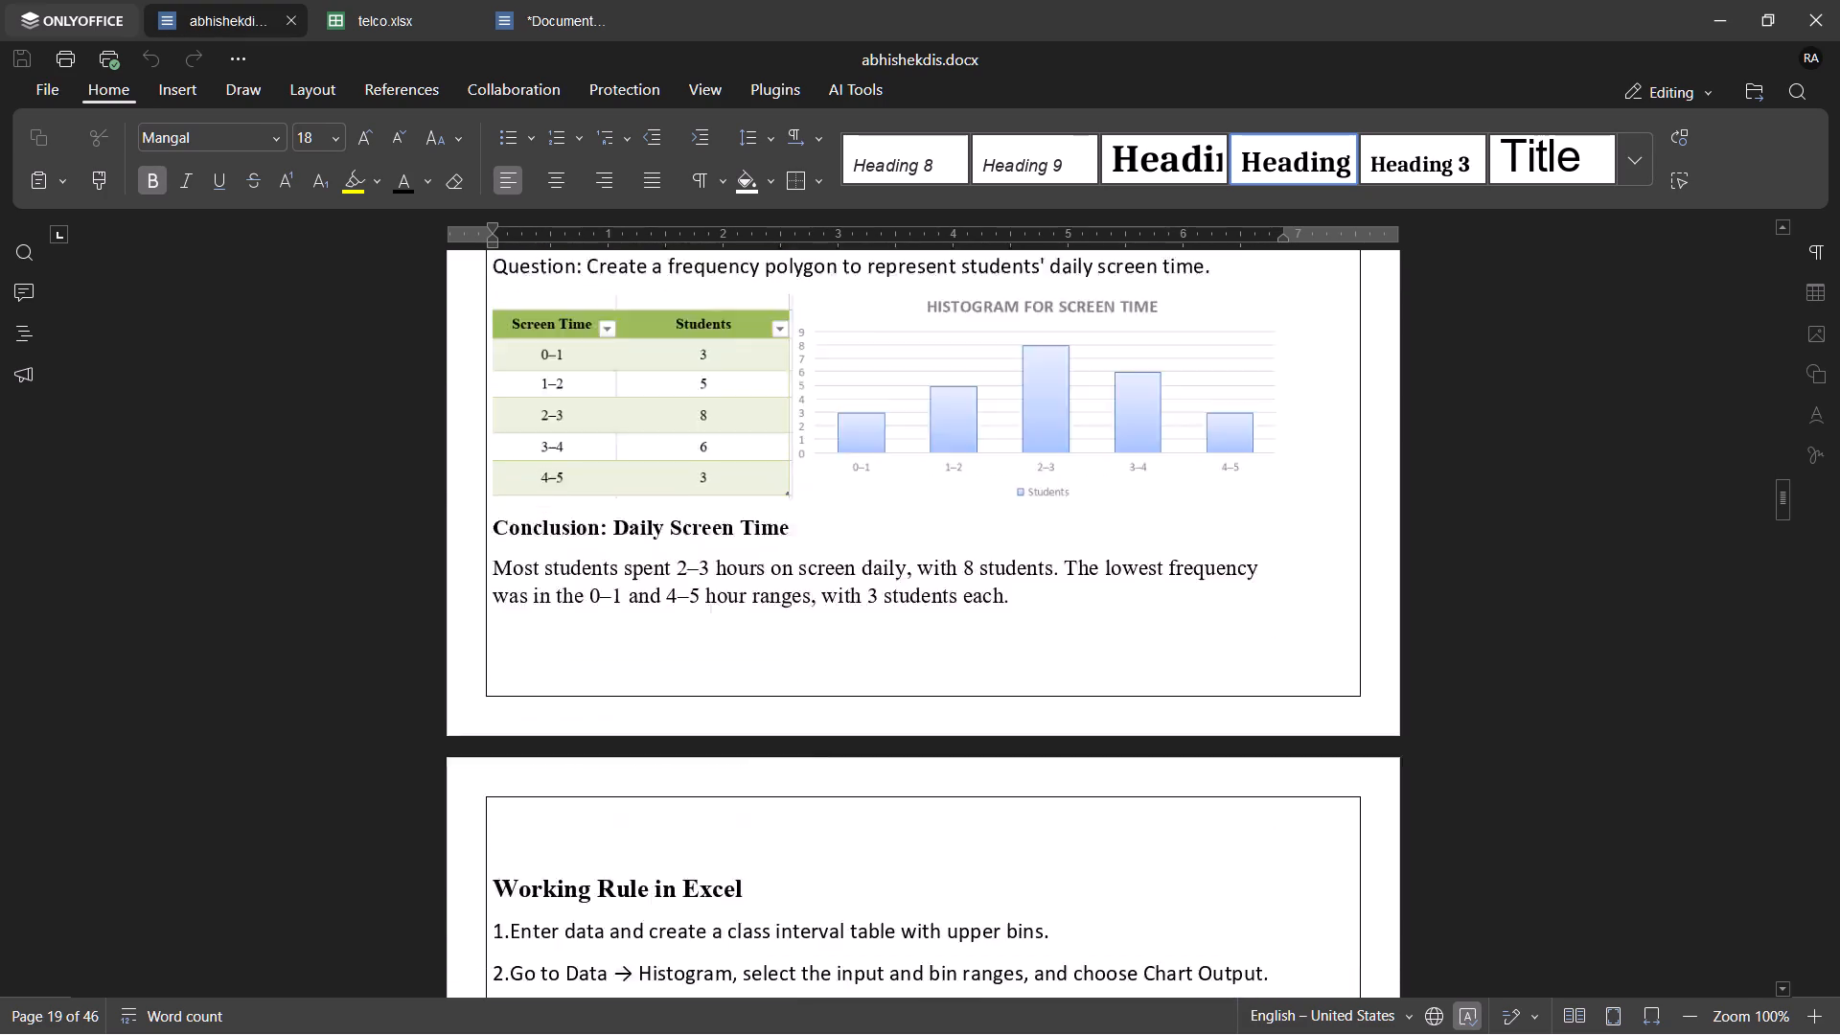
scroll(782, 821, down, 1)
scroll(782, 821, up, 1)
scroll(782, 821, down, 6)
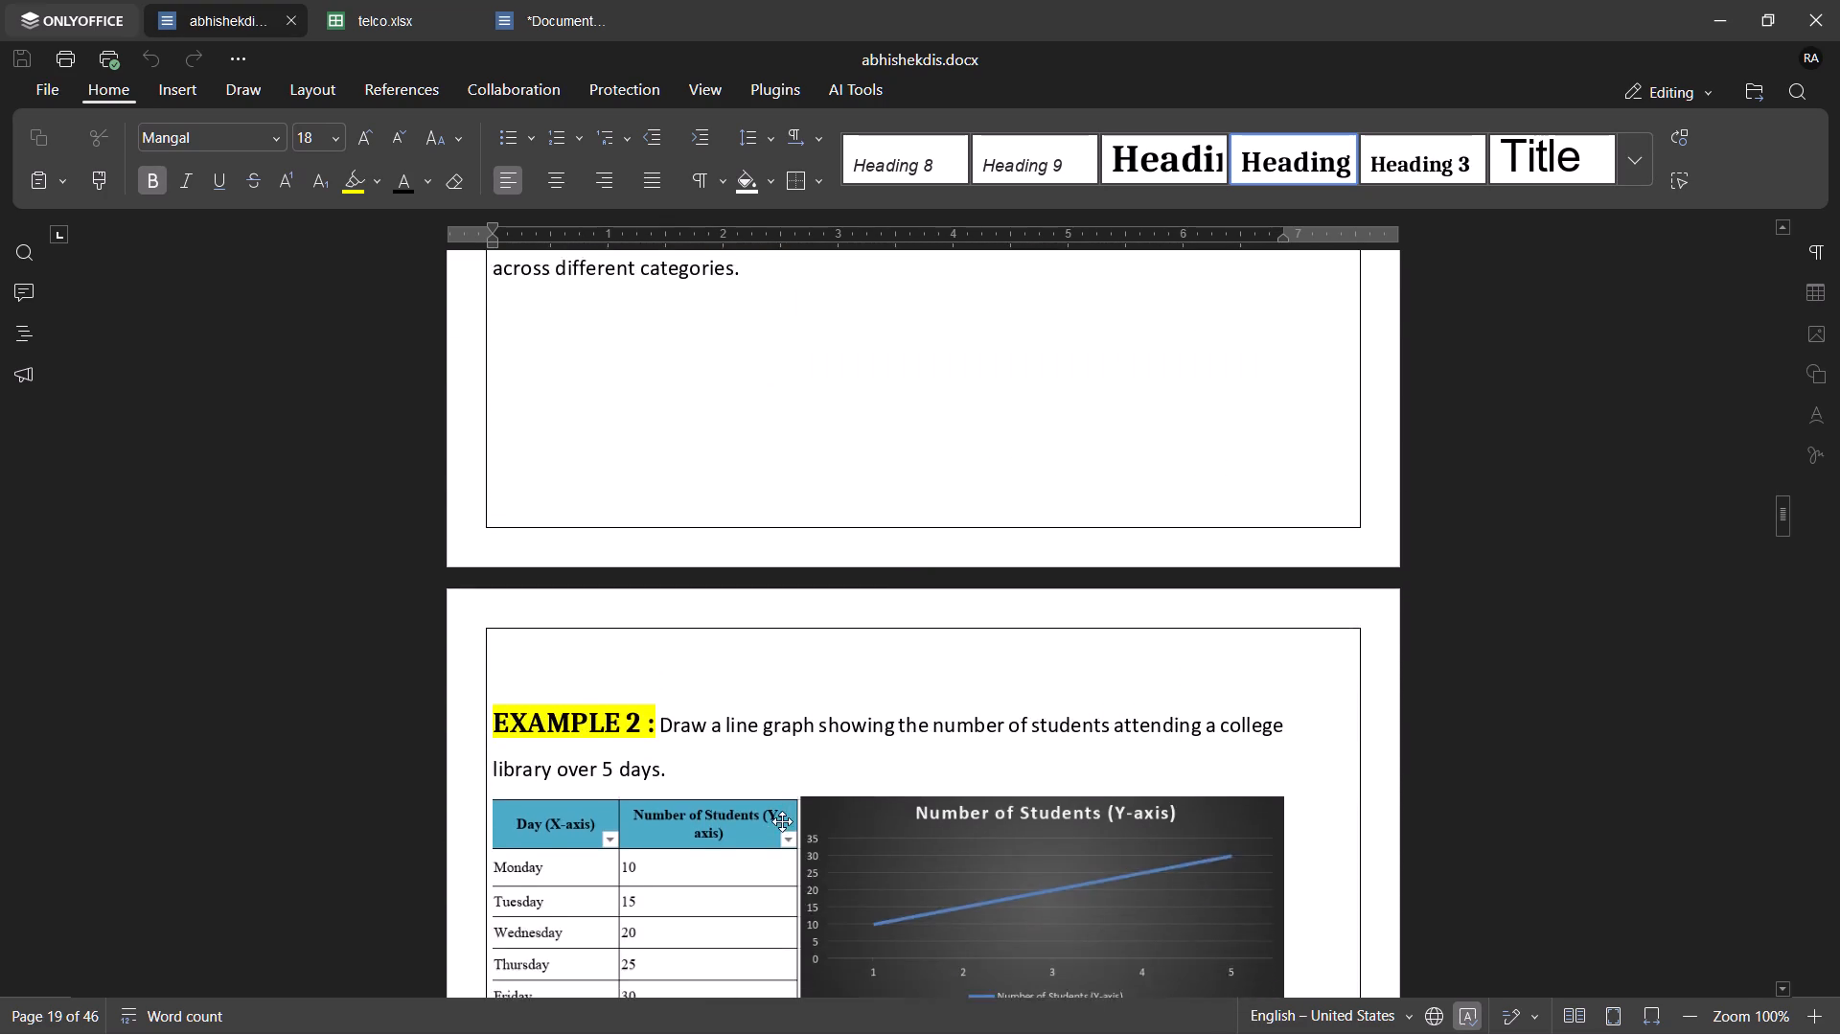
scroll(782, 821, down, 4)
scroll(782, 821, up, 2)
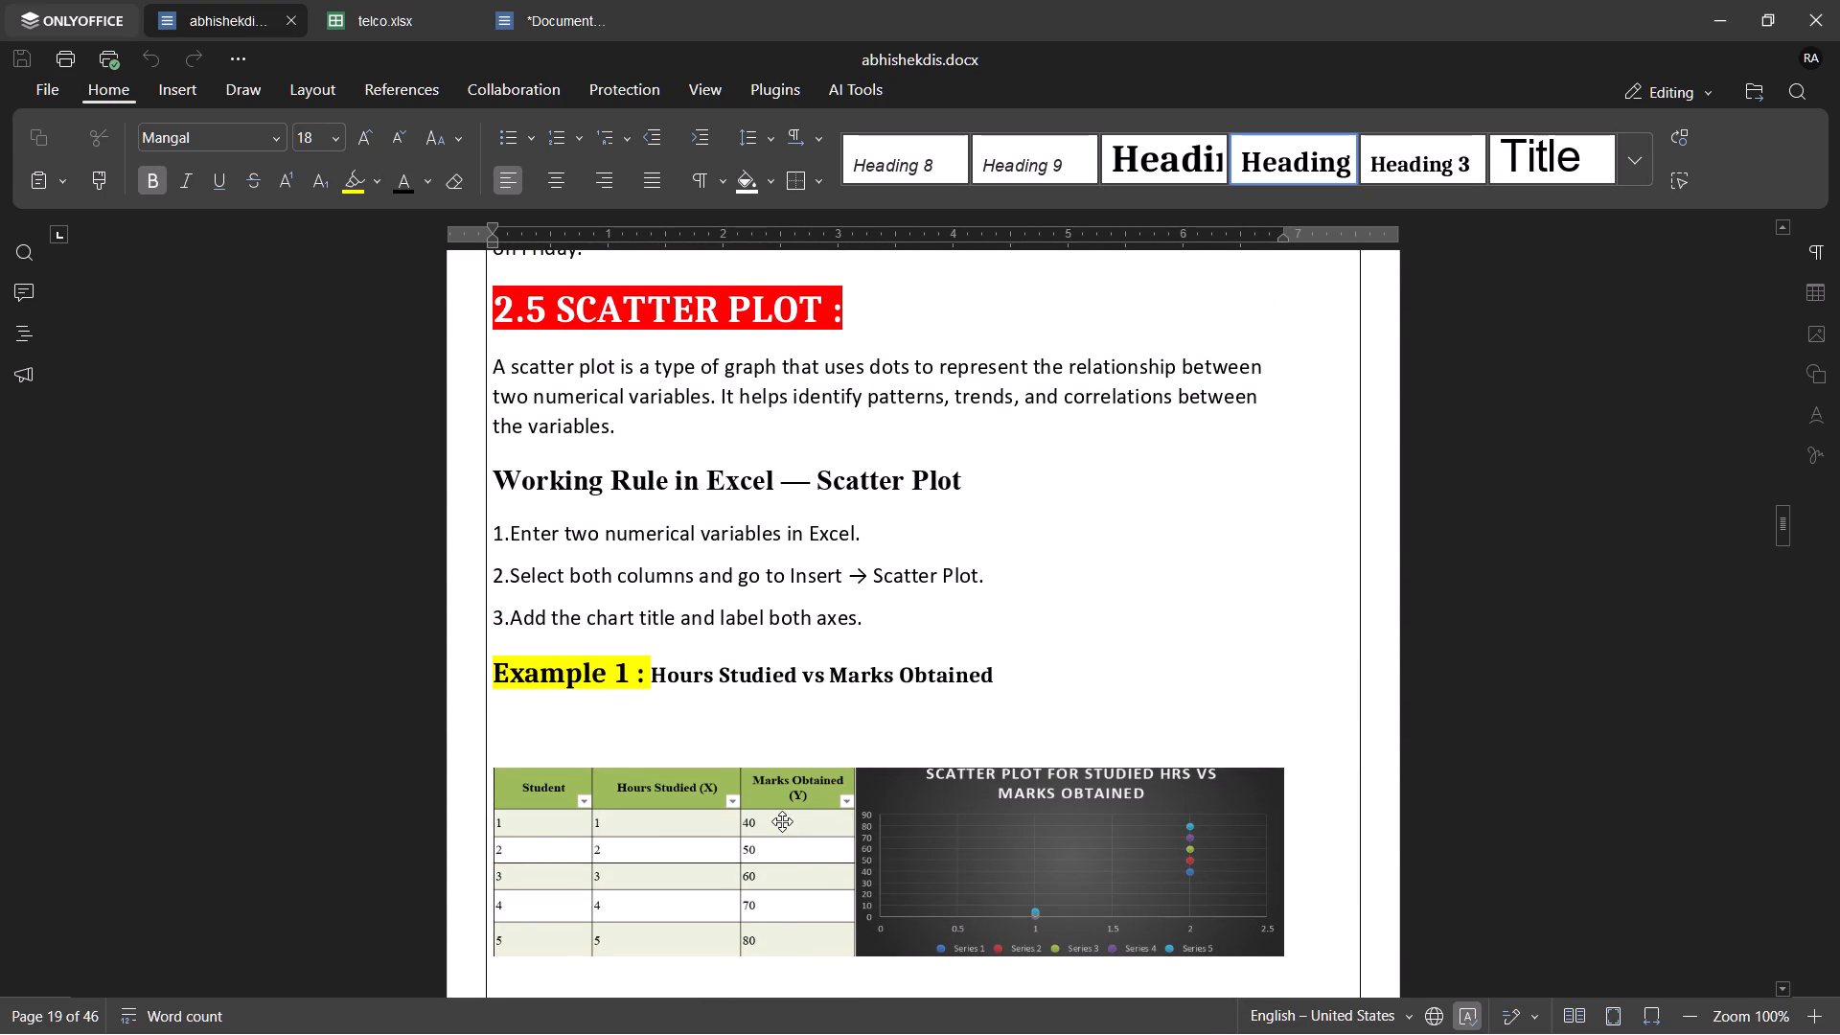
Compare the sections following the scatter plot in abhishekdis.docx with the 2.5 to 2.8 topics listed in Document1.docx.
click(560, 13)
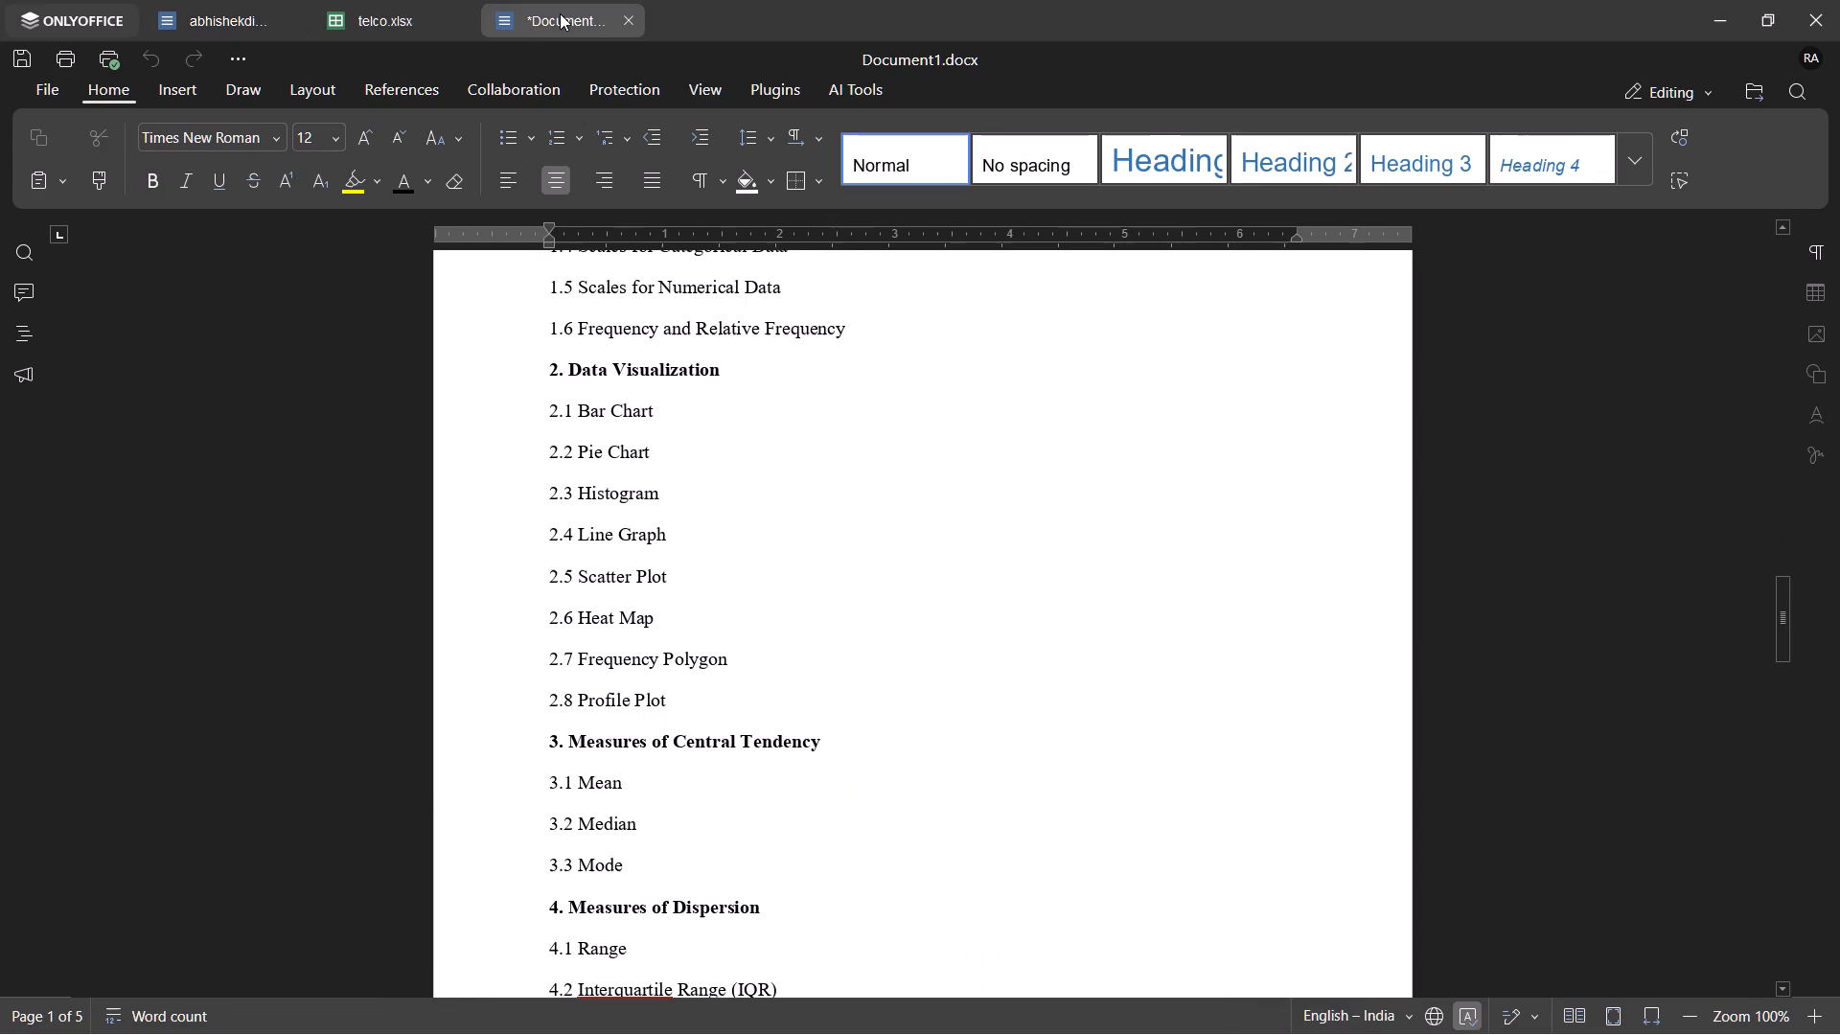
click(217, 23)
scroll(532, 639, down, 6)
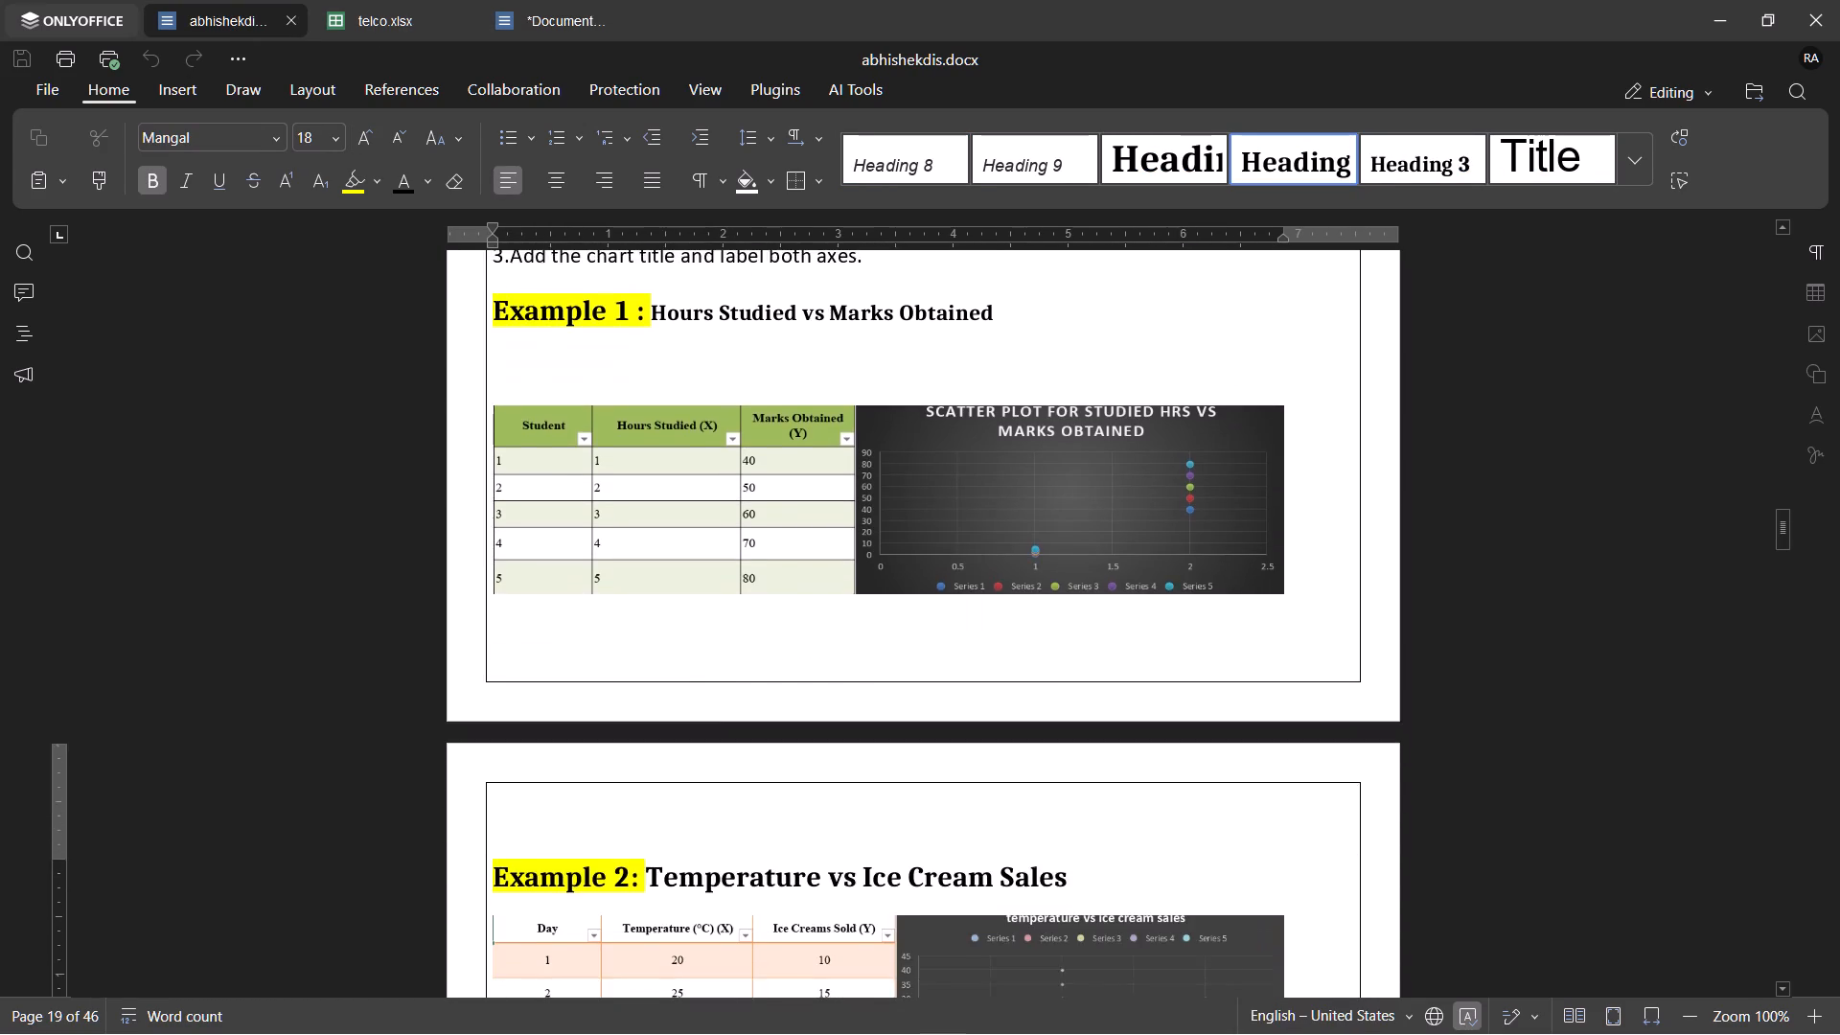
scroll(532, 639, down, 3)
click(520, 11)
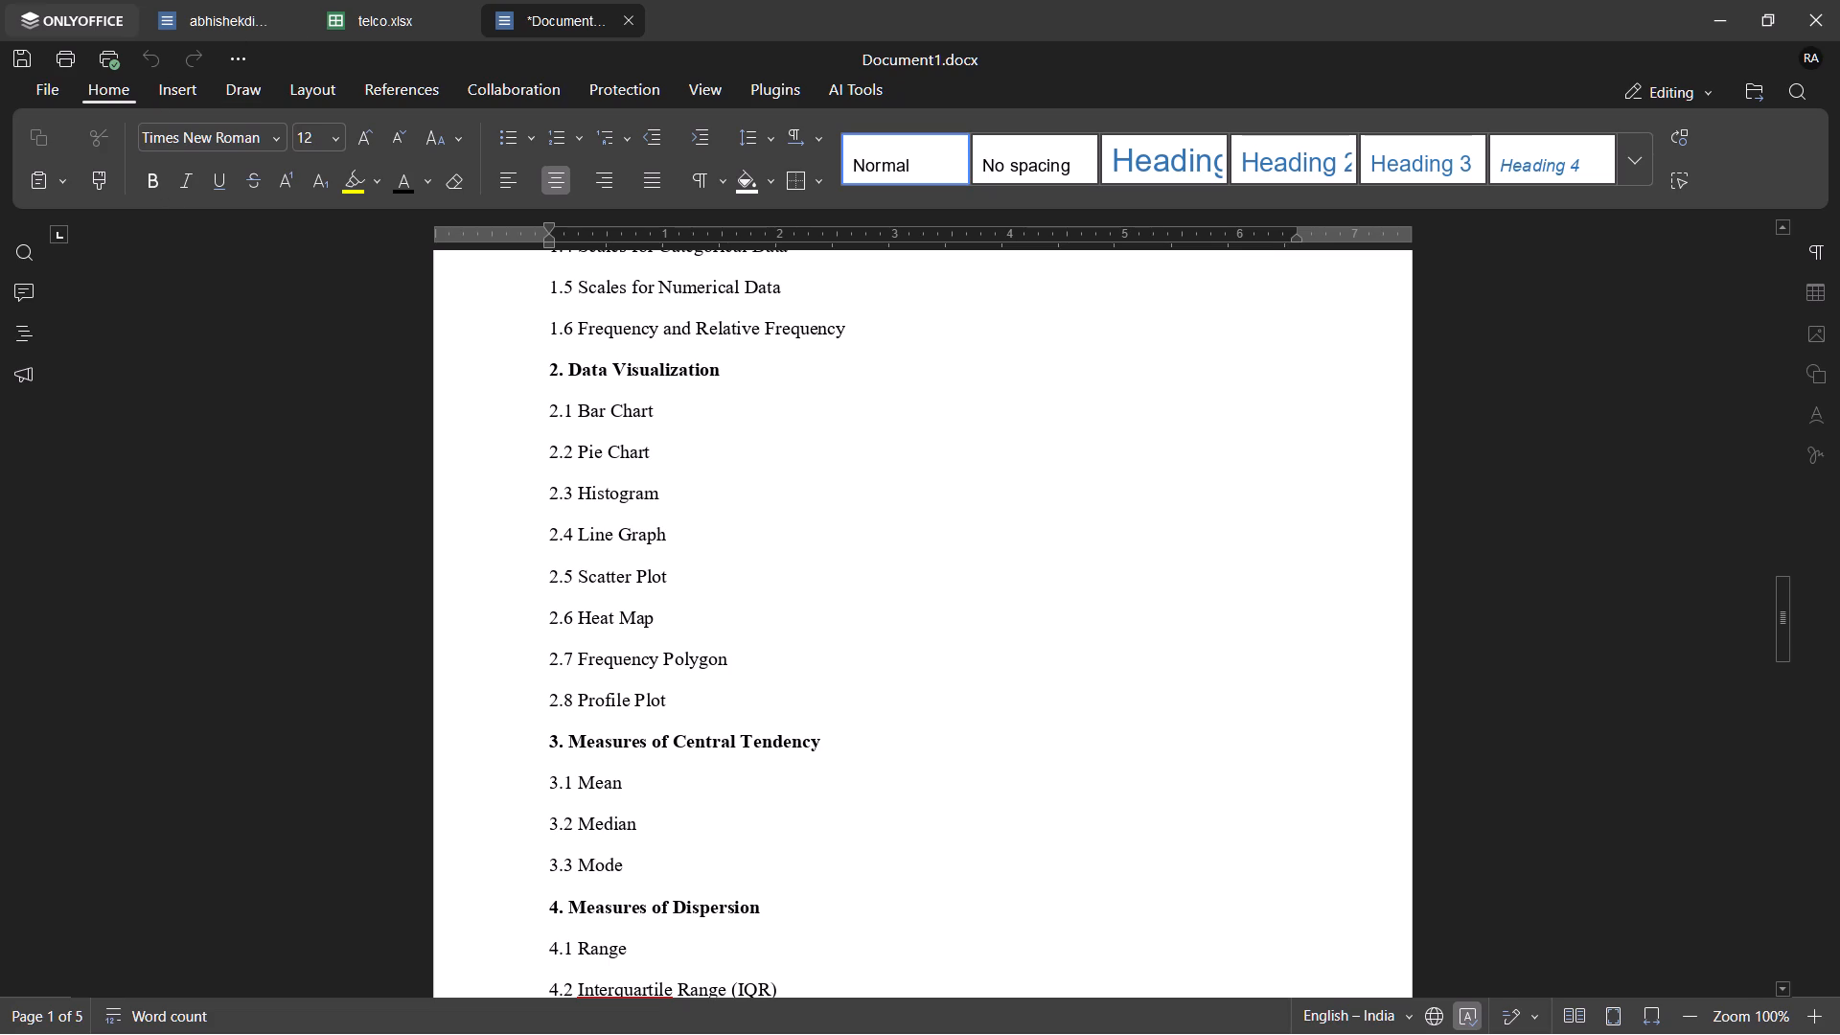
click(180, 27)
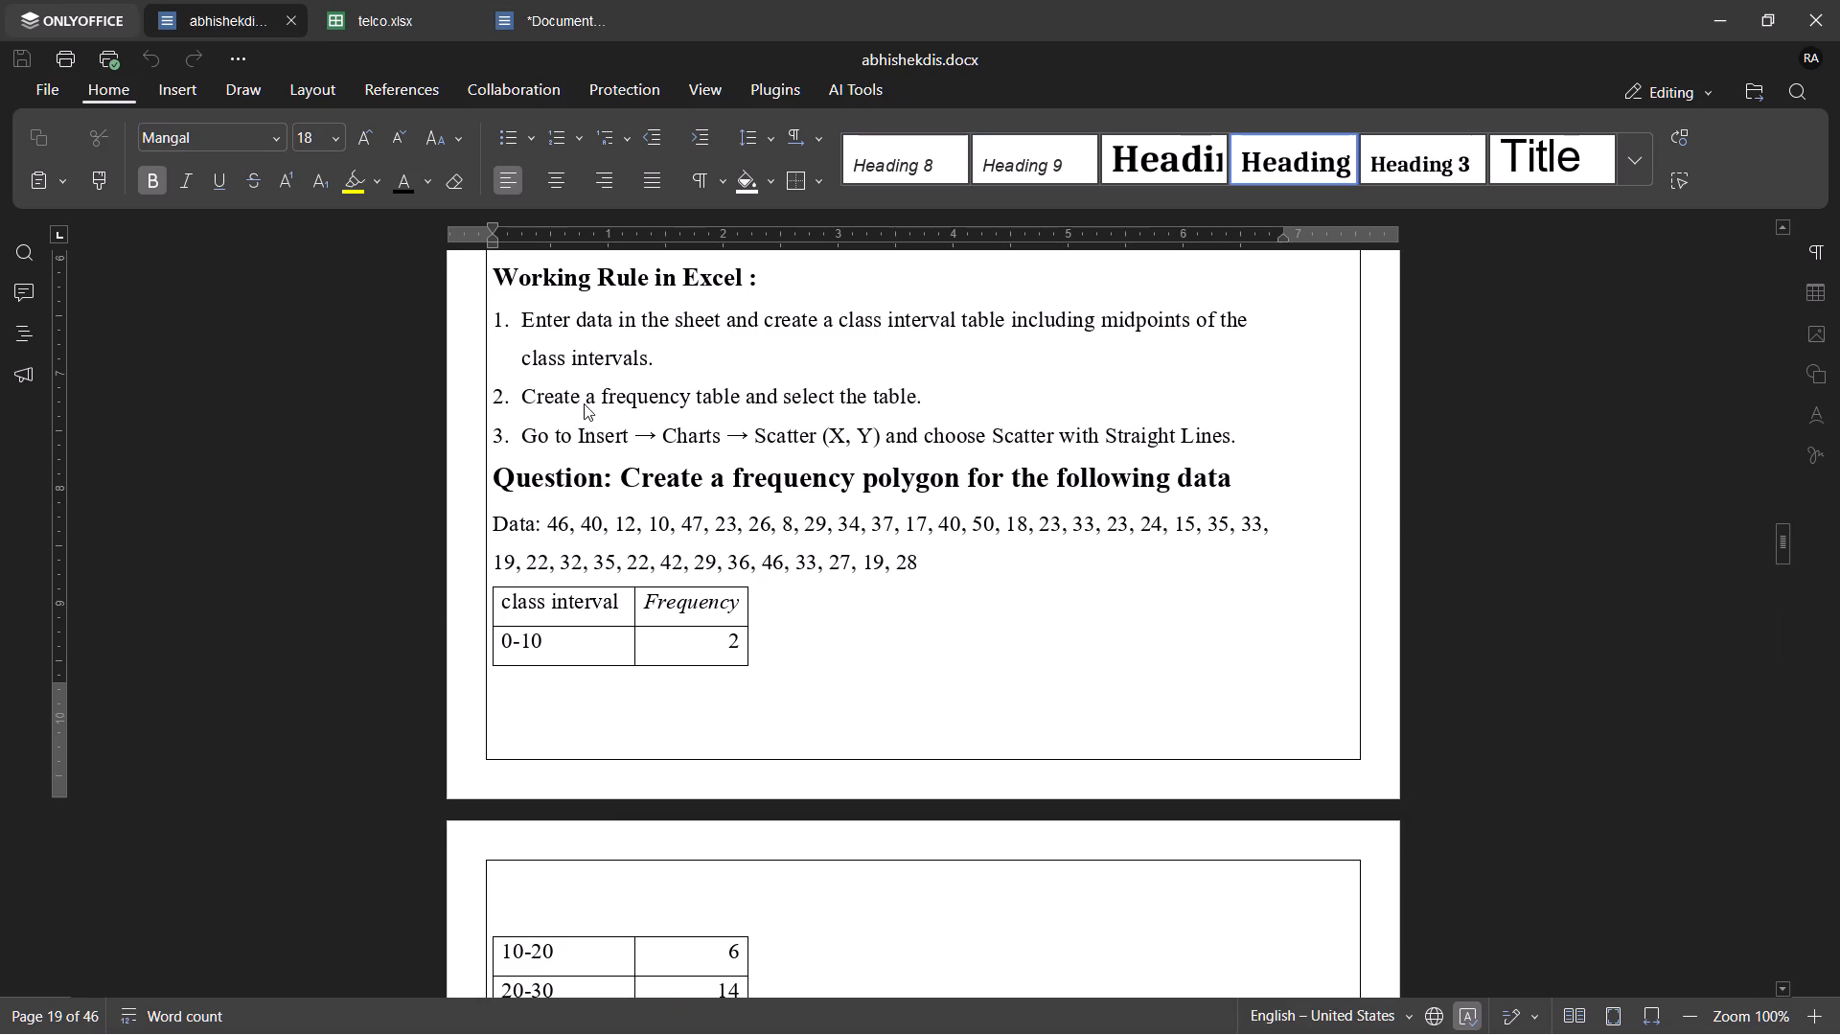
scroll(902, 765, up, 3)
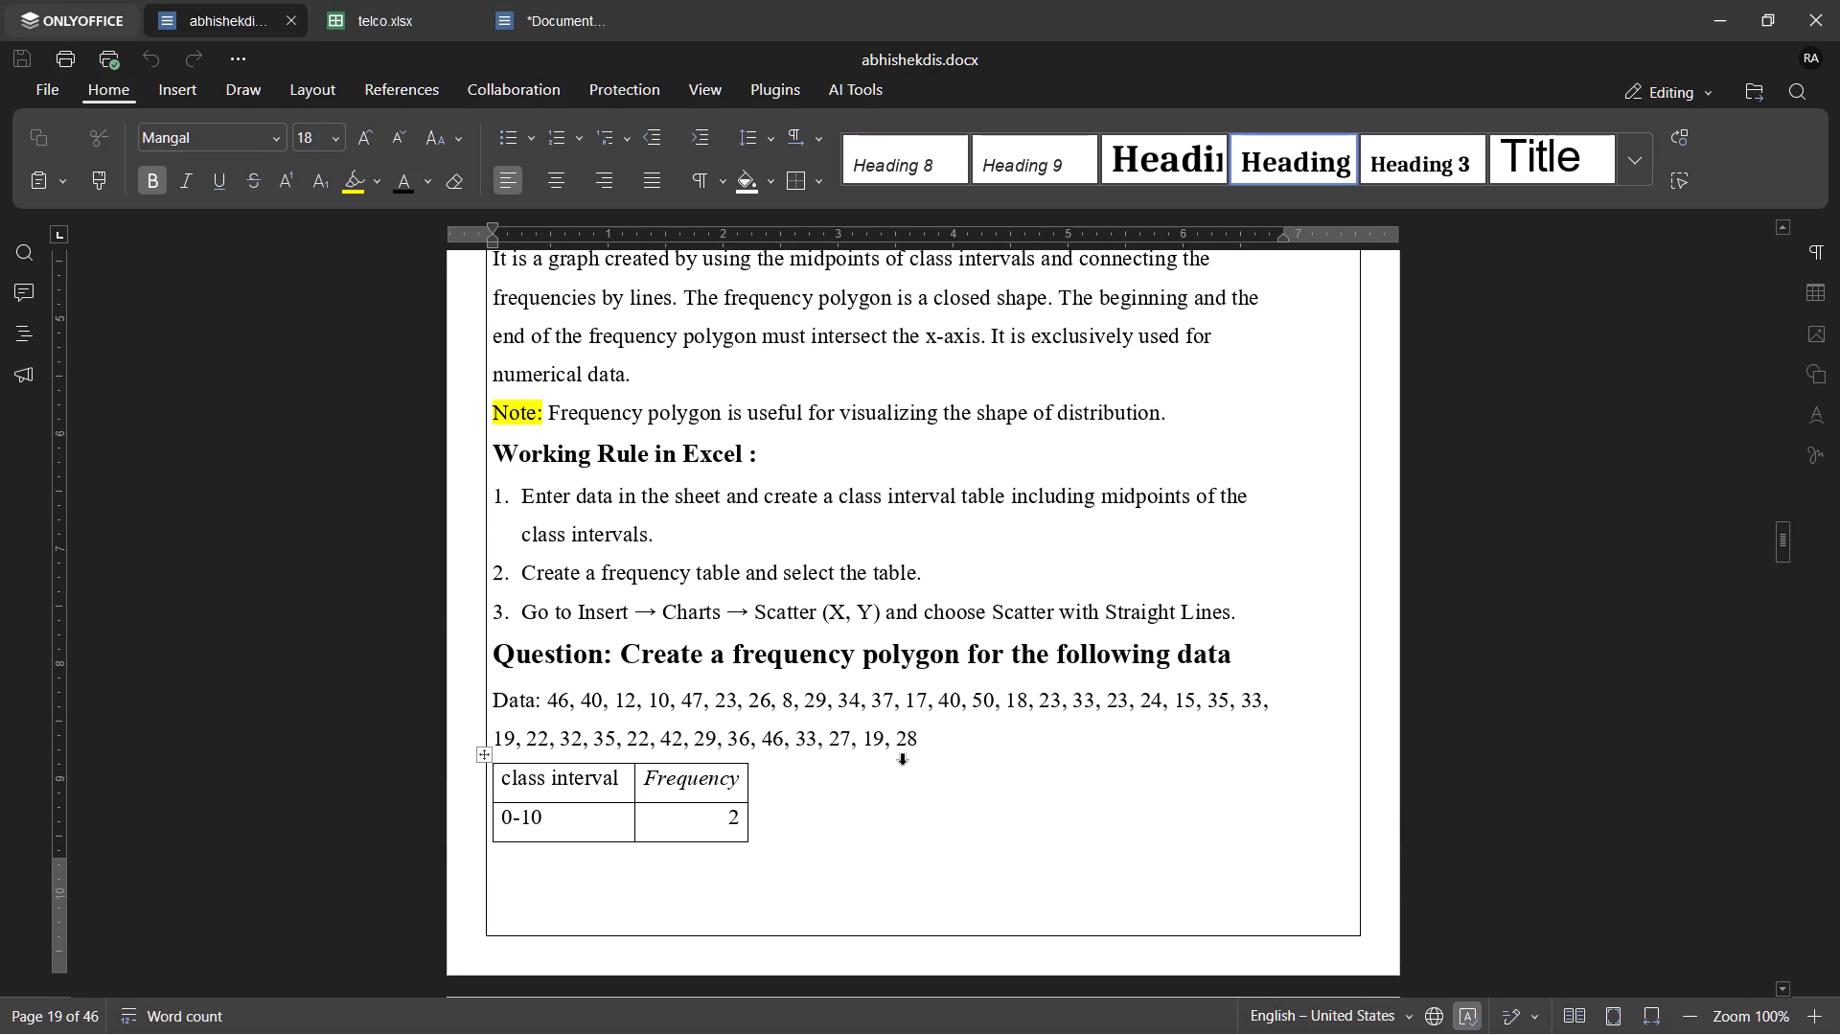
scroll(902, 765, up, 2)
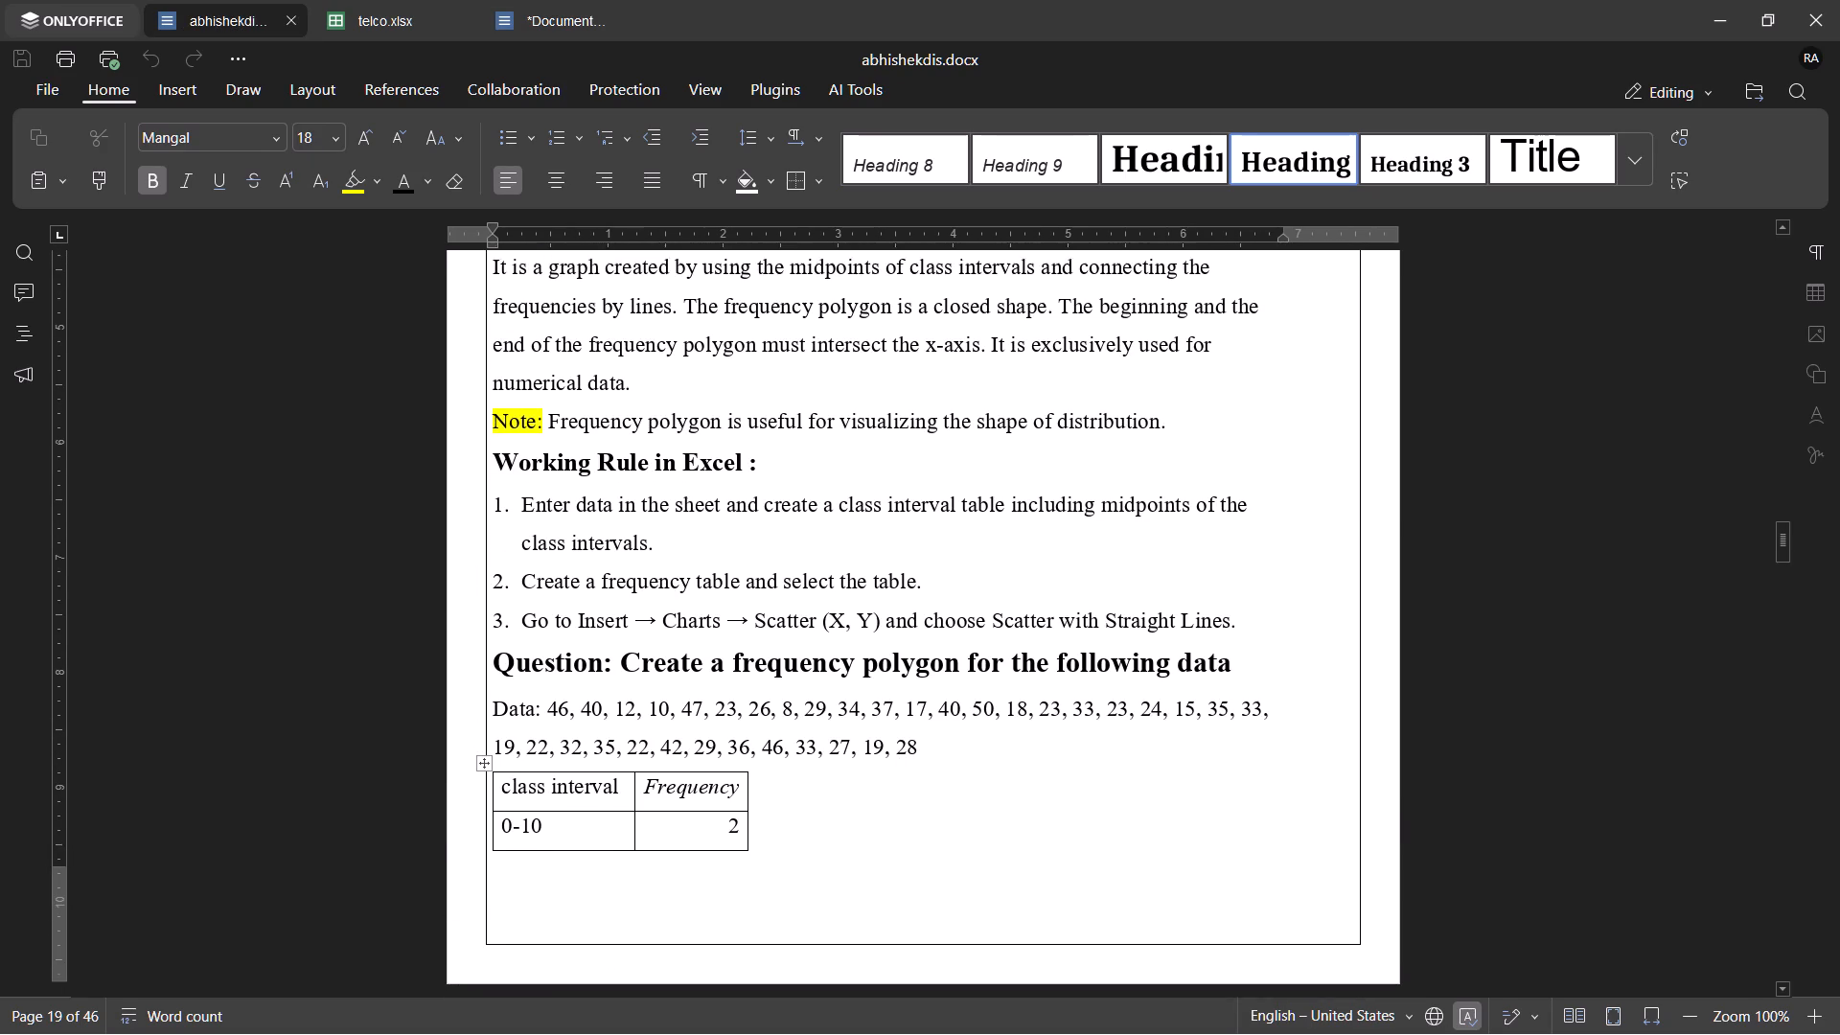
scroll(902, 765, up, 2)
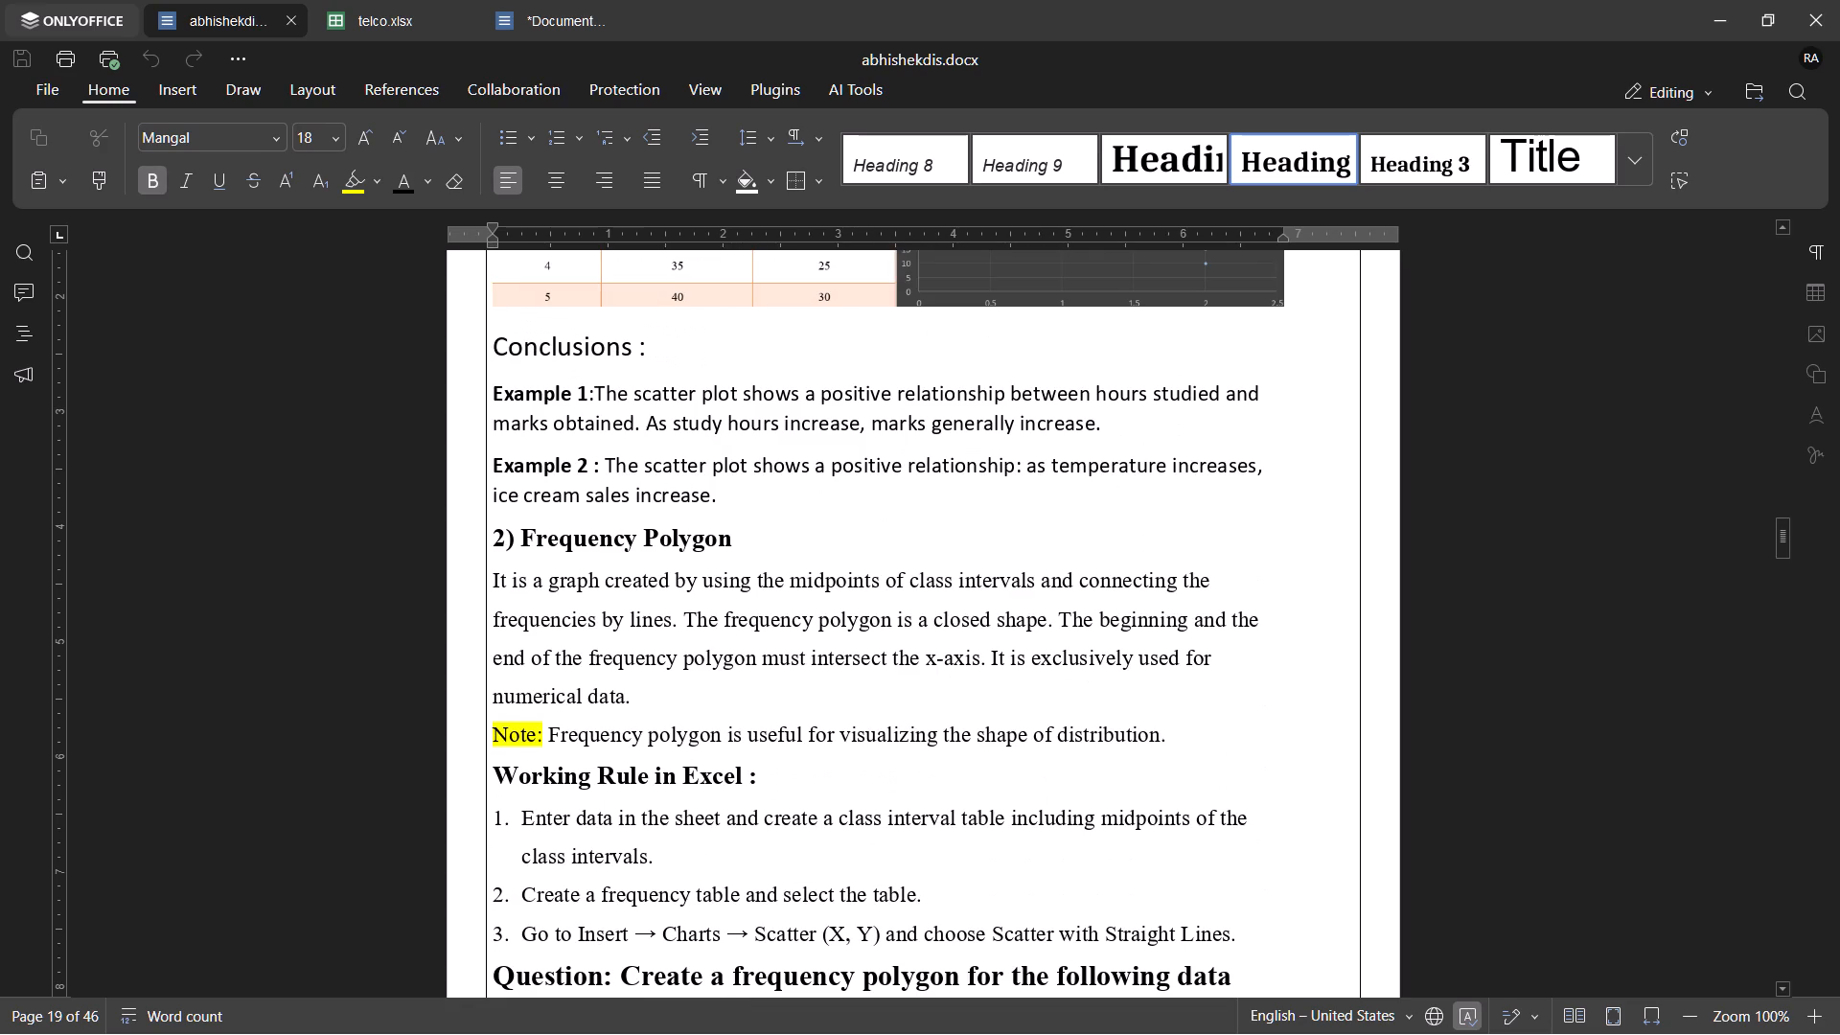
click(769, 1010)
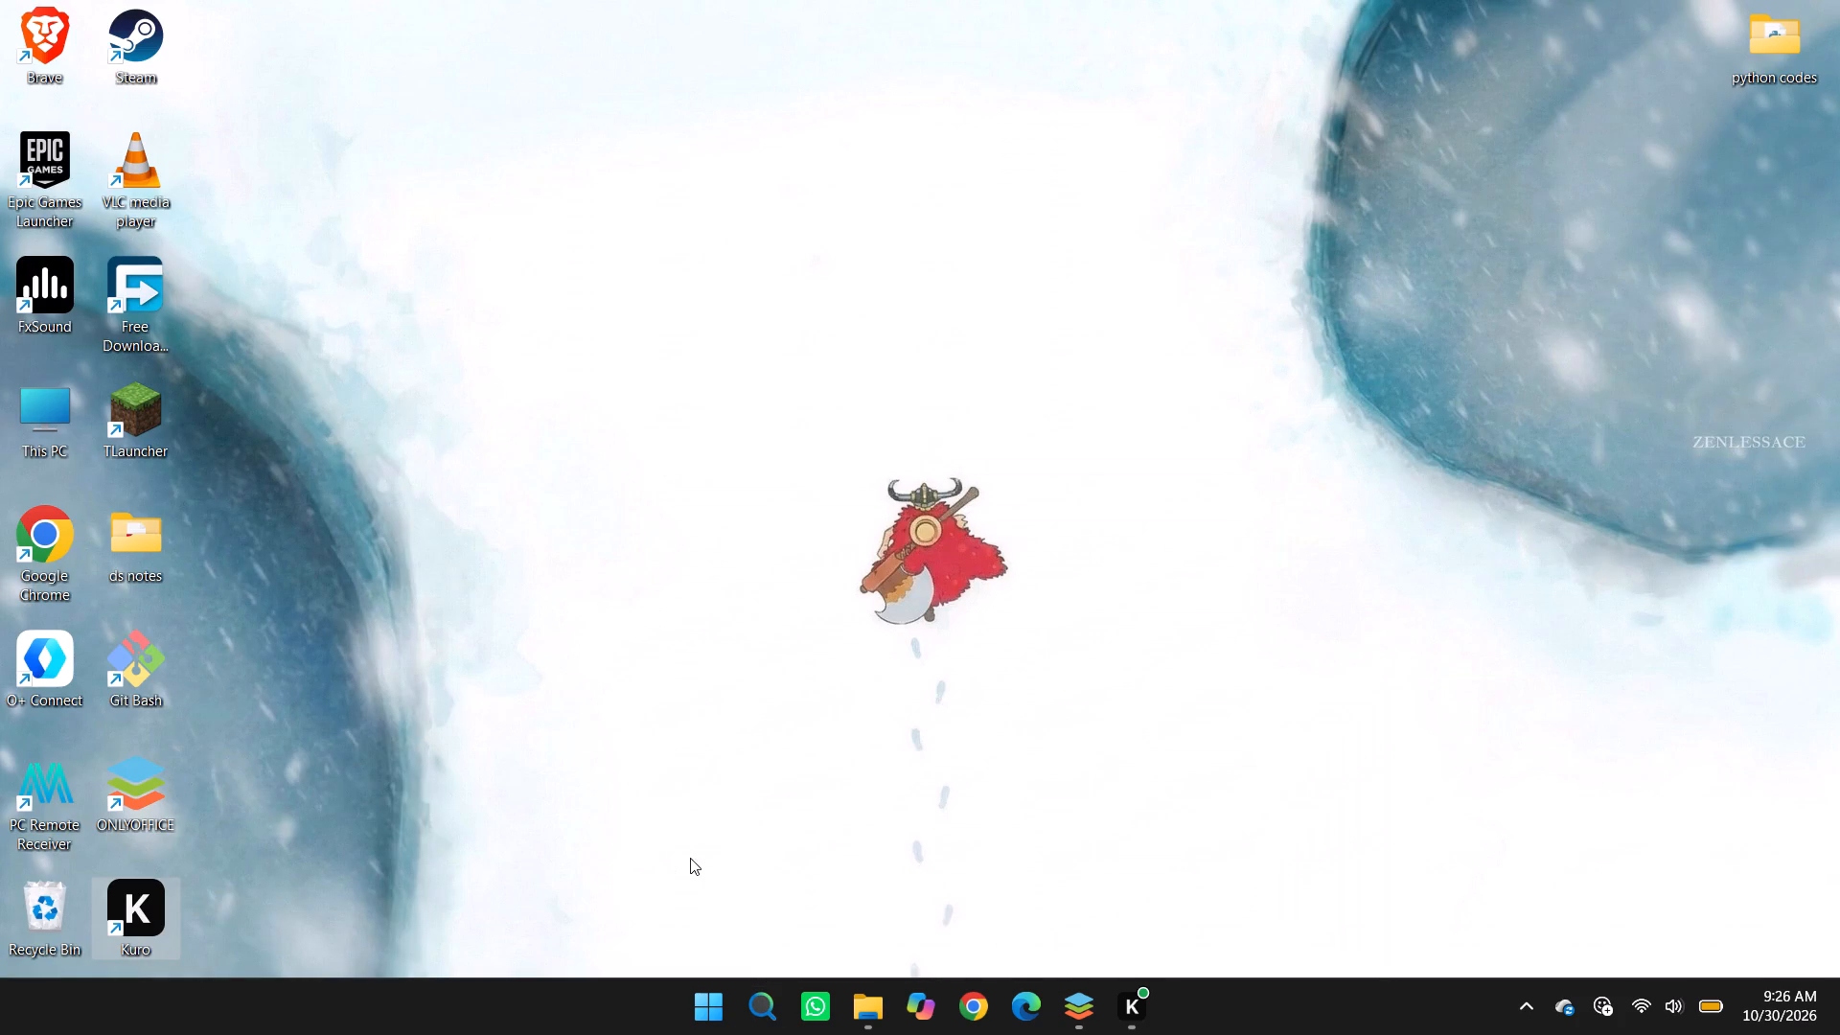
click(978, 1018)
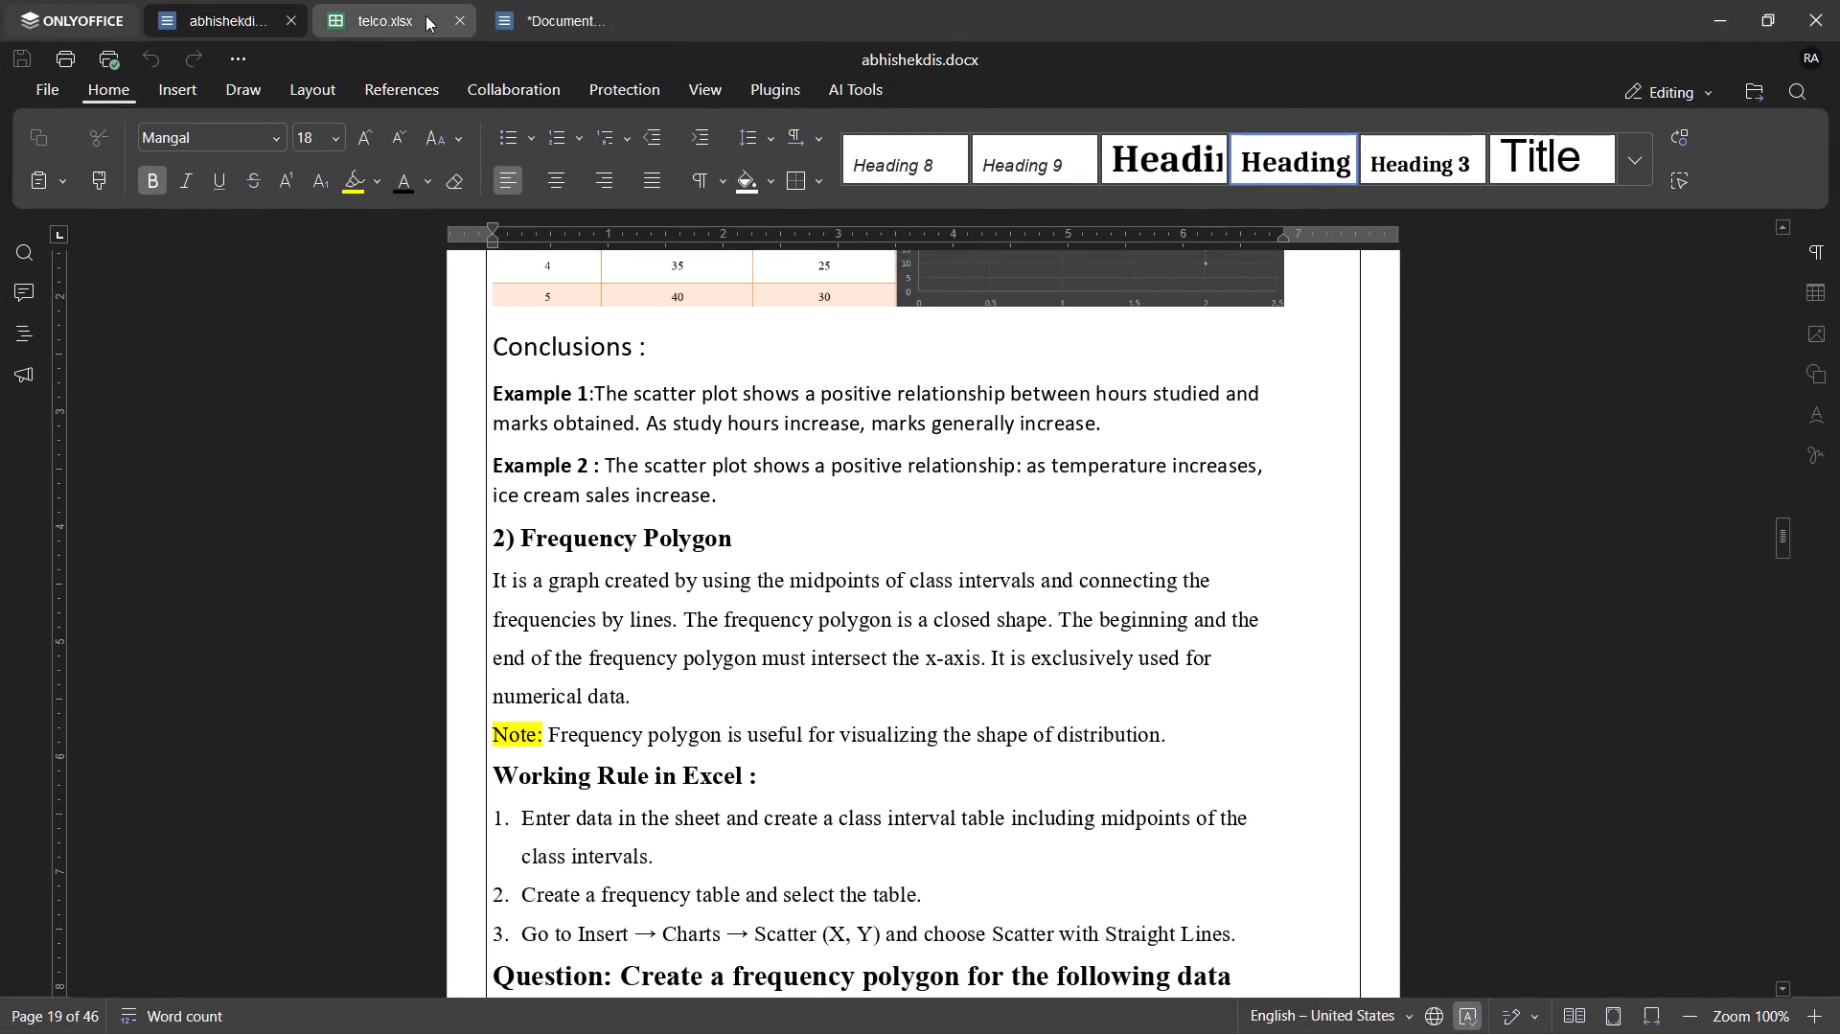
click(270, 508)
key(ctrl+v)
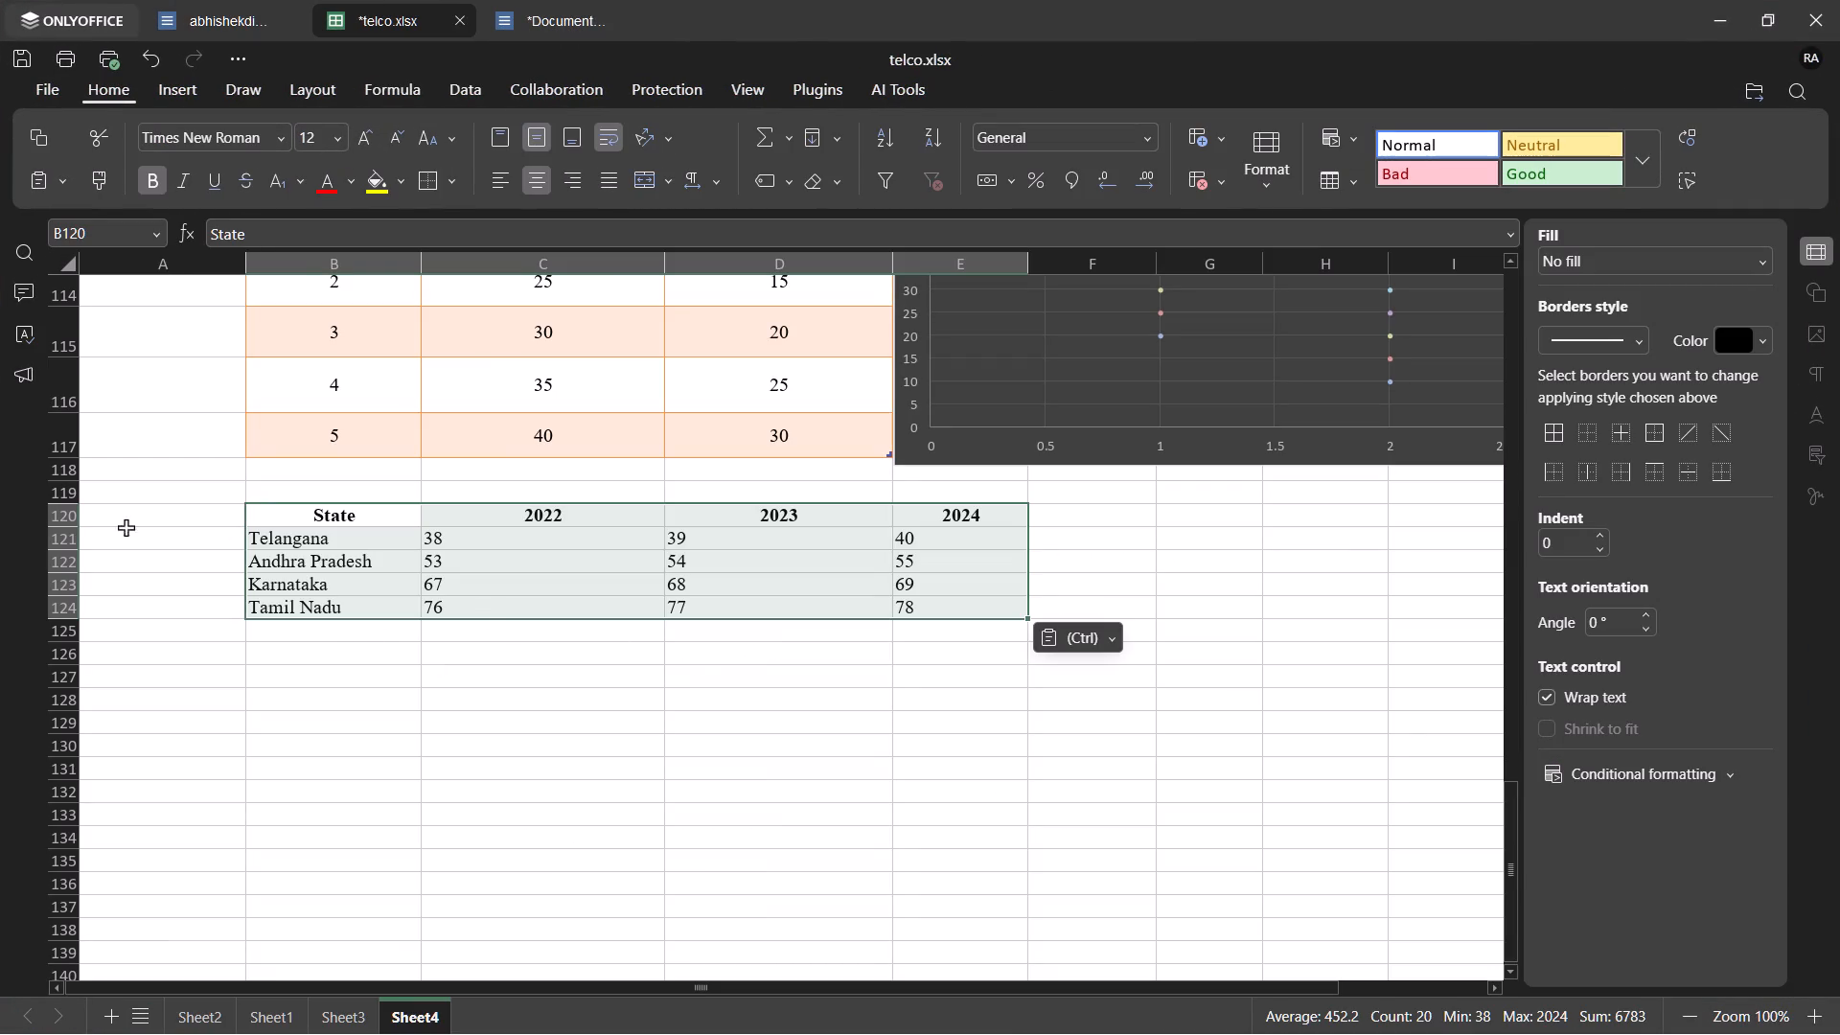
Increase the height of header row 120 to roughly double that of the data rows.
double_click(57, 521)
drag(62, 524, 62, 546)
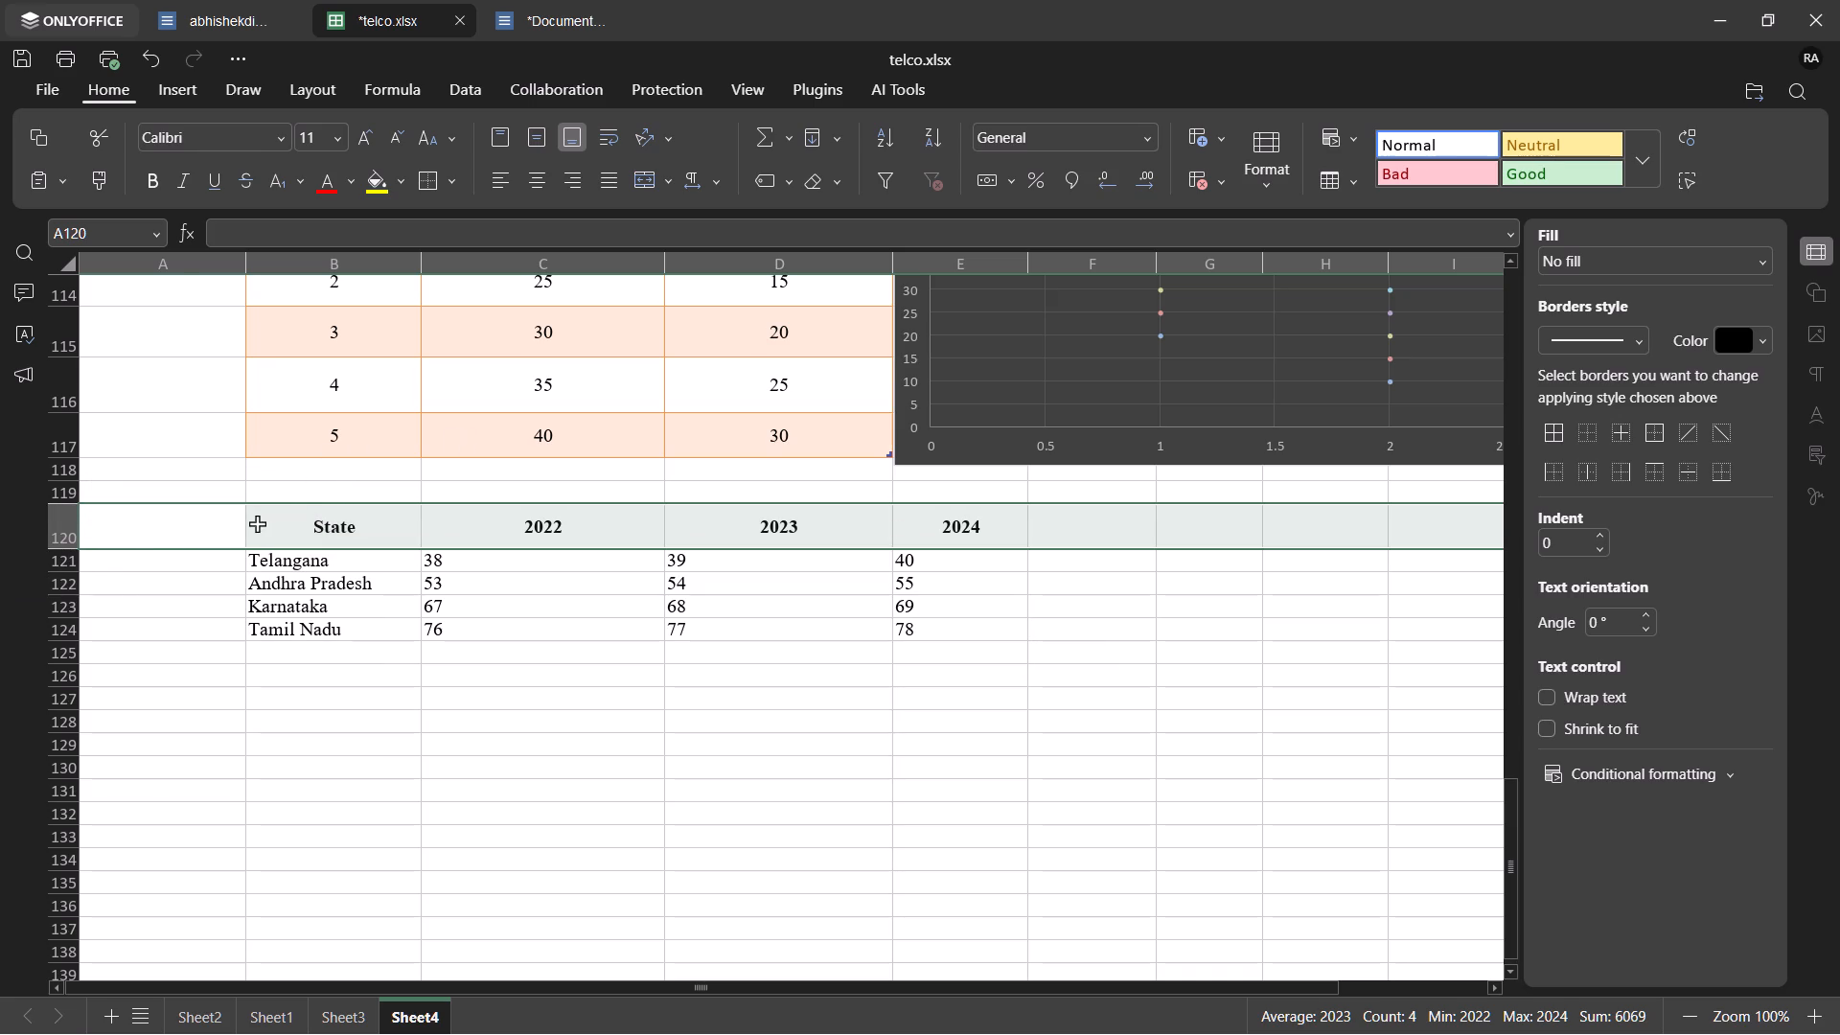
Enlarge the font of the whole pasted state table, B120 to E124, to size 16.
drag(248, 508, 866, 632)
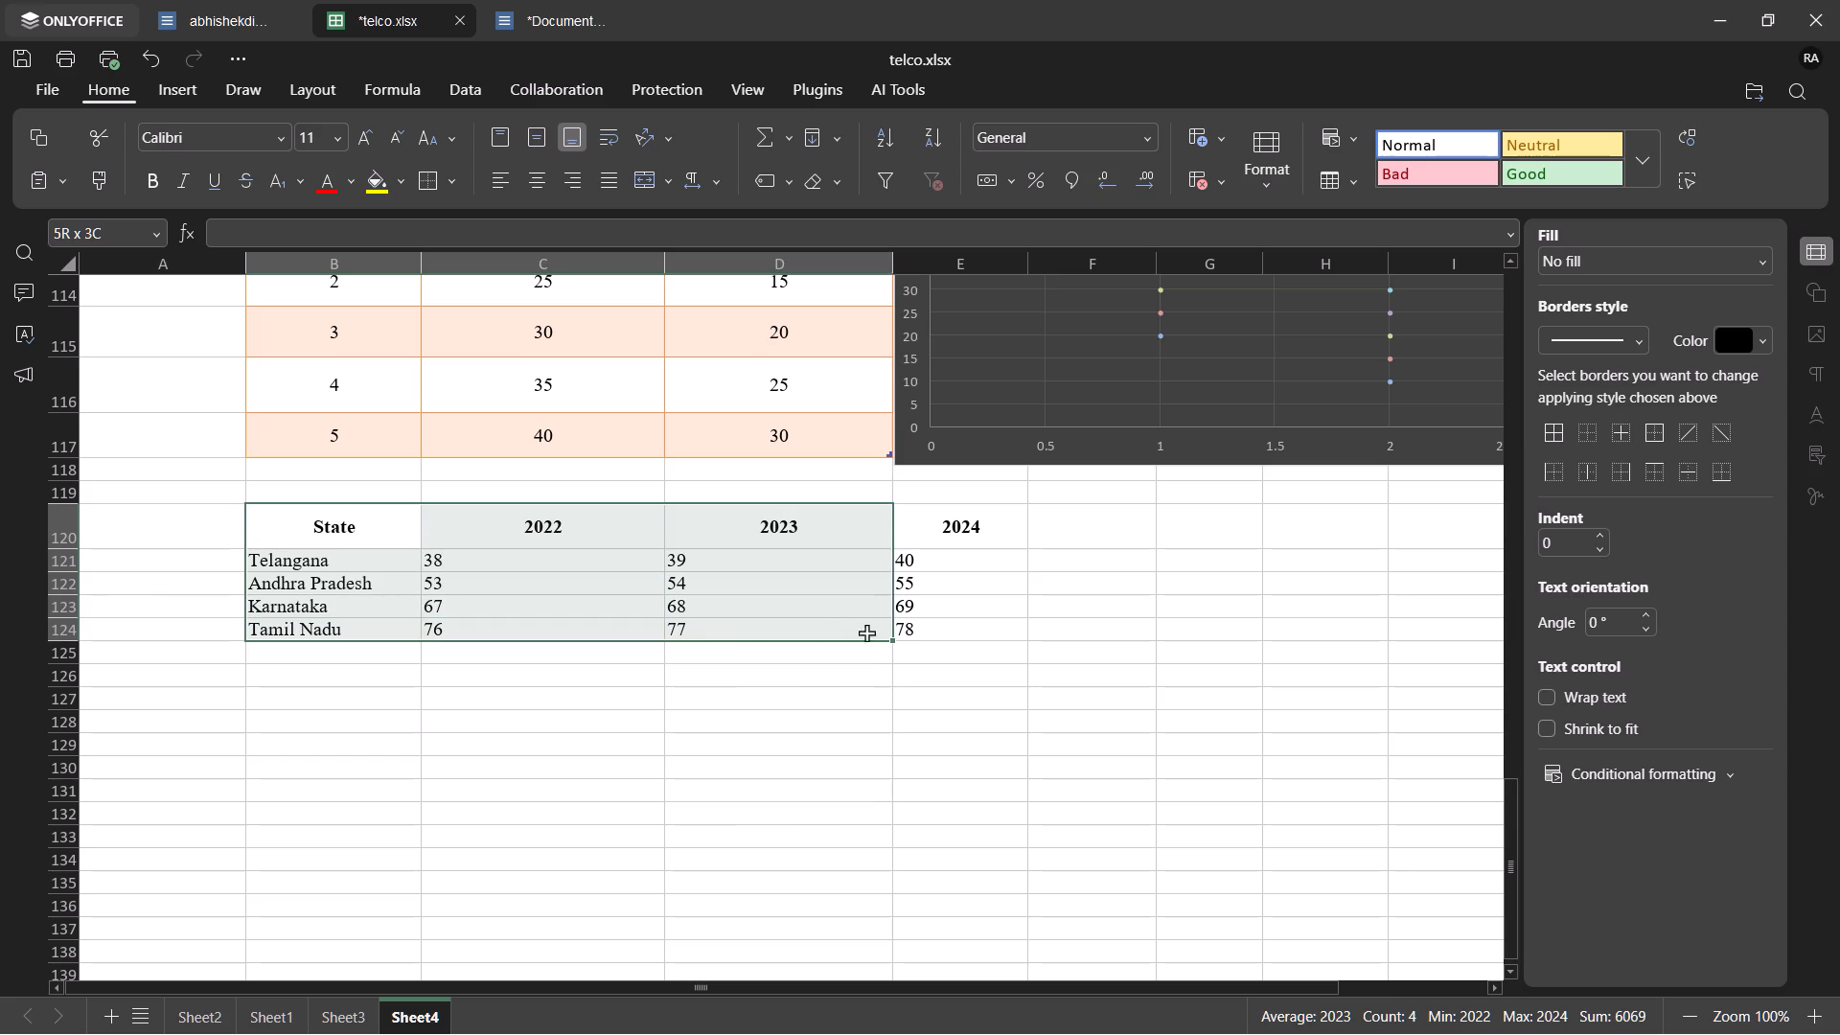
drag(866, 632, 920, 637)
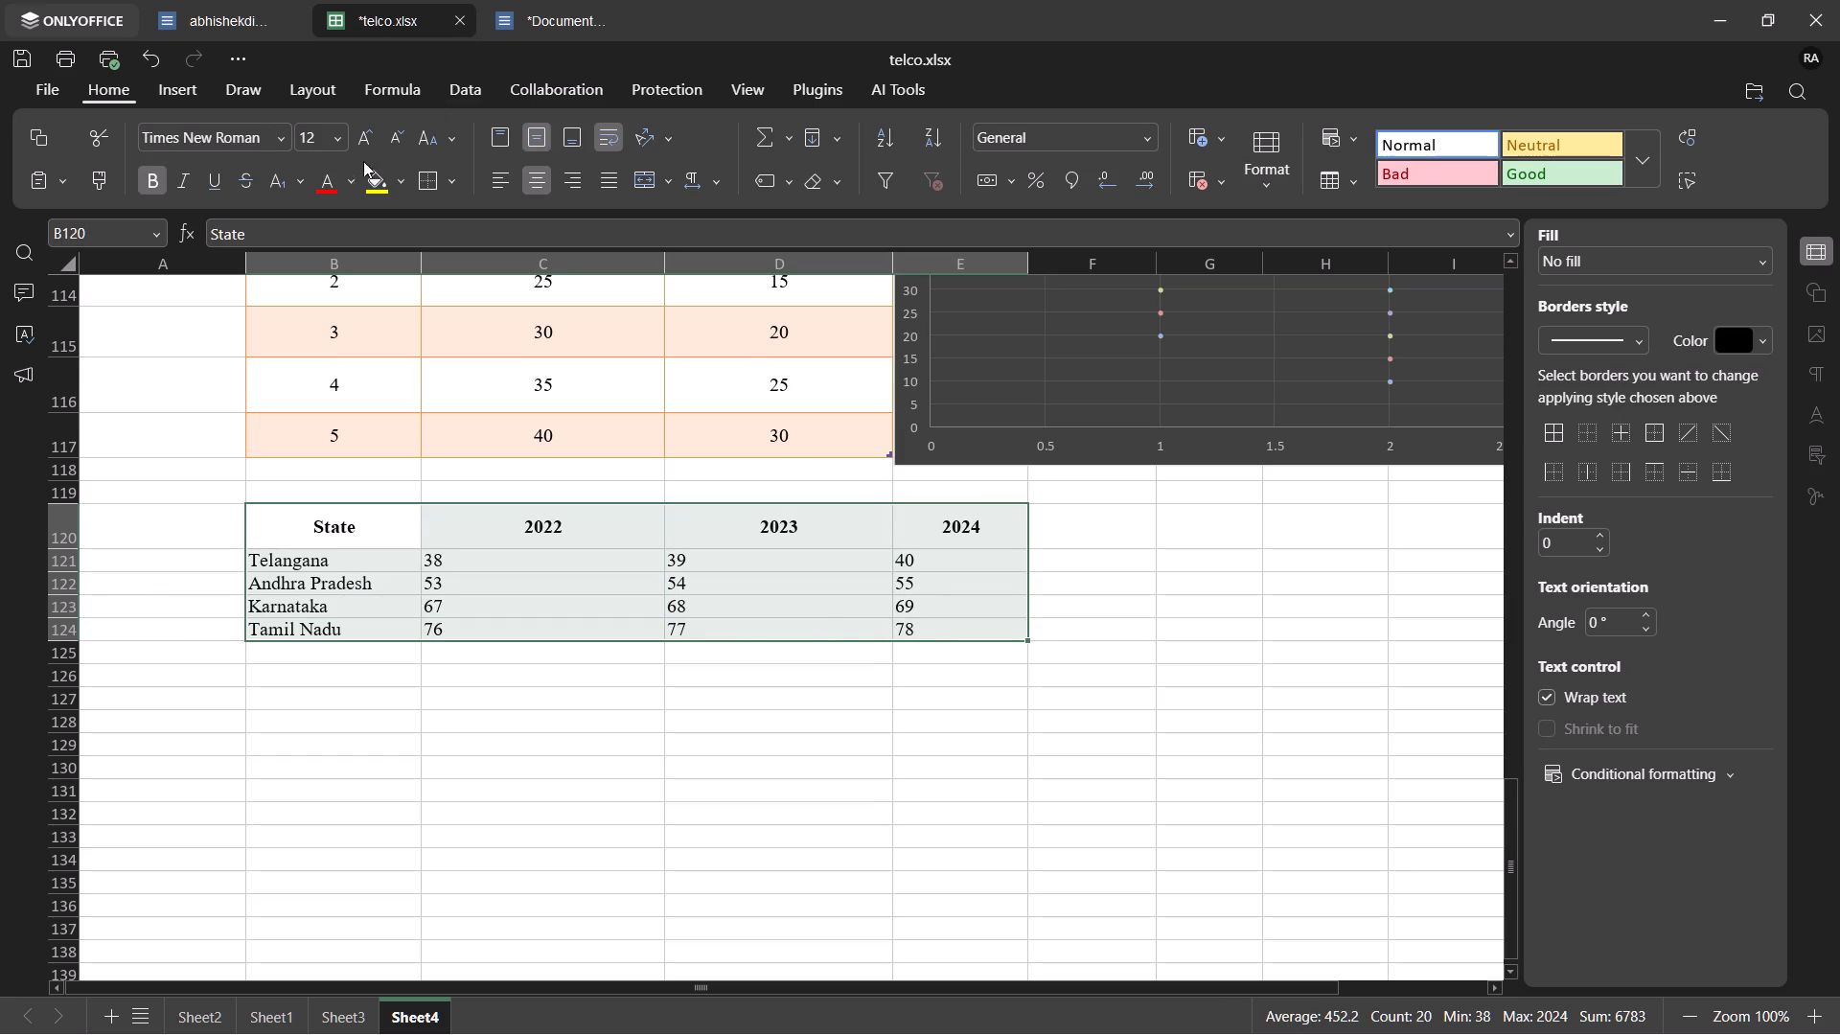
click(367, 133)
click(367, 133)
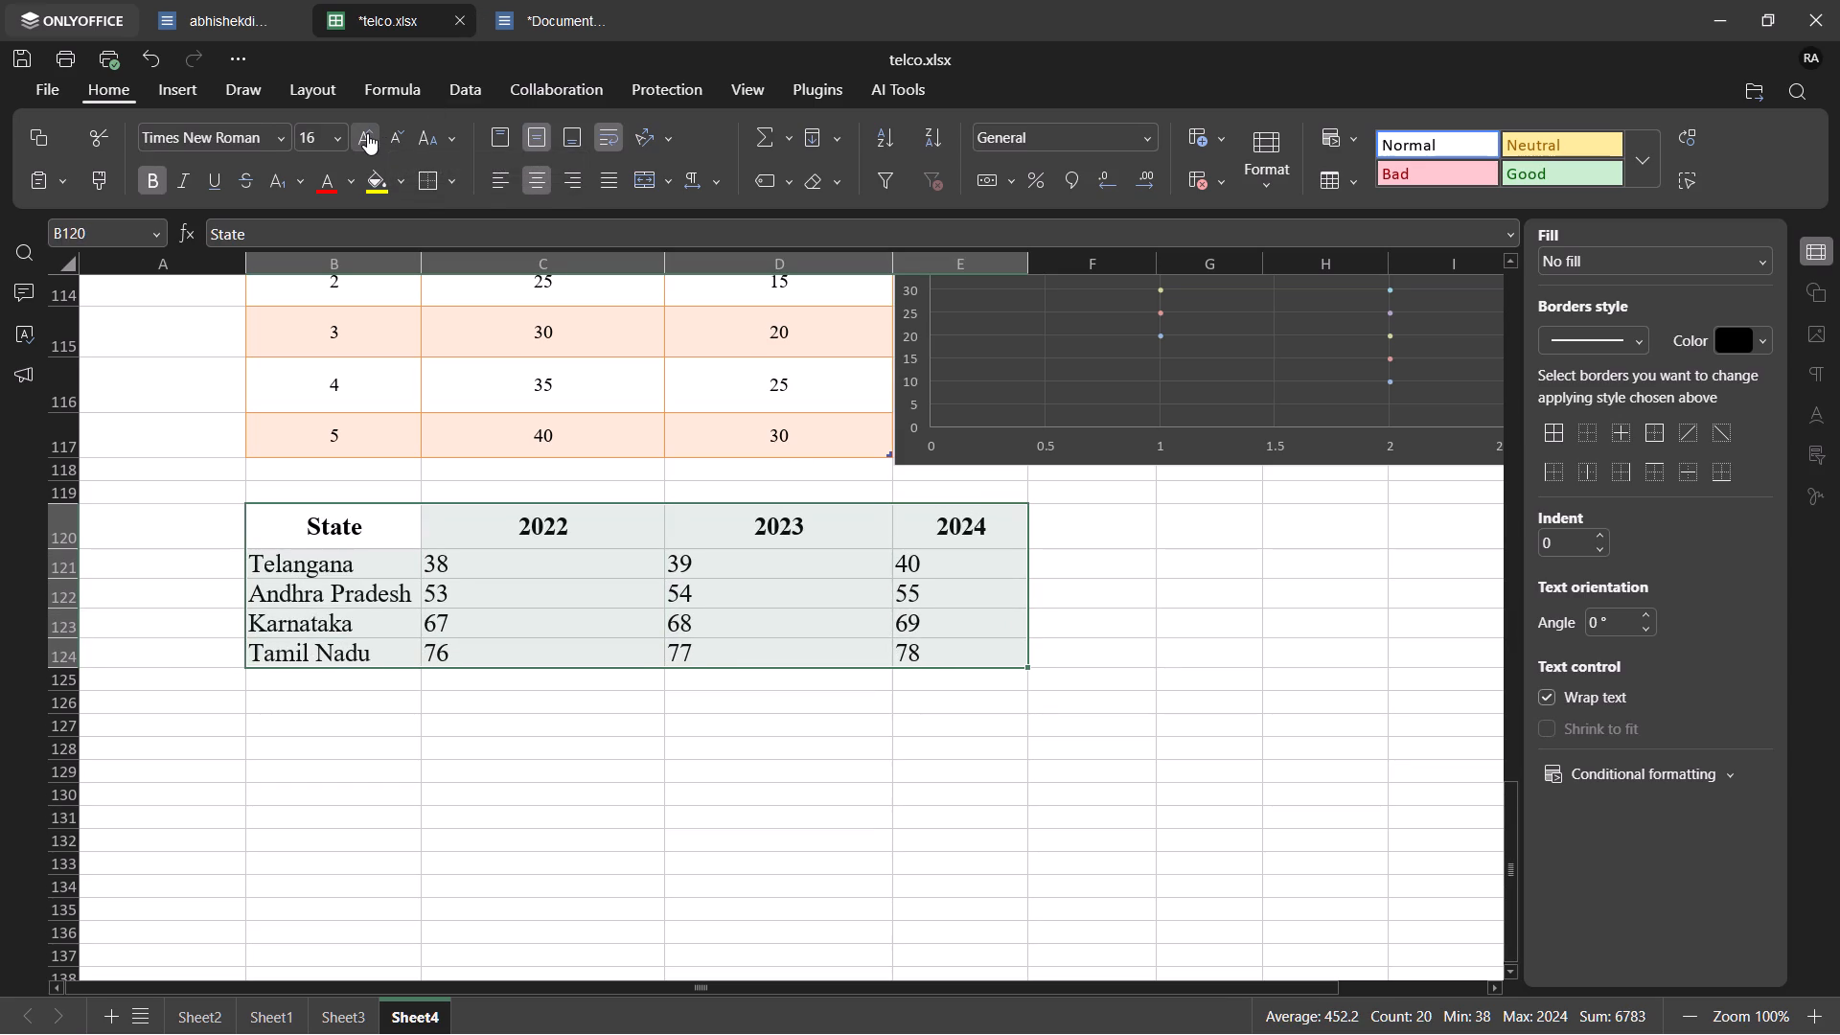
Set the font size of the whole state table, B120 to E124, to 18.
click(367, 133)
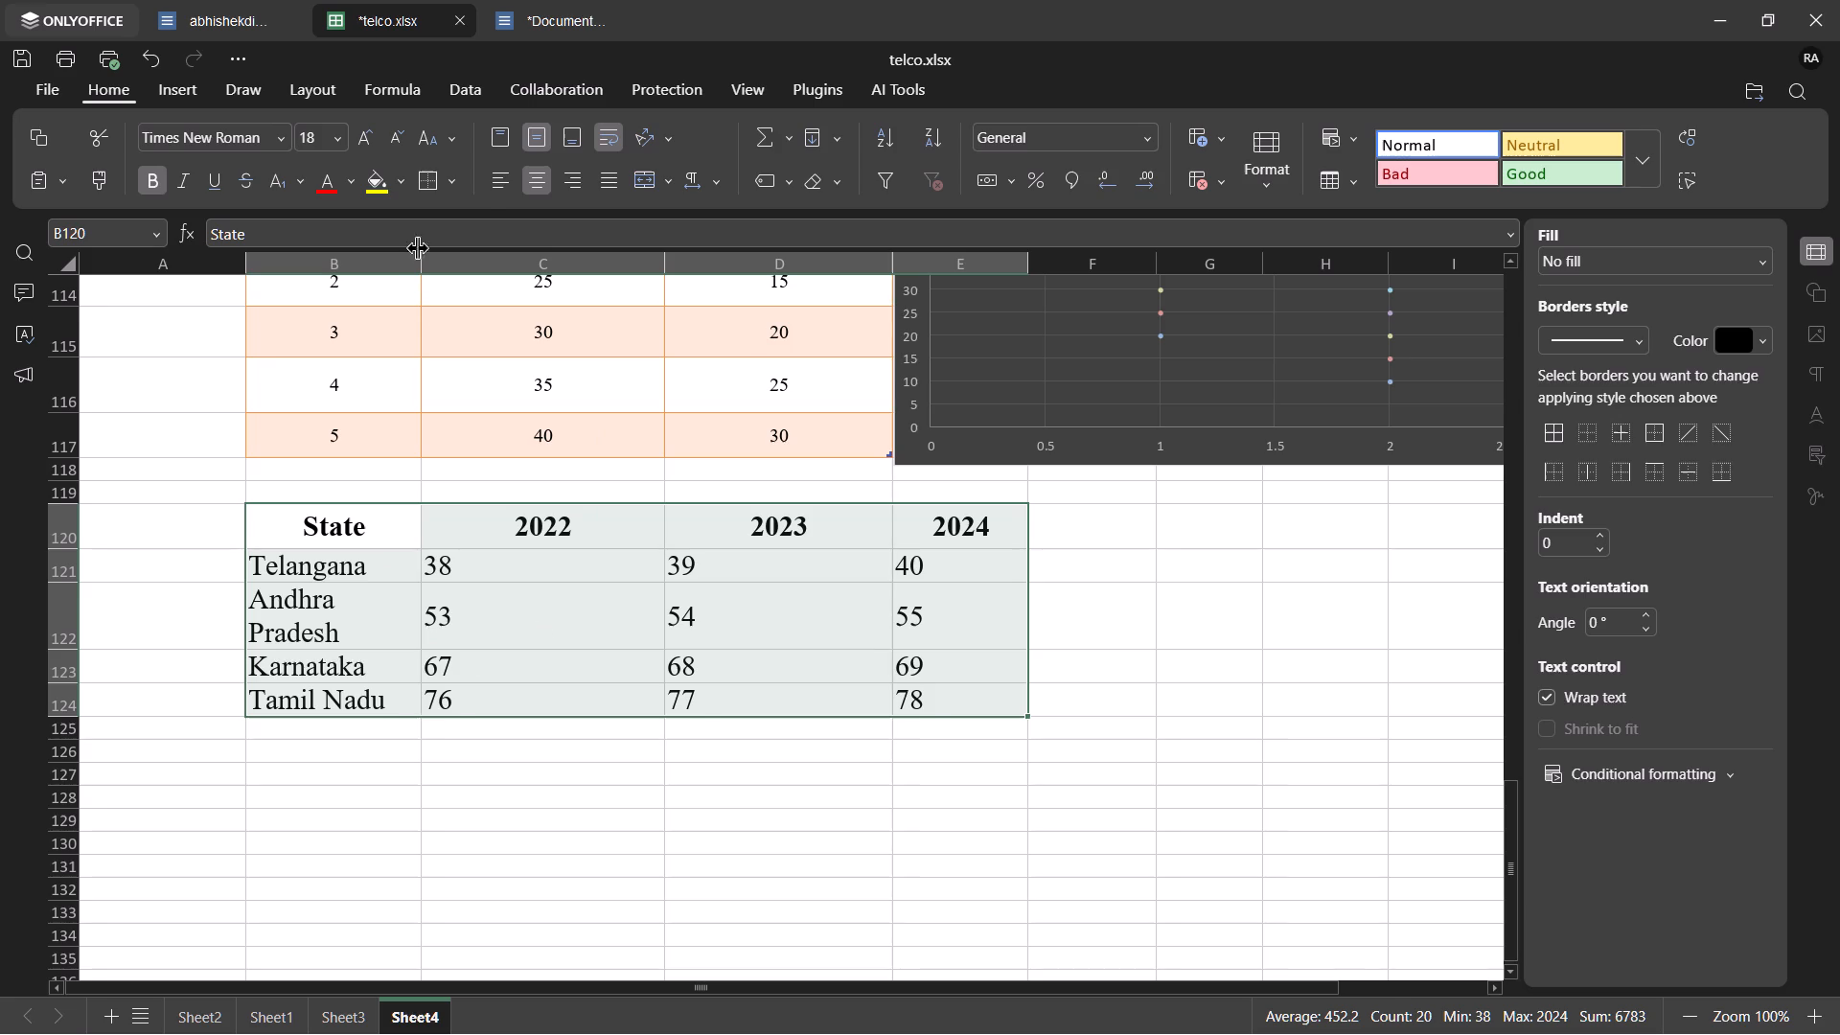
click(383, 130)
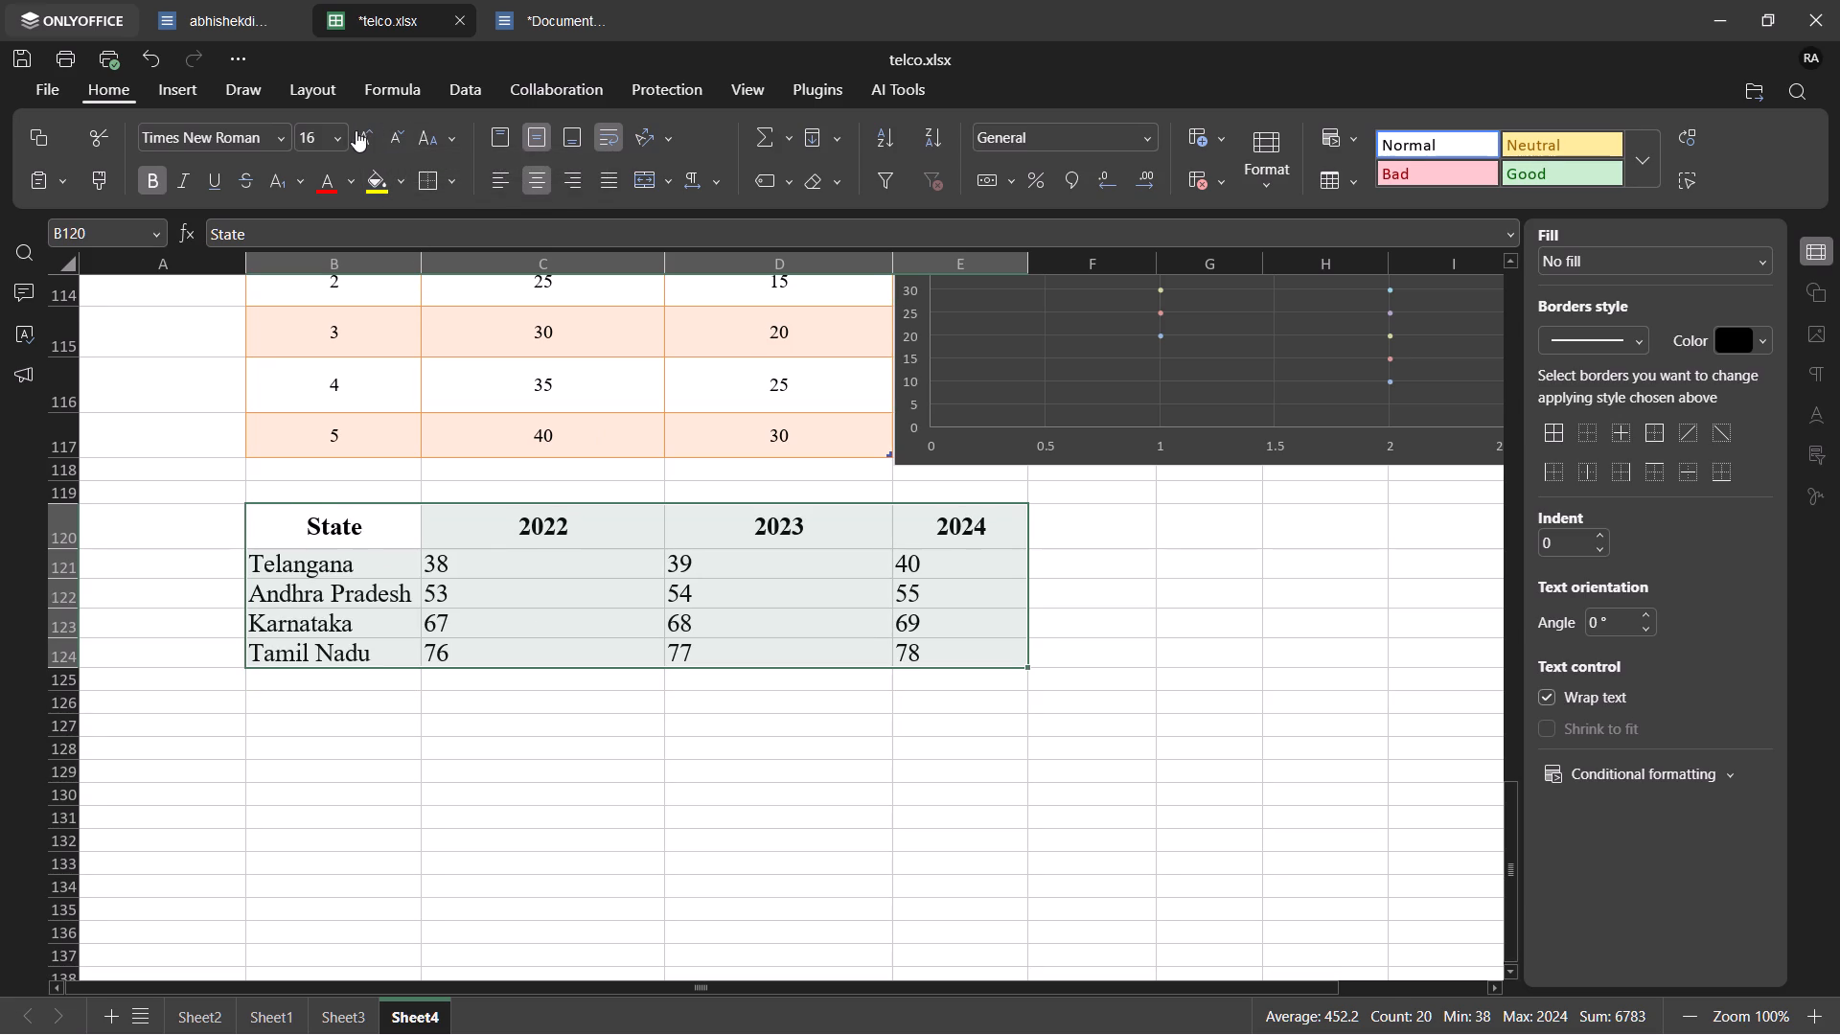
click(360, 135)
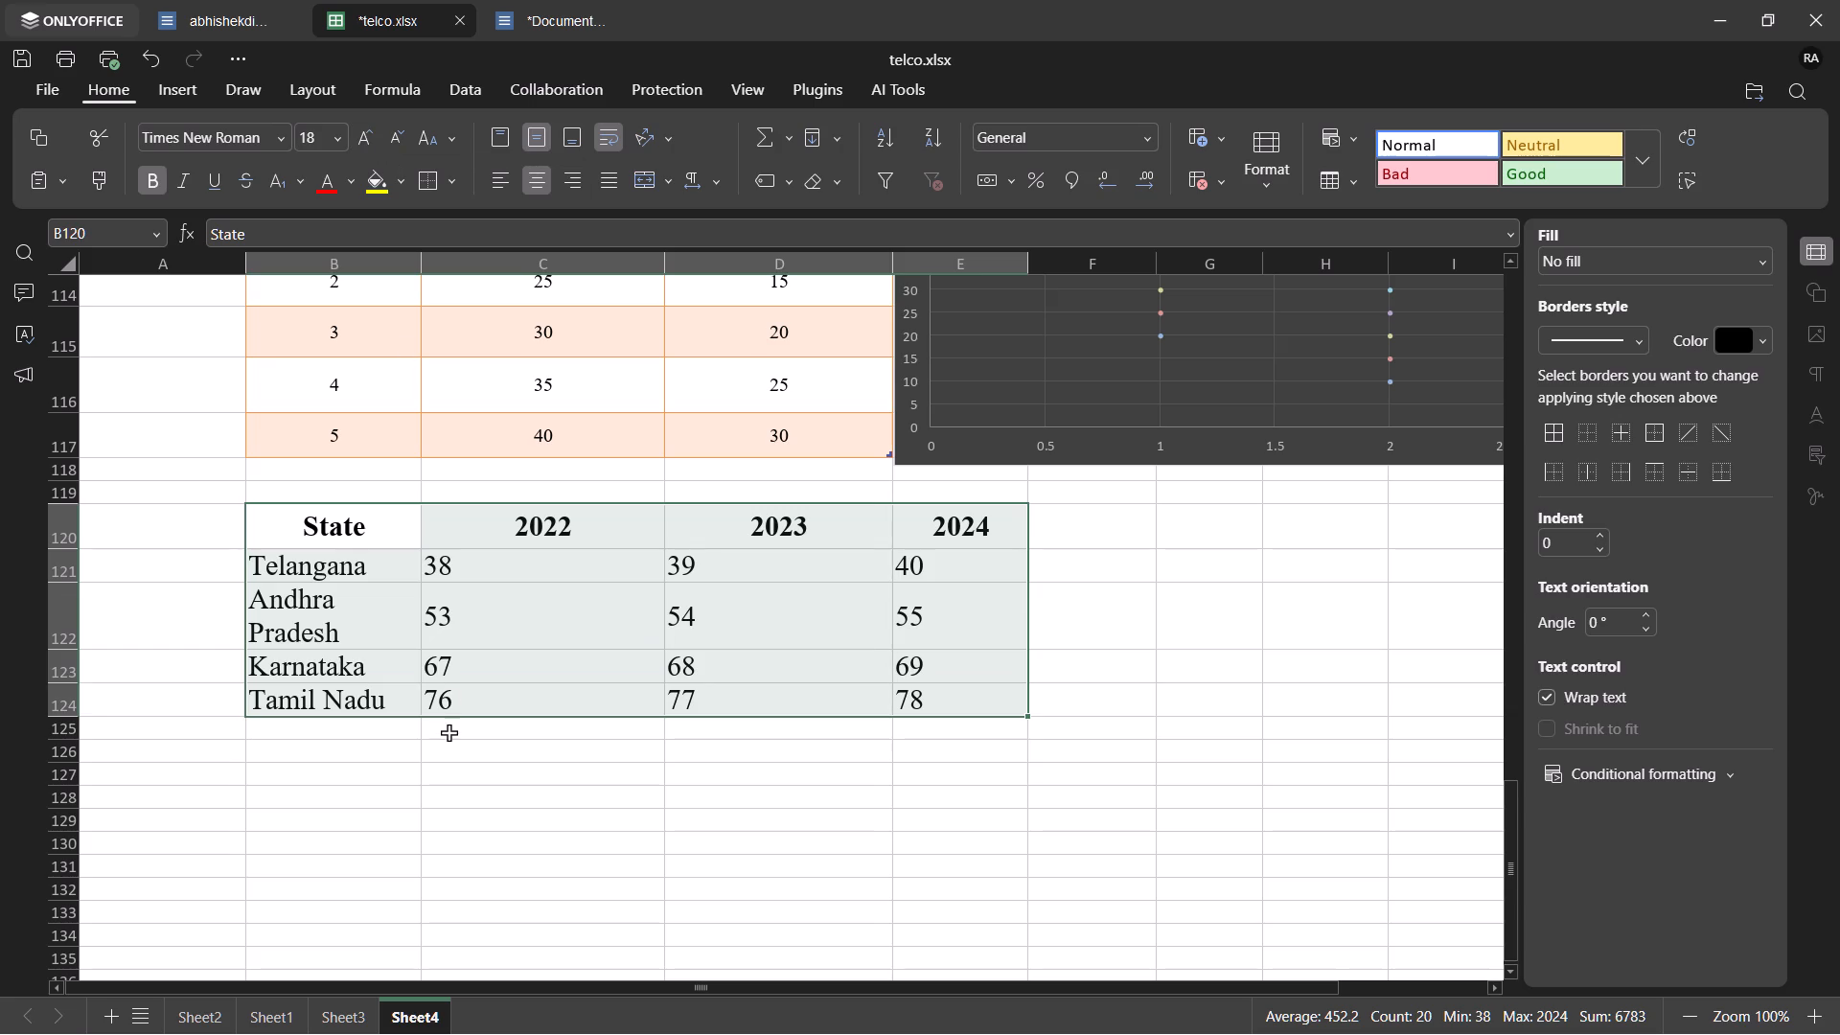
click(448, 738)
Convert the state data in B120 to E124 into a formatted table with headers.
scroll(448, 738, up, 1)
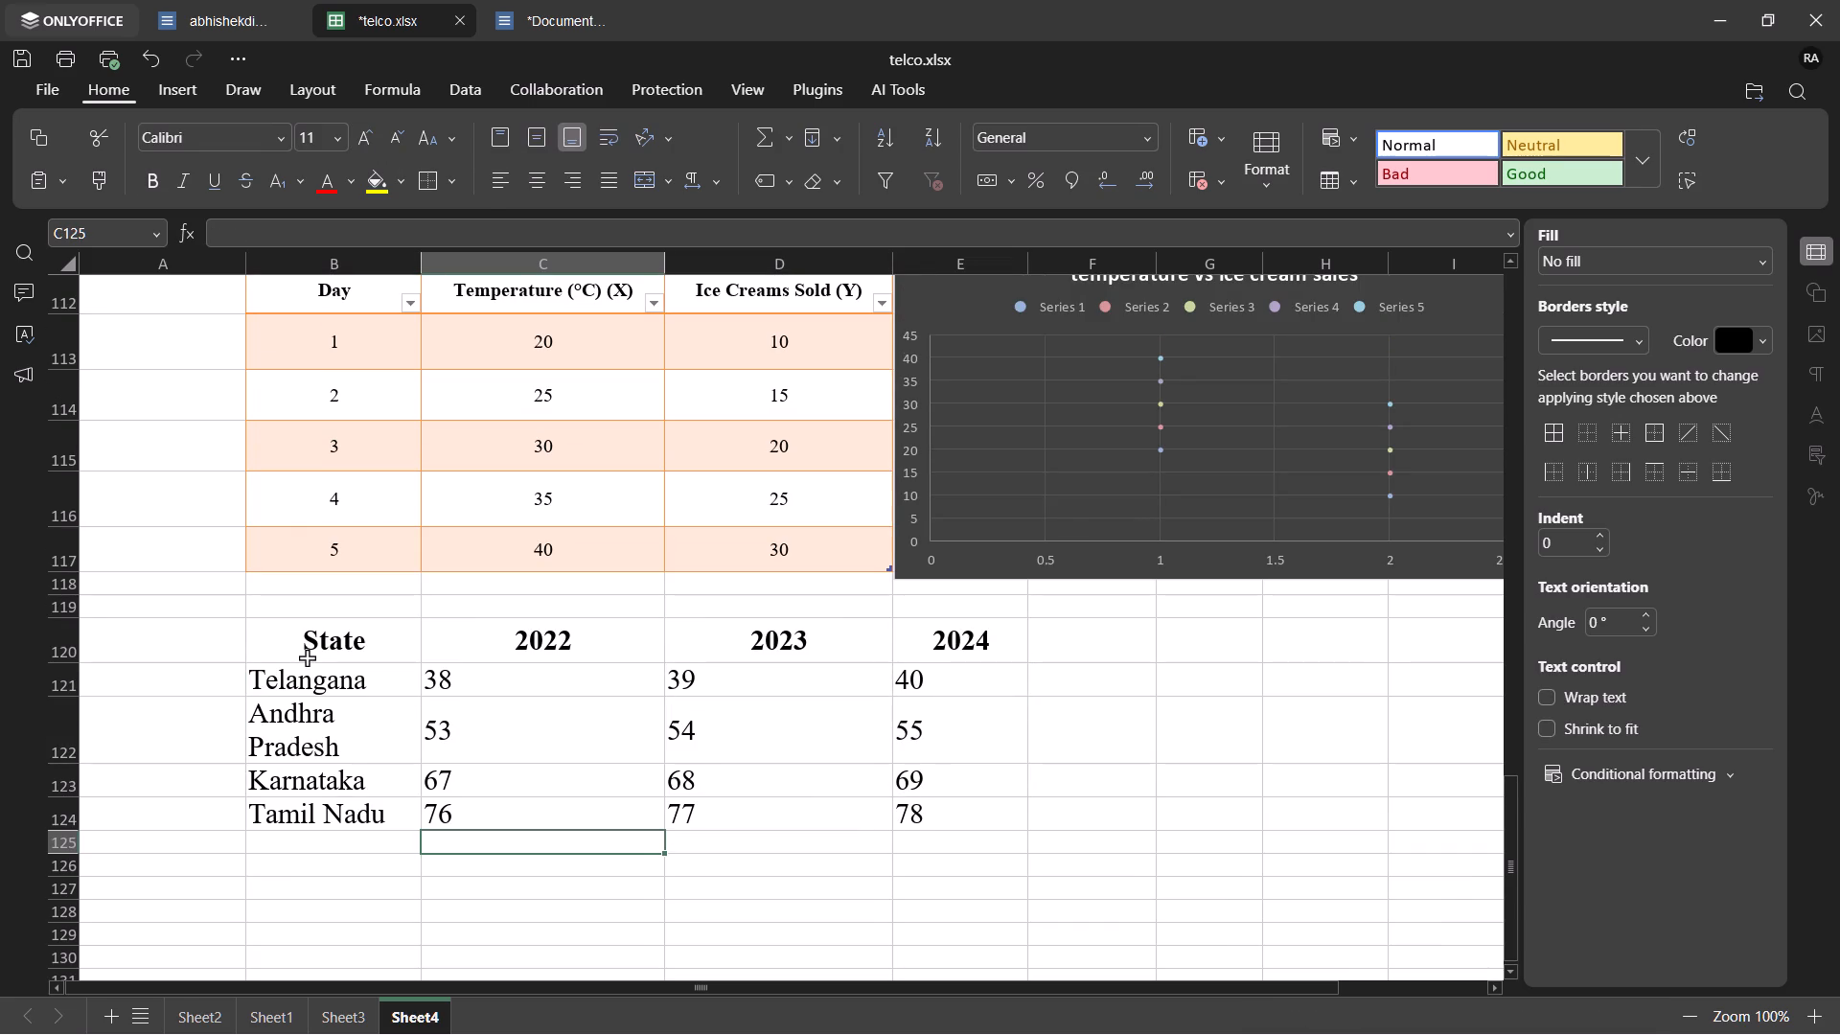
drag(307, 657, 975, 816)
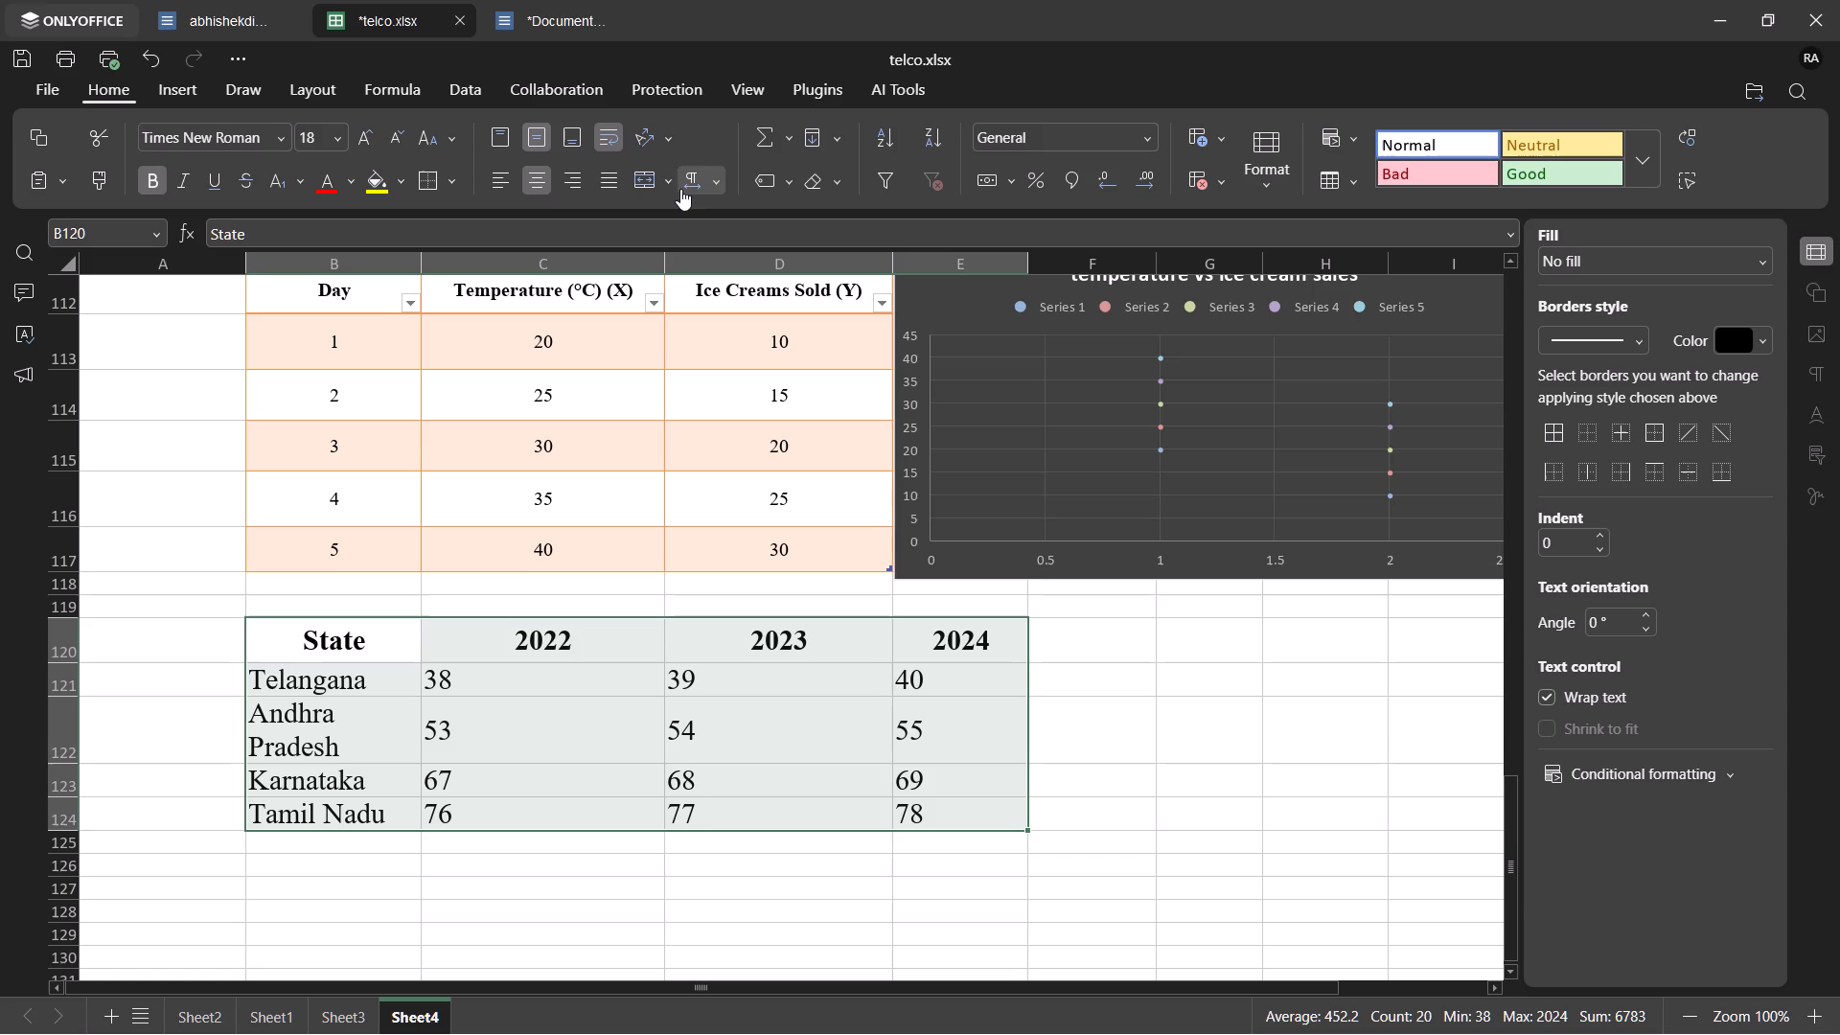
click(172, 85)
click(196, 149)
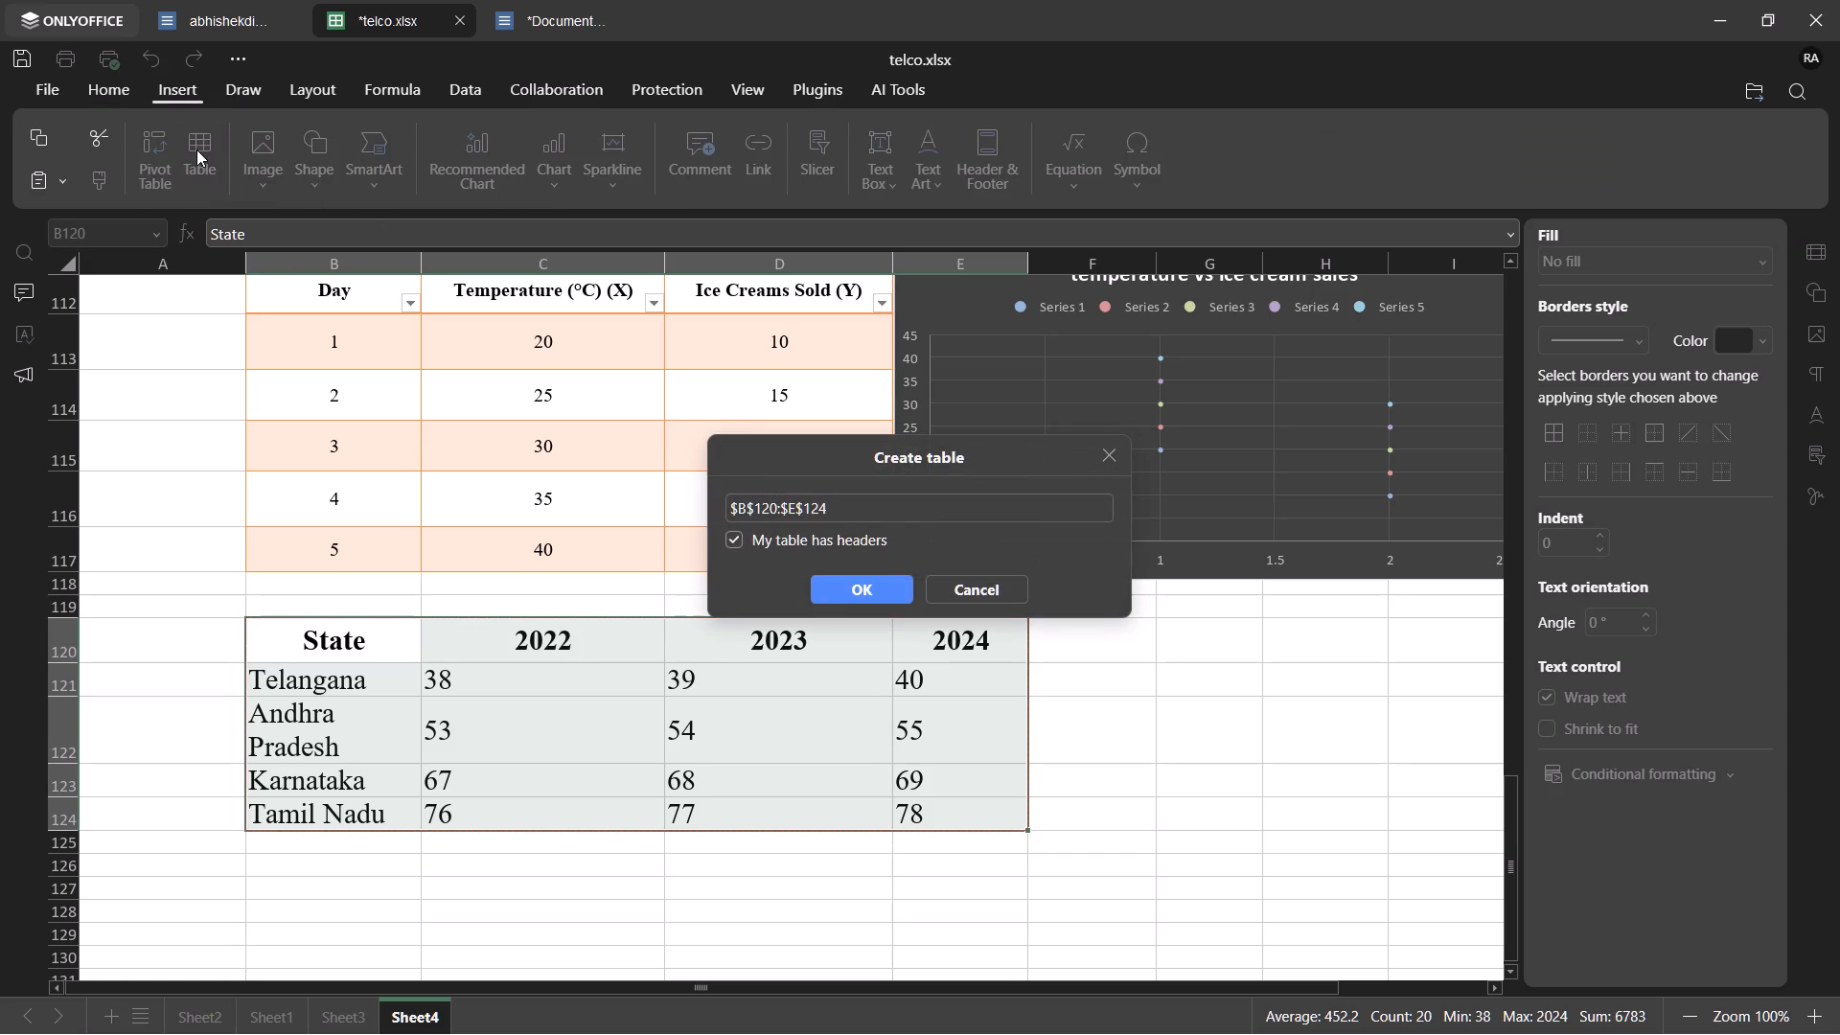
click(863, 596)
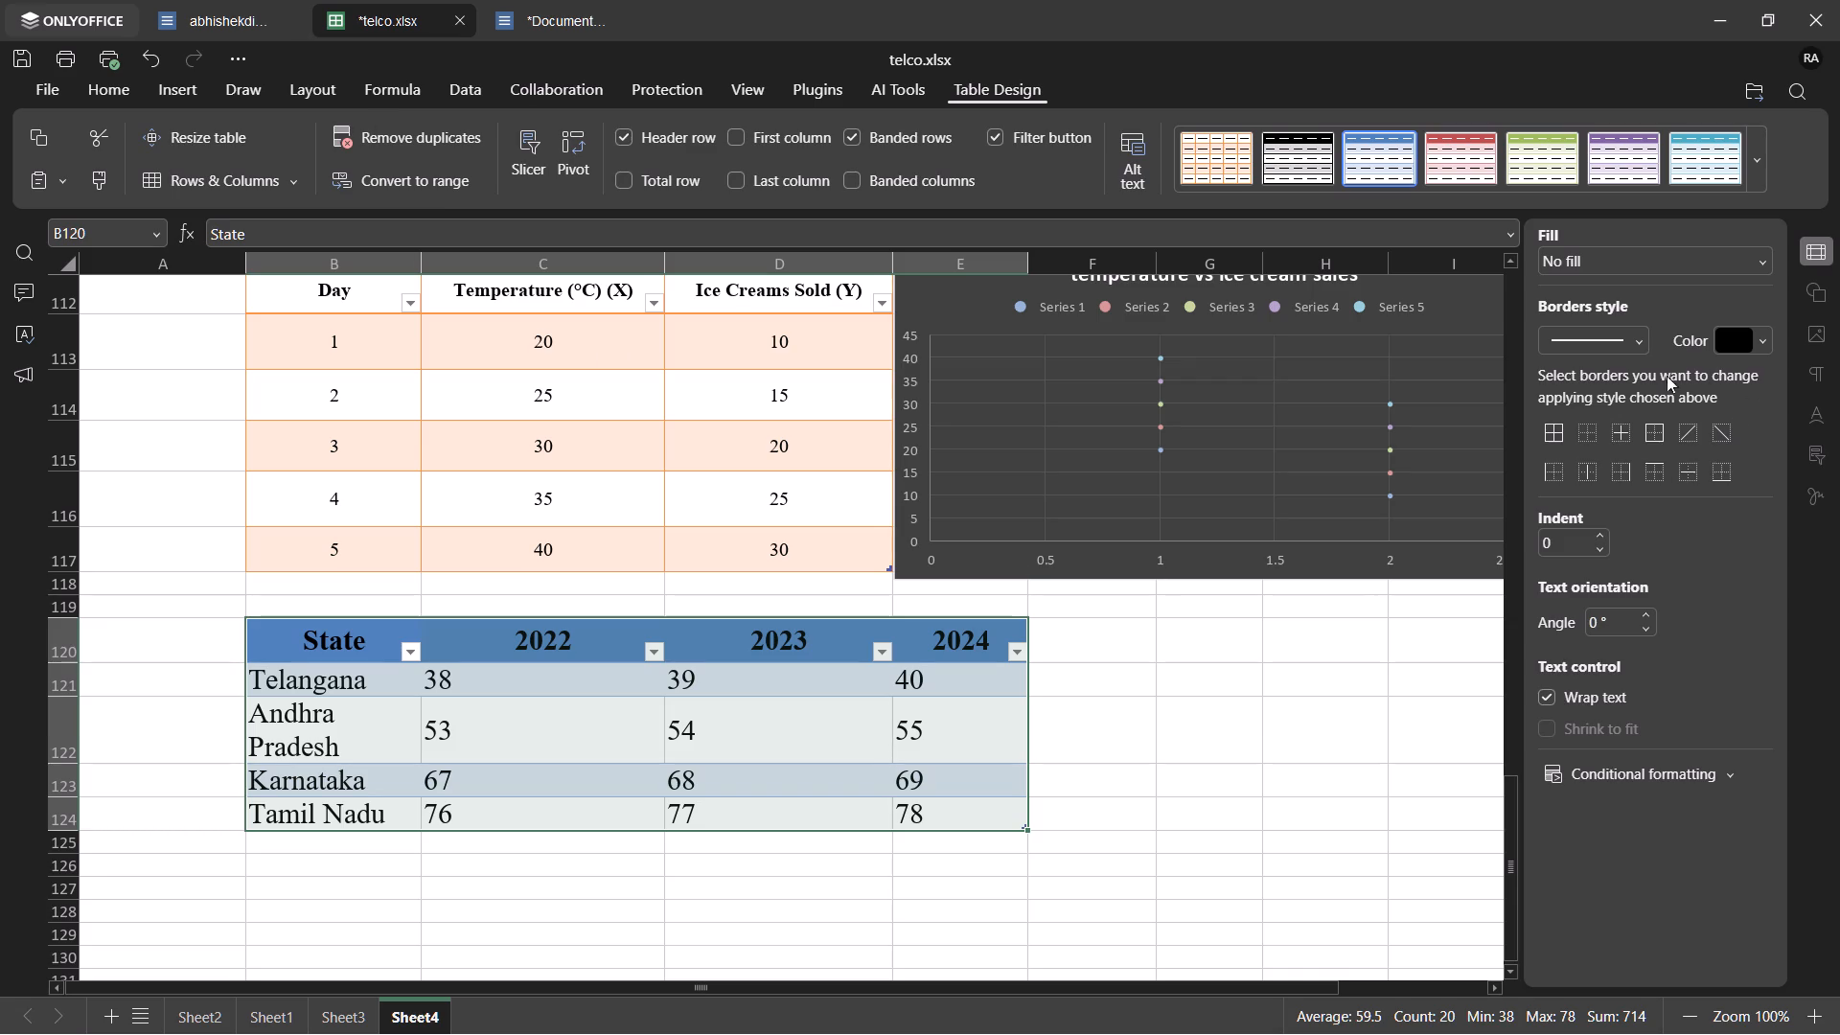
Apply black outer and inner borders to all cells of the state table.
click(1539, 432)
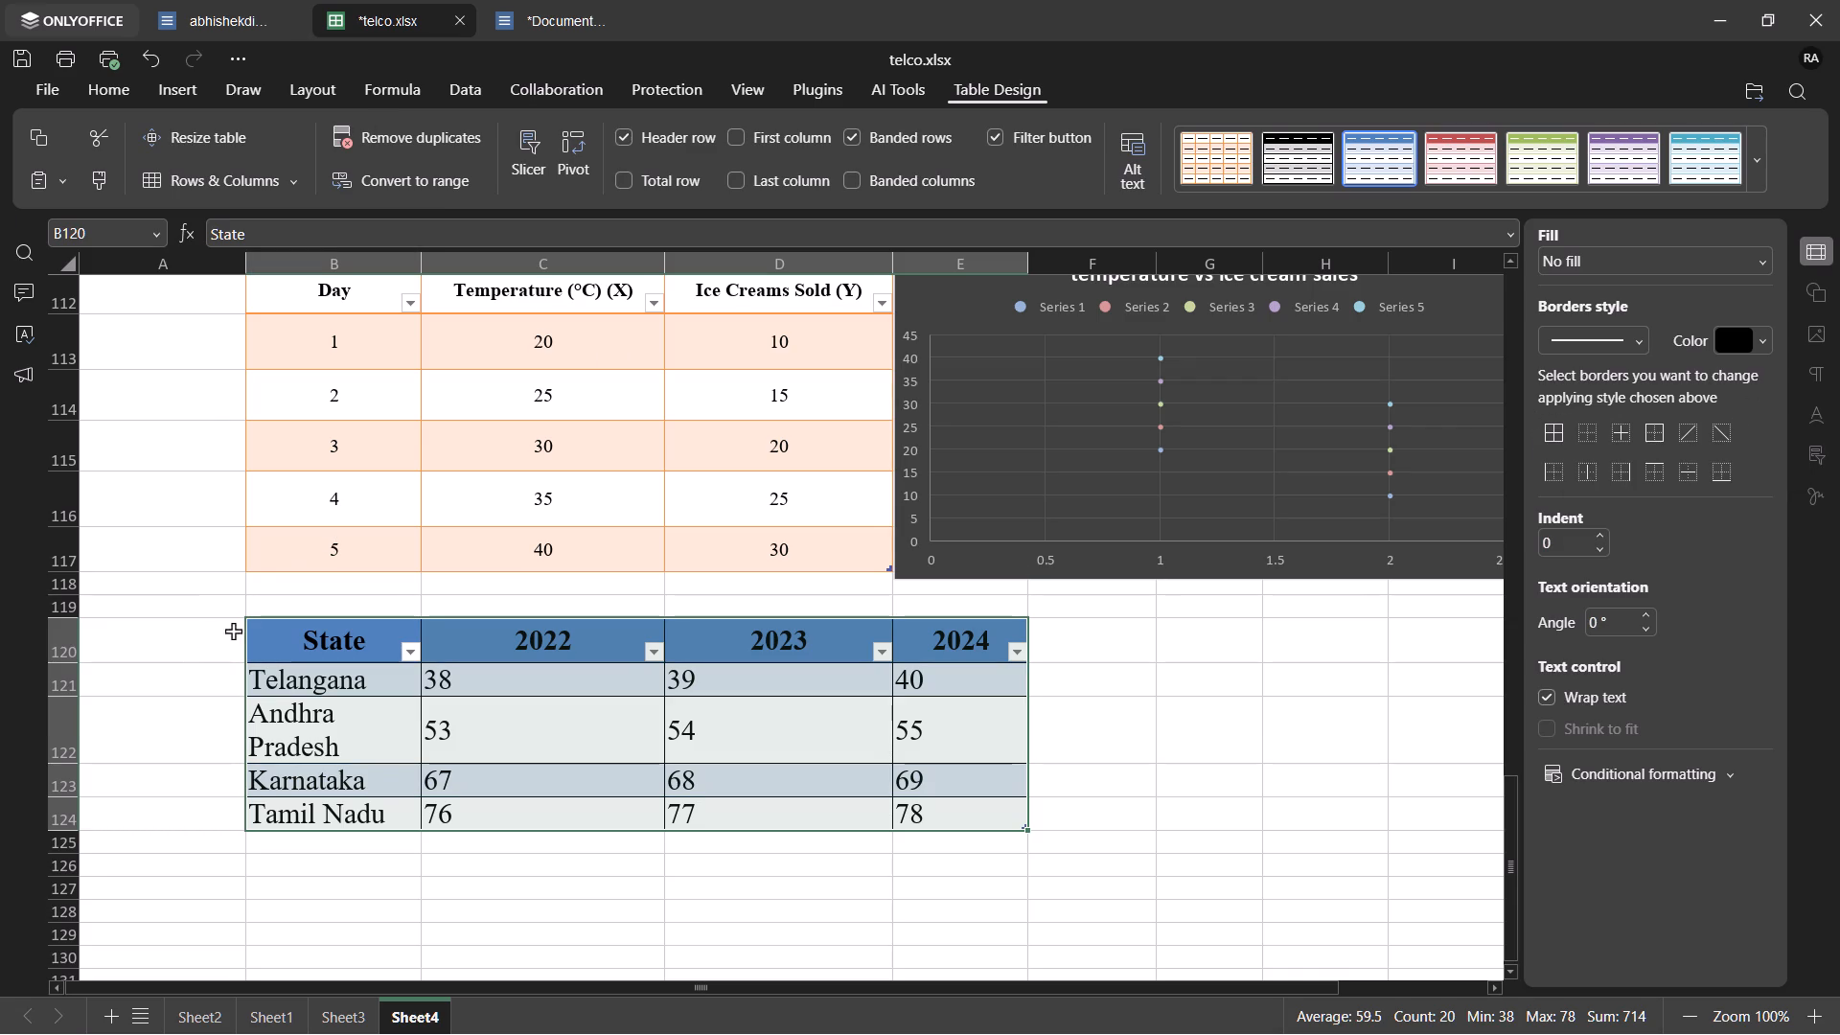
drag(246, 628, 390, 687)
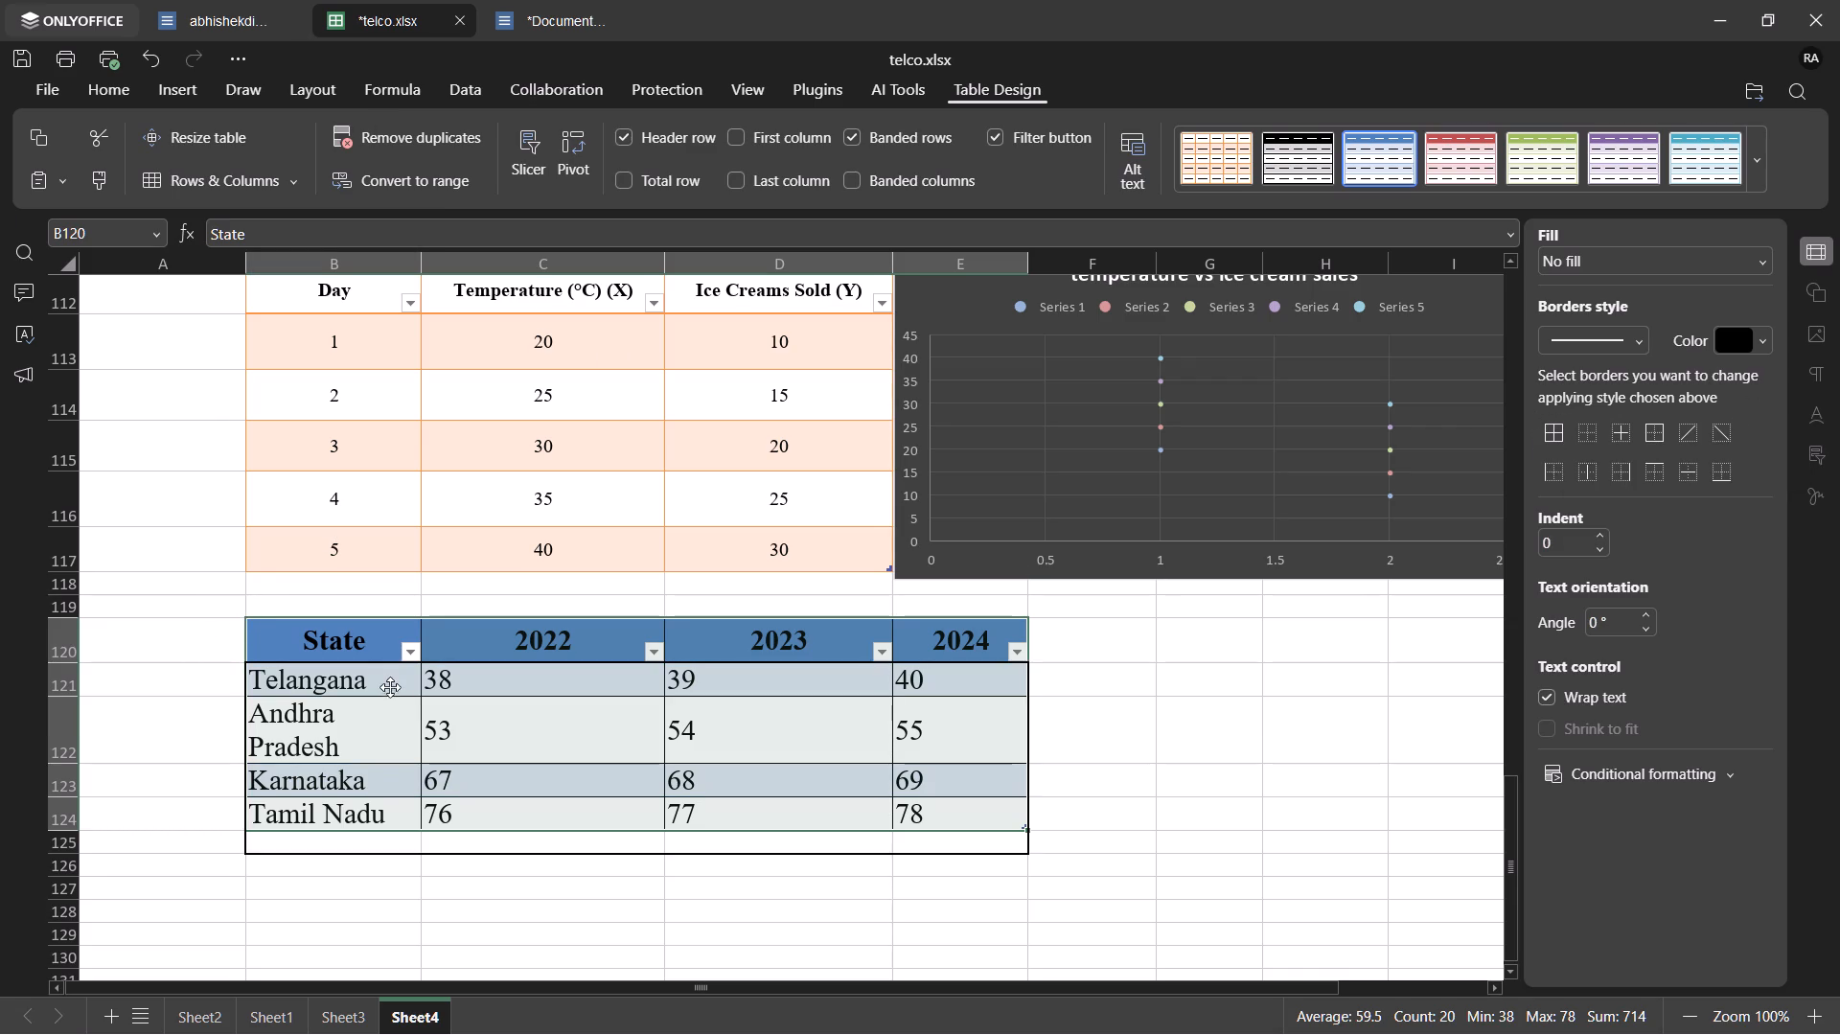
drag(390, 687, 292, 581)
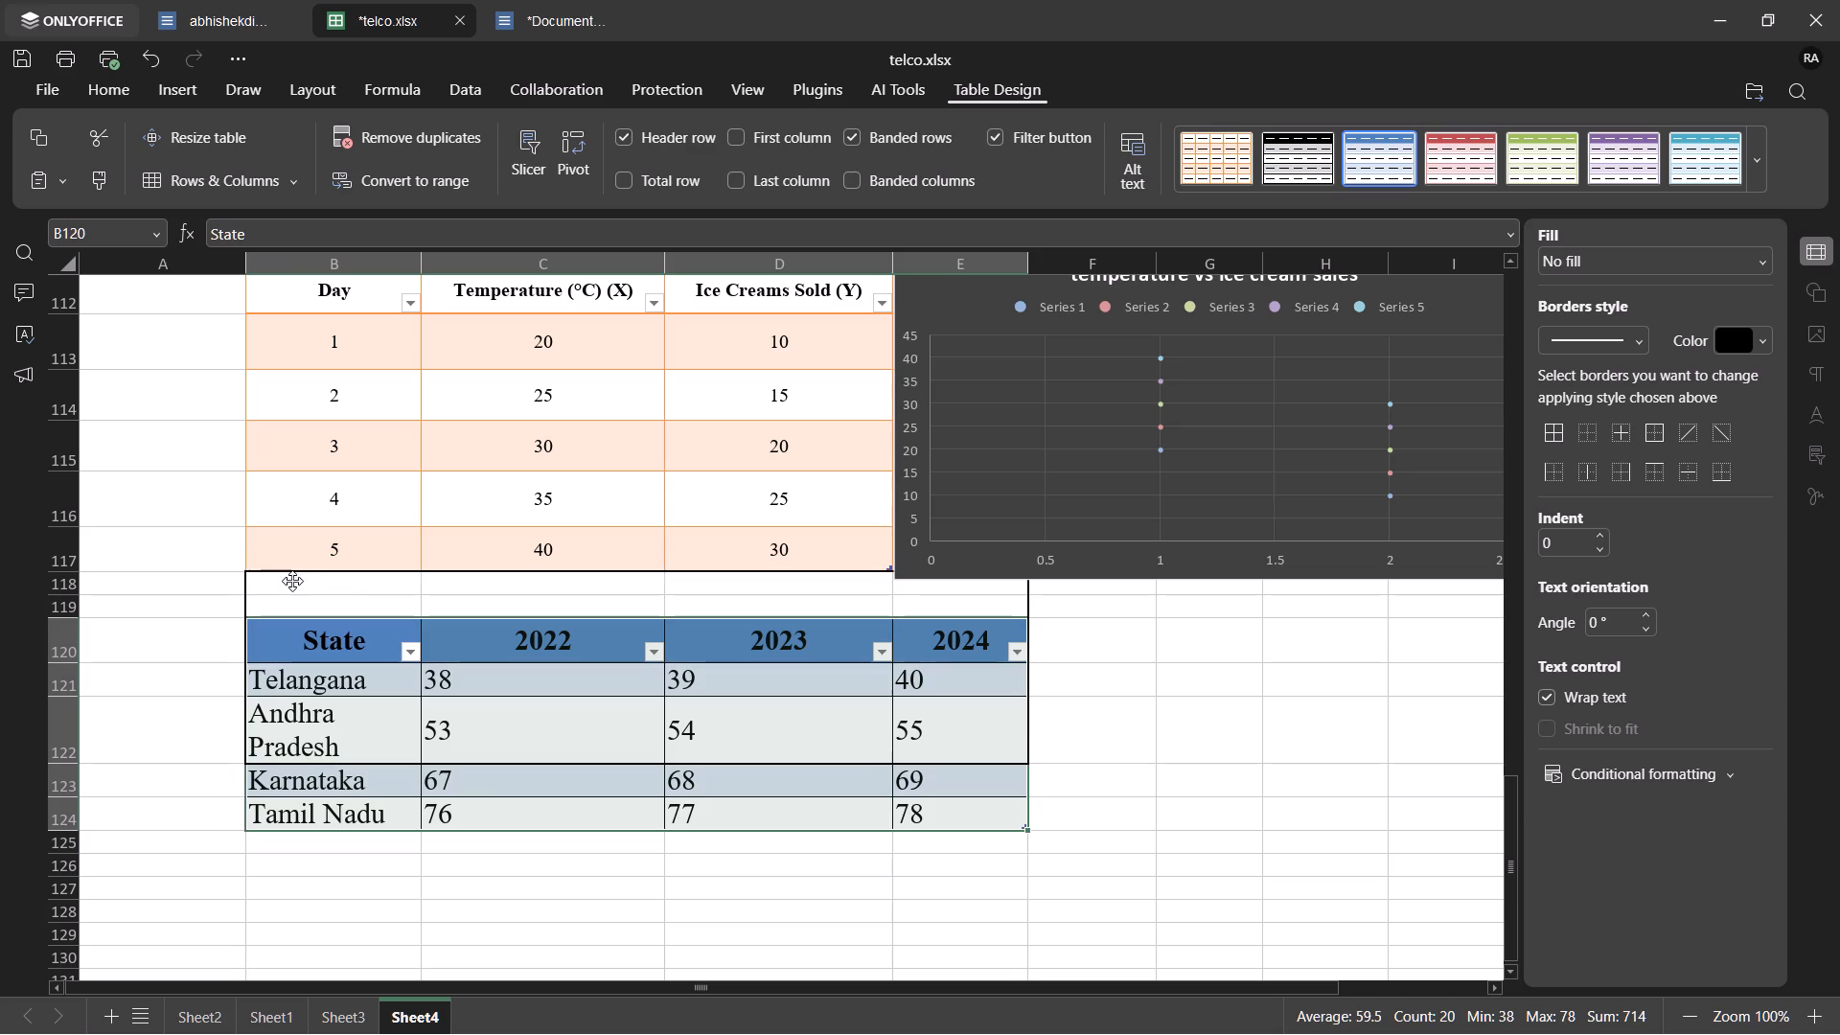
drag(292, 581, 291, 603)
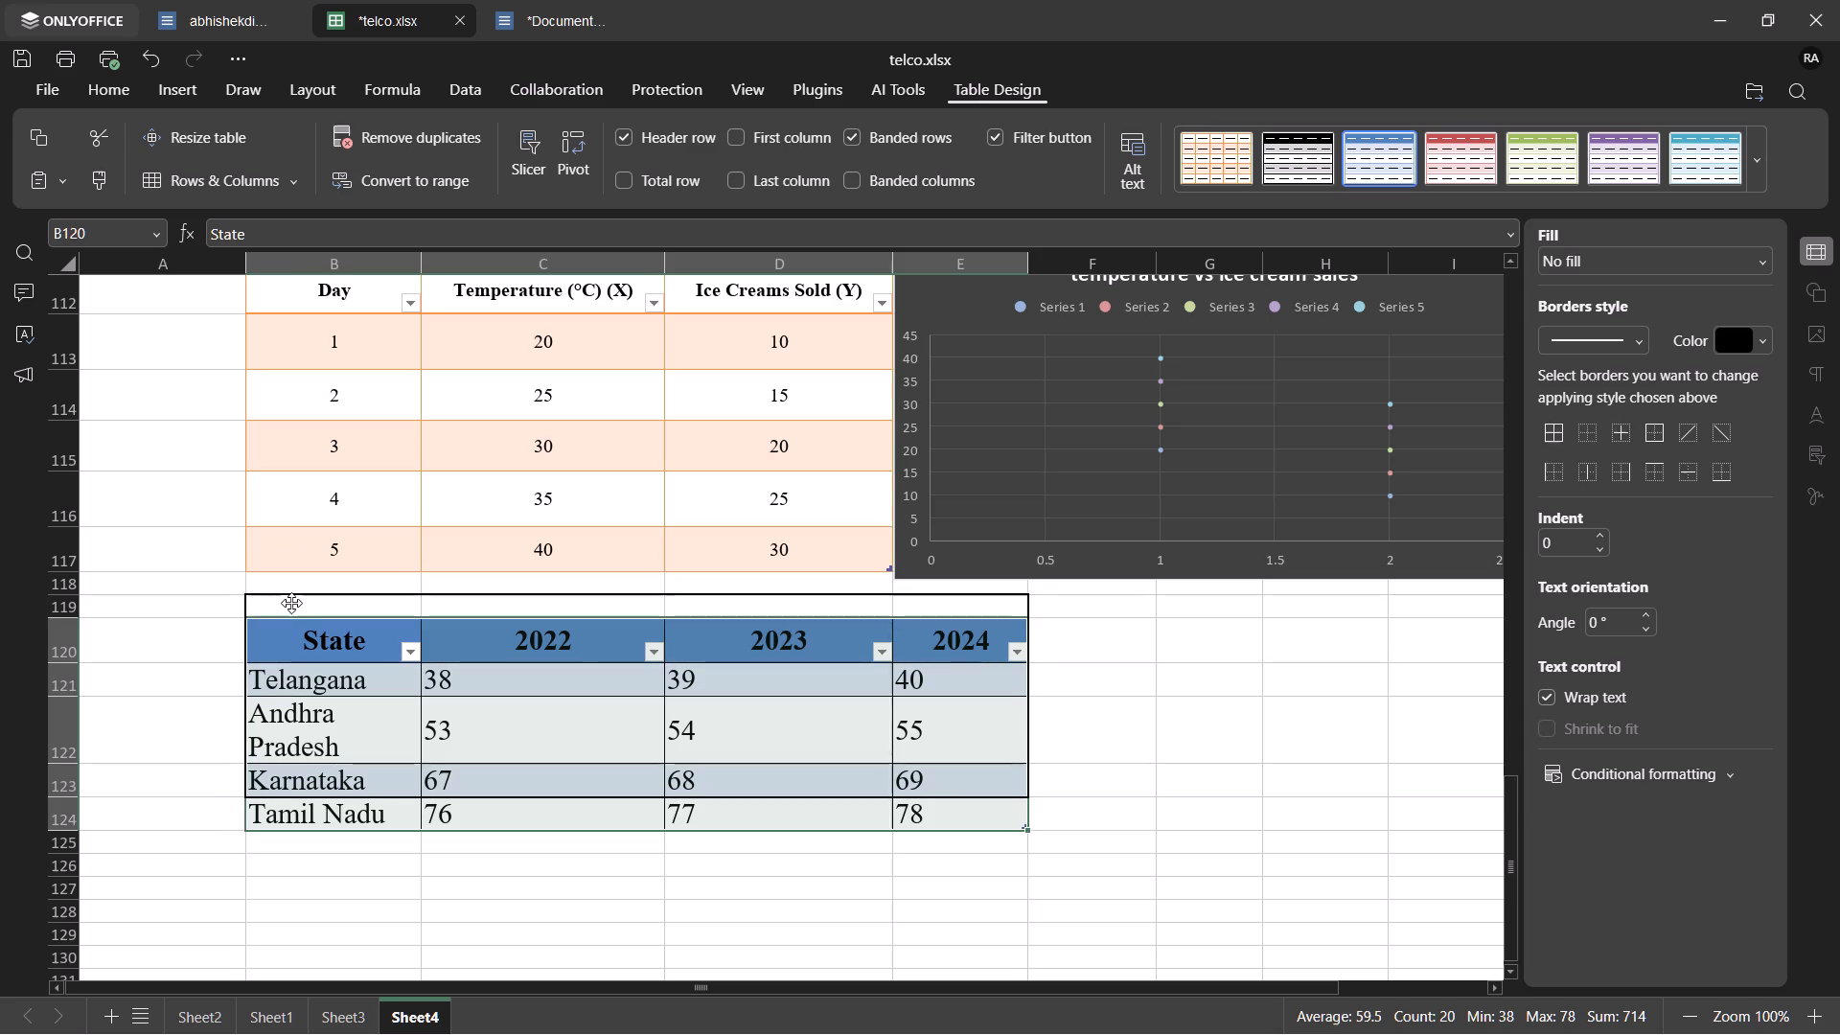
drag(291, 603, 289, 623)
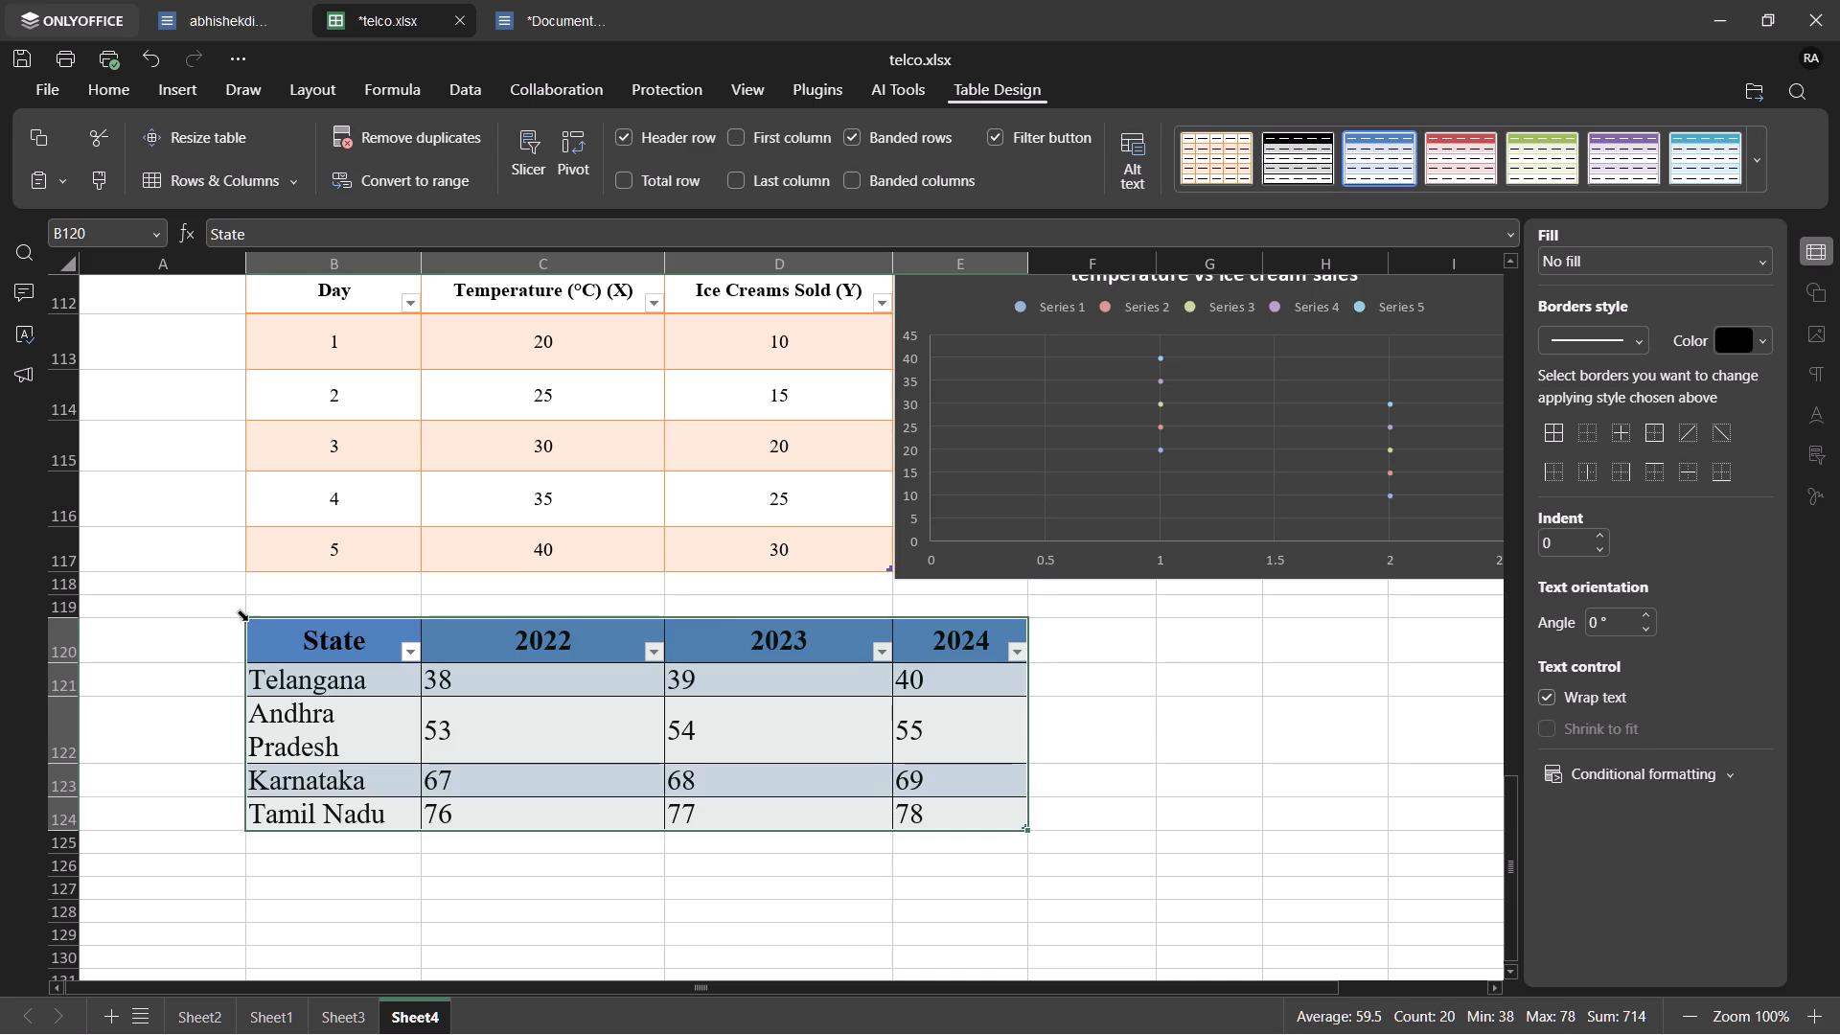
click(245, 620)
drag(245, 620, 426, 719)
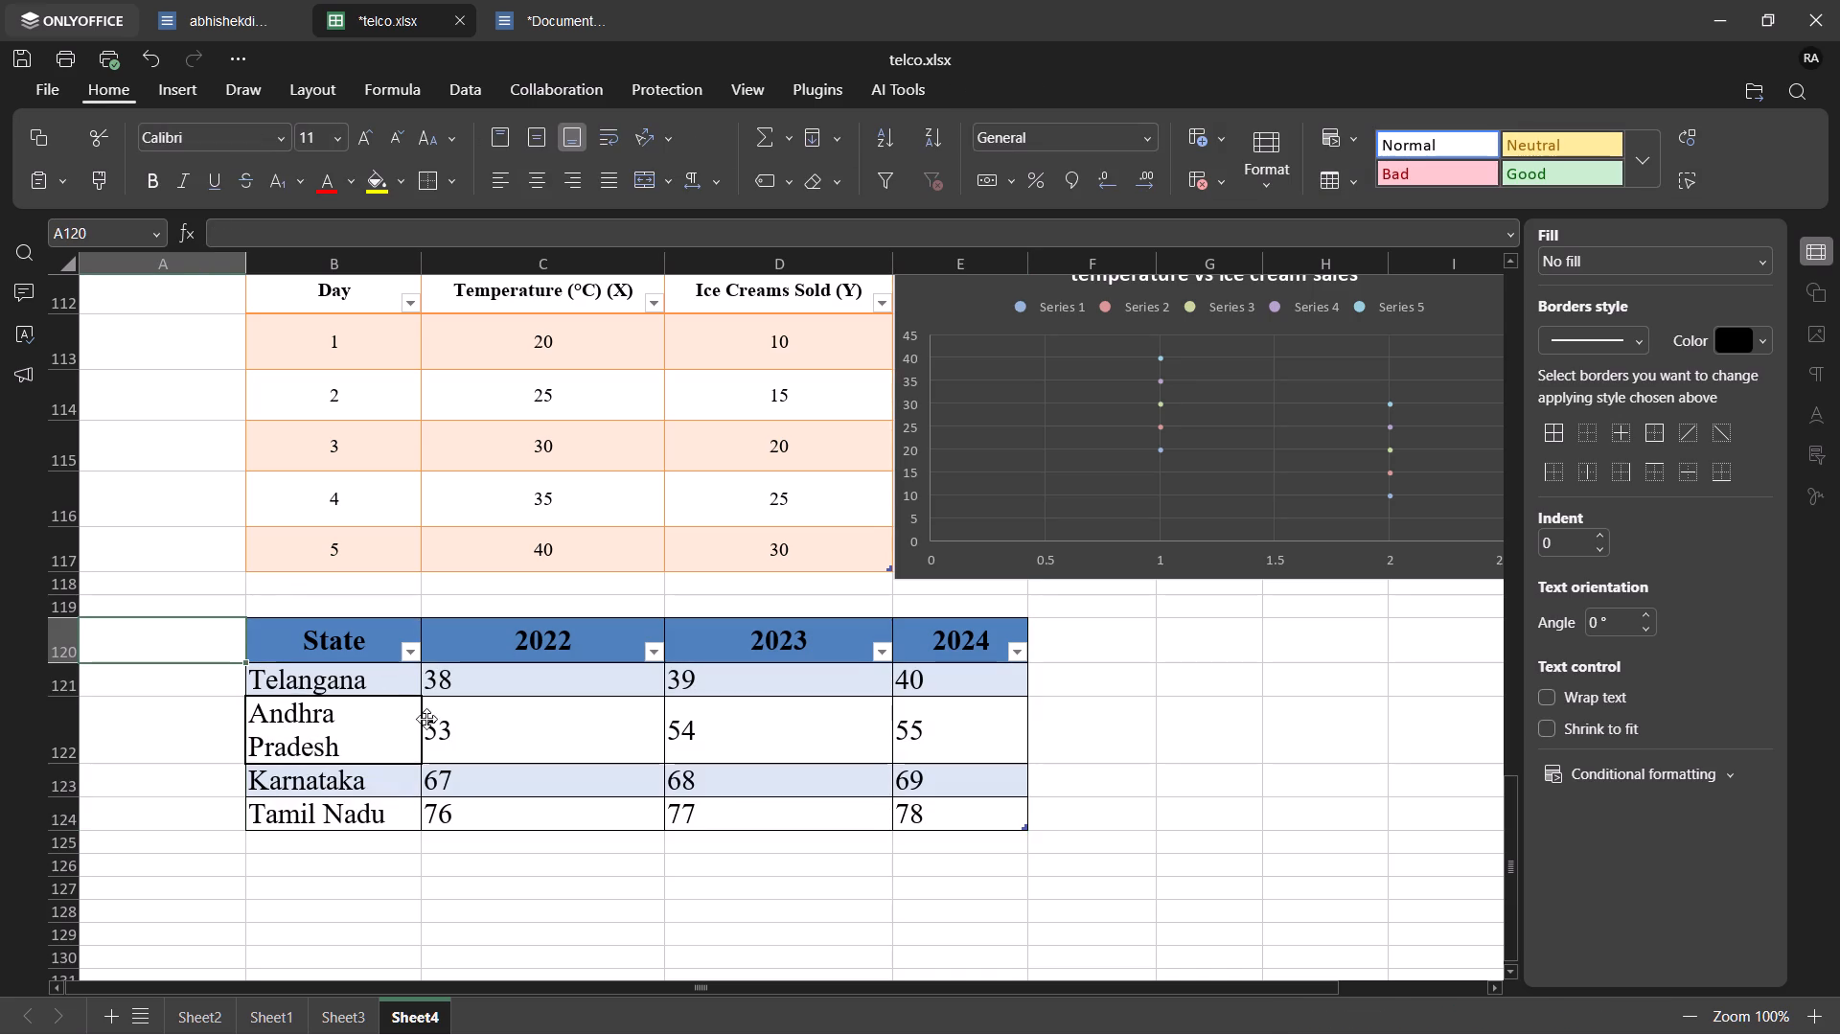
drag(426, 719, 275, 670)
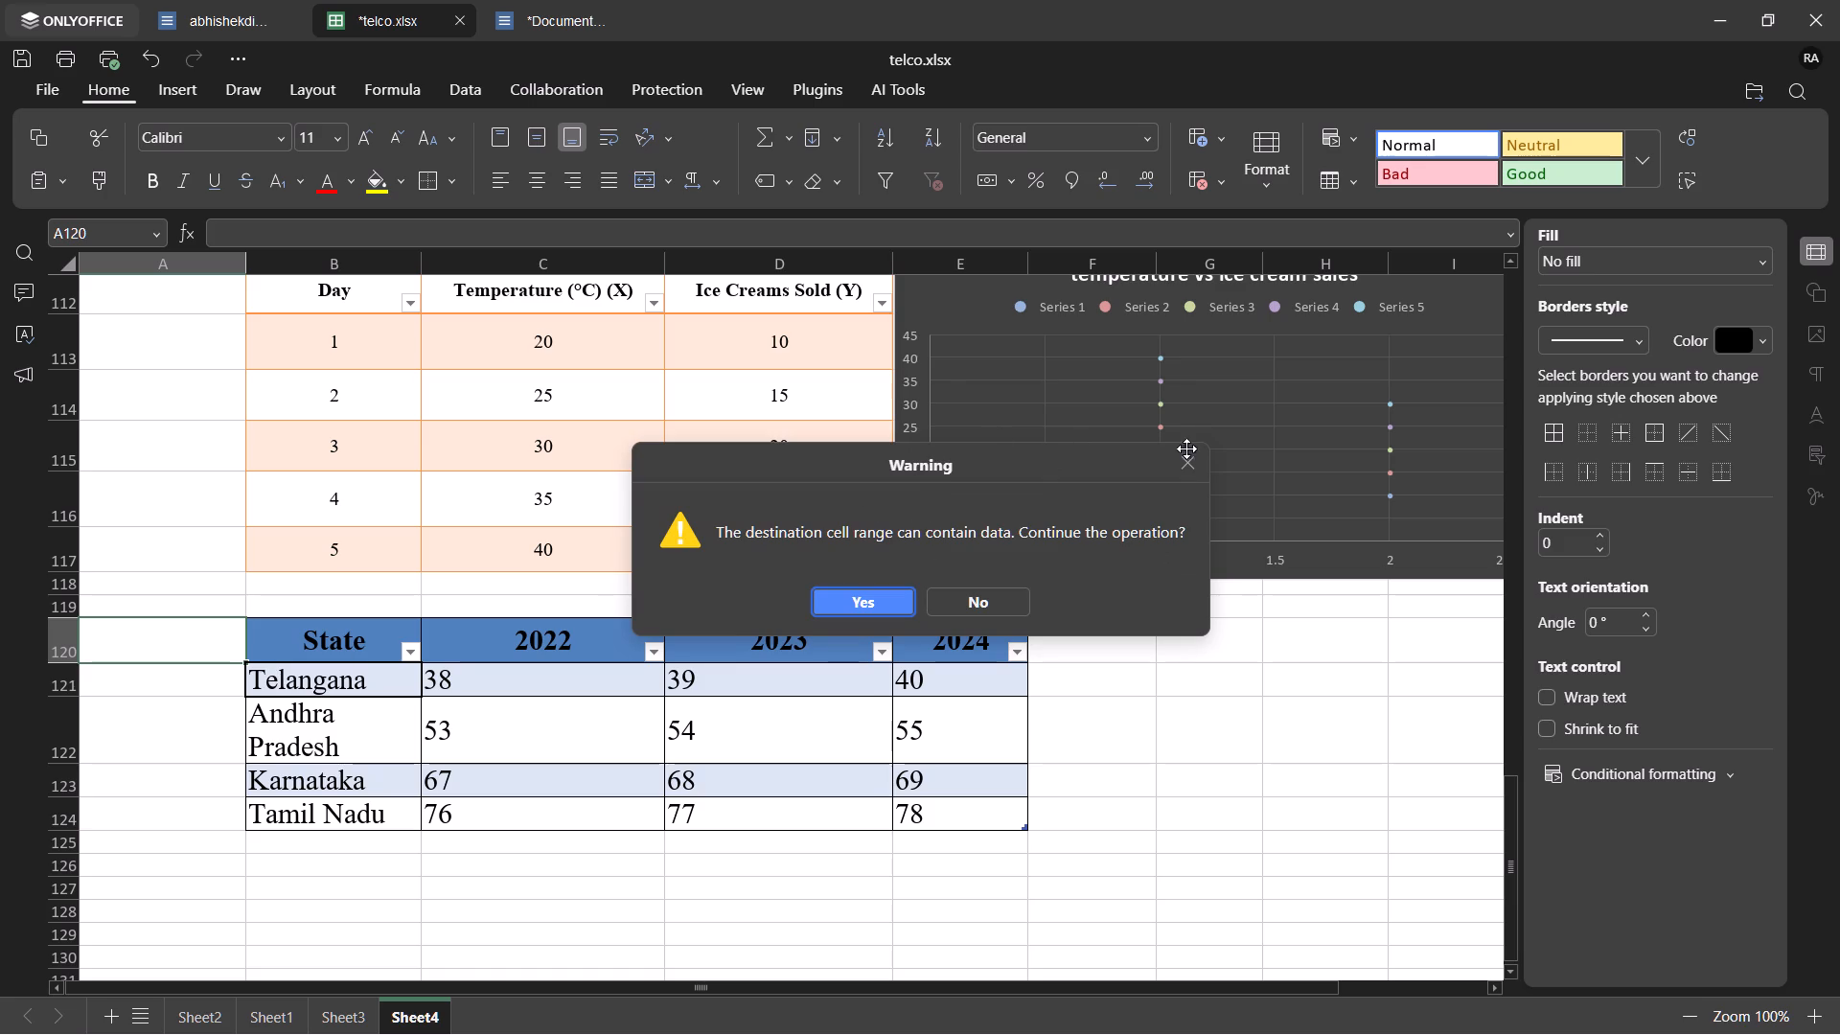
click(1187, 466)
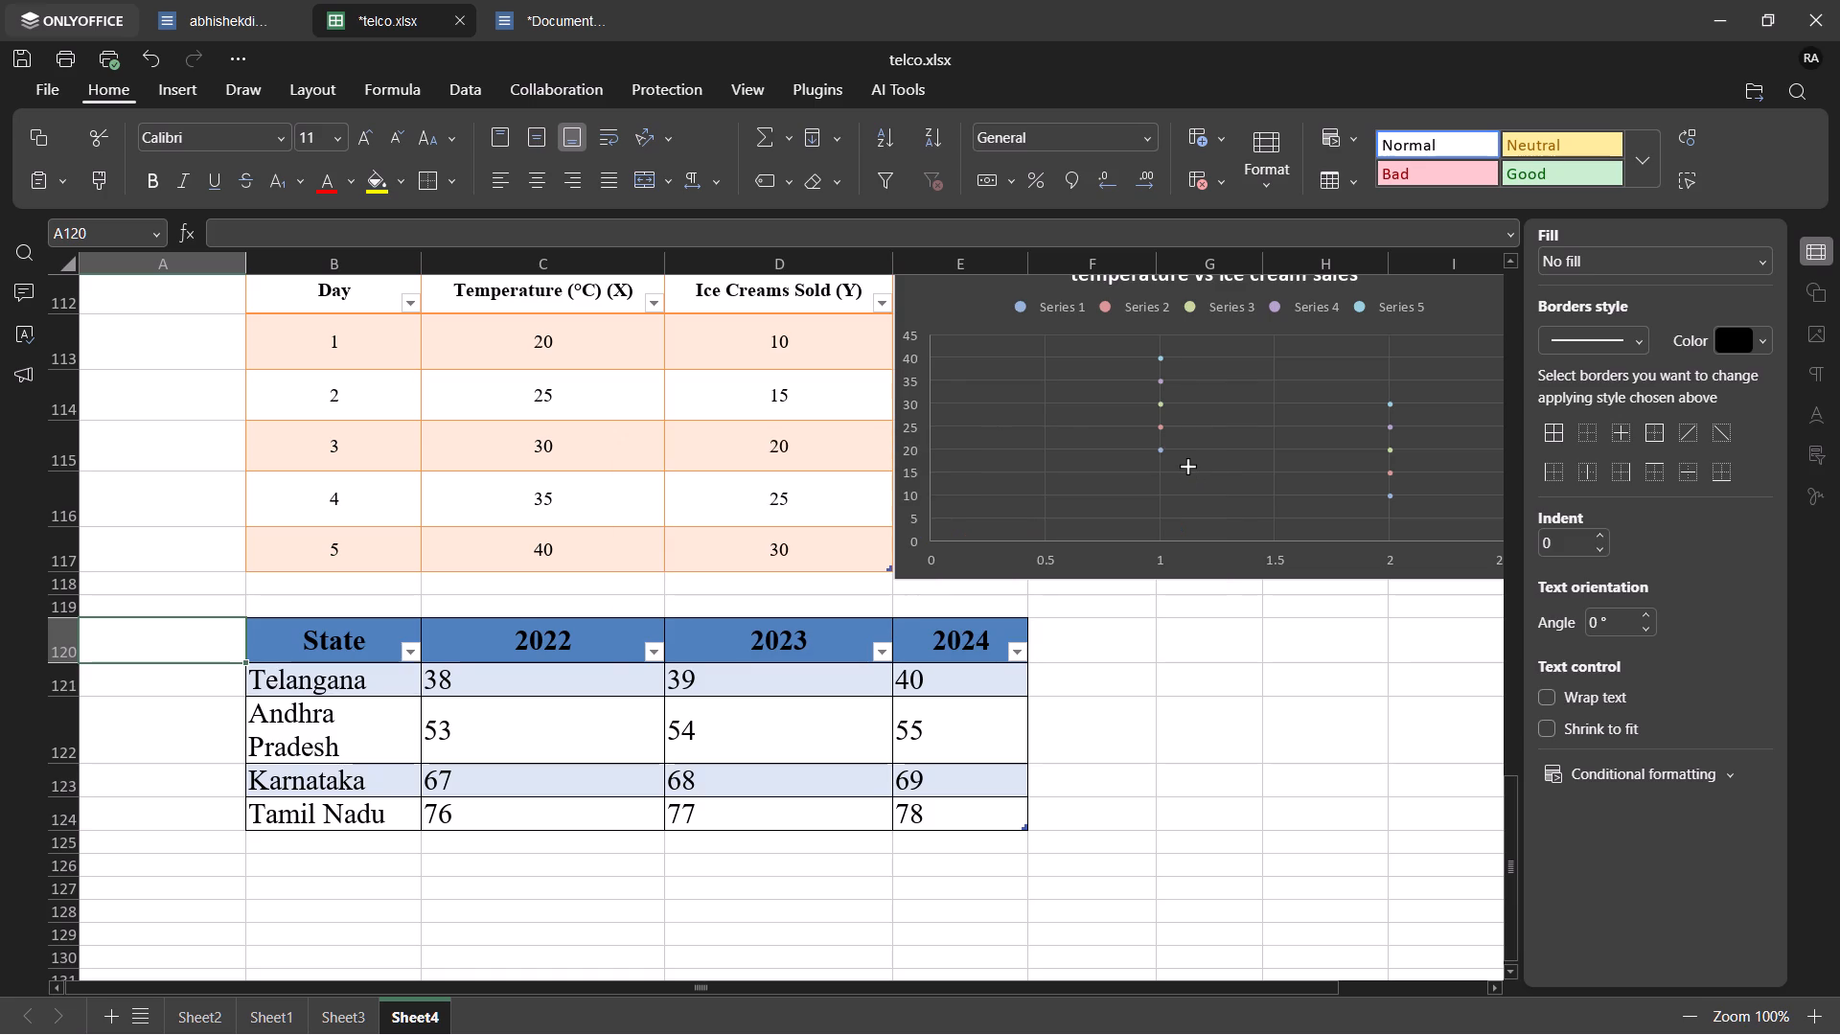
Look through the available chart types and recommended charts for the state table B120 to E124, without inserting one.
drag(283, 649, 874, 855)
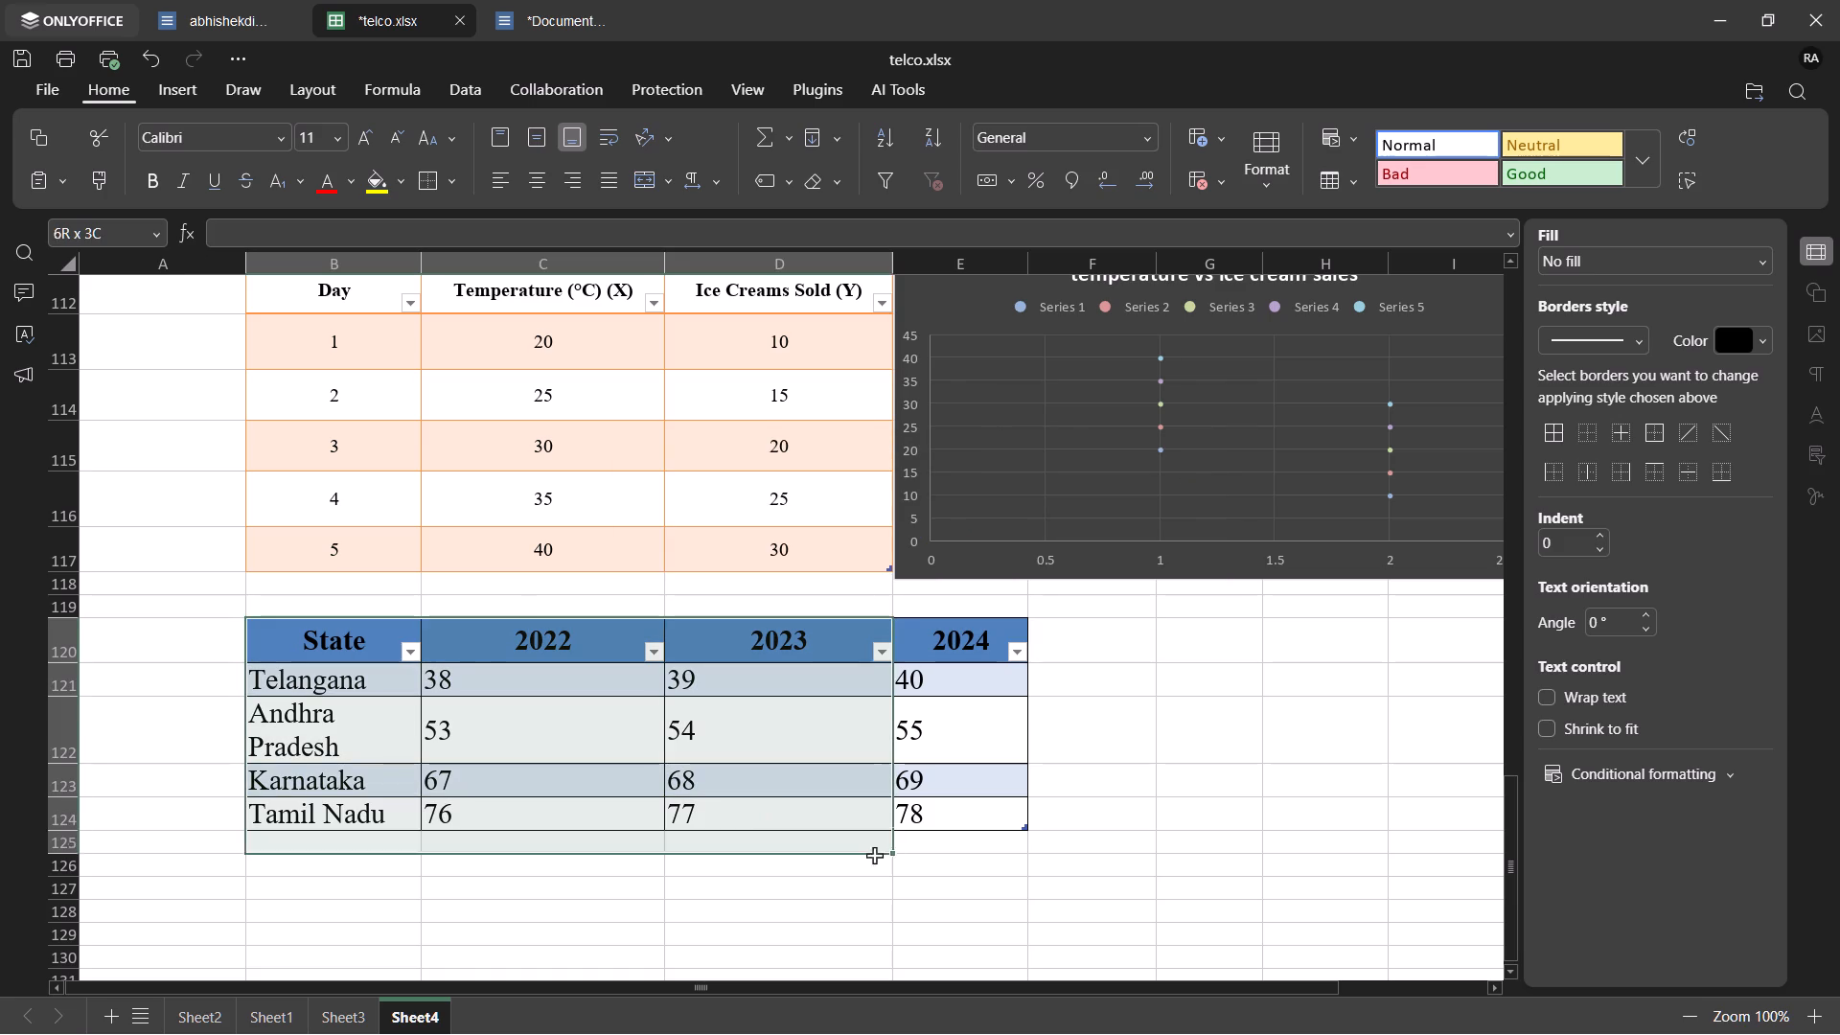
drag(874, 855, 983, 819)
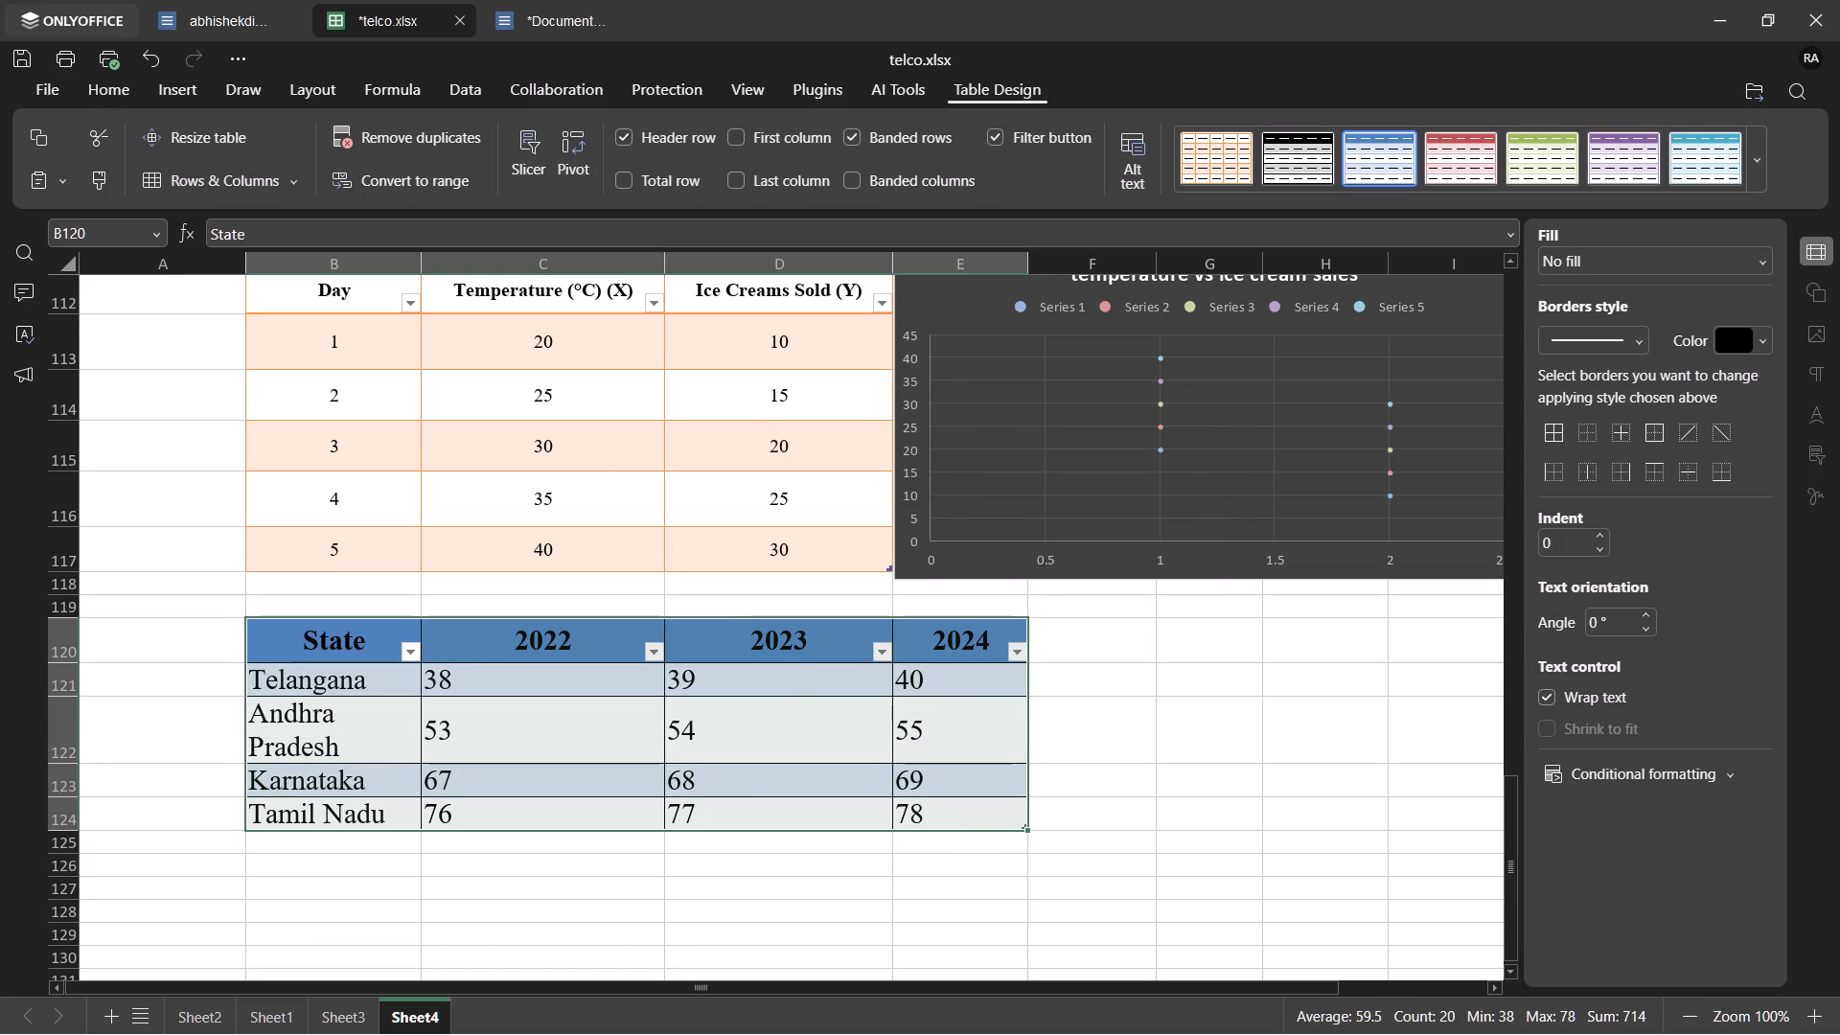
click(181, 85)
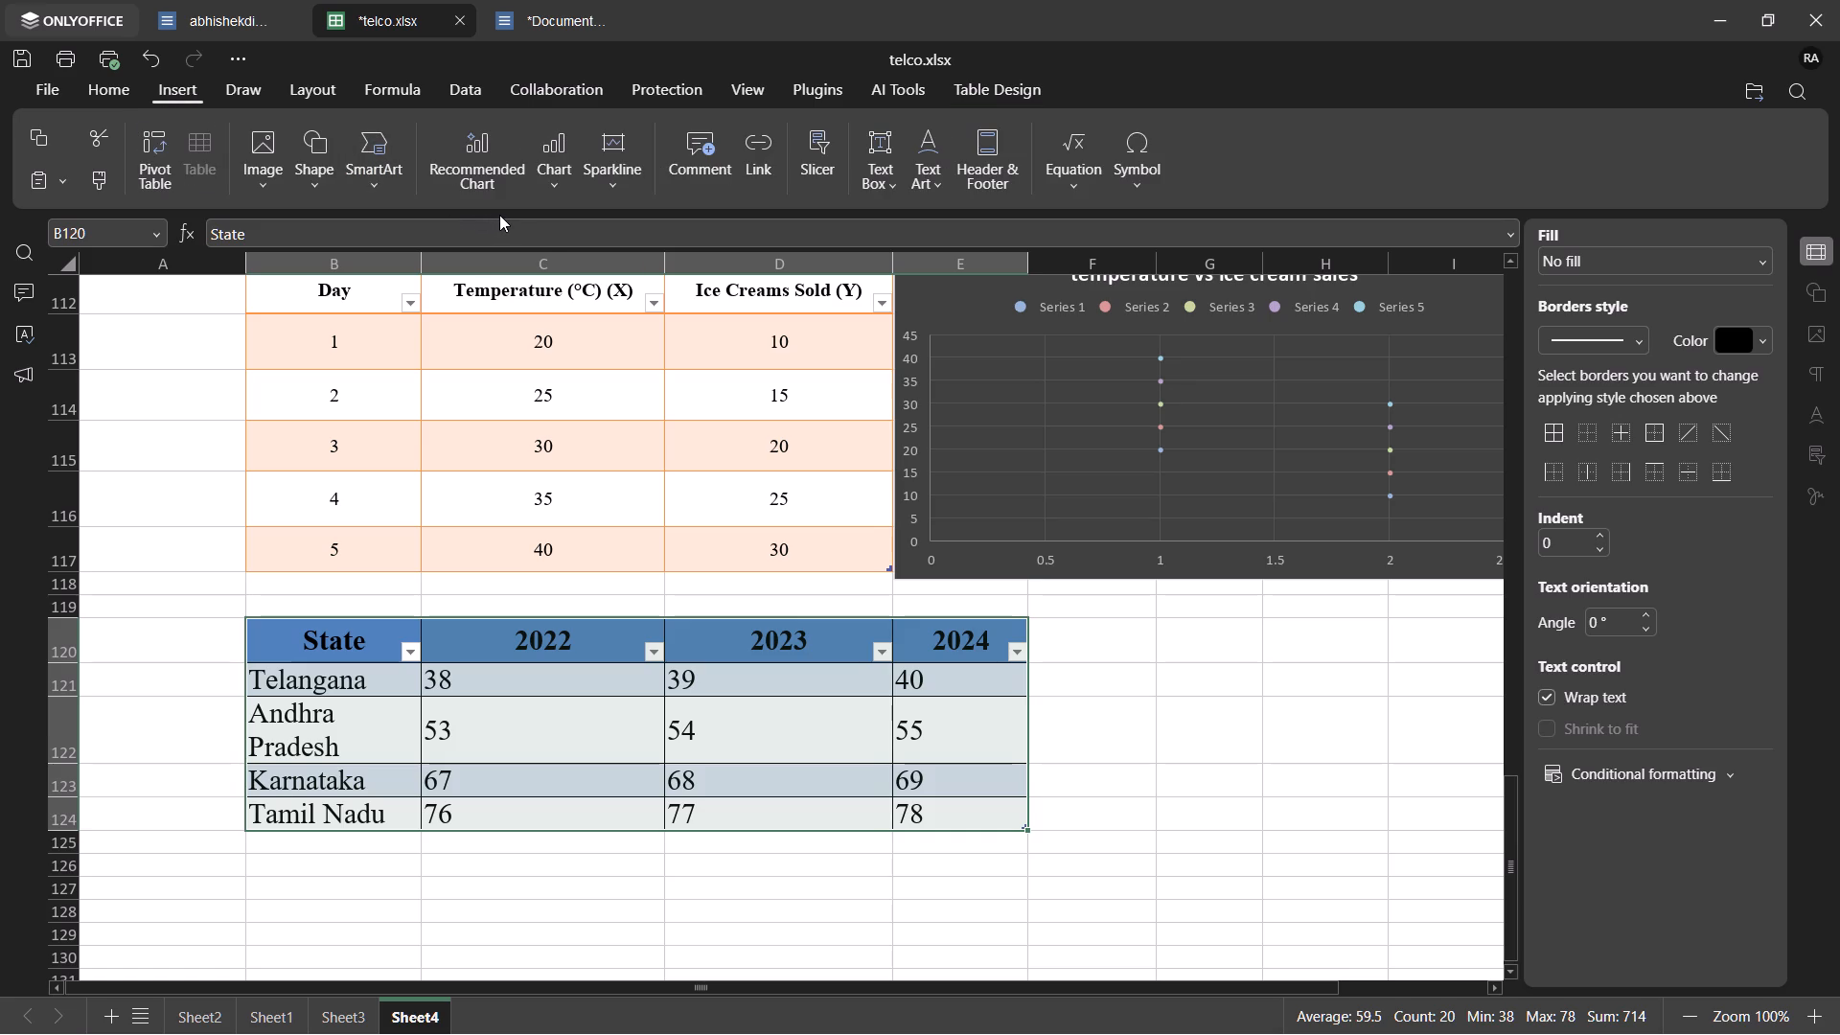
click(545, 182)
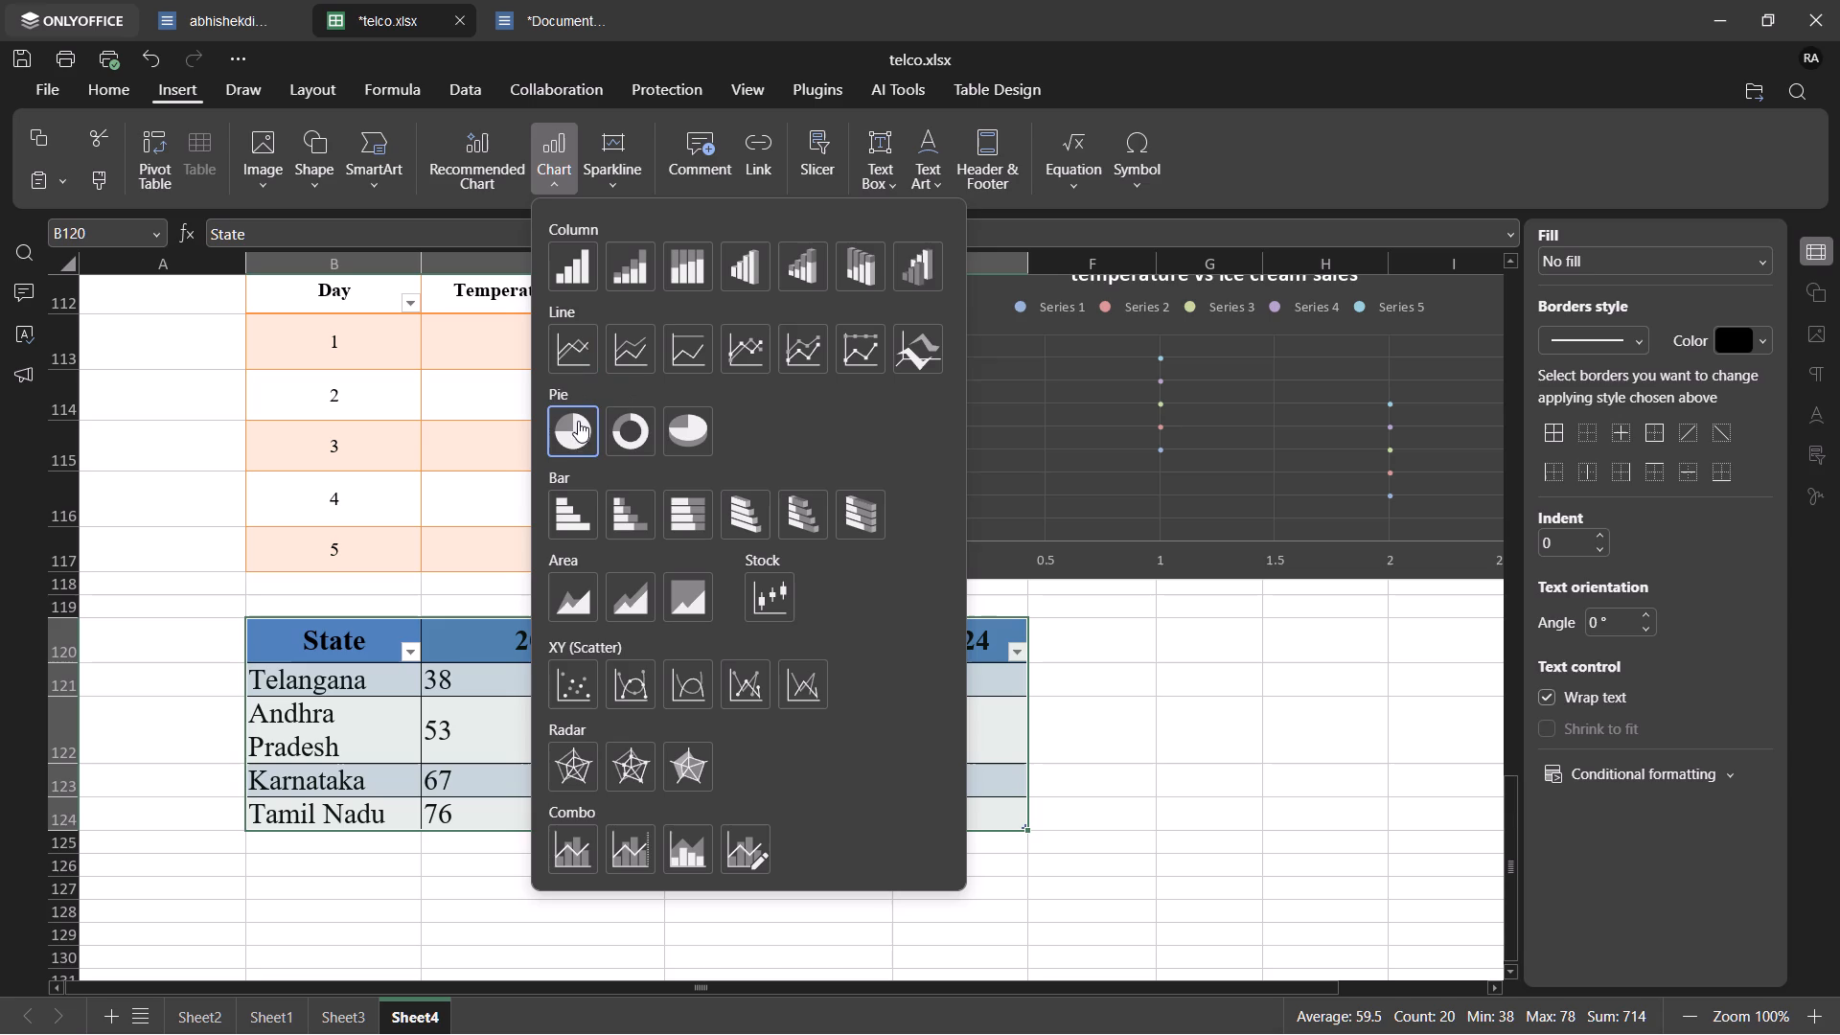
scroll(619, 663, down, 2)
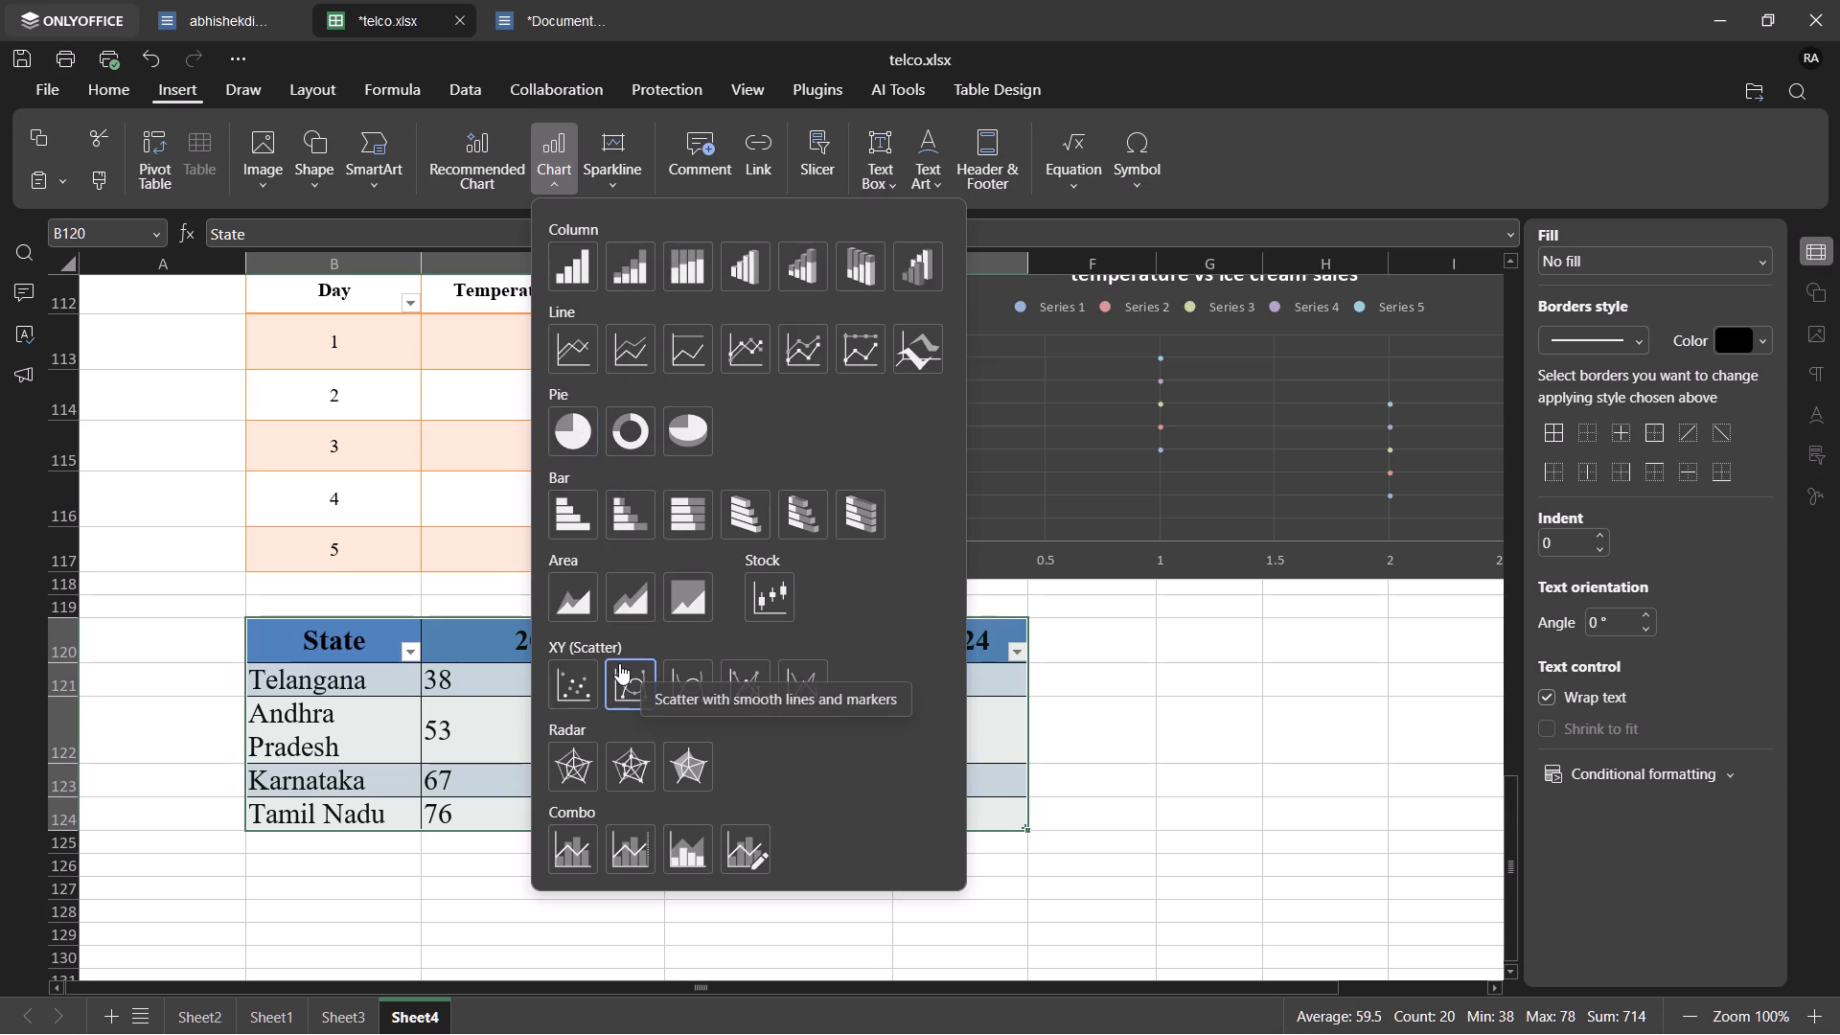
scroll(619, 663, down, 3)
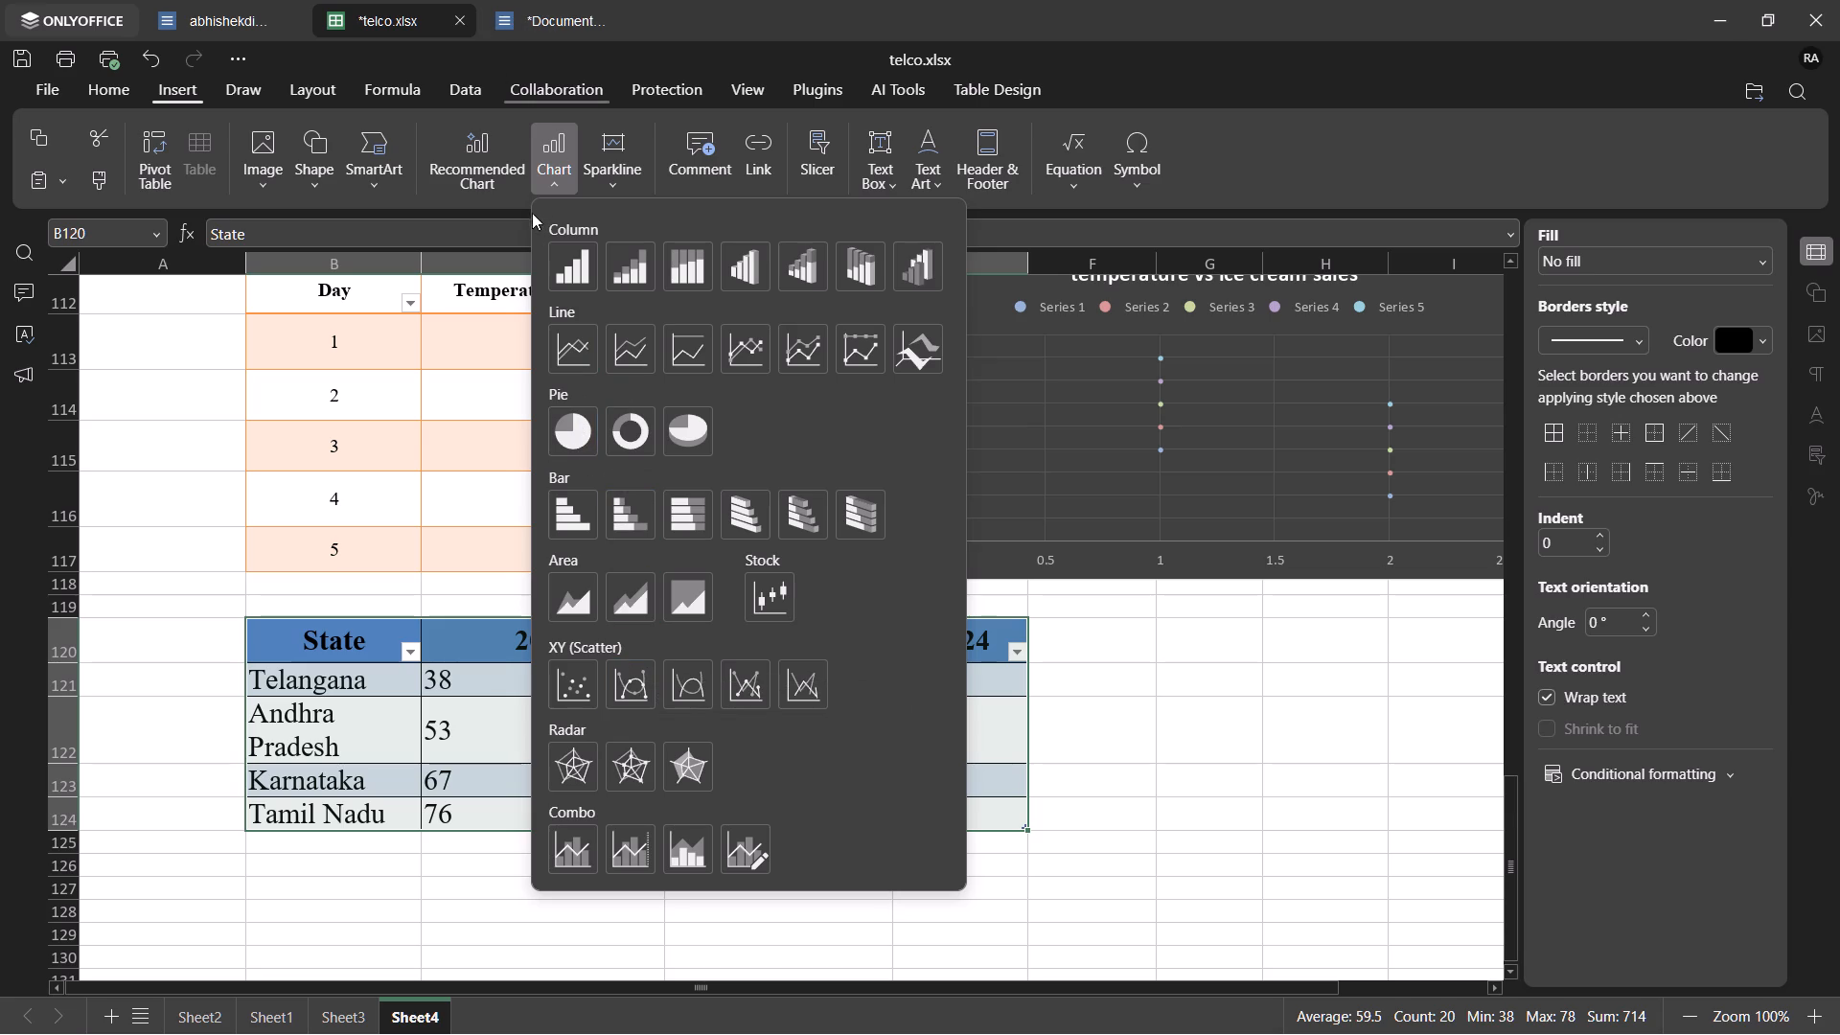
click(499, 186)
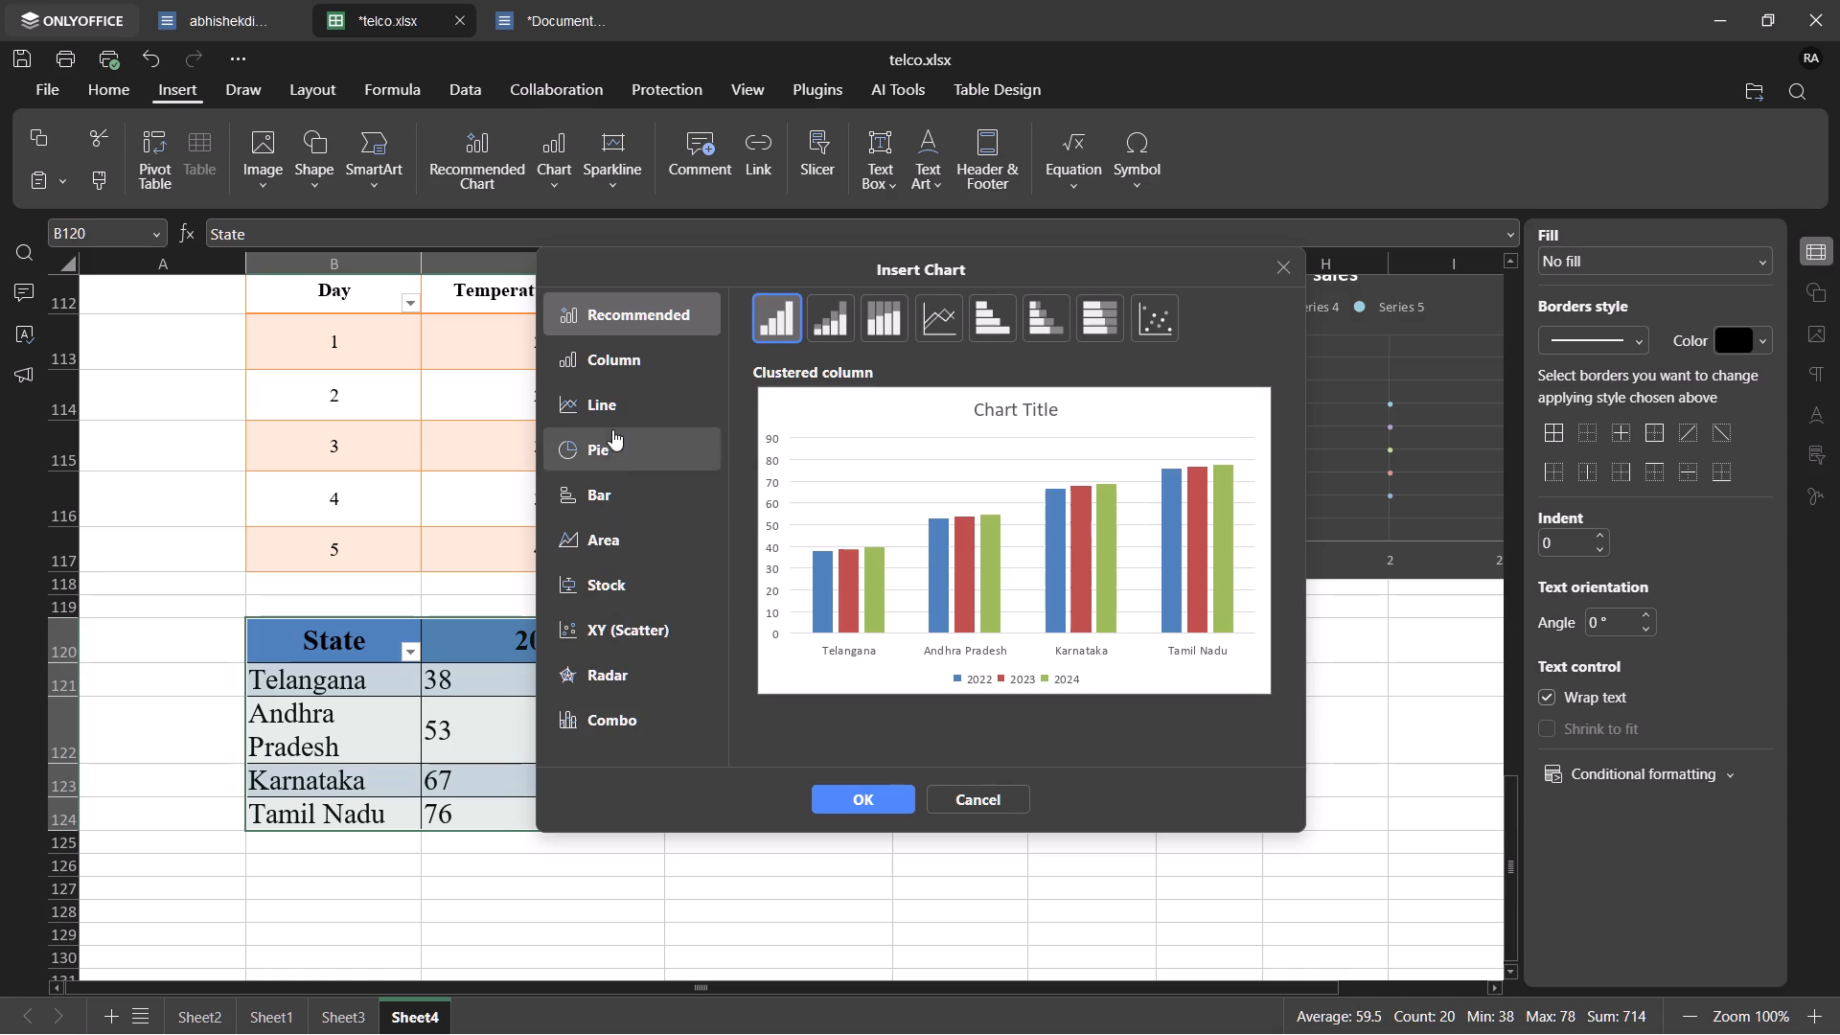
scroll(581, 629, down, 18)
click(971, 782)
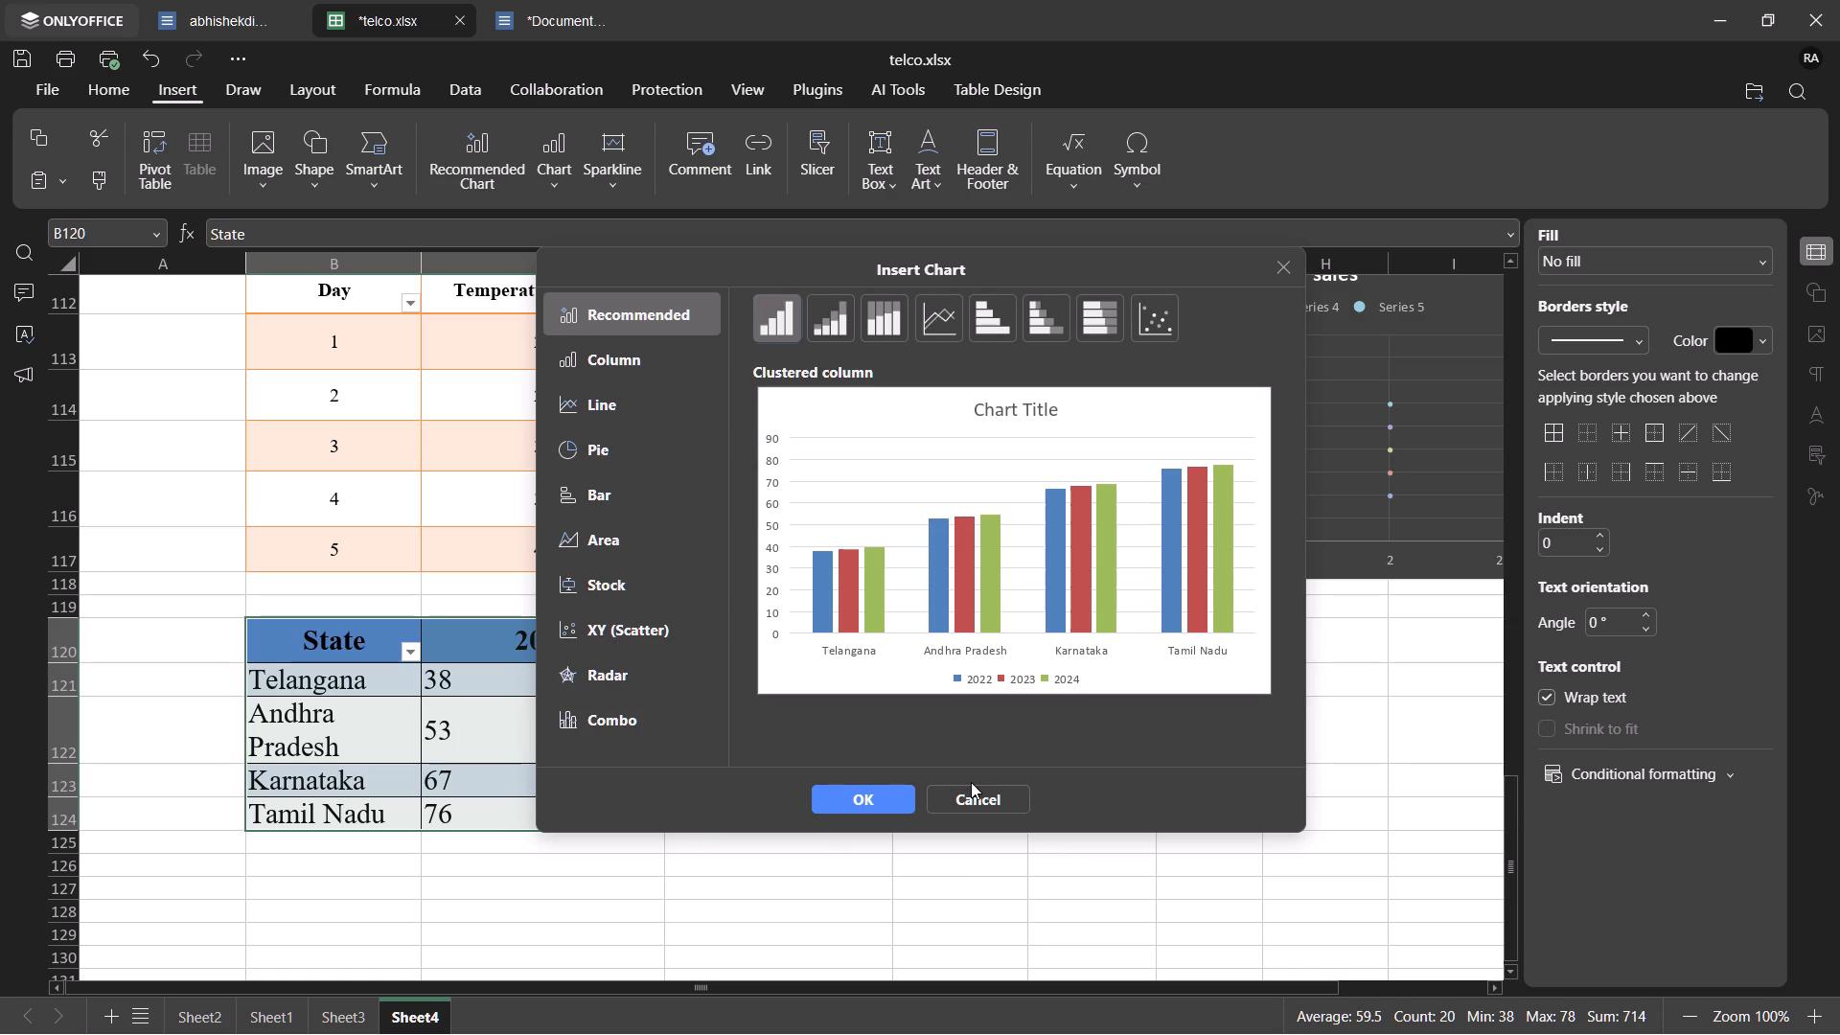
click(977, 808)
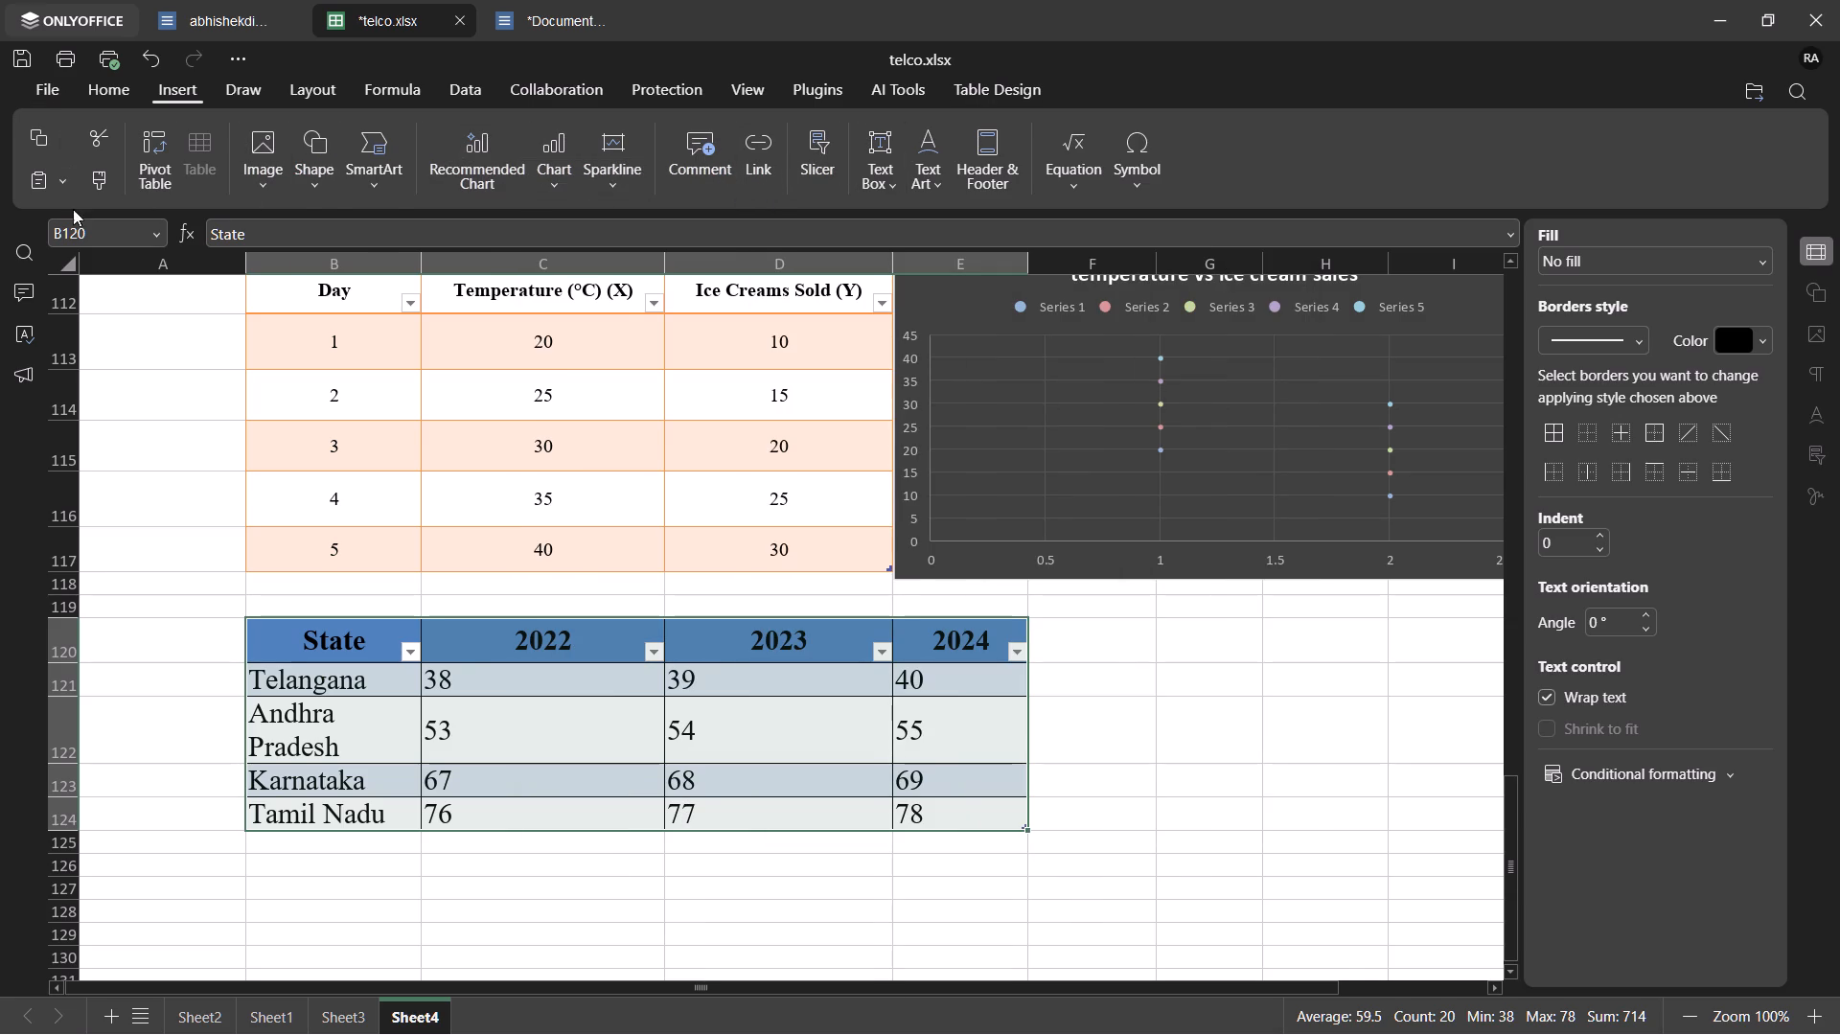
Switch from the telco.xlsx spreadsheet to the open statistics document.
click(548, 9)
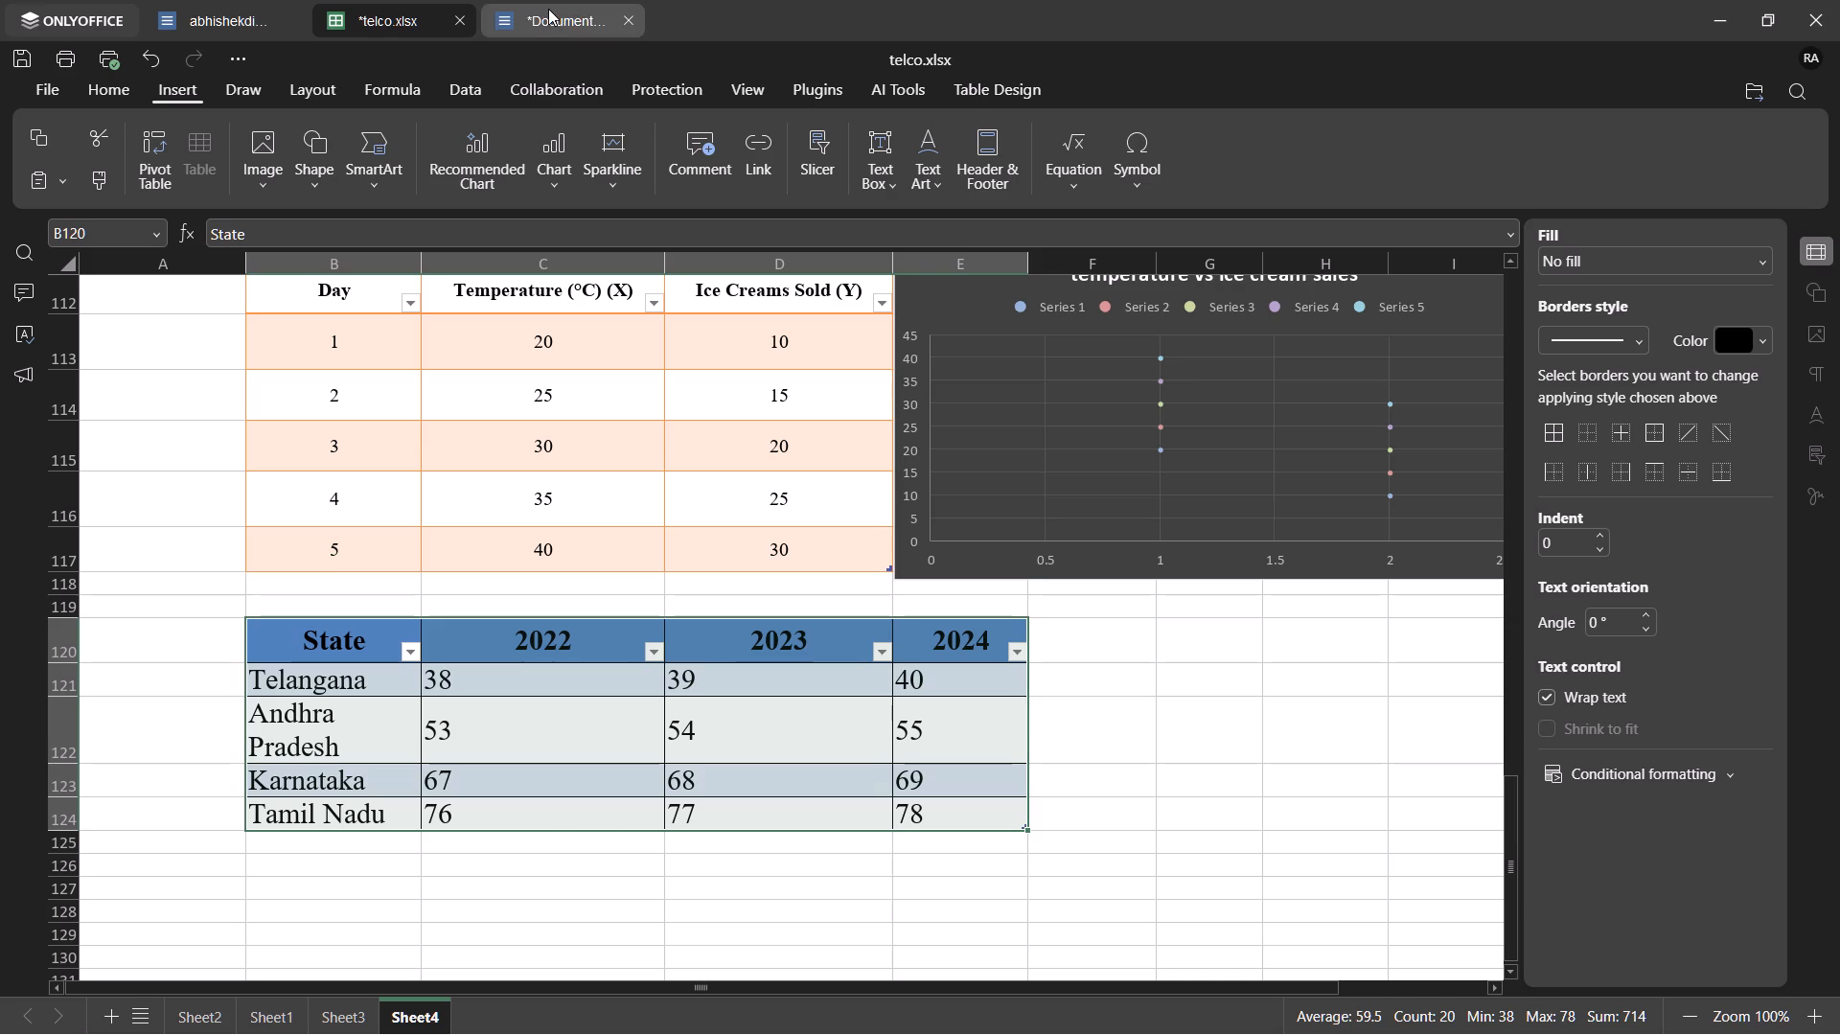
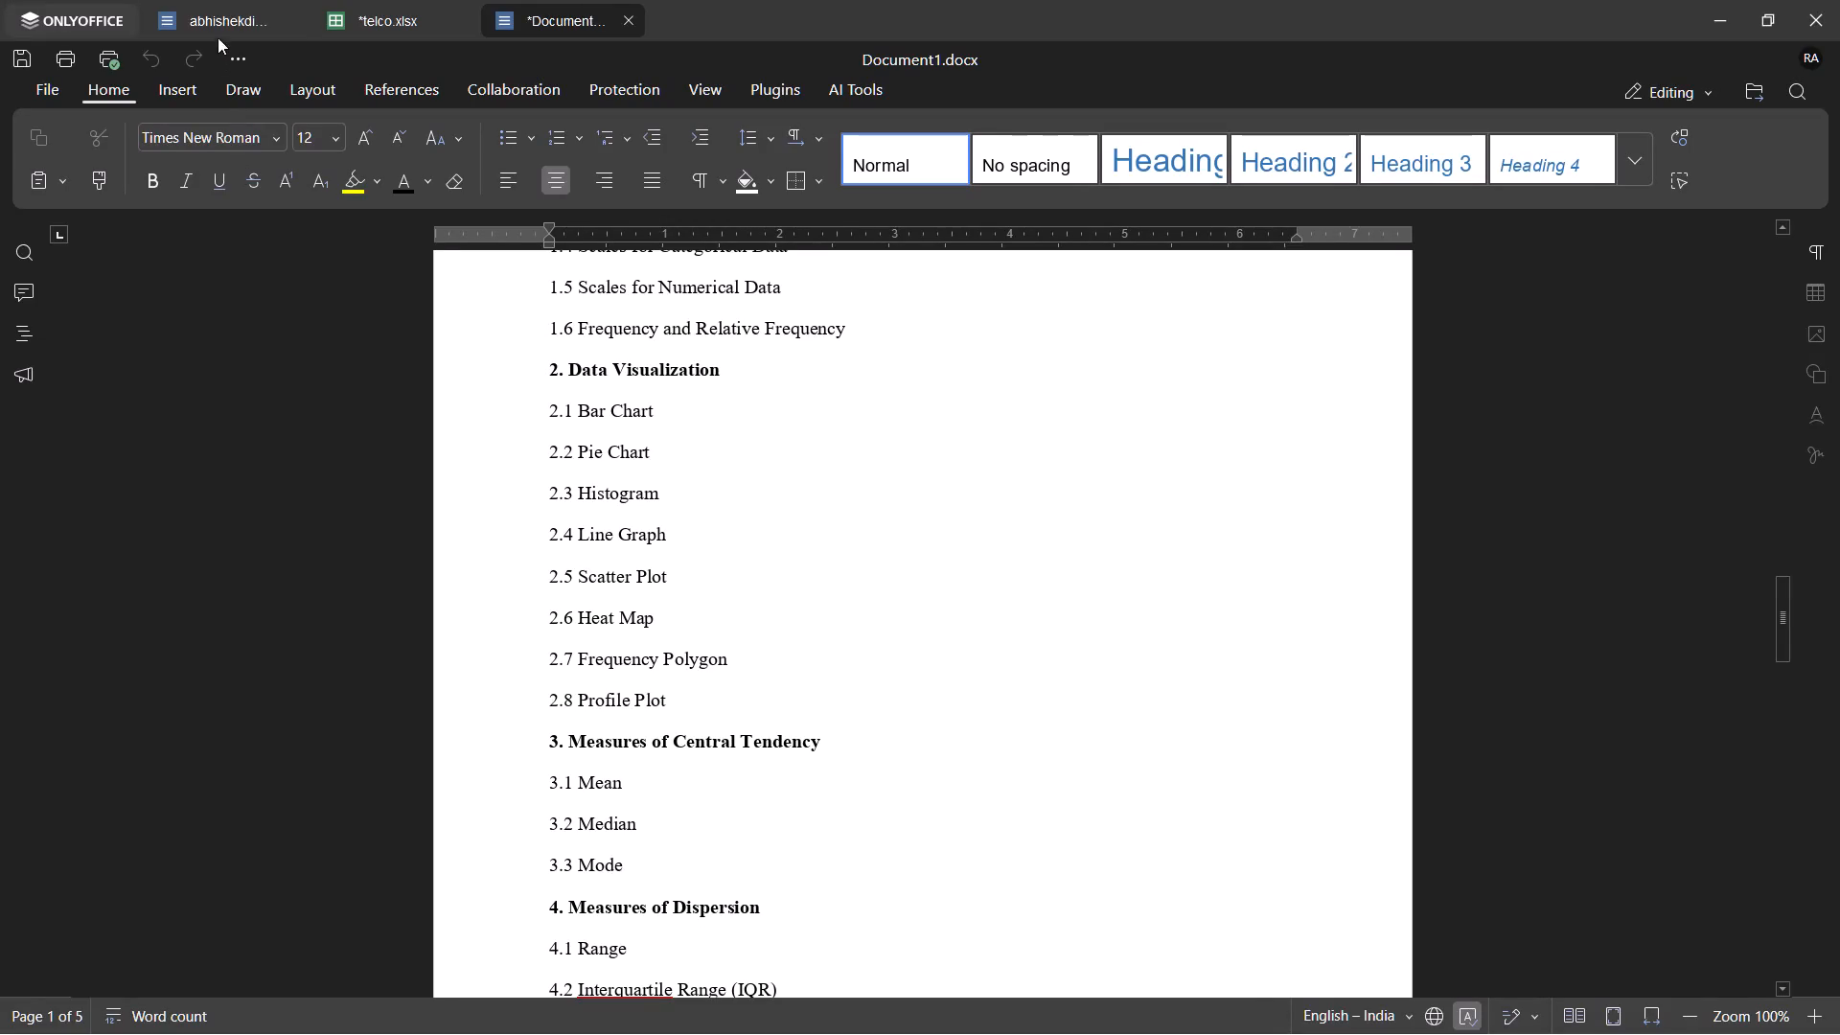
Return to telco.xlsx and horizontally centre the year headers and values in C120 to E124 of the state table.
click(212, 21)
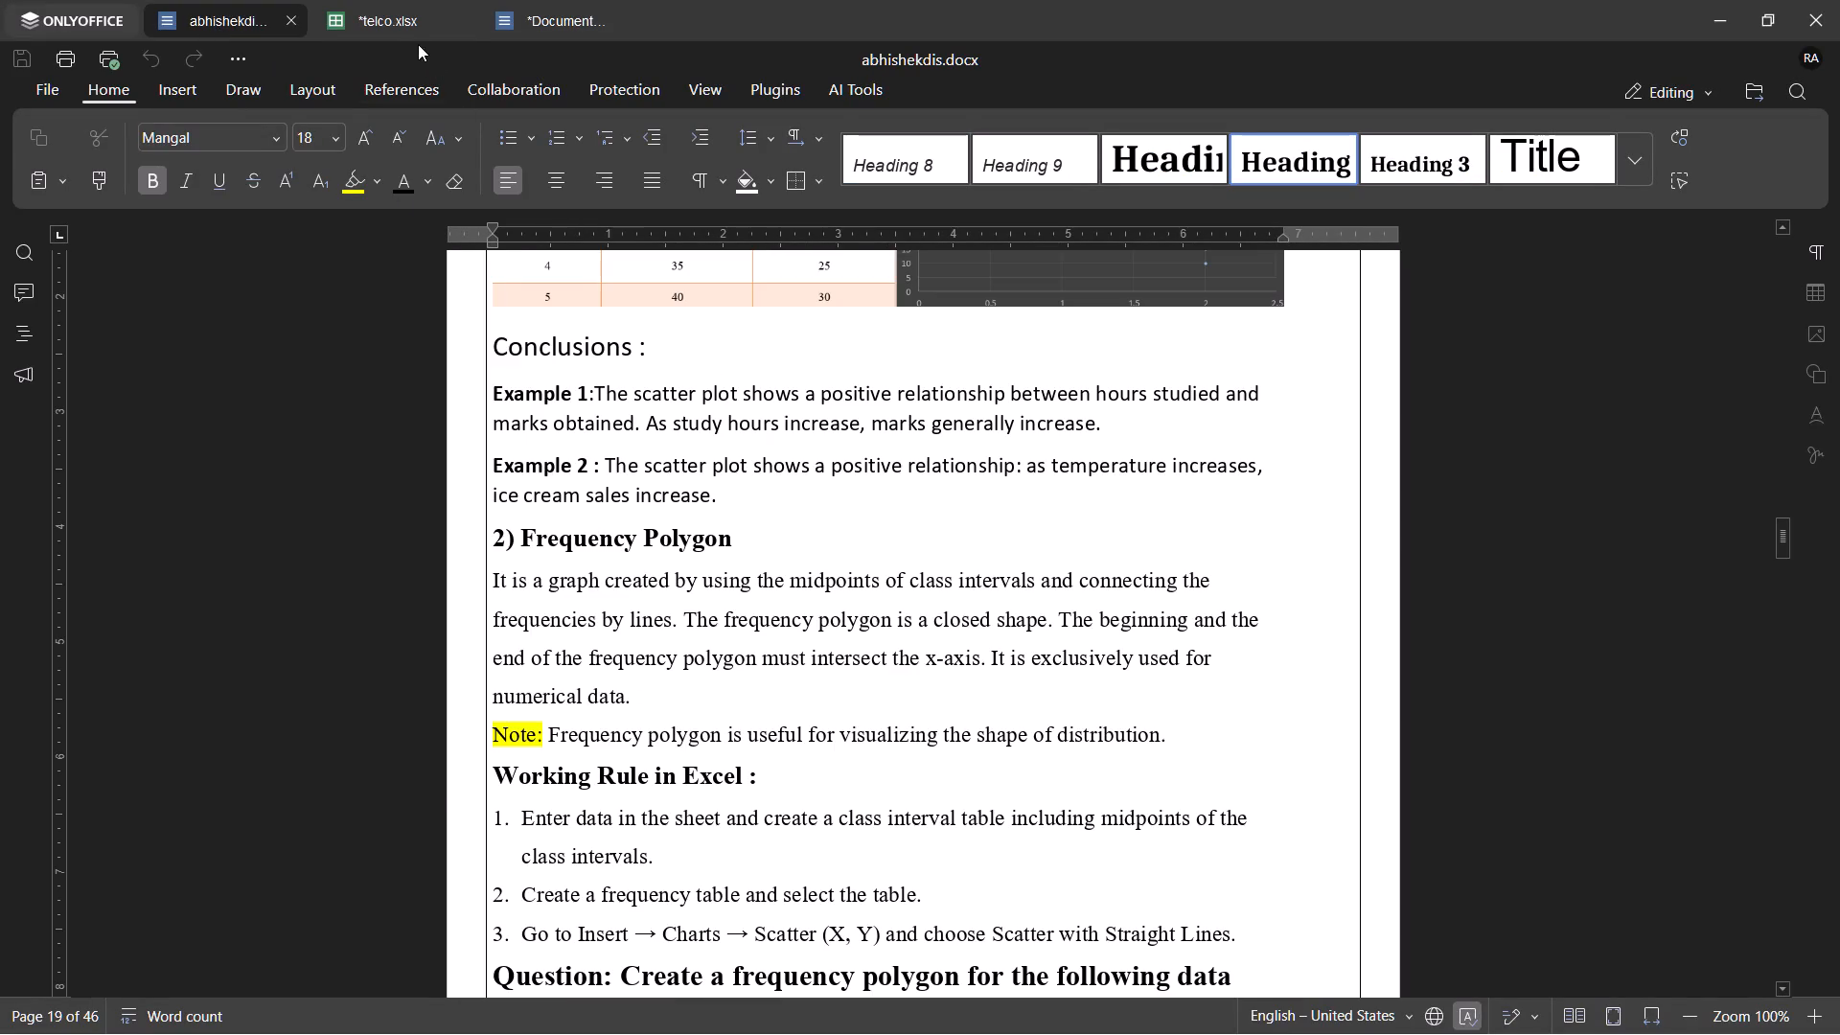
click(388, 19)
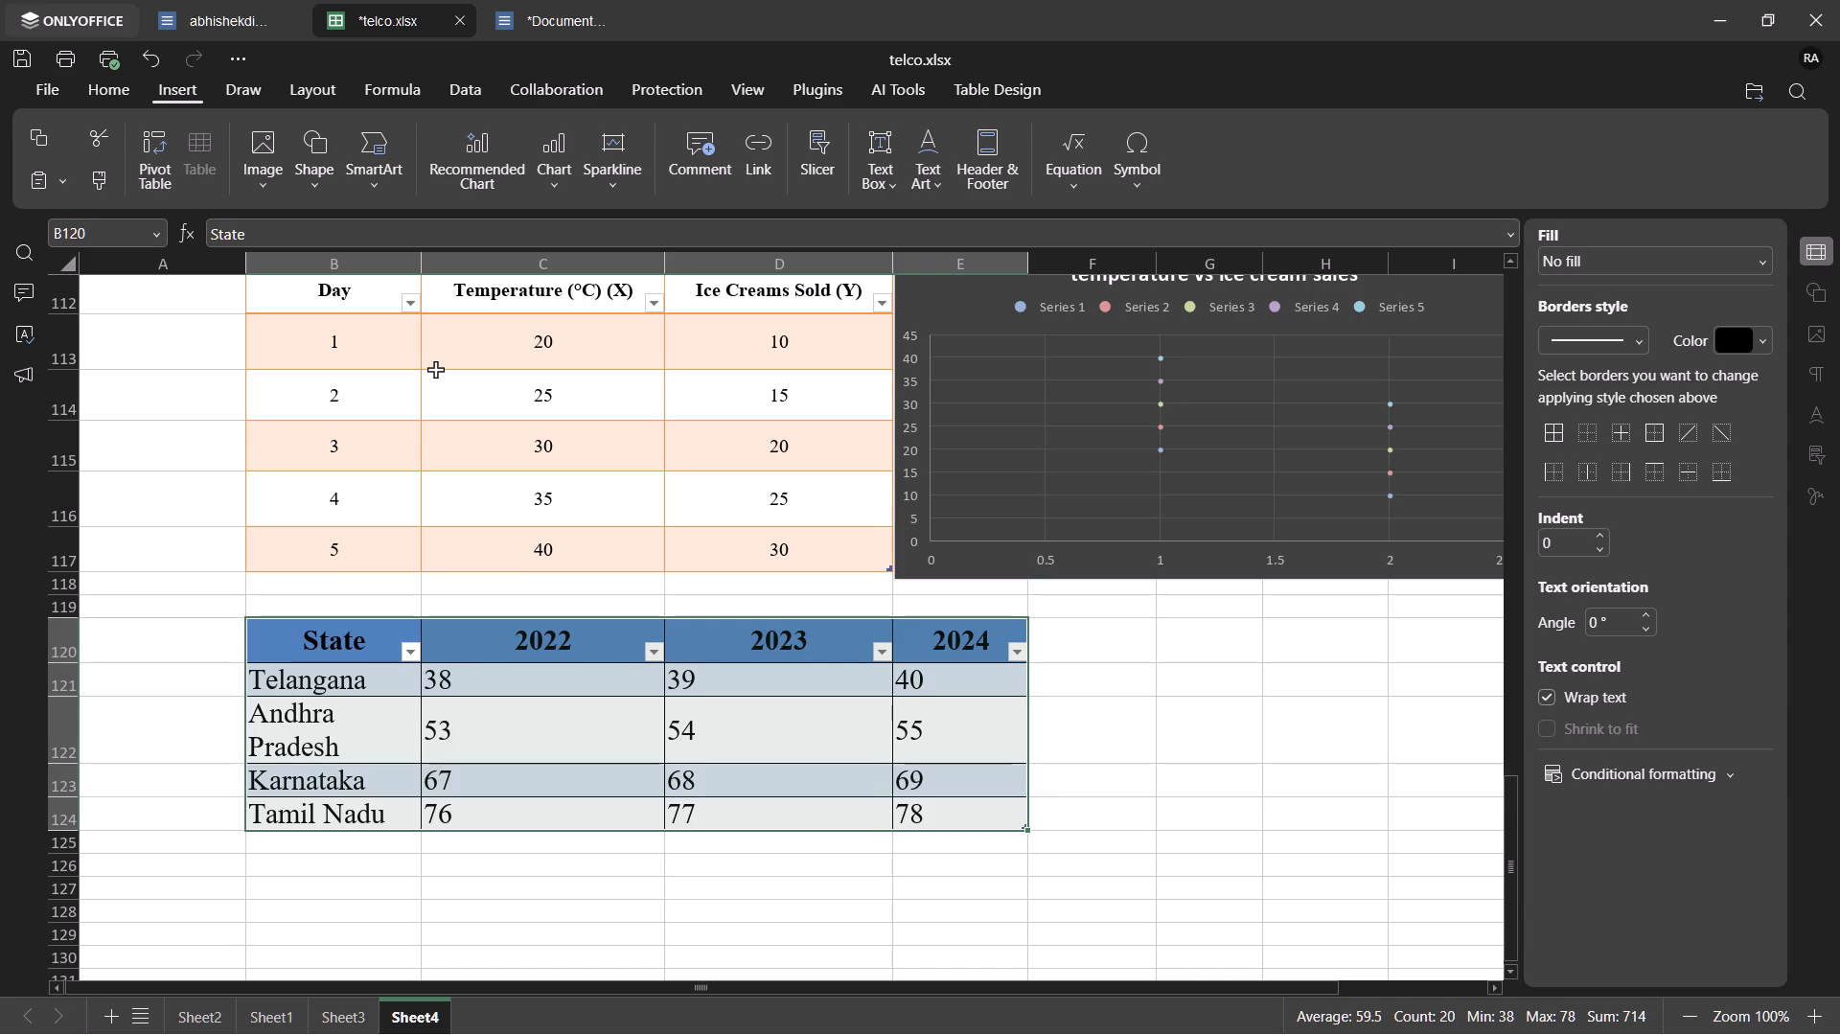
click(122, 90)
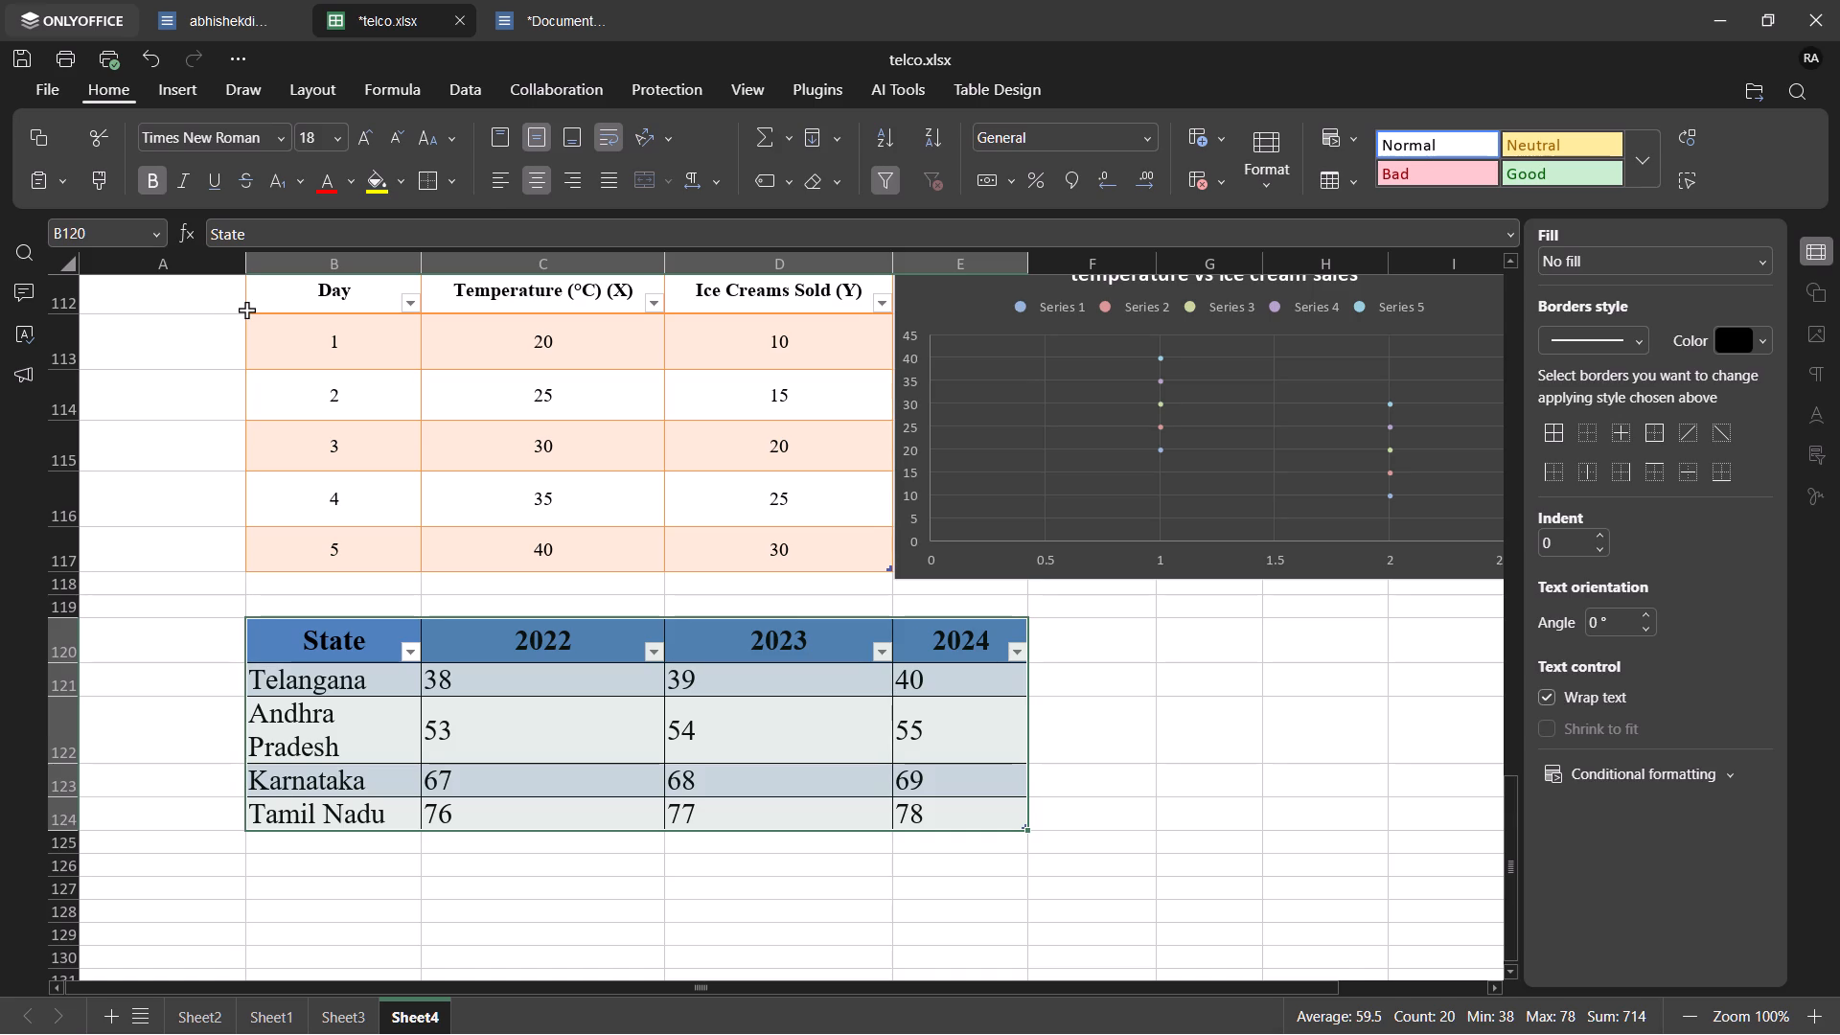
click(254, 651)
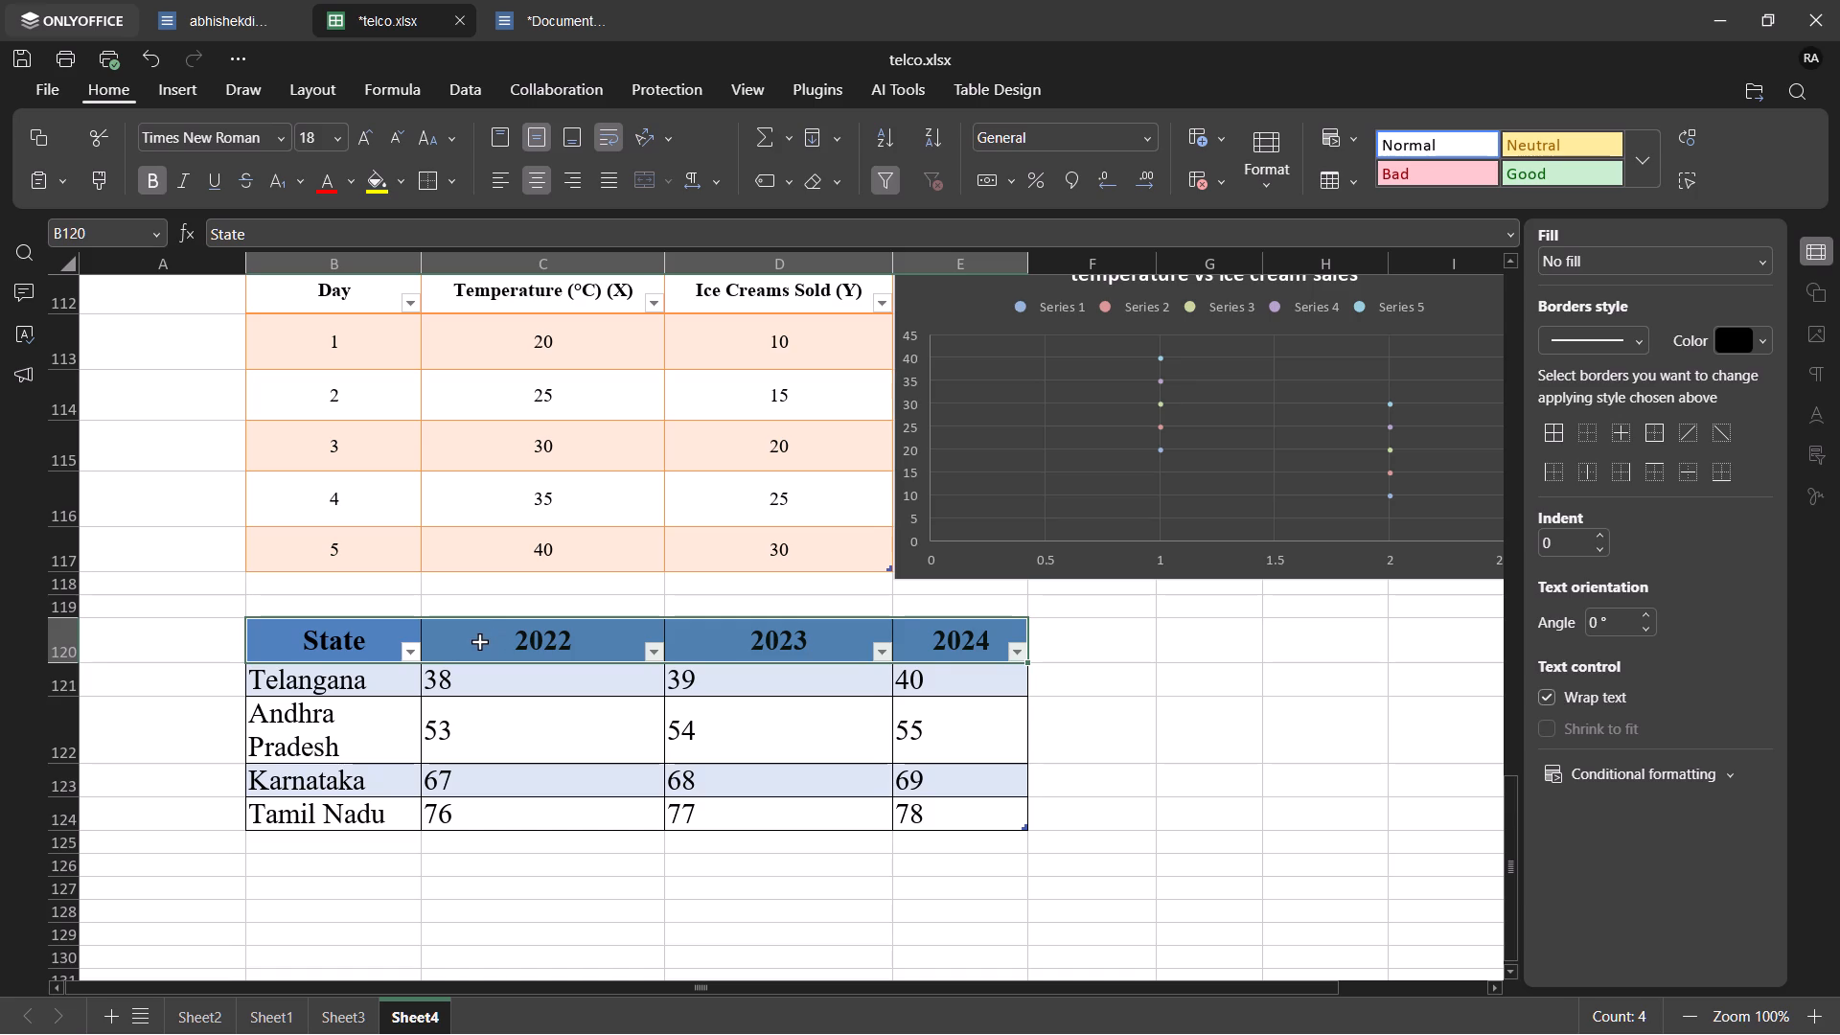
drag(479, 641, 984, 816)
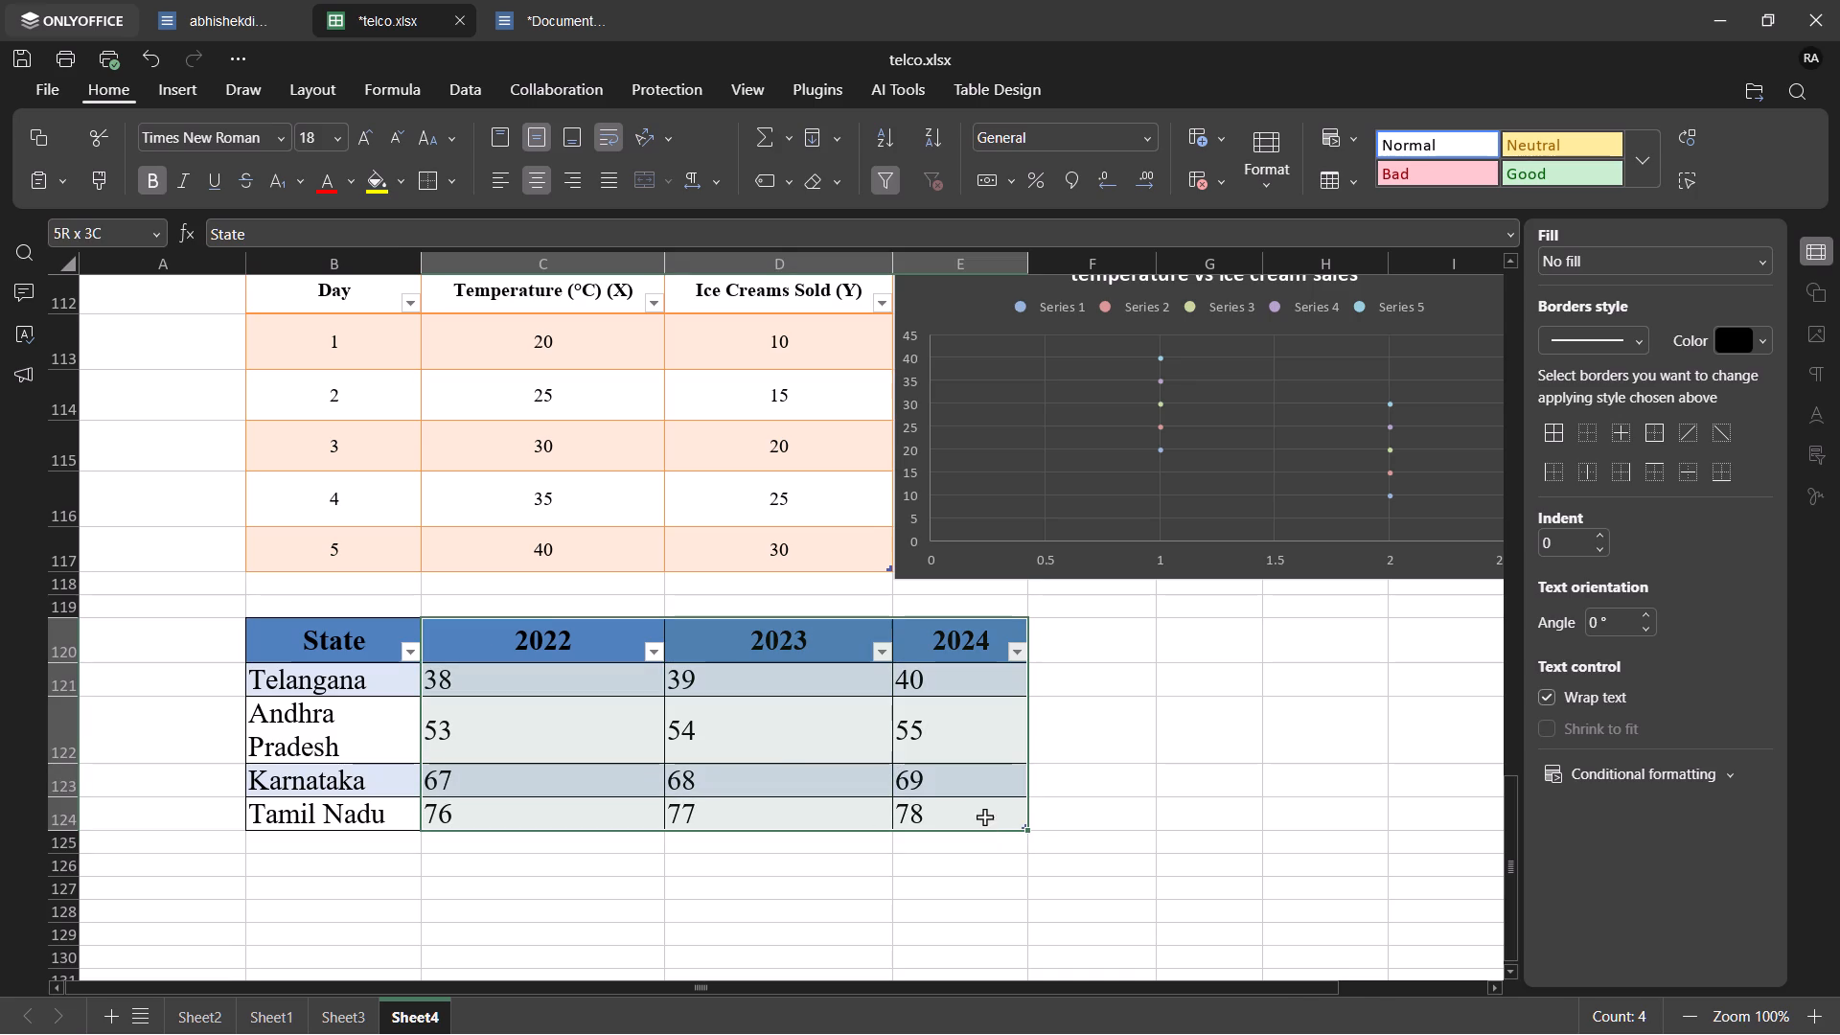
drag(984, 816, 982, 814)
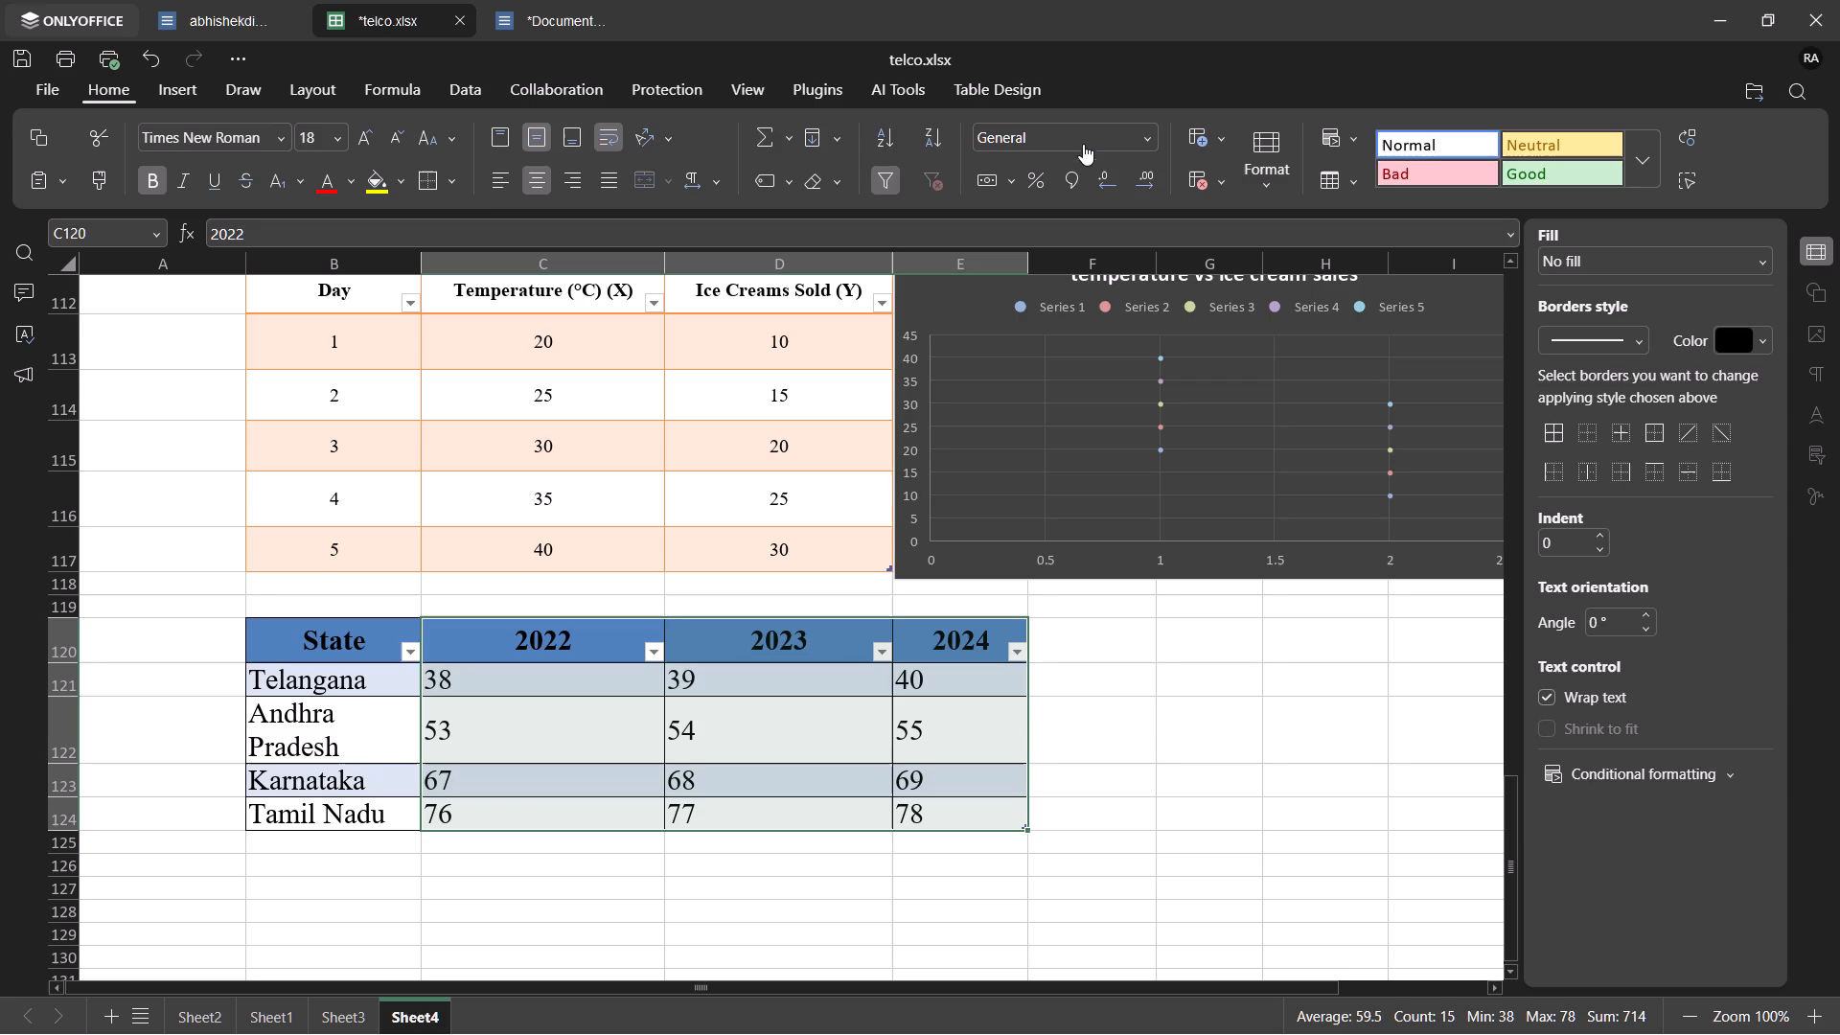
click(1258, 179)
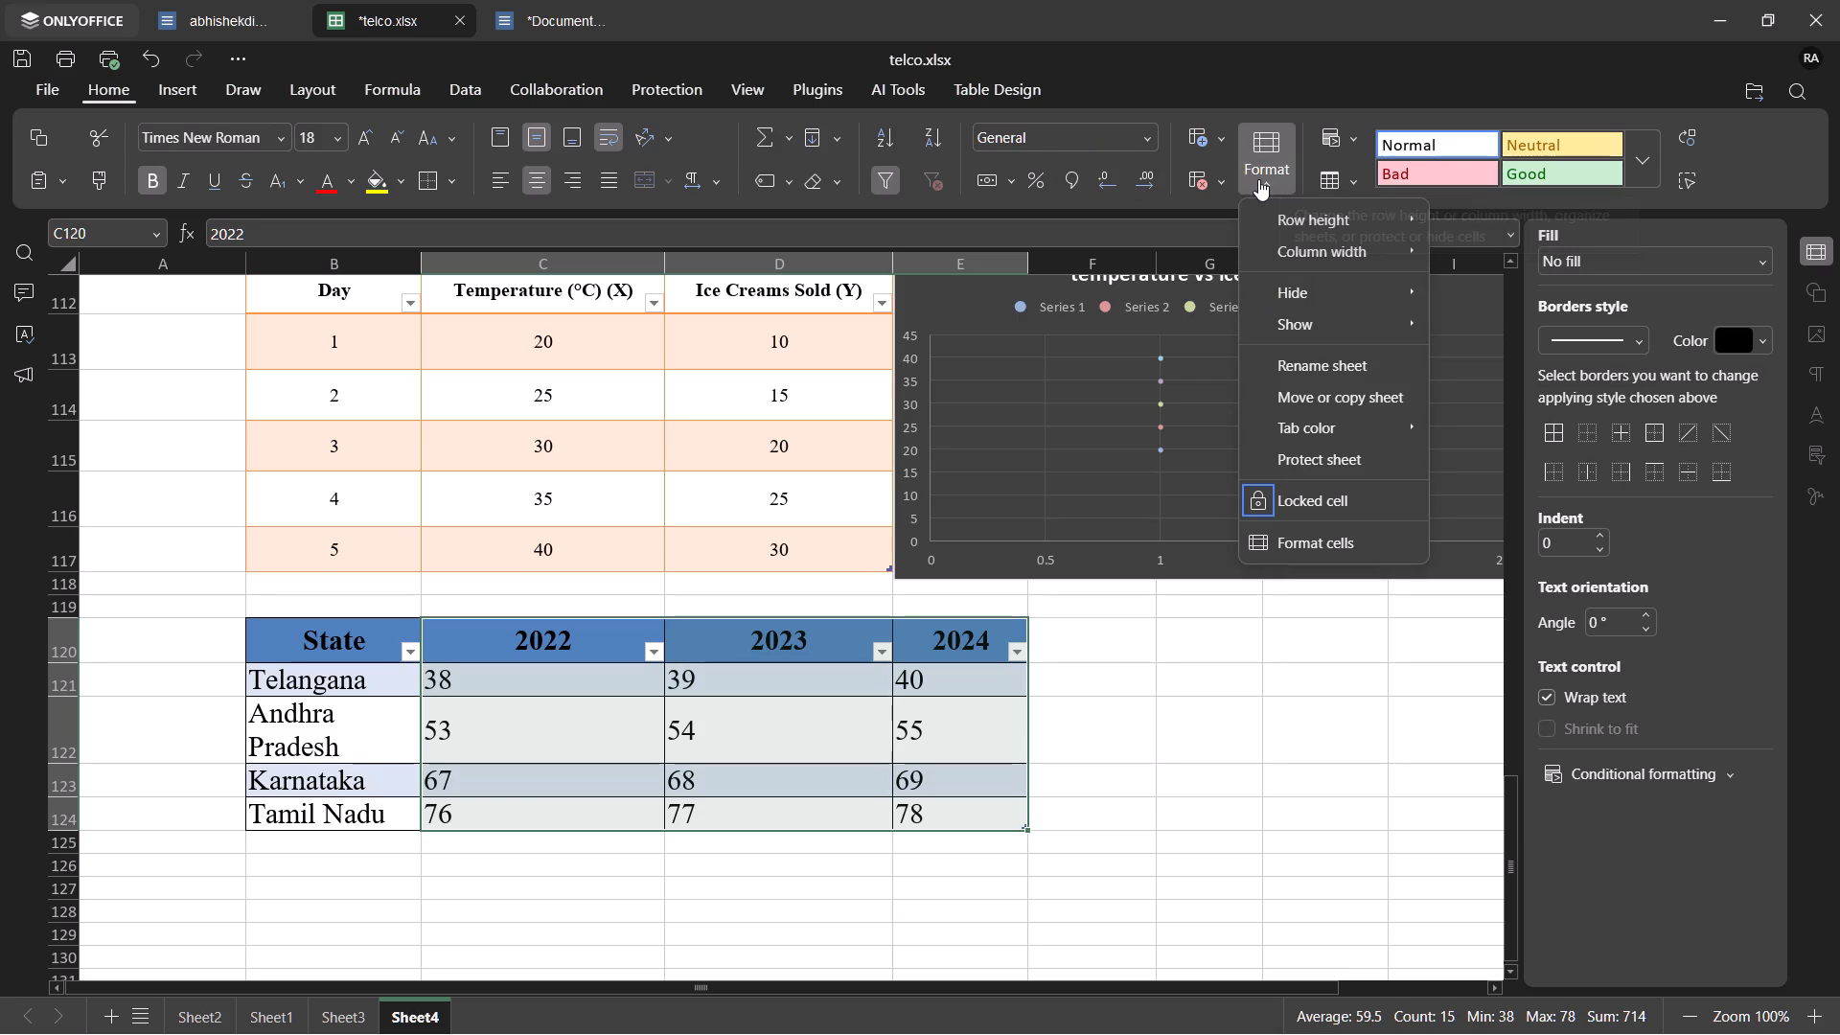
click(1258, 179)
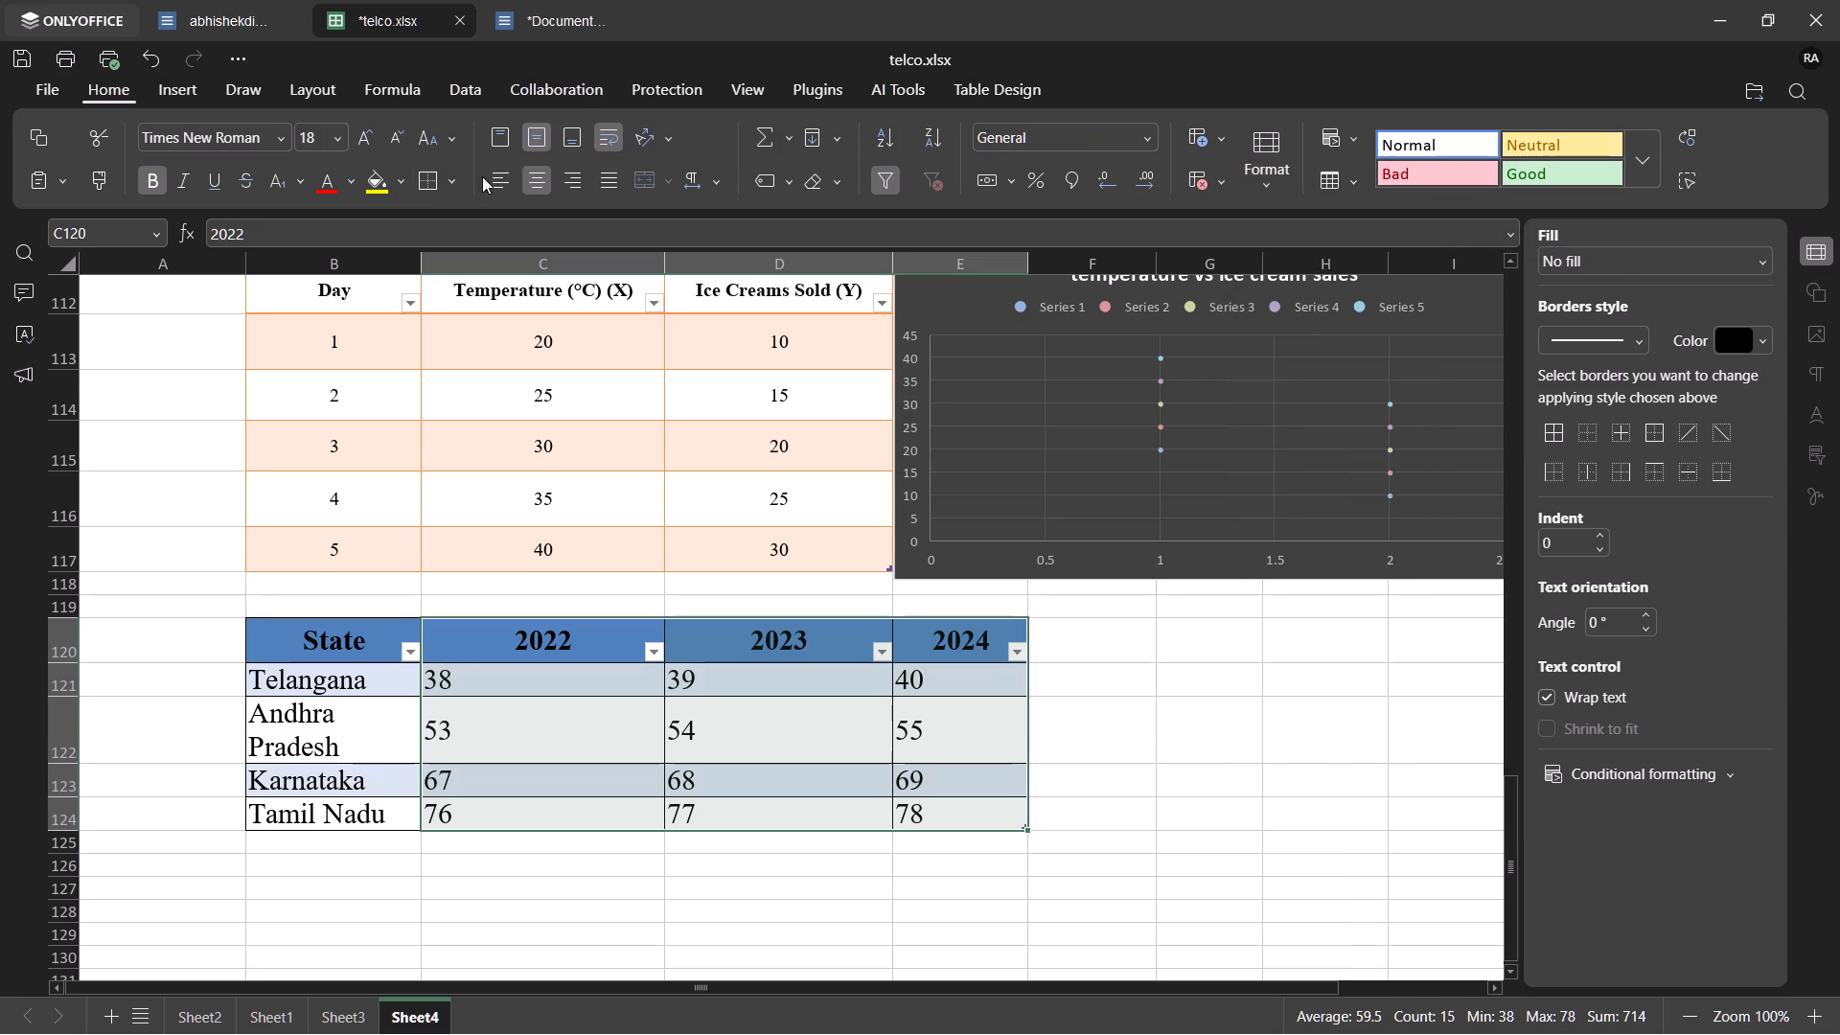
click(537, 175)
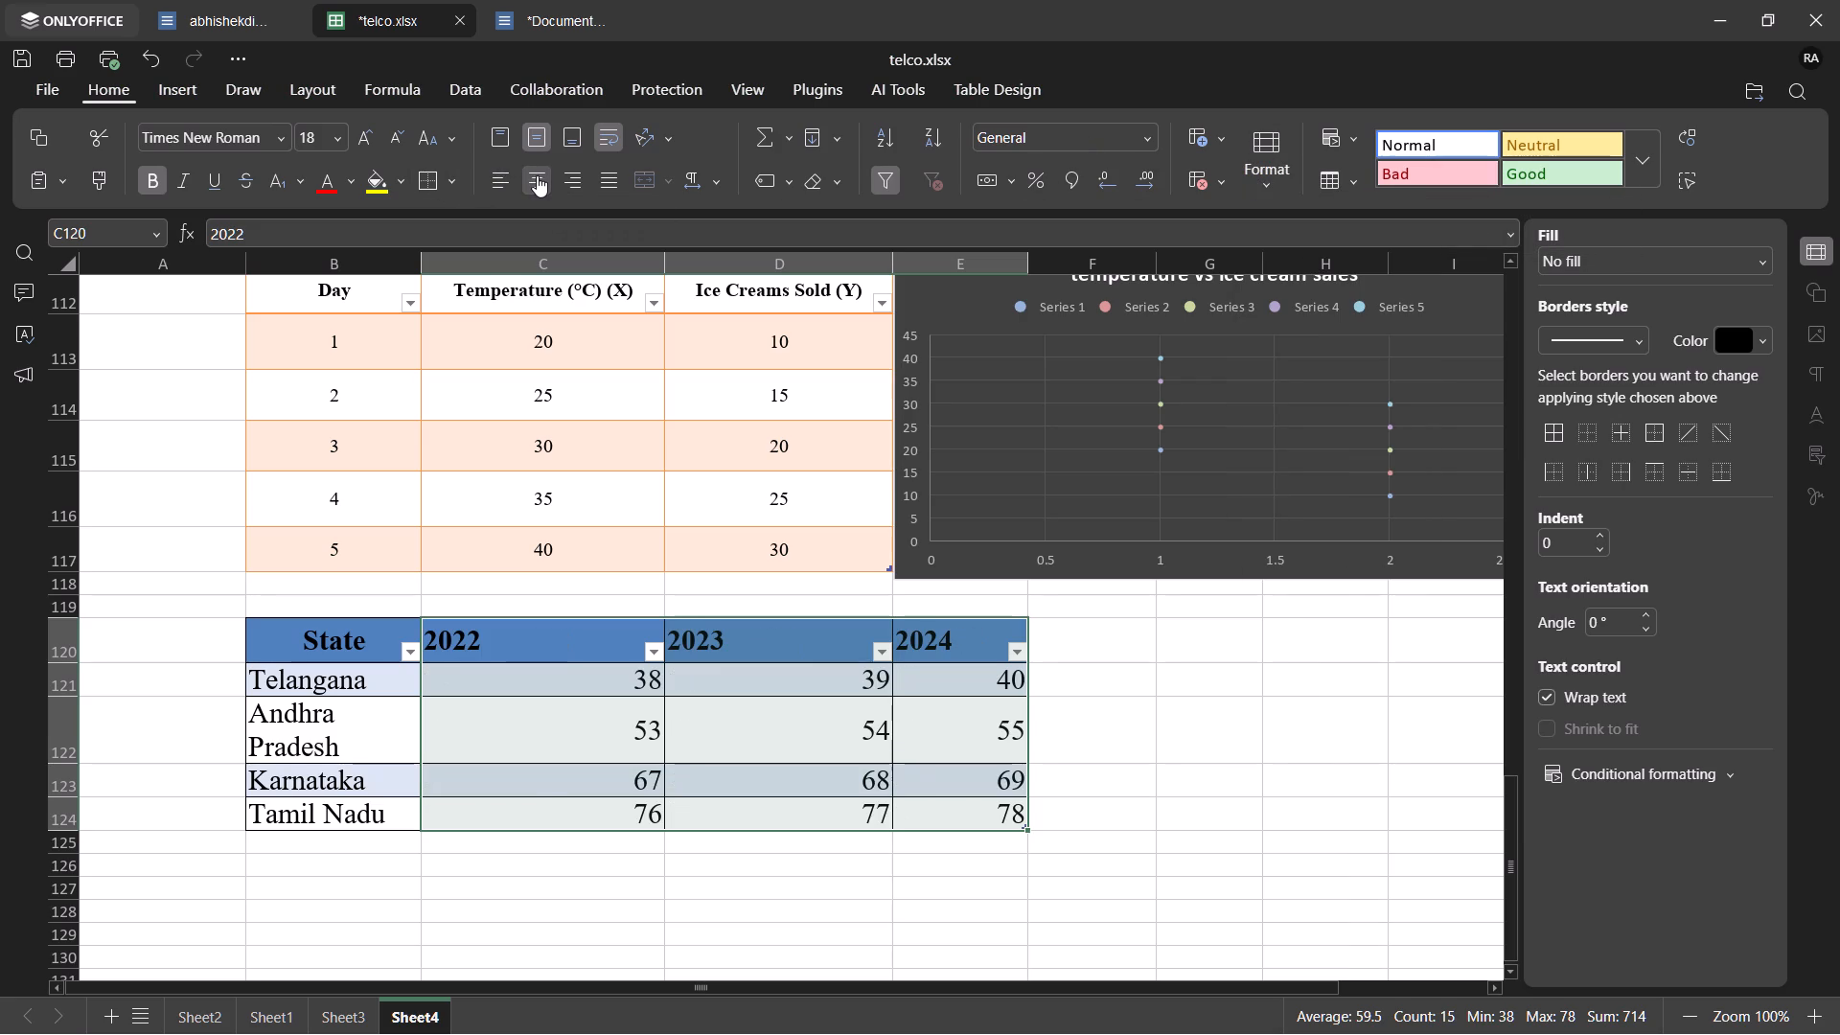
click(537, 175)
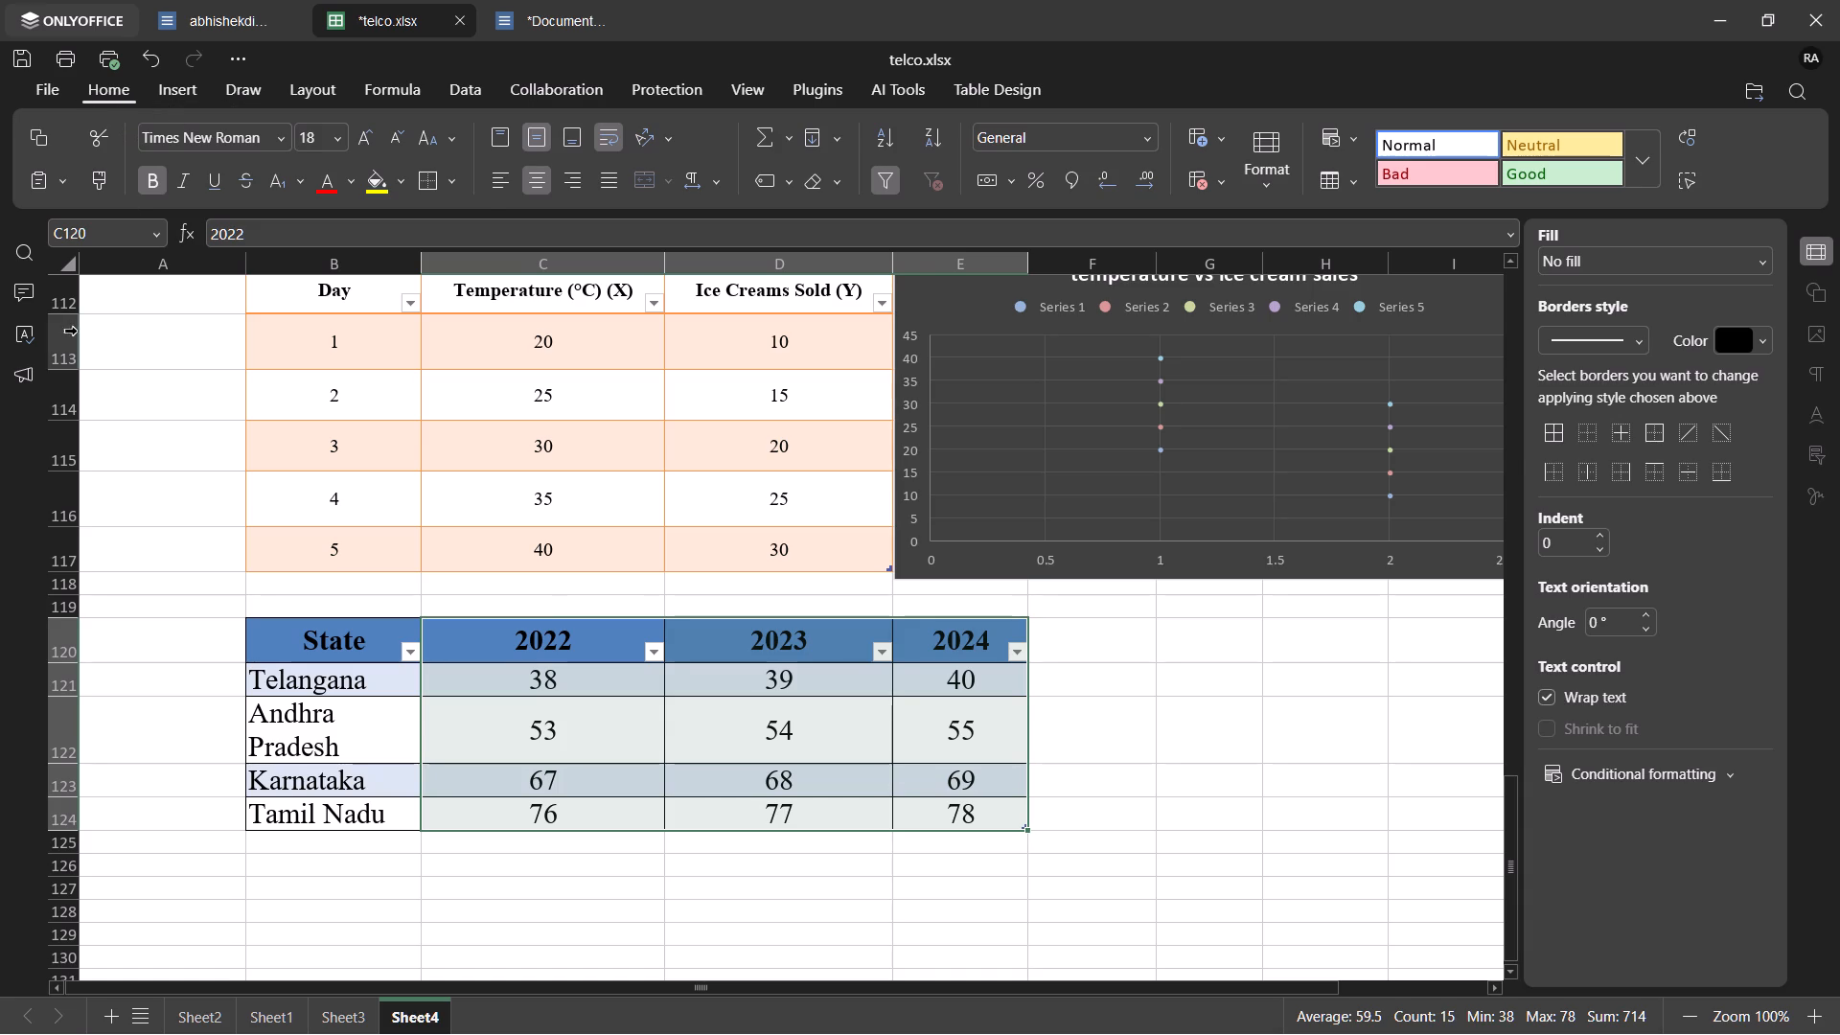
Search the selected range C120 to E124 for "conditional forma", and close the search.
click(55, 90)
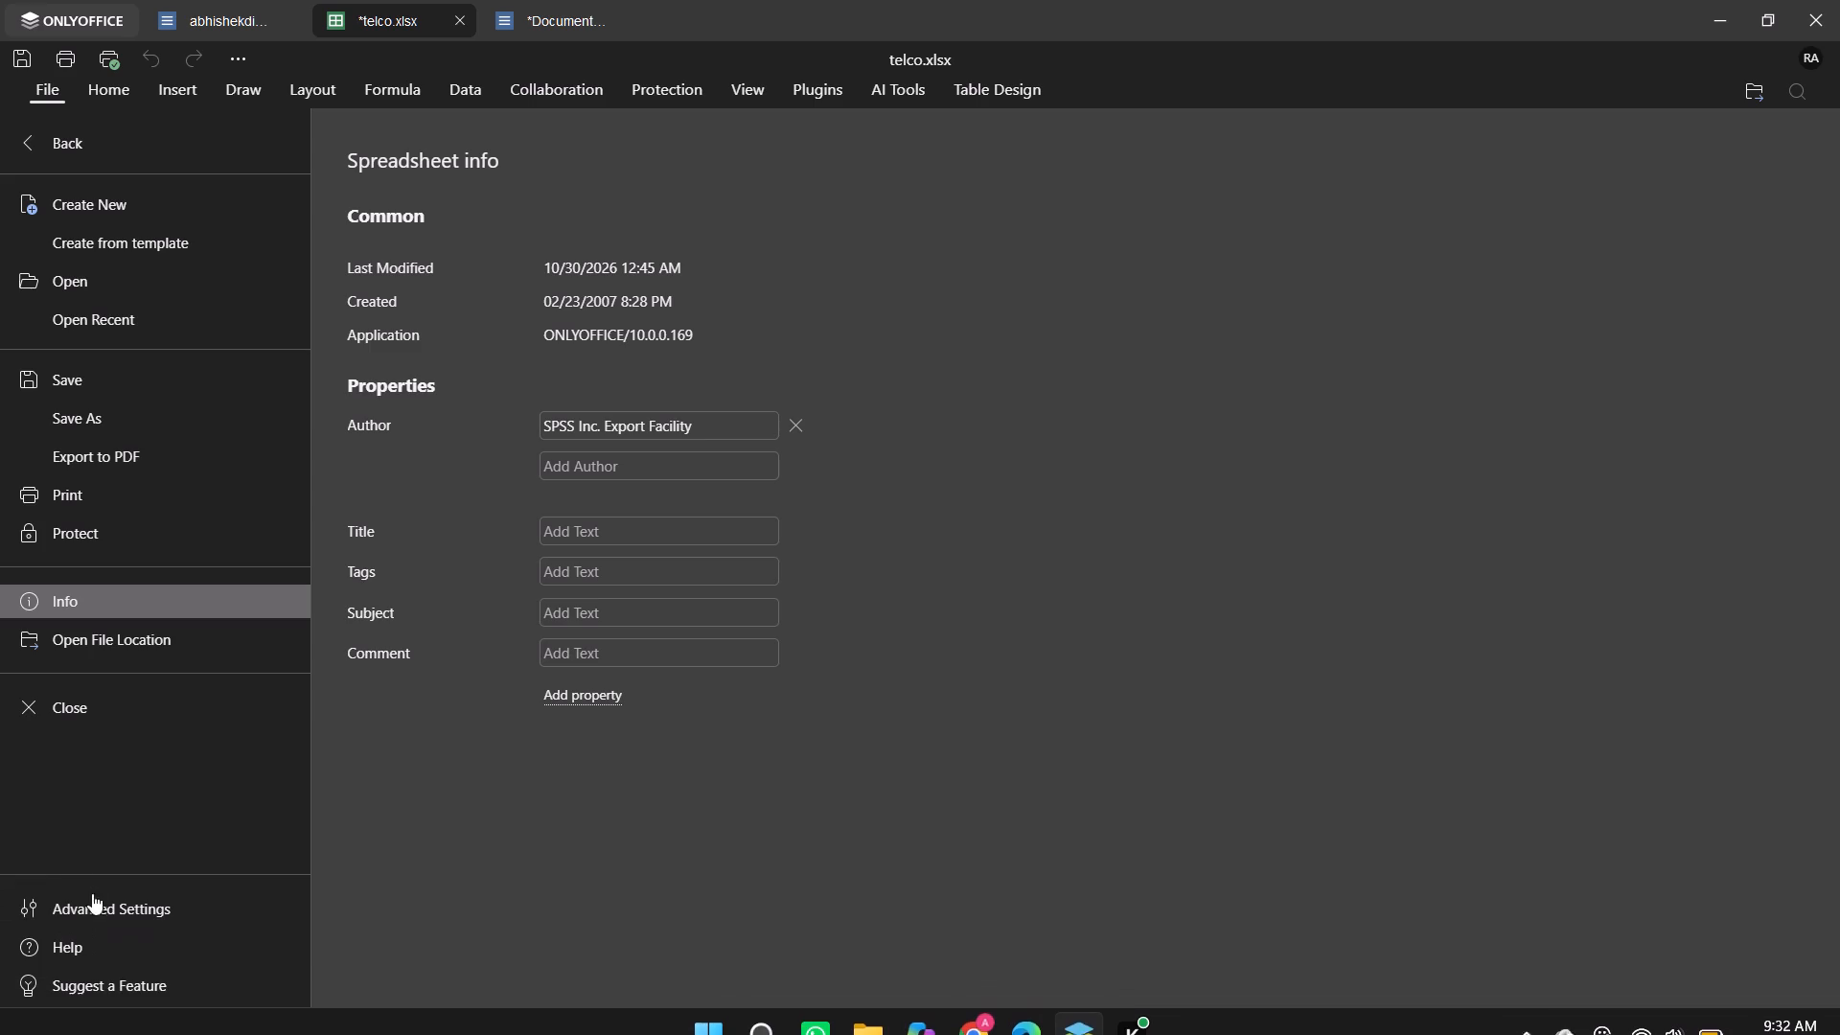
click(109, 95)
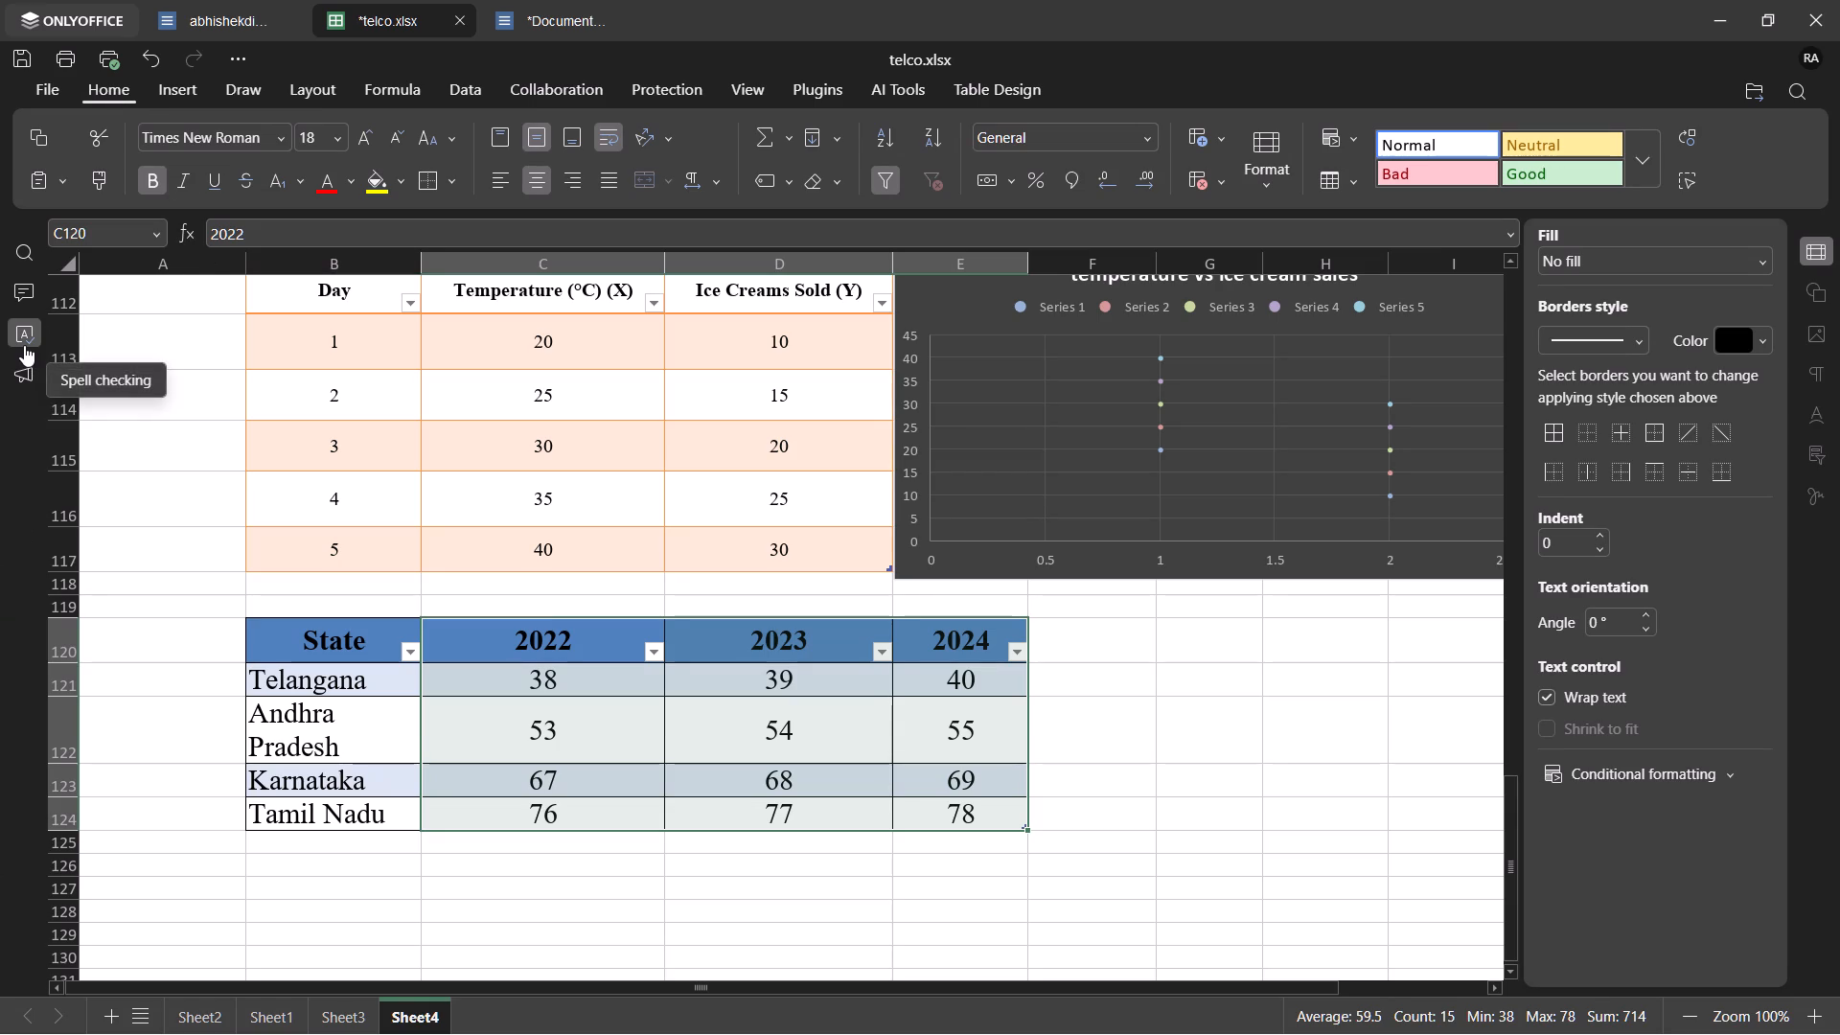
click(23, 249)
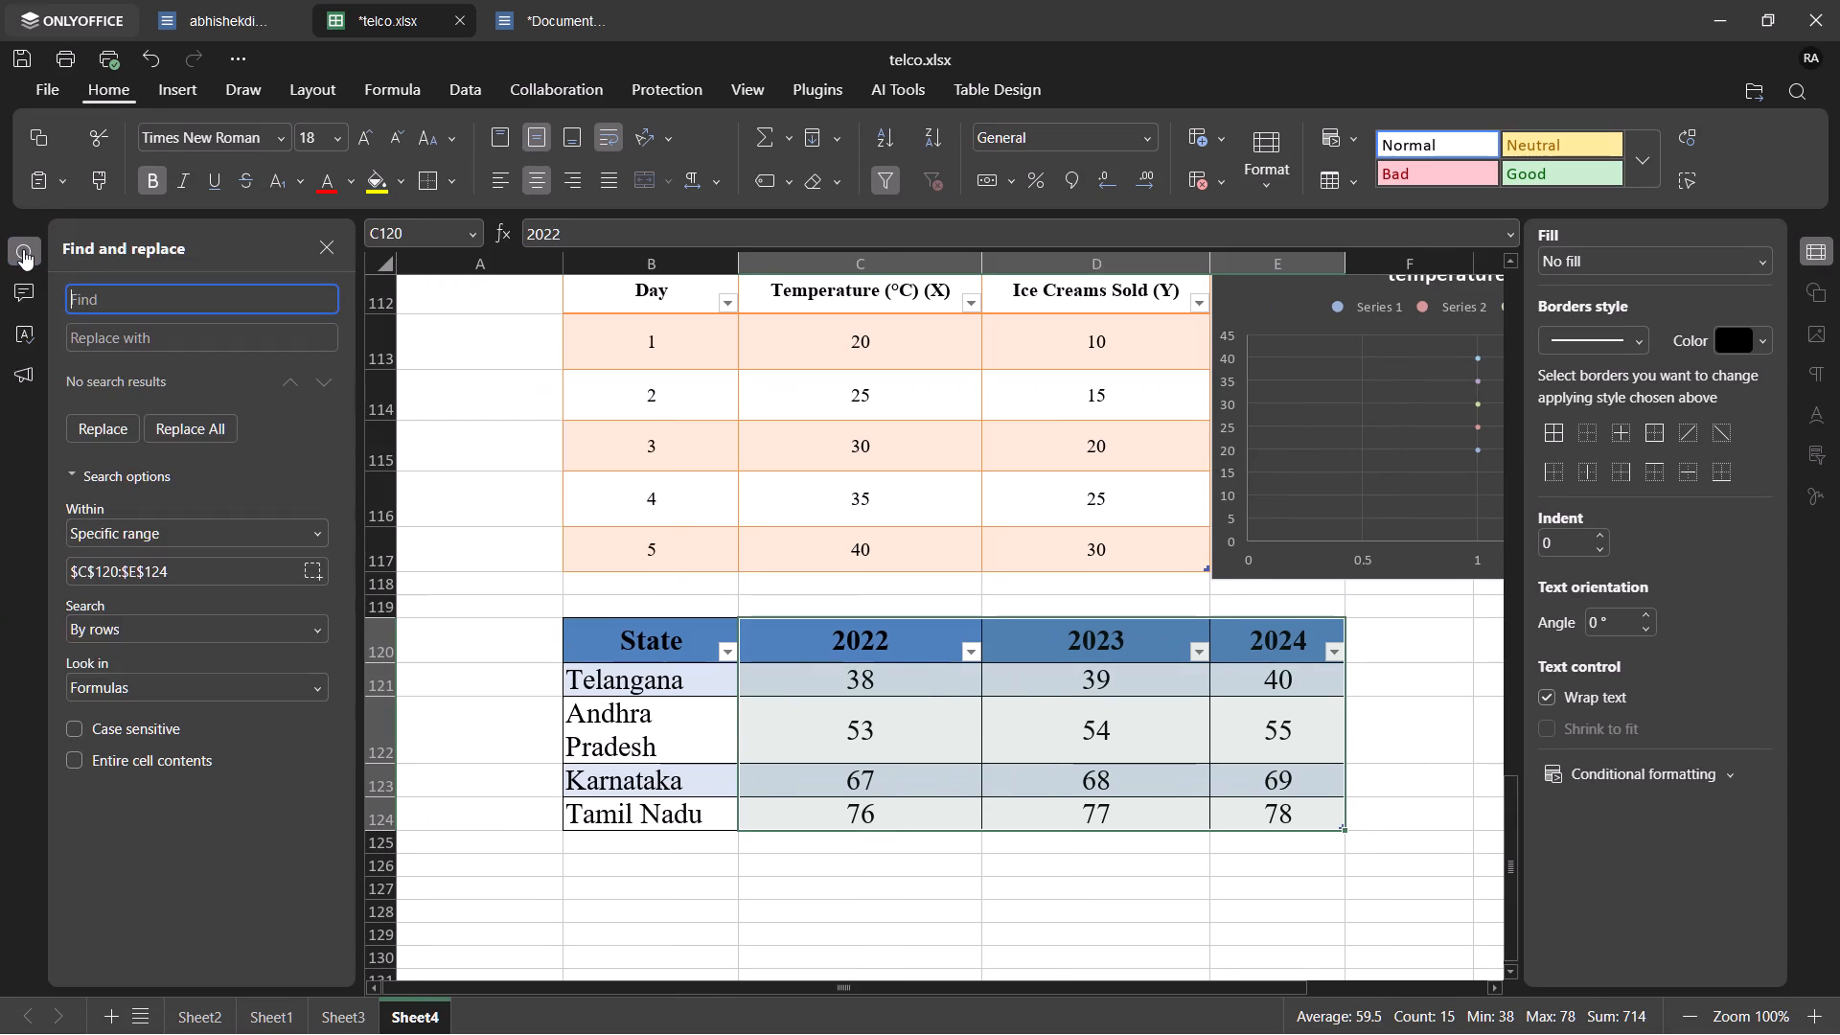
text(conditional forma)
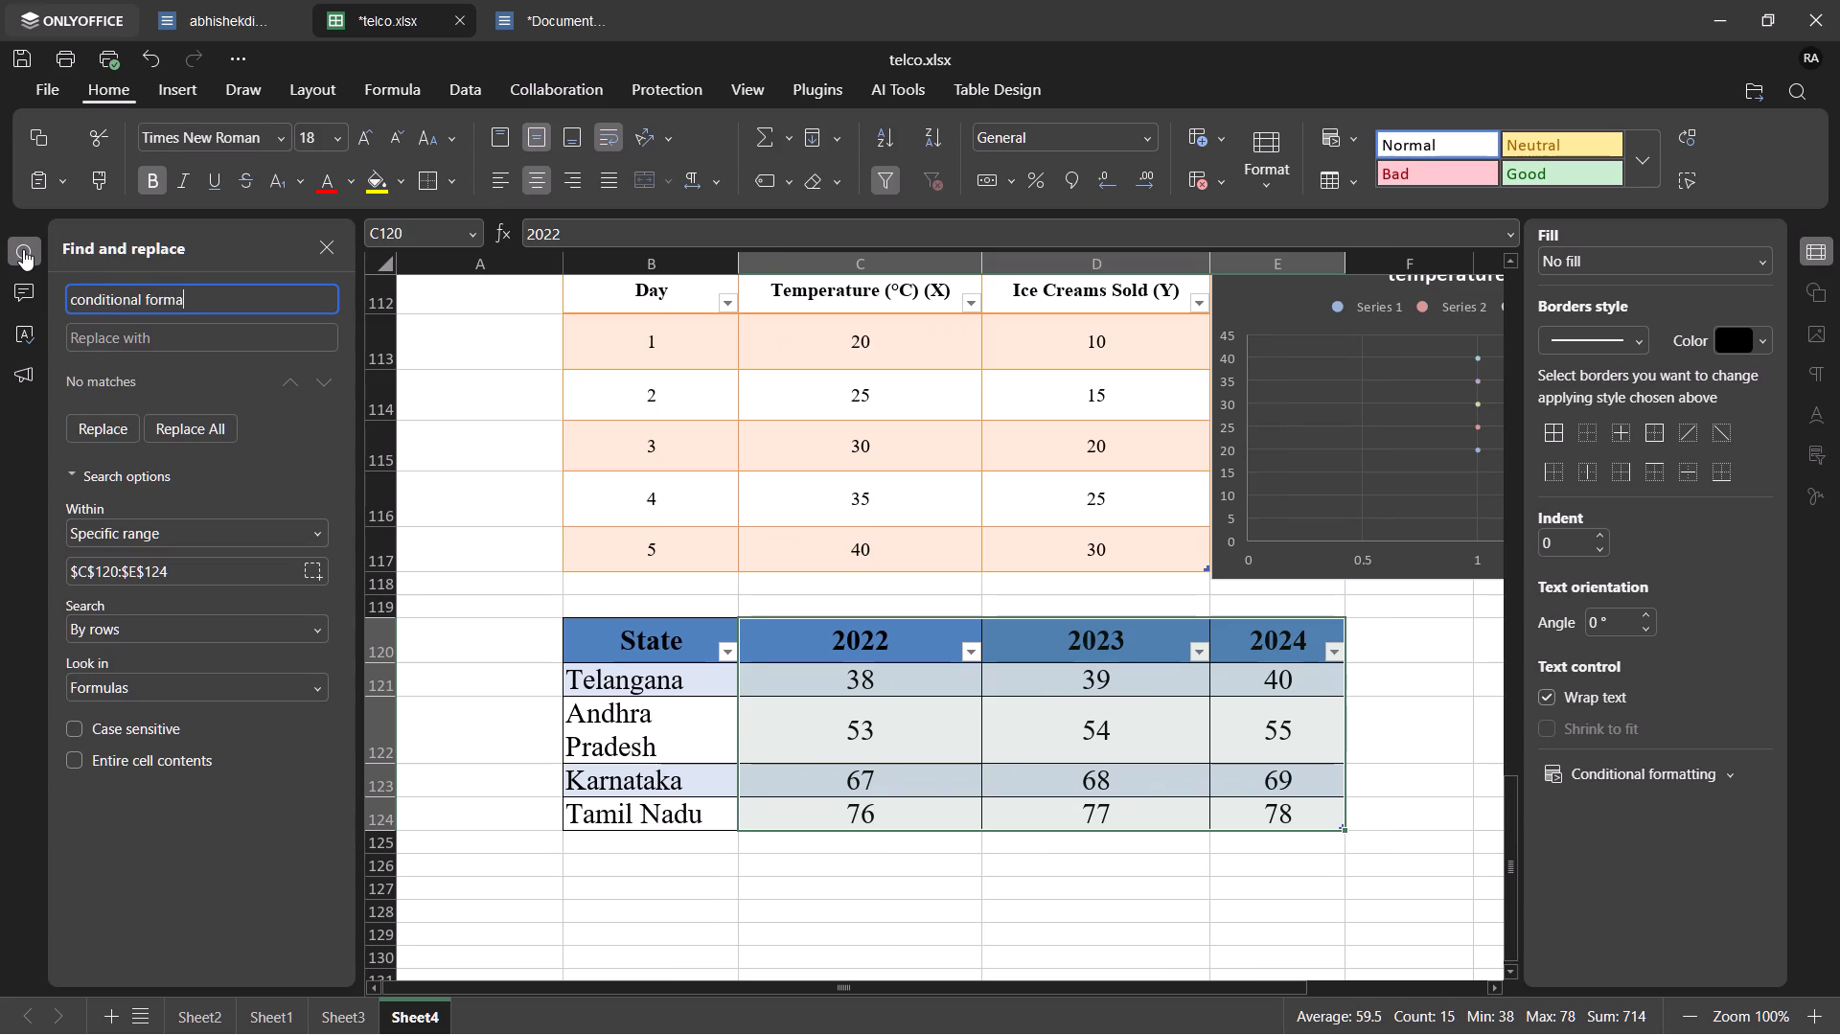
click(324, 247)
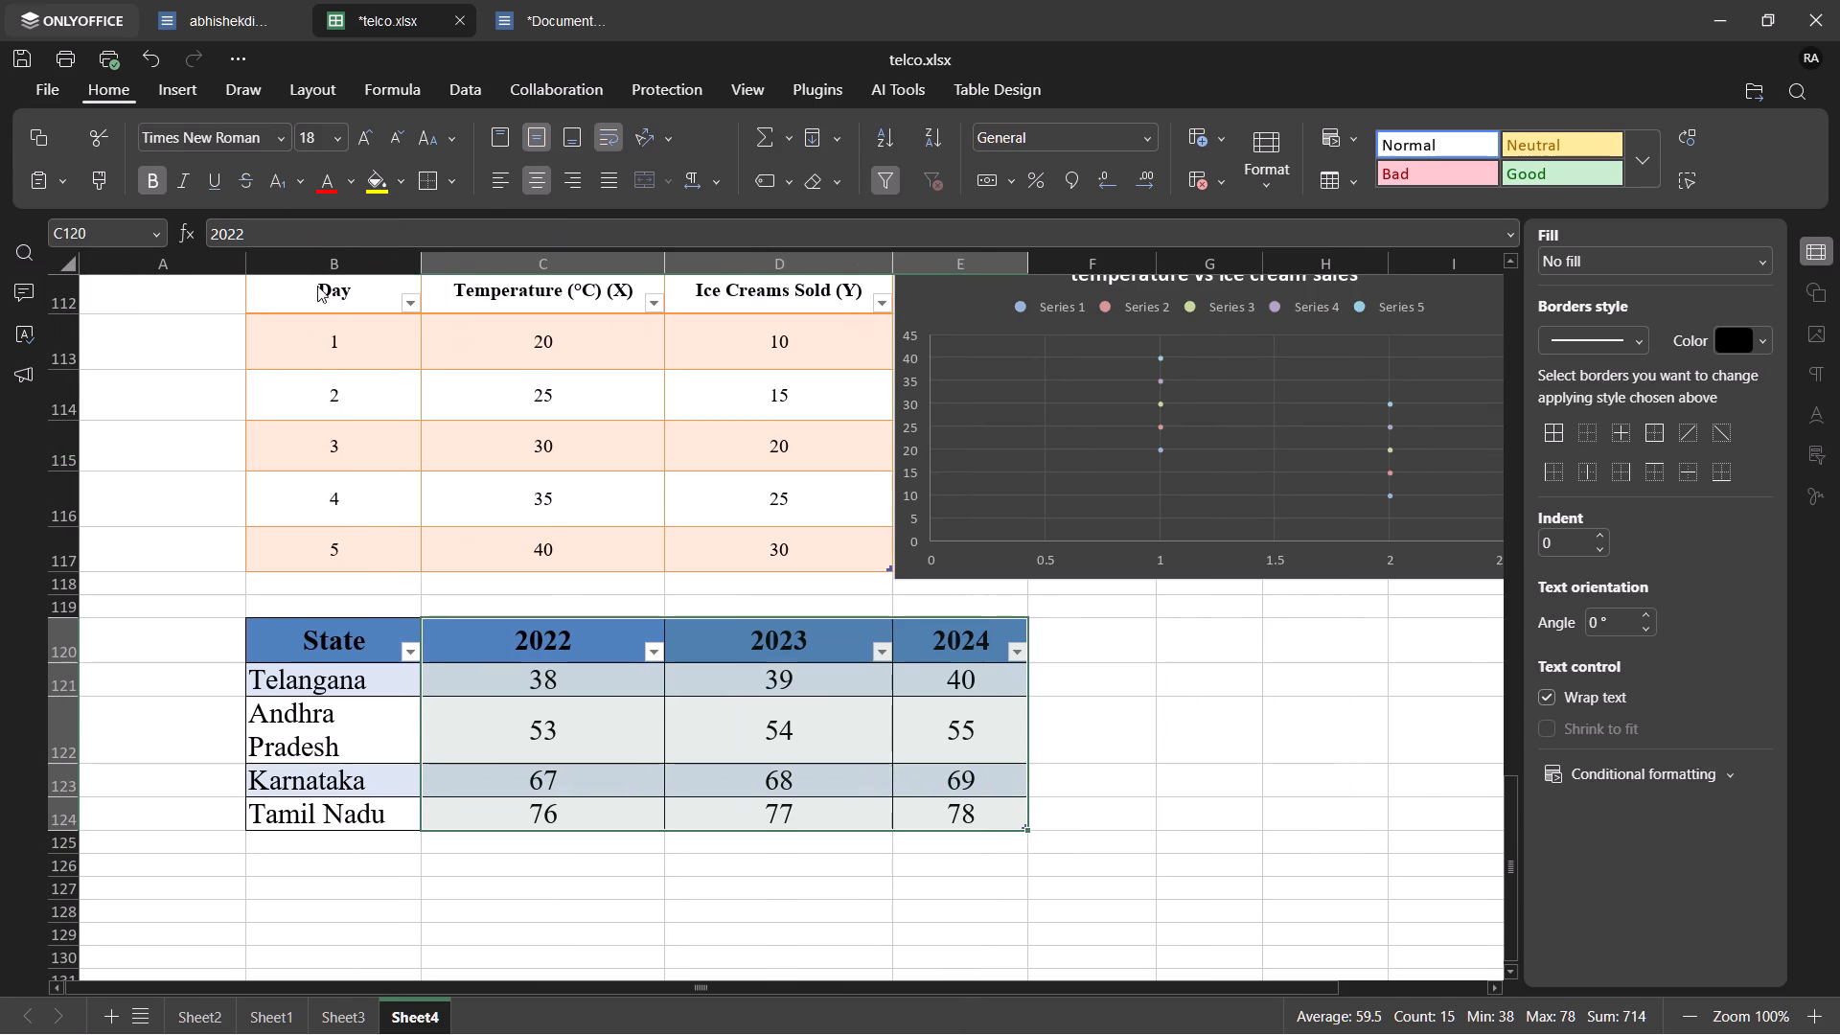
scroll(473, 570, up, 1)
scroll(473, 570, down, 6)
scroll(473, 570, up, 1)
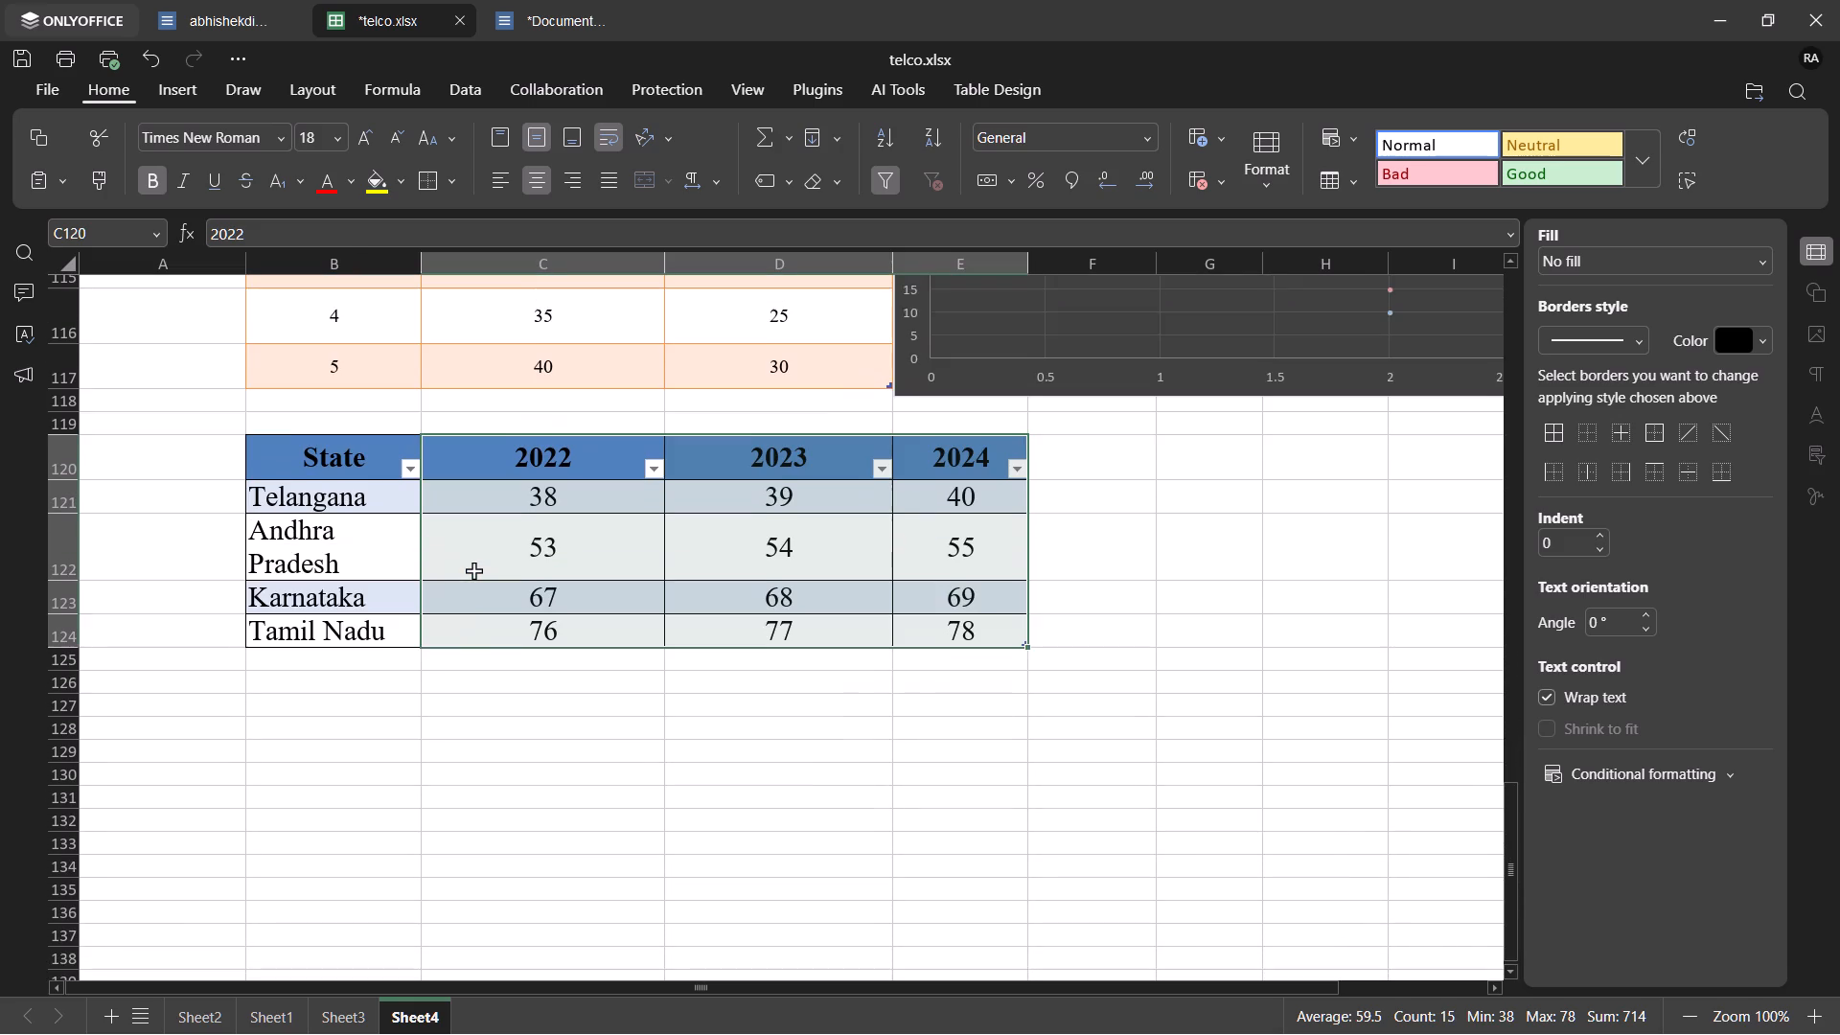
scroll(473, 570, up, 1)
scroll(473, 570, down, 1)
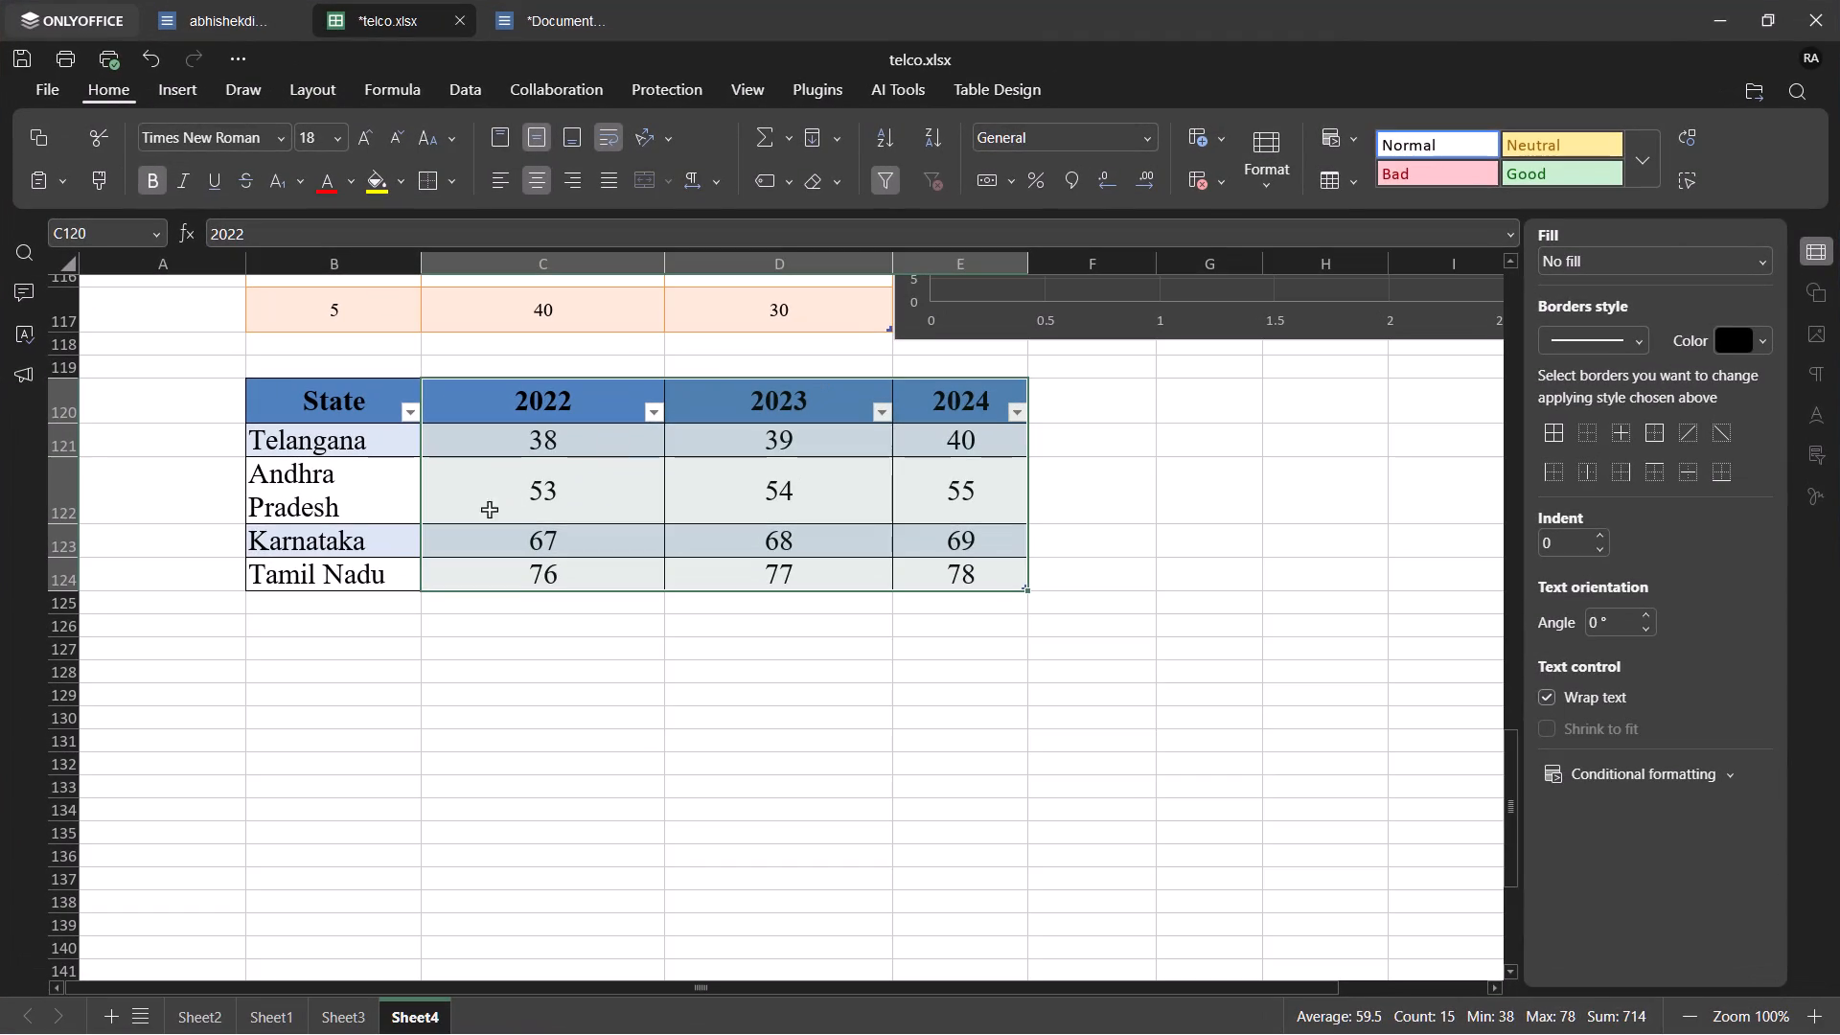
click(273, 644)
key(ctrl+v)
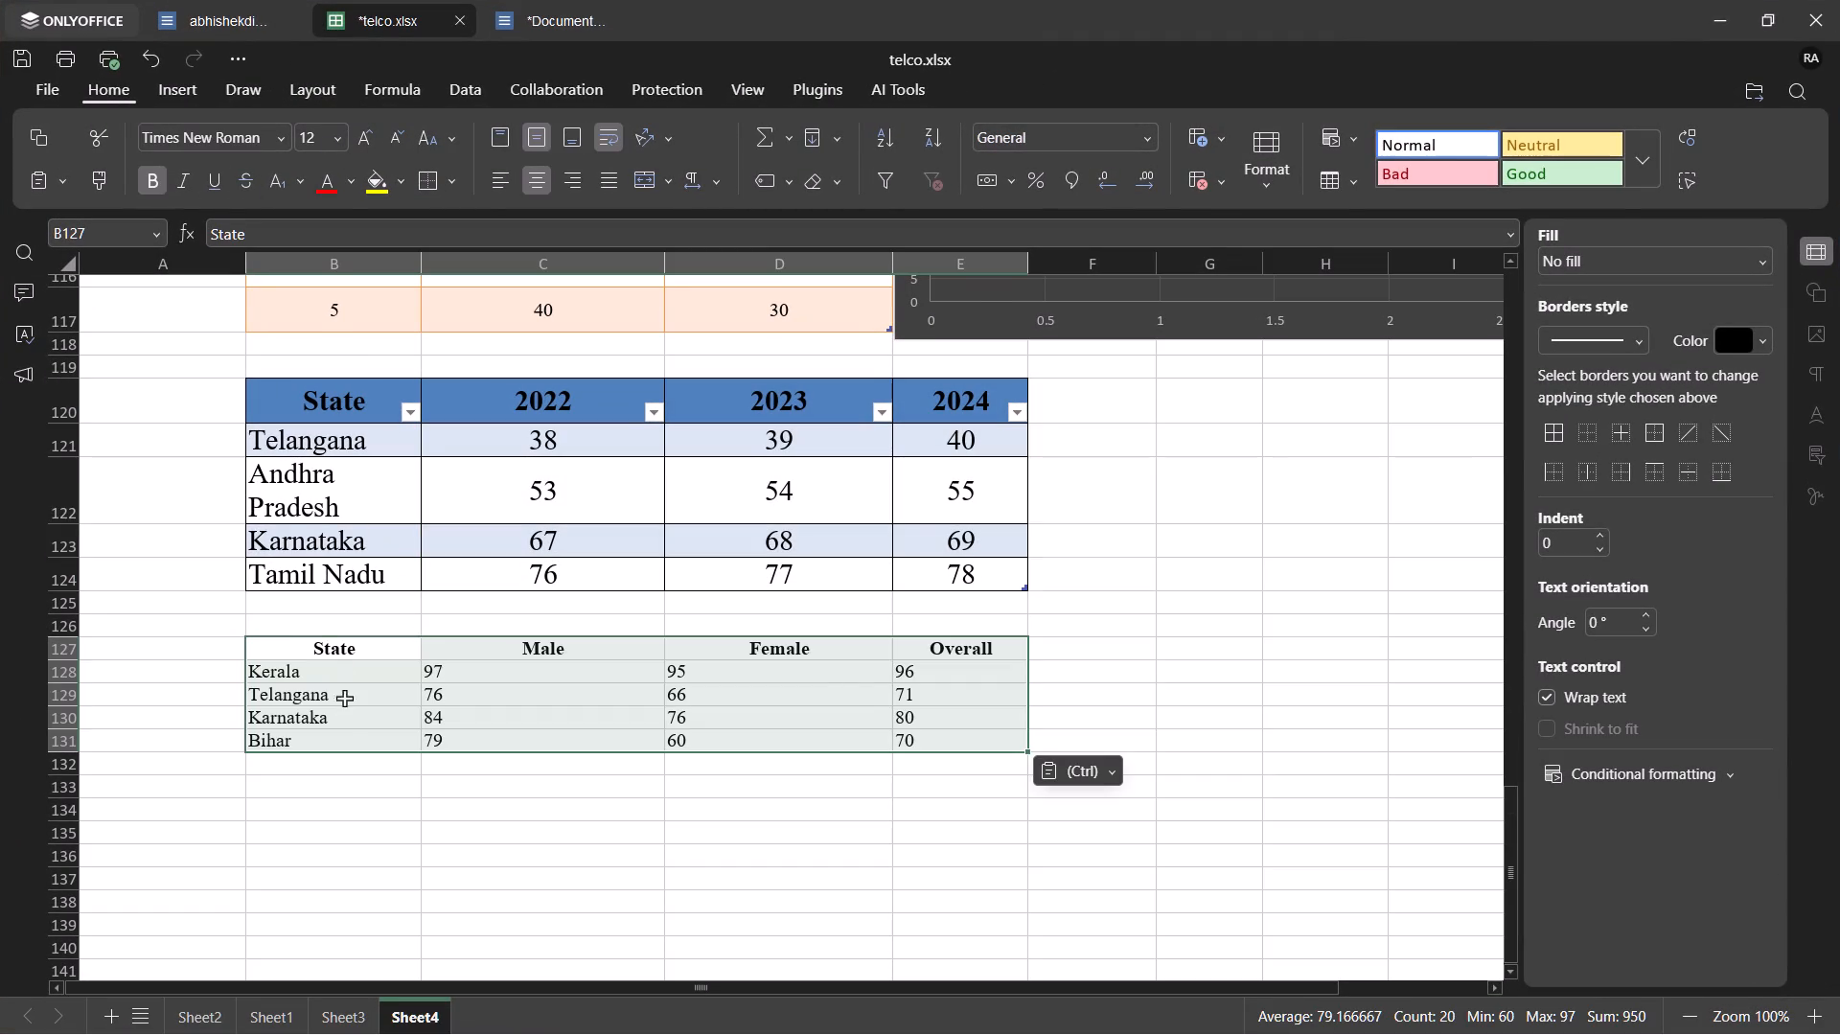
Increase the font size of the pasted literacy data in B127 to E131 to 16.
drag(324, 654, 977, 732)
drag(977, 732, 977, 738)
click(371, 144)
click(371, 144)
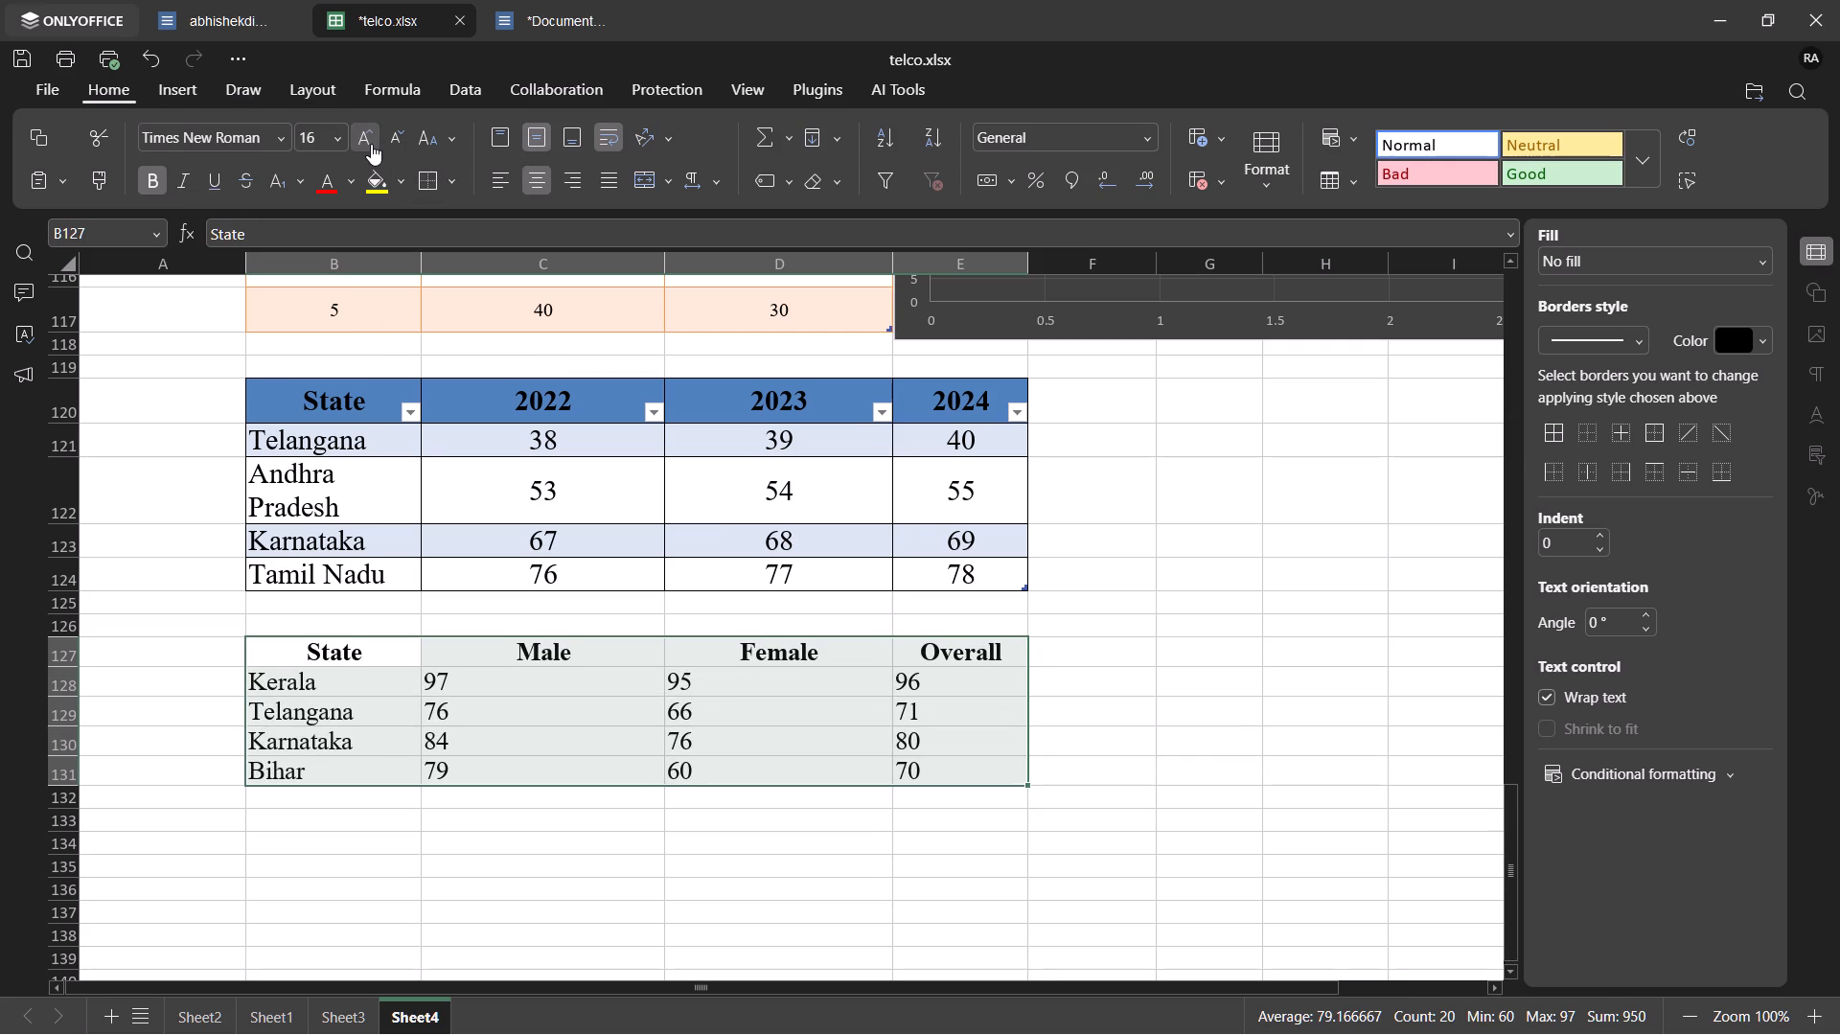
Convert the literacy data in B127 to E131 into a formatted table with headers.
click(184, 98)
click(209, 157)
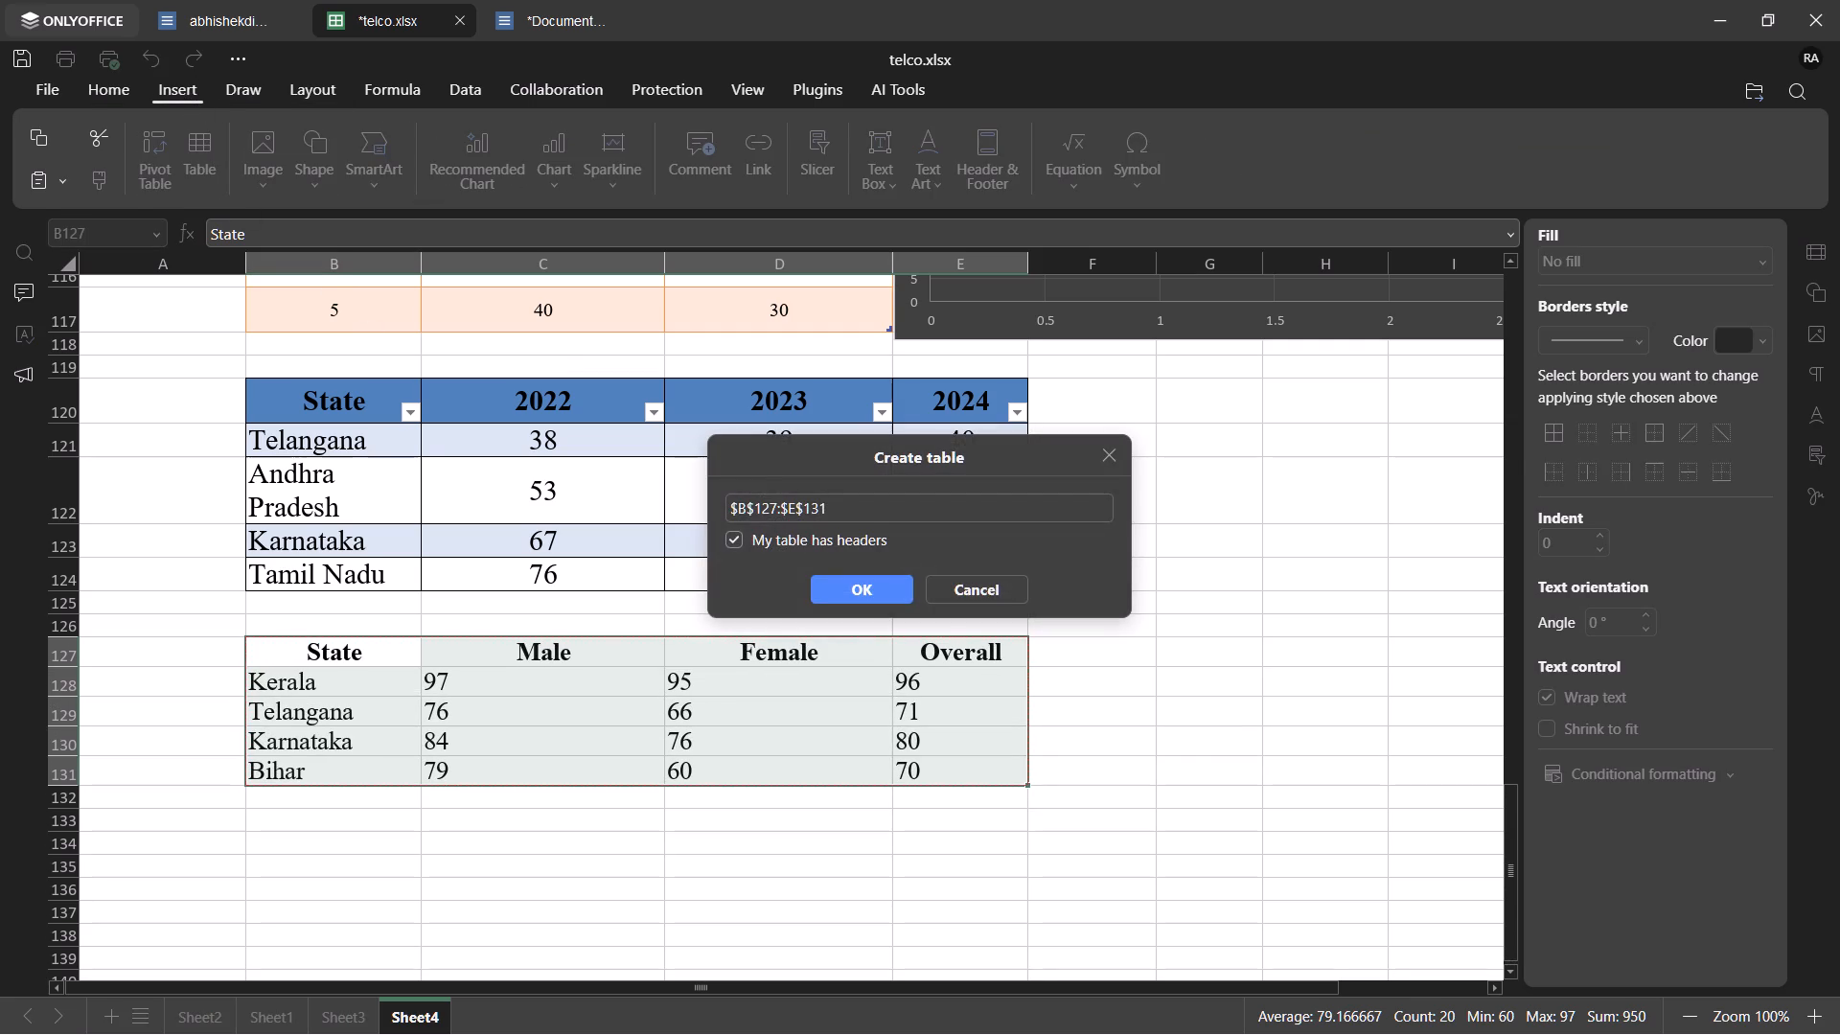
click(900, 585)
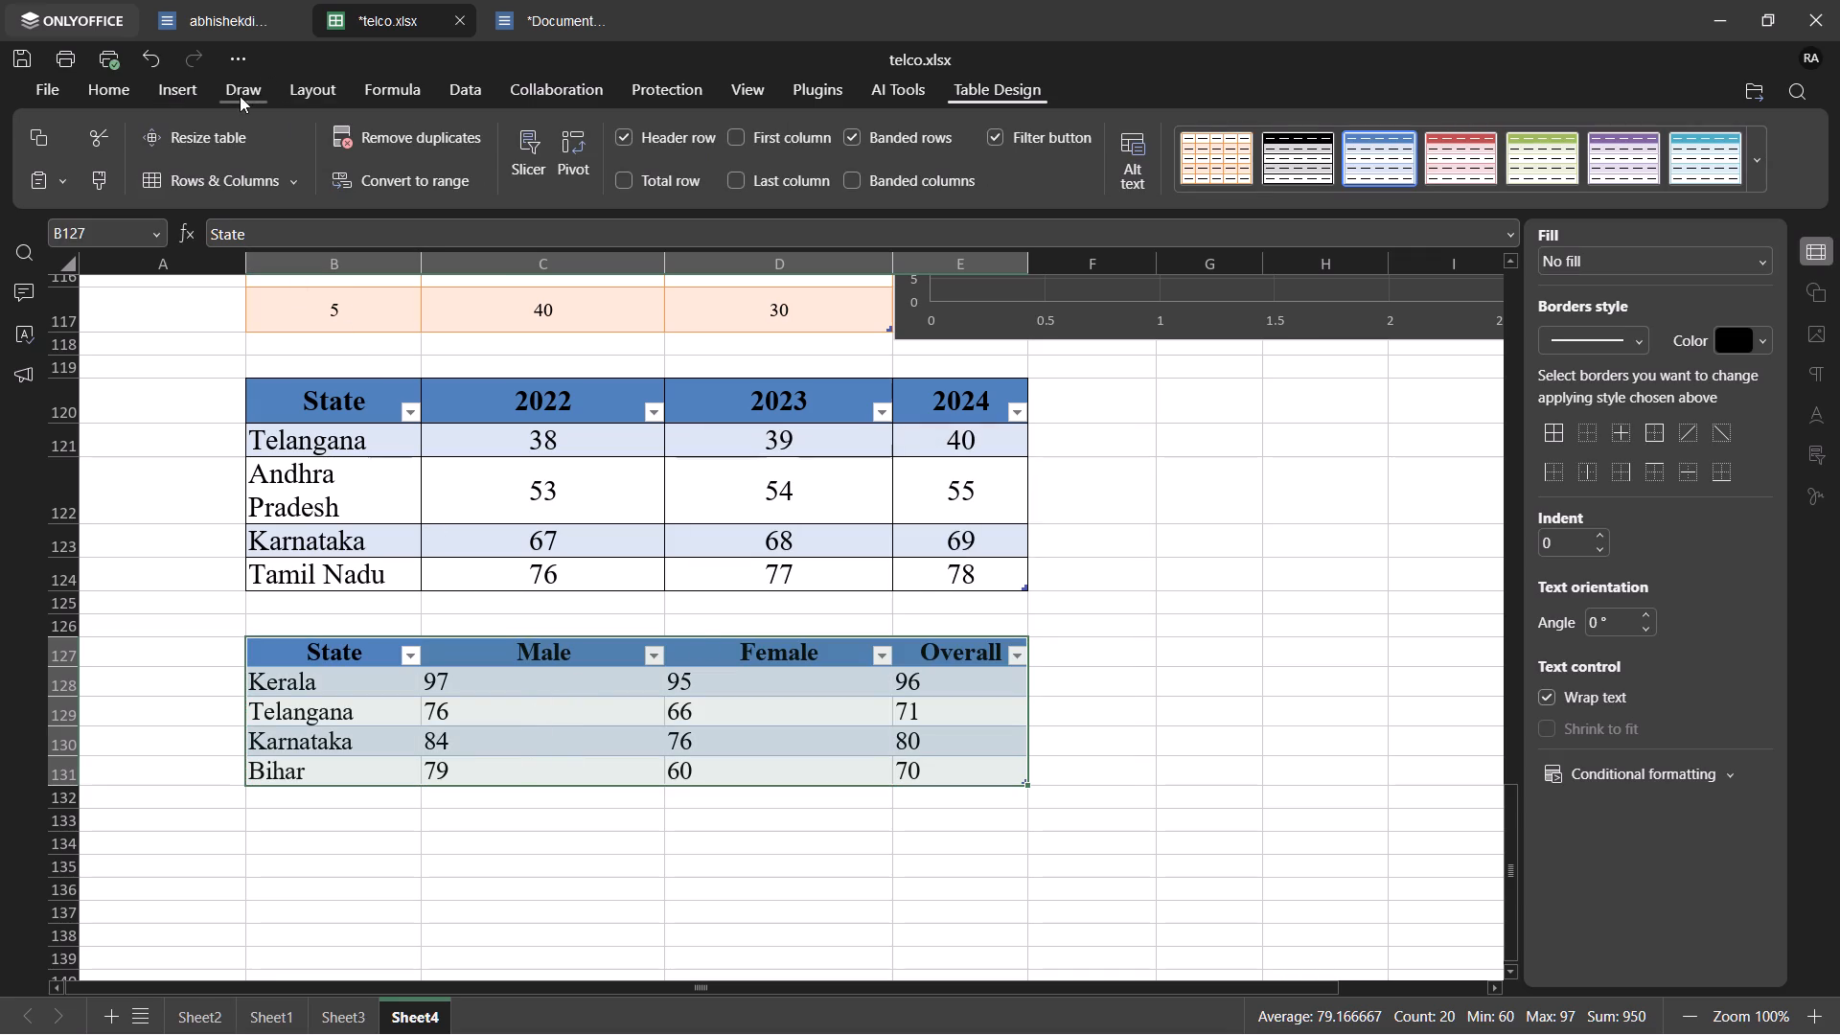
Increase the font size of the whole literacy table, B127 to E131, to 20.
click(152, 84)
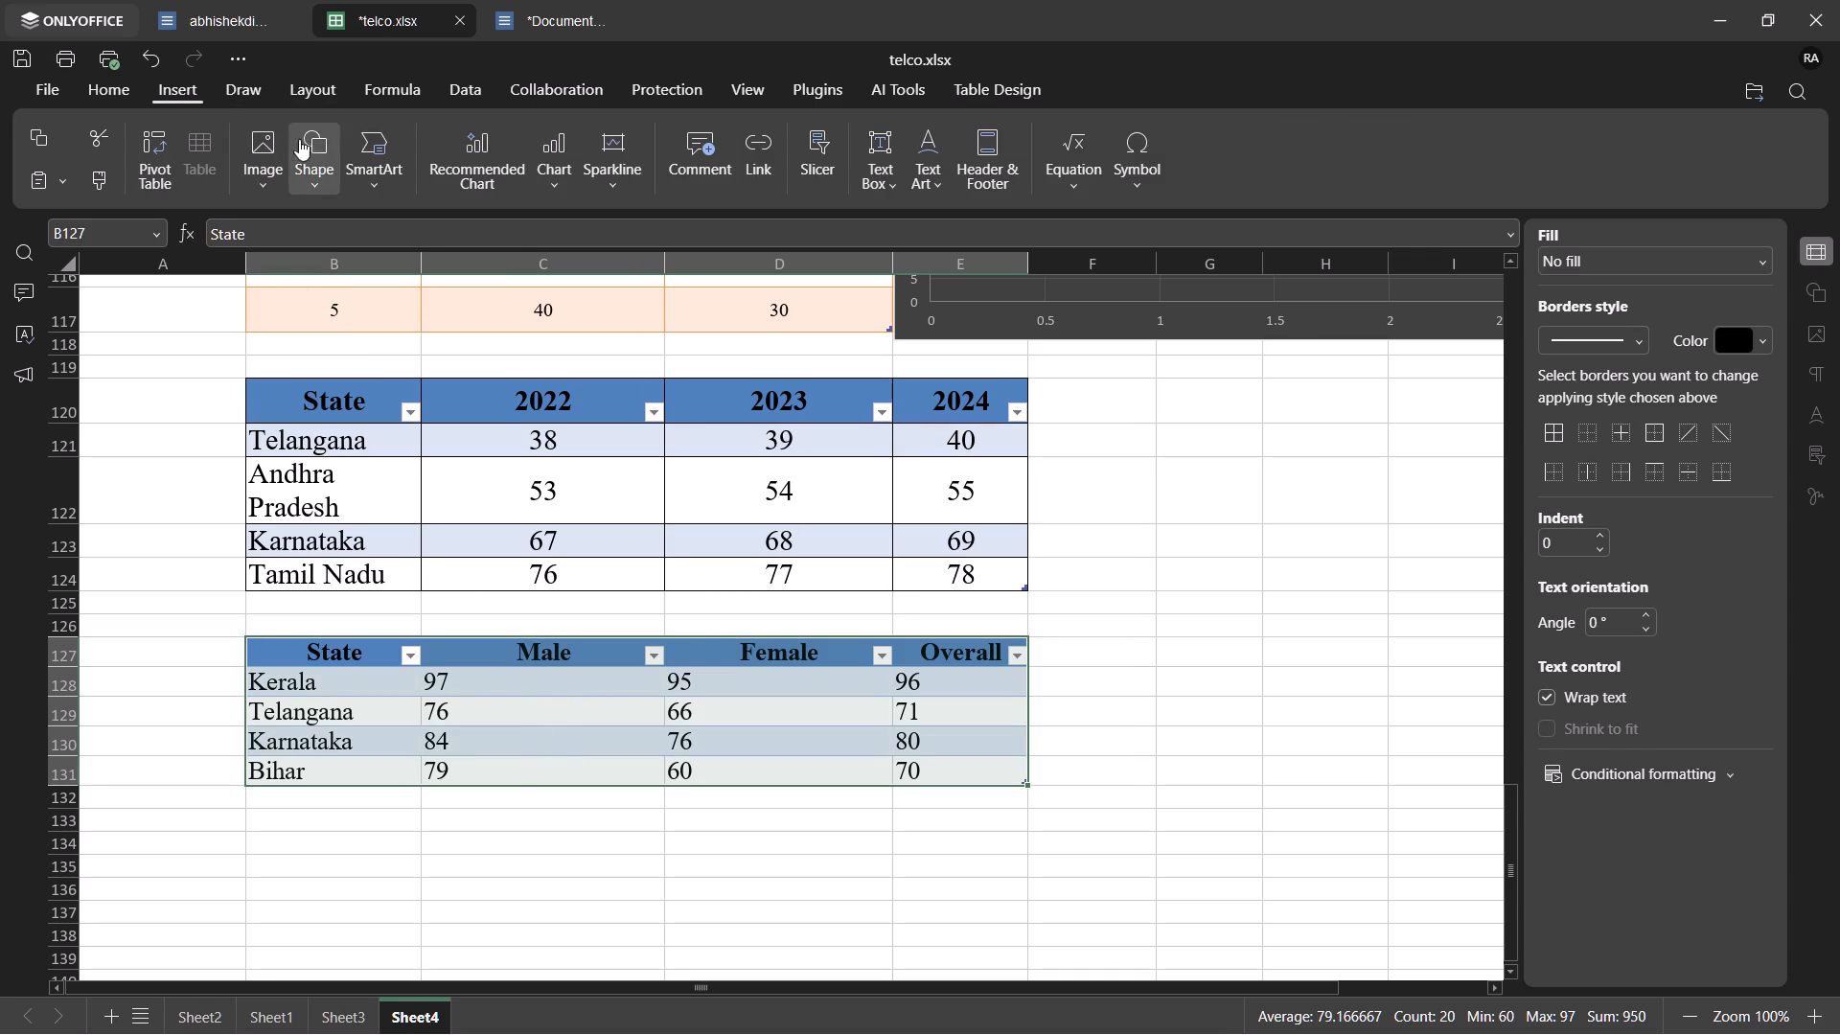
drag(333, 650, 859, 792)
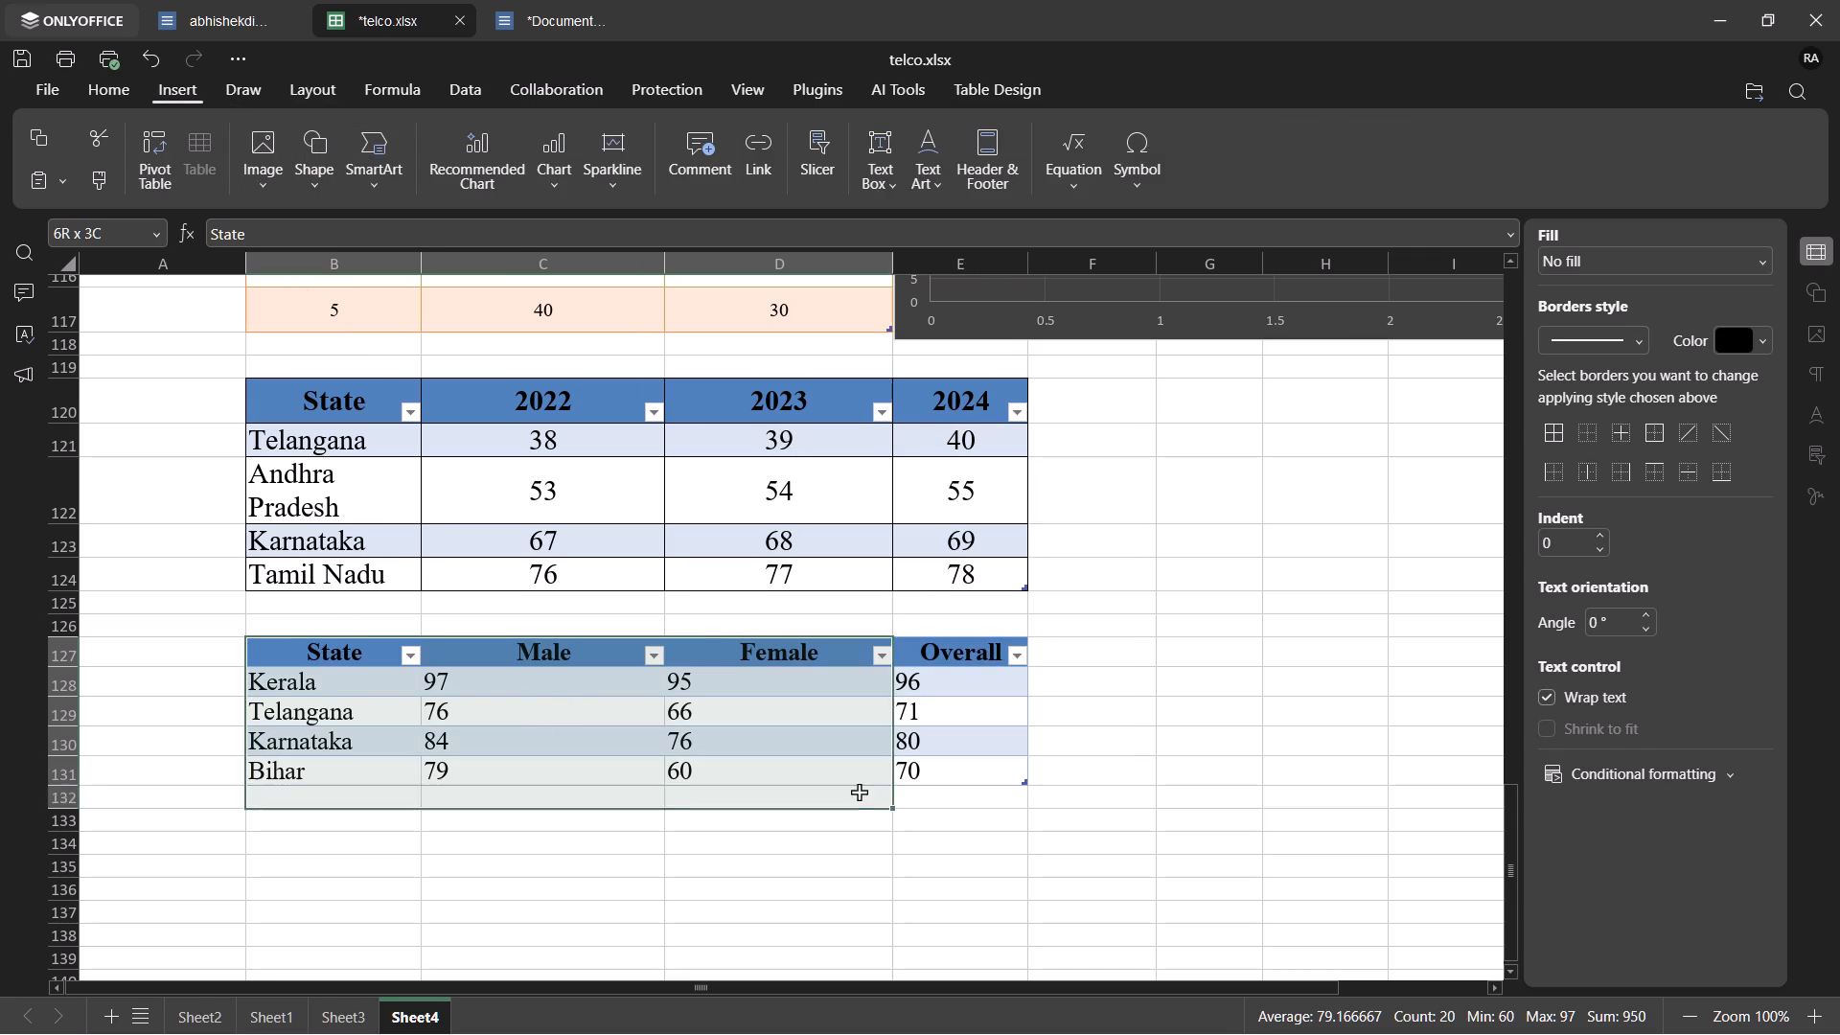
drag(859, 792, 987, 779)
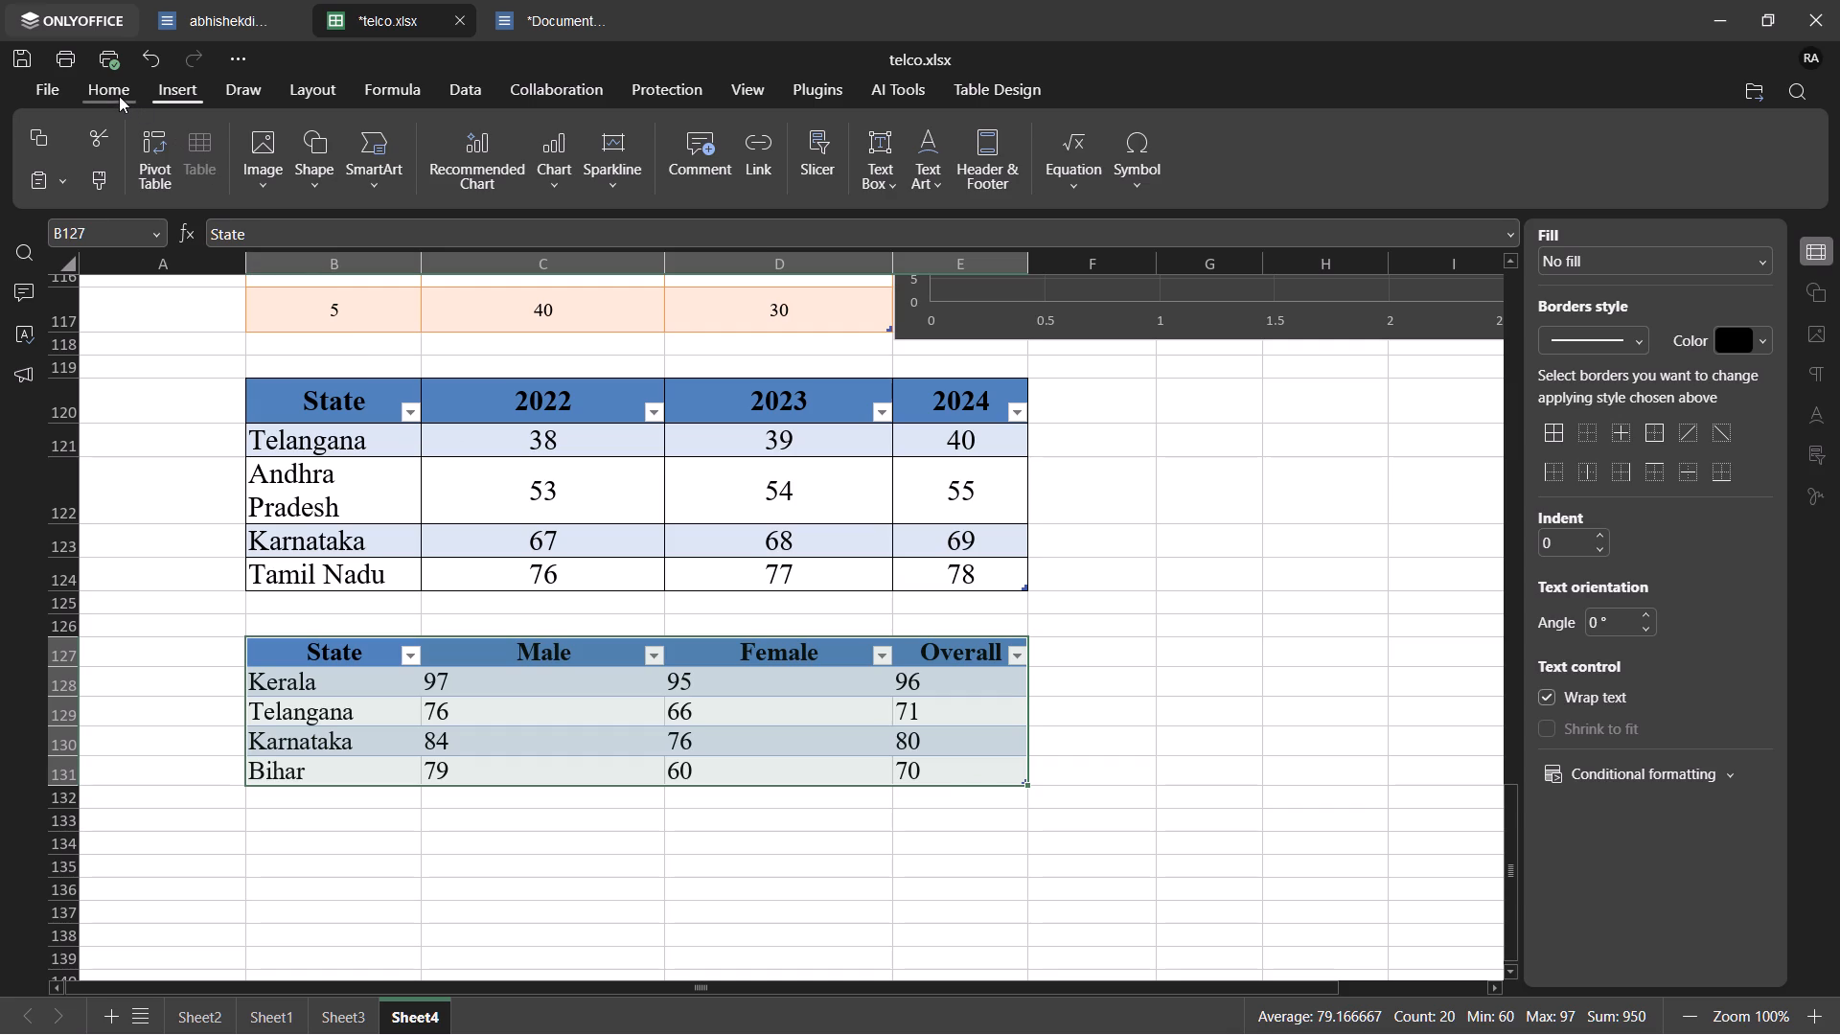
click(119, 99)
click(362, 141)
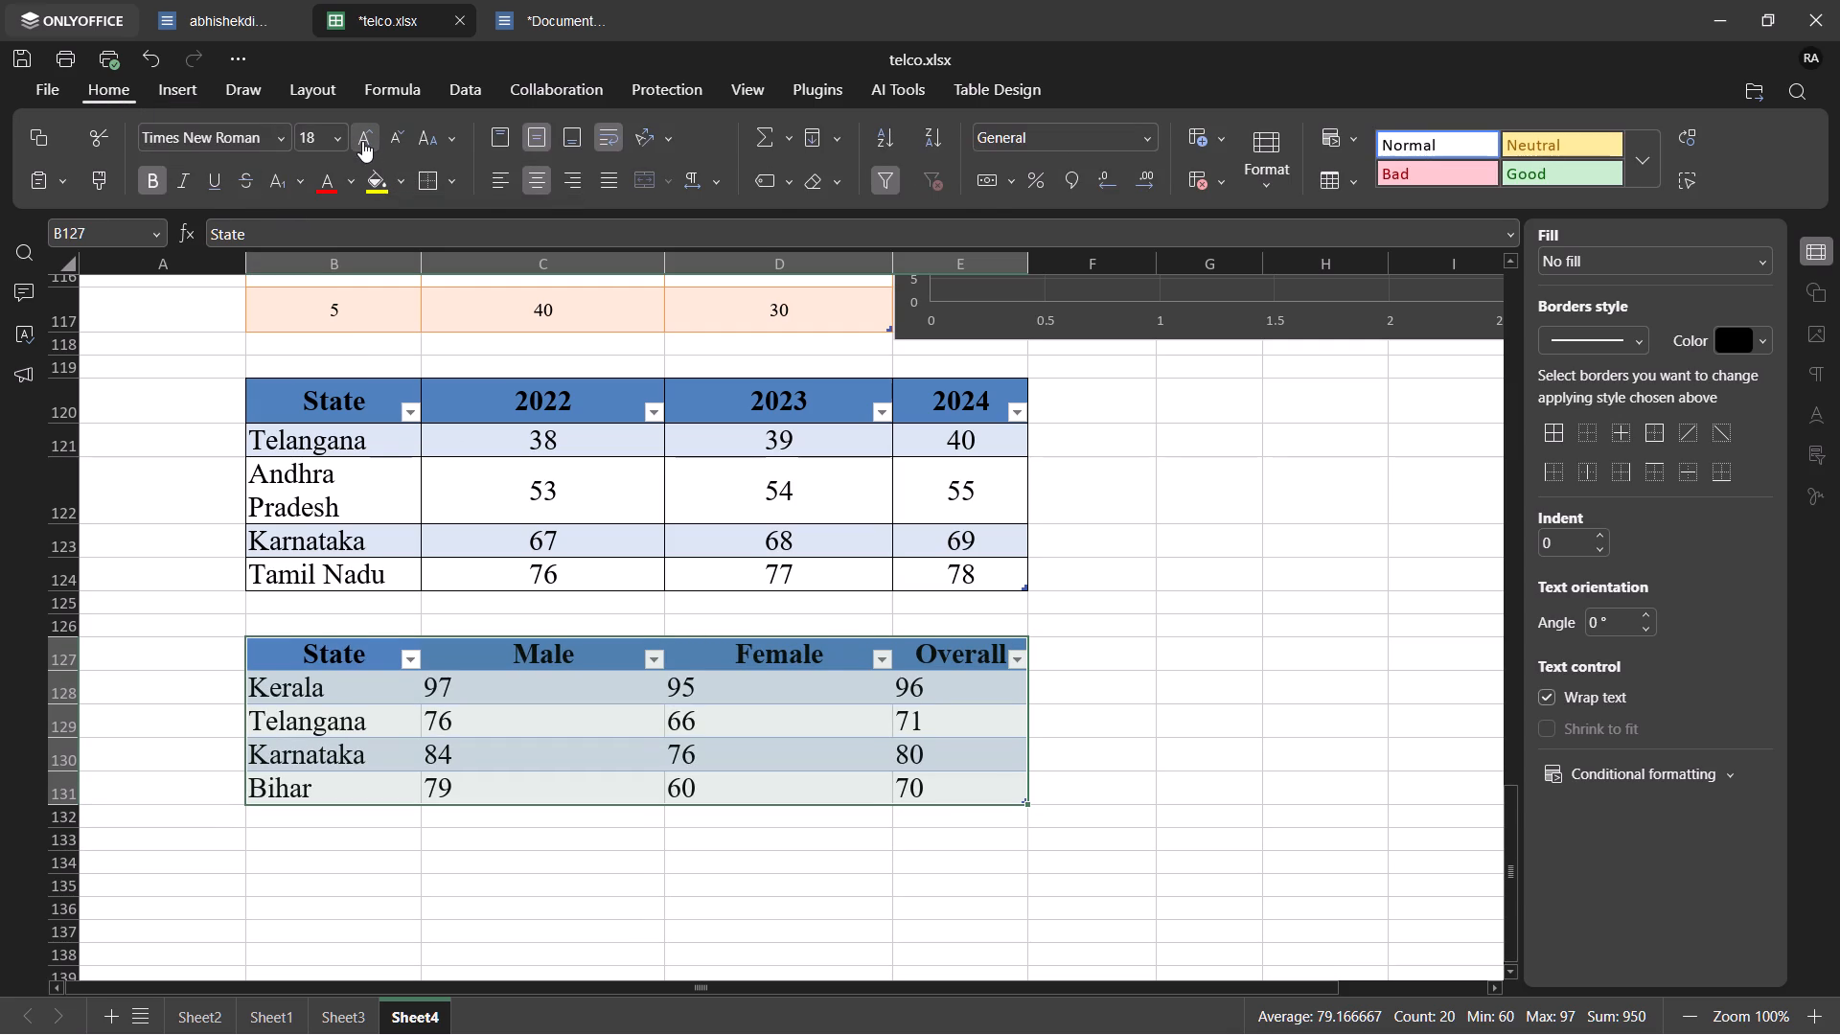
click(362, 141)
click(229, 599)
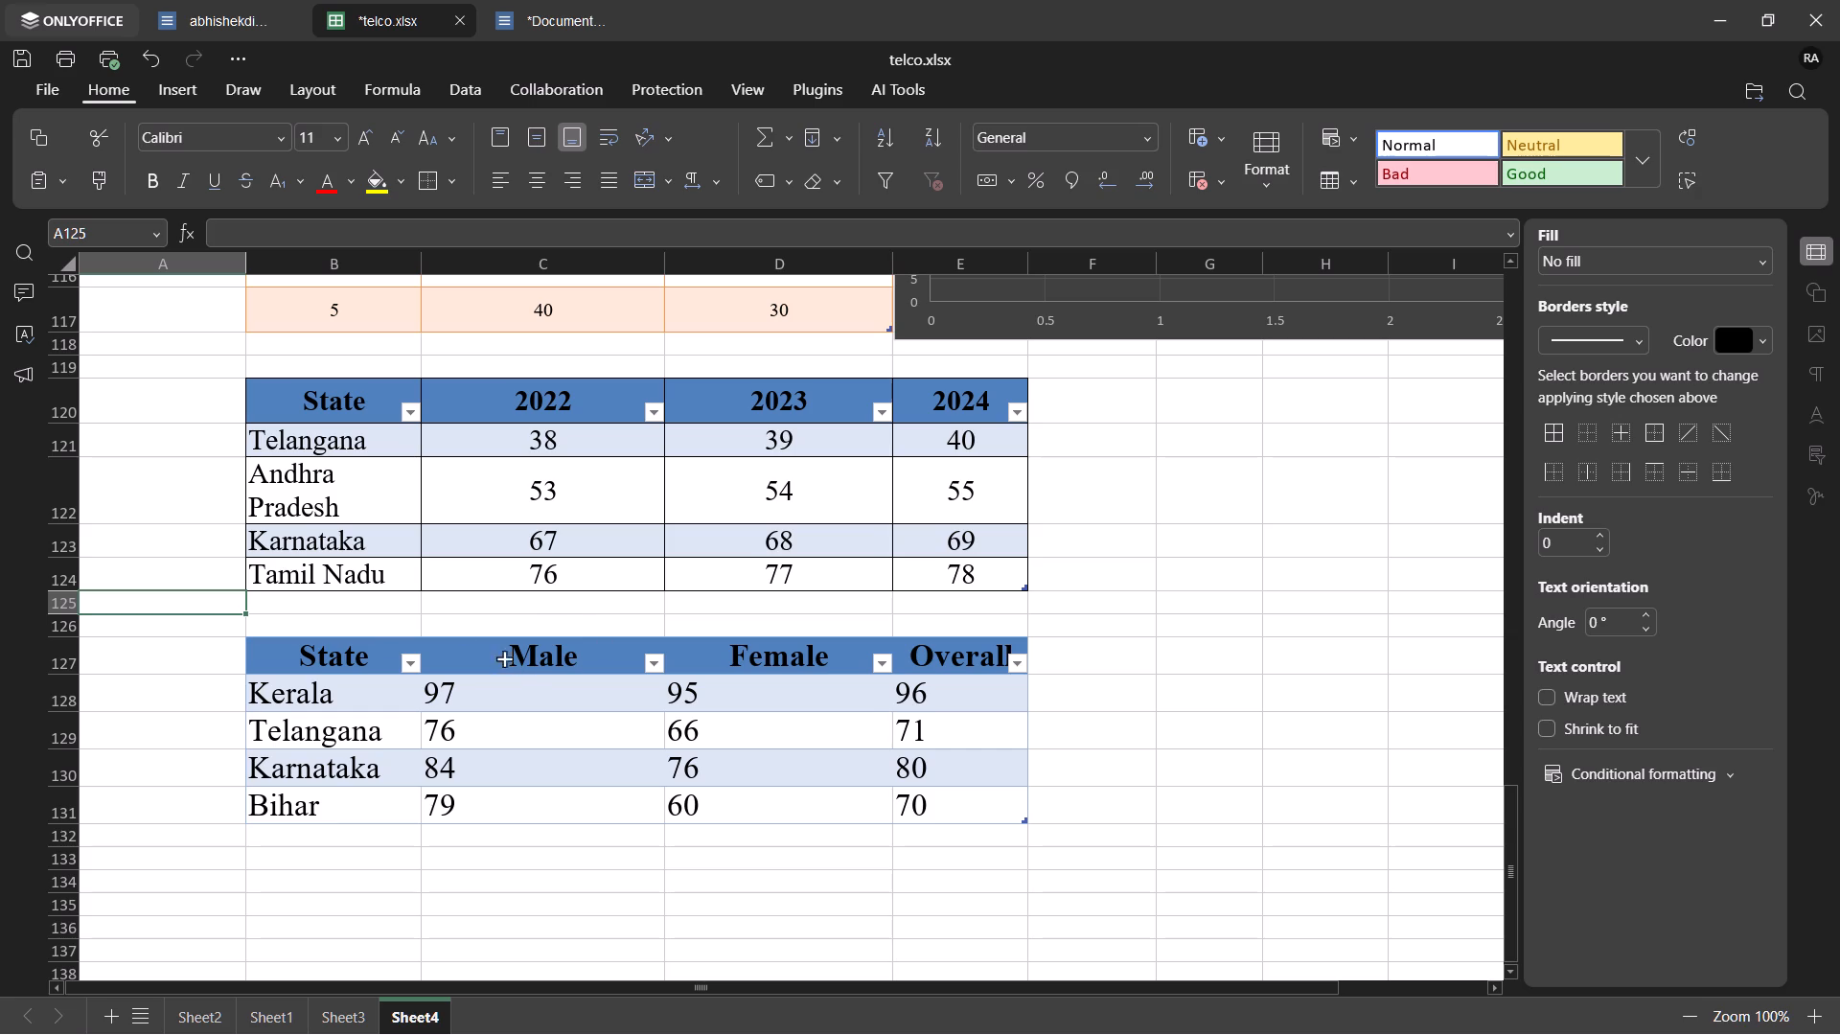
Center-align all cells of the literacy table, B127 to E131, horizontally.
drag(311, 659, 858, 799)
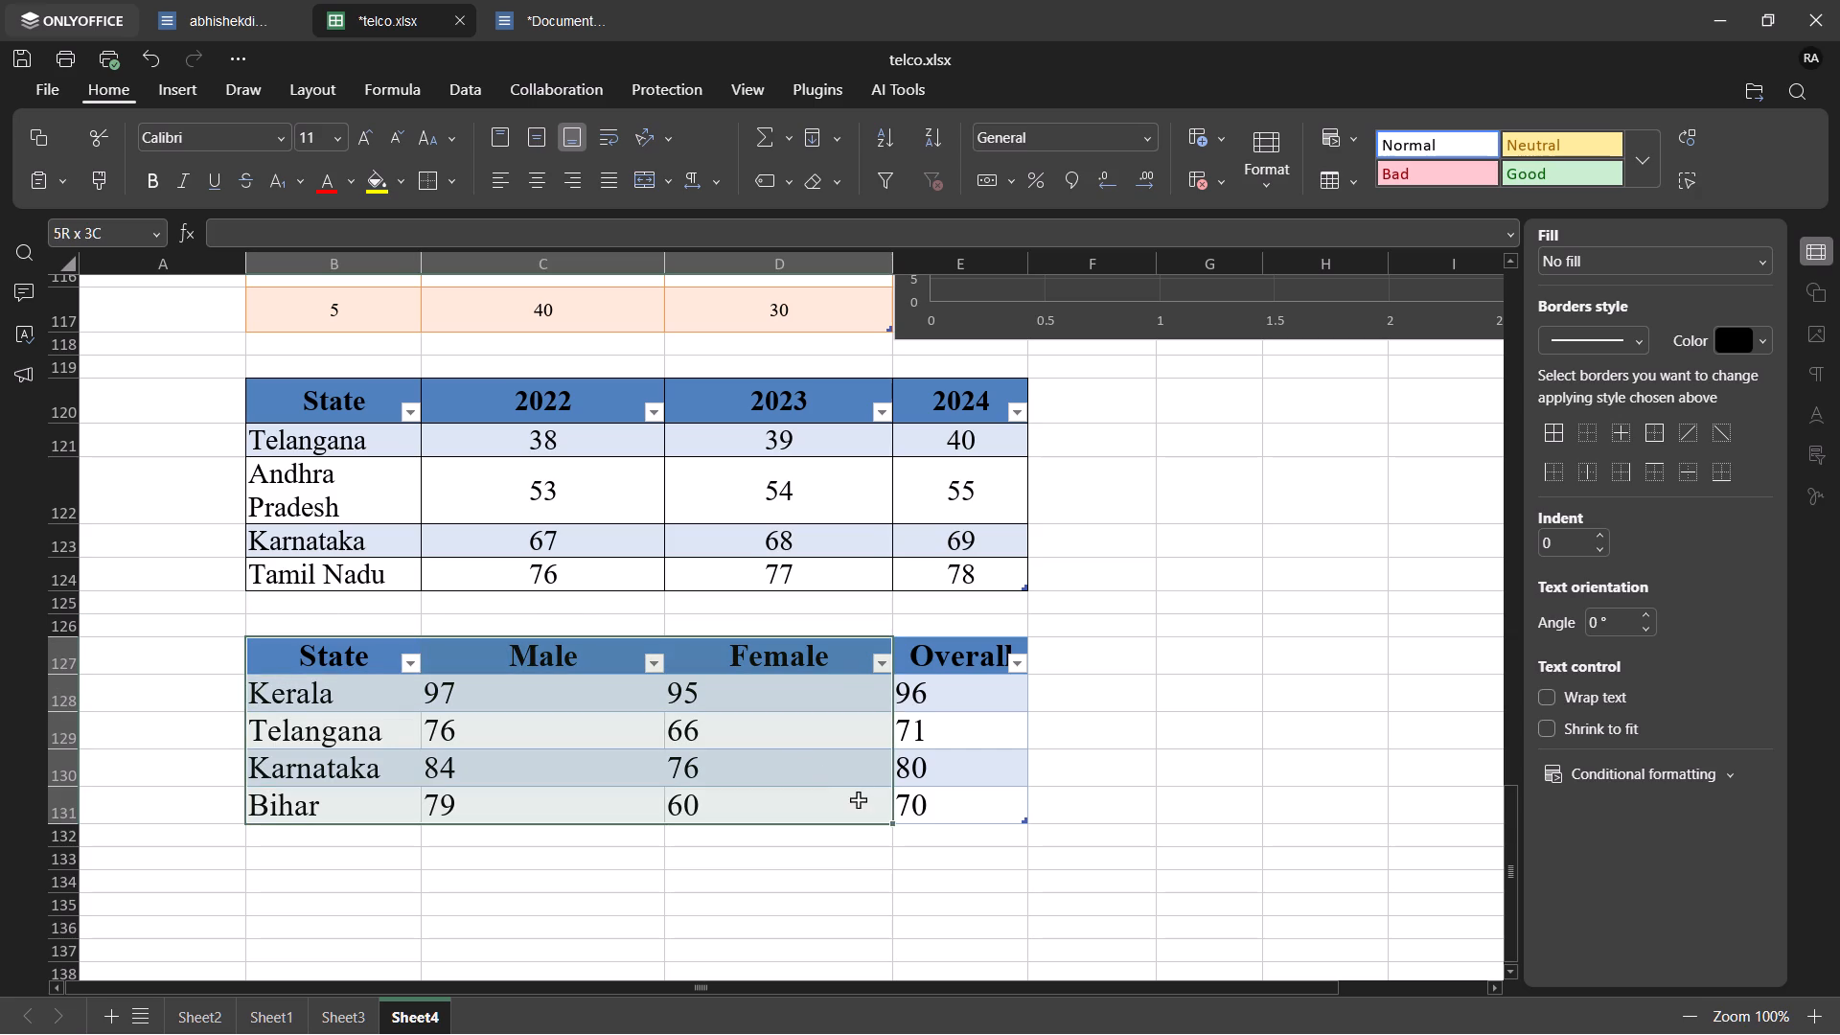
drag(858, 799, 953, 820)
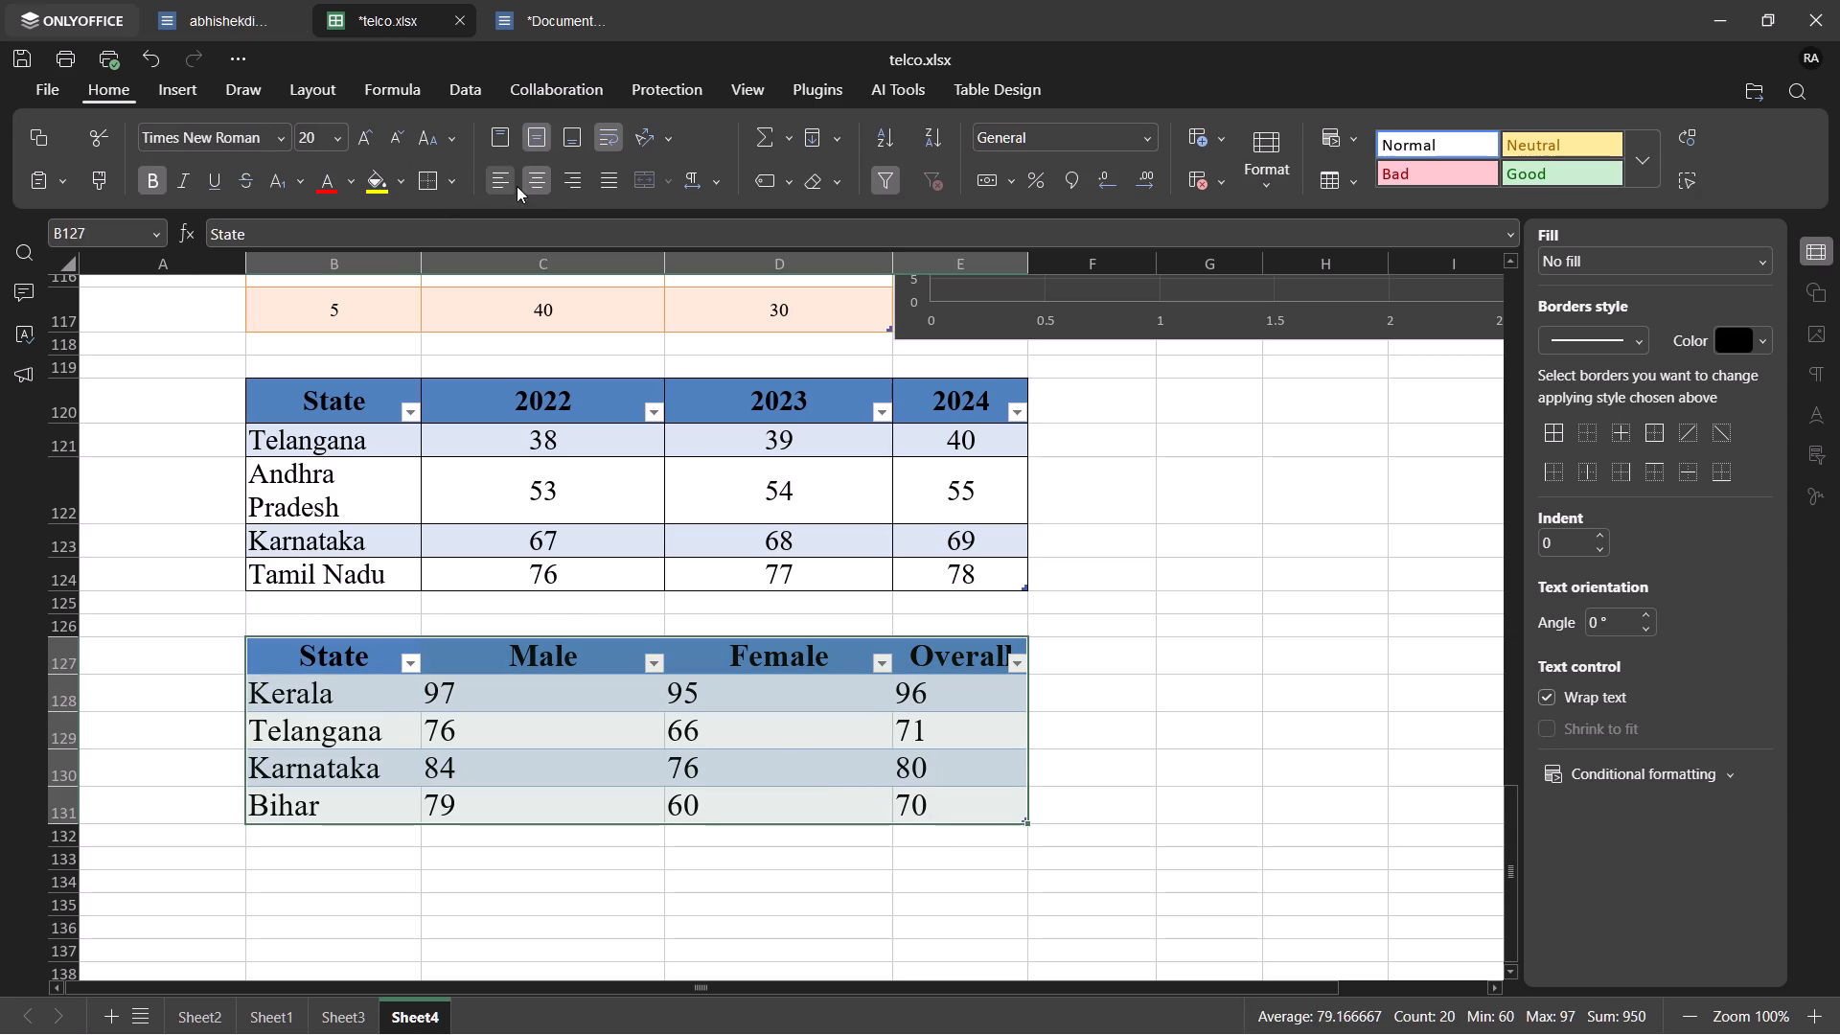
click(540, 187)
click(540, 187)
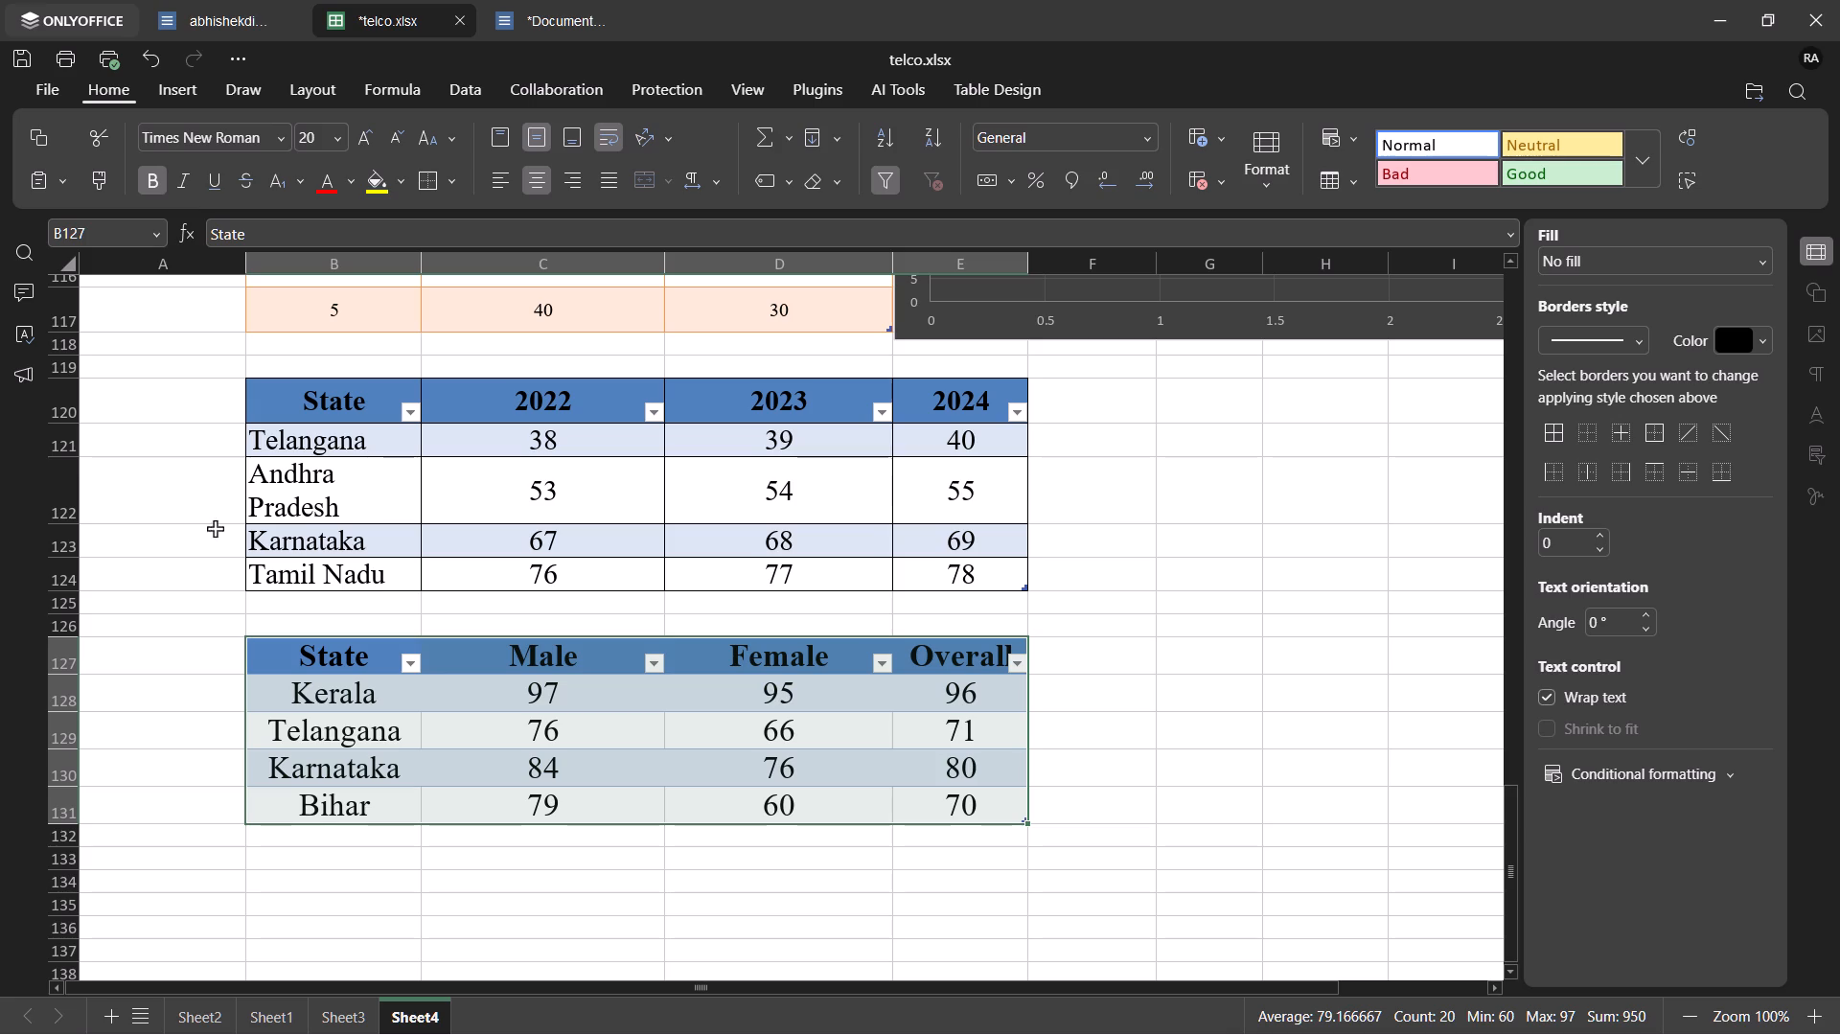
Switch to abhishekdis.docx and search it for "heat map".
click(199, 3)
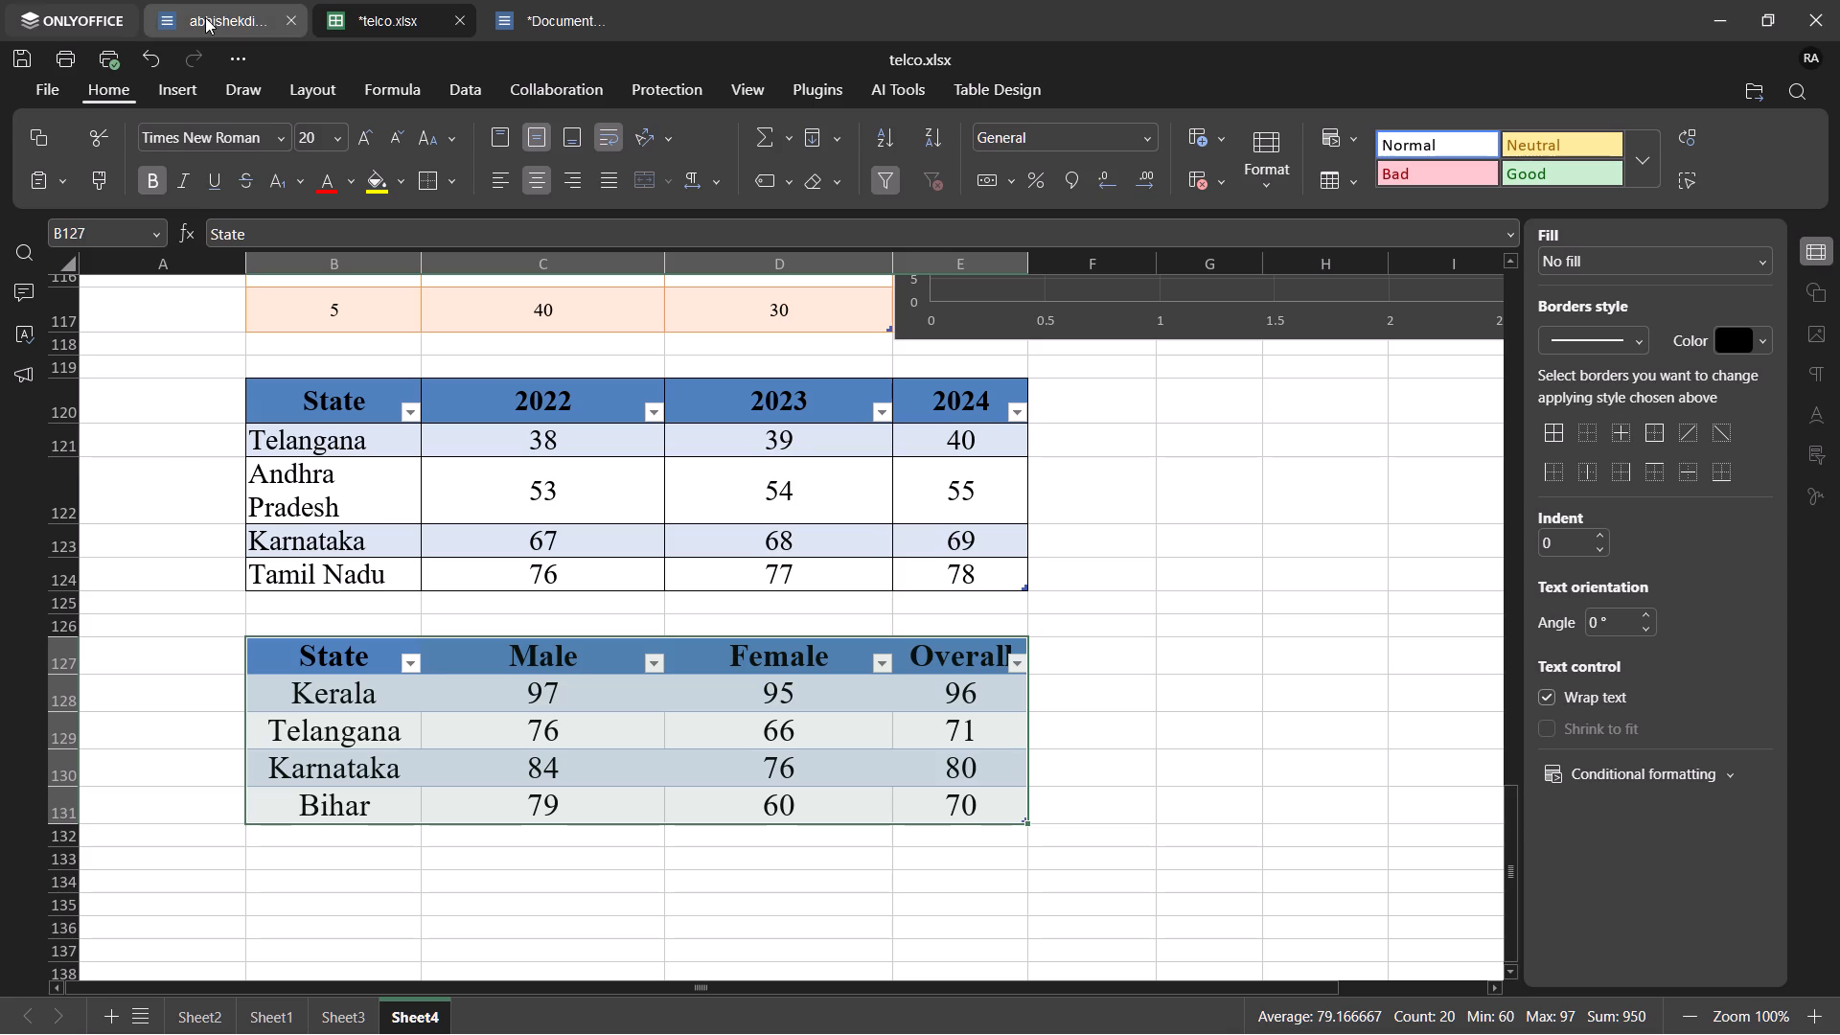
click(190, 19)
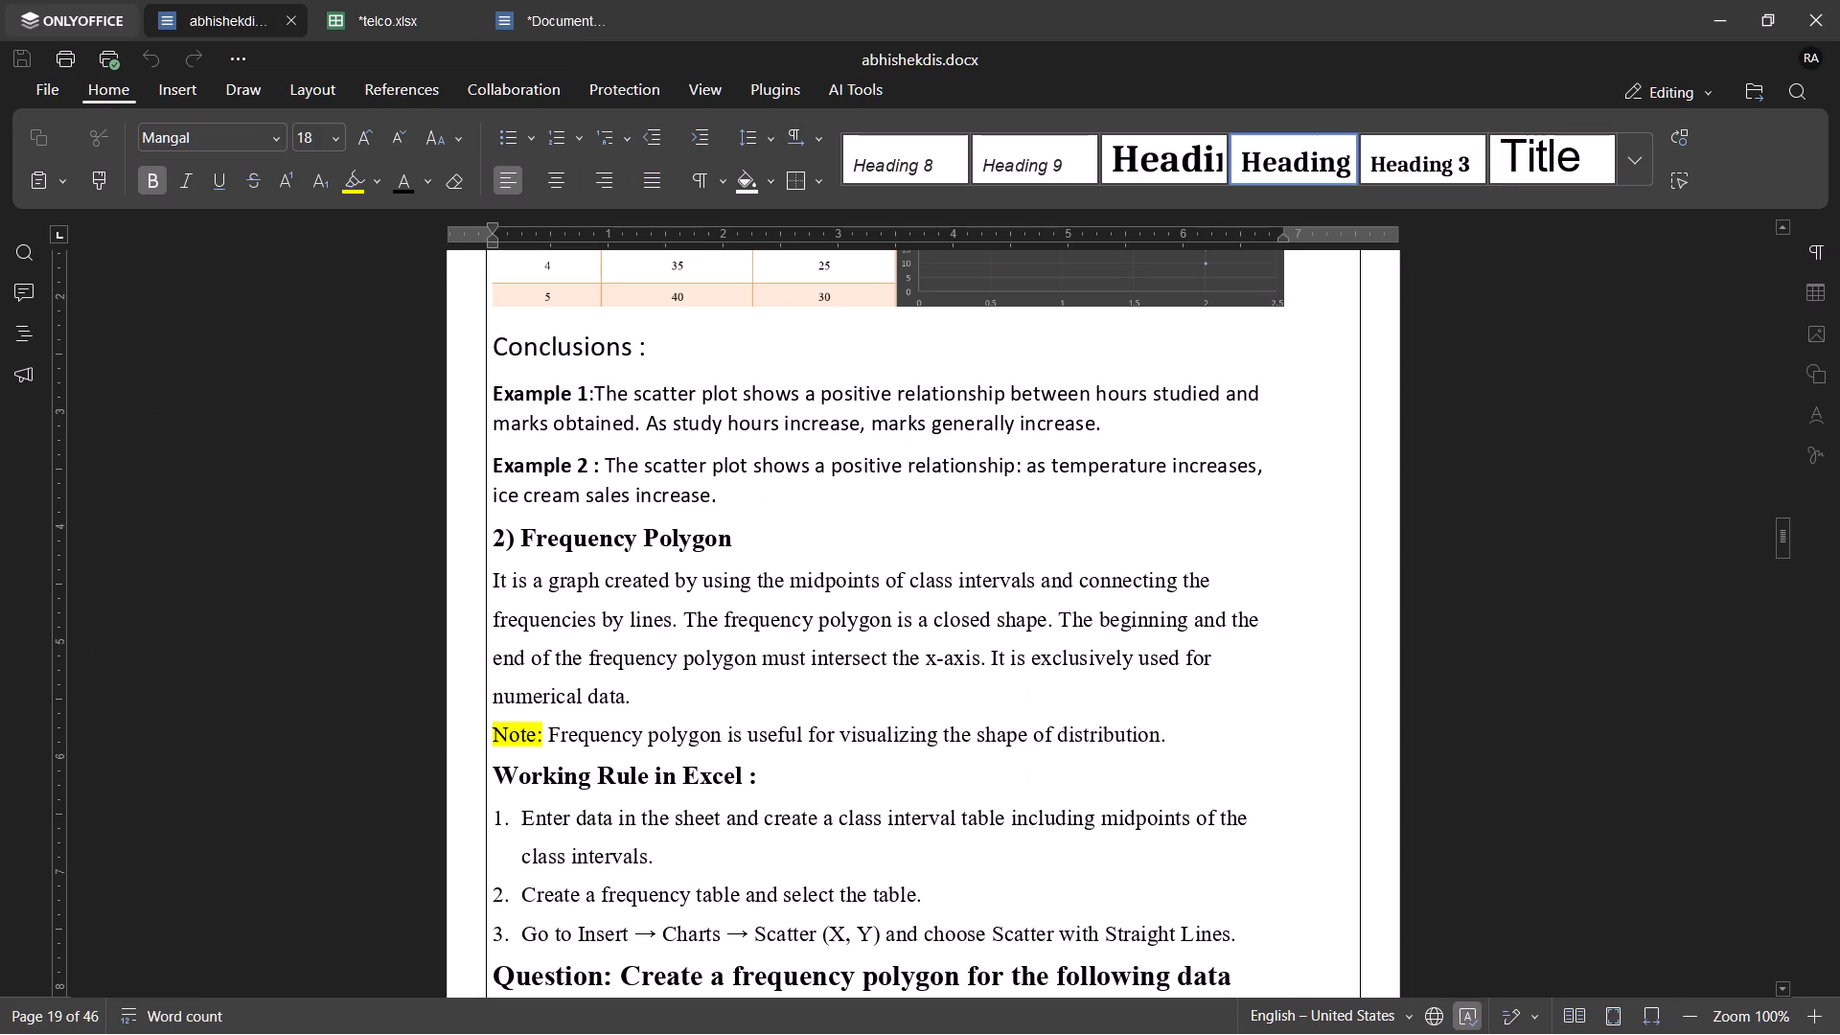
scroll(523, 478, down, 4)
scroll(523, 478, up, 10)
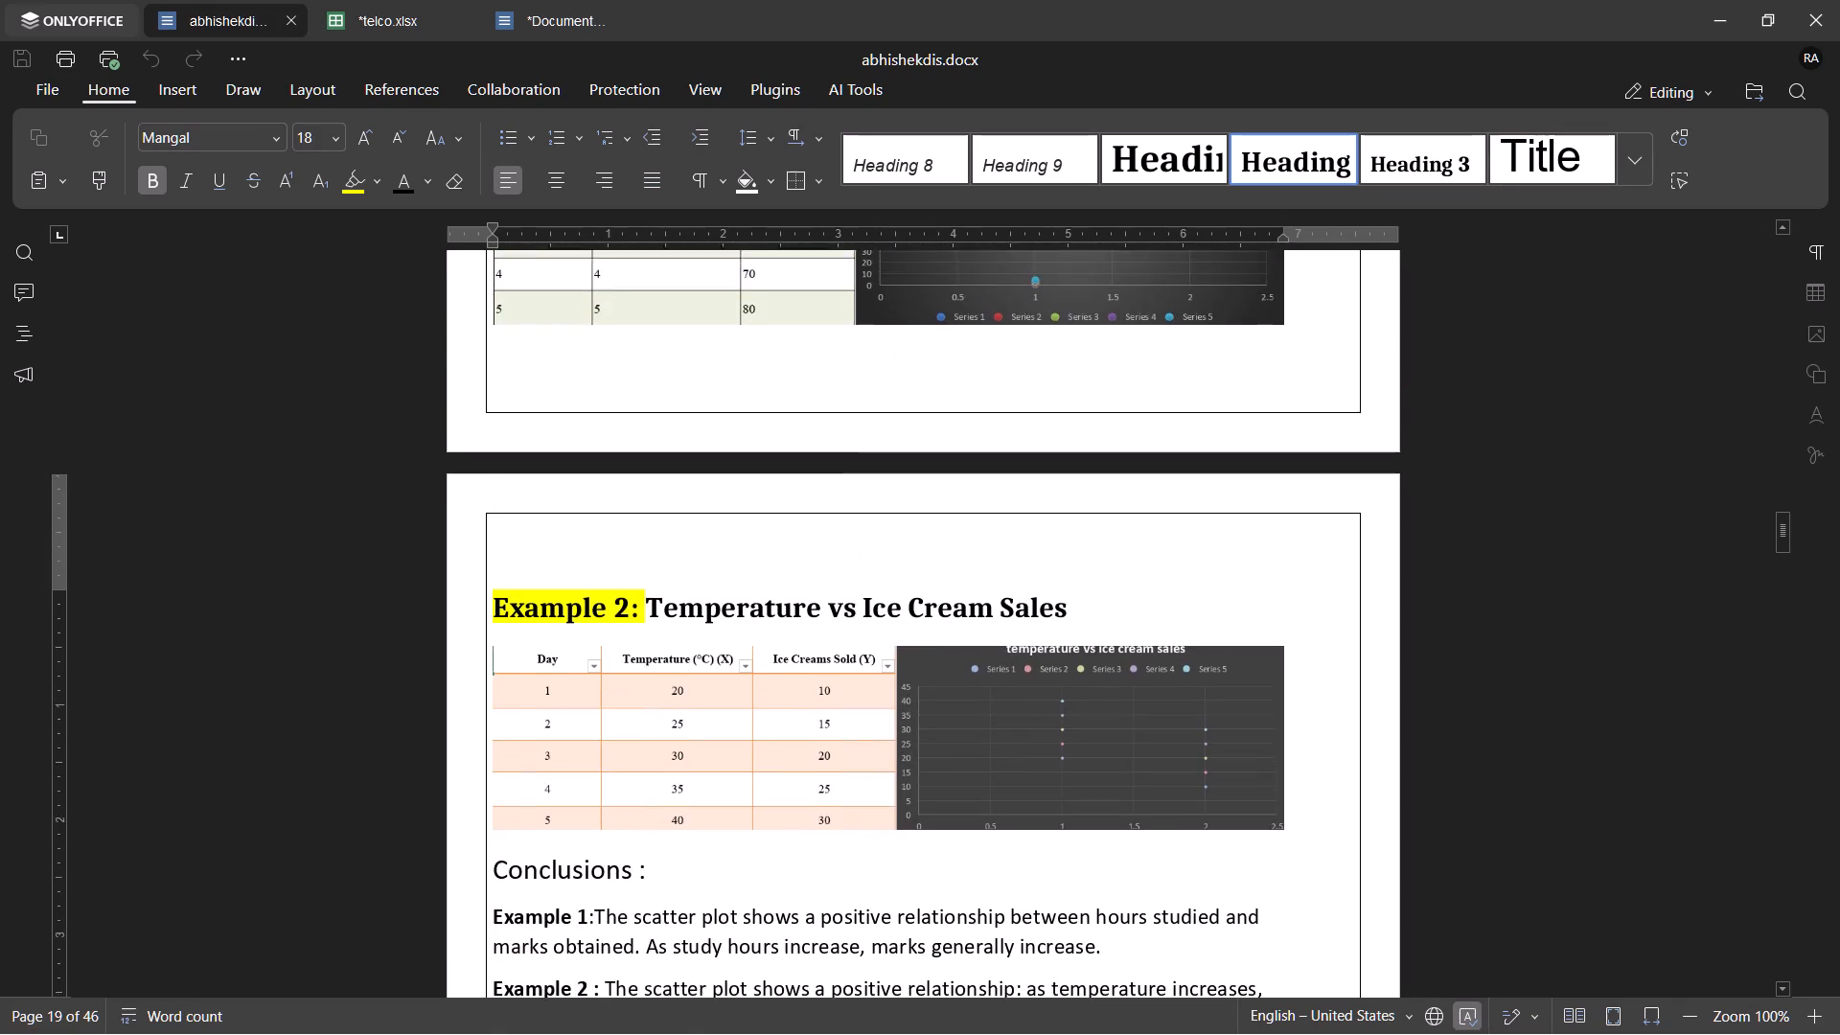
scroll(523, 478, down, 2)
click(724, 278)
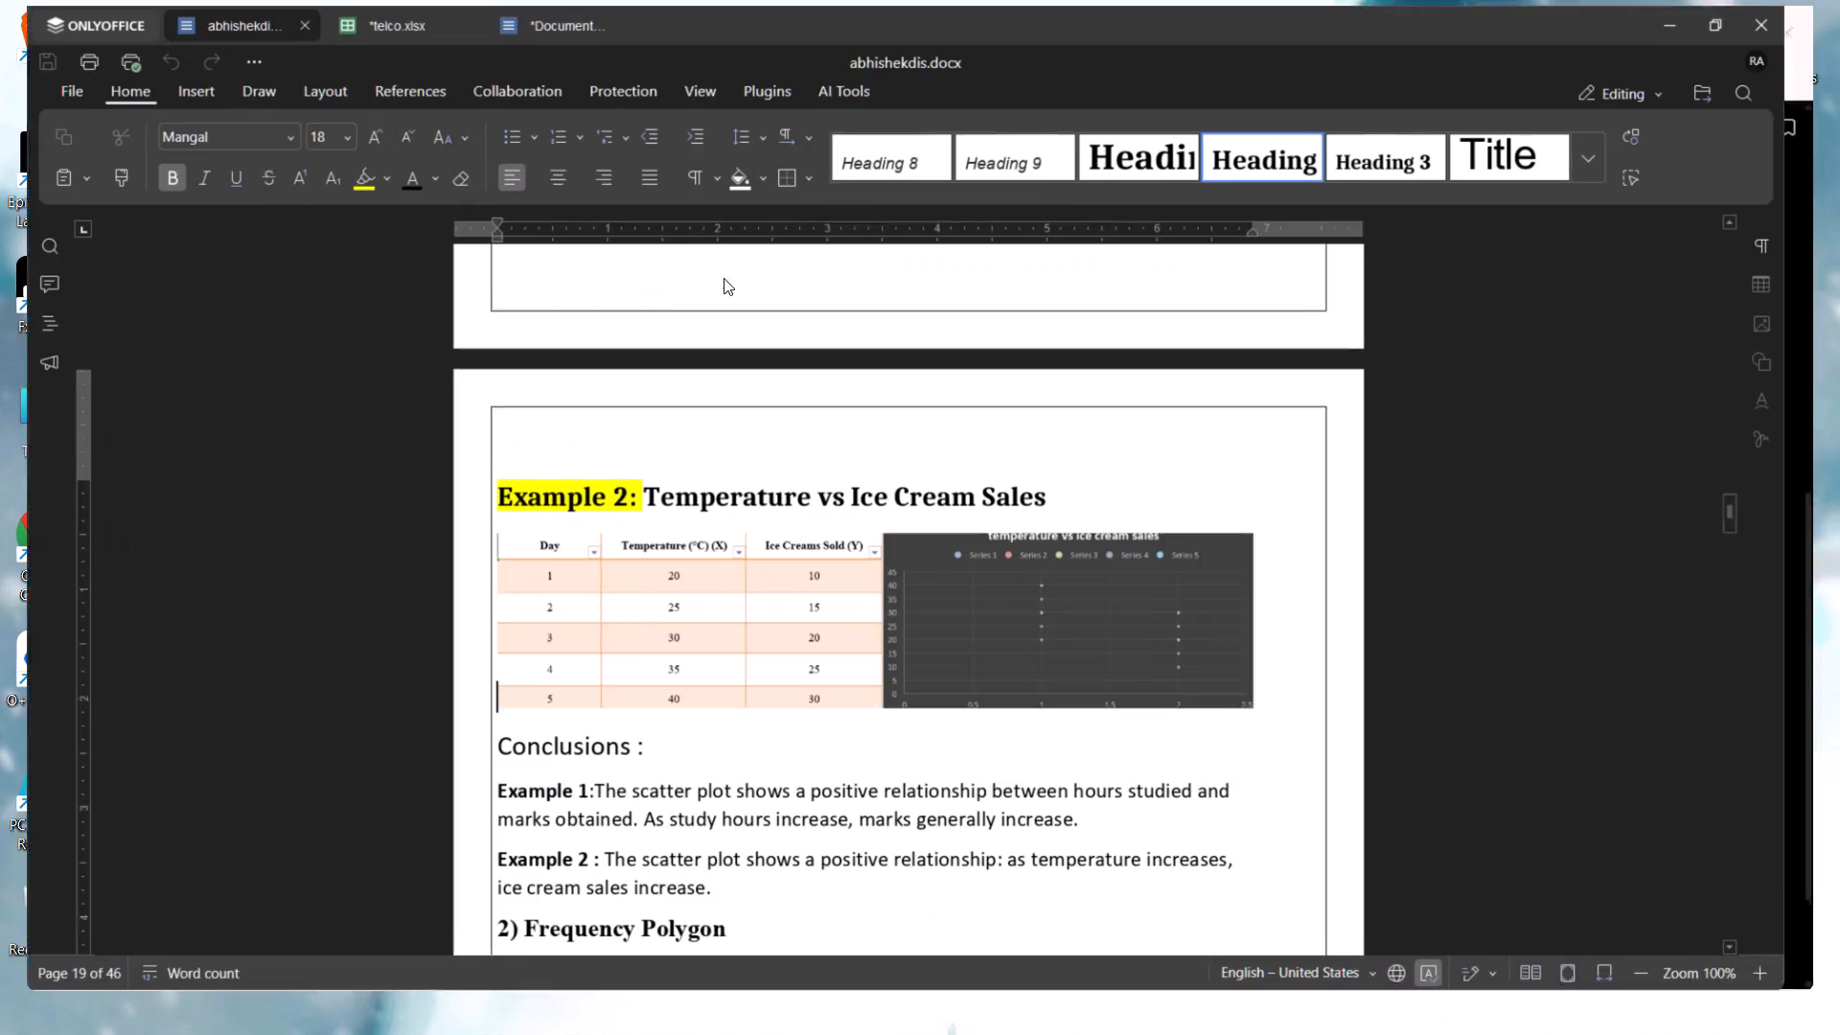
scroll(724, 278, up, 1)
scroll(724, 278, down, 10)
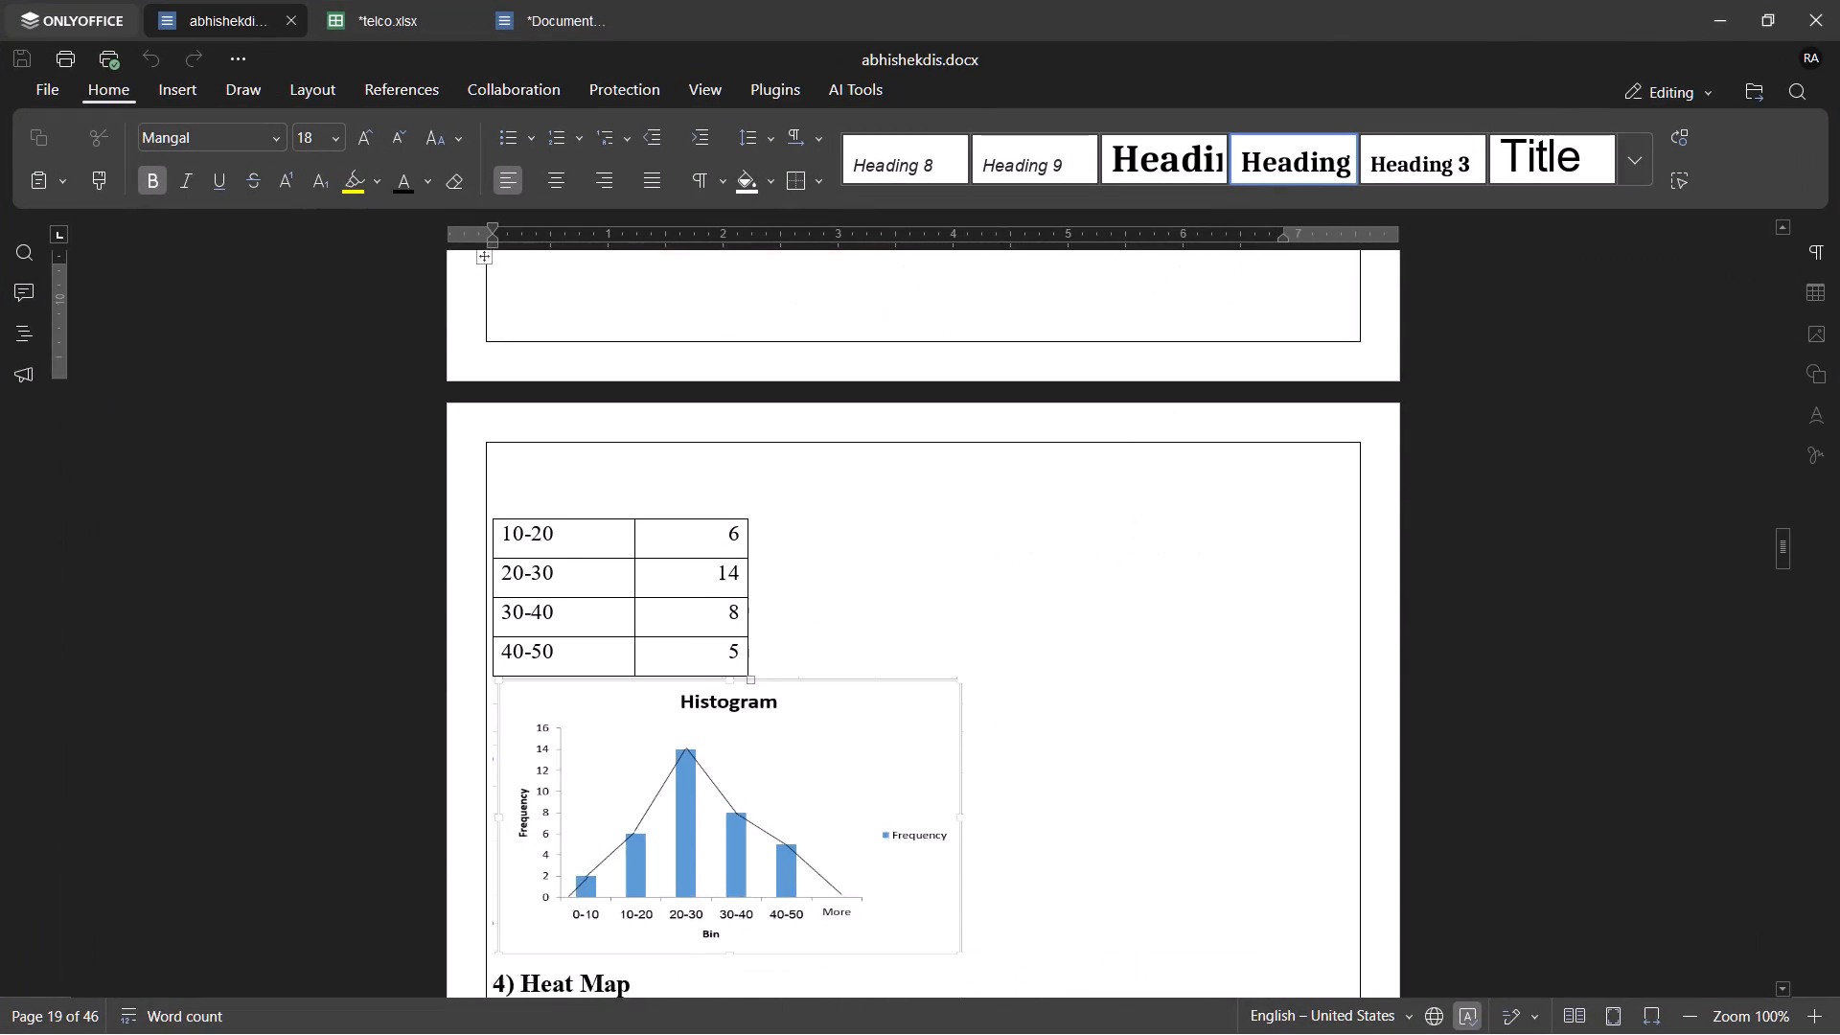
scroll(724, 278, up, 1)
scroll(724, 278, down, 1)
key(ctrl+f)
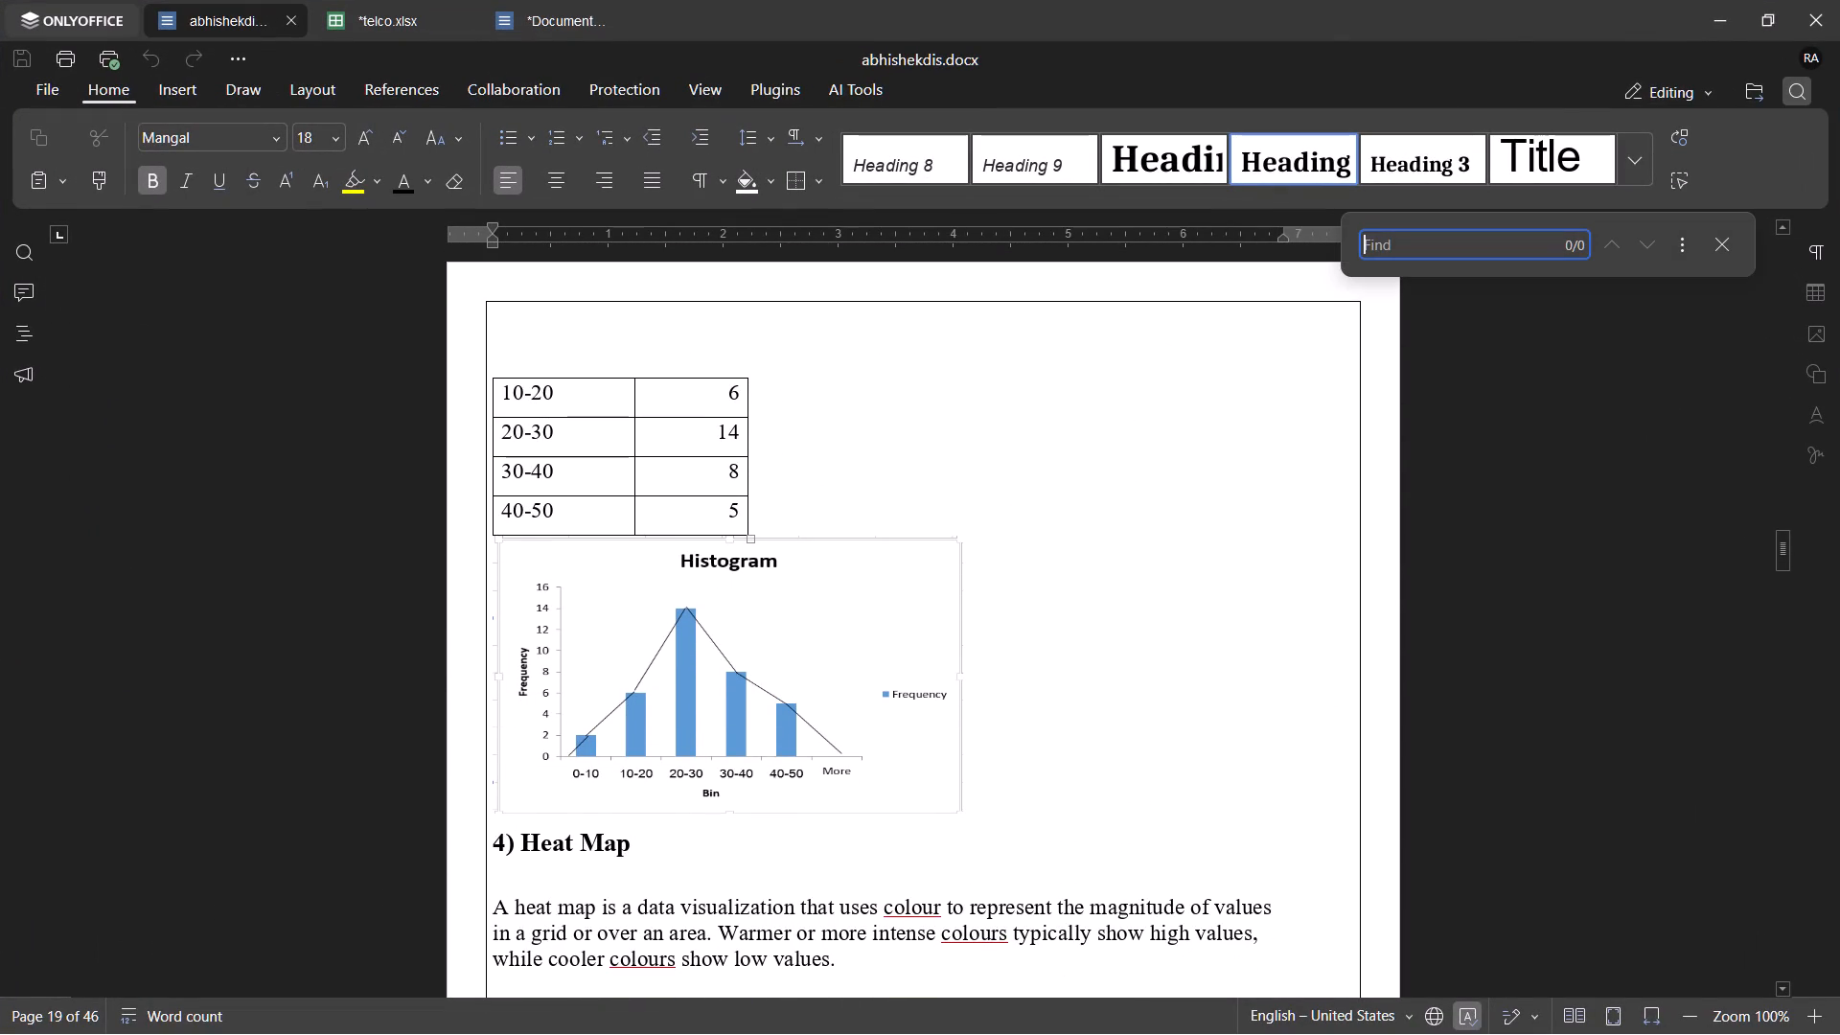
text(heat map)
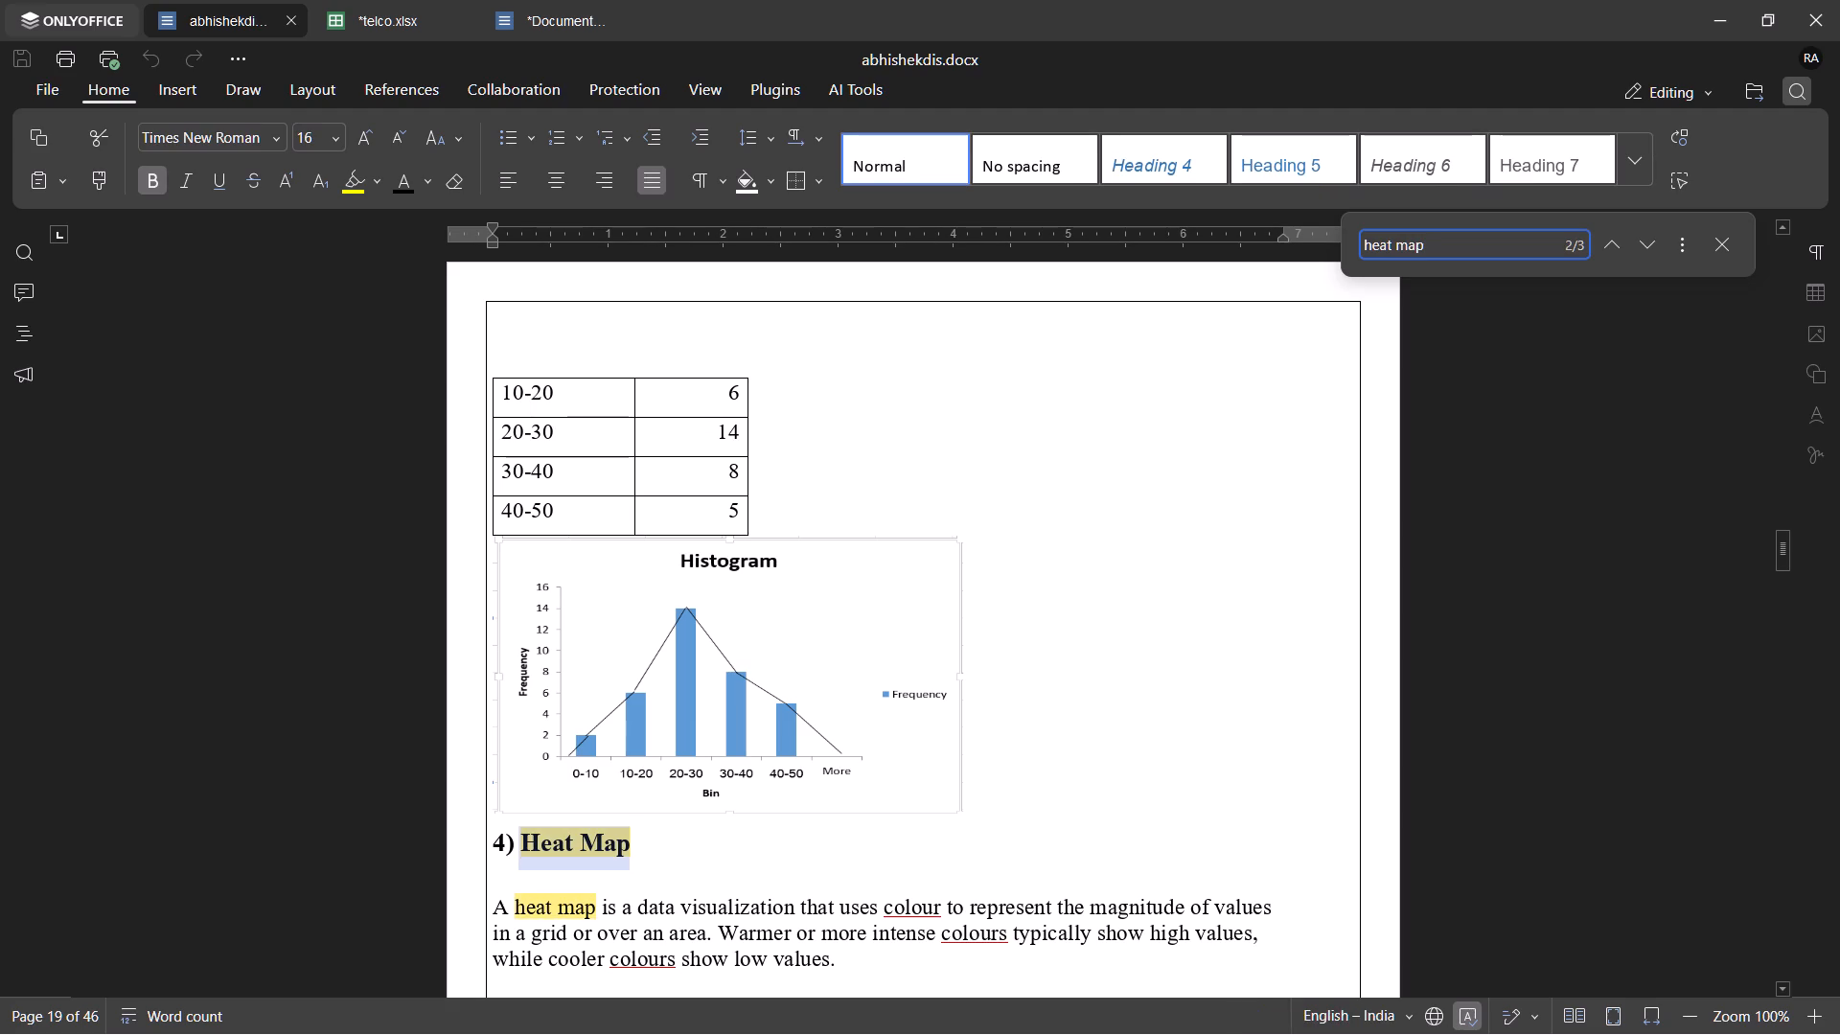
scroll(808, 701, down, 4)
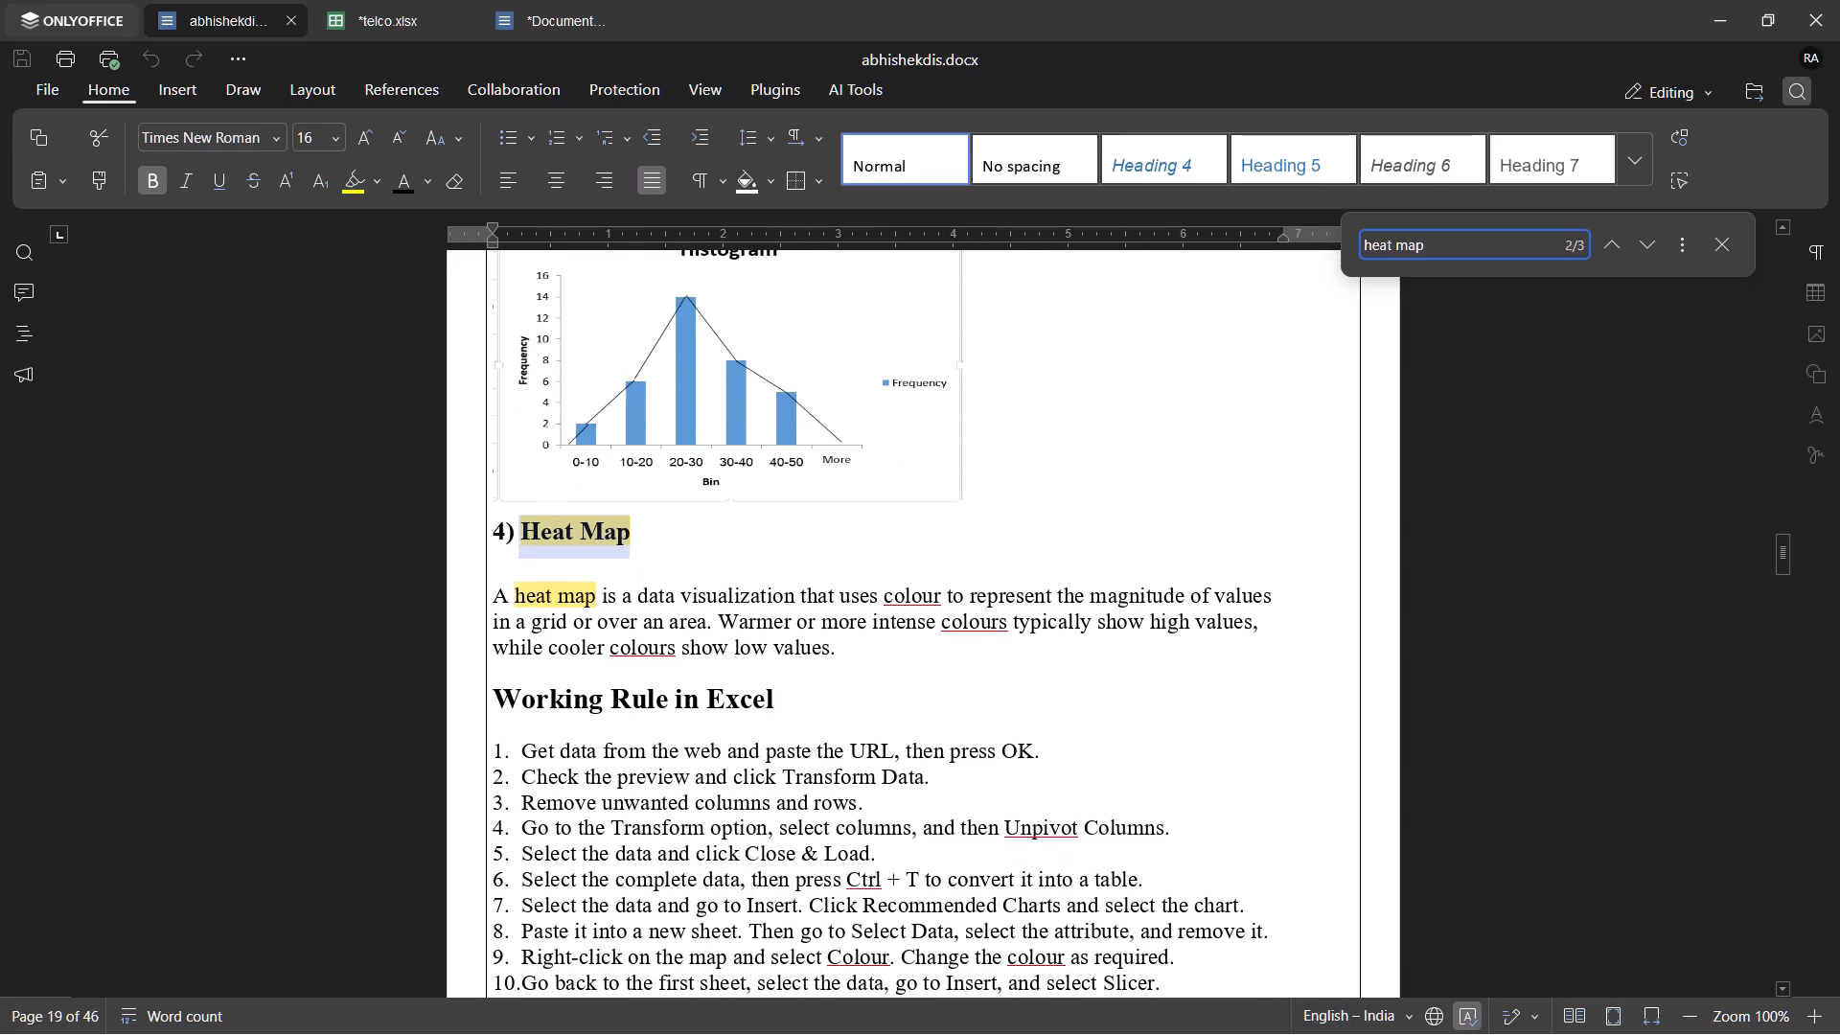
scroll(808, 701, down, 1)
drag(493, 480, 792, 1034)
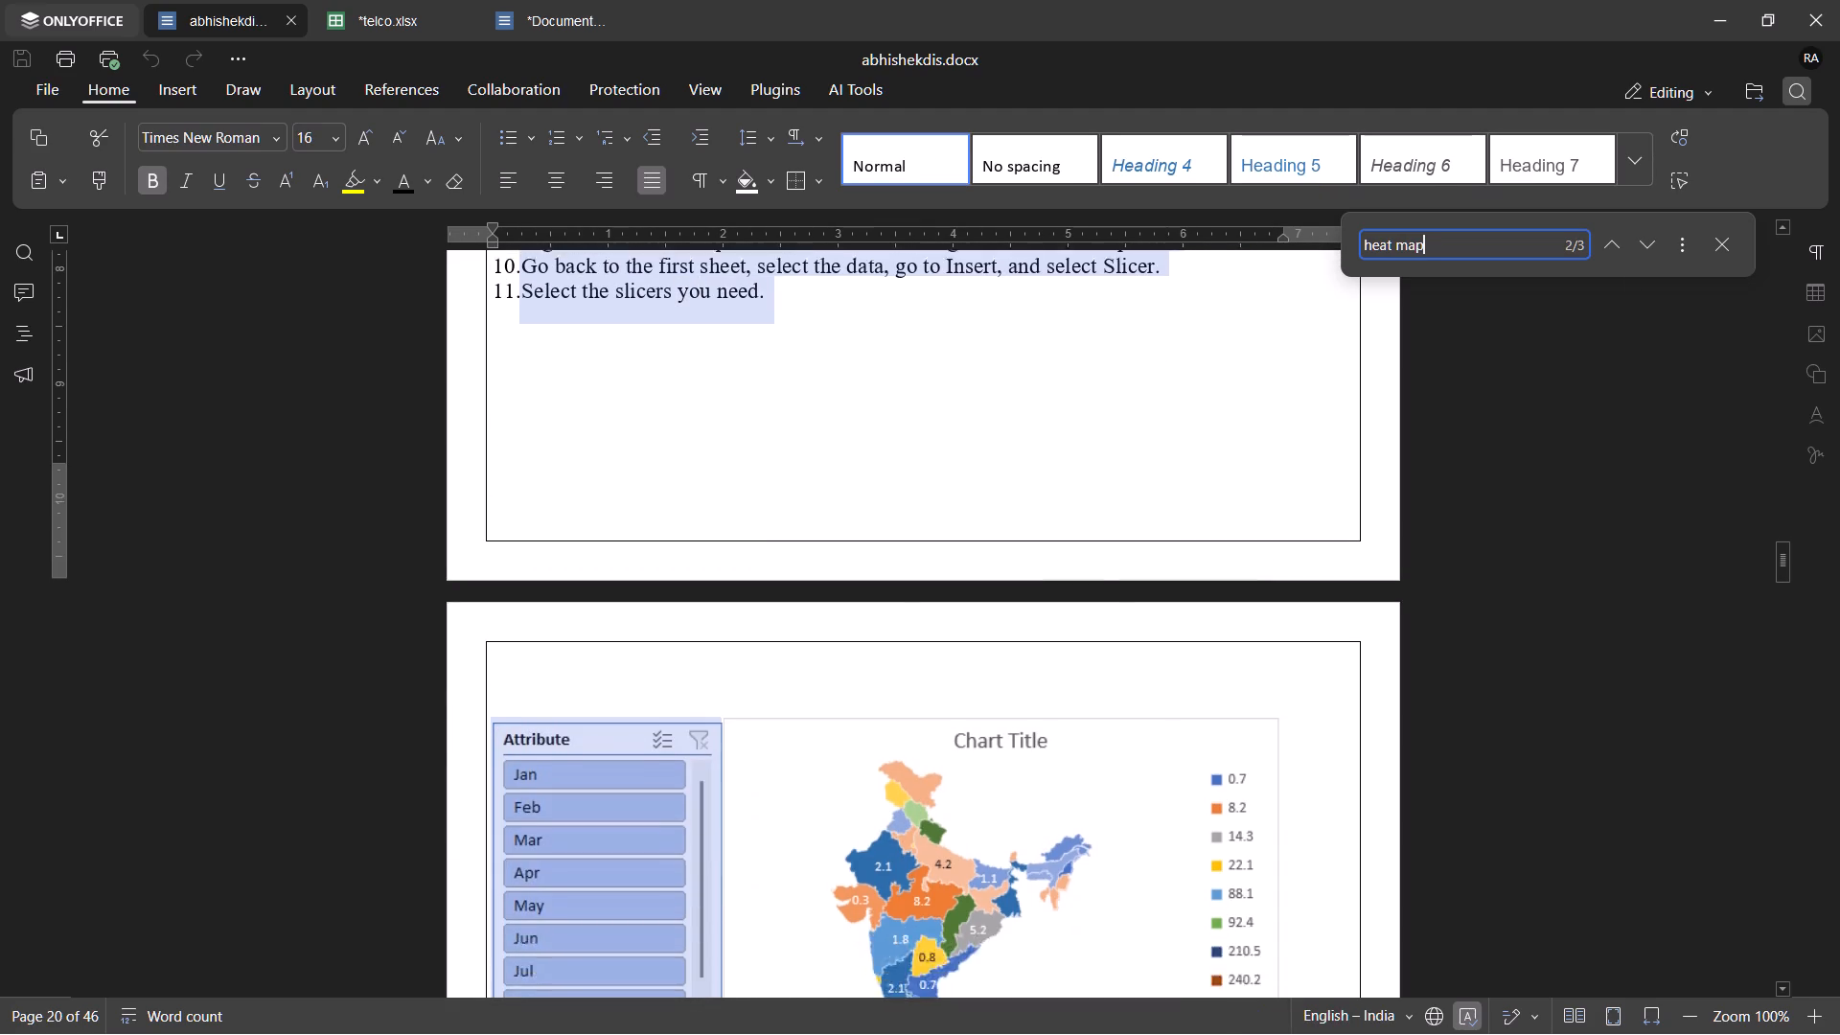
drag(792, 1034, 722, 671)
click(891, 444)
Review the existing Heat Map section with its India map and slicer pictures, and the Scatter Plot and Frequency Polygon sections before it.
scroll(891, 444, up, 3)
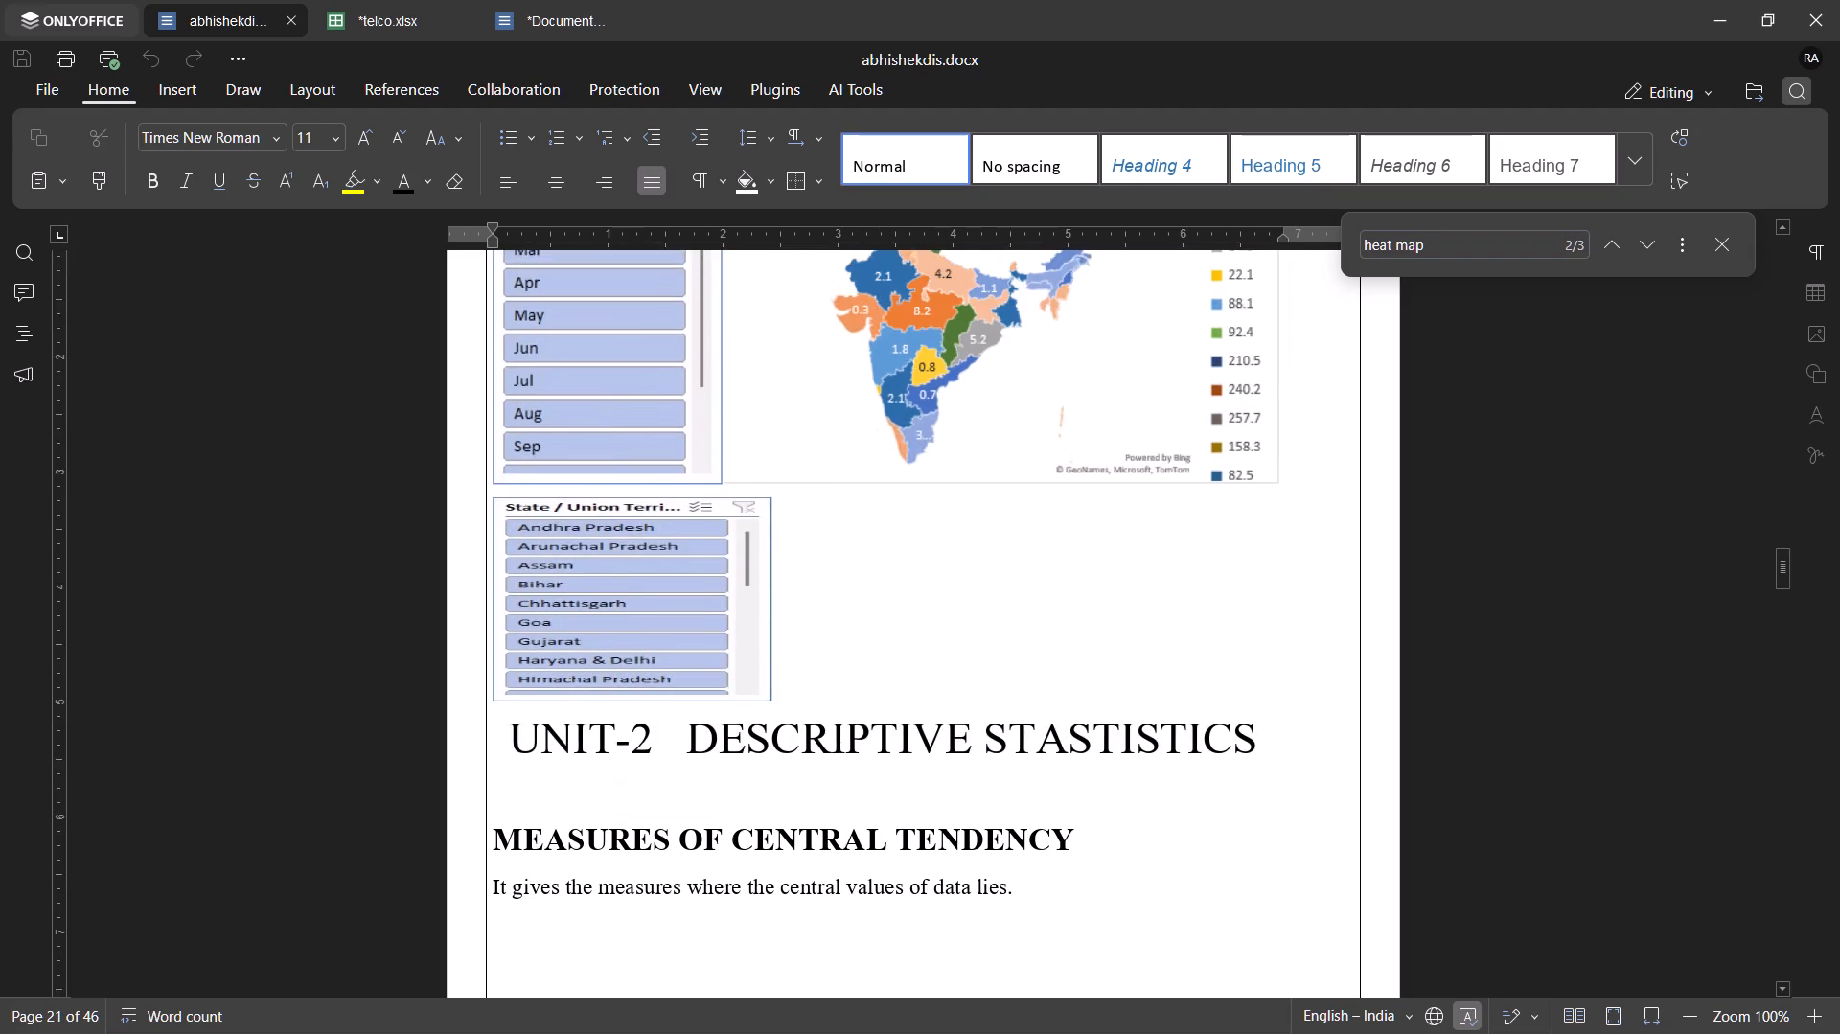
scroll(891, 444, up, 2)
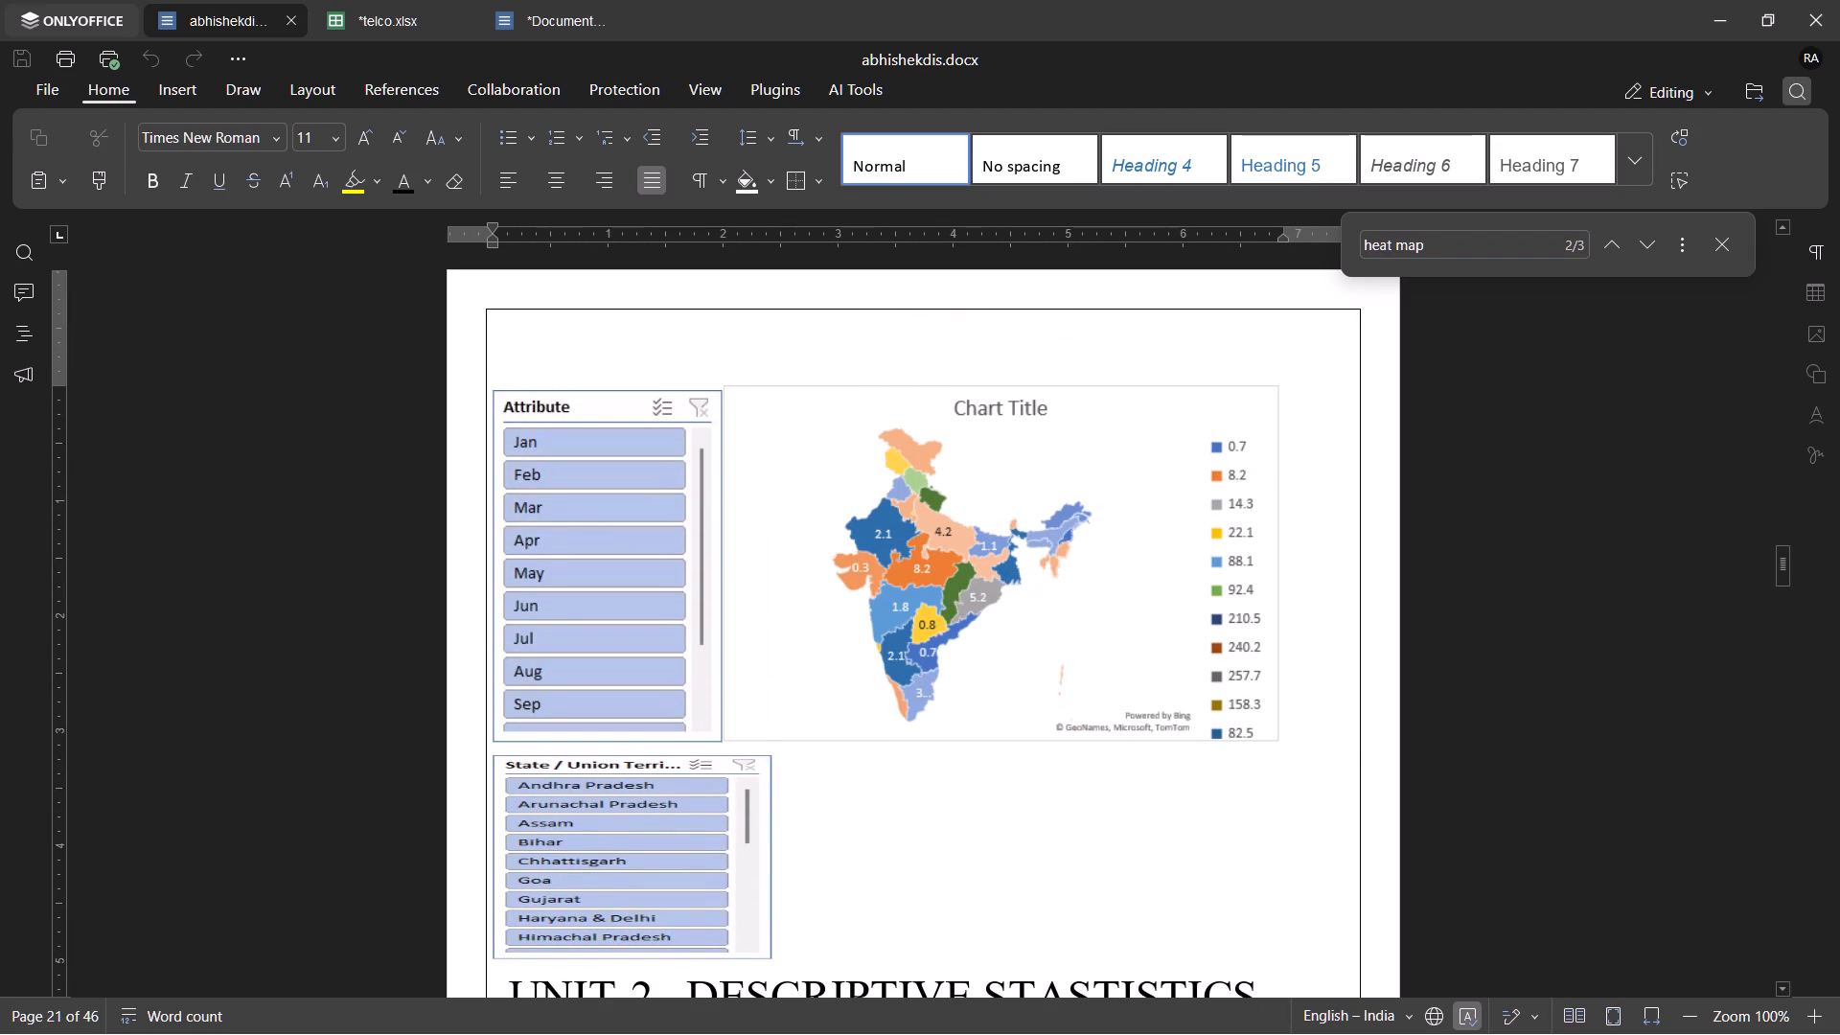
click(828, 859)
scroll(828, 859, down, 3)
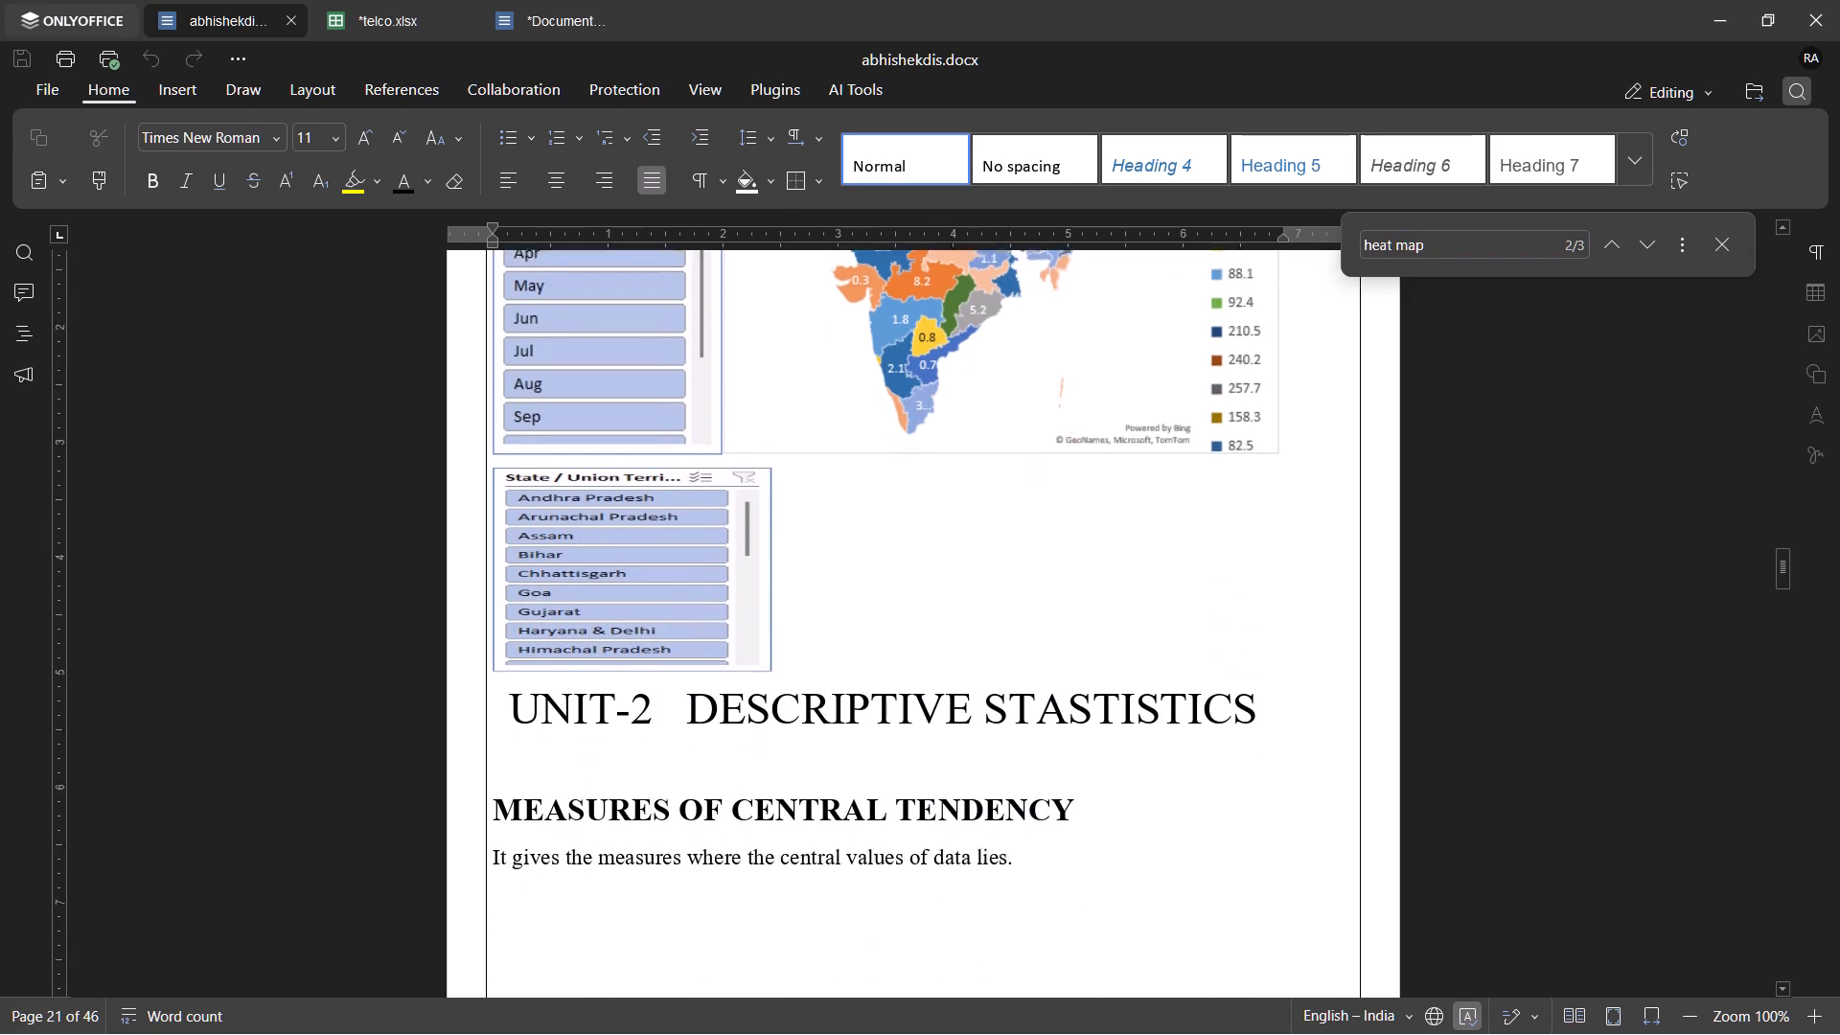
scroll(828, 859, up, 9)
scroll(828, 859, down, 5)
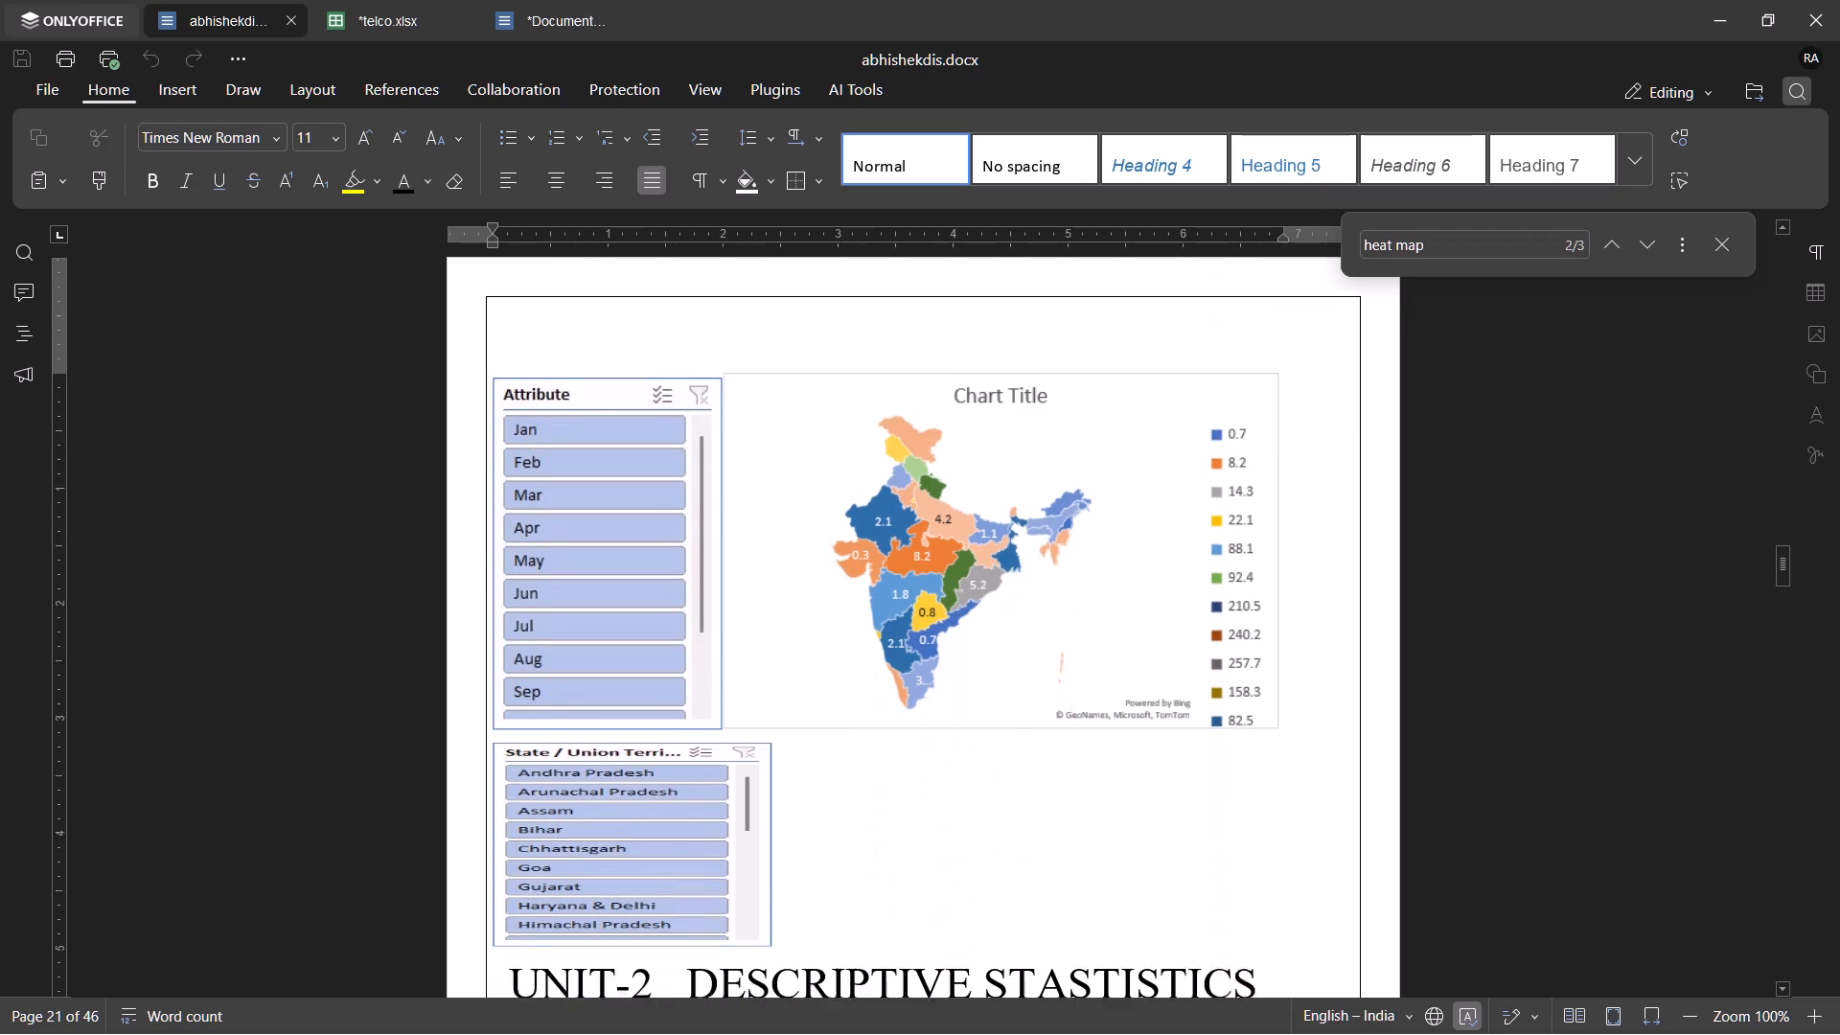
scroll(828, 859, down, 3)
scroll(828, 859, up, 5)
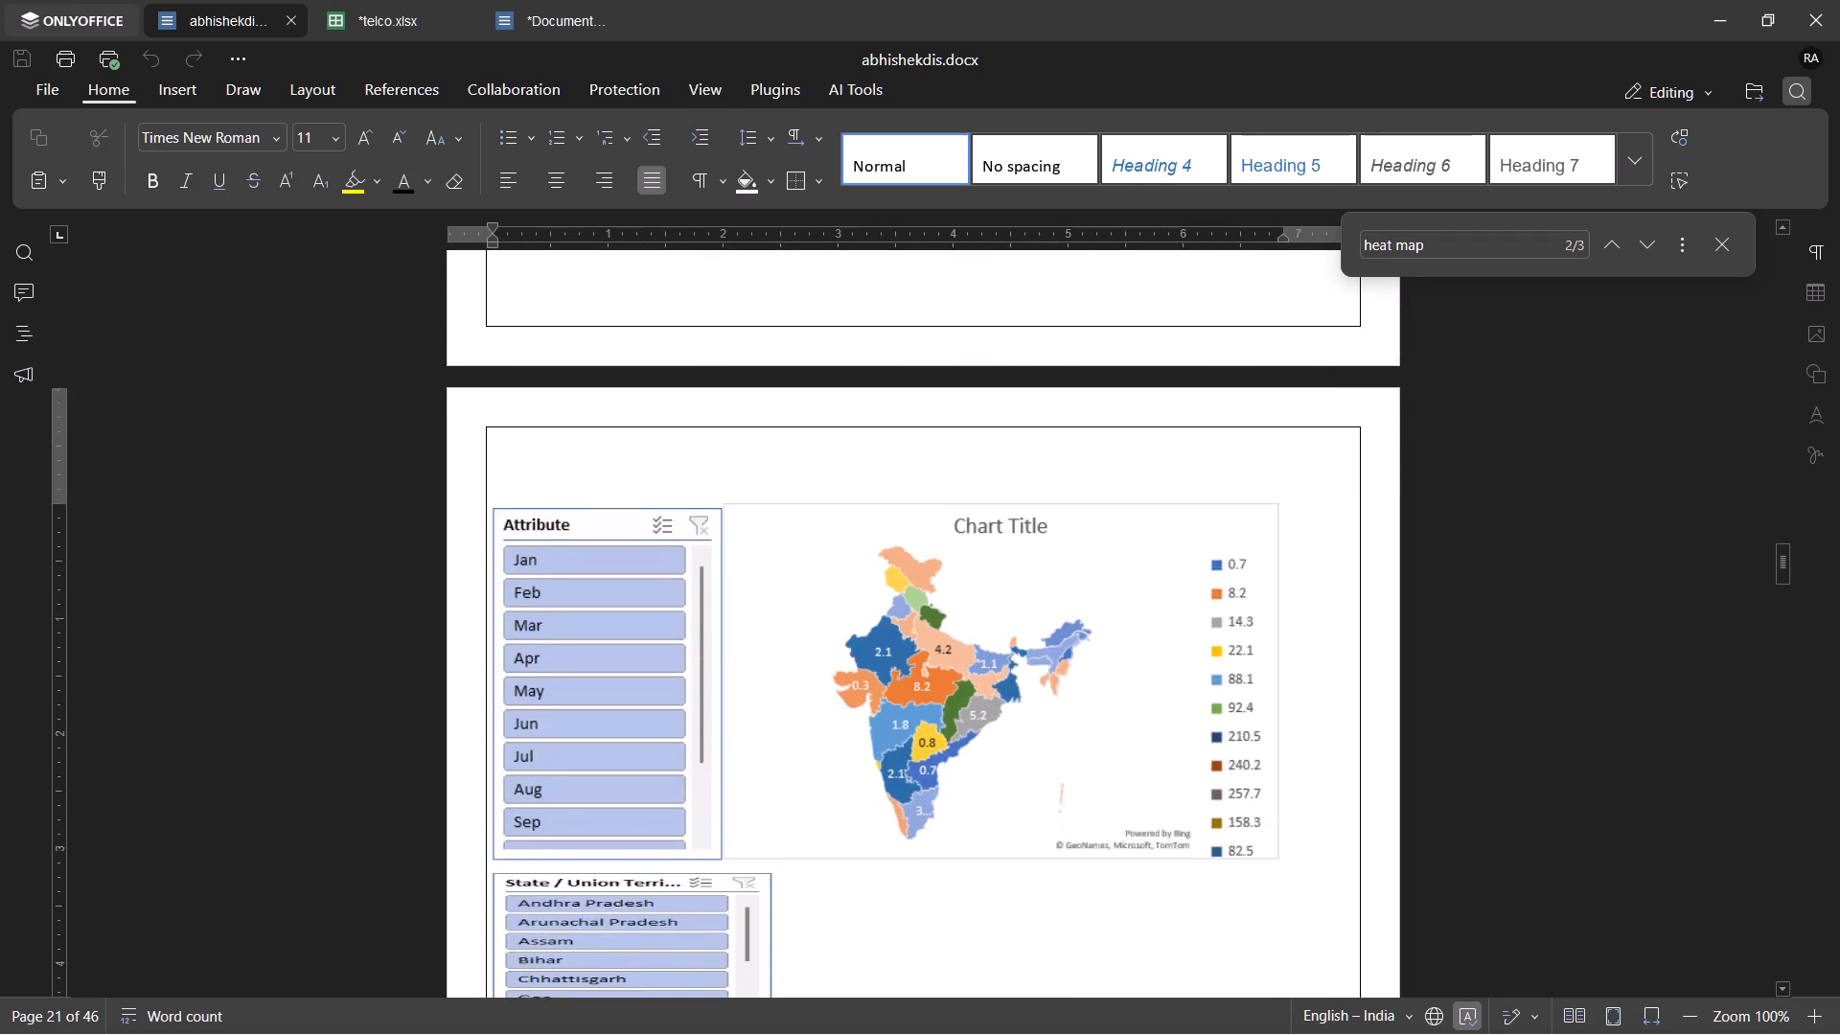
scroll(828, 859, up, 7)
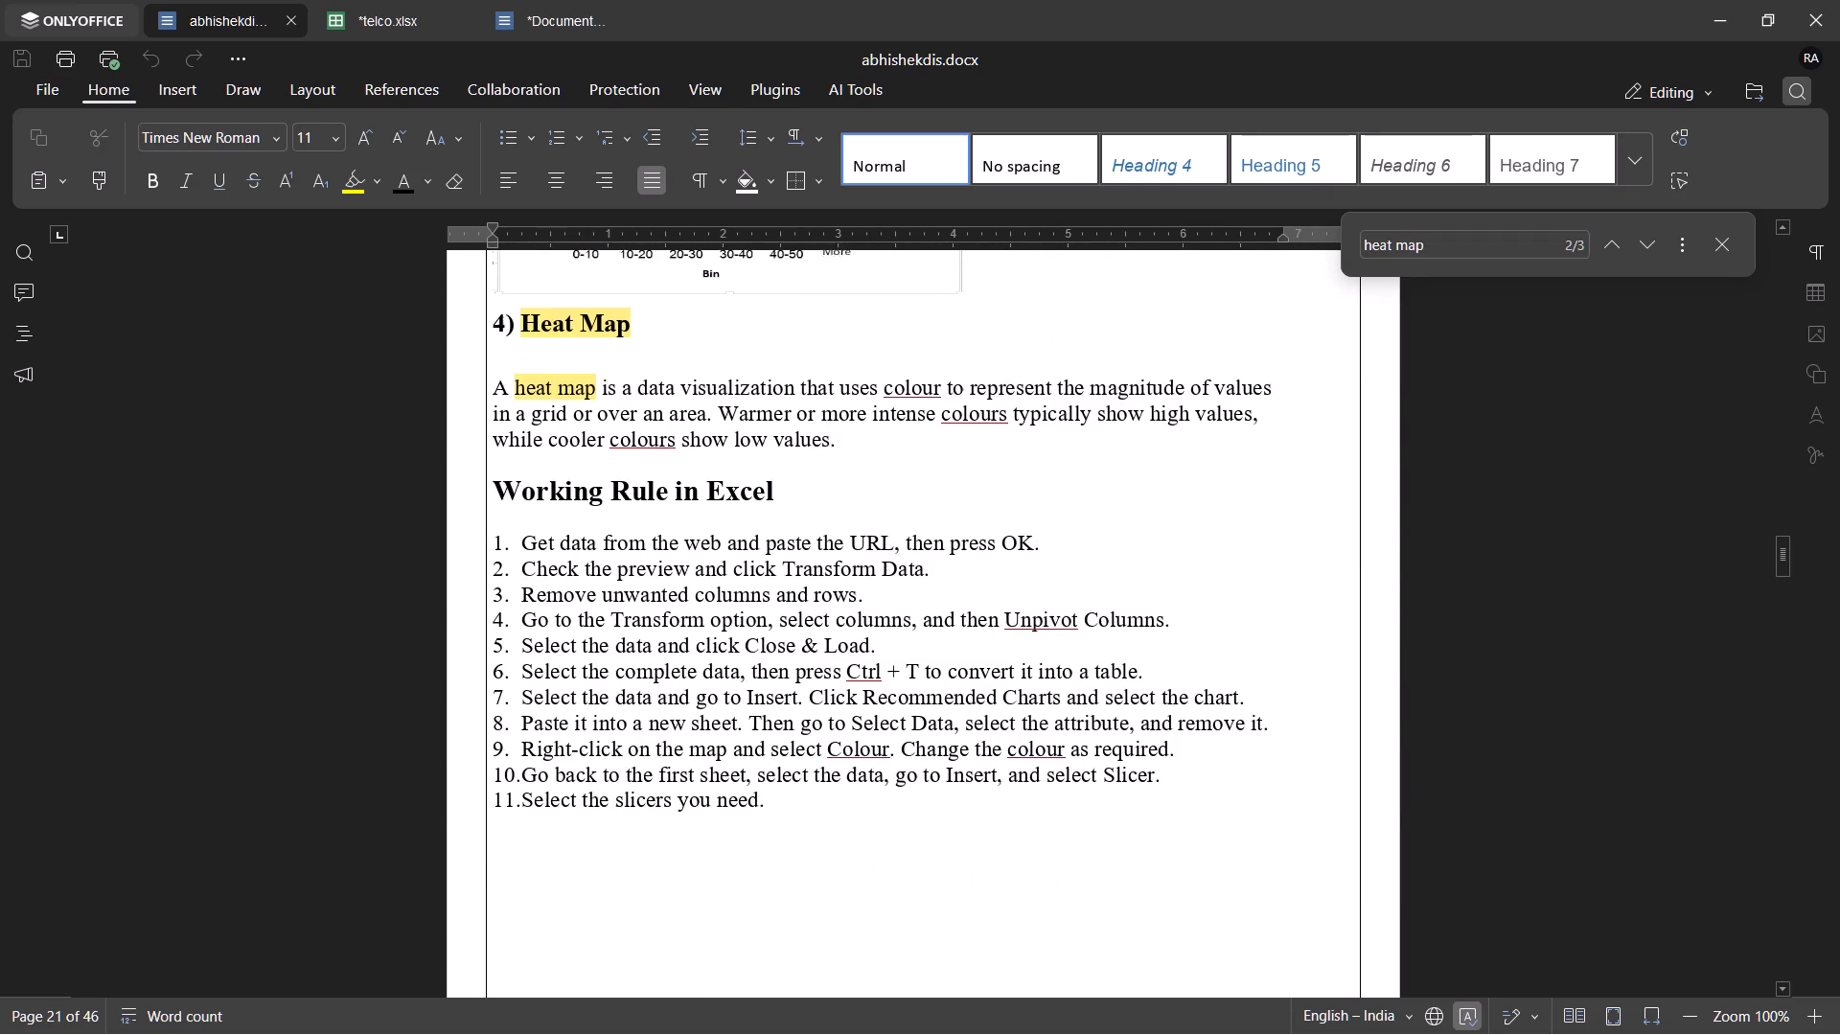
scroll(828, 859, up, 5)
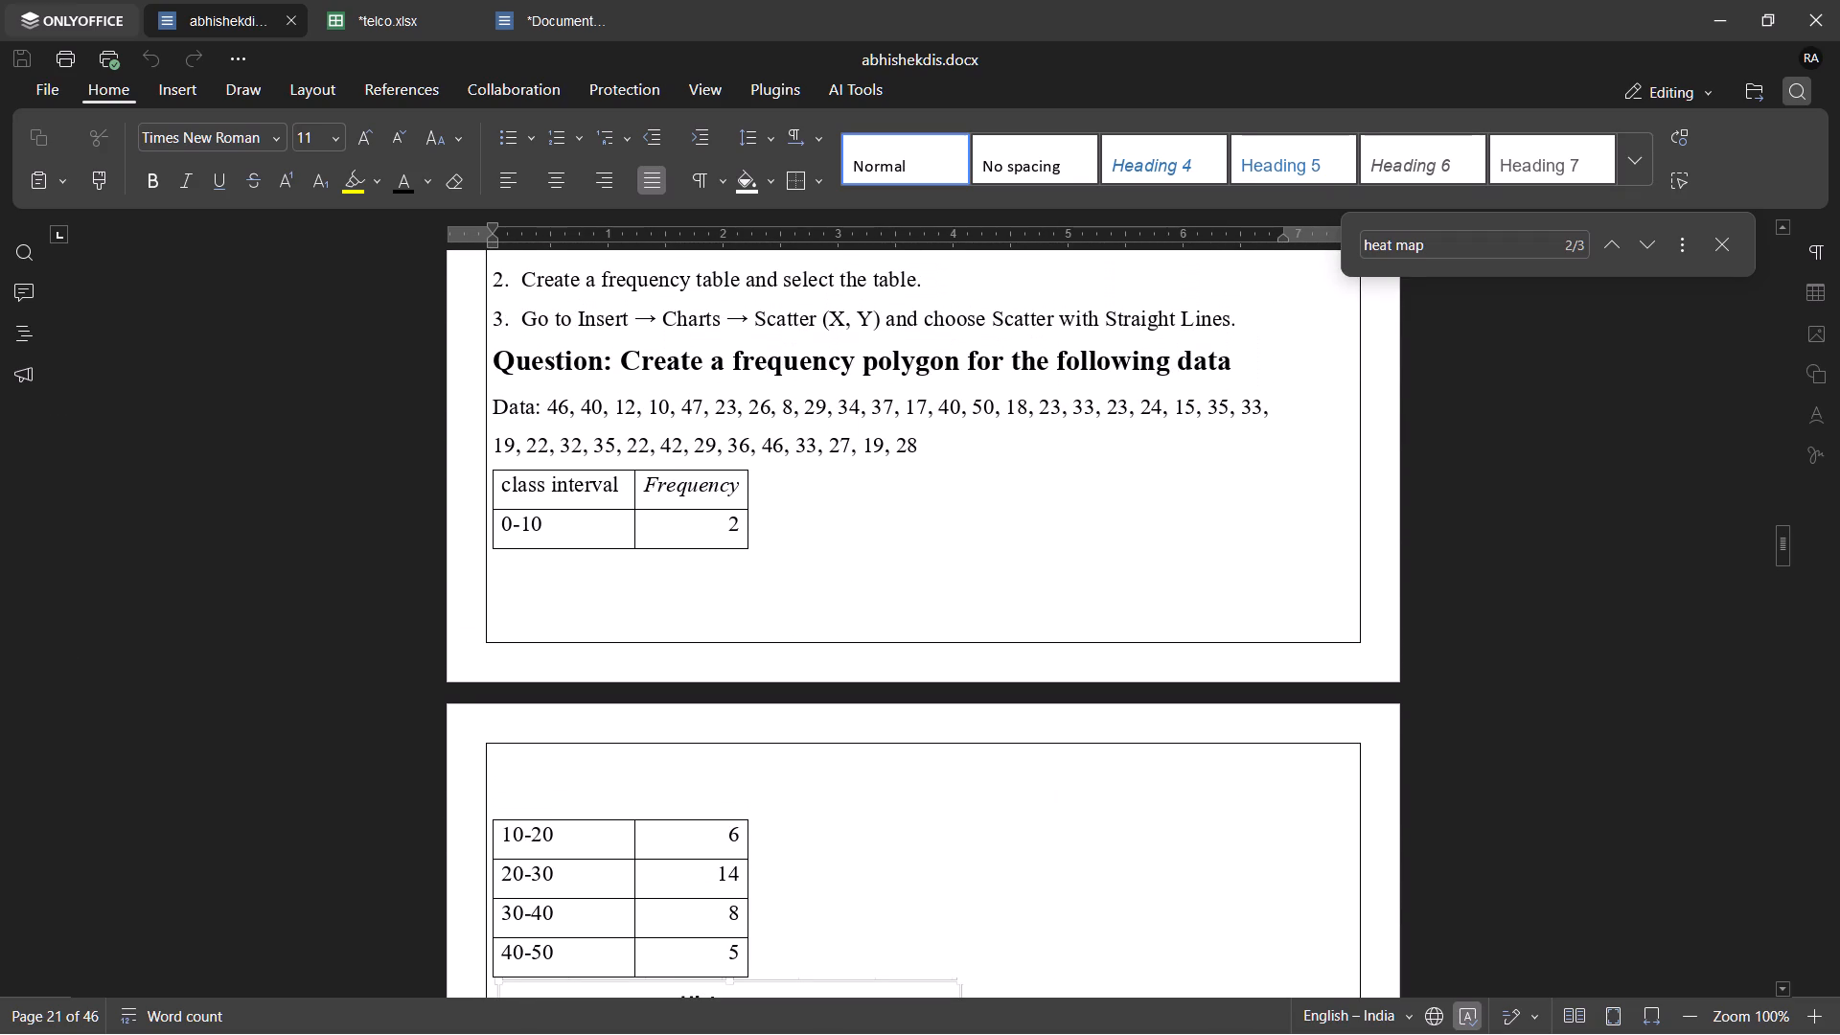
scroll(828, 859, up, 4)
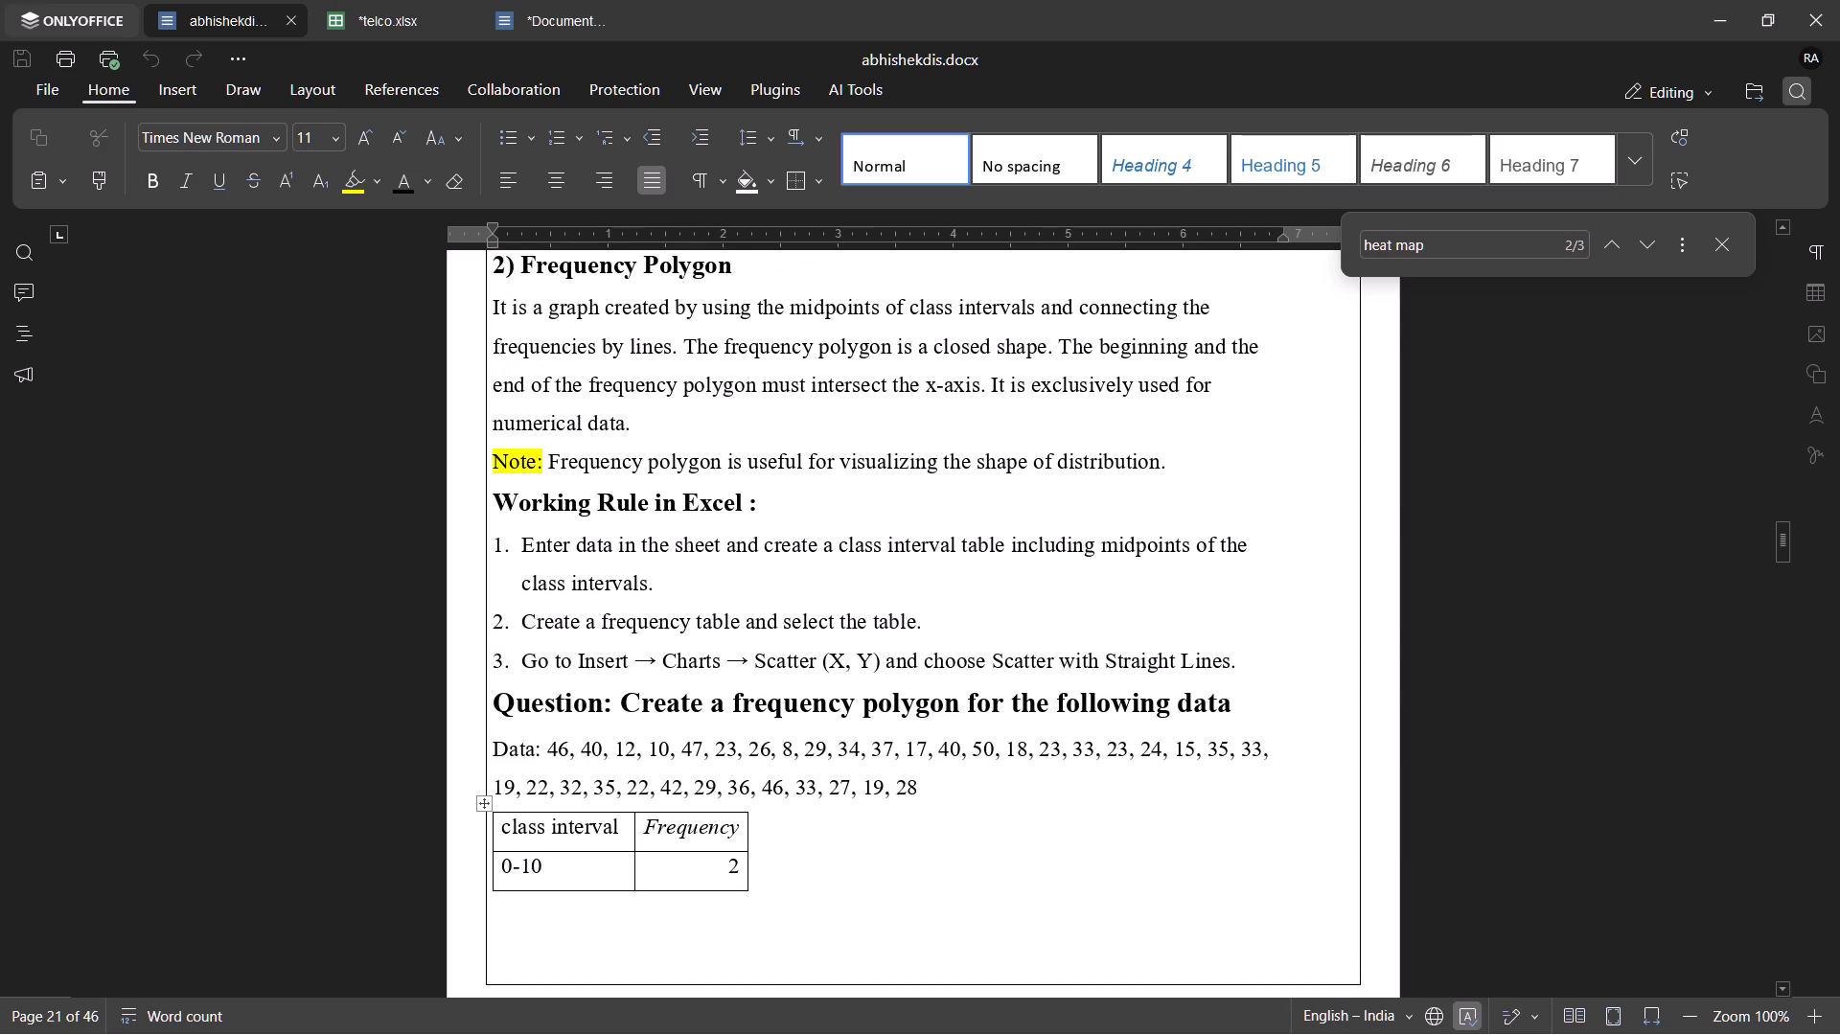
scroll(828, 859, up, 5)
scroll(828, 859, down, 5)
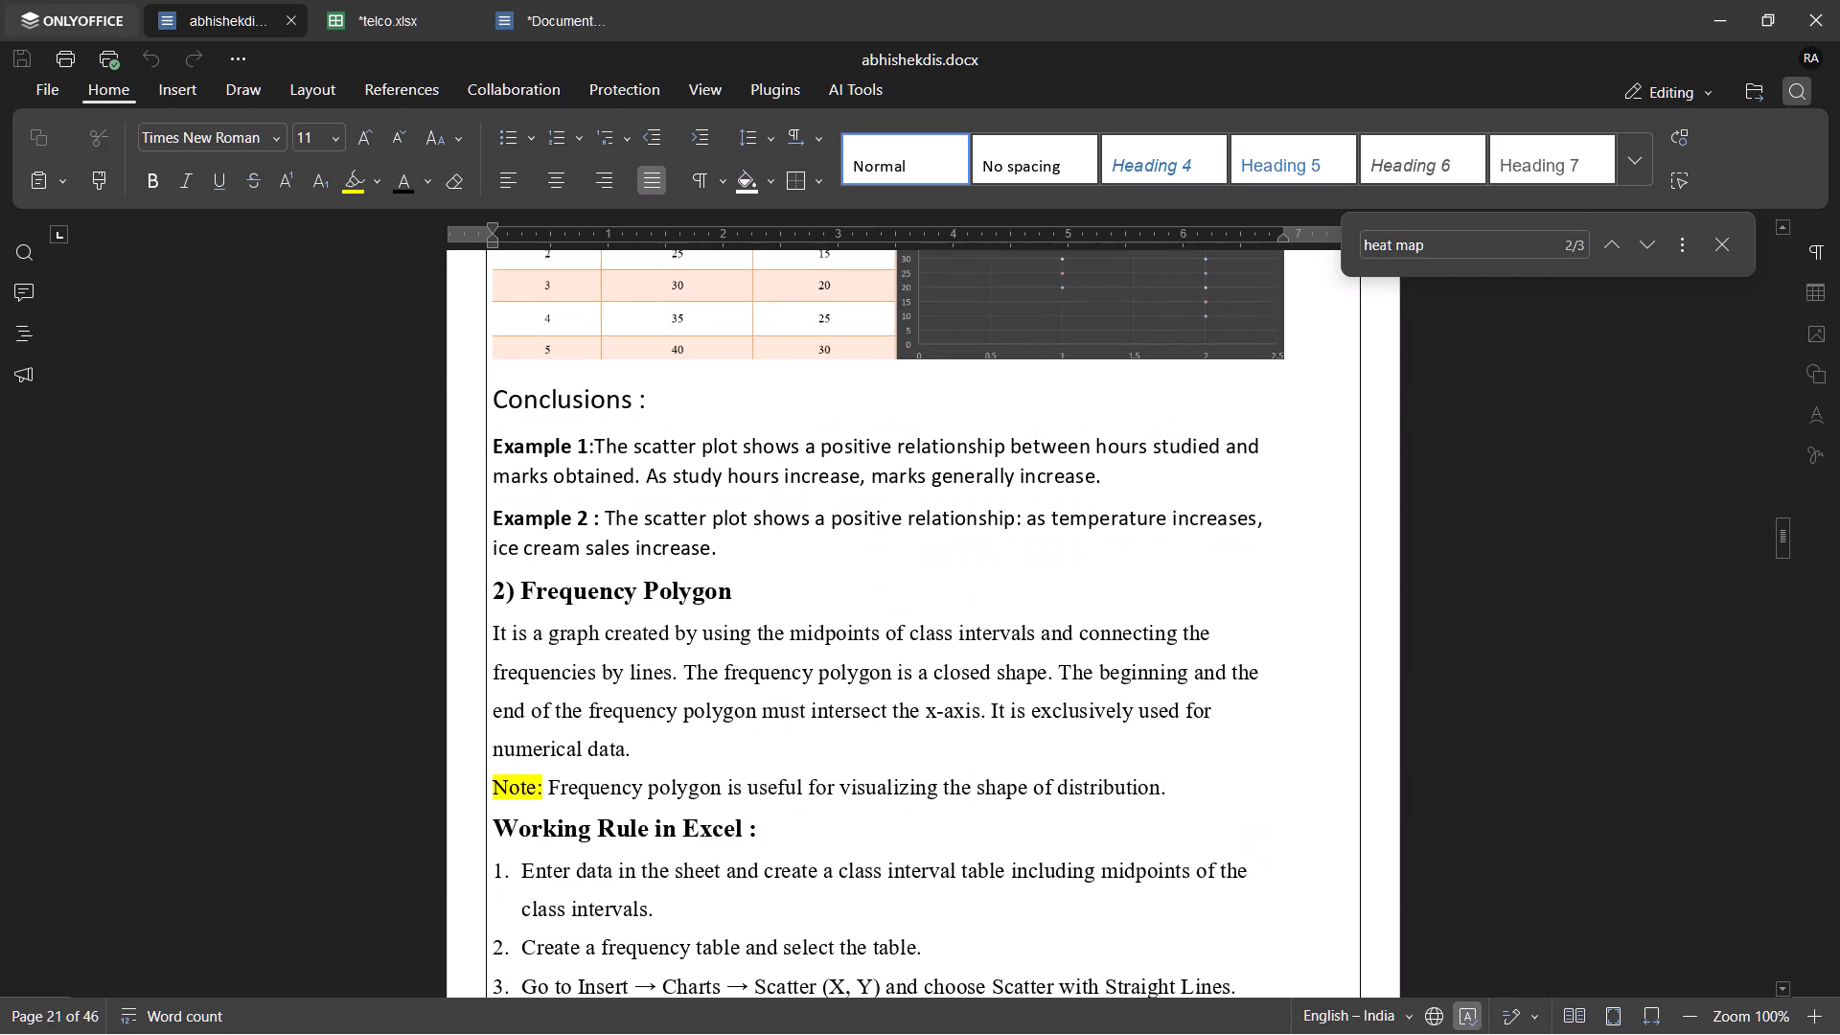
scroll(828, 859, up, 2)
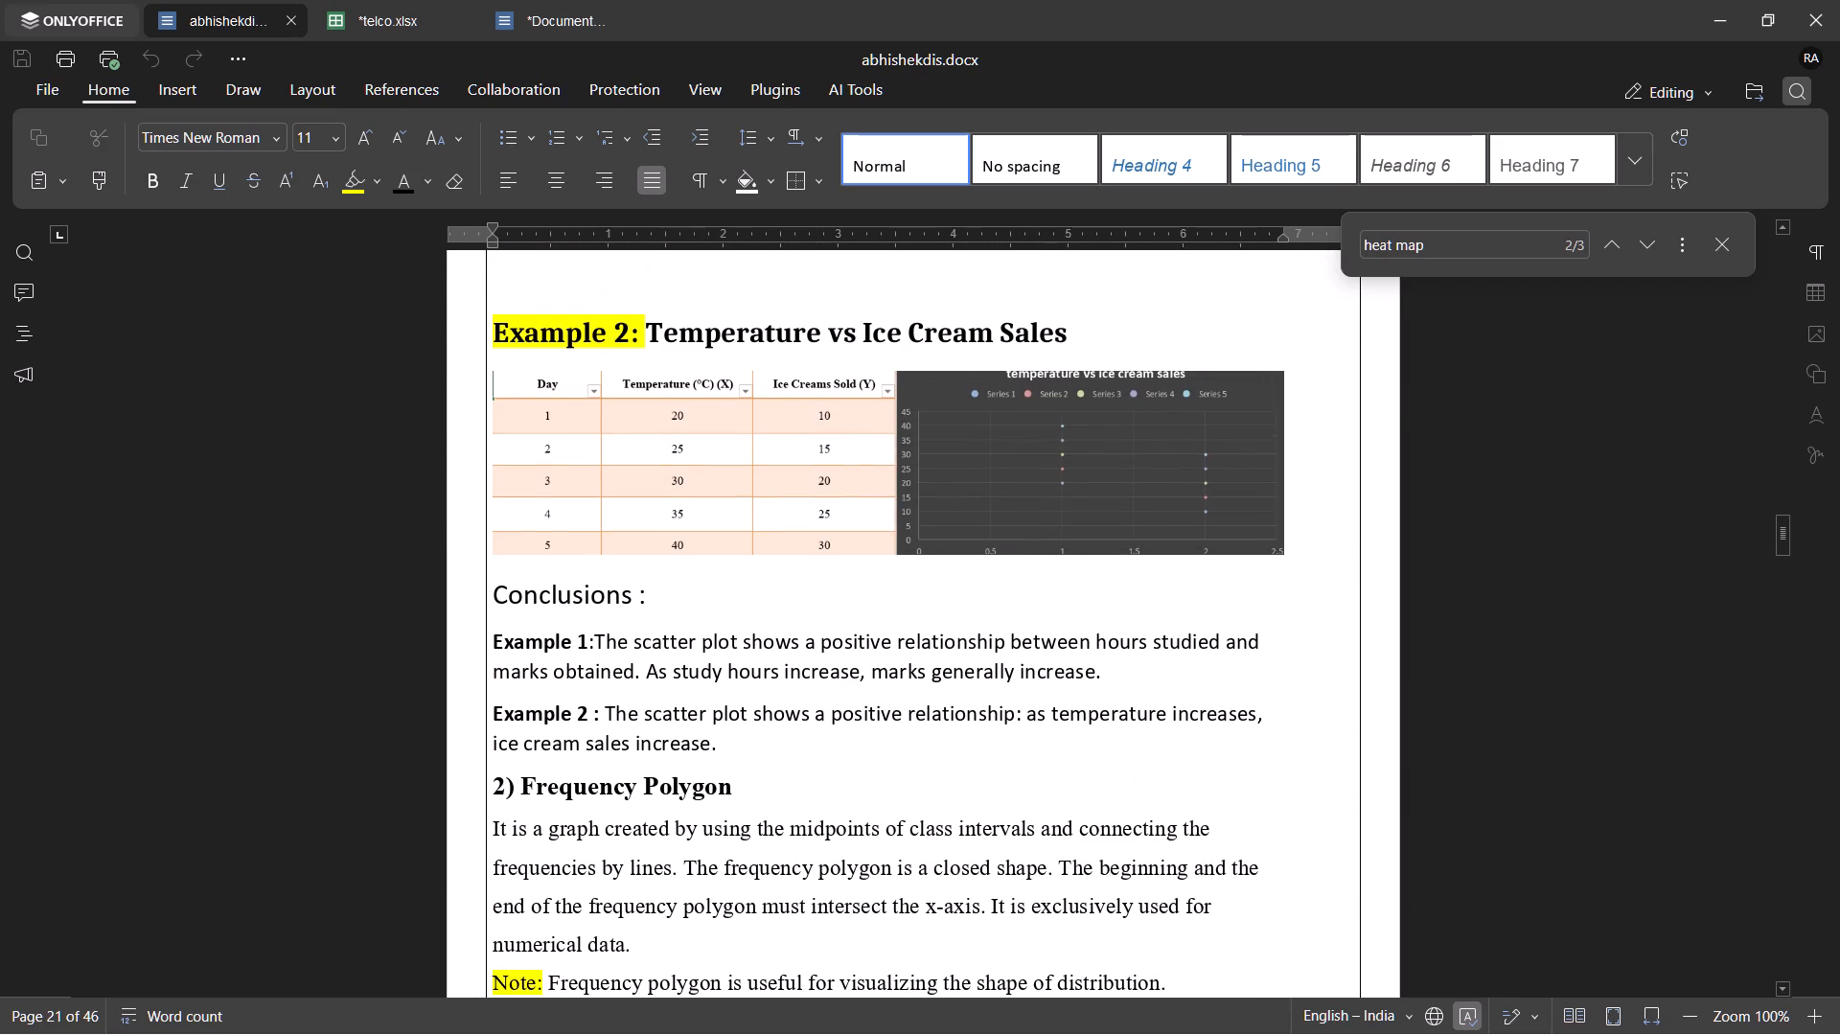
scroll(749, 598, up, 5)
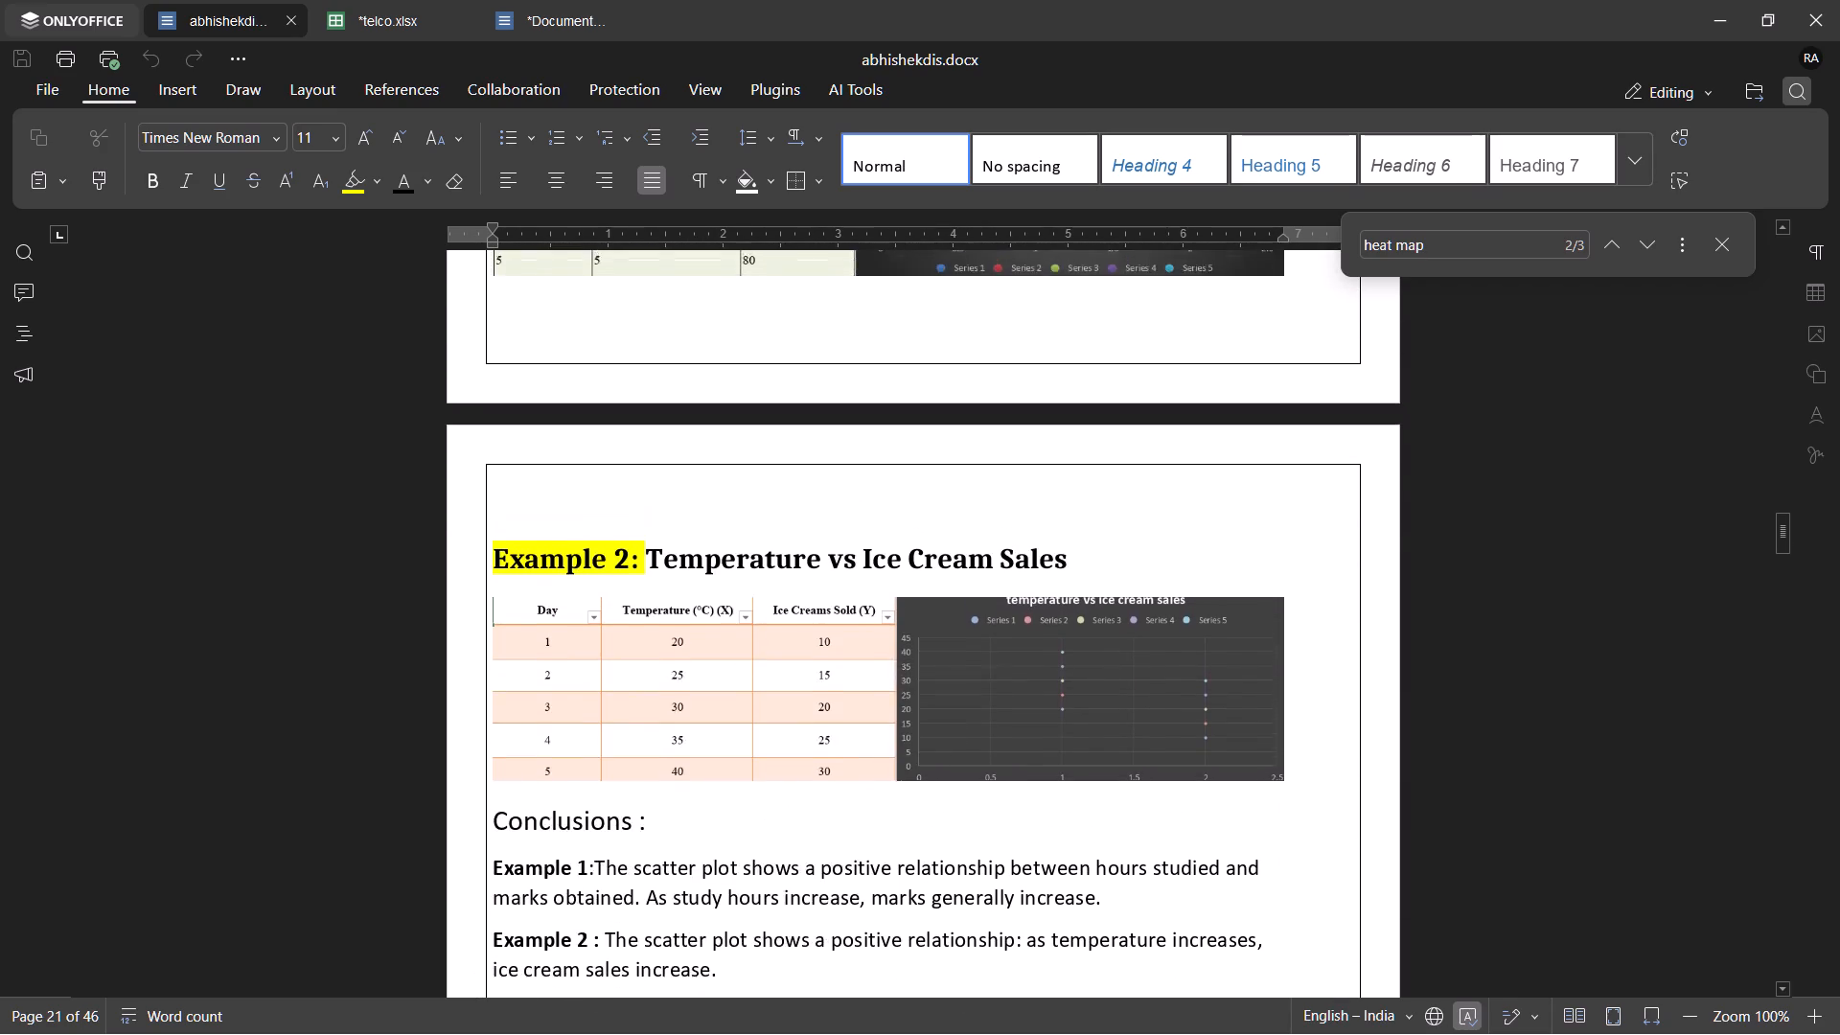
scroll(749, 598, up, 1)
scroll(749, 598, down, 14)
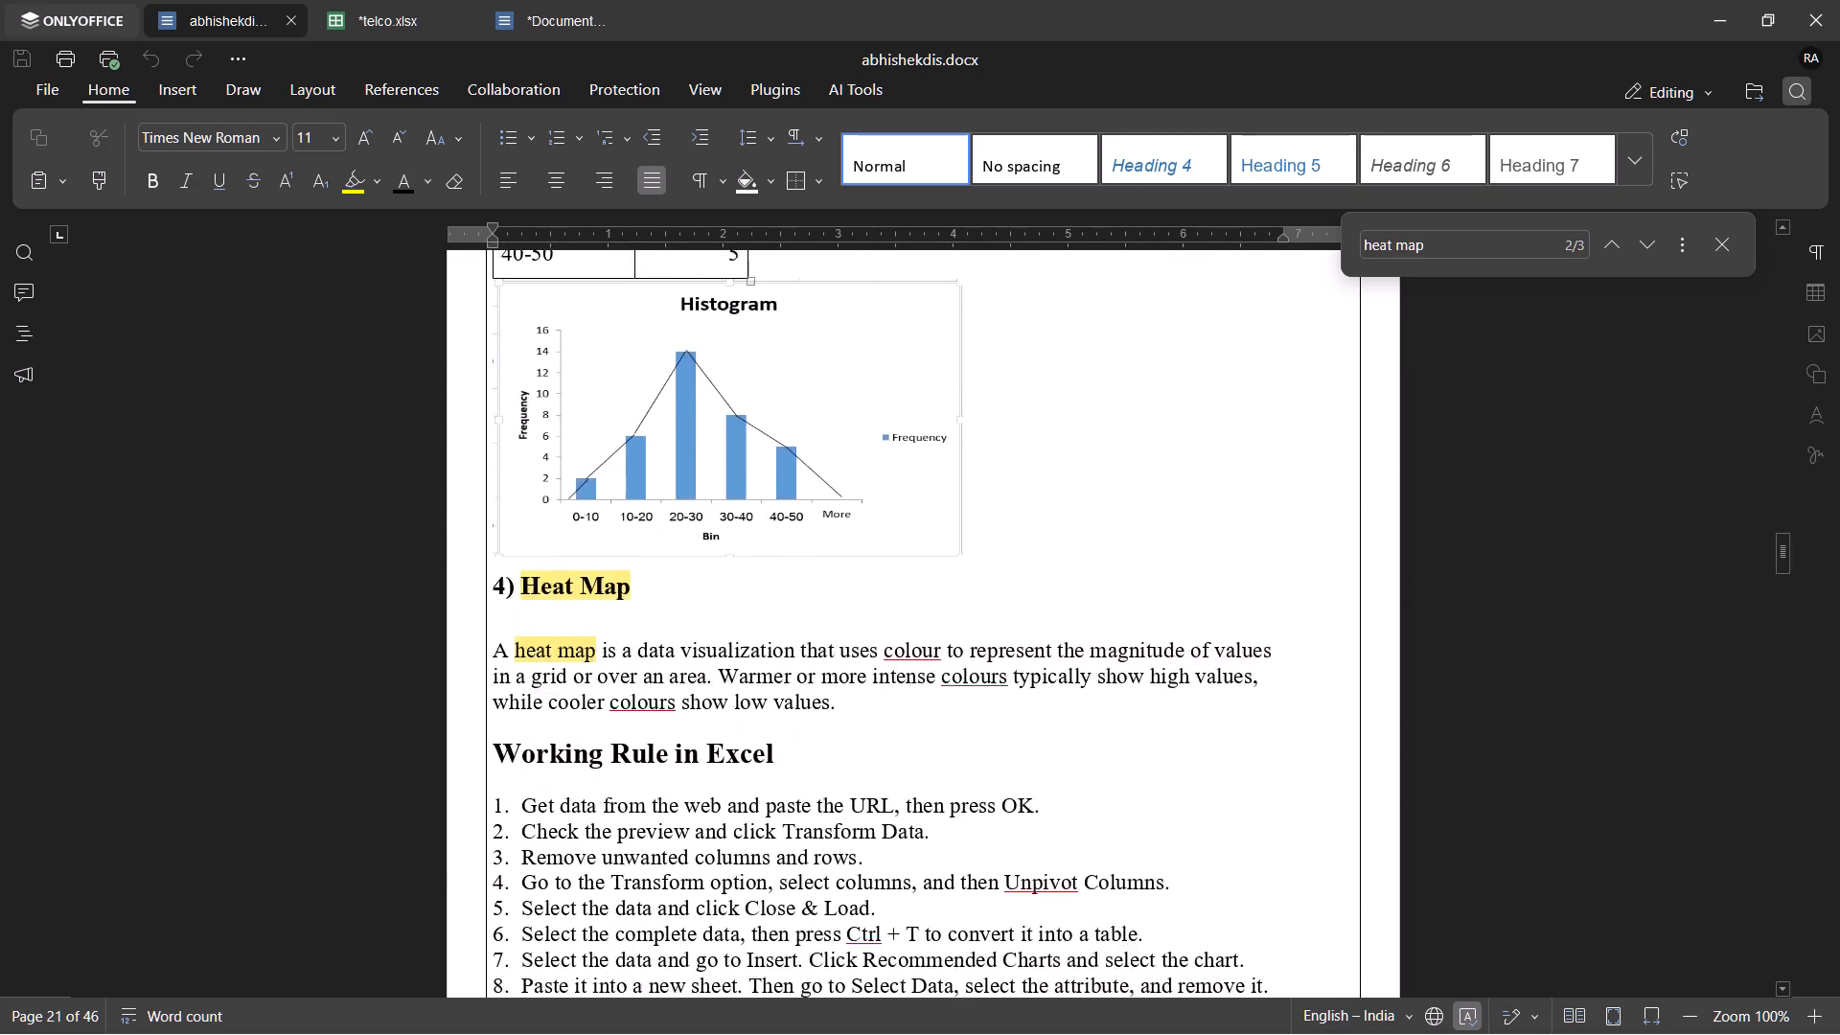
scroll(749, 598, down, 2)
scroll(749, 598, up, 6)
scroll(749, 598, down, 3)
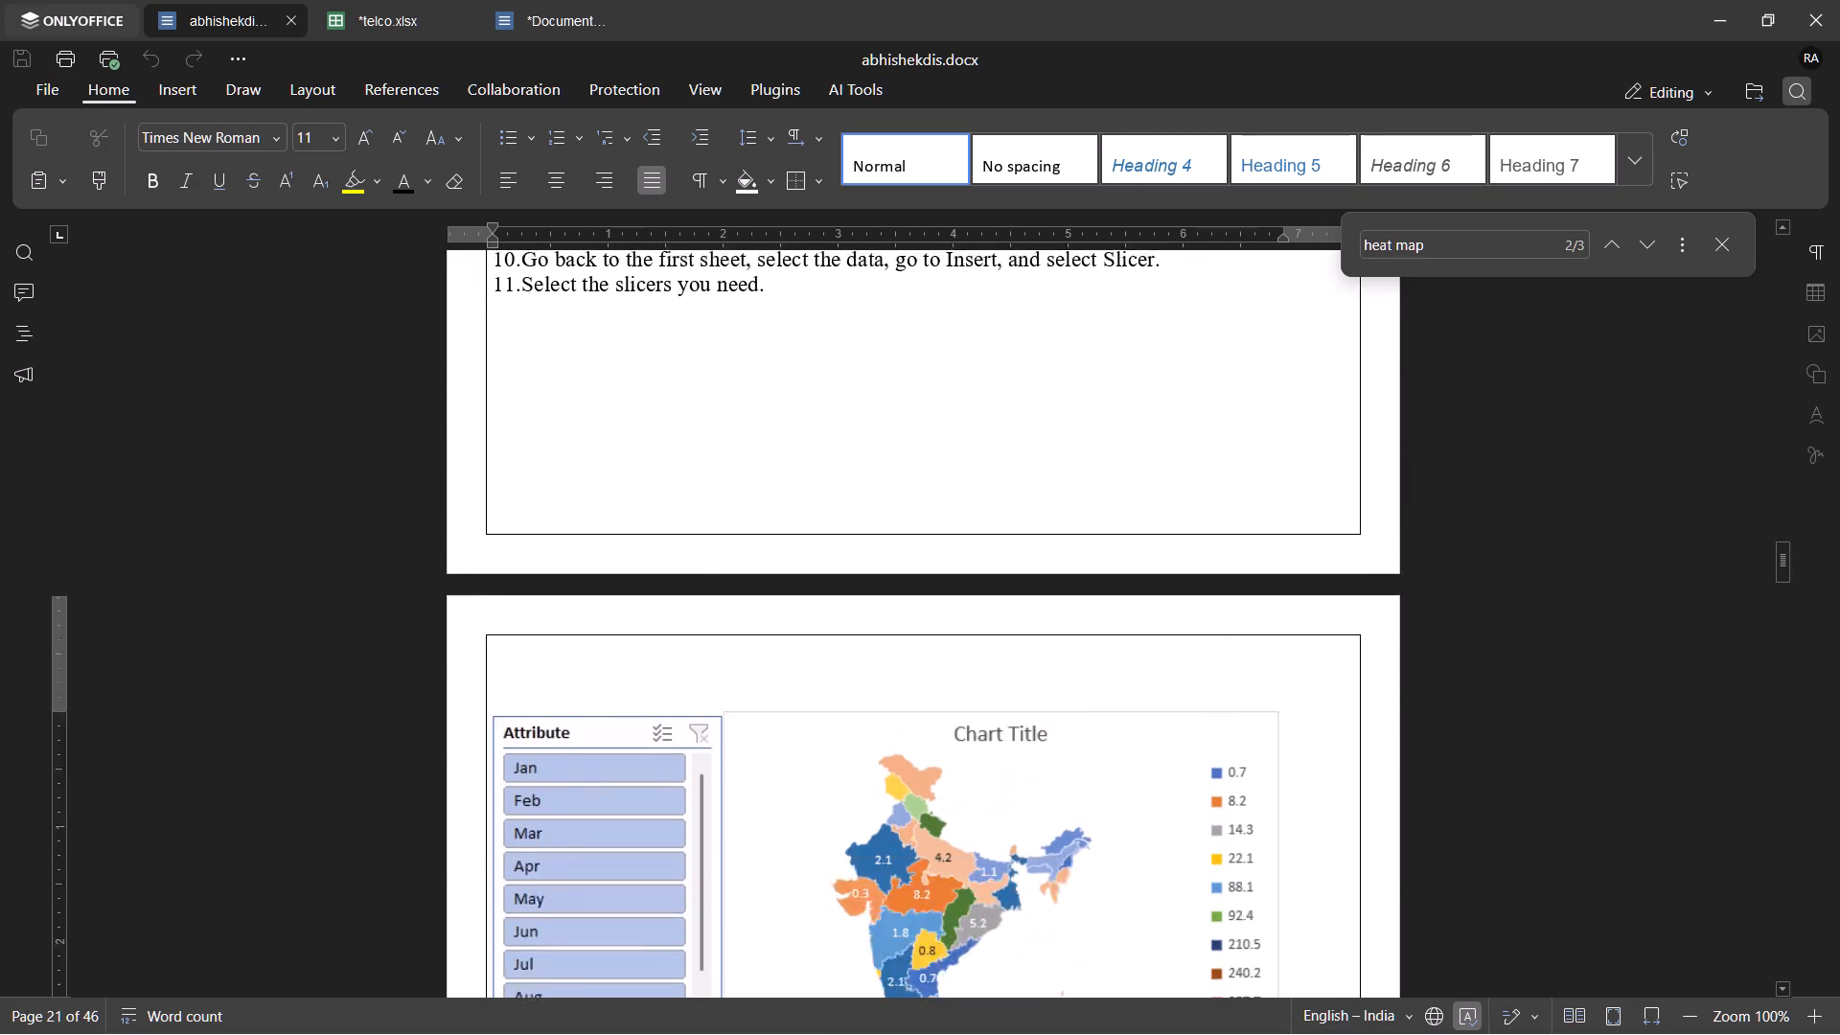
scroll(749, 598, down, 3)
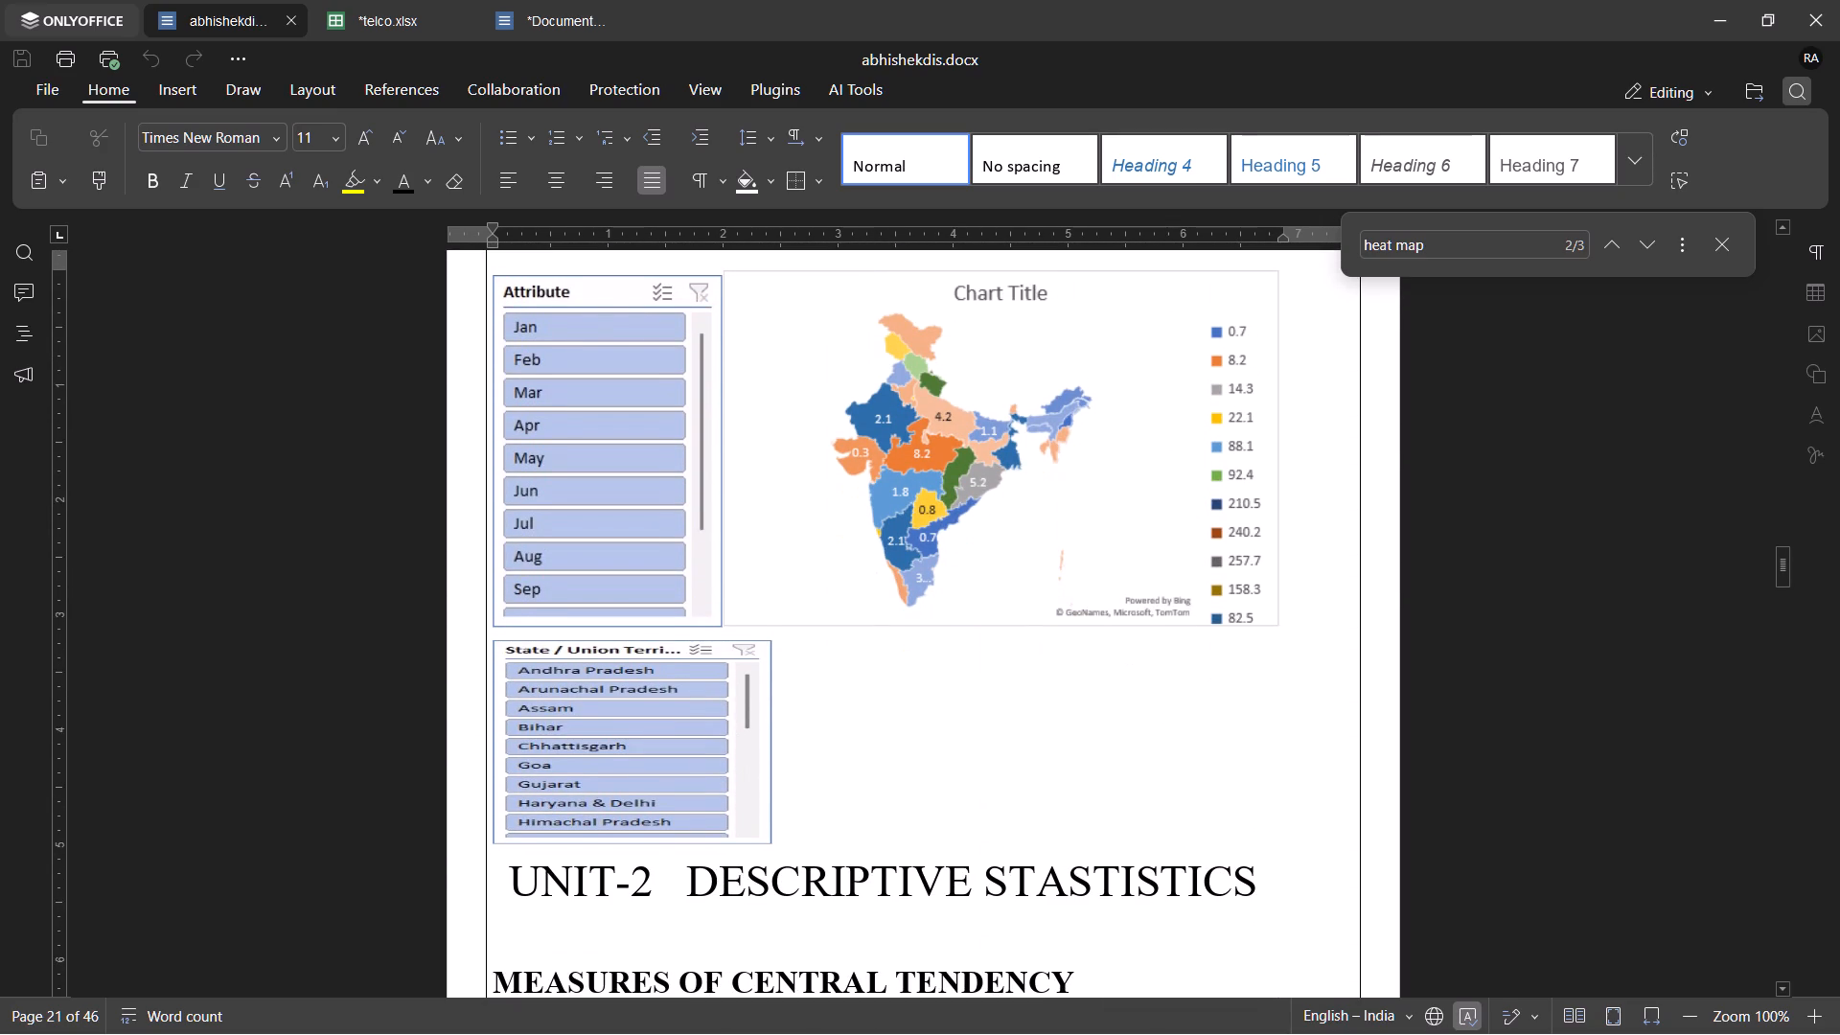
Cut the whole Heat Map section, from the "4) Heat Map" heading through the India map and slicer pictures above the UNIT-2 heading.
drag(794, 855, 776, 859)
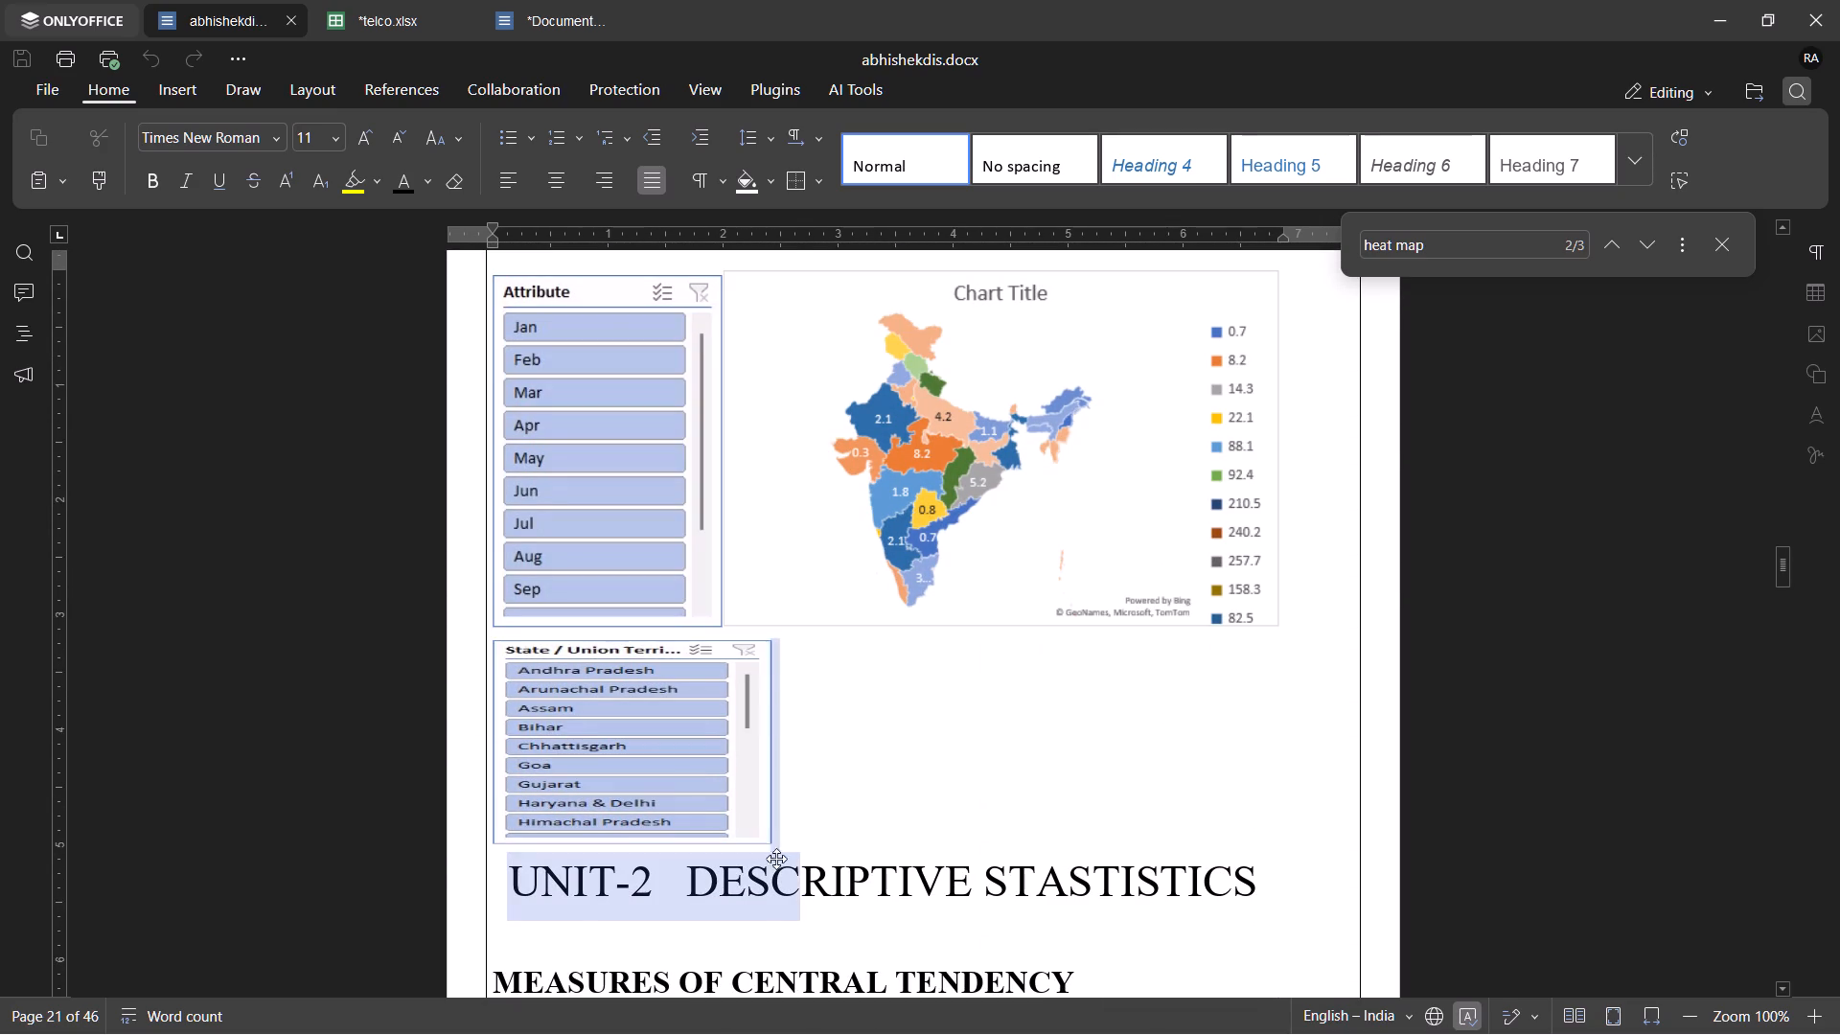
drag(776, 859, 800, 875)
click(800, 875)
drag(816, 838, 515, 369)
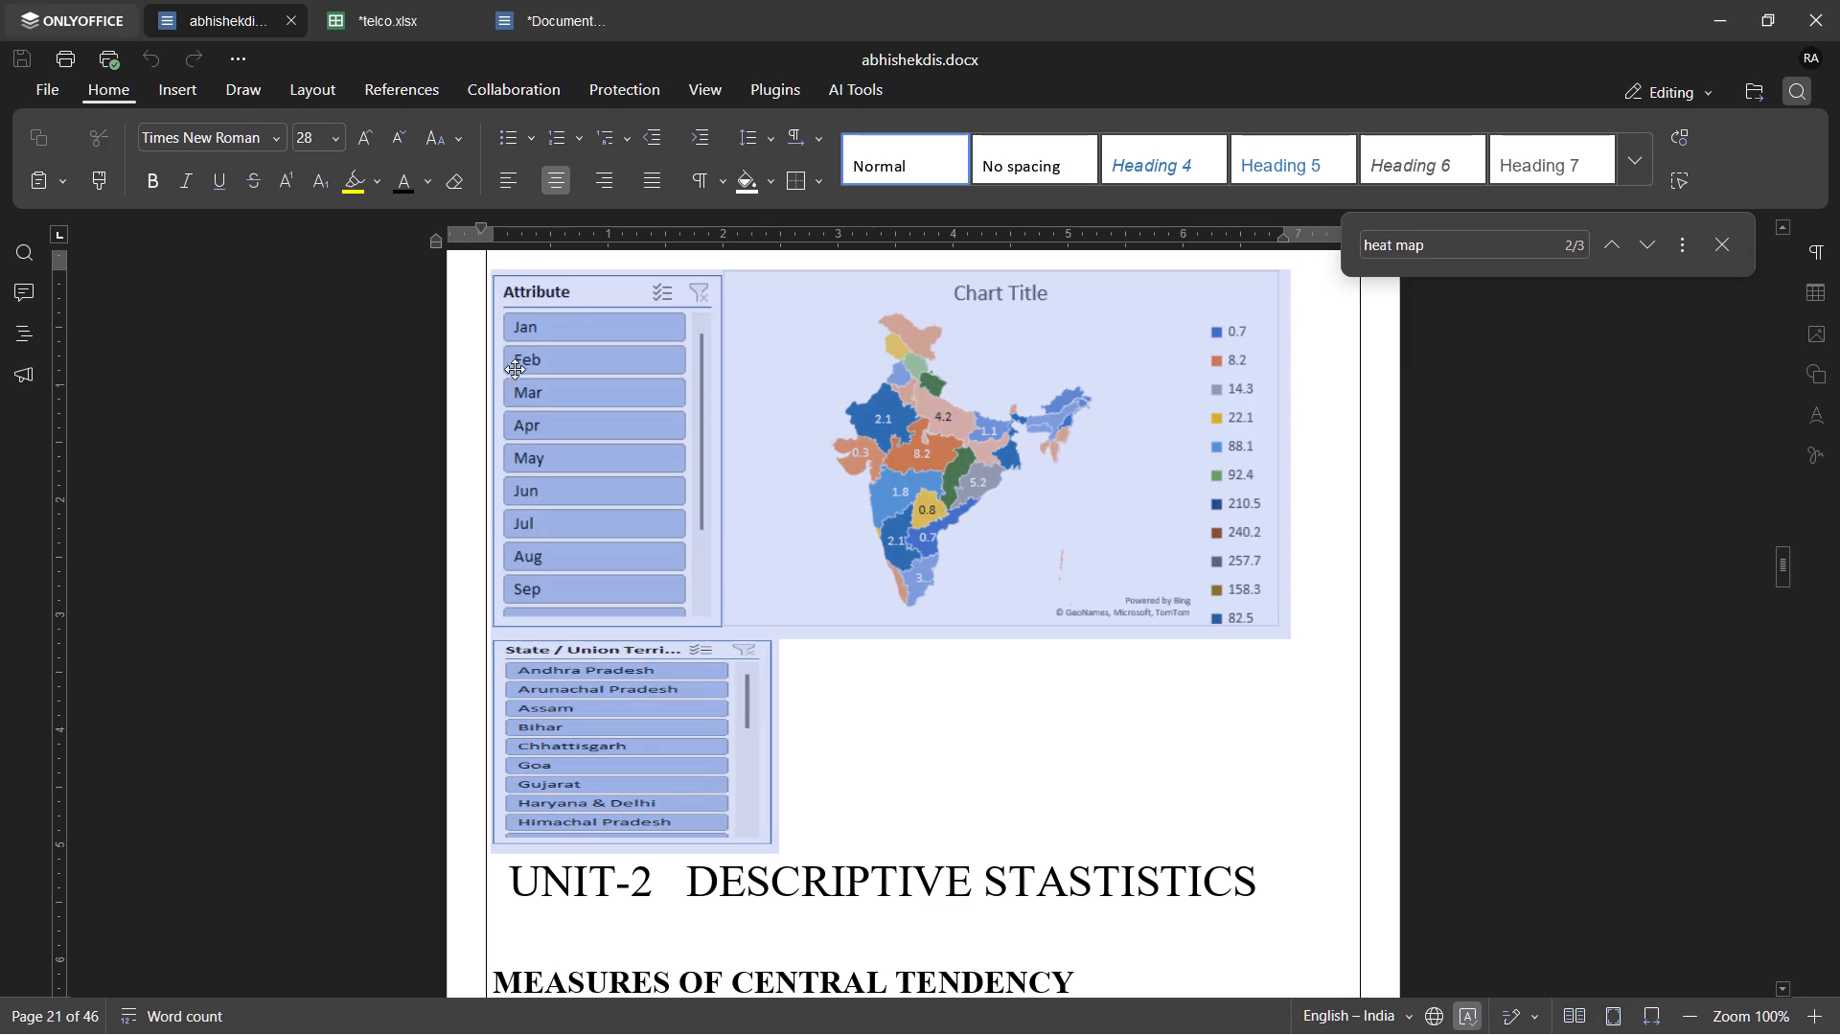
drag(515, 369, 602, 848)
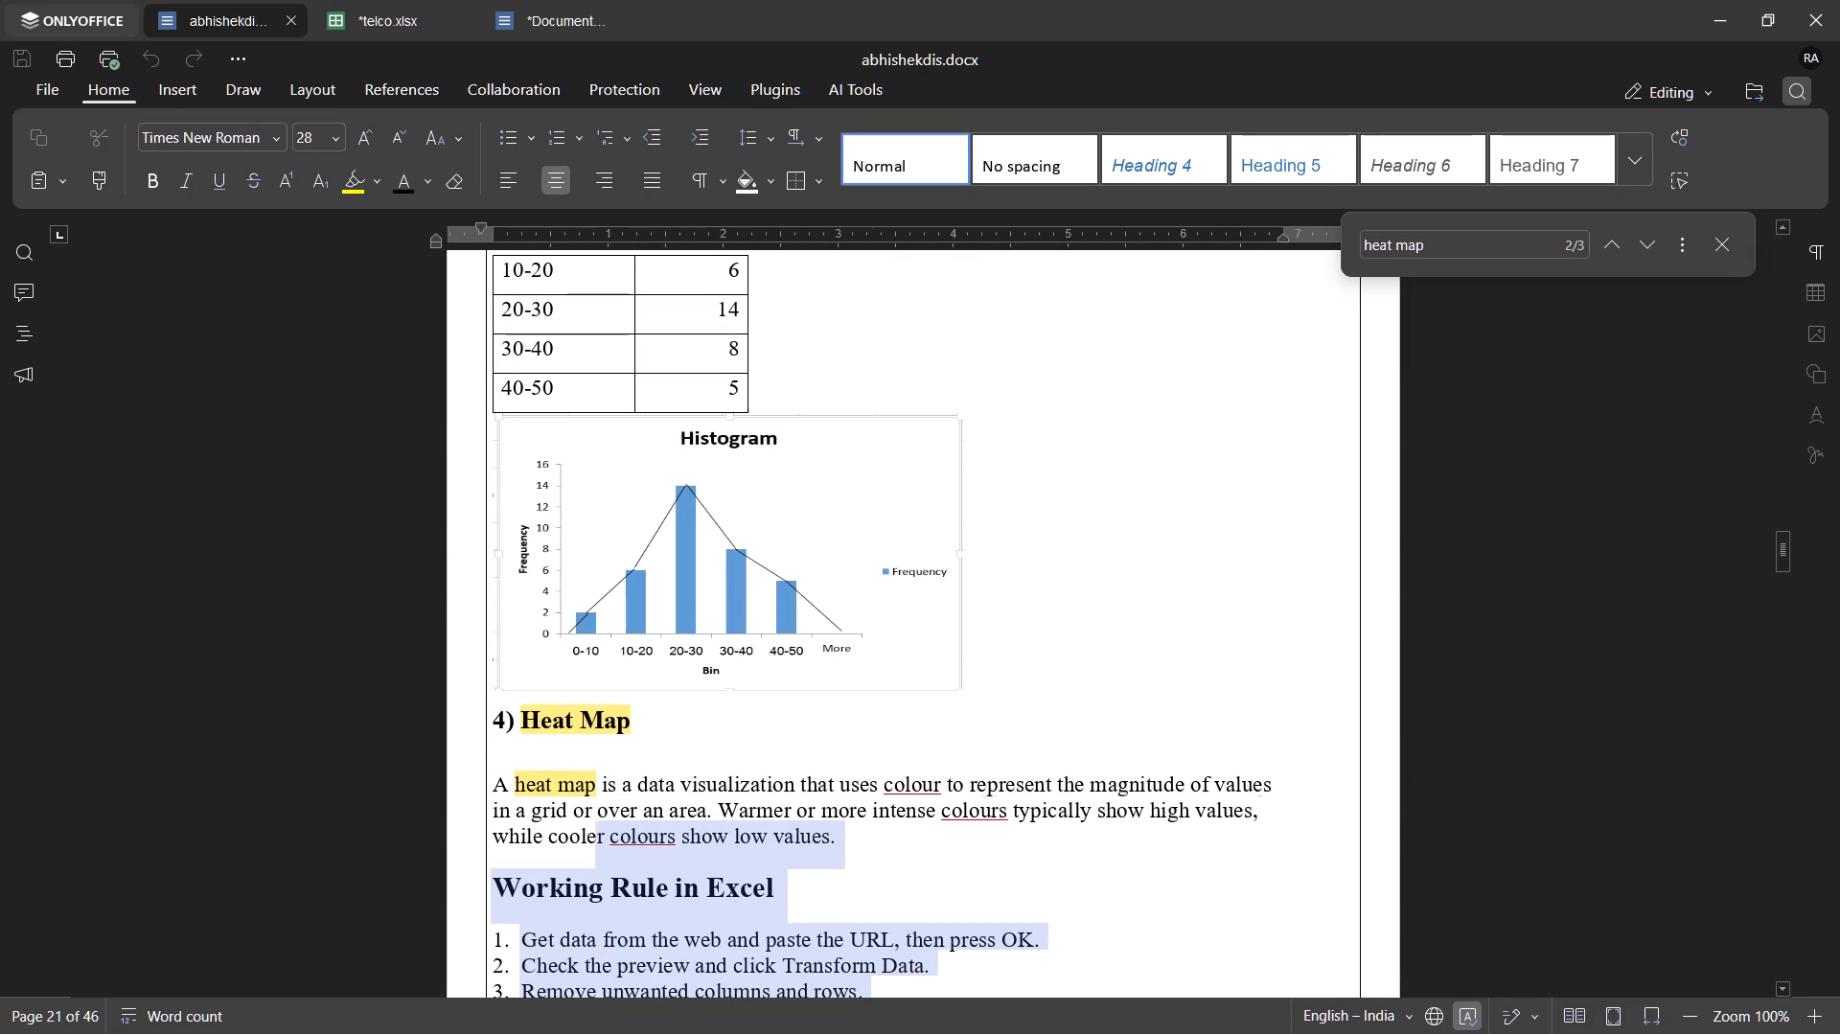
drag(602, 848, 494, 724)
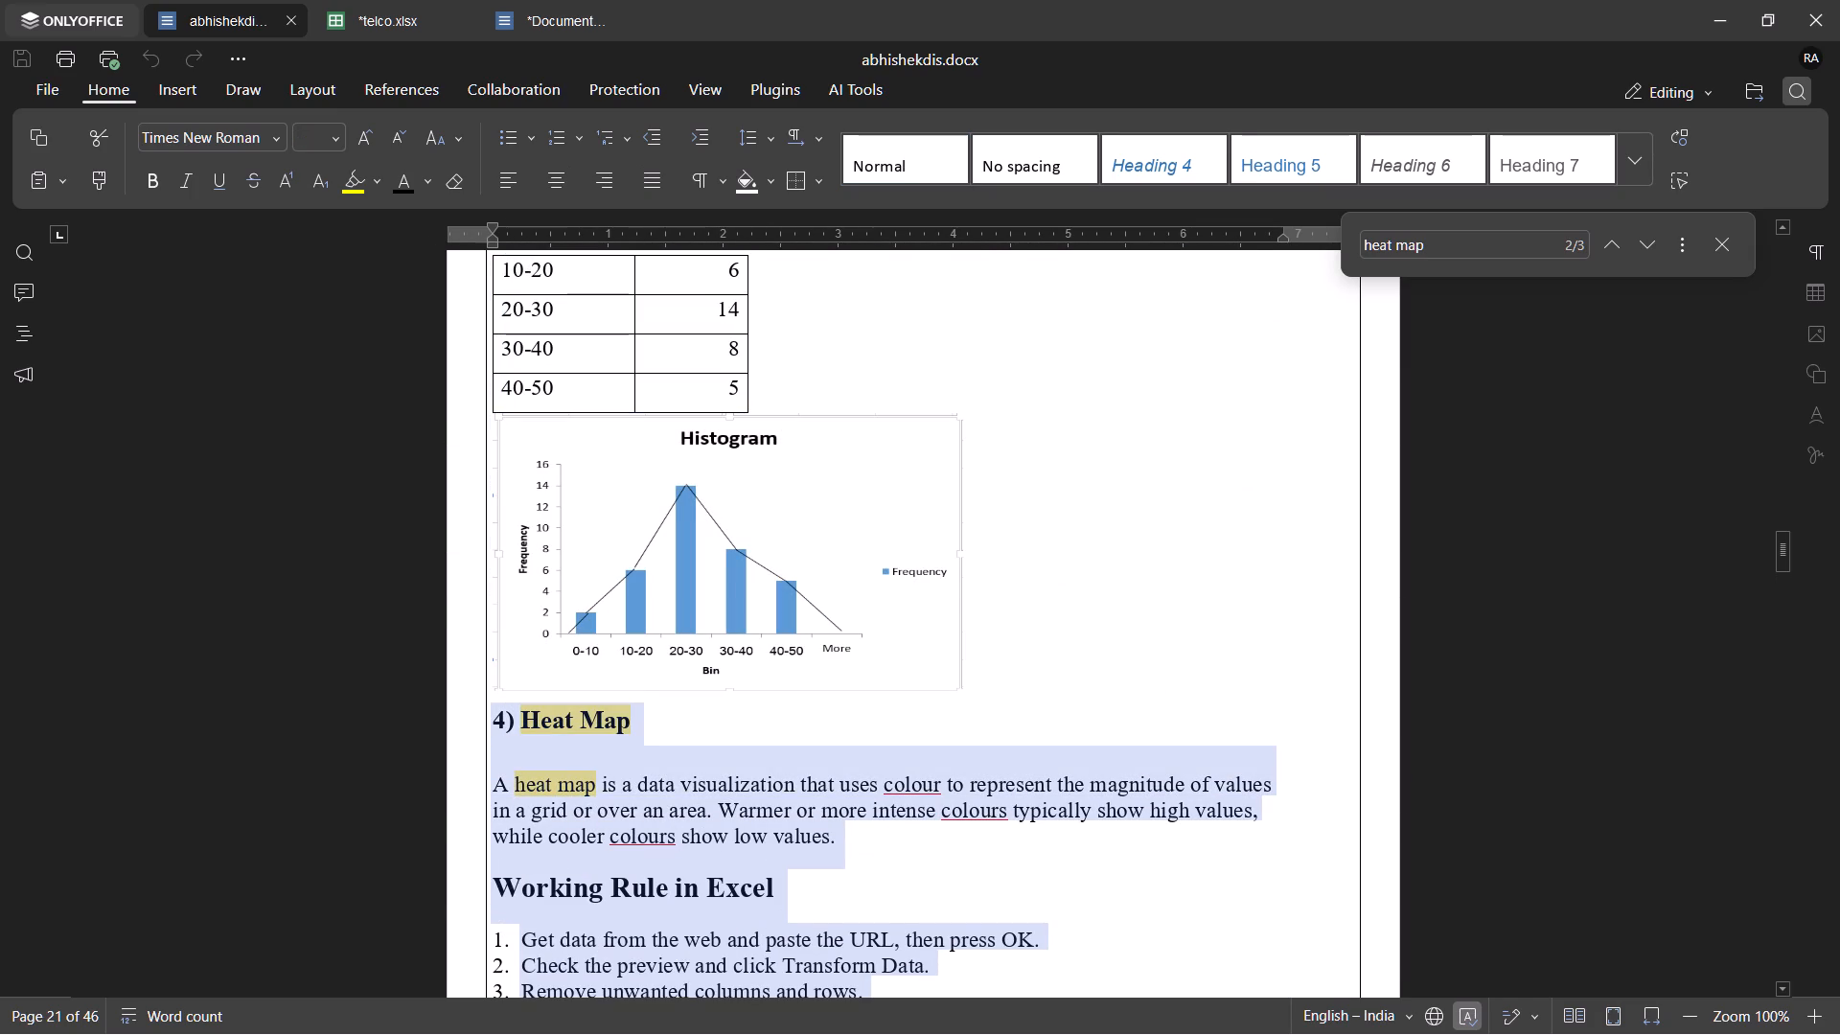
key(ctrl+c)
scroll(494, 724, up, 2)
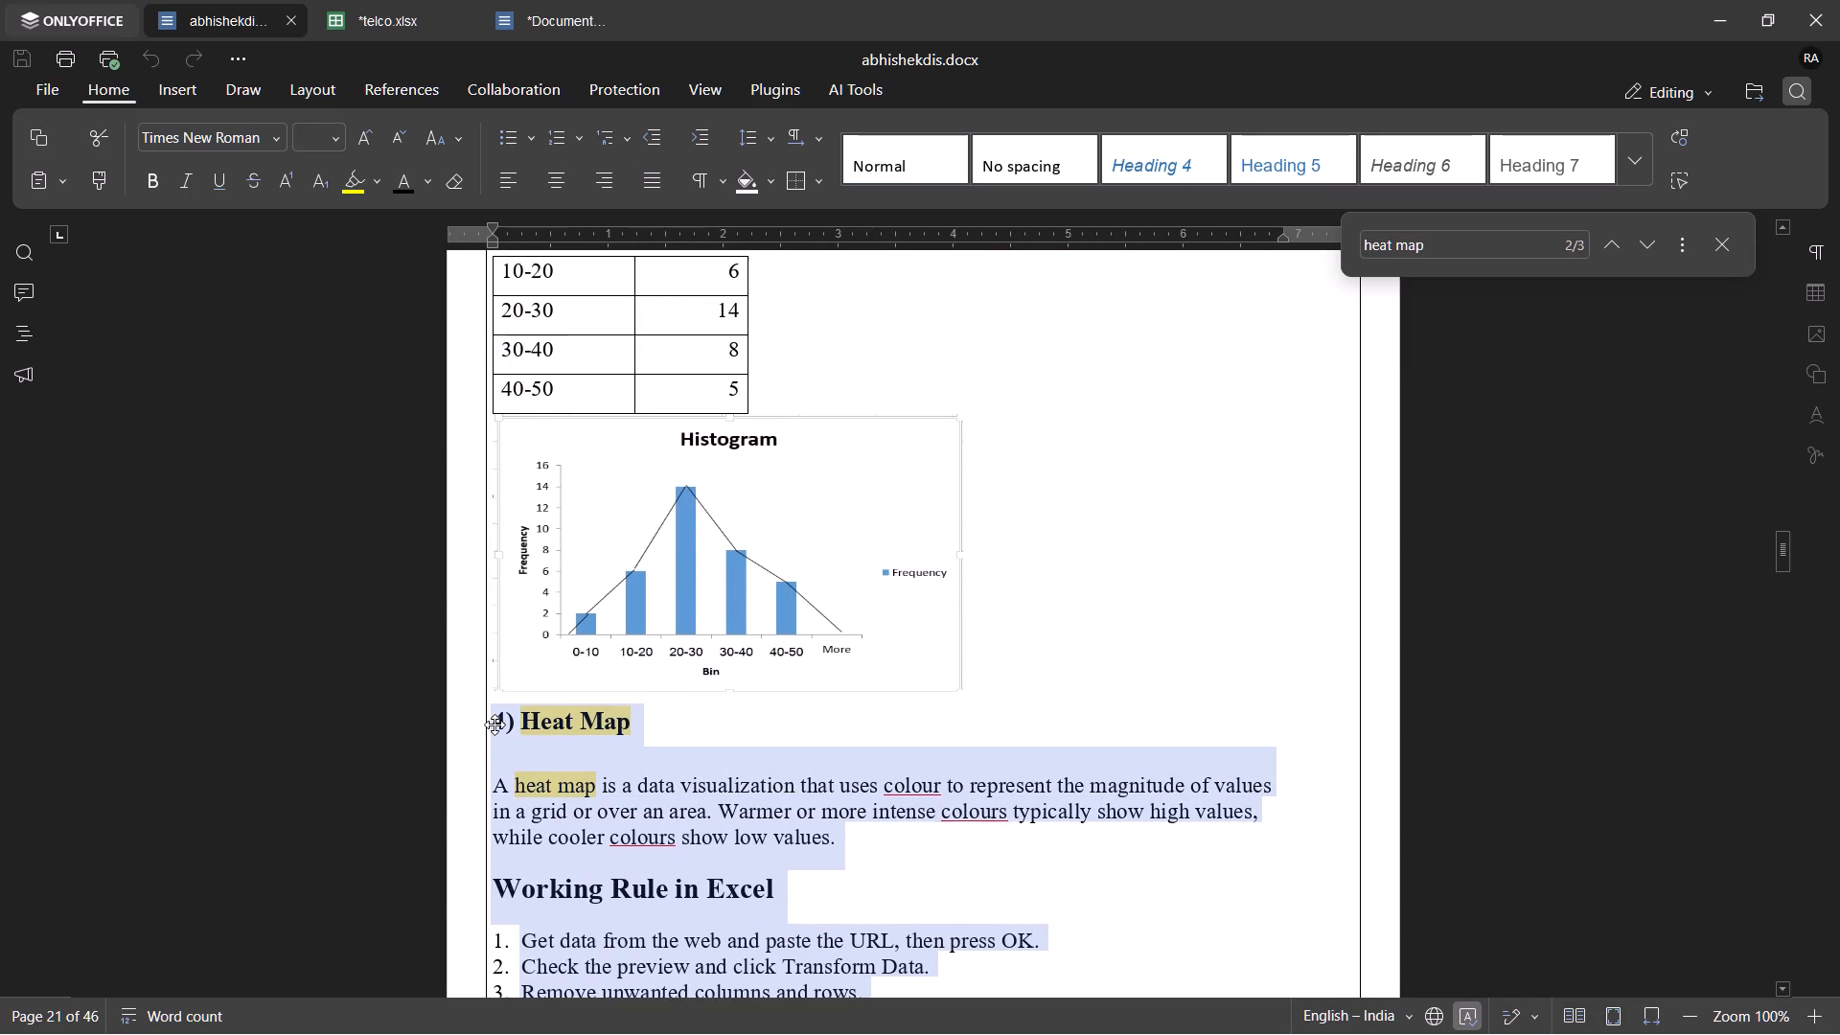
scroll(494, 724, up, 2)
key(ctrl+x)
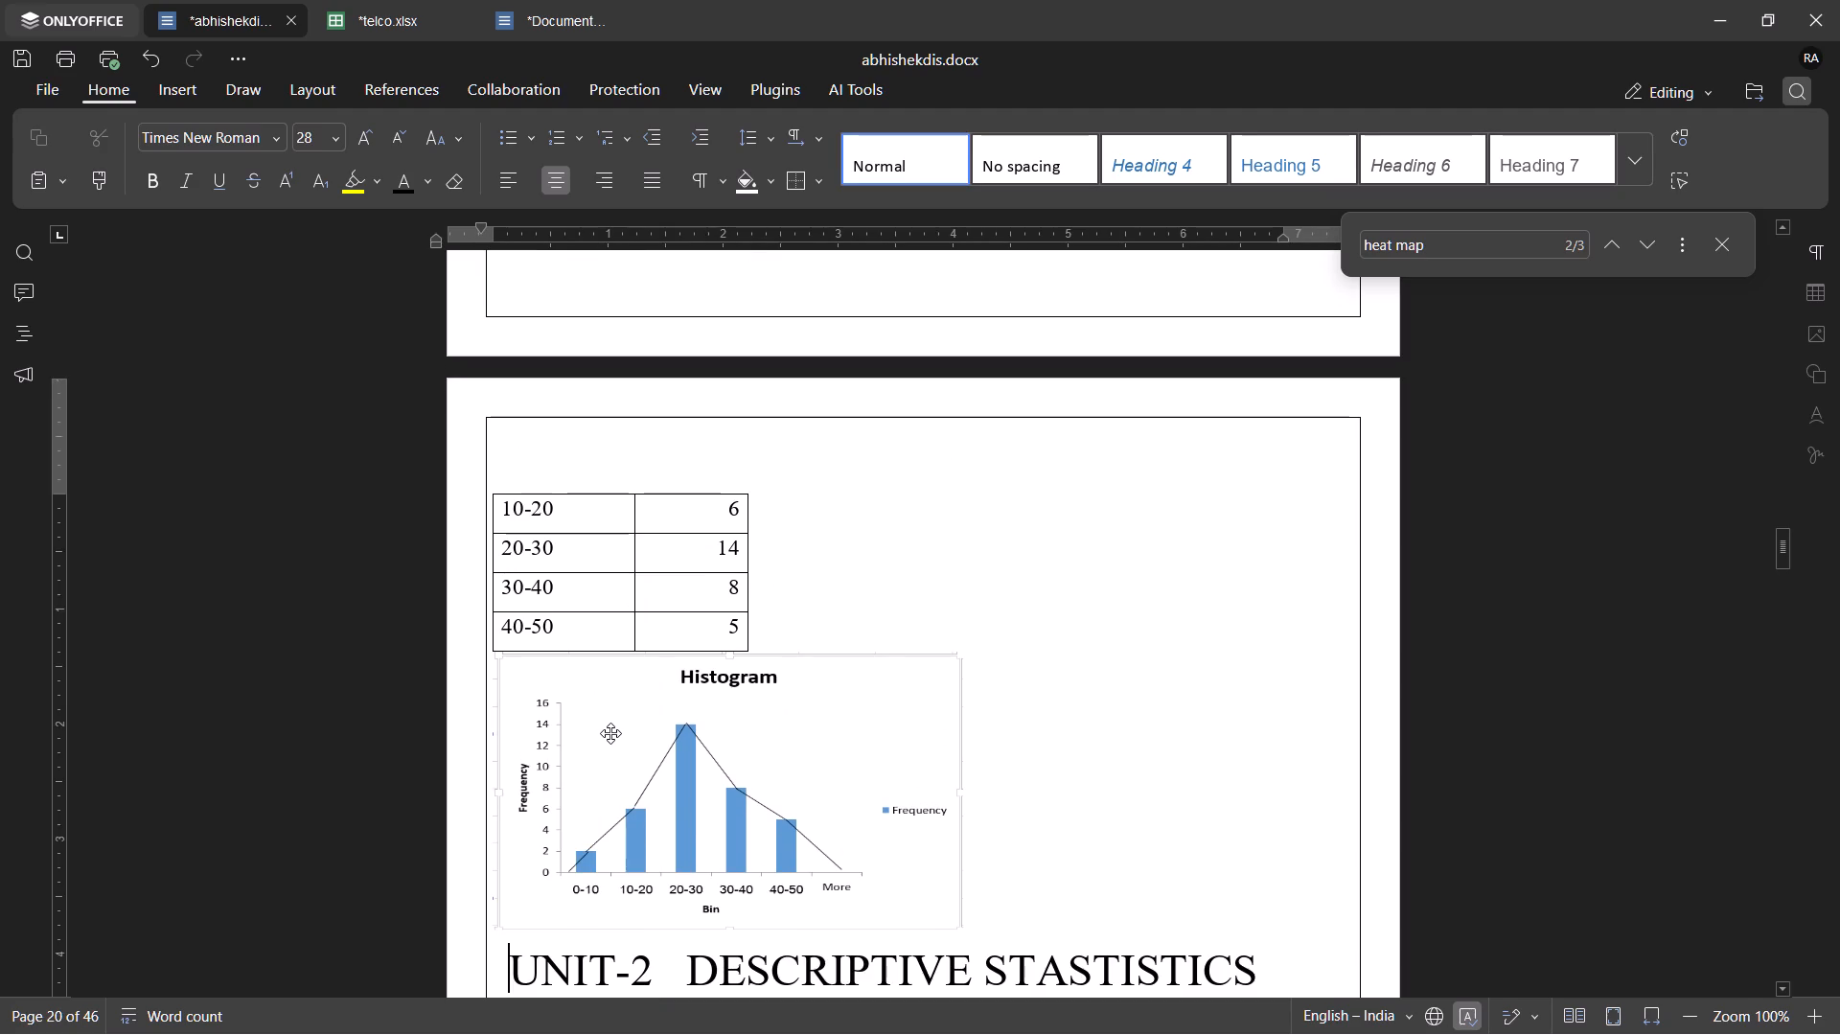
Paste the cut Heat Map section on a new line after the scatter plot's Example 2 conclusion, before Frequency Polygon.
scroll(610, 733, up, 7)
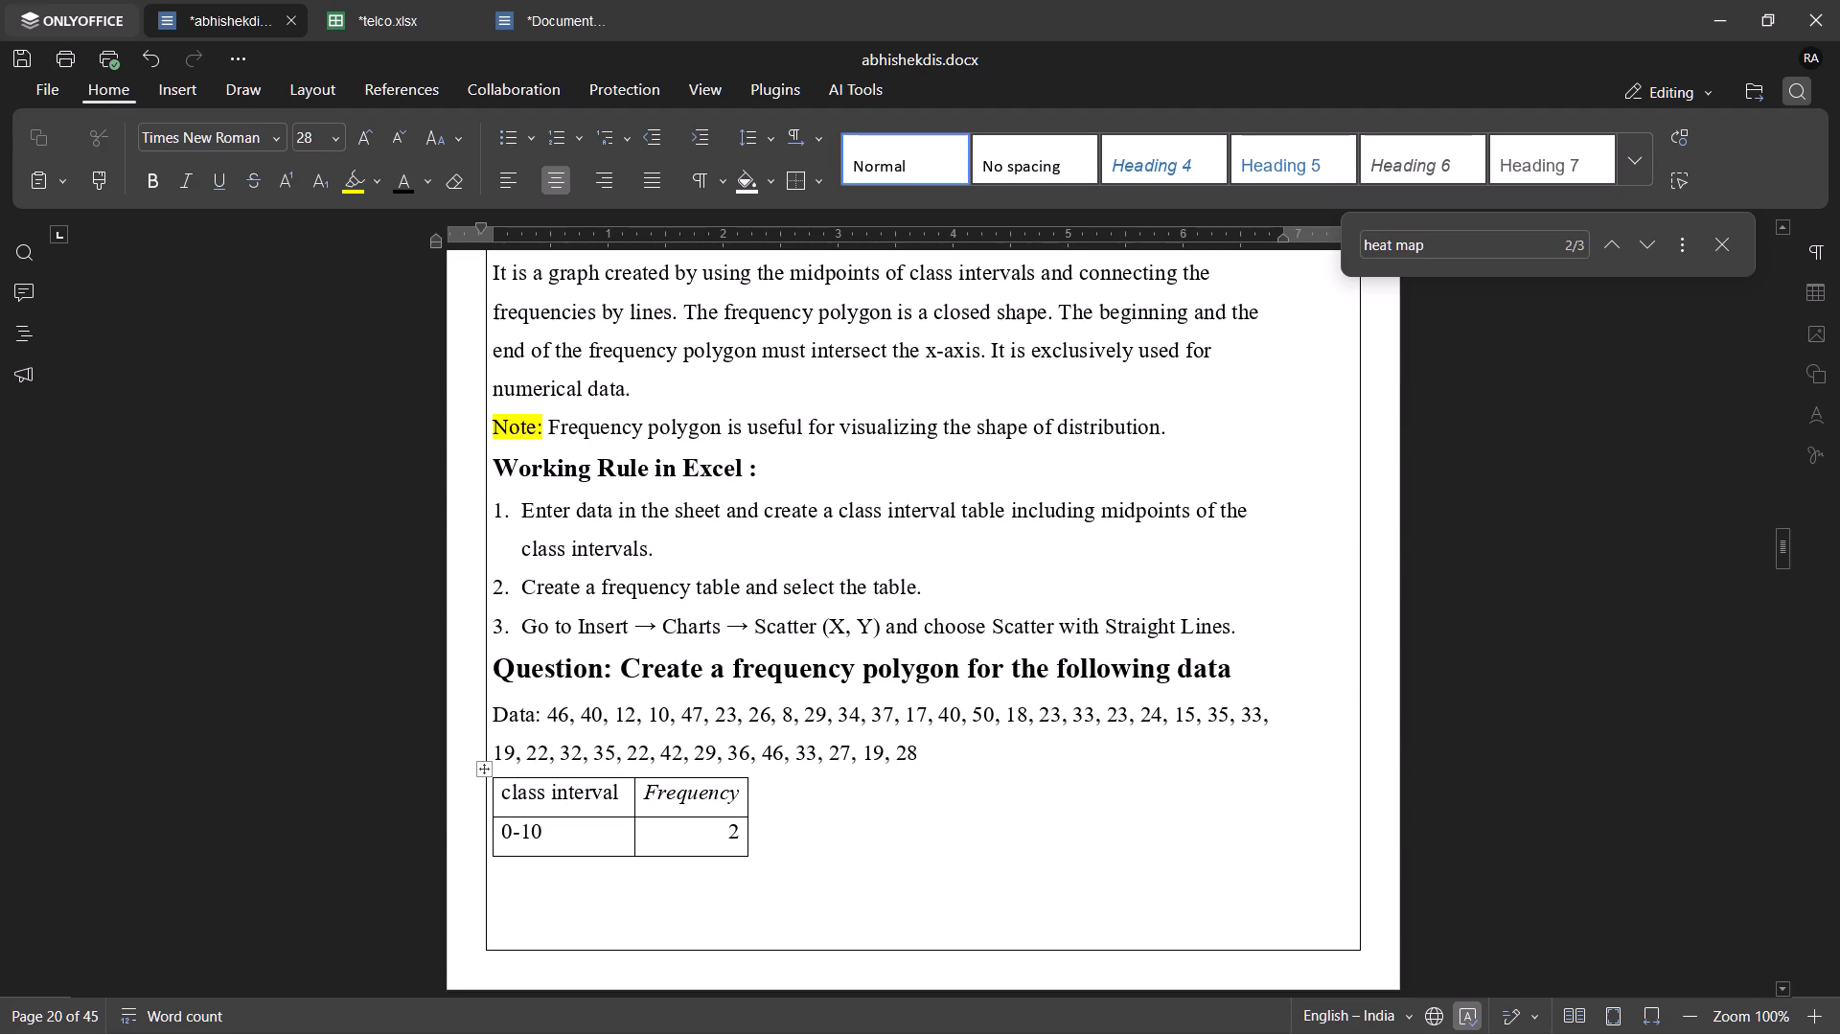
scroll(610, 733, up, 1)
scroll(899, 683, up, 2)
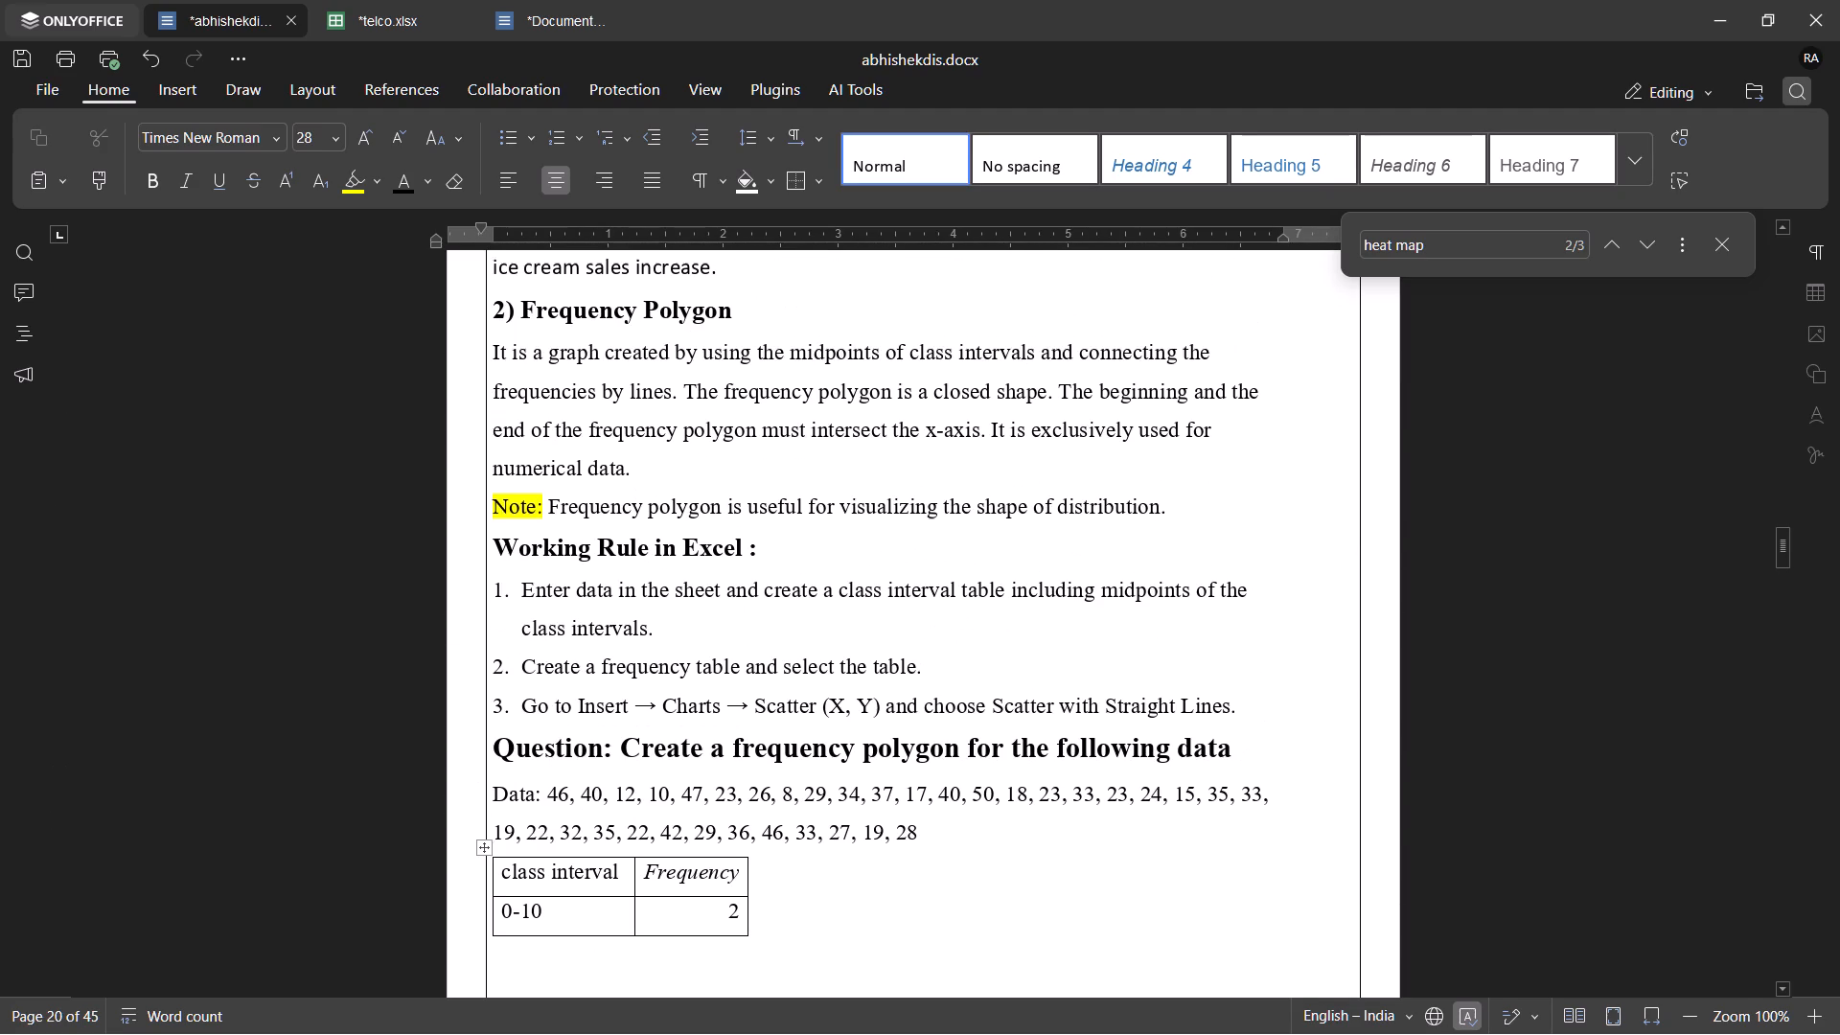
scroll(899, 683, up, 2)
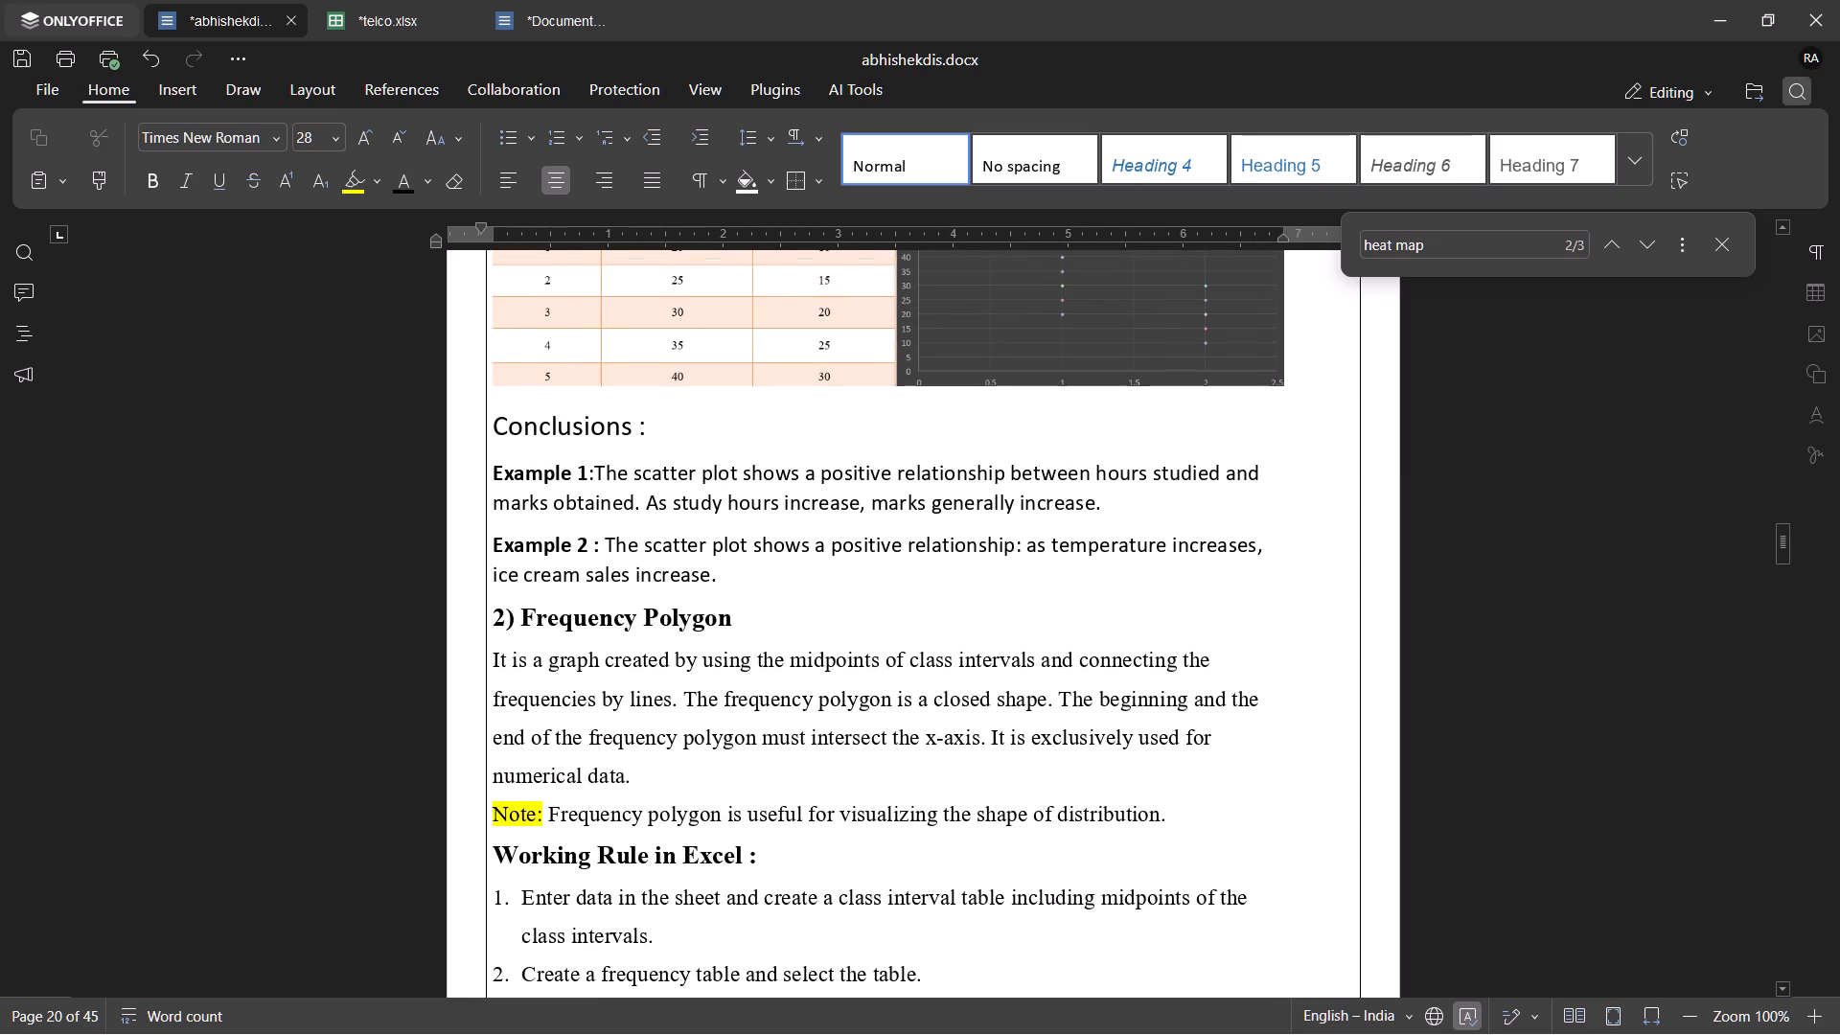
click(715, 580)
key(Return)
key(ctrl+v)
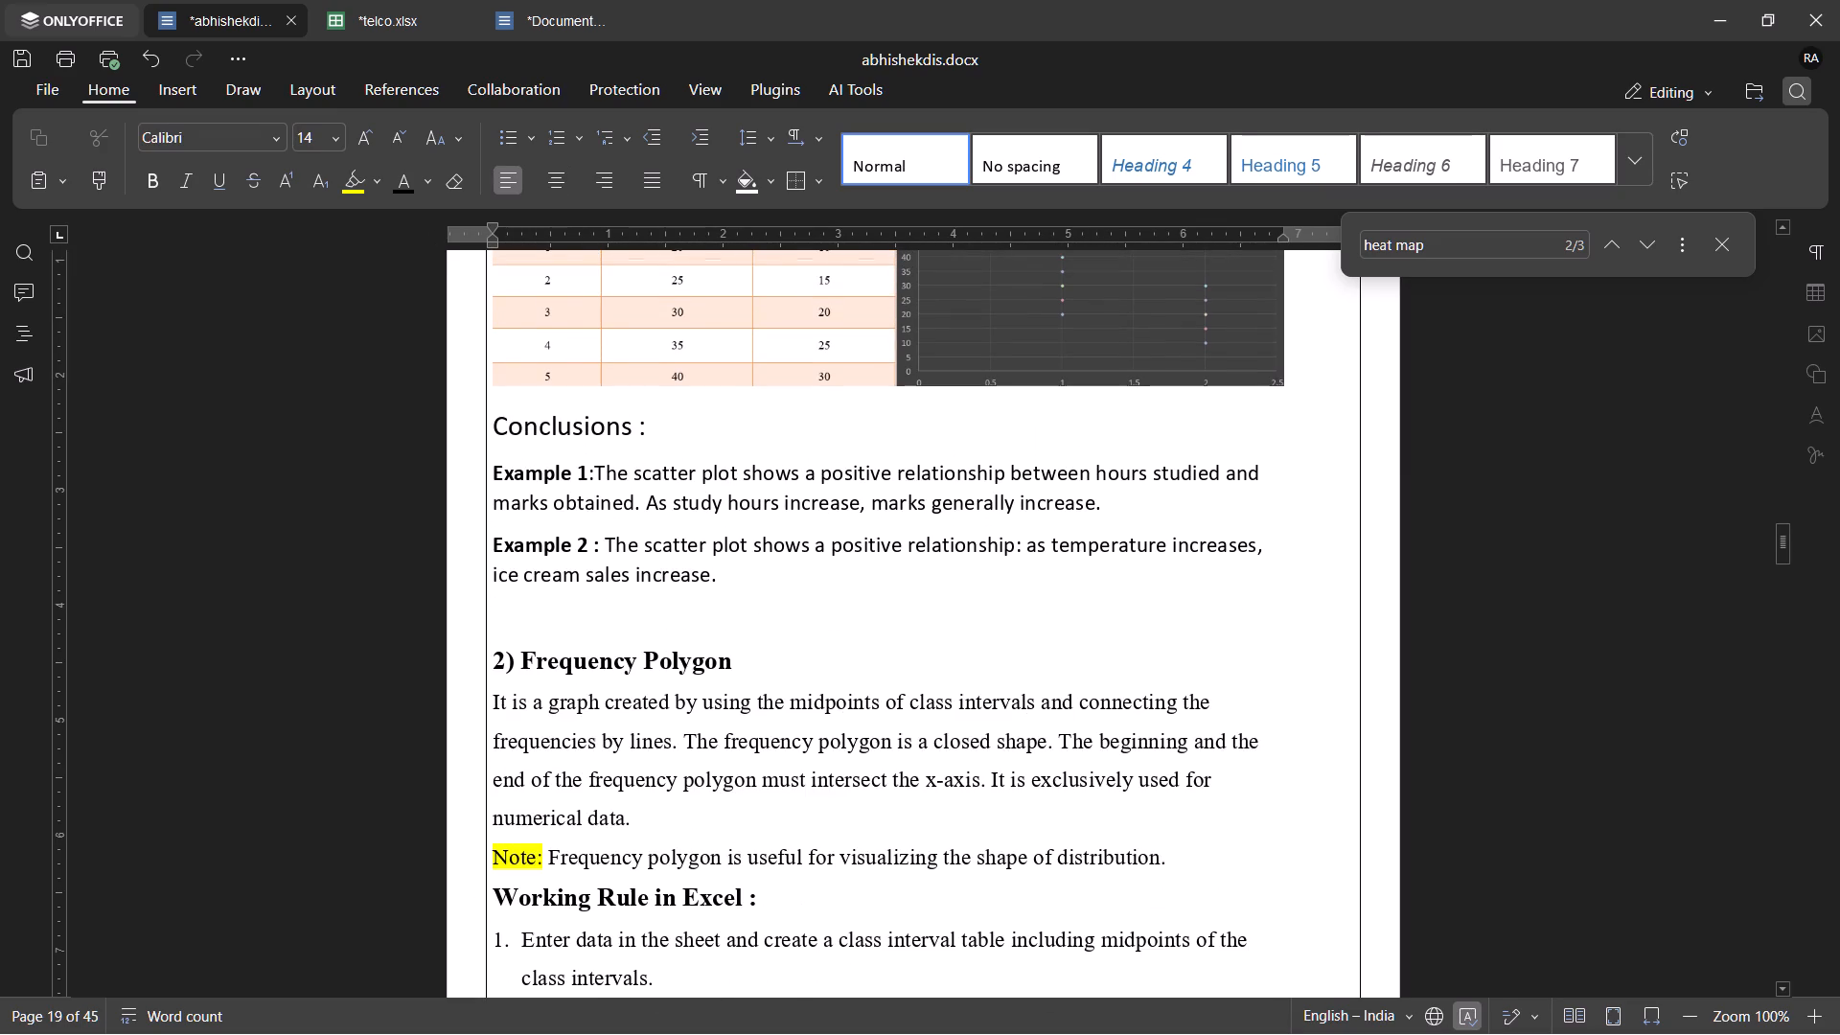
scroll(796, 587, up, 8)
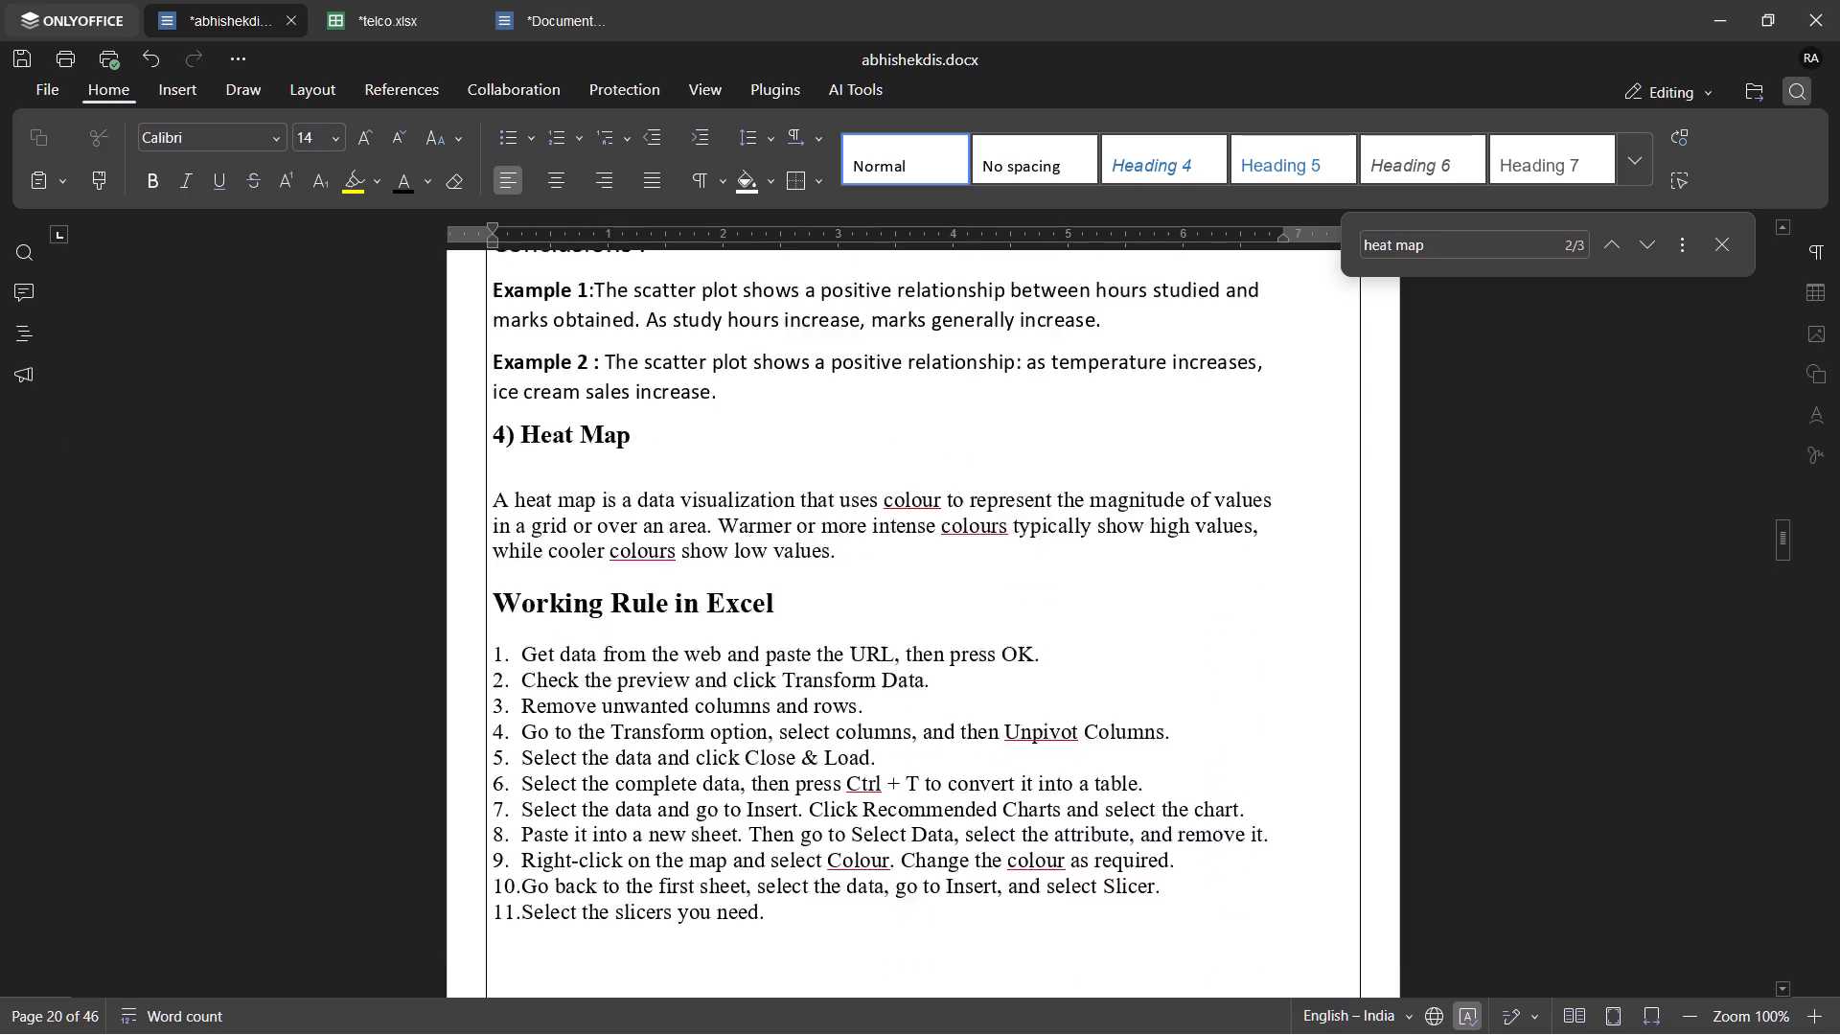
scroll(796, 587, down, 2)
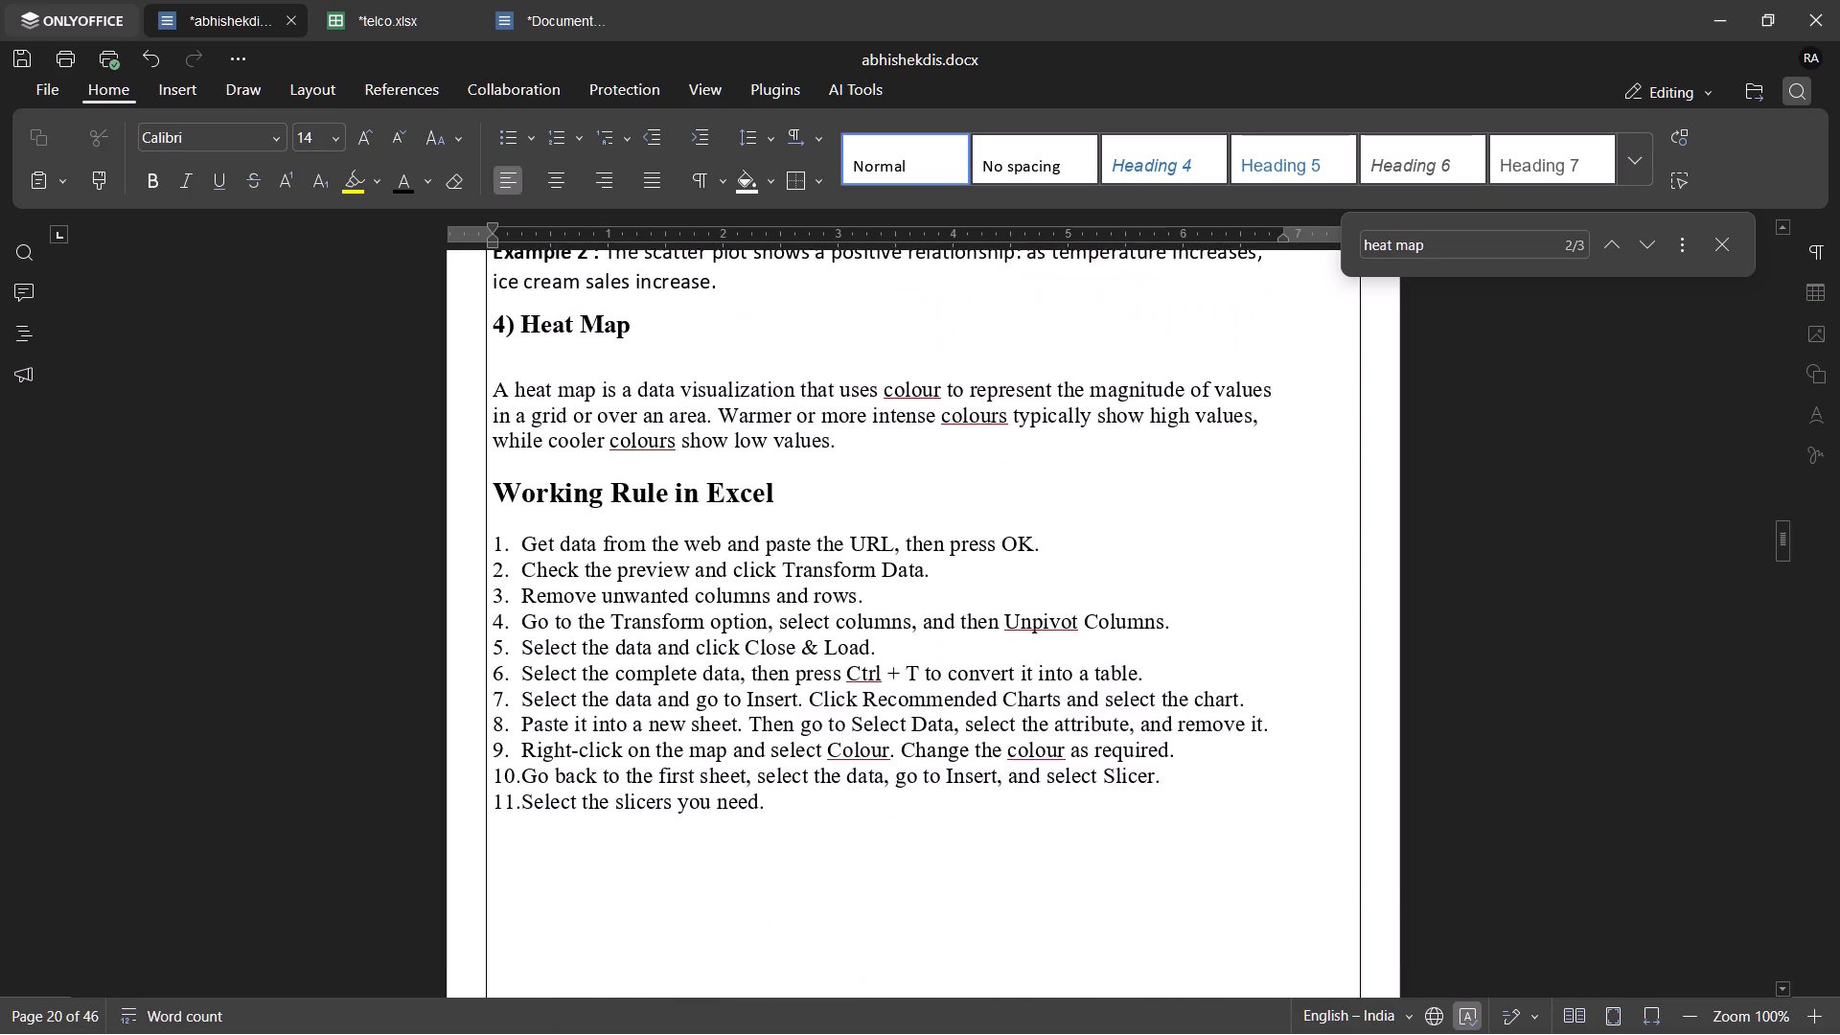
Copy the Heat Map text from its heading through the last point of the Working Rule in Excel.
scroll(796, 587, up, 2)
drag(494, 415, 762, 749)
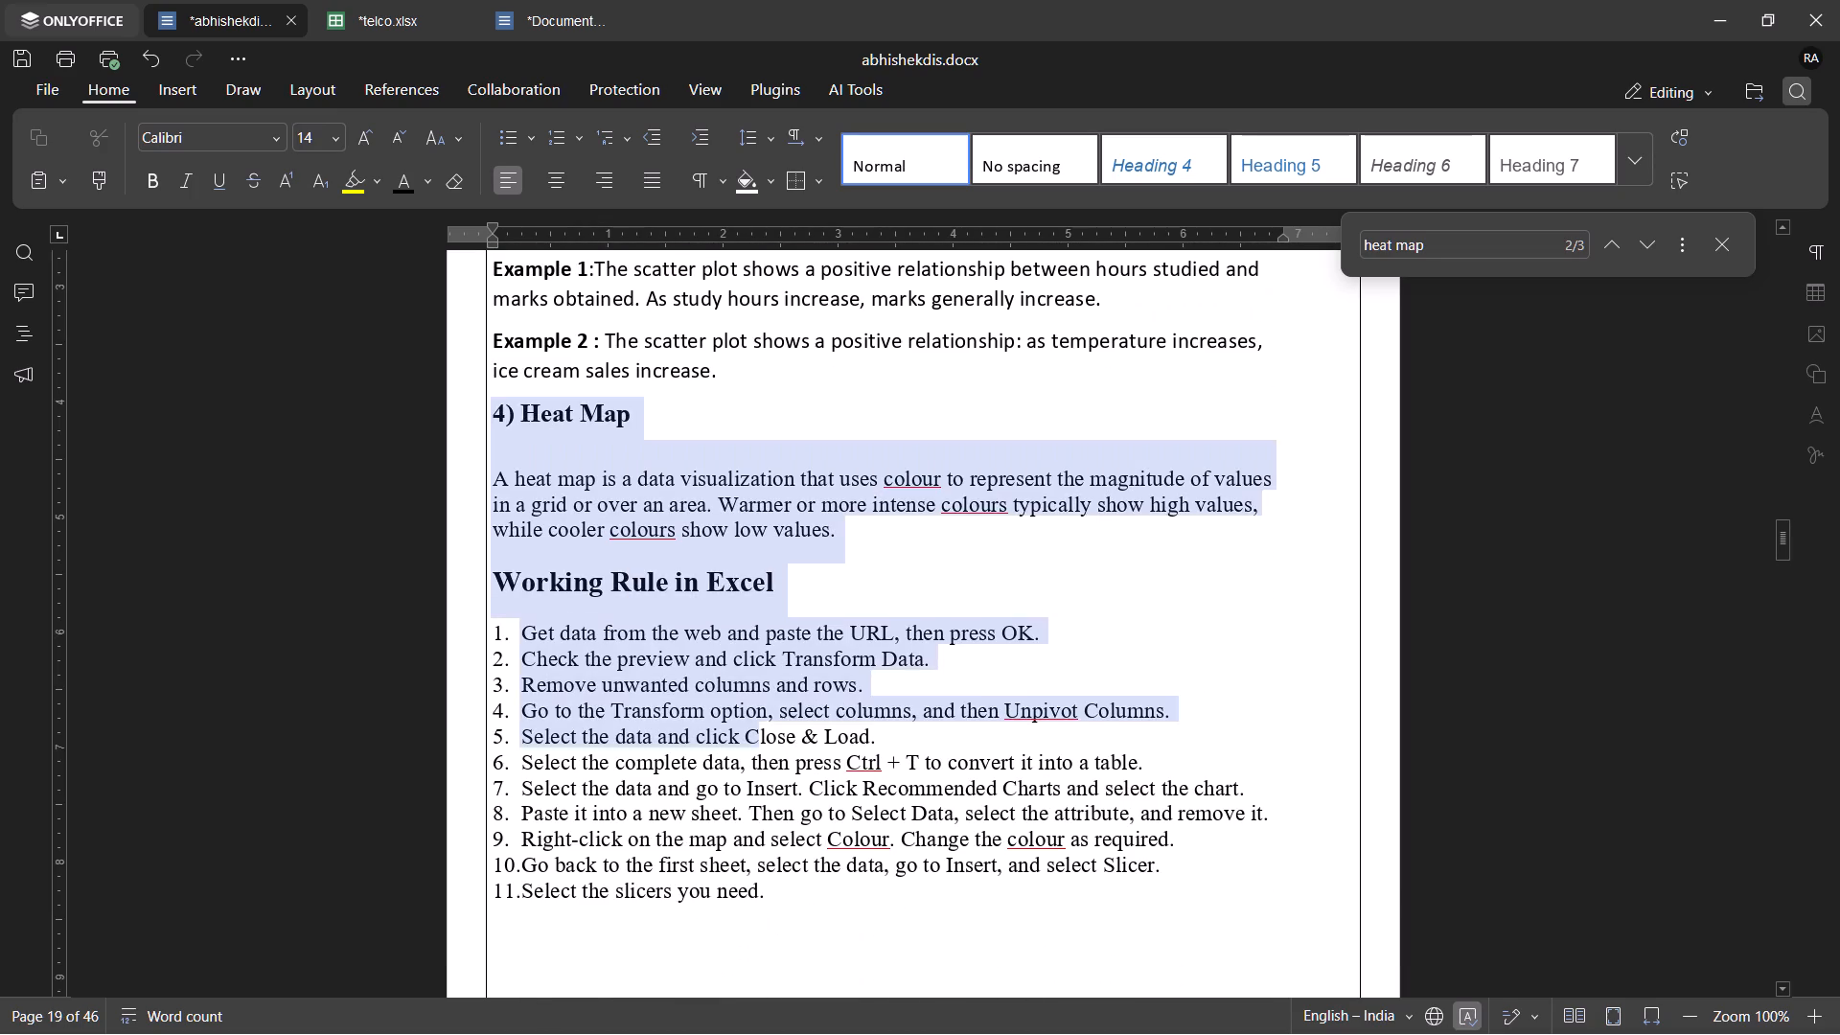
drag(762, 749, 764, 260)
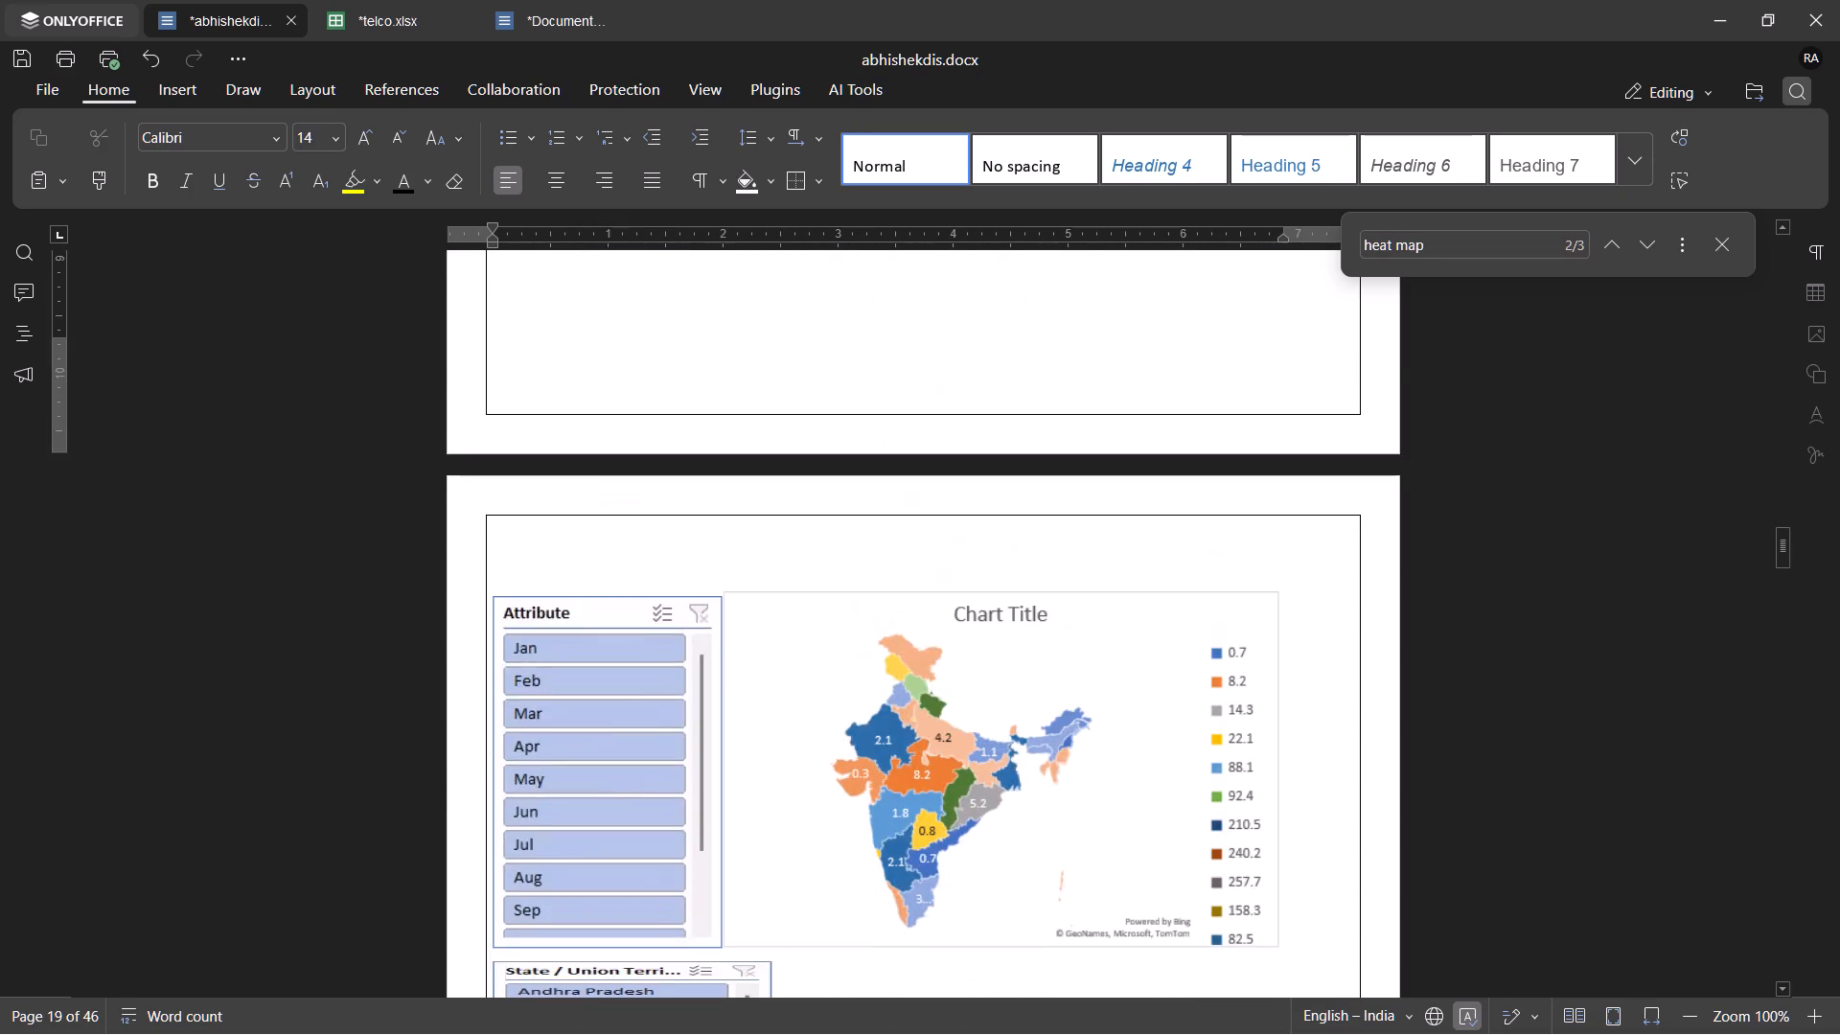
drag(764, 260, 790, 701)
key(ctrl+c)
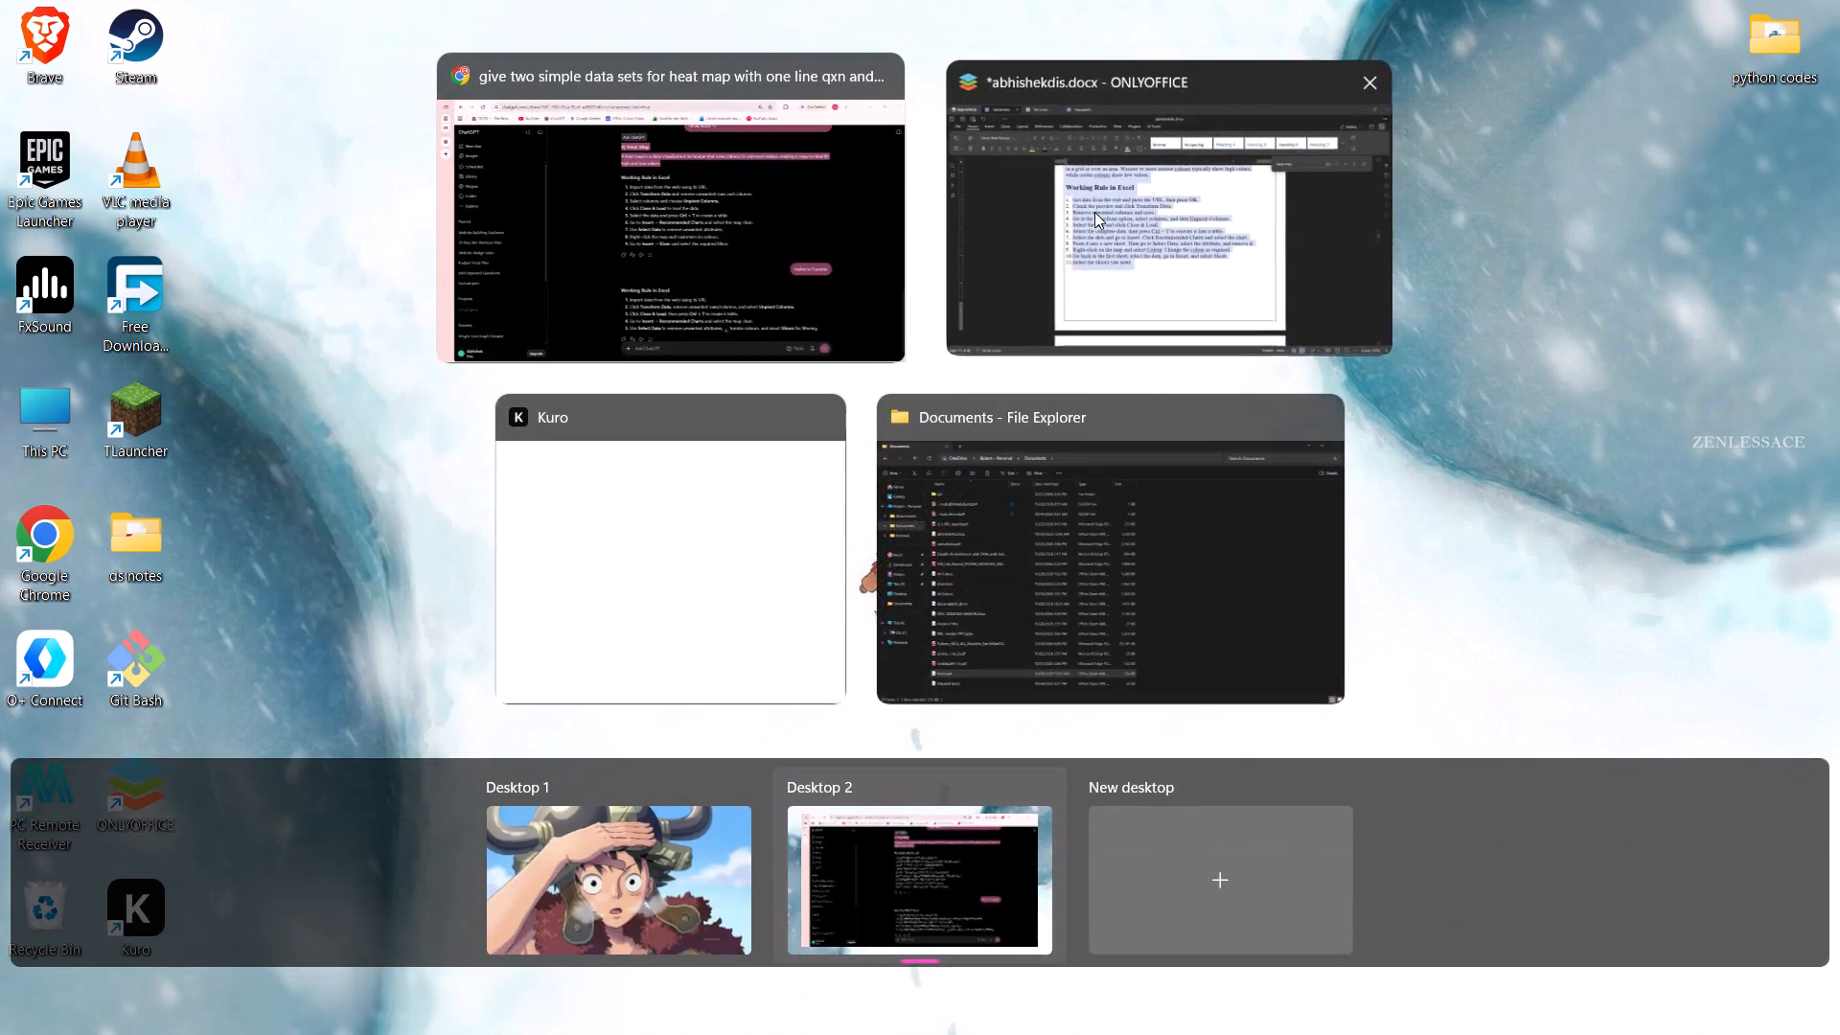
scroll(776, 528, up, 2)
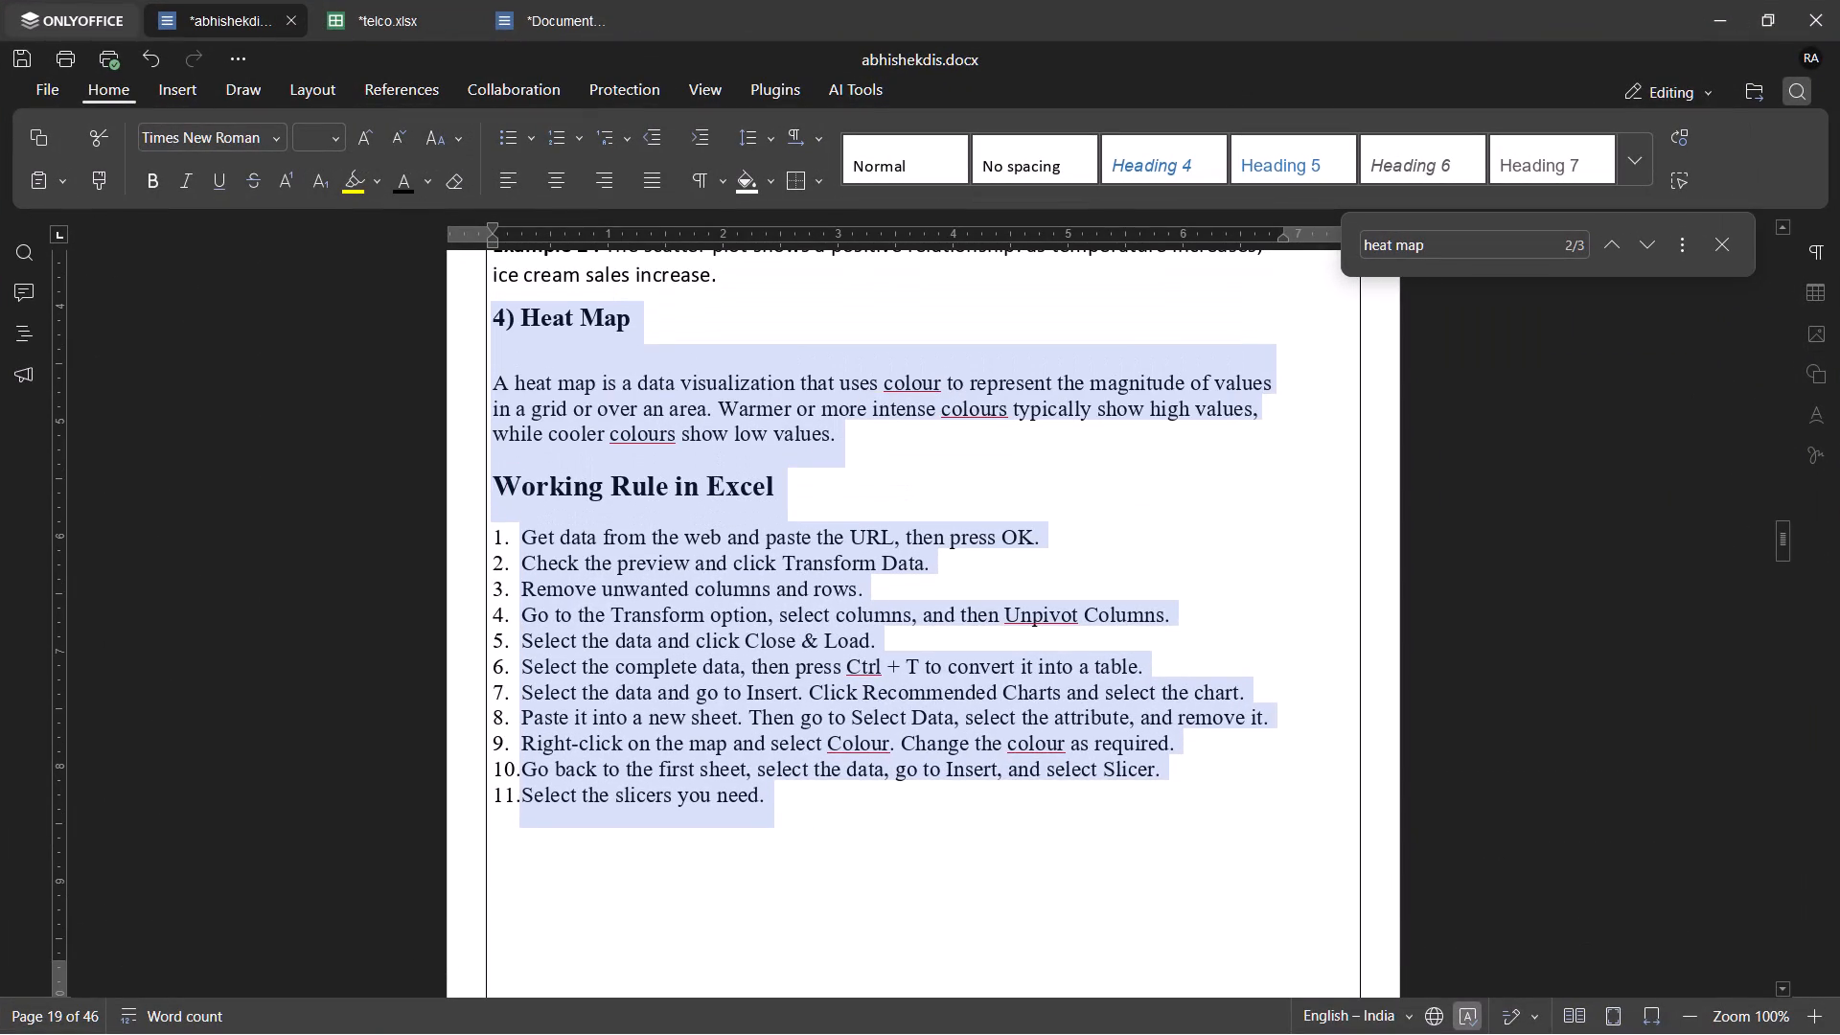
drag(851, 437, 865, 452)
click(865, 452)
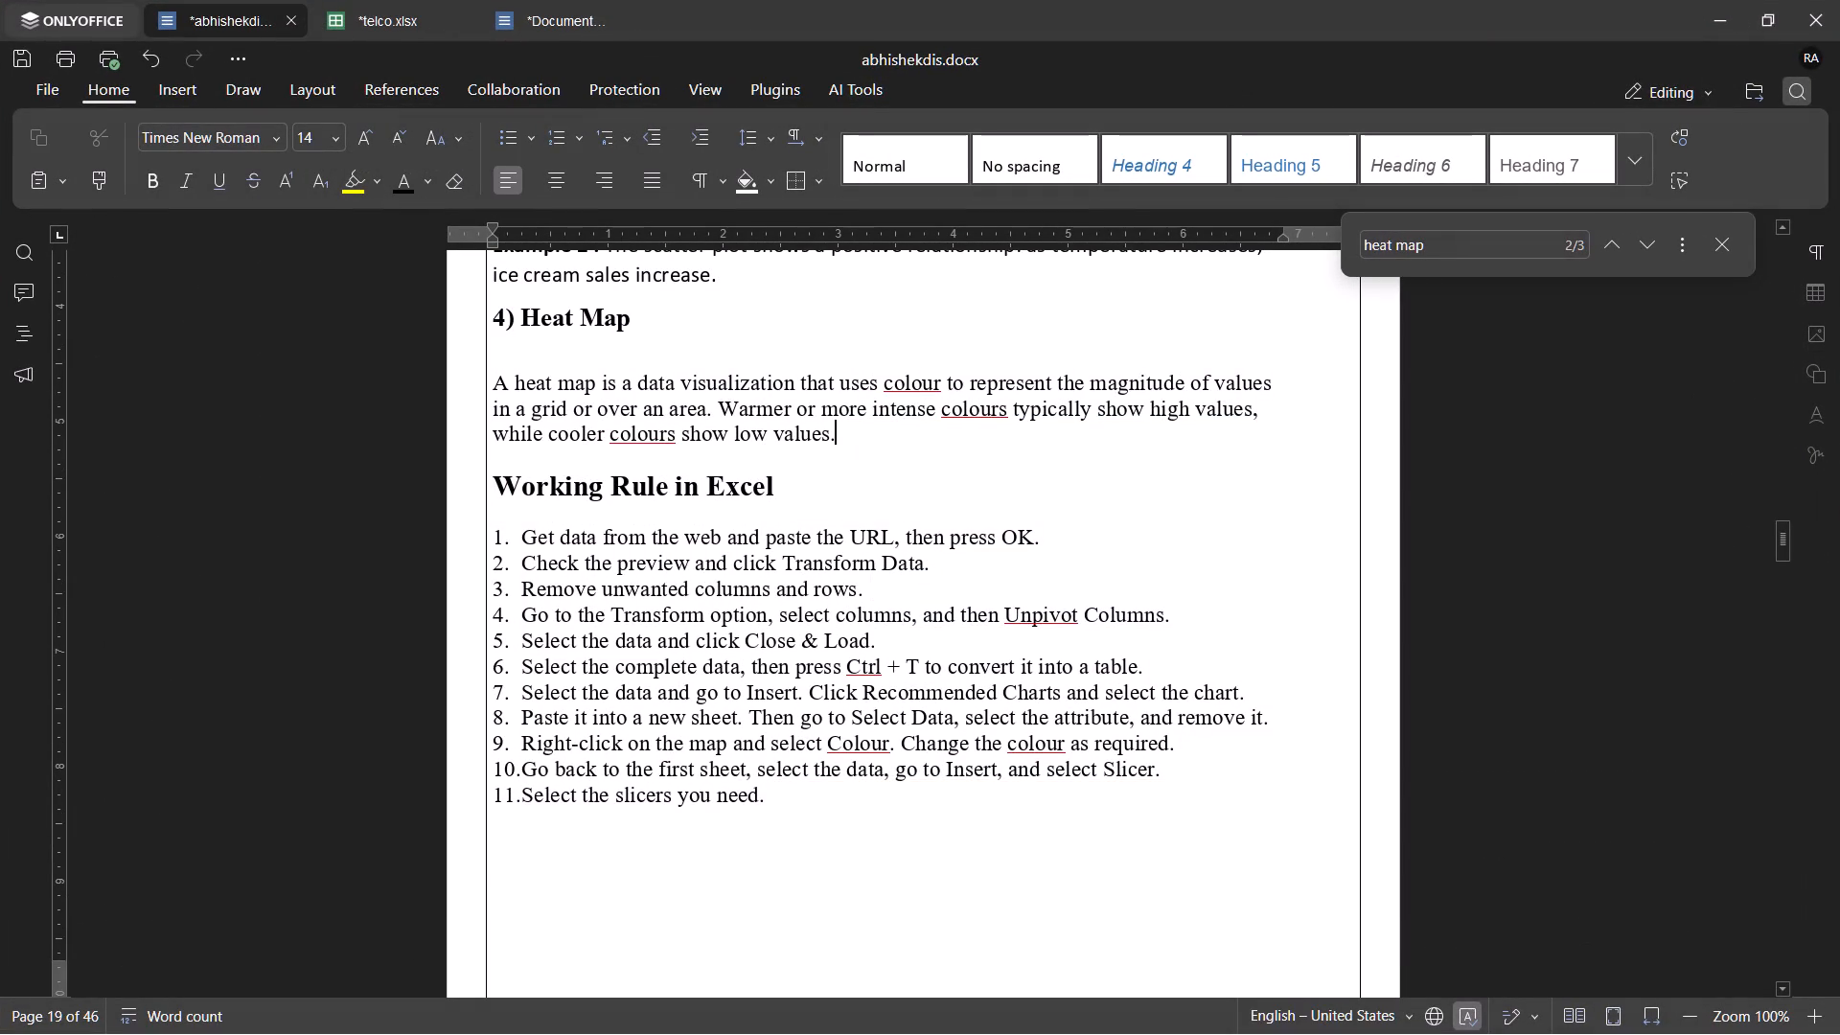
drag(865, 452, 497, 317)
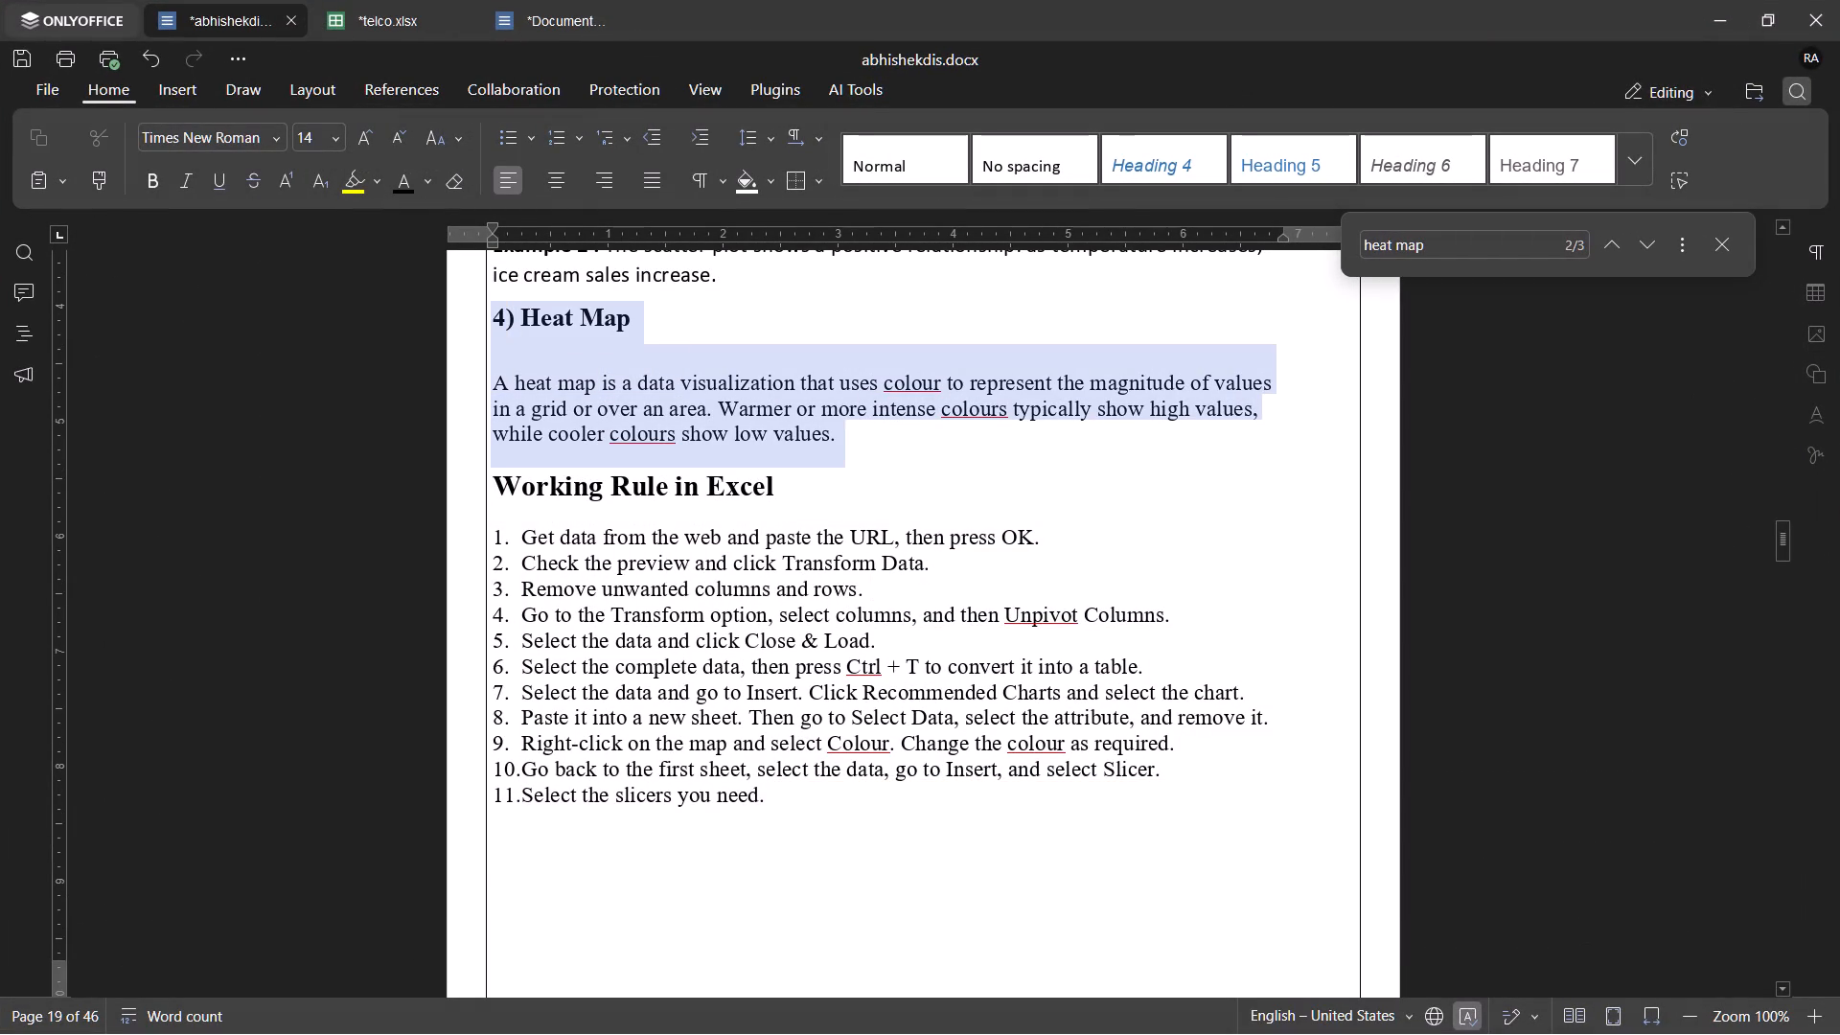
key(ctrl+v)
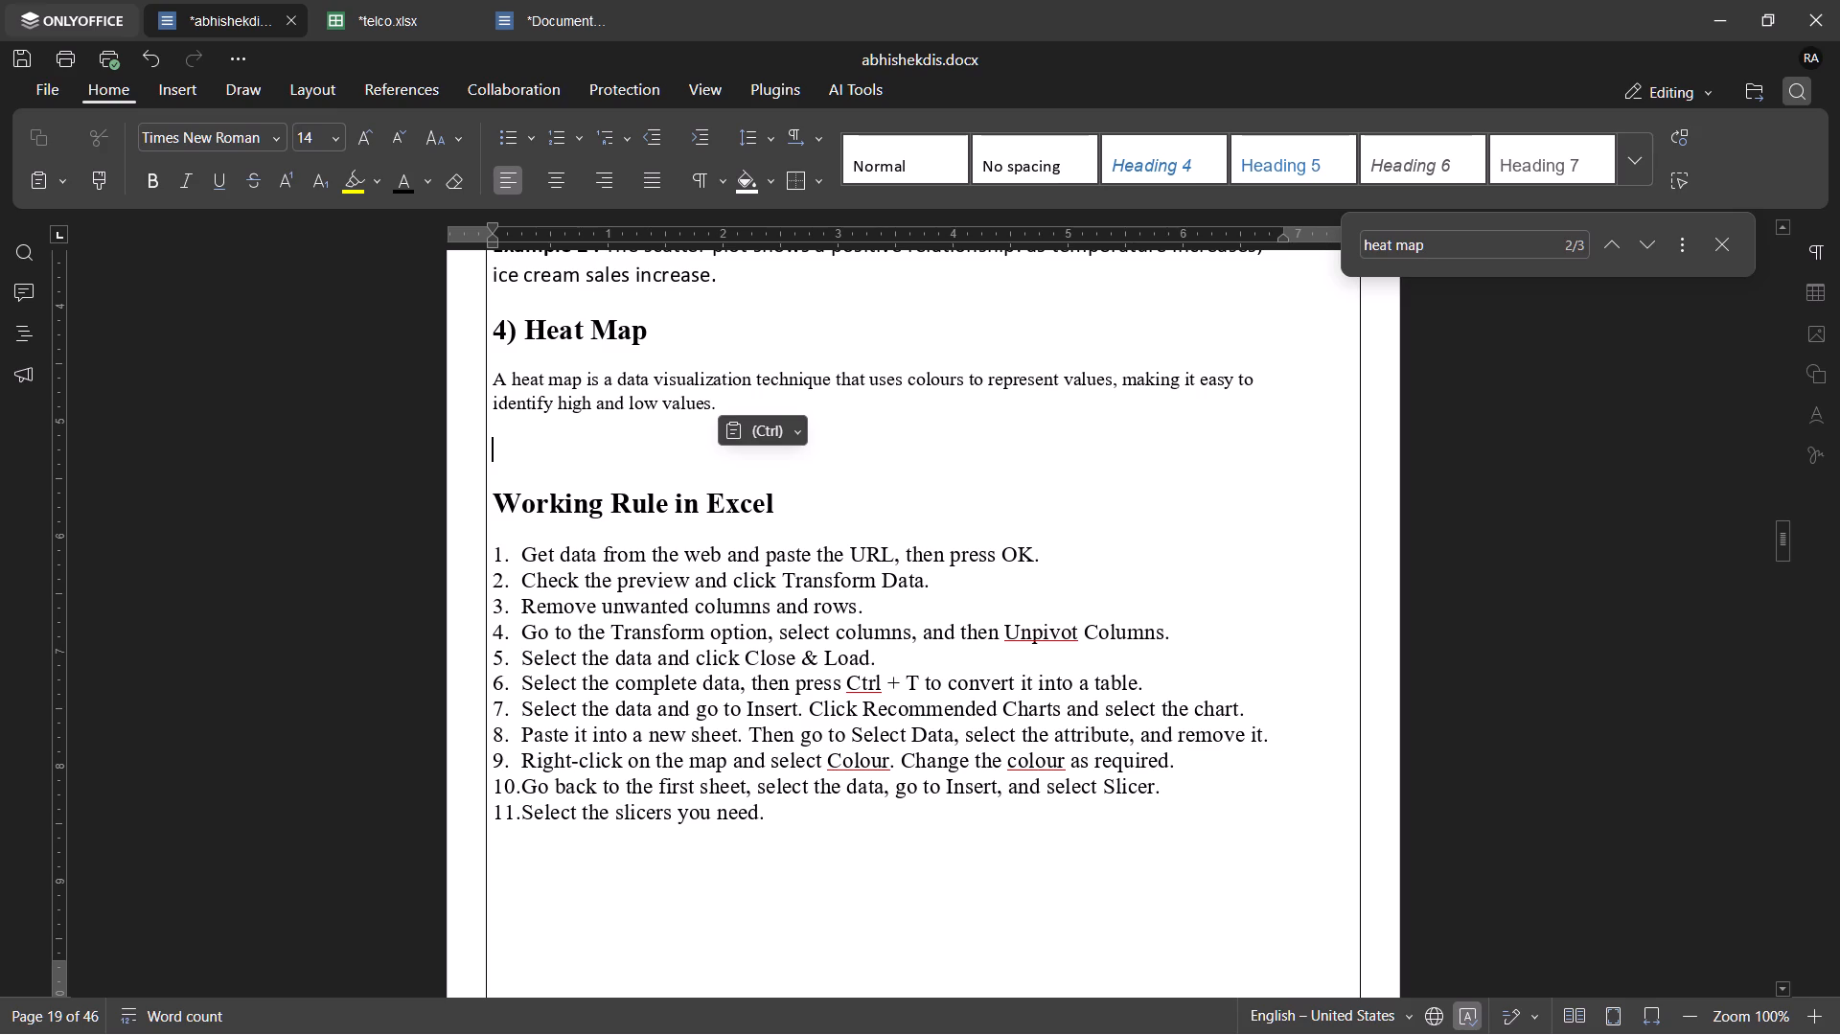
Change the Heat Map heading's number to 2.6, matching the topic list in Document1.docx.
click(519, 334)
key(BackSpace)
key(BackSpace)
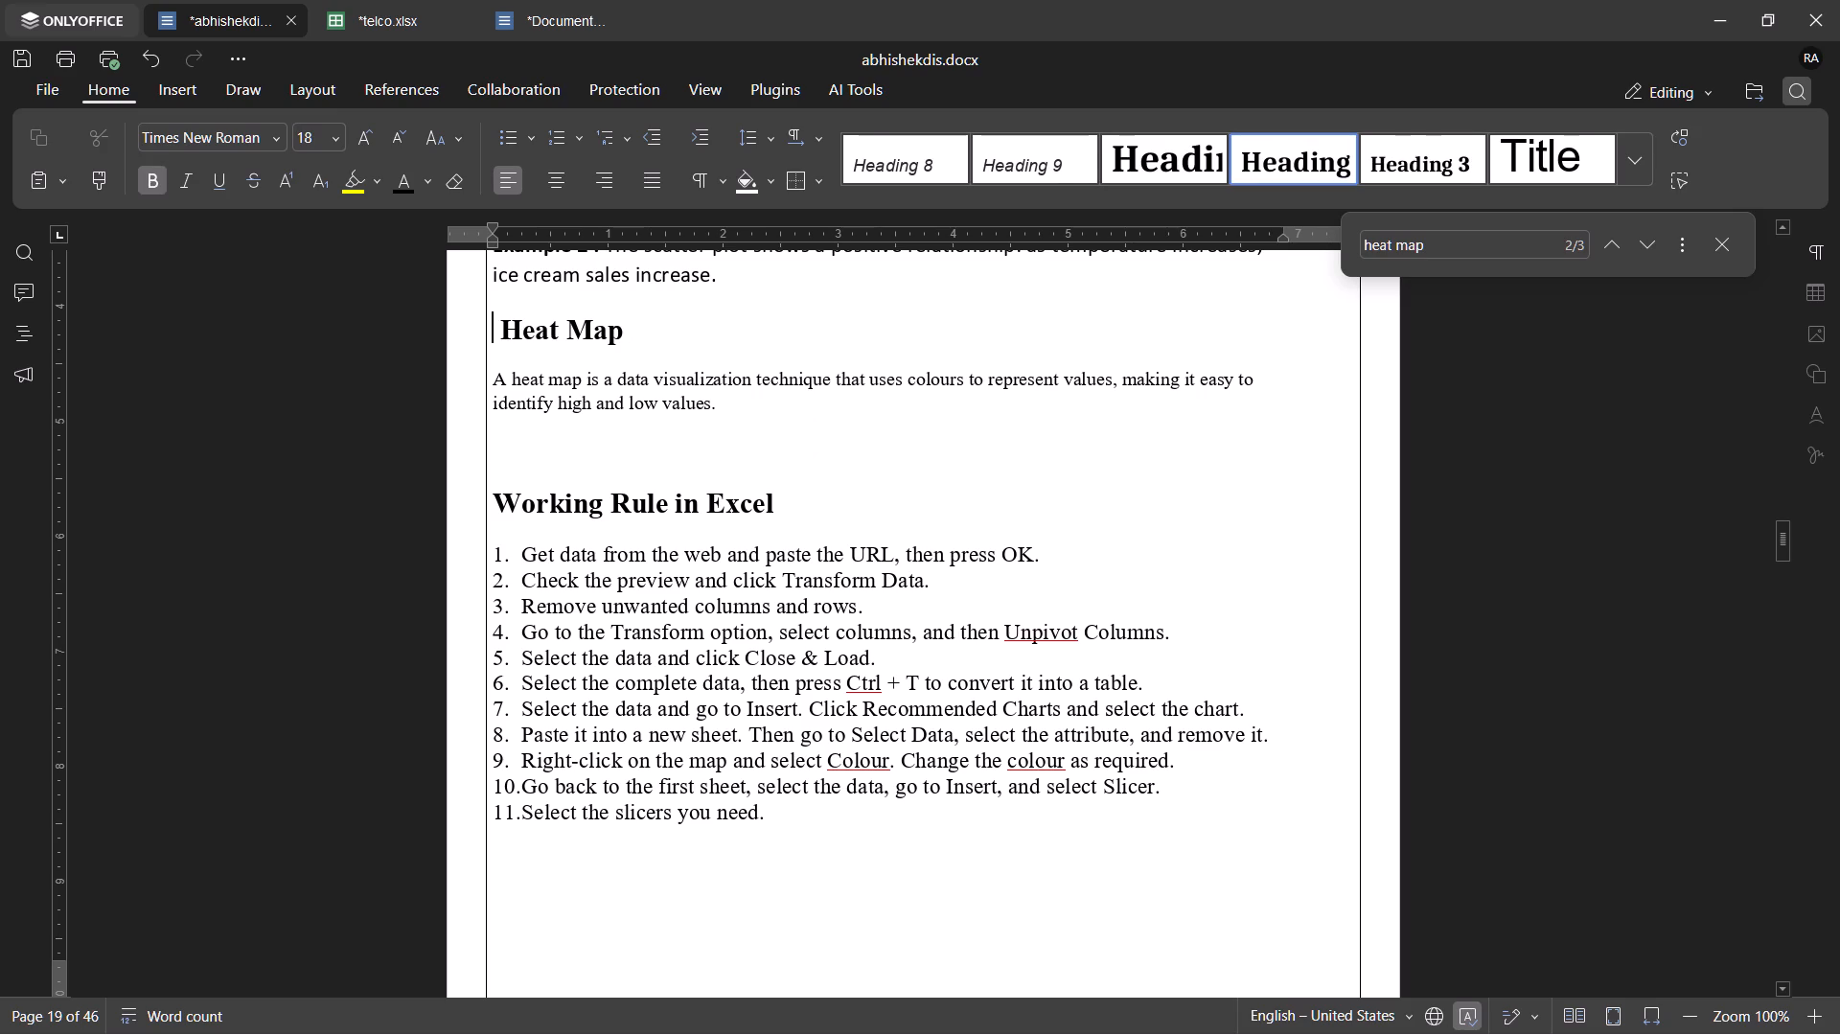
click(516, 33)
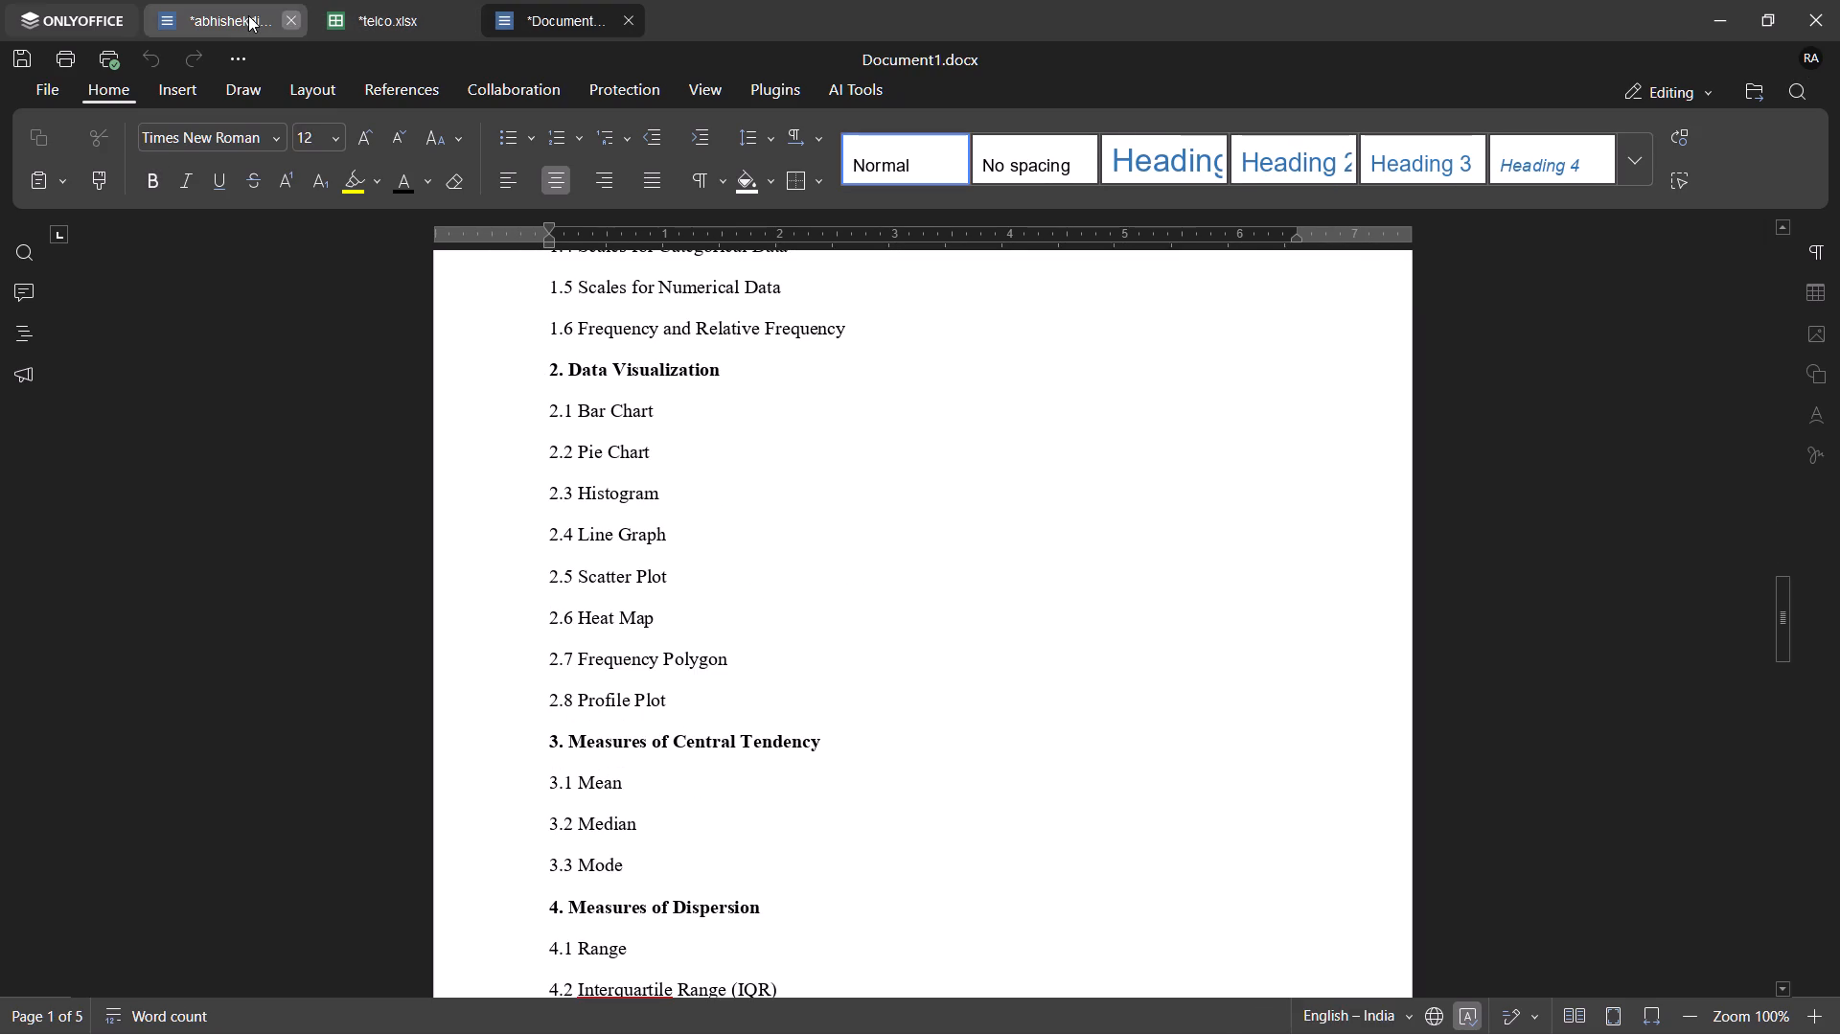
click(247, 15)
scroll(727, 580, up, 11)
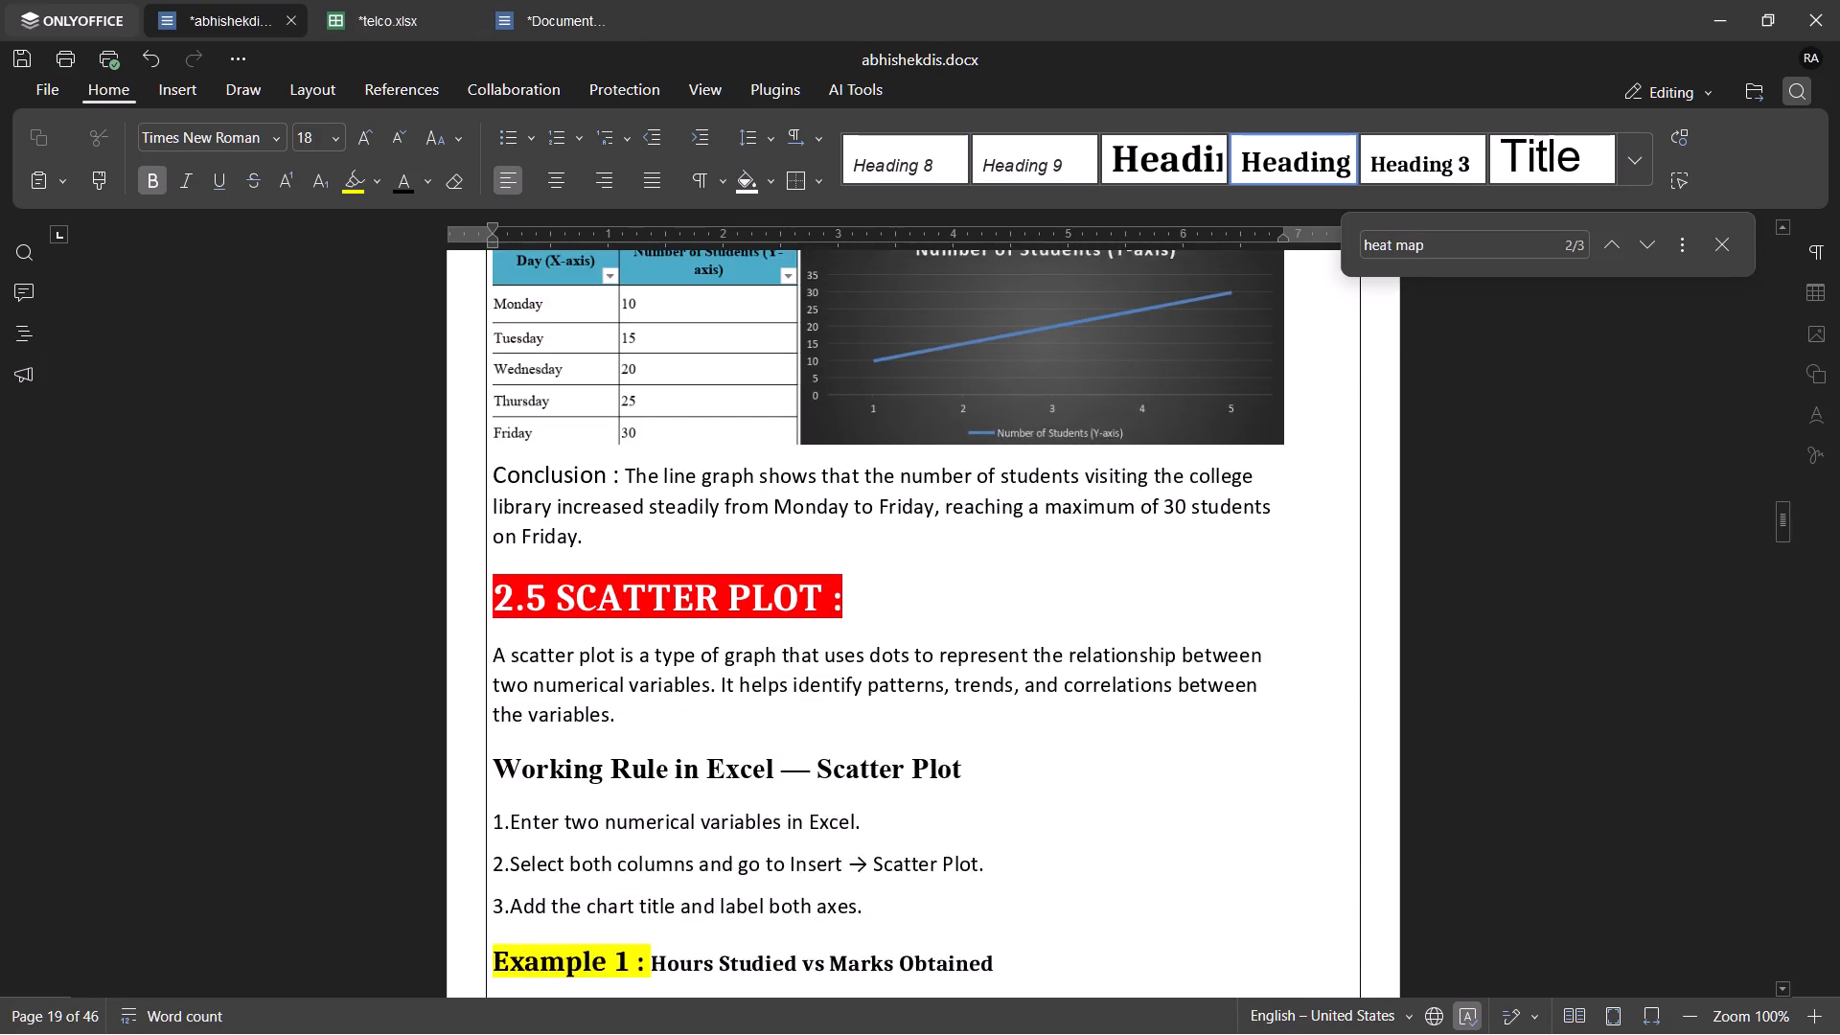
scroll(727, 580, down, 4)
scroll(727, 580, up, 9)
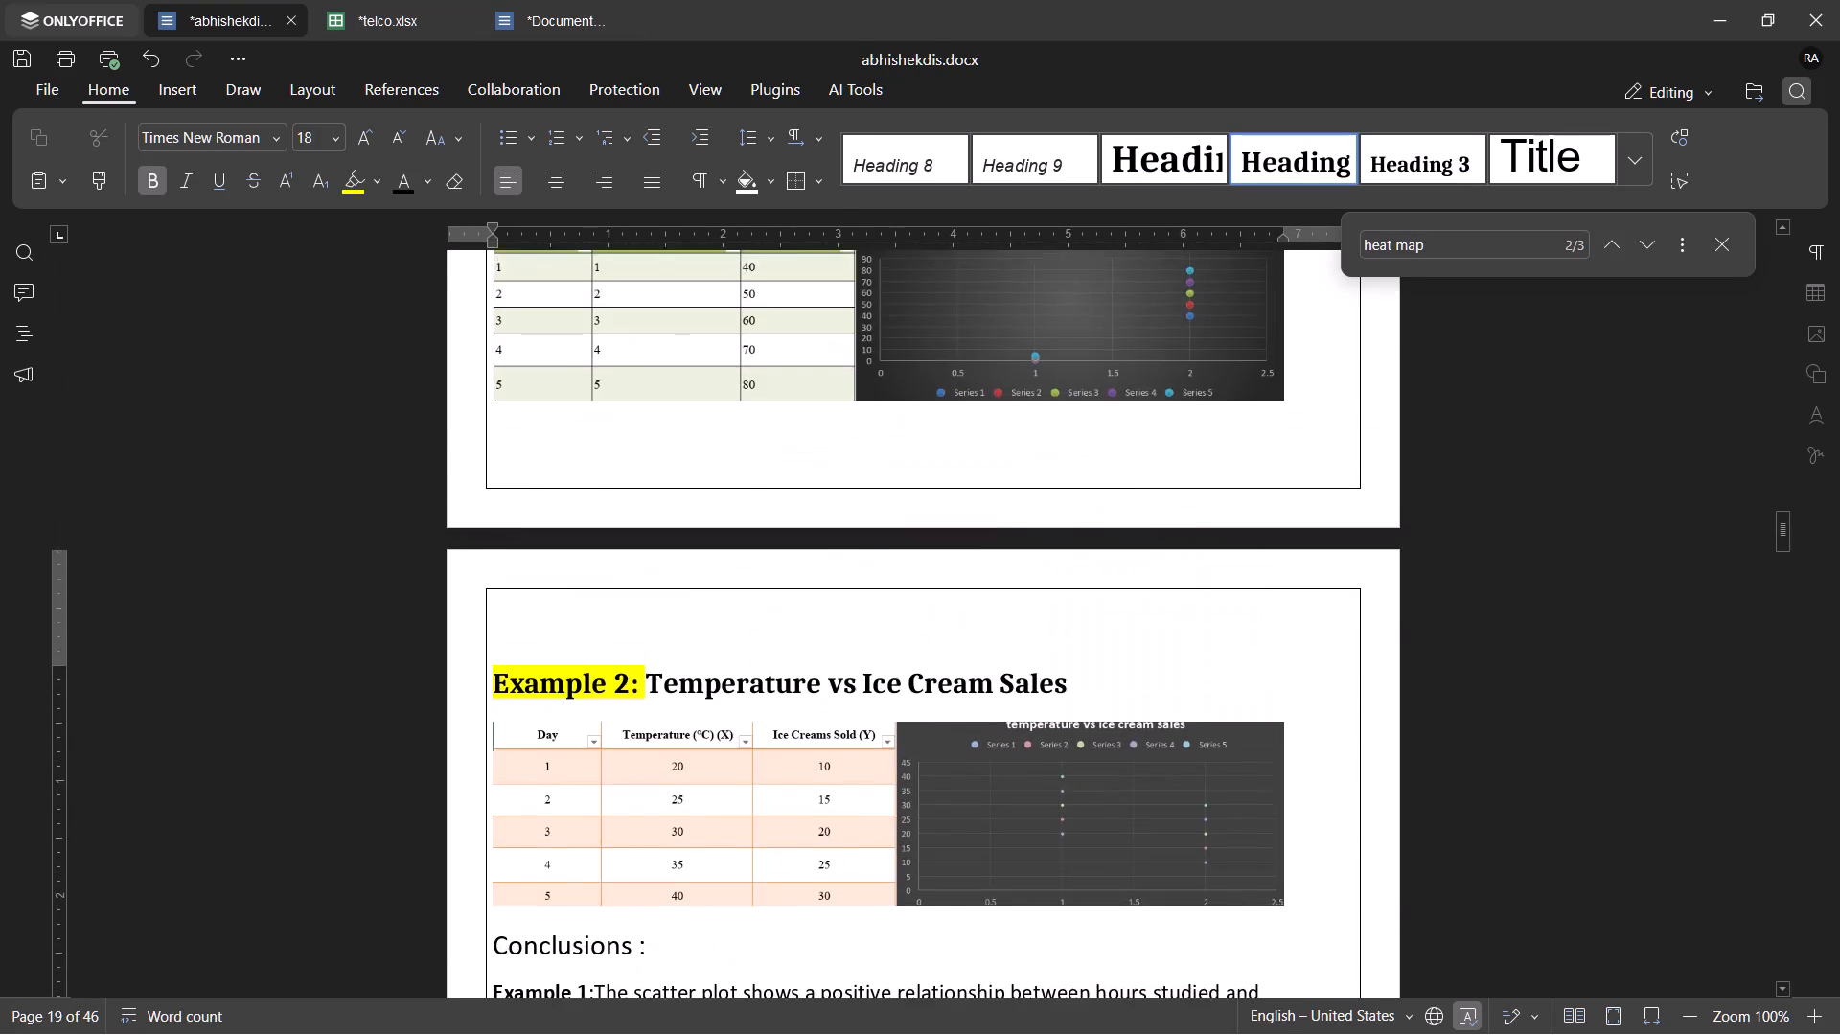
scroll(727, 580, up, 1)
click(539, 13)
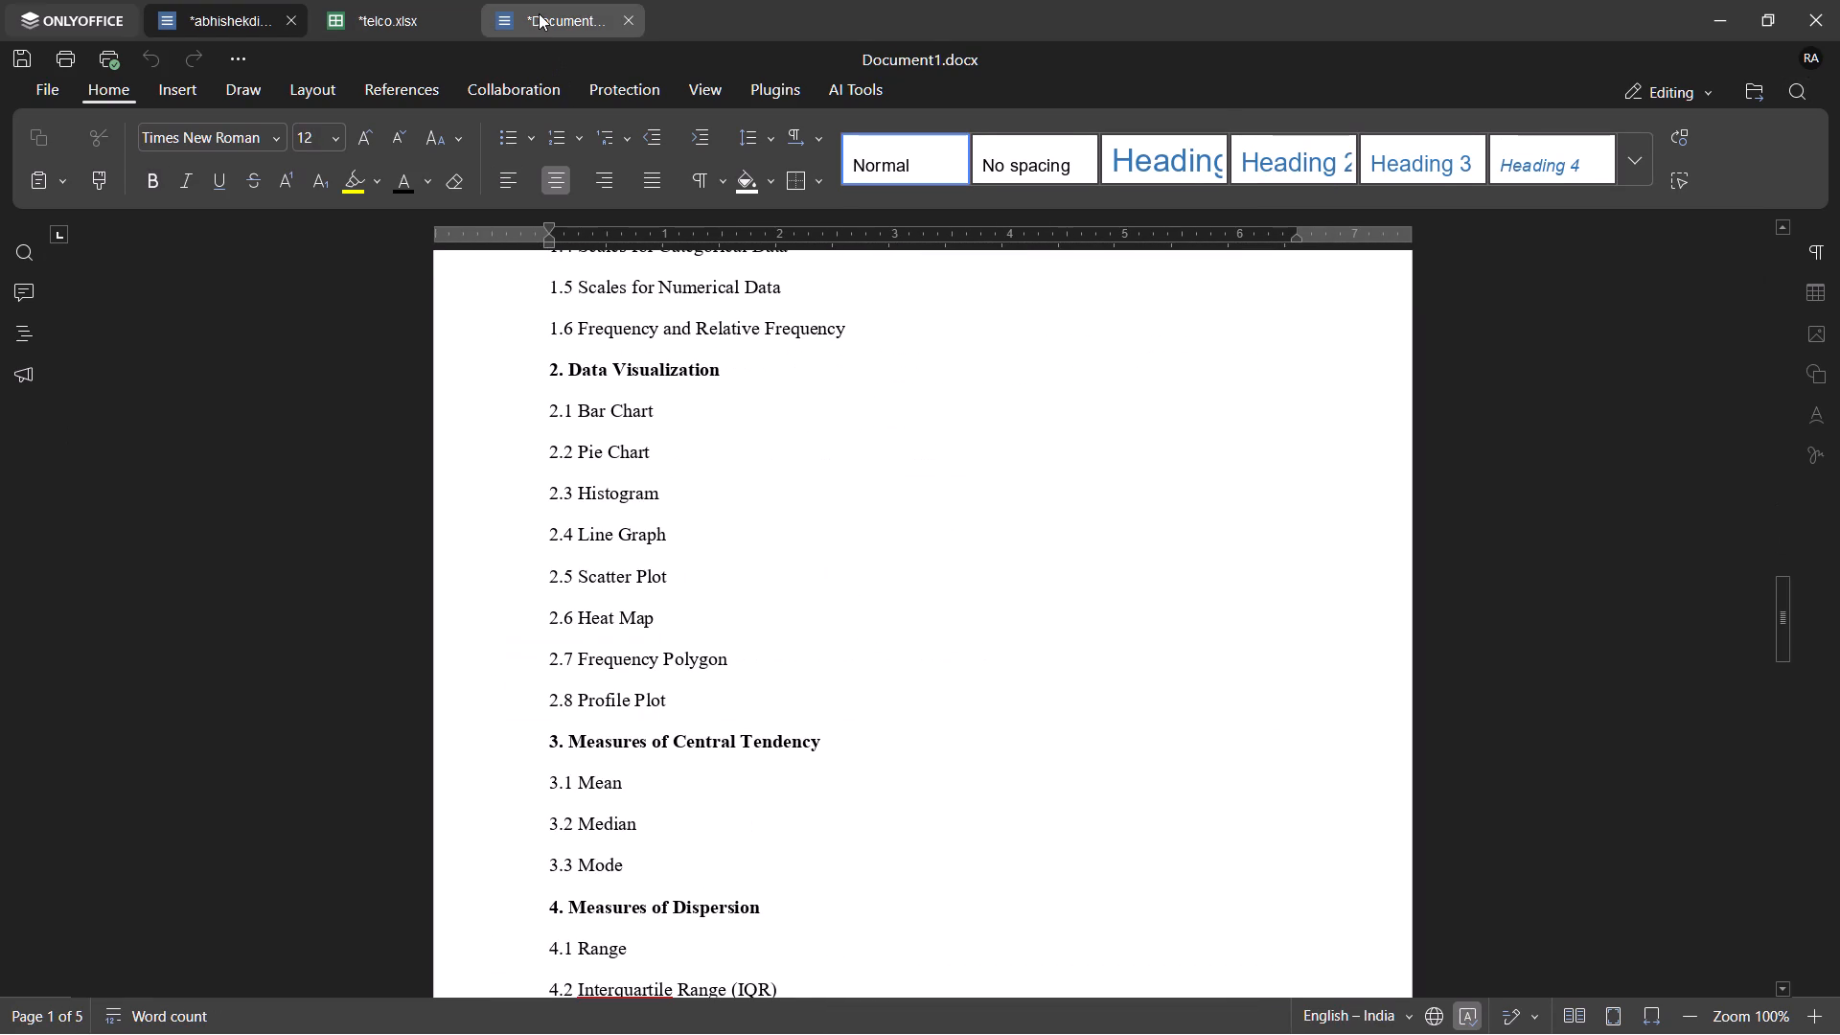
click(271, 12)
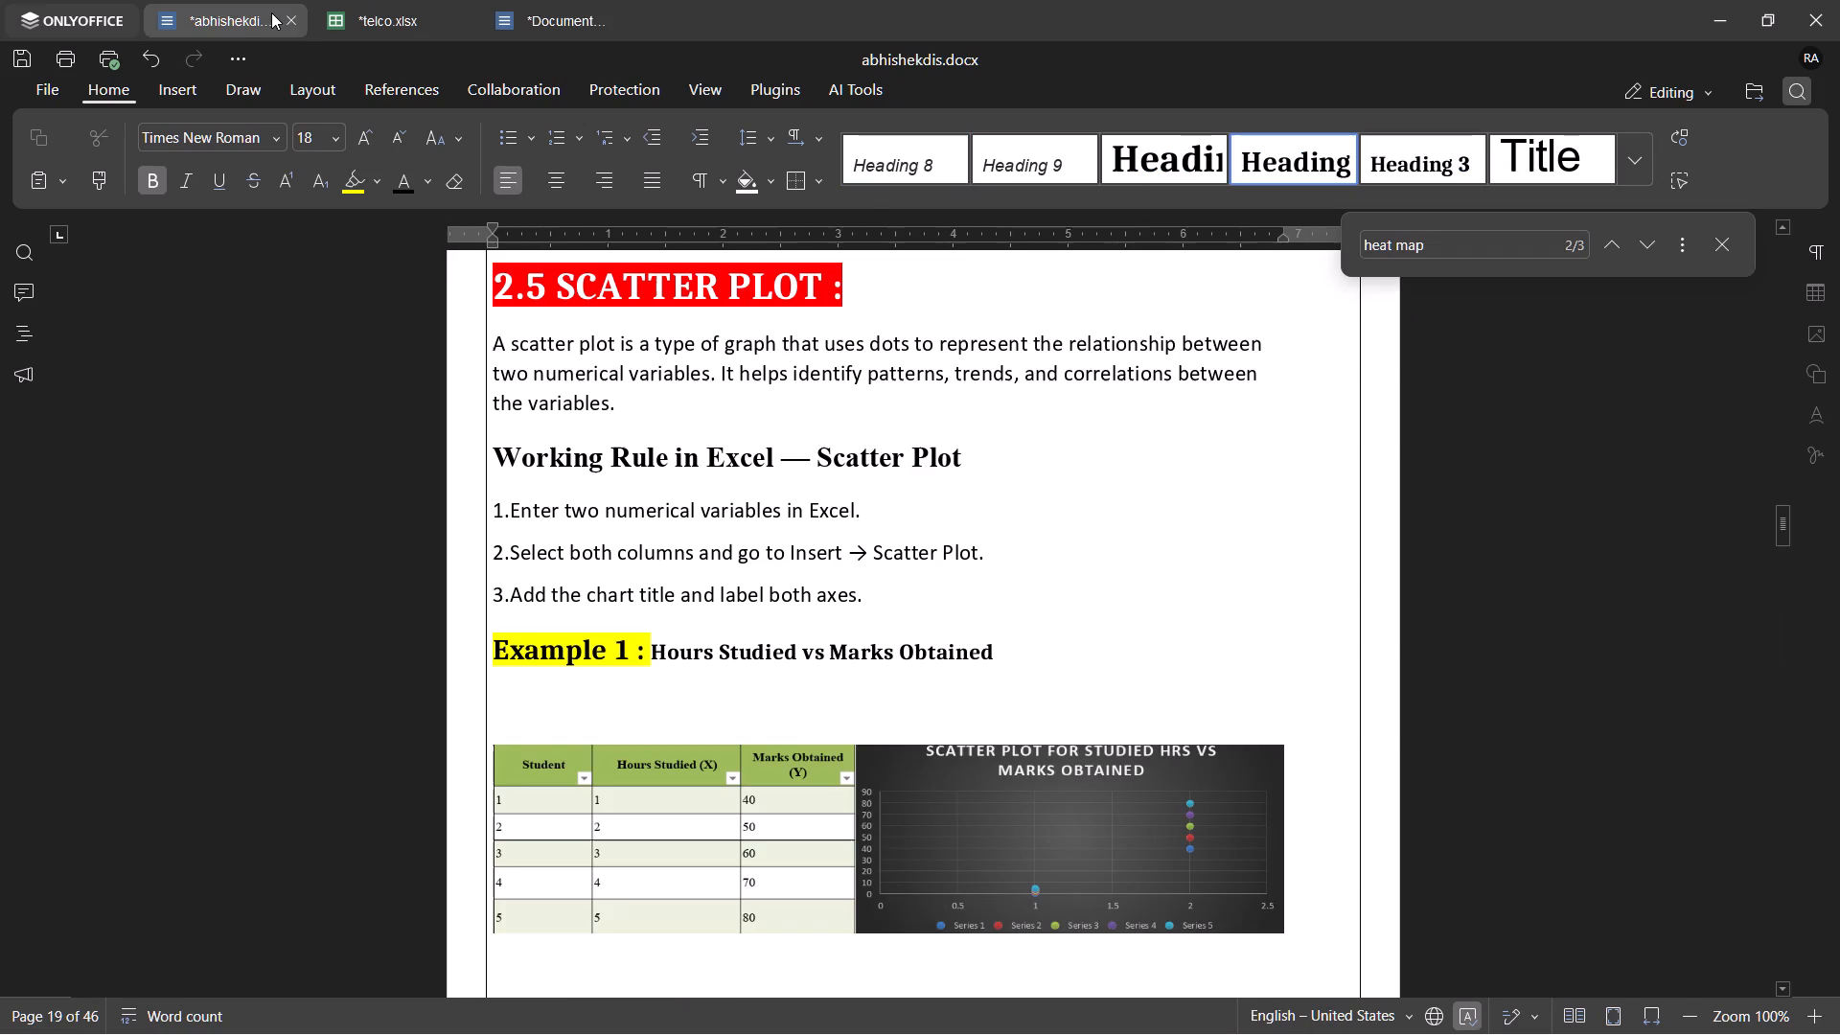
scroll(604, 564, up, 1)
scroll(604, 564, down, 2)
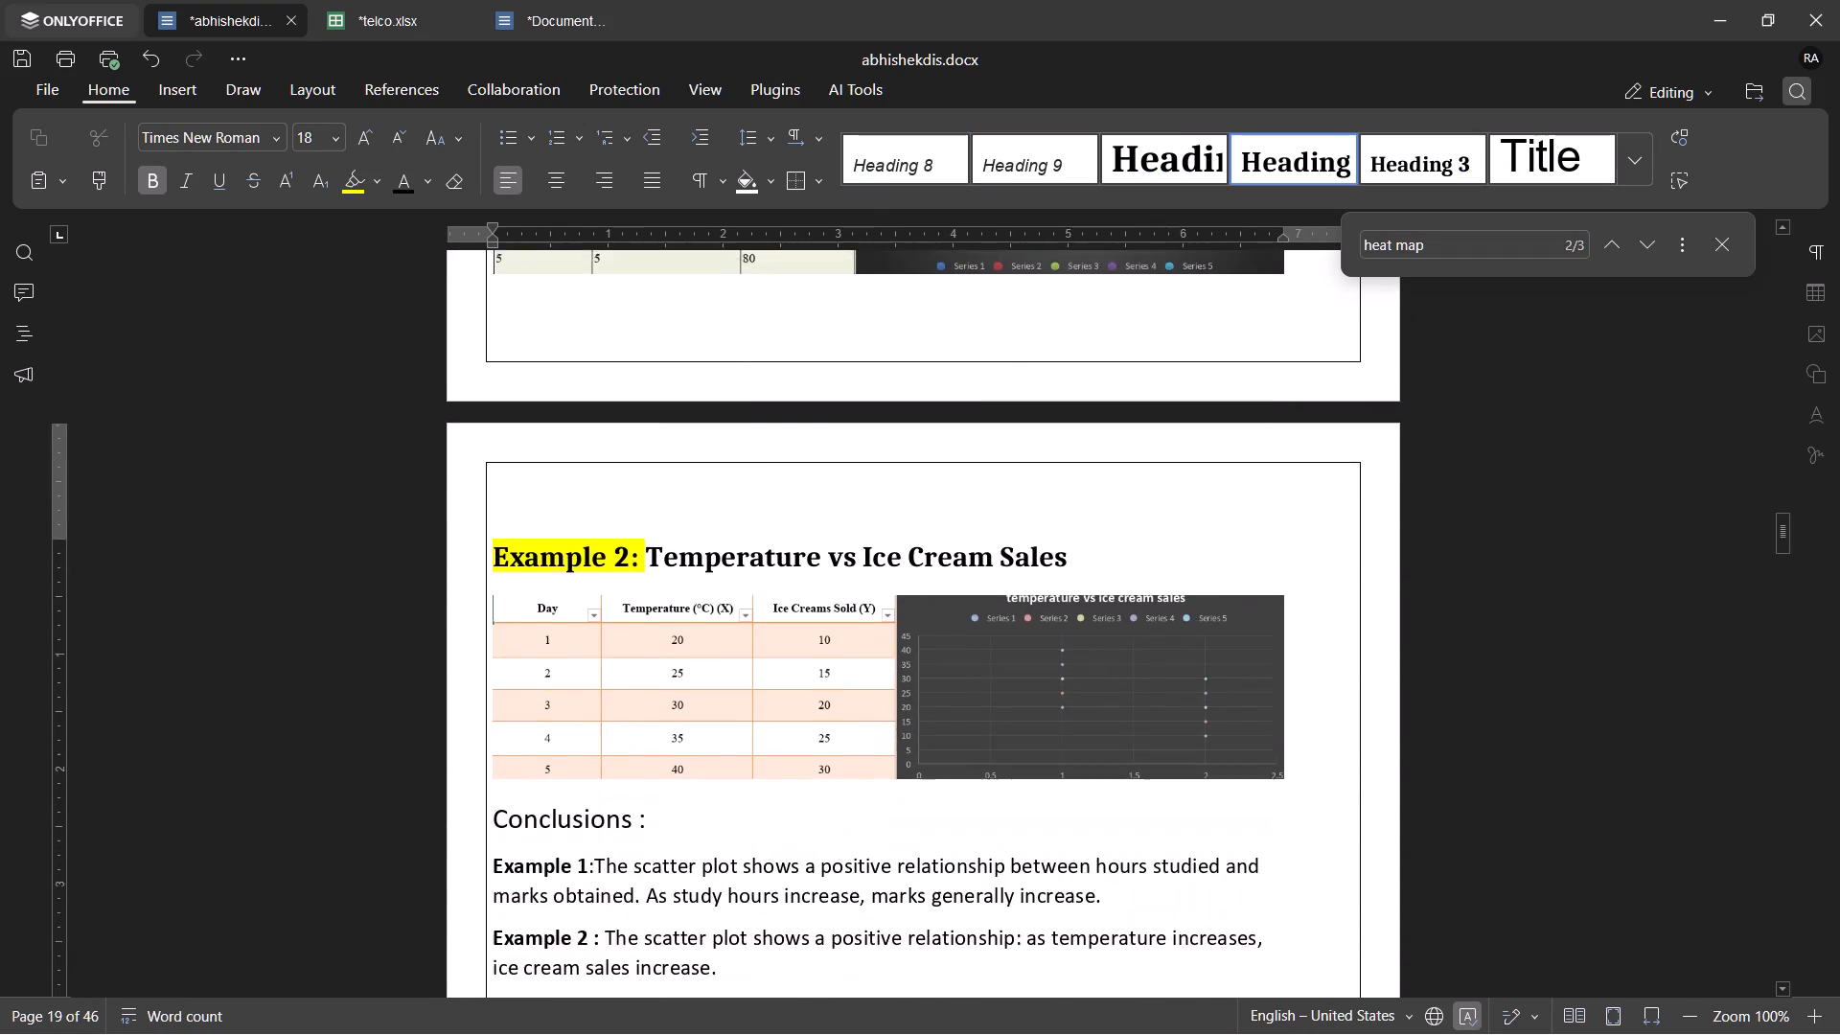
scroll(604, 564, down, 3)
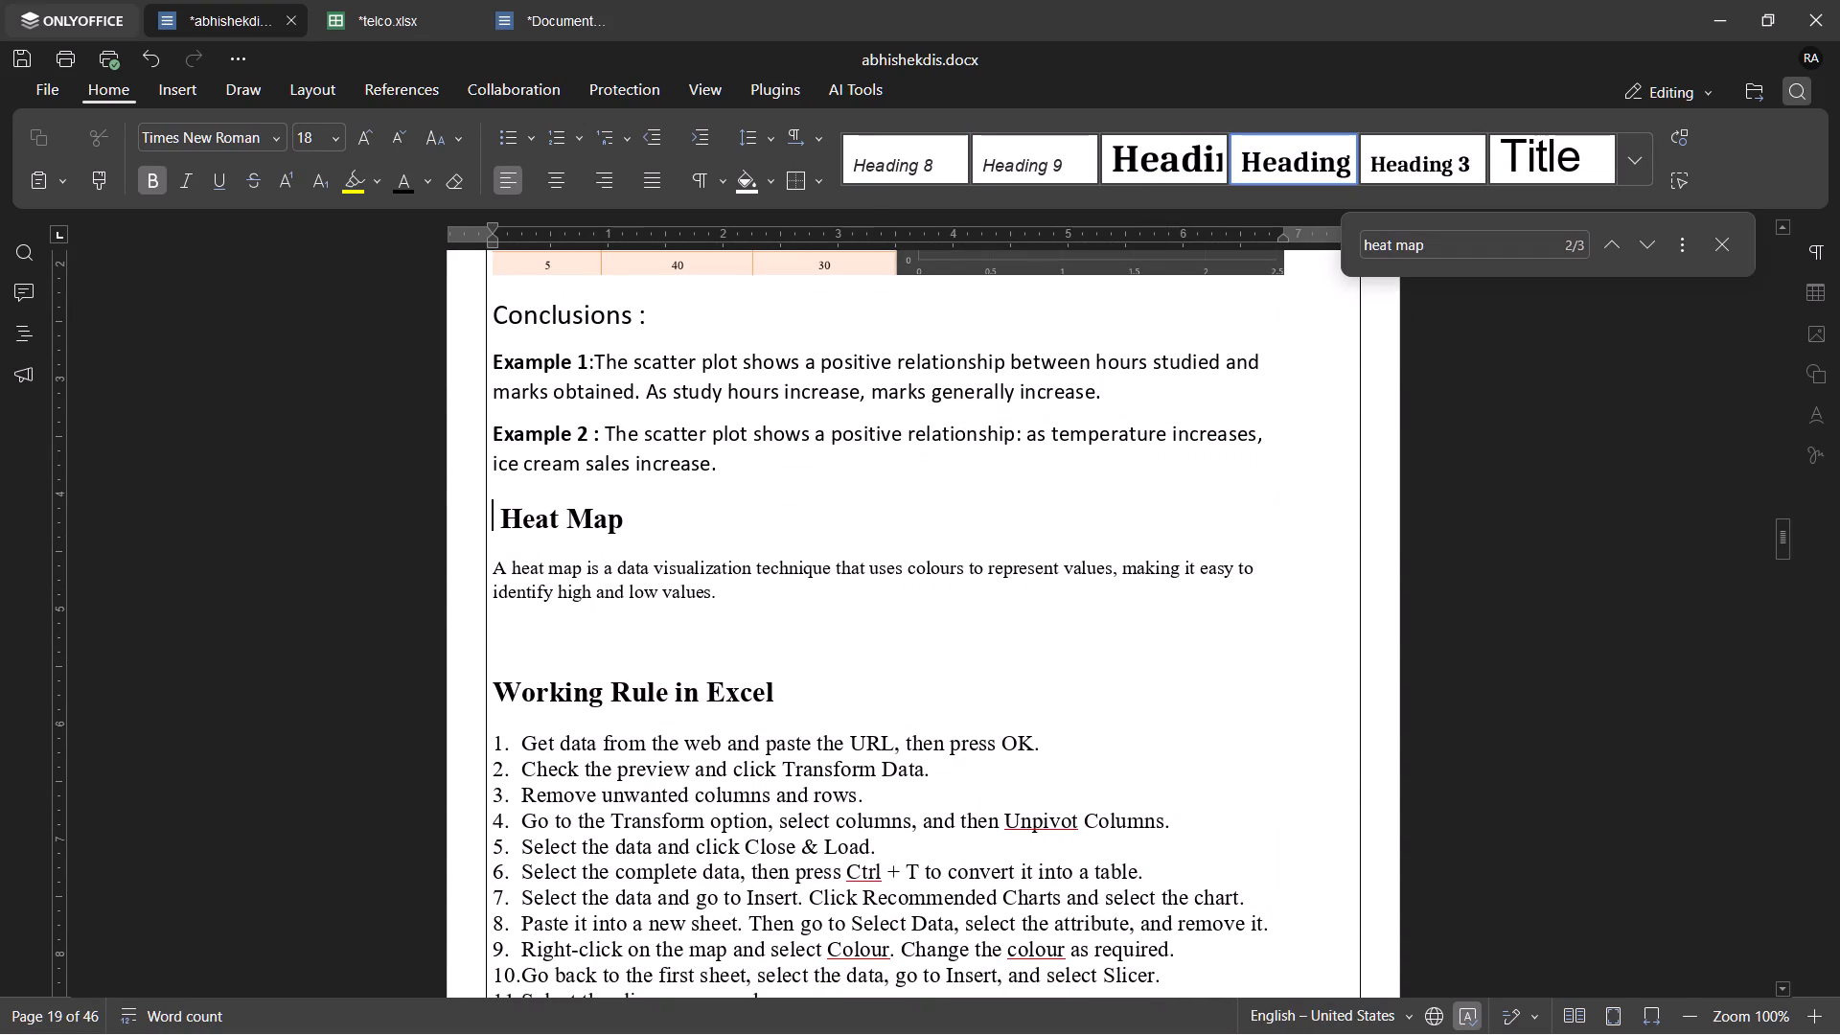
text(2.)
key(6)
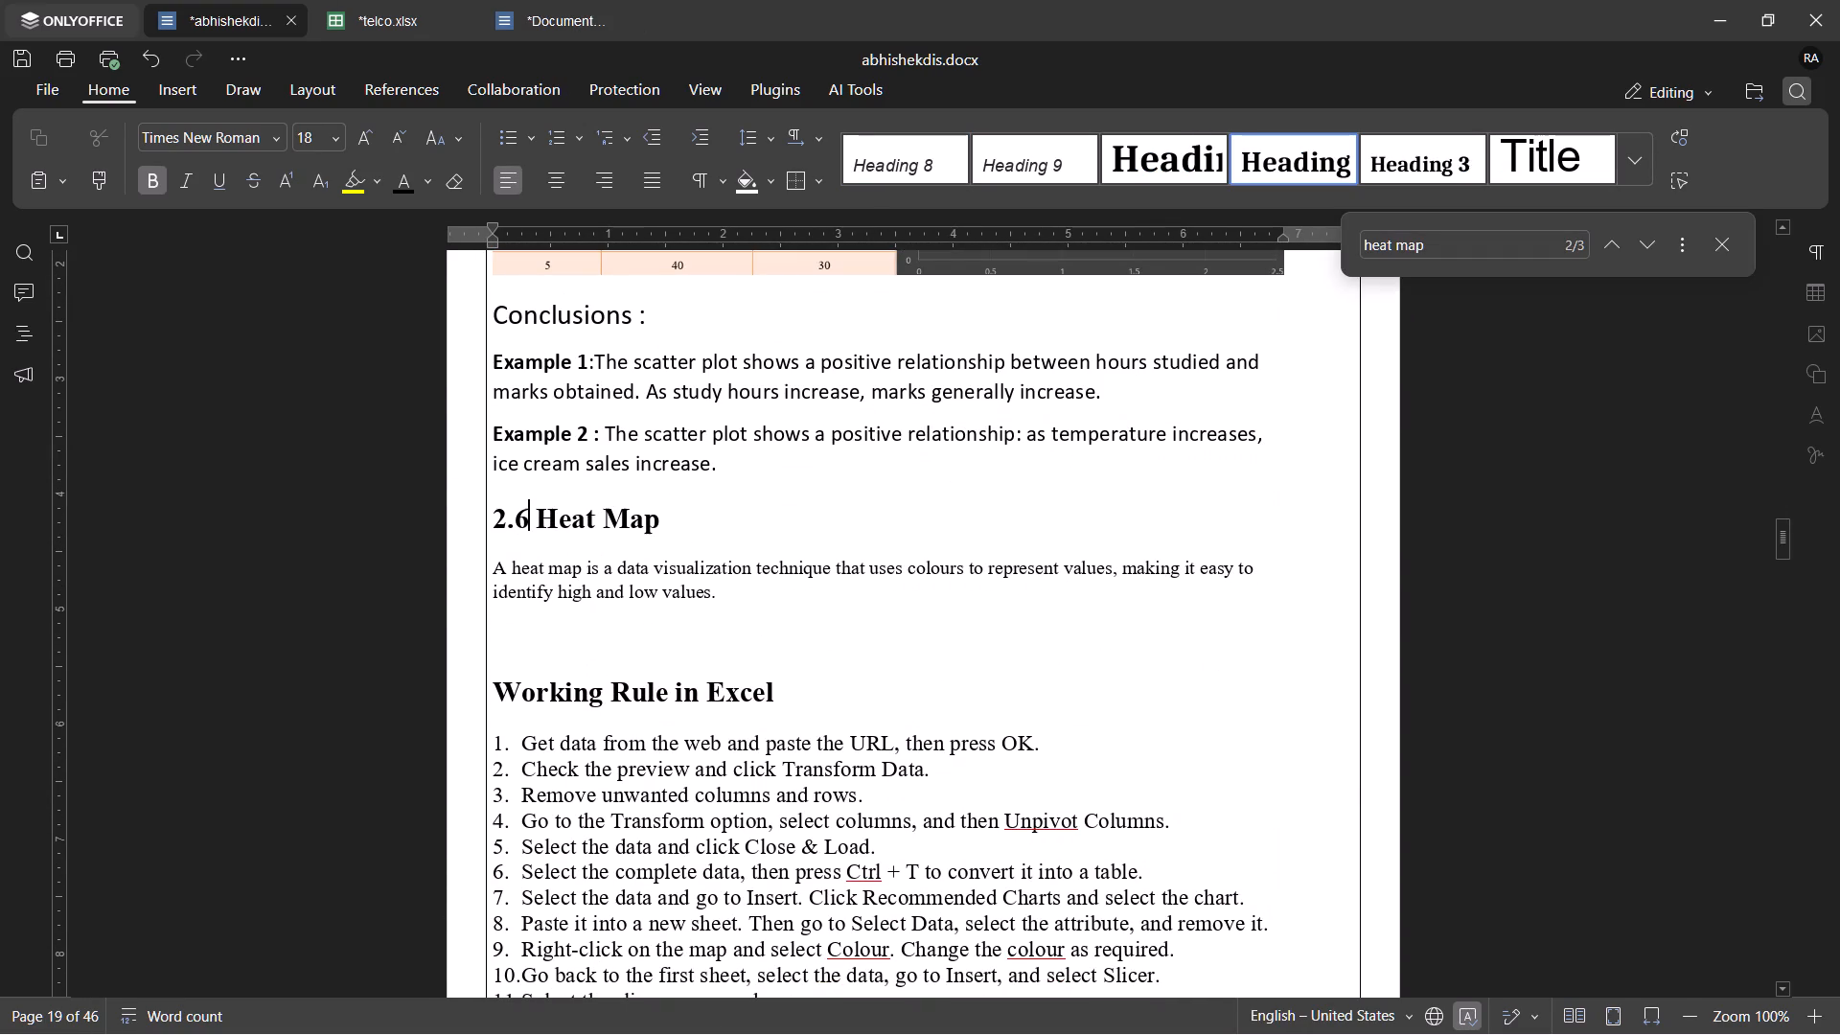
Apply the Heading 1 style to the "2.6 Heat Map" heading and set its font size to 20.
drag(689, 523, 512, 516)
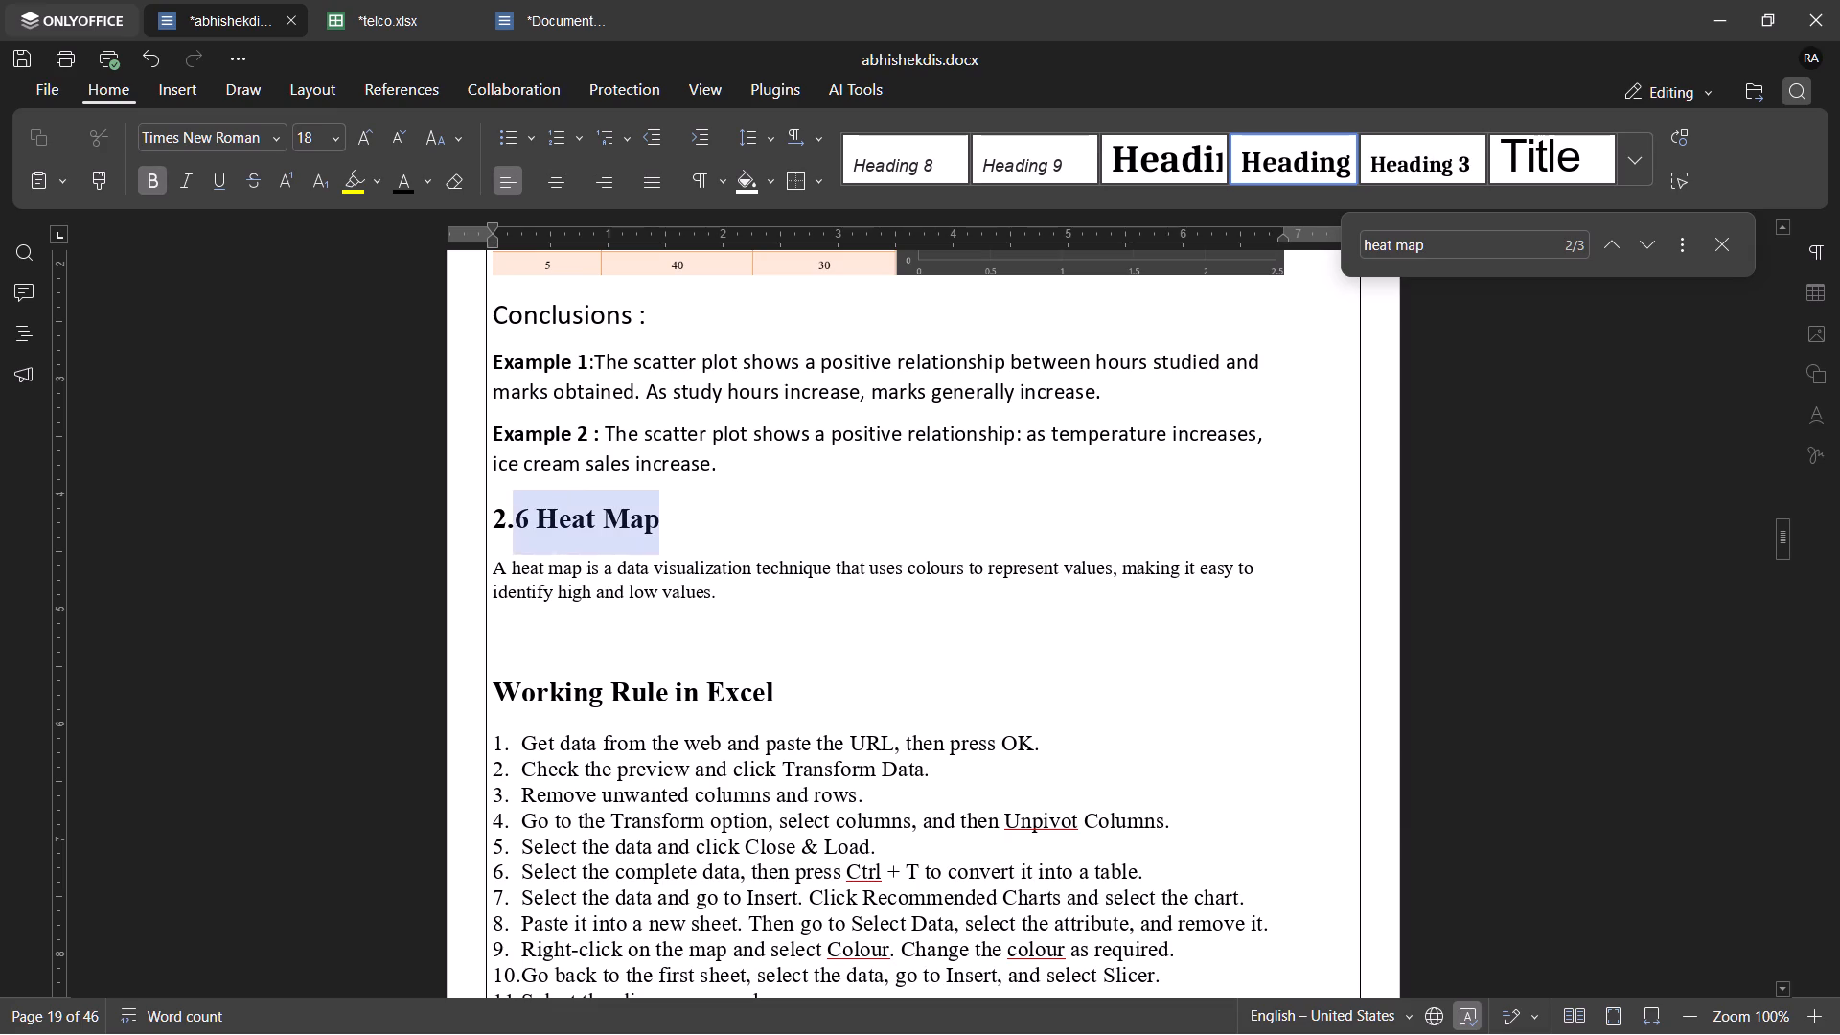
drag(512, 516, 491, 516)
click(1193, 142)
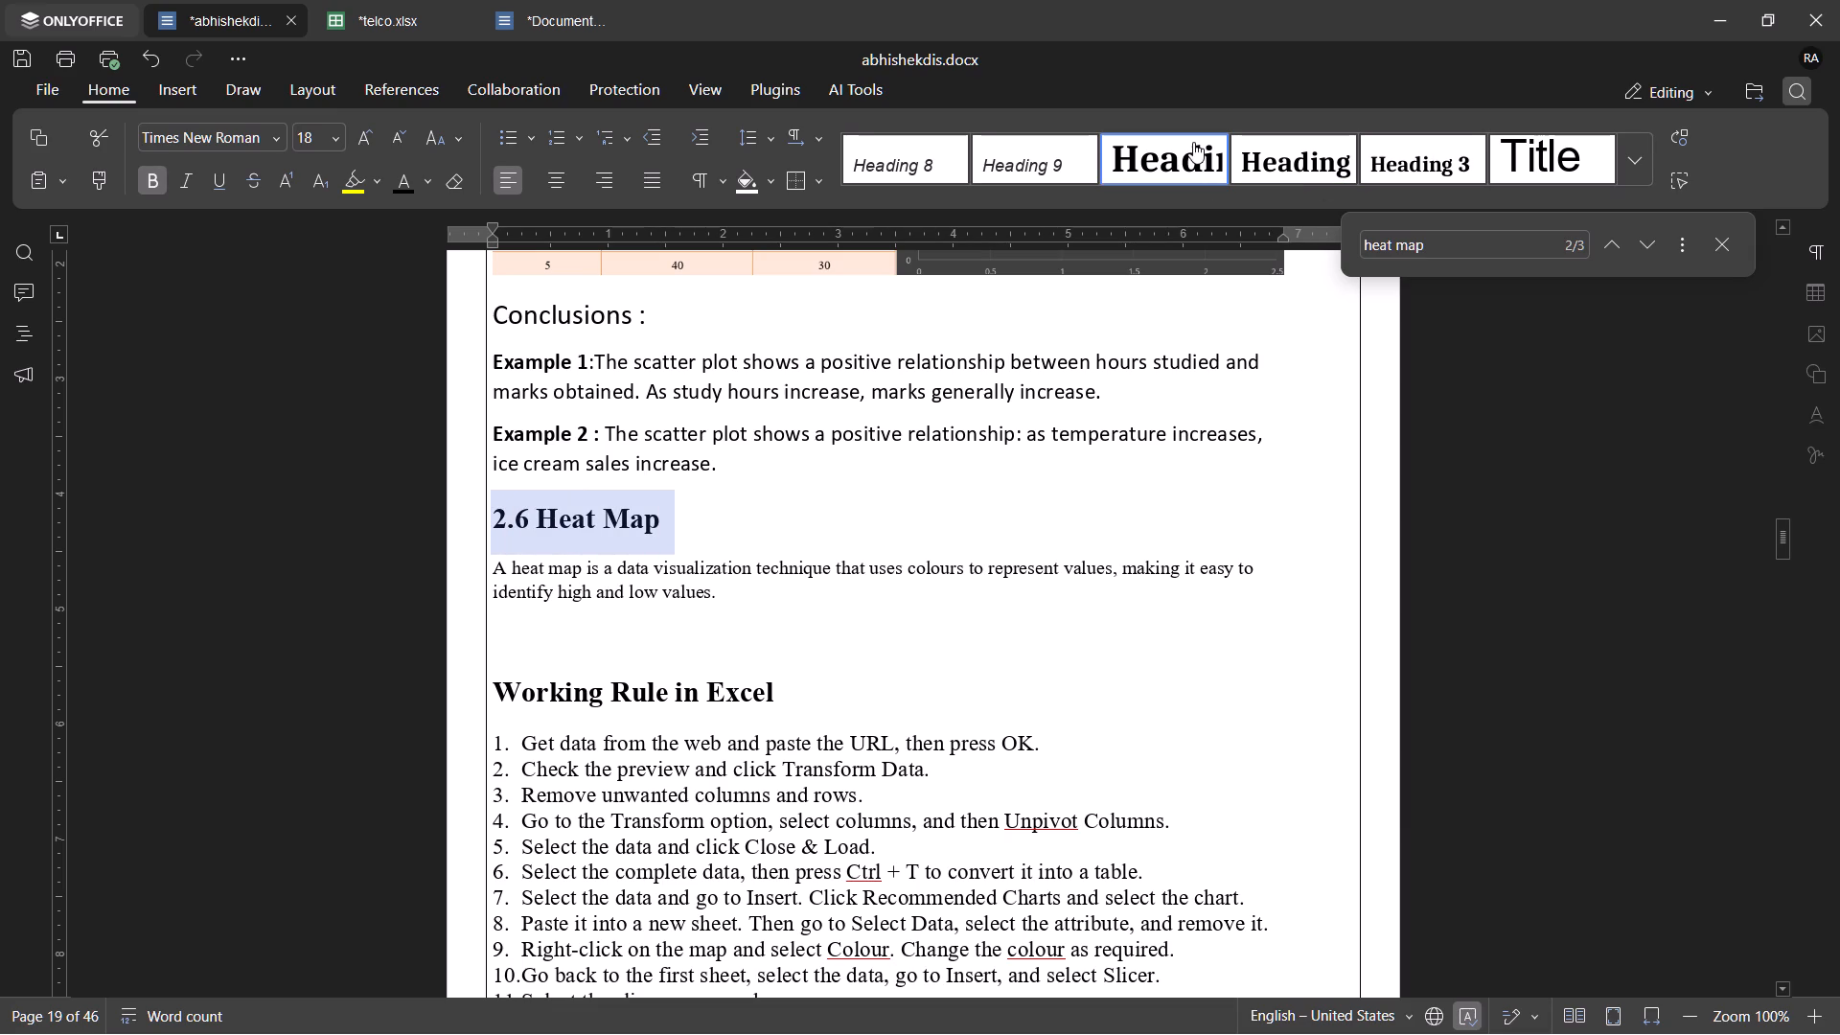
click(340, 132)
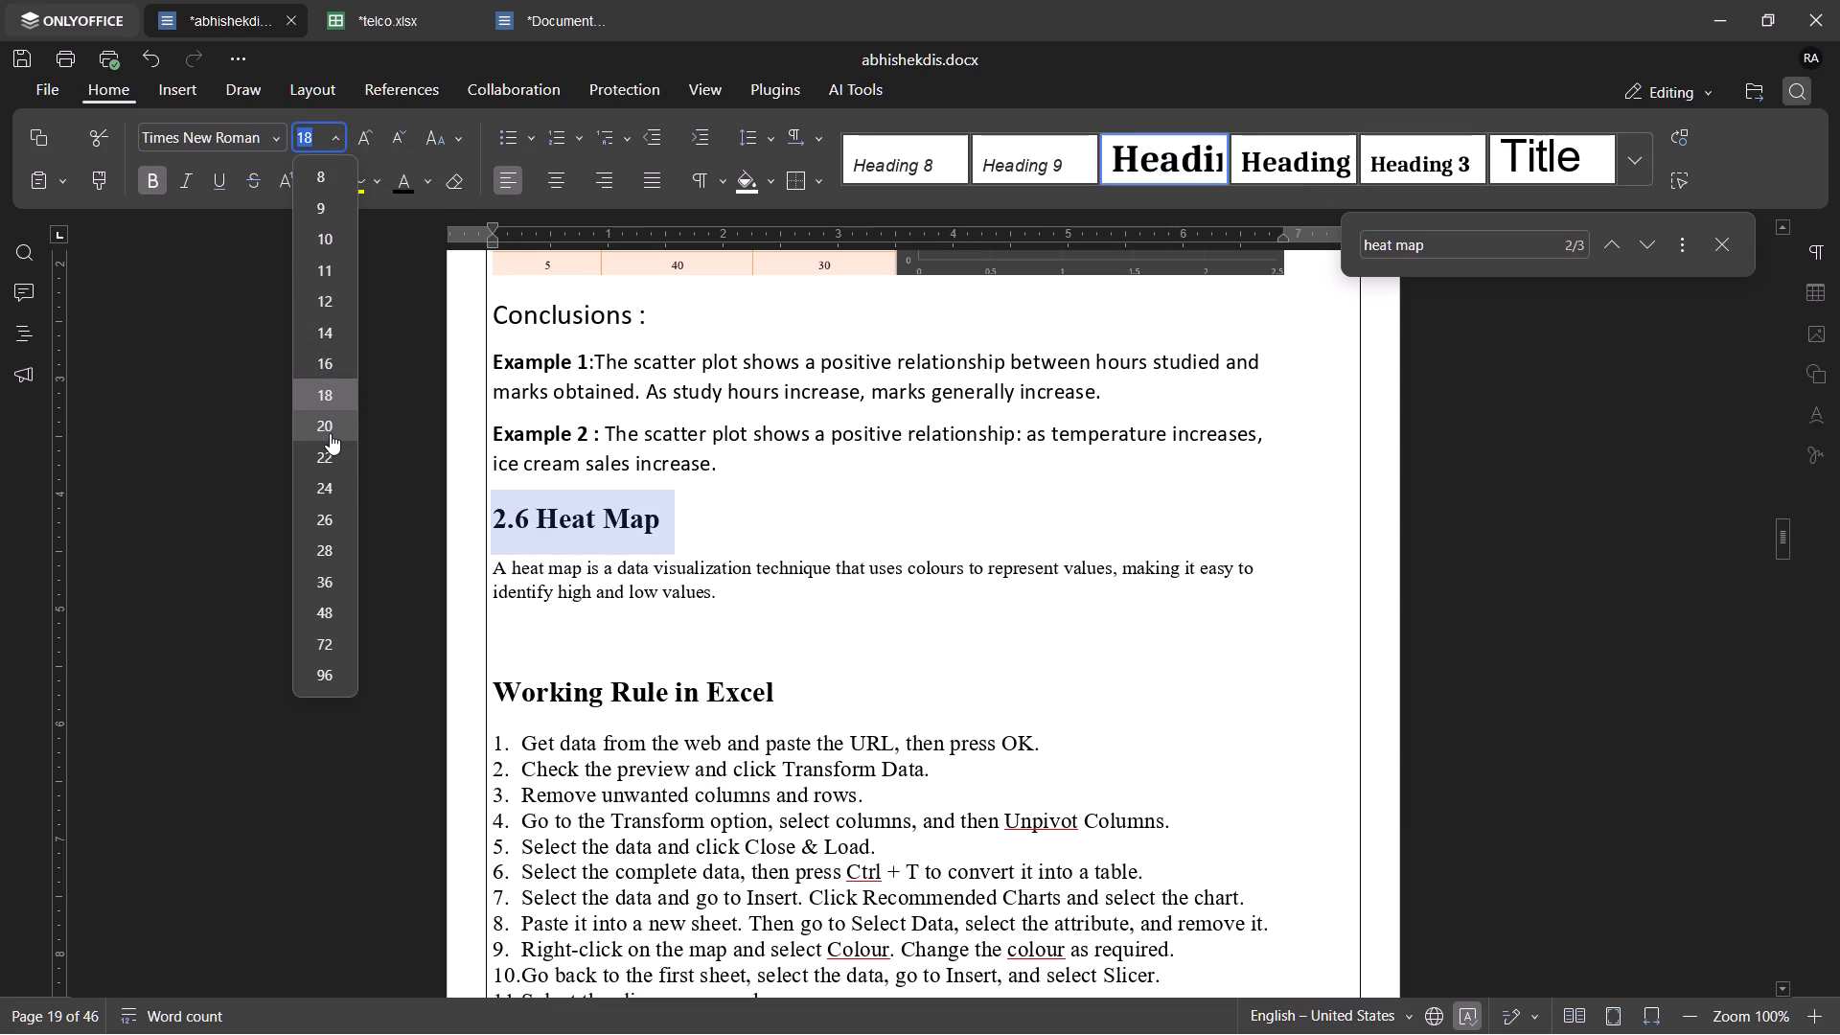
click(330, 433)
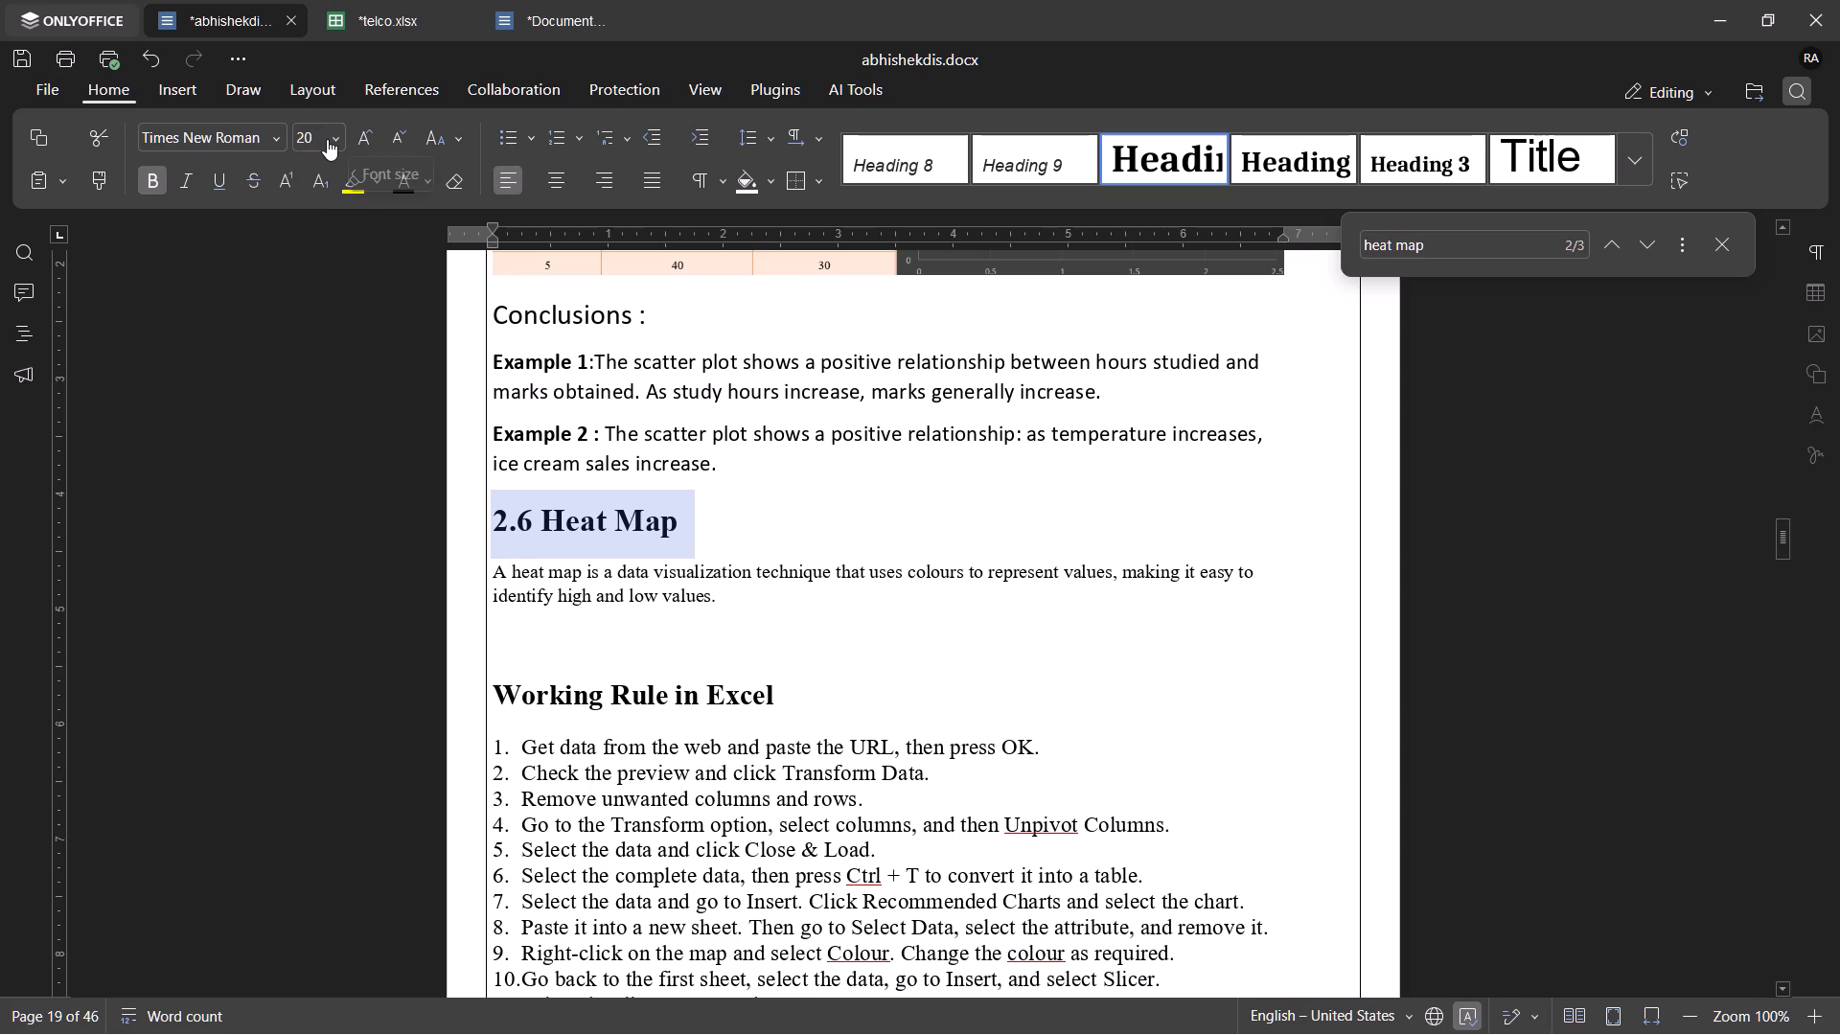
Format the "2.6 Heat Map" heading with font size 24, red highlighting and white font colour.
click(327, 139)
click(326, 492)
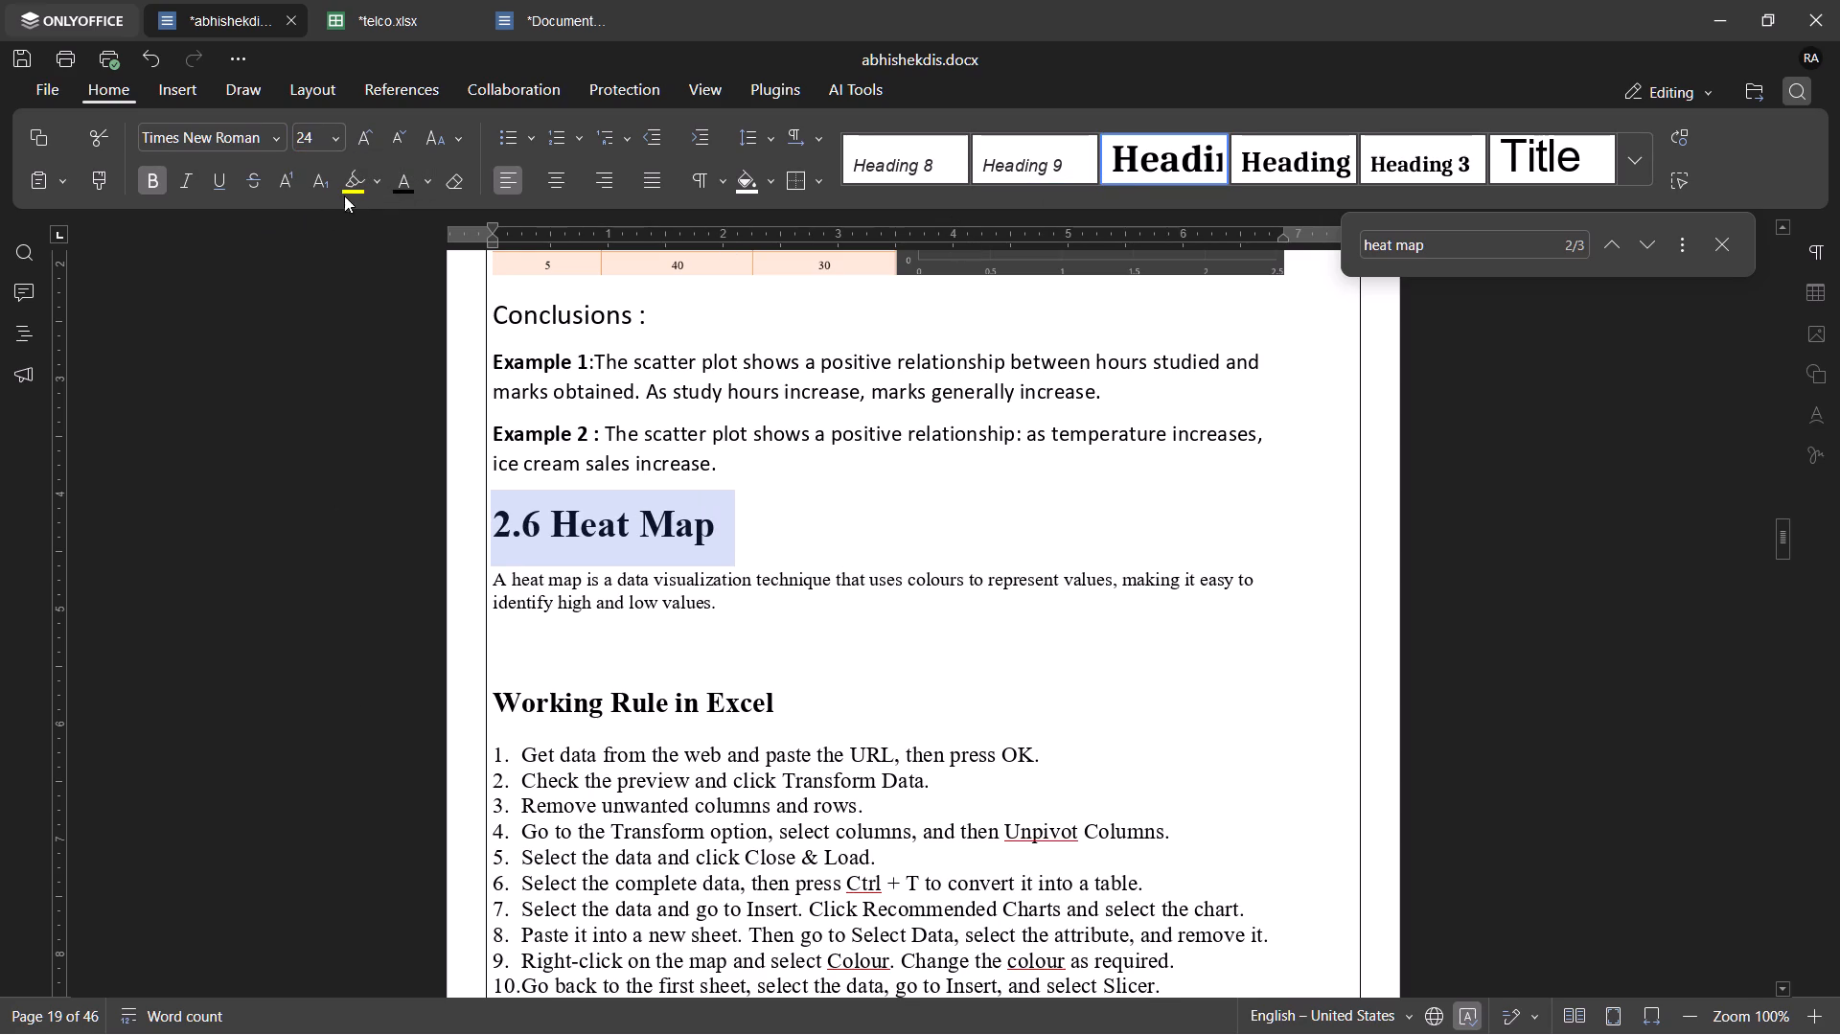
click(370, 178)
click(408, 258)
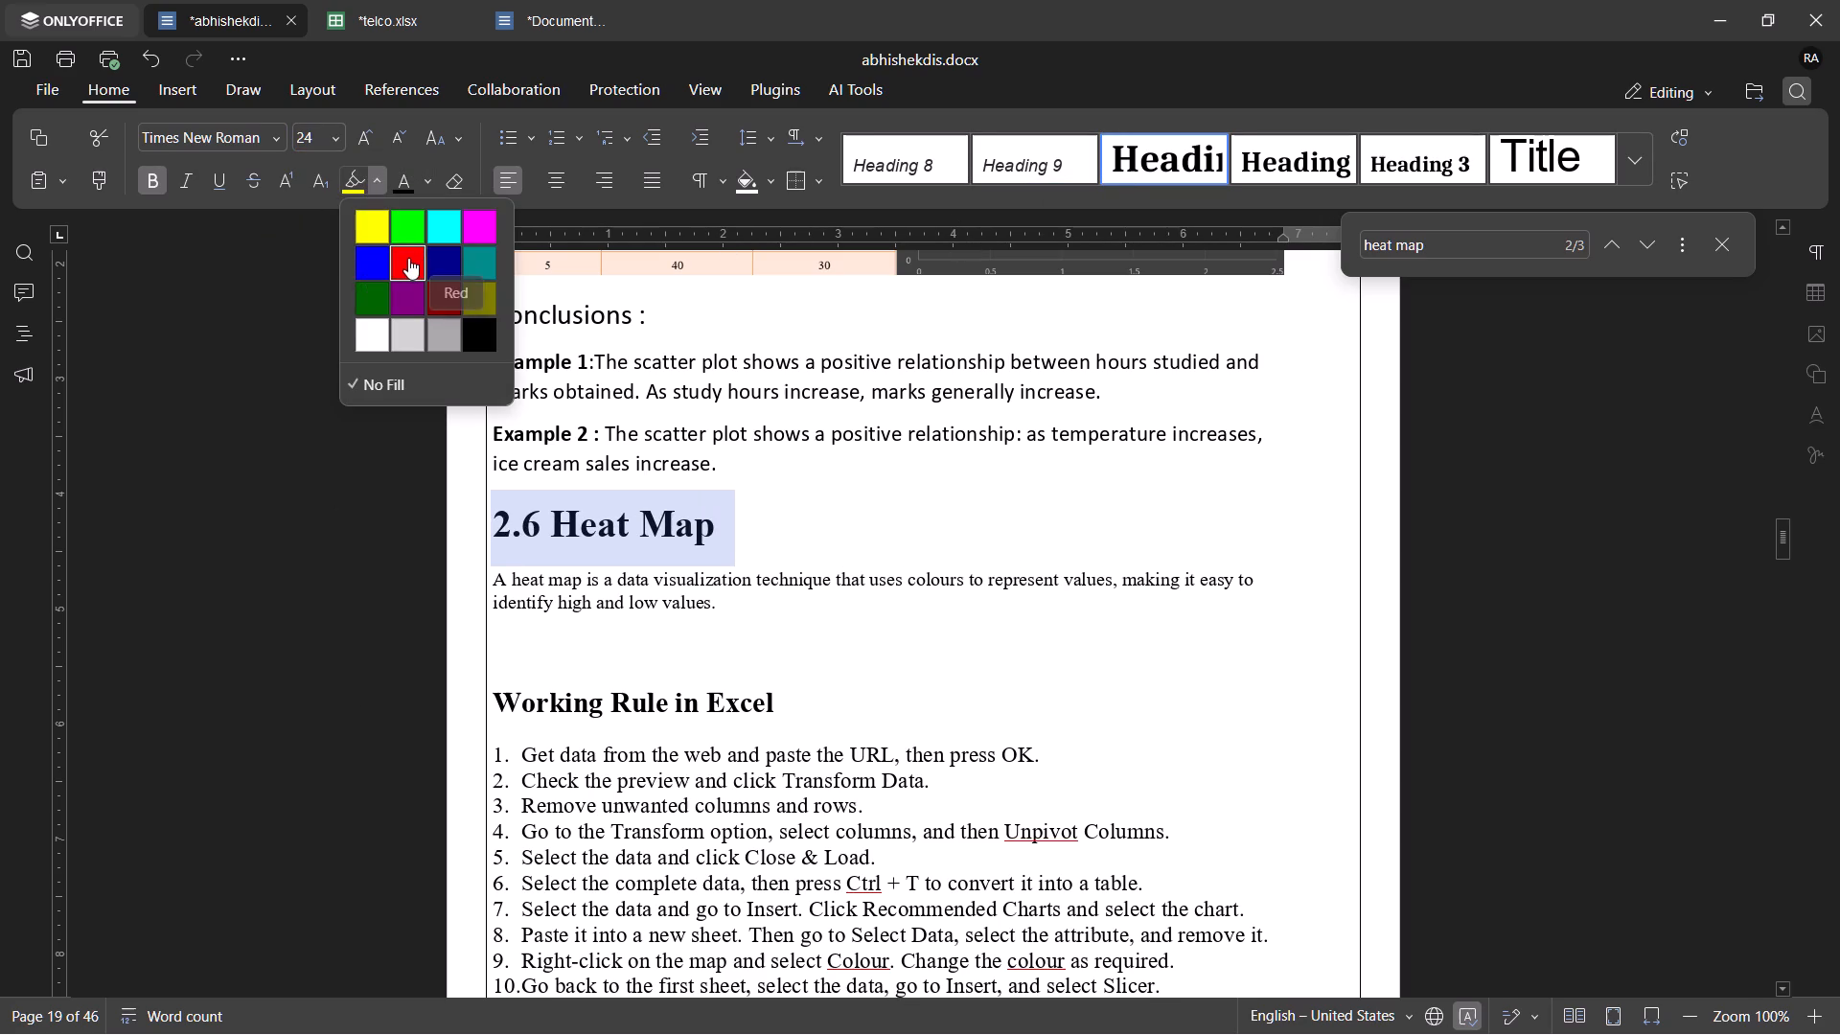
click(427, 179)
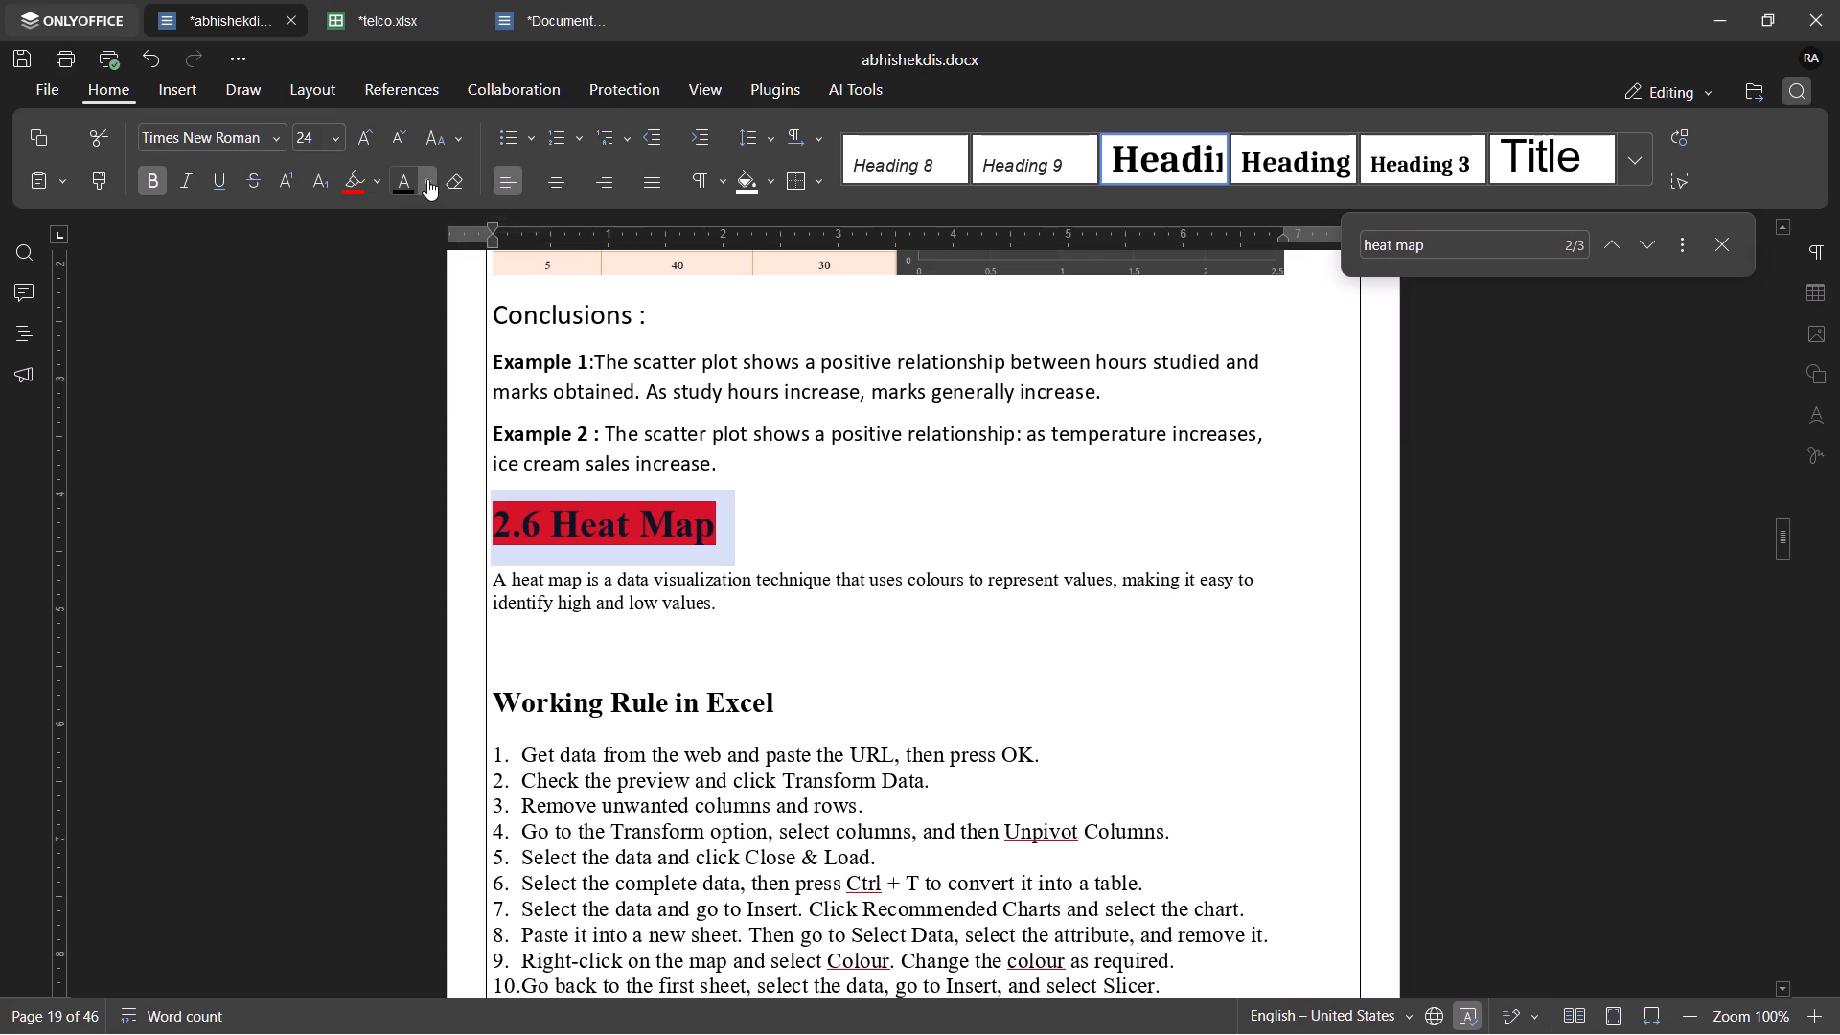
click(406, 284)
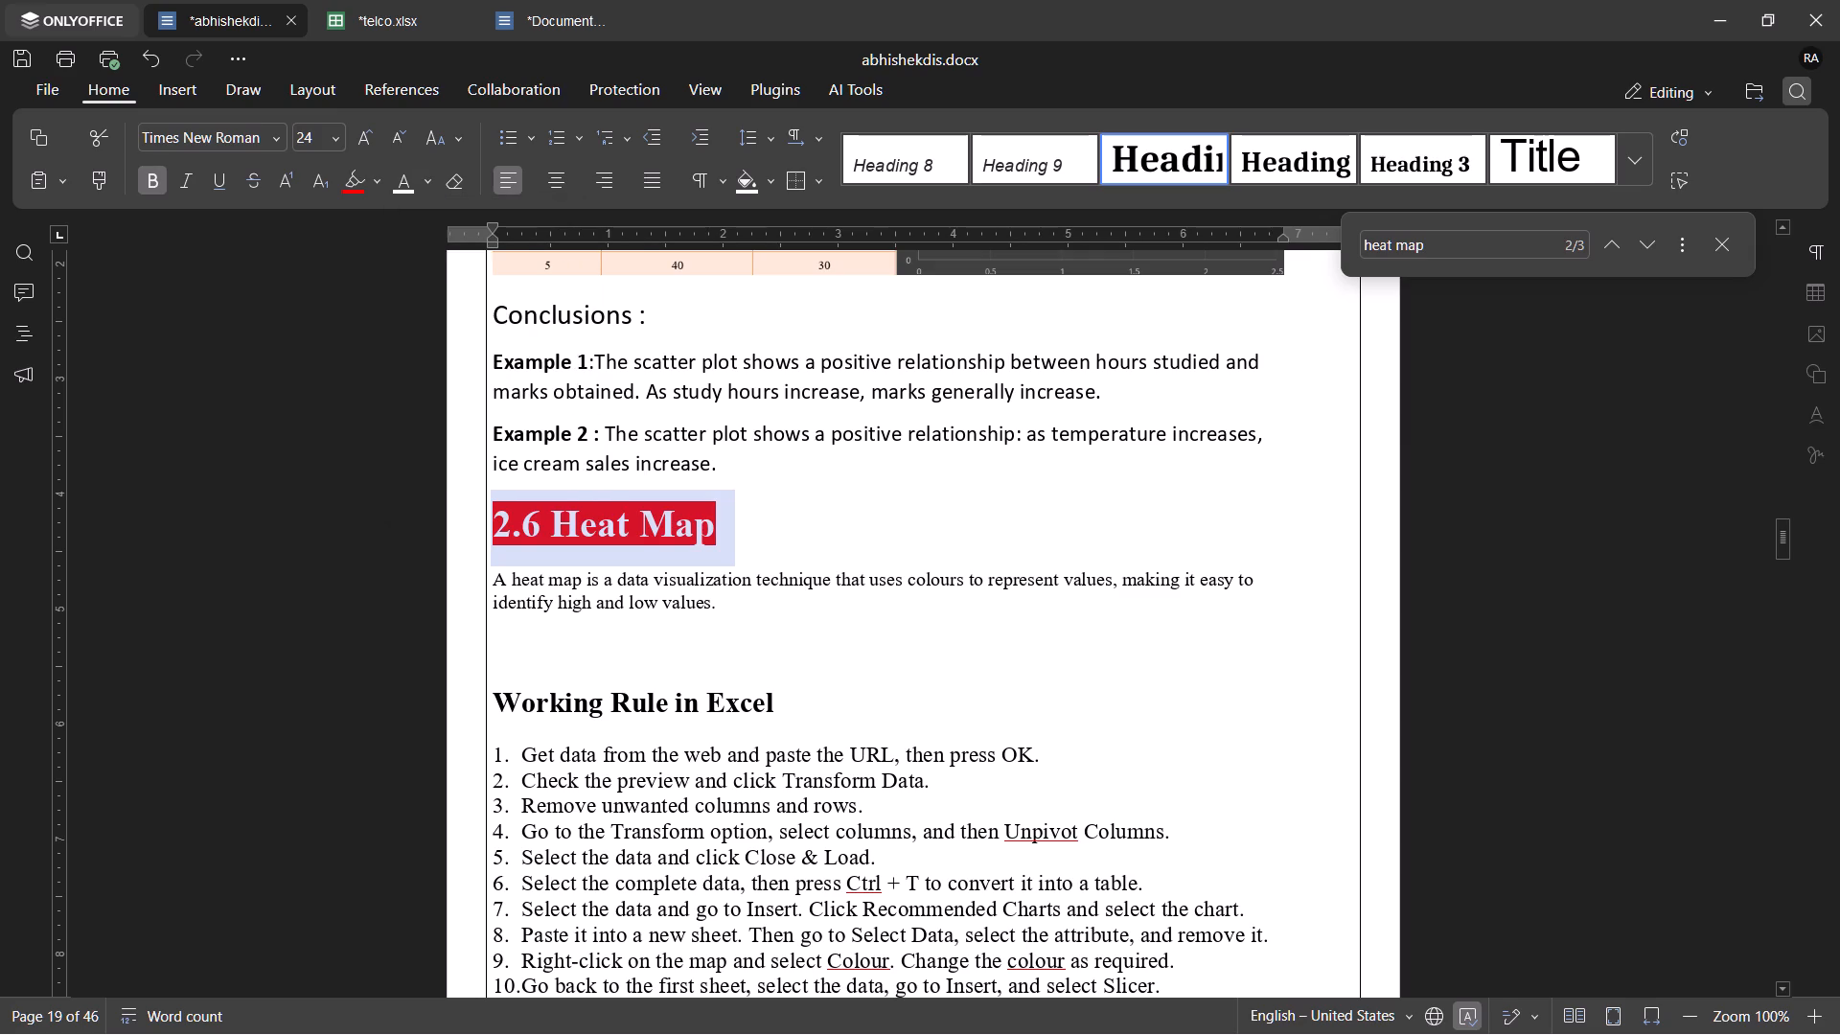
click(733, 503)
Compare the formatting of the "2.5 SCATTER PLOT :" heading with that of the "2.6 Heat Map" heading.
scroll(733, 503, up, 10)
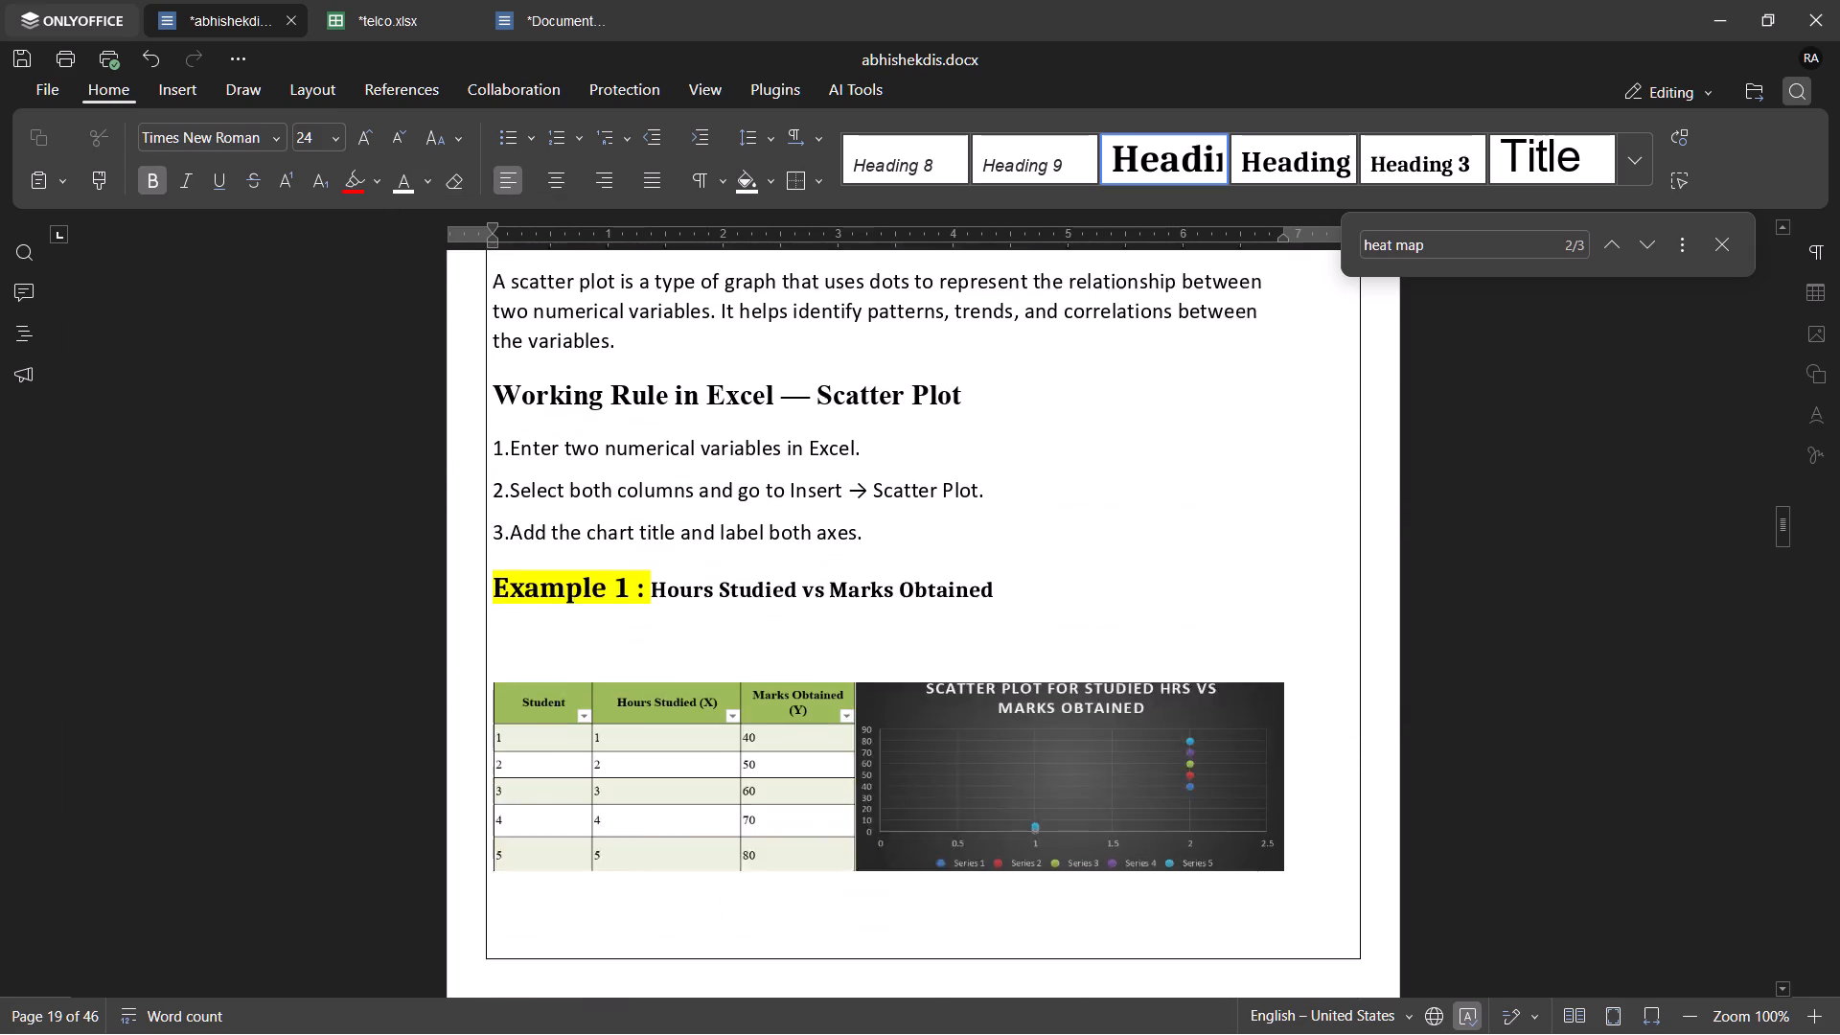
click(733, 503)
drag(858, 527, 497, 515)
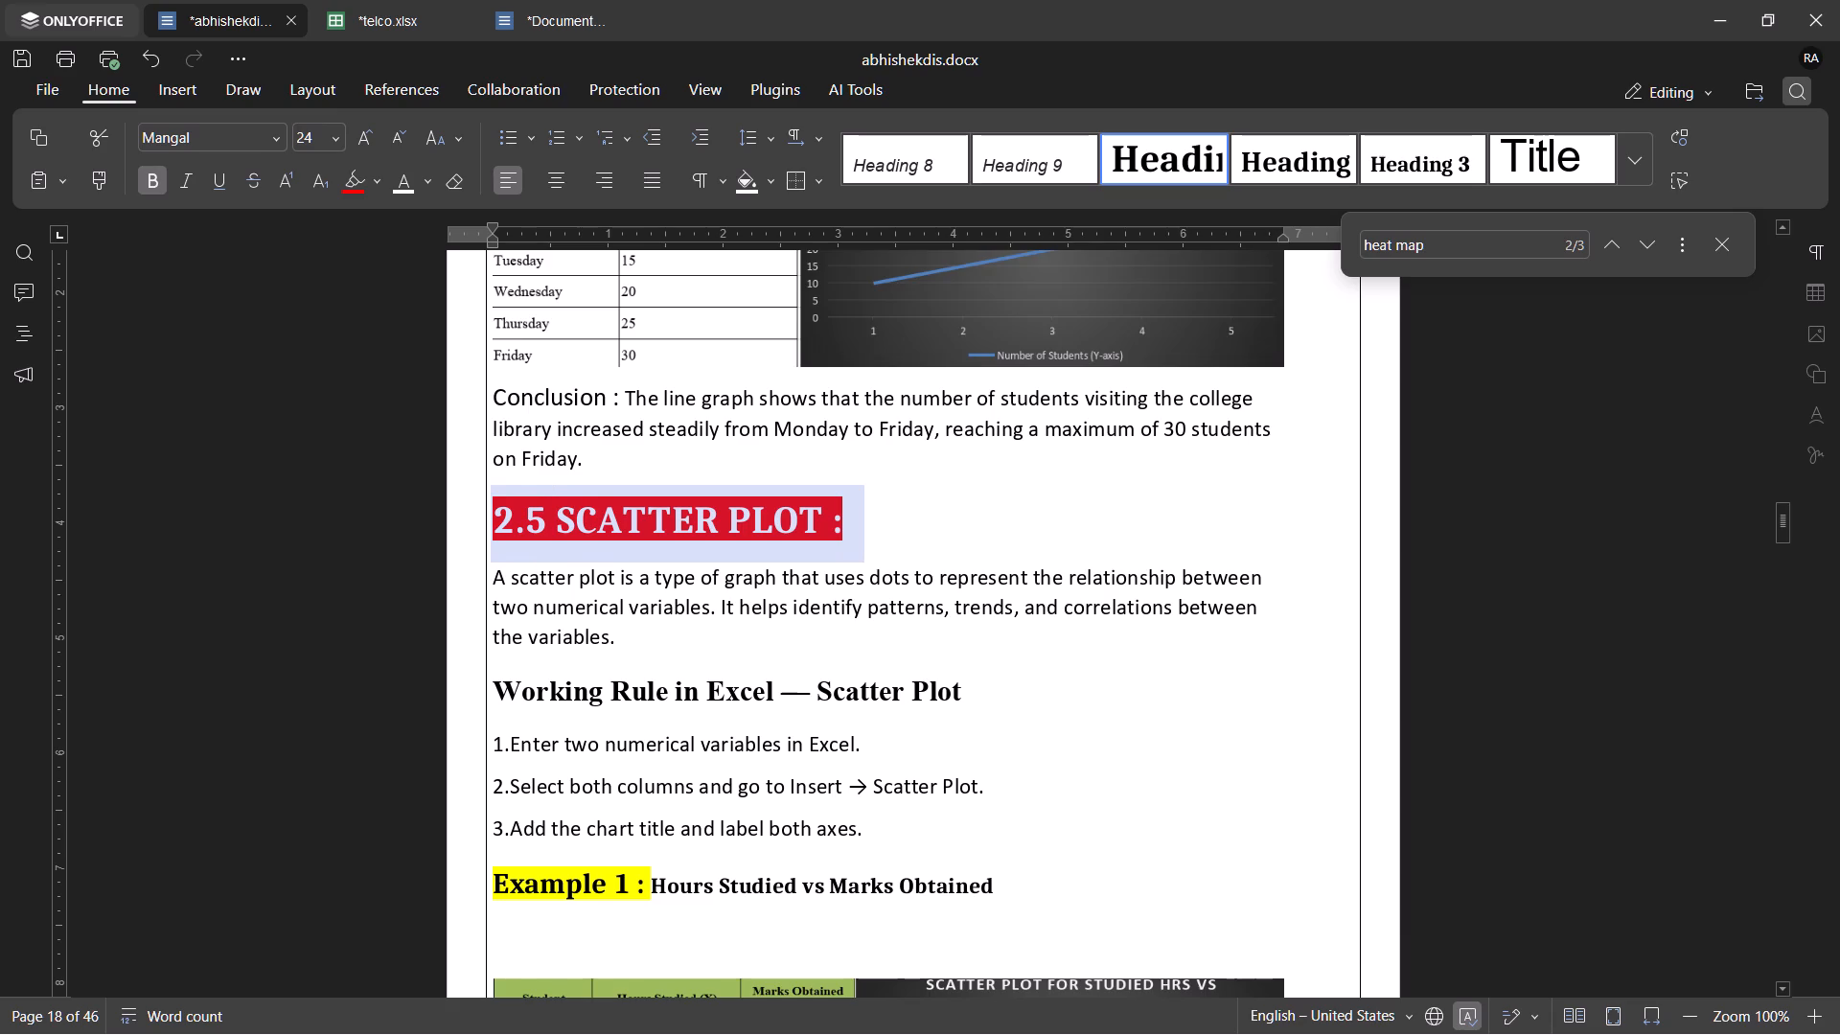
scroll(681, 703, down, 13)
scroll(681, 703, up, 1)
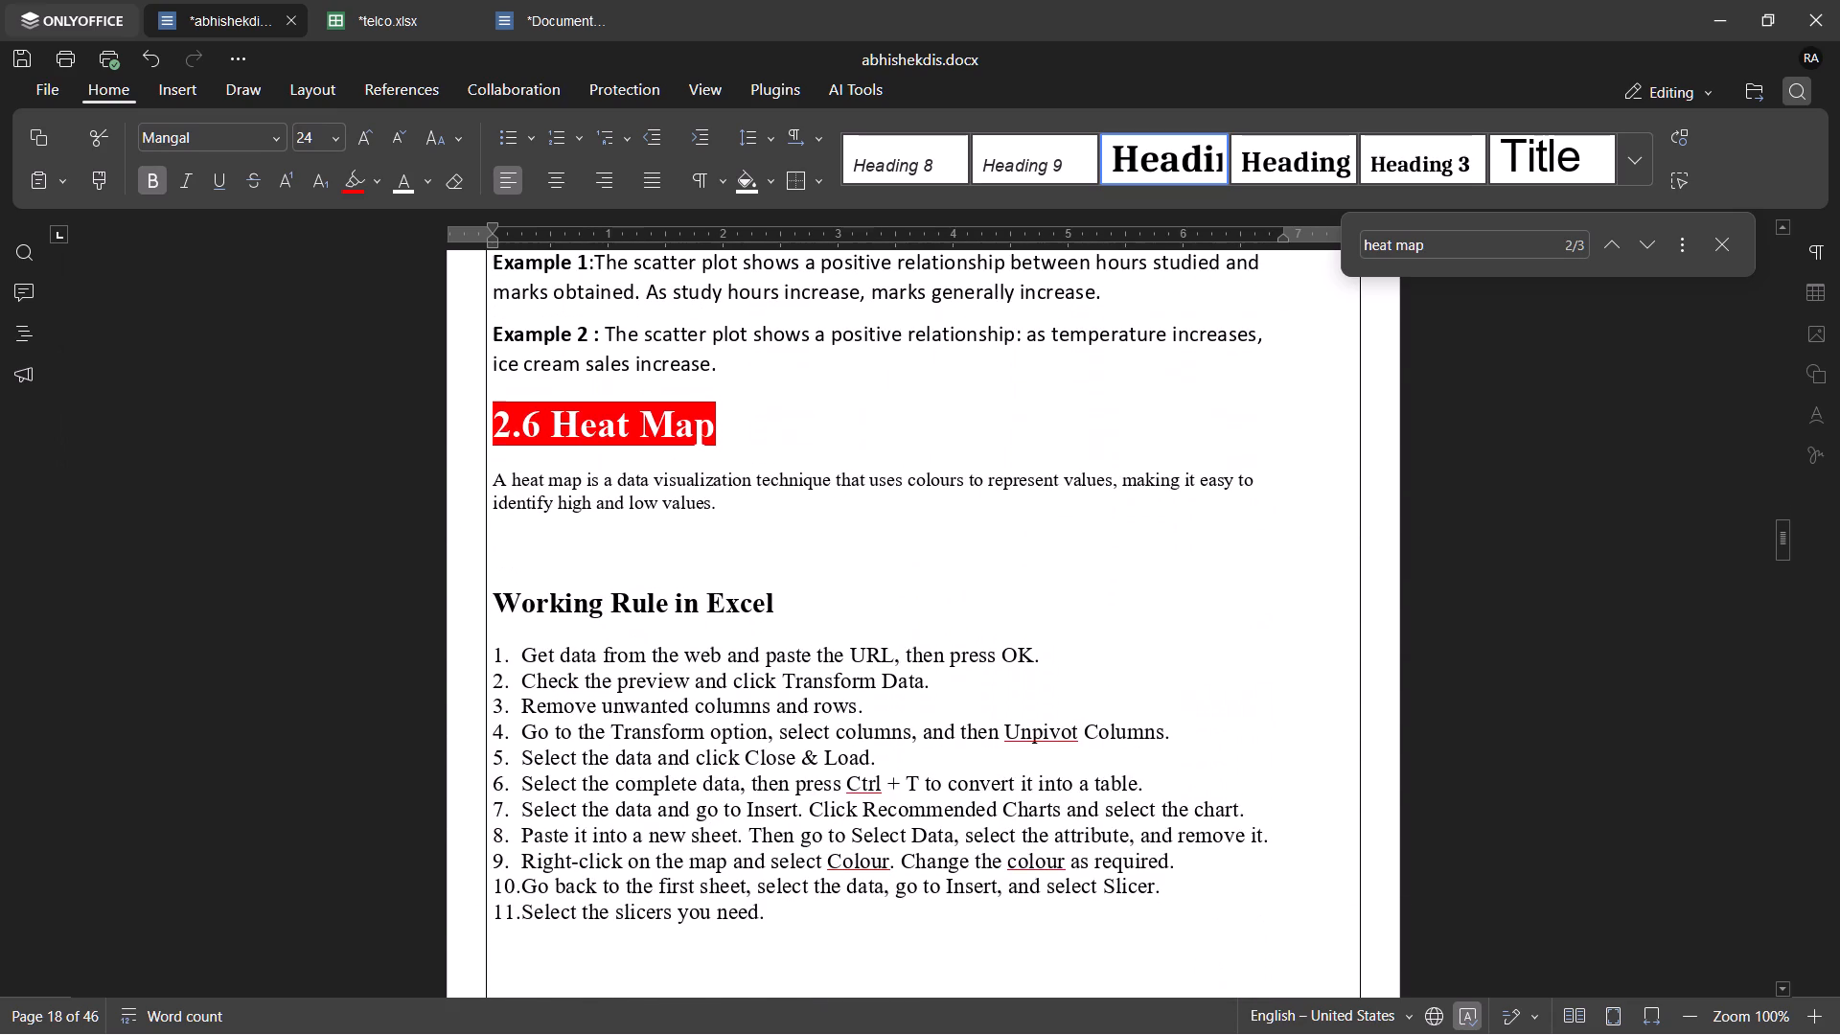
drag(730, 420, 497, 398)
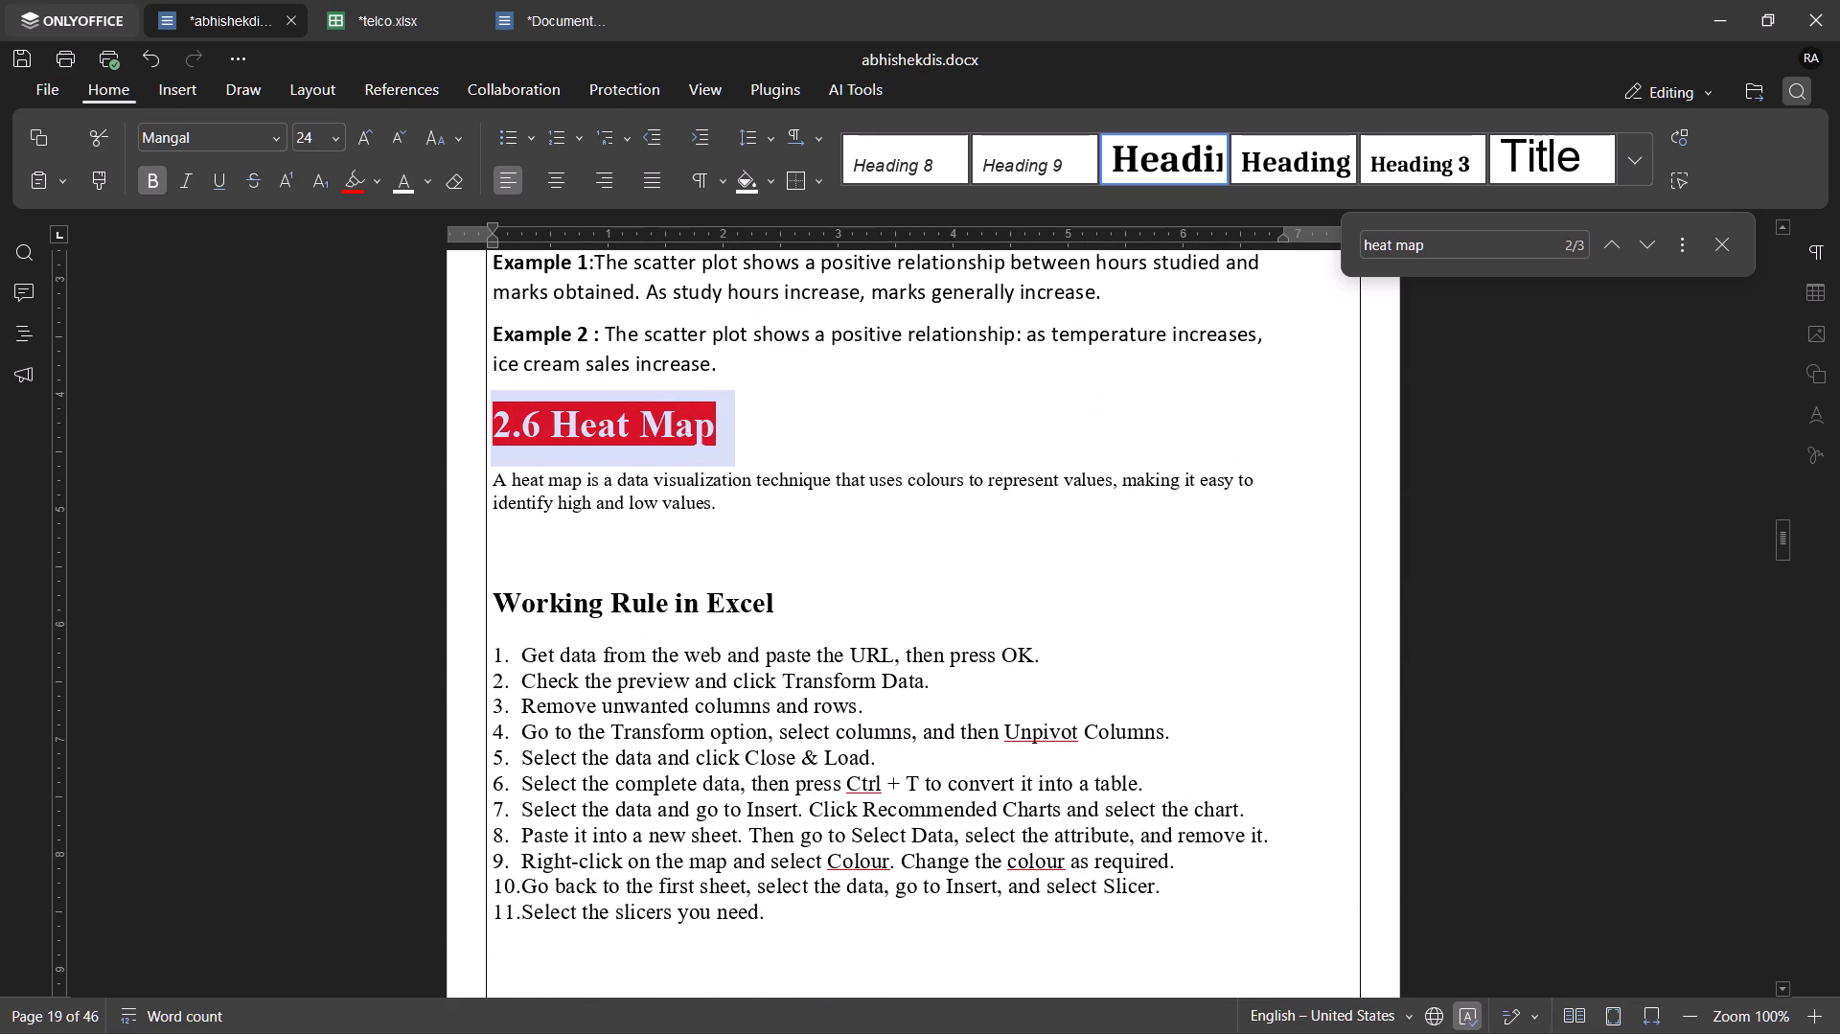
drag(497, 398, 497, 399)
Apply the Normal style to the heat map definition paragraph and set its font size to 14.
click(660, 506)
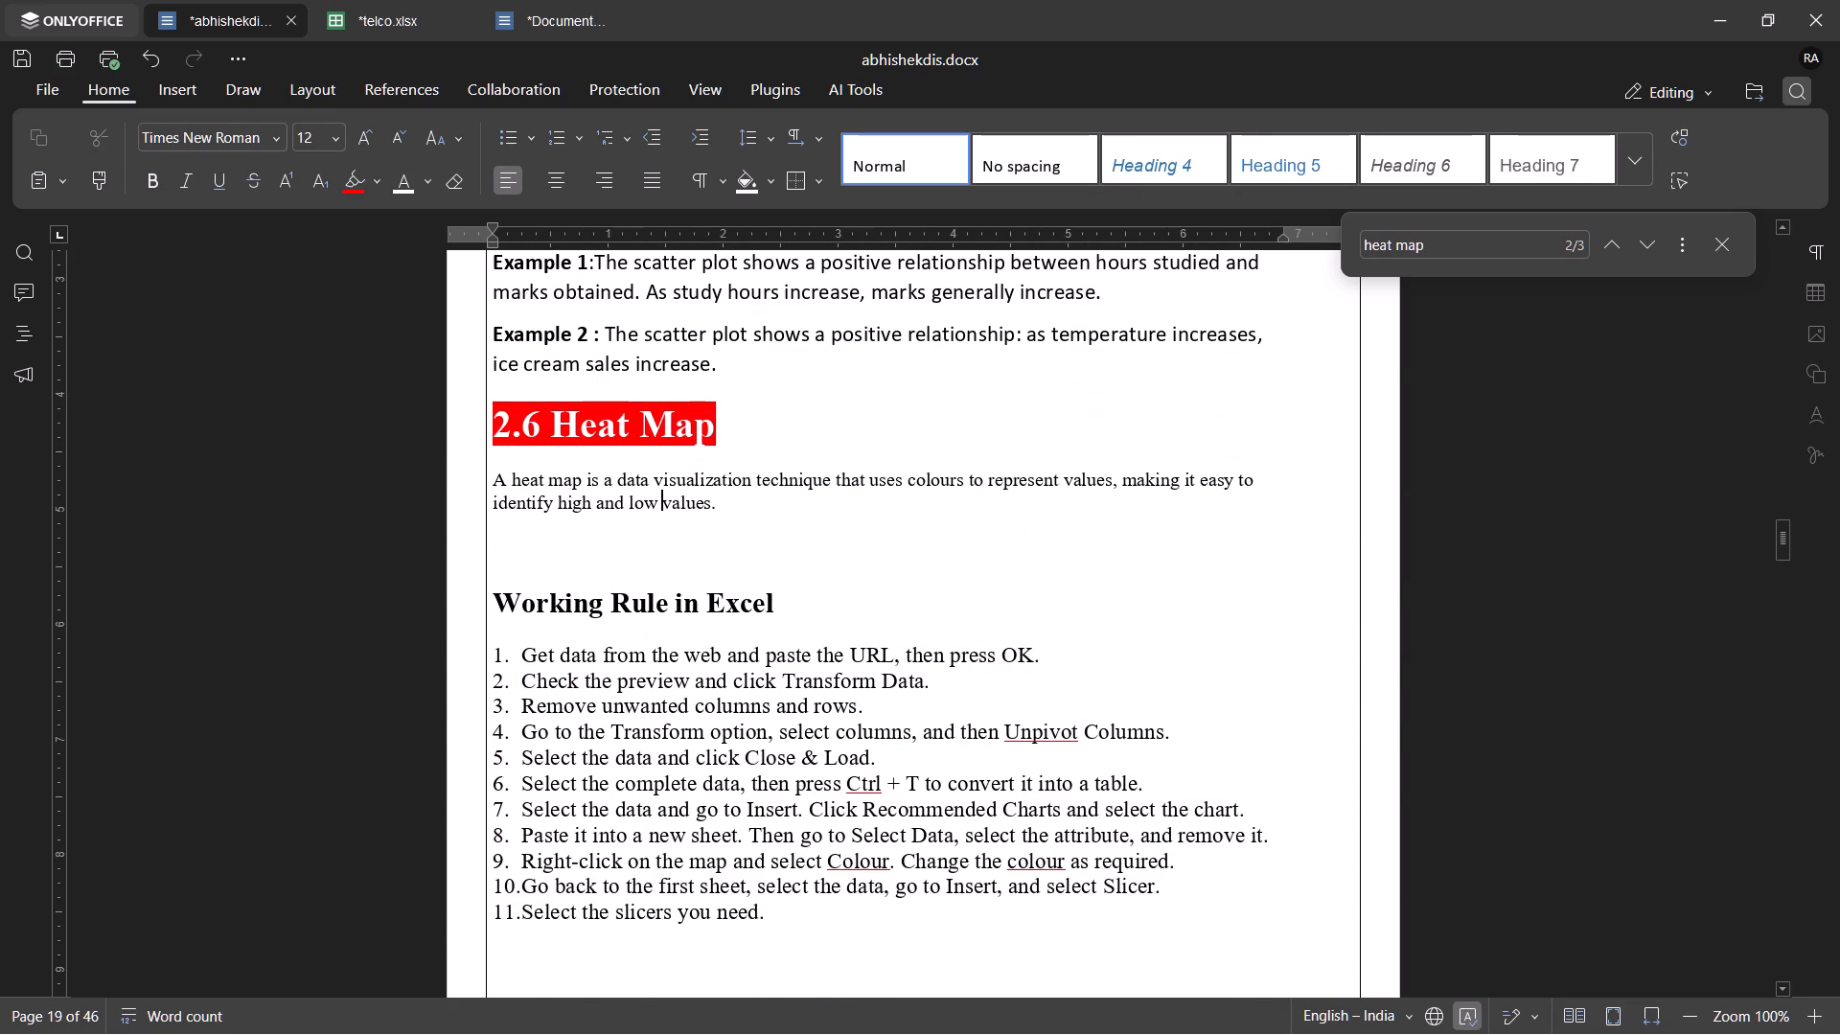
drag(745, 504, 495, 484)
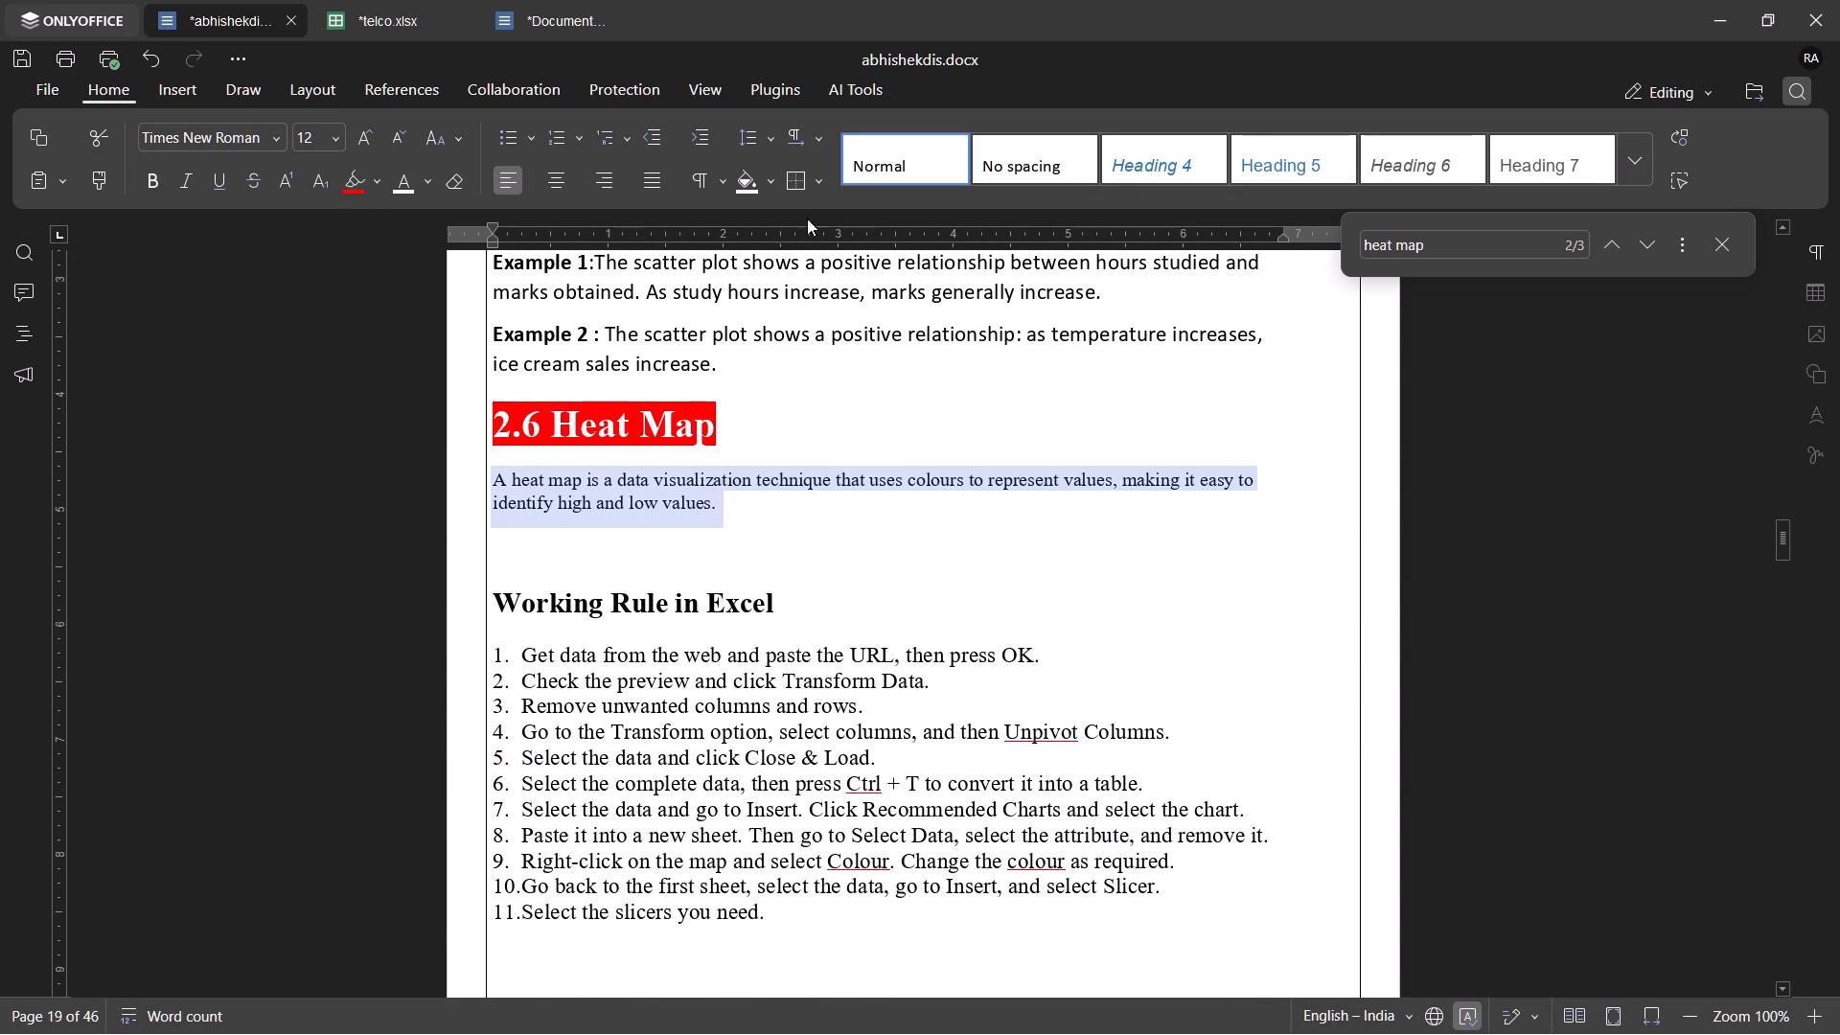
click(917, 146)
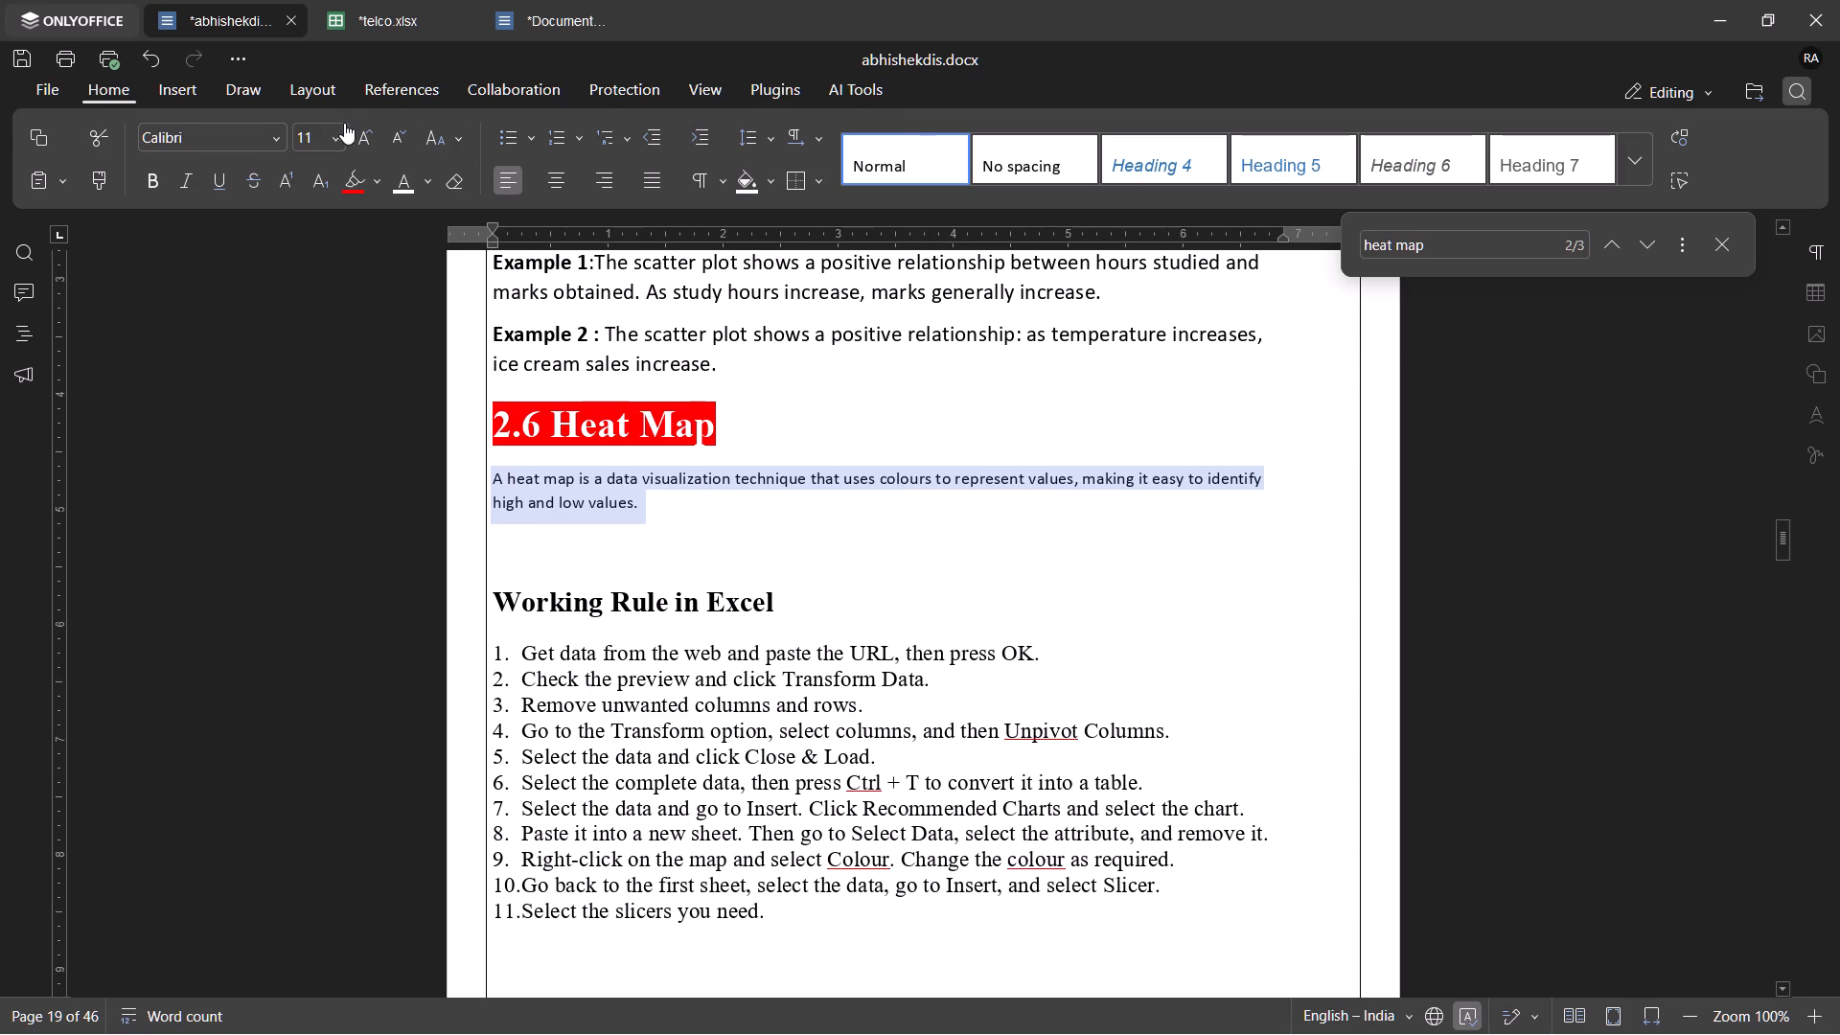
click(333, 124)
click(335, 332)
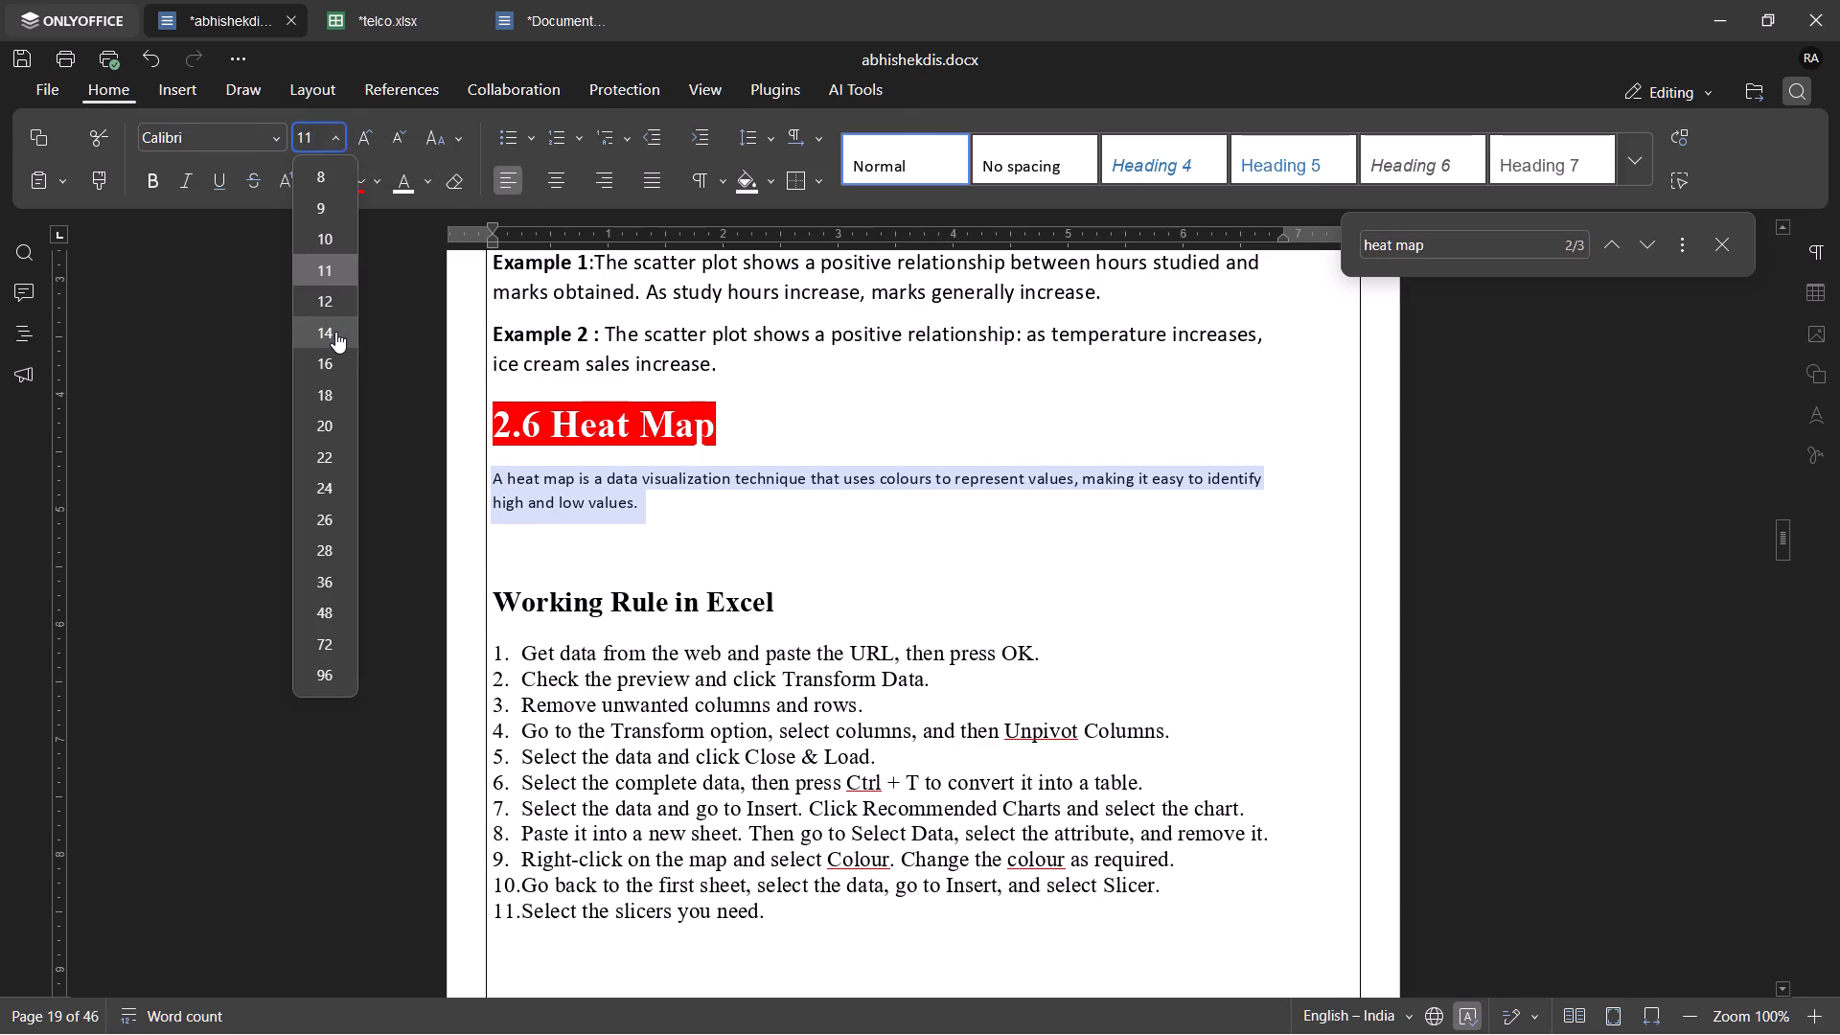
click(830, 542)
scroll(830, 542, up, 5)
scroll(830, 542, down, 4)
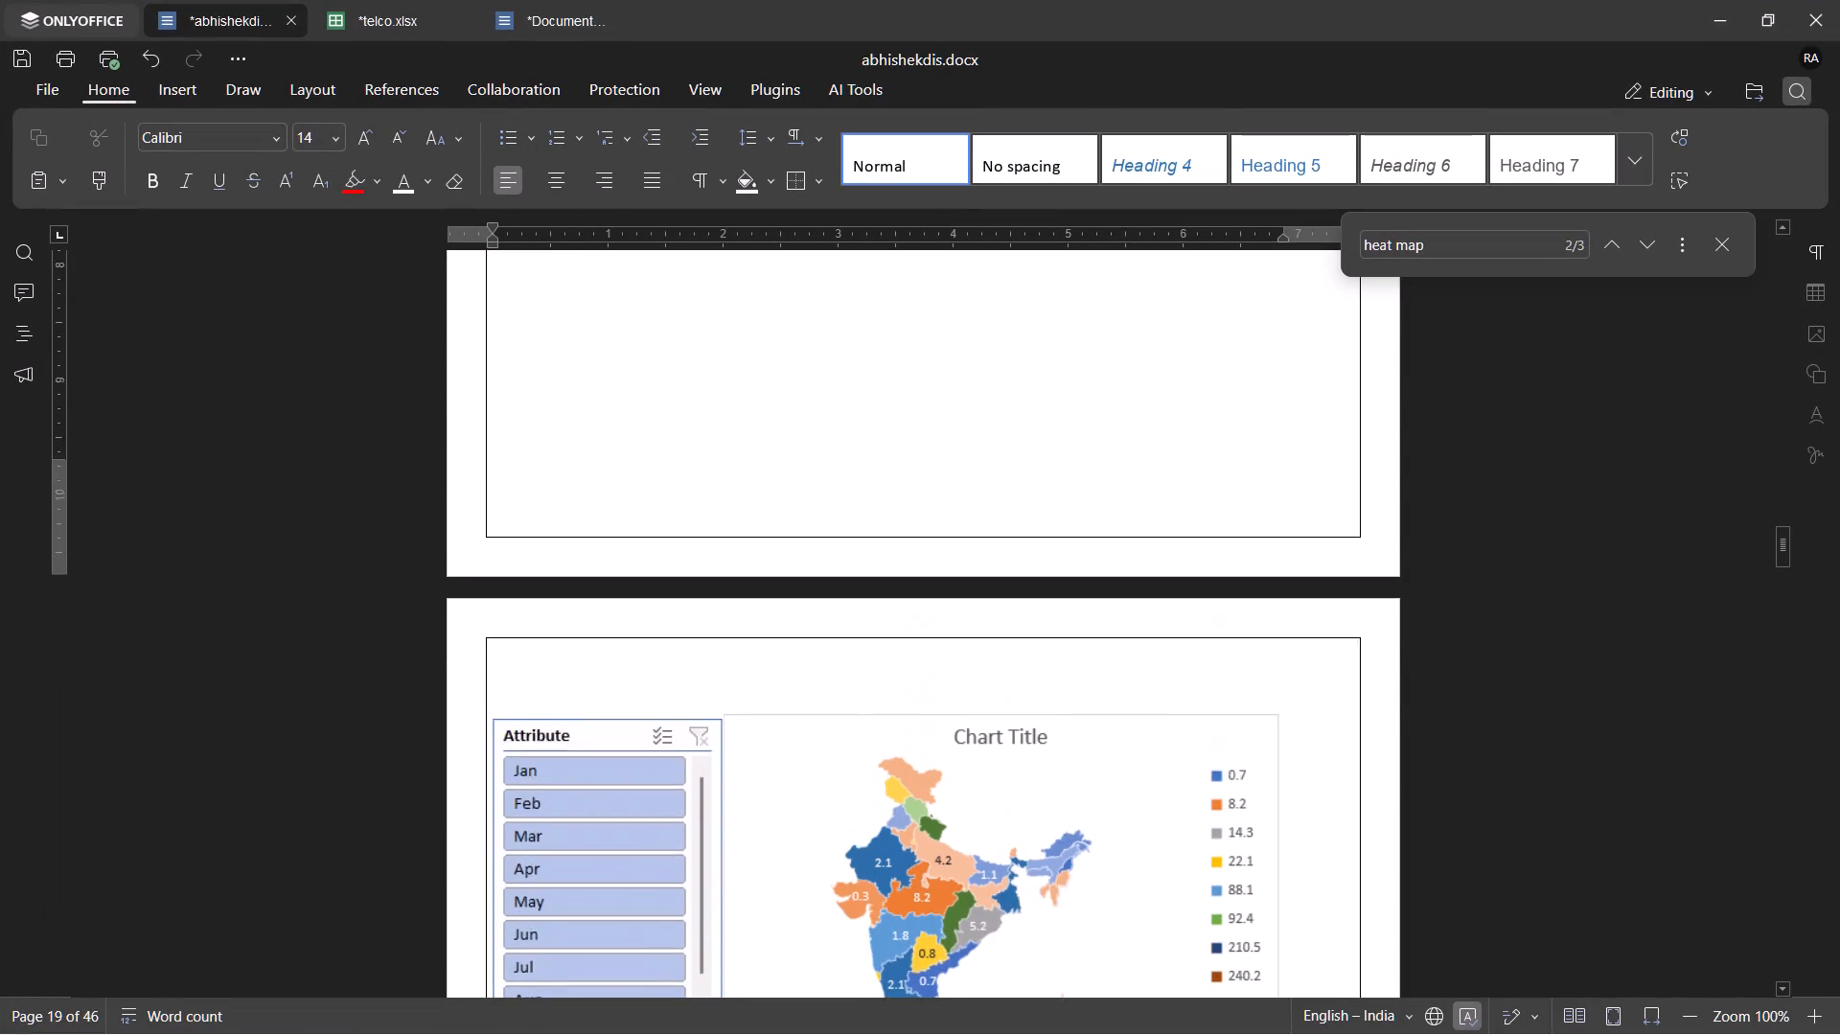
scroll(825, 549, up, 1)
scroll(724, 546, up, 4)
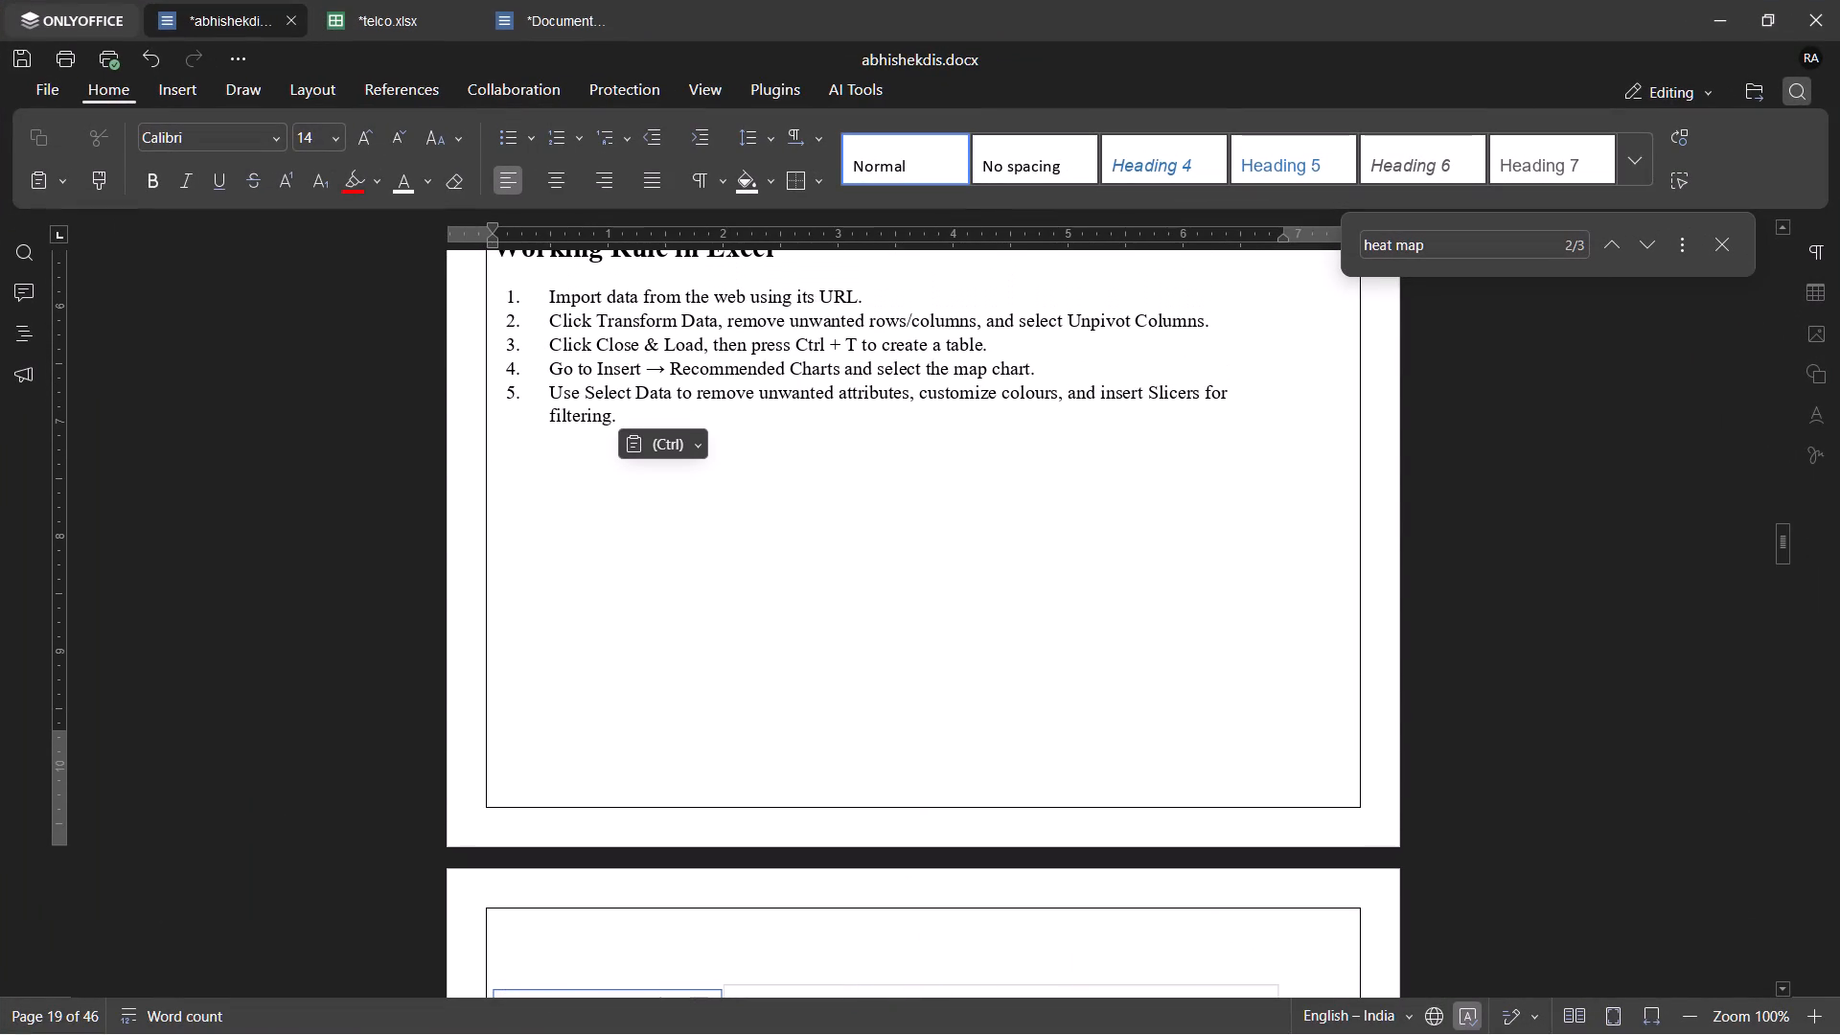
scroll(592, 516, up, 4)
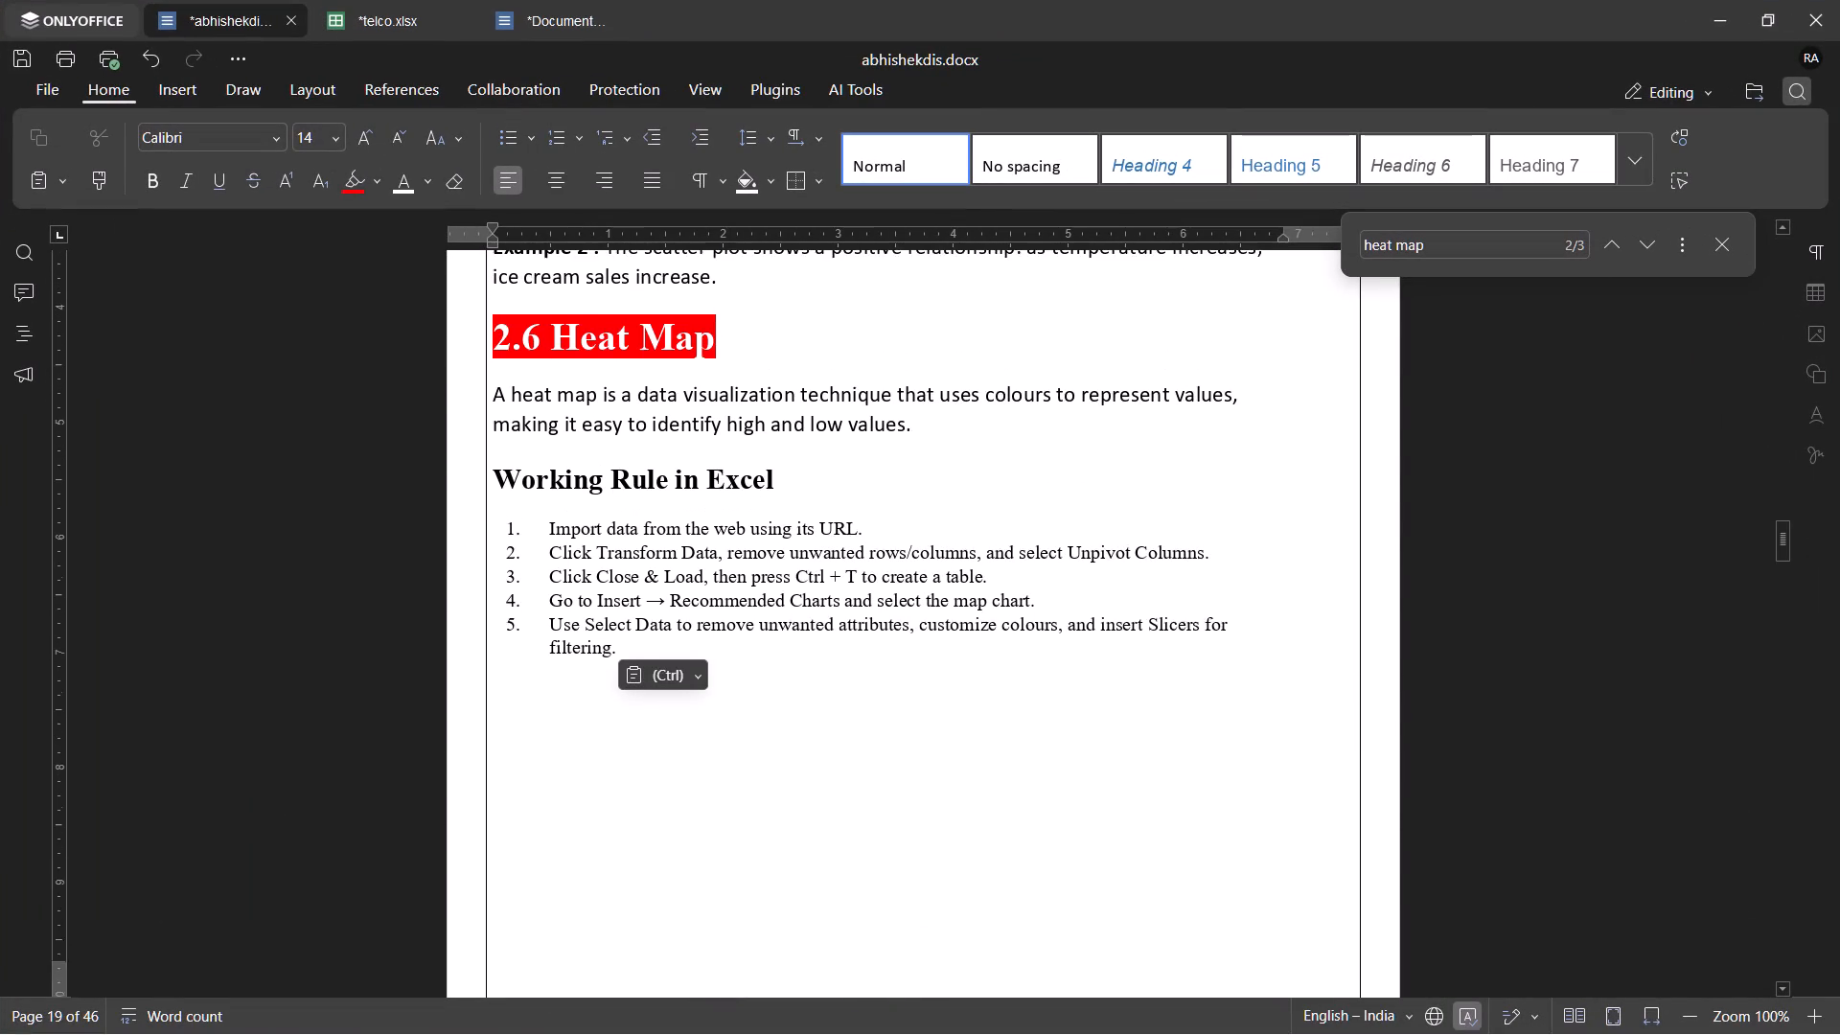
drag(680, 665, 497, 543)
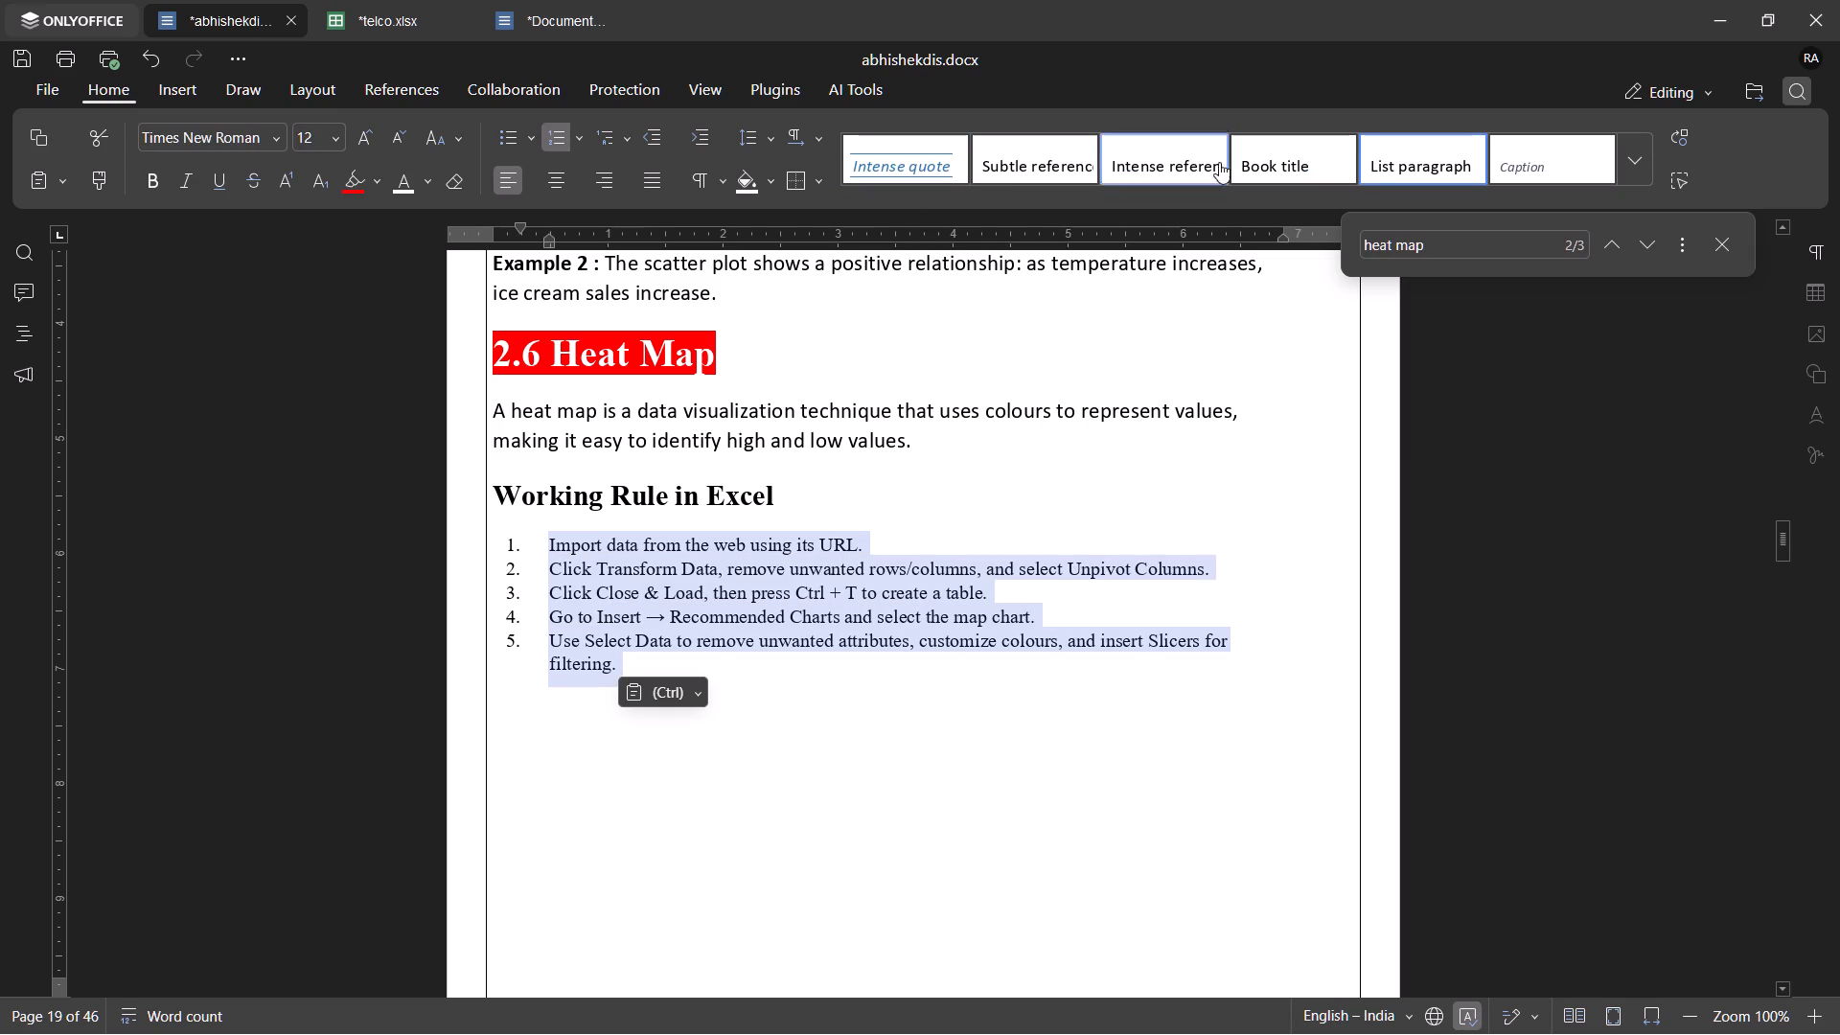
click(1630, 159)
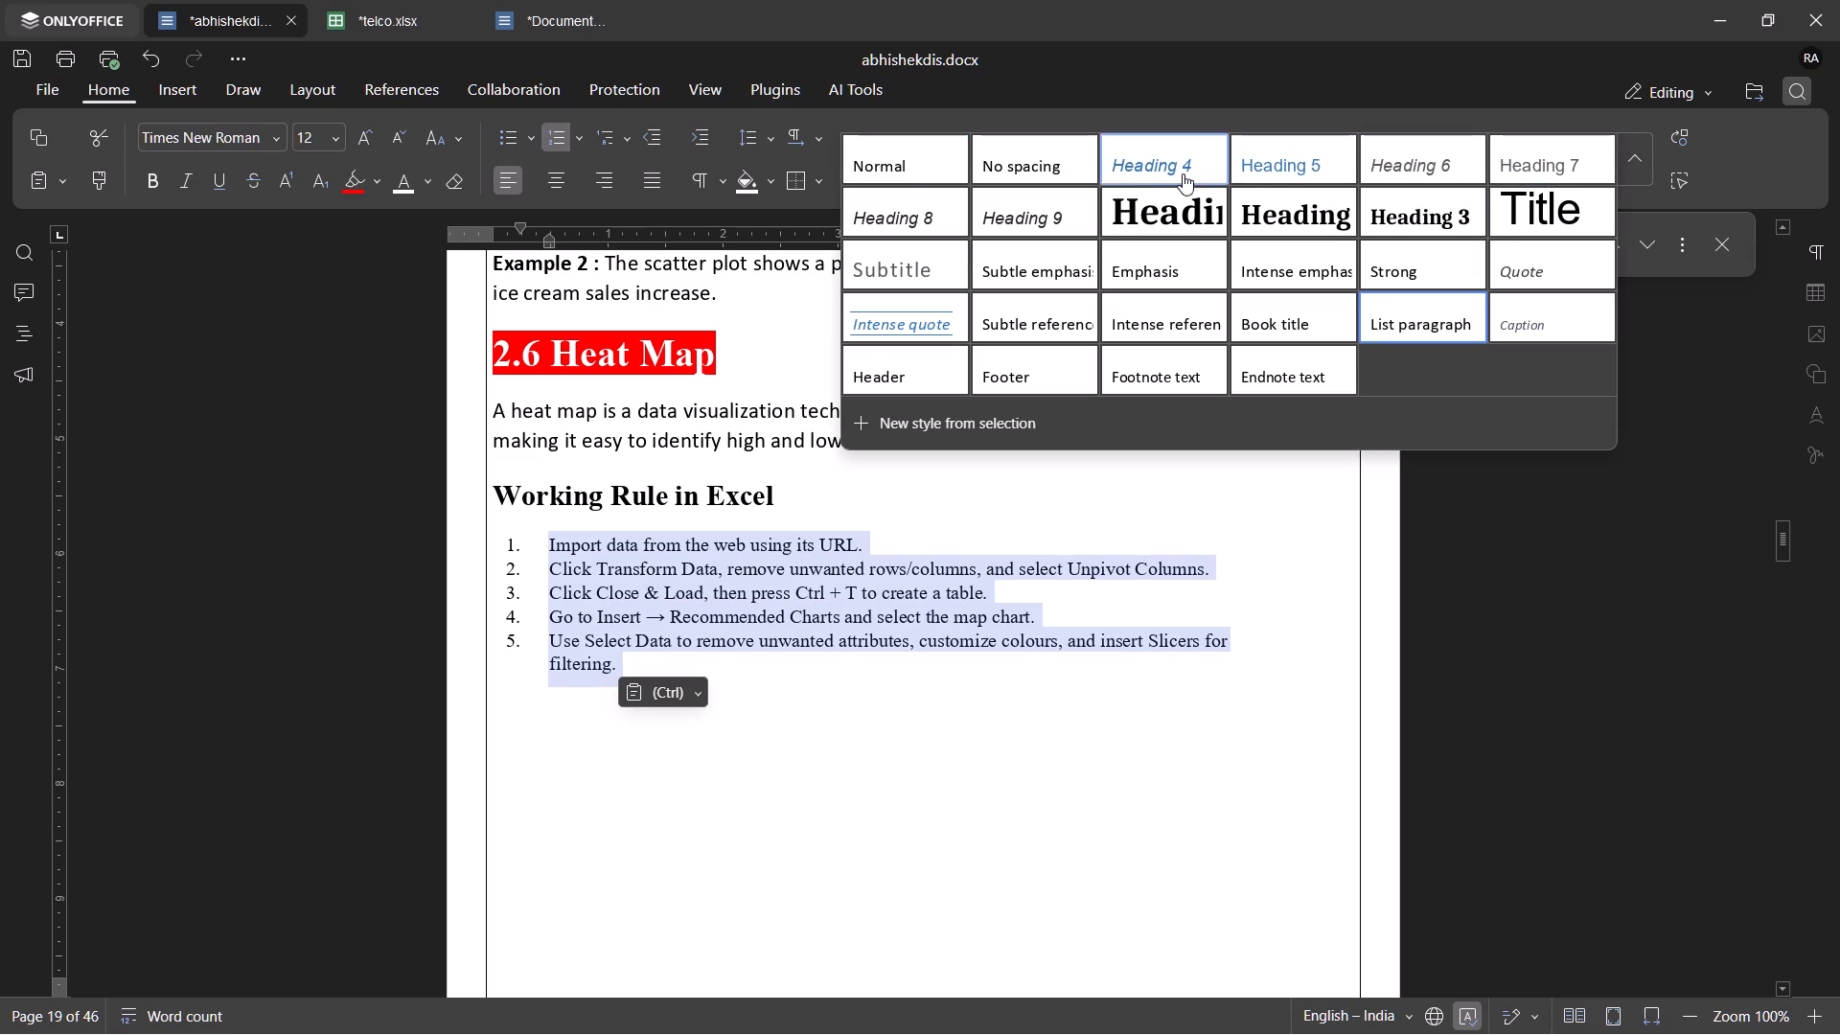
click(927, 147)
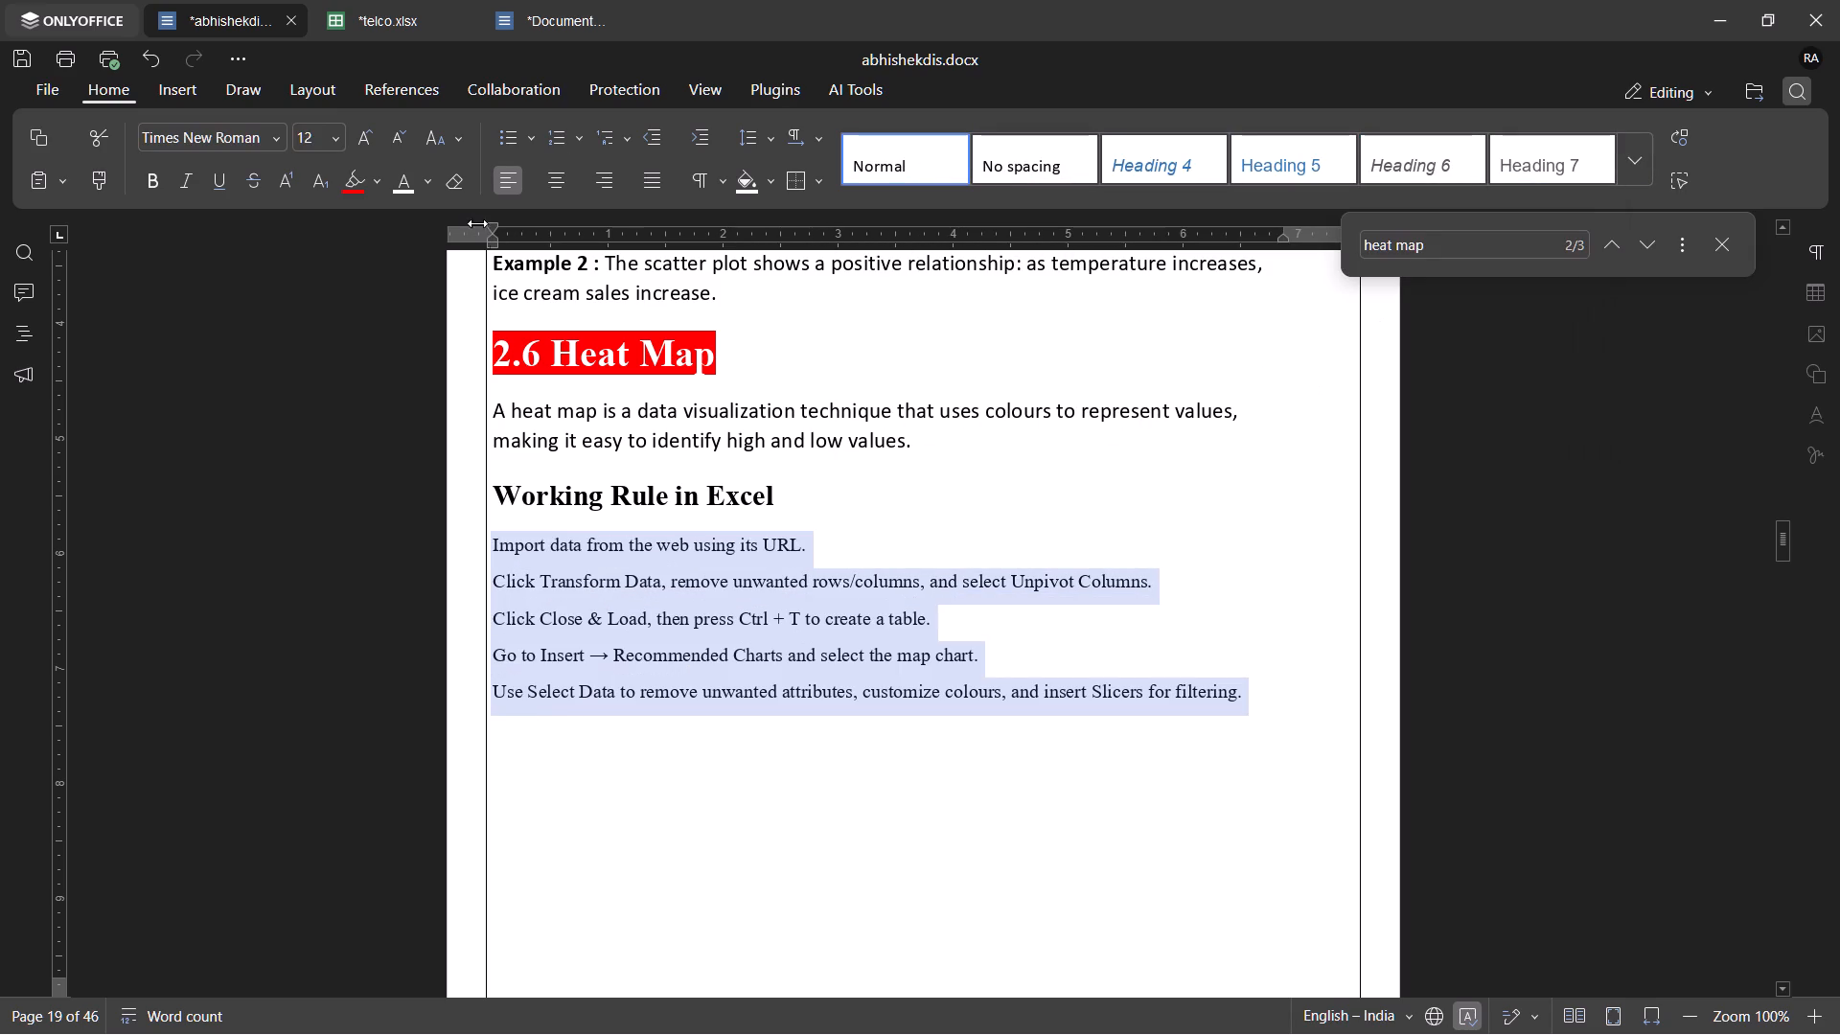
click(330, 139)
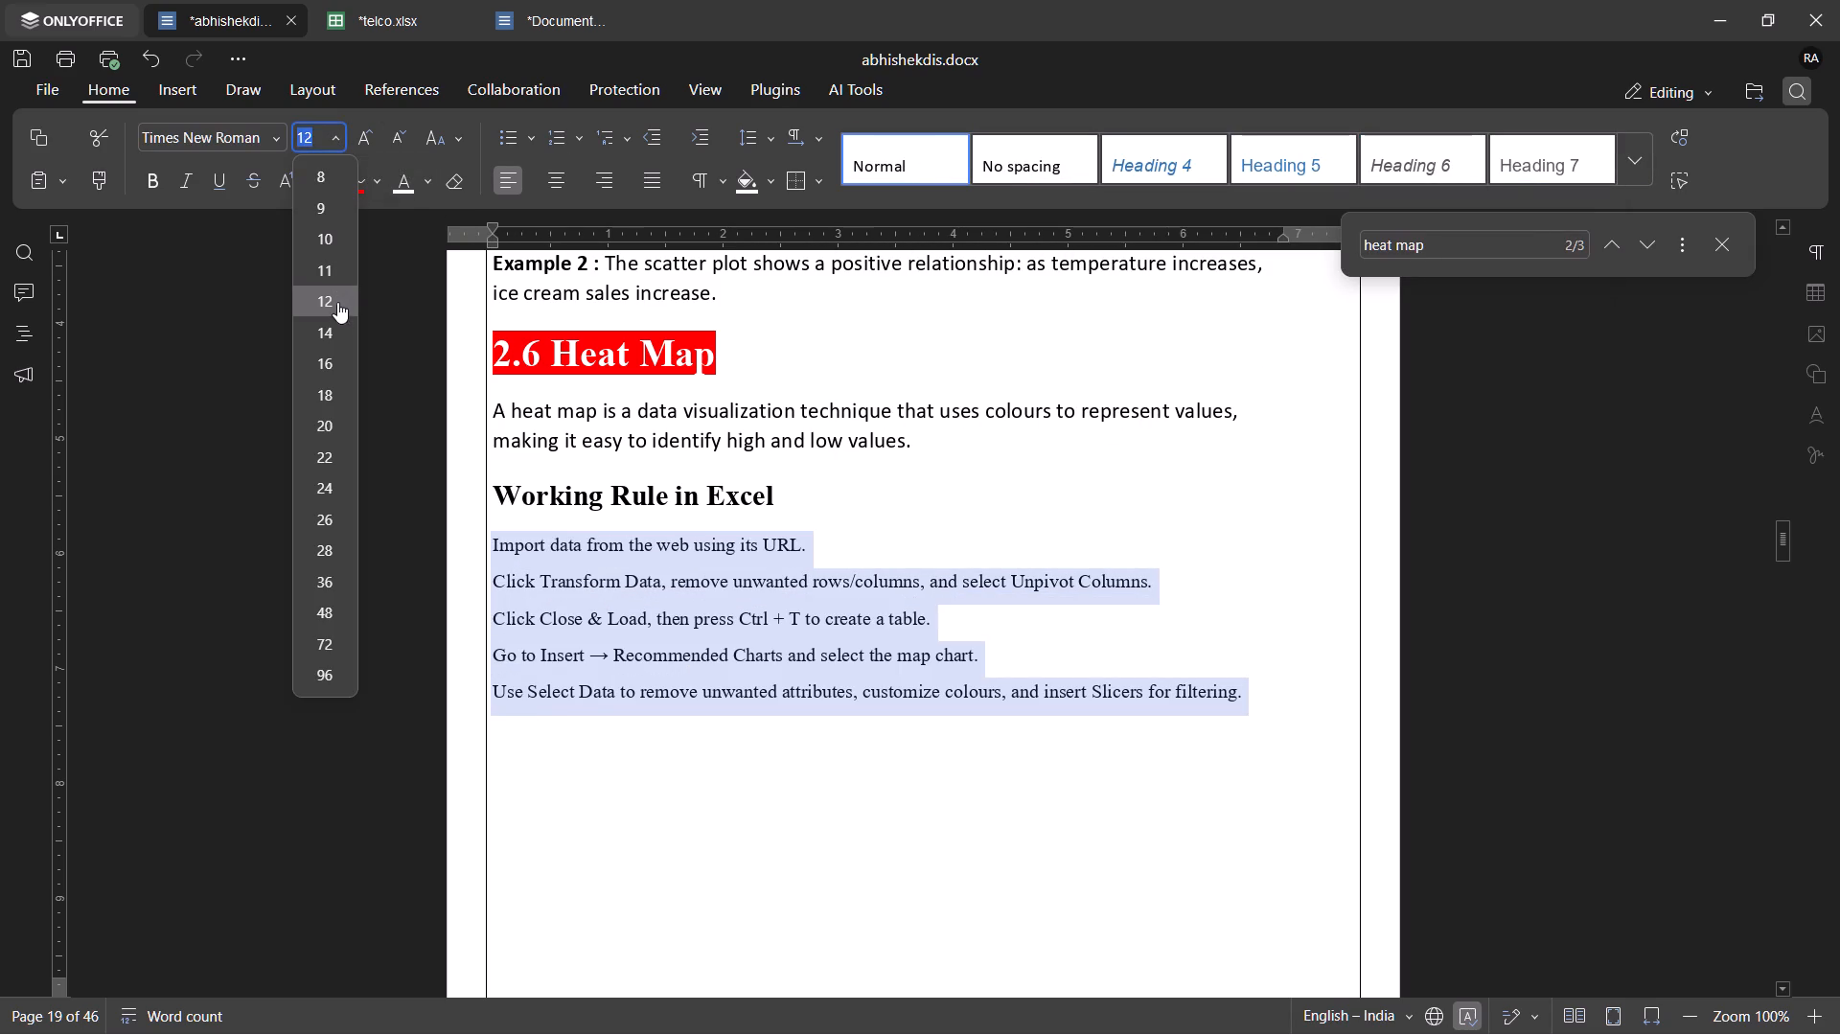
click(334, 325)
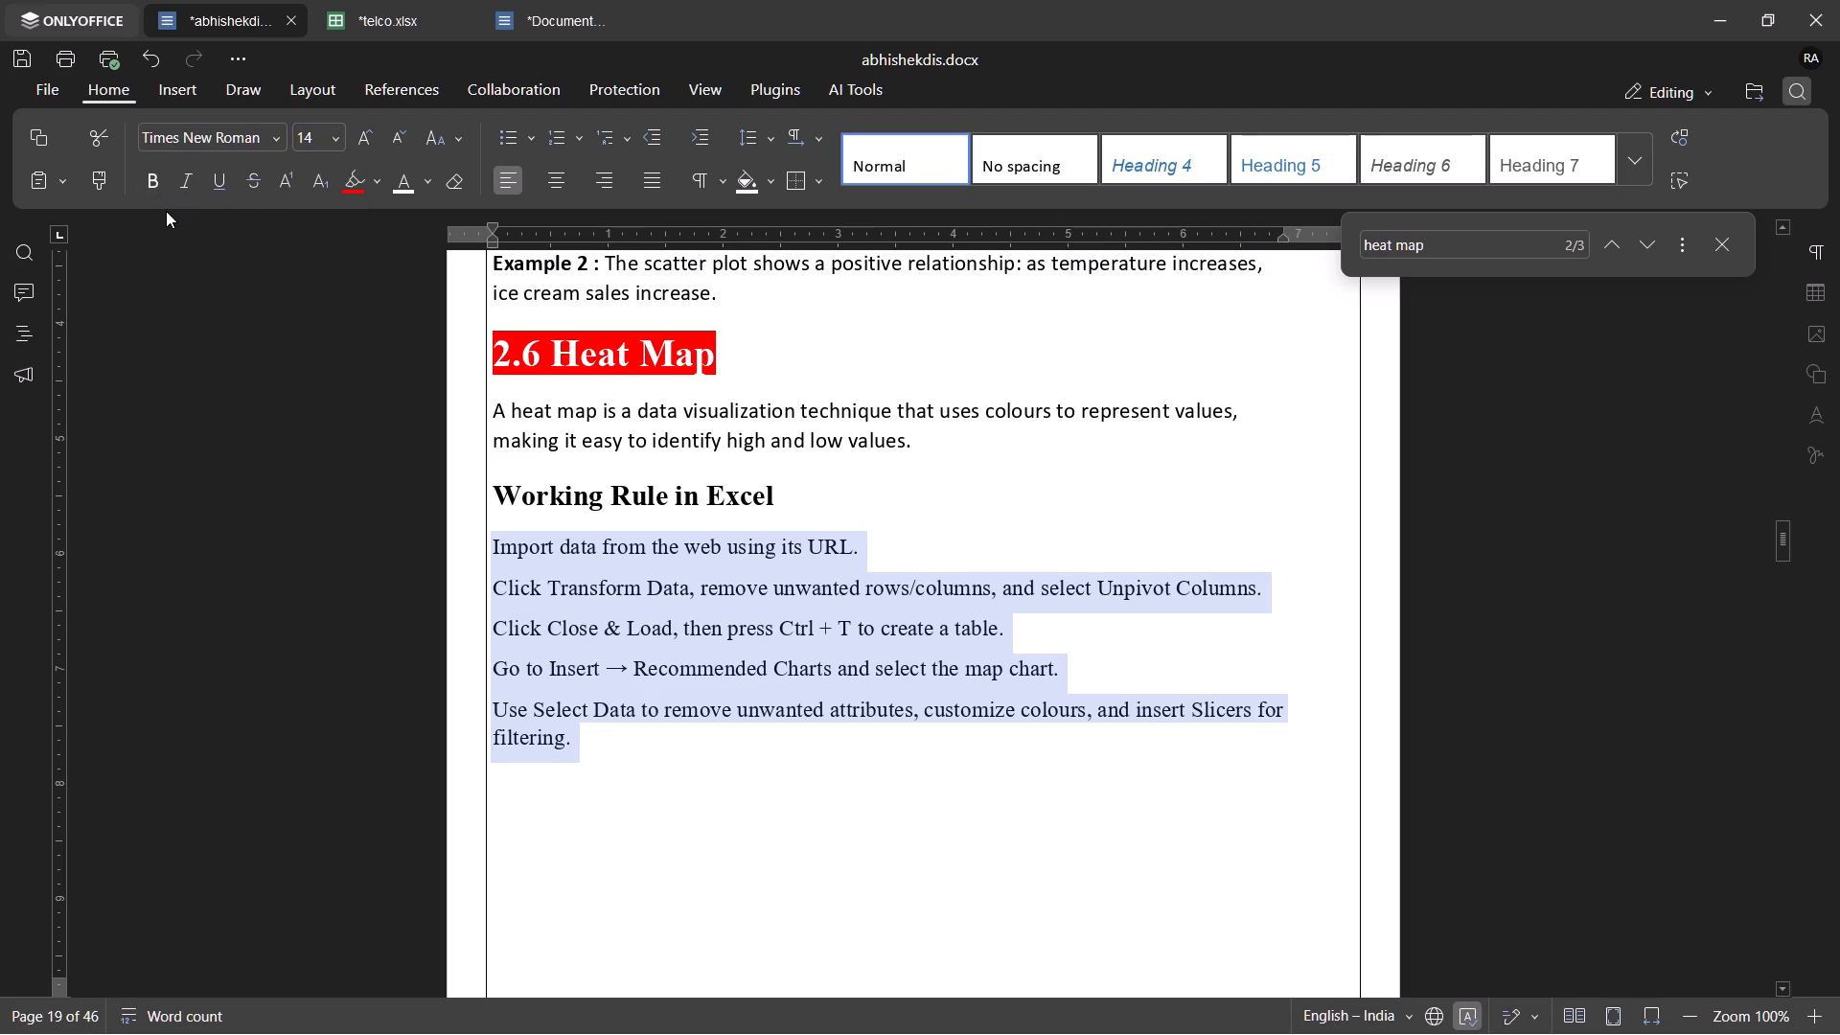
Number the five Working Rule in Excel points with the document's 1., 2., 3. list format.
click(823, 138)
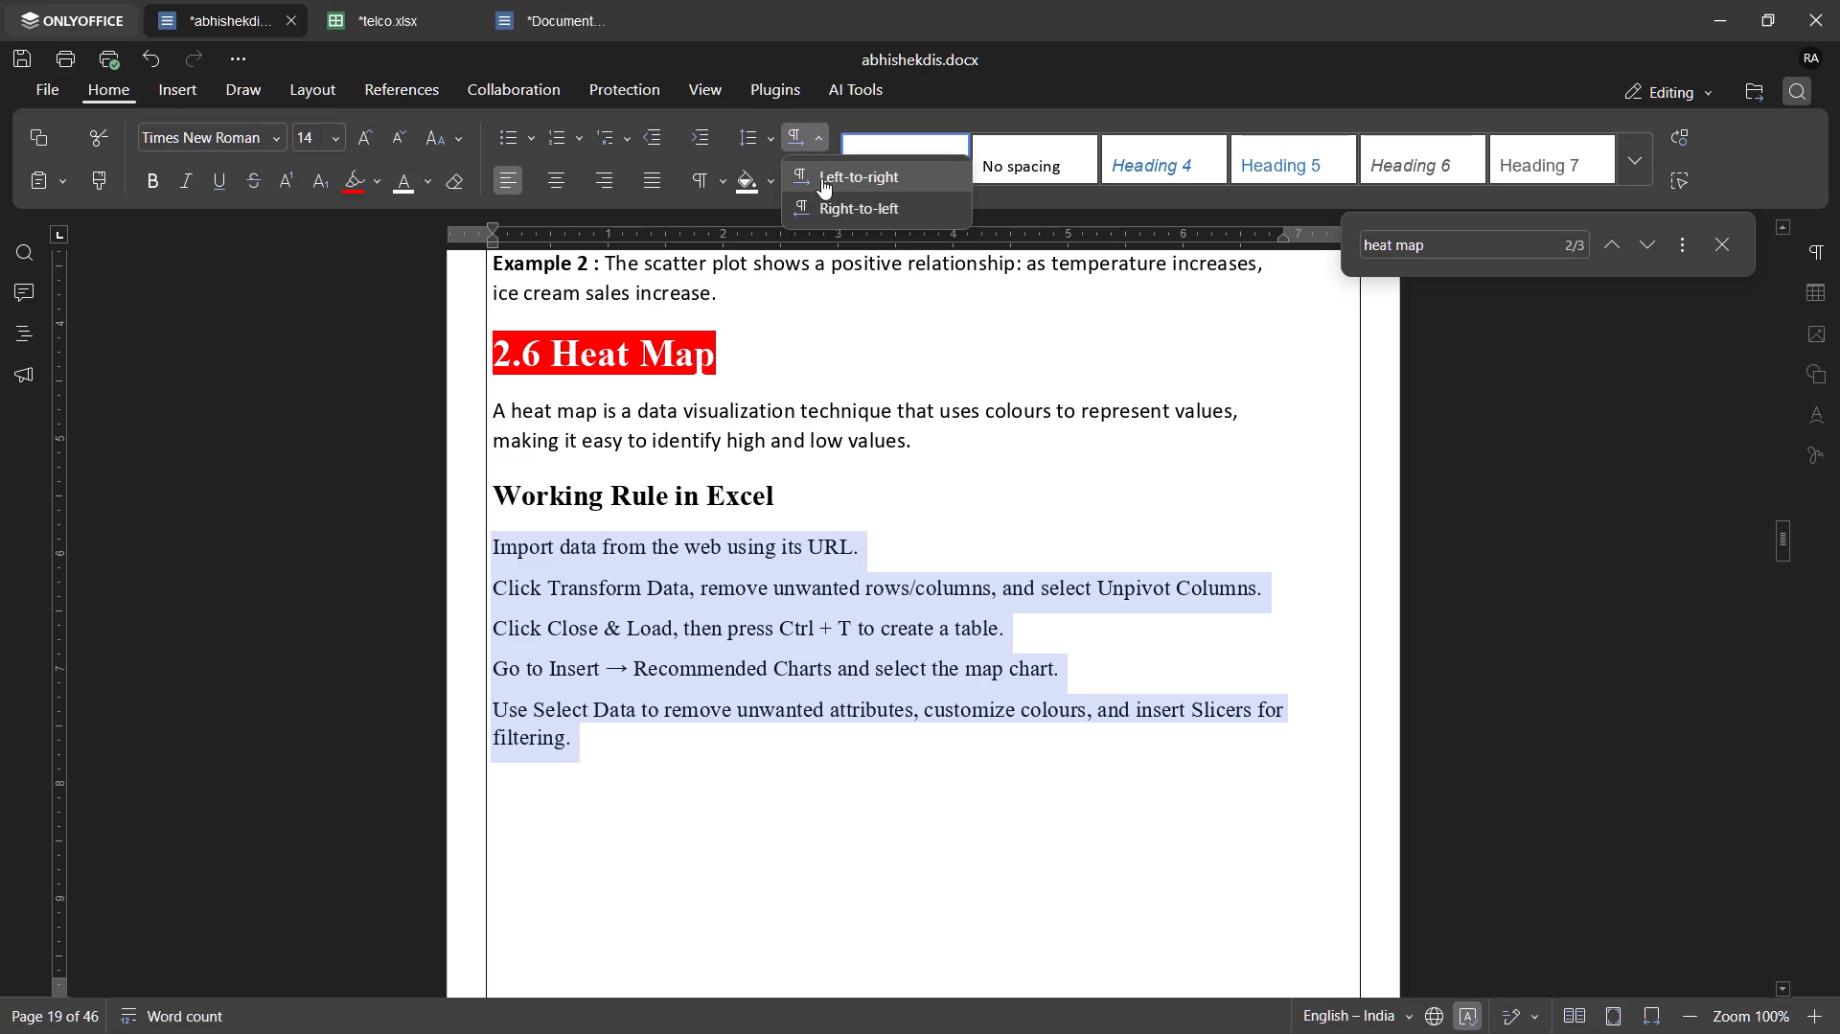
click(712, 266)
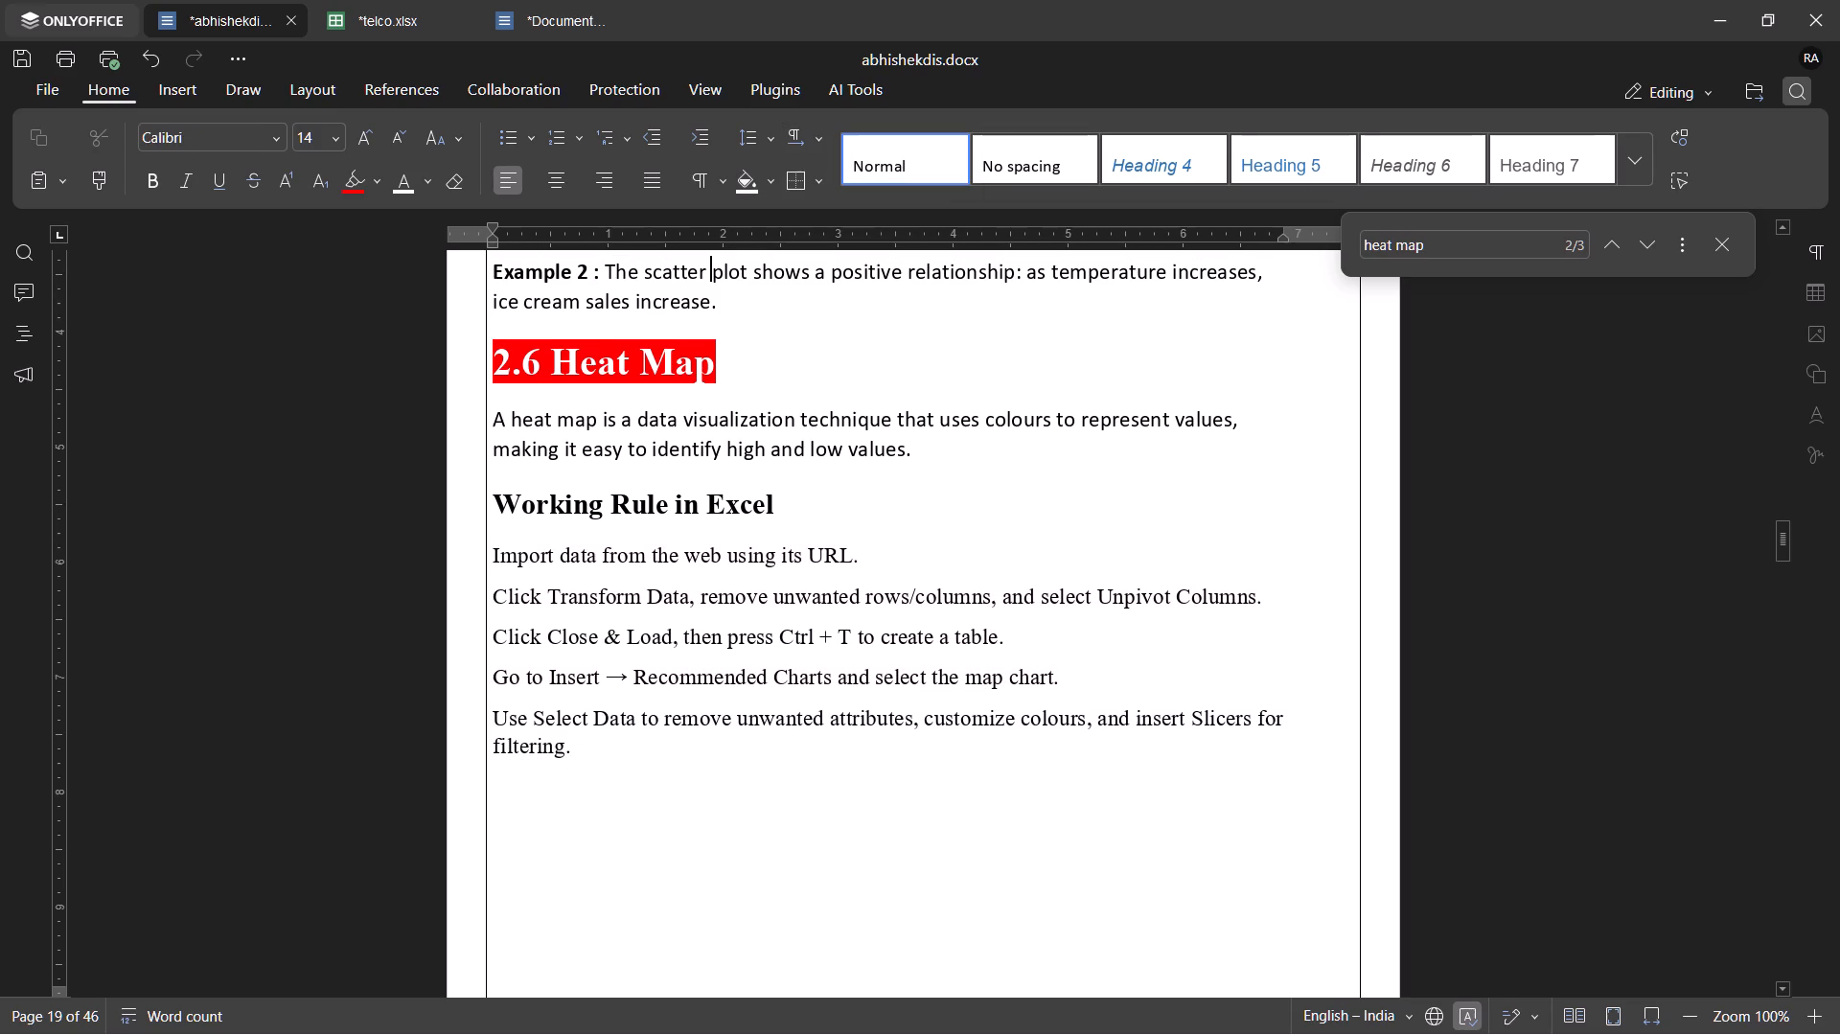
drag(492, 563, 626, 818)
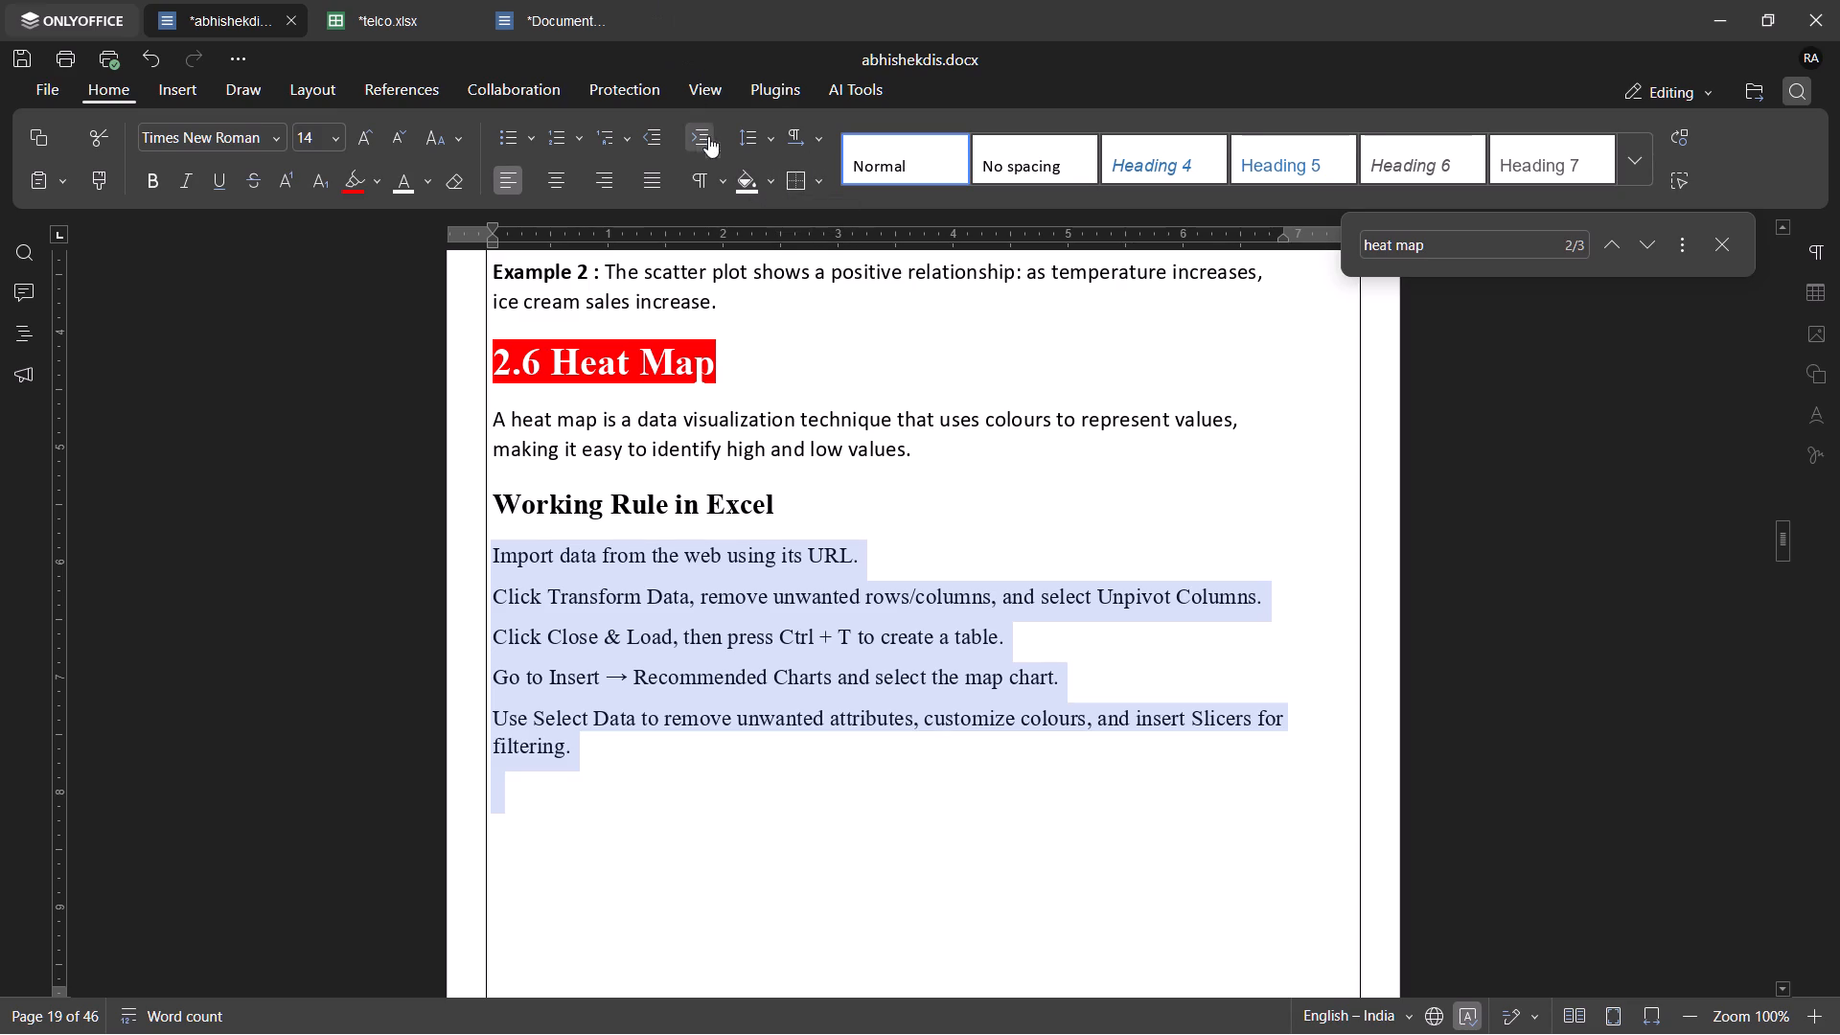
click(767, 145)
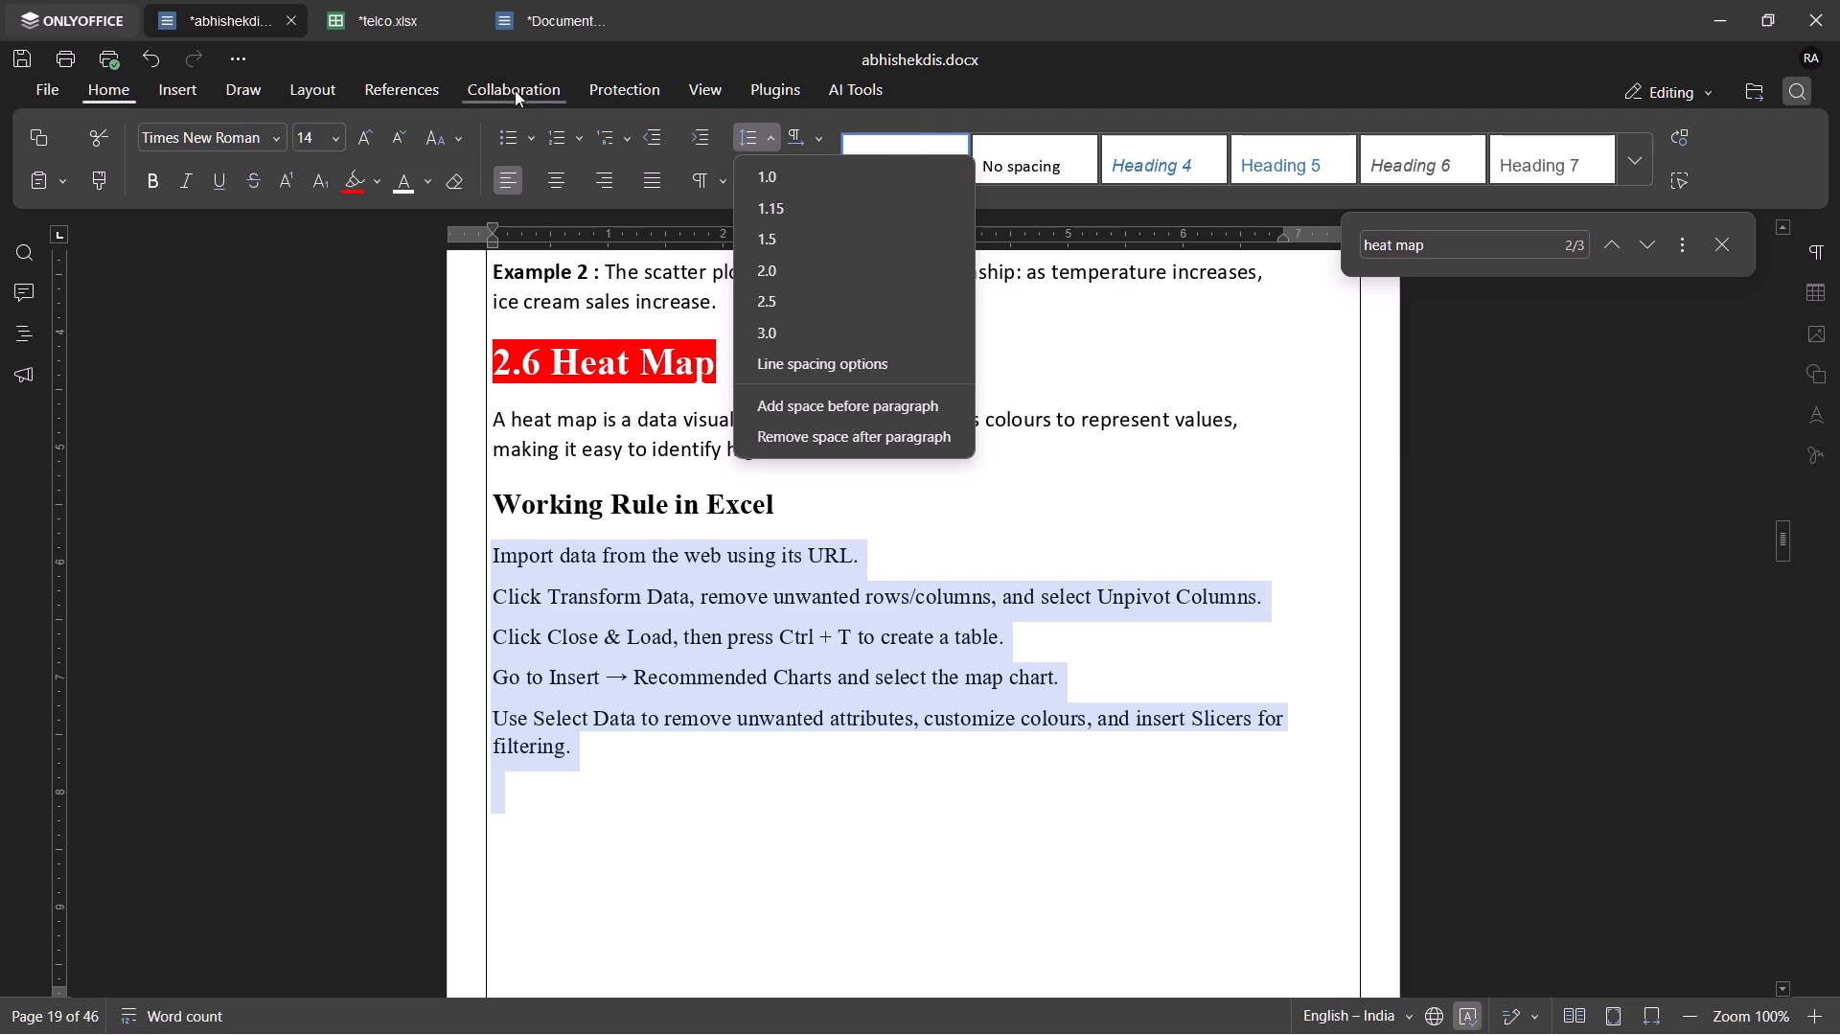
click(570, 140)
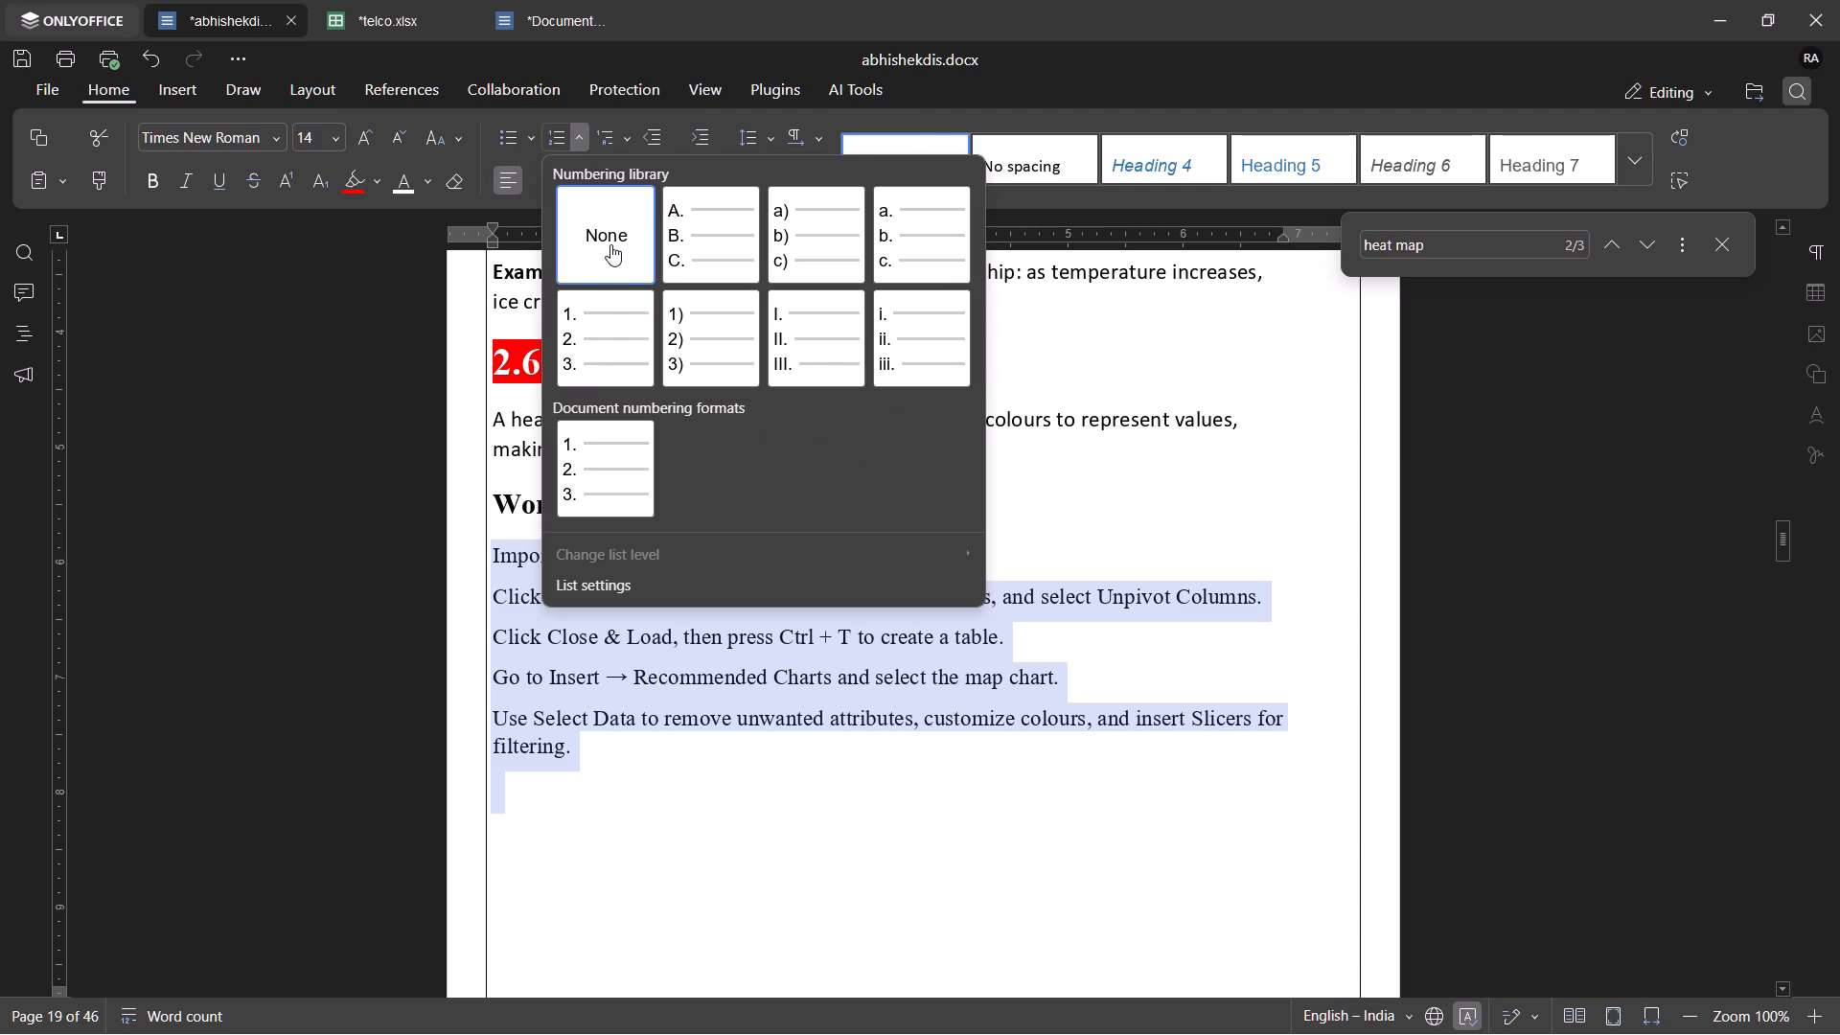
click(587, 469)
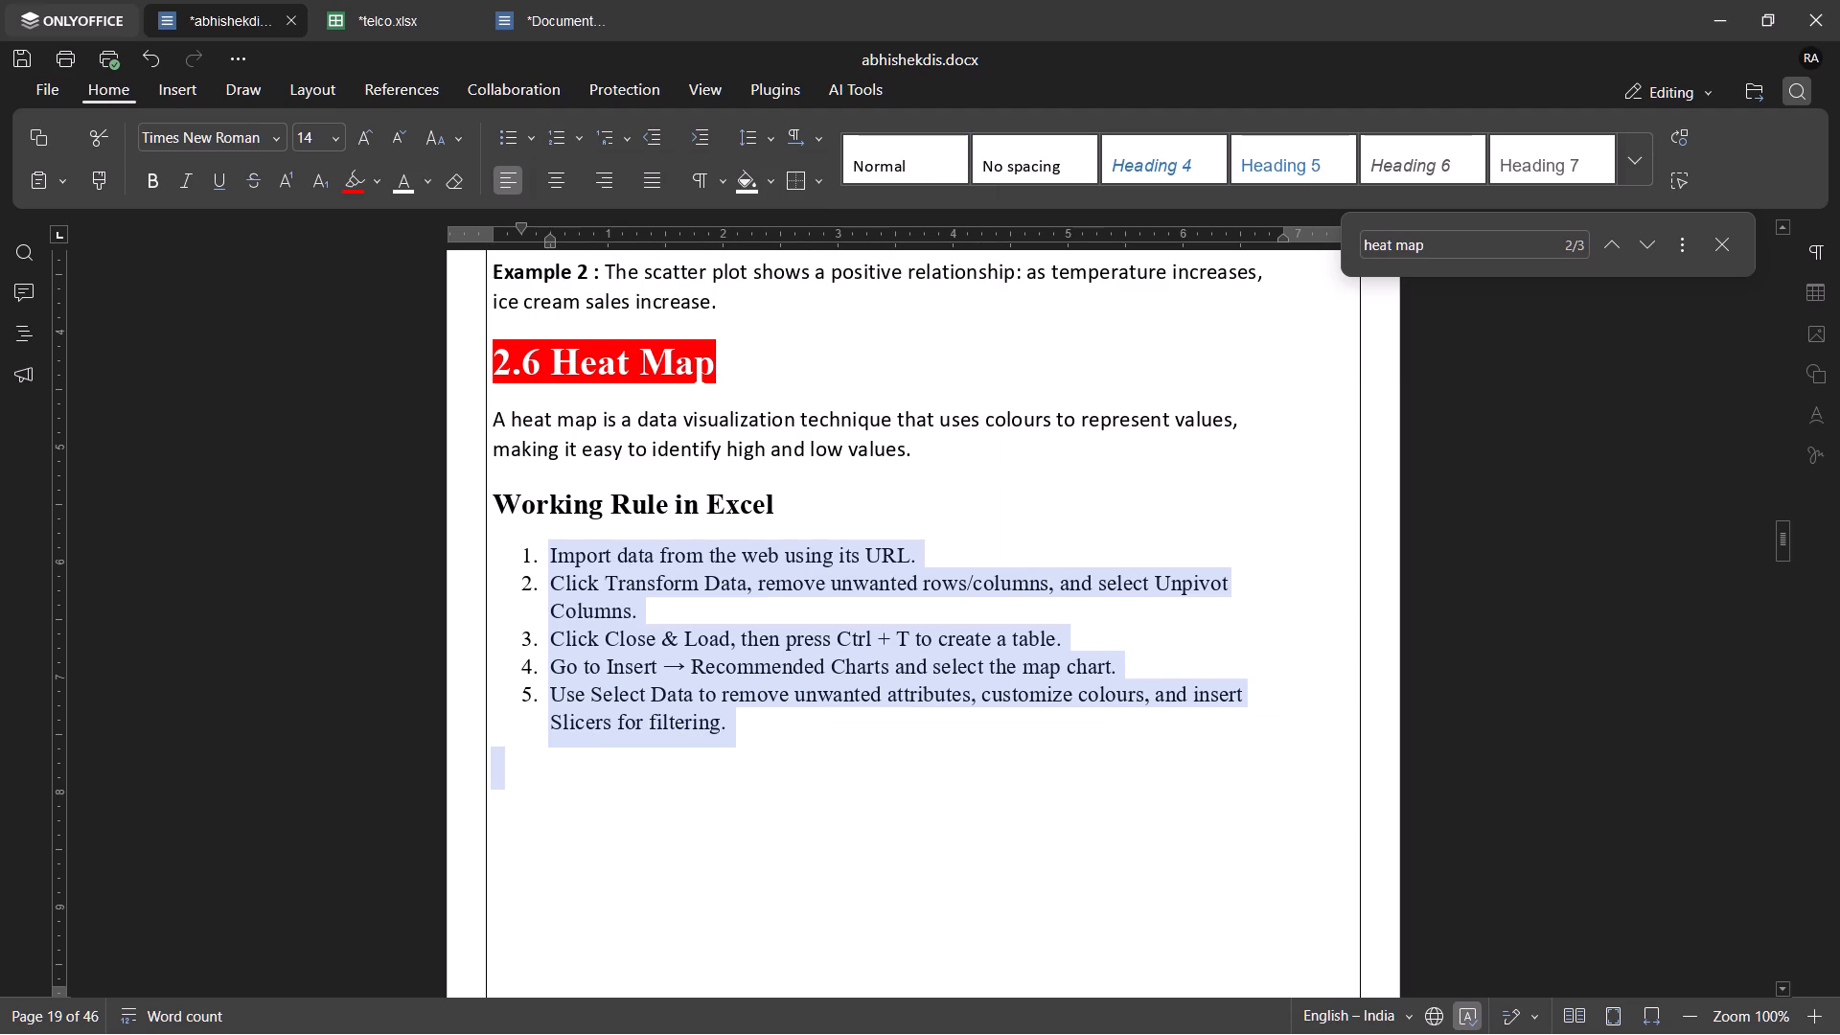
click(787, 812)
Compare the Heat Map section's numbered list with the layout of the 2.5 Scatter Plot section.
scroll(787, 812, up, 1)
scroll(624, 632, down, 3)
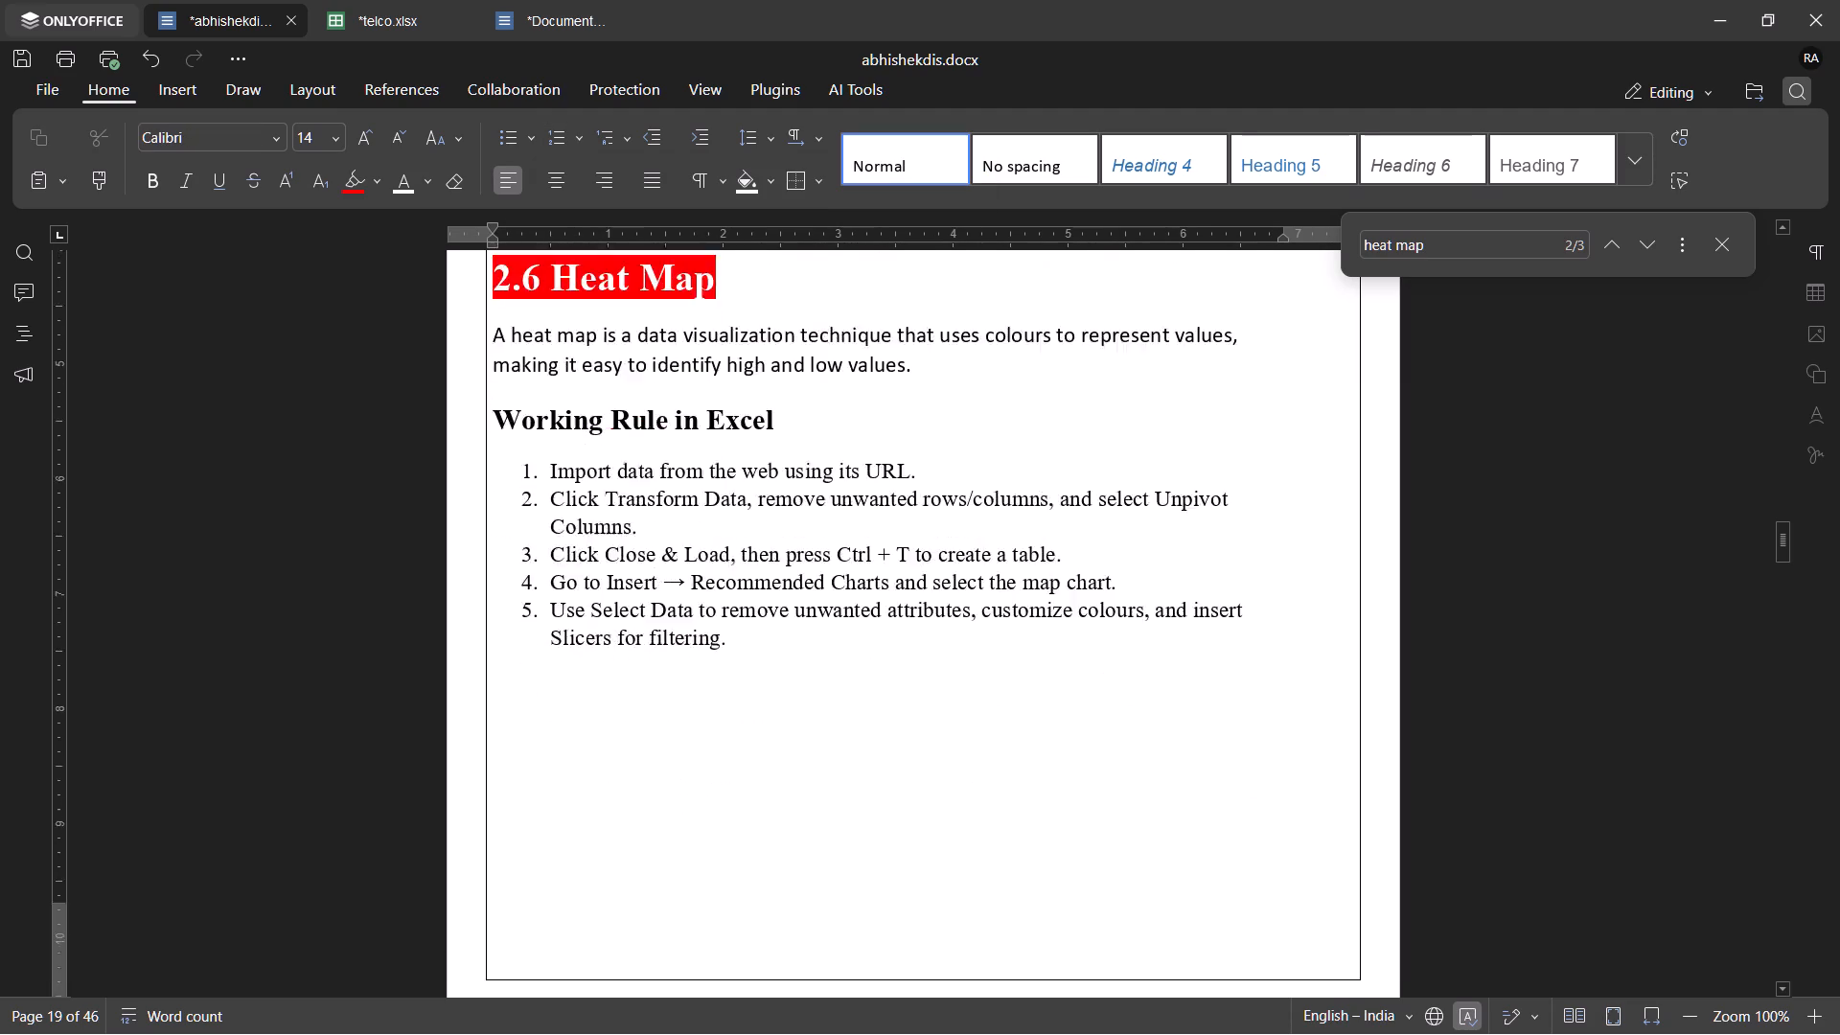
scroll(624, 632, up, 10)
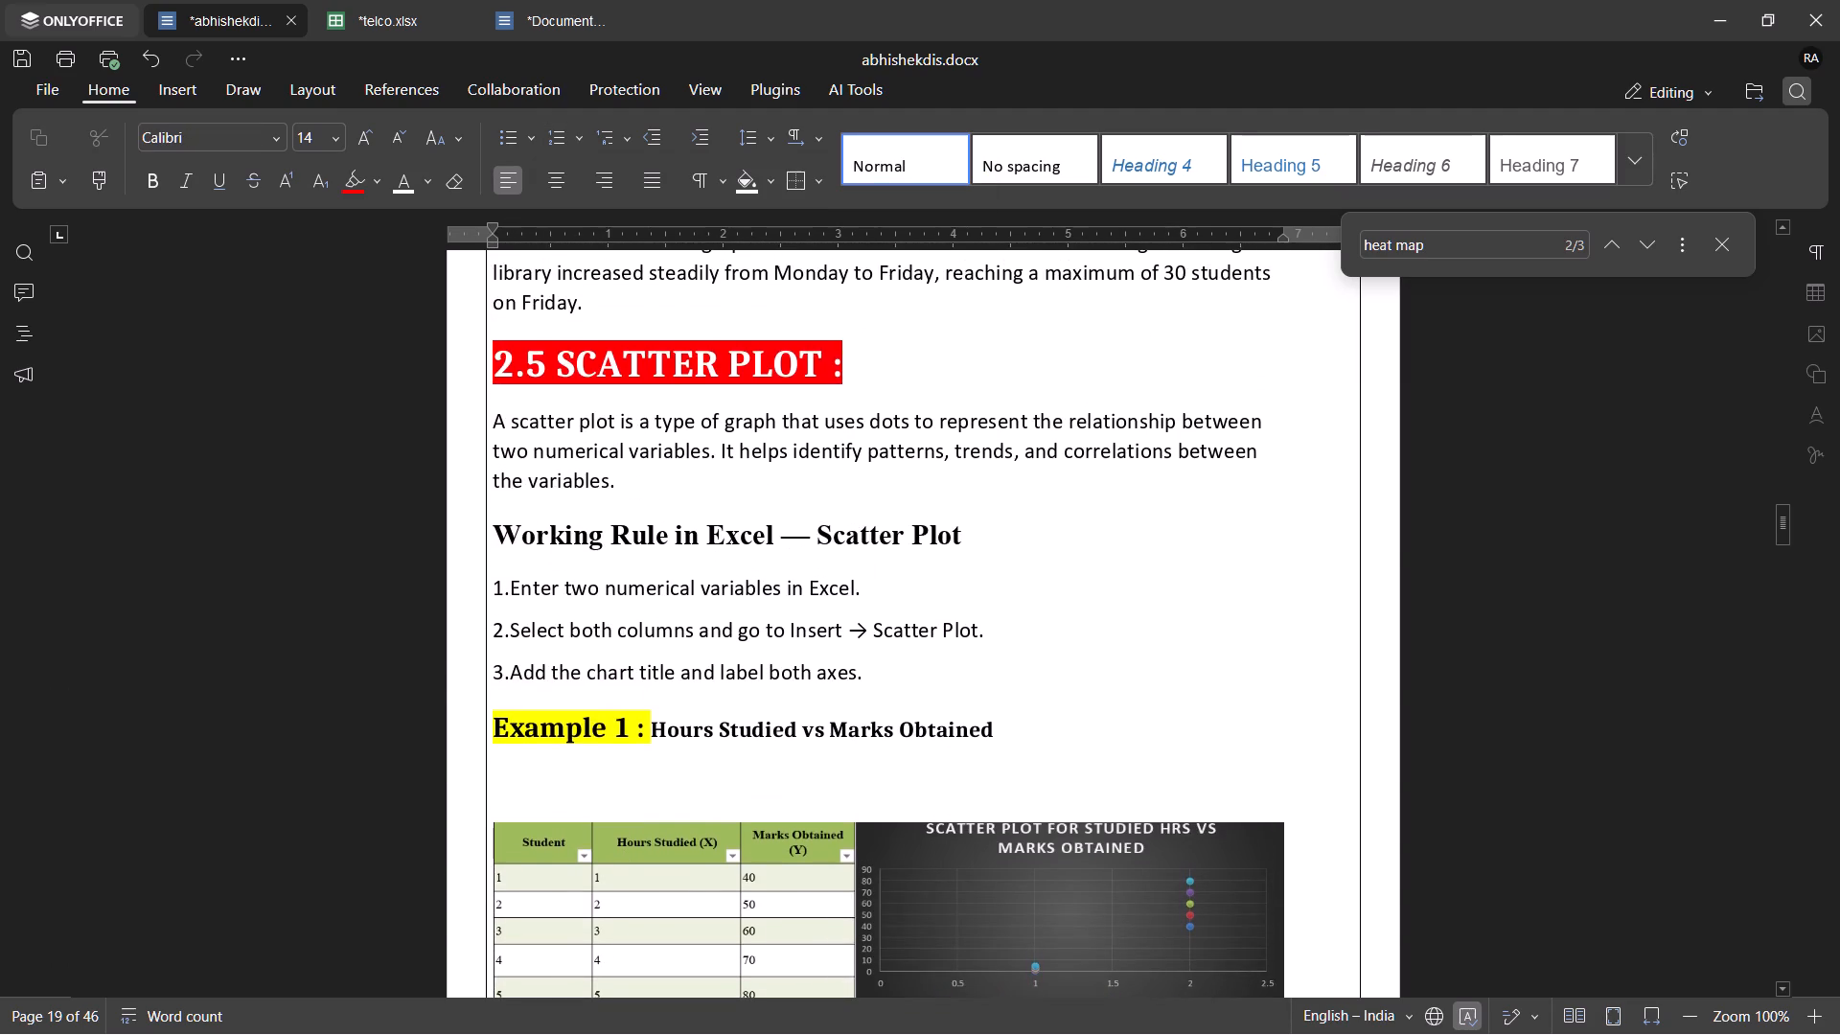
scroll(624, 632, down, 10)
scroll(624, 632, up, 1)
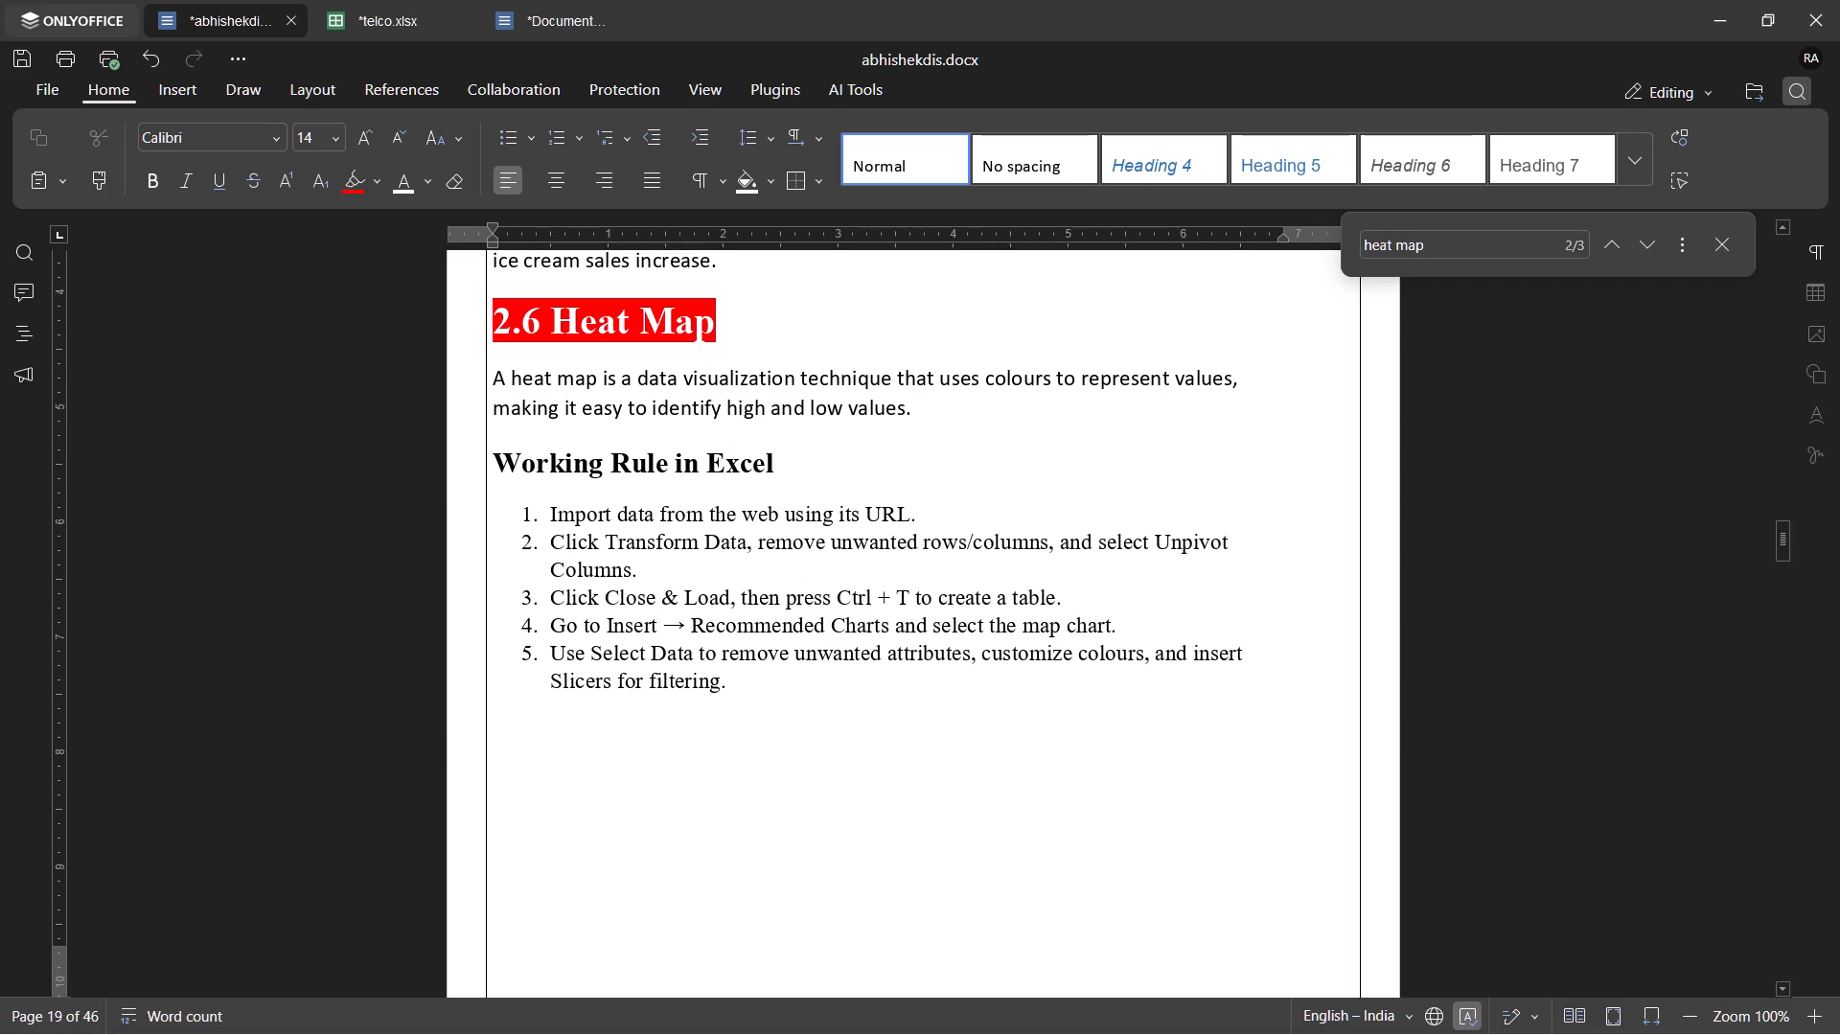
scroll(624, 632, up, 1)
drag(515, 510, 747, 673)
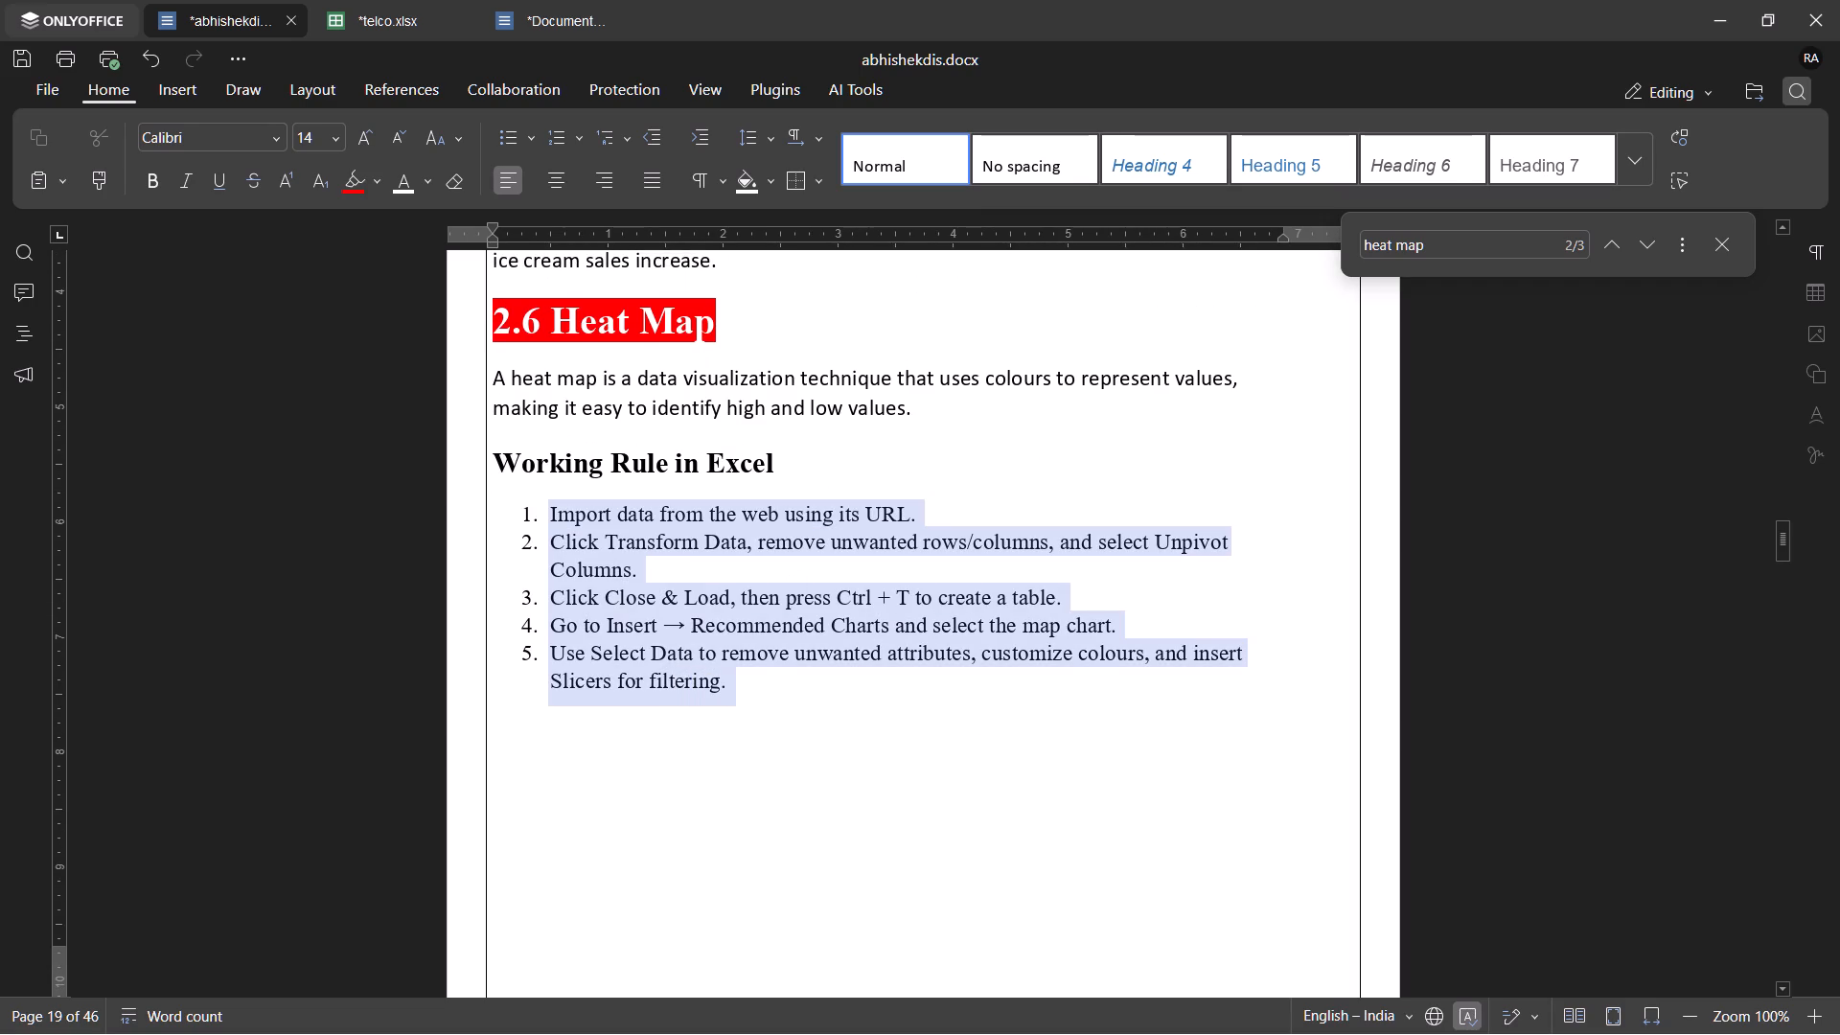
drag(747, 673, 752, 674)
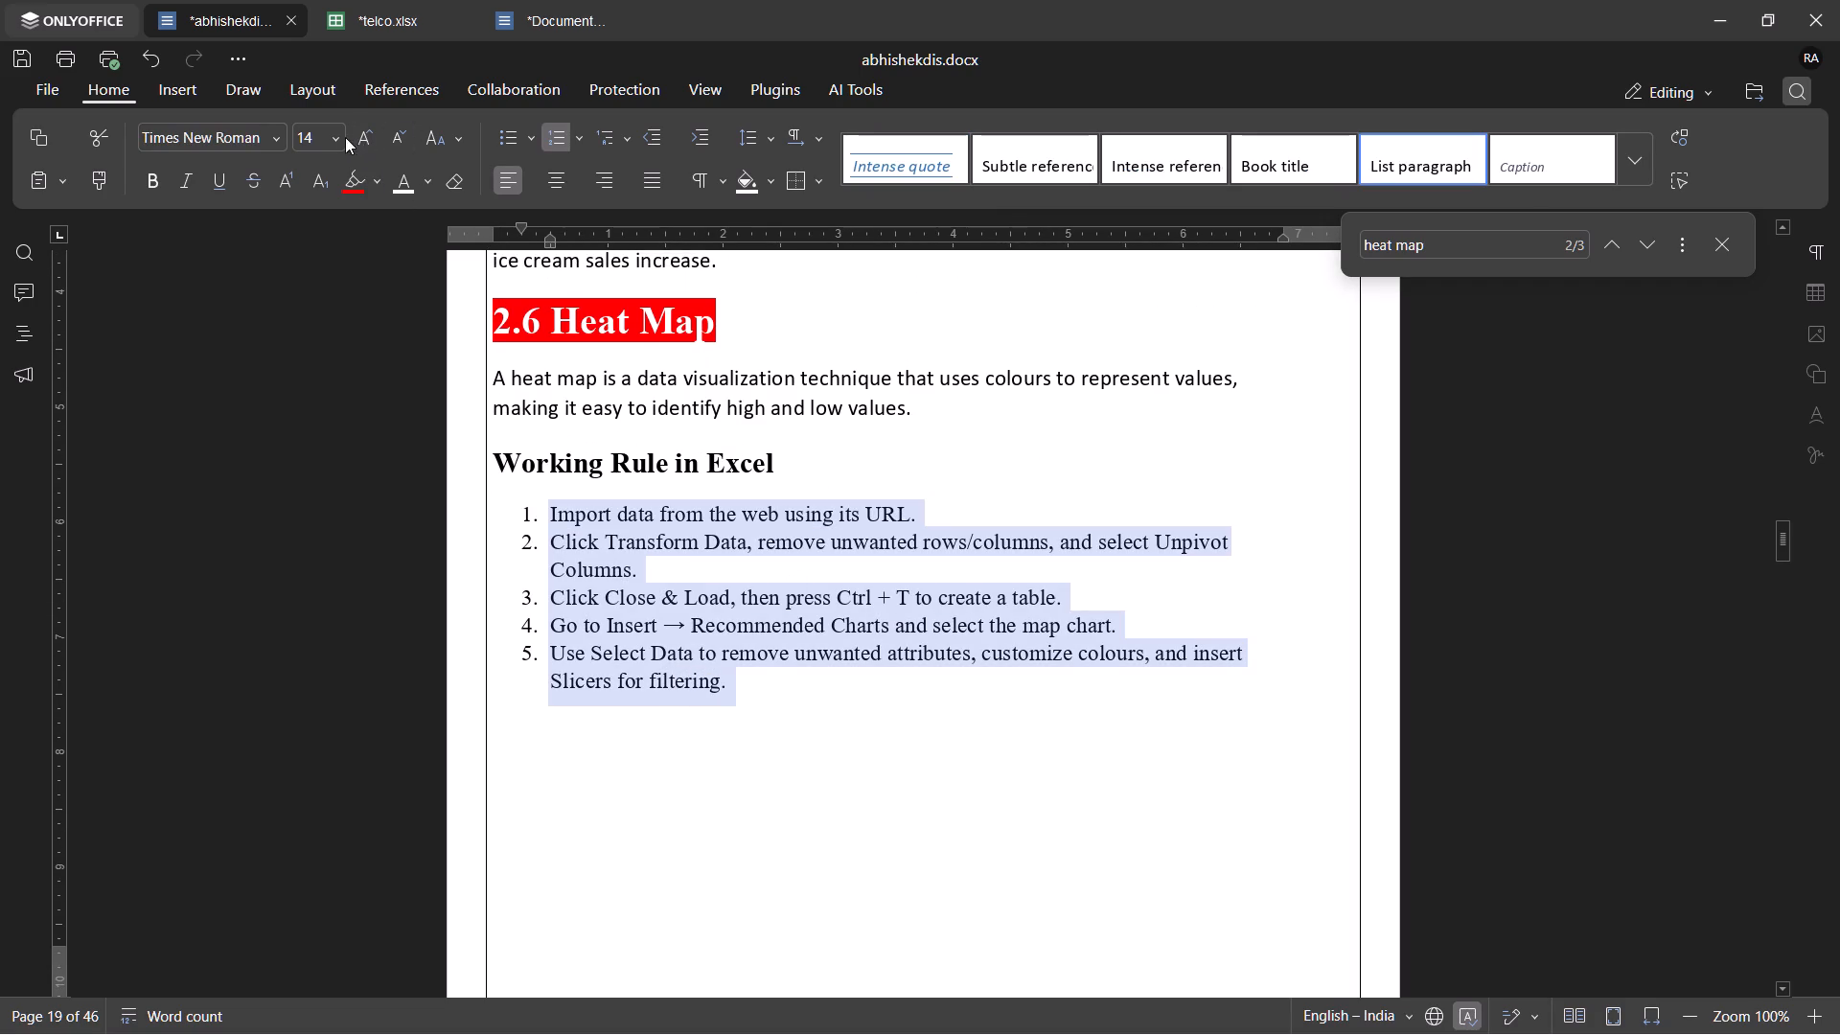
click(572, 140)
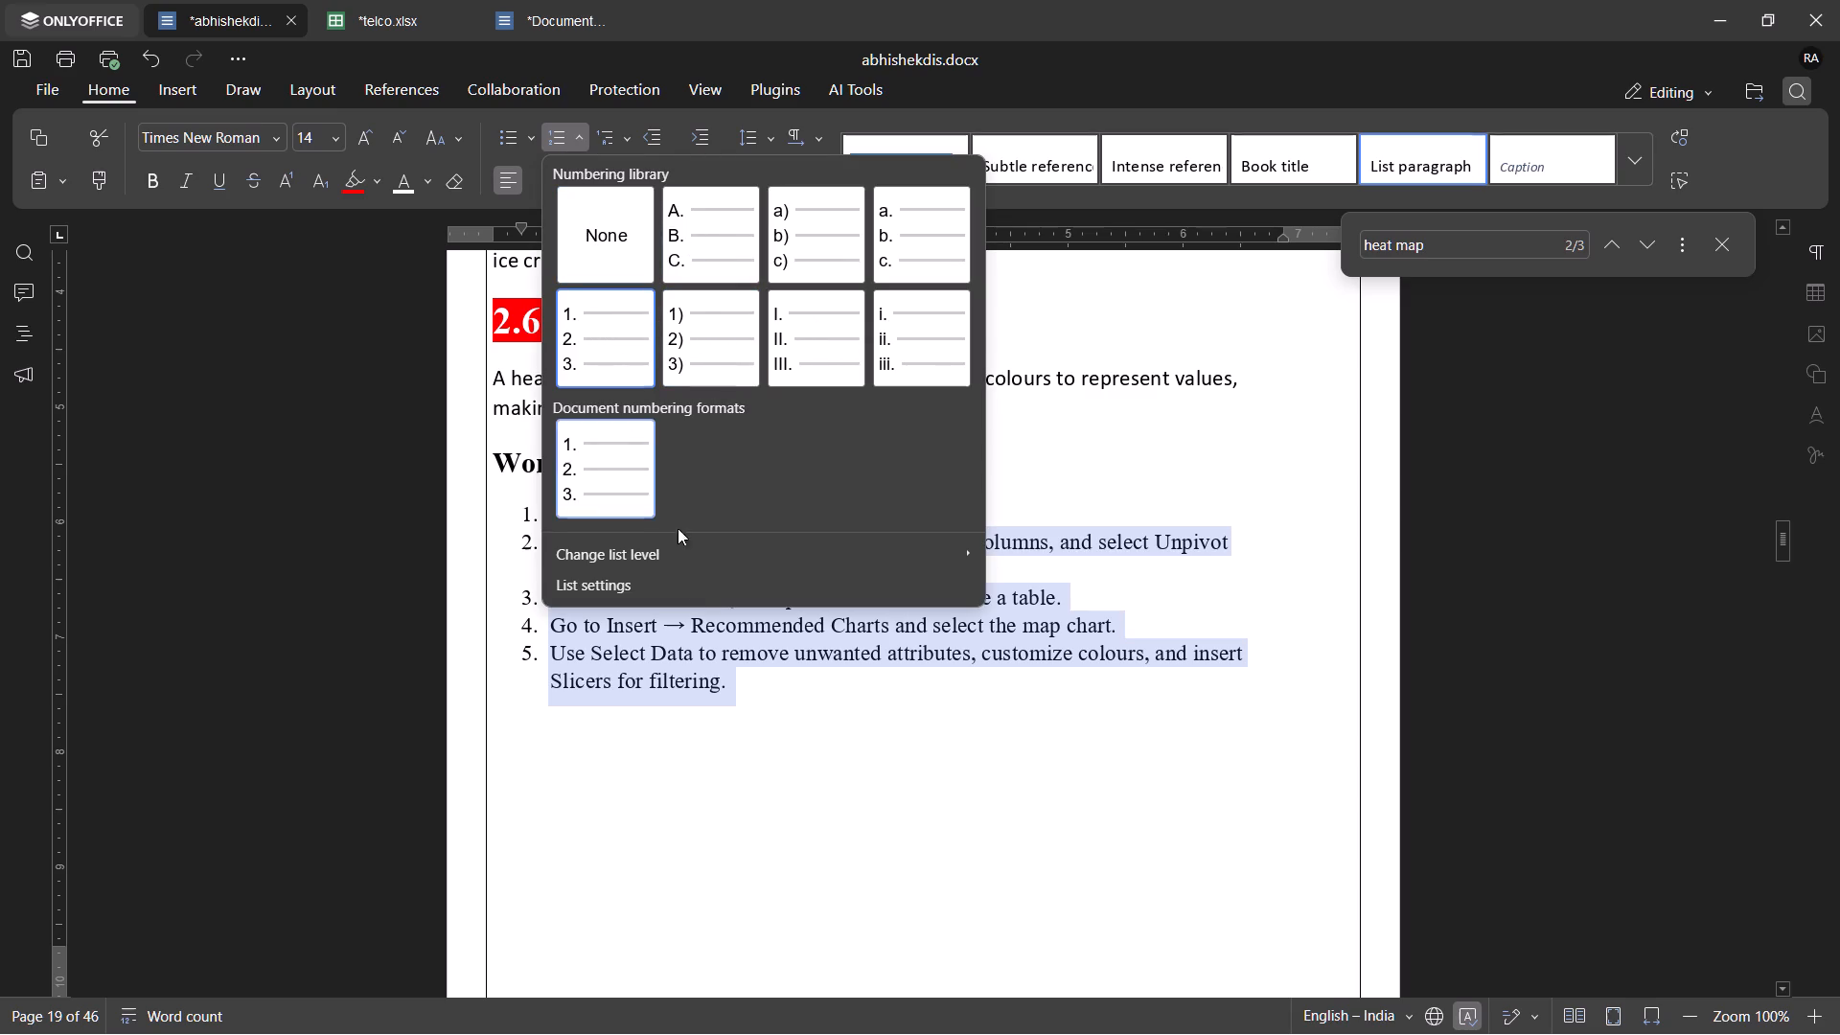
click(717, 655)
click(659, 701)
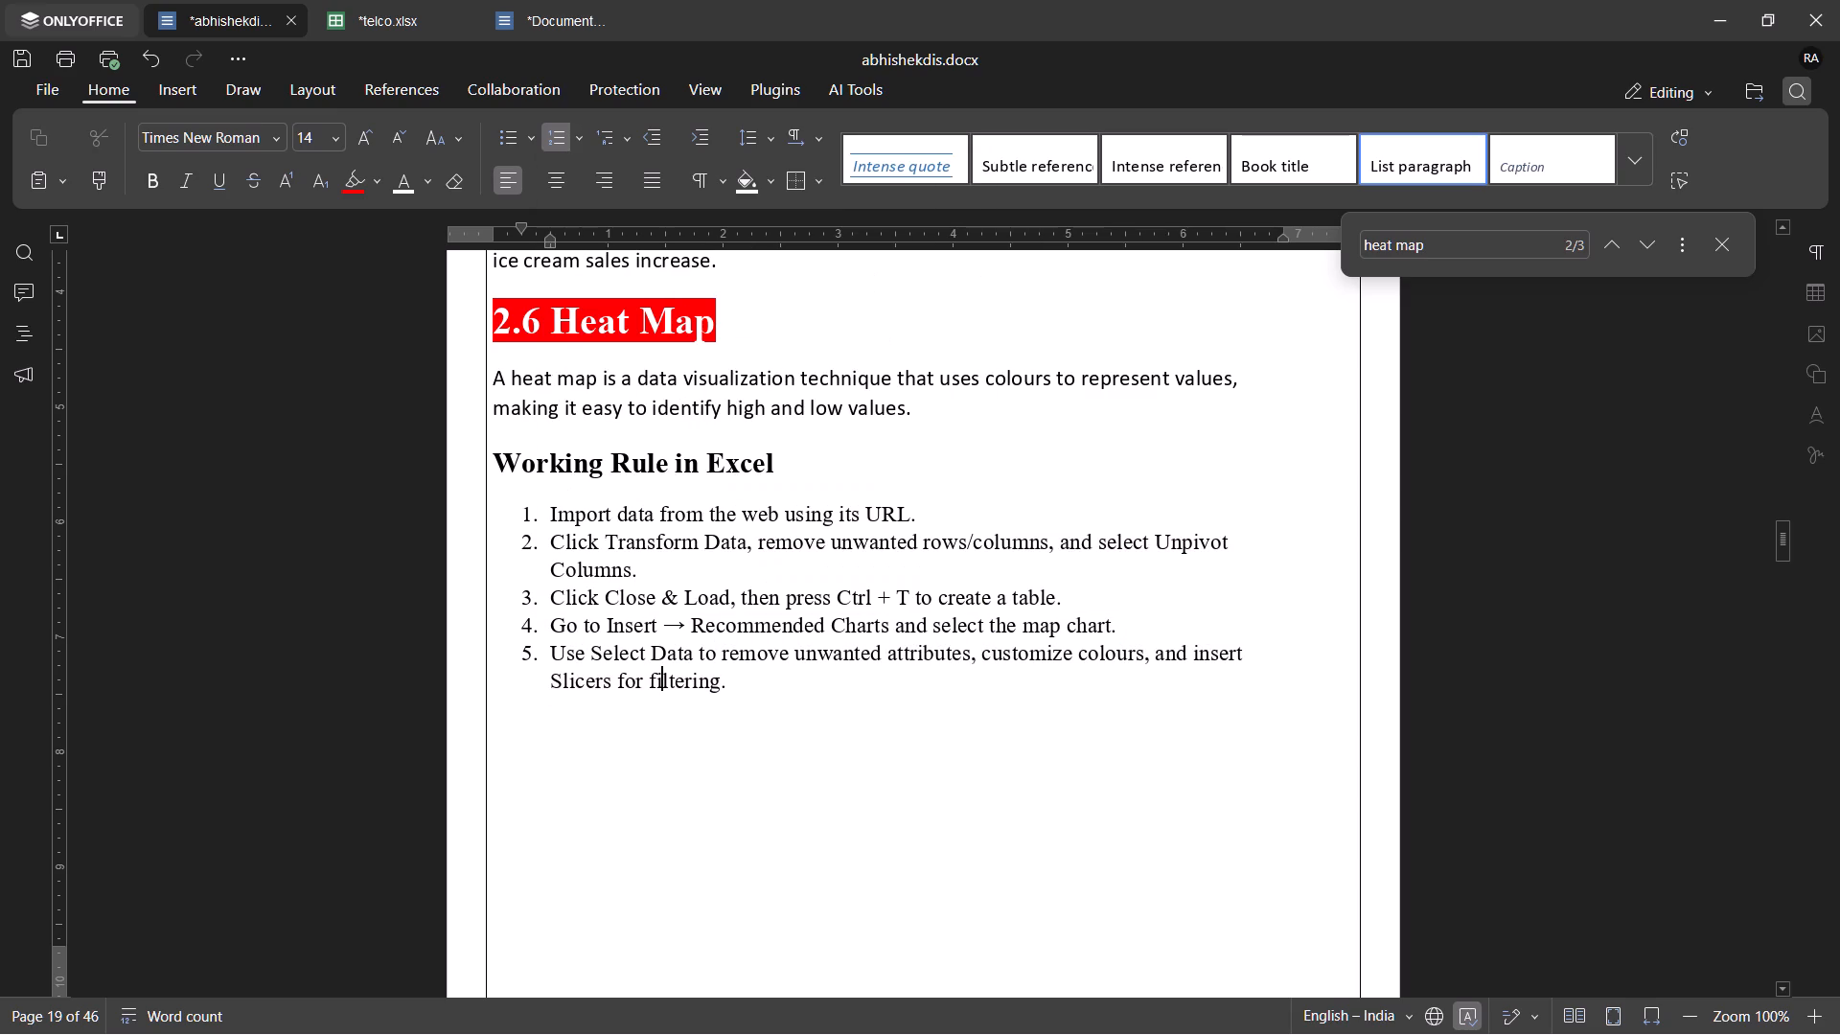
Examine the space between the five-point list and the India map chart with its slicers on the following page.
scroll(659, 701, up, 4)
scroll(659, 701, down, 8)
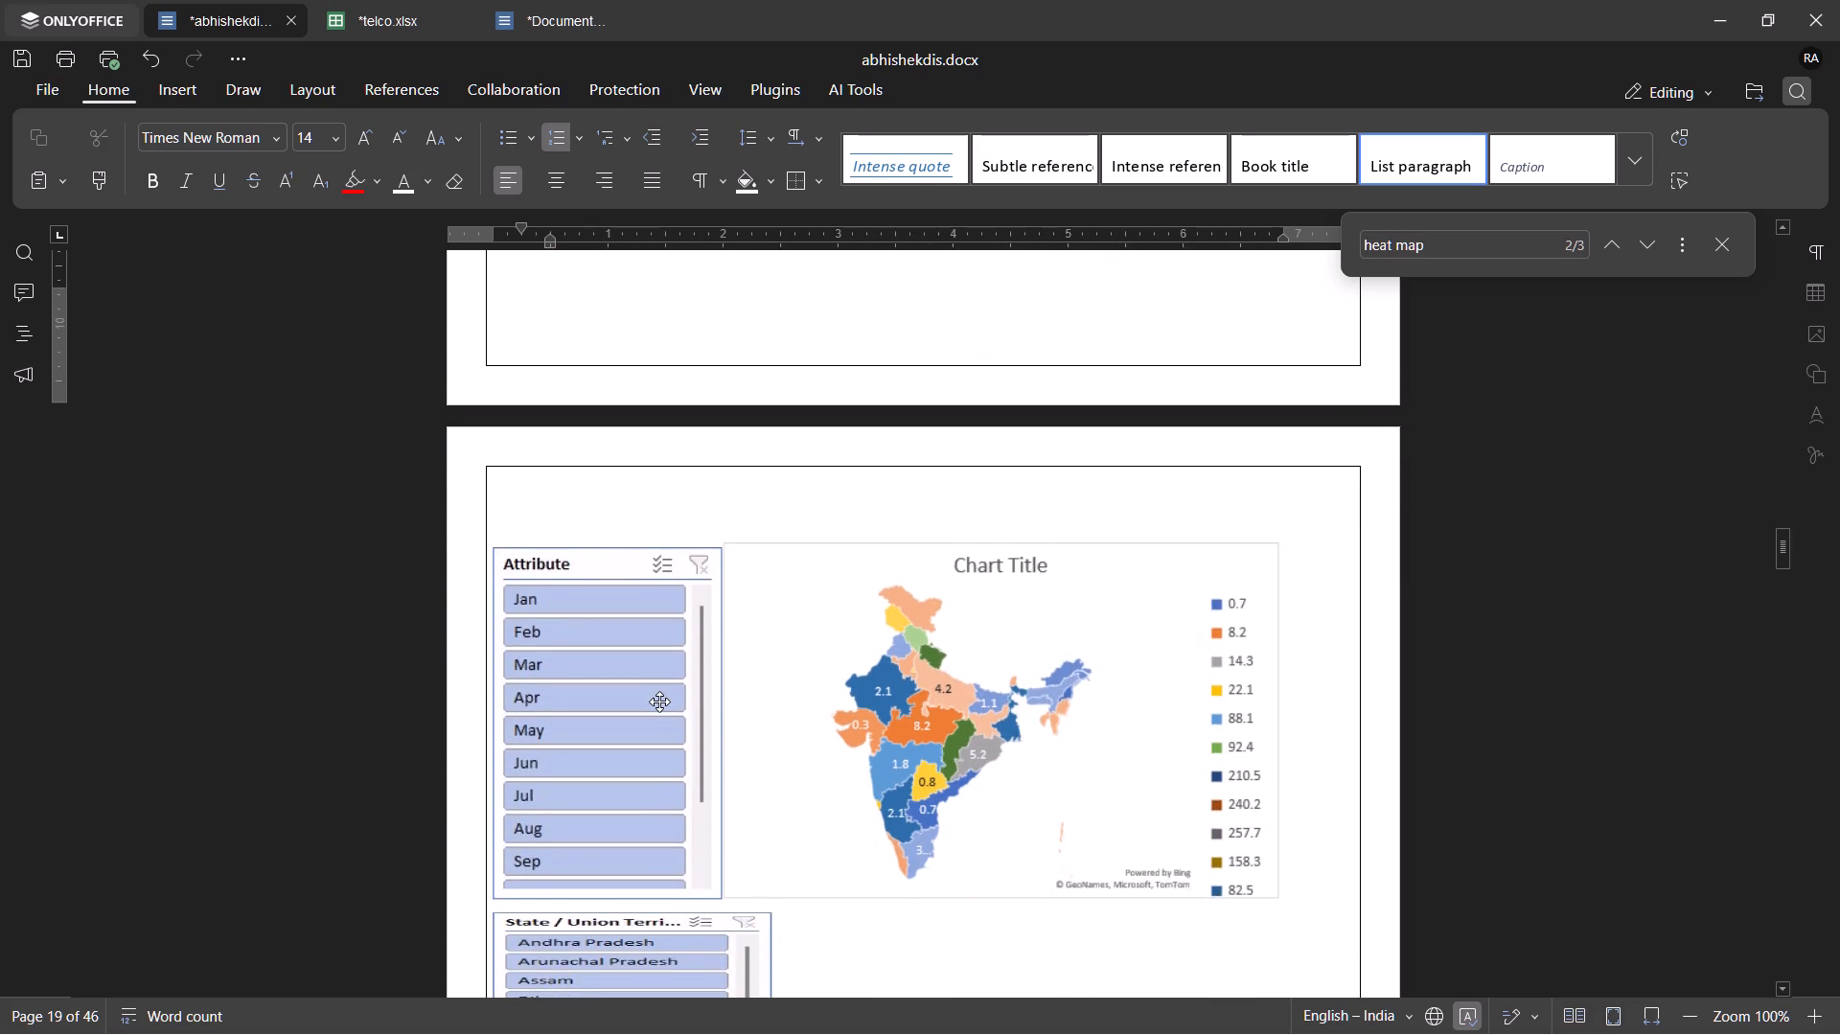
scroll(659, 701, up, 5)
click(592, 649)
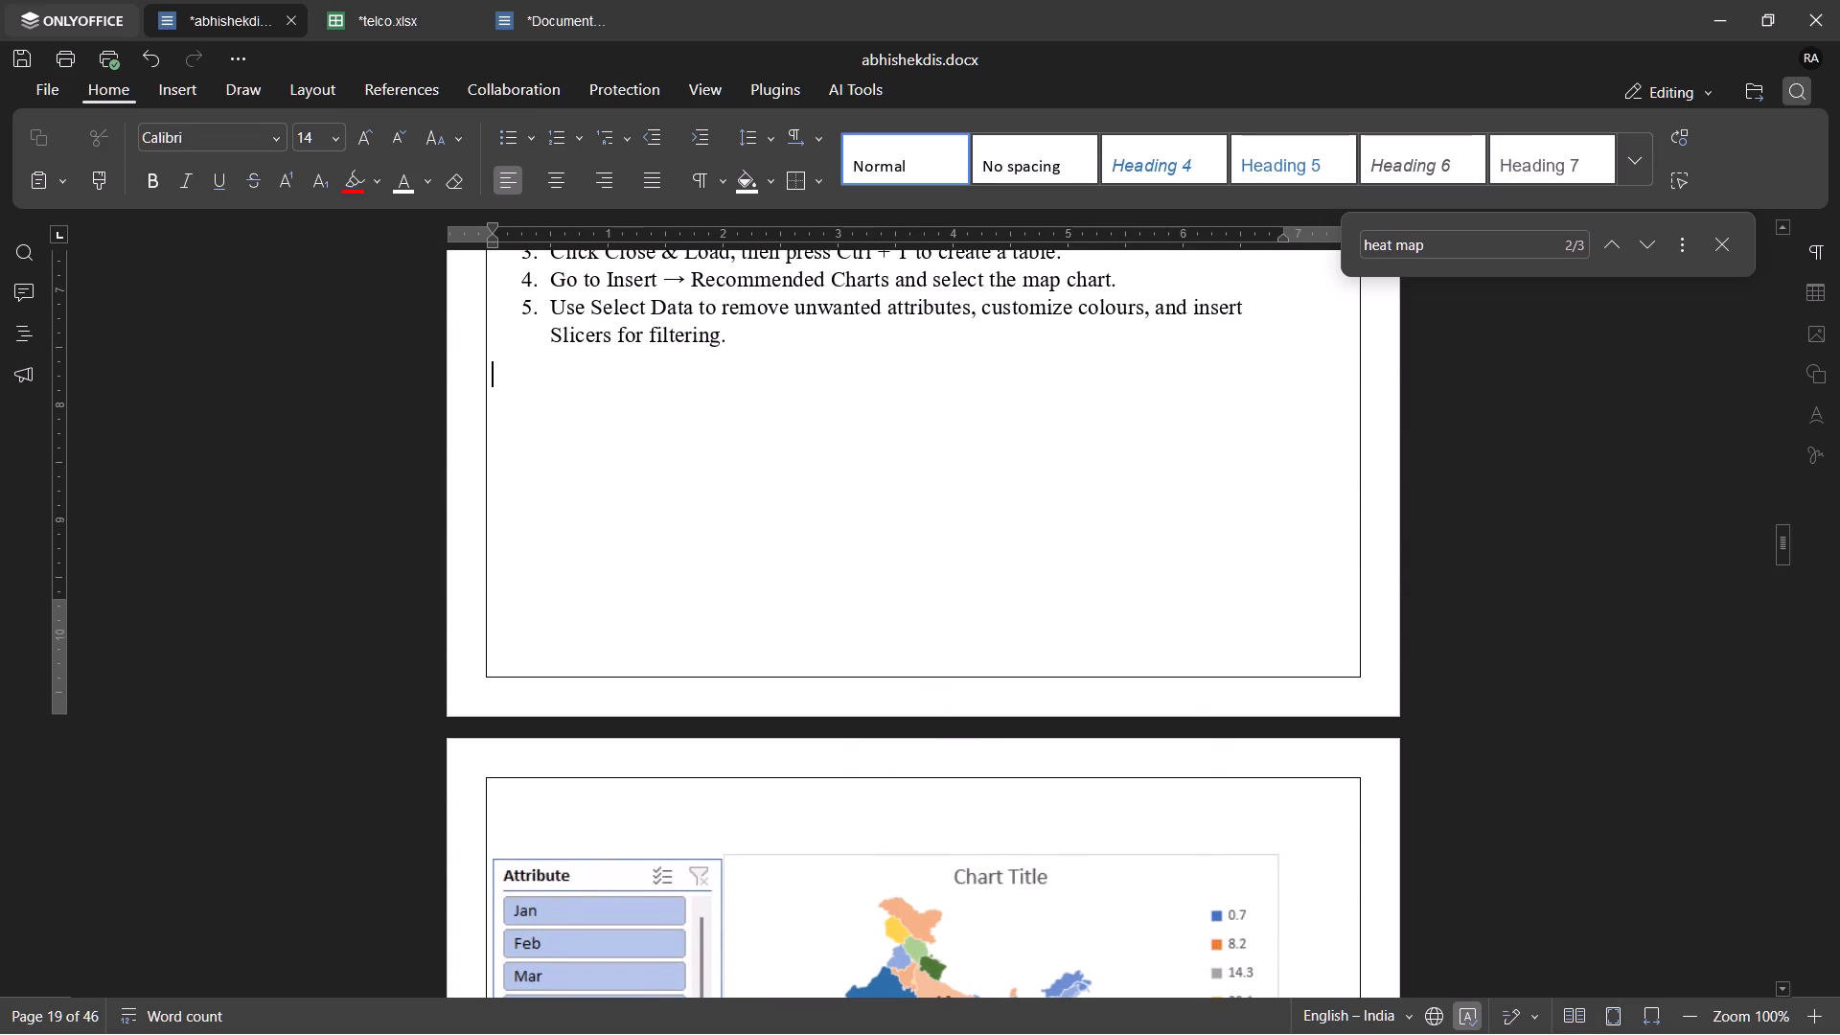
scroll(592, 649, down, 1)
scroll(592, 649, up, 3)
scroll(592, 649, down, 2)
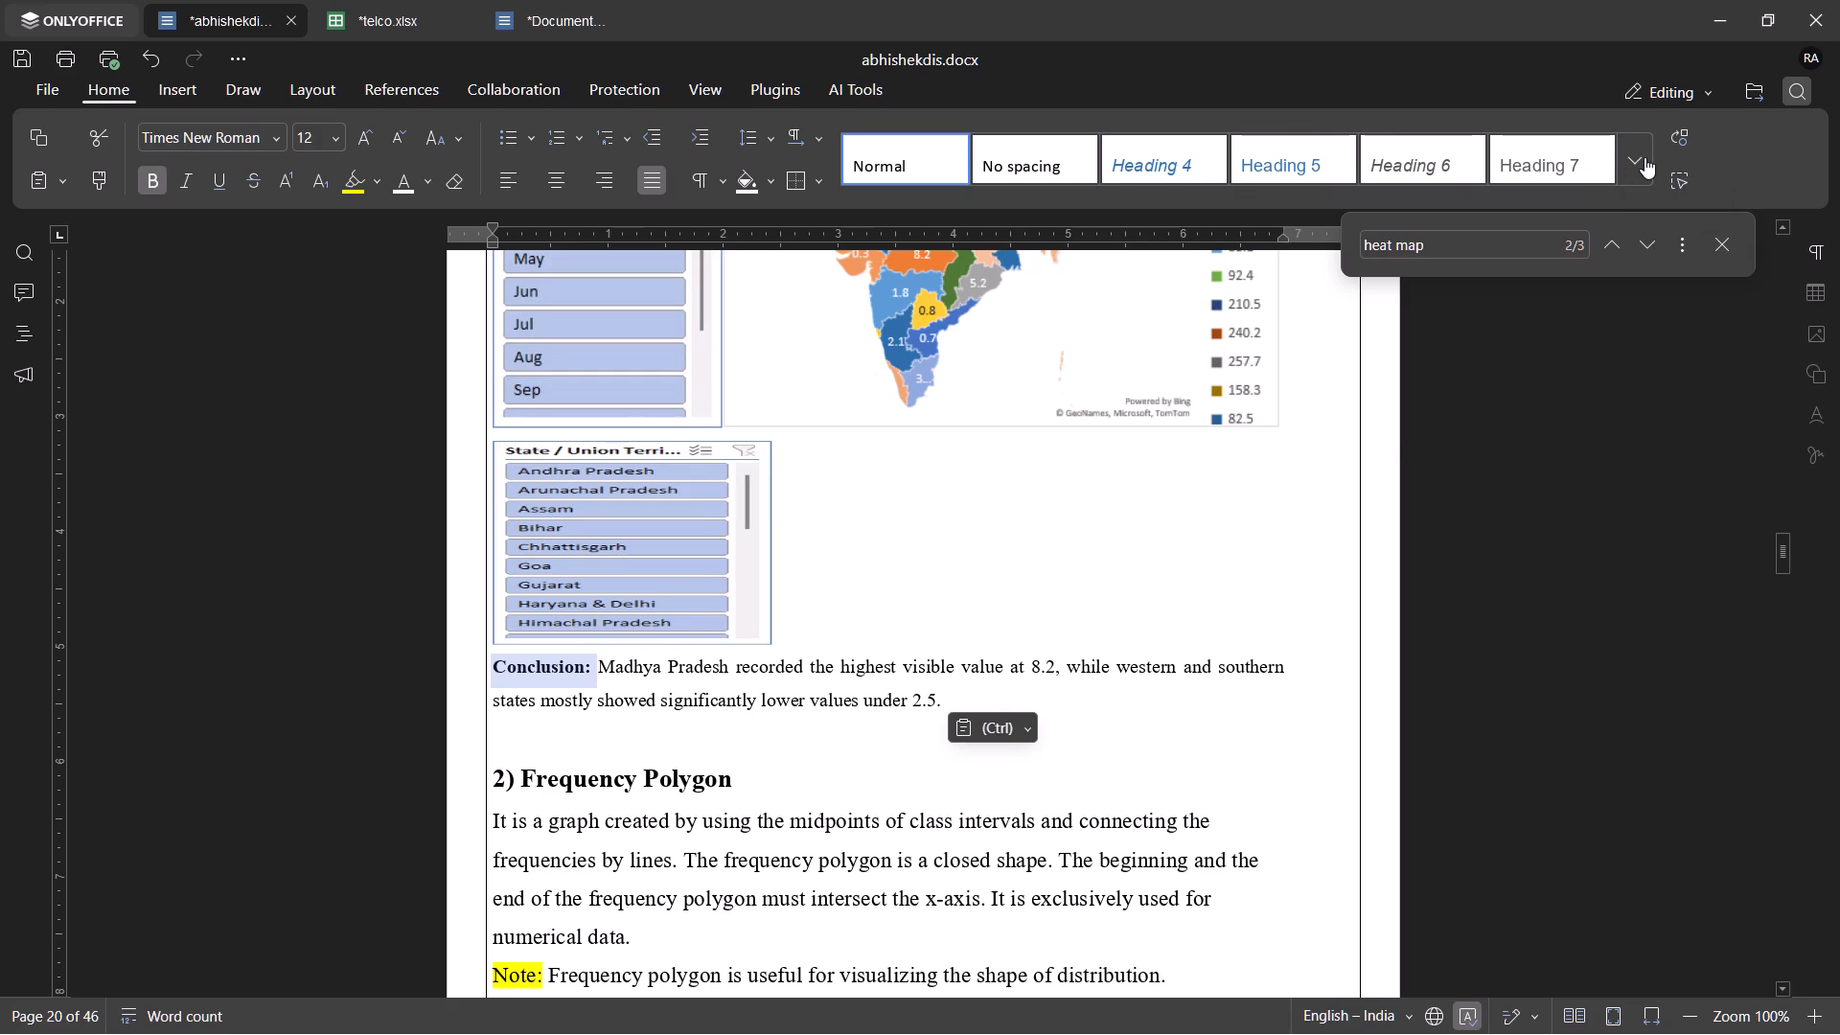
click(1238, 211)
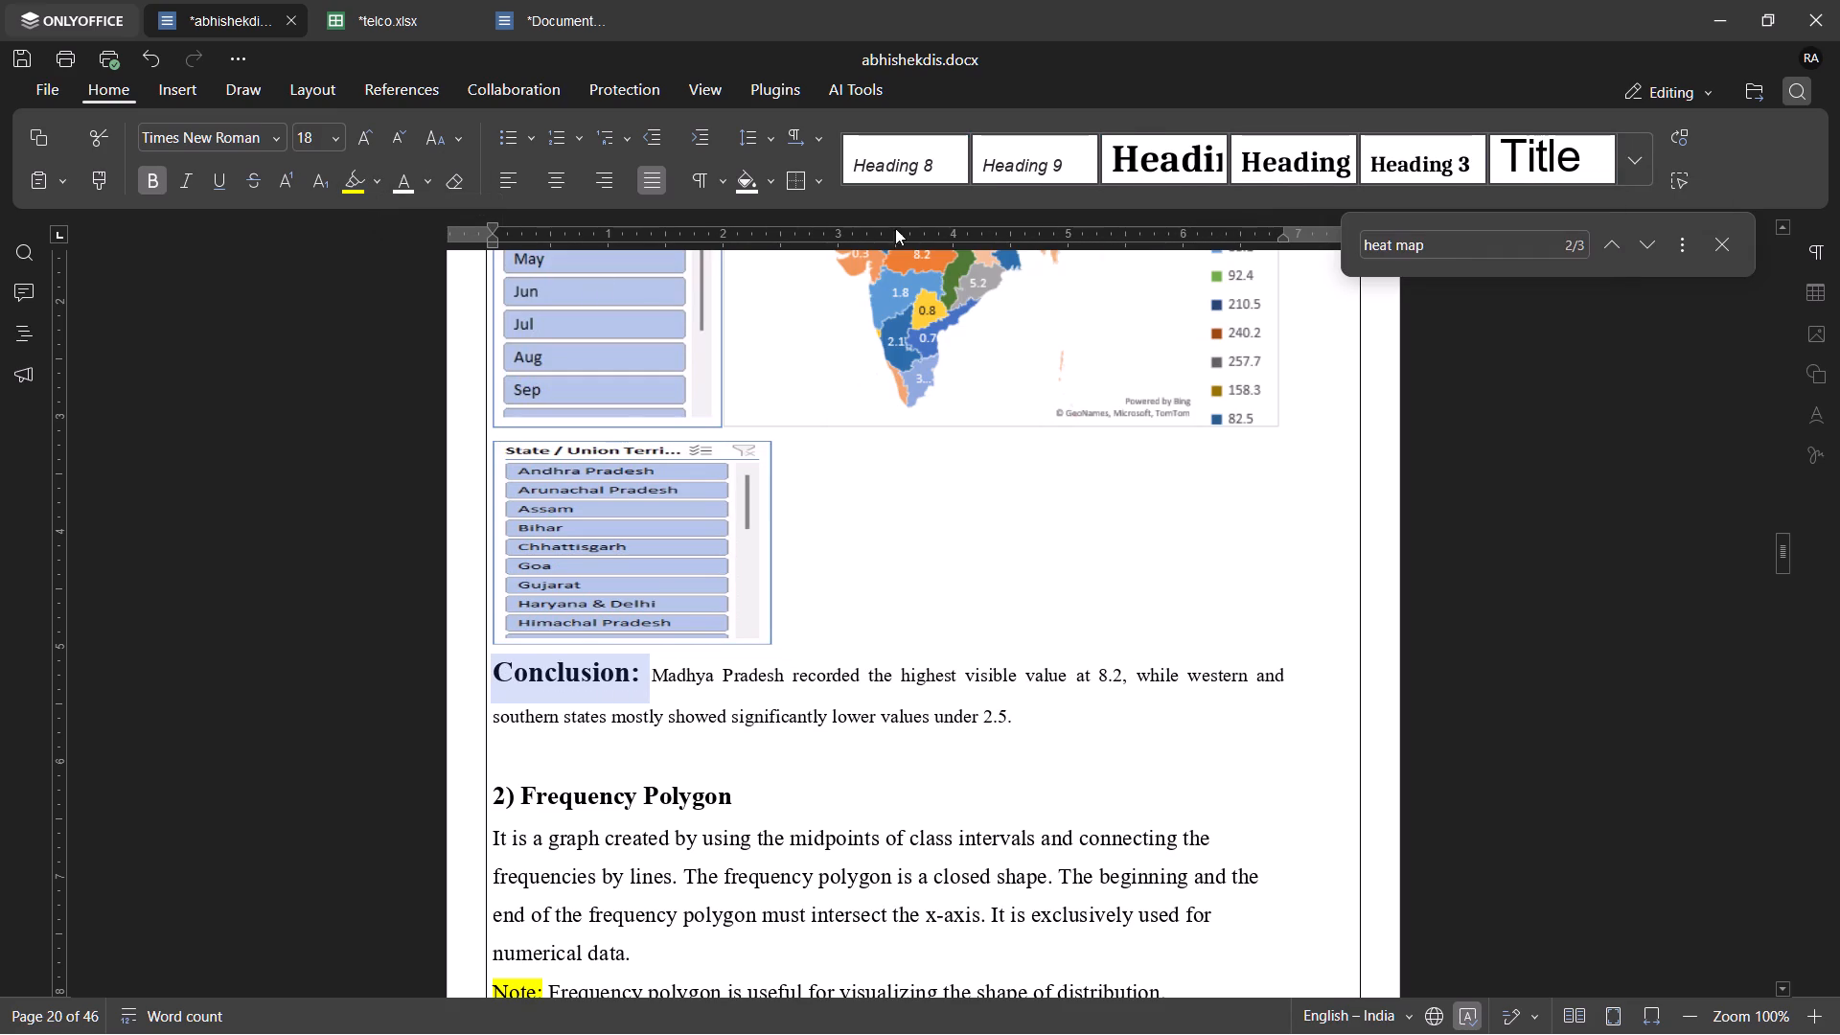
click(335, 141)
click(847, 487)
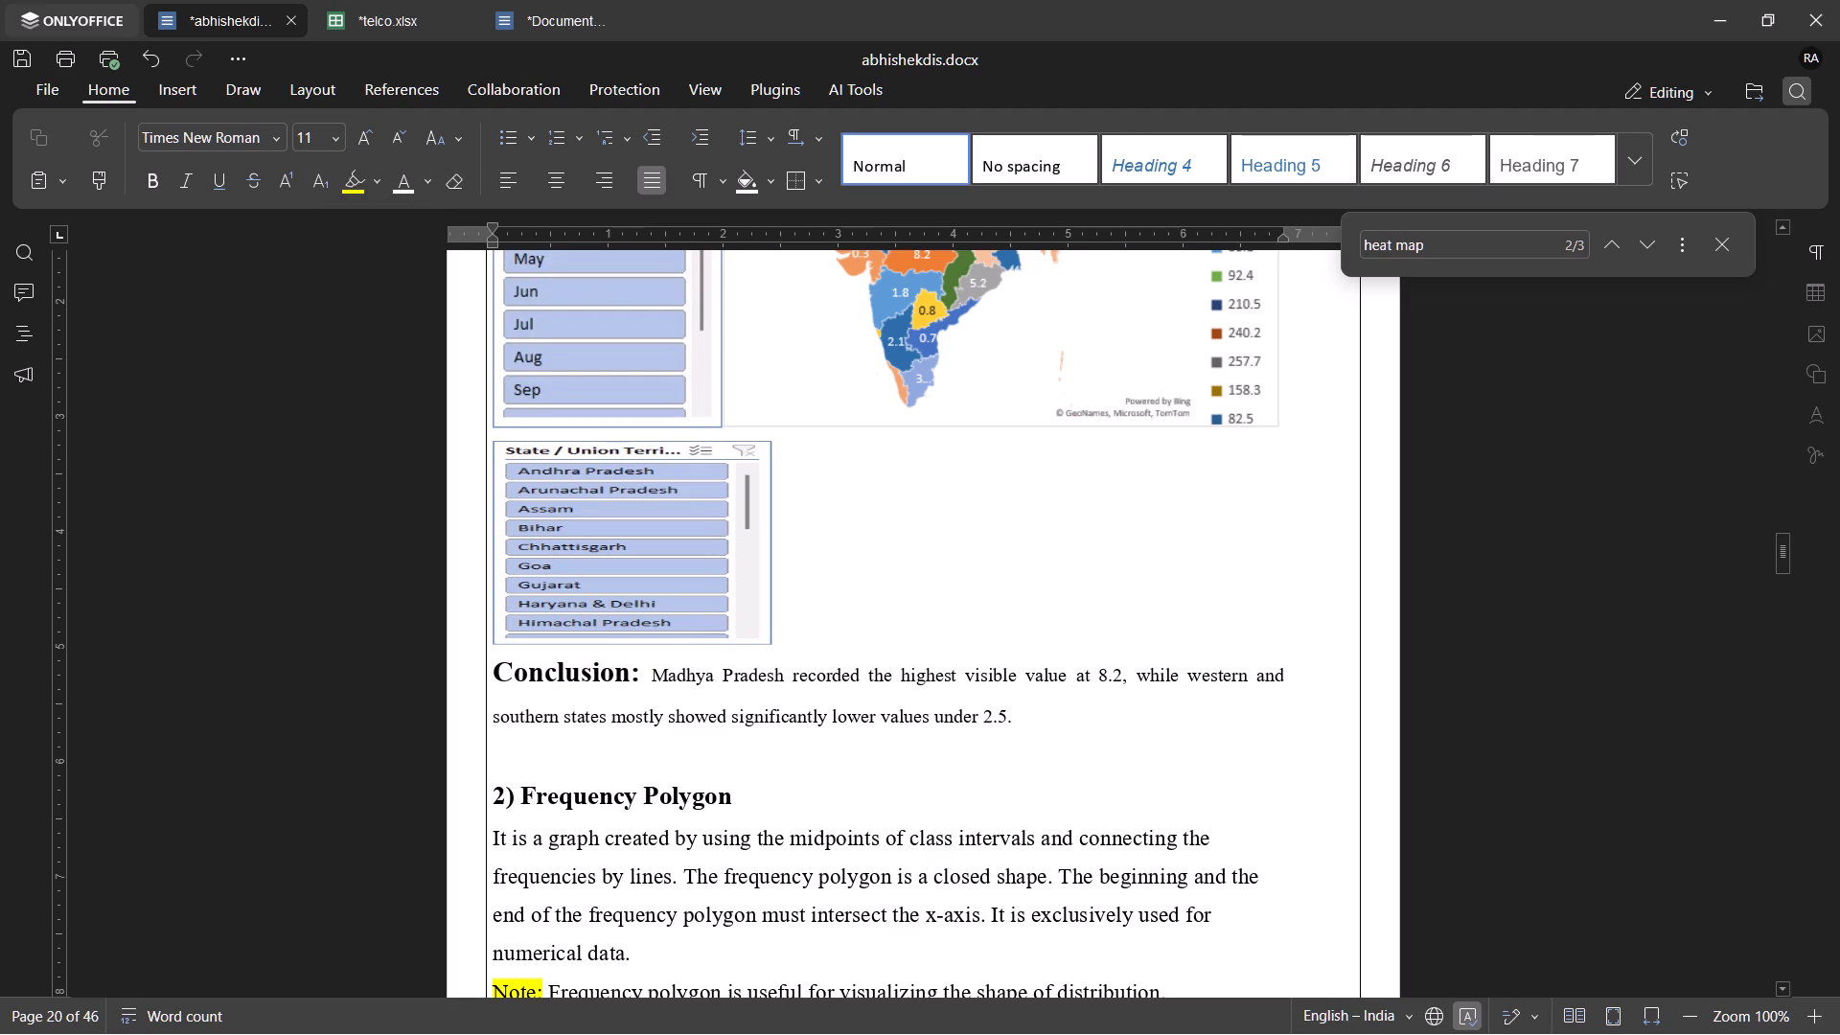
Set the conclusion sentence about Madhya Pradesh after the "Conclusion:" label to font size 14.
drag(649, 675, 1073, 727)
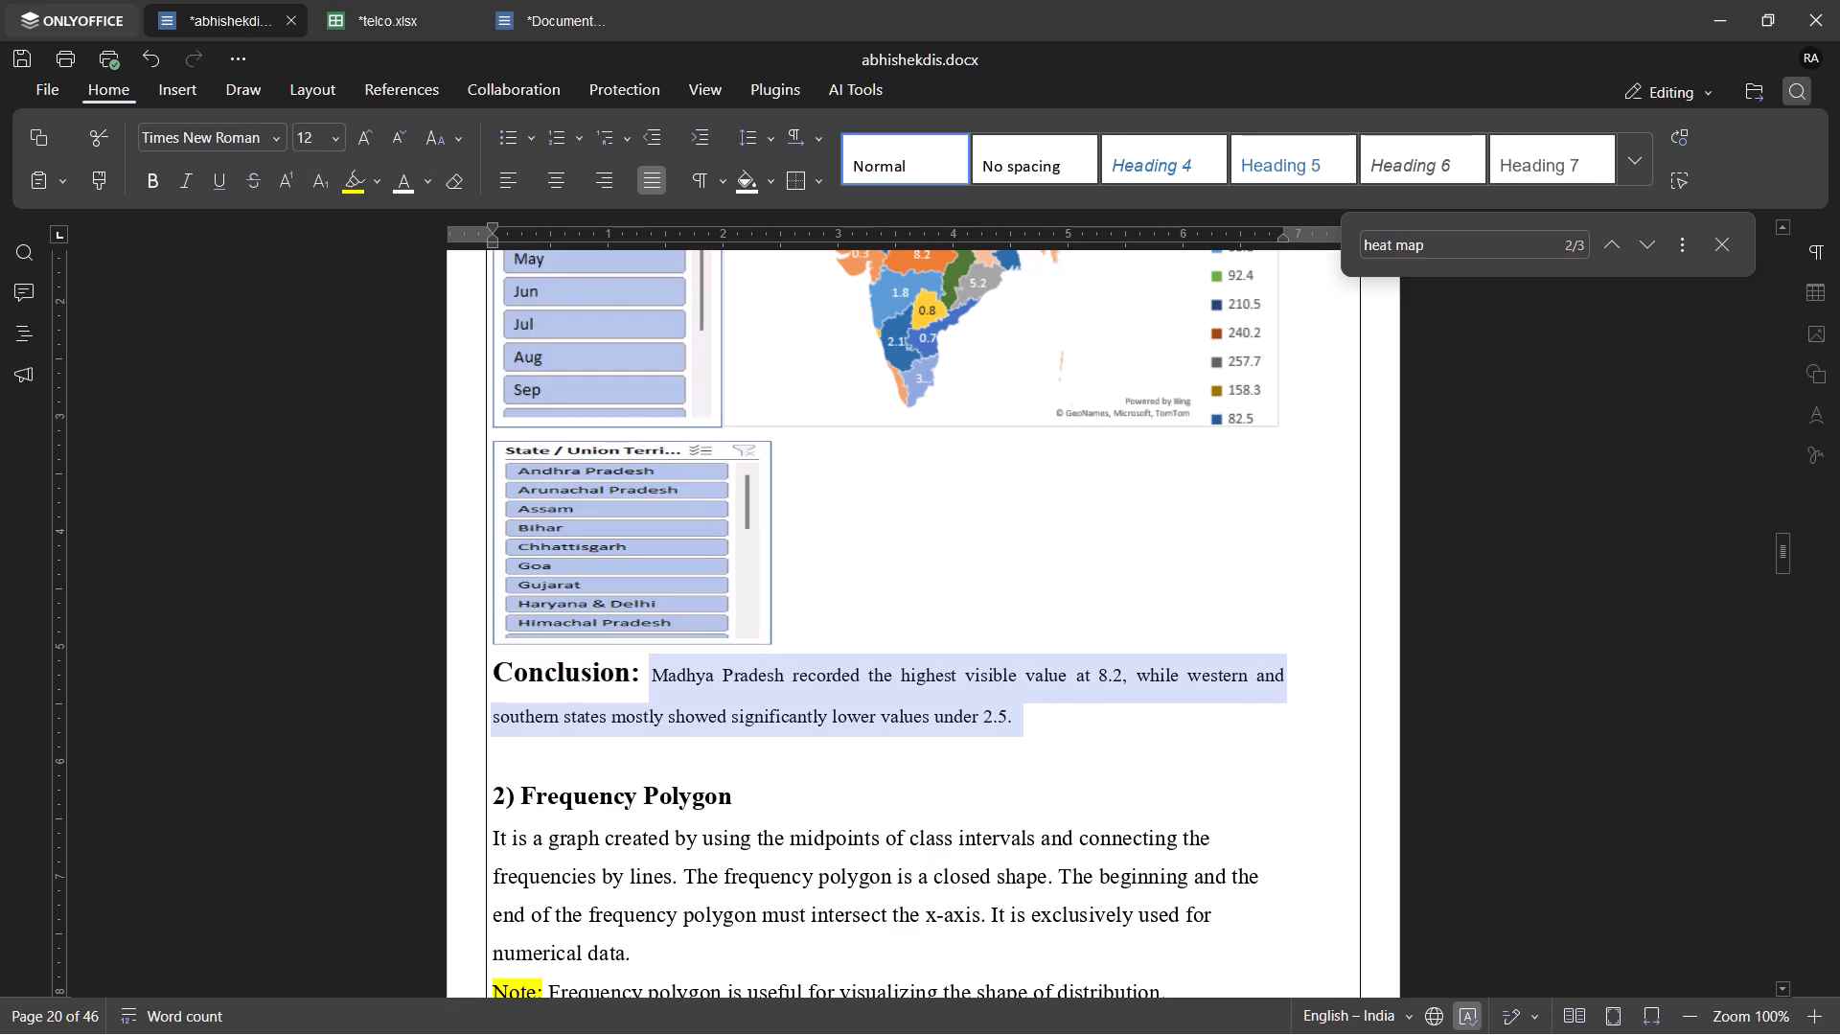
click(1010, 724)
drag(1010, 724, 740, 651)
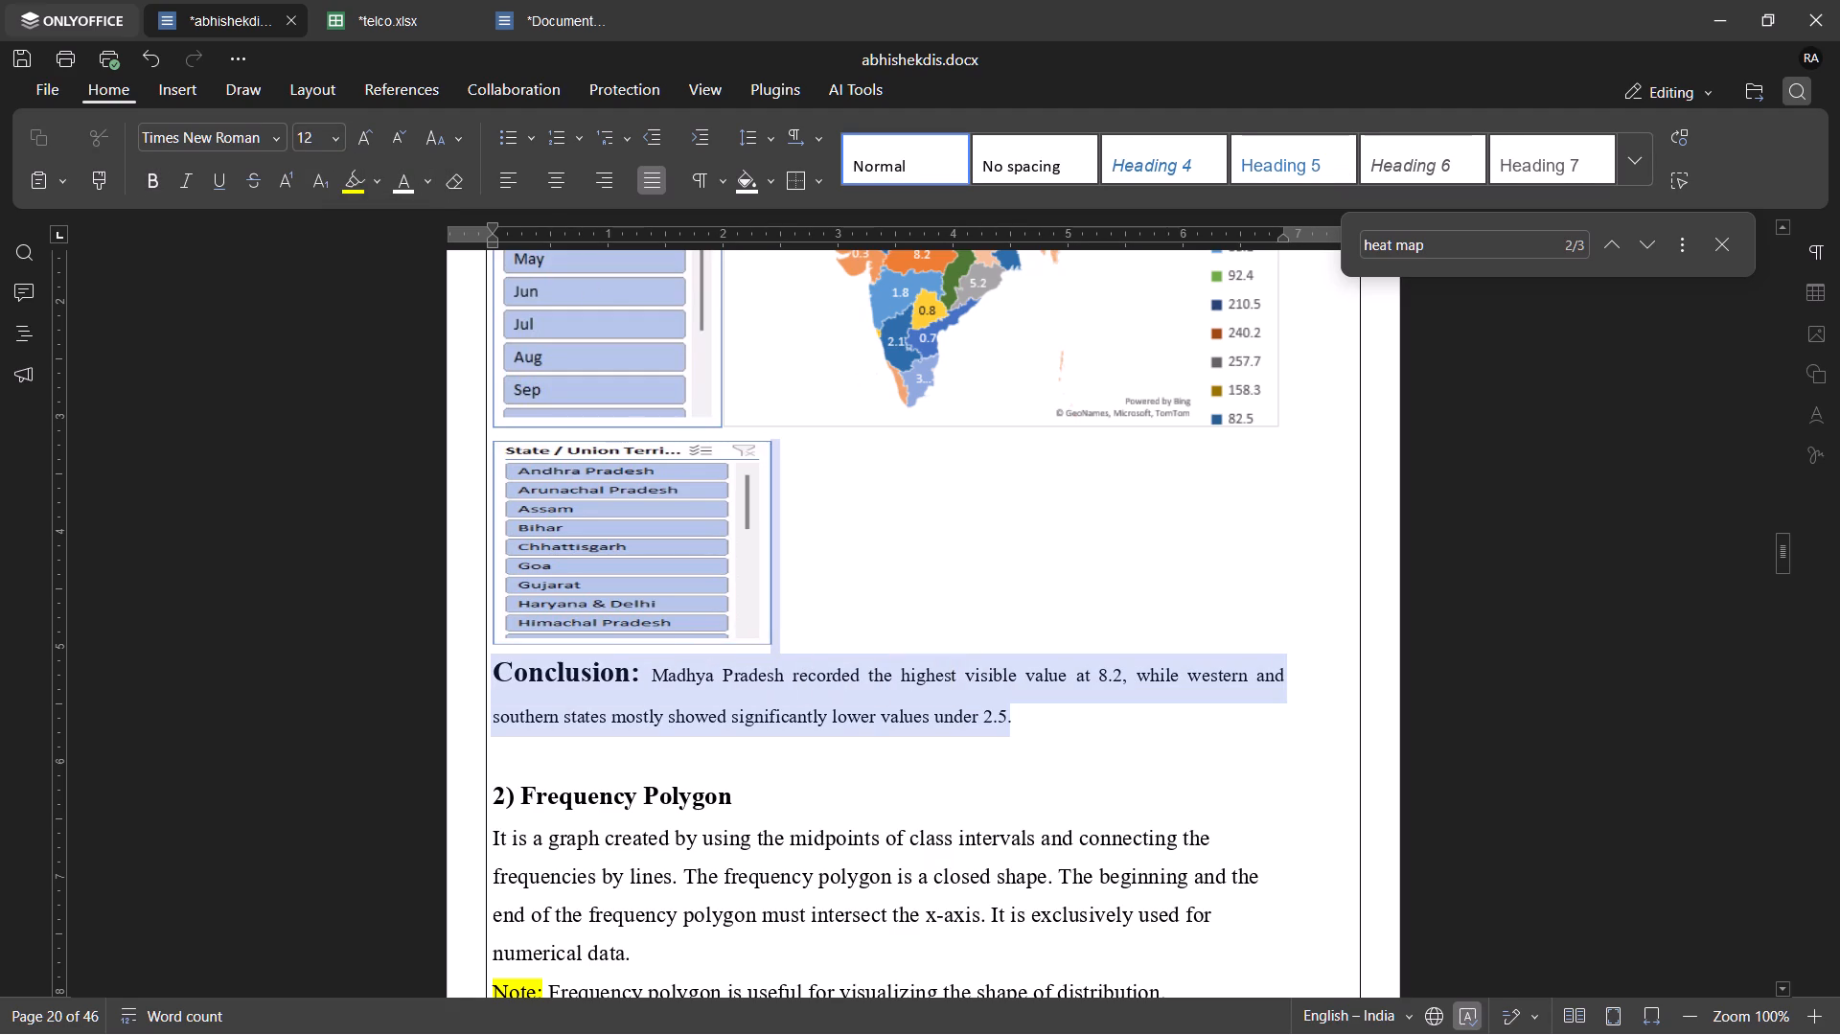
drag(740, 651, 653, 674)
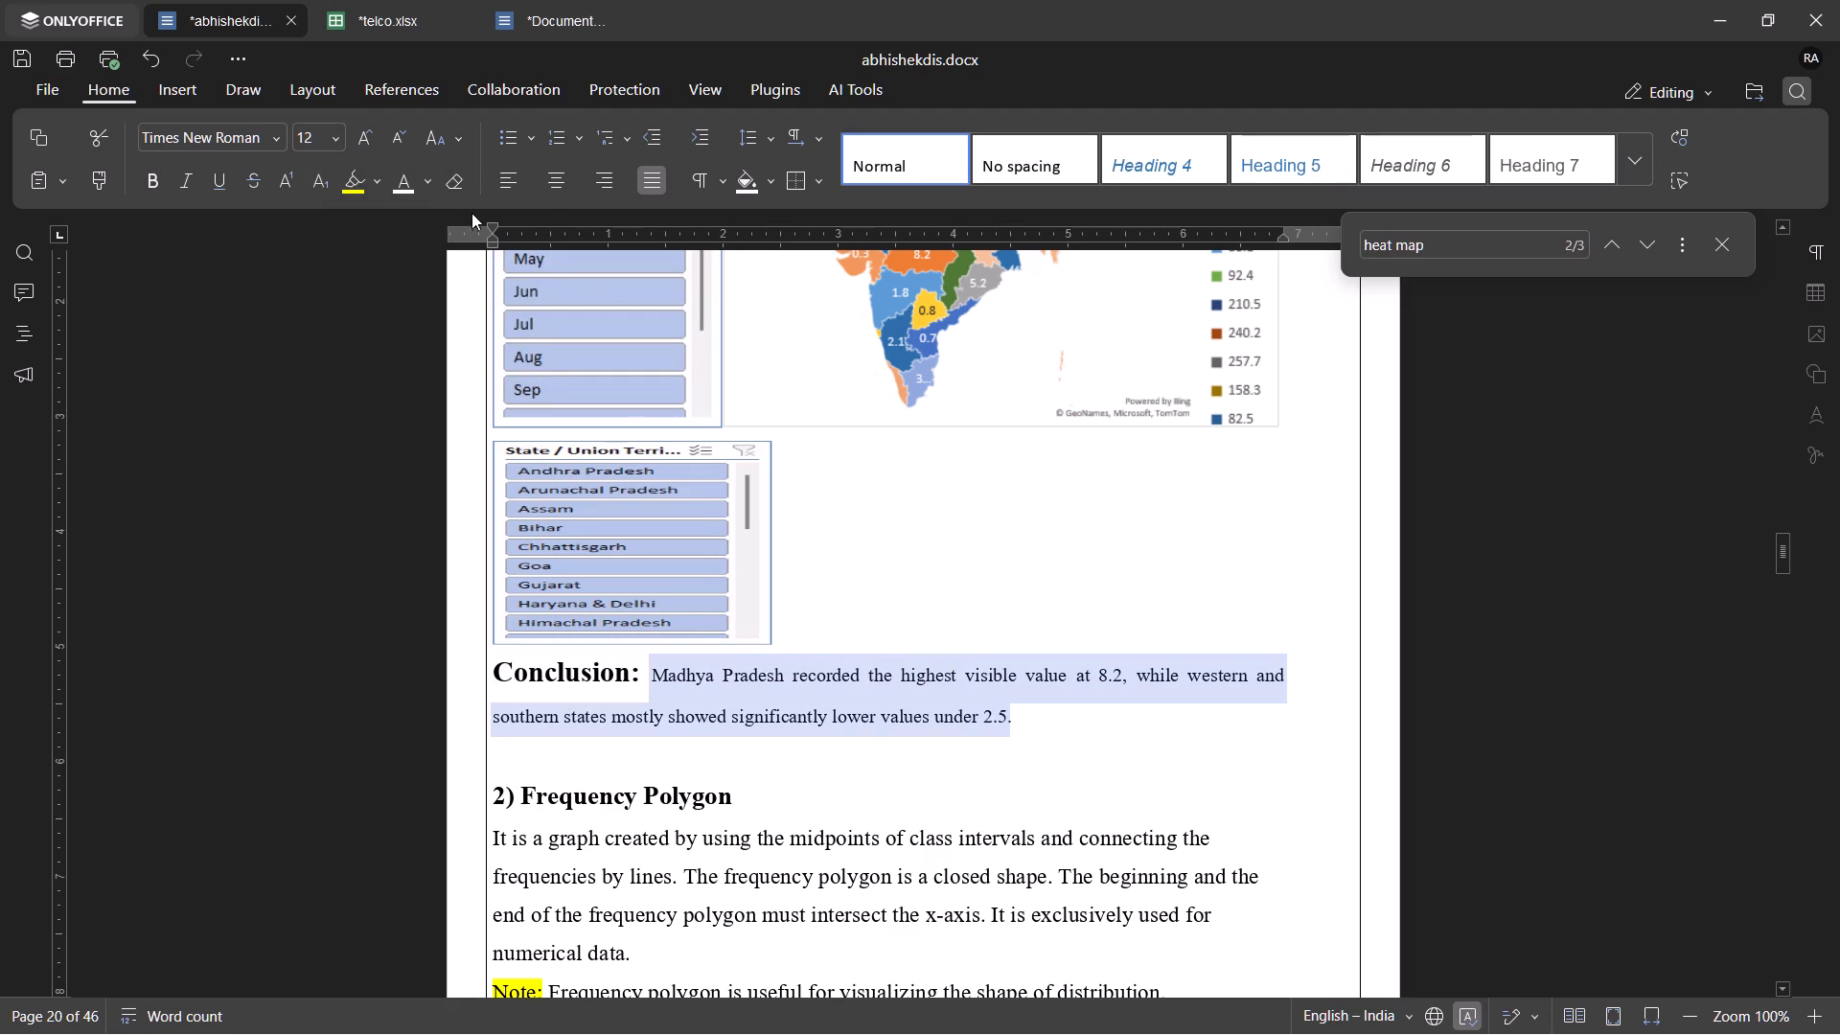
click(333, 139)
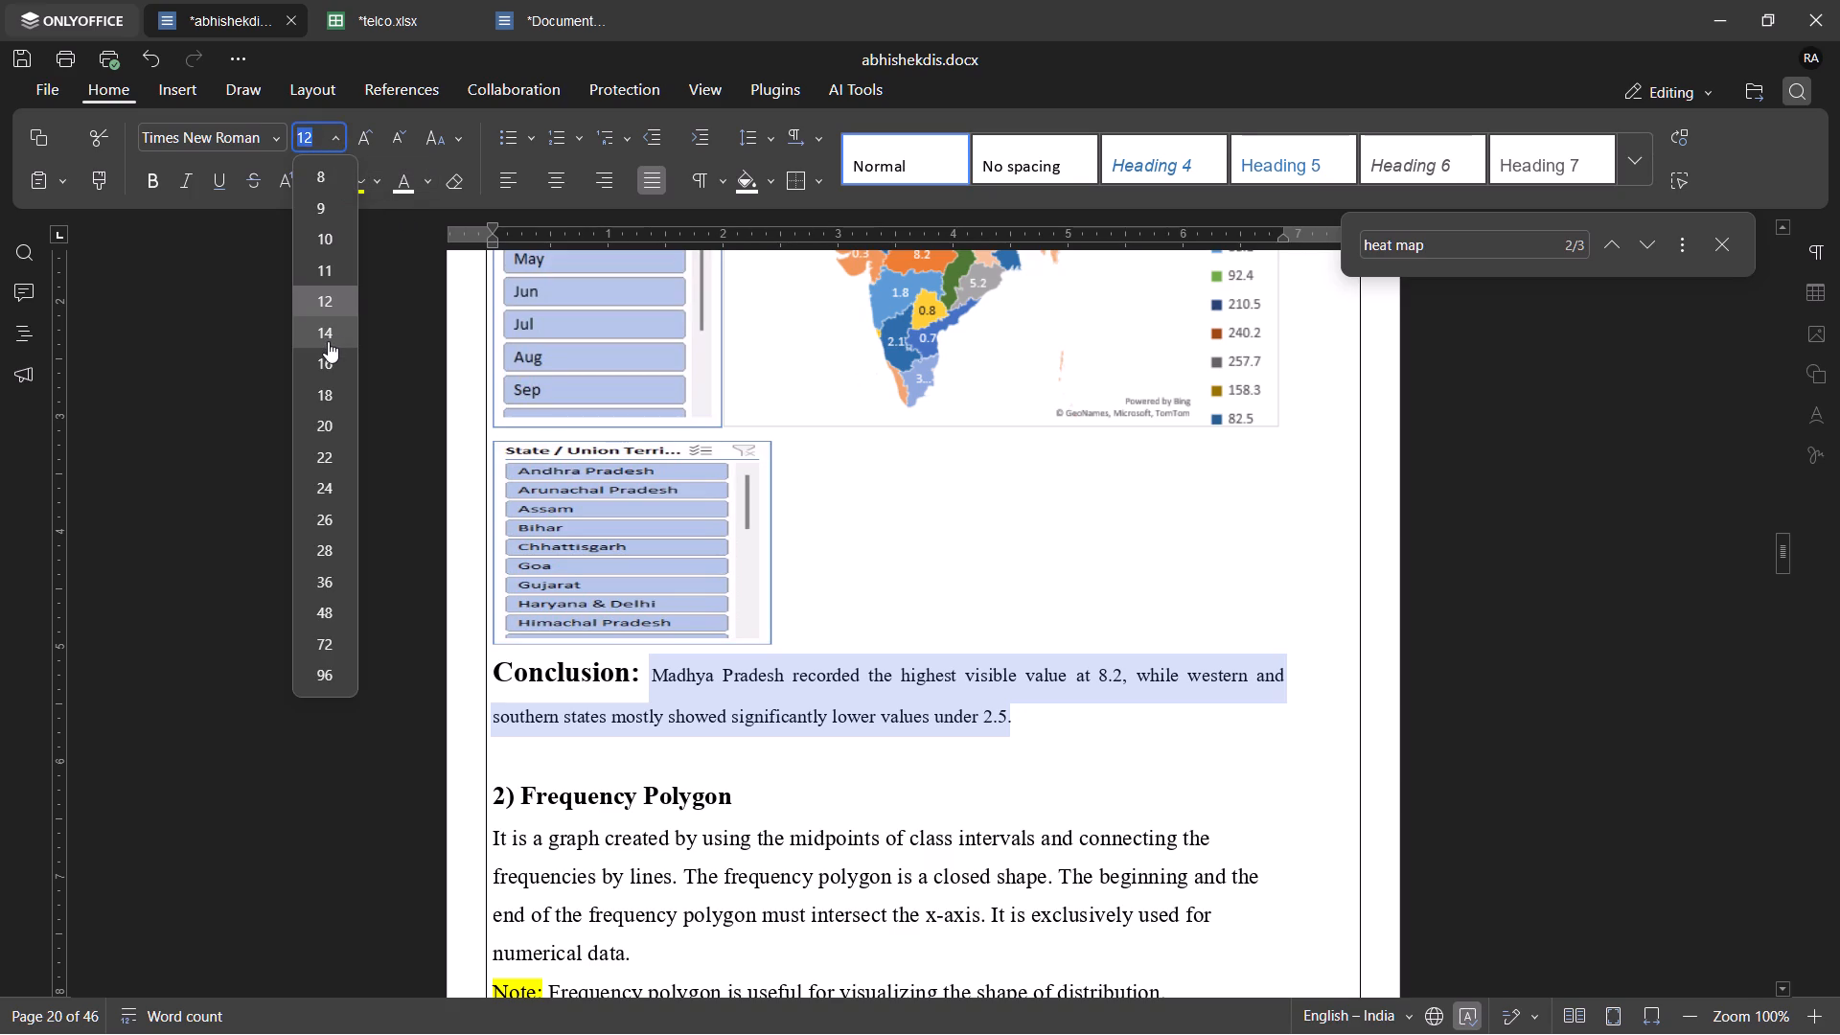
click(328, 344)
click(861, 463)
Review the 2.6 Heat Map section from its heading through the map chart and conclusion to the Frequency Polygon text.
scroll(861, 463, up, 2)
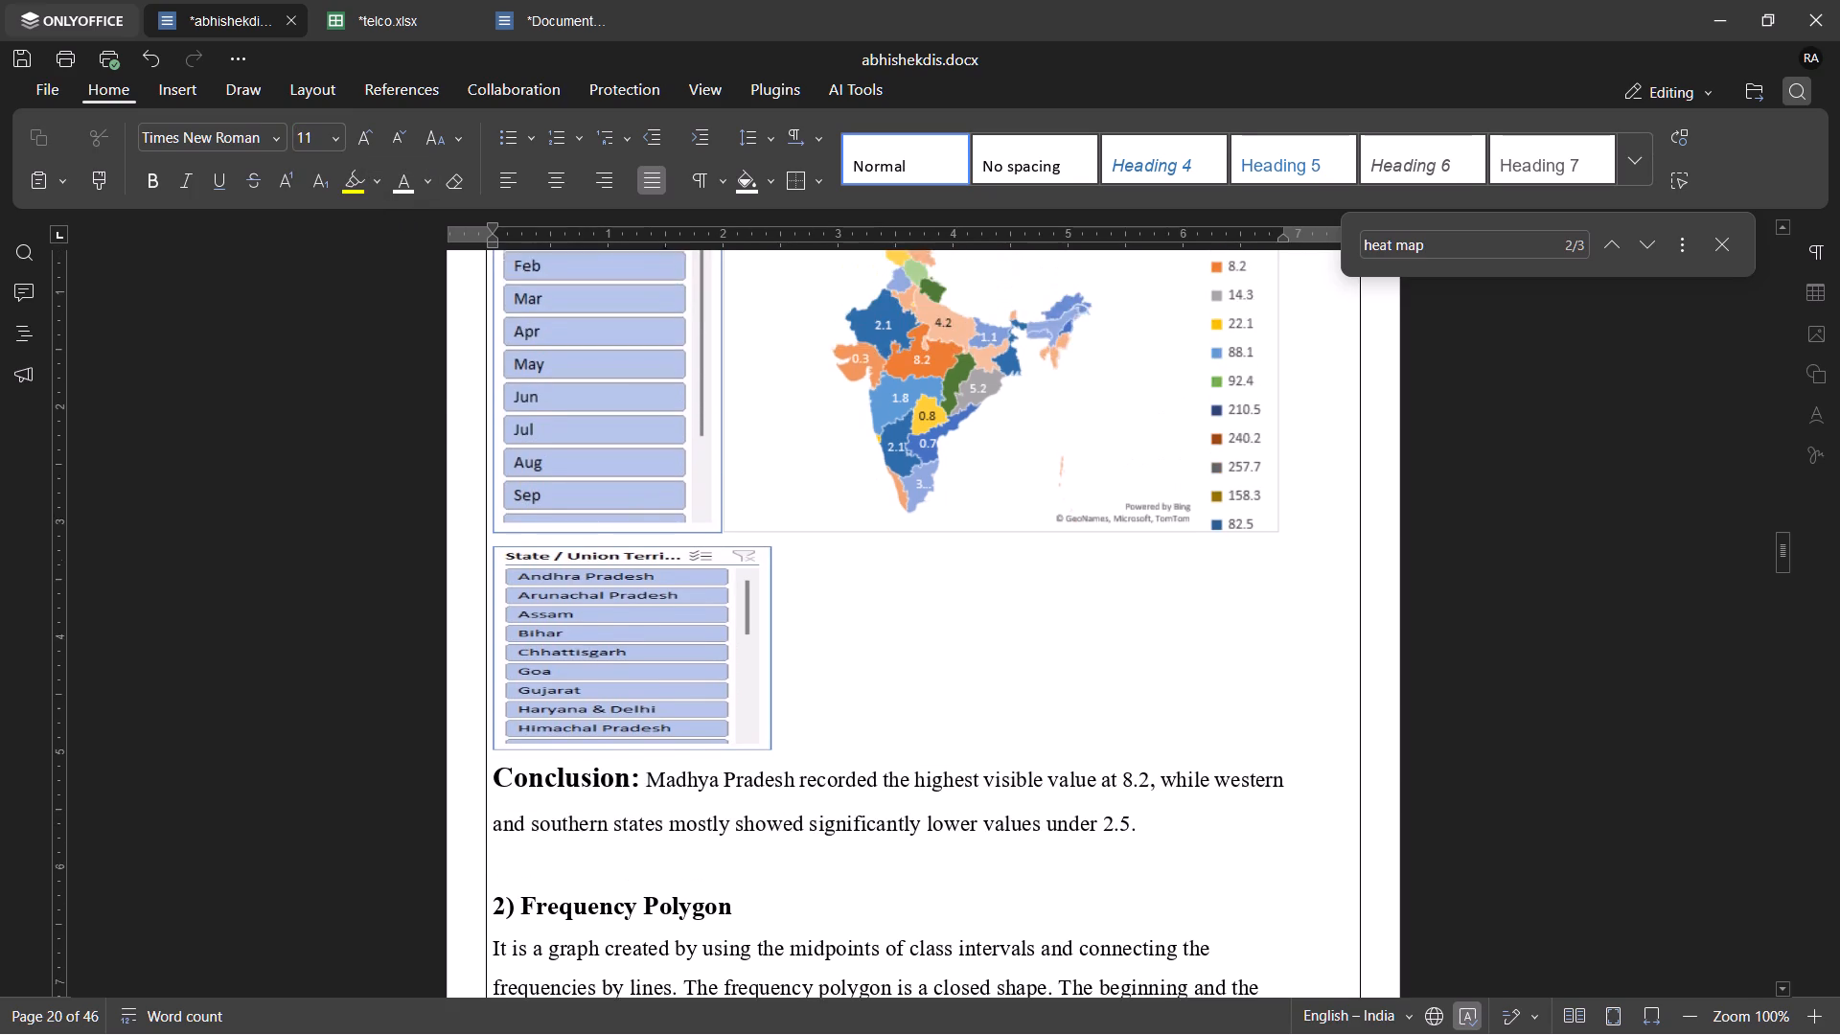
scroll(861, 463, up, 8)
scroll(861, 463, down, 6)
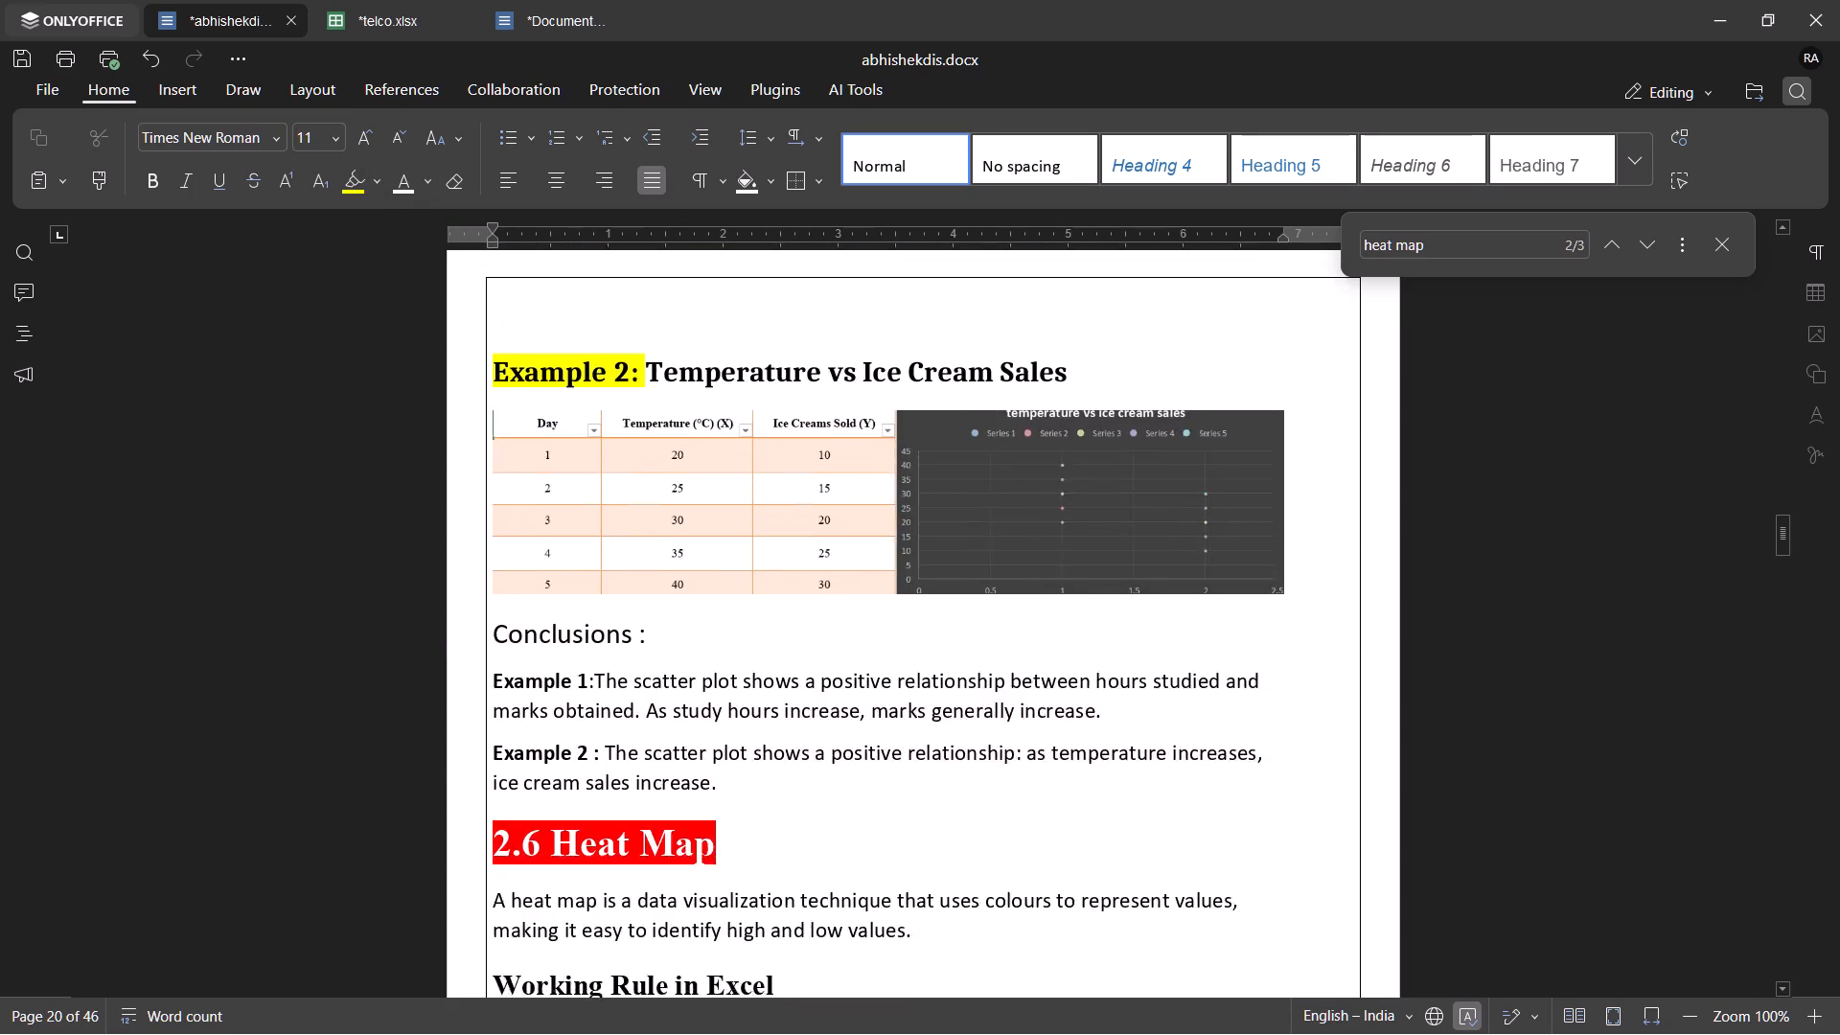
scroll(861, 463, down, 7)
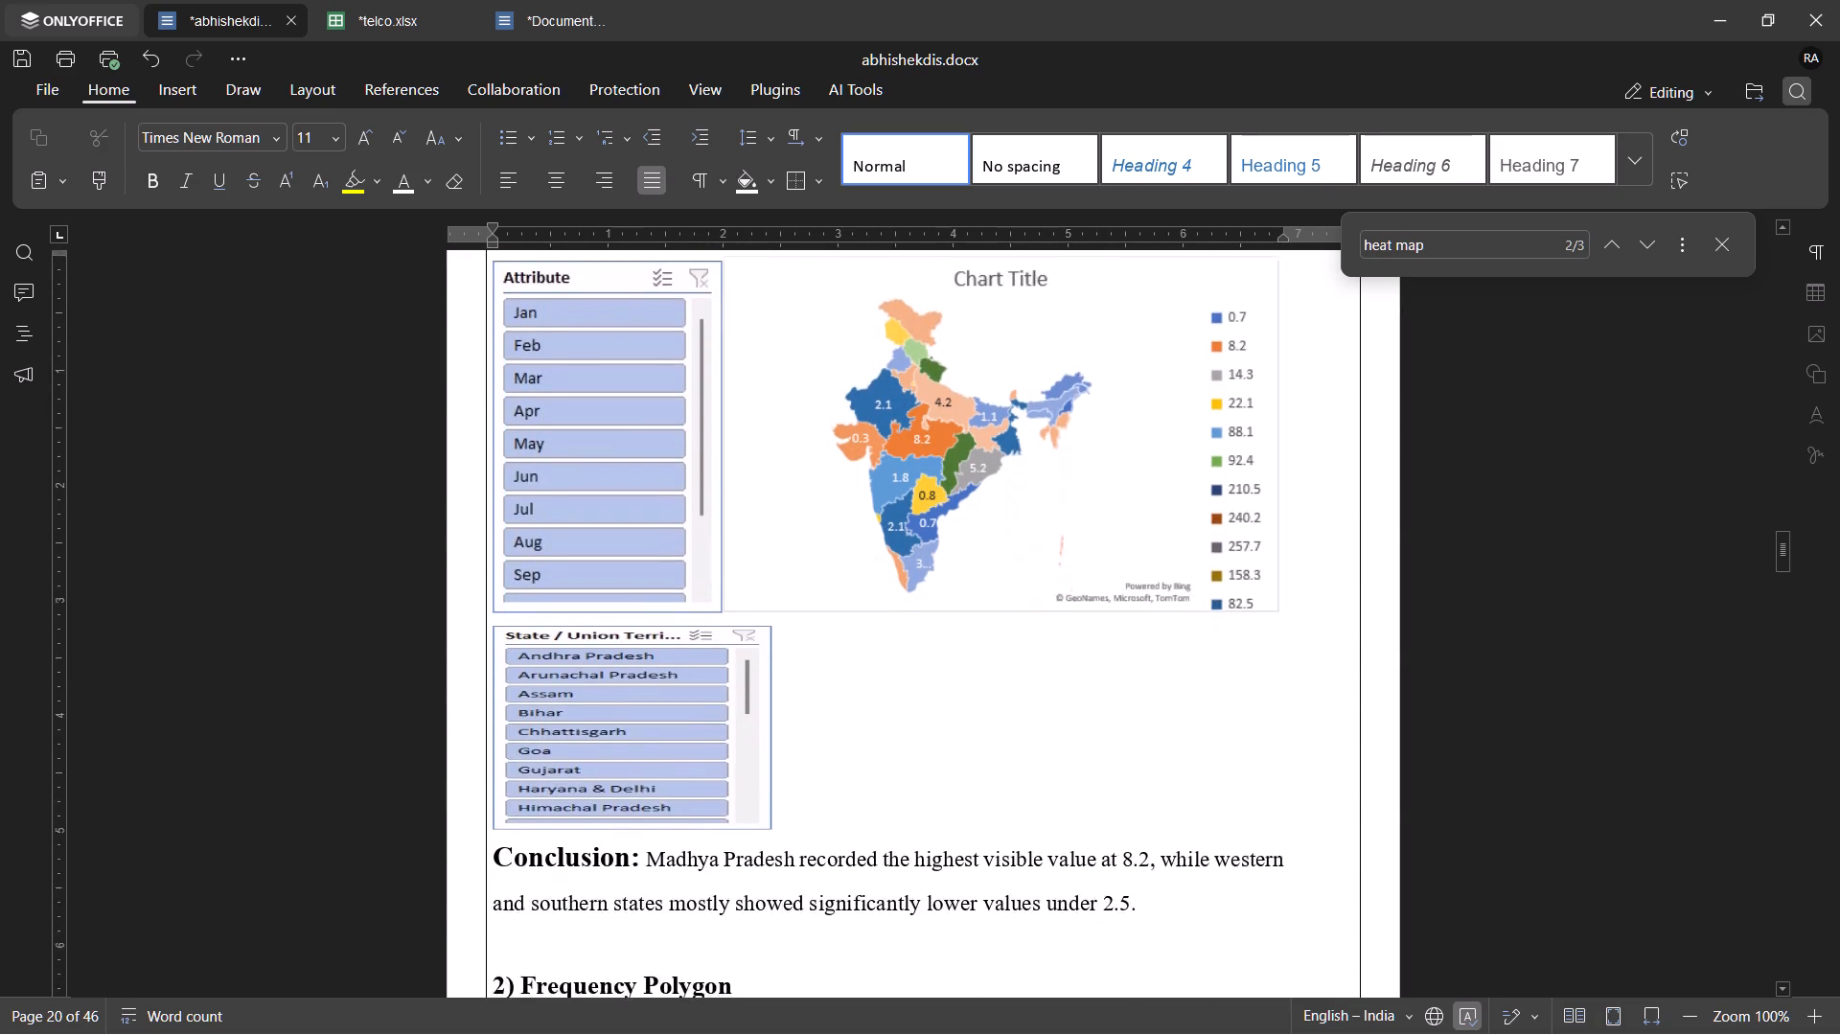
scroll(861, 463, down, 7)
scroll(861, 463, up, 6)
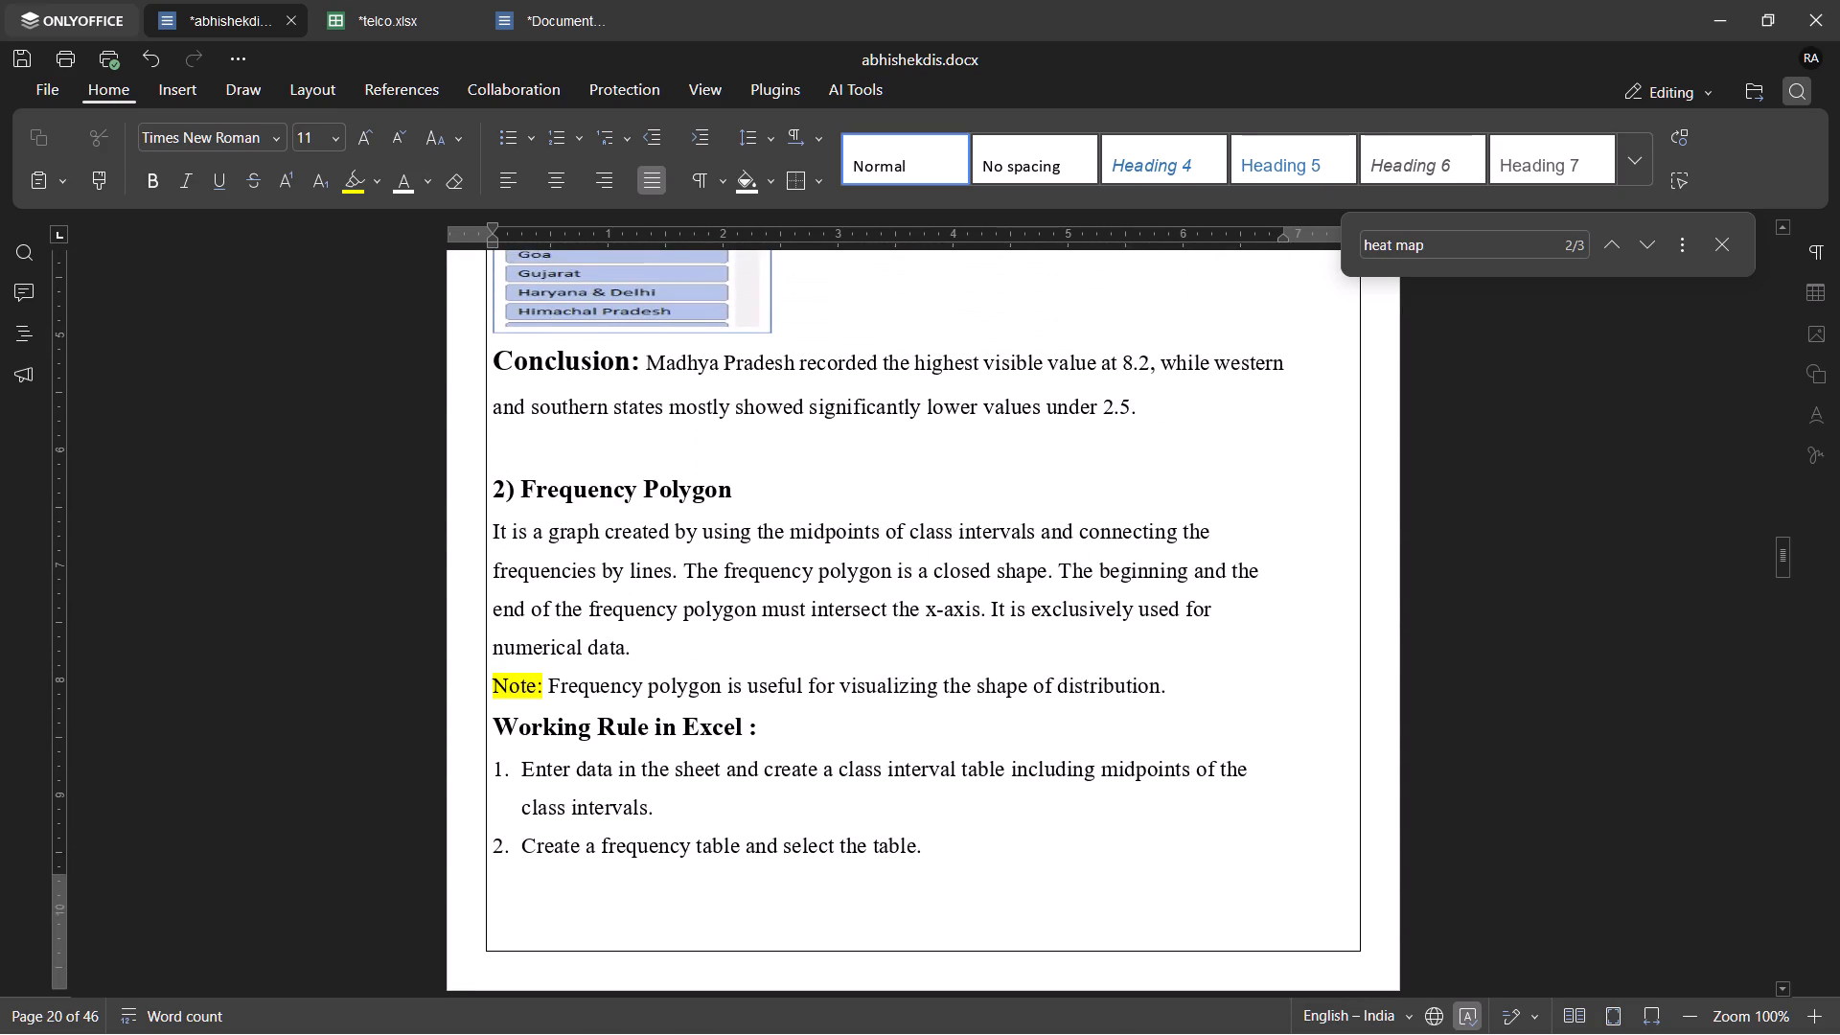
scroll(861, 463, up, 1)
scroll(680, 580, down, 3)
scroll(680, 580, up, 3)
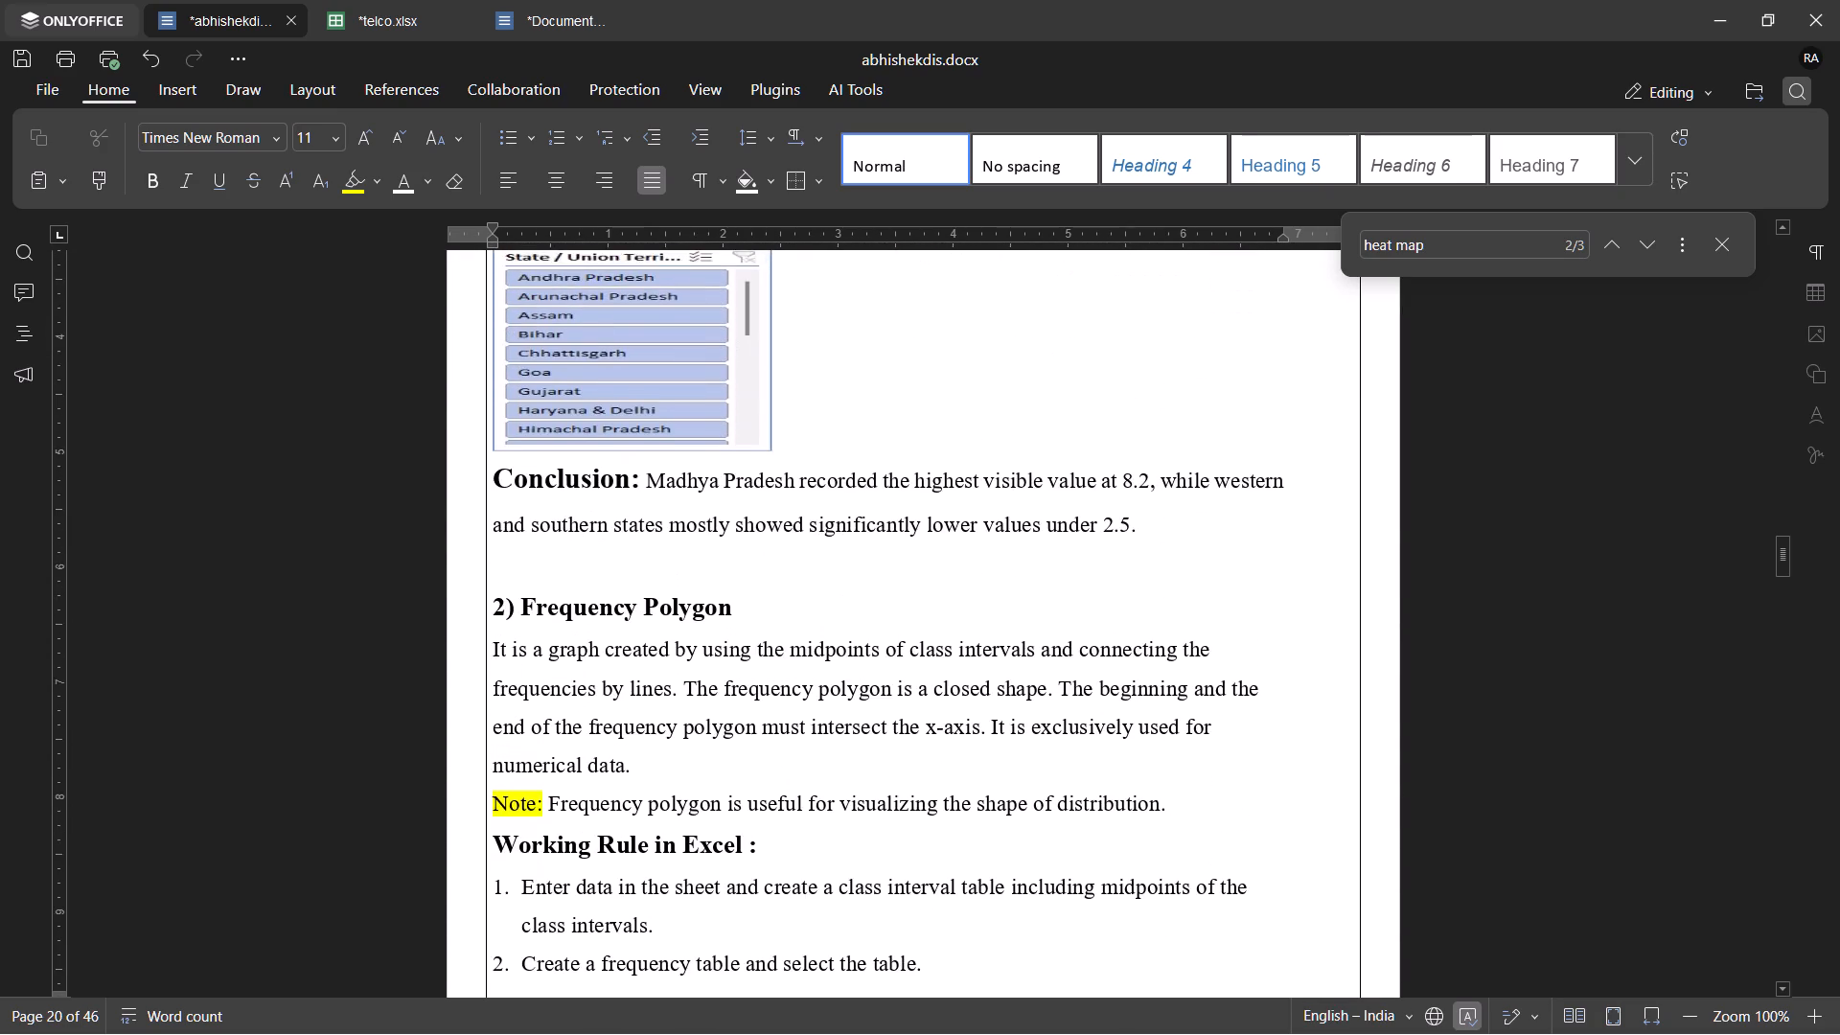
scroll(680, 580, up, 11)
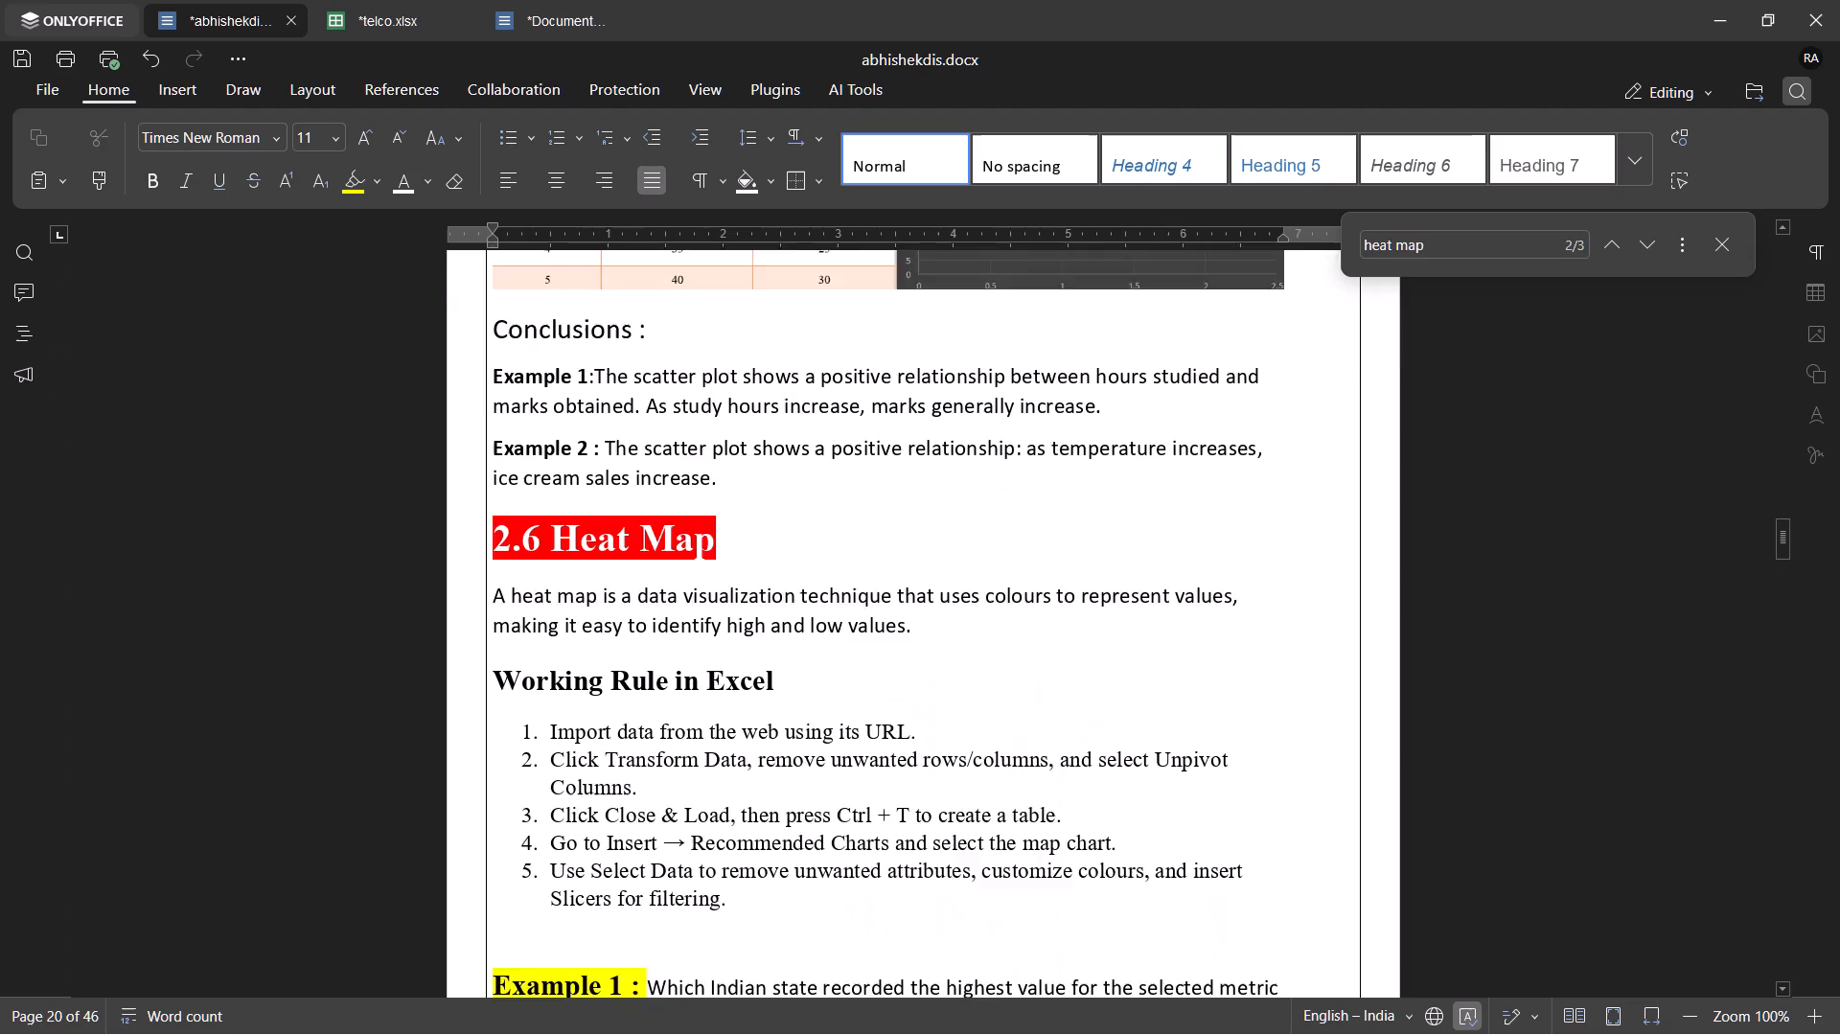
Insert about ten blank lines below the heat map conclusion to push the Frequency Polygon section onto a new page.
scroll(680, 580, up, 1)
scroll(680, 580, down, 10)
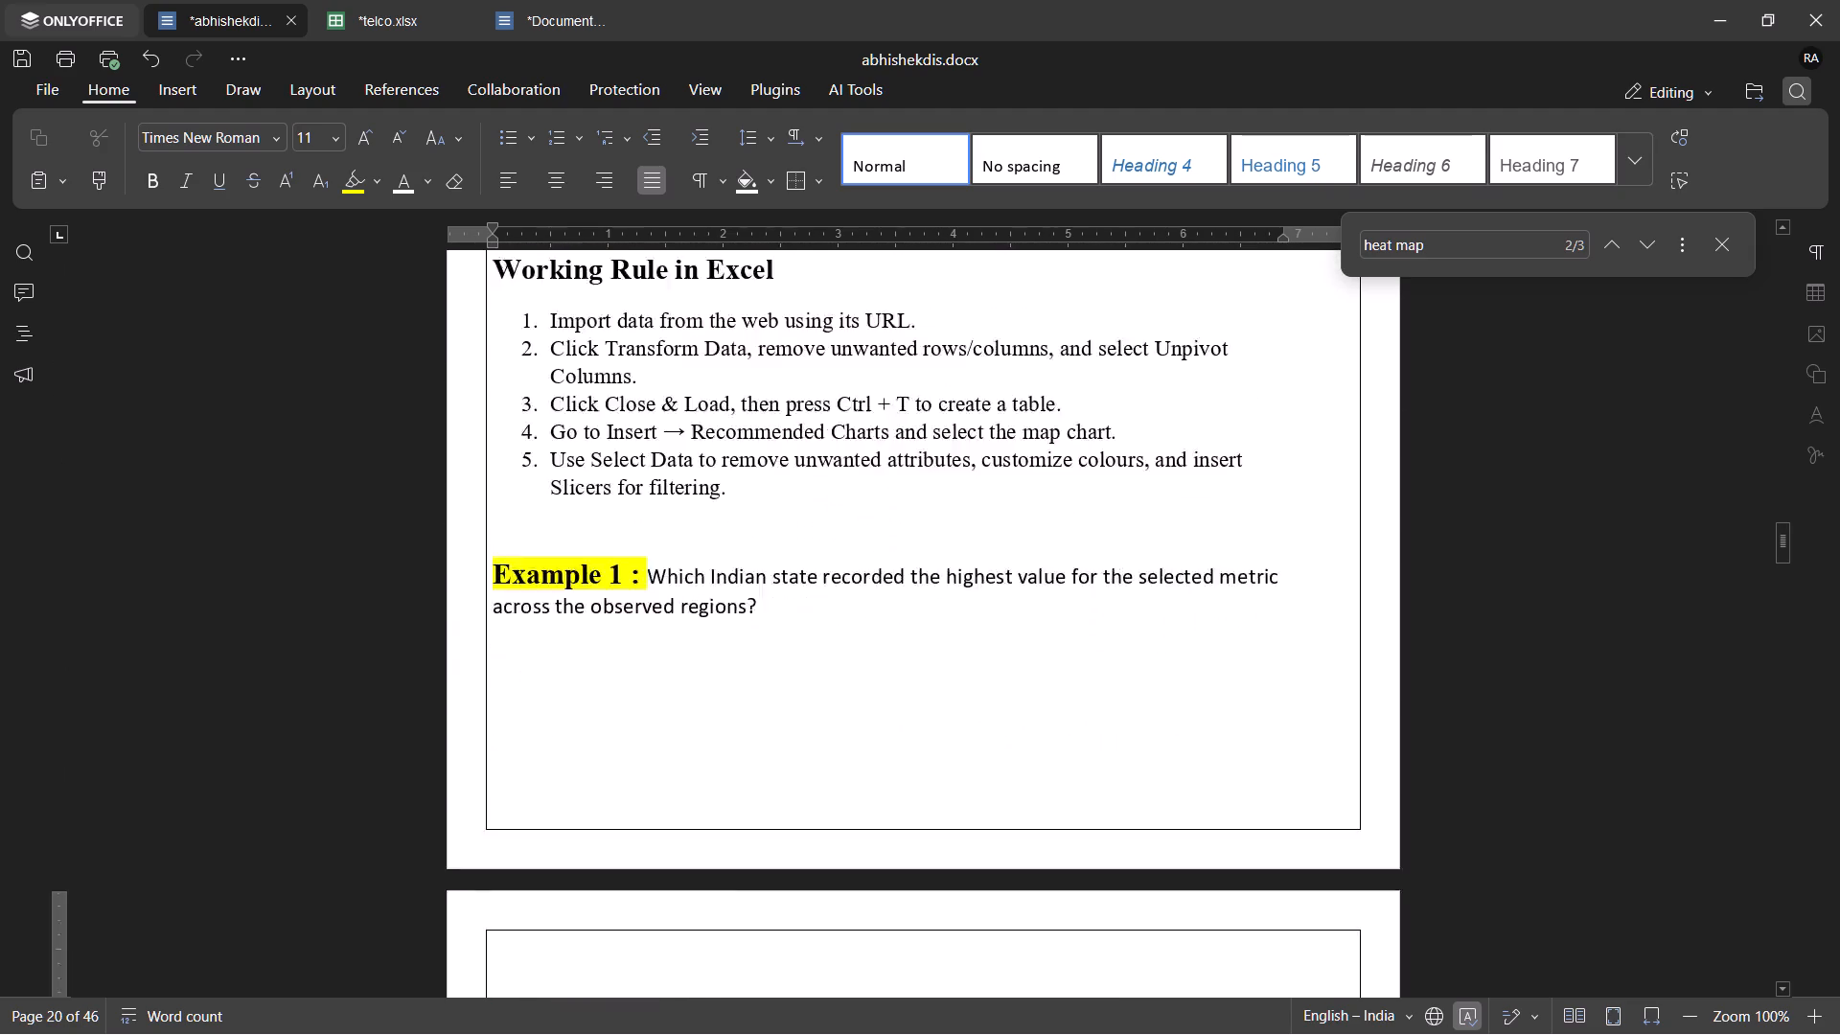
scroll(680, 580, down, 3)
scroll(680, 580, up, 5)
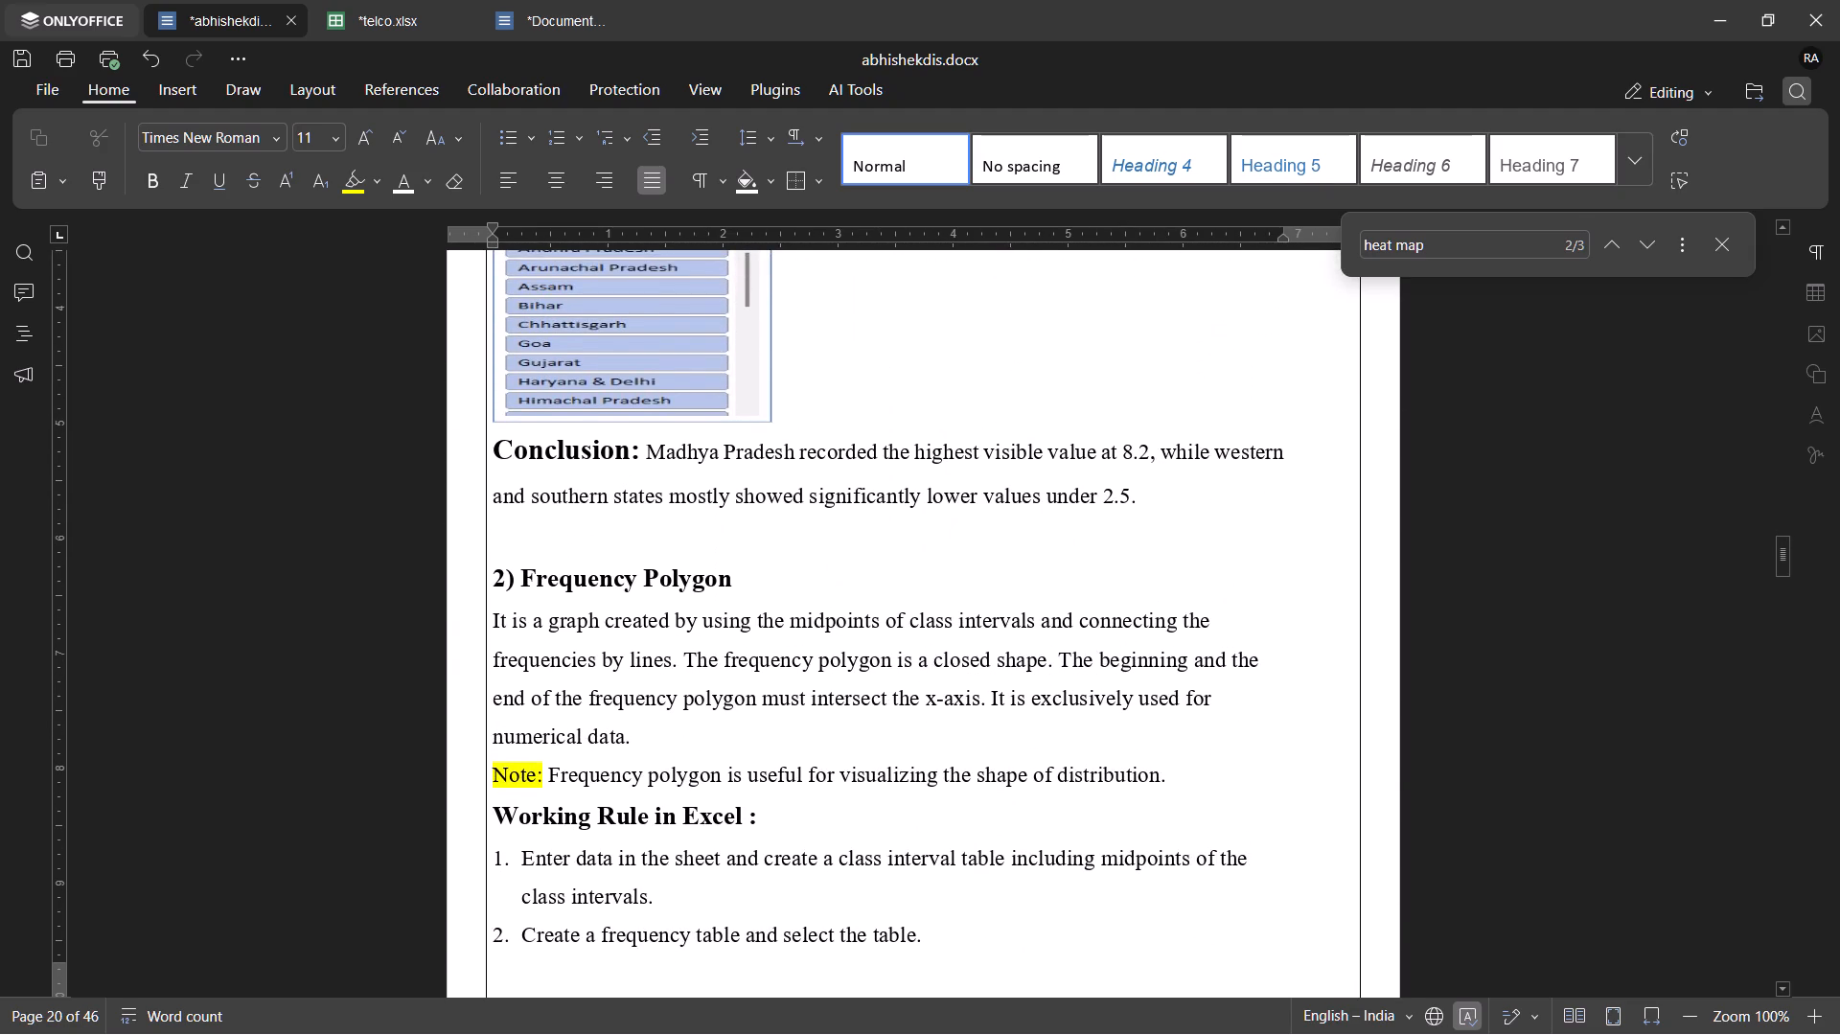
click(511, 539)
key(Return)
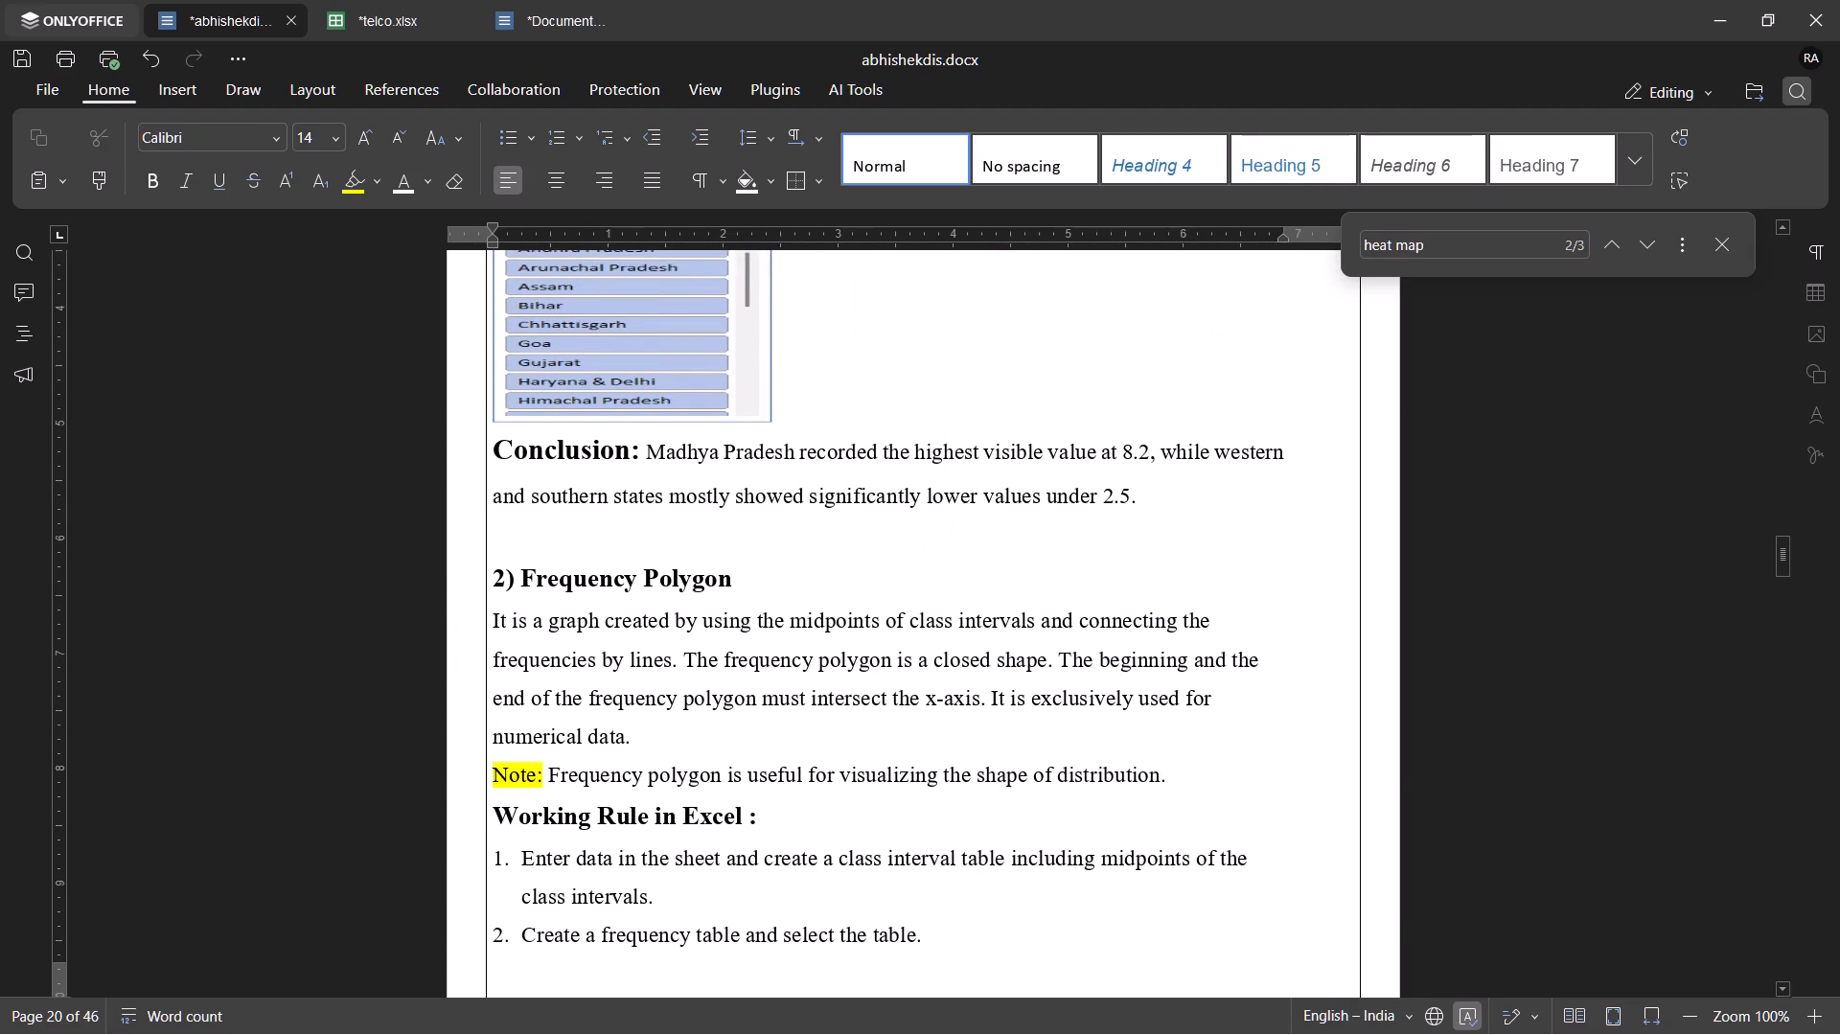
key(Return)
key(Return)
key(Return)
key(Return)
key(Return)
key(Return)
key(Return)
key(Return)
key(Return)
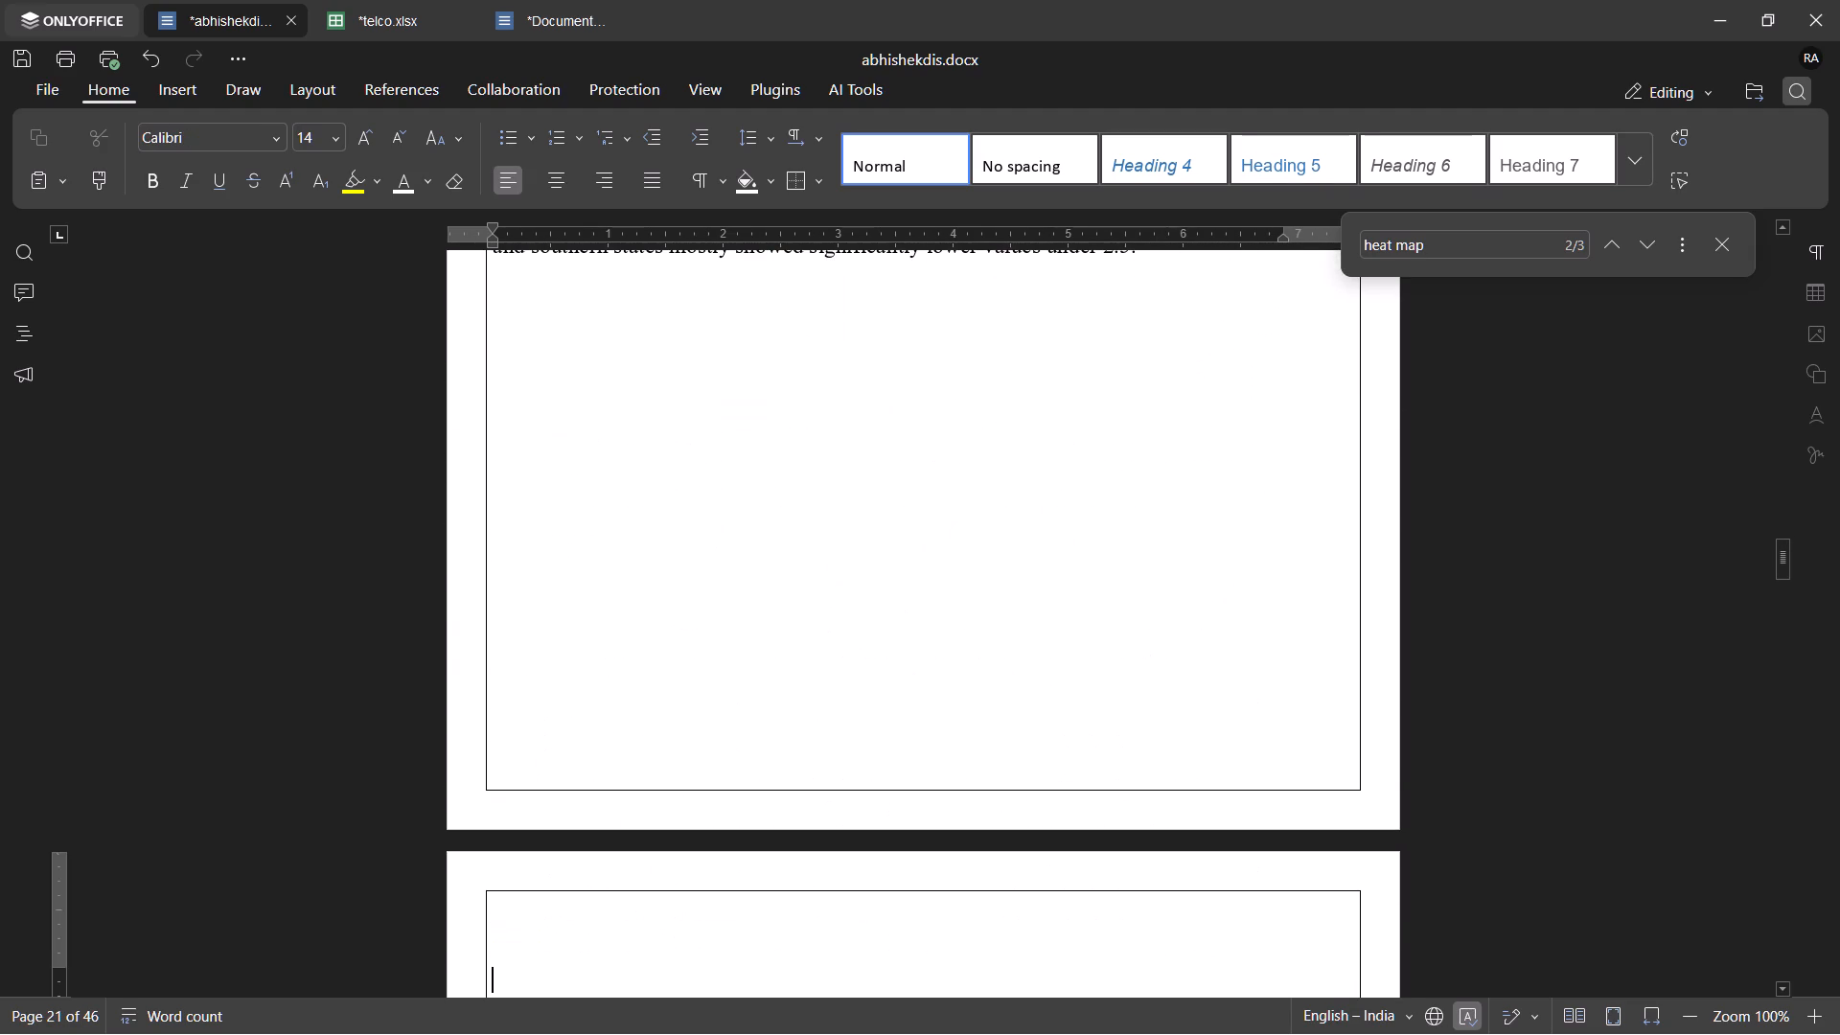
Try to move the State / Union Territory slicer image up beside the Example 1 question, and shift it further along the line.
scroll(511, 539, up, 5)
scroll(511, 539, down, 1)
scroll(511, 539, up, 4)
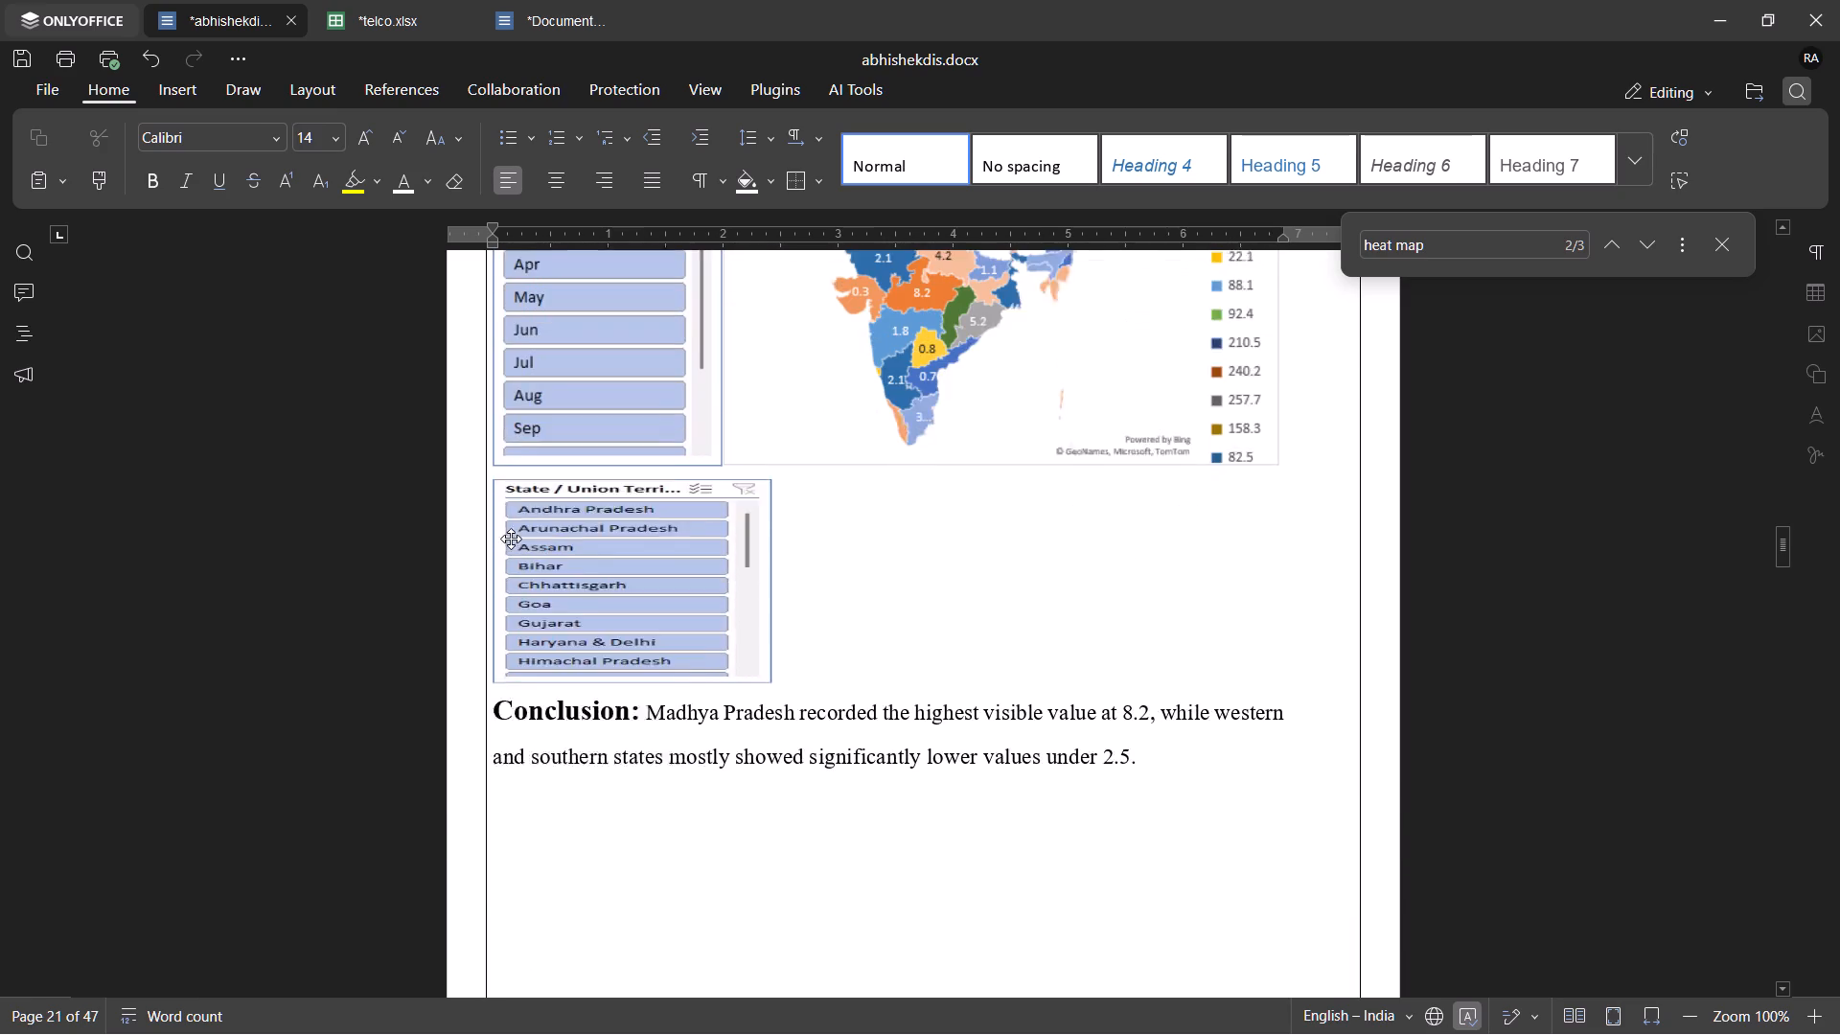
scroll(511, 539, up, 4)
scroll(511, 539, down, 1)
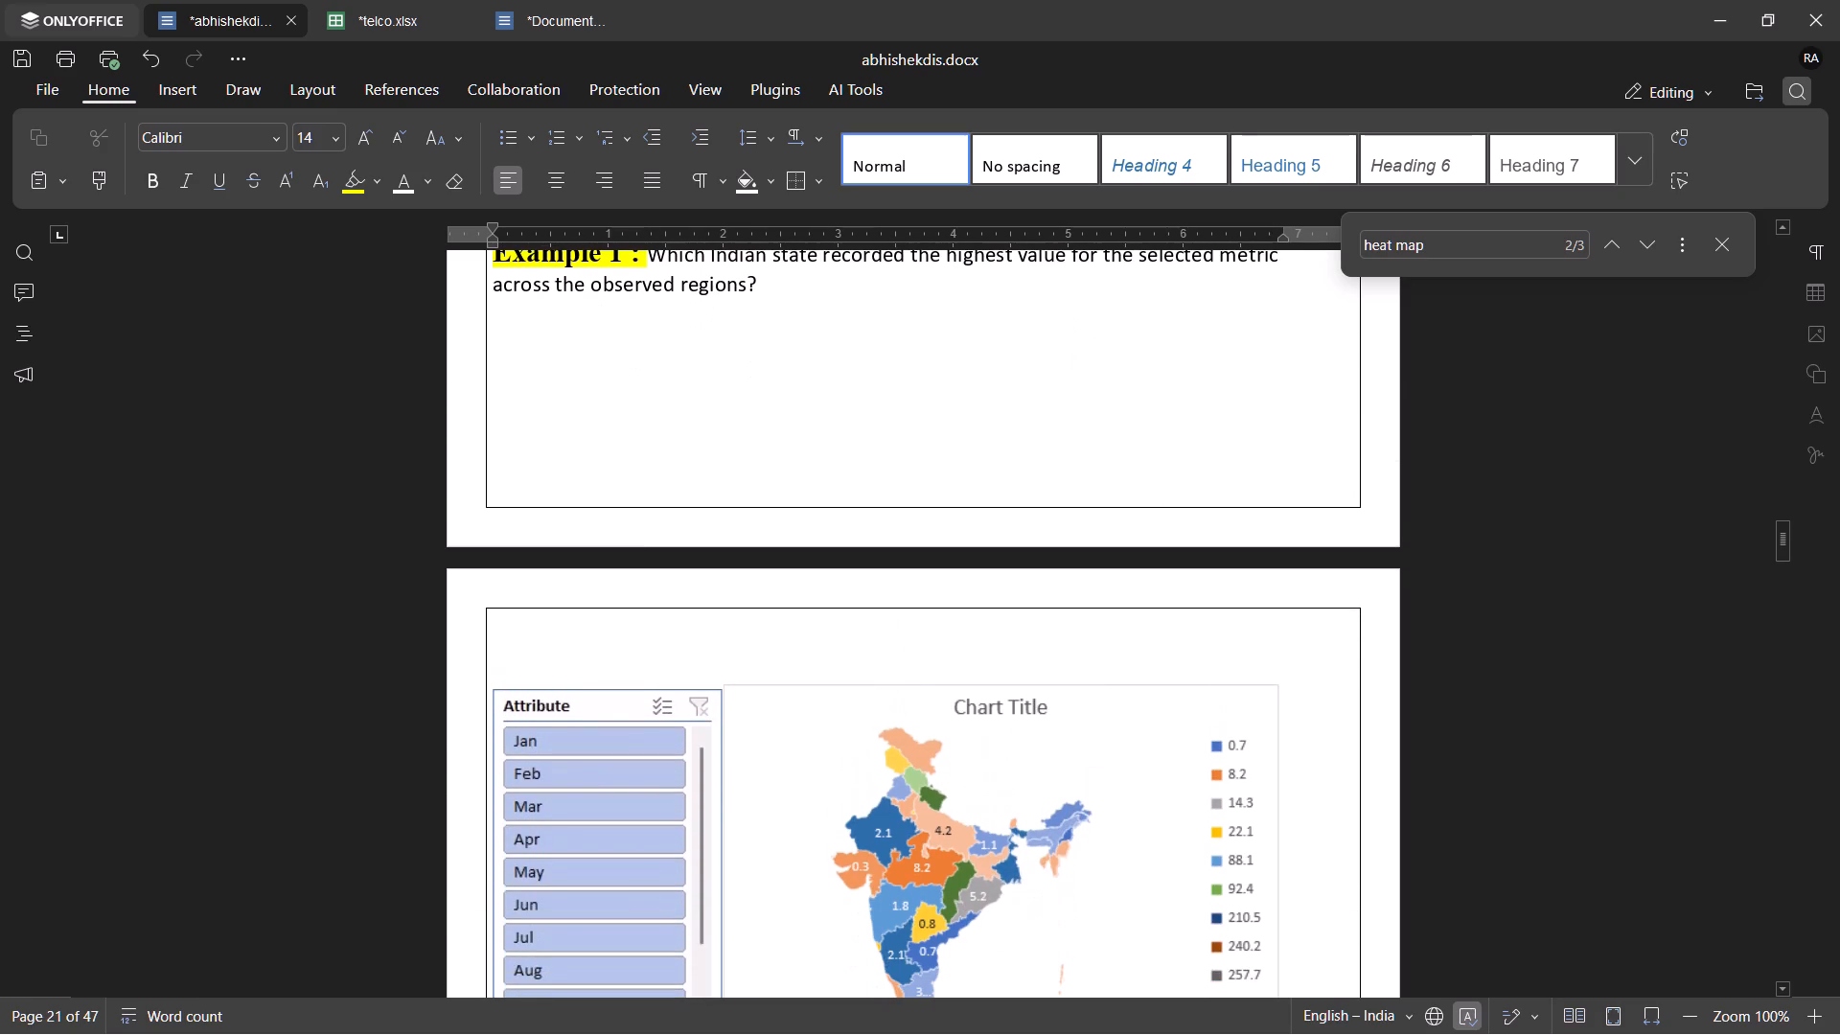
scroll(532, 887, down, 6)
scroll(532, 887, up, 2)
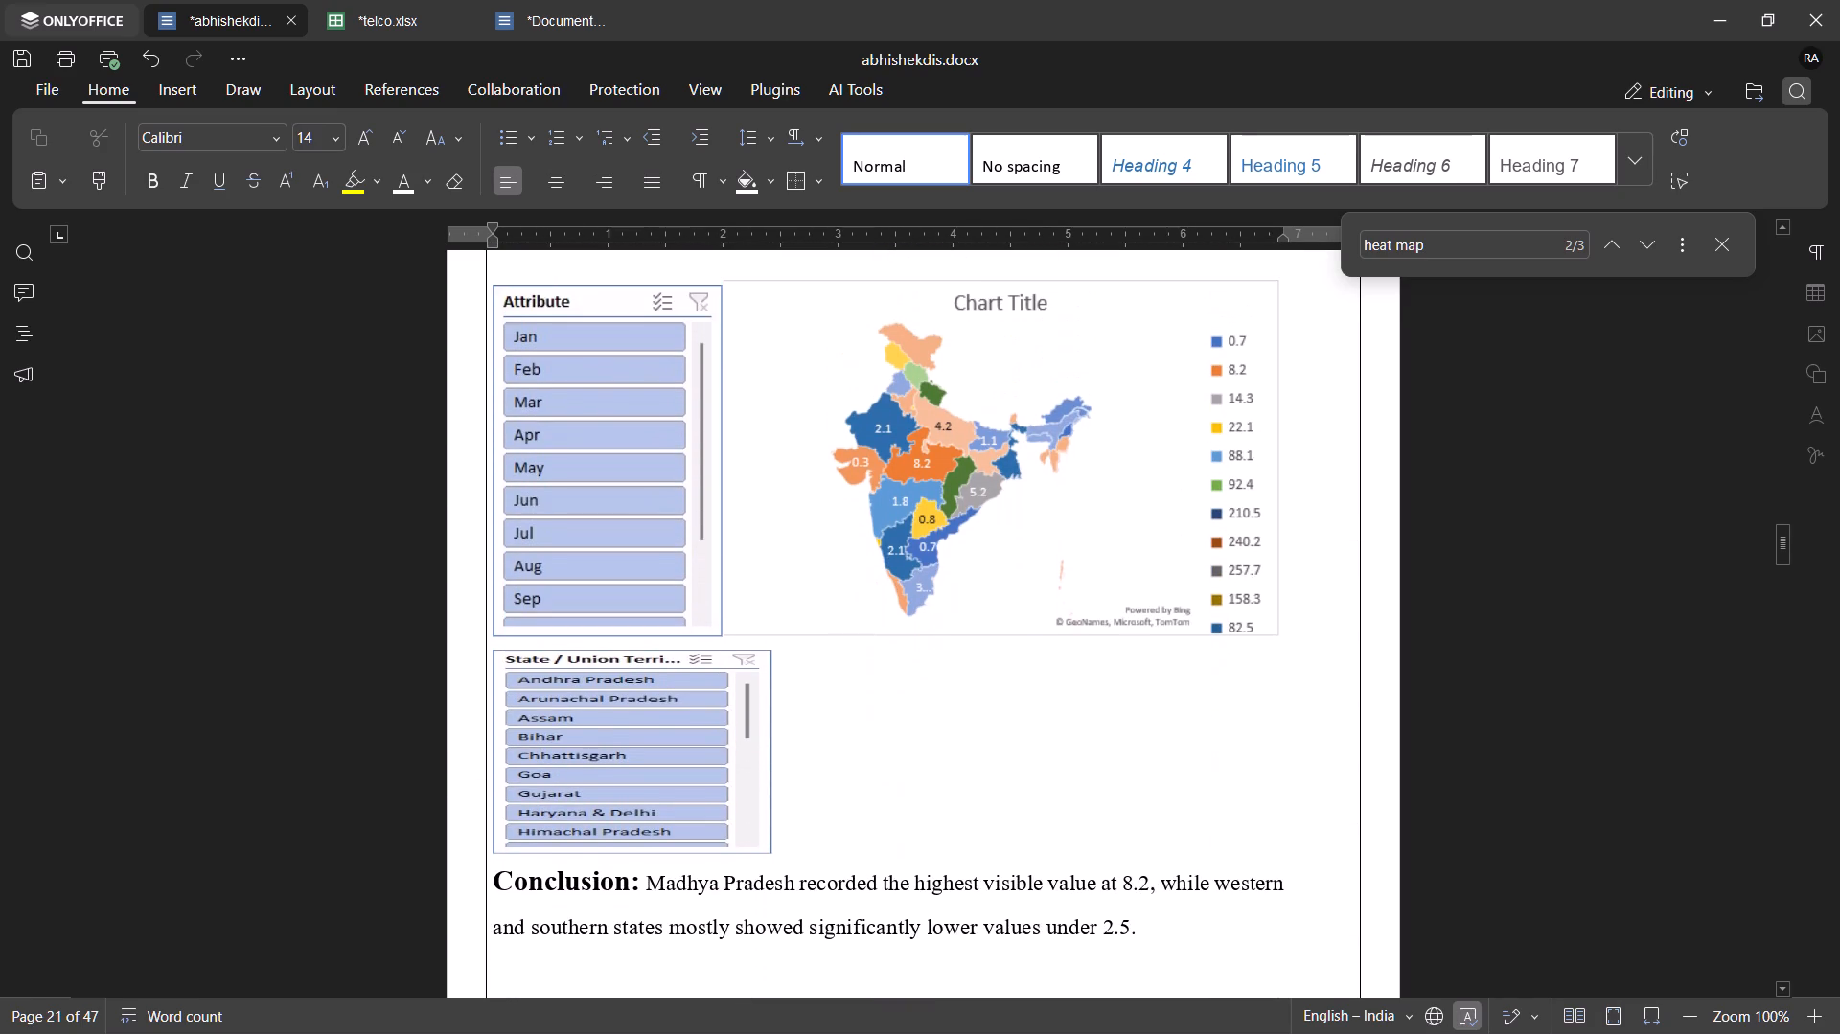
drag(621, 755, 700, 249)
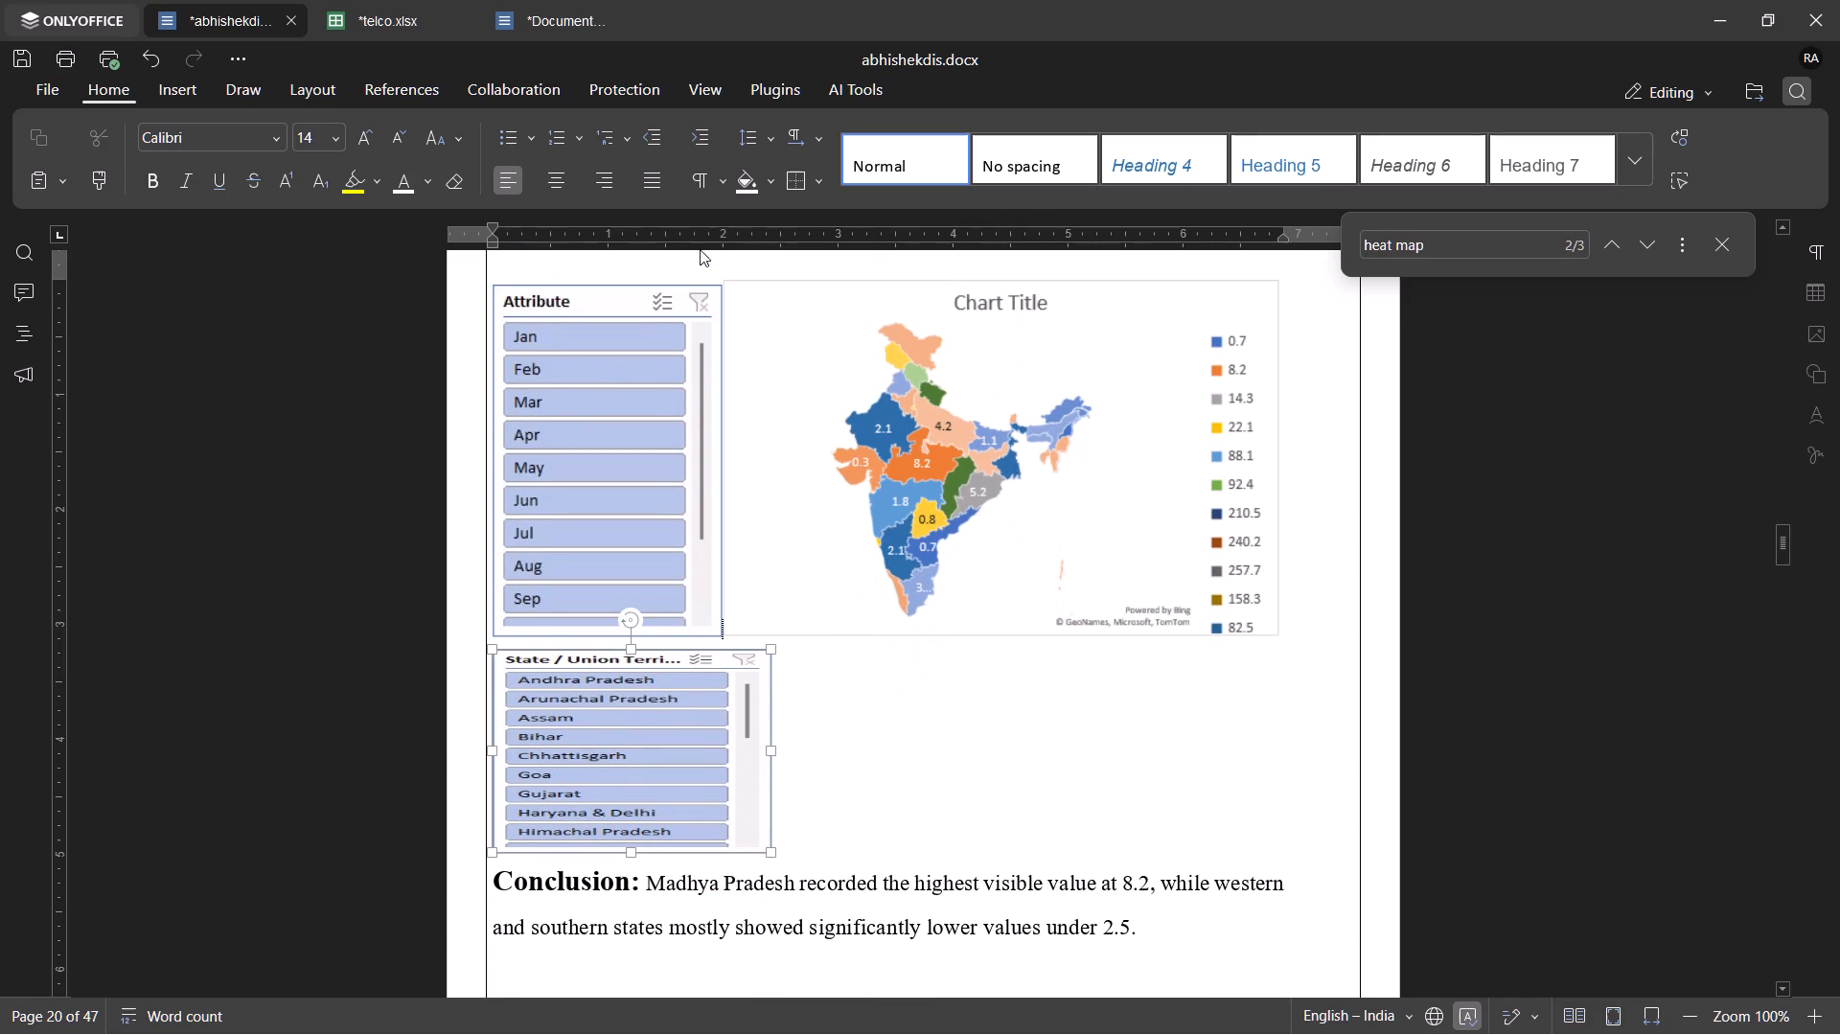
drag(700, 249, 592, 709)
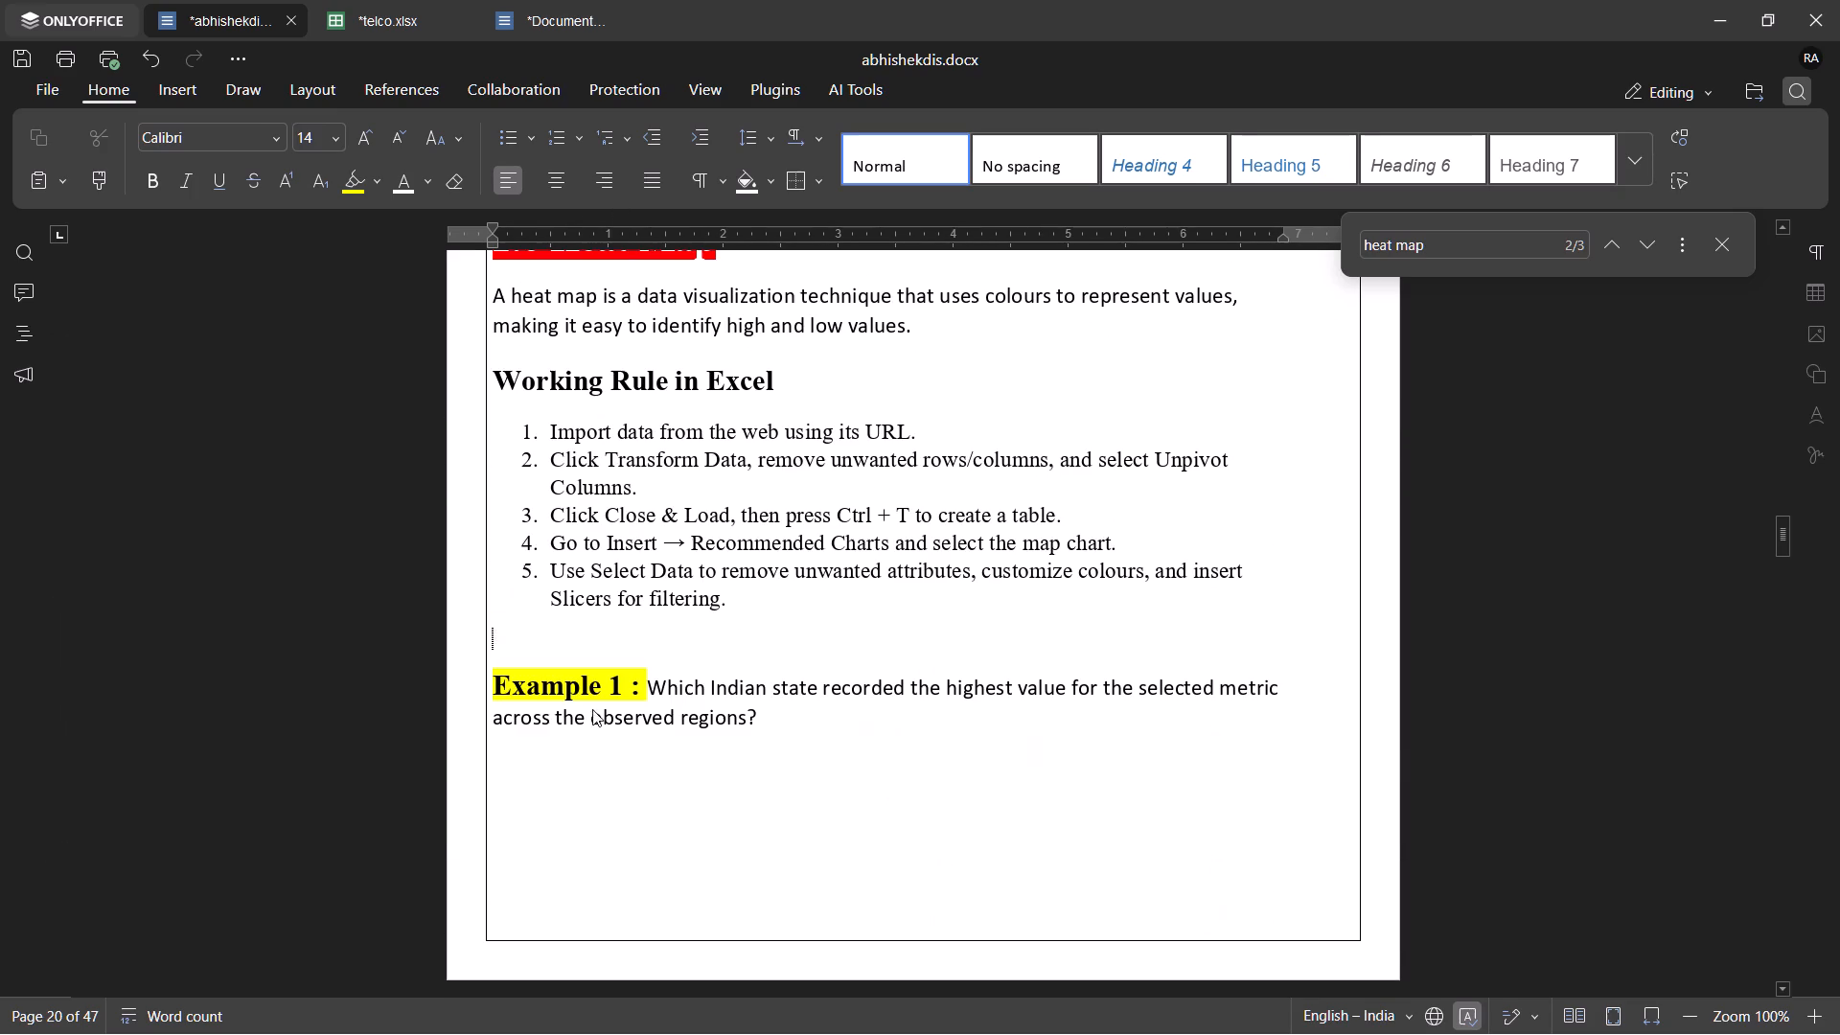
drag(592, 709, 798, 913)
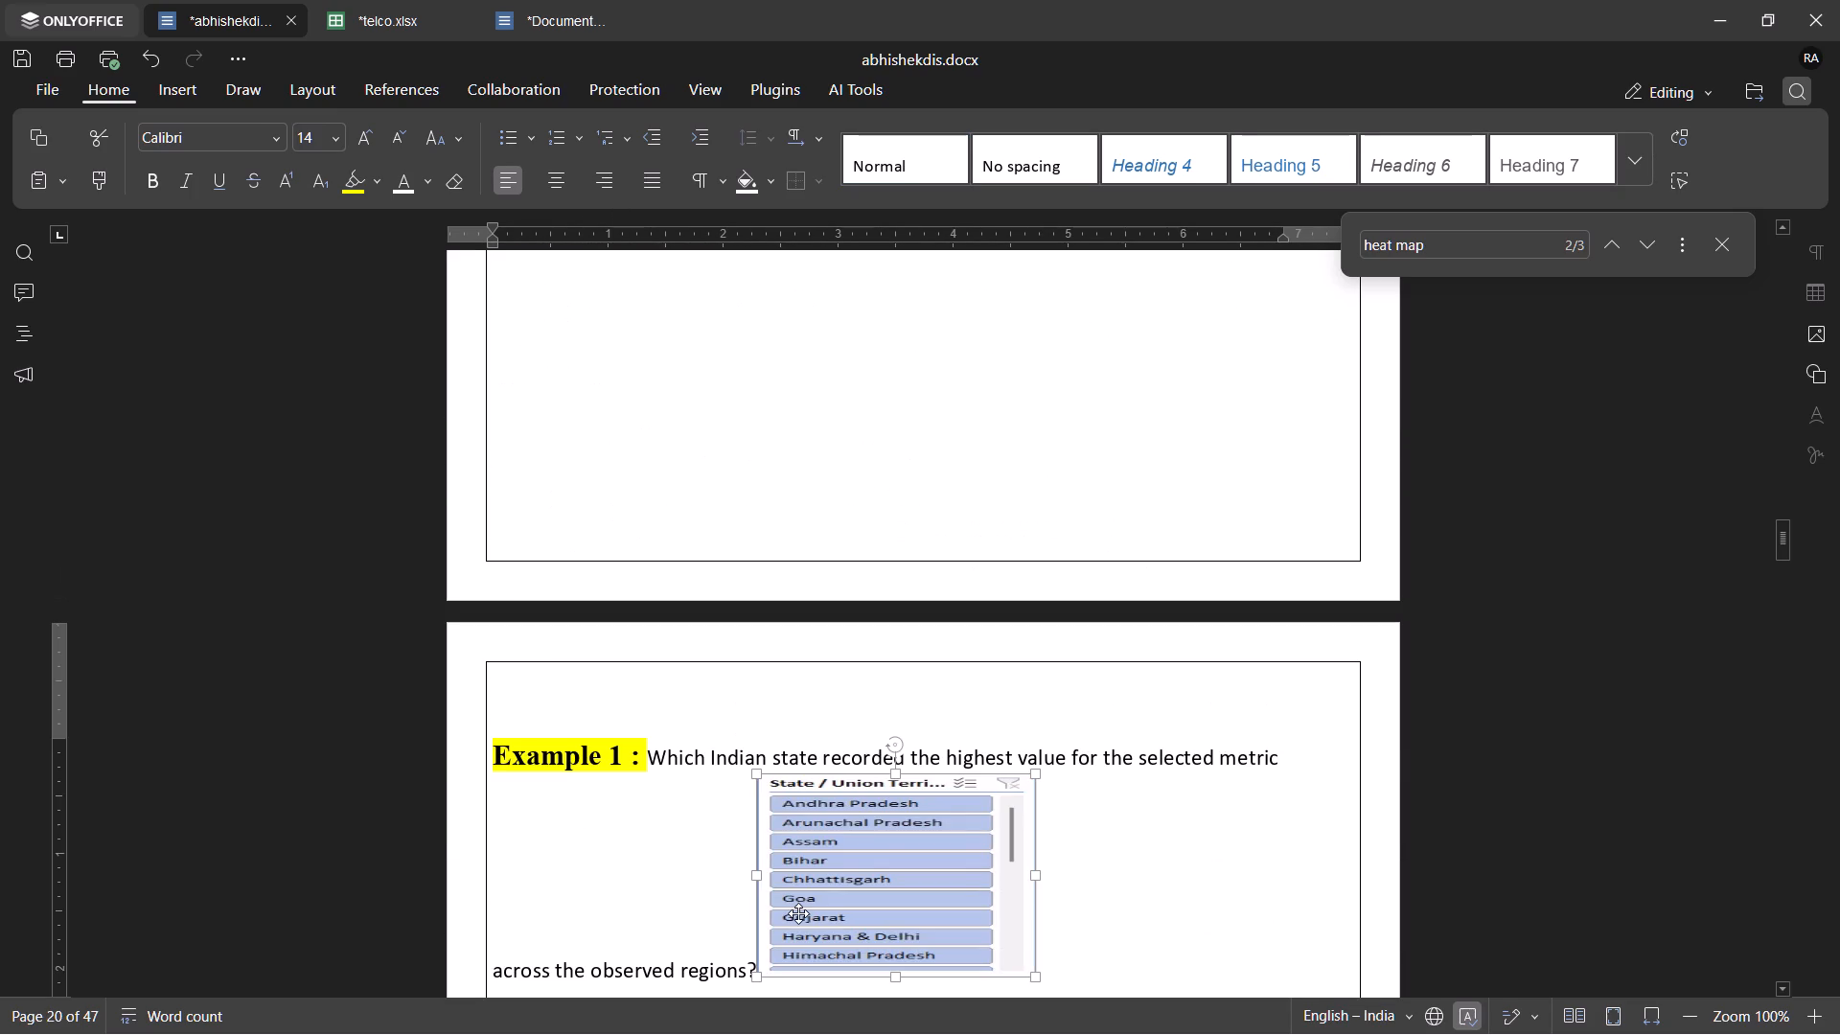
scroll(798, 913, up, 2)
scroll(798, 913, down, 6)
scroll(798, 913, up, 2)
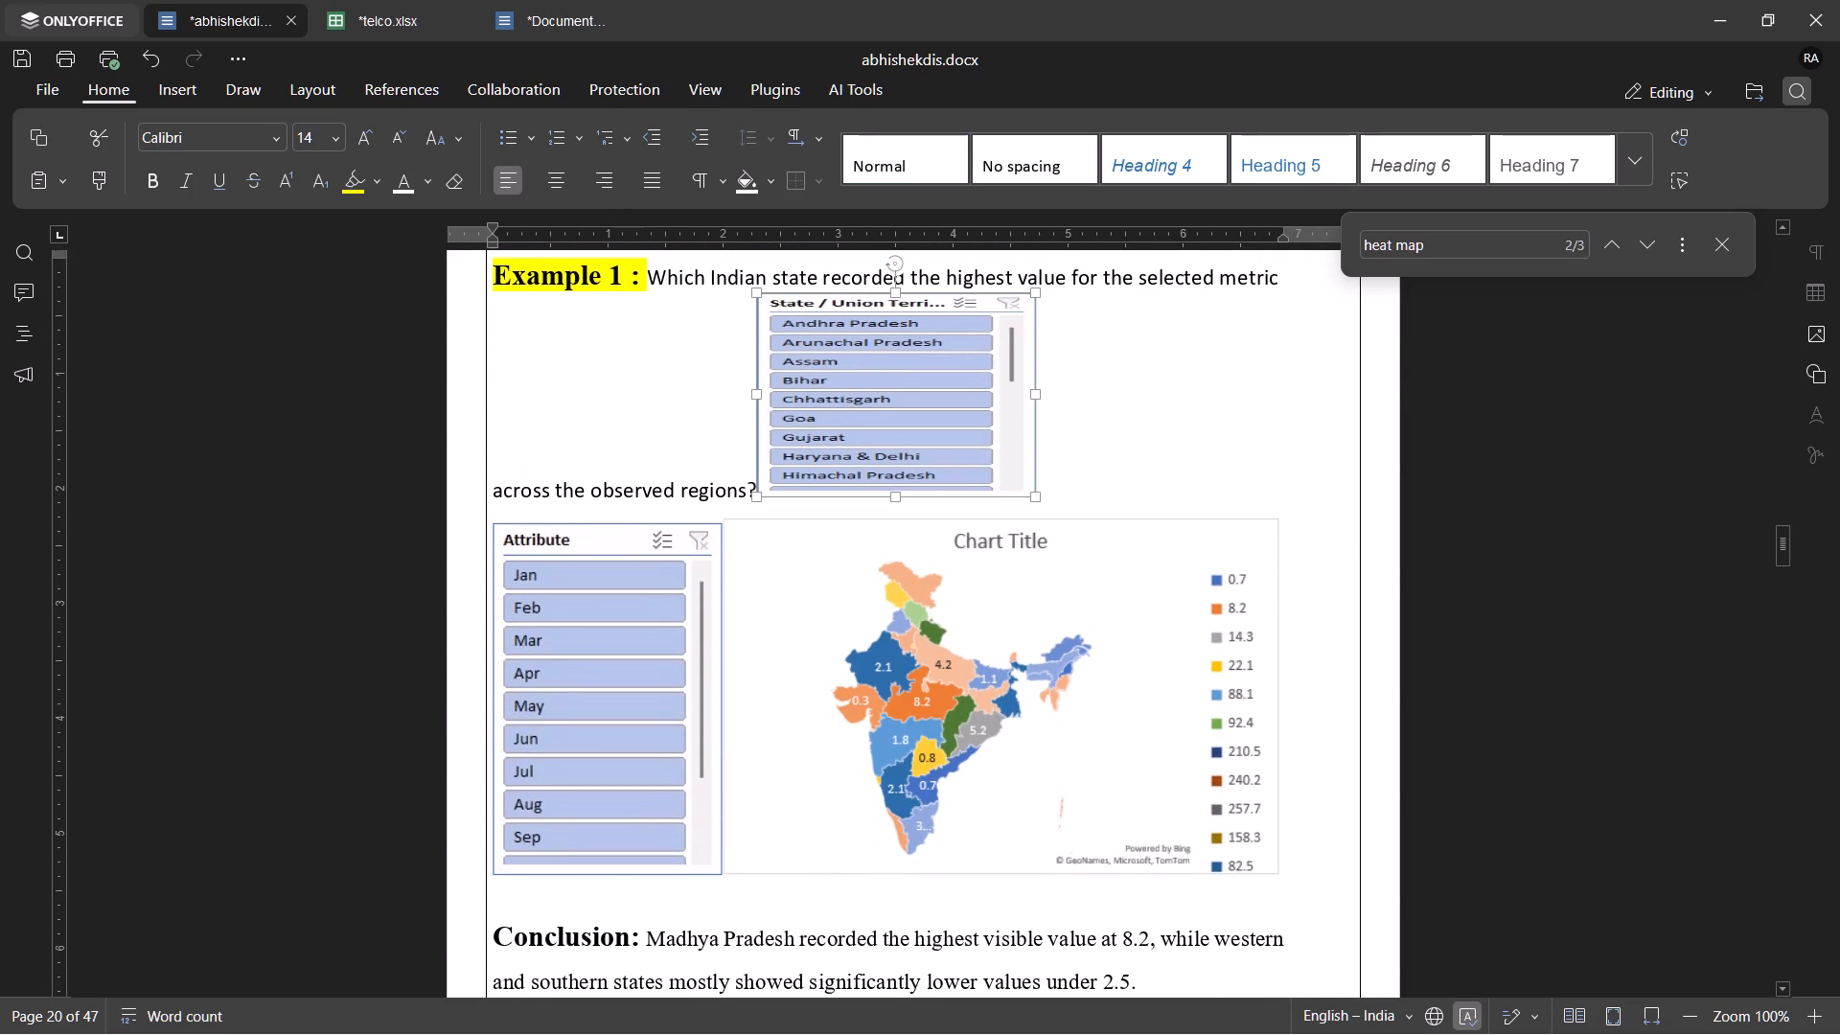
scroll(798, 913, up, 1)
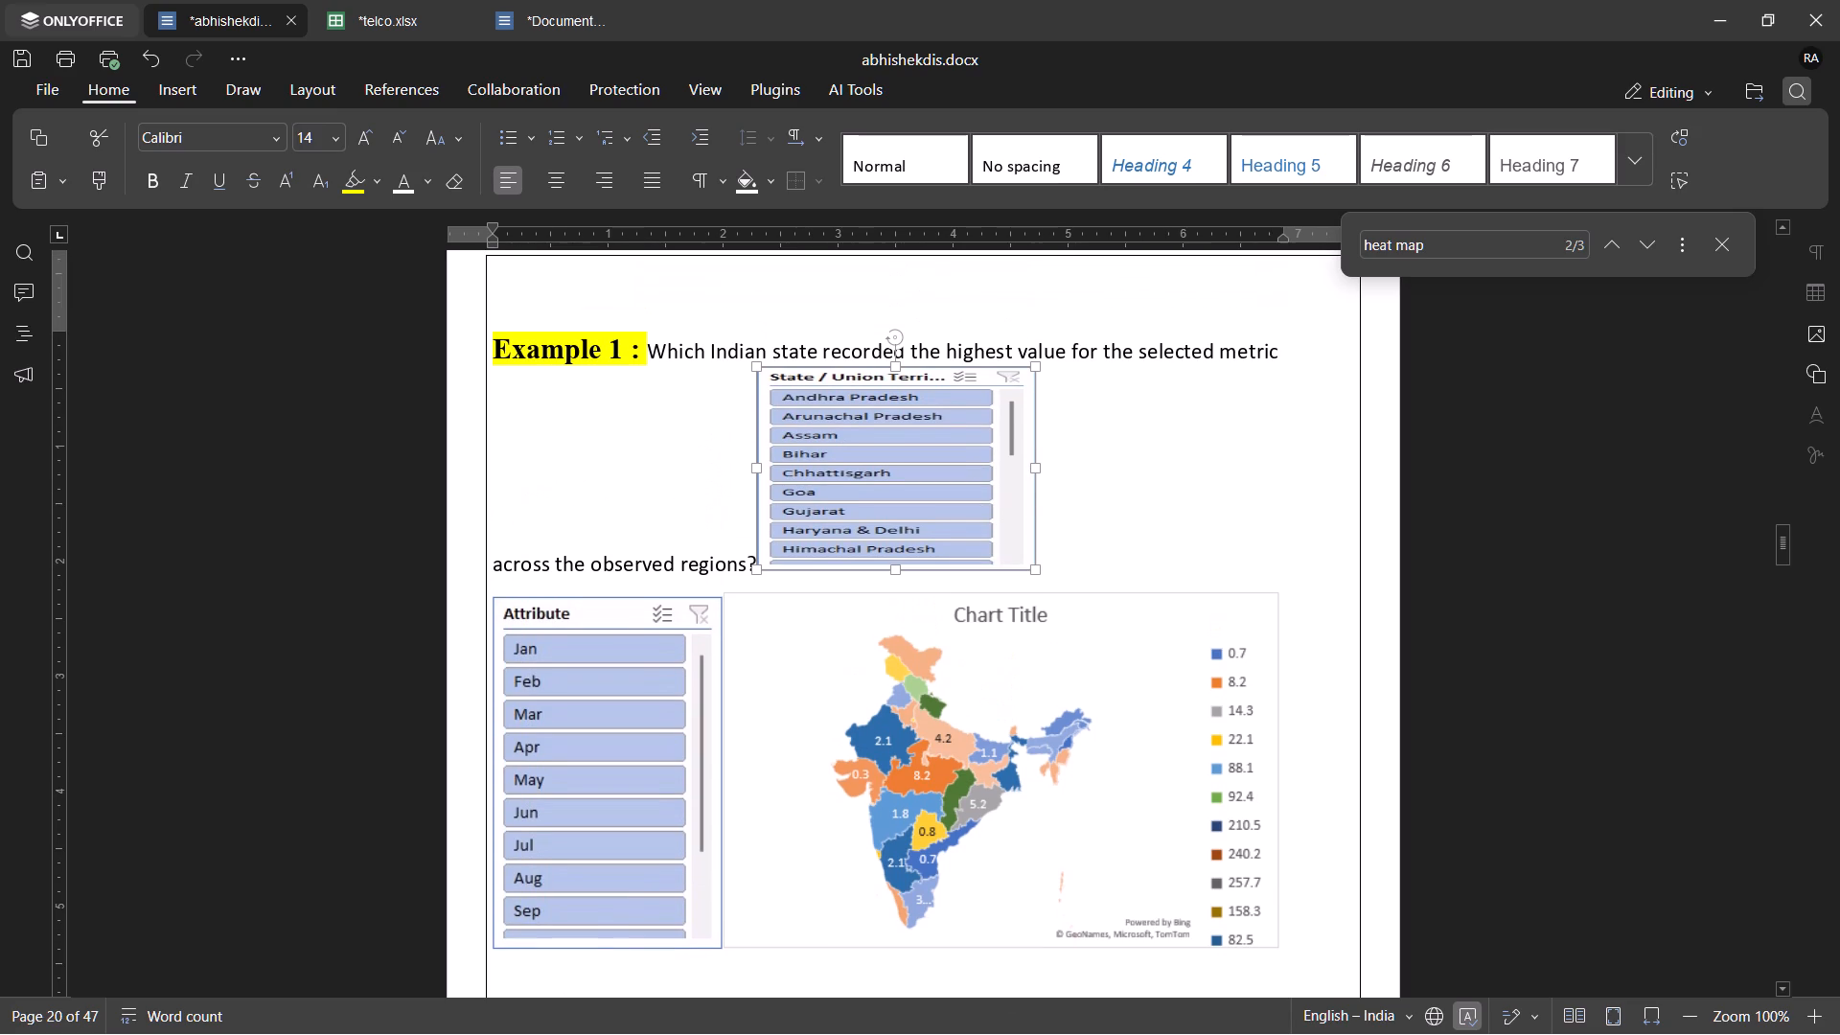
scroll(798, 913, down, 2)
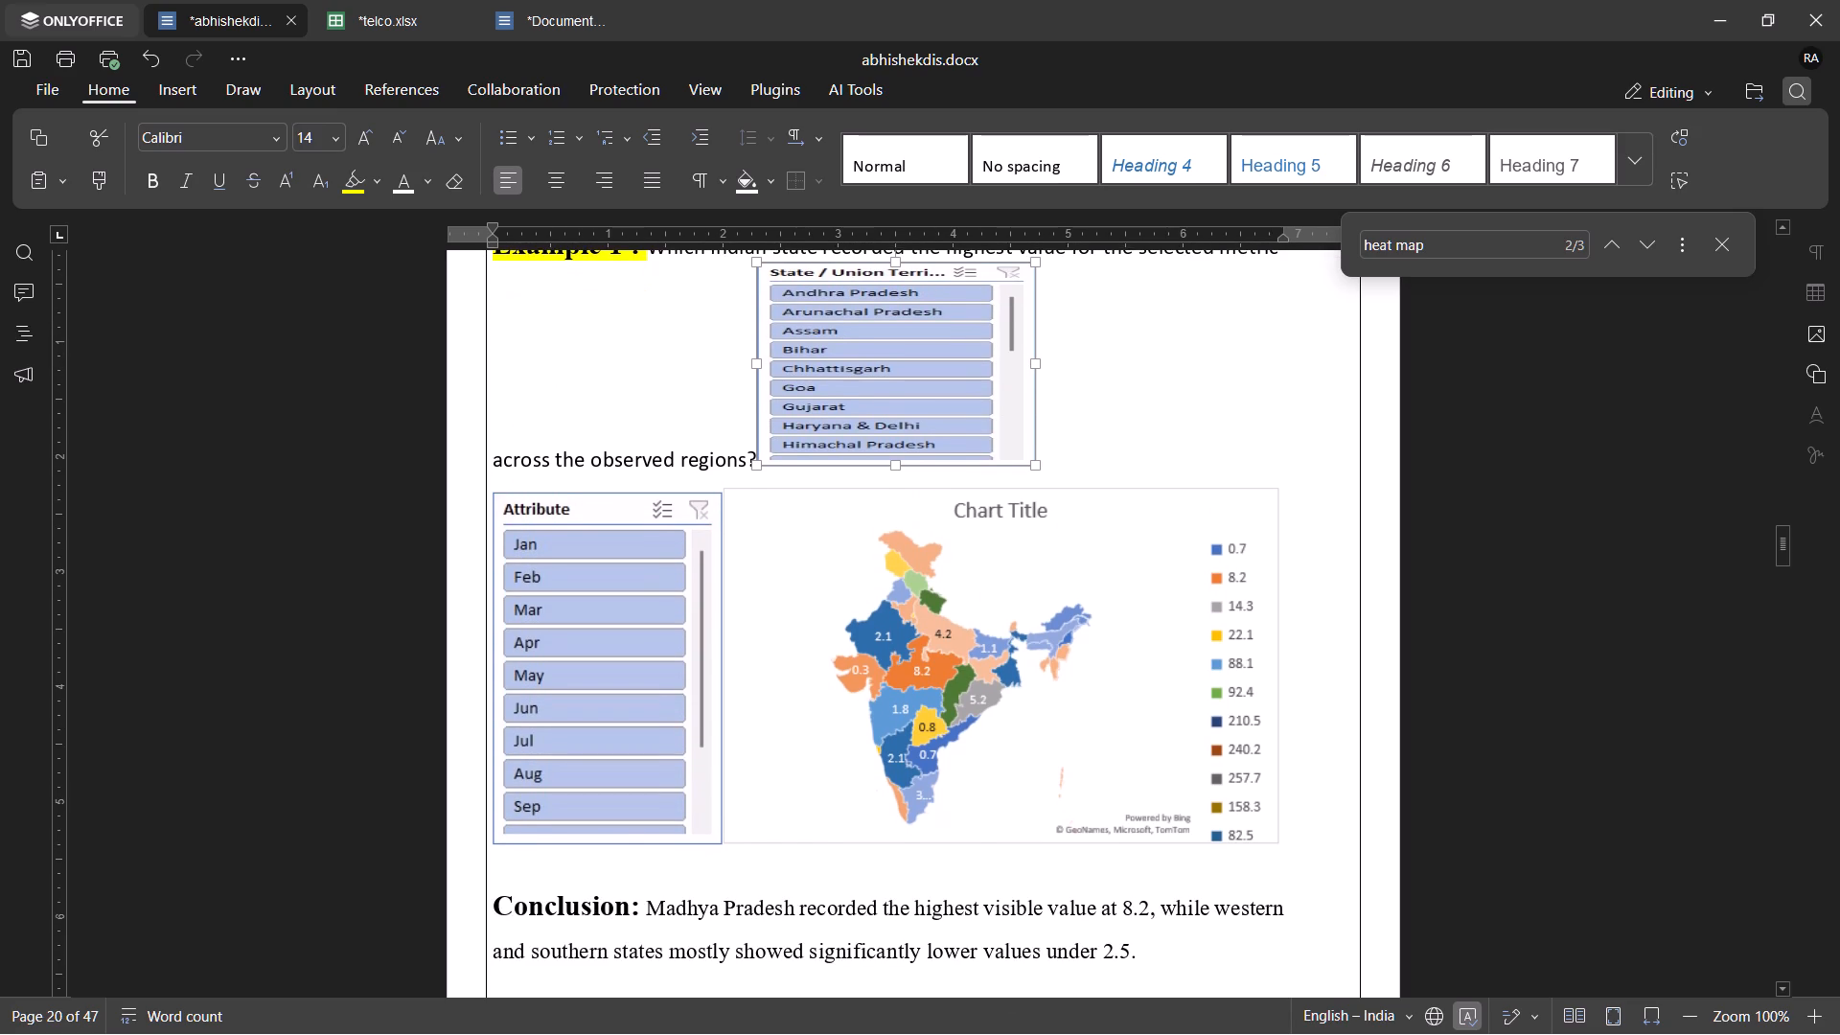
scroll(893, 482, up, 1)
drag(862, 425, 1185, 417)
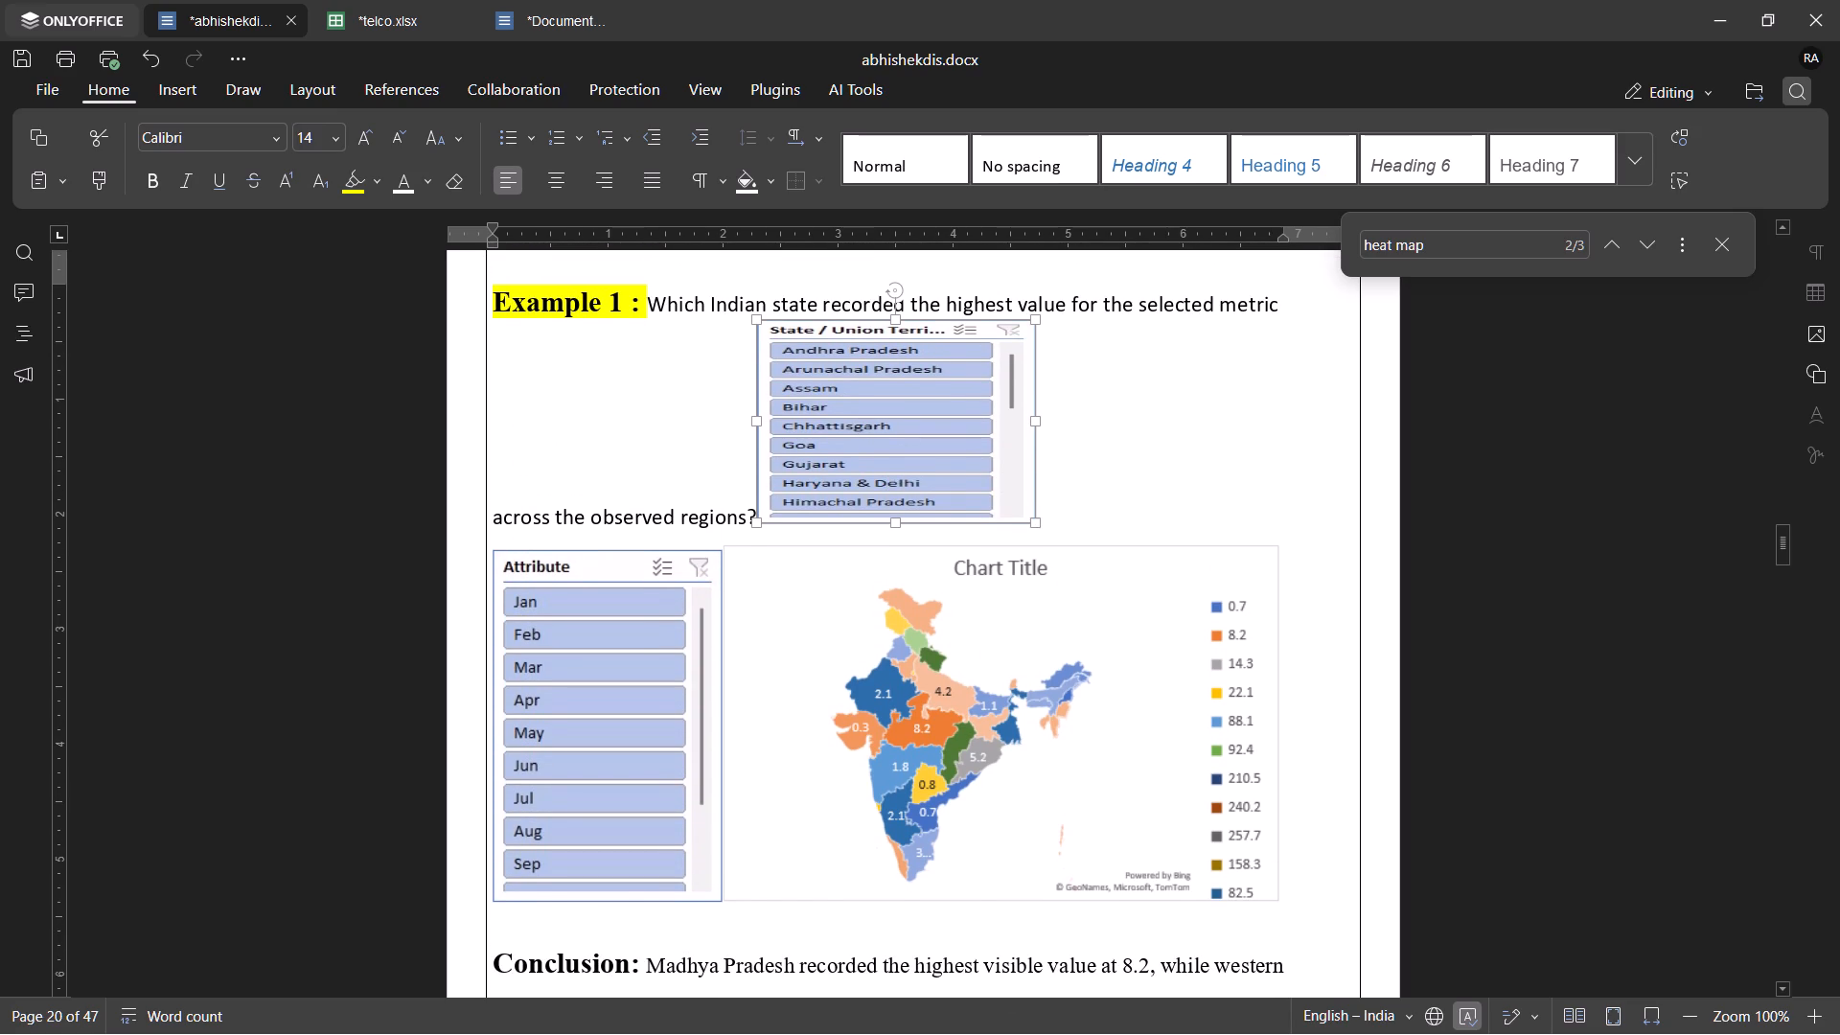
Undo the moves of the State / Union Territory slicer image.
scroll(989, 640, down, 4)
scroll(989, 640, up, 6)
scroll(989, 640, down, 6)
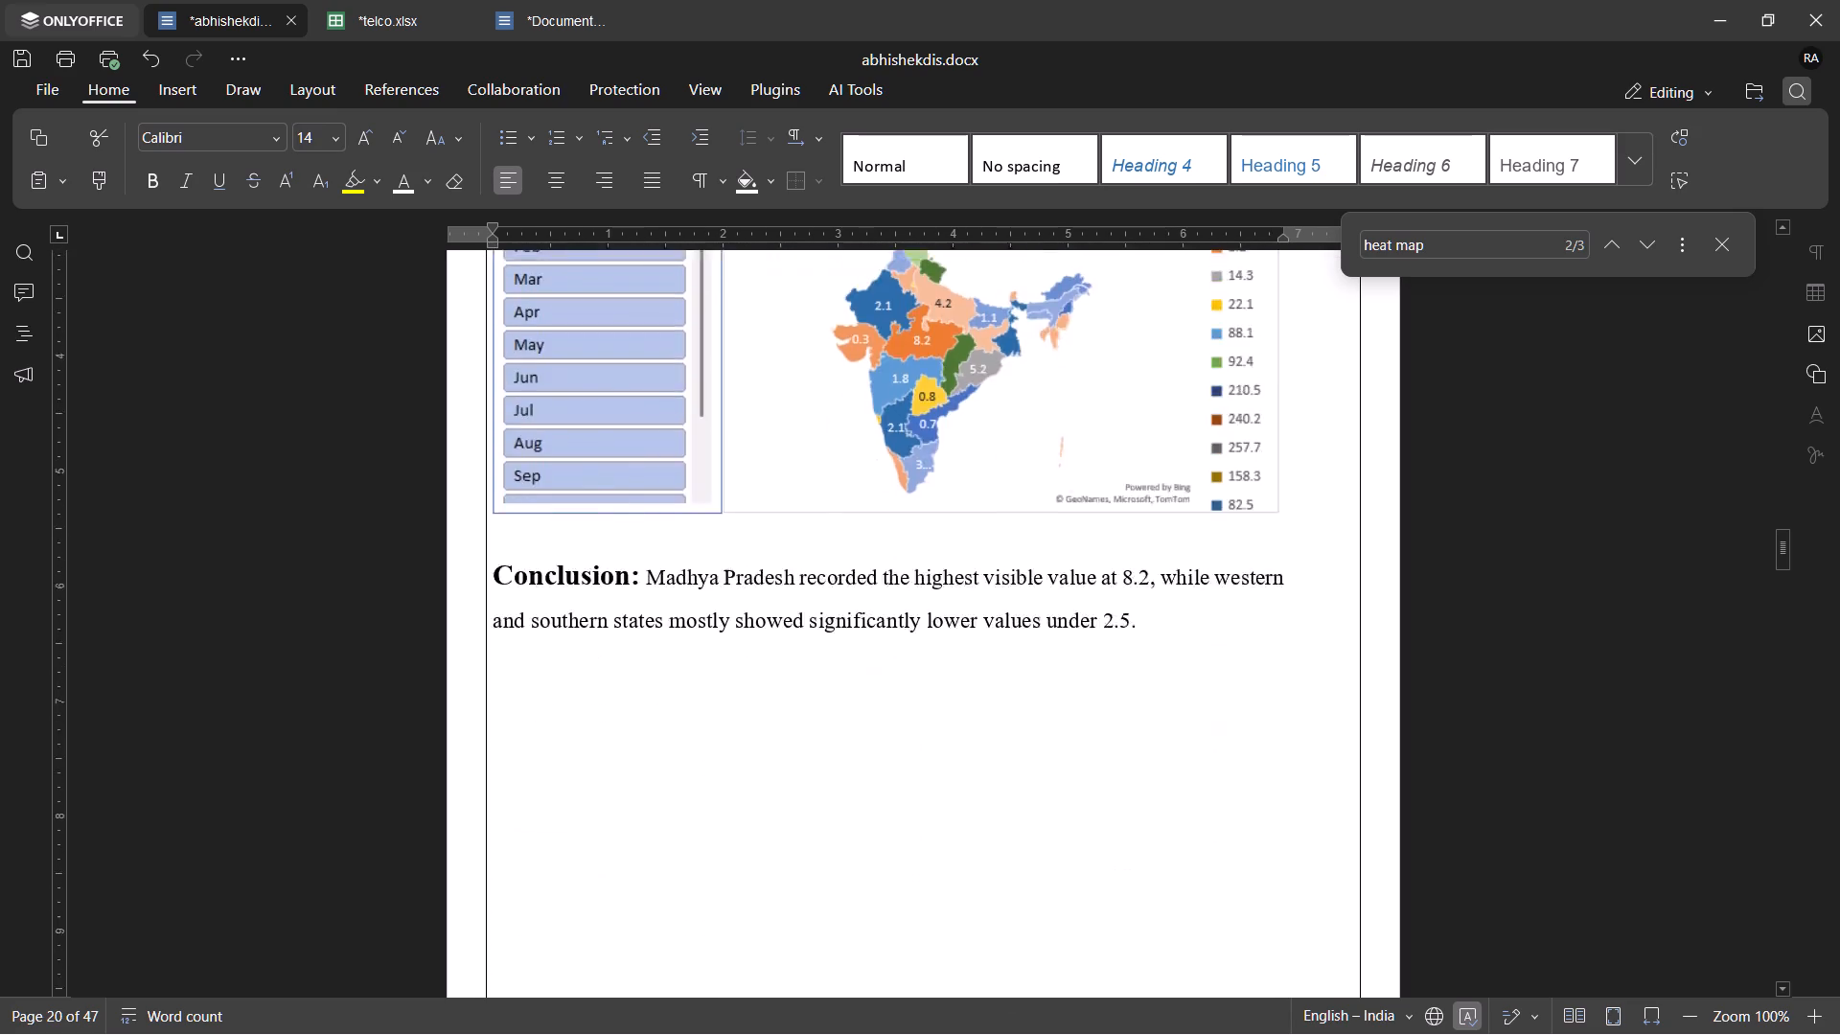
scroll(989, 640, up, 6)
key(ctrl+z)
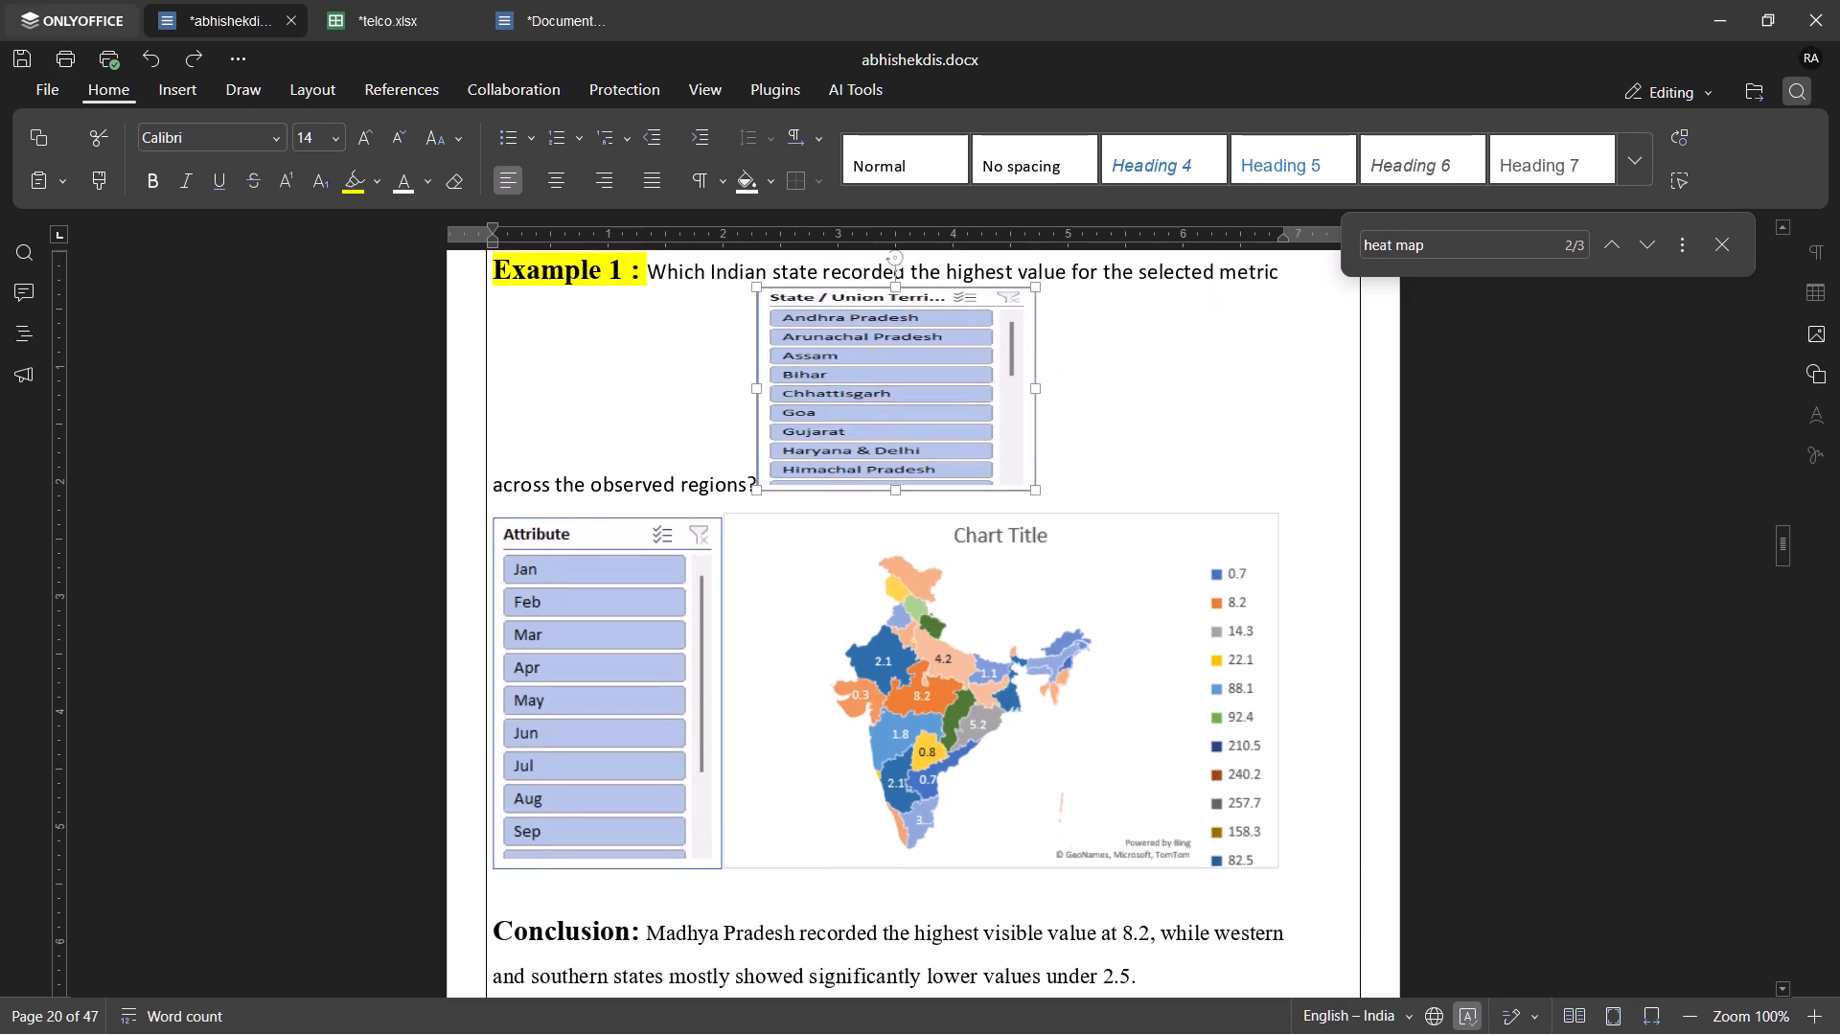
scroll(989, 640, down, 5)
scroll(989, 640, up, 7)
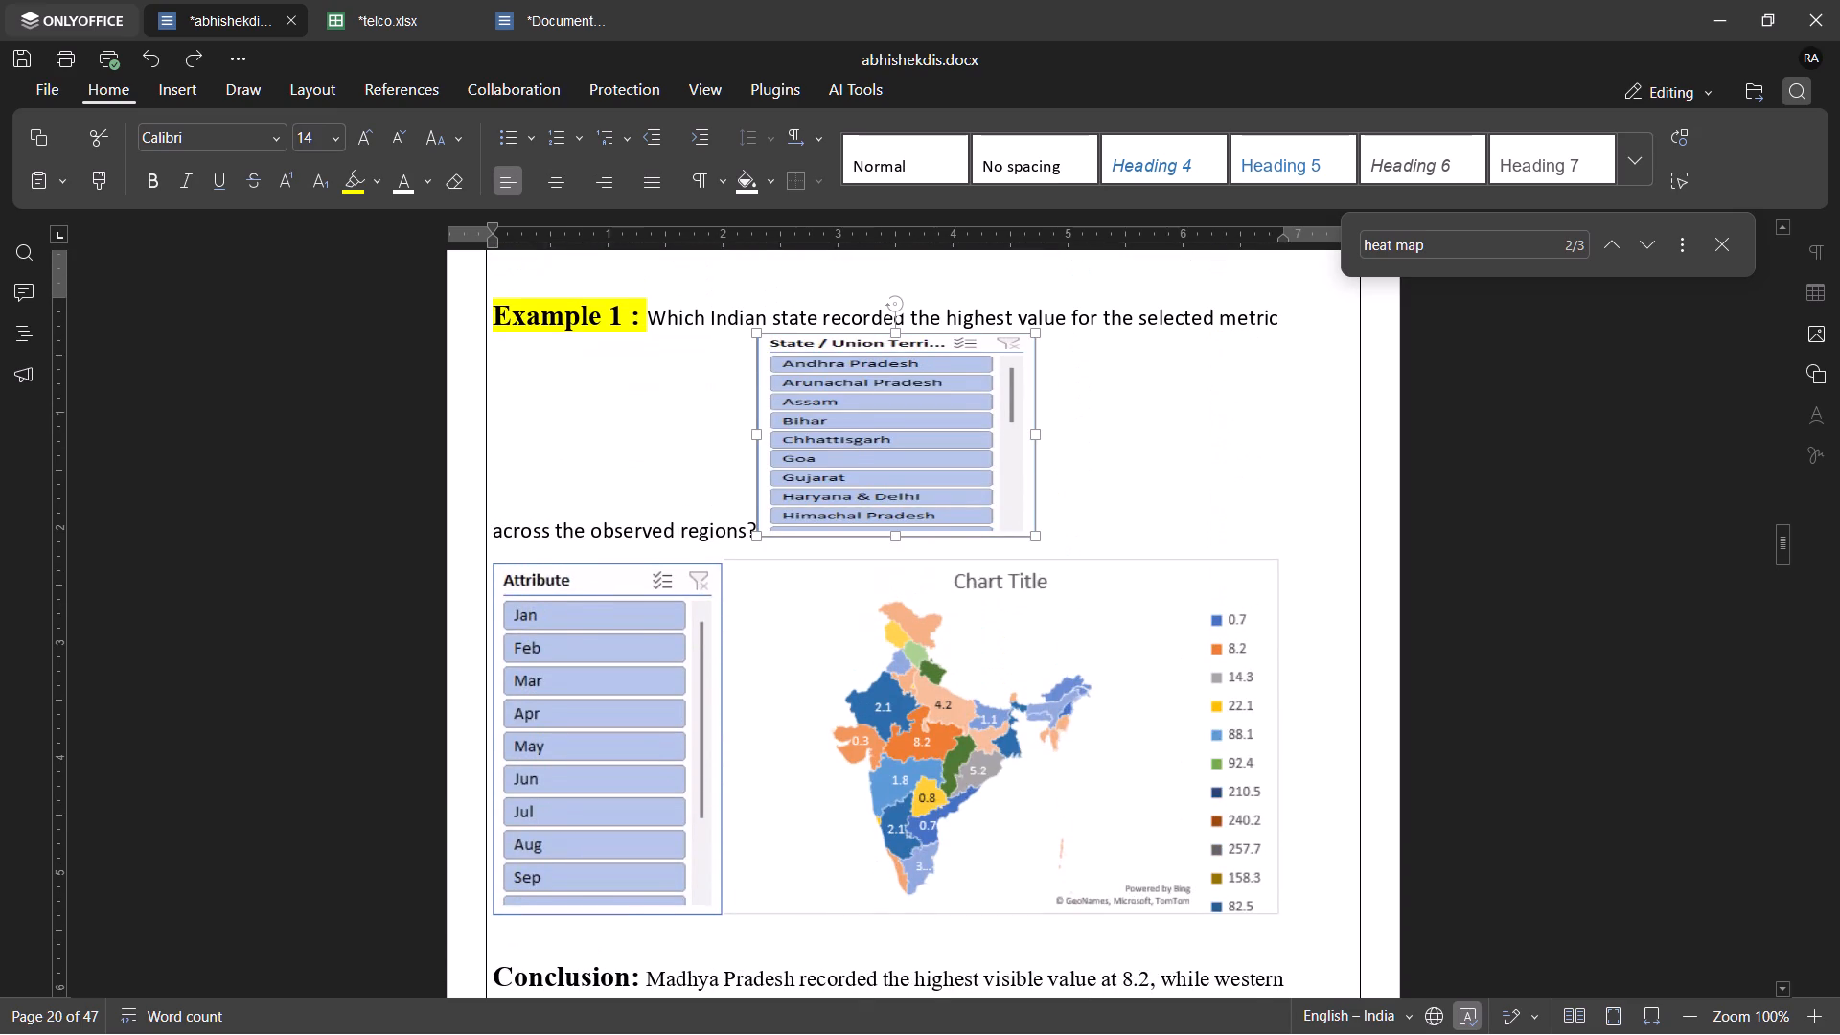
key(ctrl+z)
Narrow the Attribute slicer image beside the India map chart to about 1.6 inches wide, keeping its height.
scroll(989, 640, down, 3)
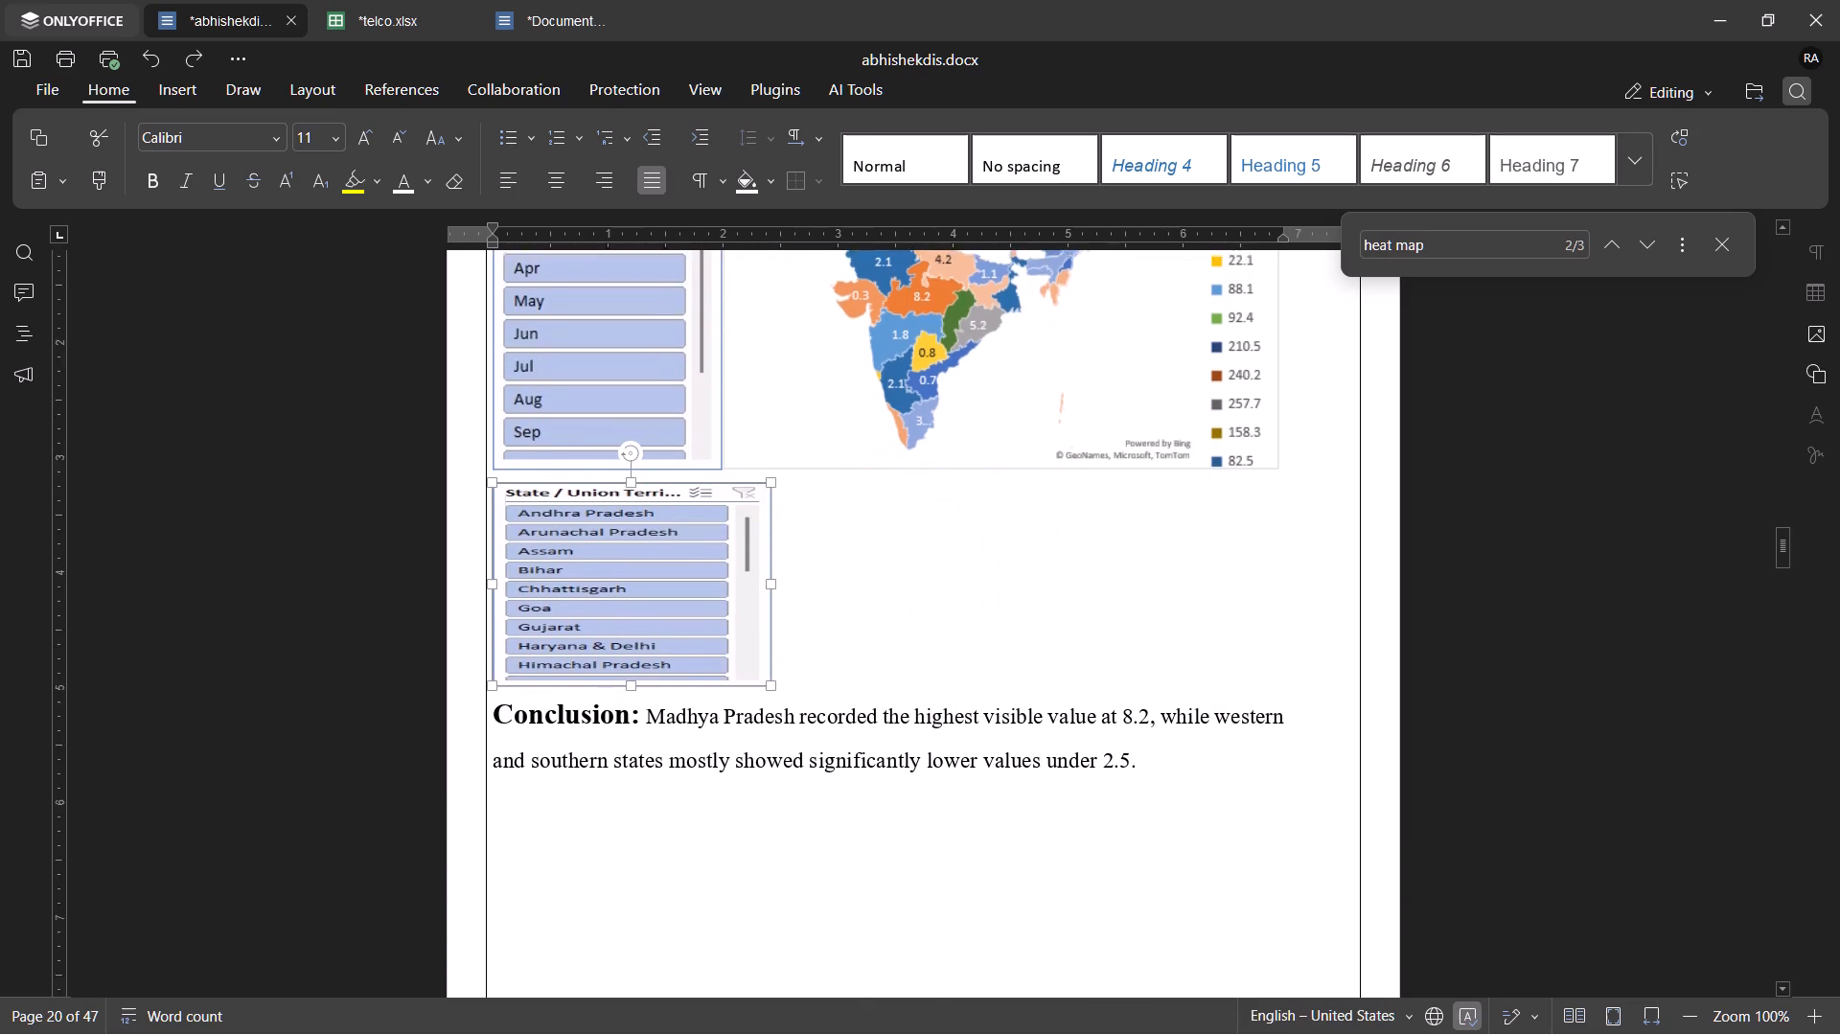
scroll(989, 640, down, 3)
scroll(989, 640, up, 5)
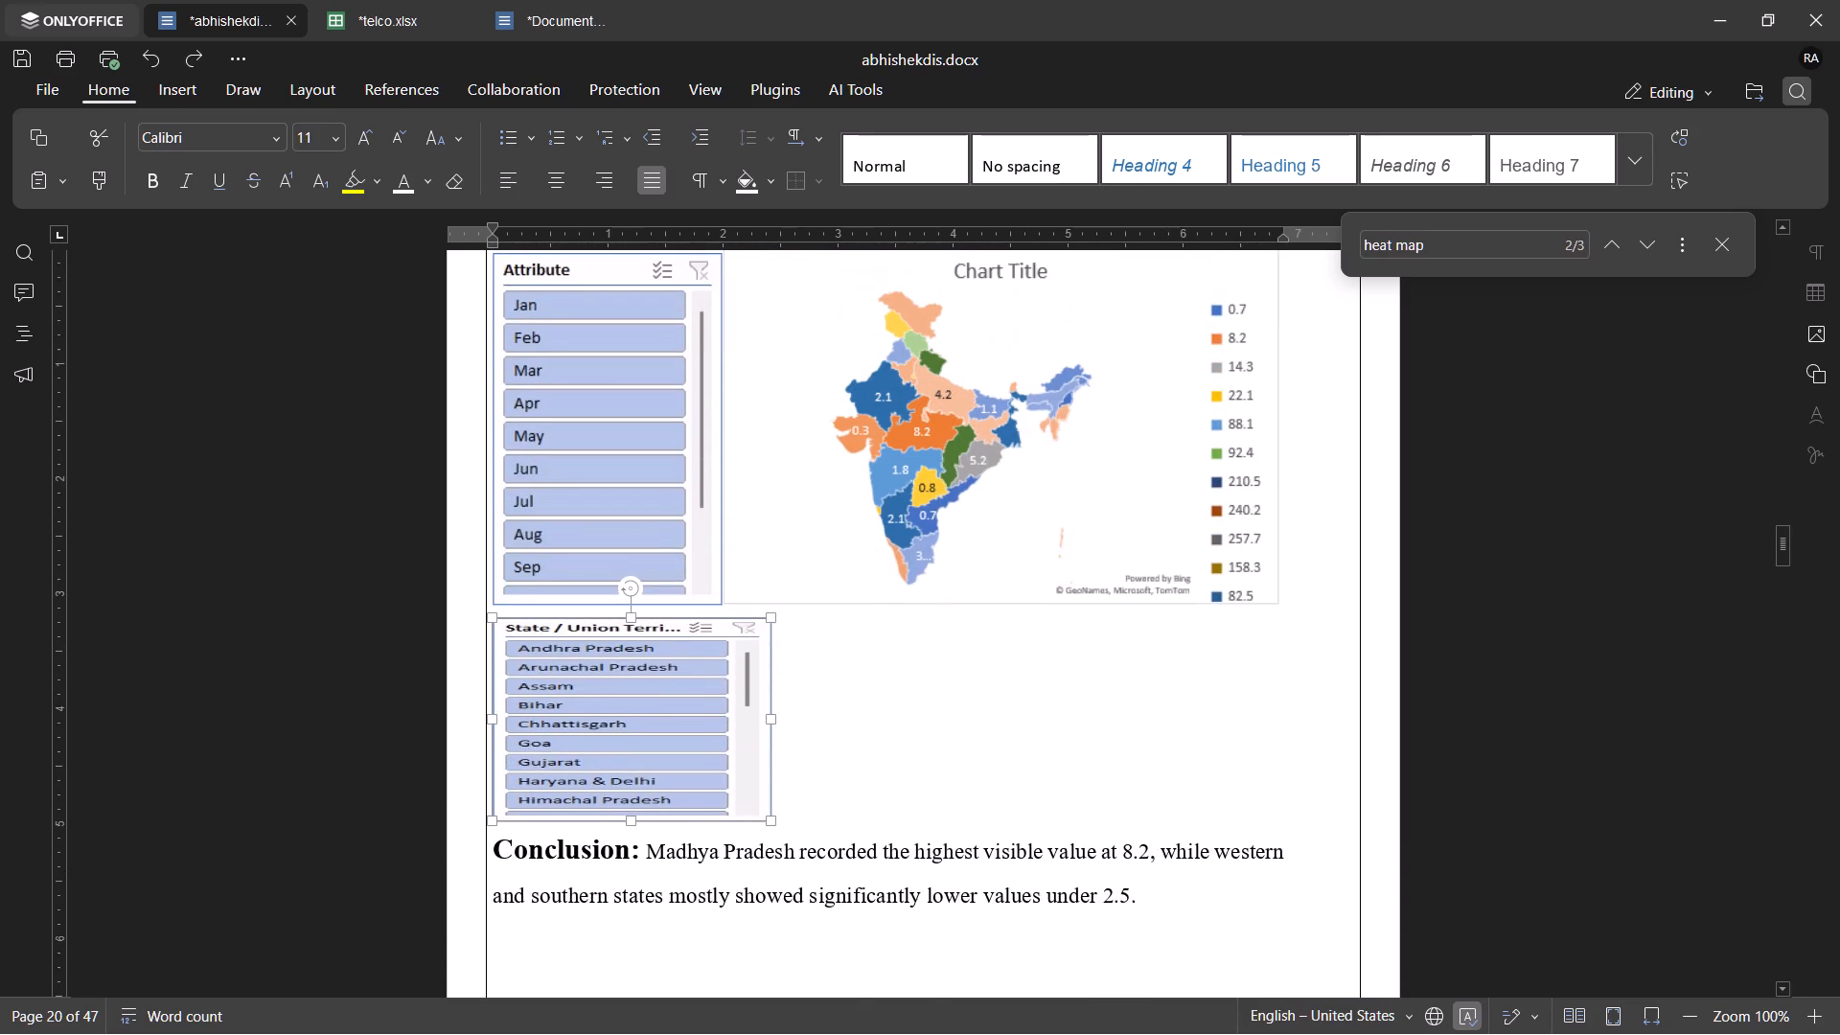
scroll(989, 640, up, 1)
click(958, 553)
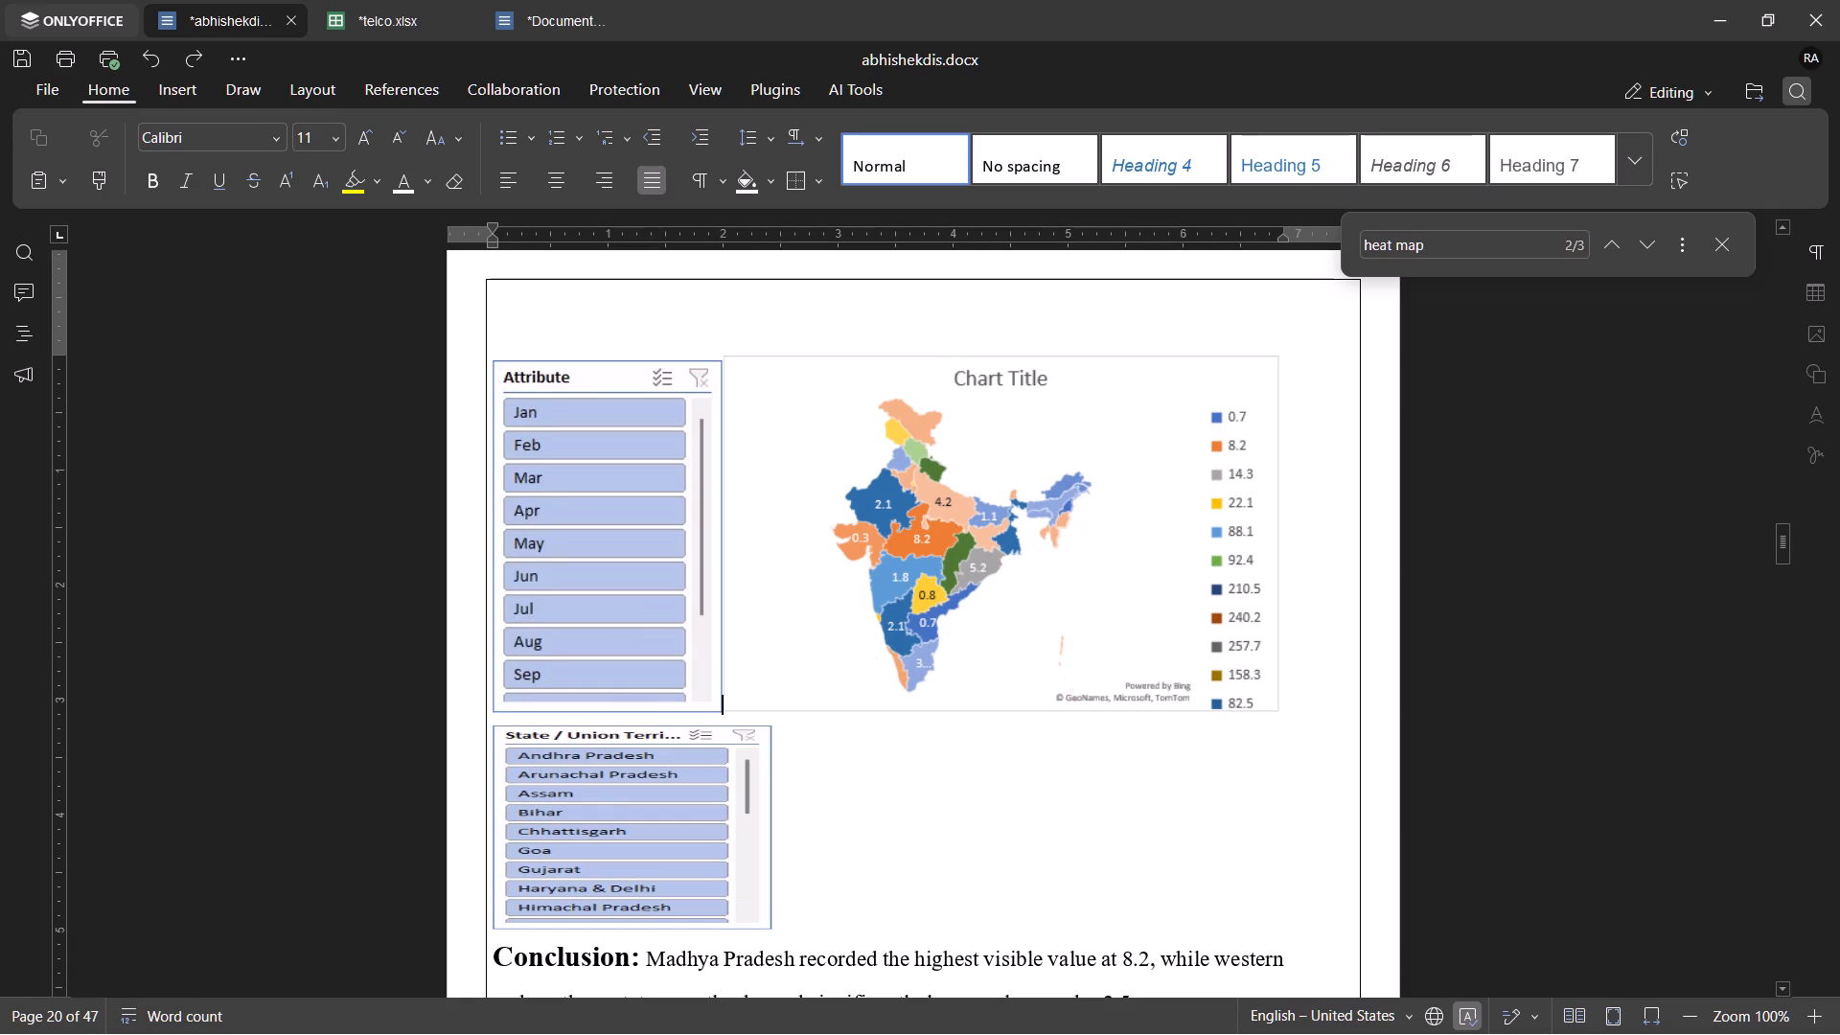
click(1266, 521)
click(1041, 521)
click(615, 392)
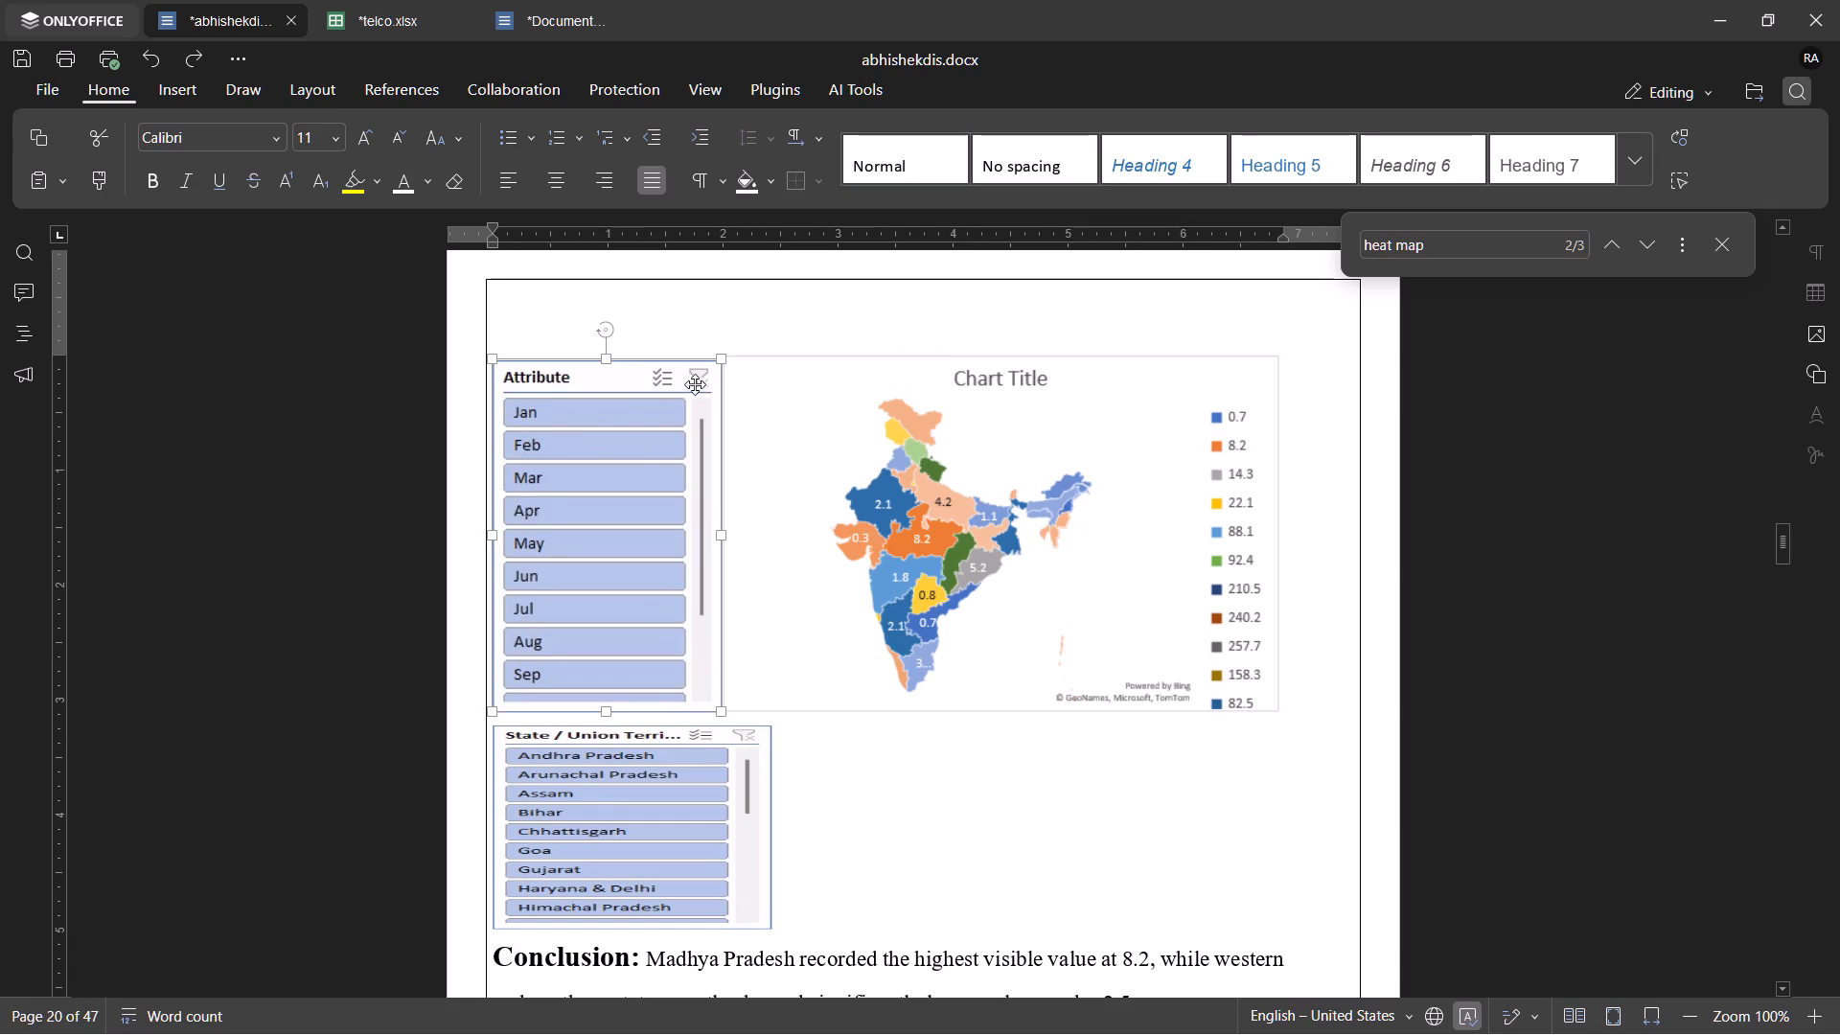
drag(724, 538, 673, 537)
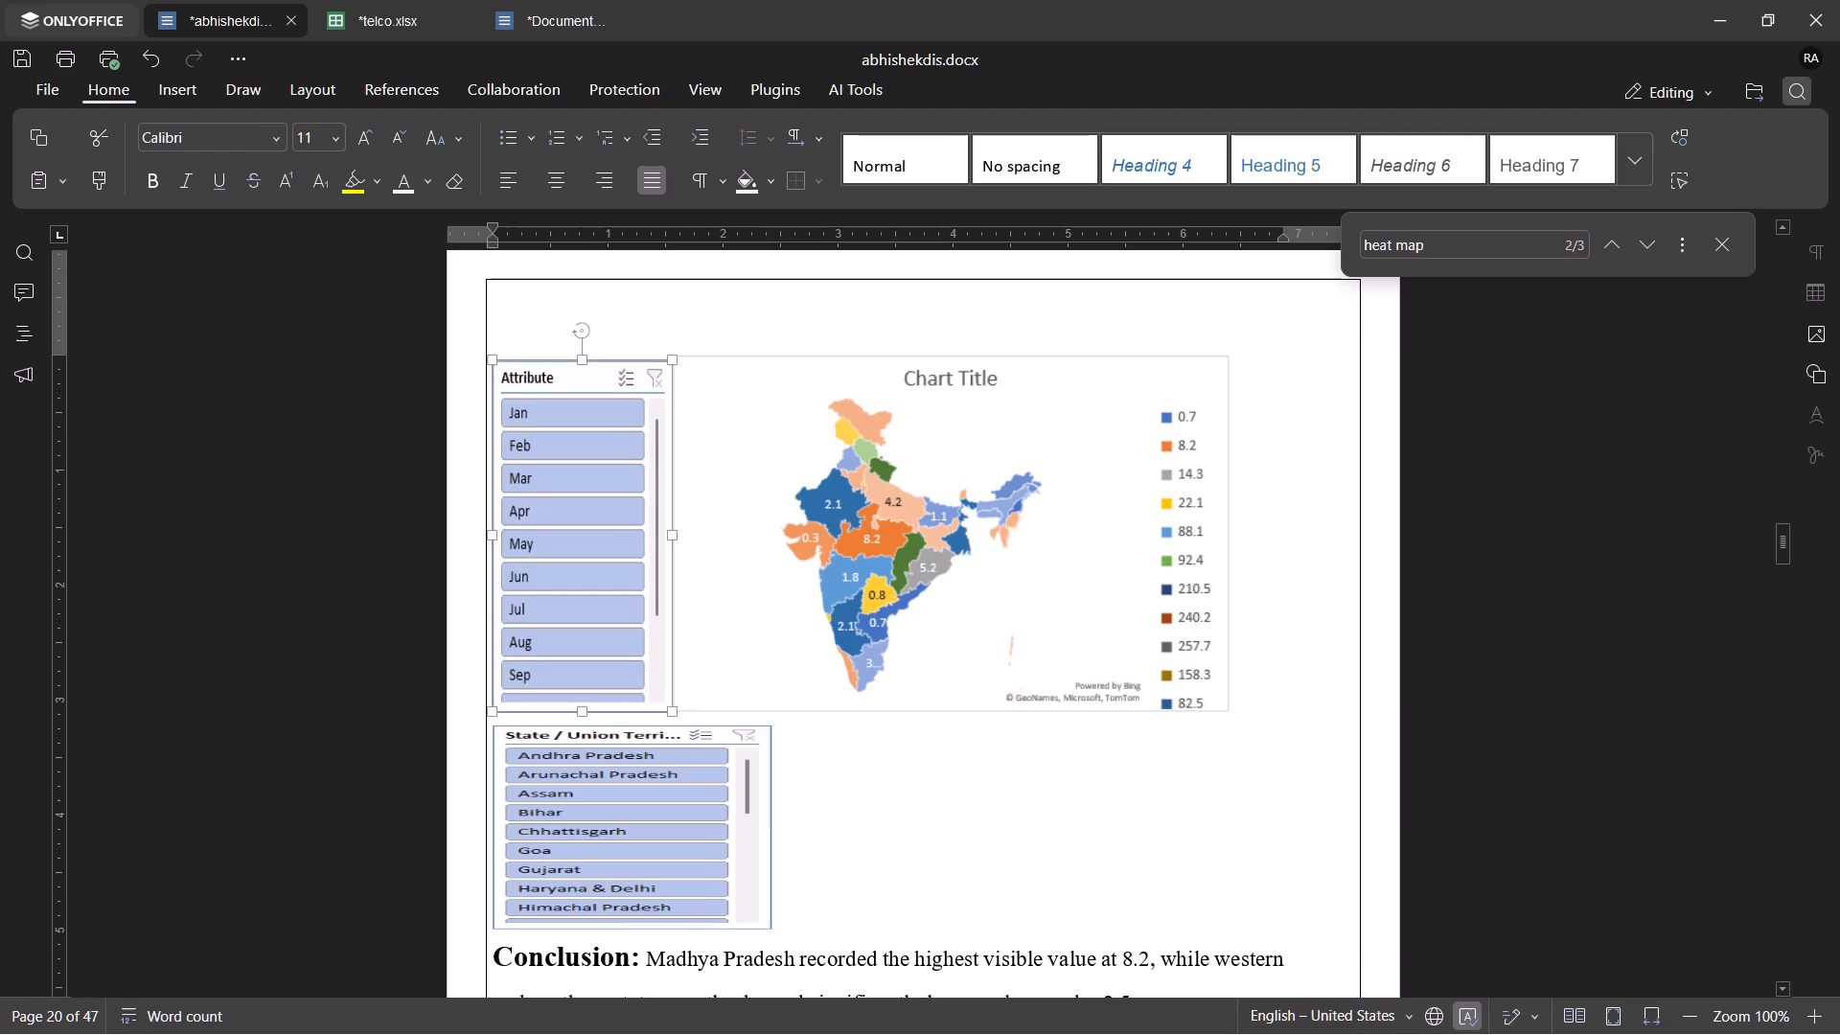
Narrow the State / Union Territory slicer image above the conclusion to about 2.1 inches wide, and close the search bar.
click(975, 512)
click(693, 813)
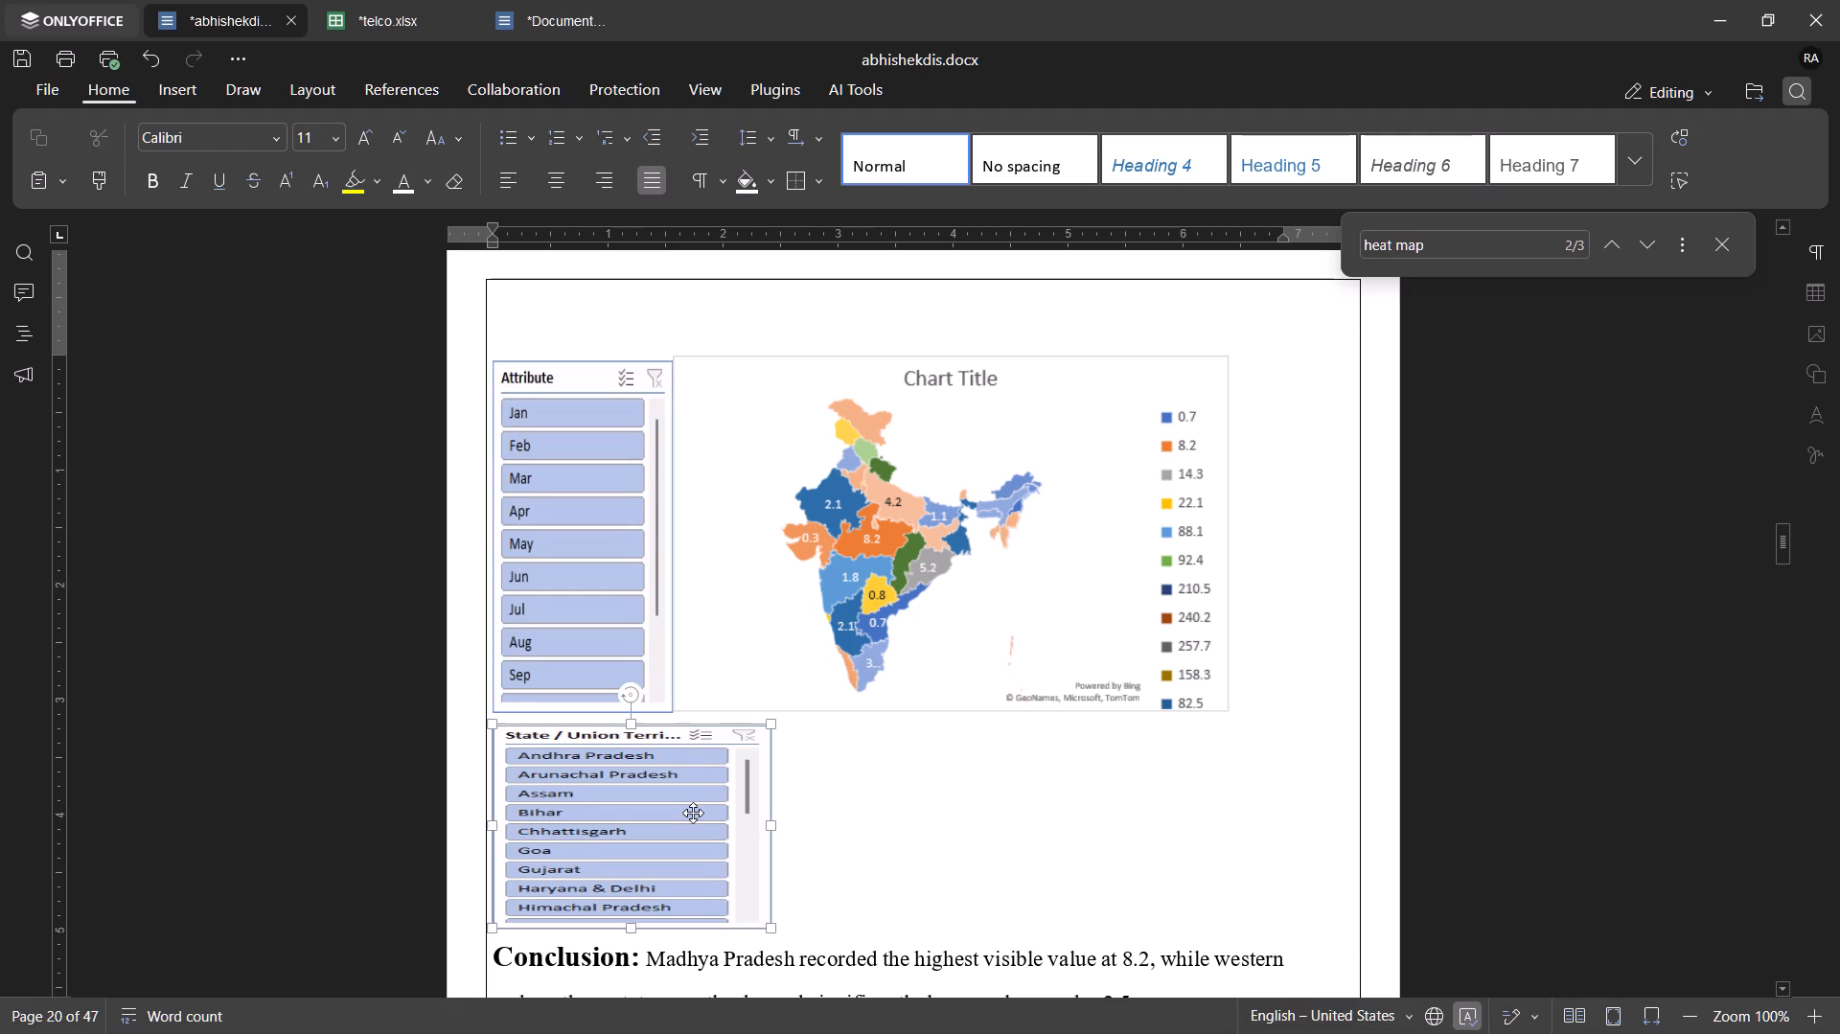
drag(770, 825, 737, 827)
click(857, 832)
scroll(857, 832, down, 4)
scroll(857, 832, up, 3)
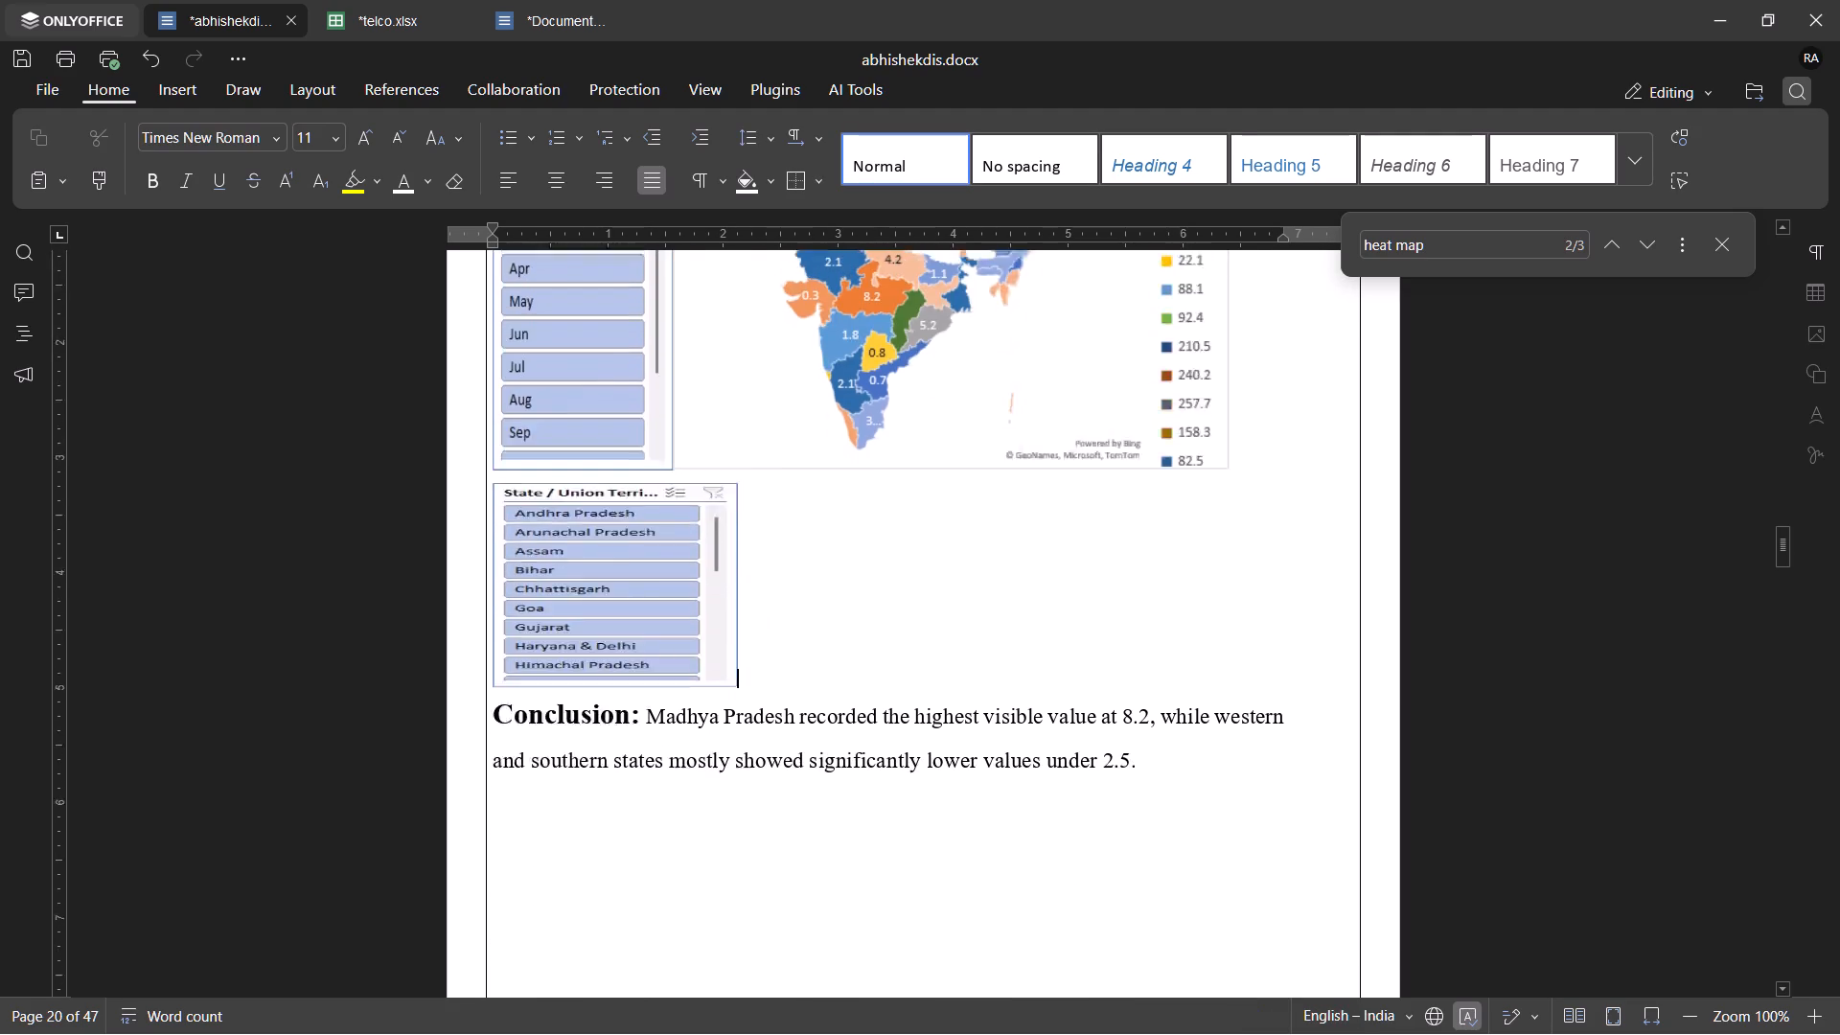
scroll(857, 832, up, 1)
scroll(857, 832, down, 3)
scroll(857, 832, up, 2)
scroll(857, 832, down, 2)
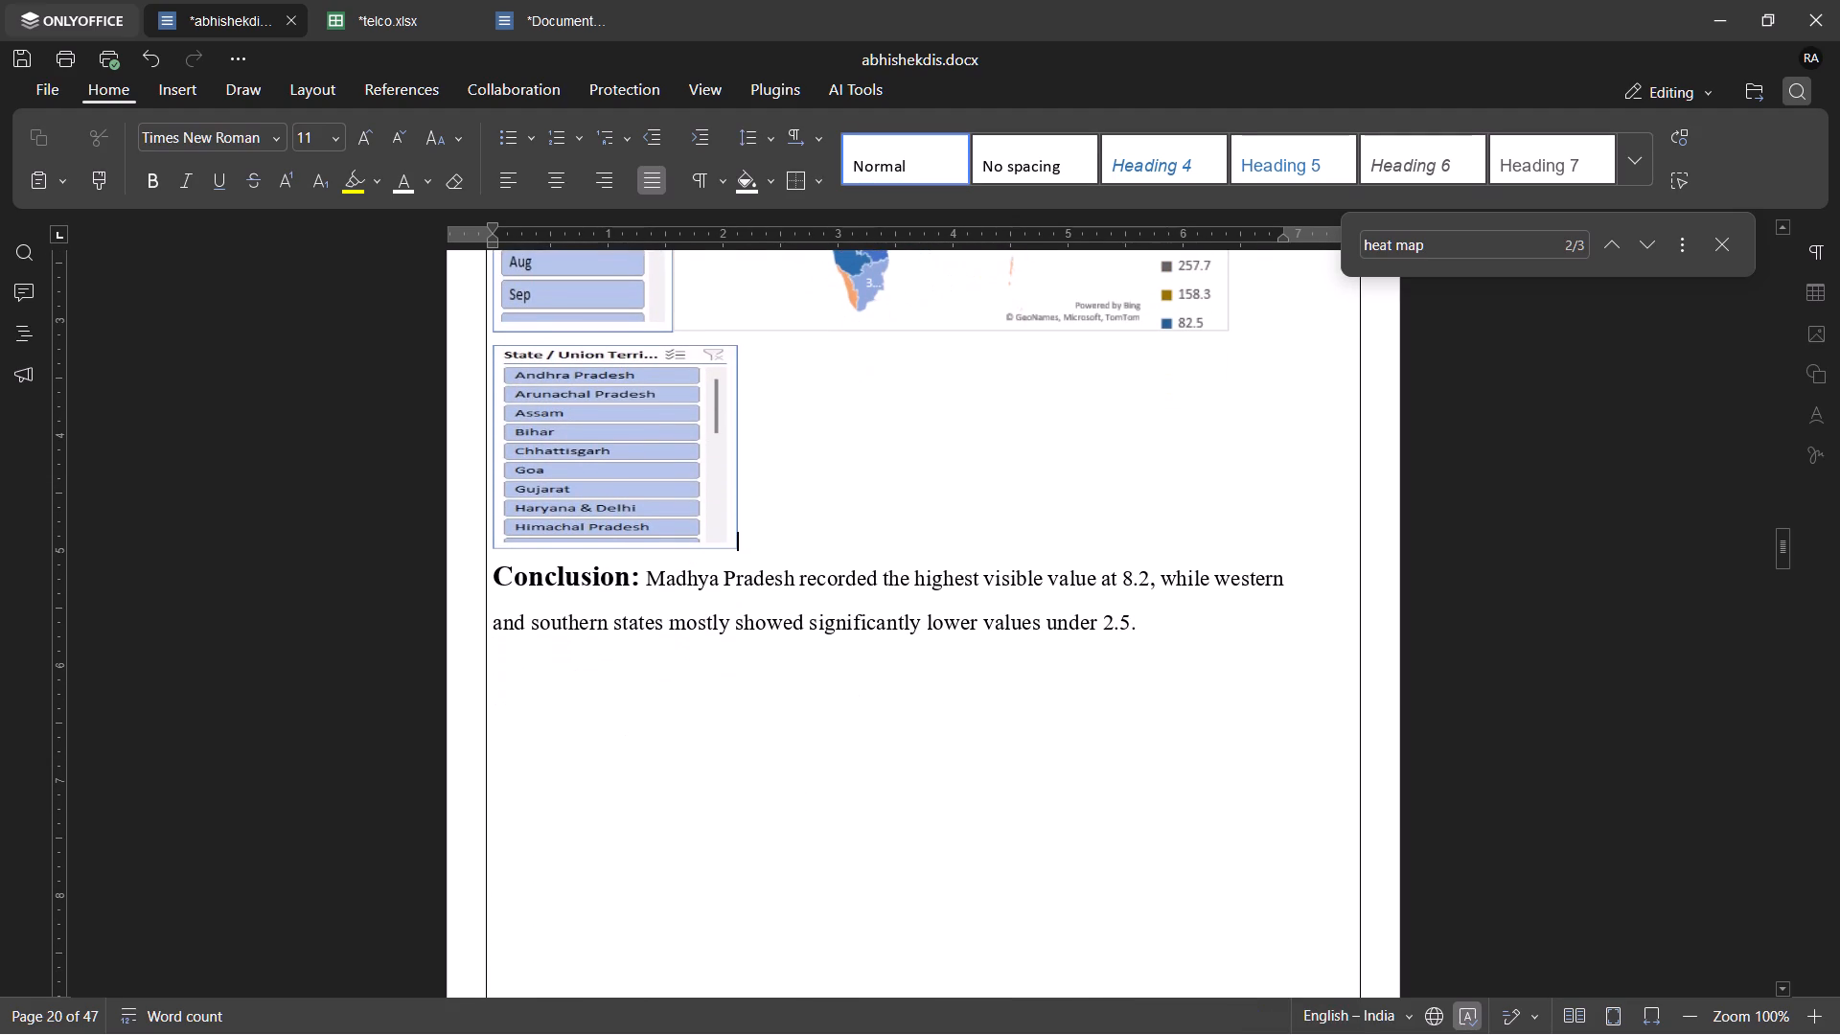
click(1713, 258)
Examine the Frequency Polygon section and compare its heading number with the topic outline in Document1.
scroll(667, 848, down, 8)
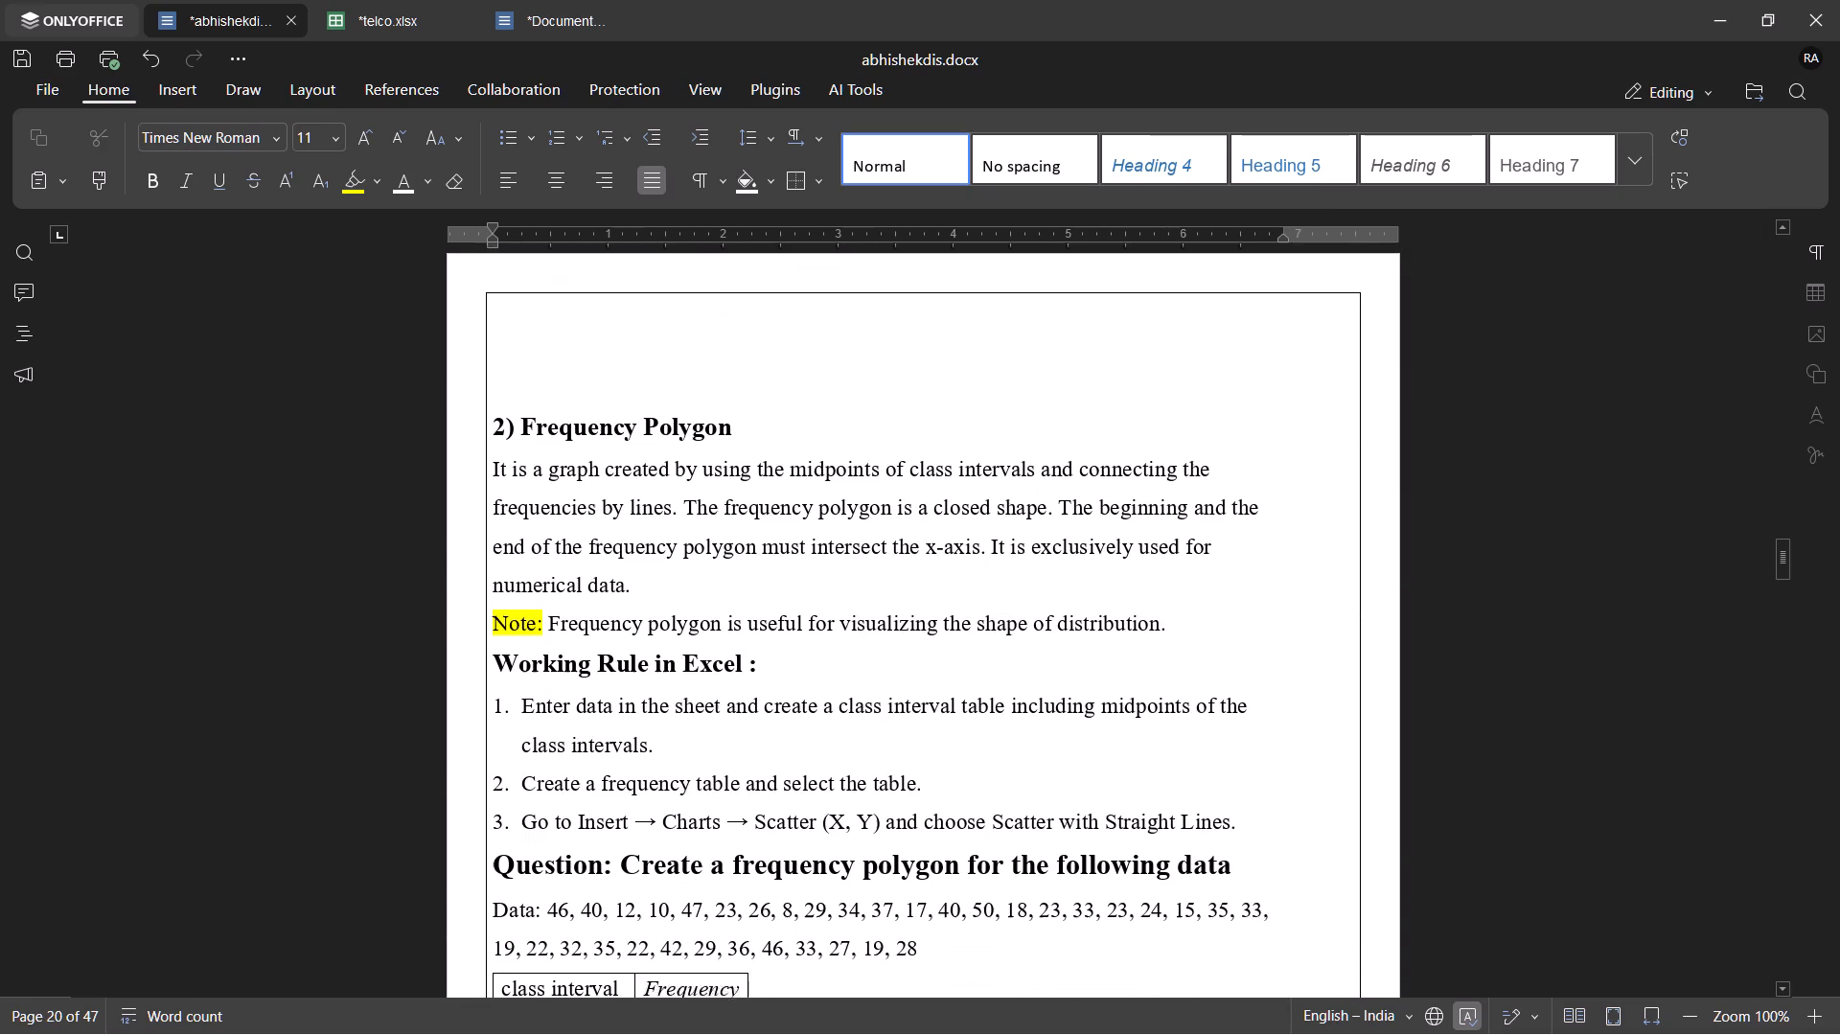
scroll(667, 848, down, 1)
scroll(667, 848, up, 5)
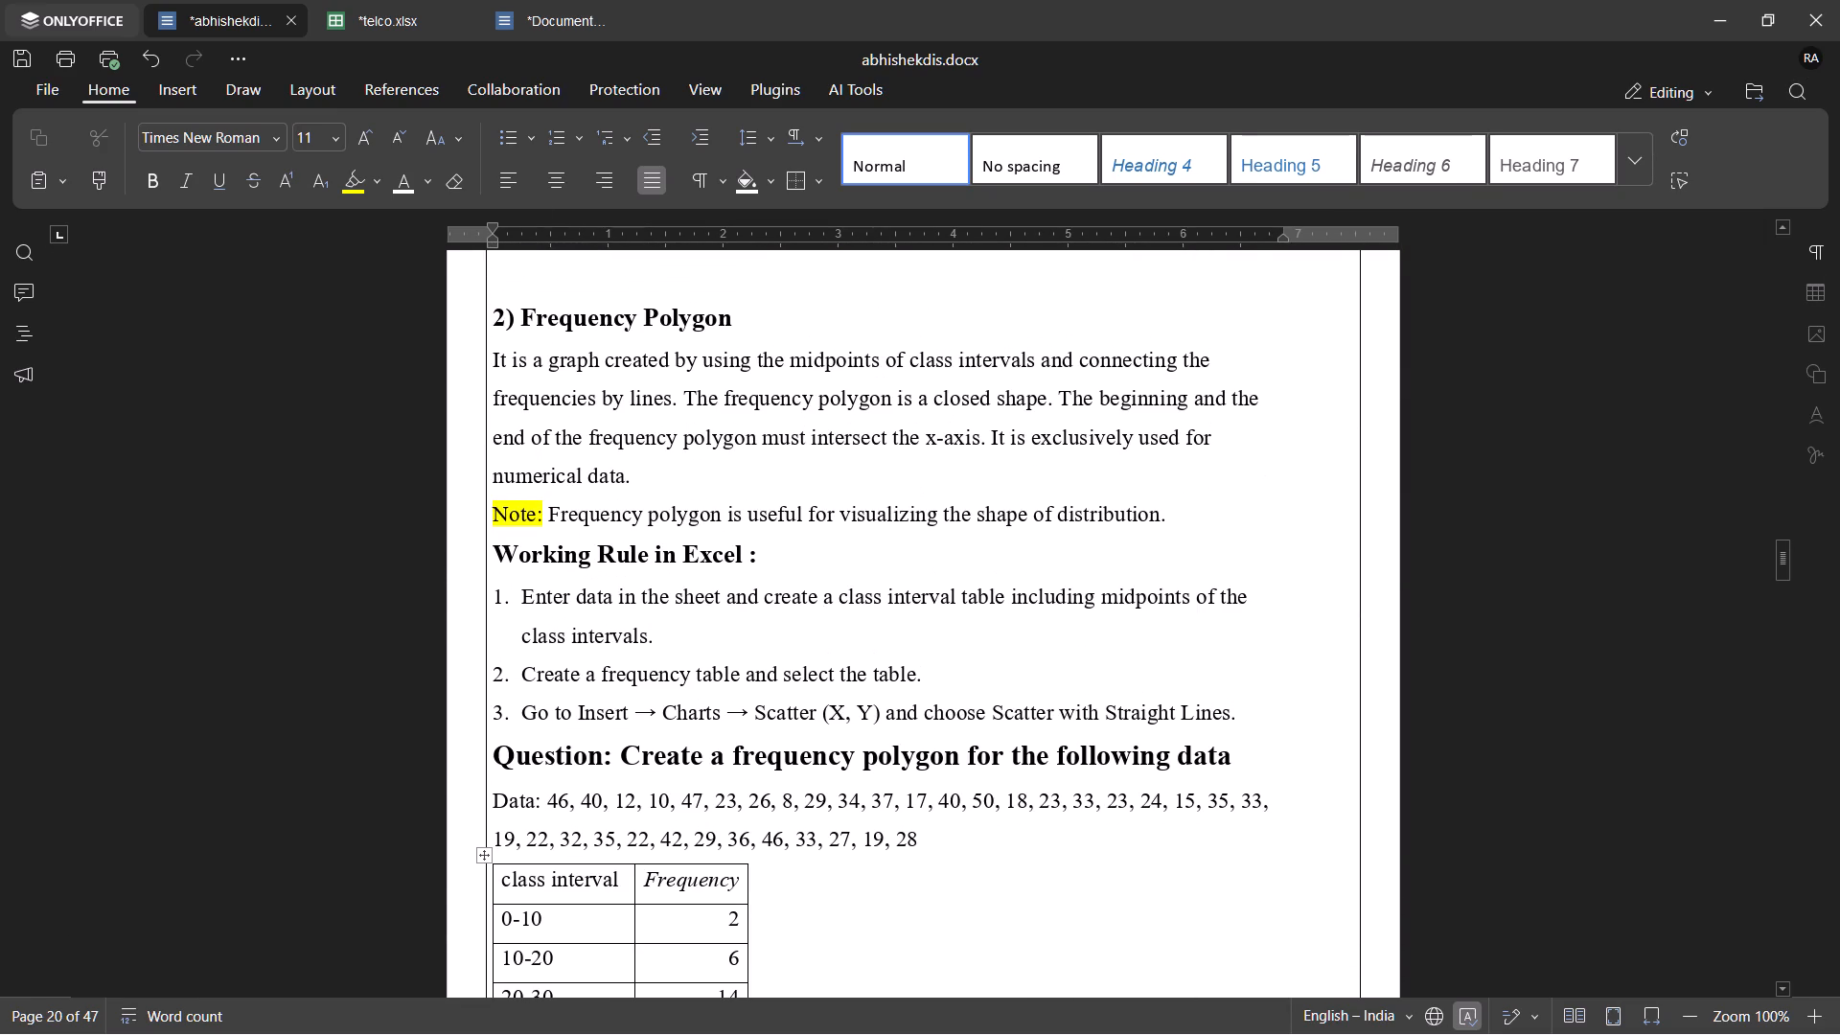
click(499, 12)
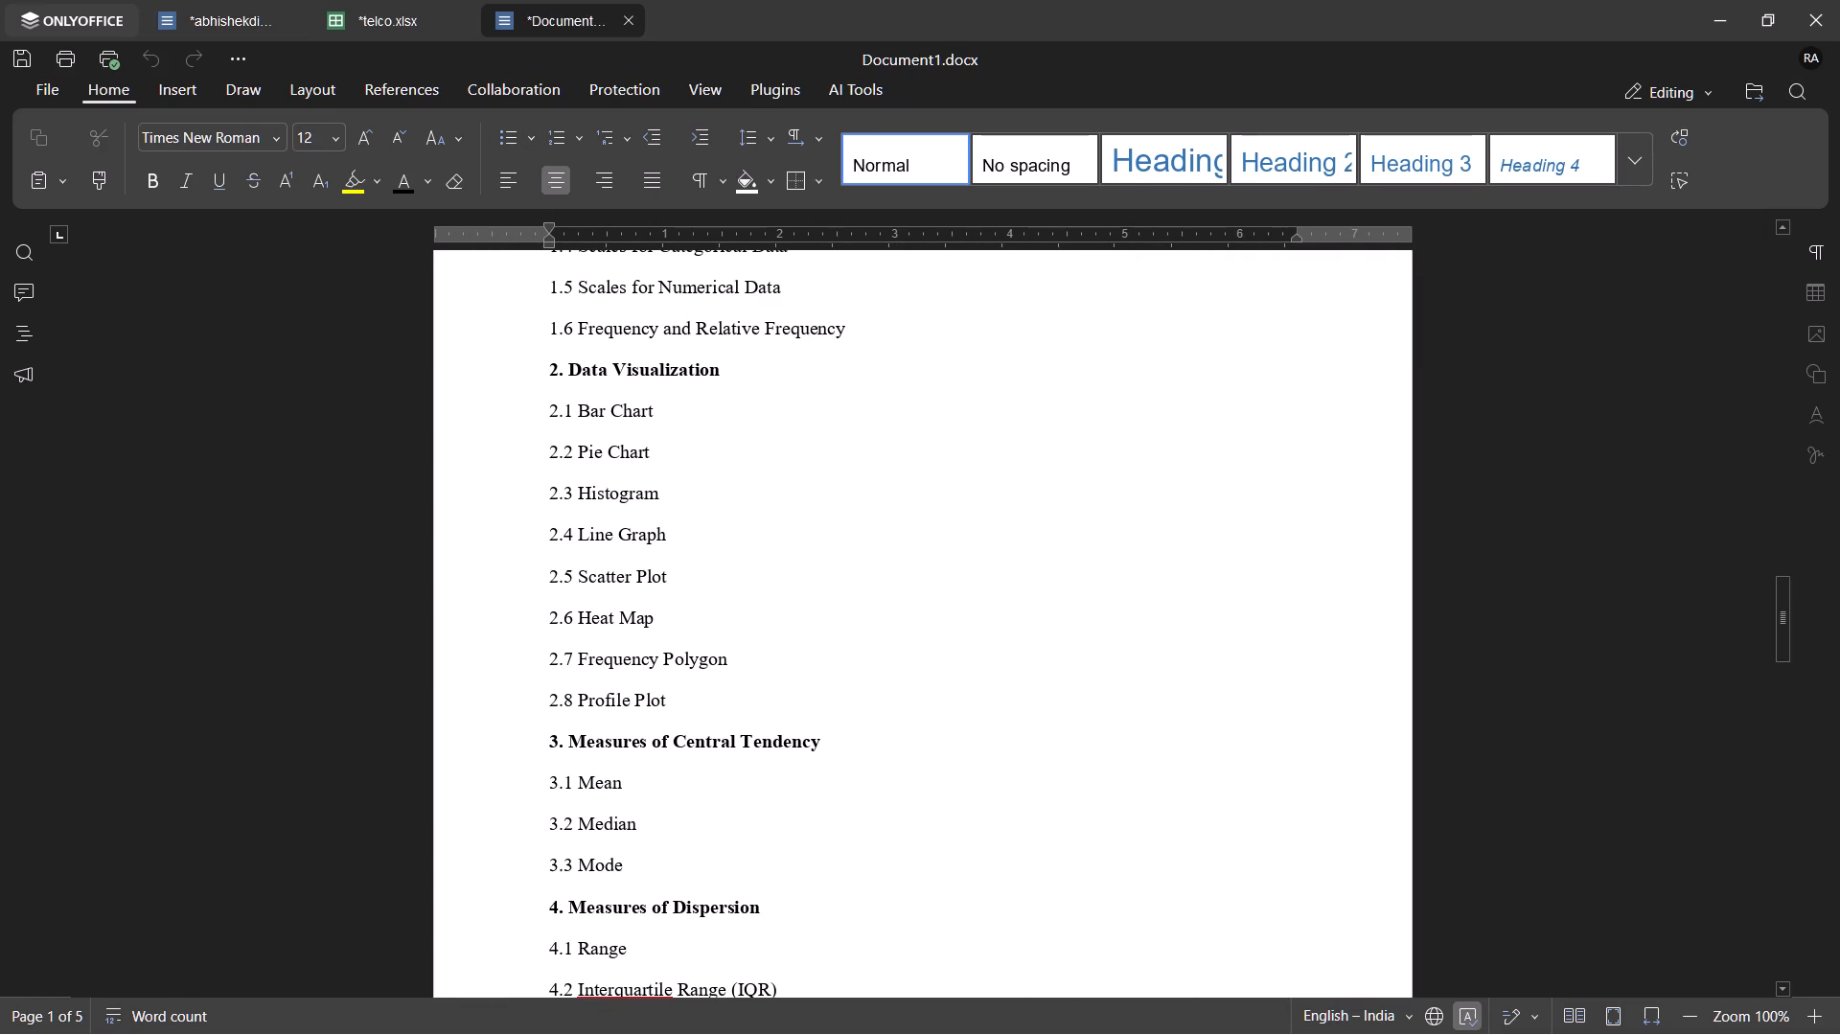
click(209, 25)
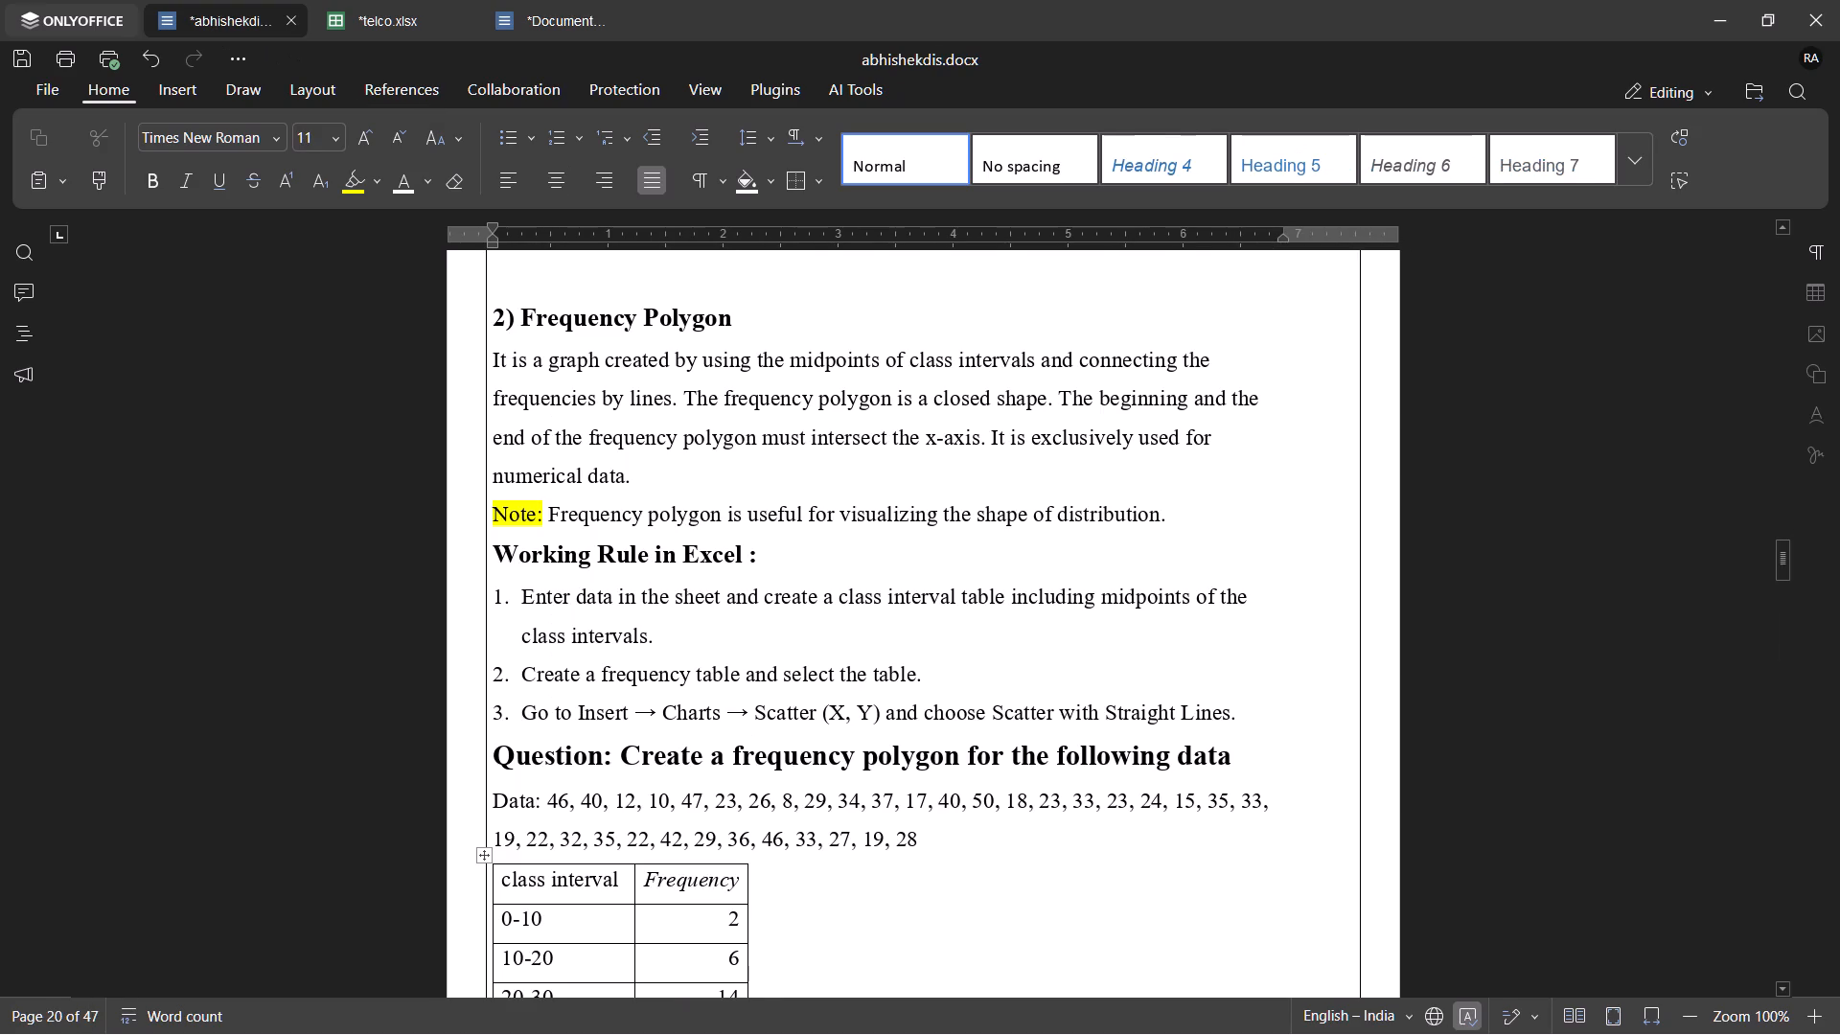
Delete the "2)" prefix from the Frequency Polygon heading in abhishekdis.docx.
scroll(646, 555, up, 3)
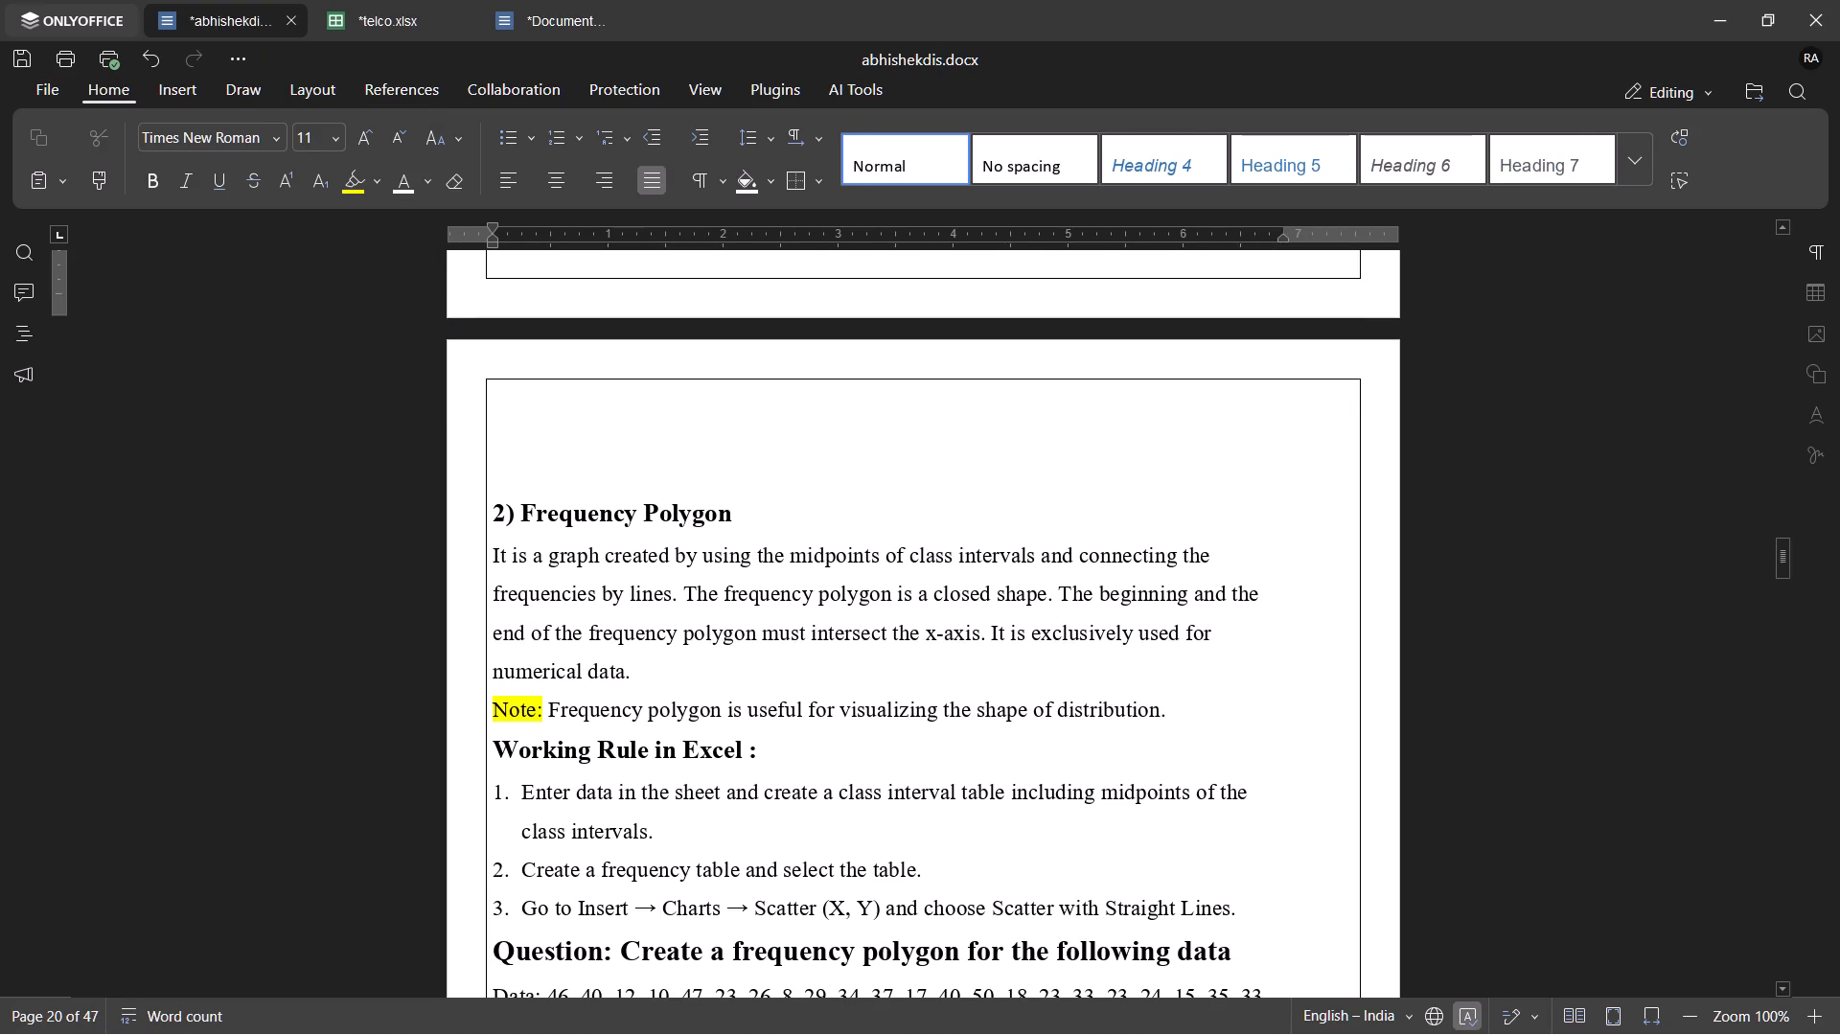
click(521, 519)
key(BackSpace)
key(BackSpace)
key(BackSpace)
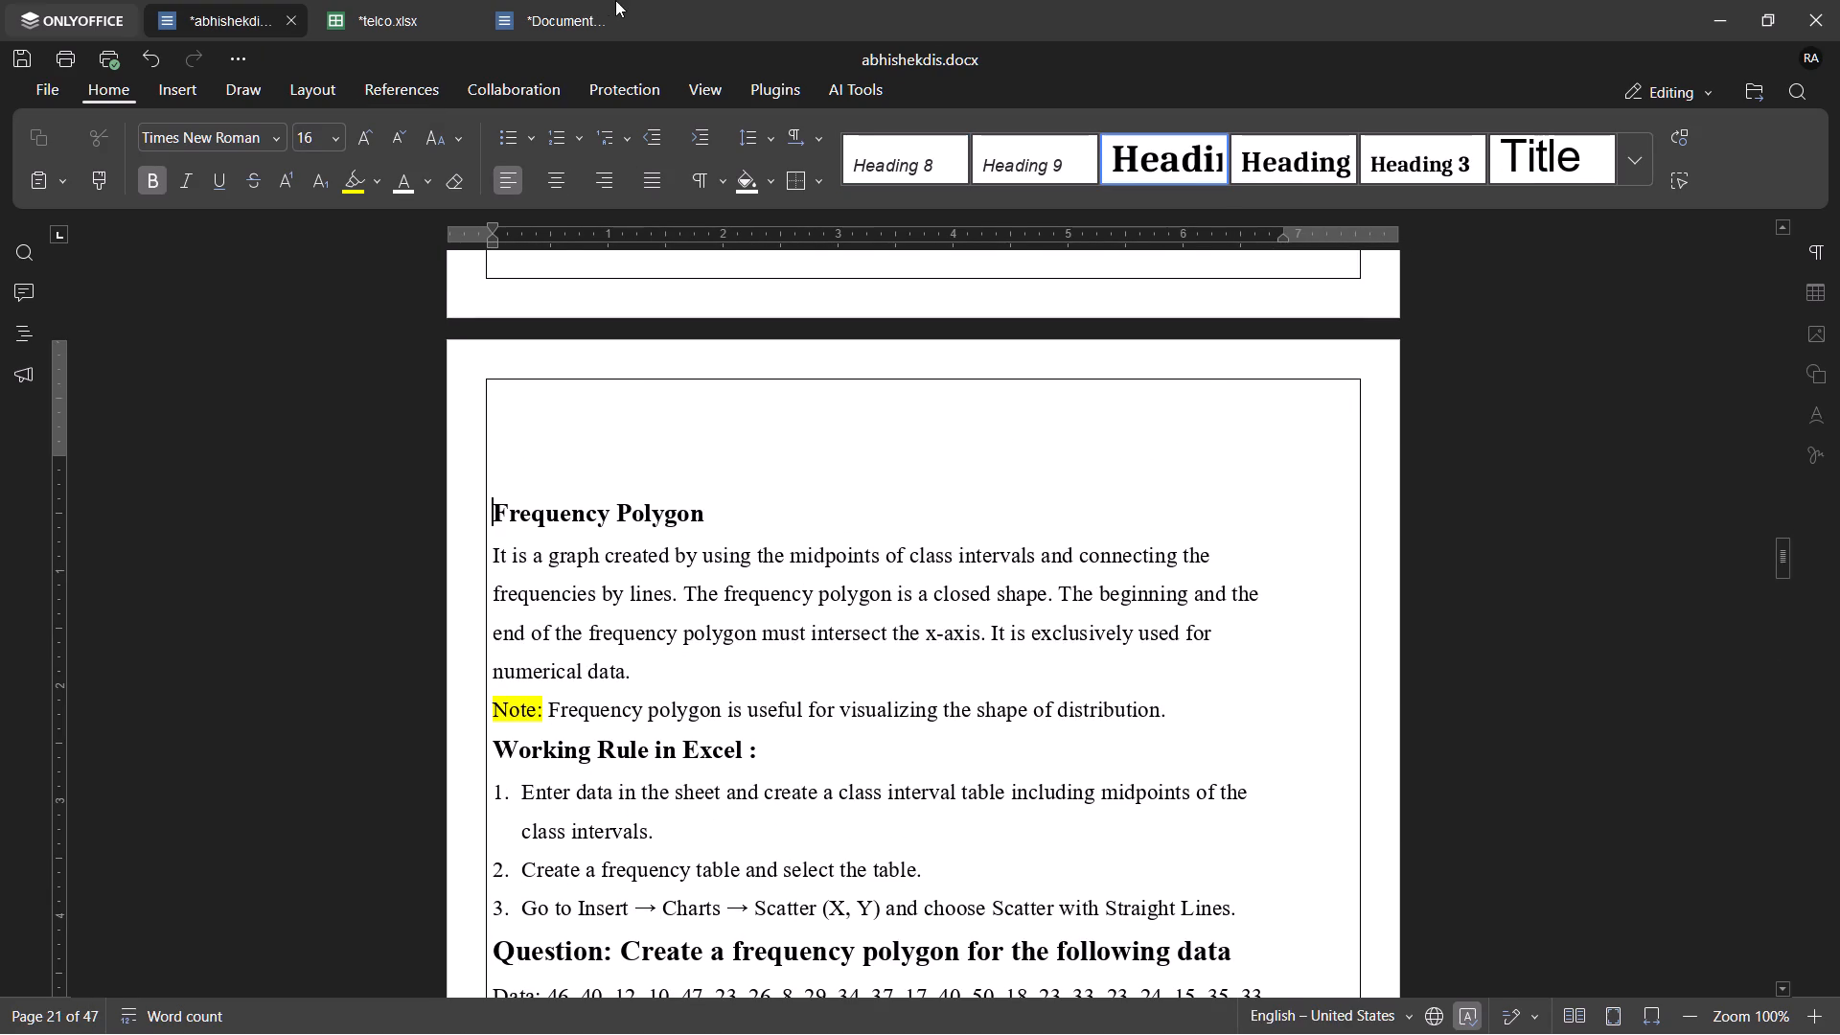
Check the Frequency Polygon topic number in the Document1 outline and return to abhishekdis.docx.
click(554, 11)
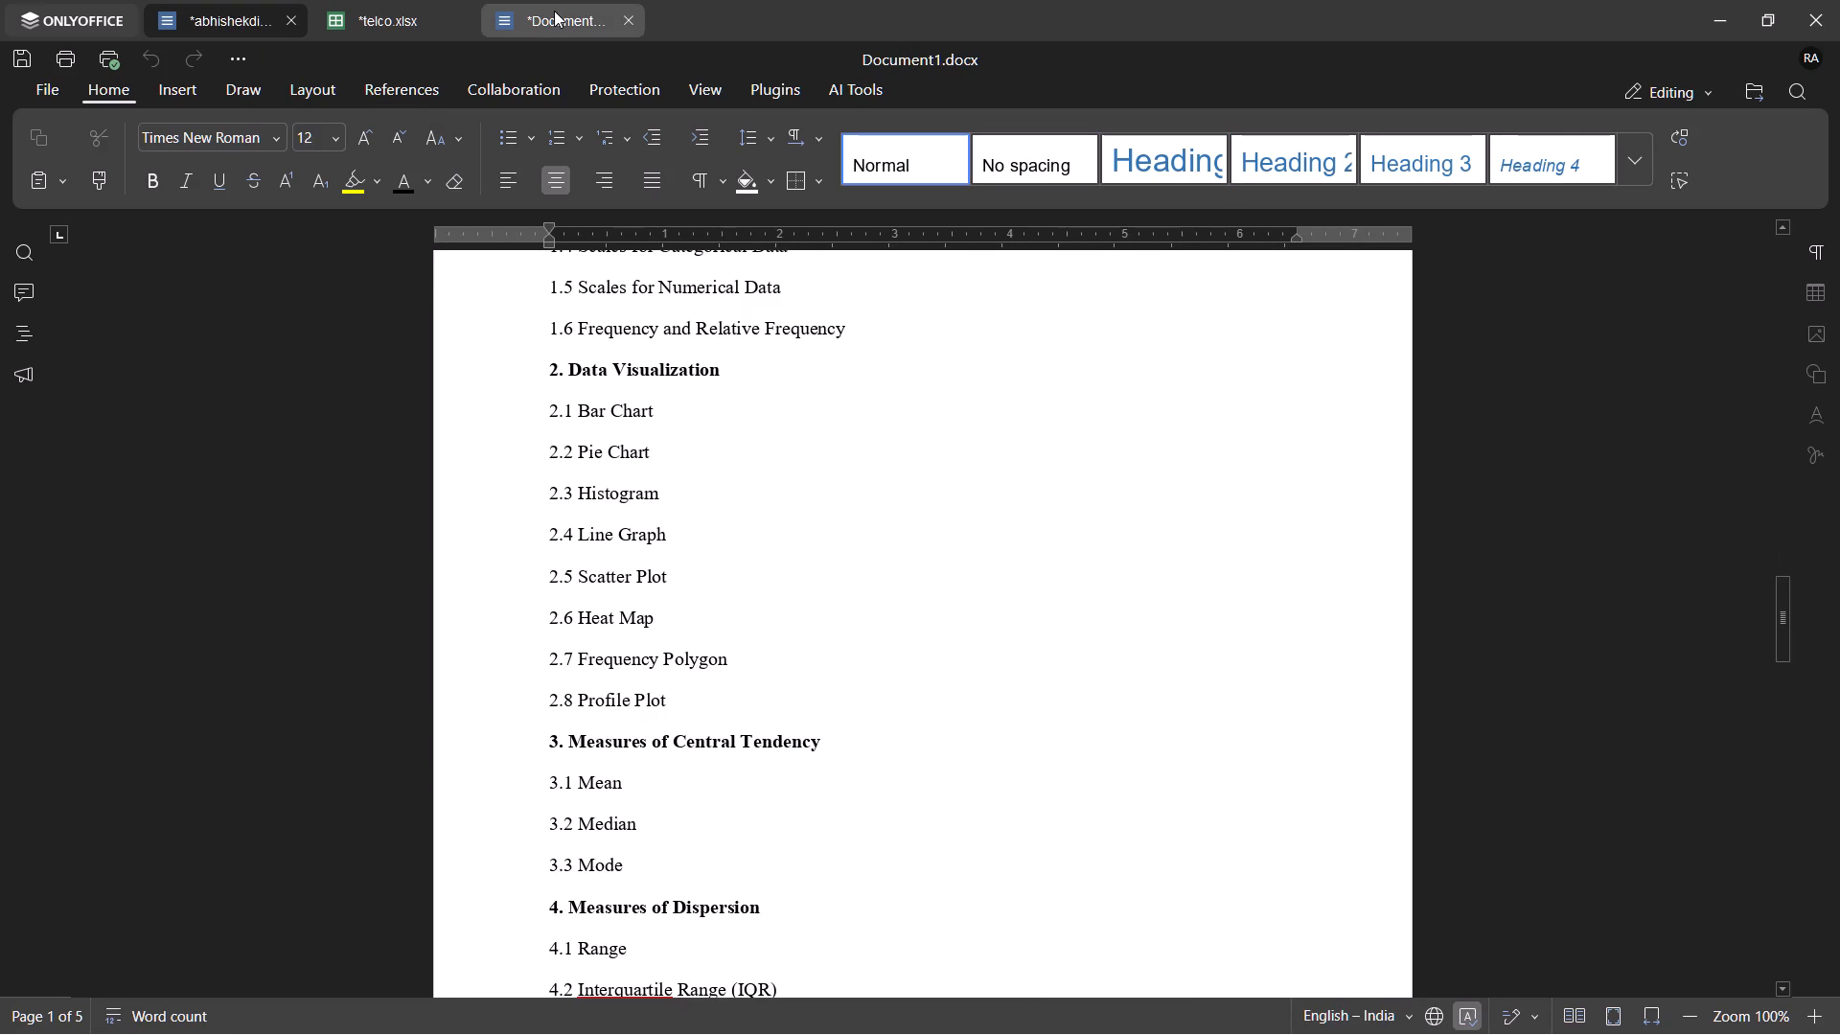
click(243, 21)
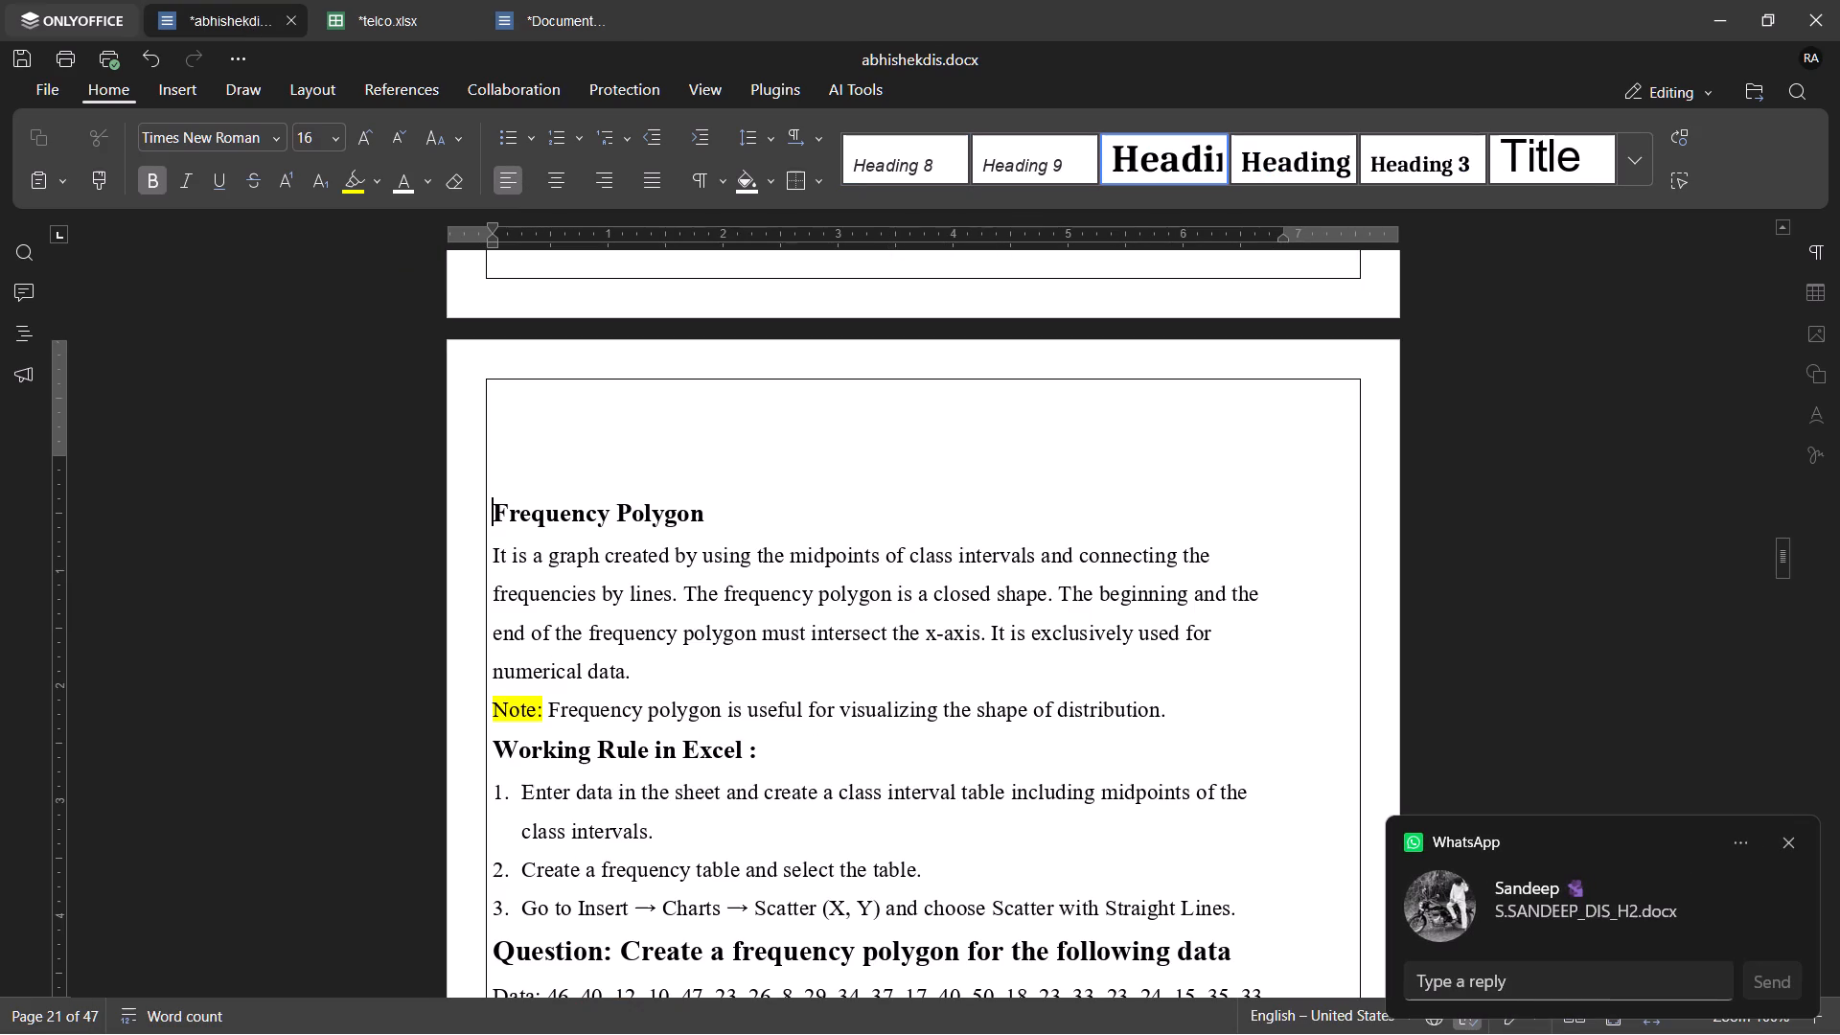
Number the Frequency Polygon heading as 2.7, with a space before the title.
text(2.)
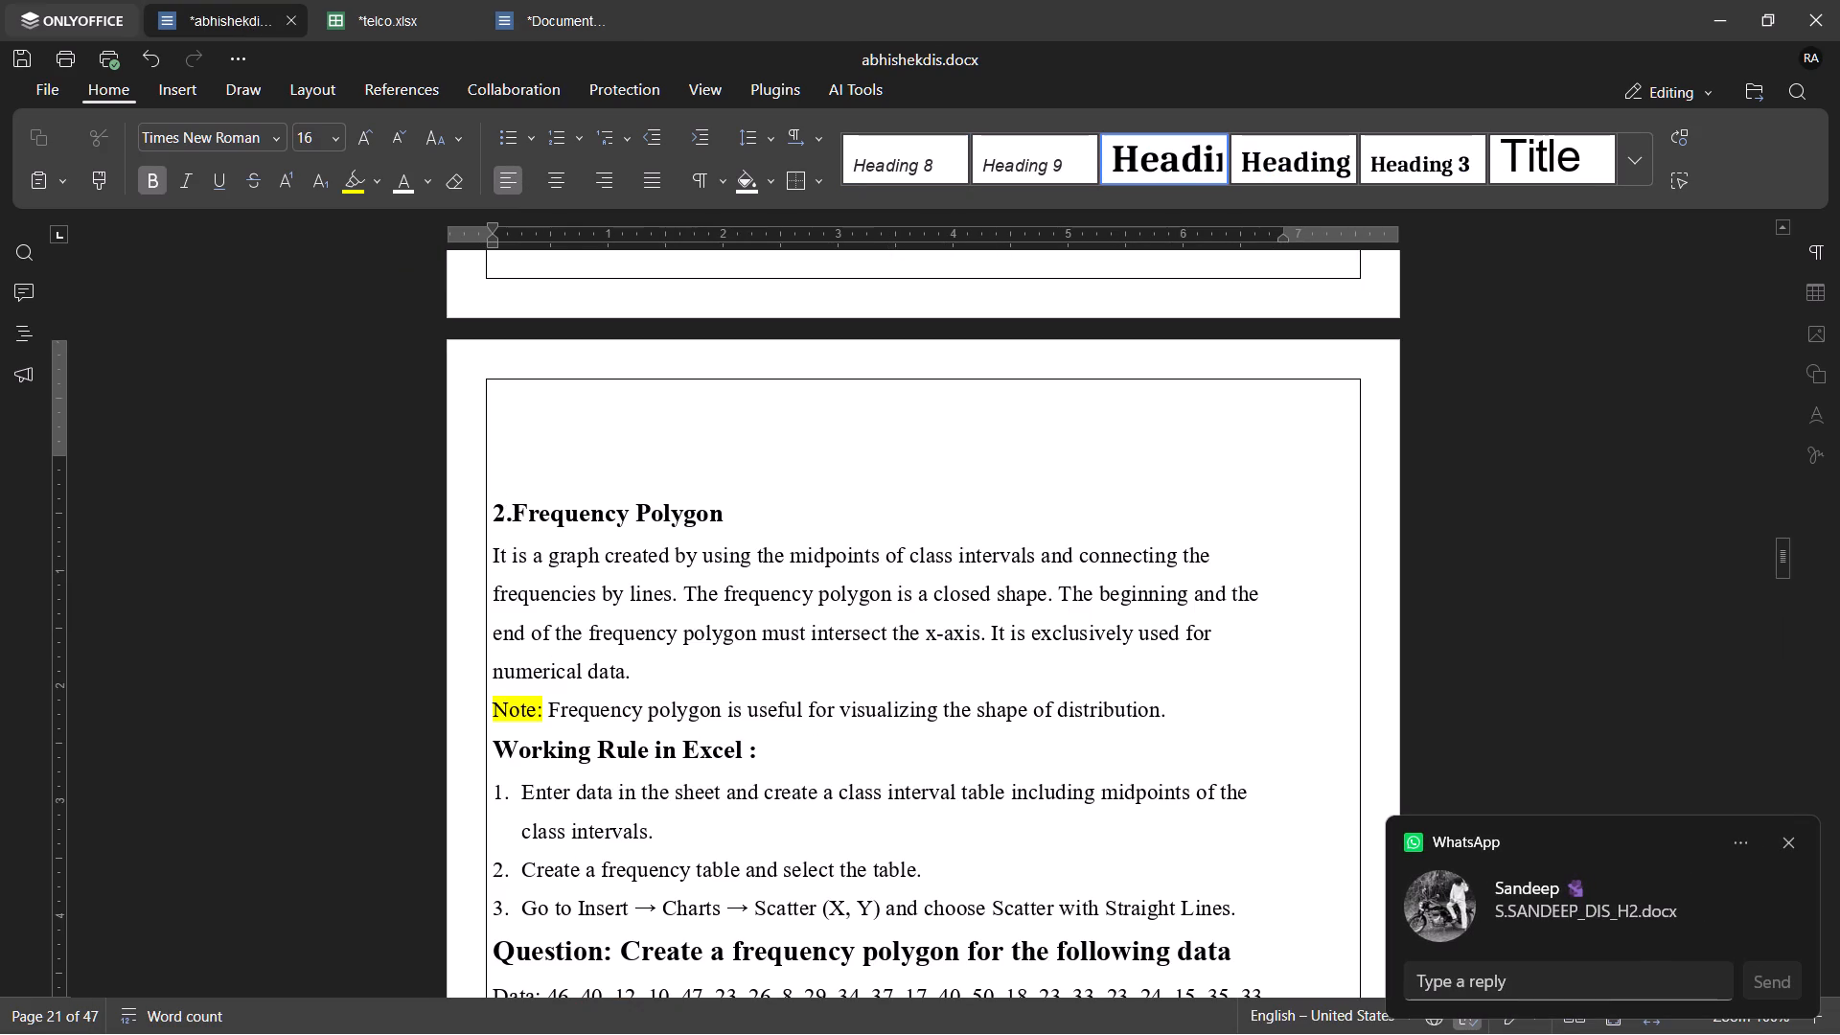
text(7)
key(space)
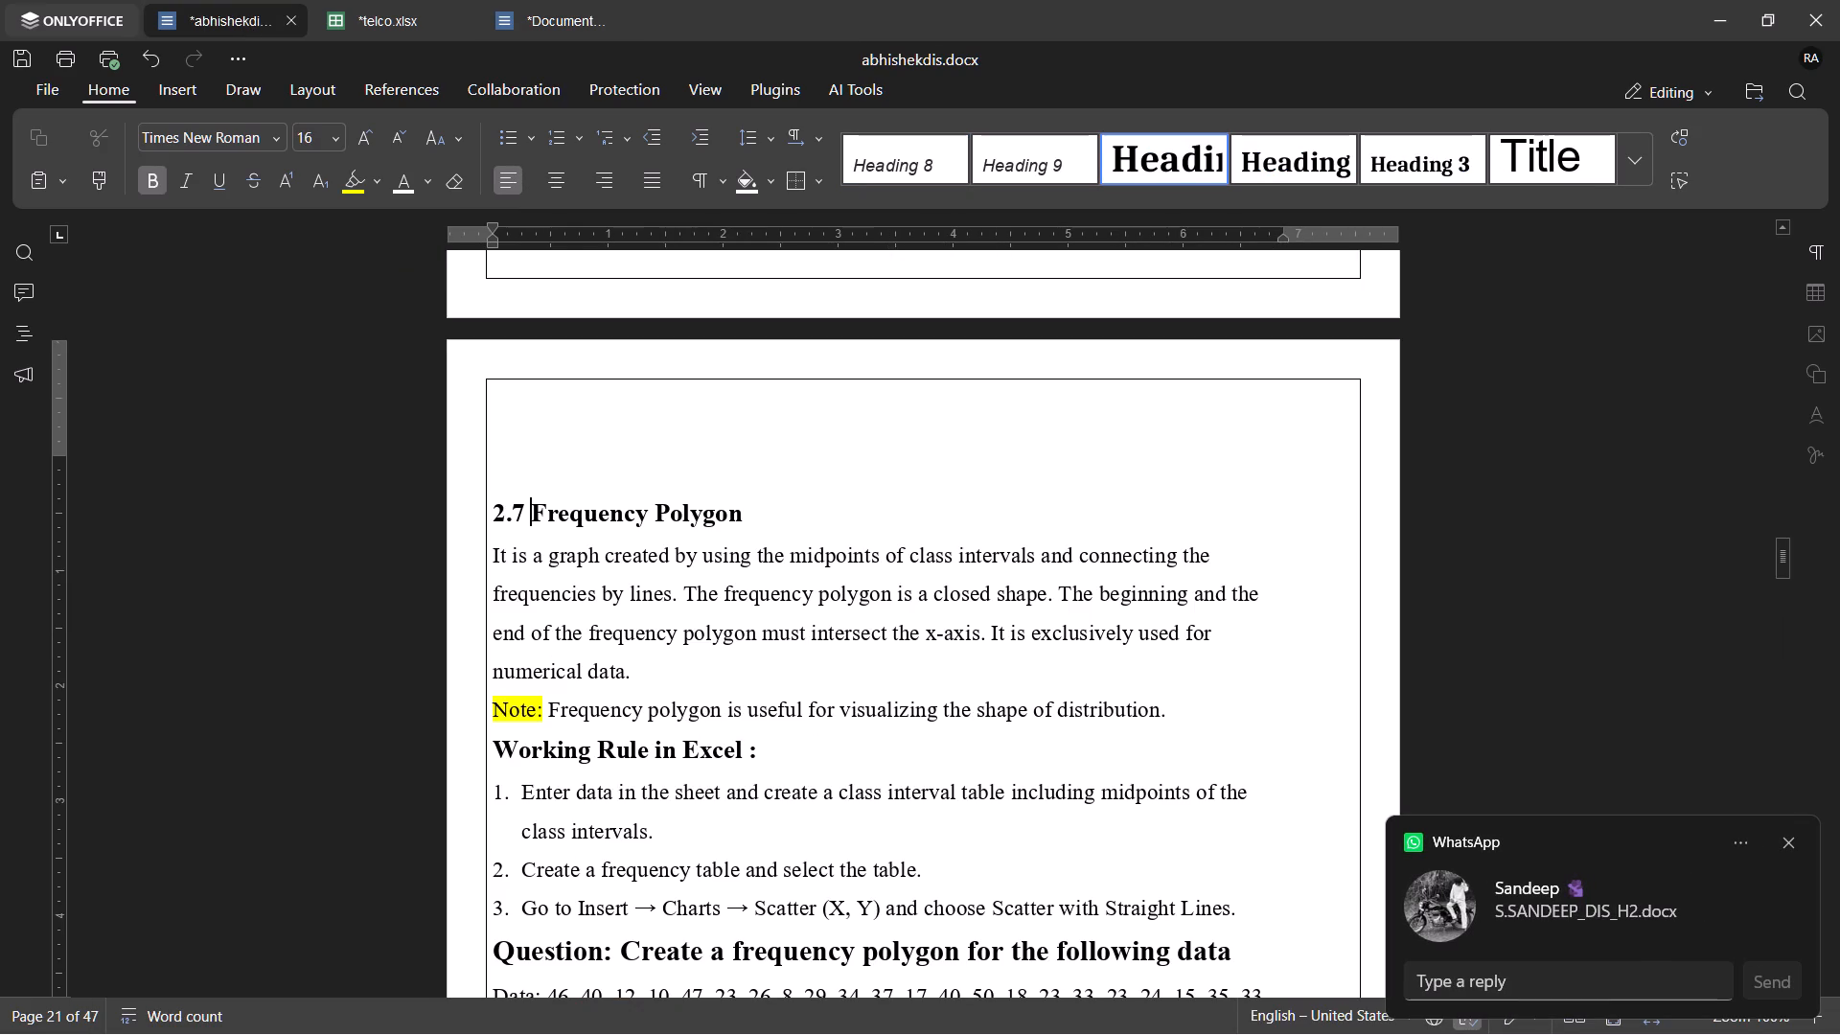
Format the "2.7 Frequency Polygon" heading with the Heading 1 style, red highlighting and white text.
drag(747, 521, 487, 509)
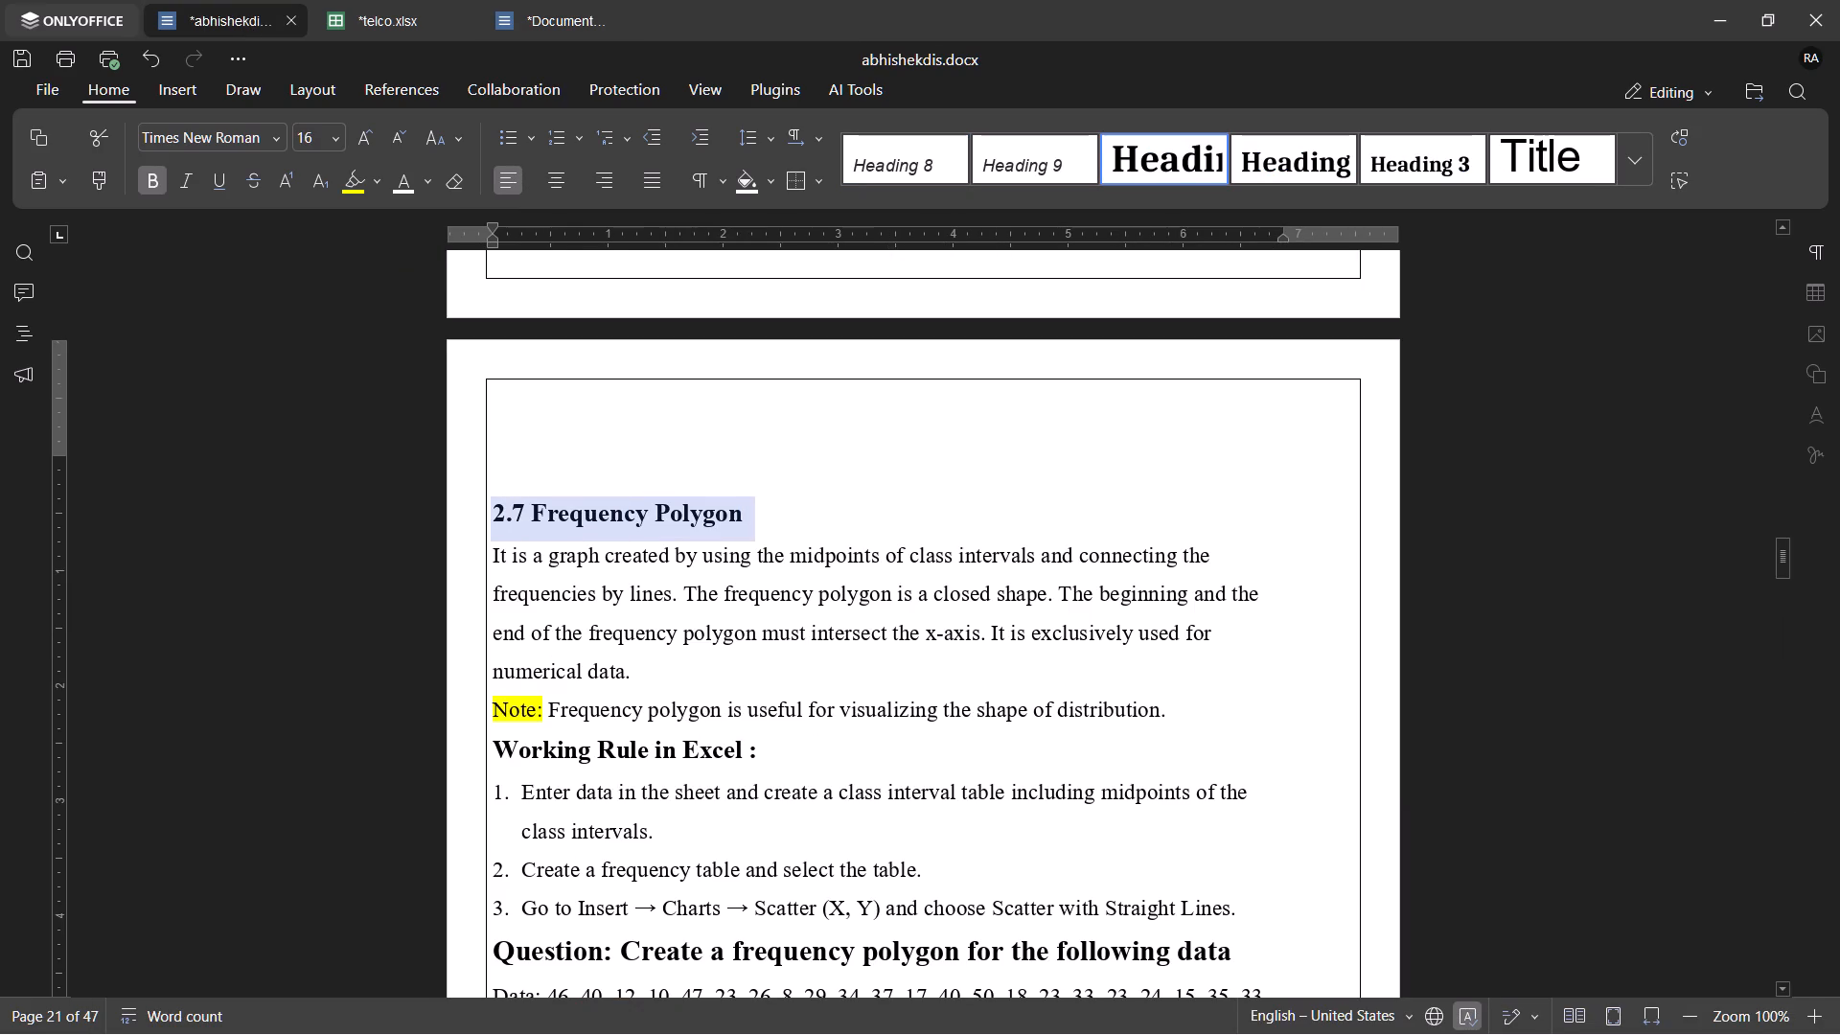
click(1172, 169)
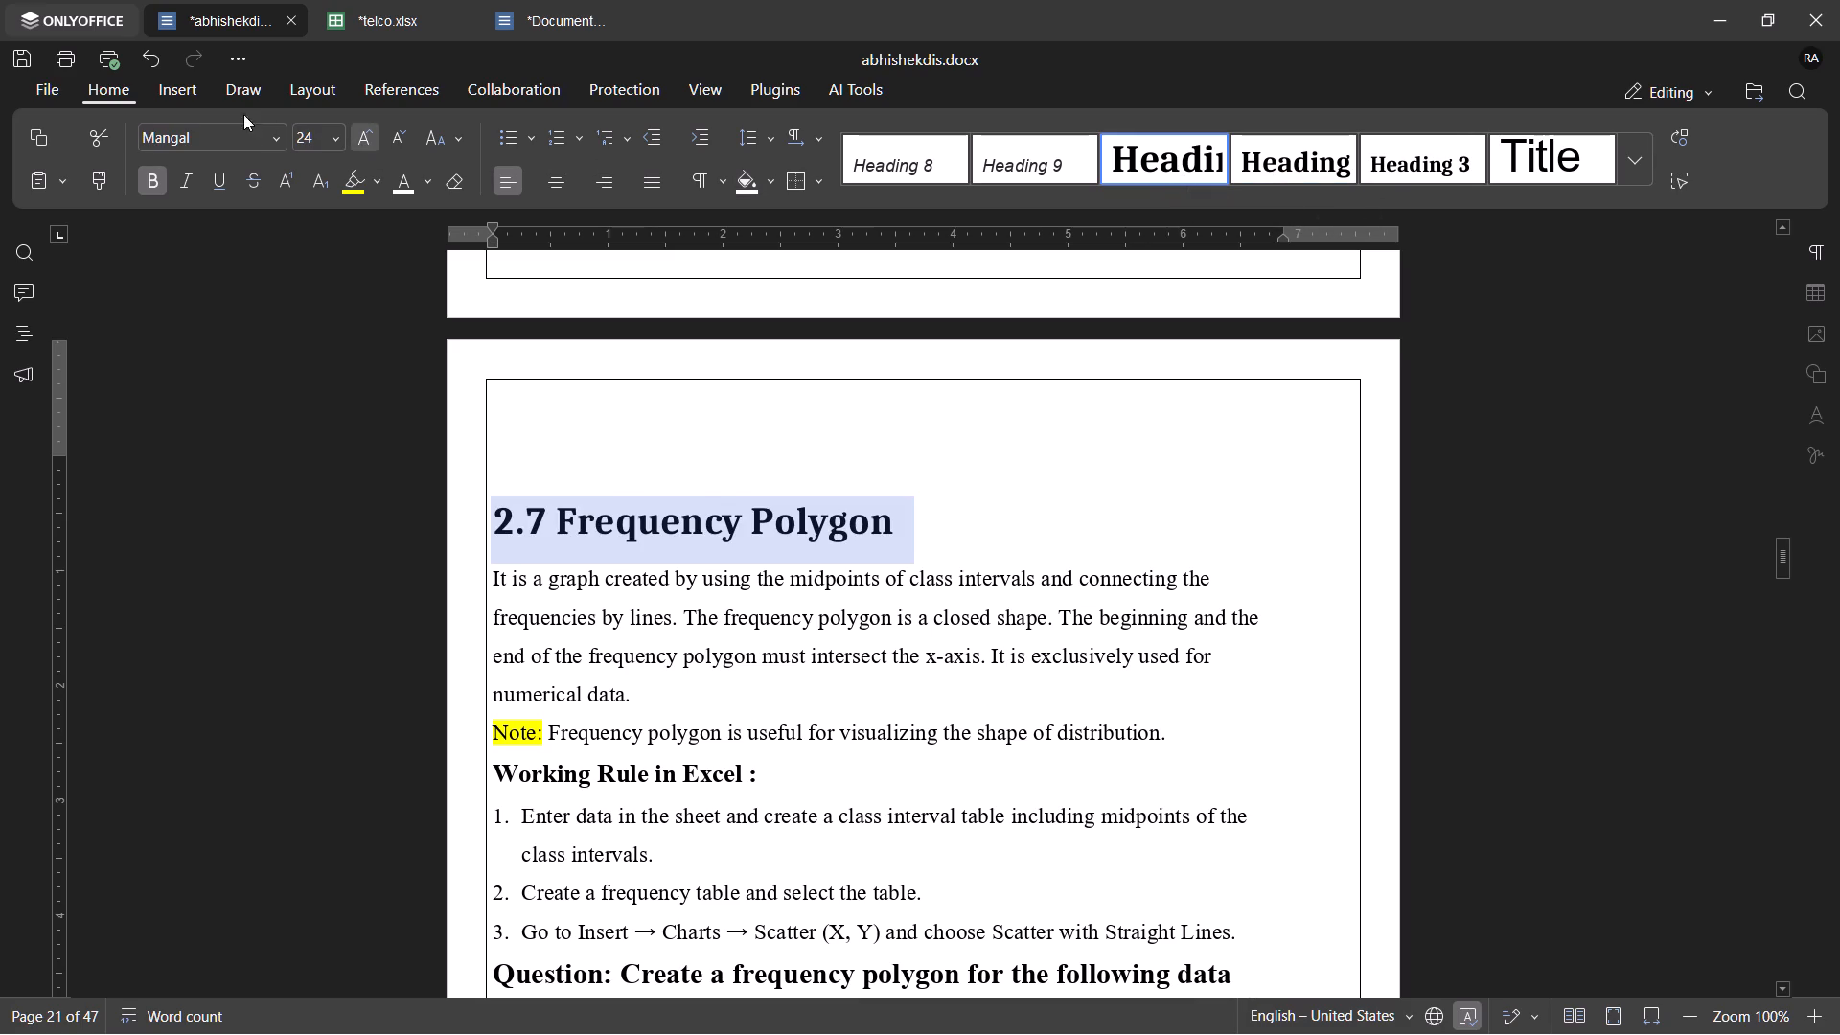
click(371, 177)
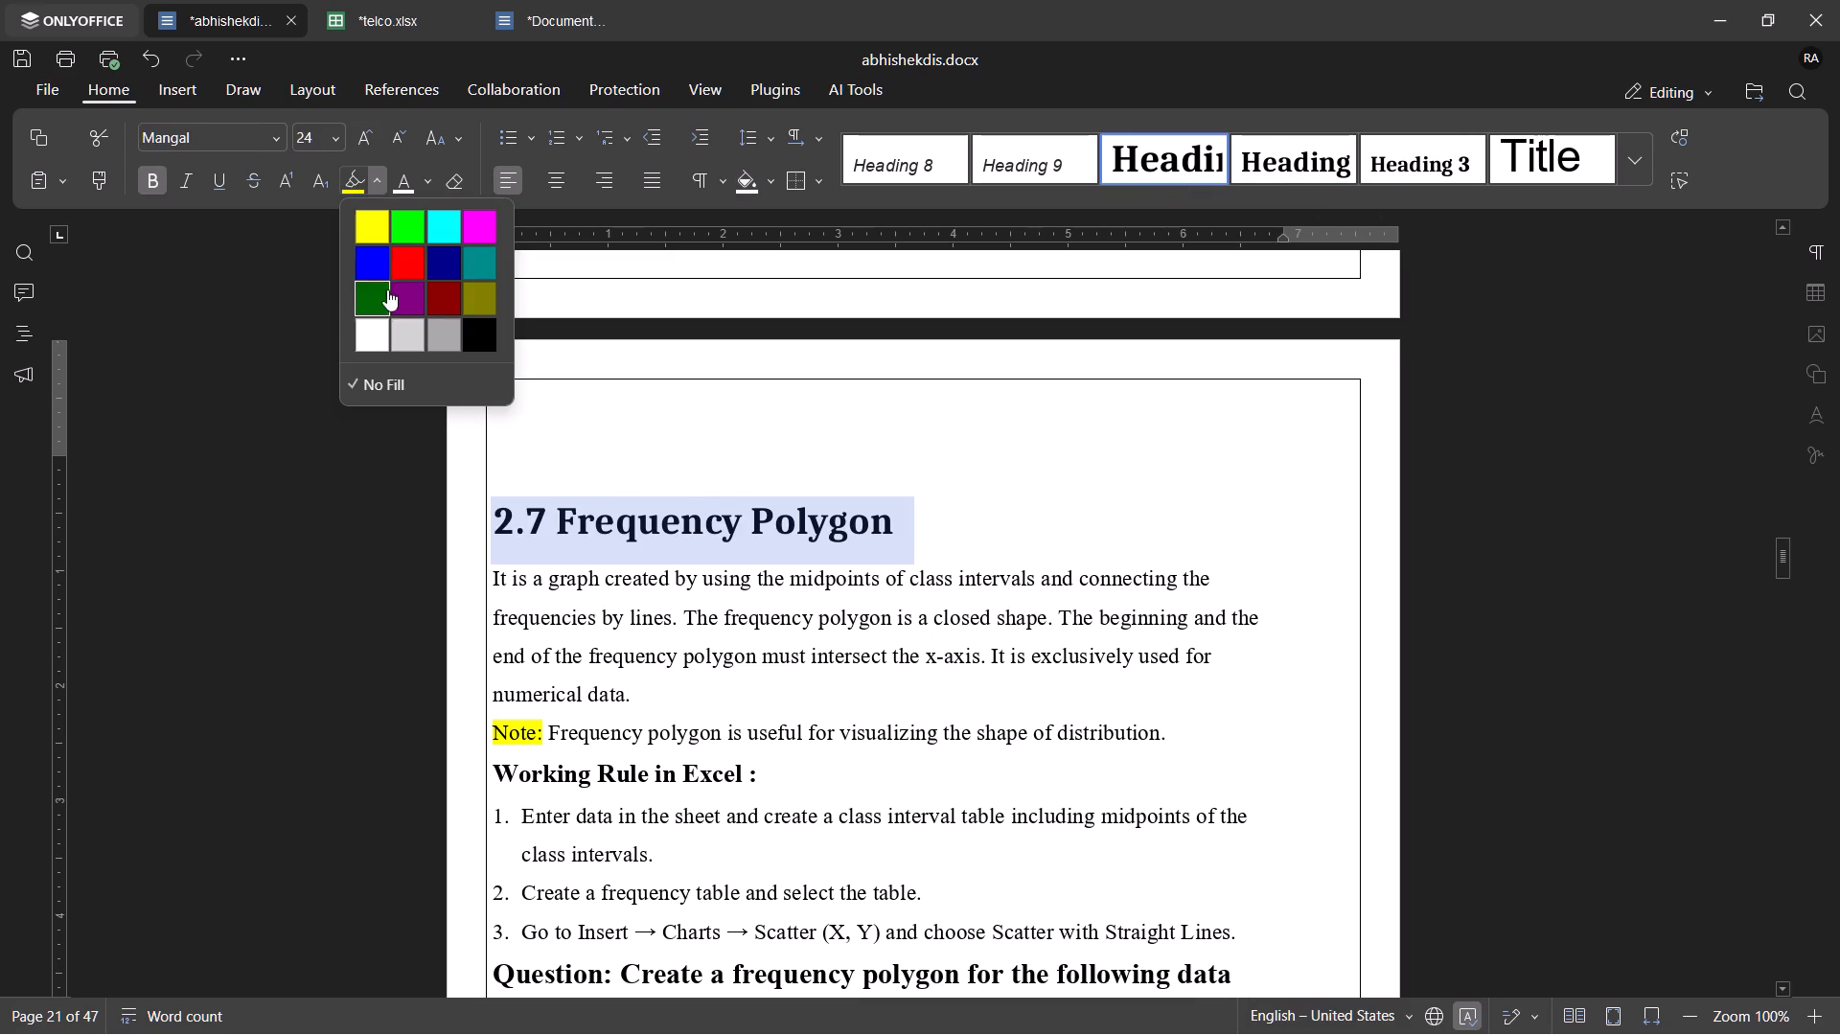
click(407, 266)
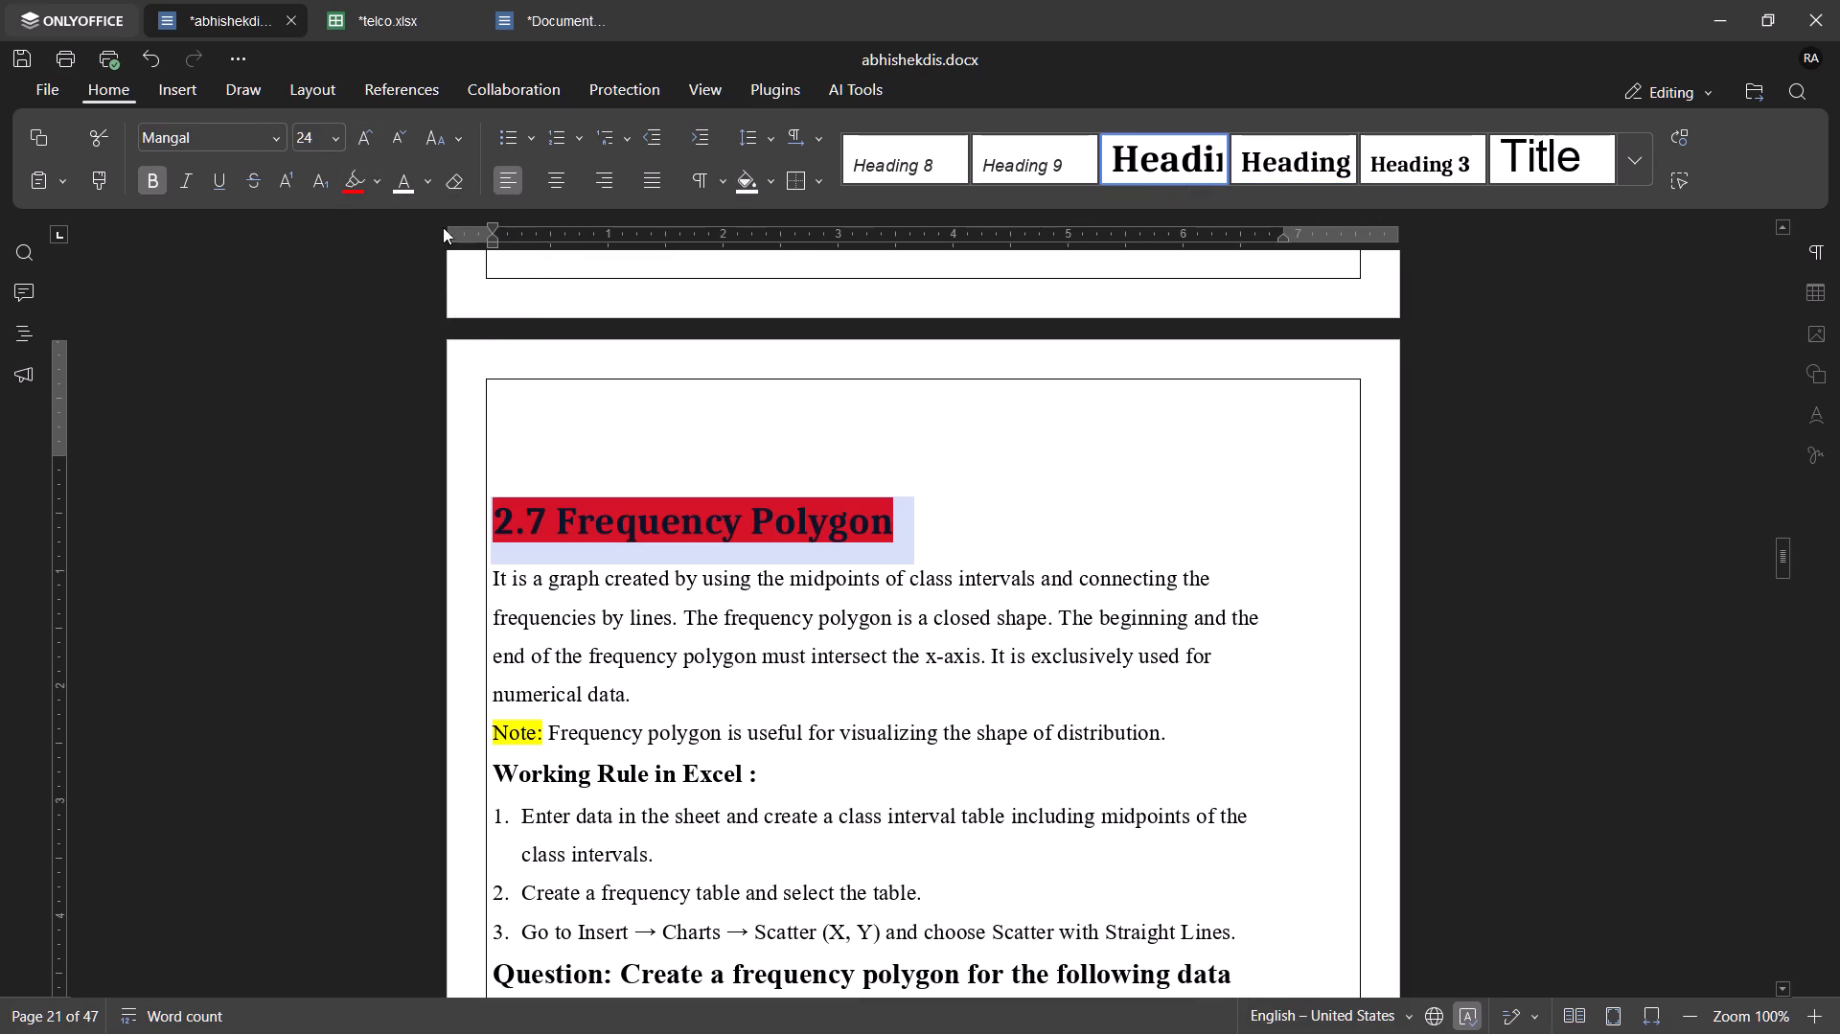
click(394, 187)
click(763, 497)
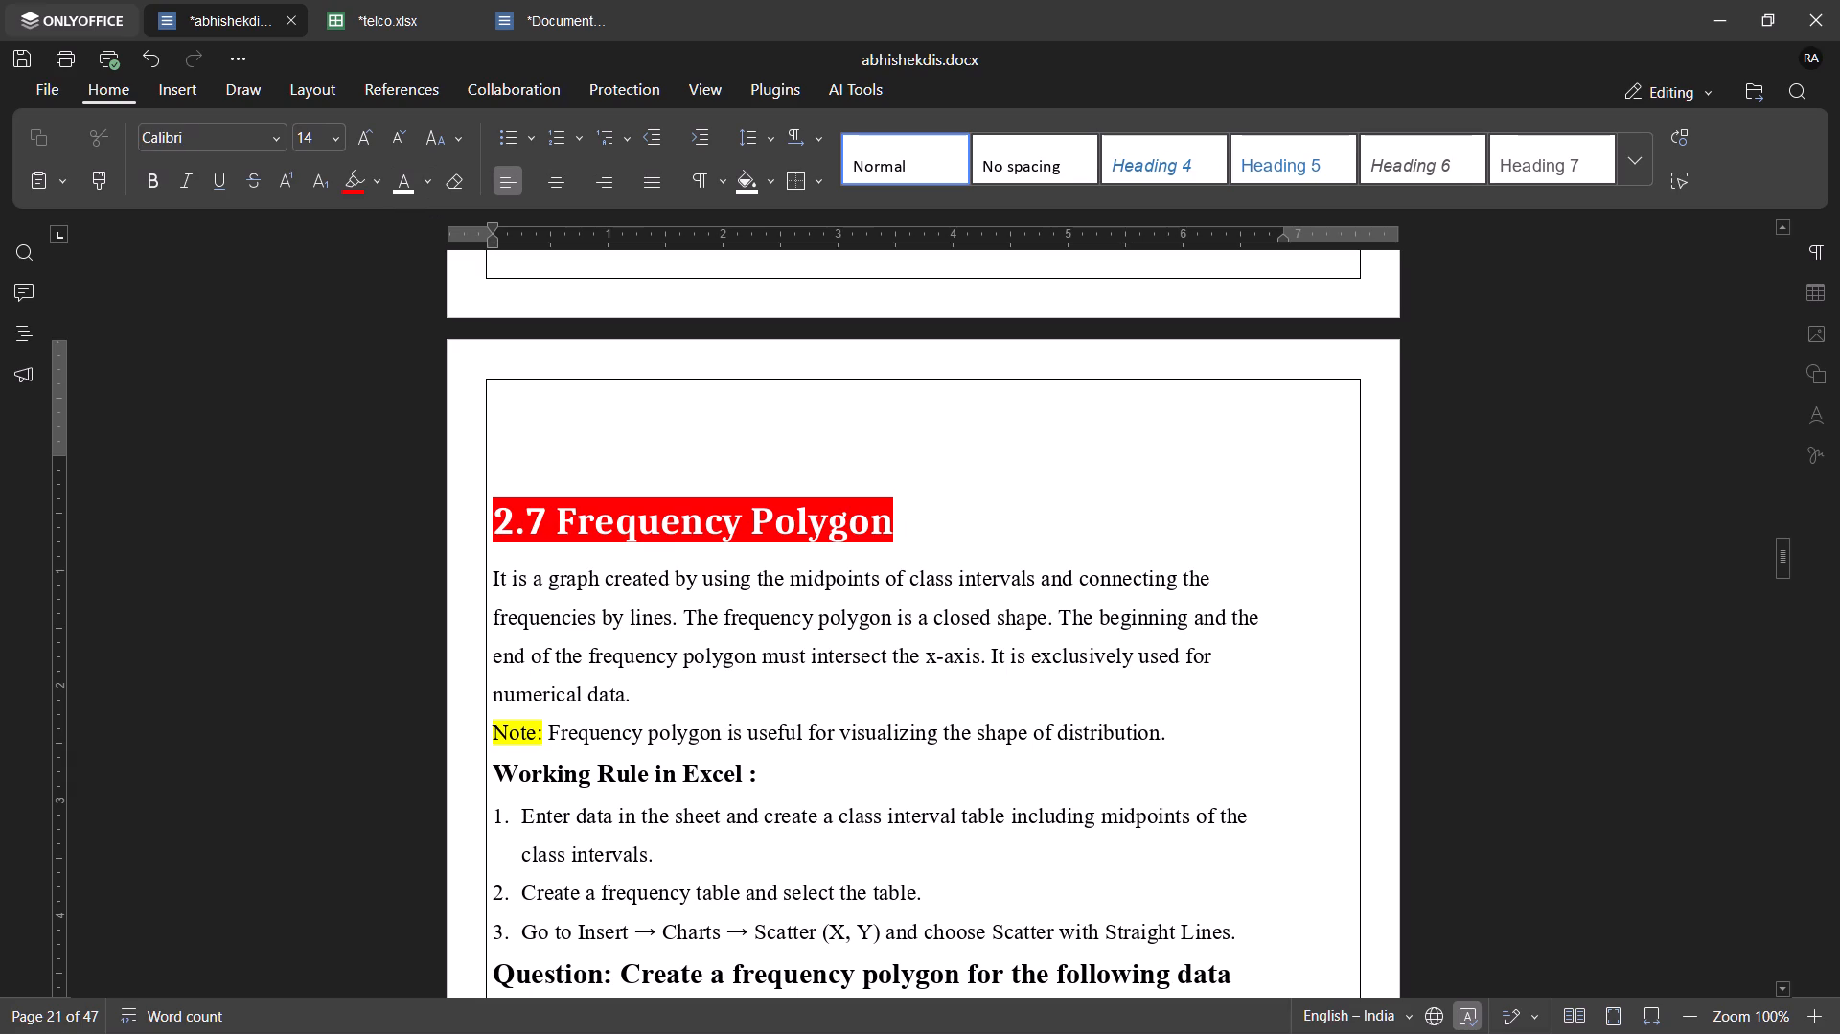
Add a space and a colon at the end of the "2.7 Frequency Polygon" heading.
click(885, 526)
key(space)
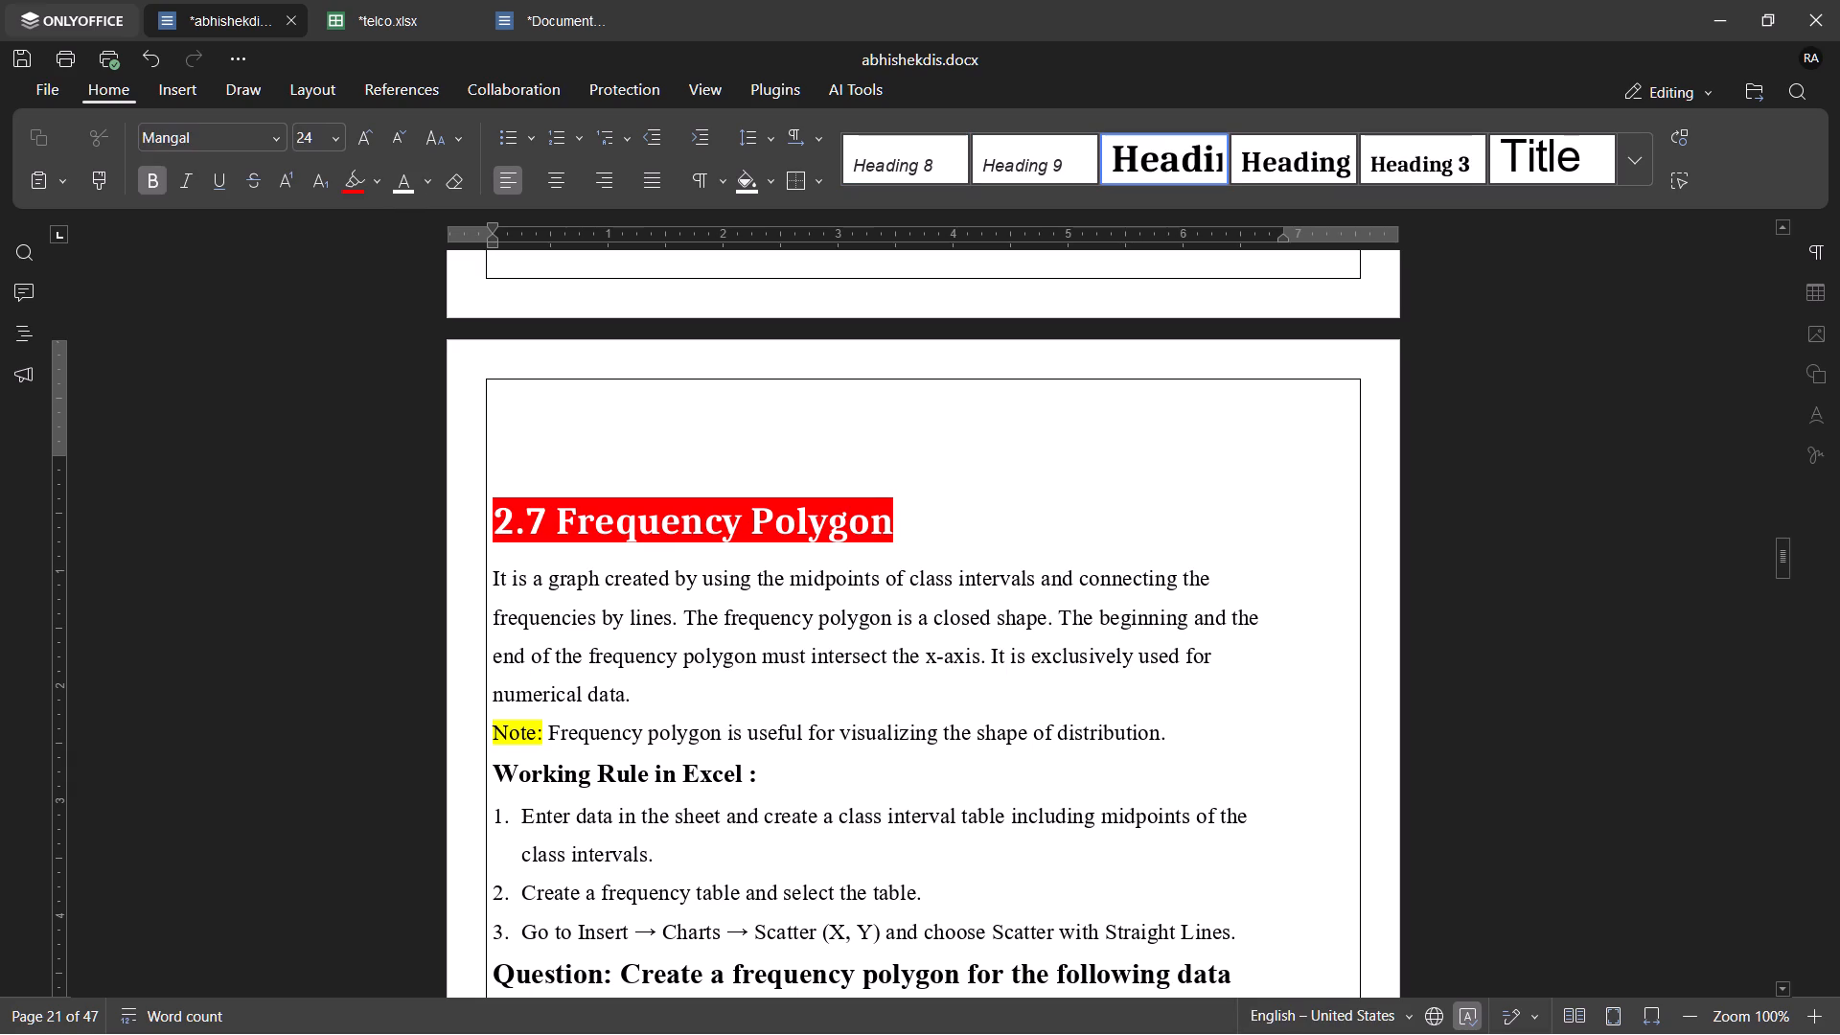
key(shift+colon)
click(1019, 510)
Add a space and a colon at the end of the "2.6 Heat Map" heading.
scroll(1019, 510, up, 4)
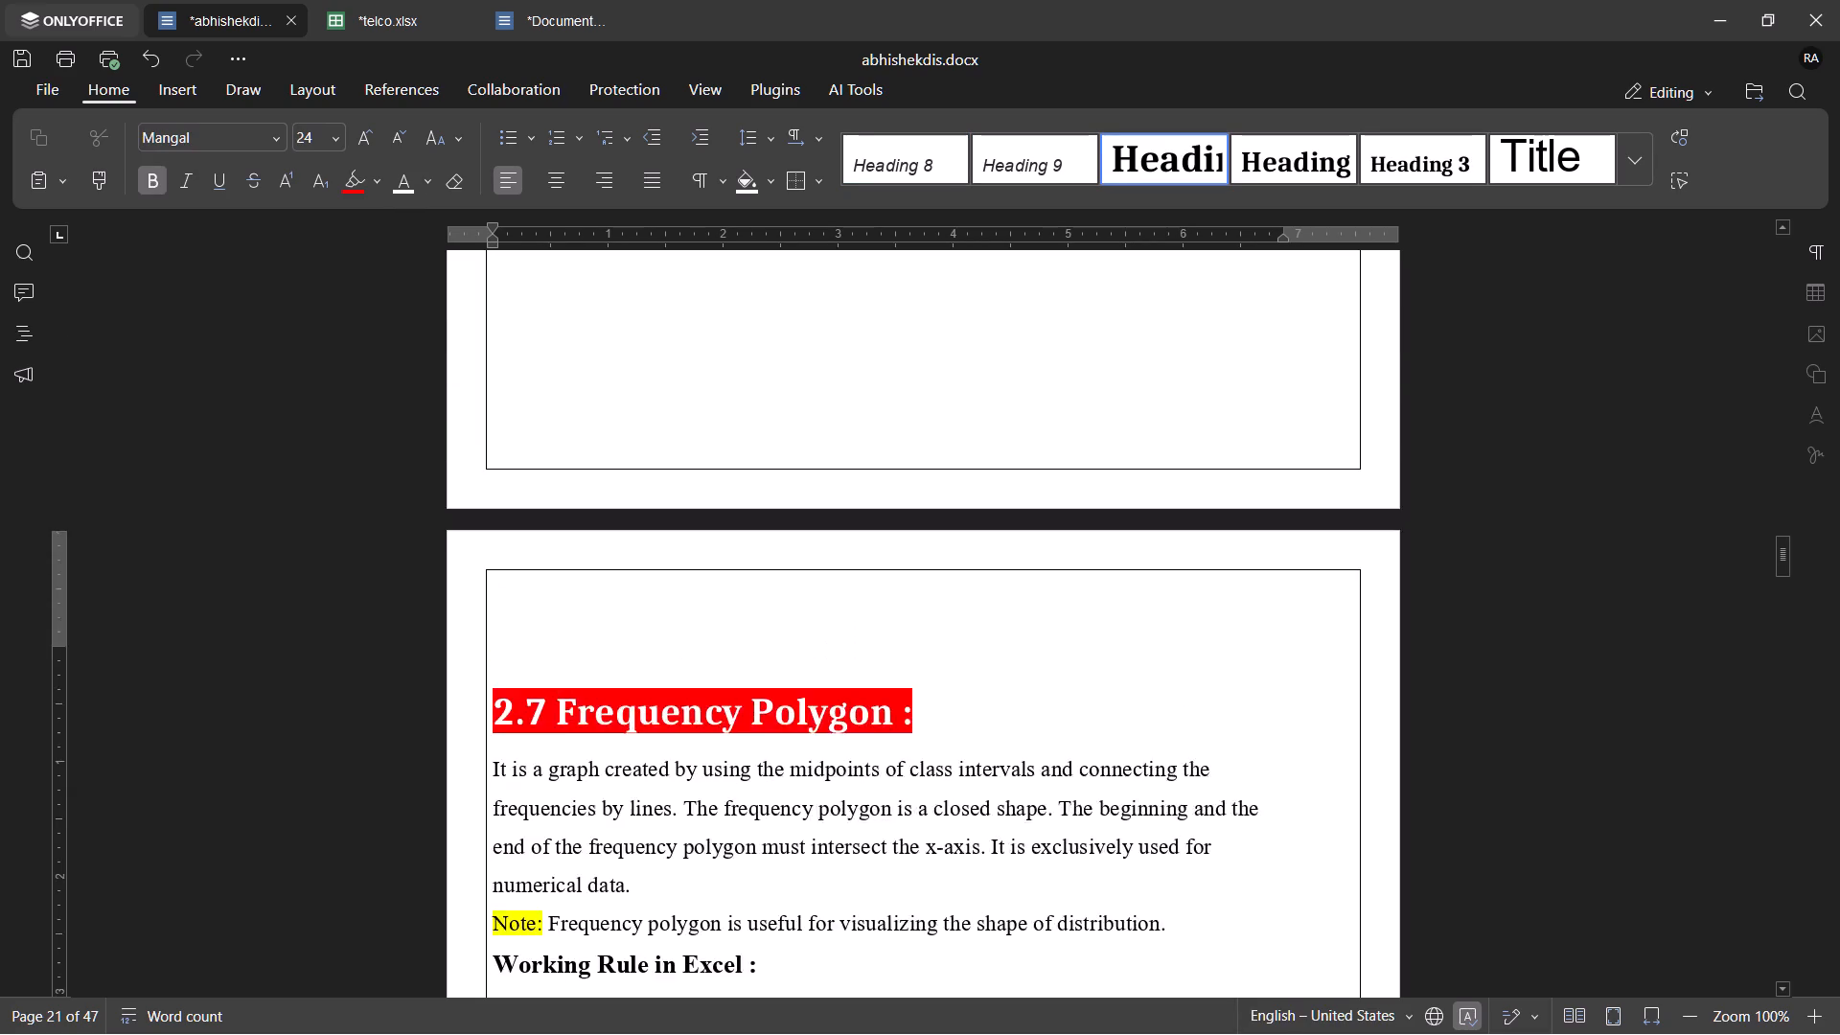
scroll(1019, 510, up, 4)
scroll(1019, 510, down, 4)
scroll(1019, 510, up, 9)
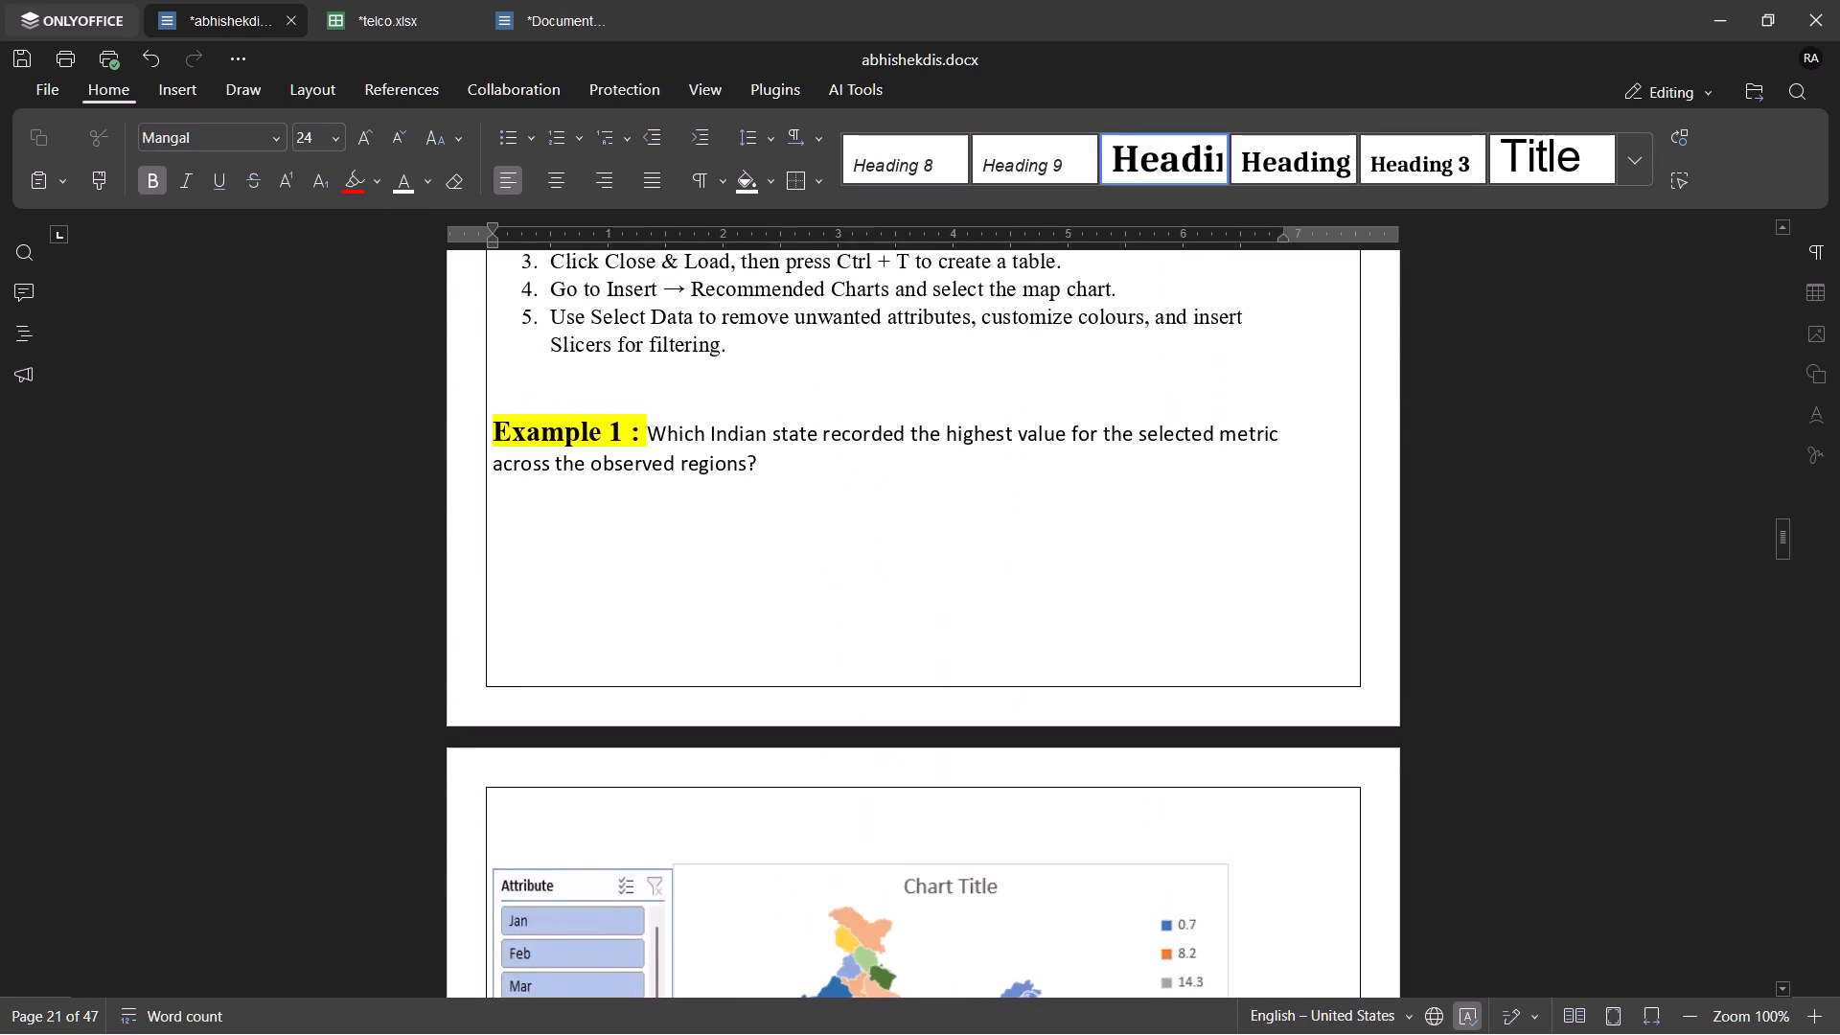
scroll(1019, 510, up, 3)
scroll(1019, 510, down, 2)
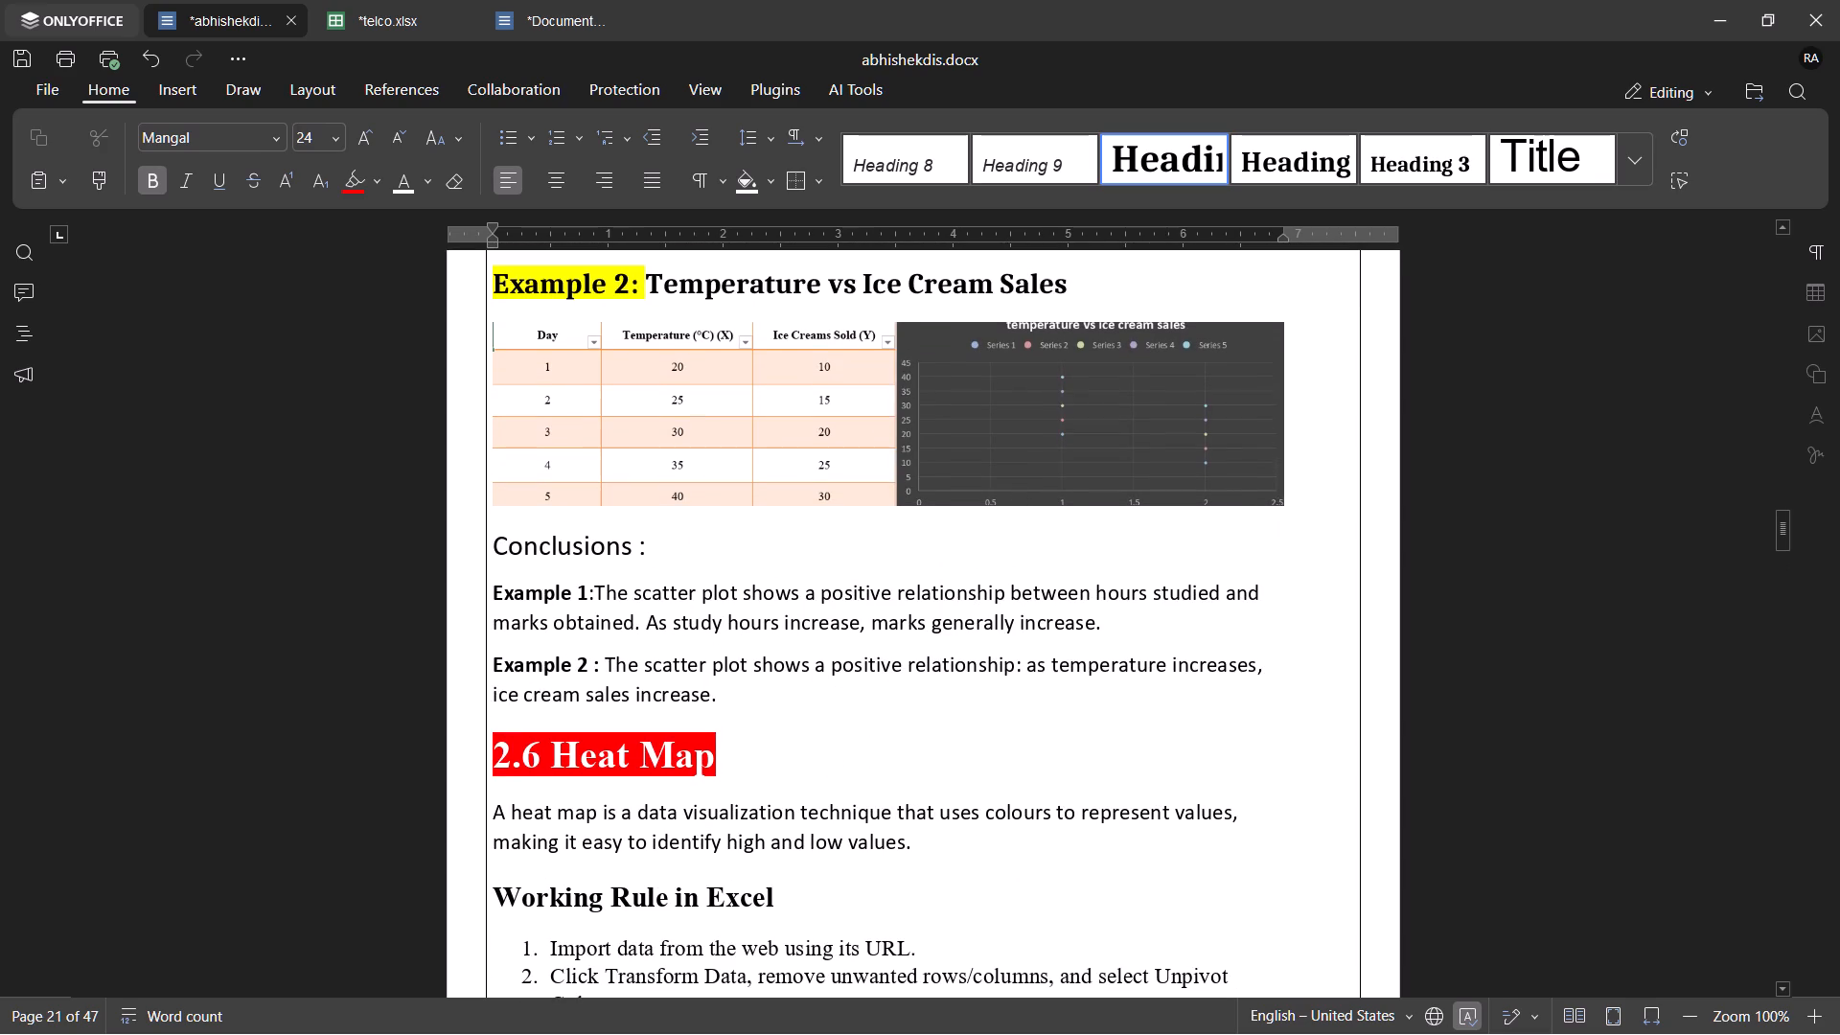
click(719, 759)
key(Left)
key(space)
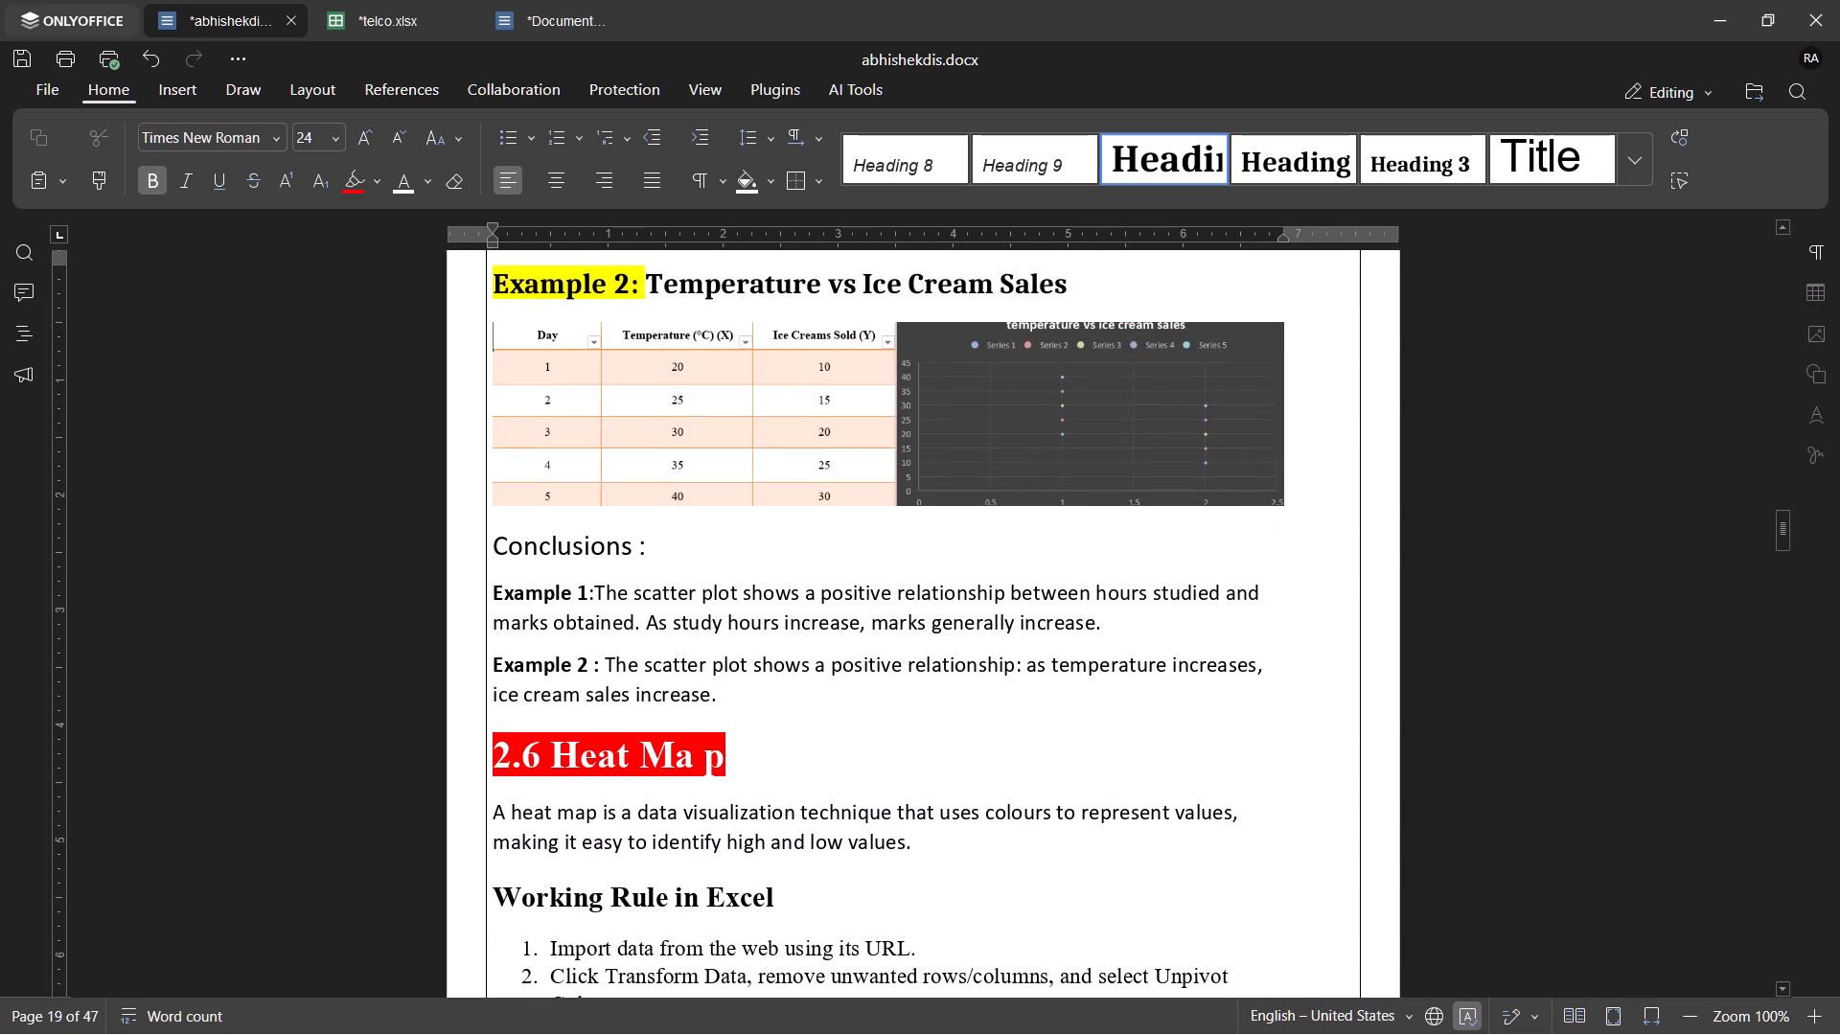
key(Right)
key(BackSpace)
text(p :)
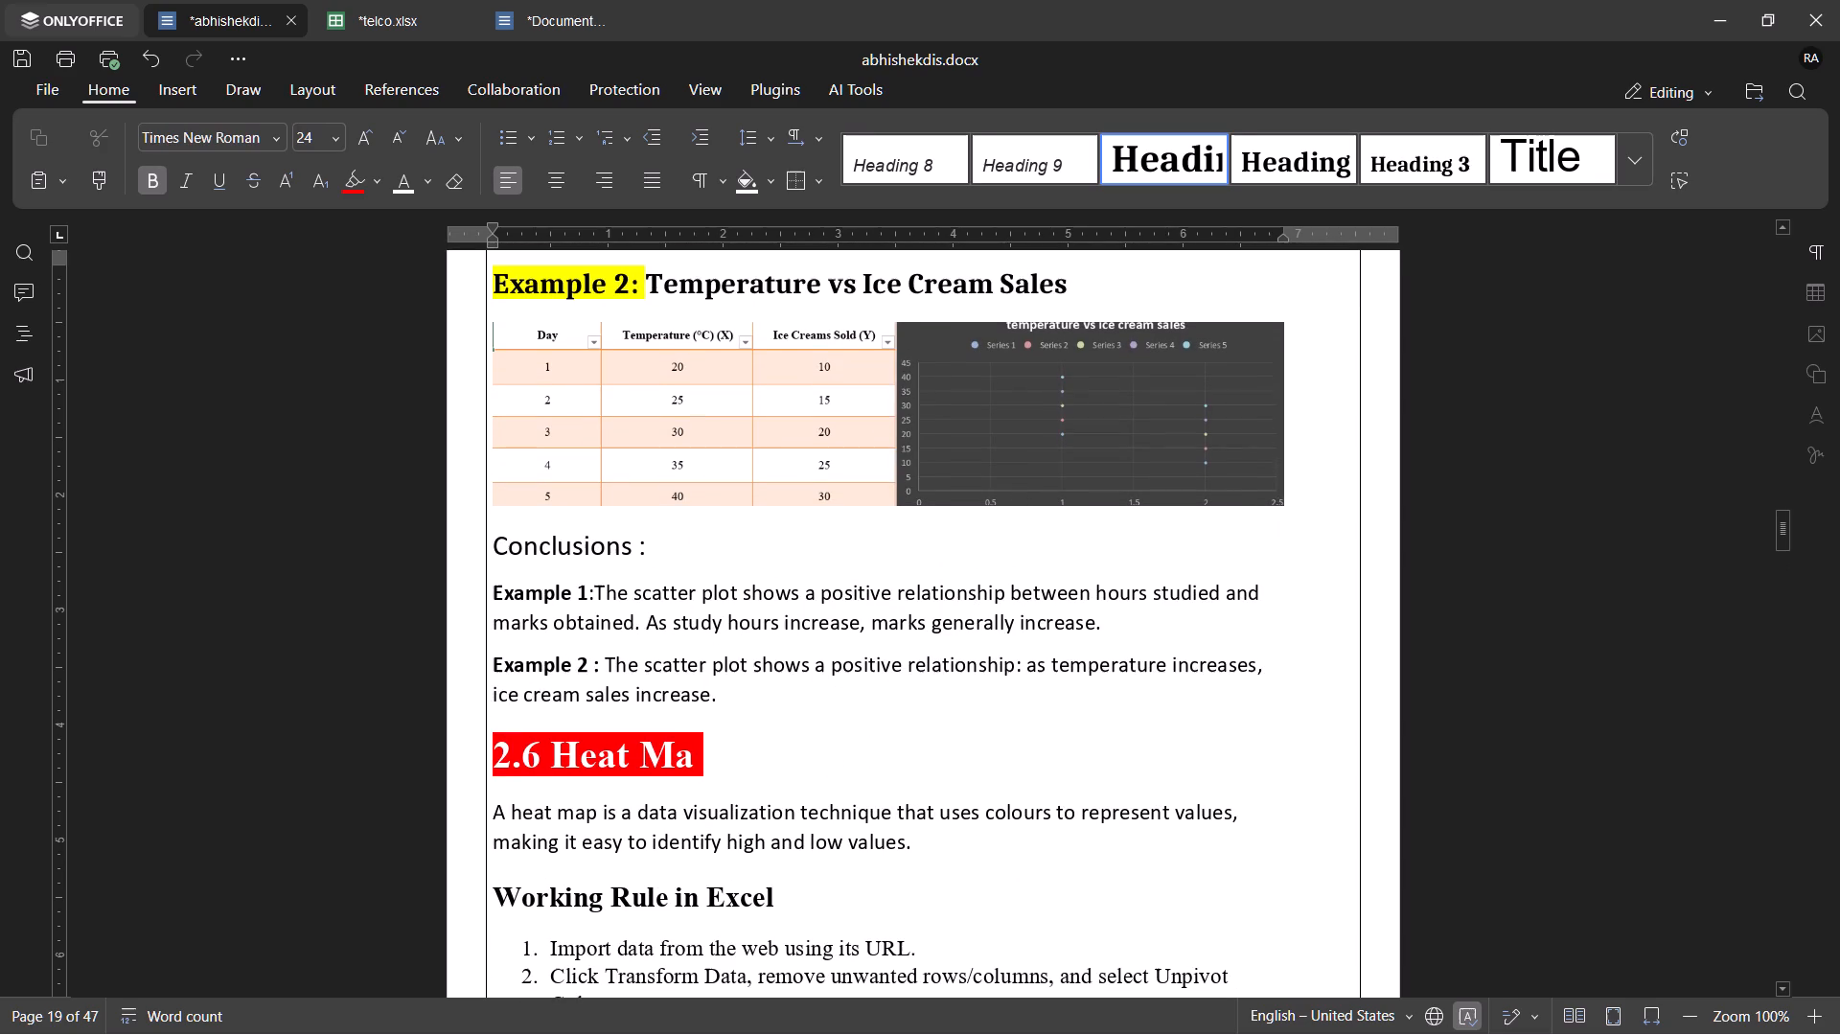
Highlight the end of the 2.6 Heat Map heading in red and delete the stray space inside "Map".
drag(747, 759, 647, 756)
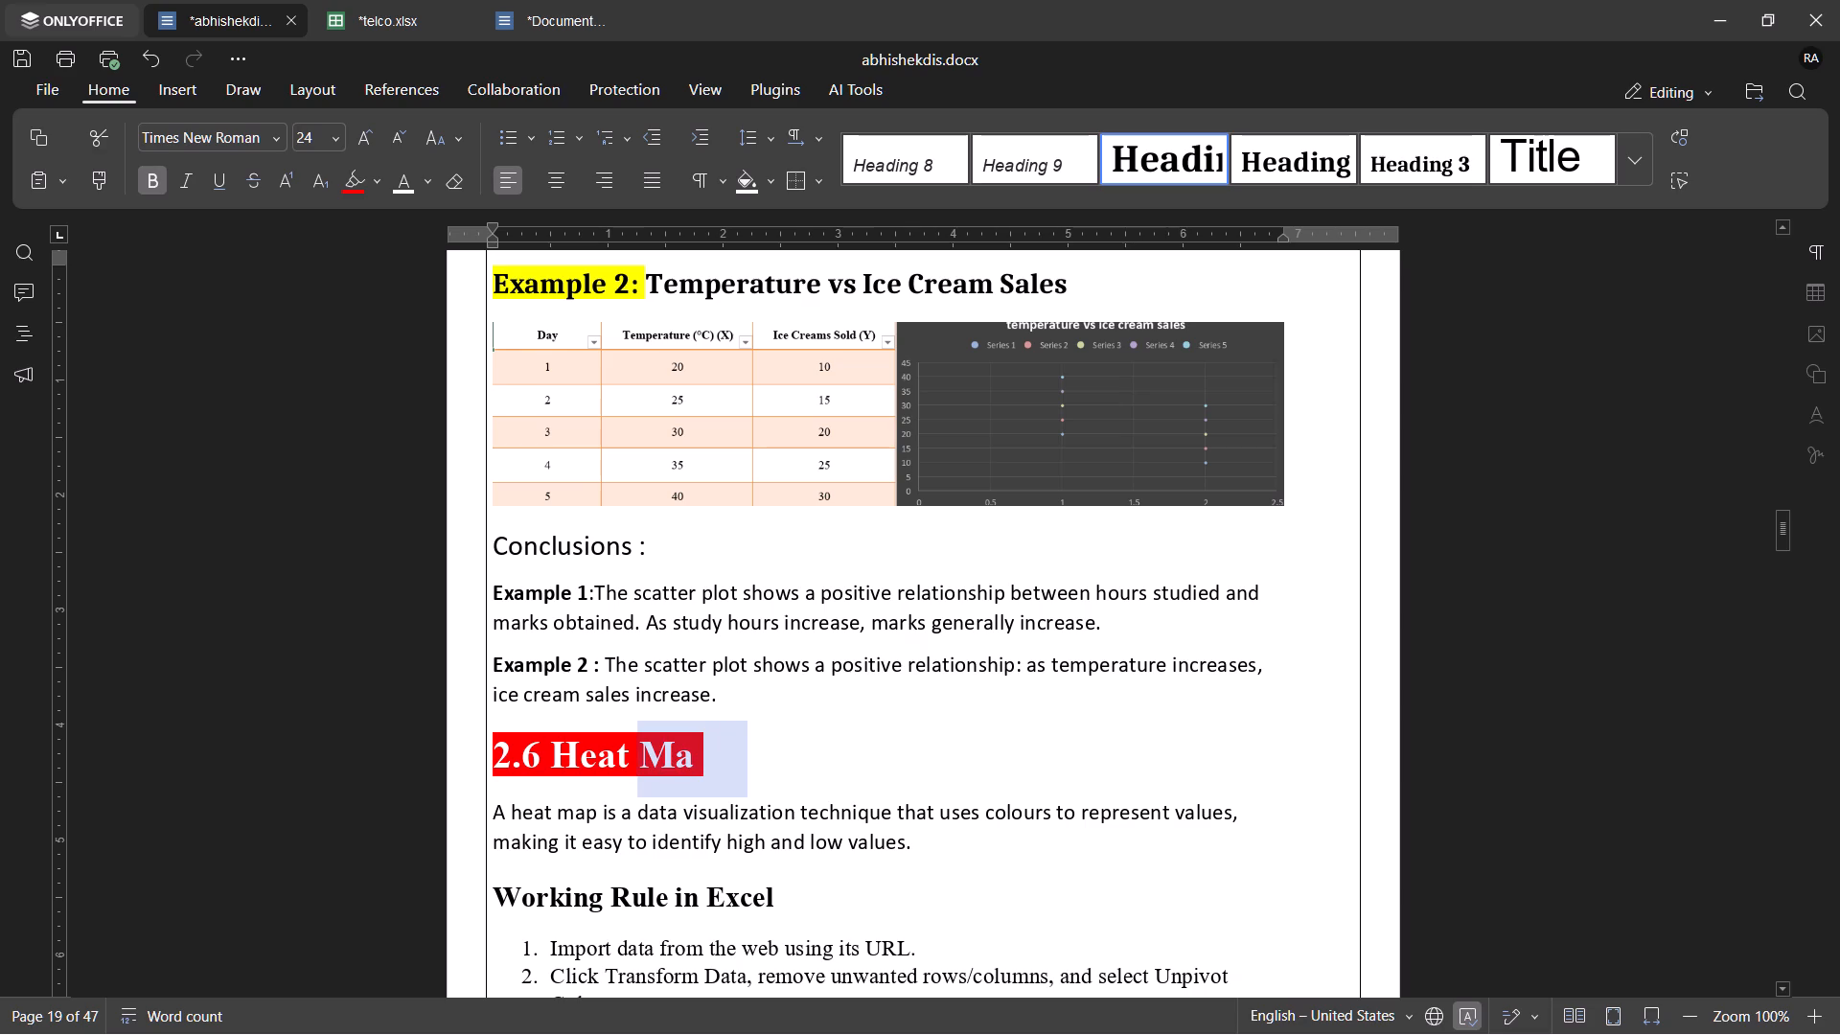
click(348, 181)
click(764, 614)
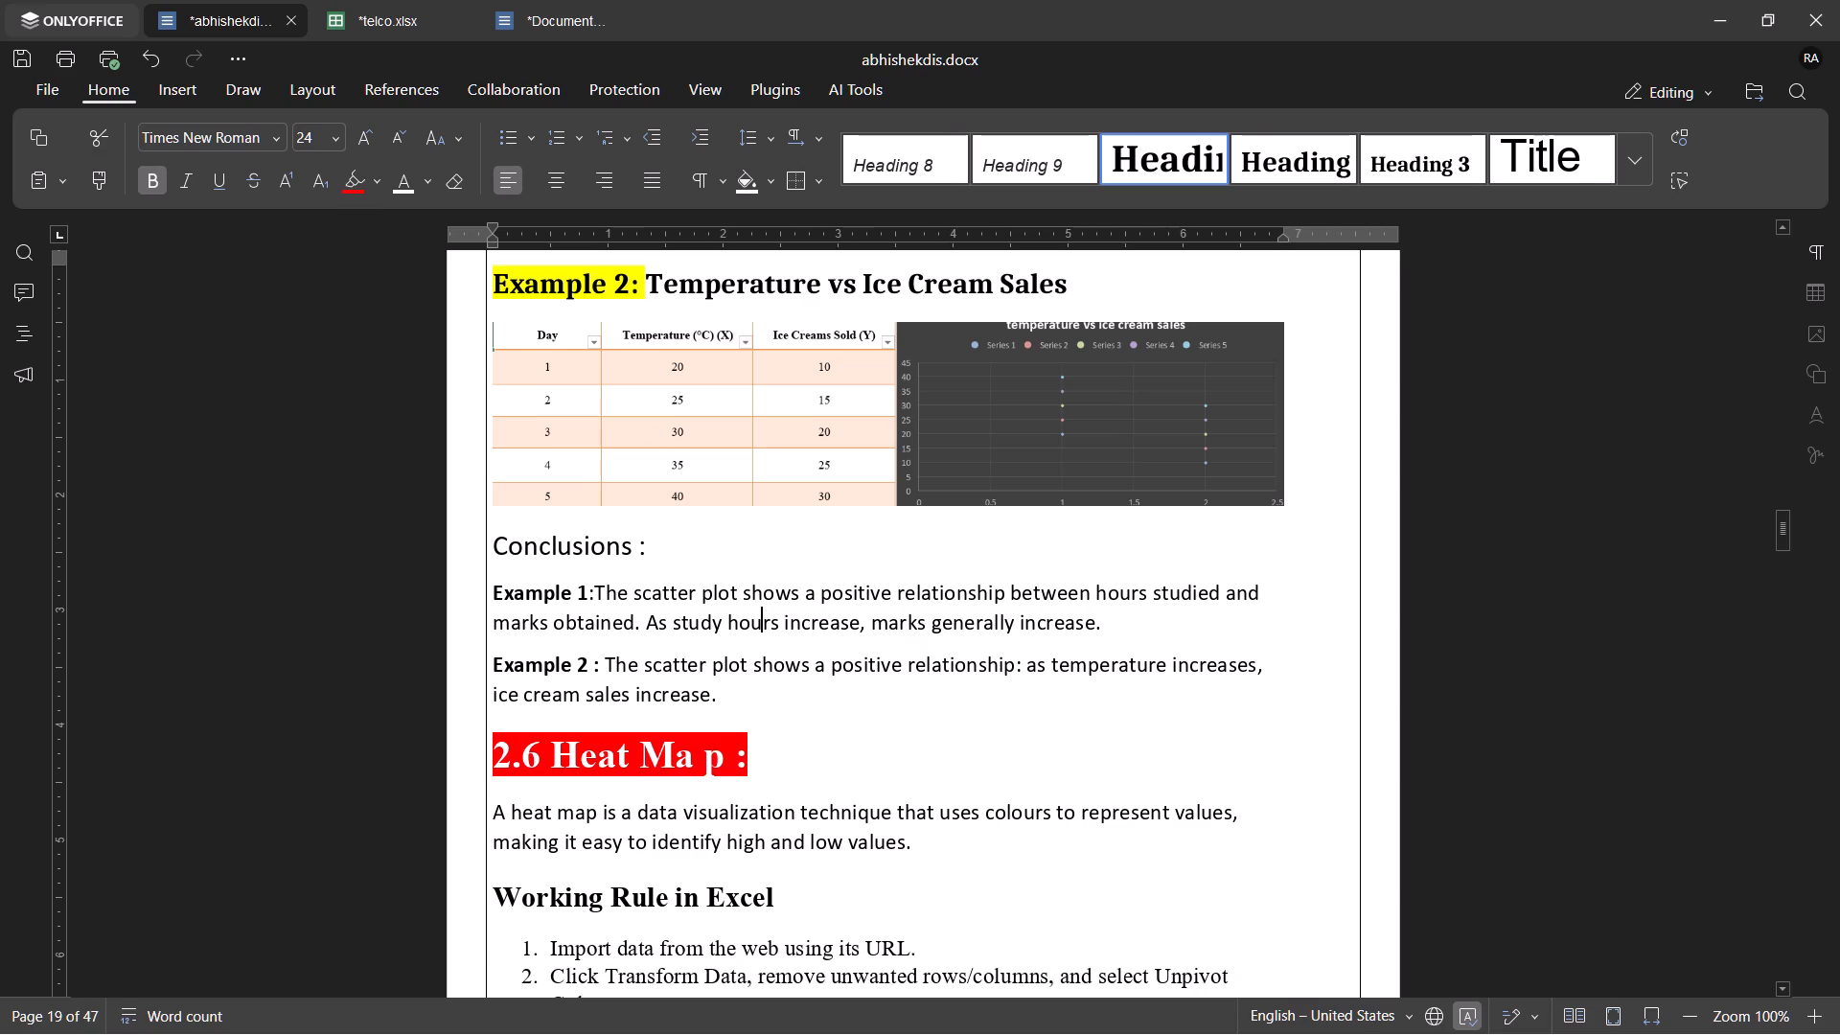
click(701, 777)
key(BackSpace)
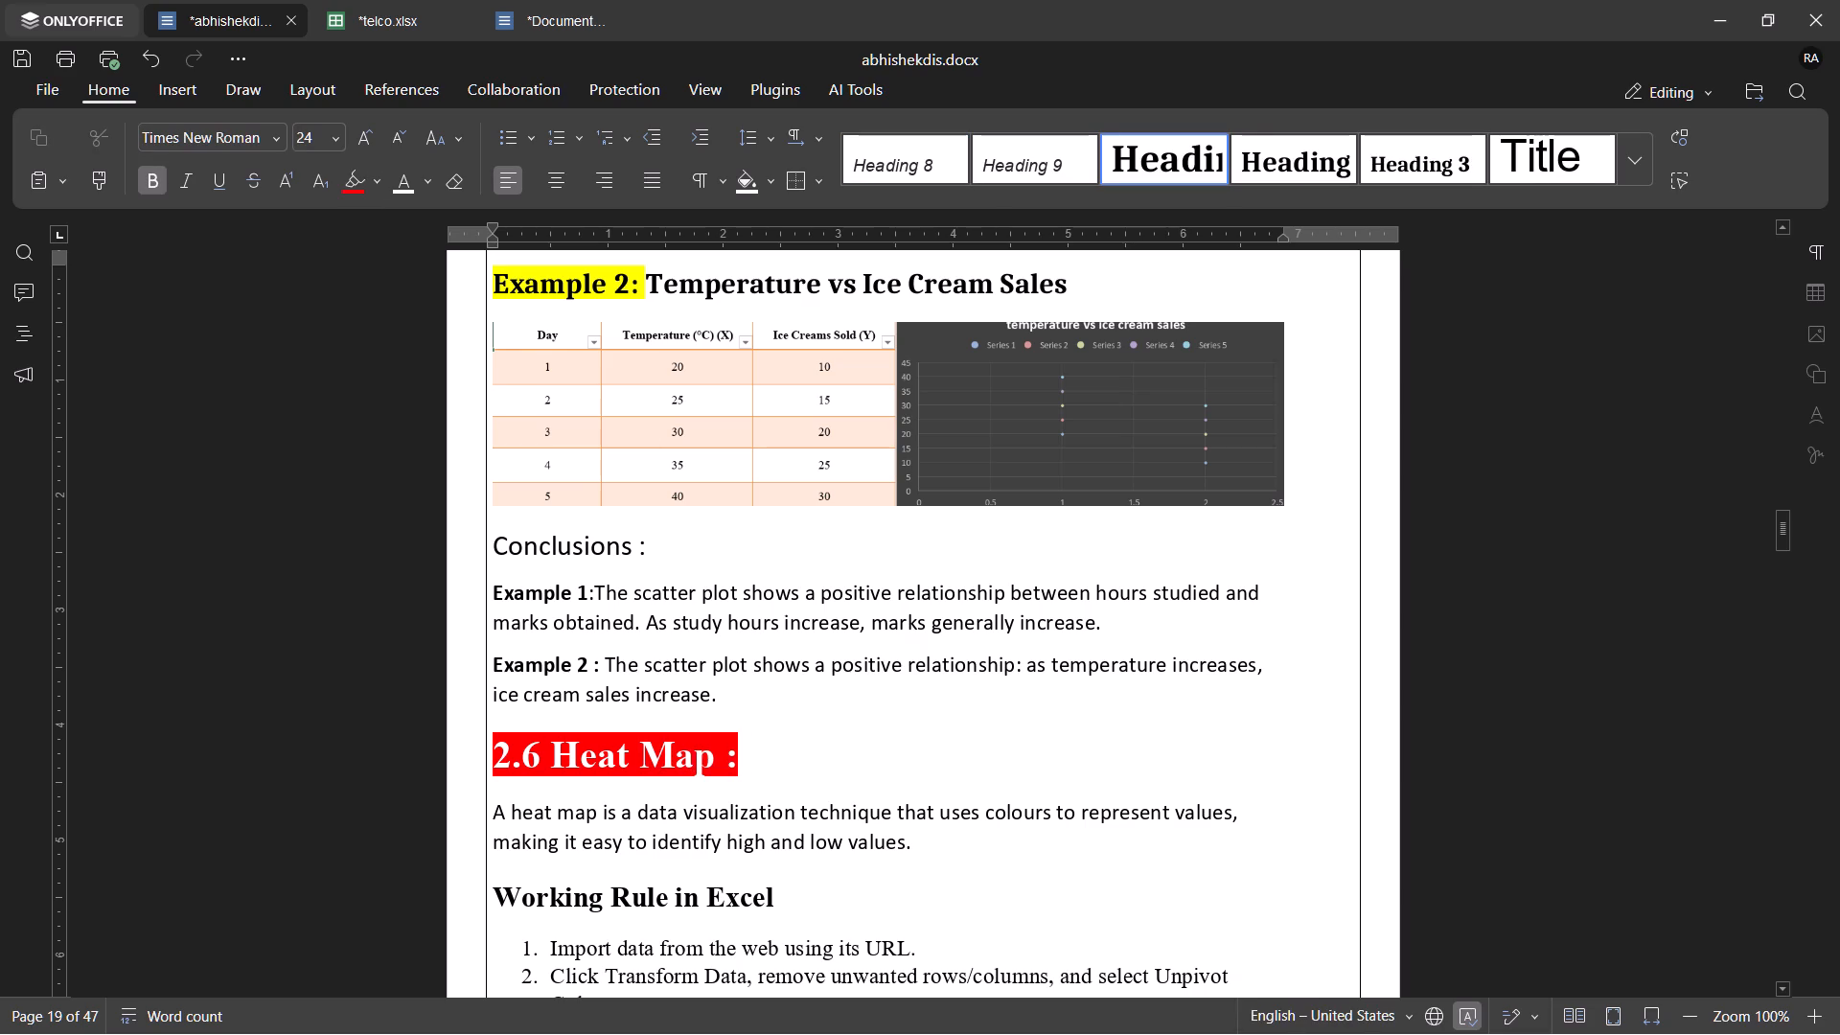
scroll(701, 777, down, 6)
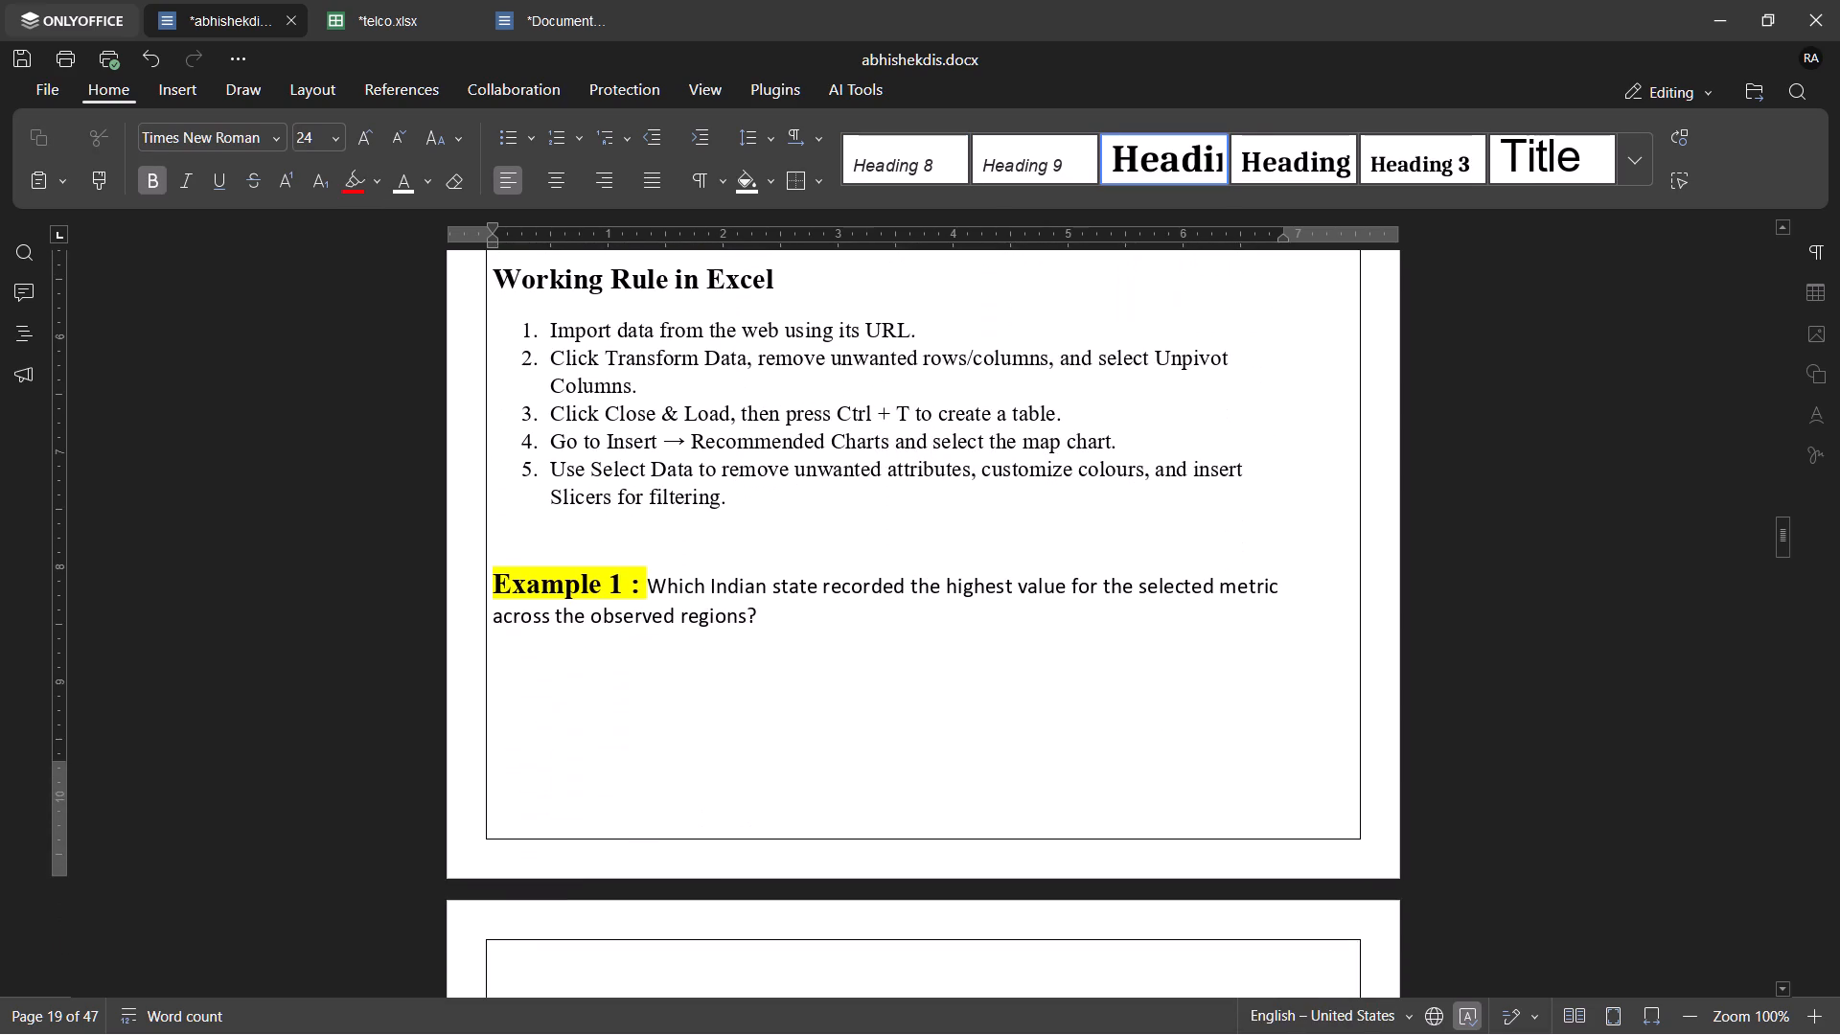
scroll(701, 777, down, 9)
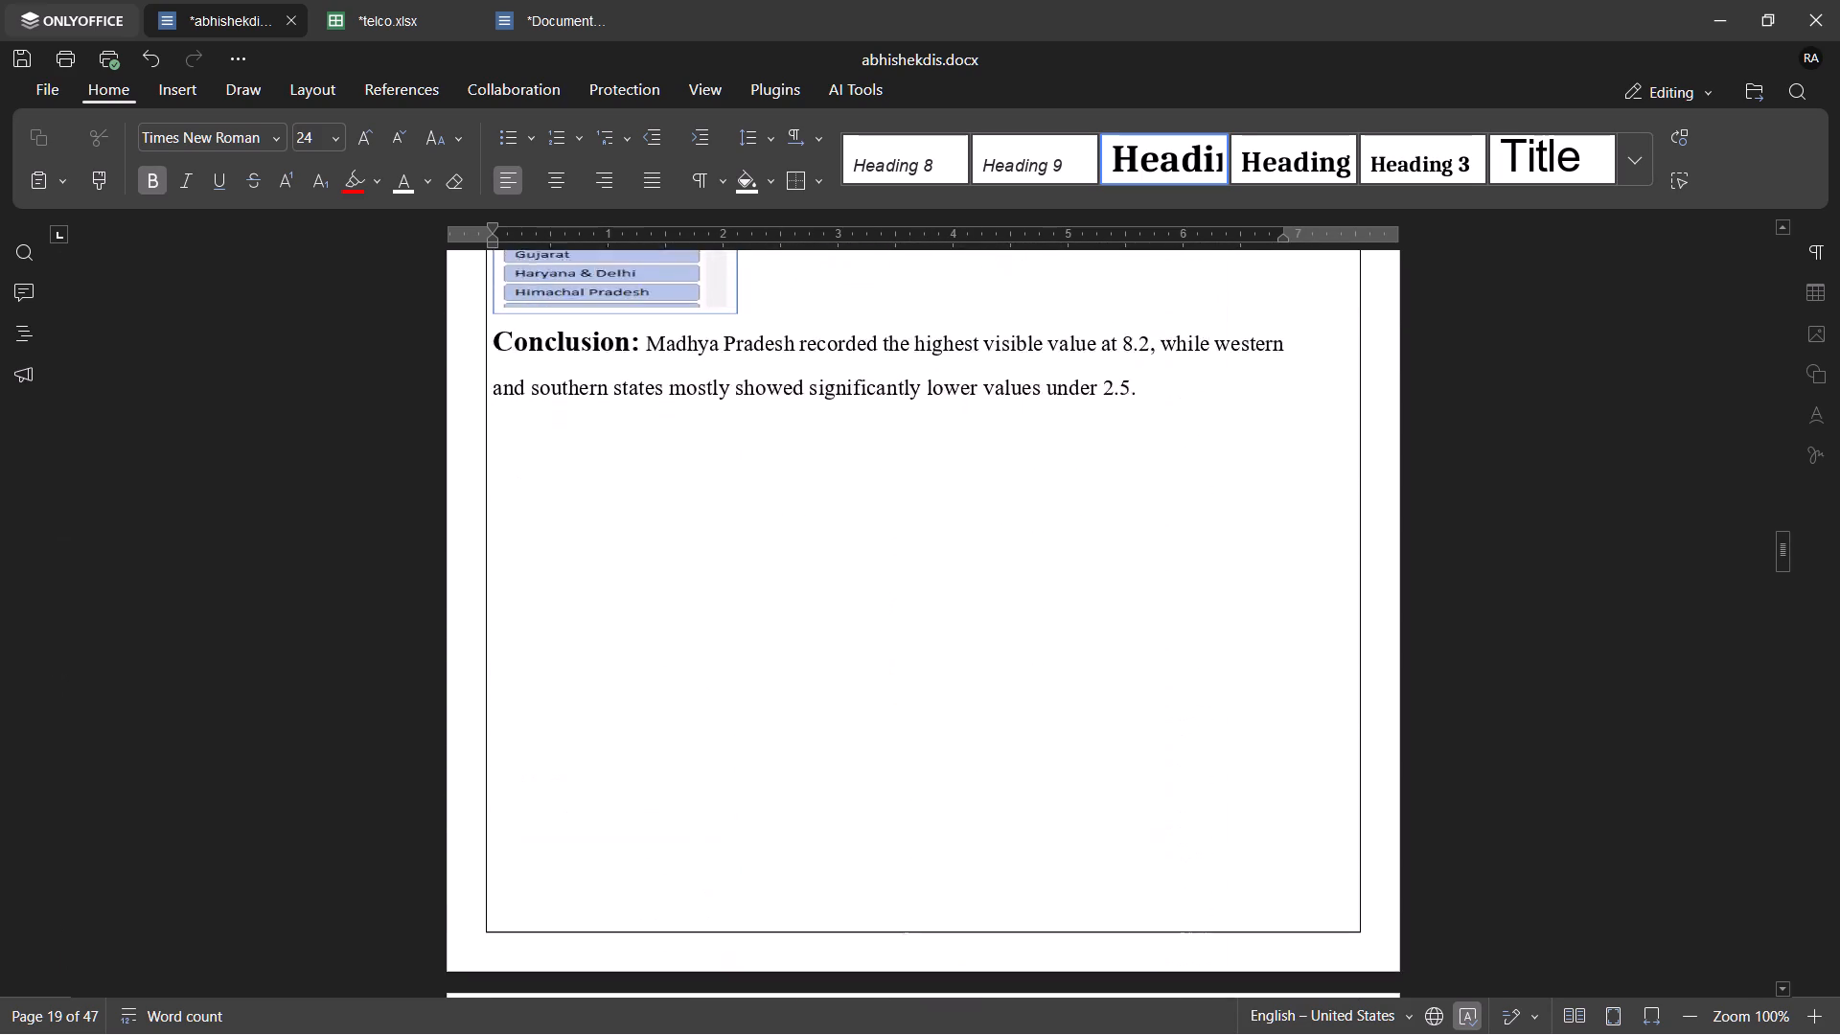
scroll(701, 777, down, 5)
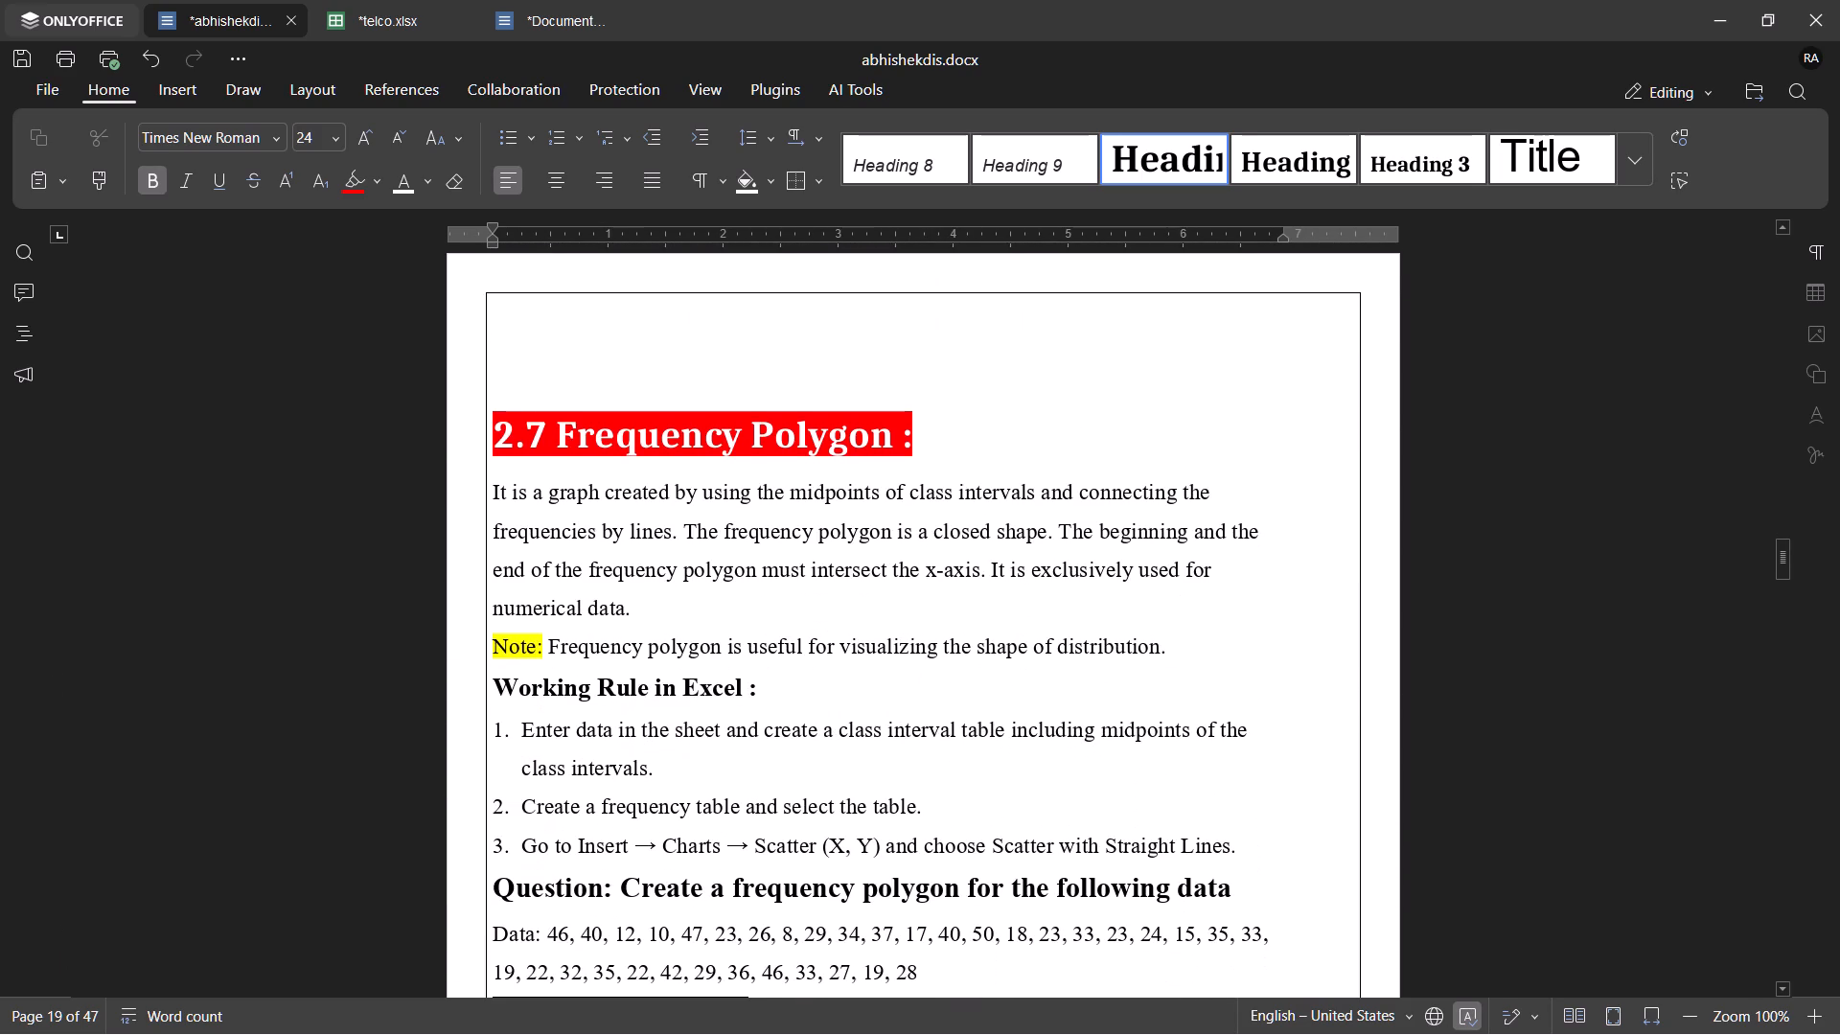
scroll(701, 777, down, 1)
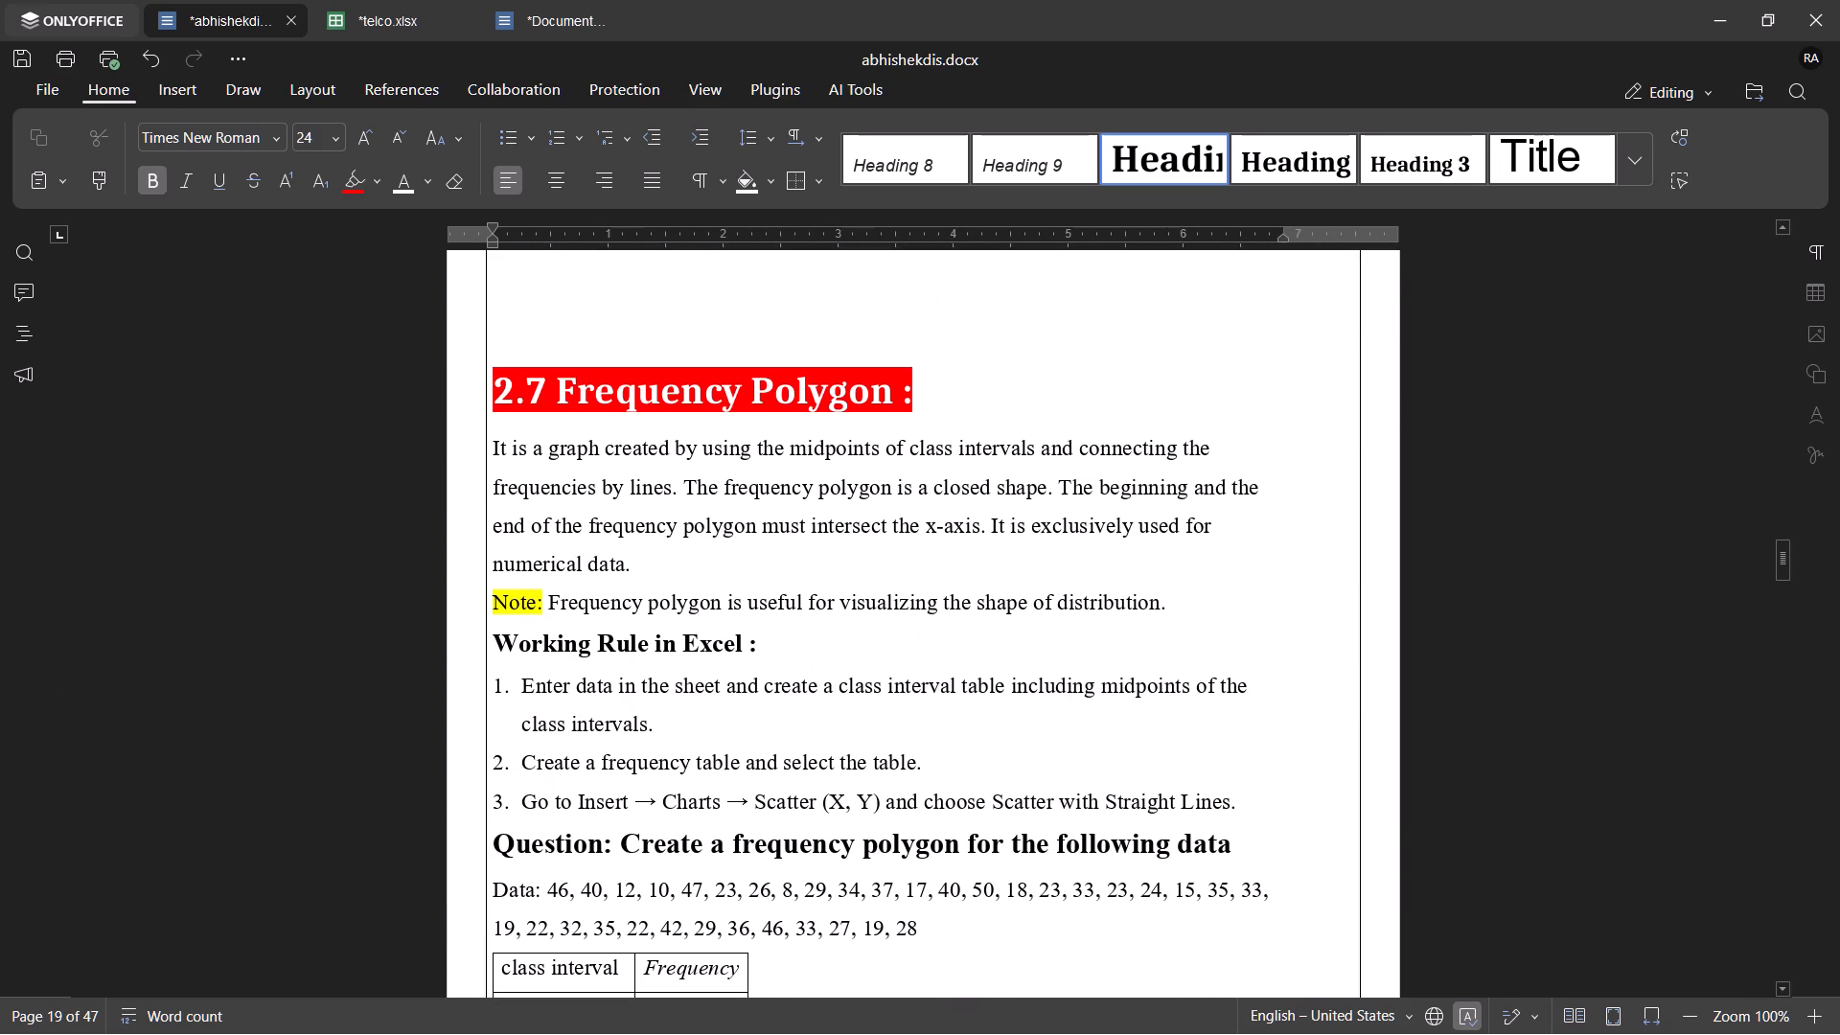
scroll(711, 681, down, 1)
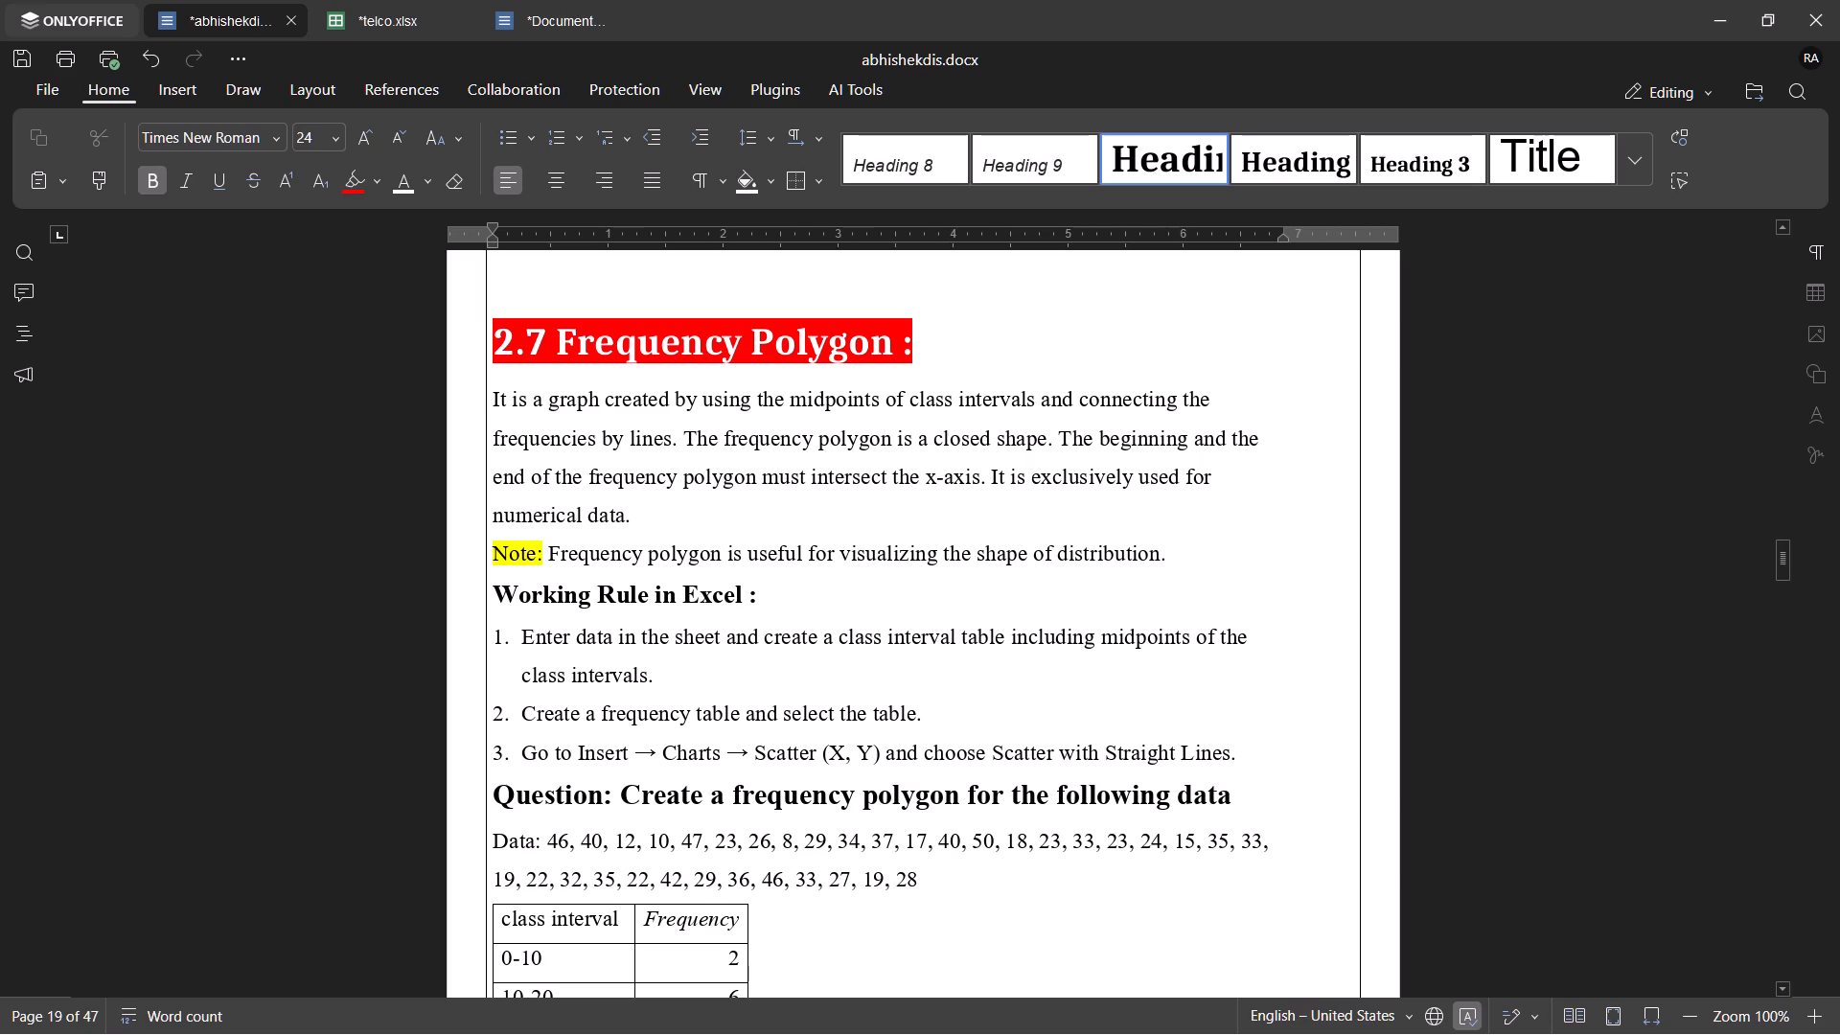
drag(1166, 560, 480, 406)
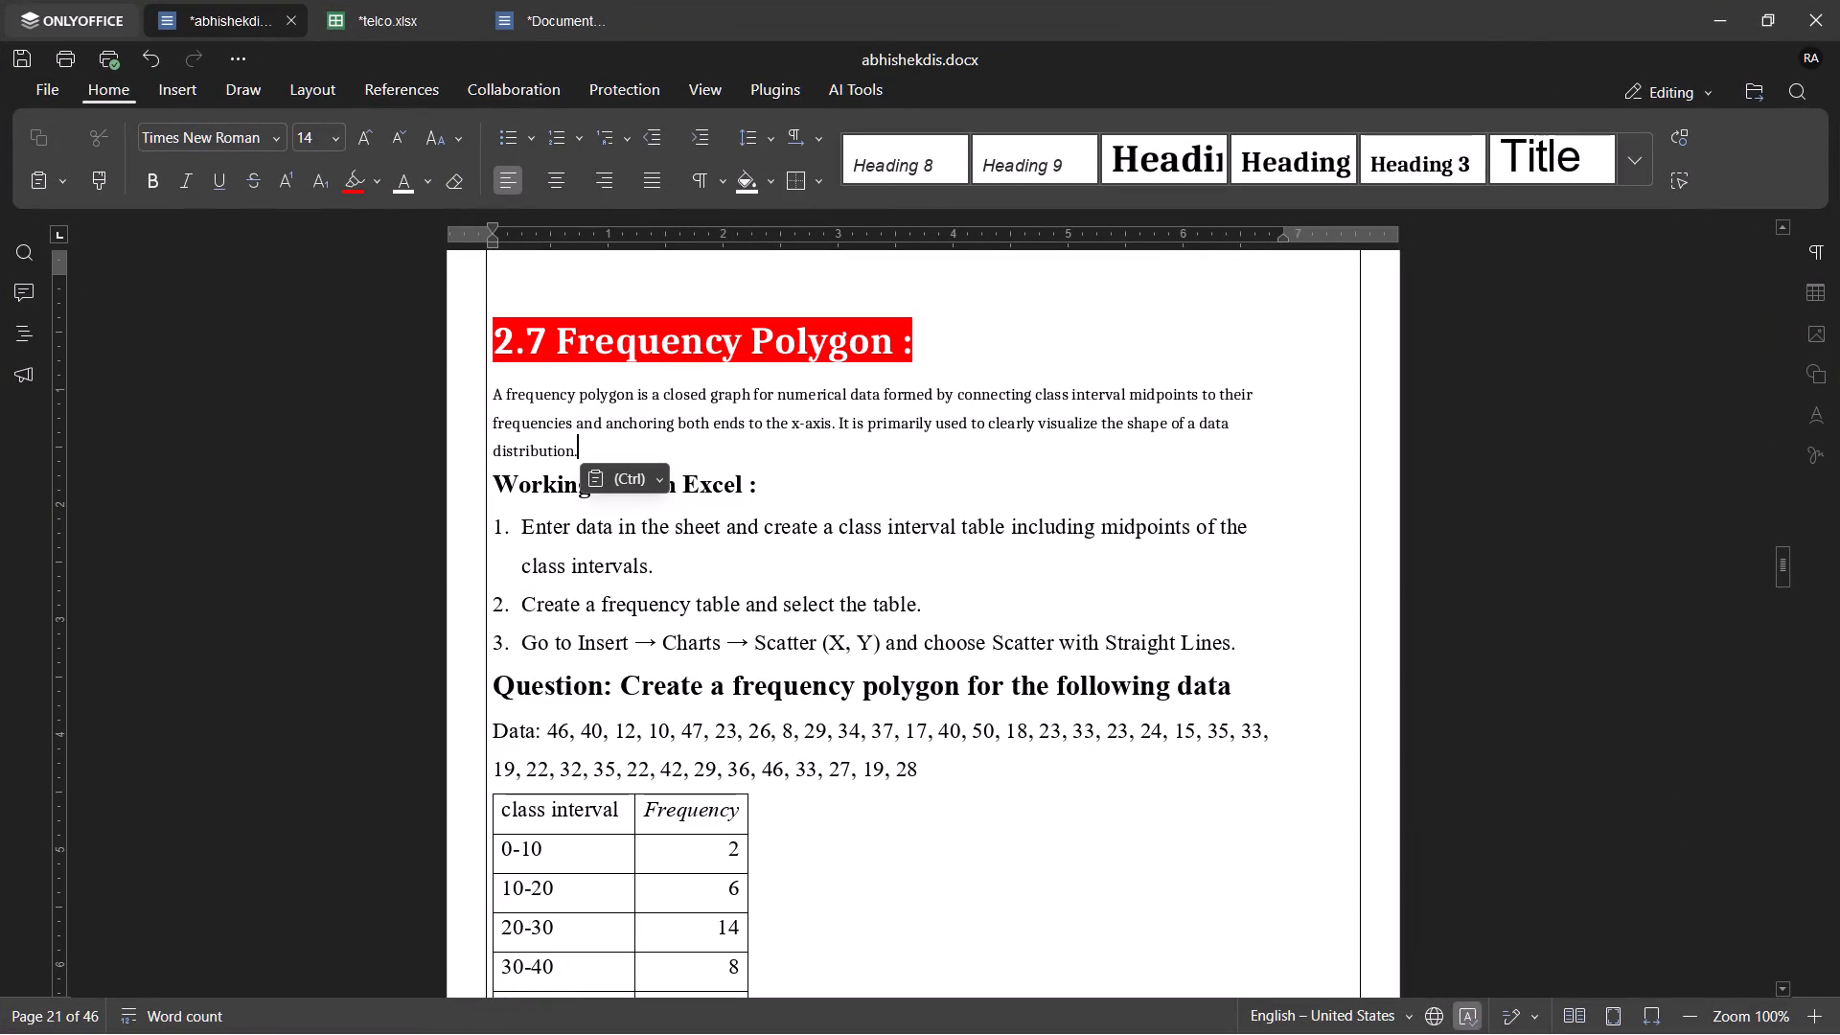
Set the font size of the new Frequency Polygon description to 14.
drag(623, 455, 483, 395)
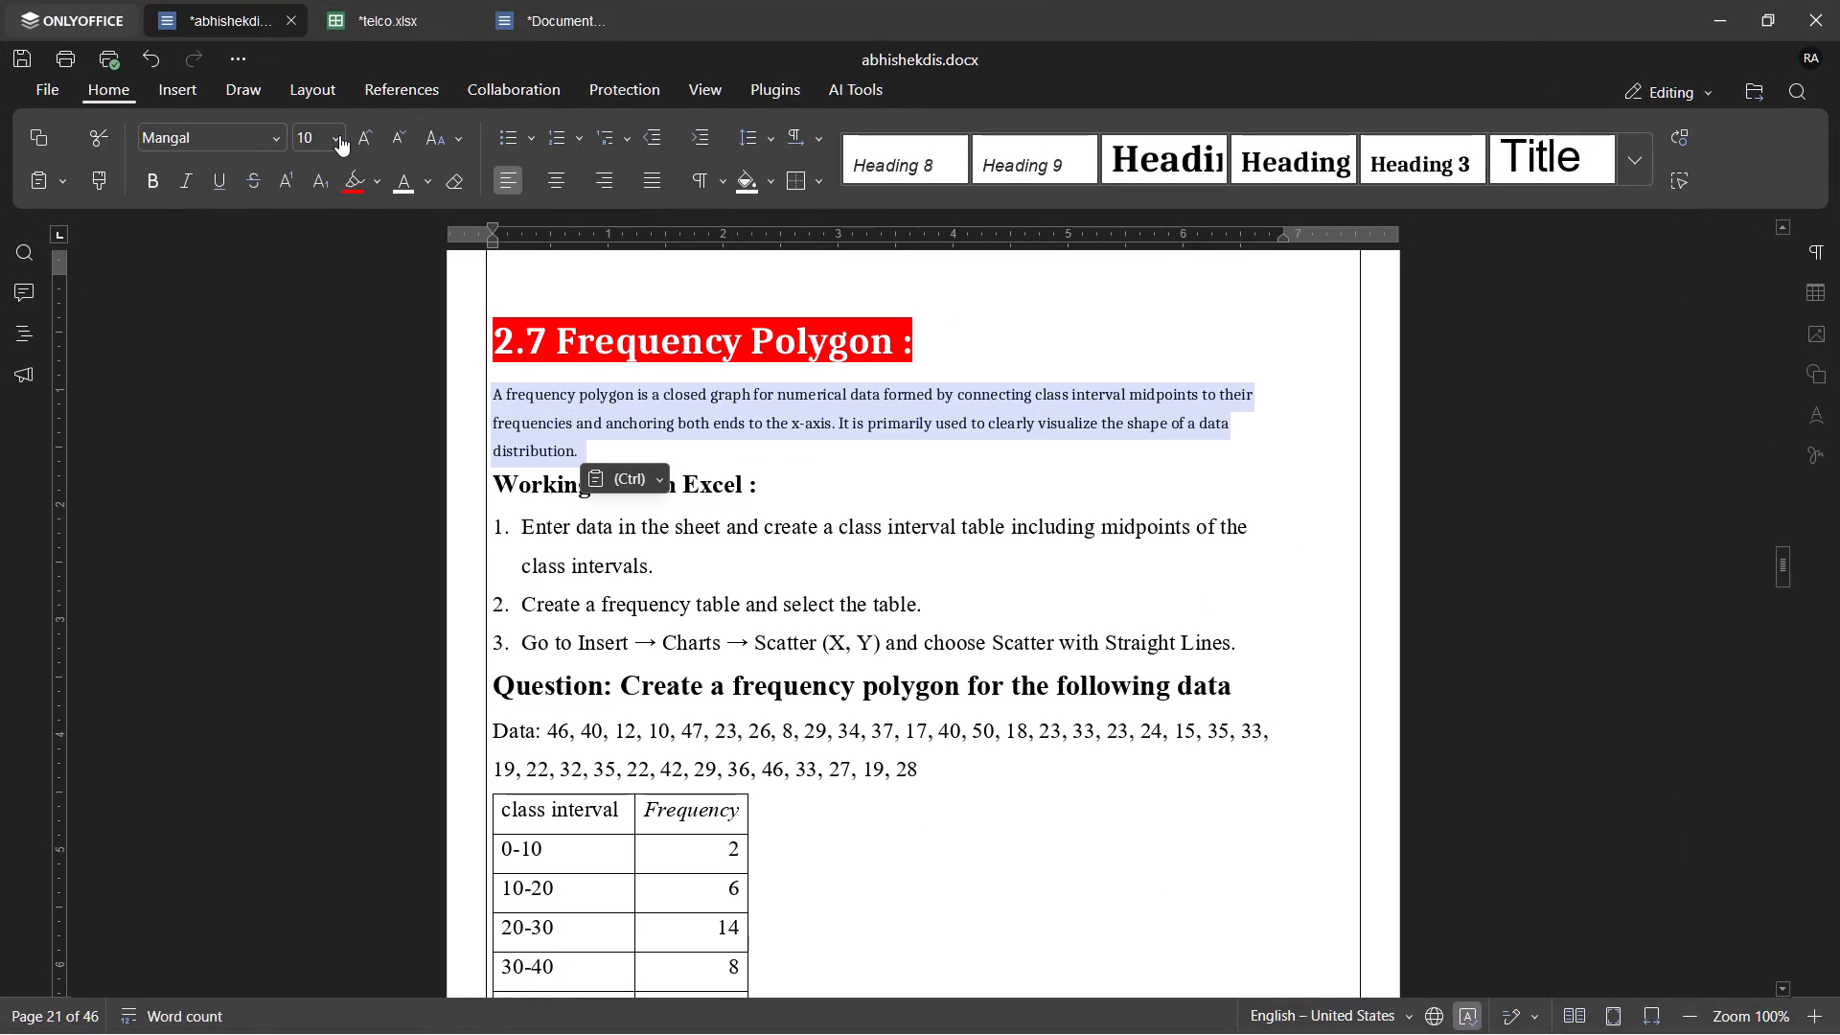
click(338, 135)
click(325, 334)
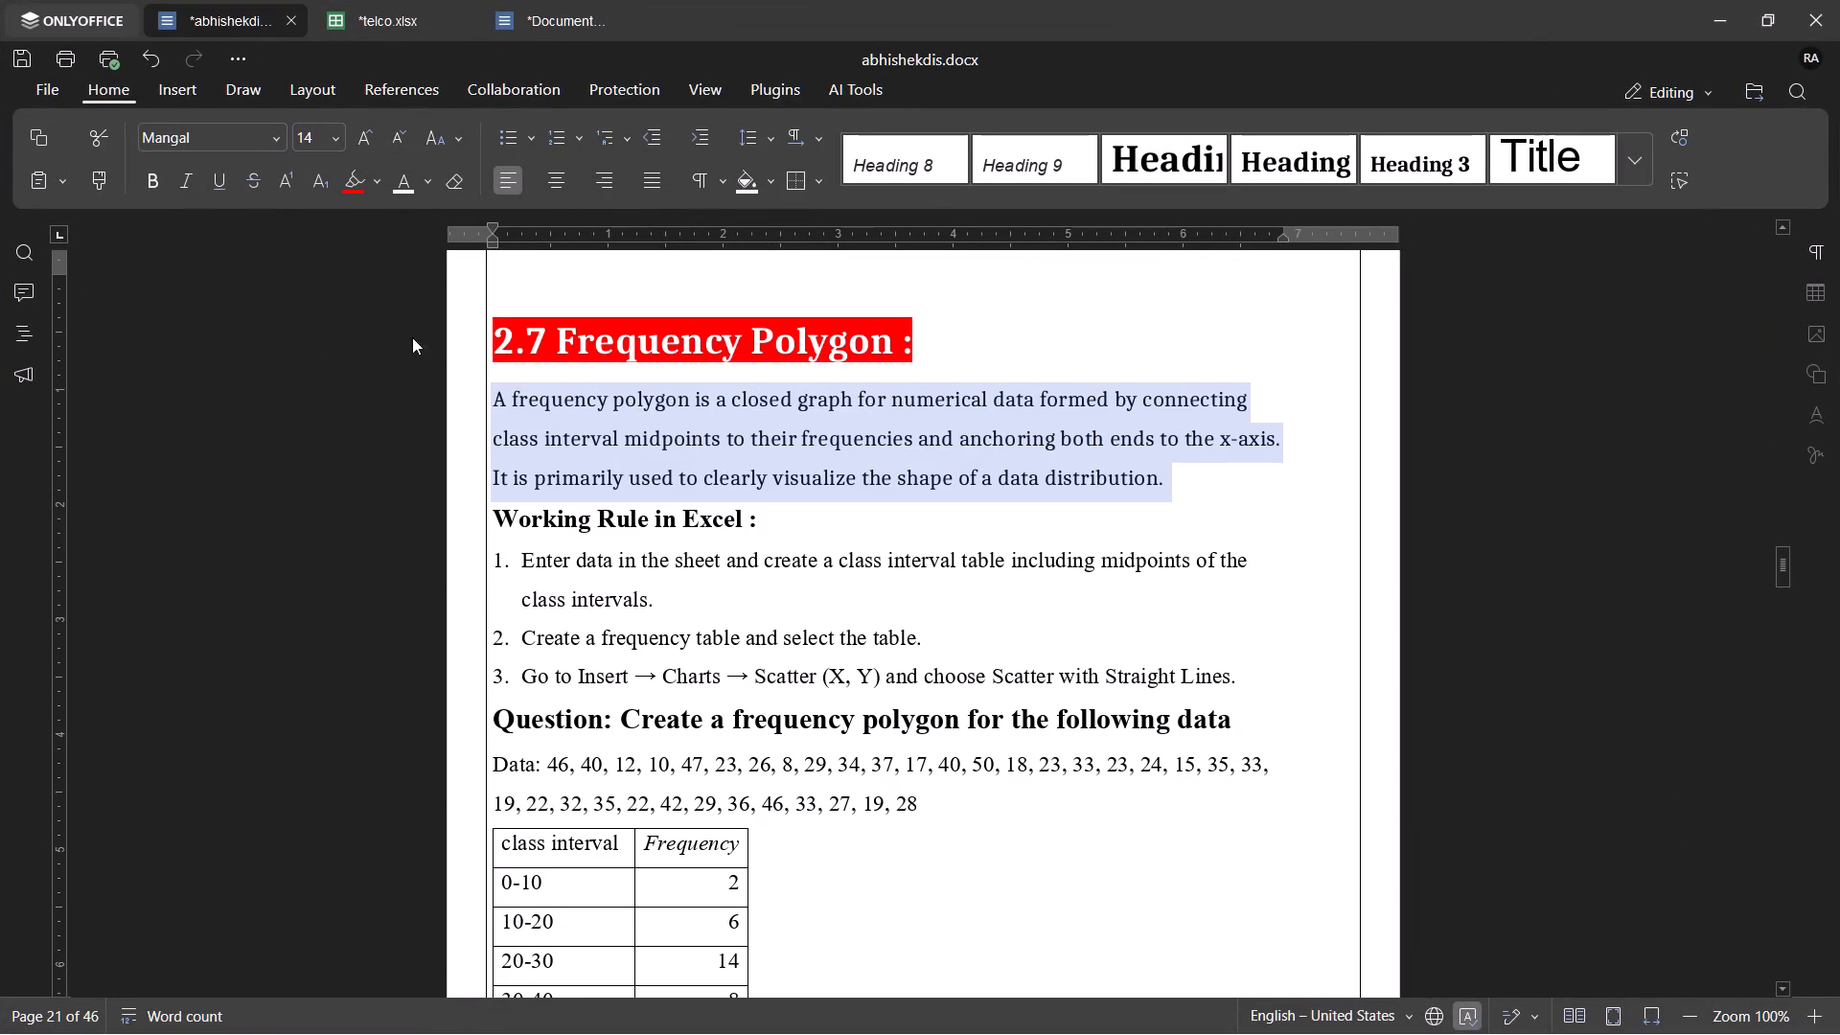
click(914, 416)
Review the 2.7 Frequency Polygon section and the page before it, including the working rule, question data and frequency table.
scroll(914, 416, up, 7)
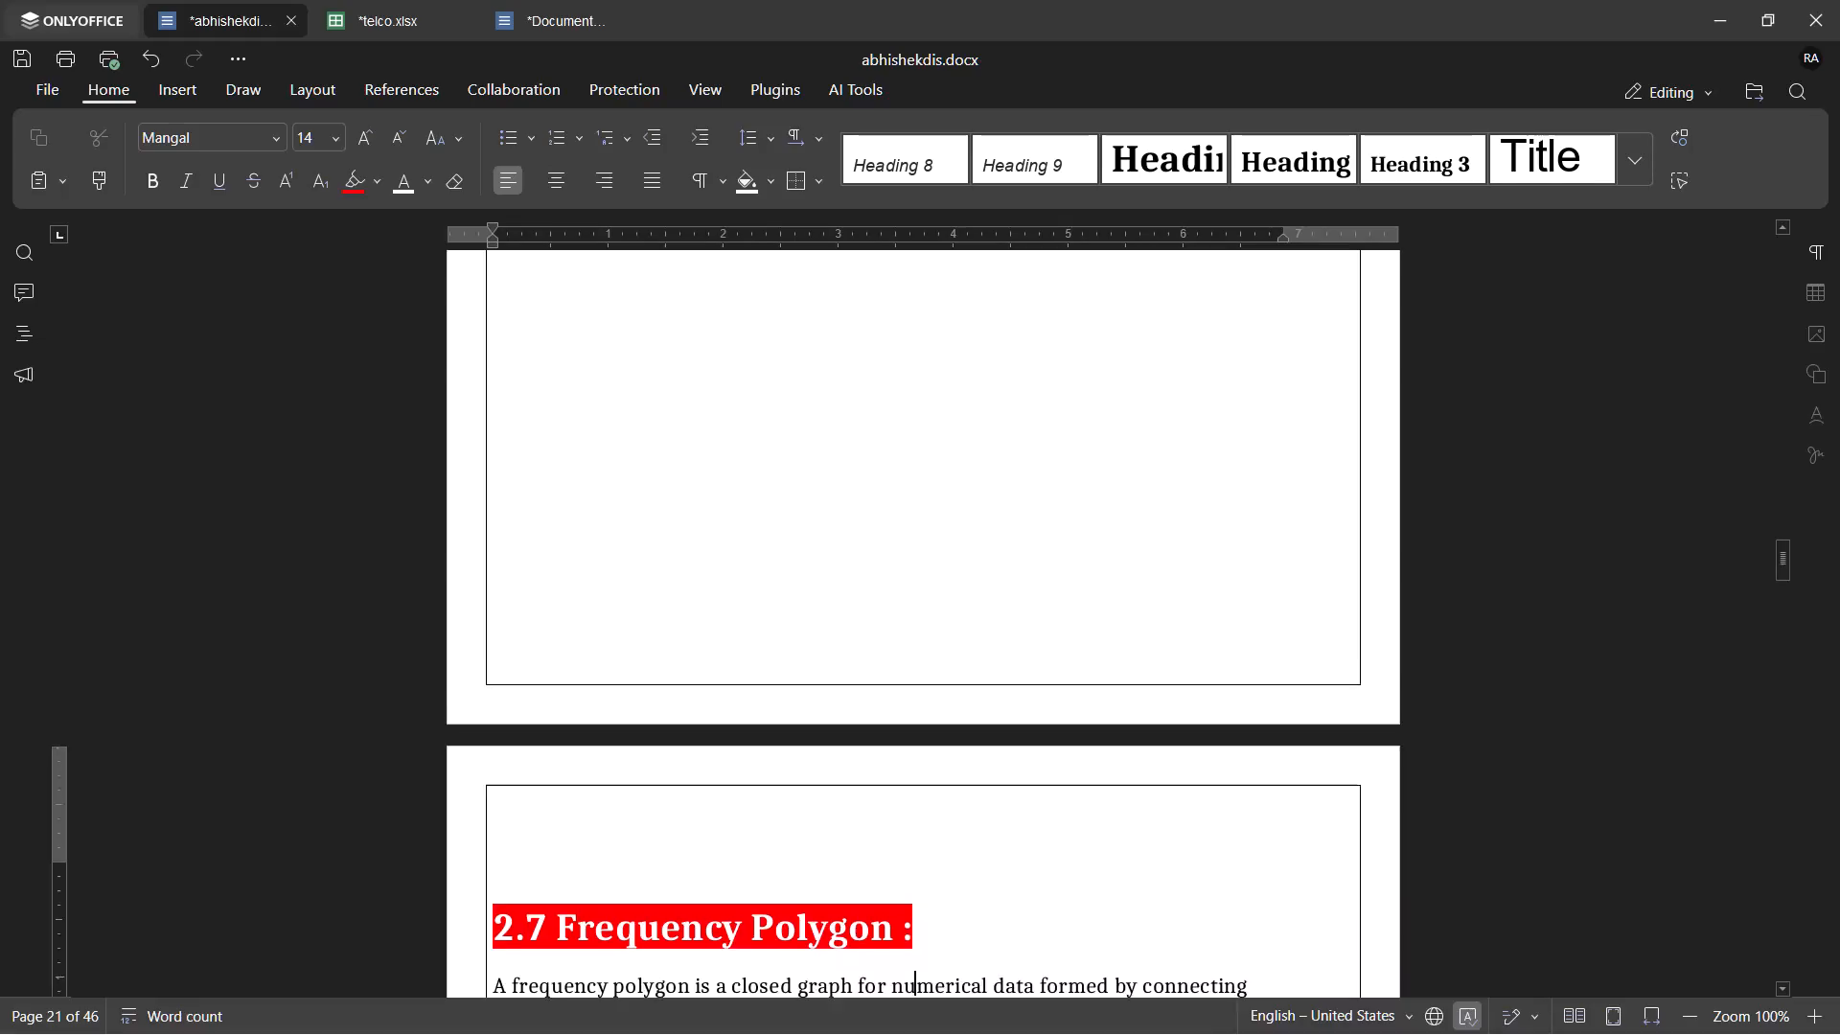
scroll(914, 416, up, 4)
scroll(914, 416, down, 12)
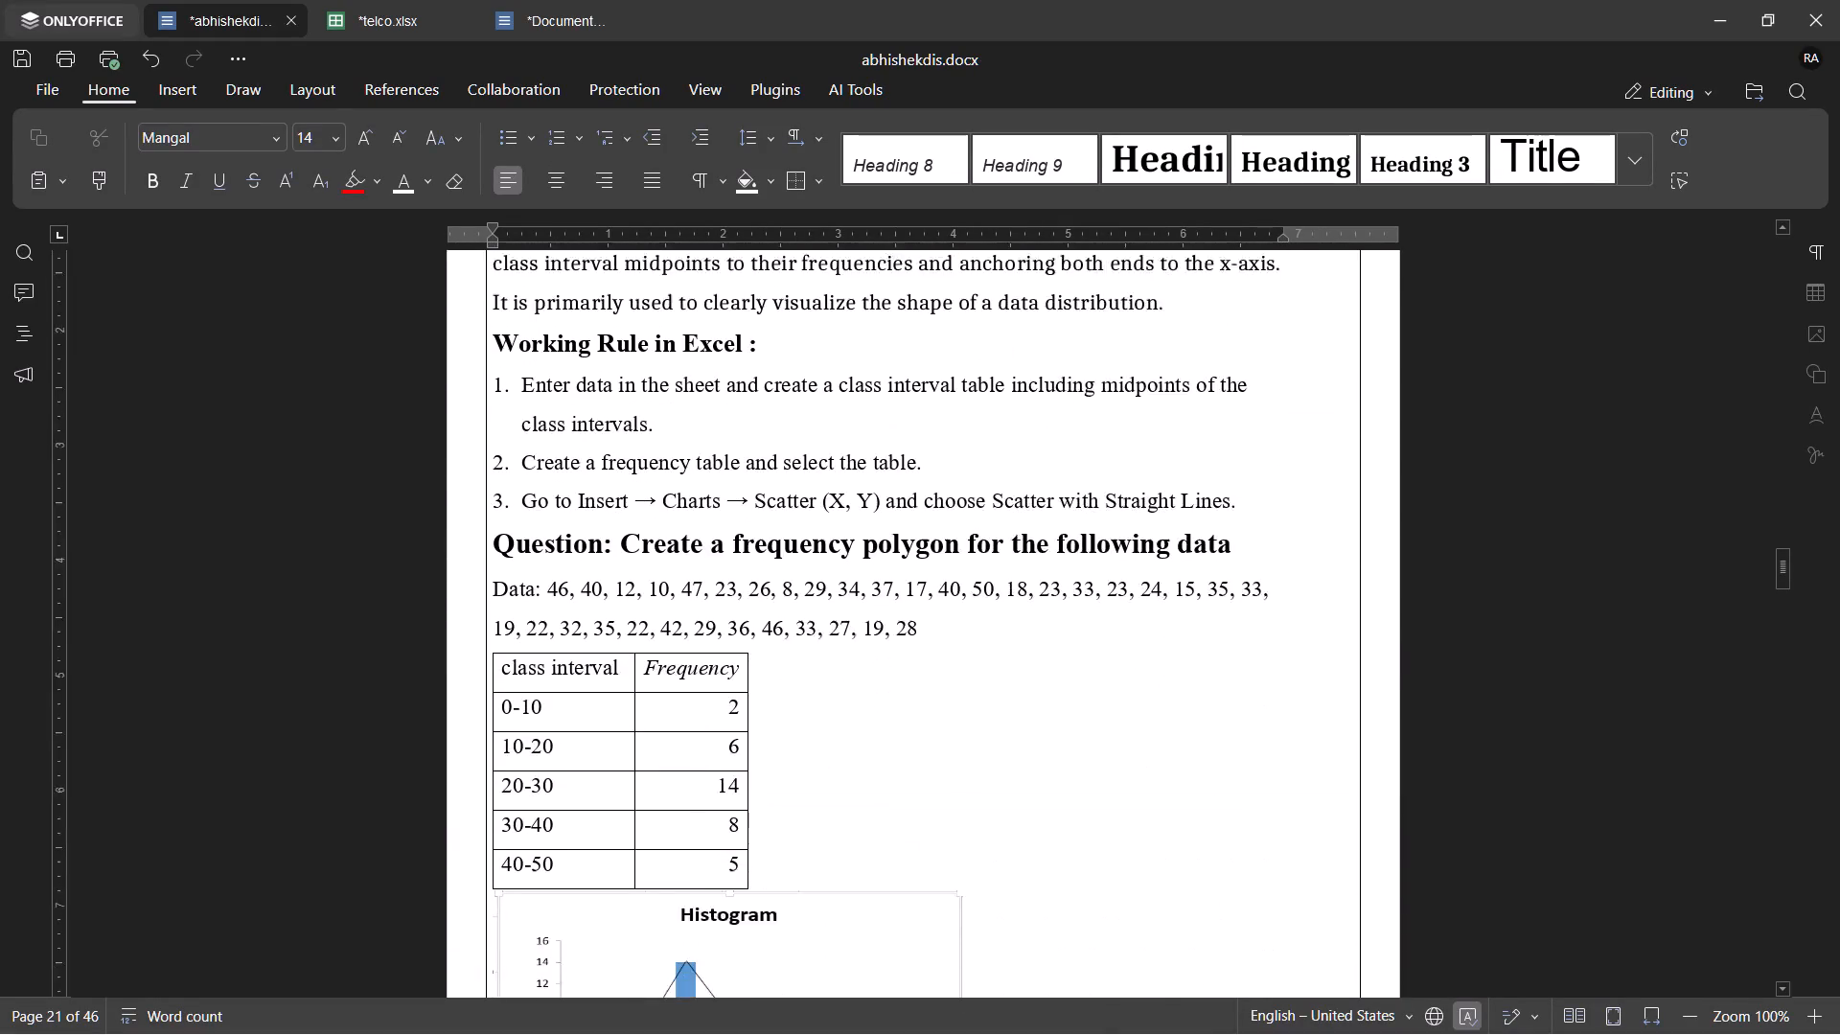
scroll(914, 416, up, 5)
scroll(914, 416, down, 2)
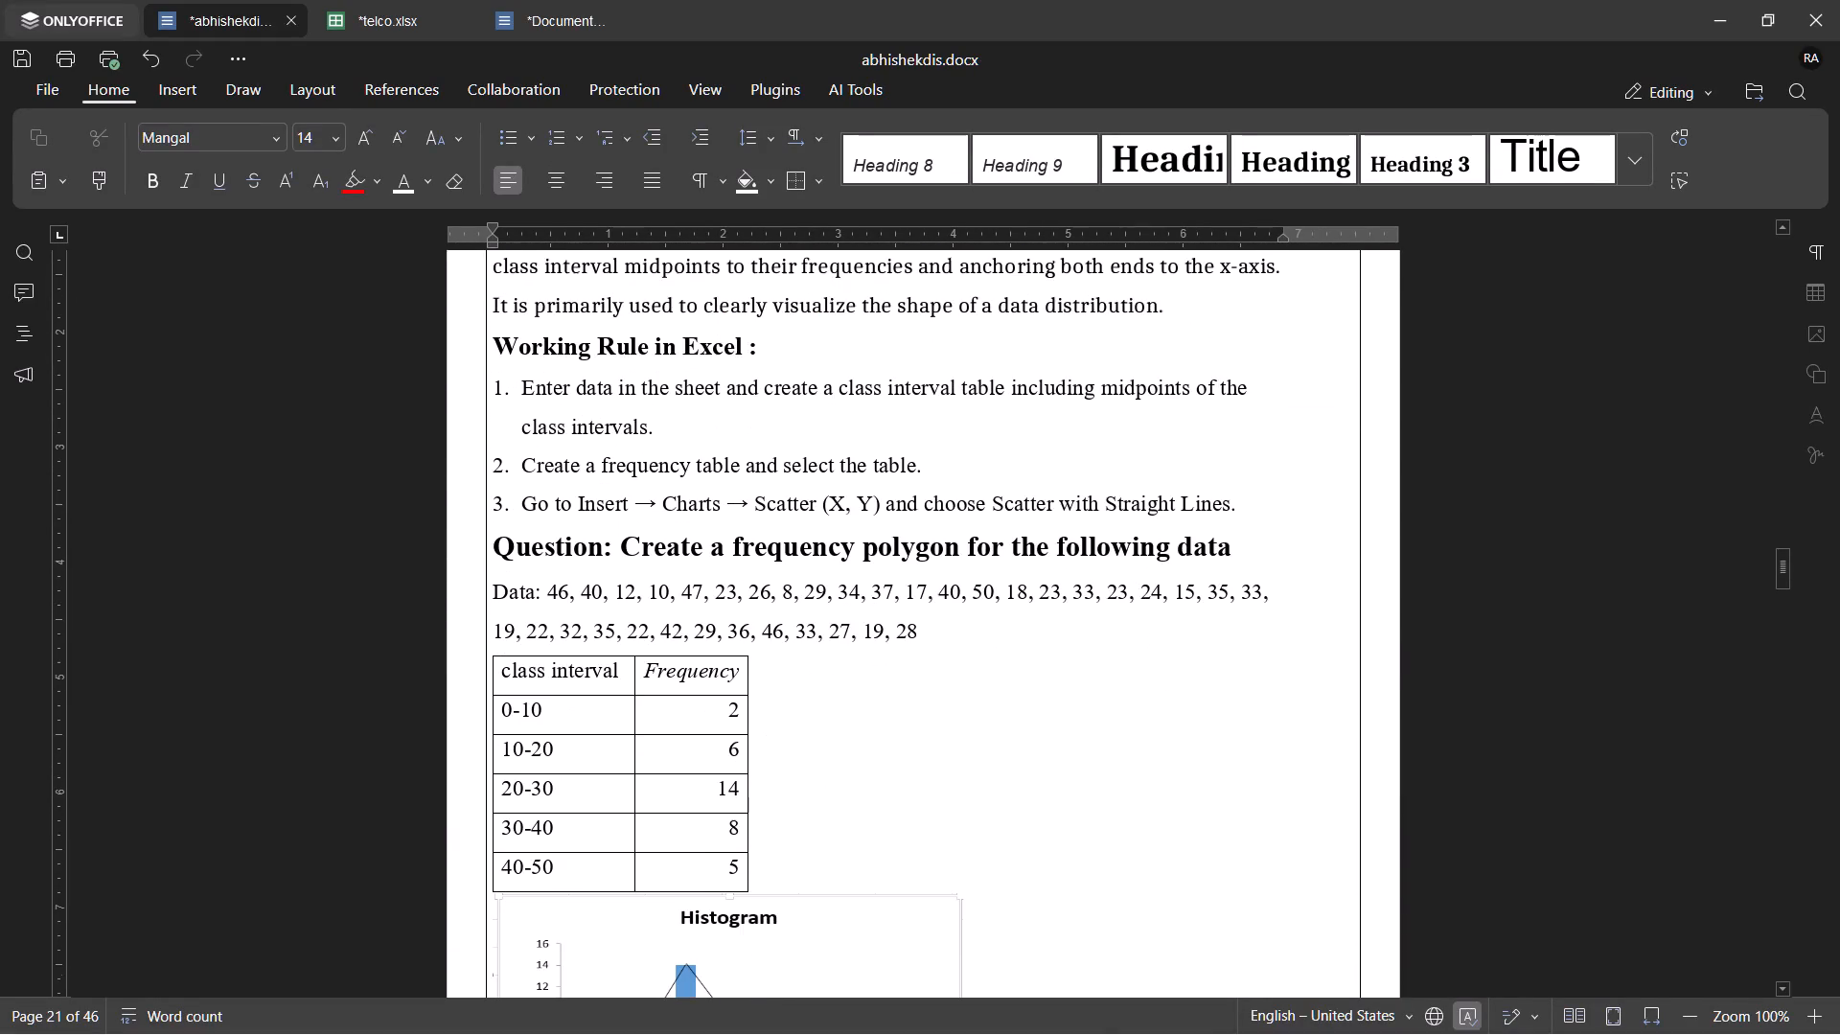
Replace the "Question:" label in the 2.7 Frequency Polygon section with "Example 1 :".
scroll(914, 416, down, 2)
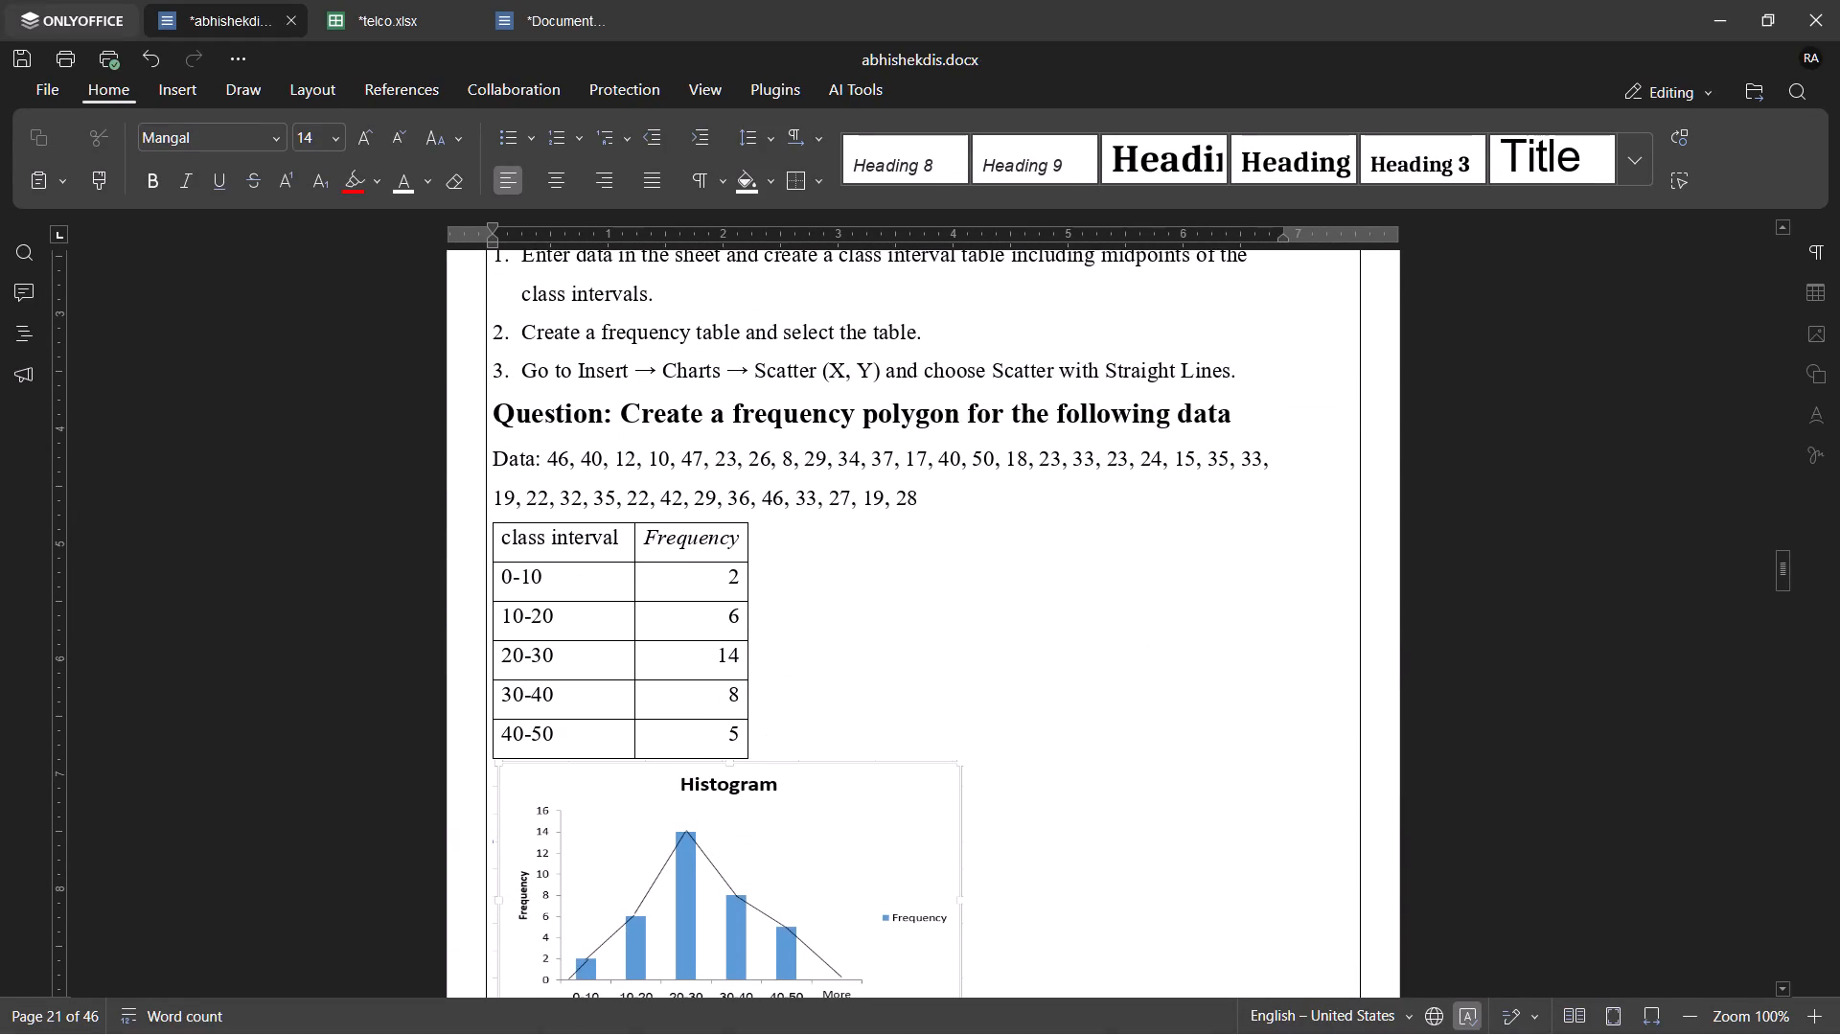
click(611, 422)
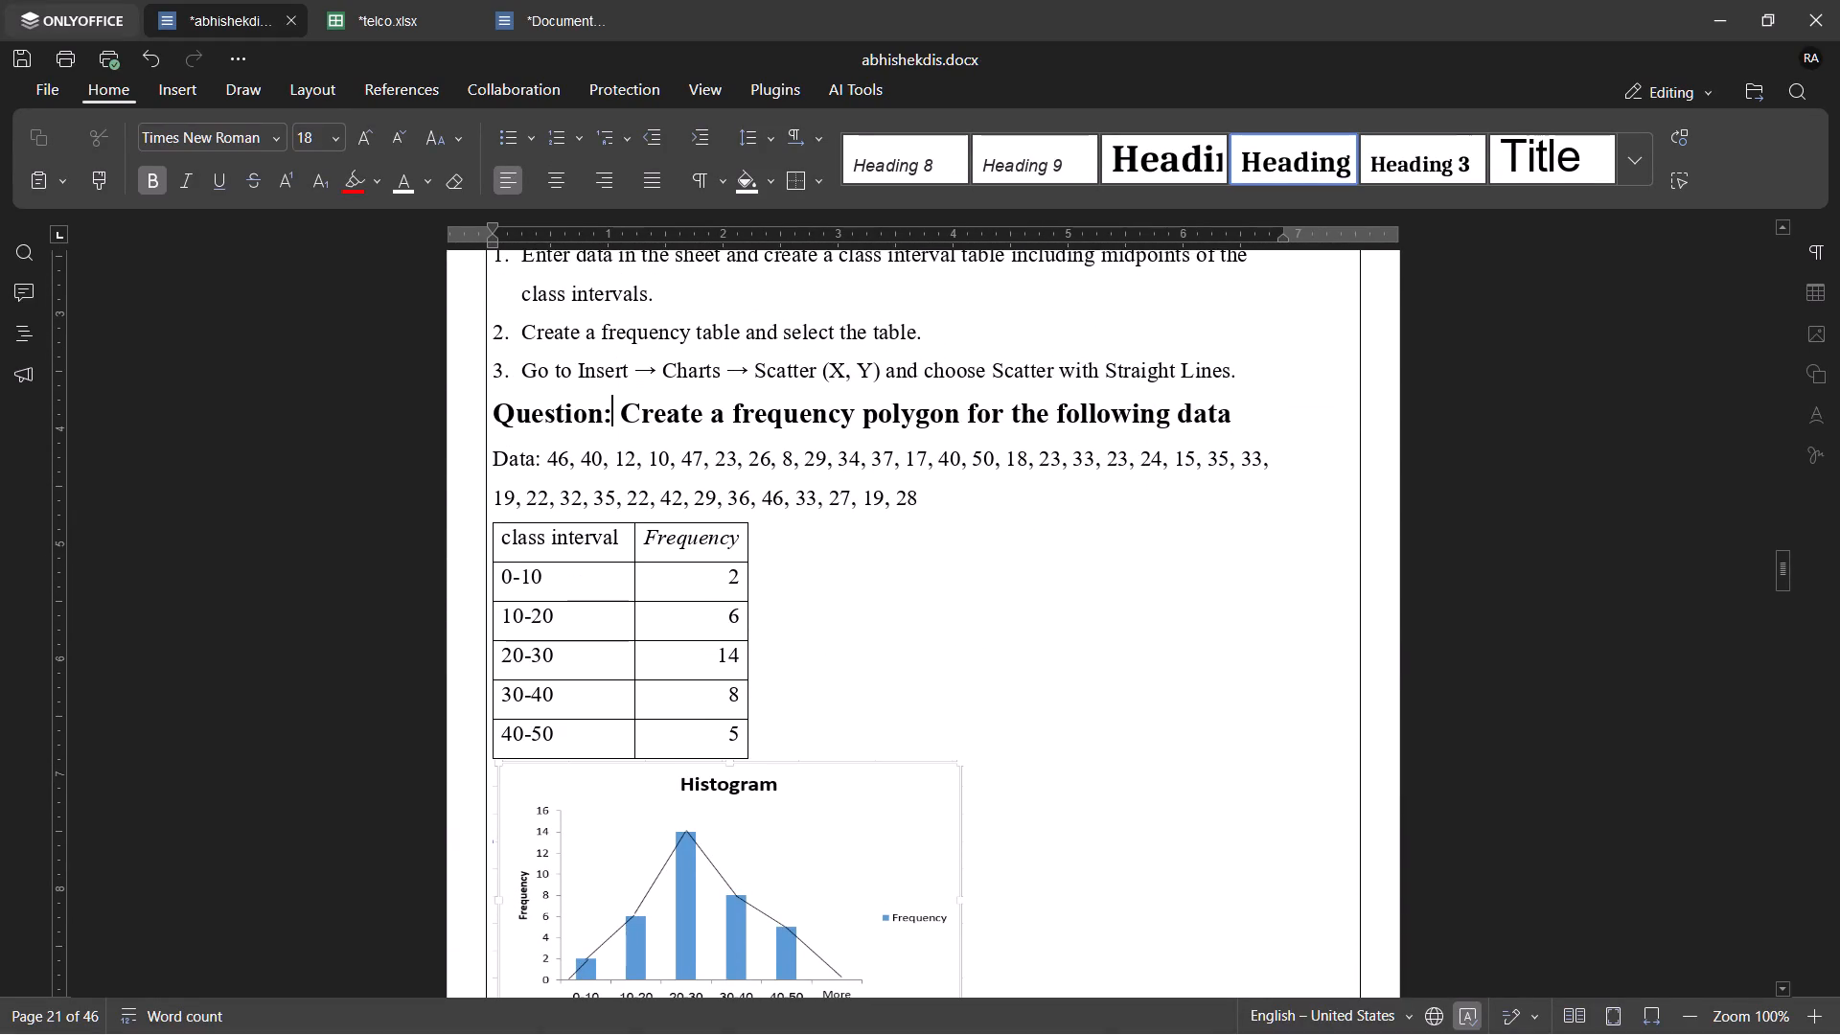
drag(611, 422, 503, 418)
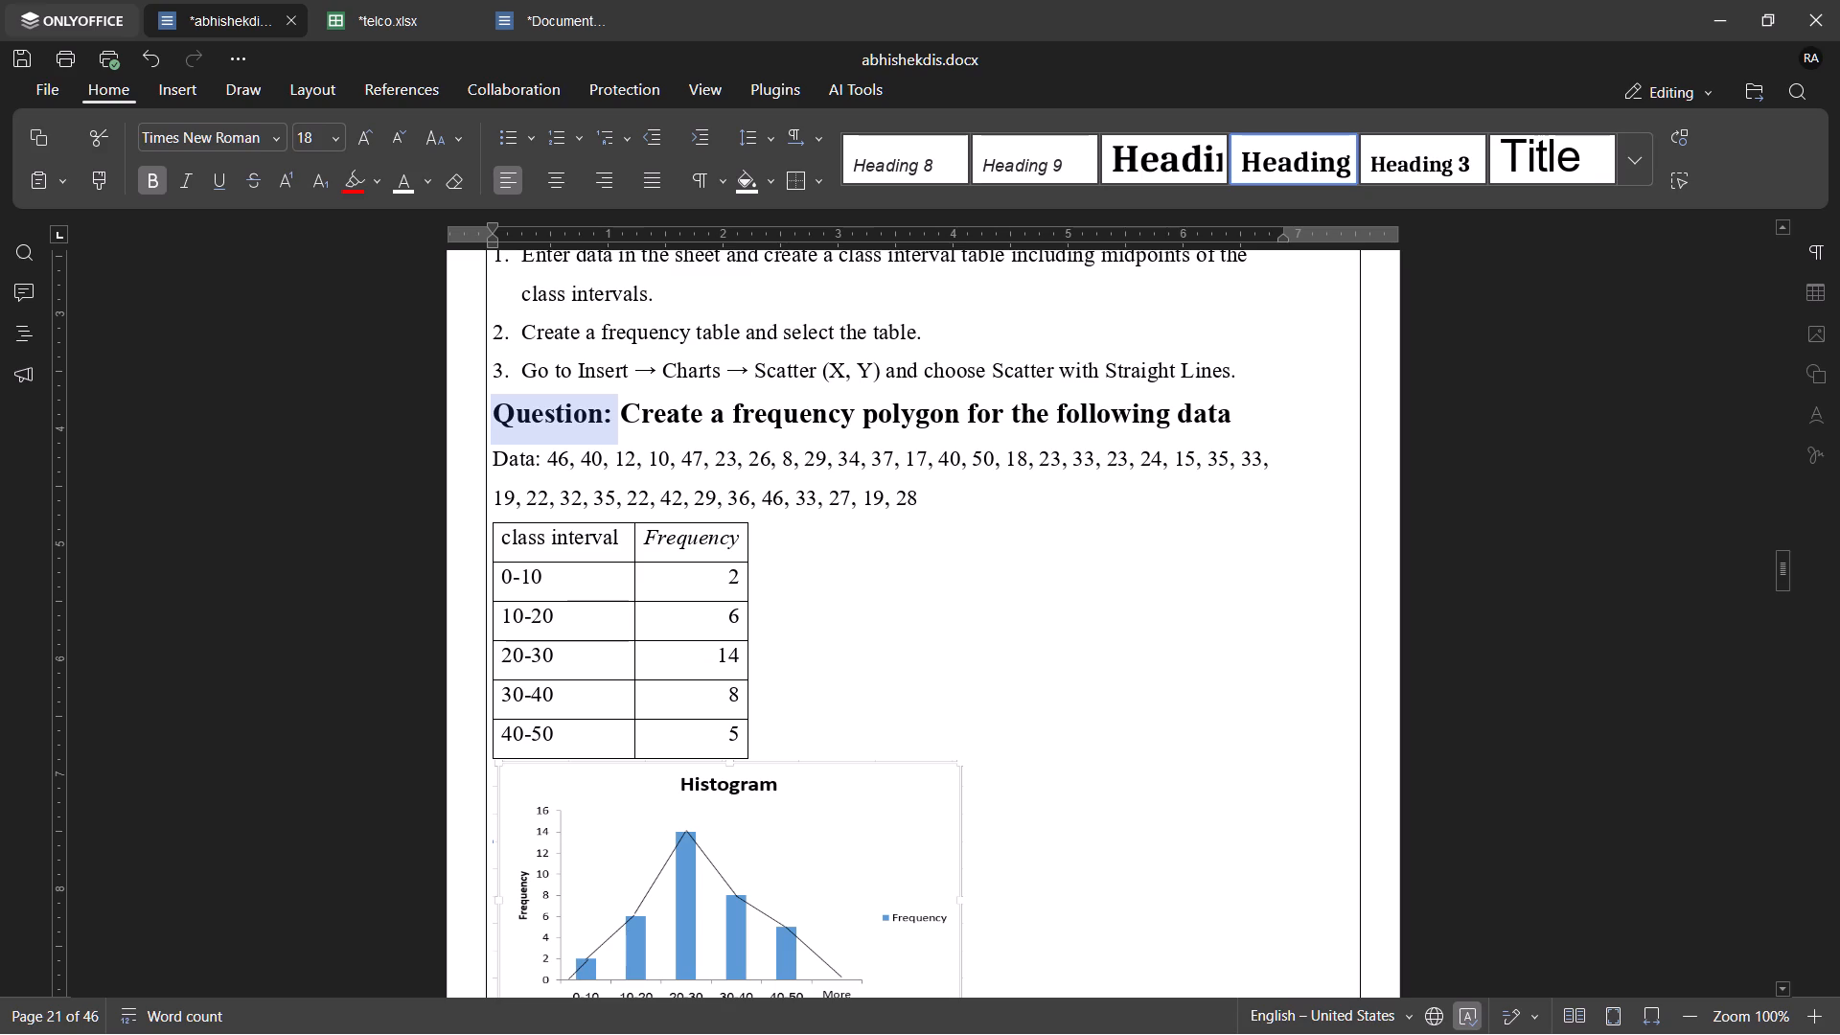
text(xample 1)
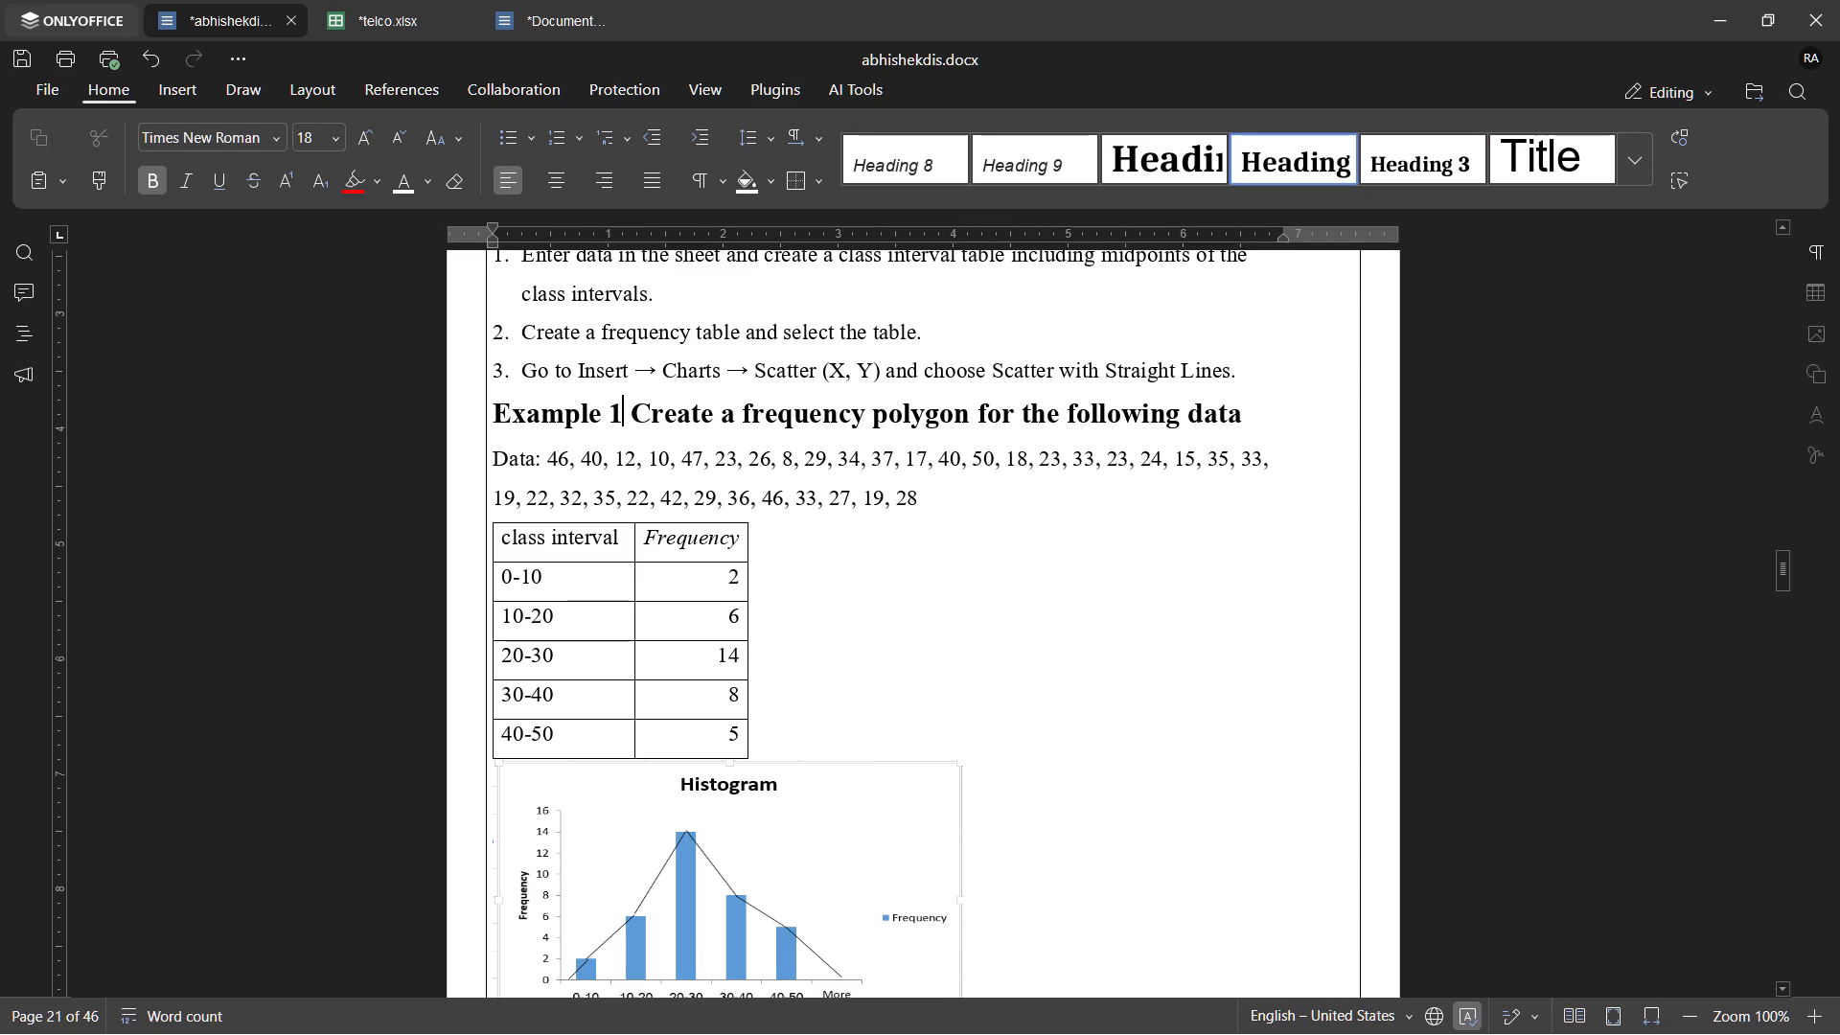
key(space)
text(:)
Highlight the "Example 1 :" label of the Frequency Polygon section in yellow.
drag(637, 418, 499, 417)
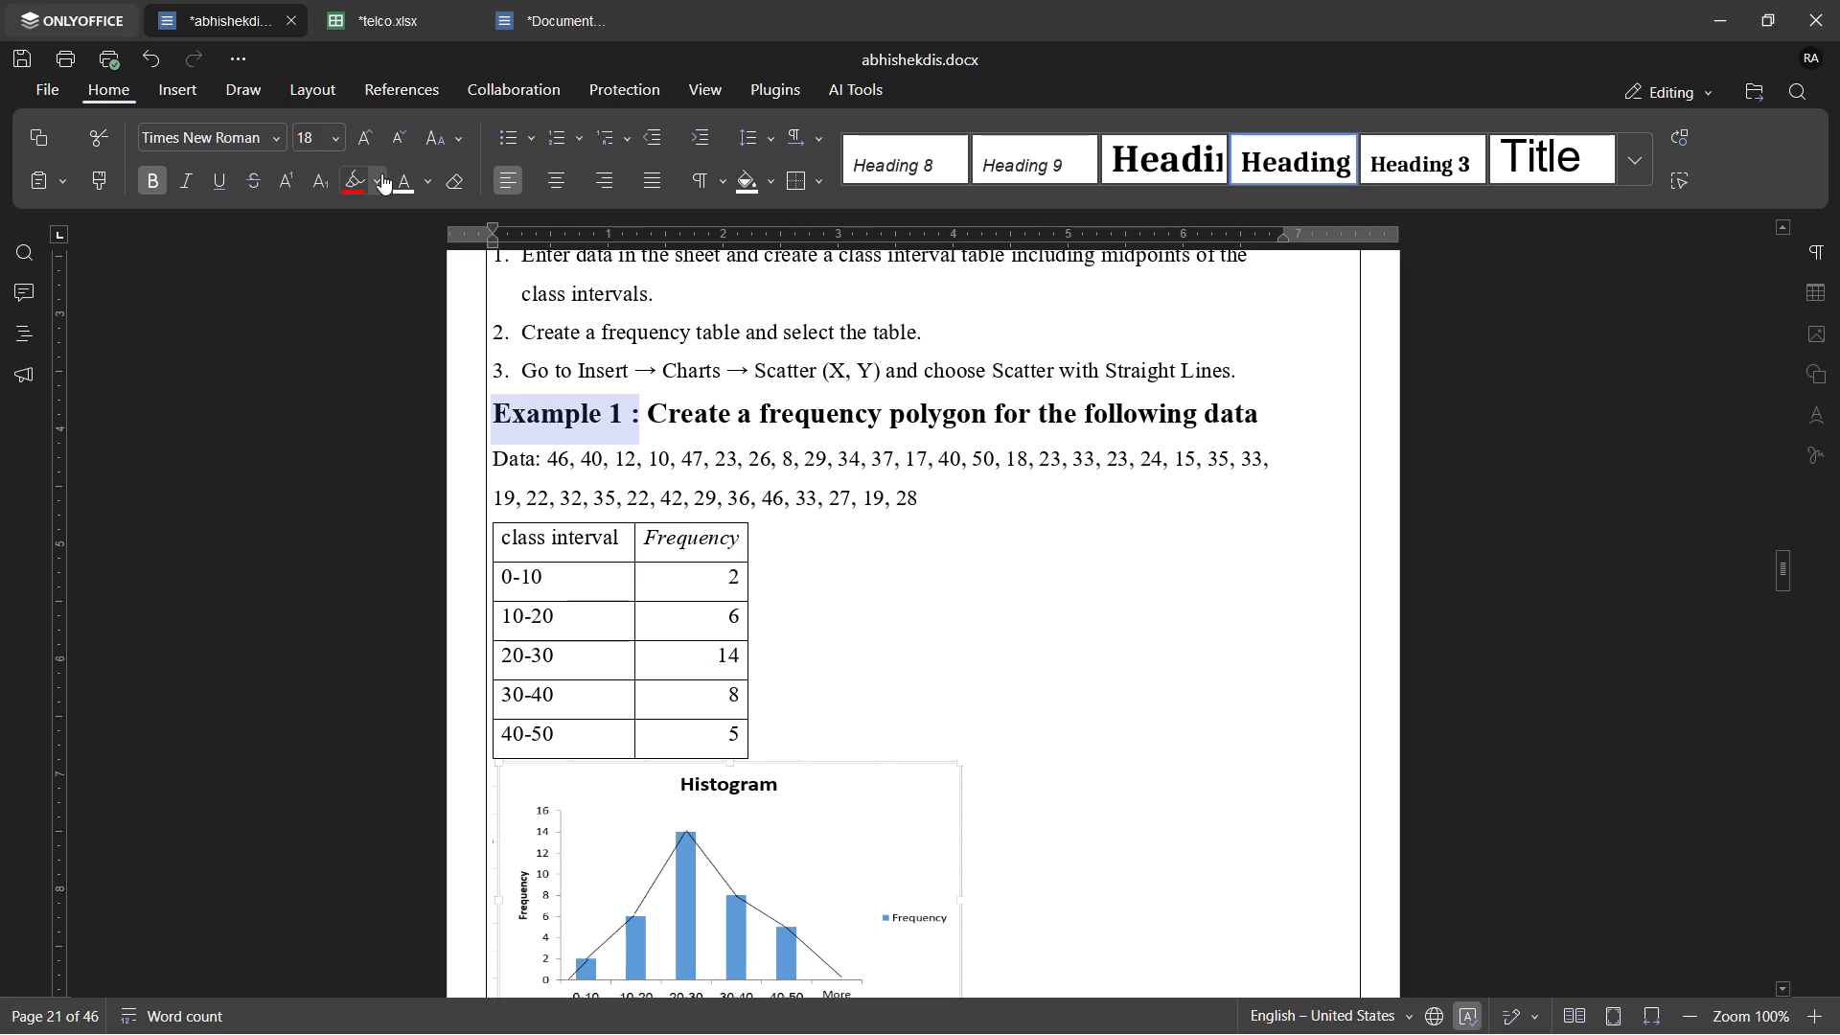
click(379, 187)
click(369, 232)
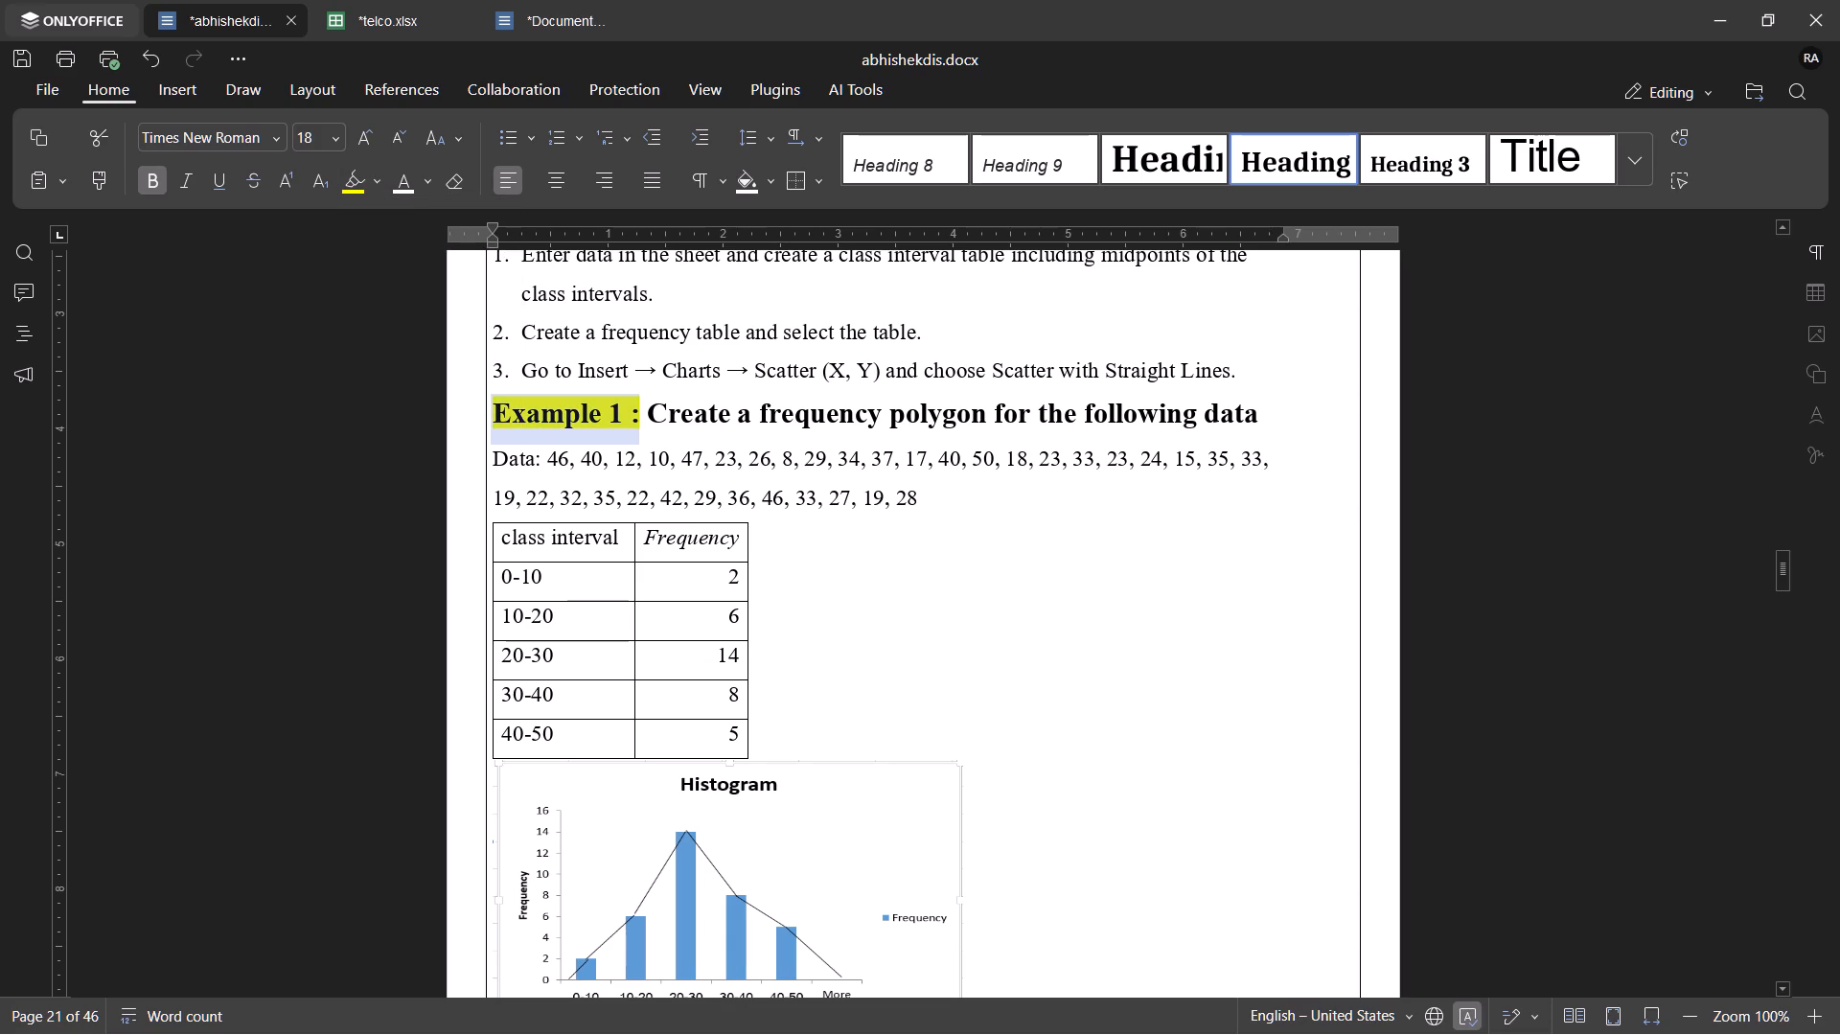
click(681, 423)
Look back through the heat map, scatter plot and line graph sections to compare their example, chart and conclusion layouts.
scroll(681, 423, up, 7)
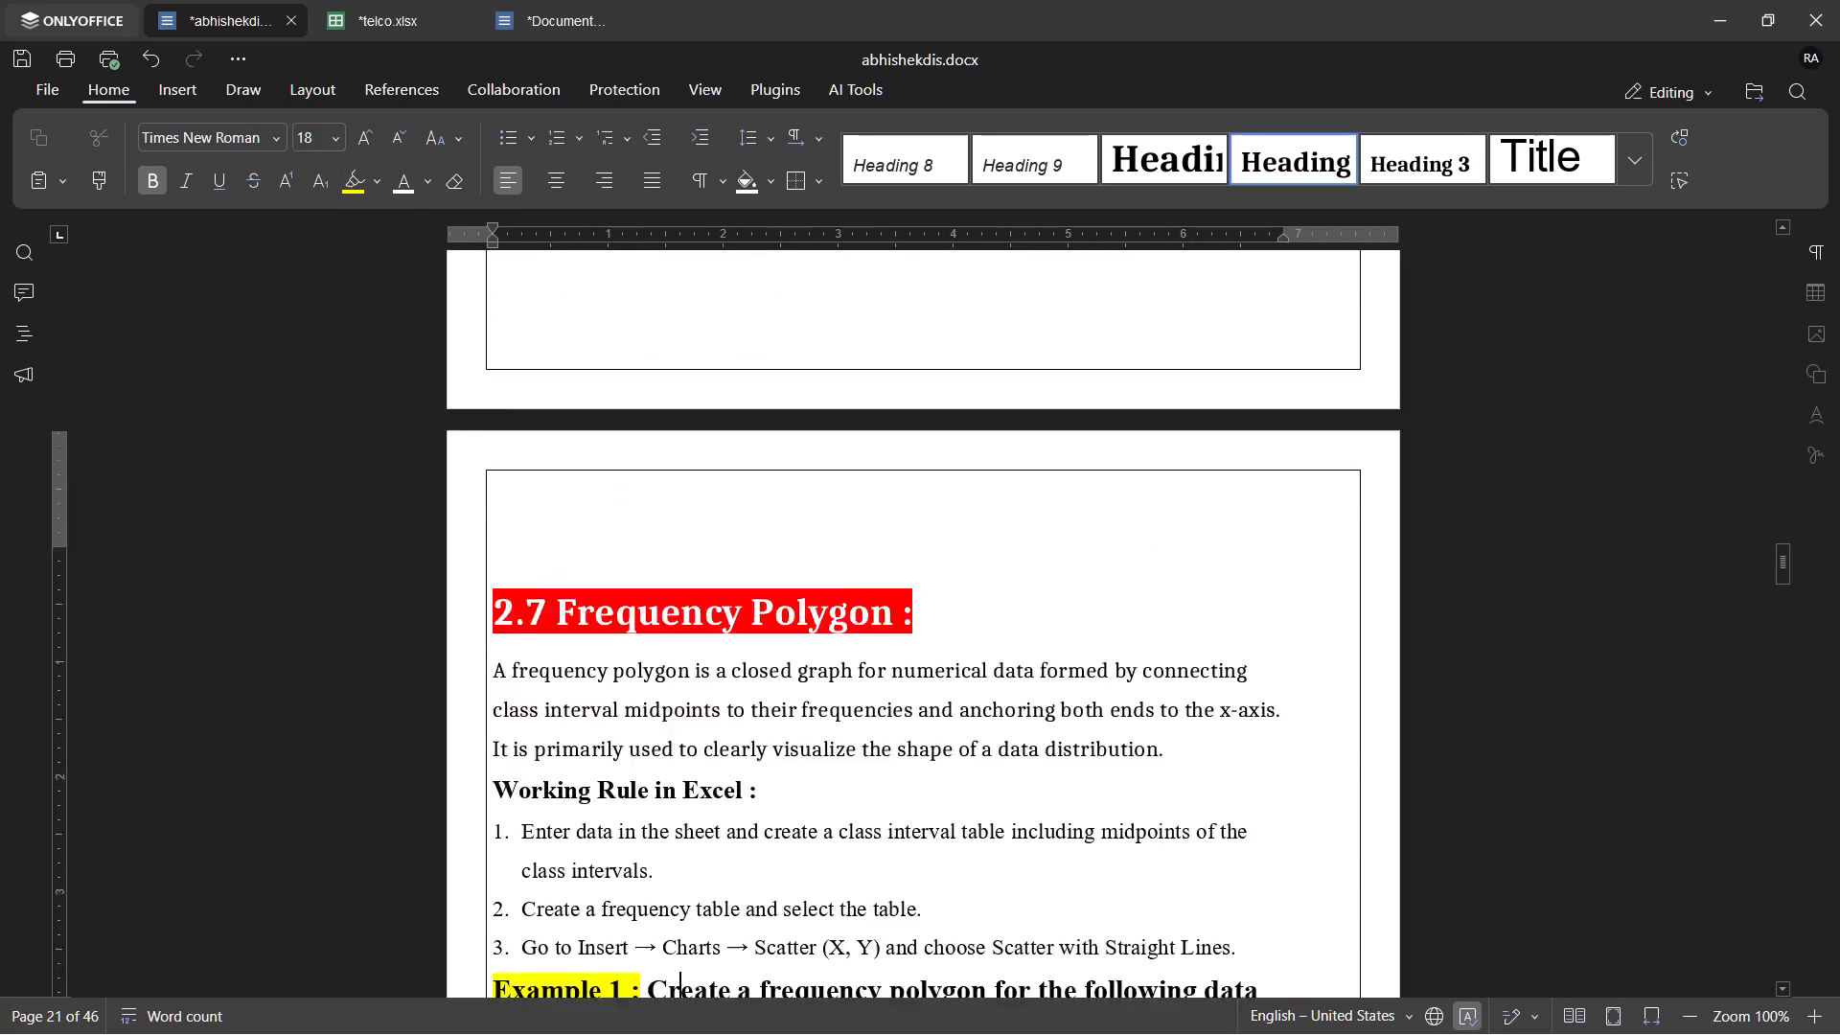
scroll(681, 423, up, 7)
scroll(681, 423, down, 1)
scroll(681, 423, up, 3)
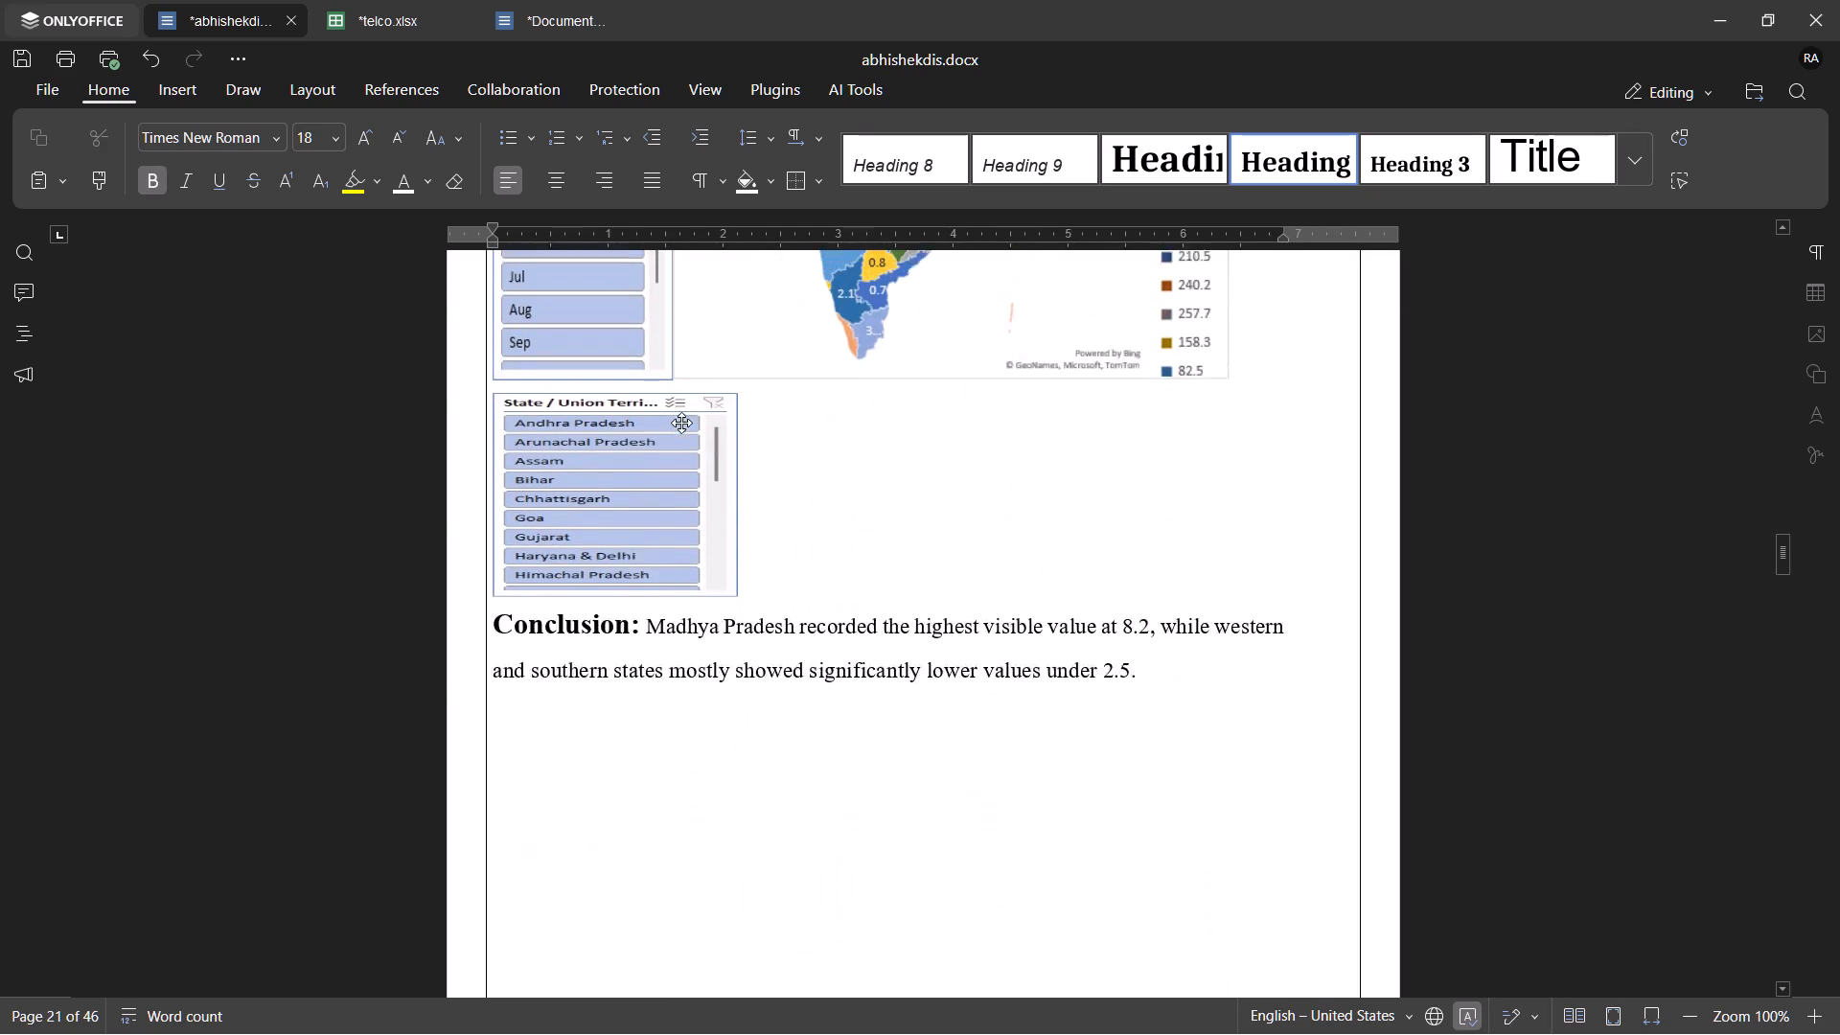
scroll(681, 423, up, 8)
scroll(681, 423, down, 6)
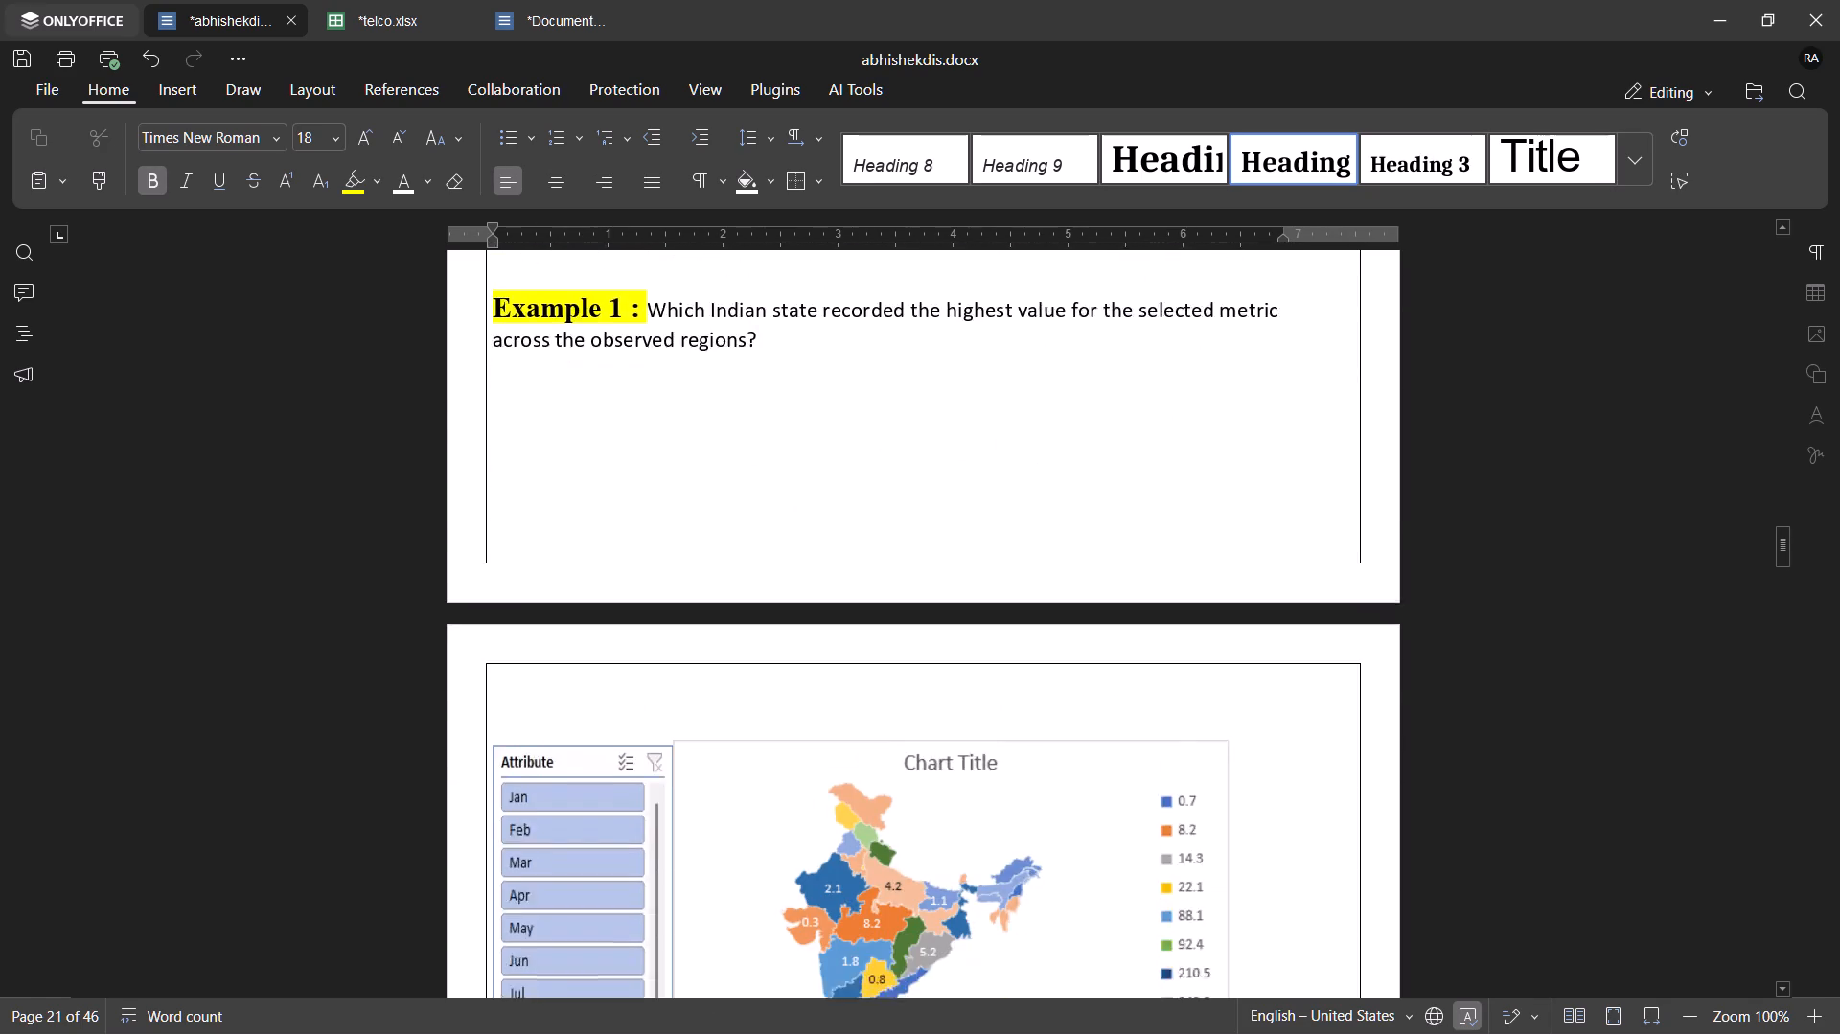
scroll(681, 423, up, 14)
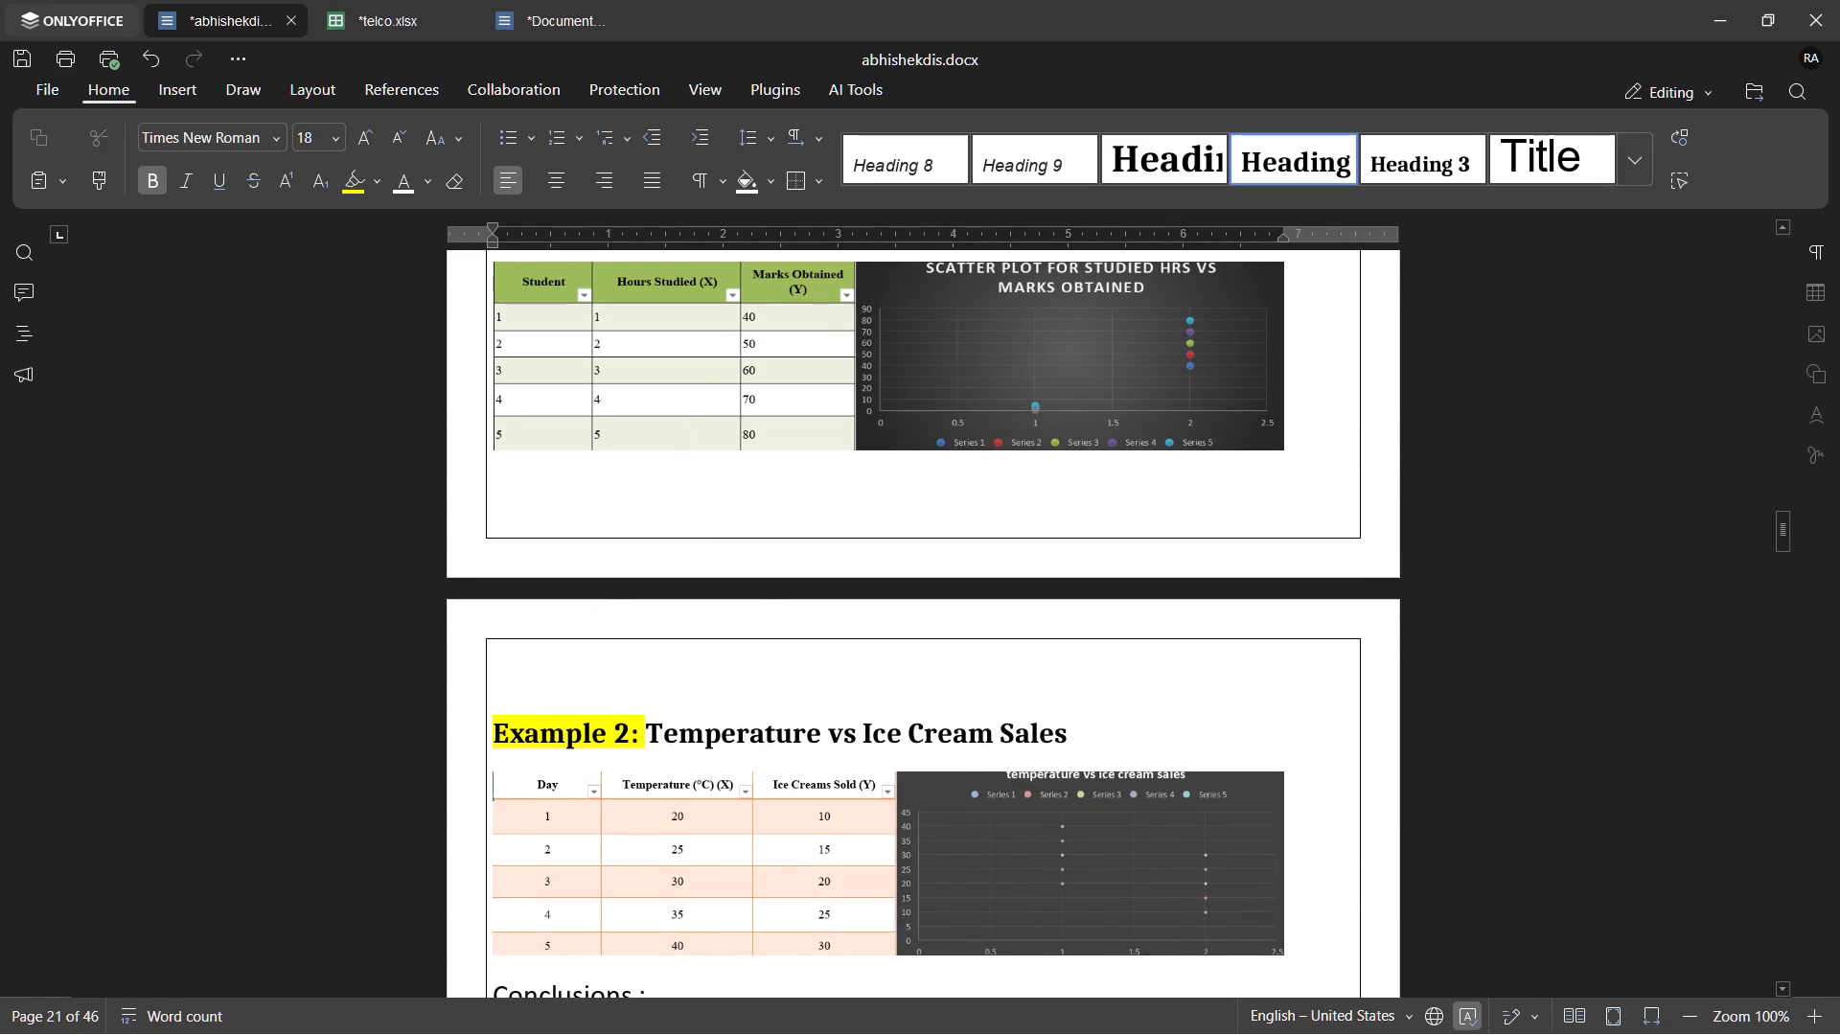
scroll(681, 487, up, 8)
scroll(681, 487, down, 3)
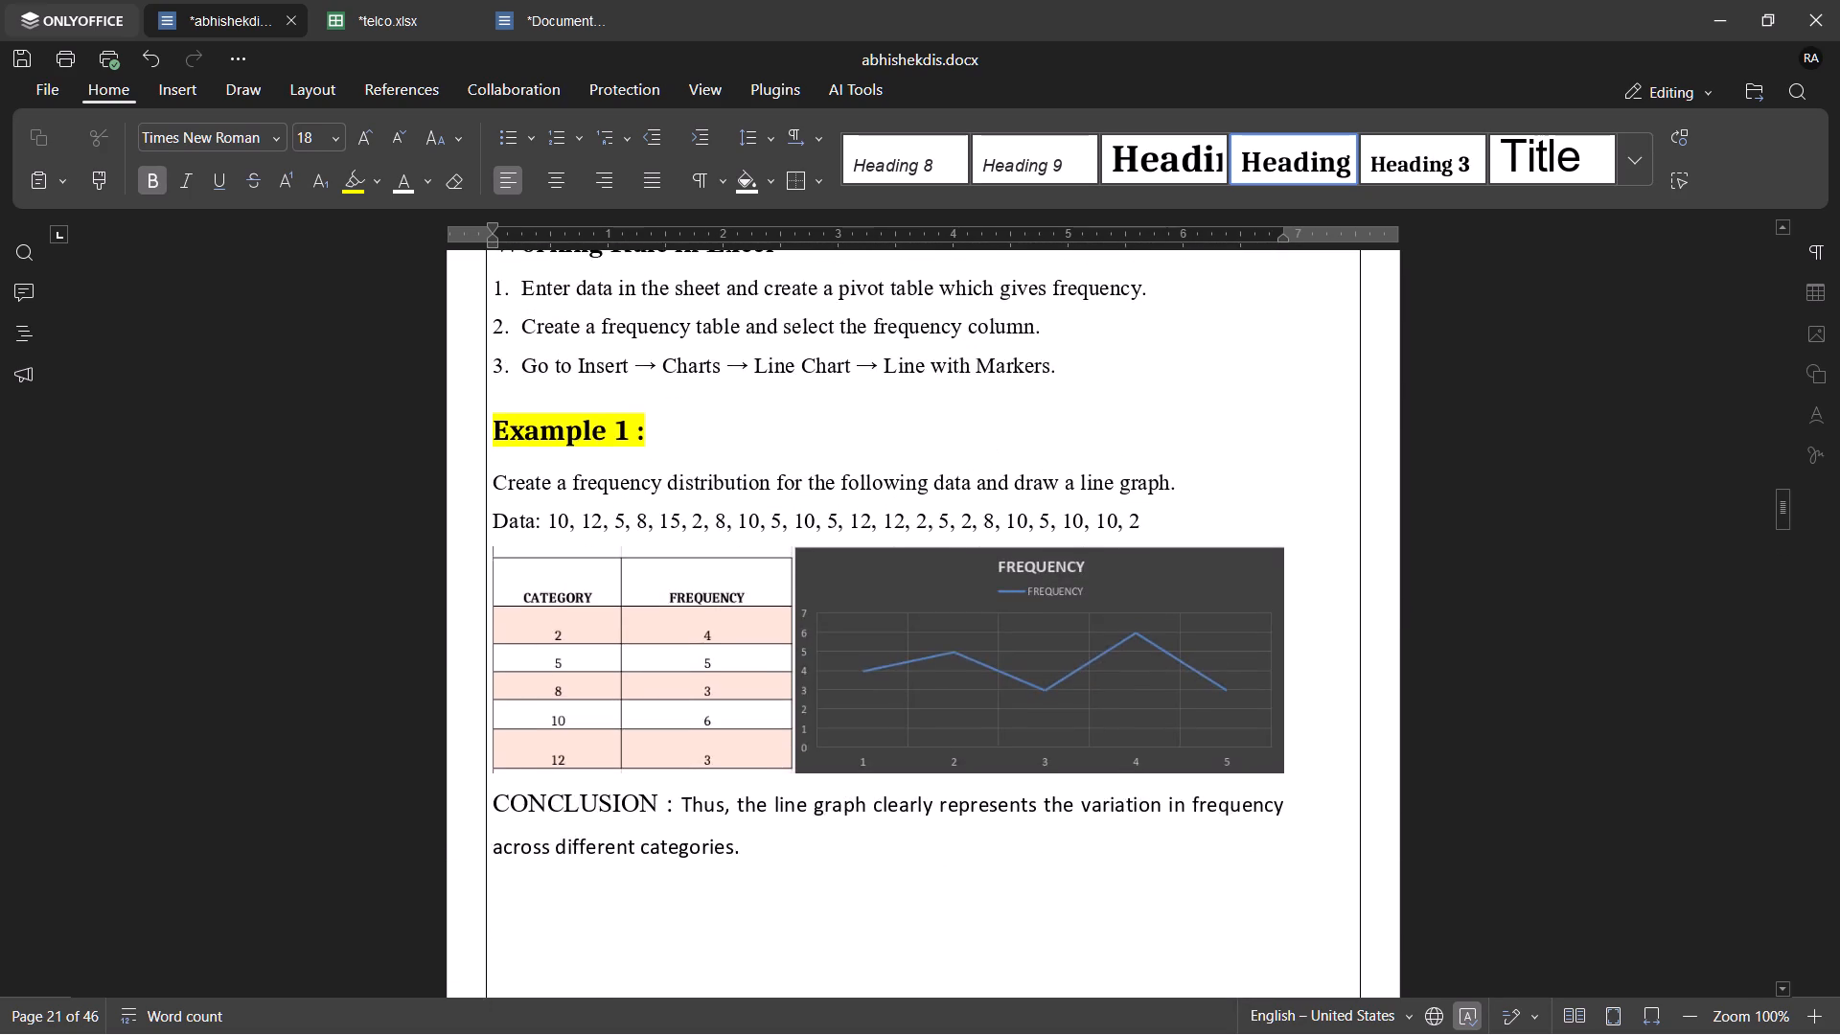
Examine the 2.7 Frequency Polygon section from its description and working rule through Example 1, the frequency table and the histogram chart.
scroll(681, 487, down, 17)
scroll(681, 487, up, 1)
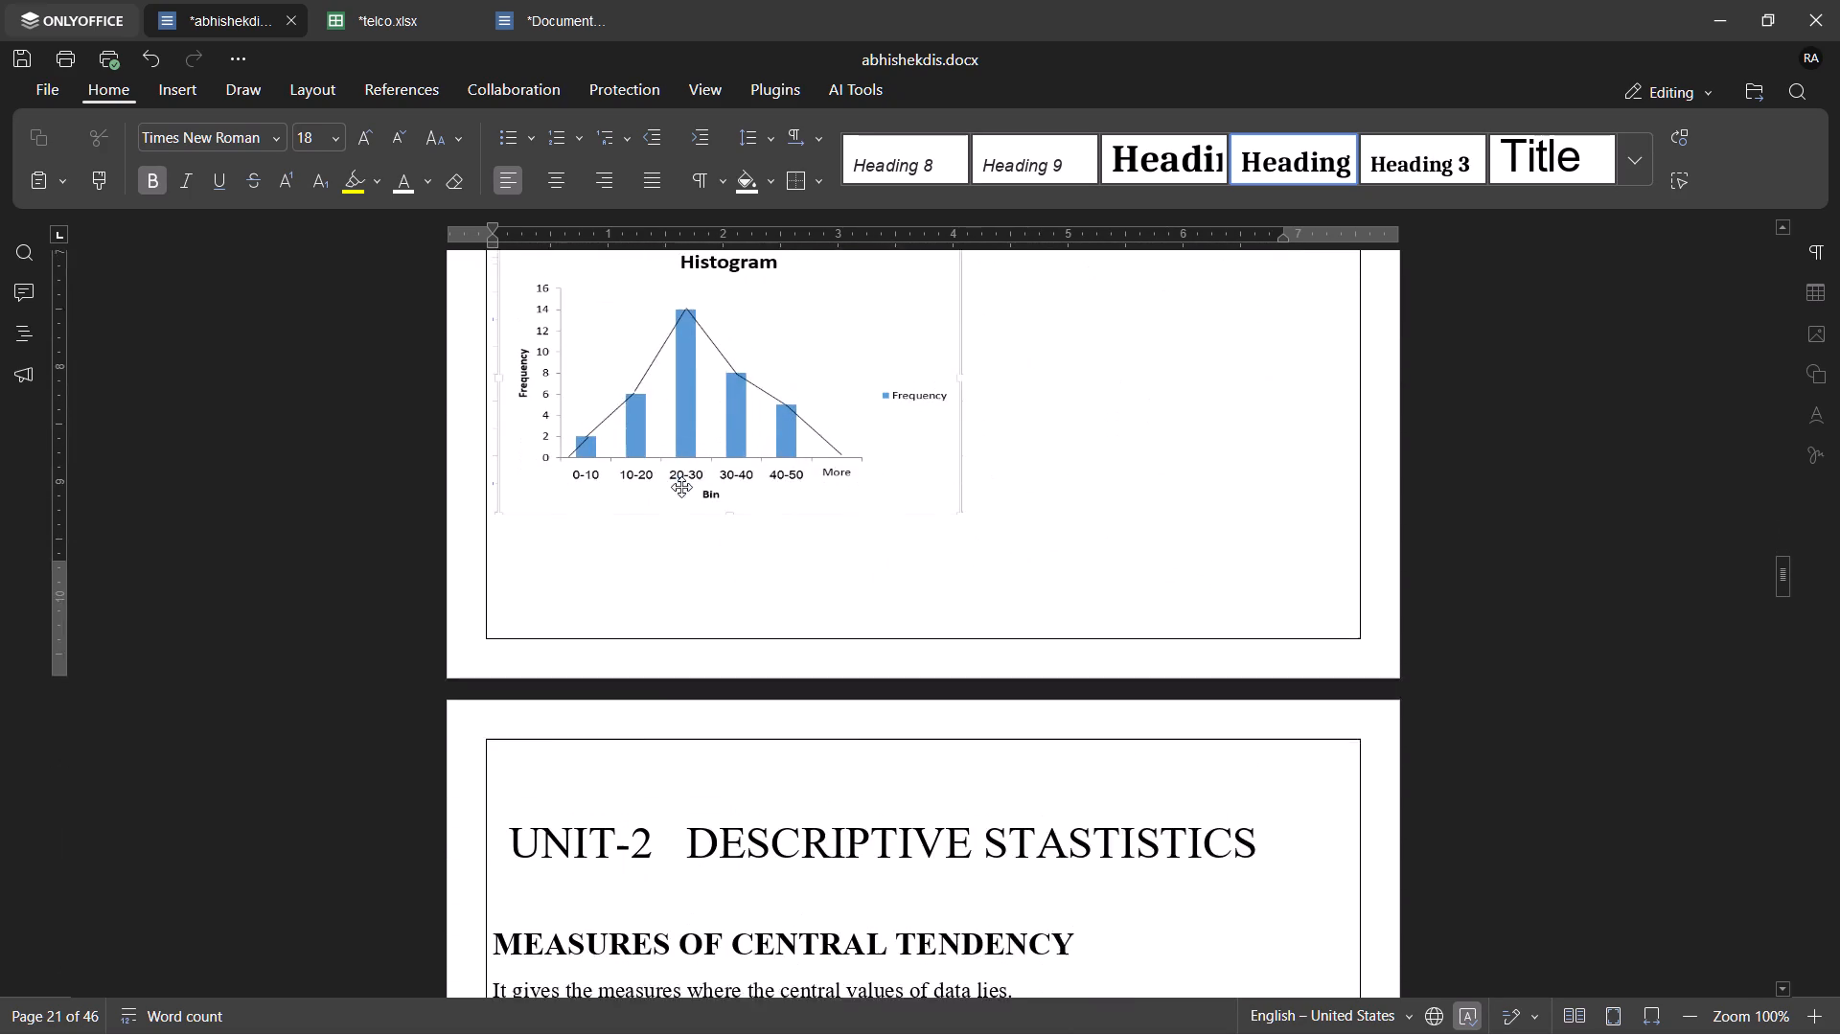
scroll(681, 487, up, 6)
scroll(681, 487, down, 2)
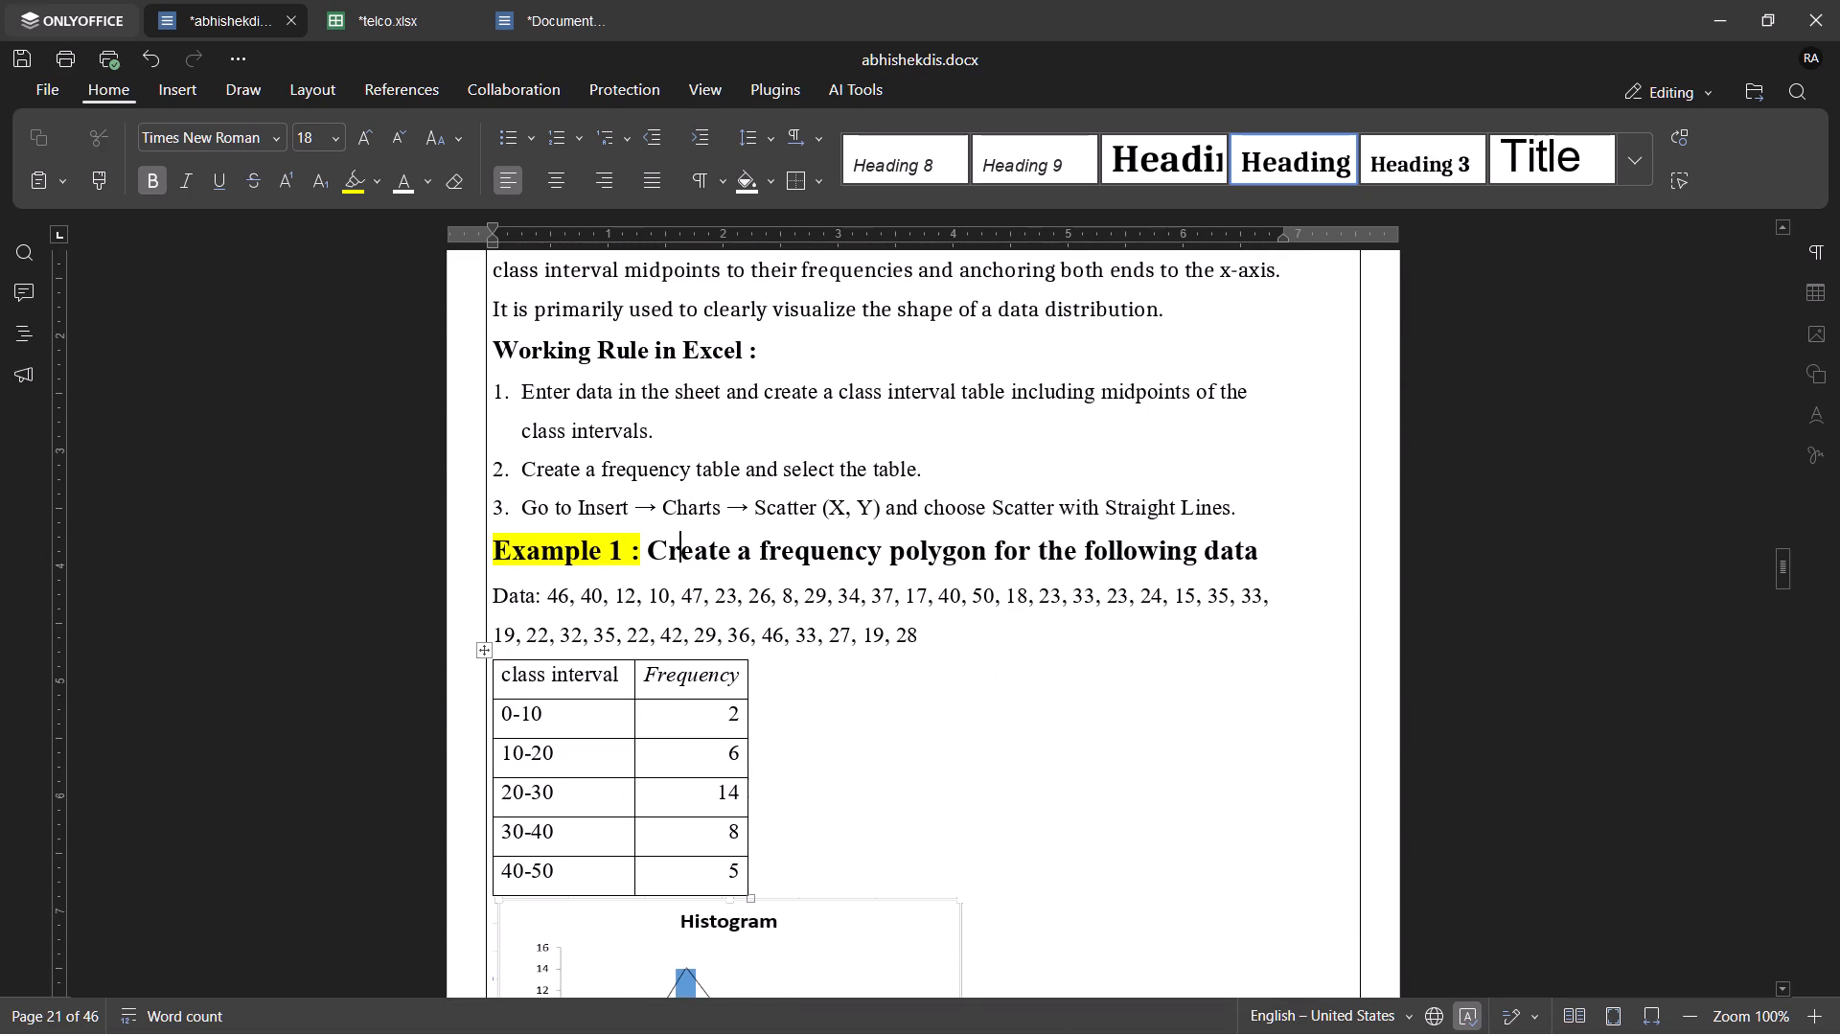
scroll(690, 471, down, 1)
scroll(693, 620, down, 2)
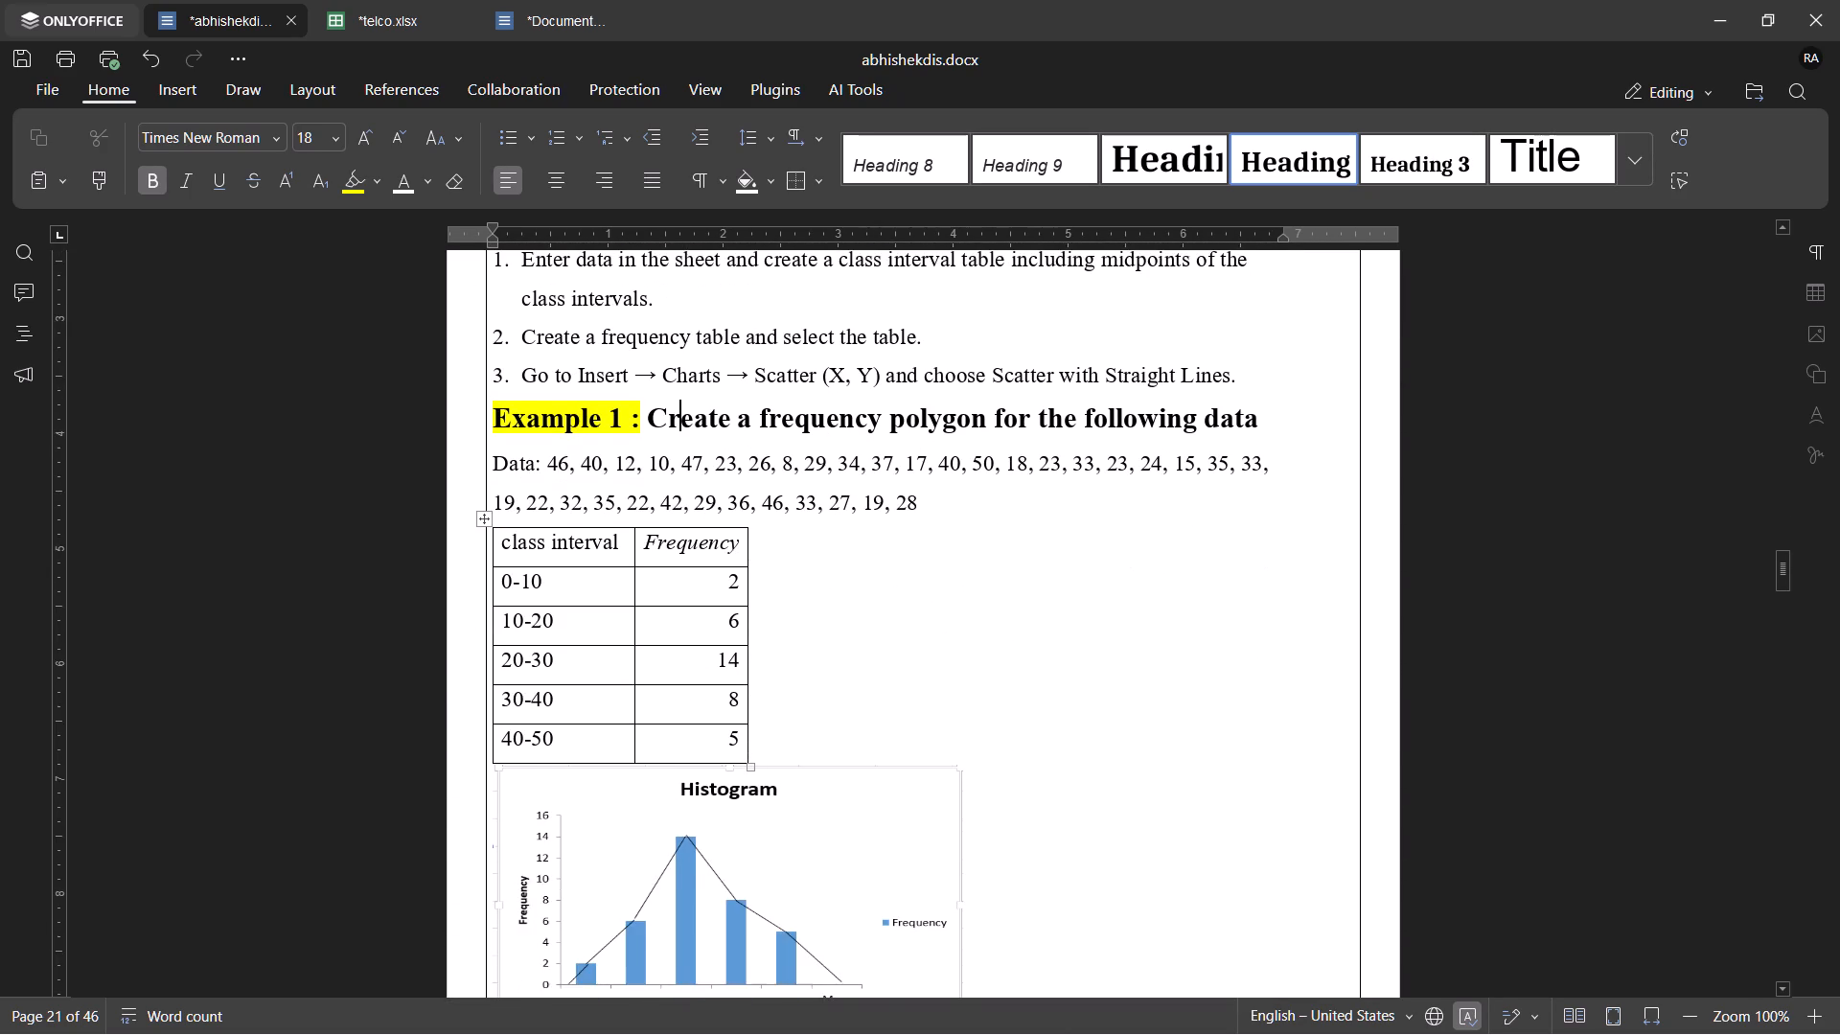
scroll(693, 620, up, 3)
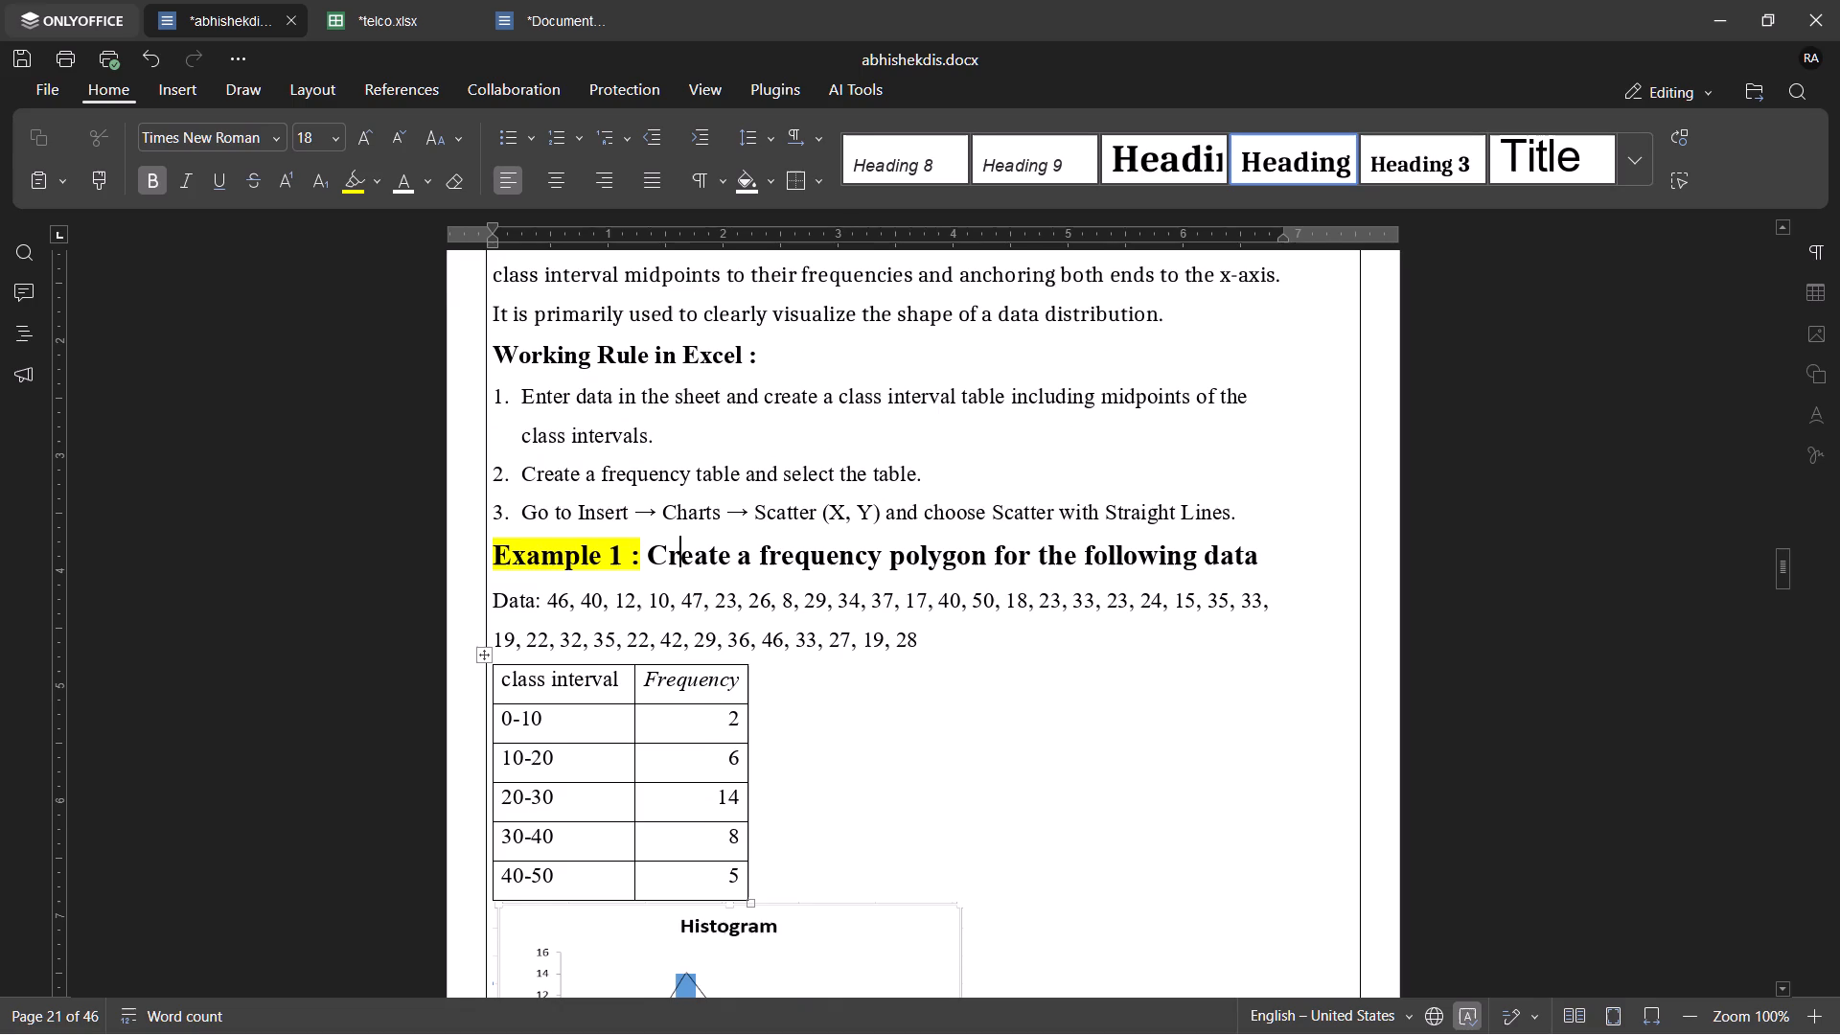
scroll(693, 620, up, 4)
scroll(693, 620, down, 4)
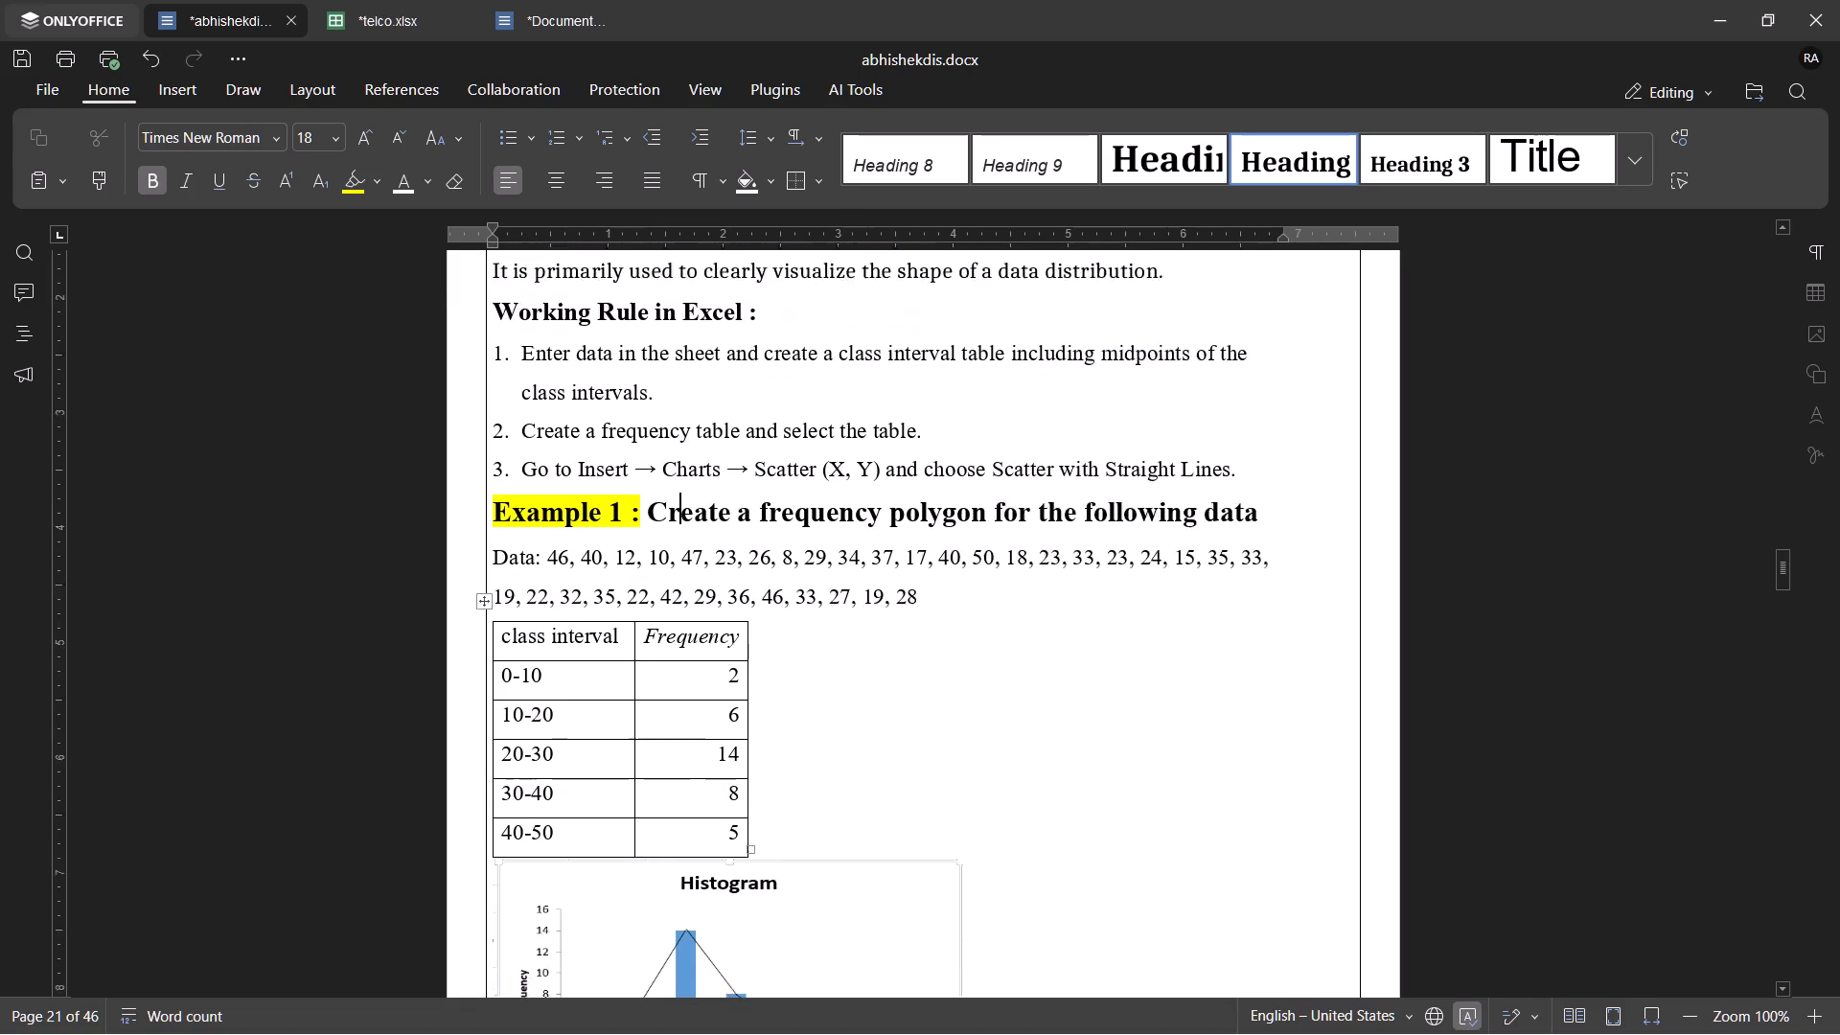
scroll(693, 620, up, 1)
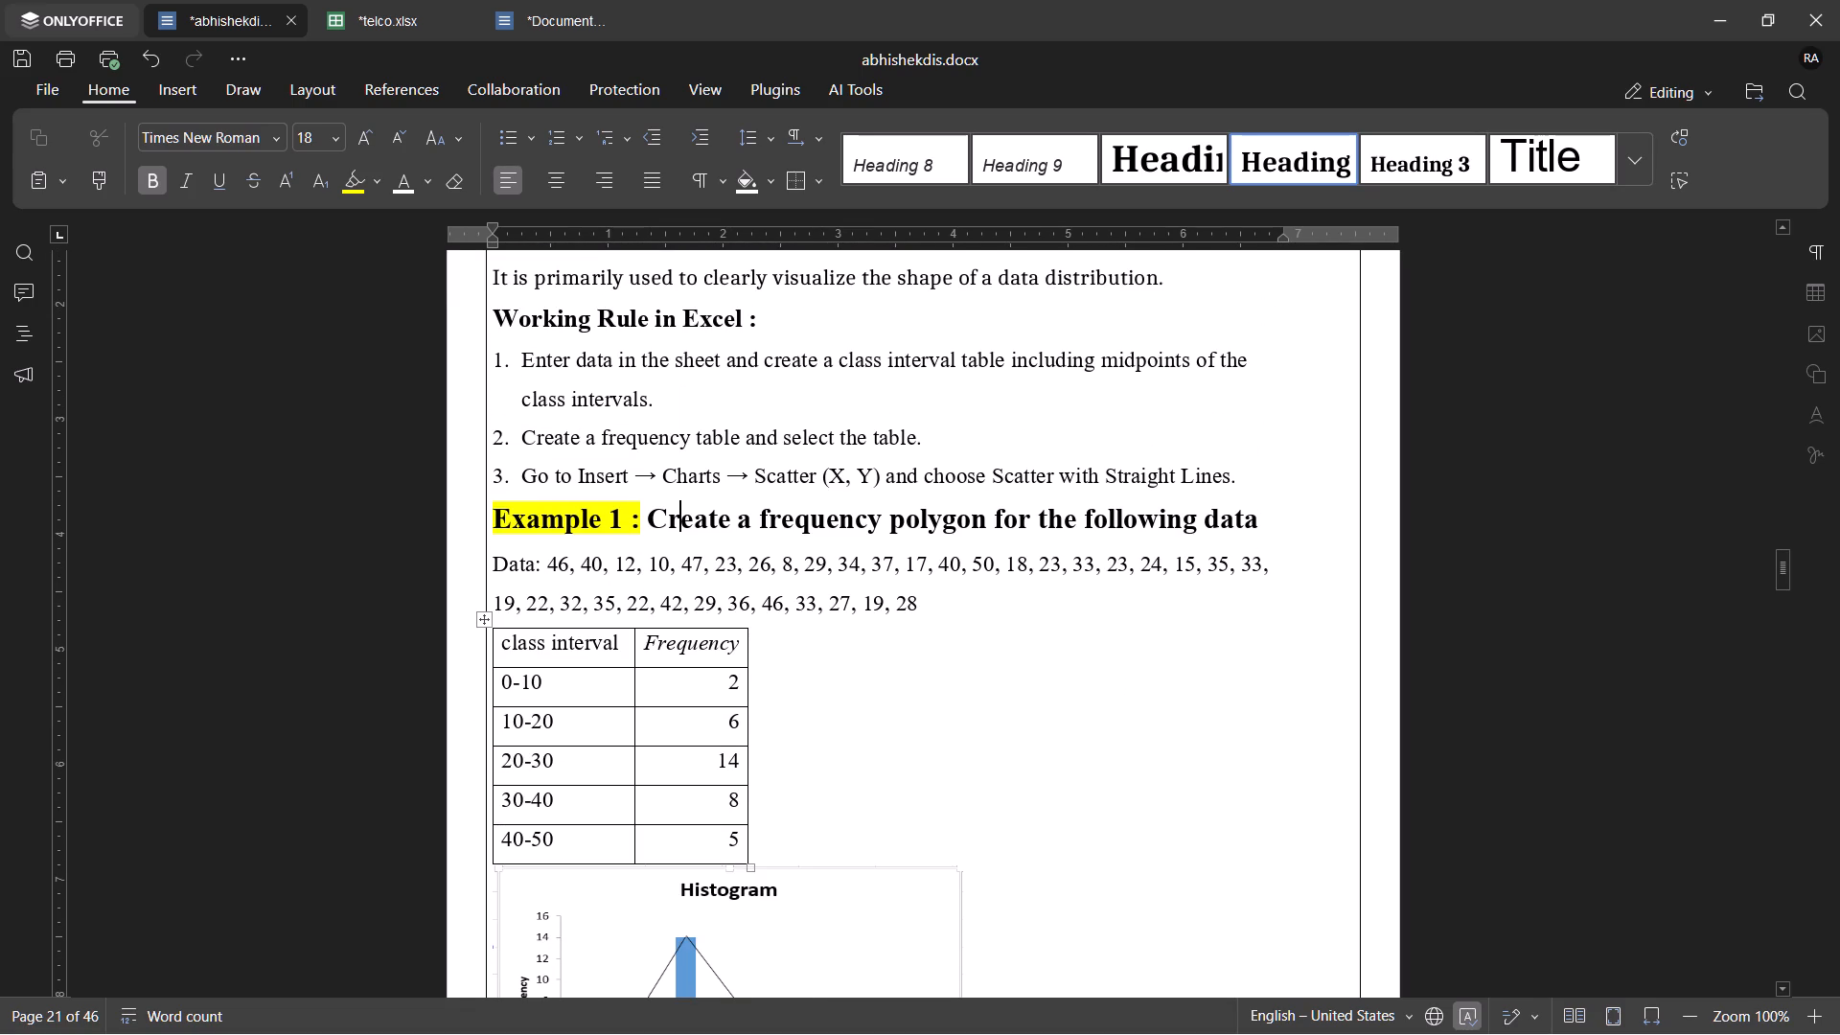
scroll(693, 620, down, 6)
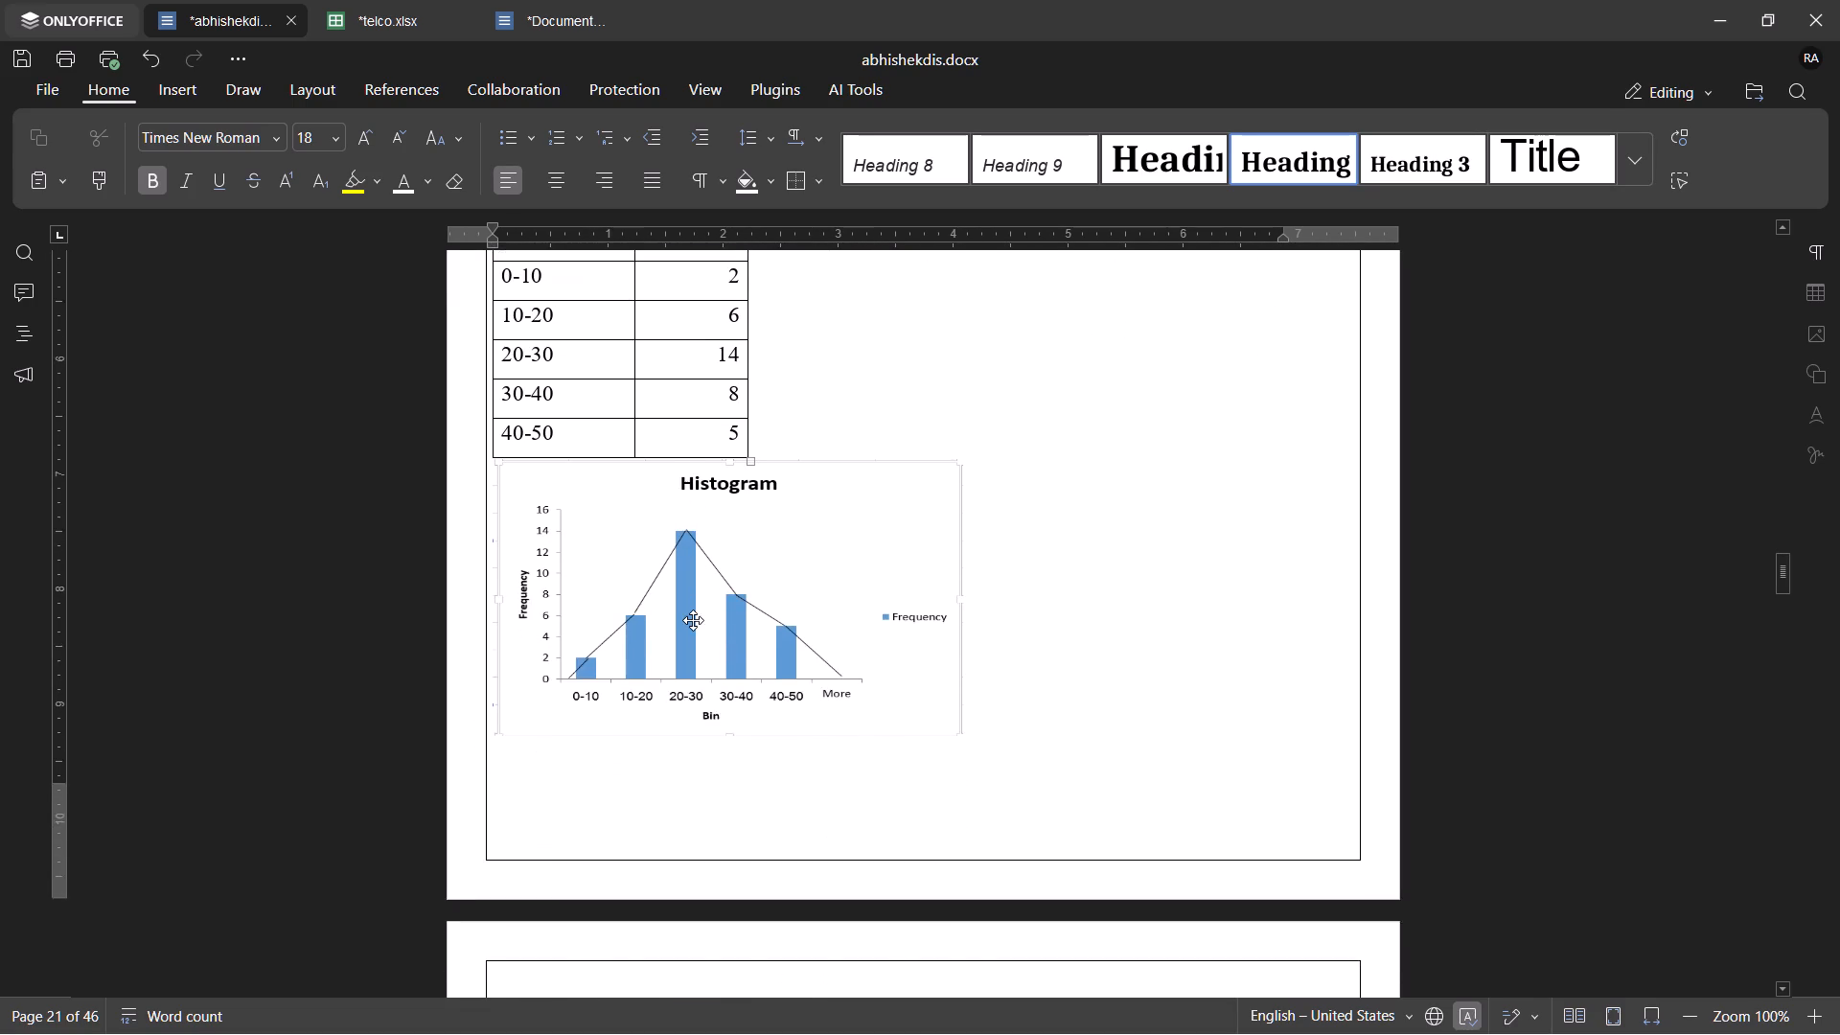
scroll(693, 620, down, 2)
scroll(693, 620, up, 8)
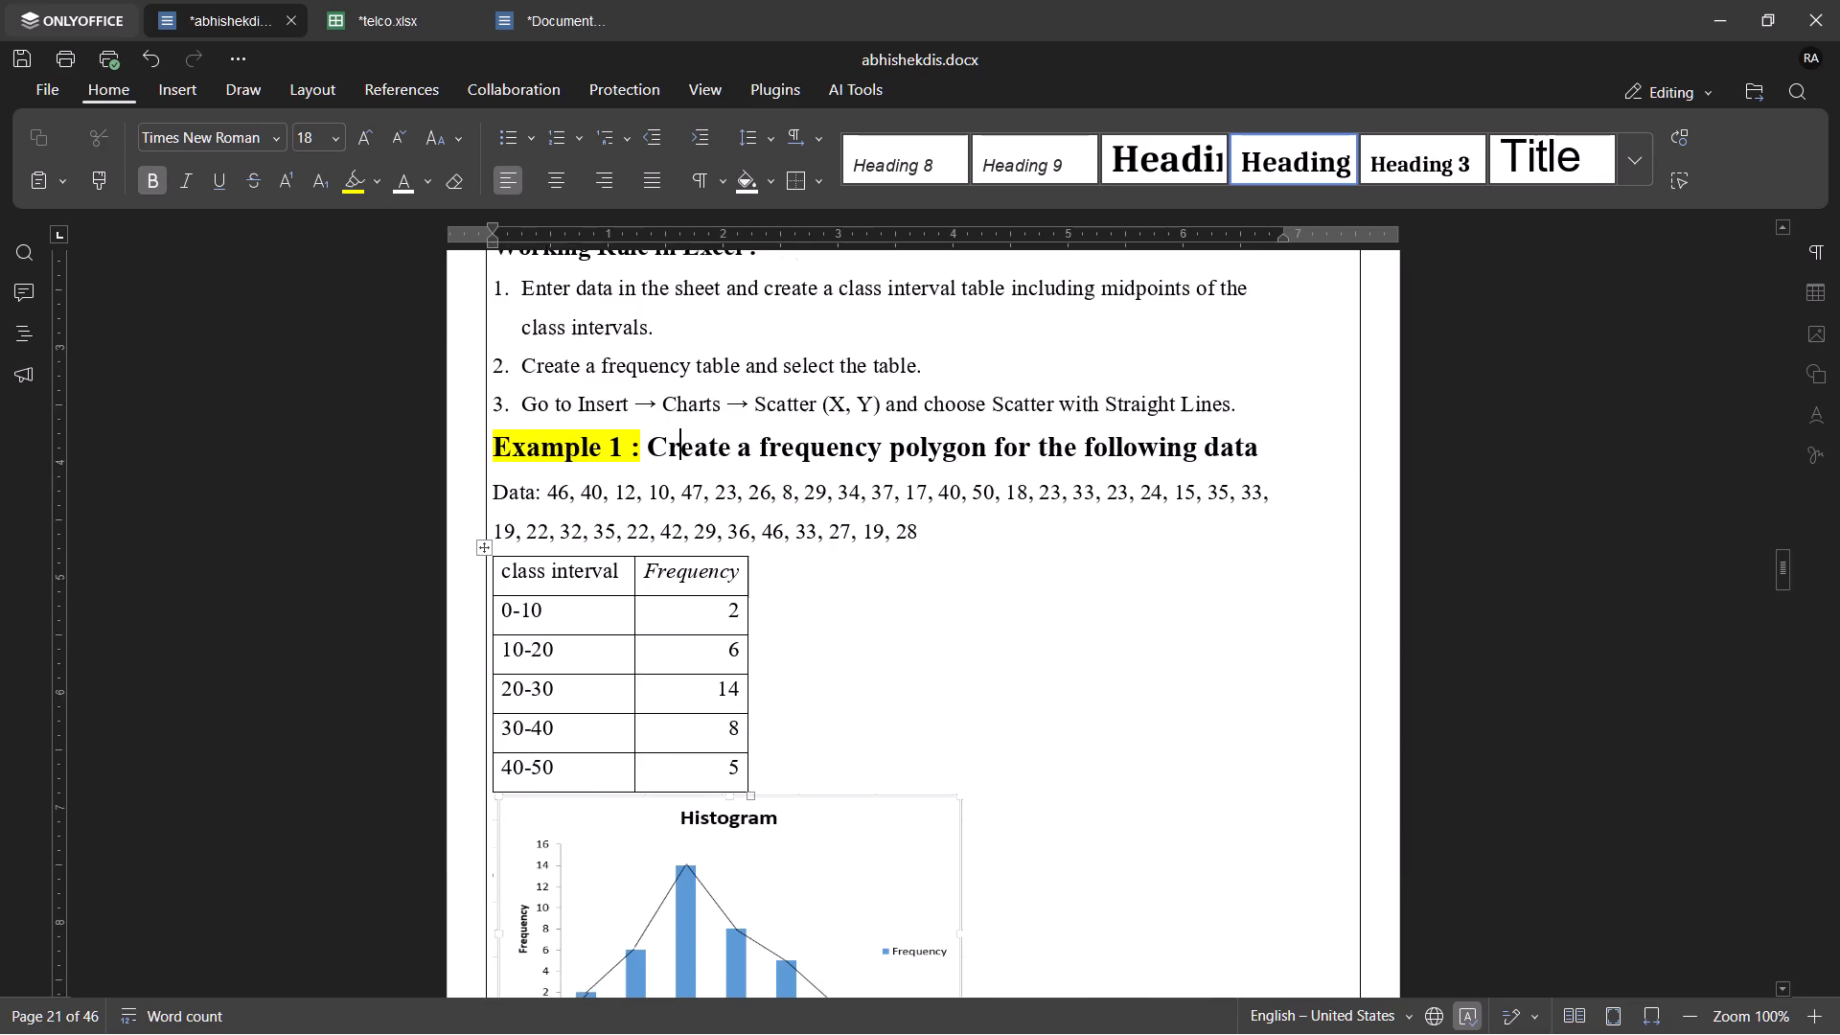
scroll(693, 620, up, 1)
click(827, 796)
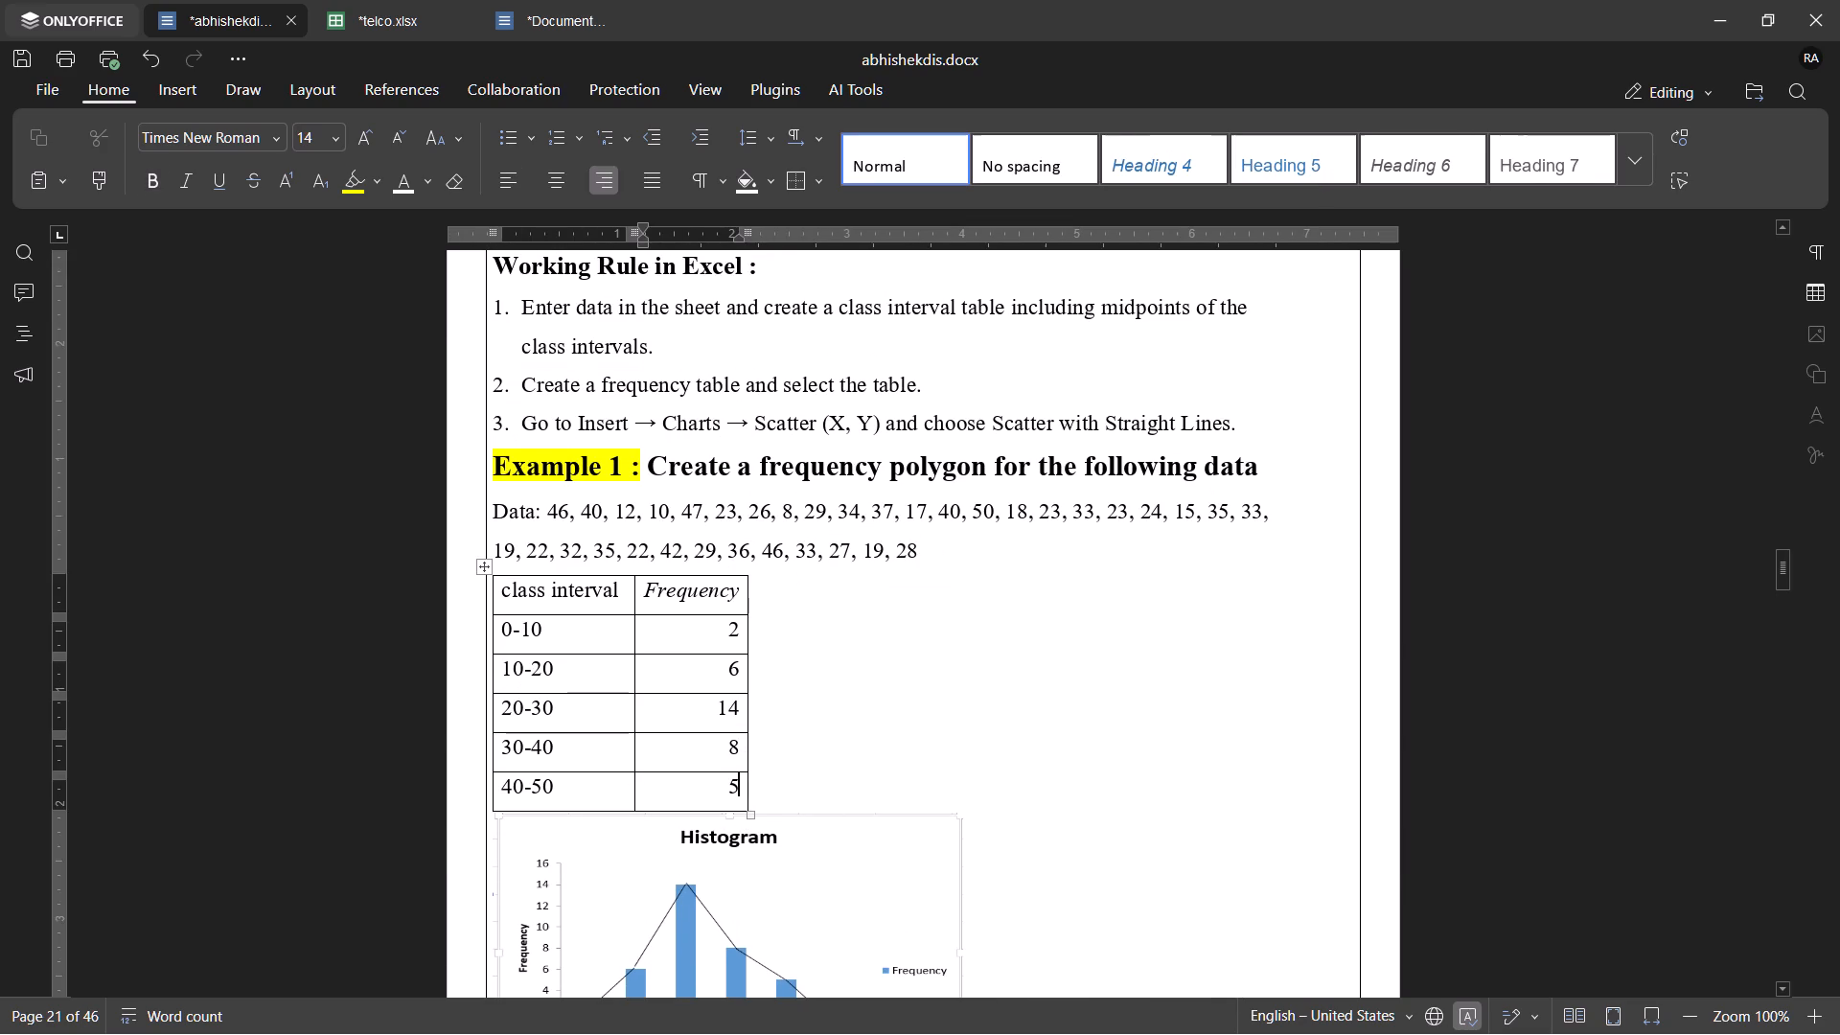
scroll(827, 796, down, 3)
scroll(827, 796, up, 3)
scroll(827, 796, down, 2)
scroll(827, 796, up, 8)
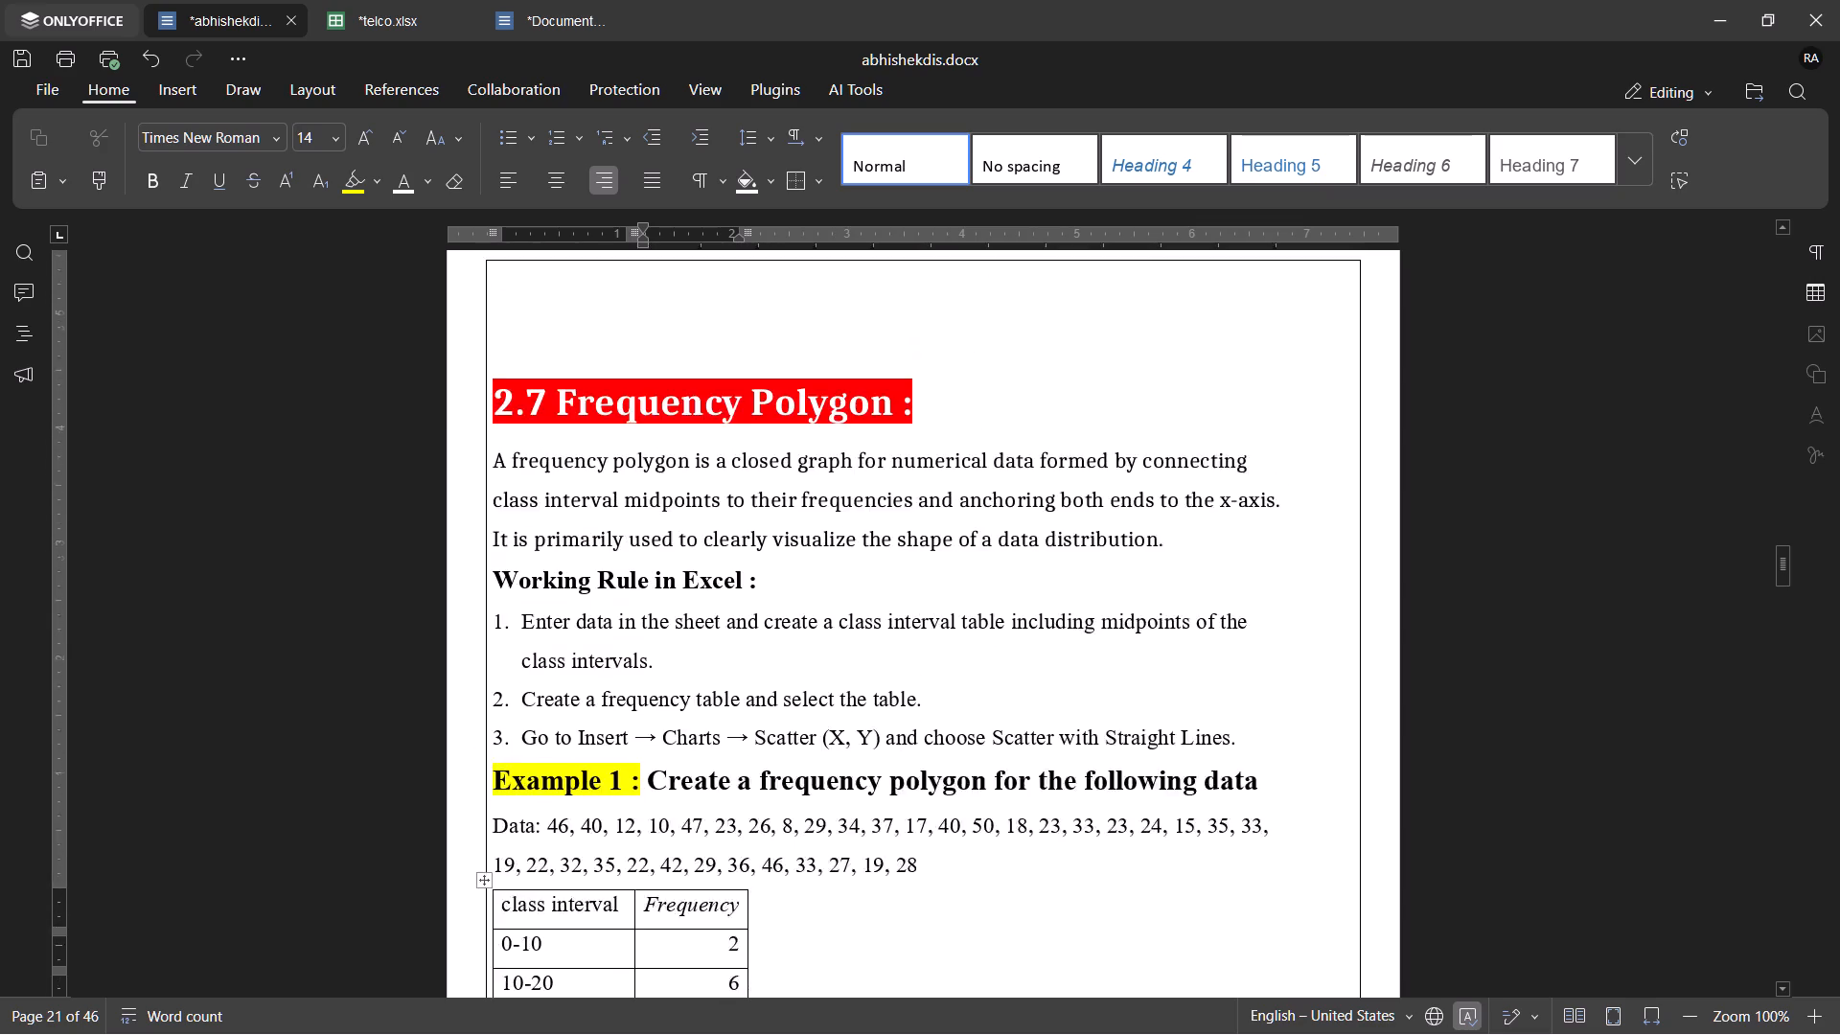
Recheck the heat map section's working rule, example, map chart and conclusion preceding topic 2.7.
scroll(827, 796, up, 16)
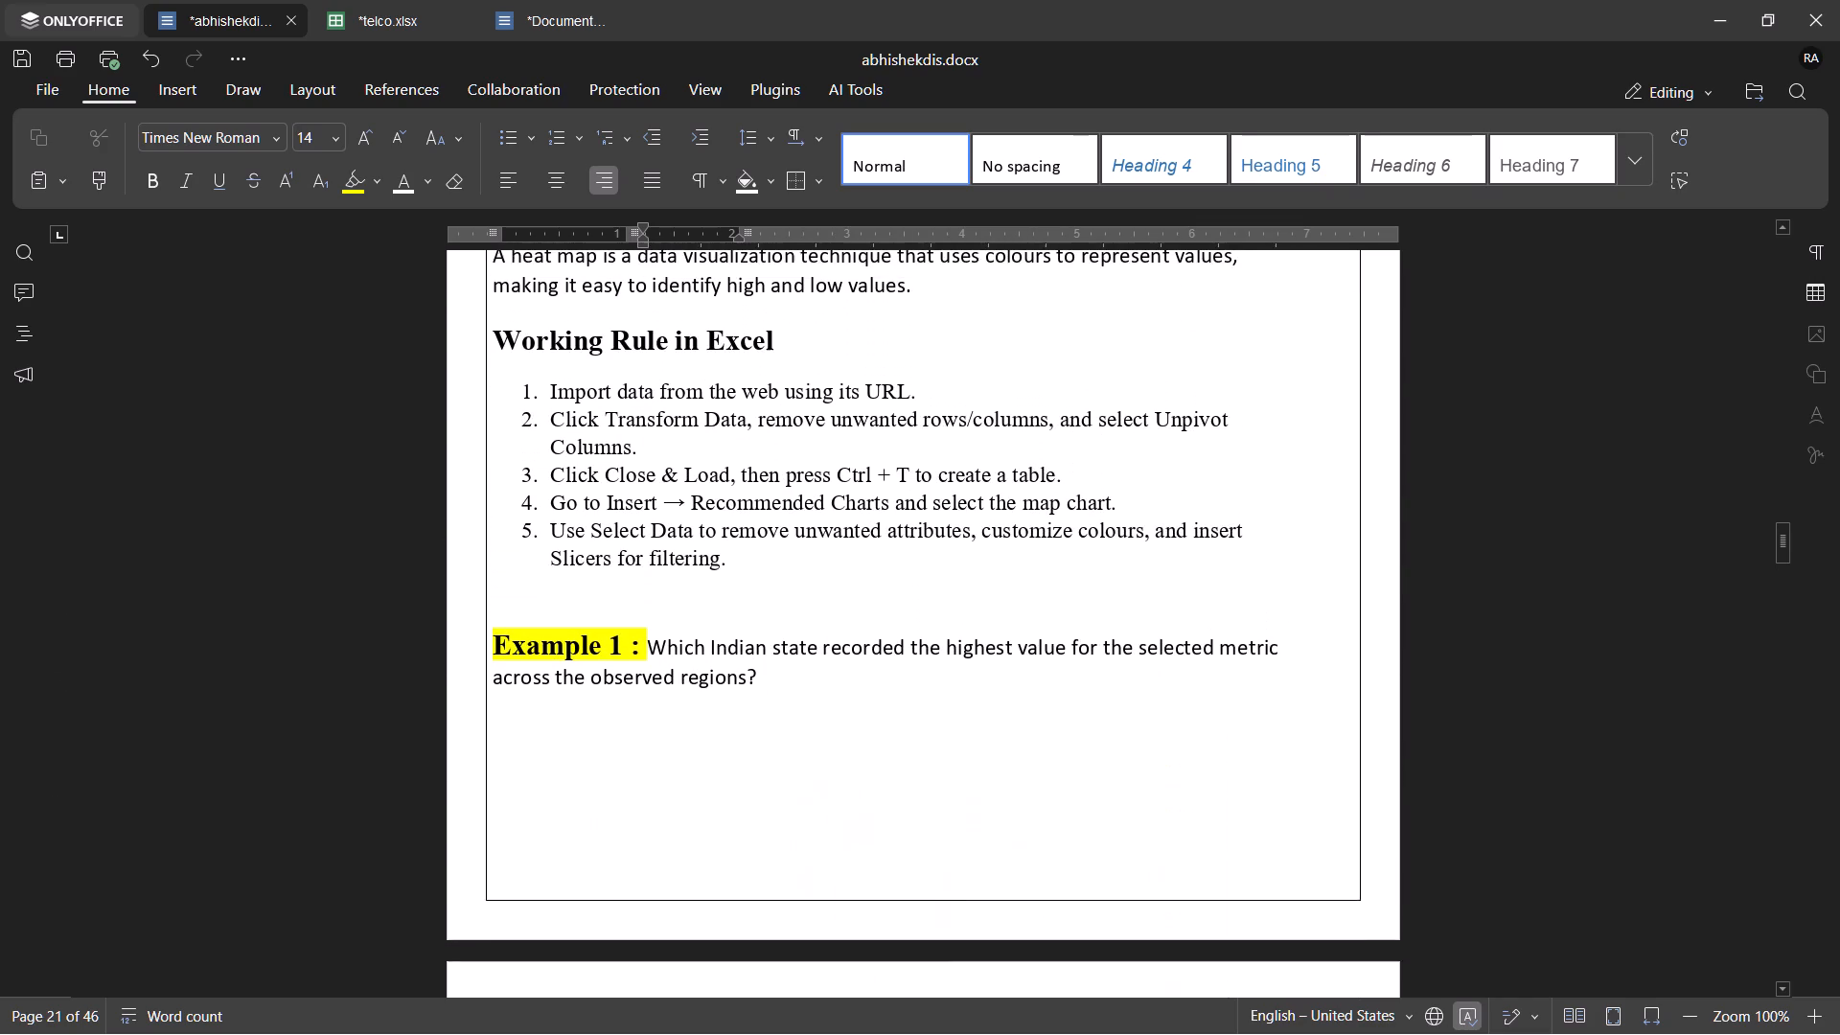
scroll(827, 796, down, 6)
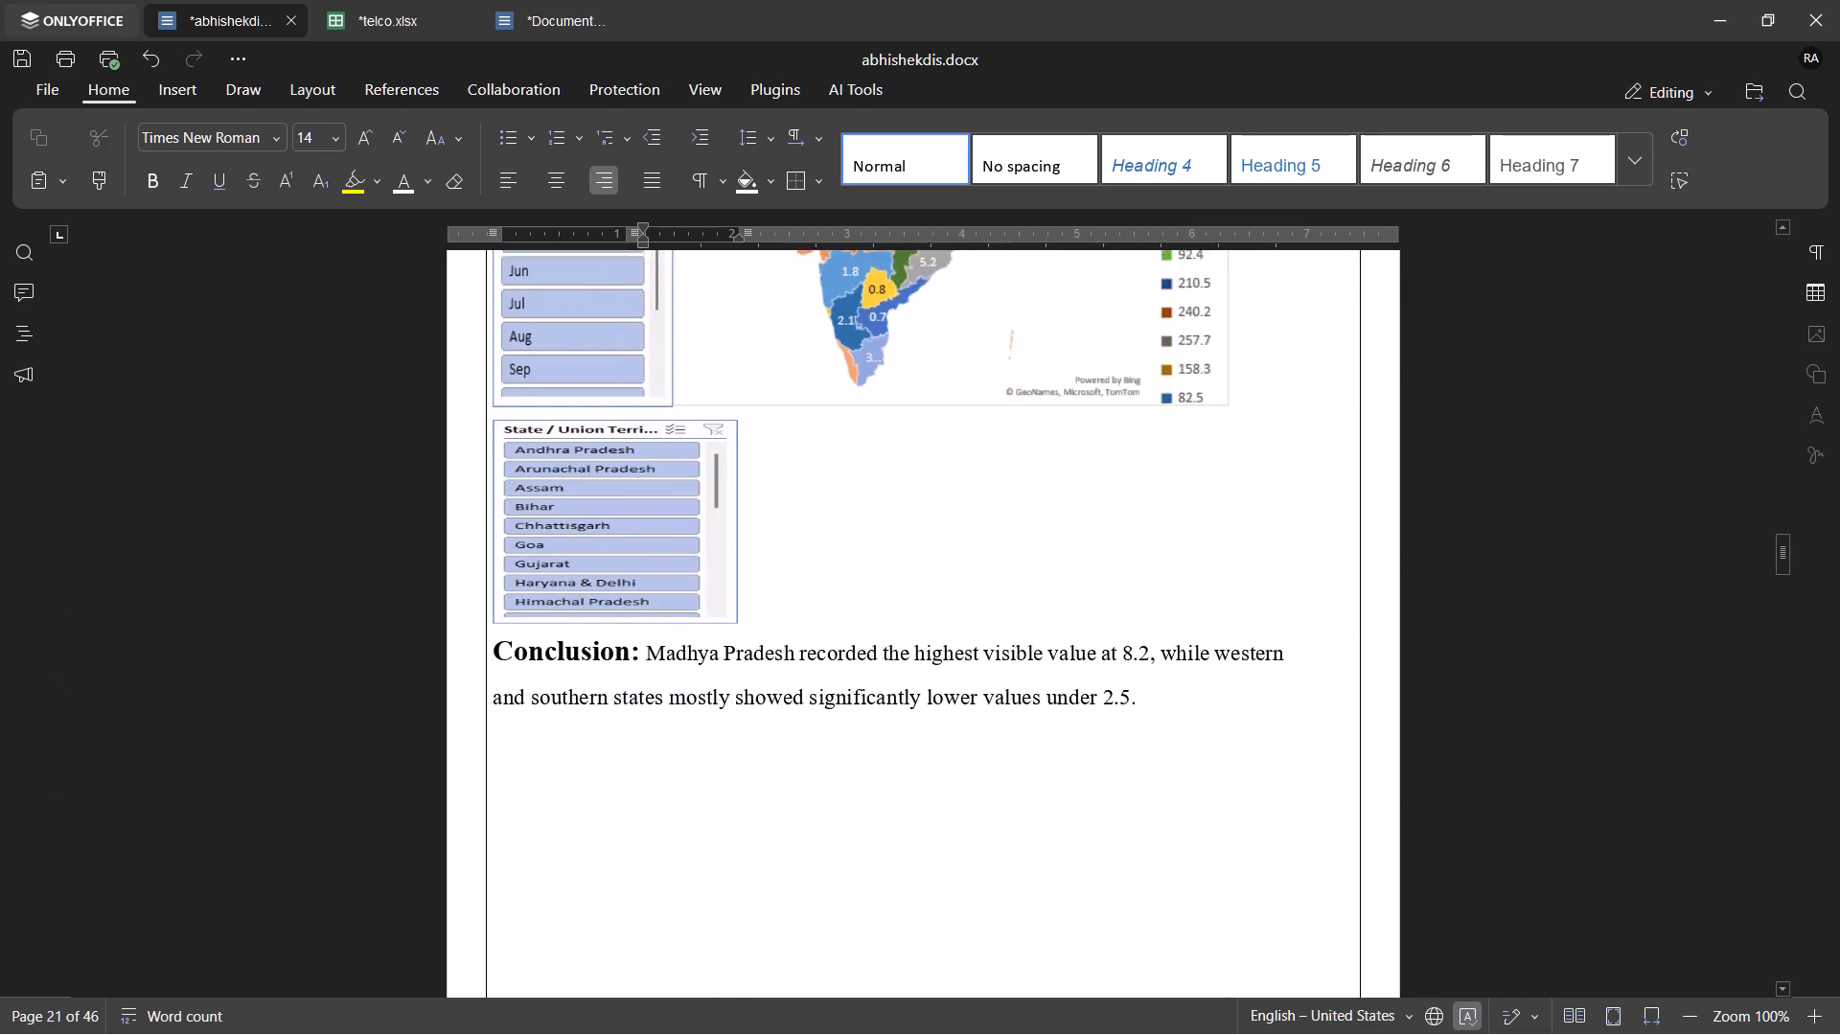
scroll(827, 796, down, 6)
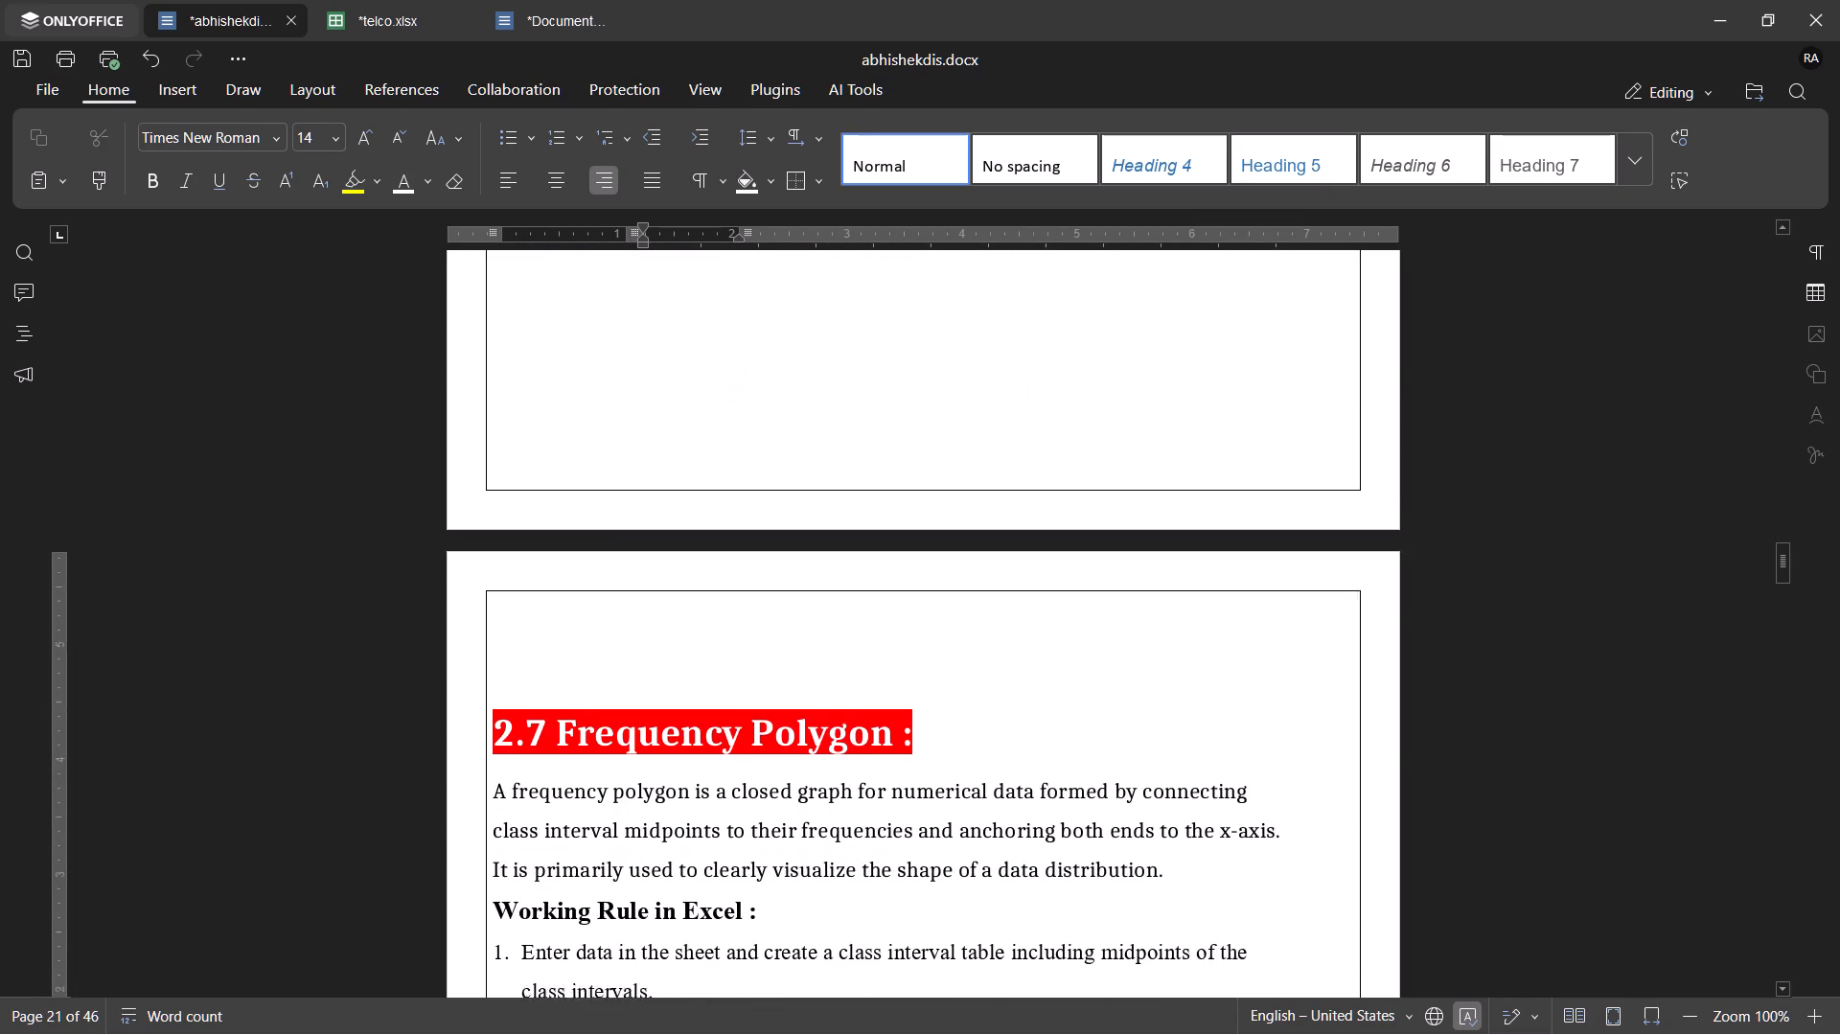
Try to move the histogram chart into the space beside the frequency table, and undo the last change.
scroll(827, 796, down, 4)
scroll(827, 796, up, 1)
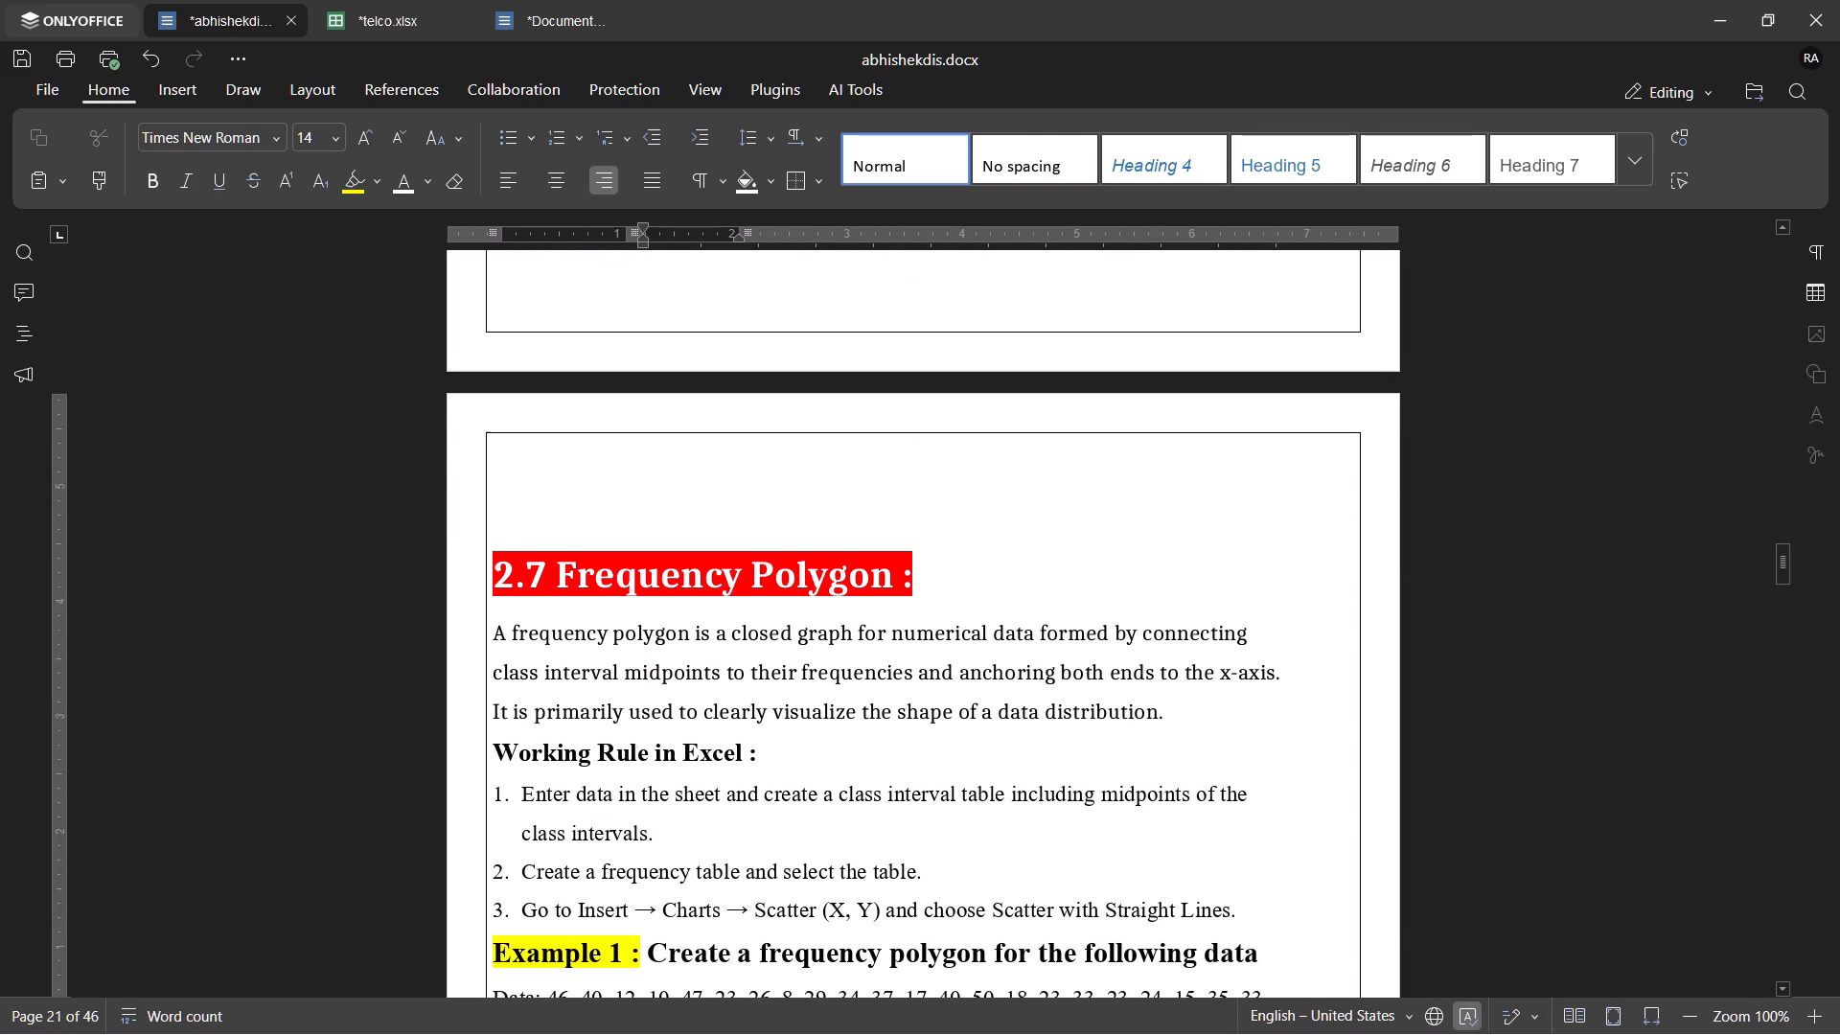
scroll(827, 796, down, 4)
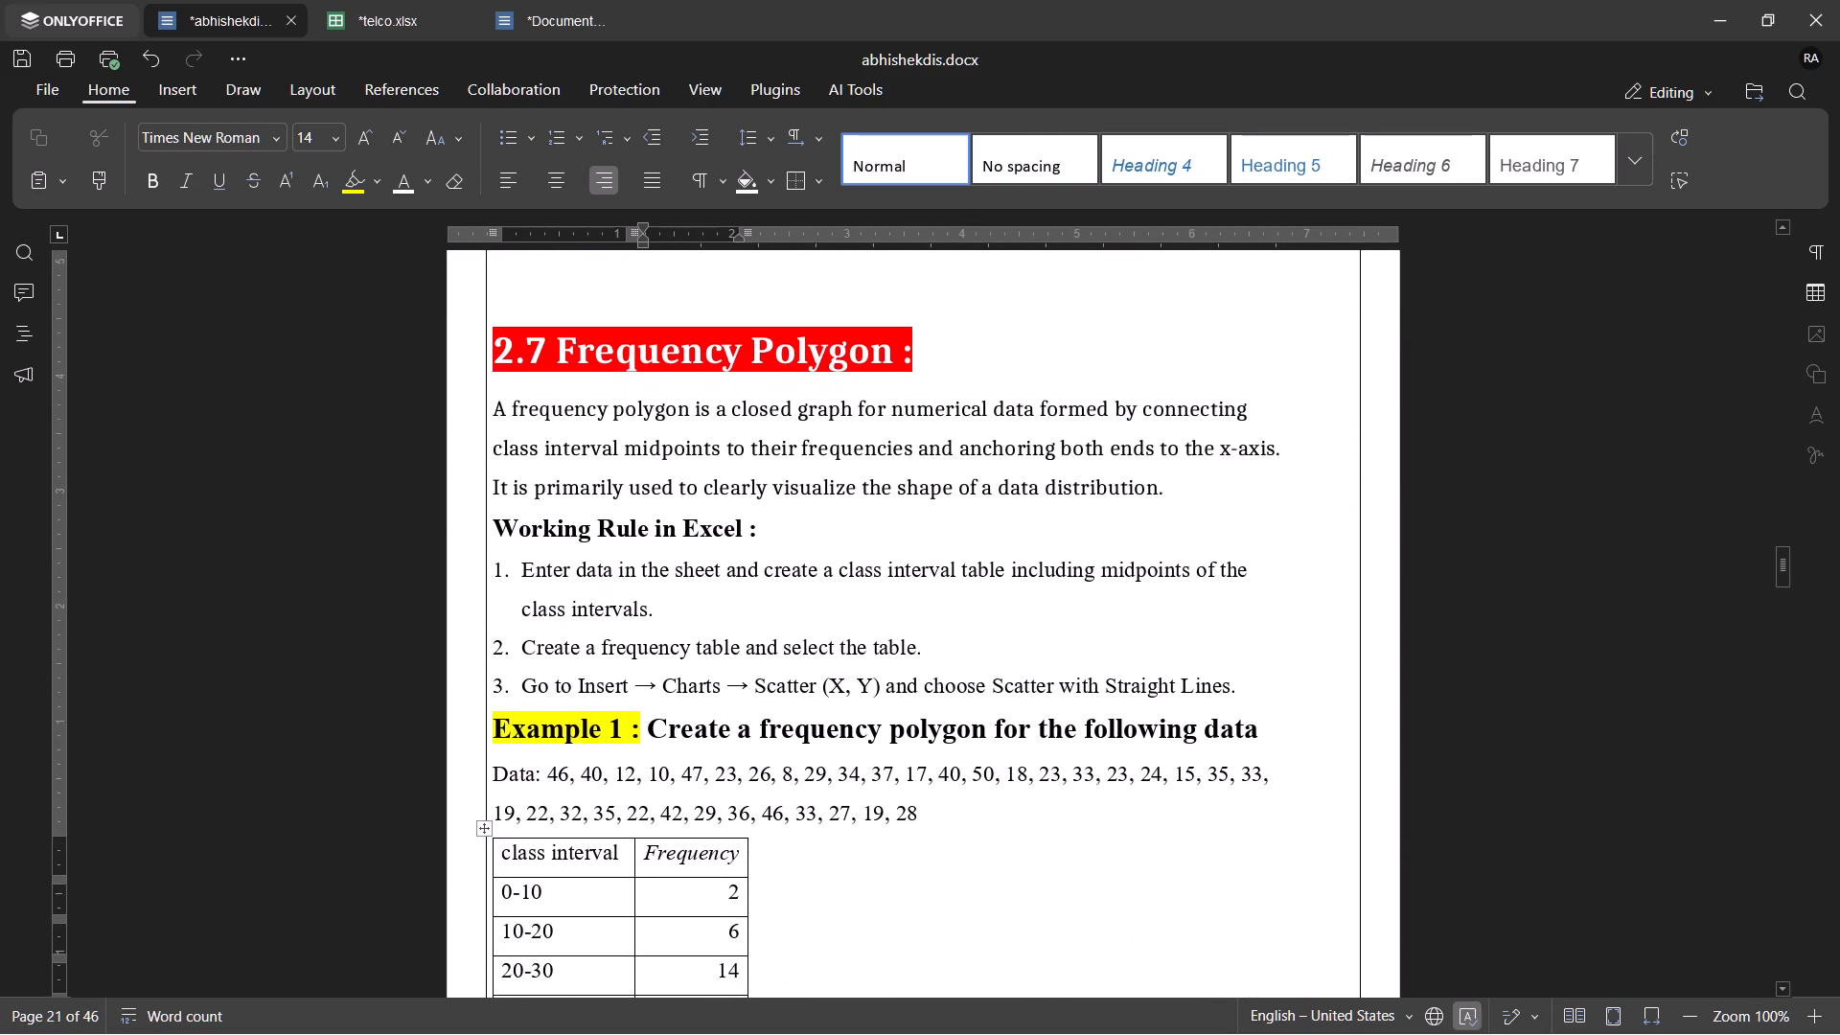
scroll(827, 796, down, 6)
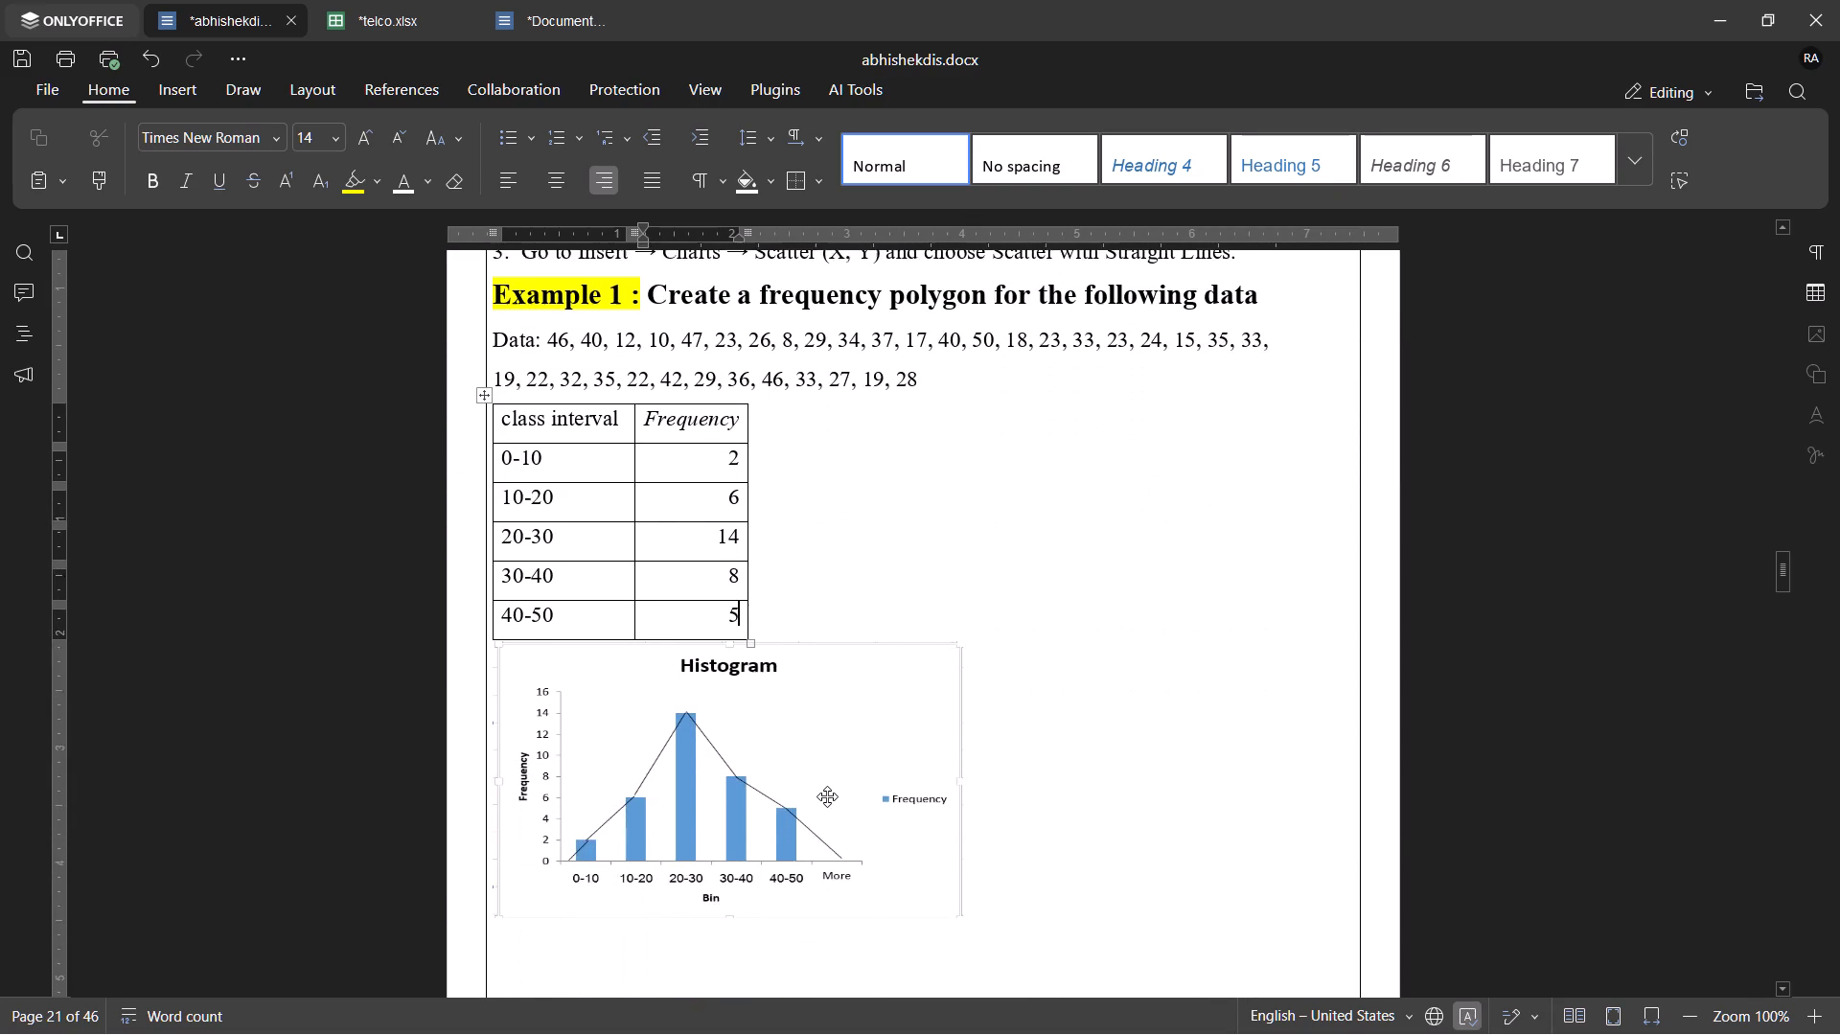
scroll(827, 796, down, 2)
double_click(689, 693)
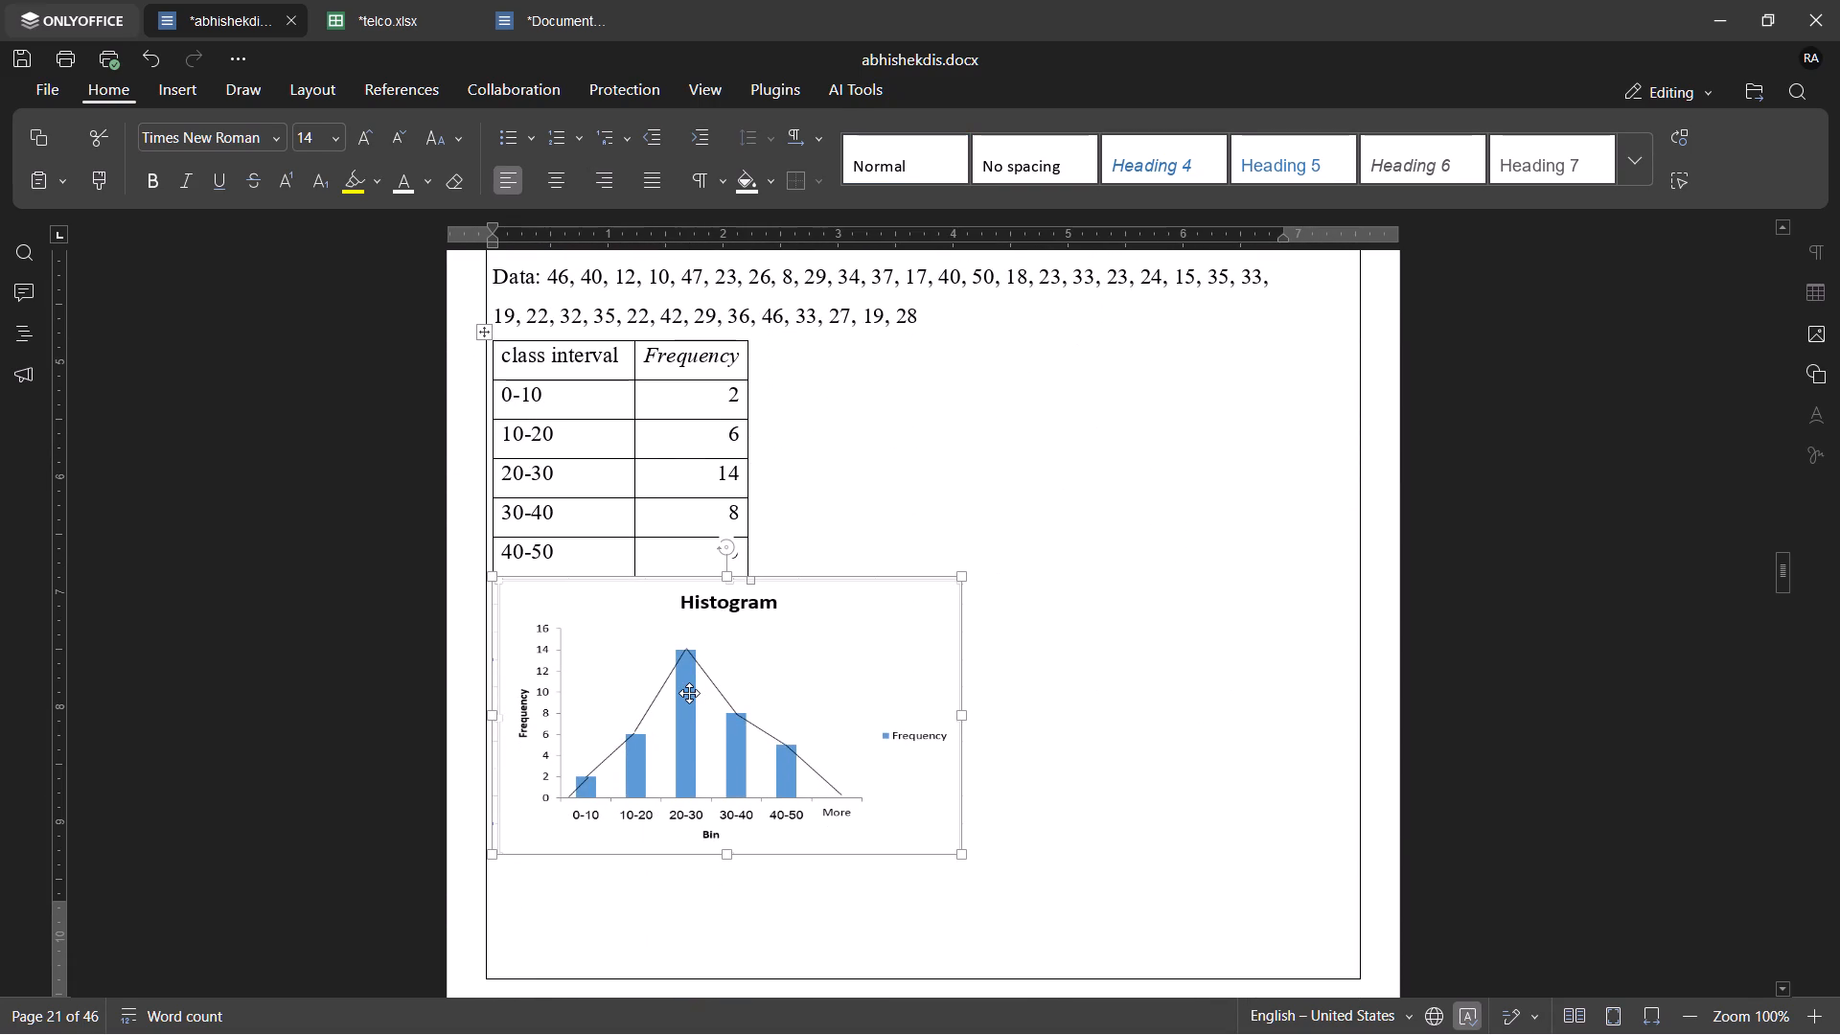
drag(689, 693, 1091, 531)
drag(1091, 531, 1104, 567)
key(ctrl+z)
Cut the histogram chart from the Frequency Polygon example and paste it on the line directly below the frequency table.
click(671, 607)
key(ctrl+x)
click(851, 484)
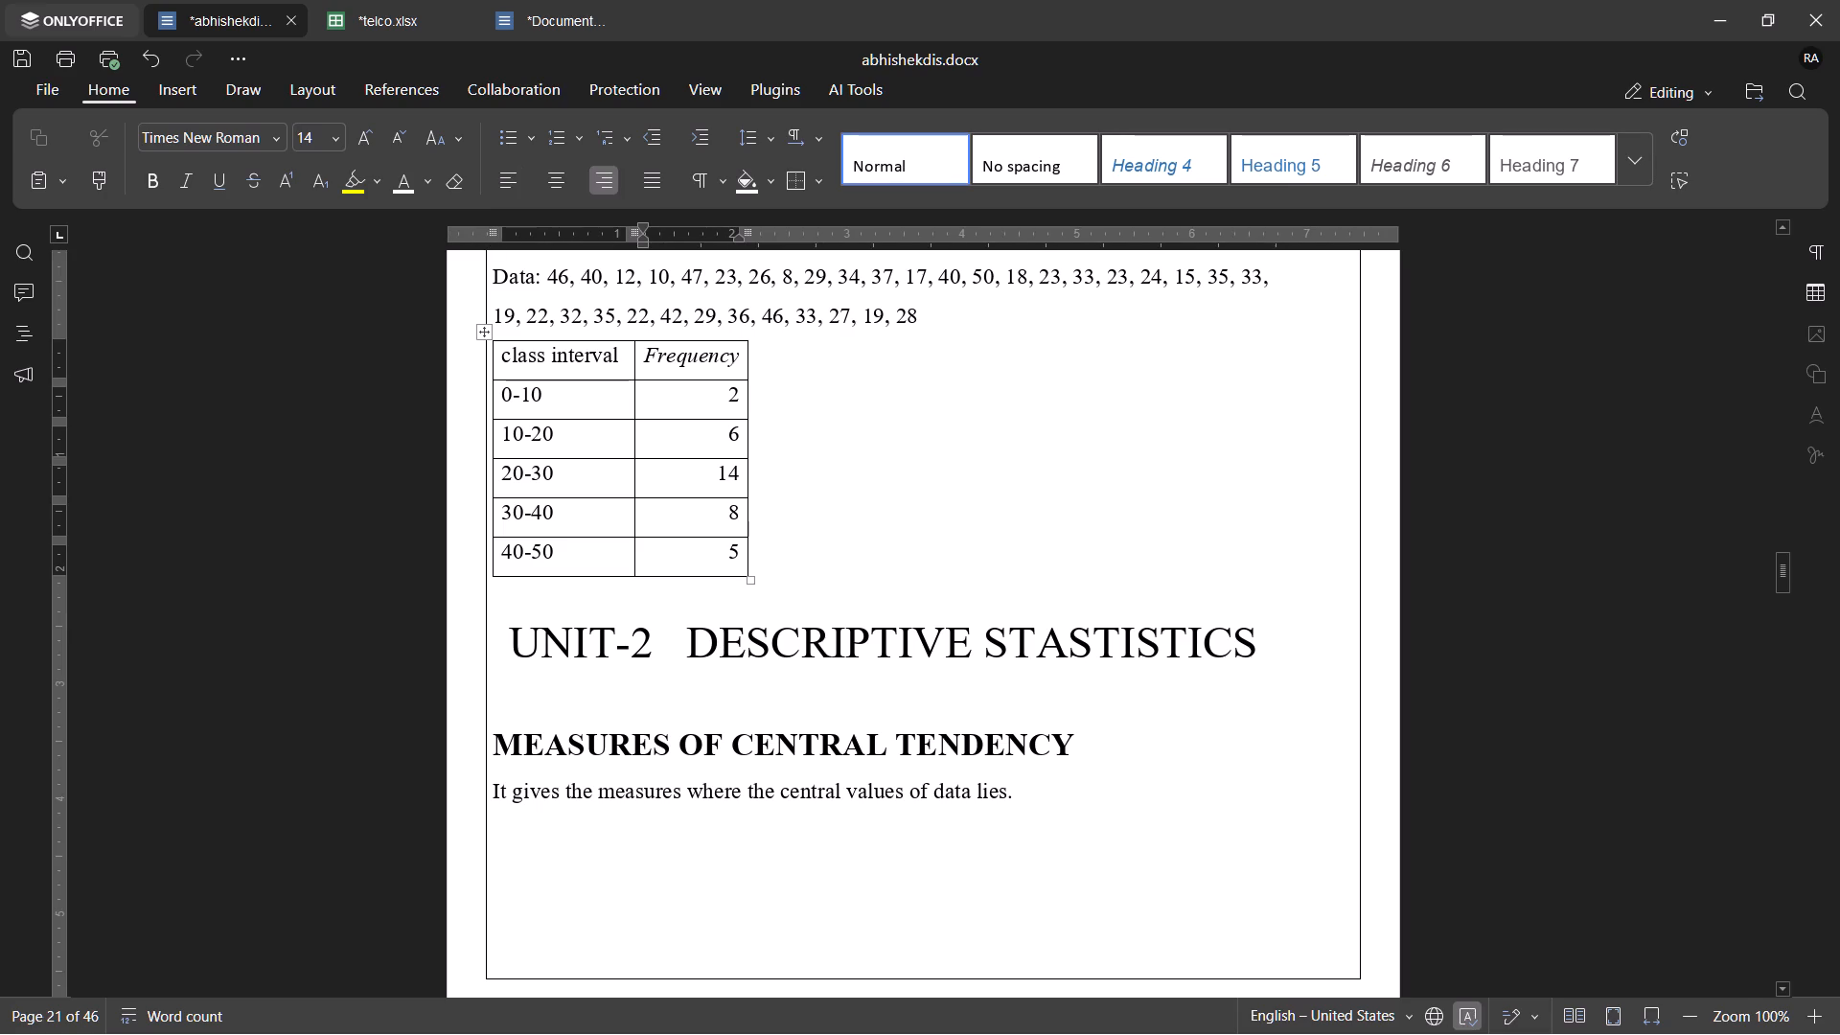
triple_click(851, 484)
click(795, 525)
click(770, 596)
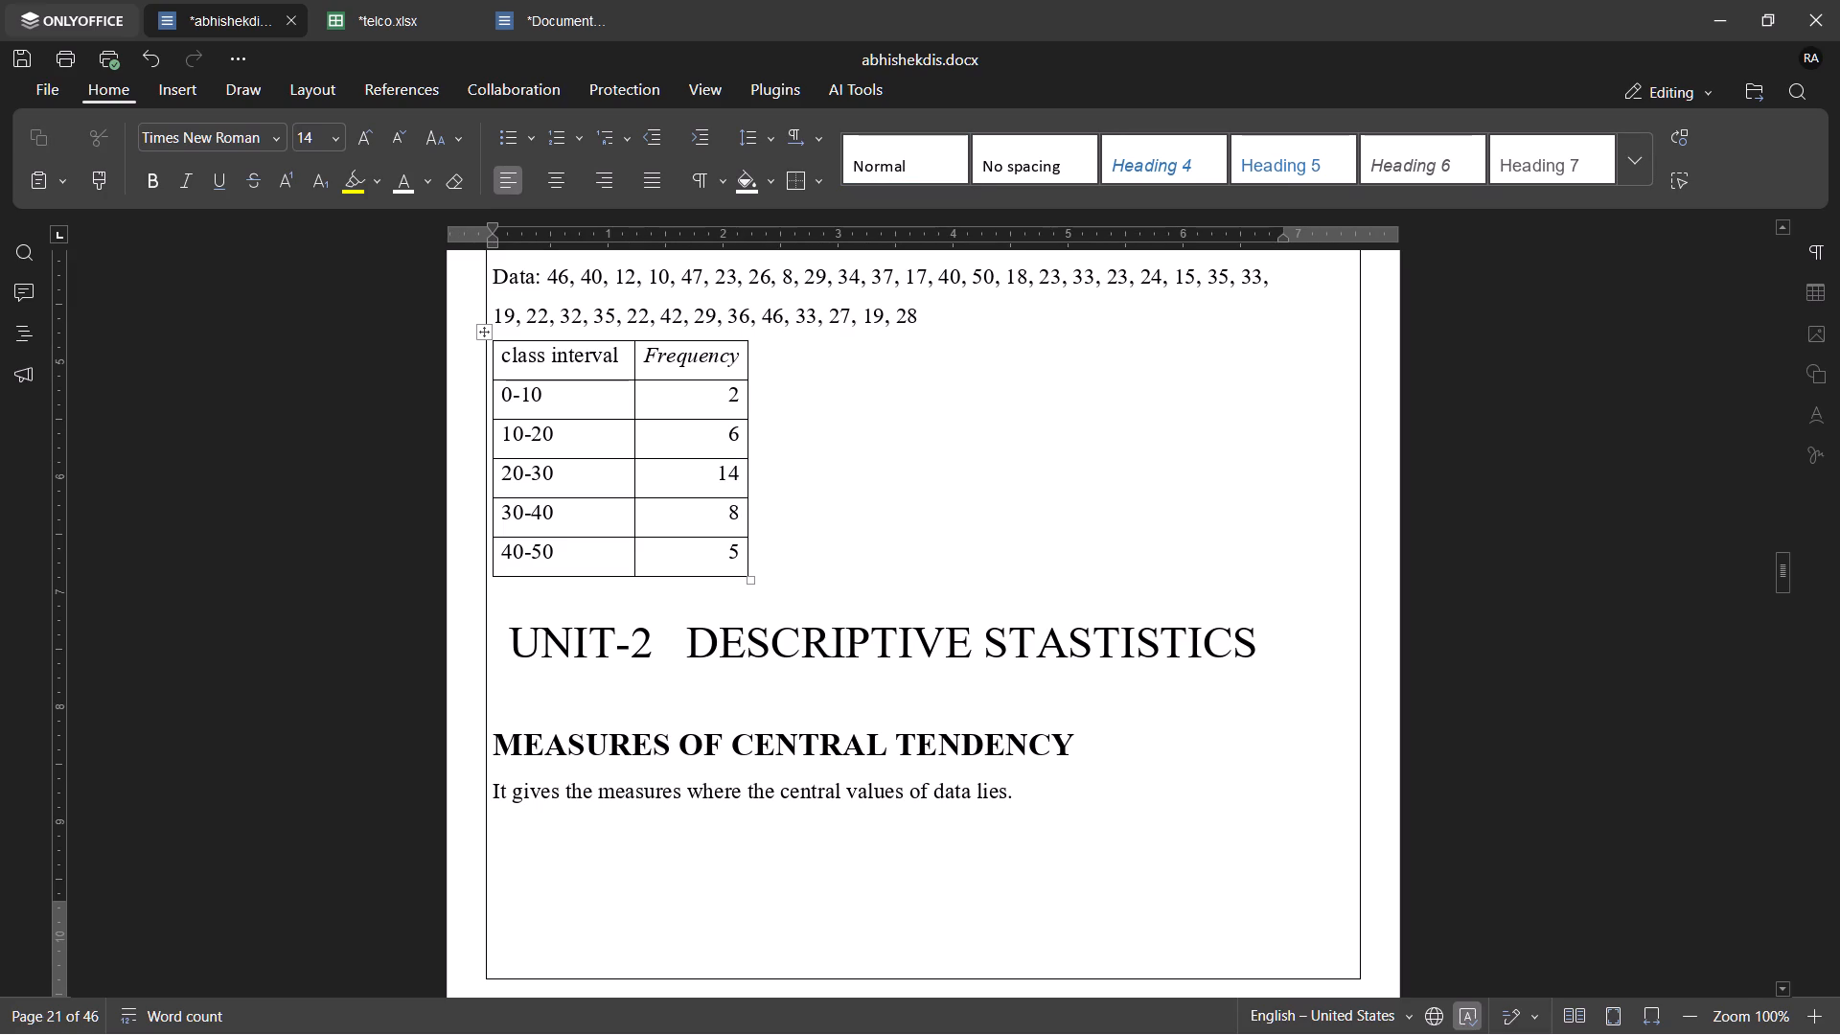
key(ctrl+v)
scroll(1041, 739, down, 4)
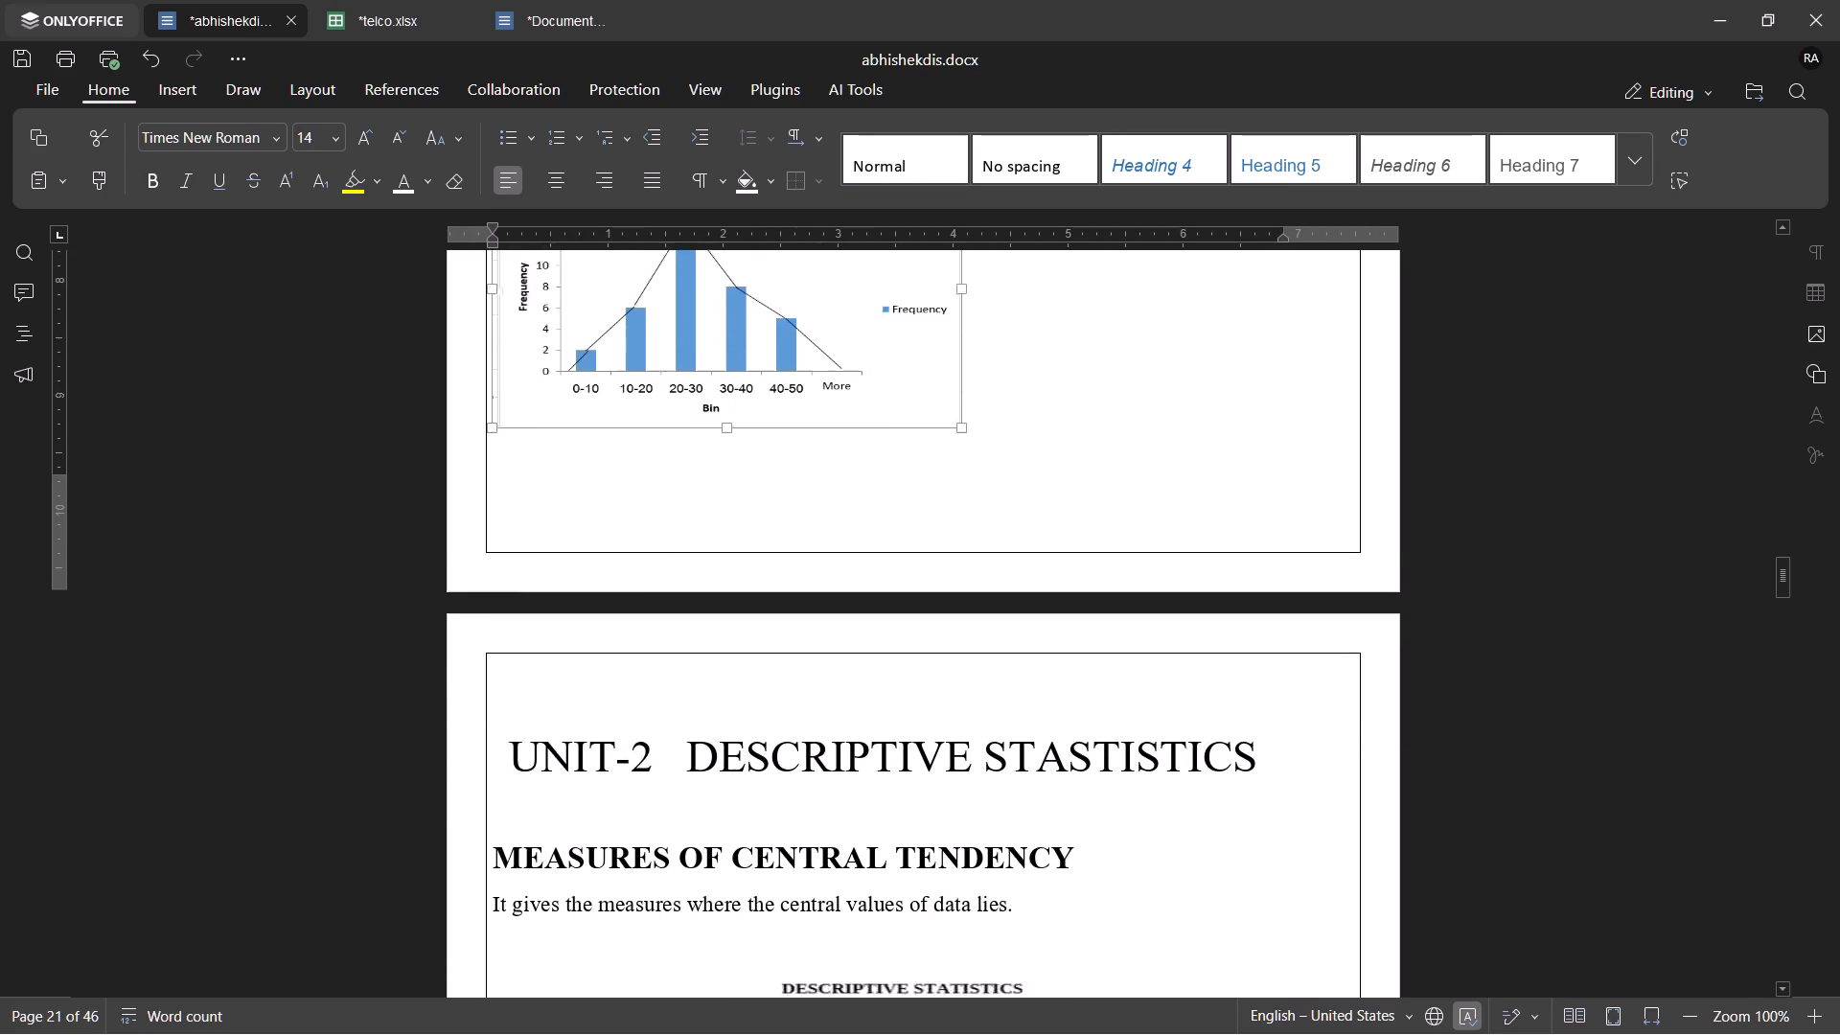
scroll(1041, 739, down, 1)
scroll(1041, 739, up, 9)
scroll(1041, 739, down, 2)
scroll(1041, 739, up, 3)
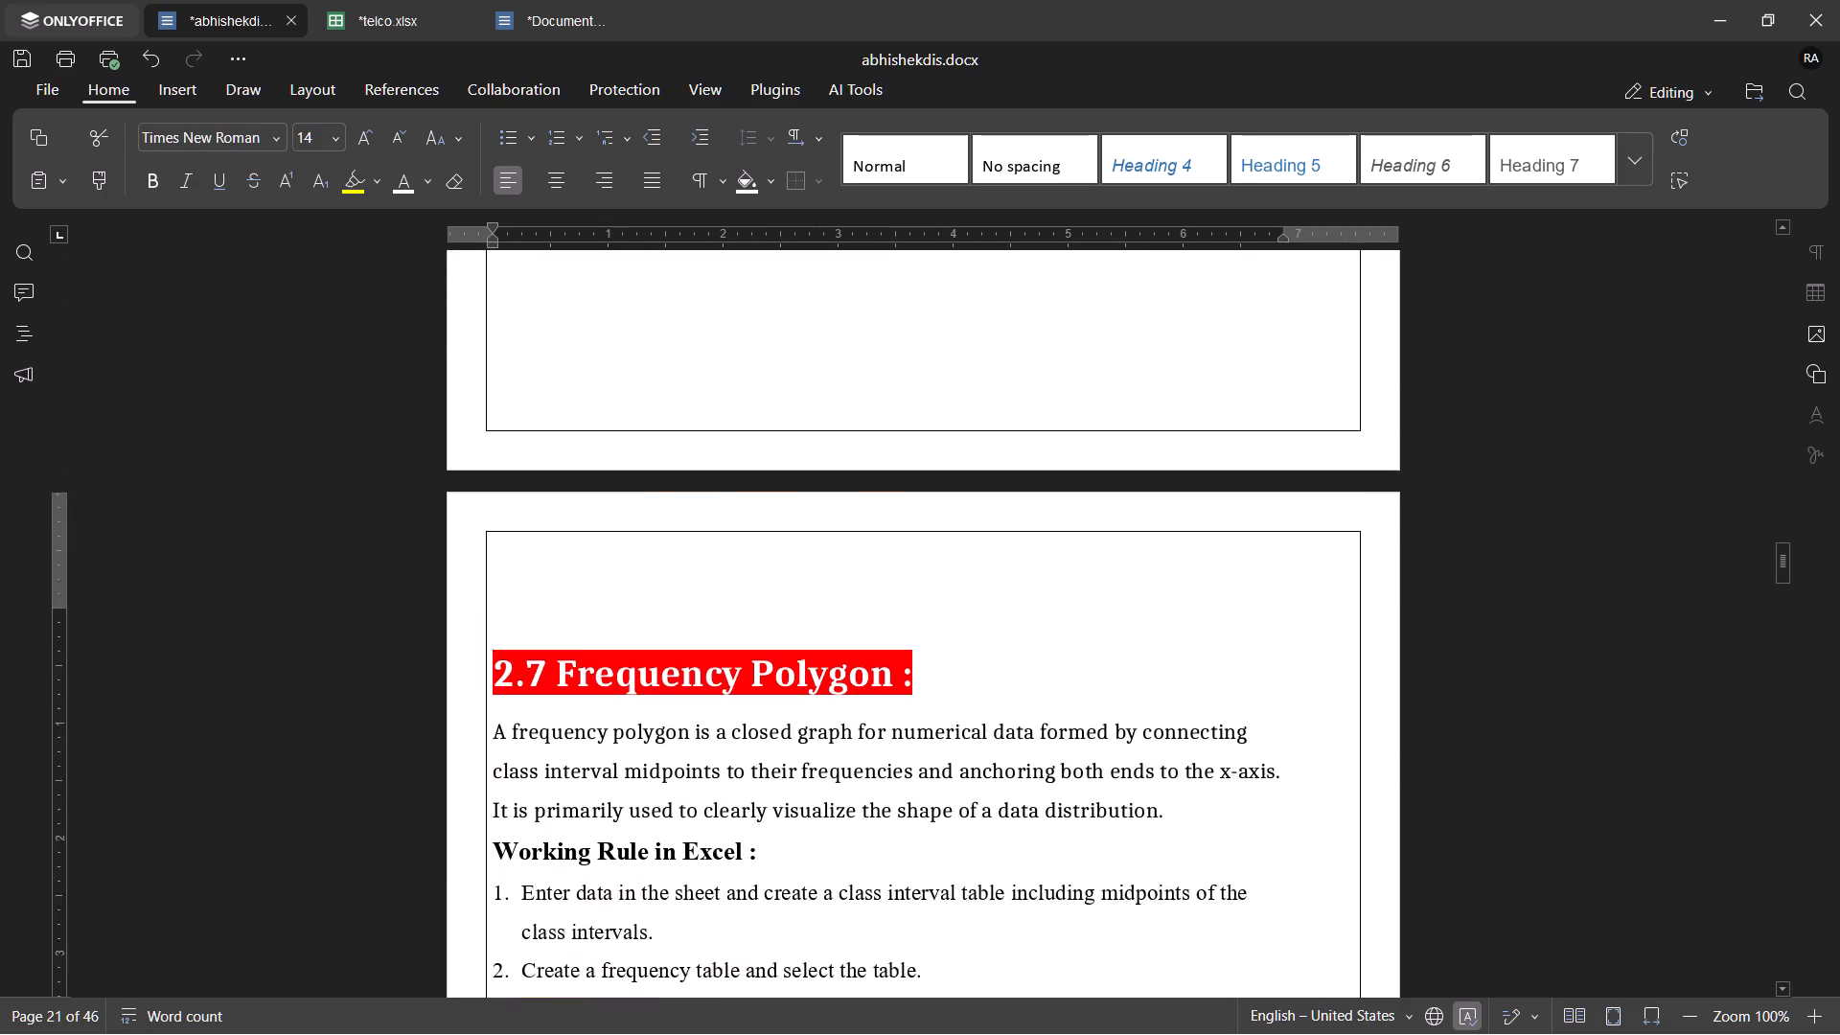
scroll(1041, 739, up, 6)
scroll(1041, 739, down, 10)
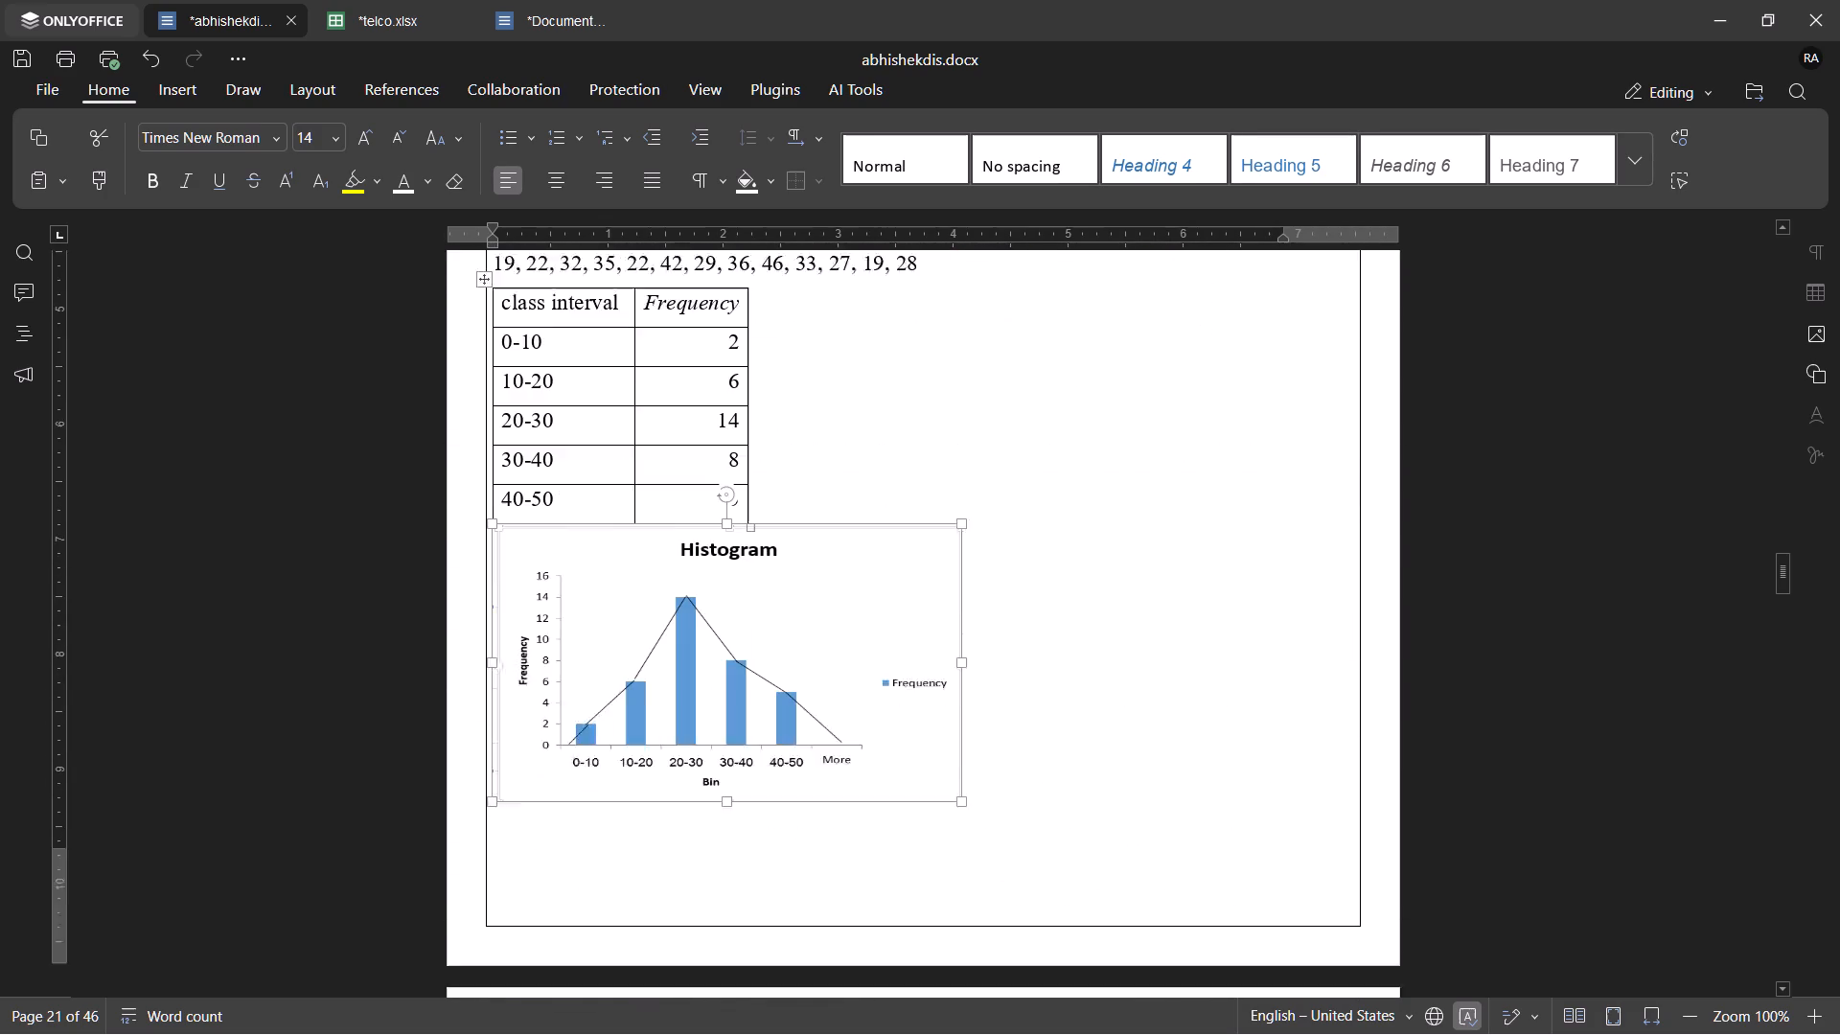
scroll(1041, 739, up, 2)
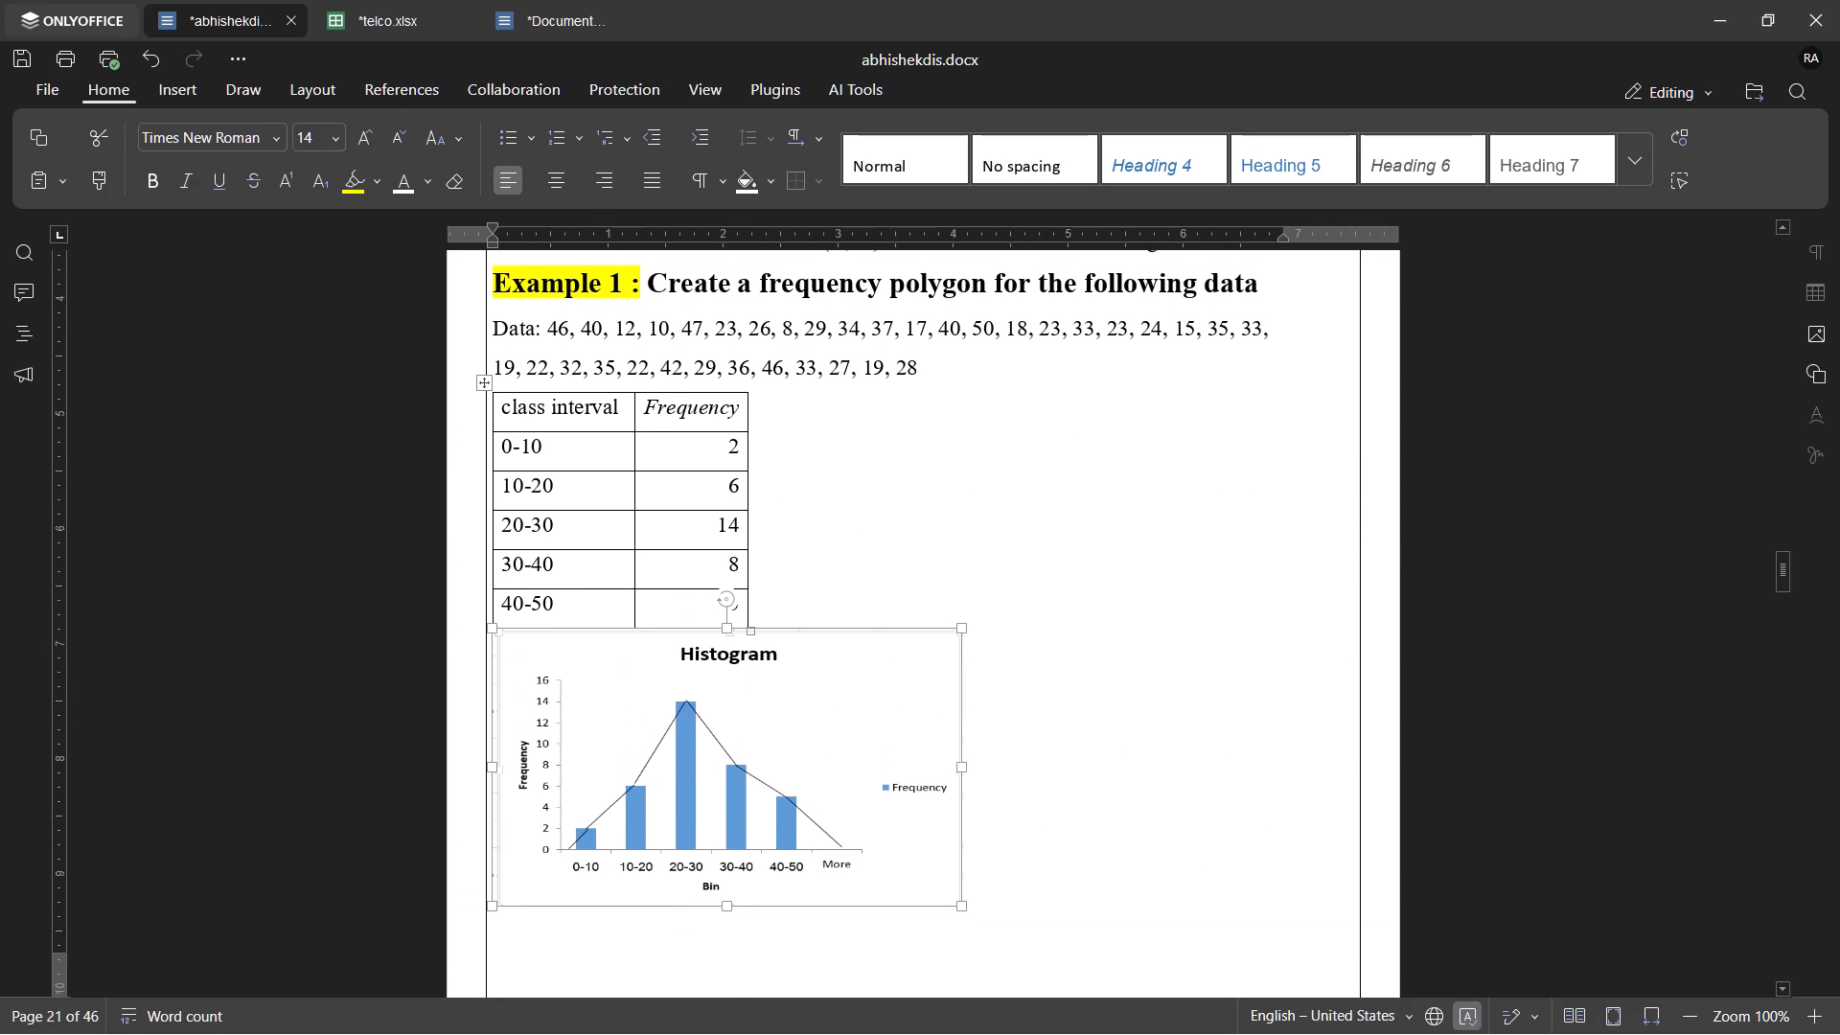
key(shift+super+s)
drag(484, 262, 1304, 635)
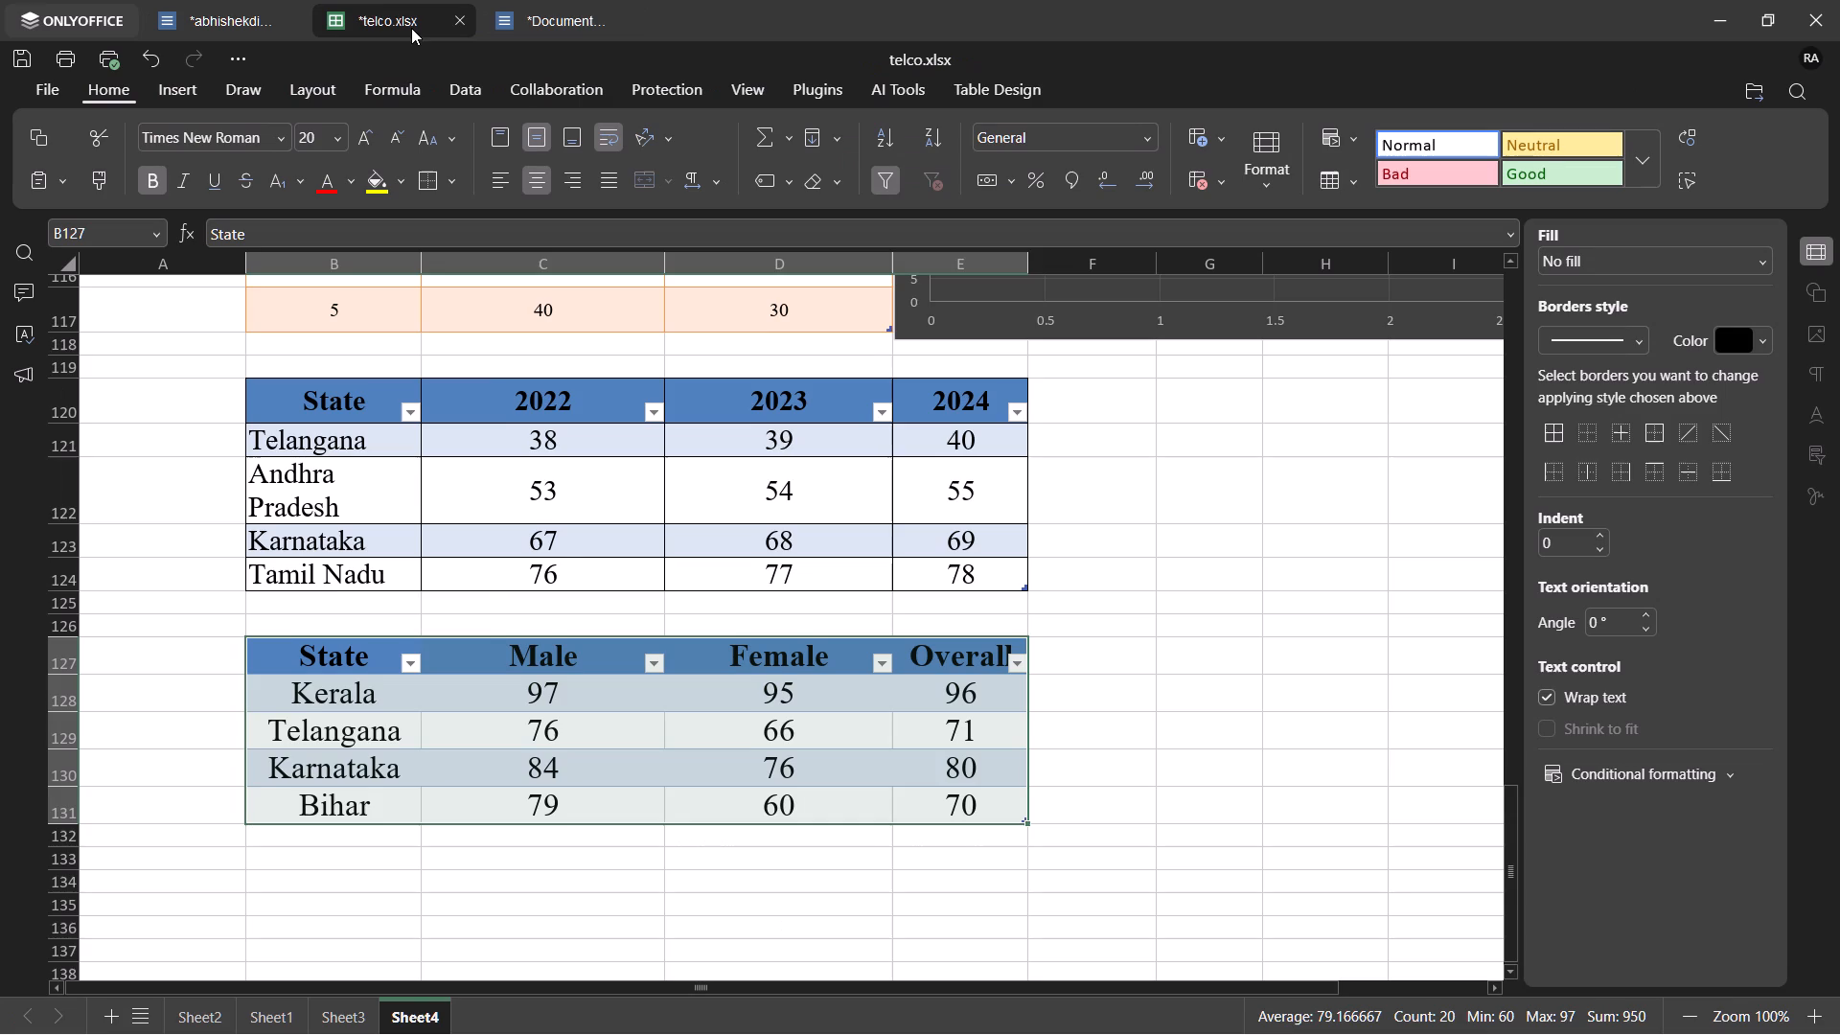
scroll(484, 612, down, 5)
click(321, 407)
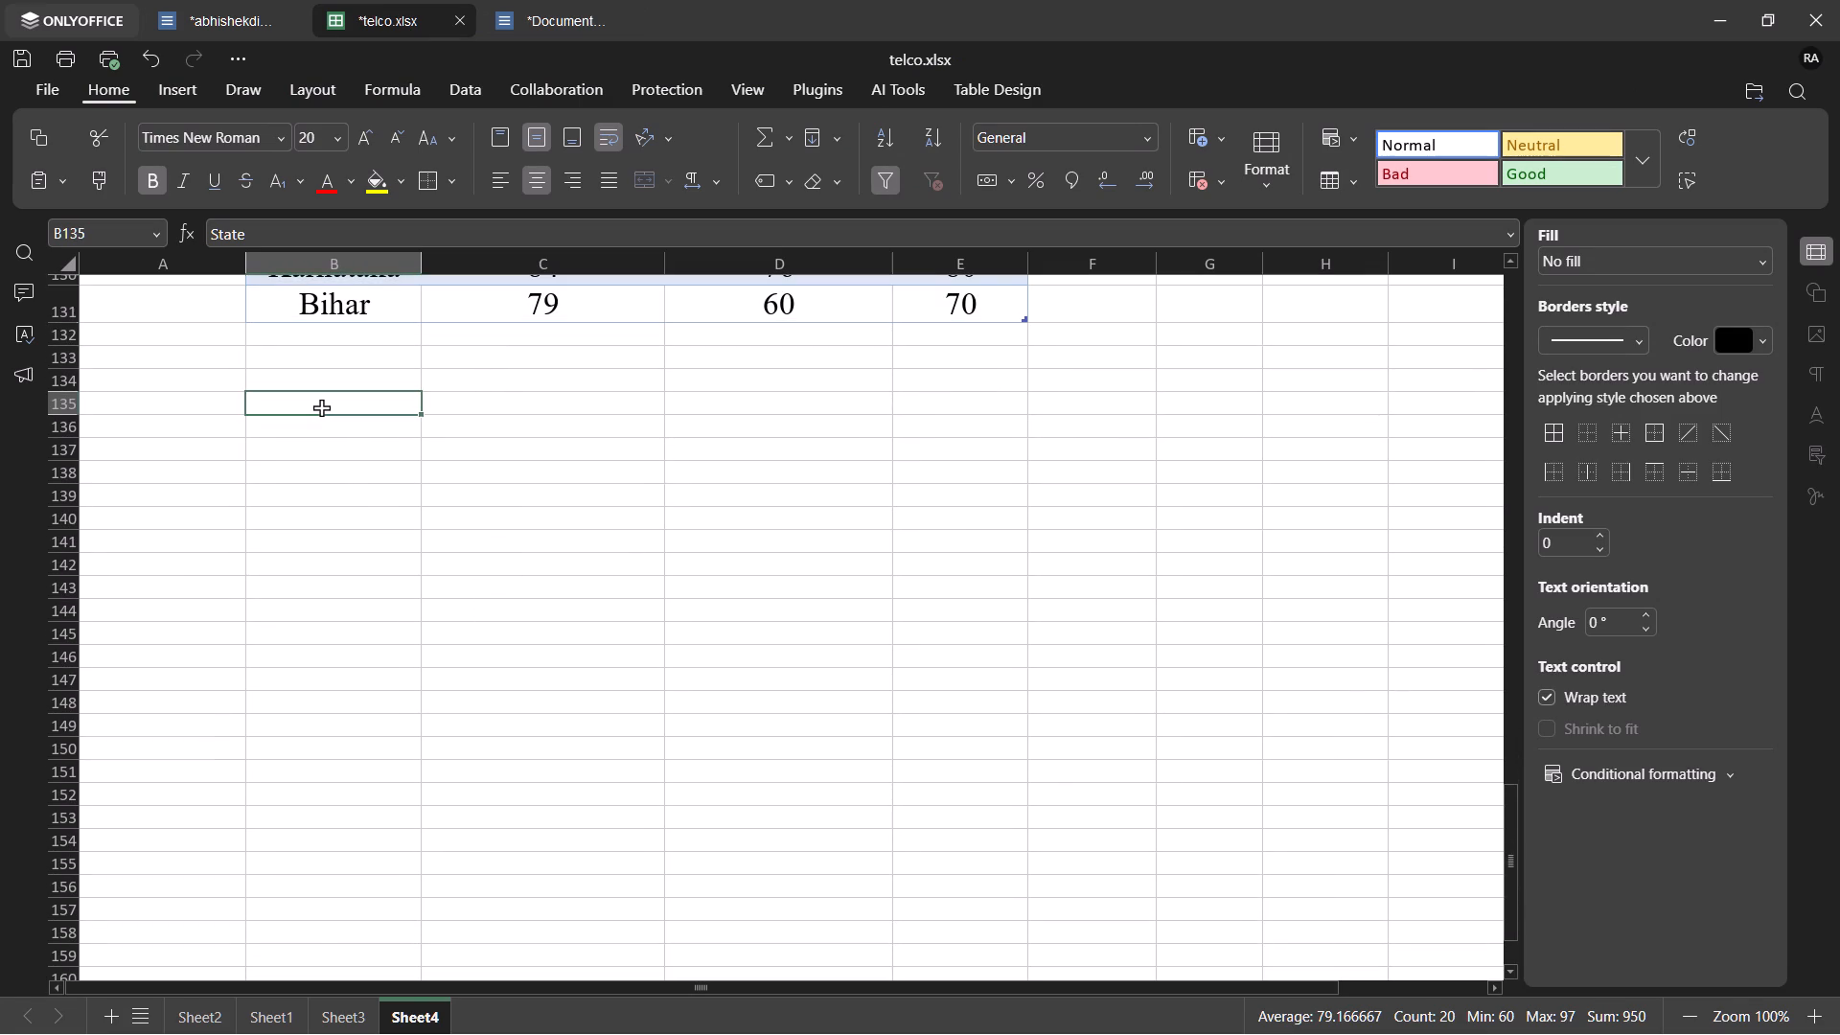
key(ctrl+v)
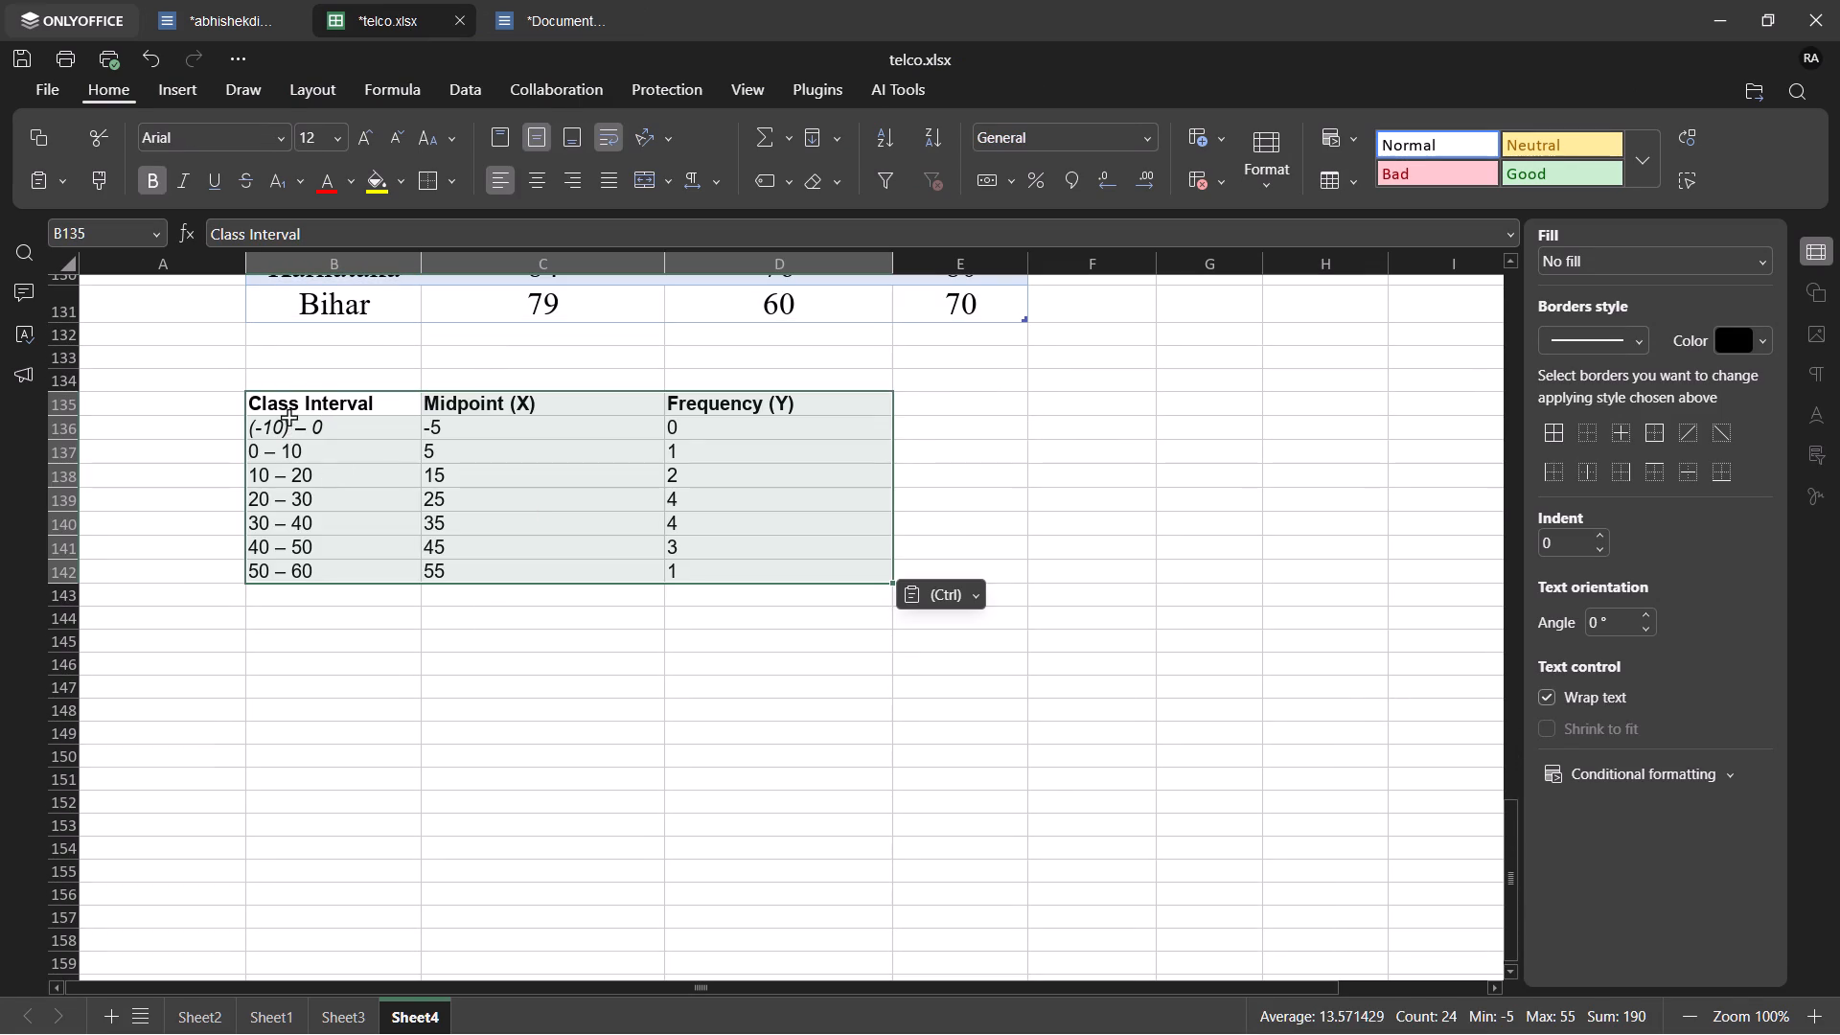
Convert the pasted range B135:D142 into a table with headers.
click(169, 94)
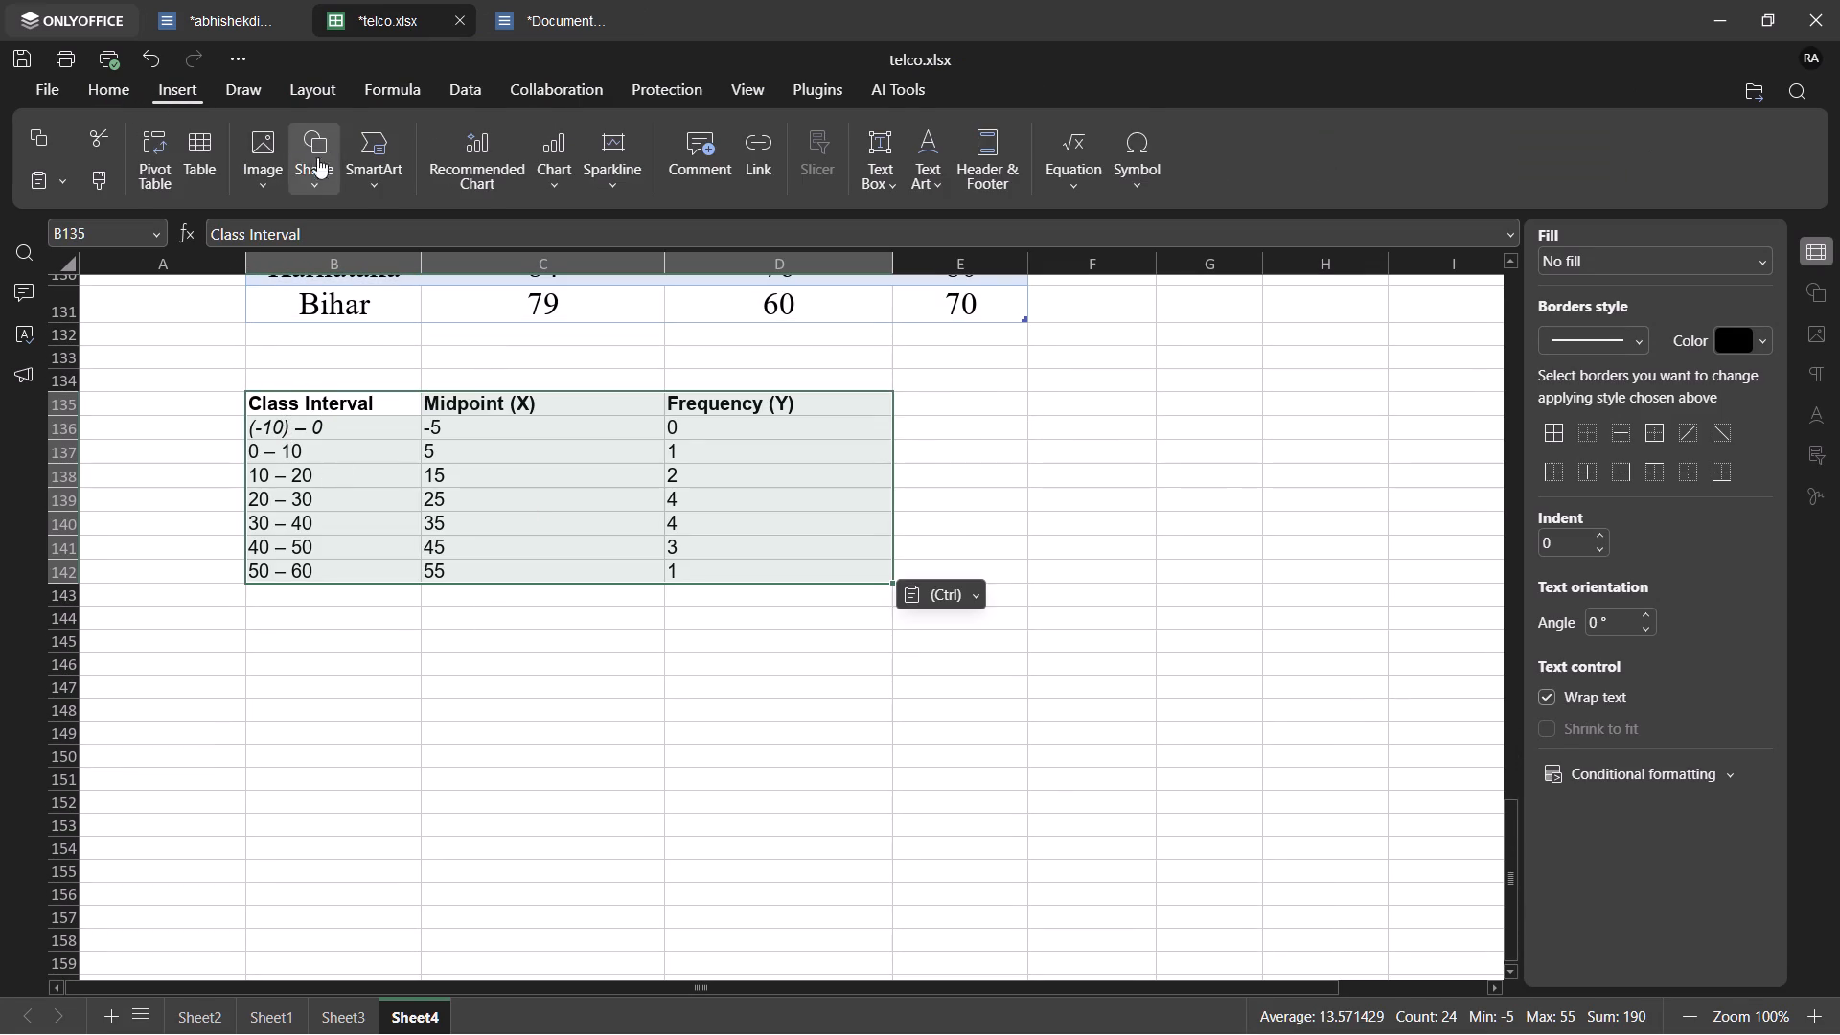
click(207, 166)
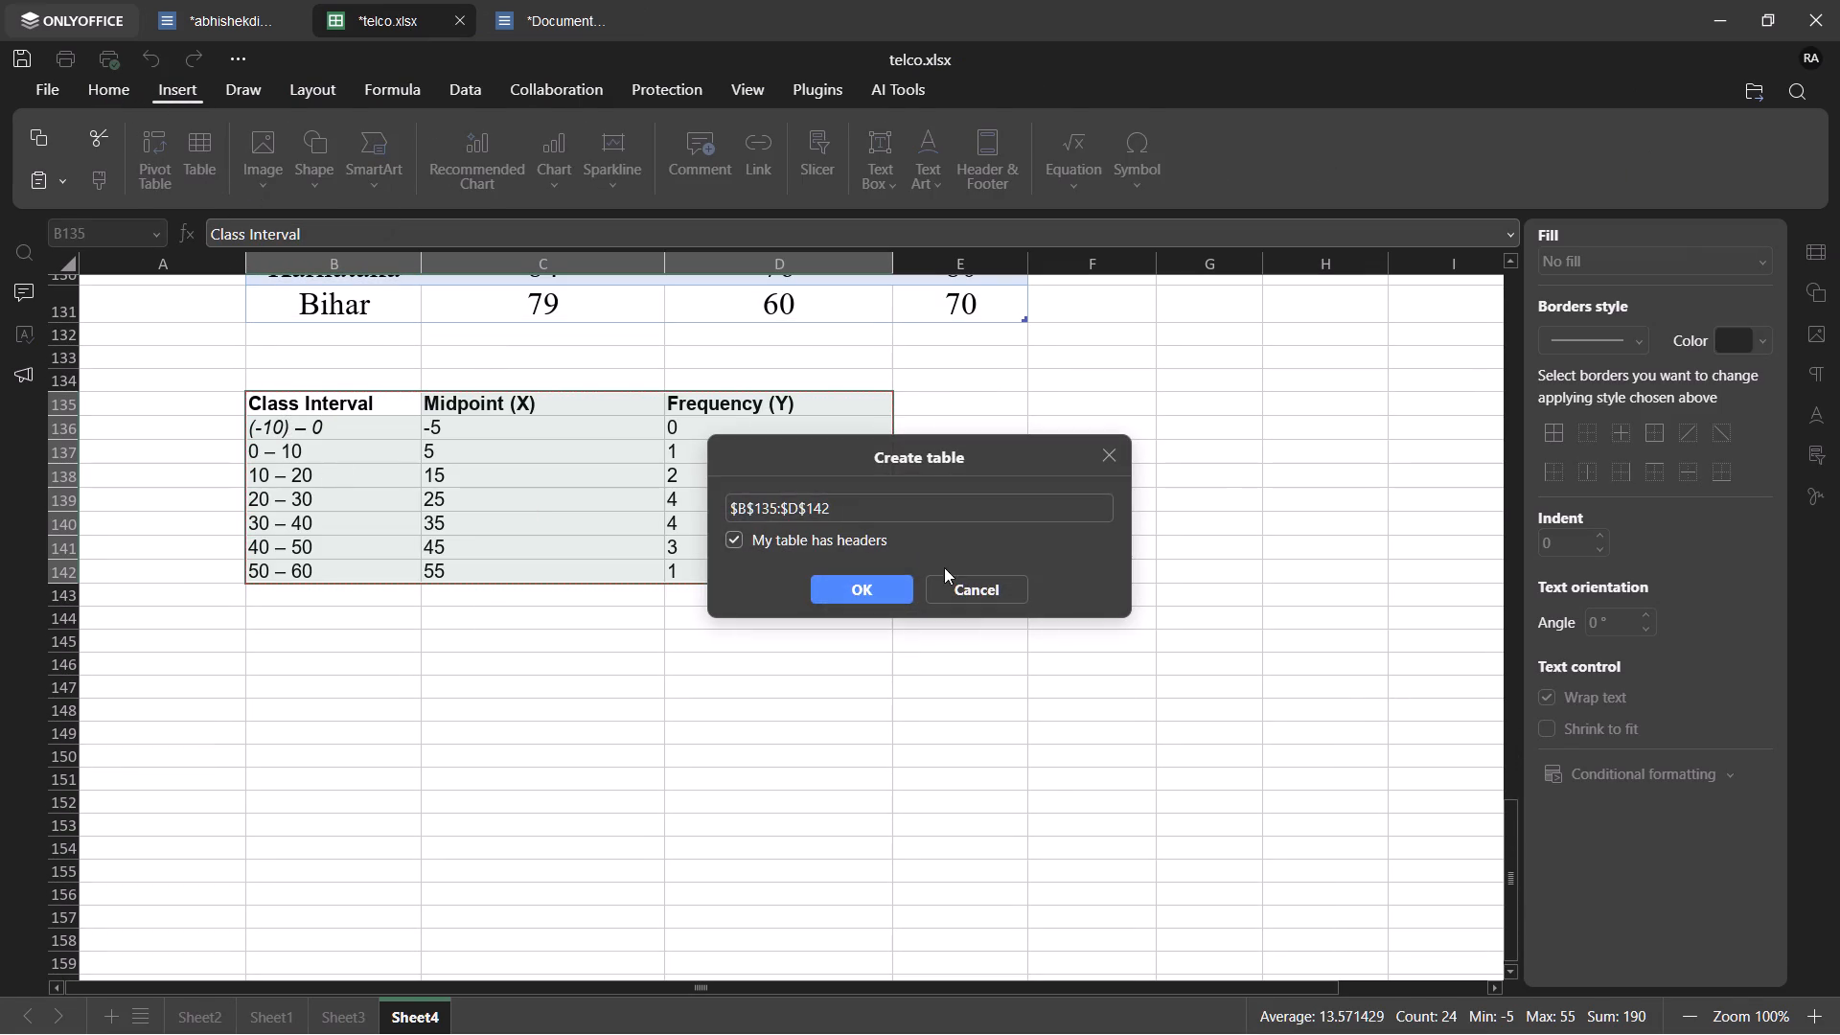
click(862, 581)
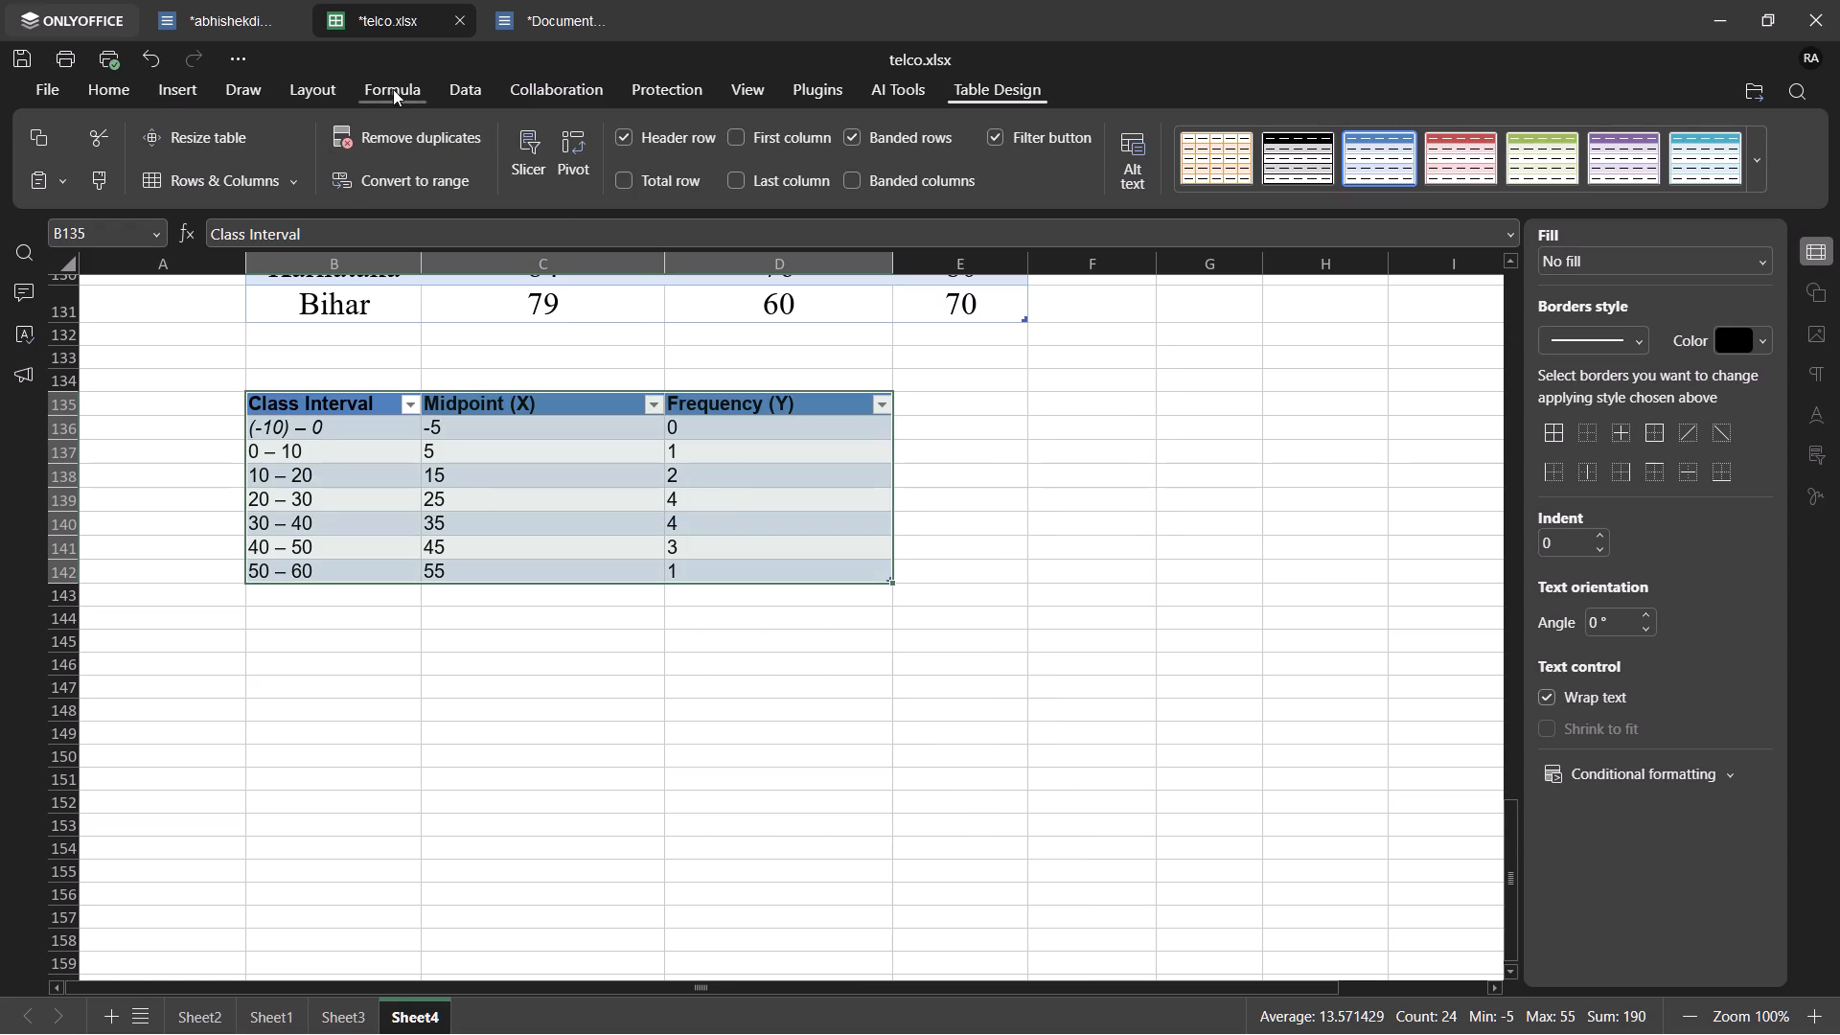
Increase the font size of the whole class interval table to 18.
click(108, 93)
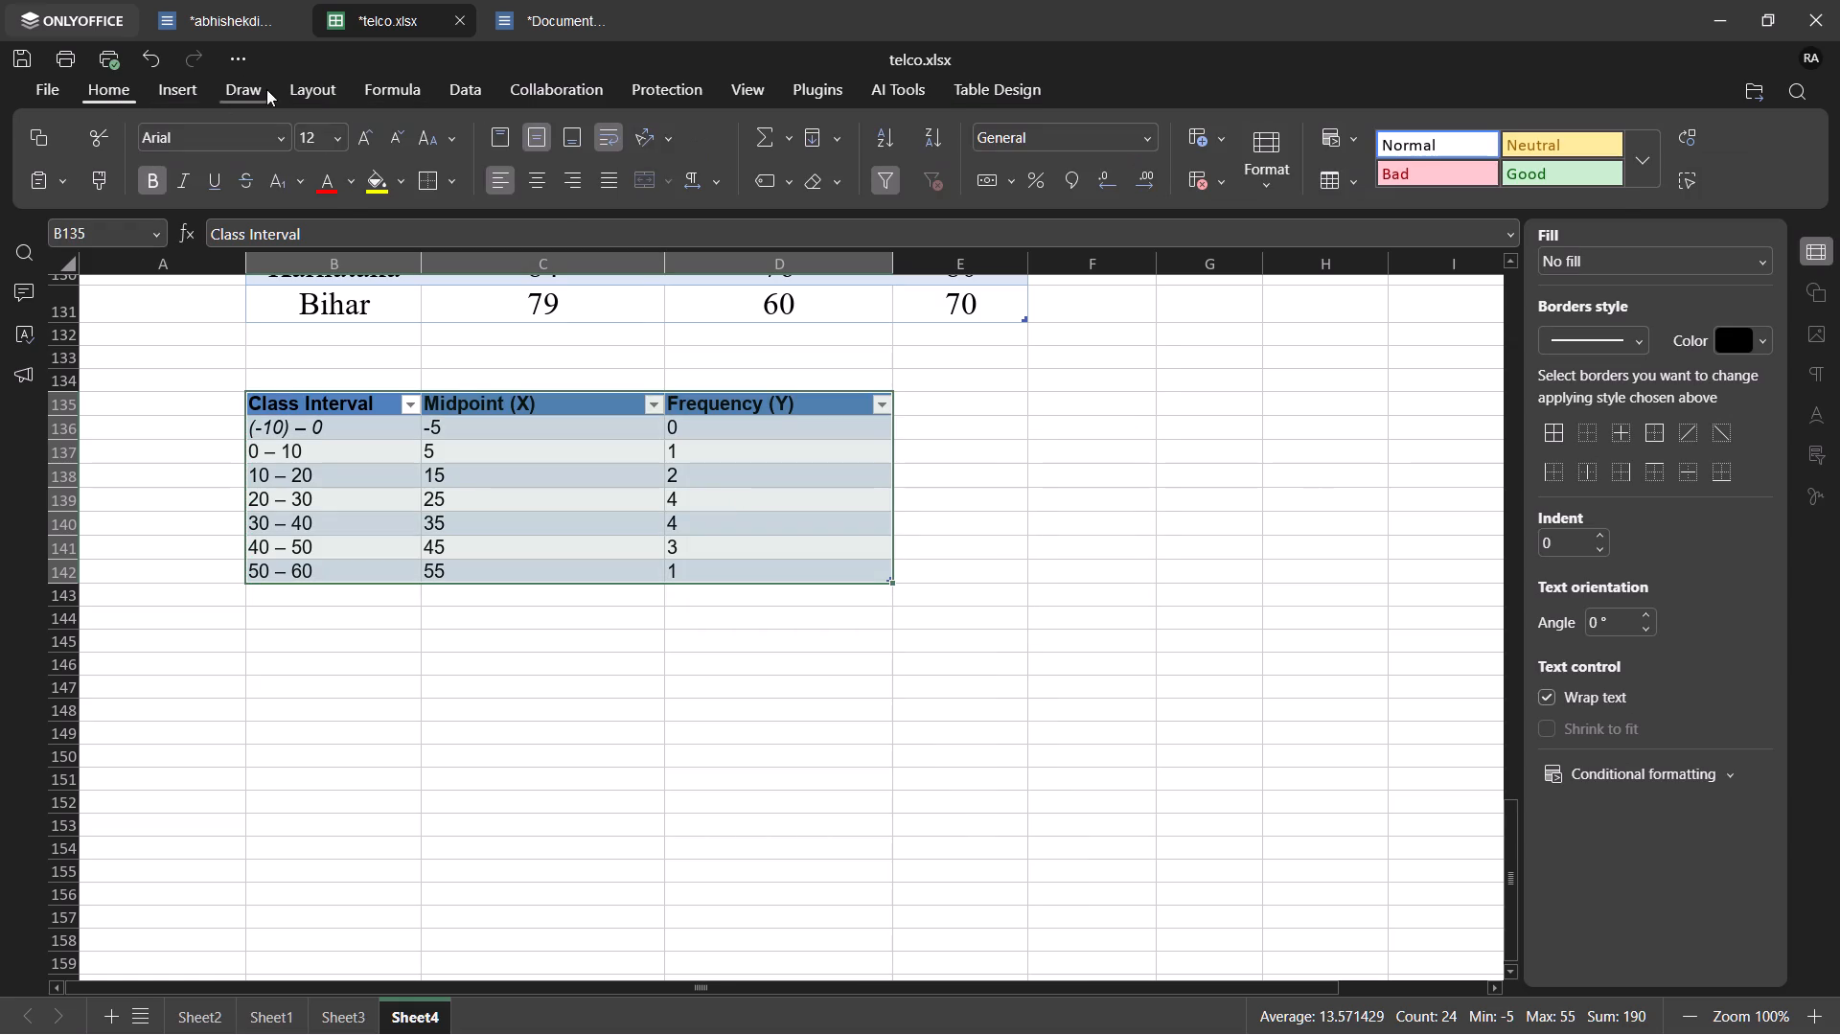
triple_click(371, 136)
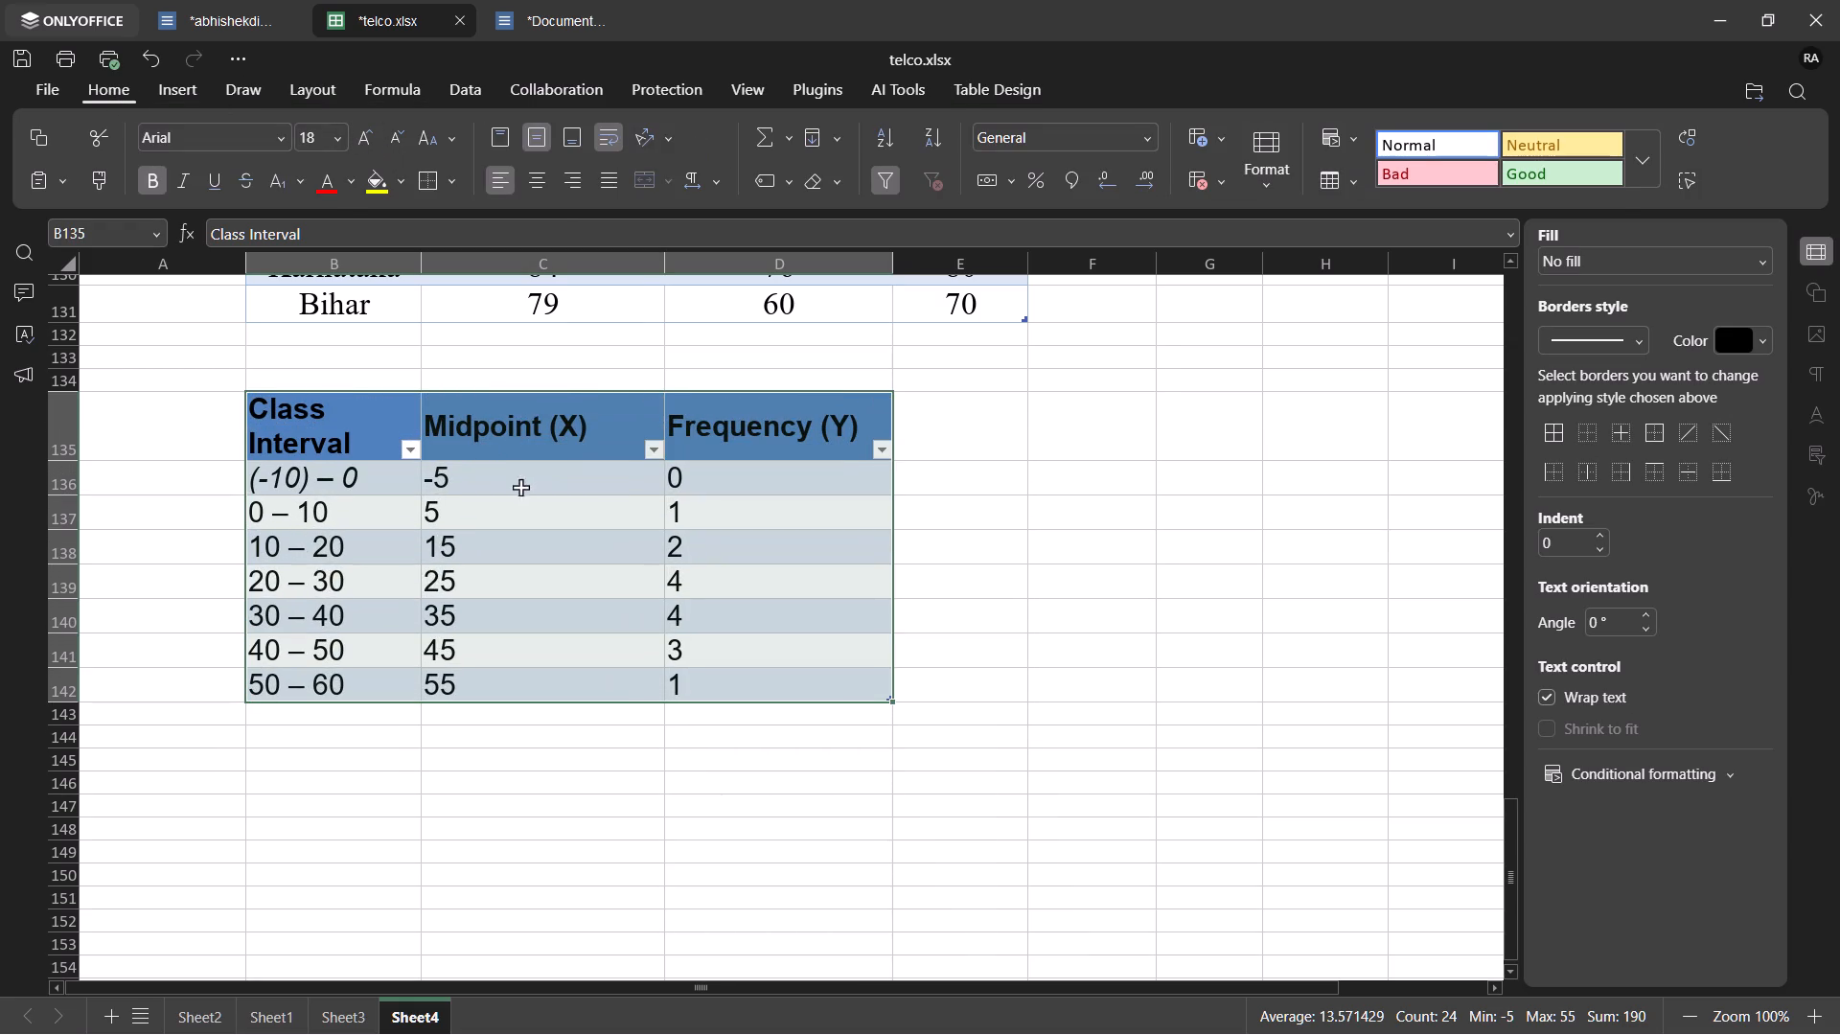
Make row 134 above the class interval table taller and enter the title "Frequency Polygon" in cell A134.
scroll(433, 571, up, 1)
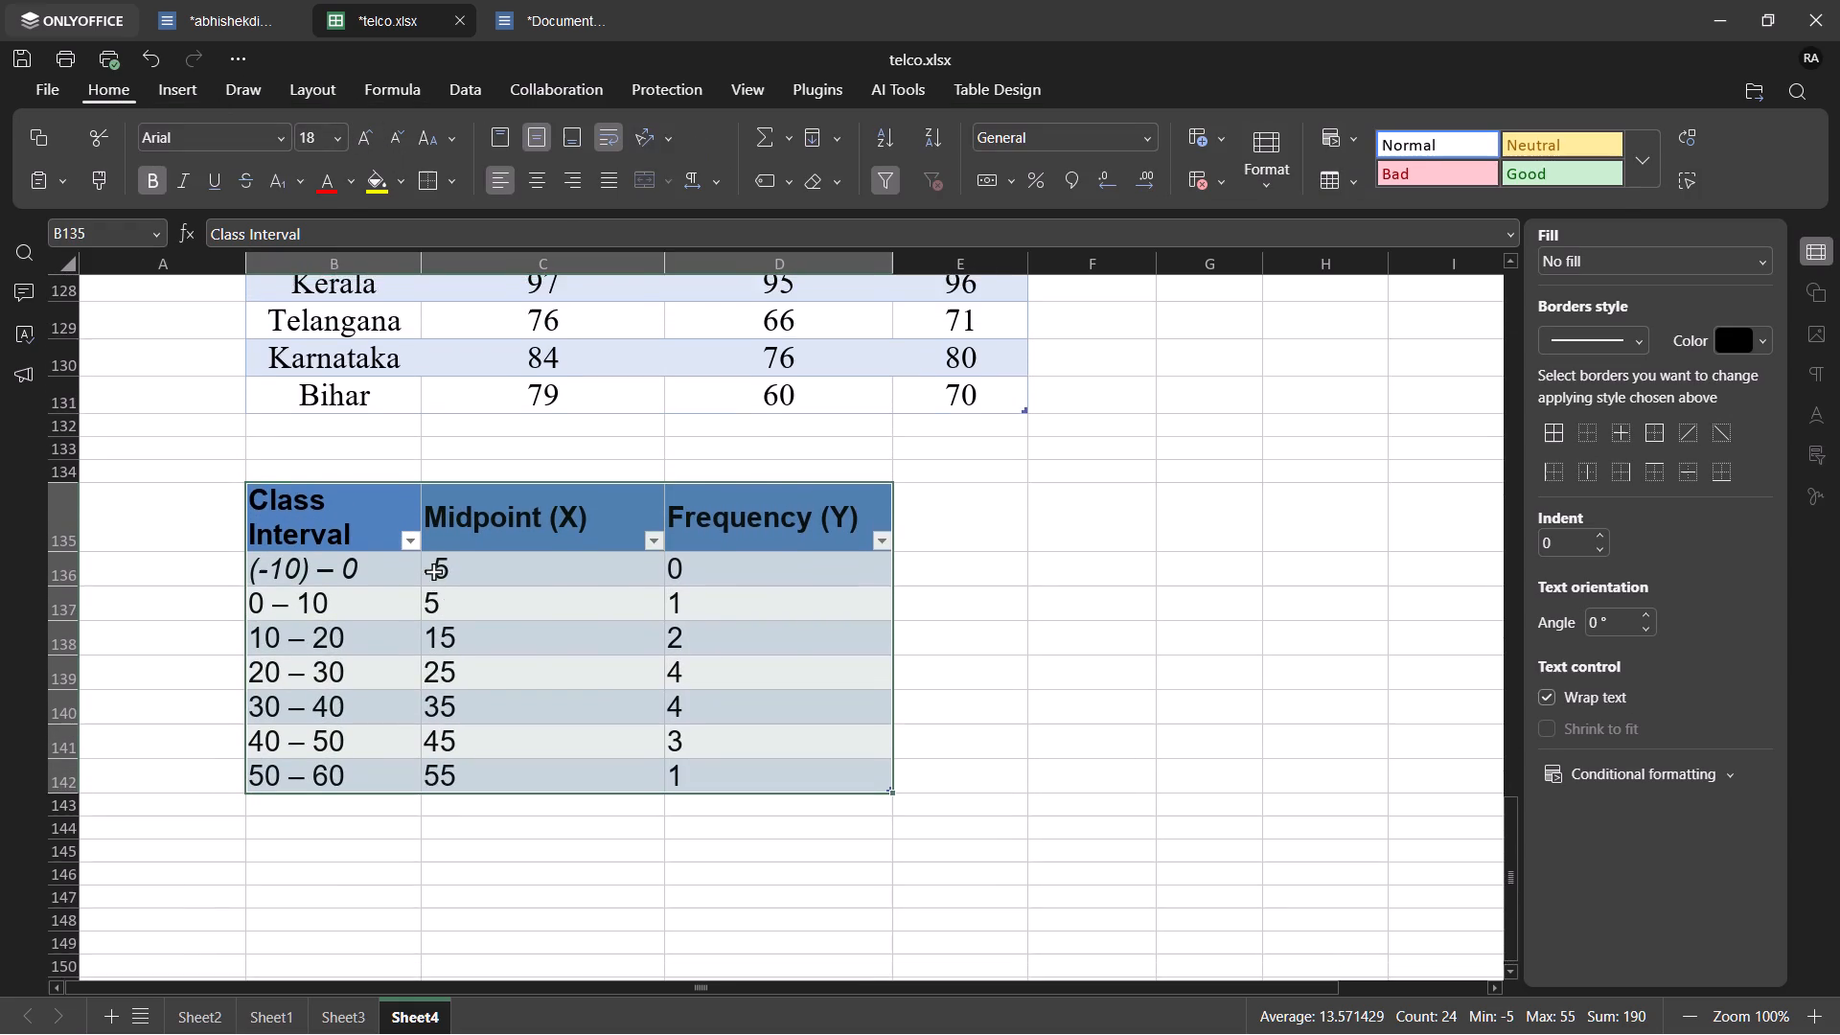
scroll(433, 571, up, 3)
scroll(433, 571, down, 3)
scroll(433, 571, up, 3)
scroll(433, 571, down, 4)
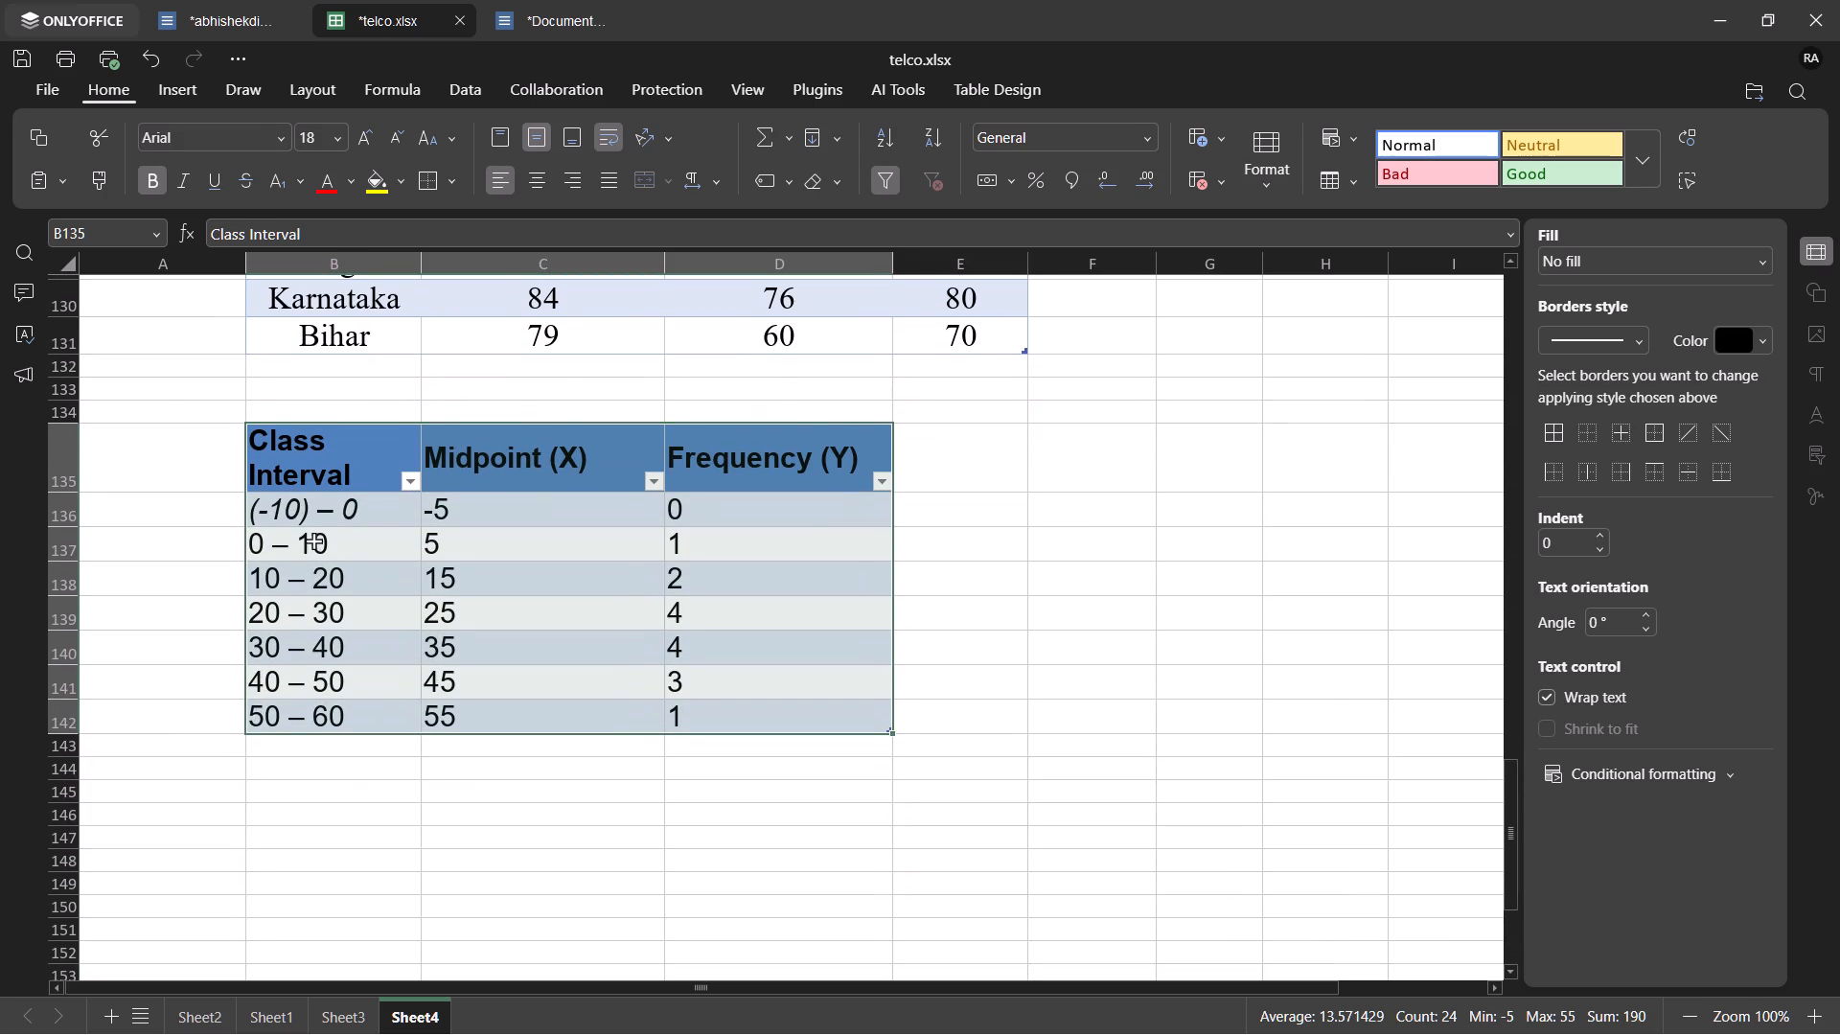
click(146, 404)
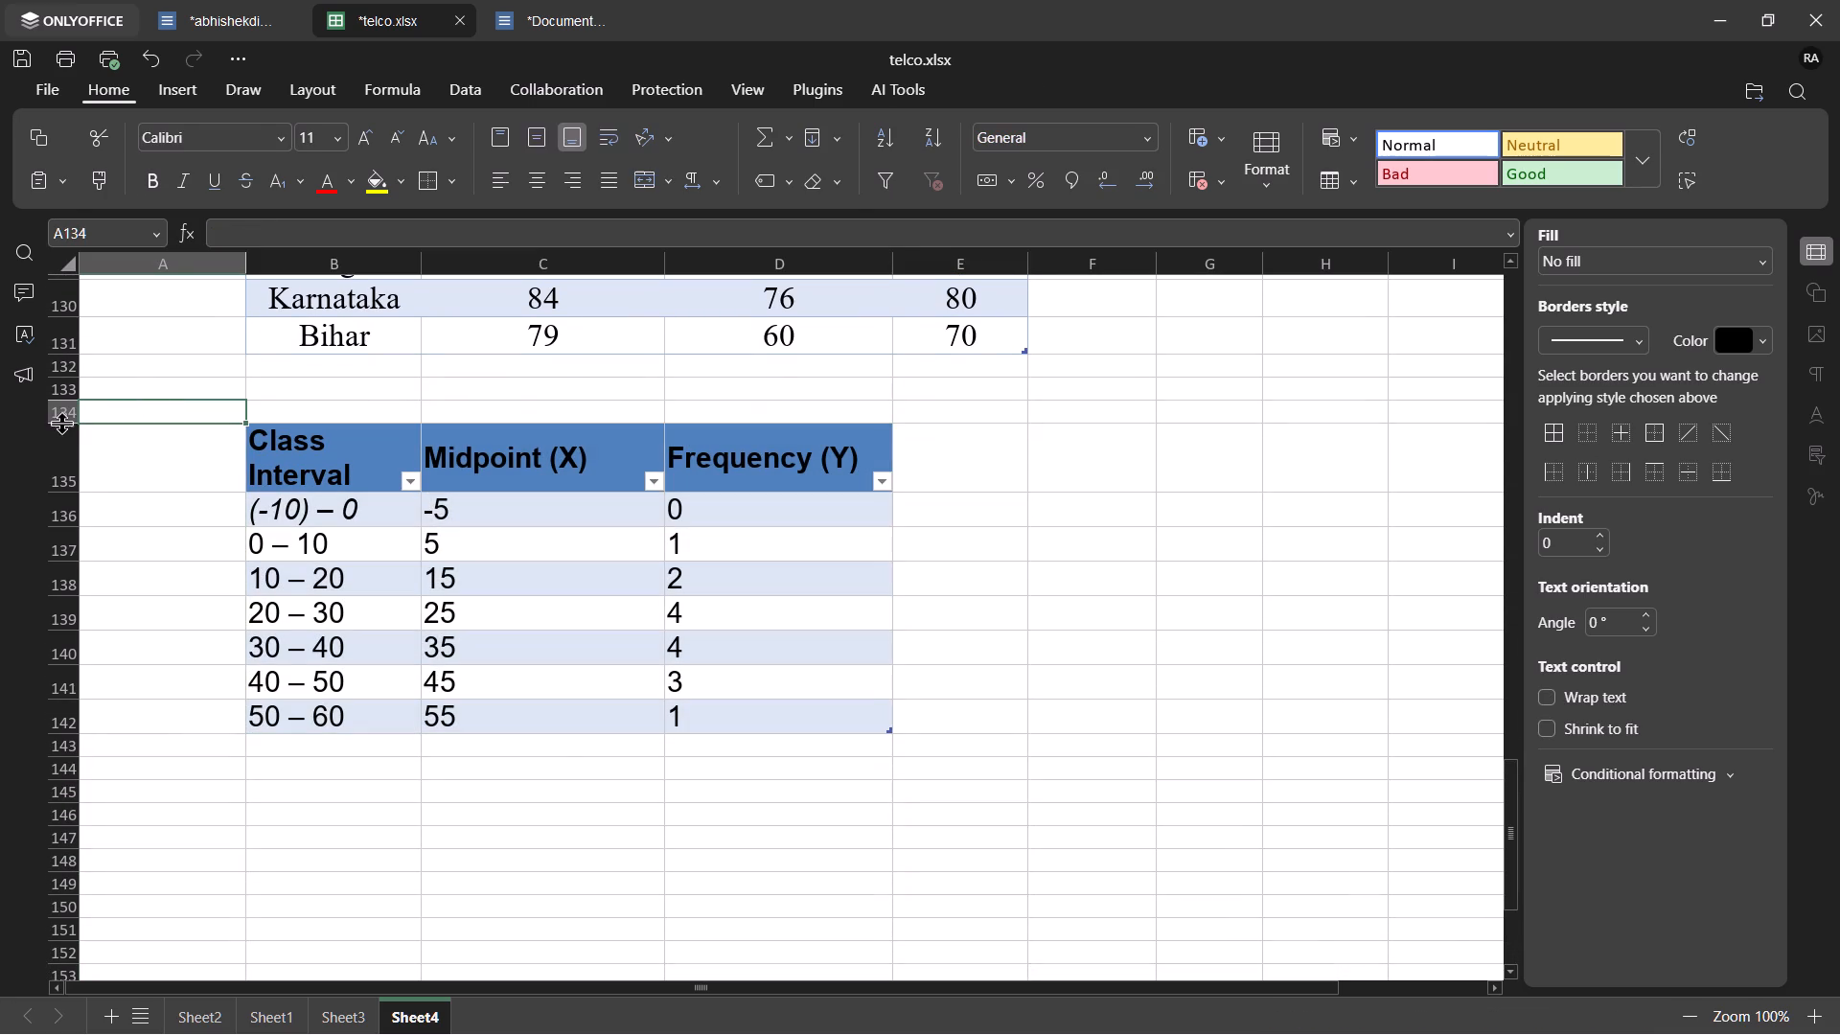
drag(57, 420, 57, 456)
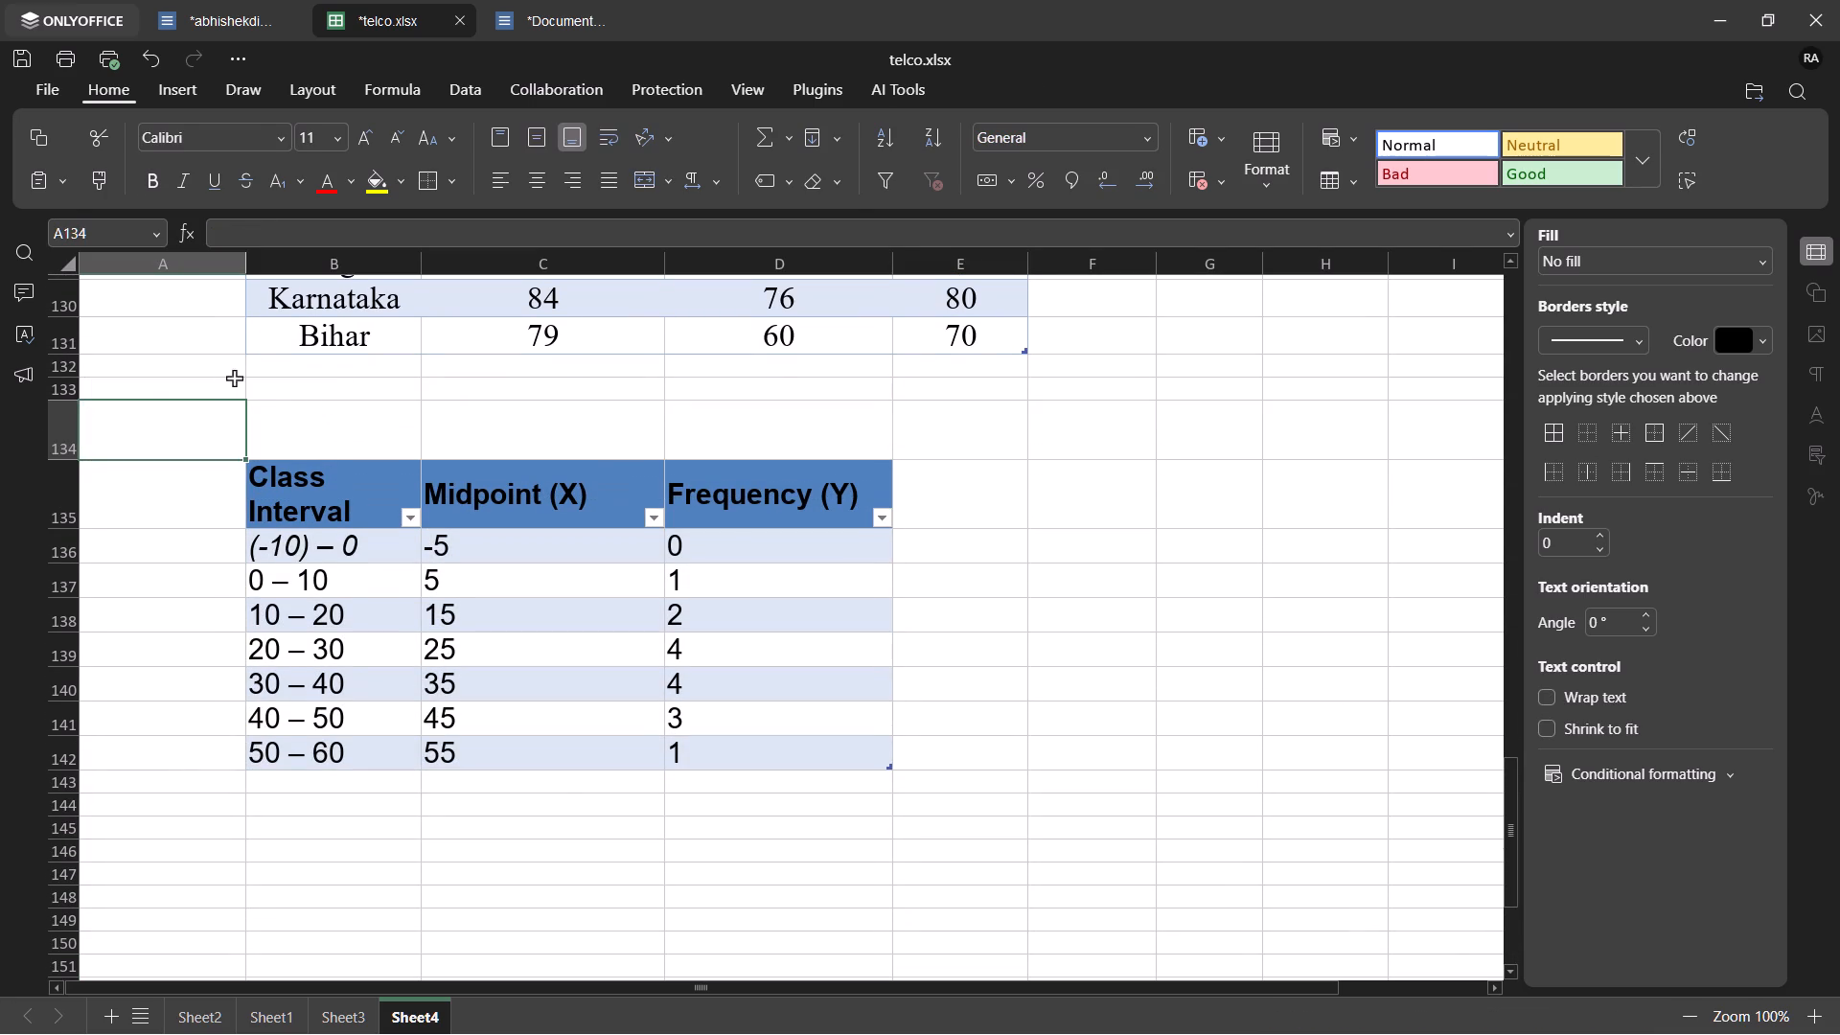
click(143, 429)
key(f)
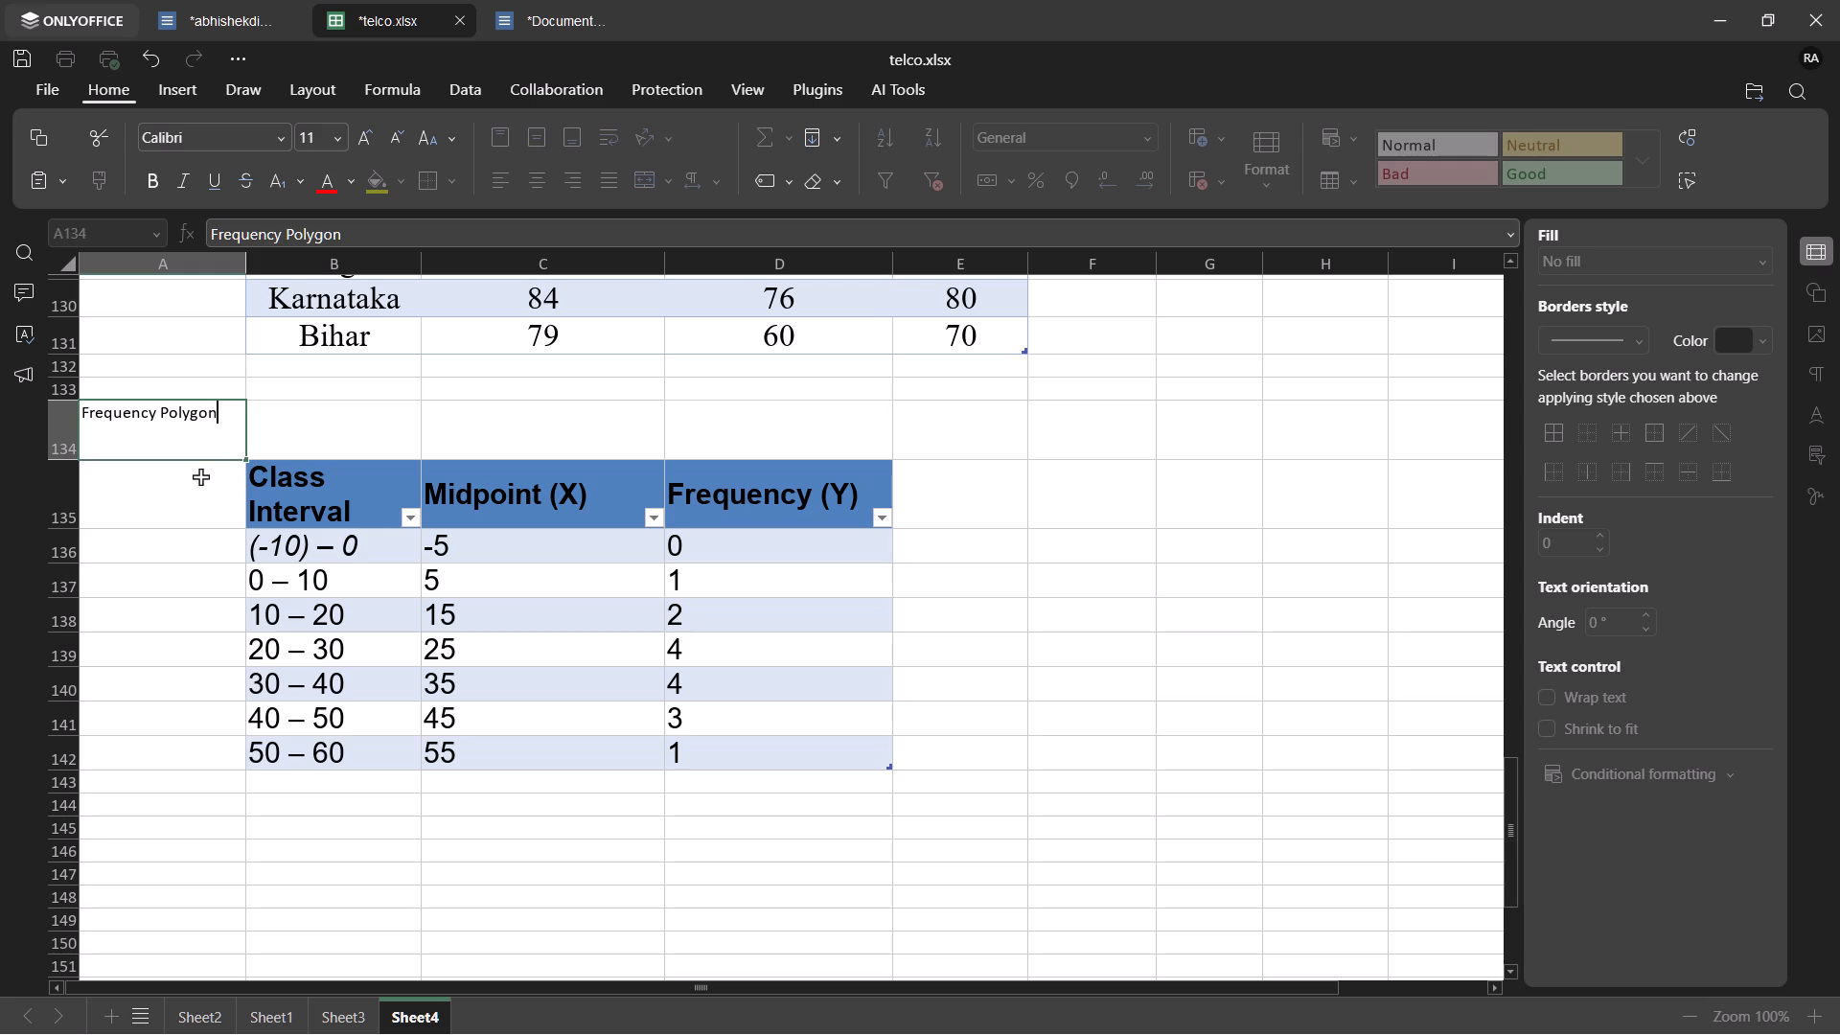
Set the font size of the "Frequency Polygon" title in A134 to 22.
triple_click(221, 417)
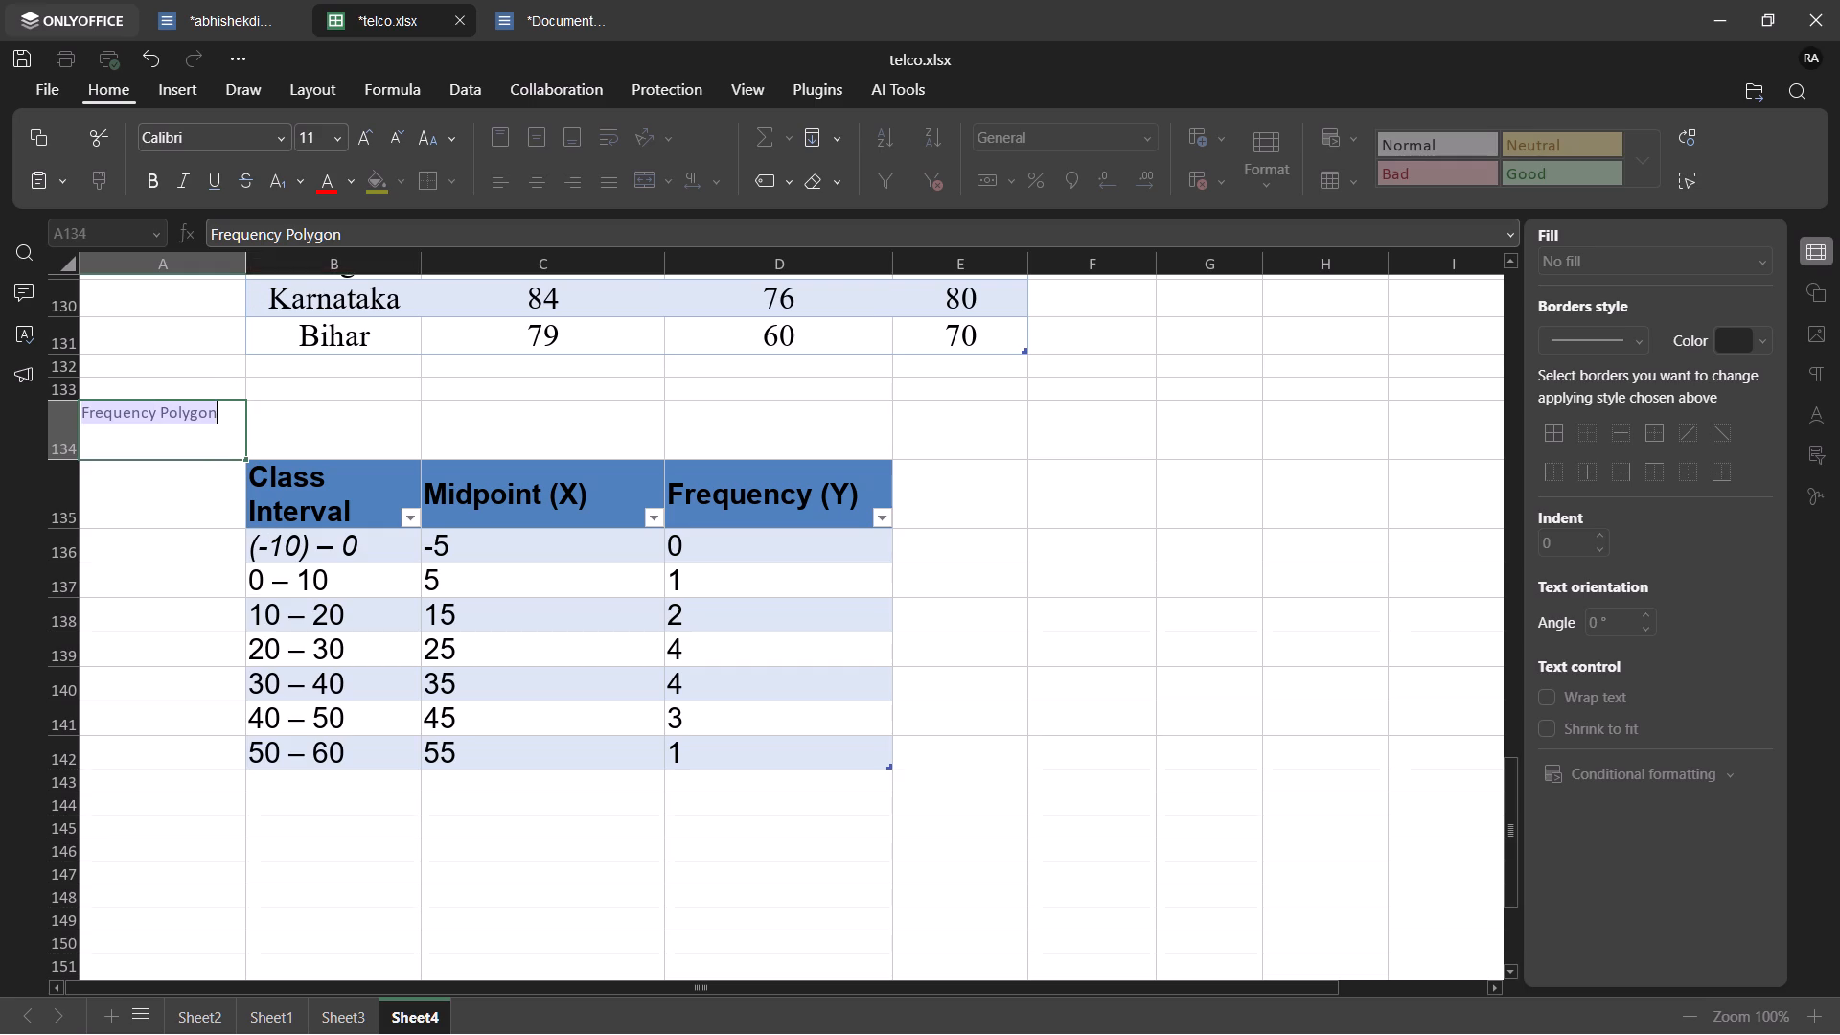
click(331, 138)
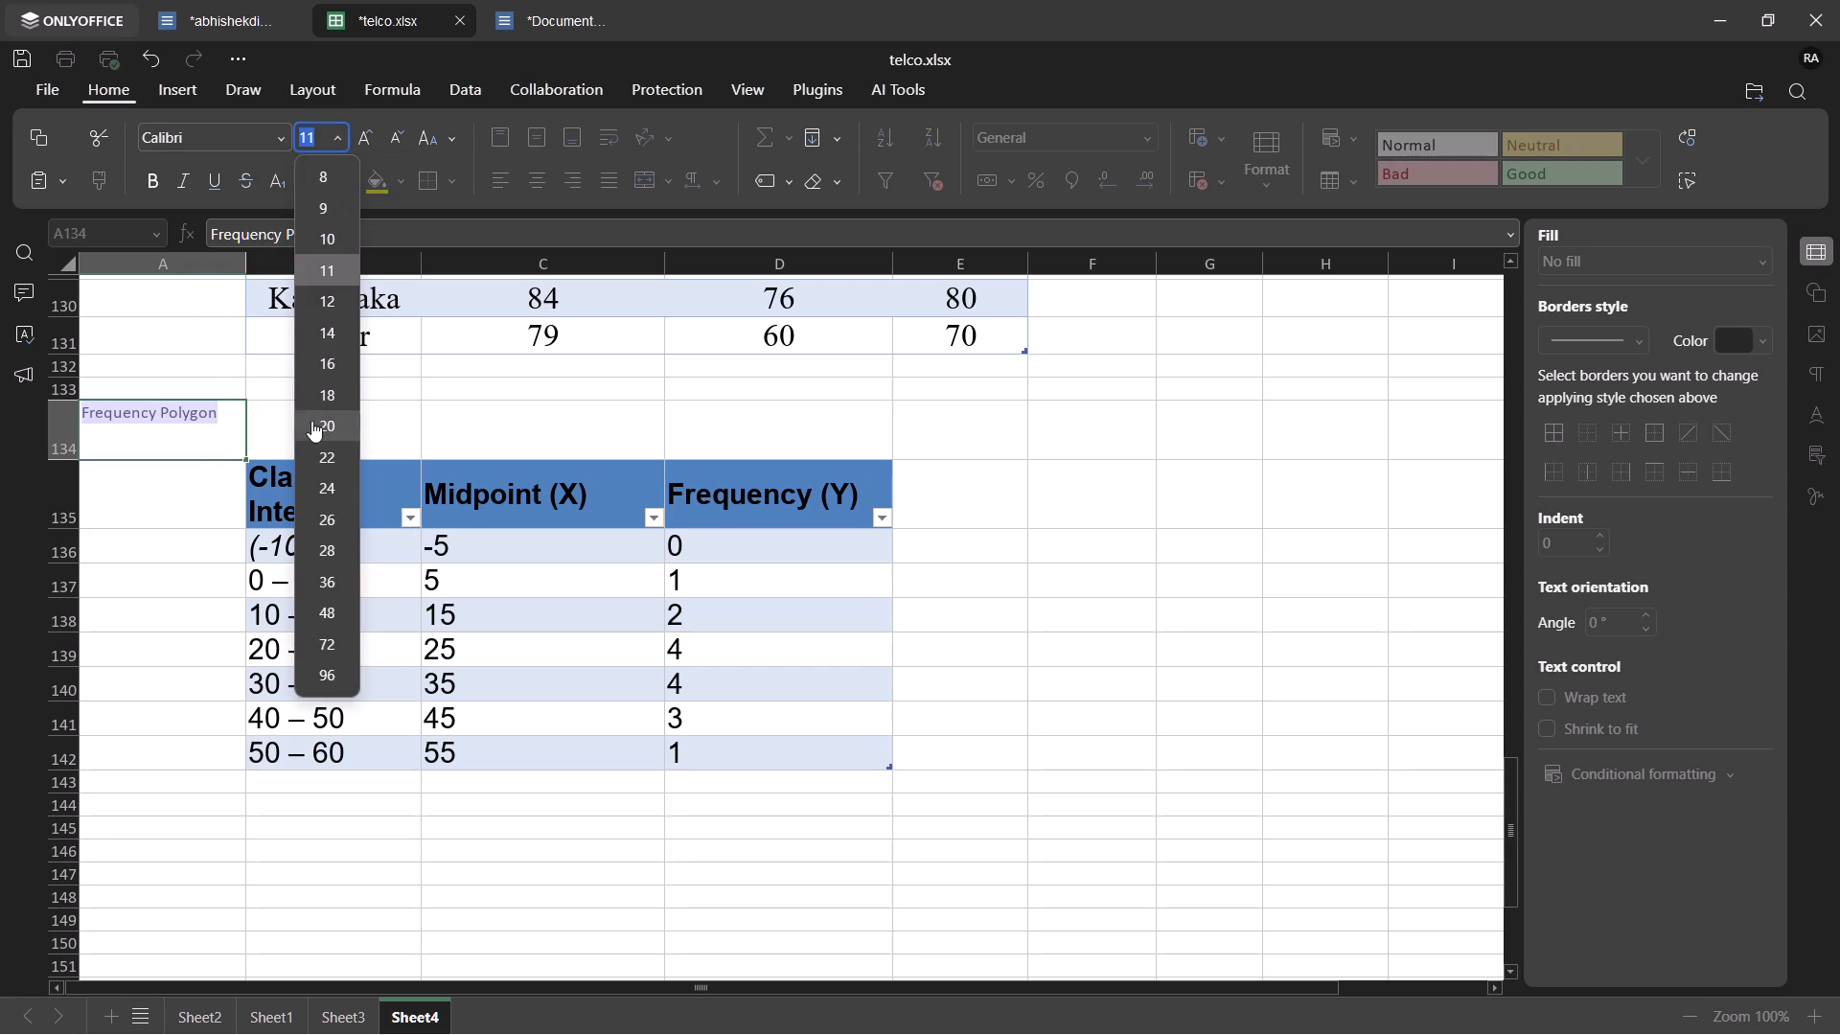
click(328, 471)
click(624, 383)
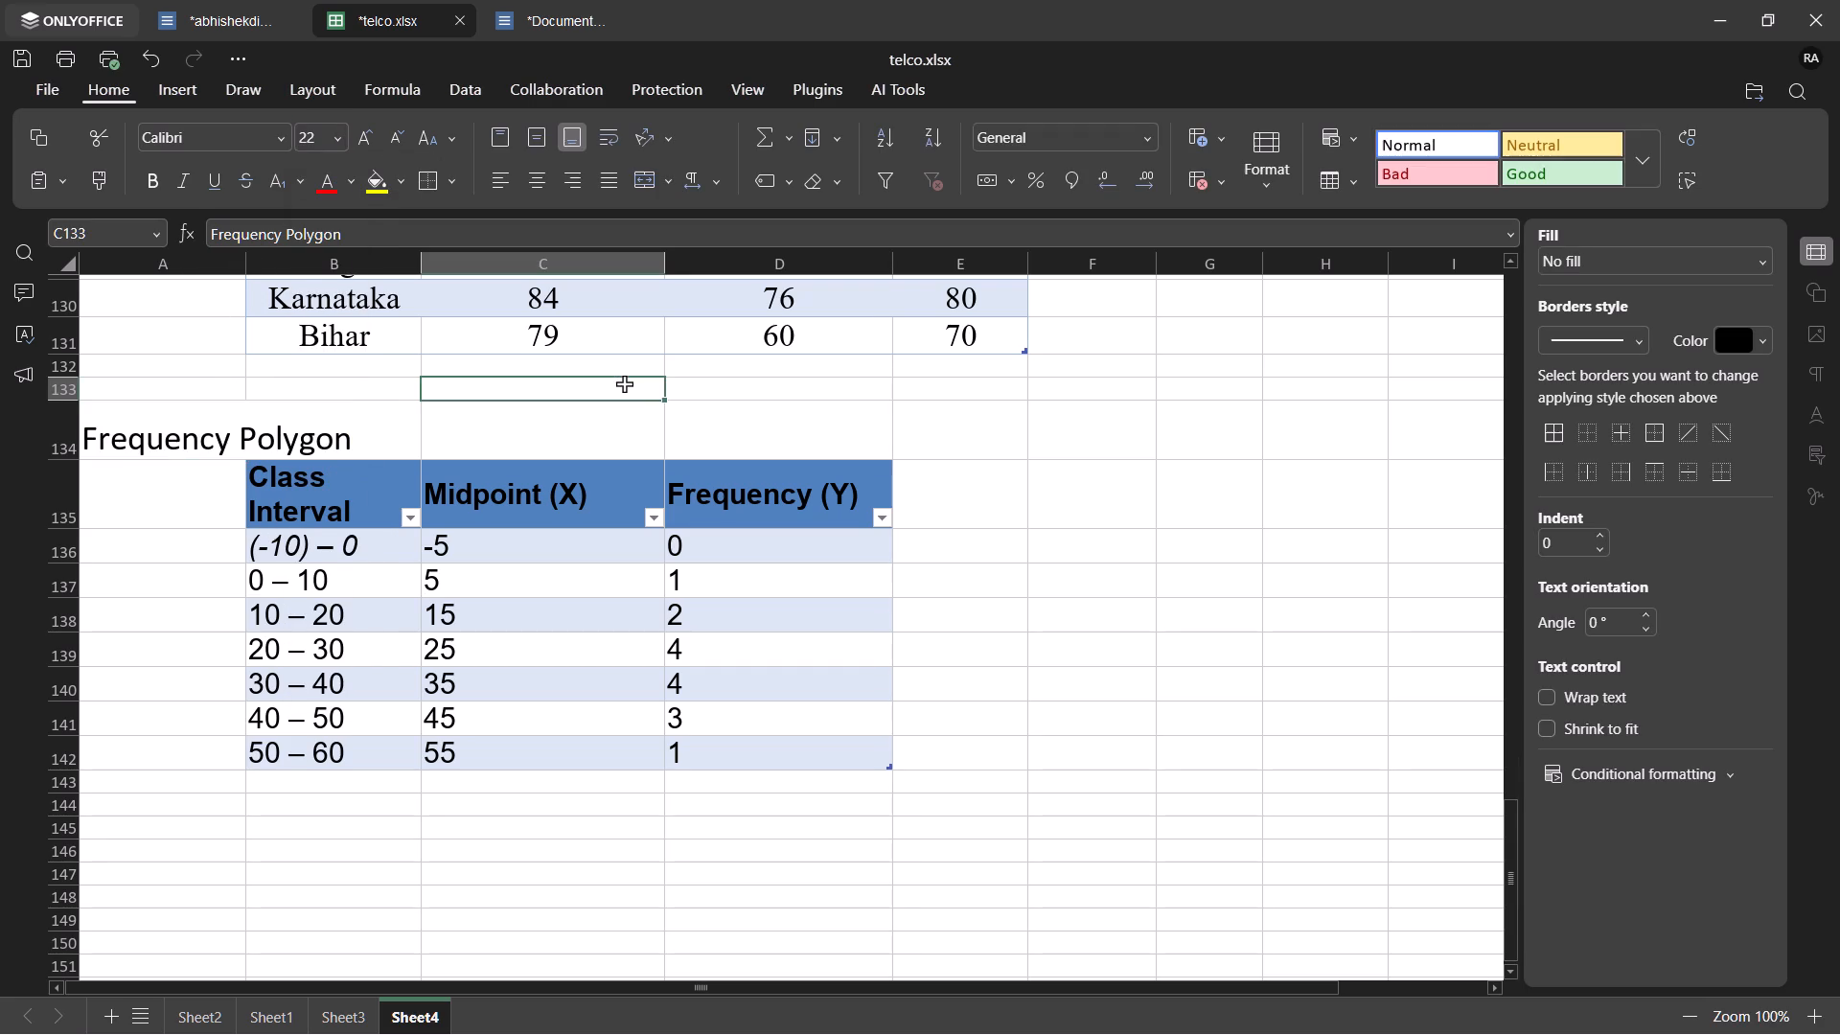
scroll(624, 383, up, 1)
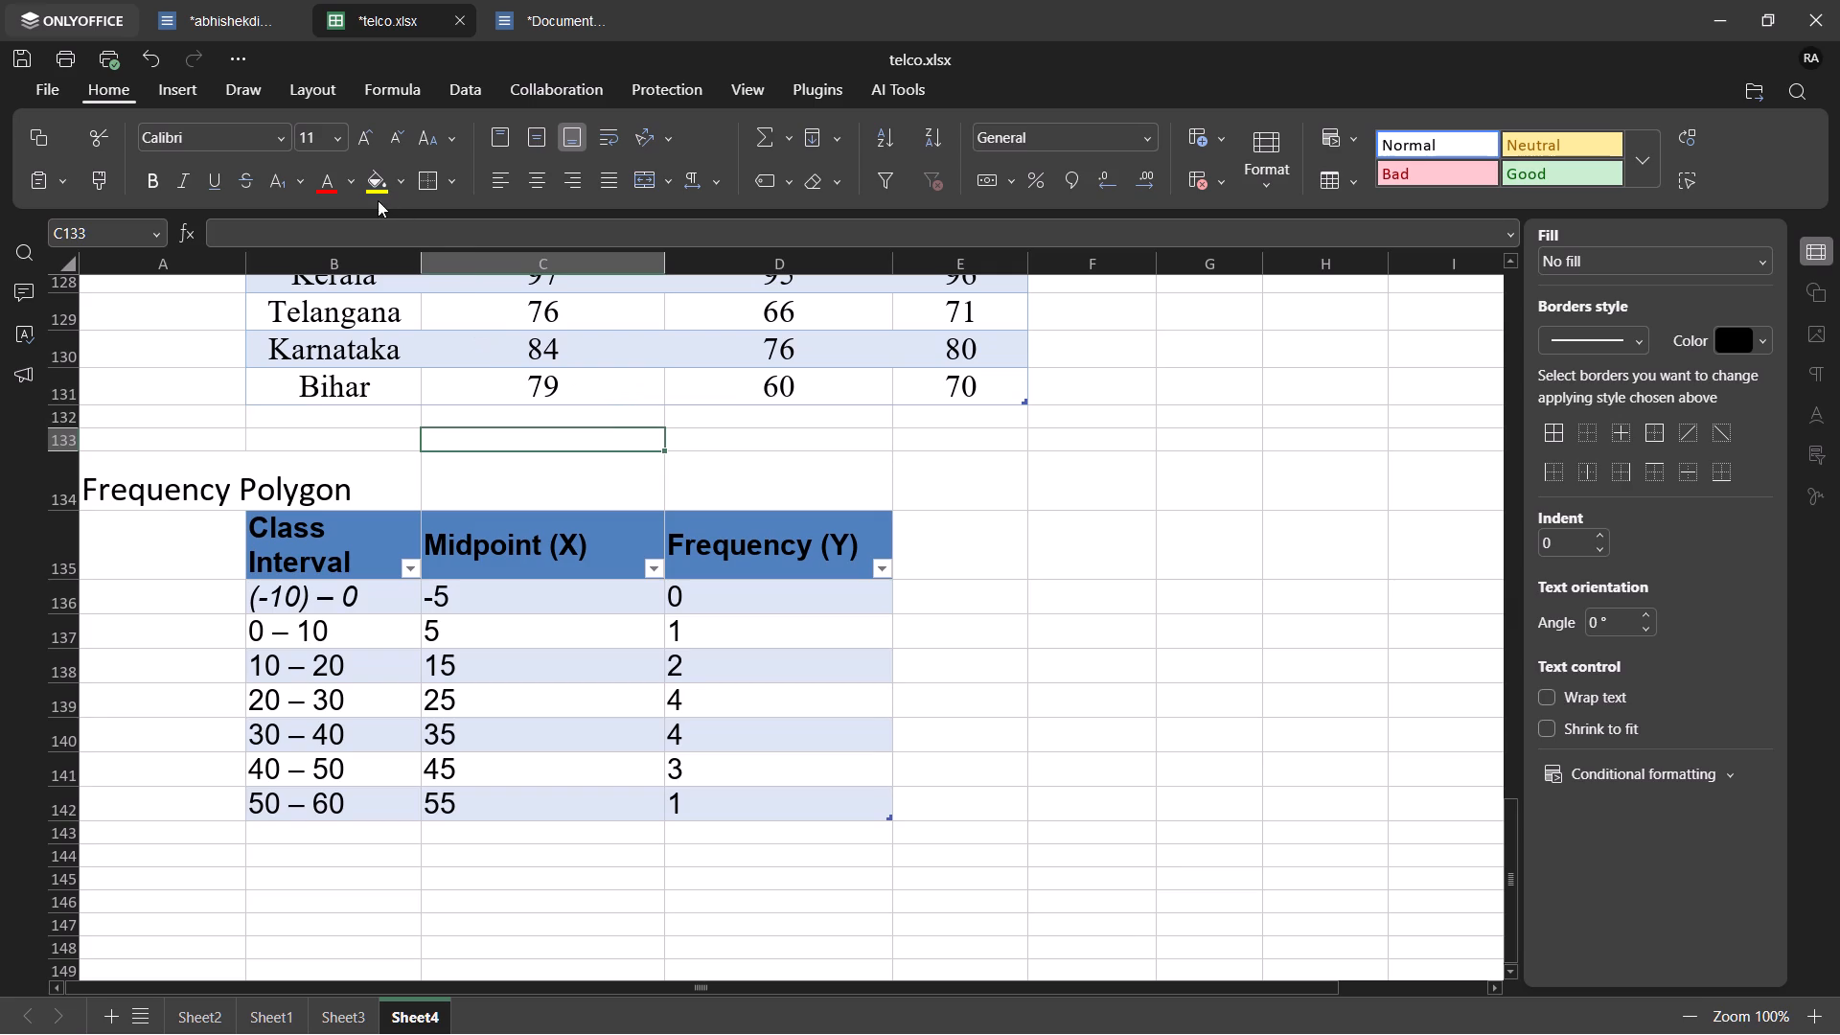
double_click(354, 485)
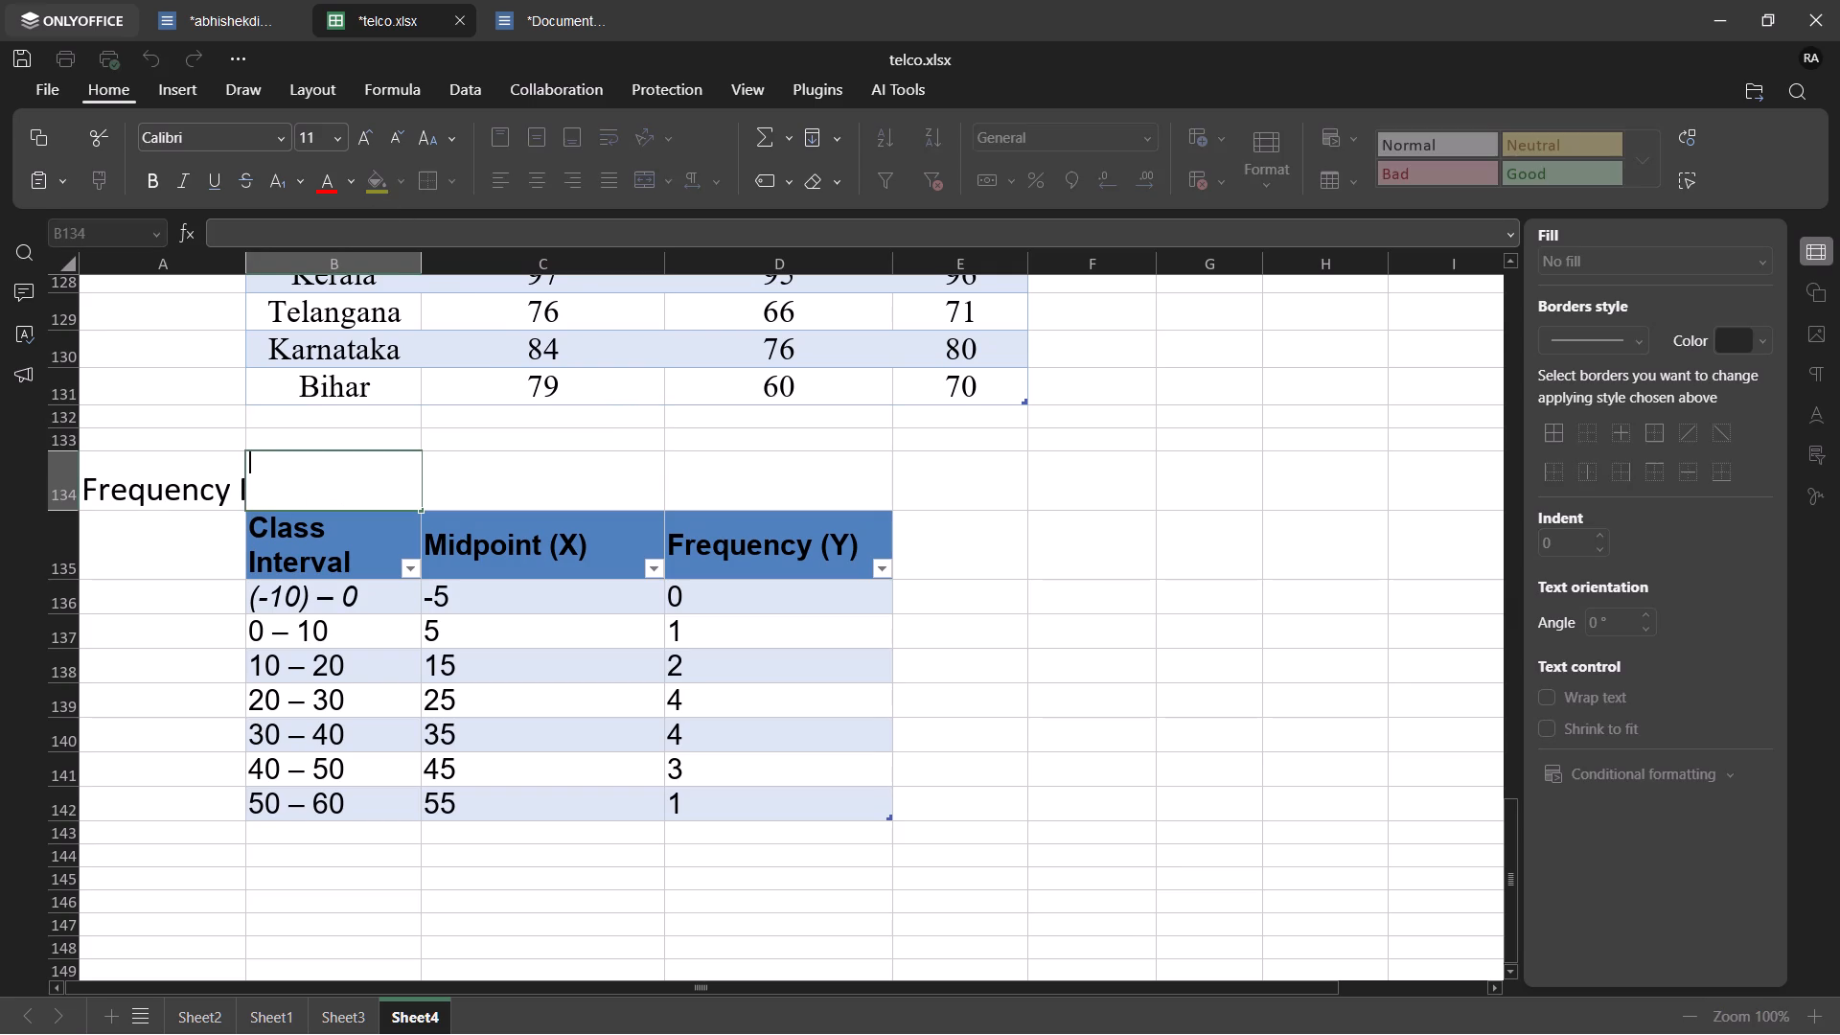
click(493, 906)
Centre the contents of the whole class interval table, B135:D142, horizontally.
scroll(493, 906, down, 1)
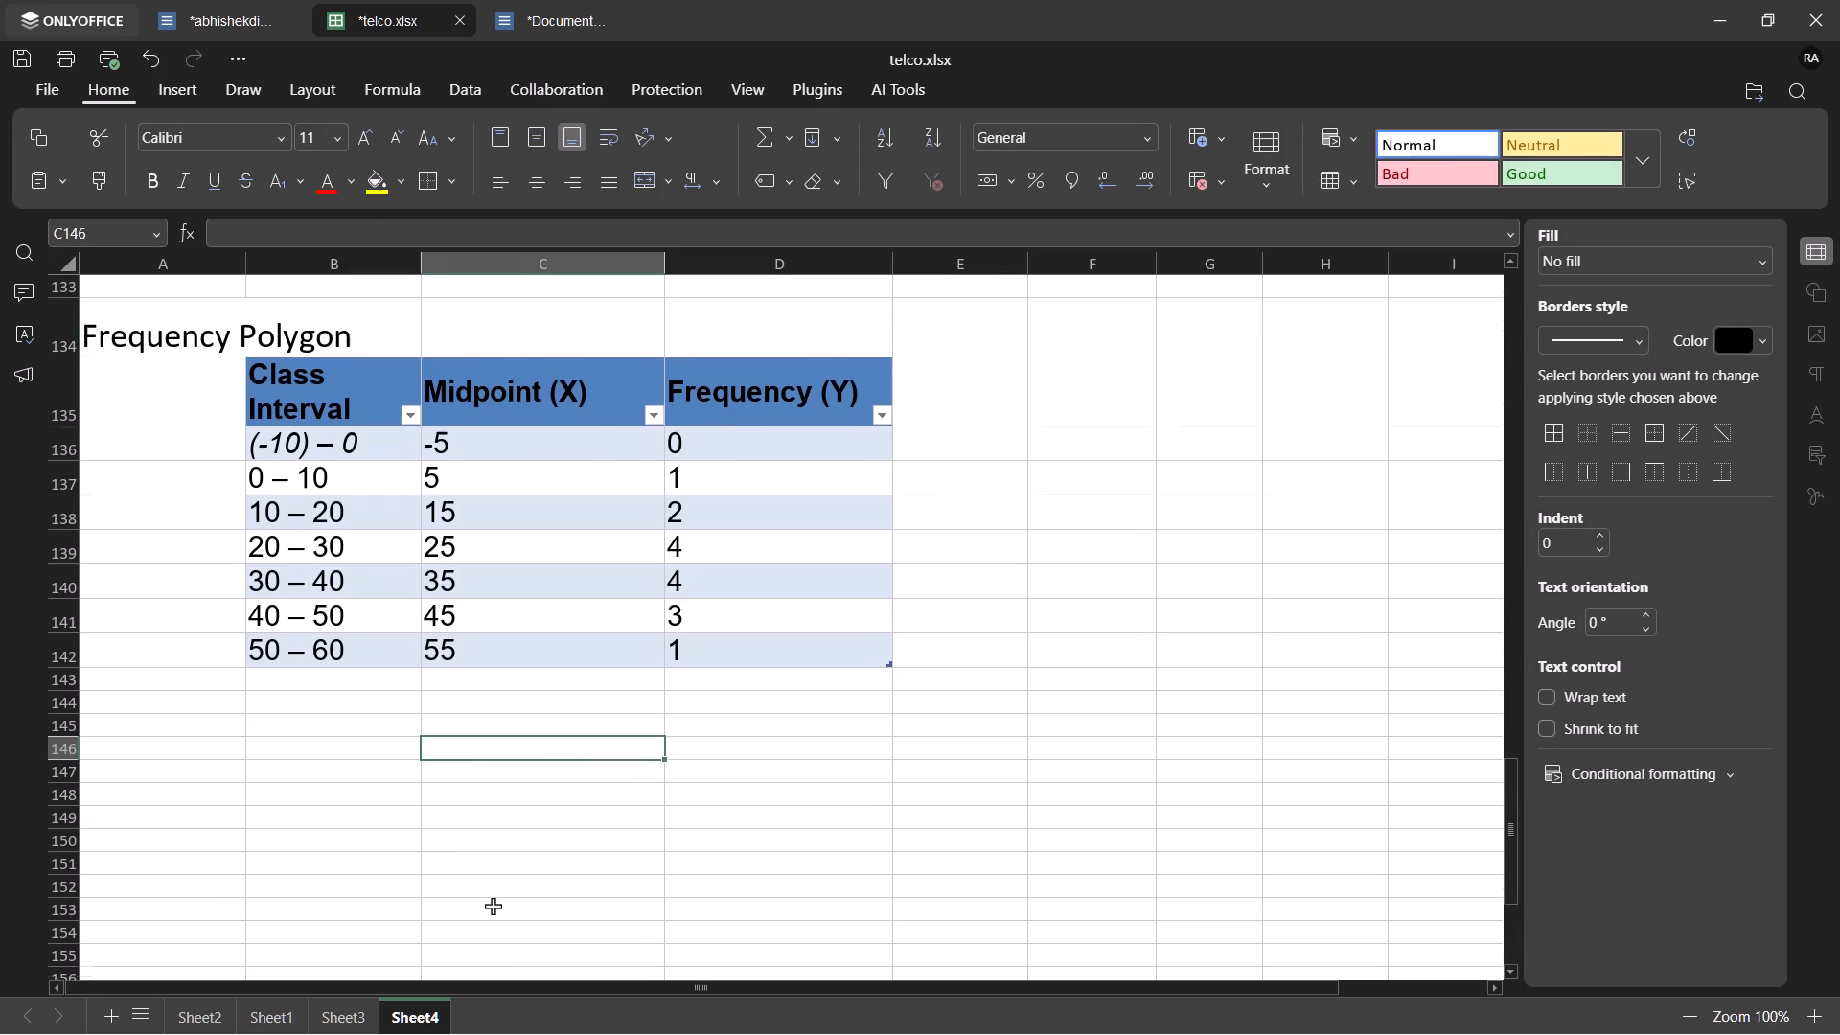
scroll(493, 906, down, 1)
drag(291, 347, 798, 554)
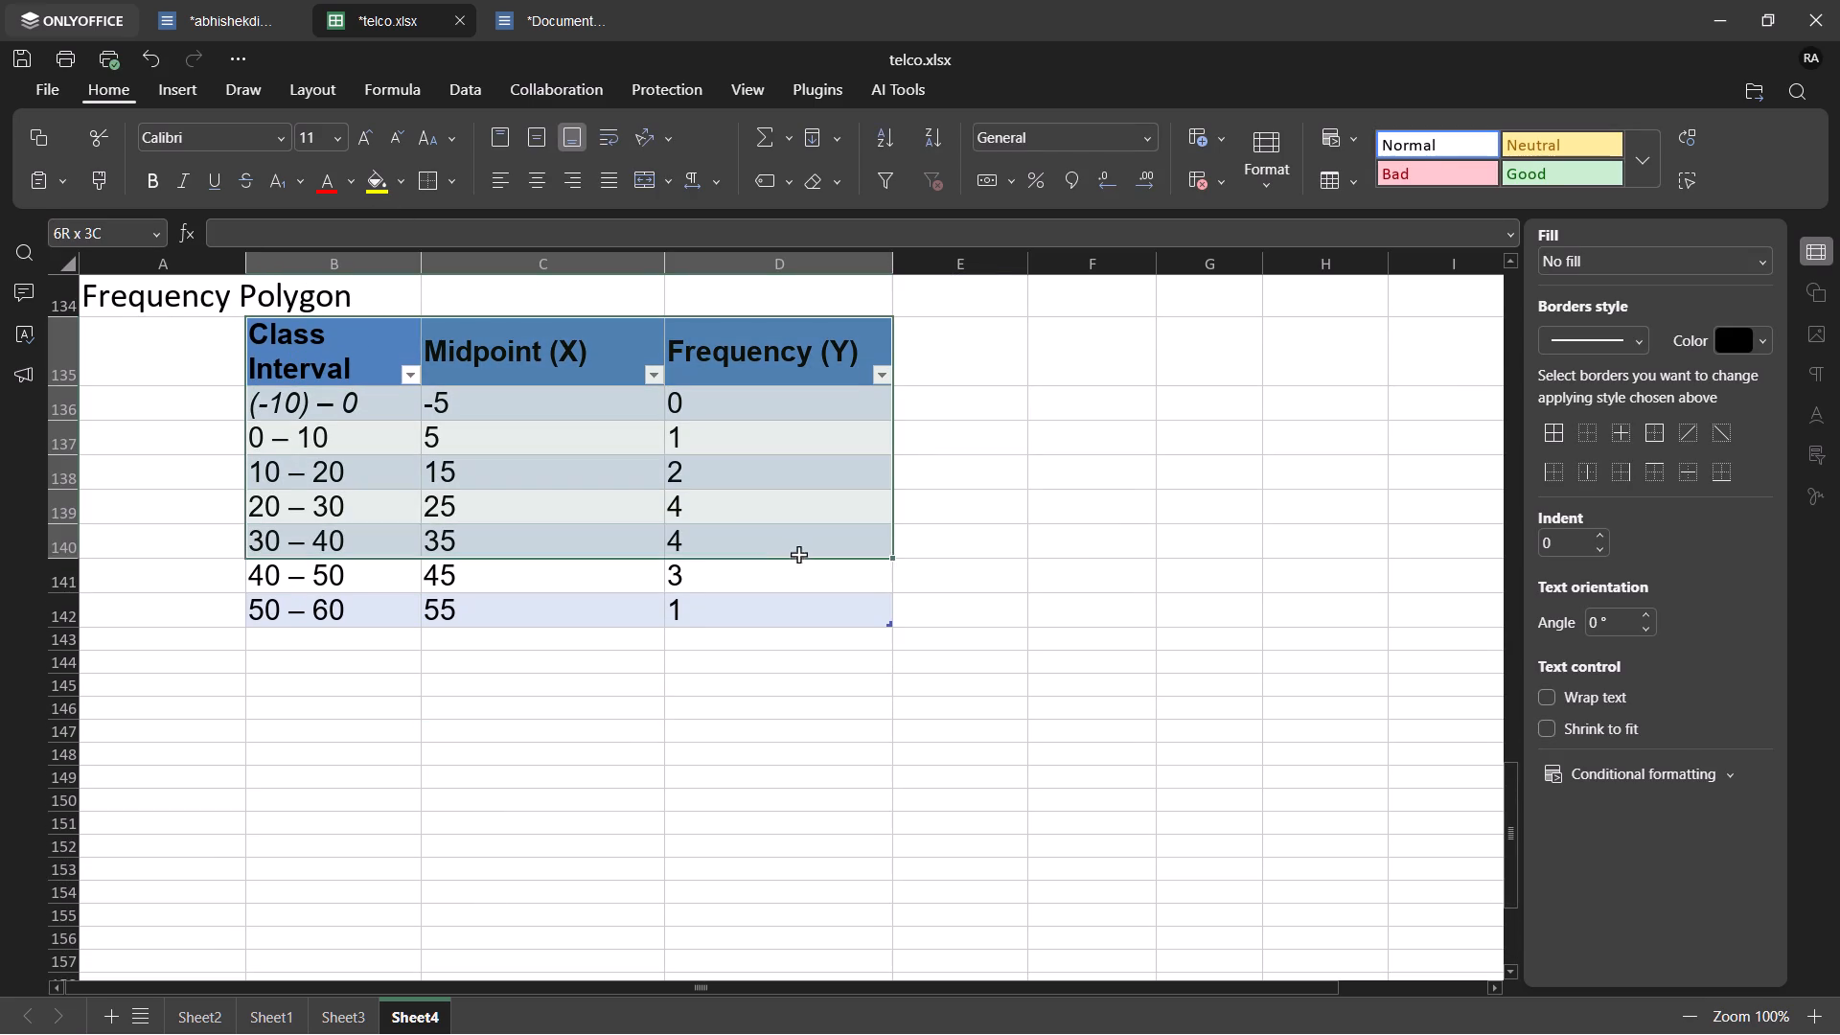
drag(798, 554, 803, 604)
scroll(580, 506, up, 7)
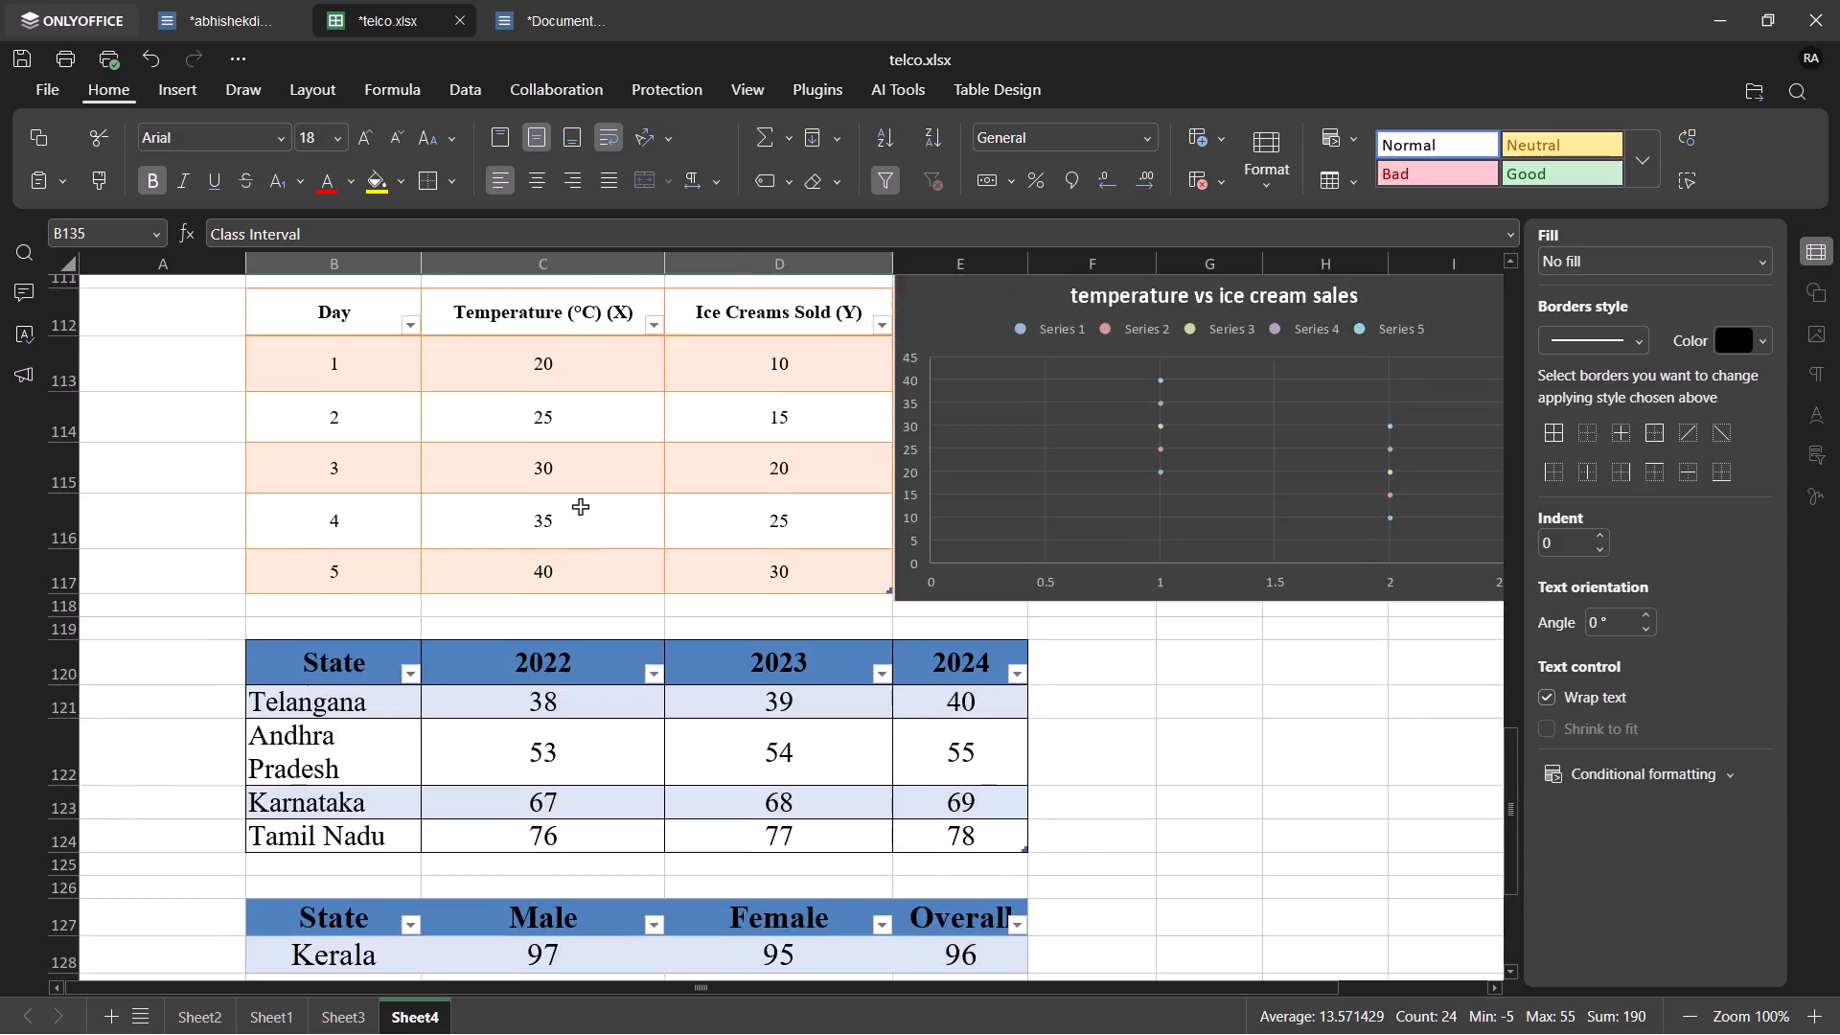
scroll(580, 506, down, 6)
scroll(580, 506, up, 4)
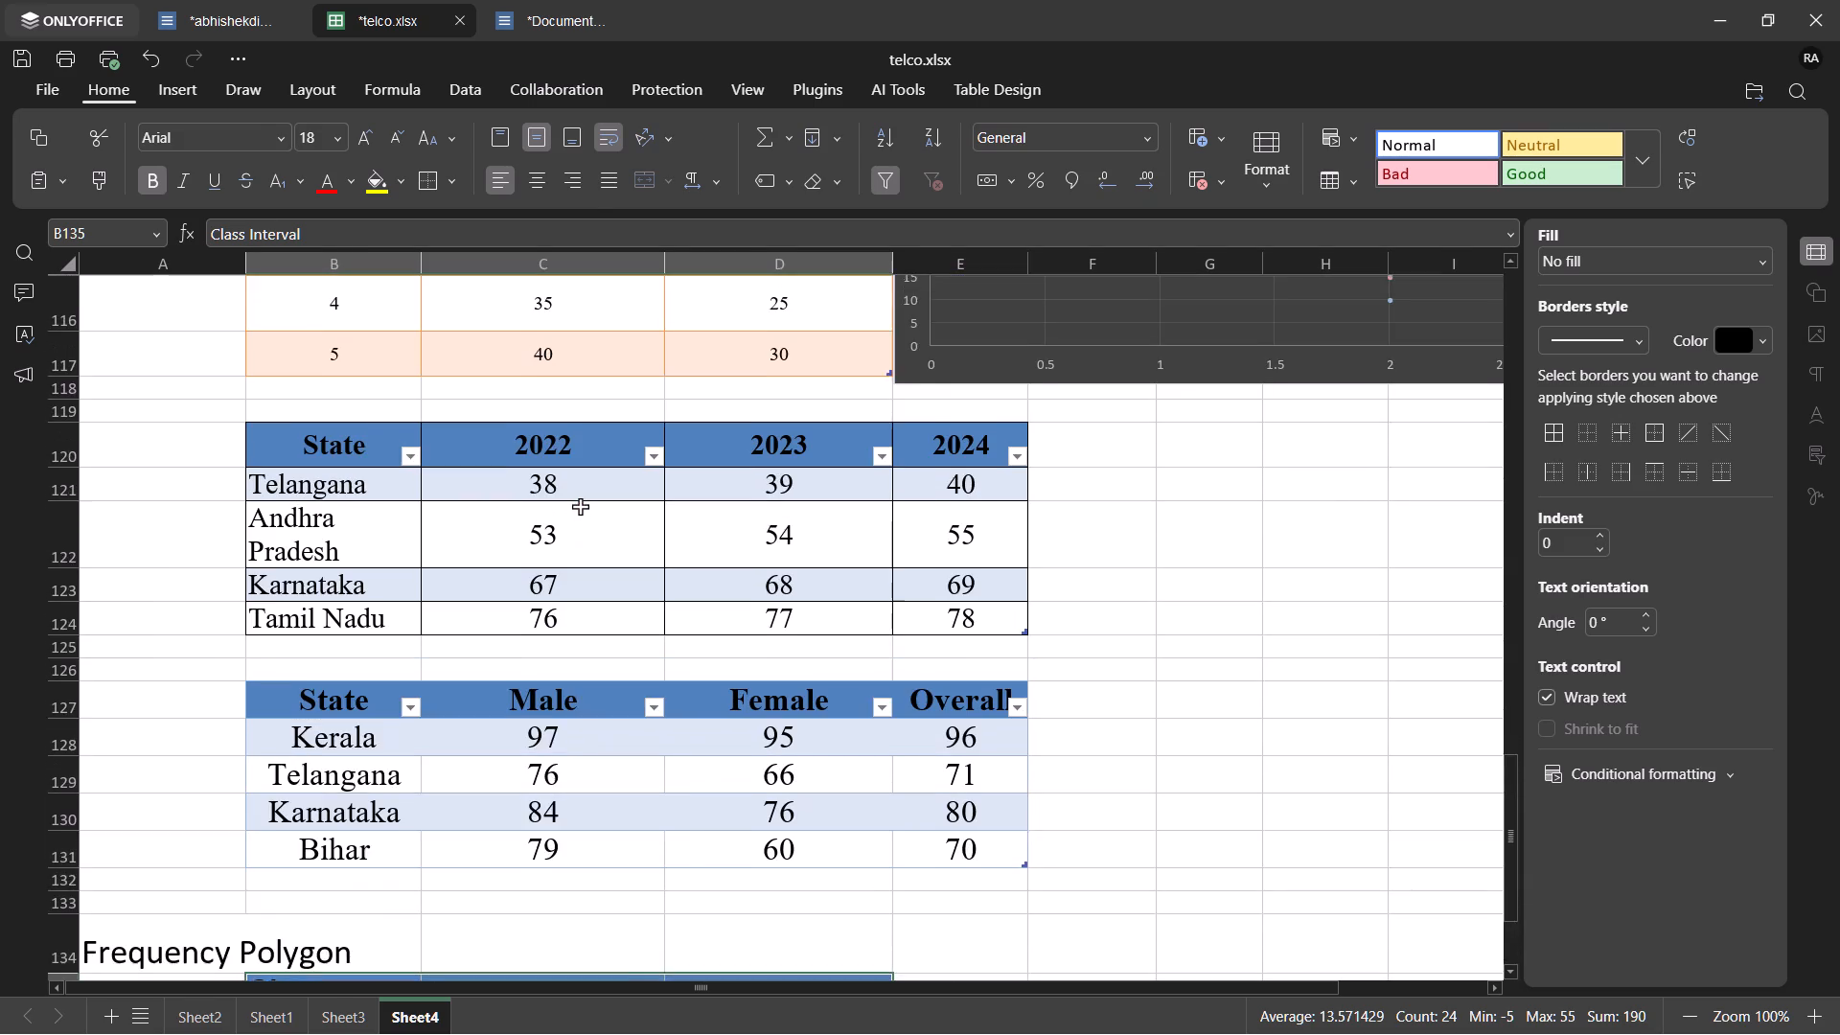
scroll(580, 506, down, 2)
scroll(580, 506, up, 6)
scroll(580, 506, down, 4)
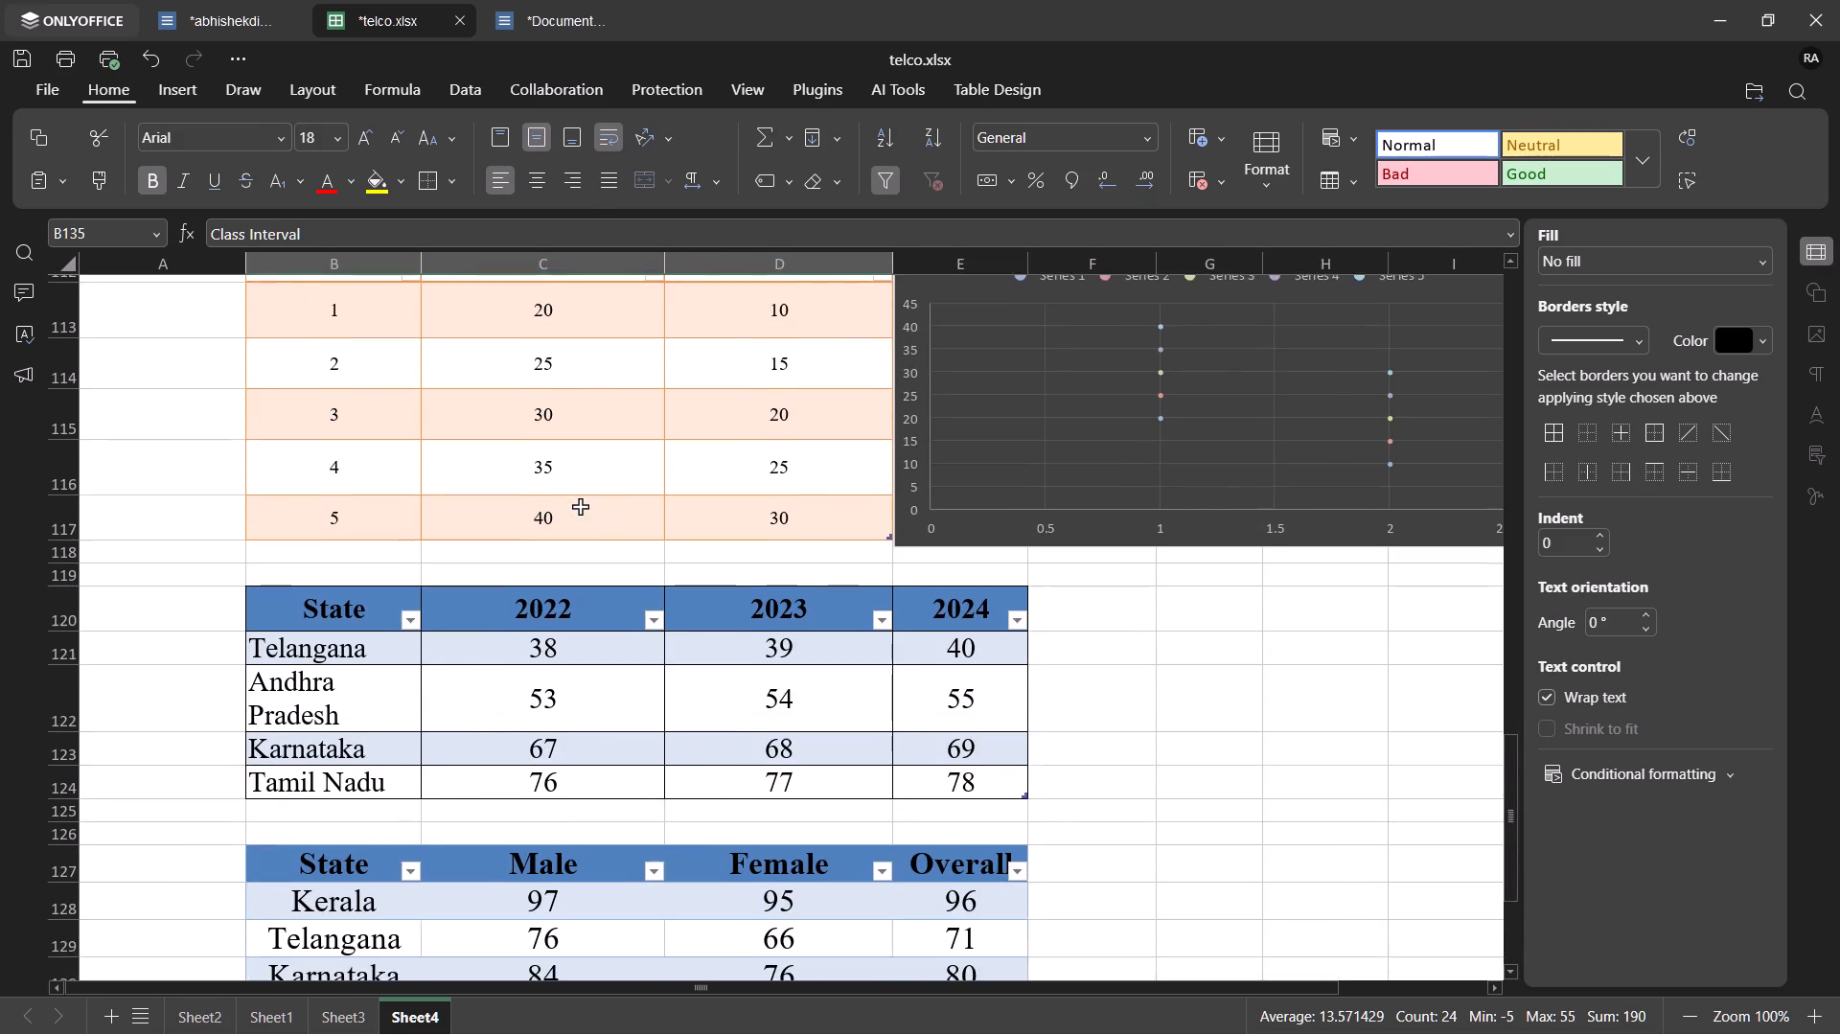
scroll(546, 310, down, 1)
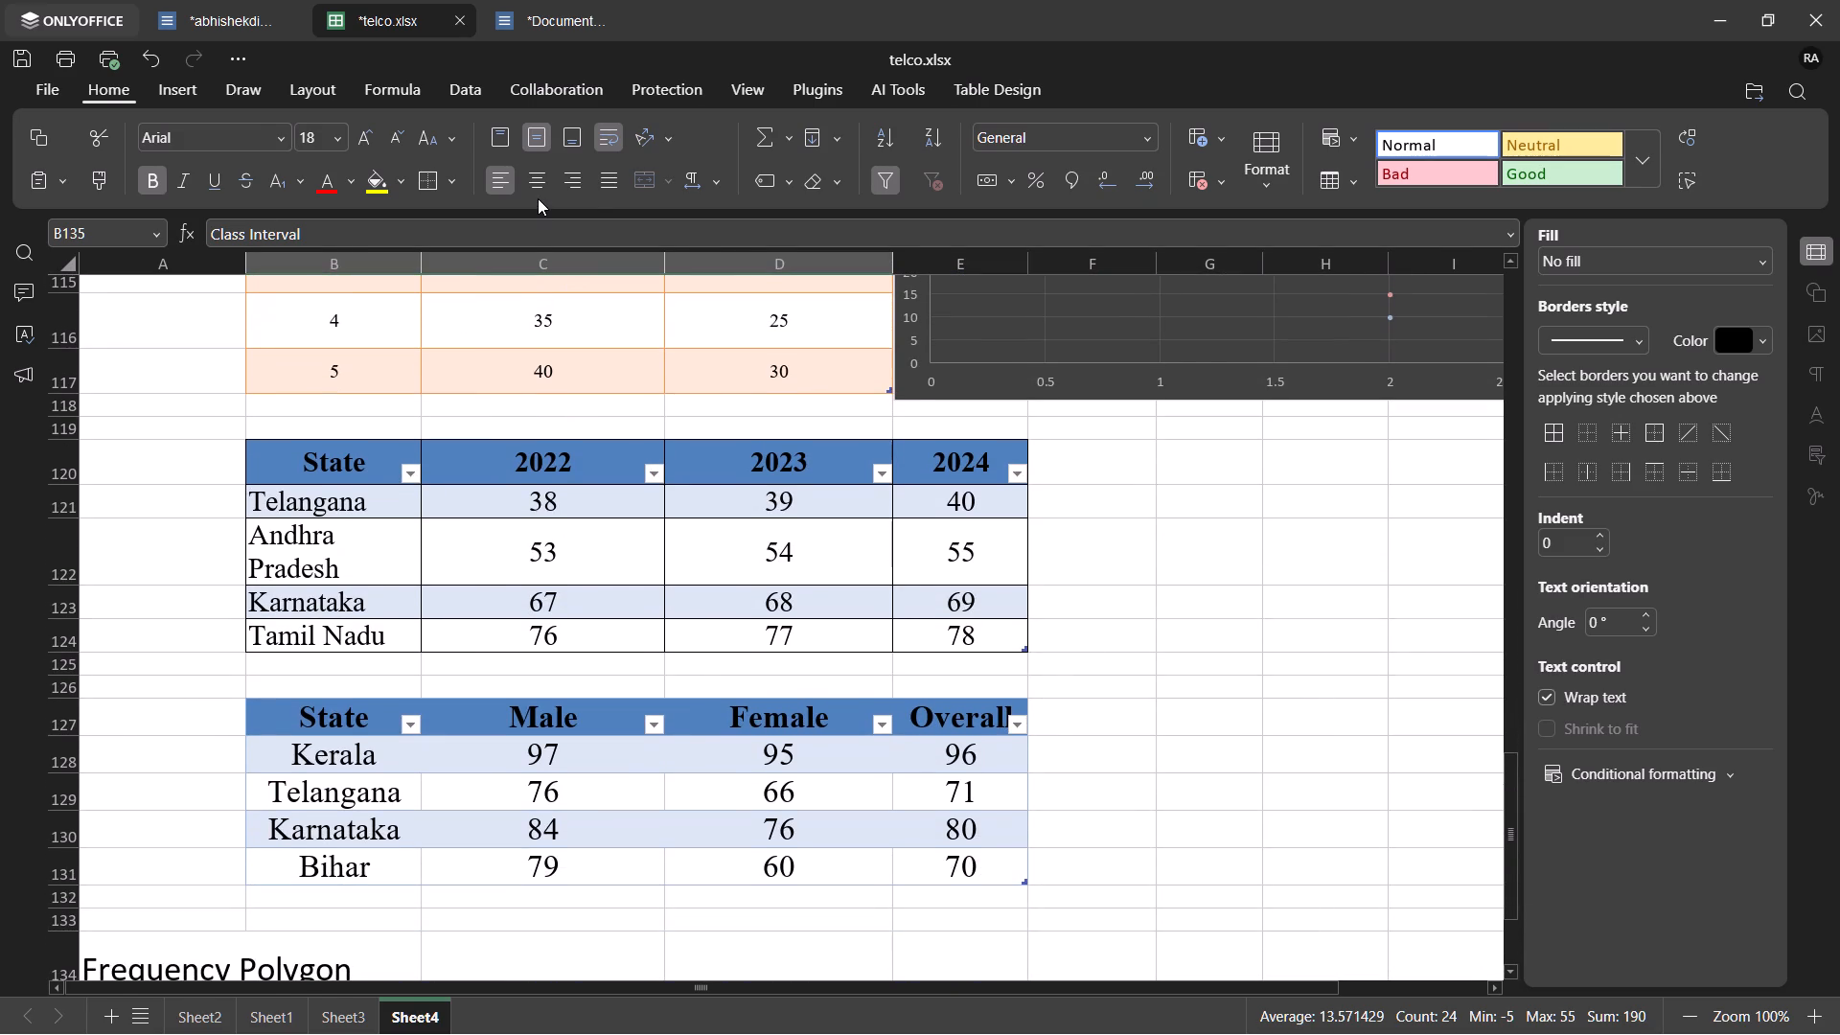
click(535, 184)
scroll(535, 184, down, 4)
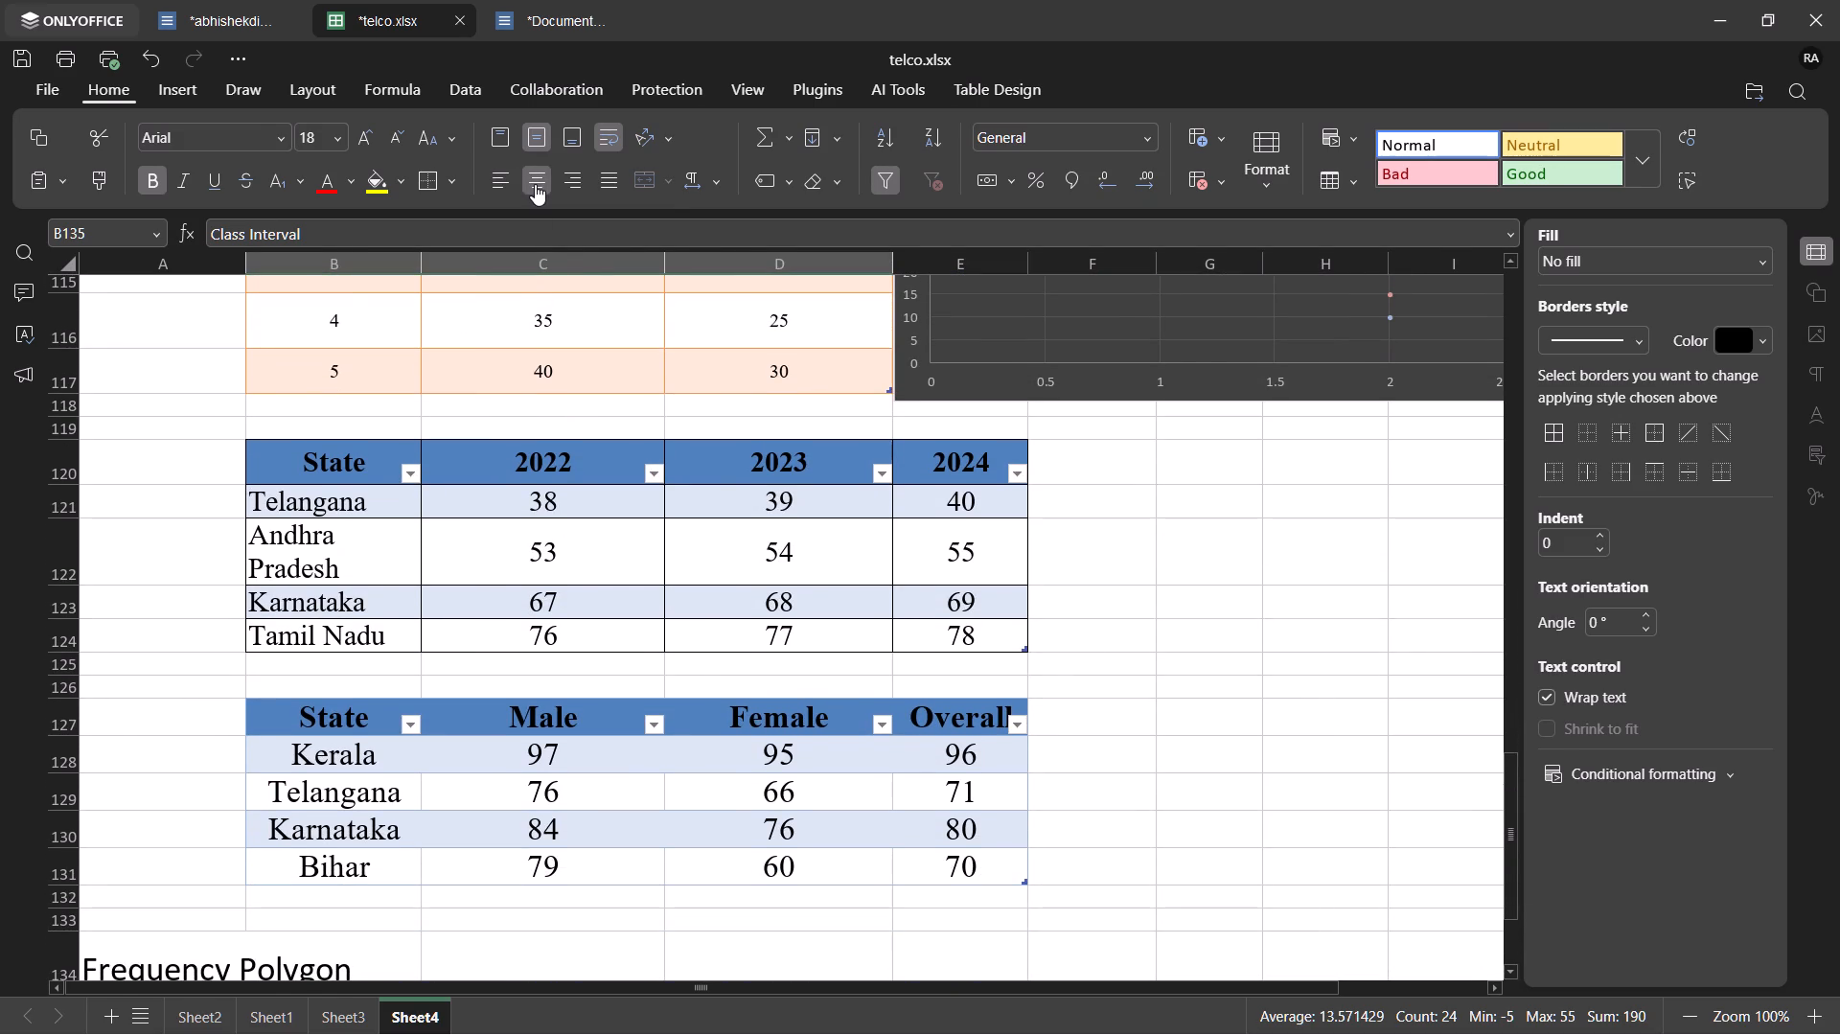
scroll(494, 597, down, 4)
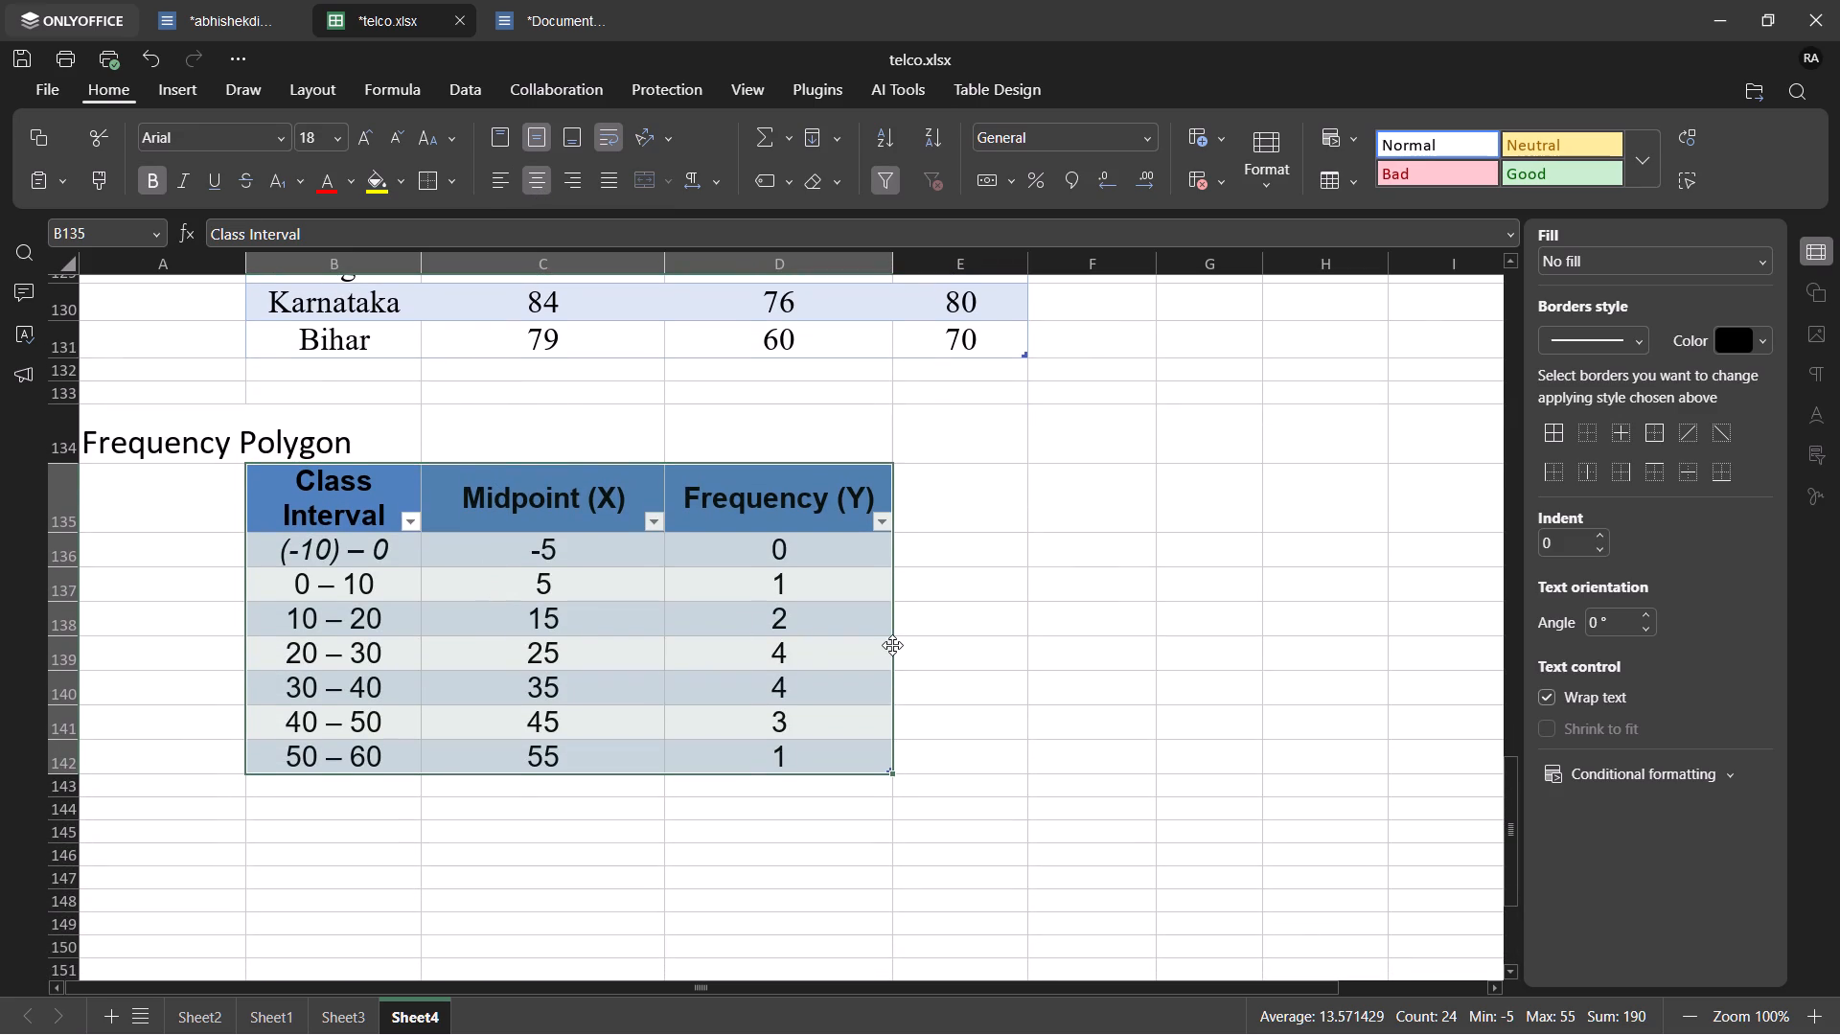
click(892, 645)
click(491, 510)
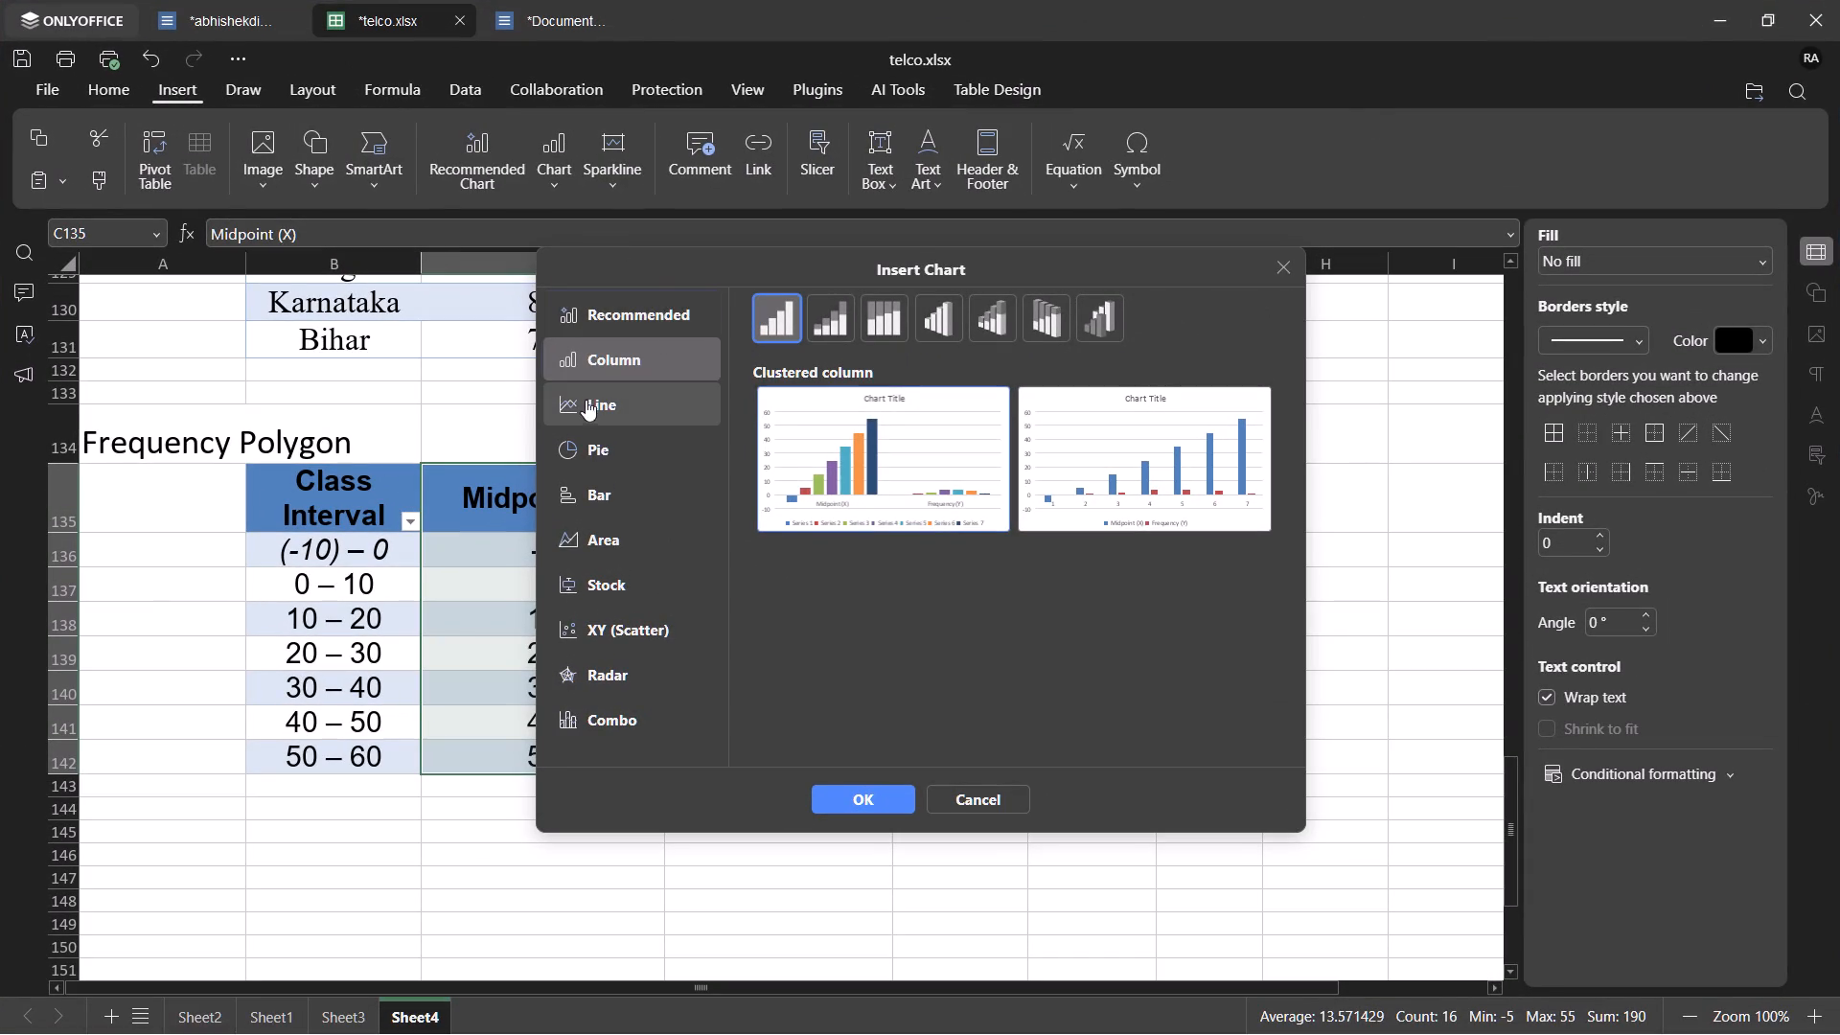
click(849, 464)
click(817, 497)
click(846, 811)
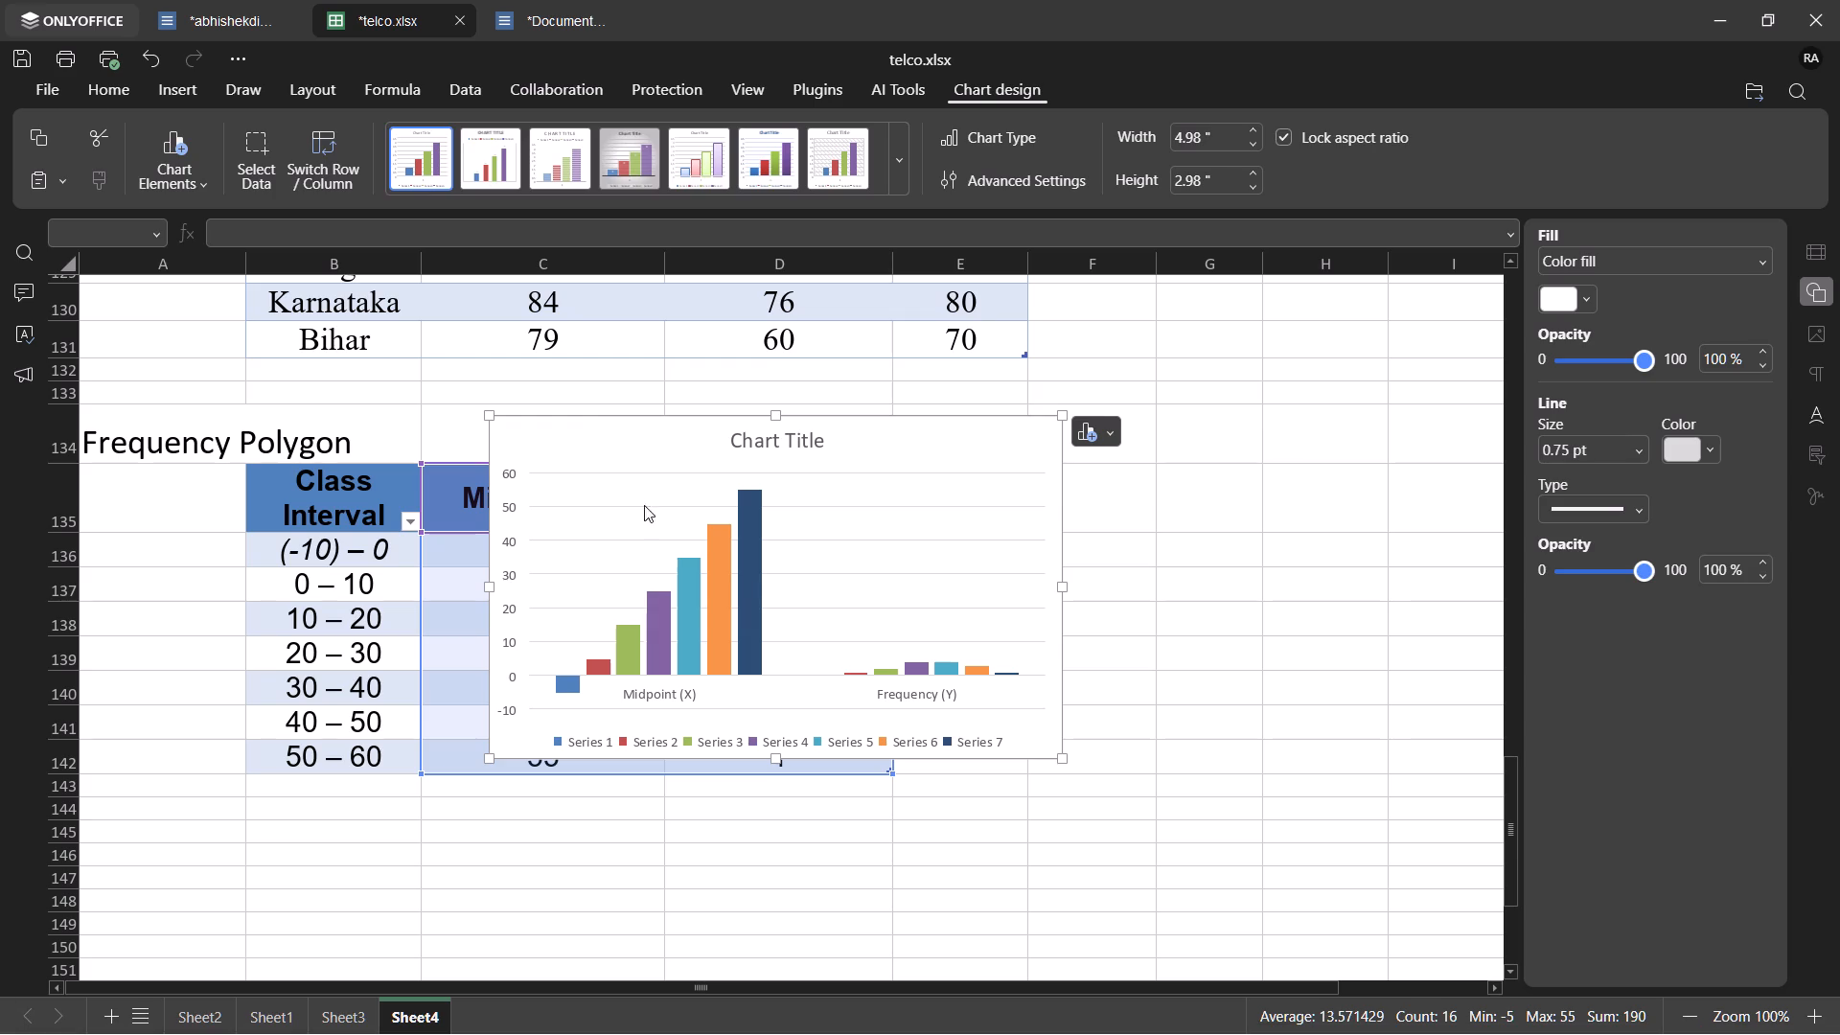
Move the new column chart beside the class interval table, starting in column E next to rows 134 to 142.
drag(604, 445, 1020, 460)
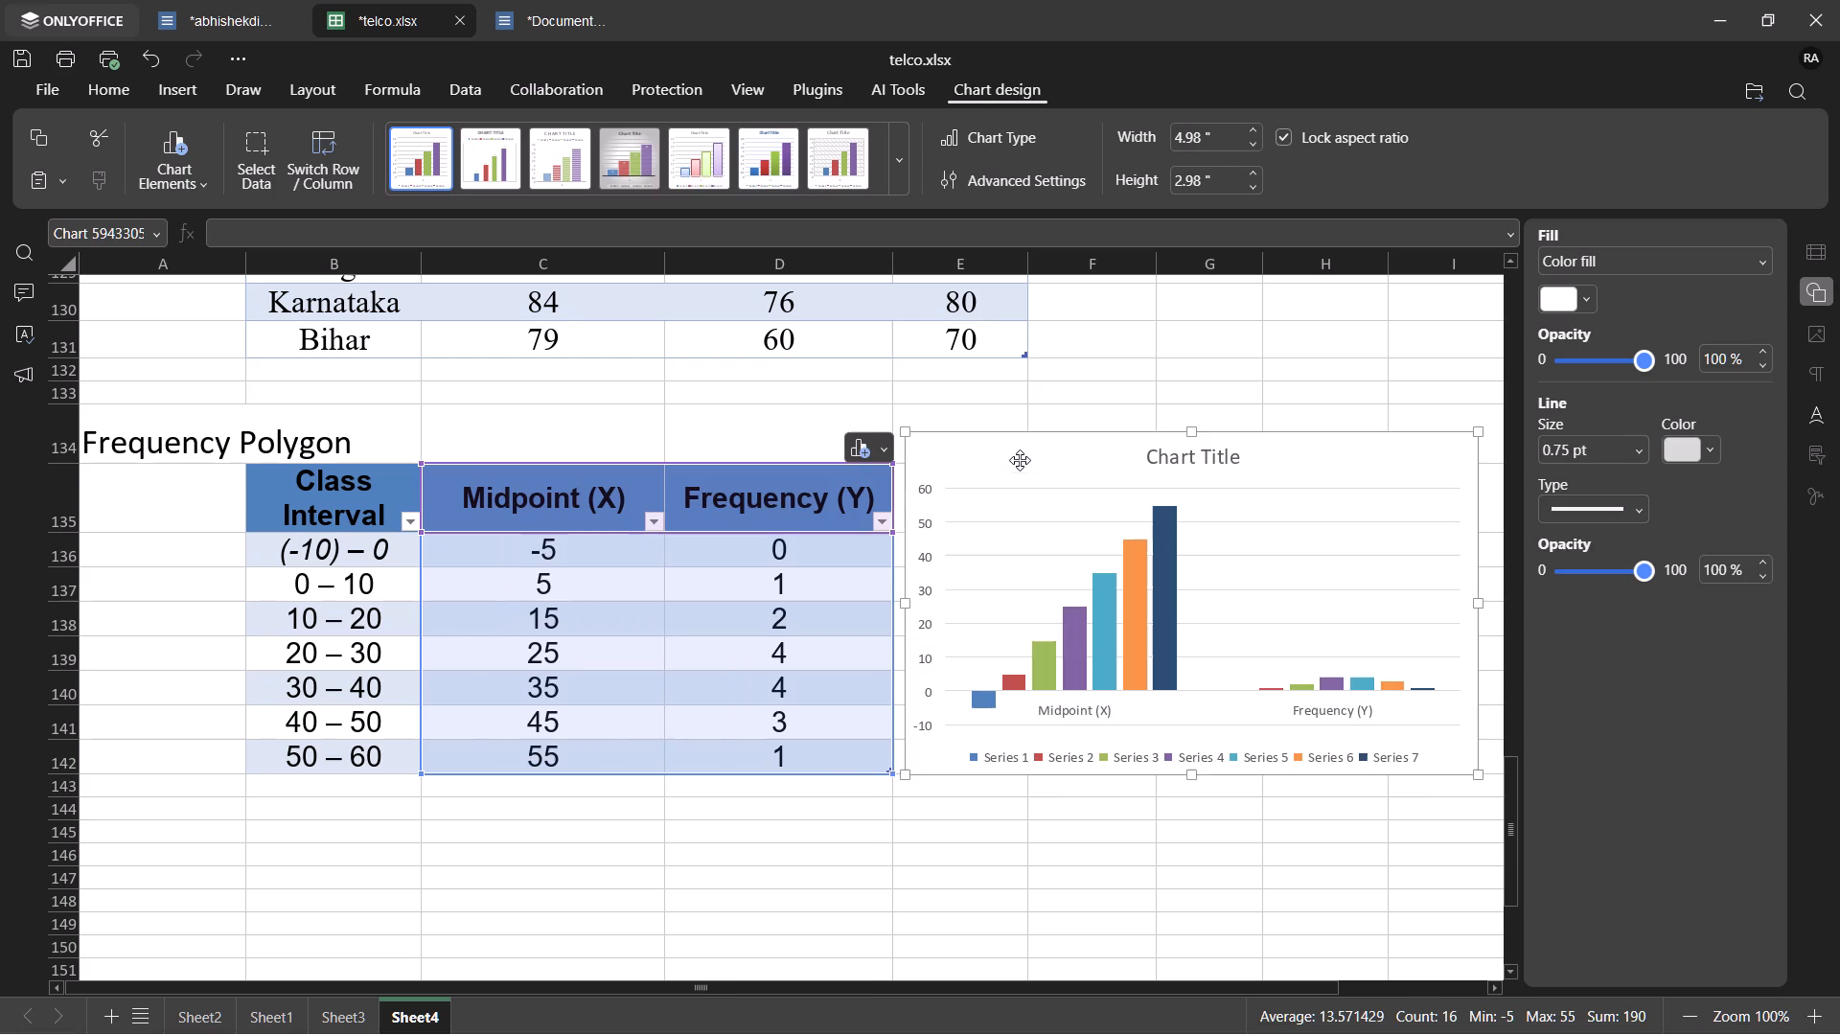
click(993, 477)
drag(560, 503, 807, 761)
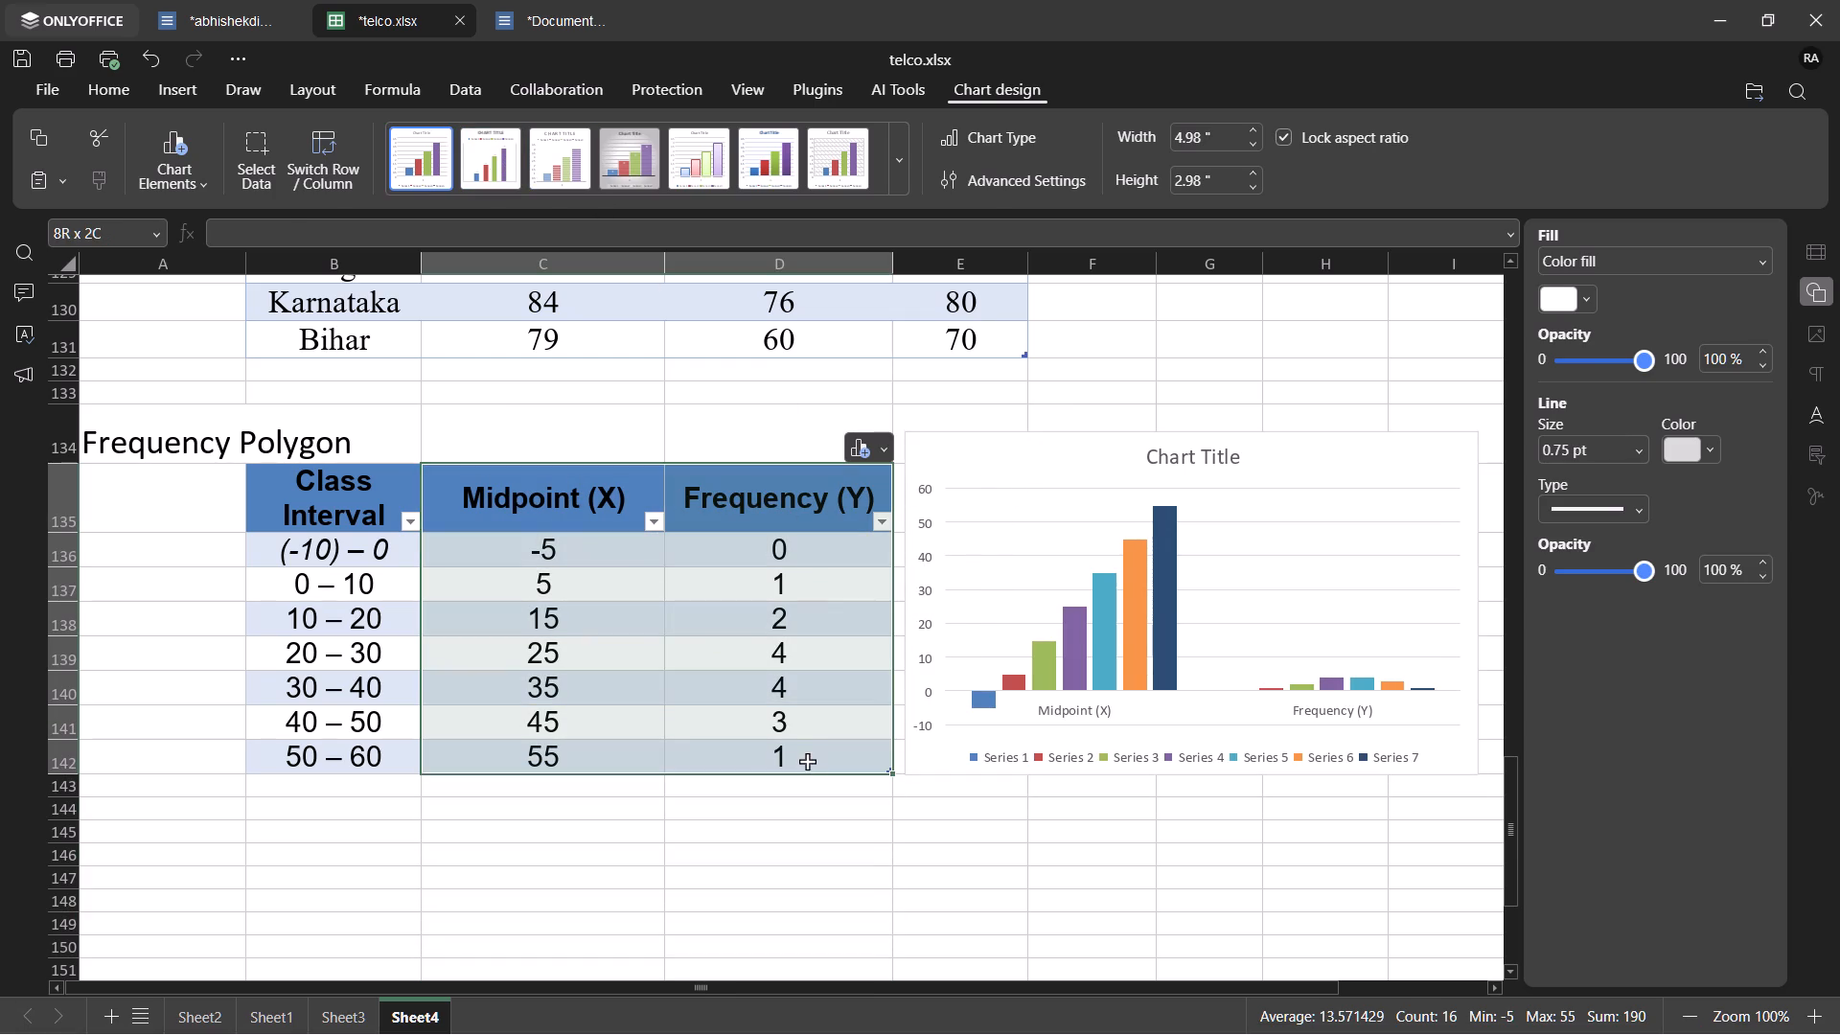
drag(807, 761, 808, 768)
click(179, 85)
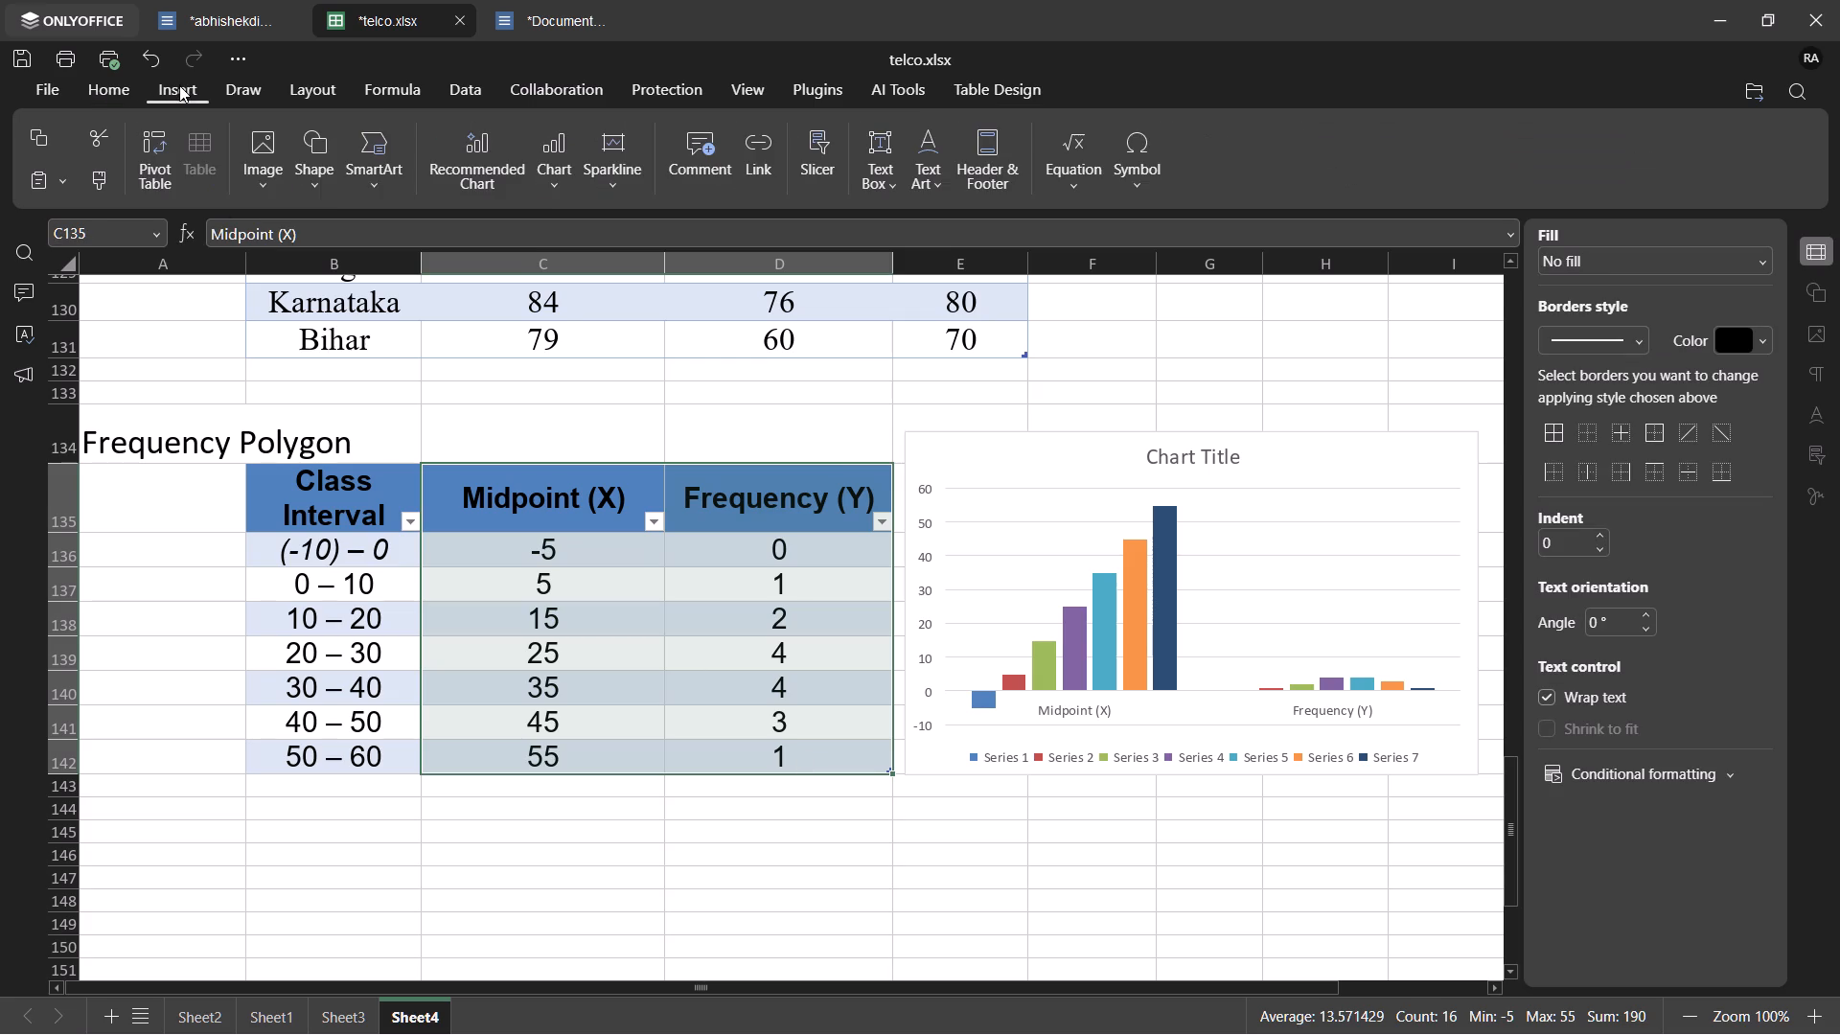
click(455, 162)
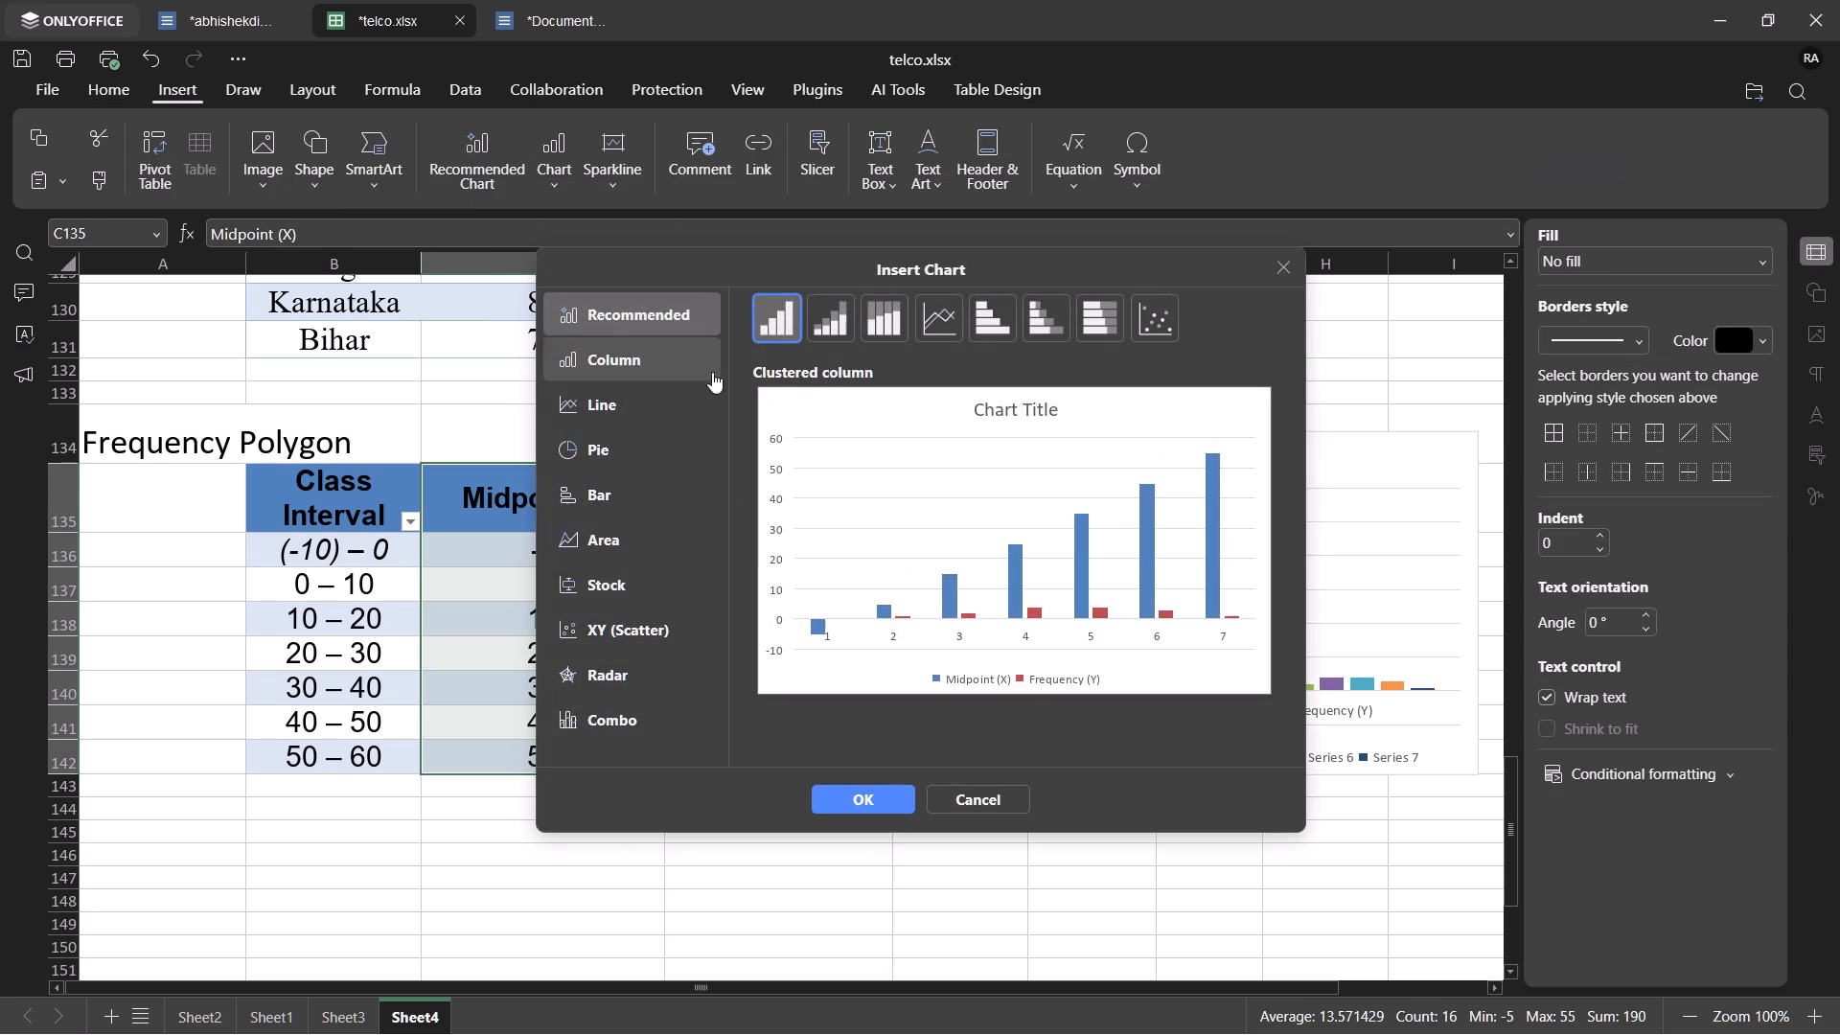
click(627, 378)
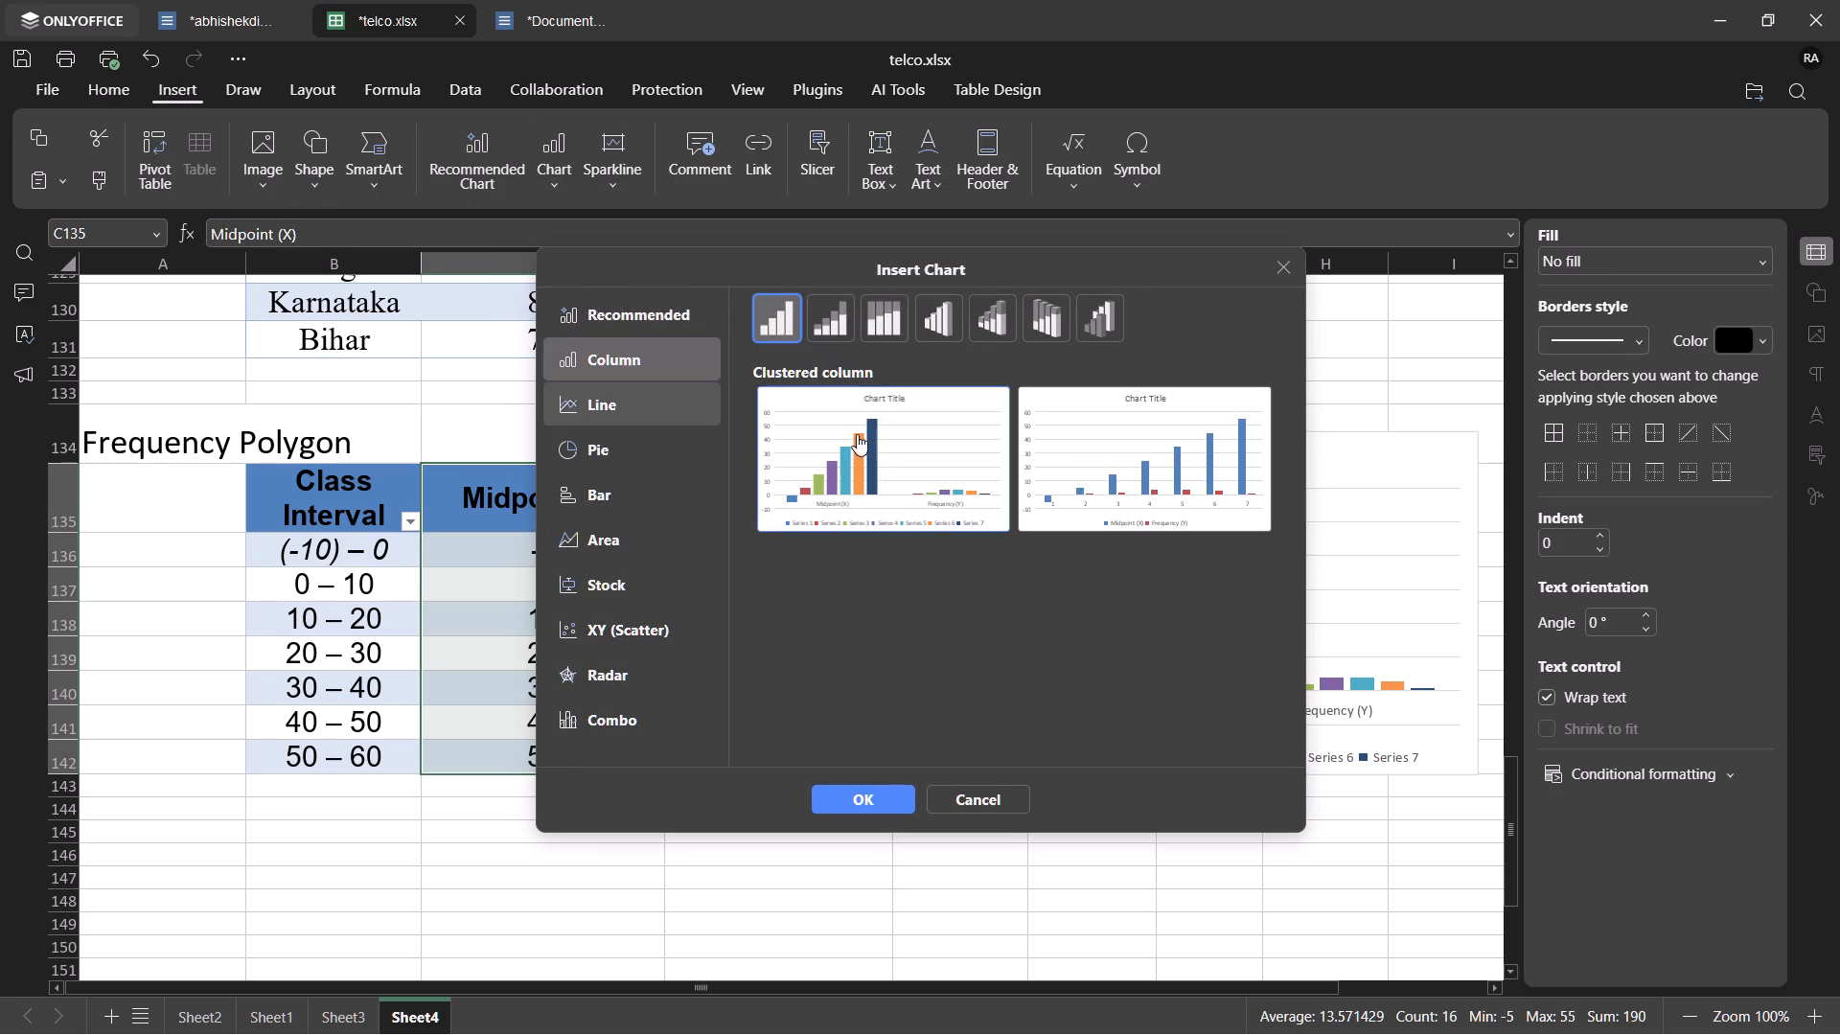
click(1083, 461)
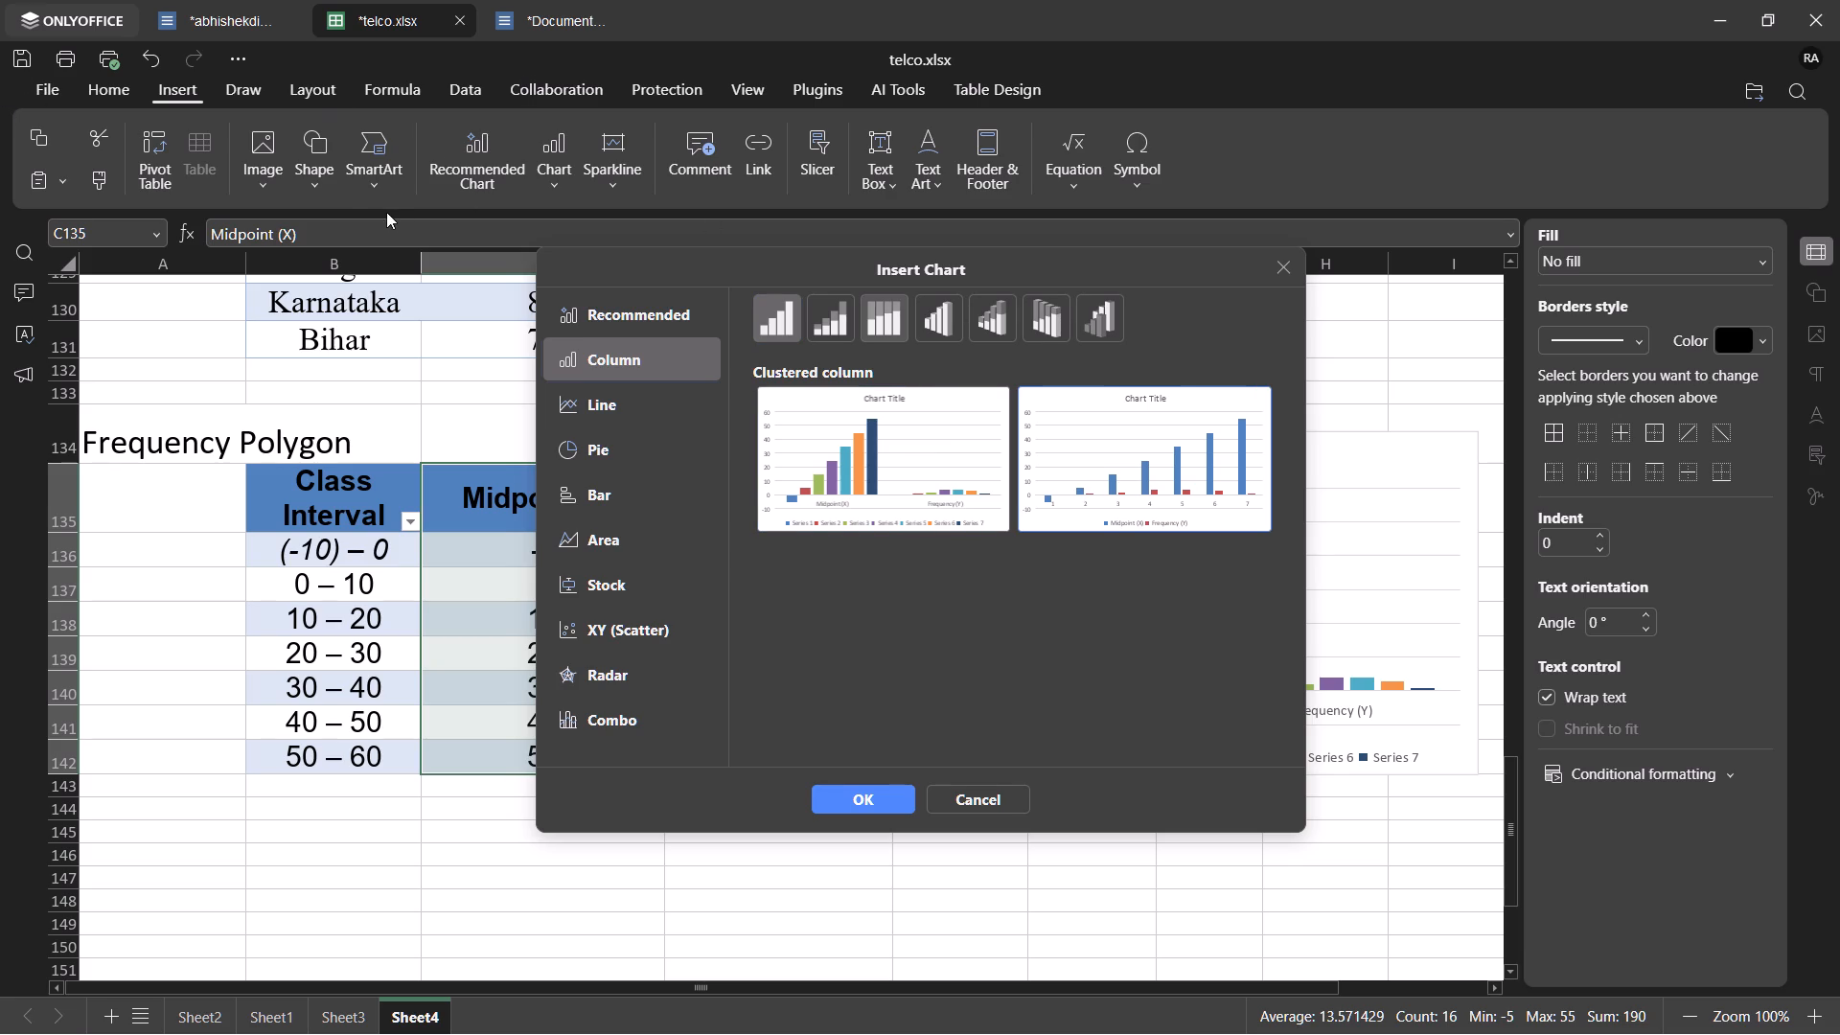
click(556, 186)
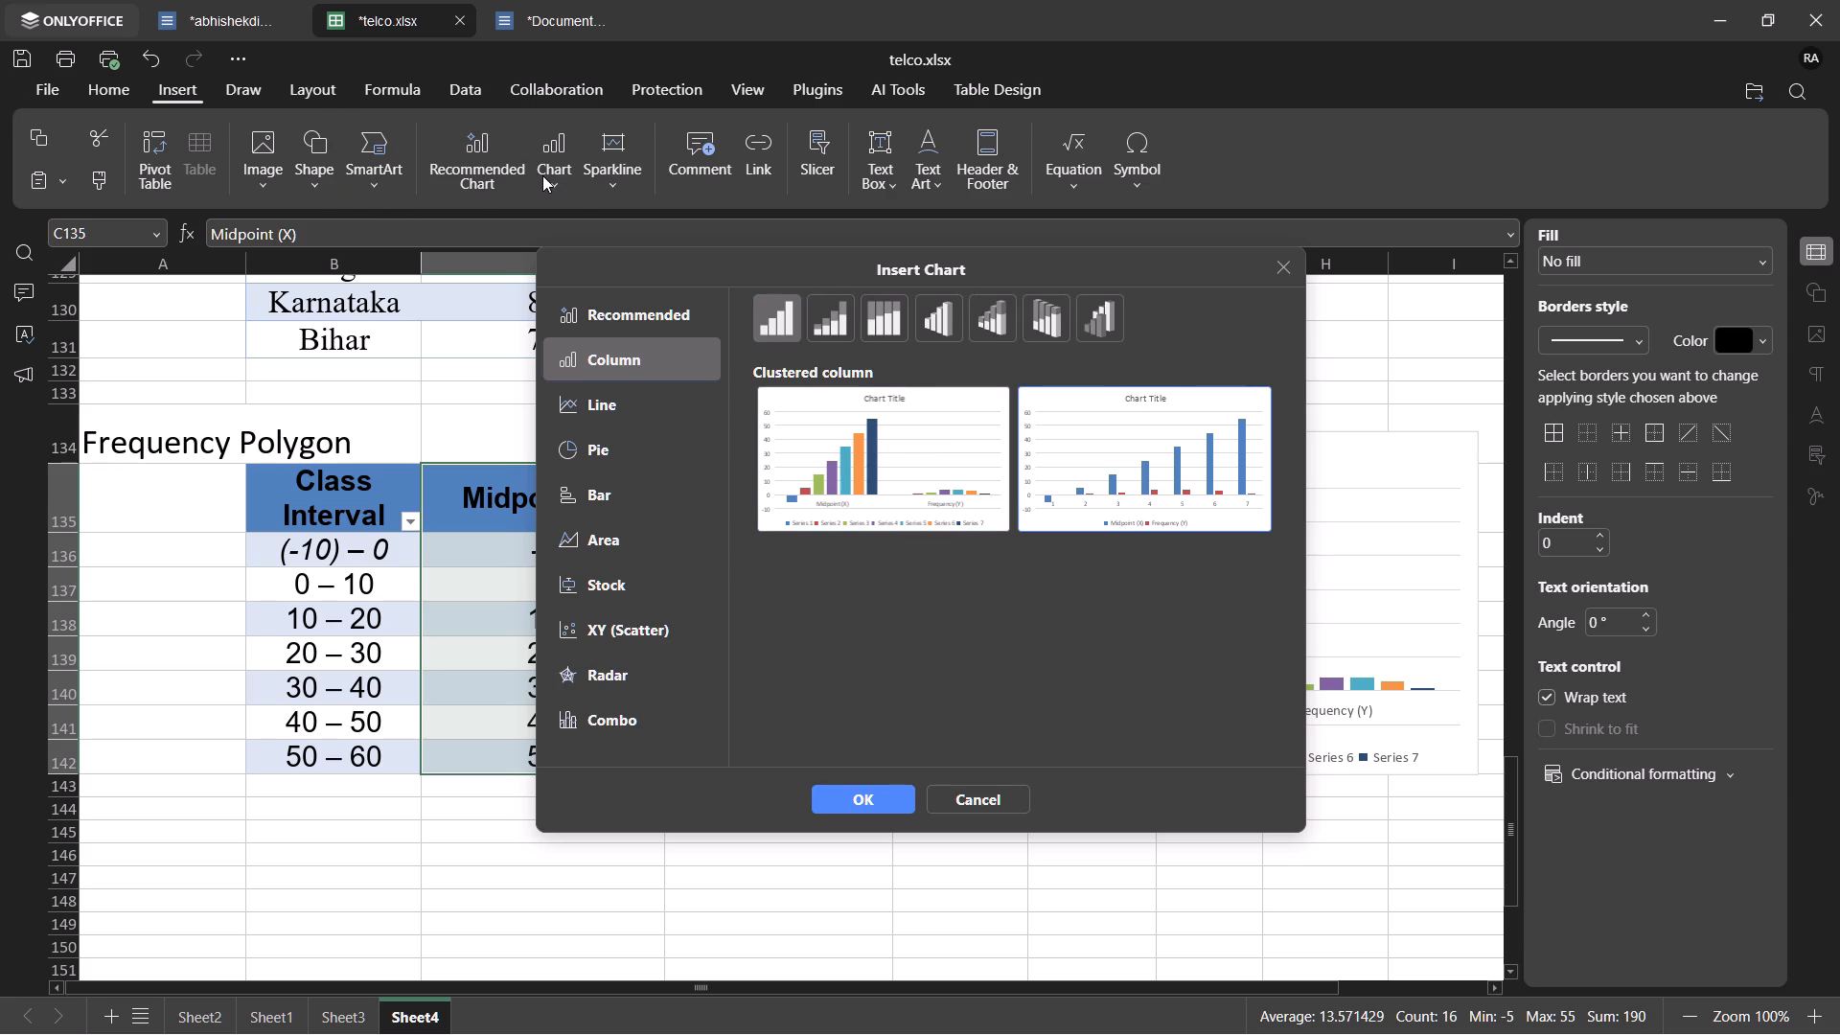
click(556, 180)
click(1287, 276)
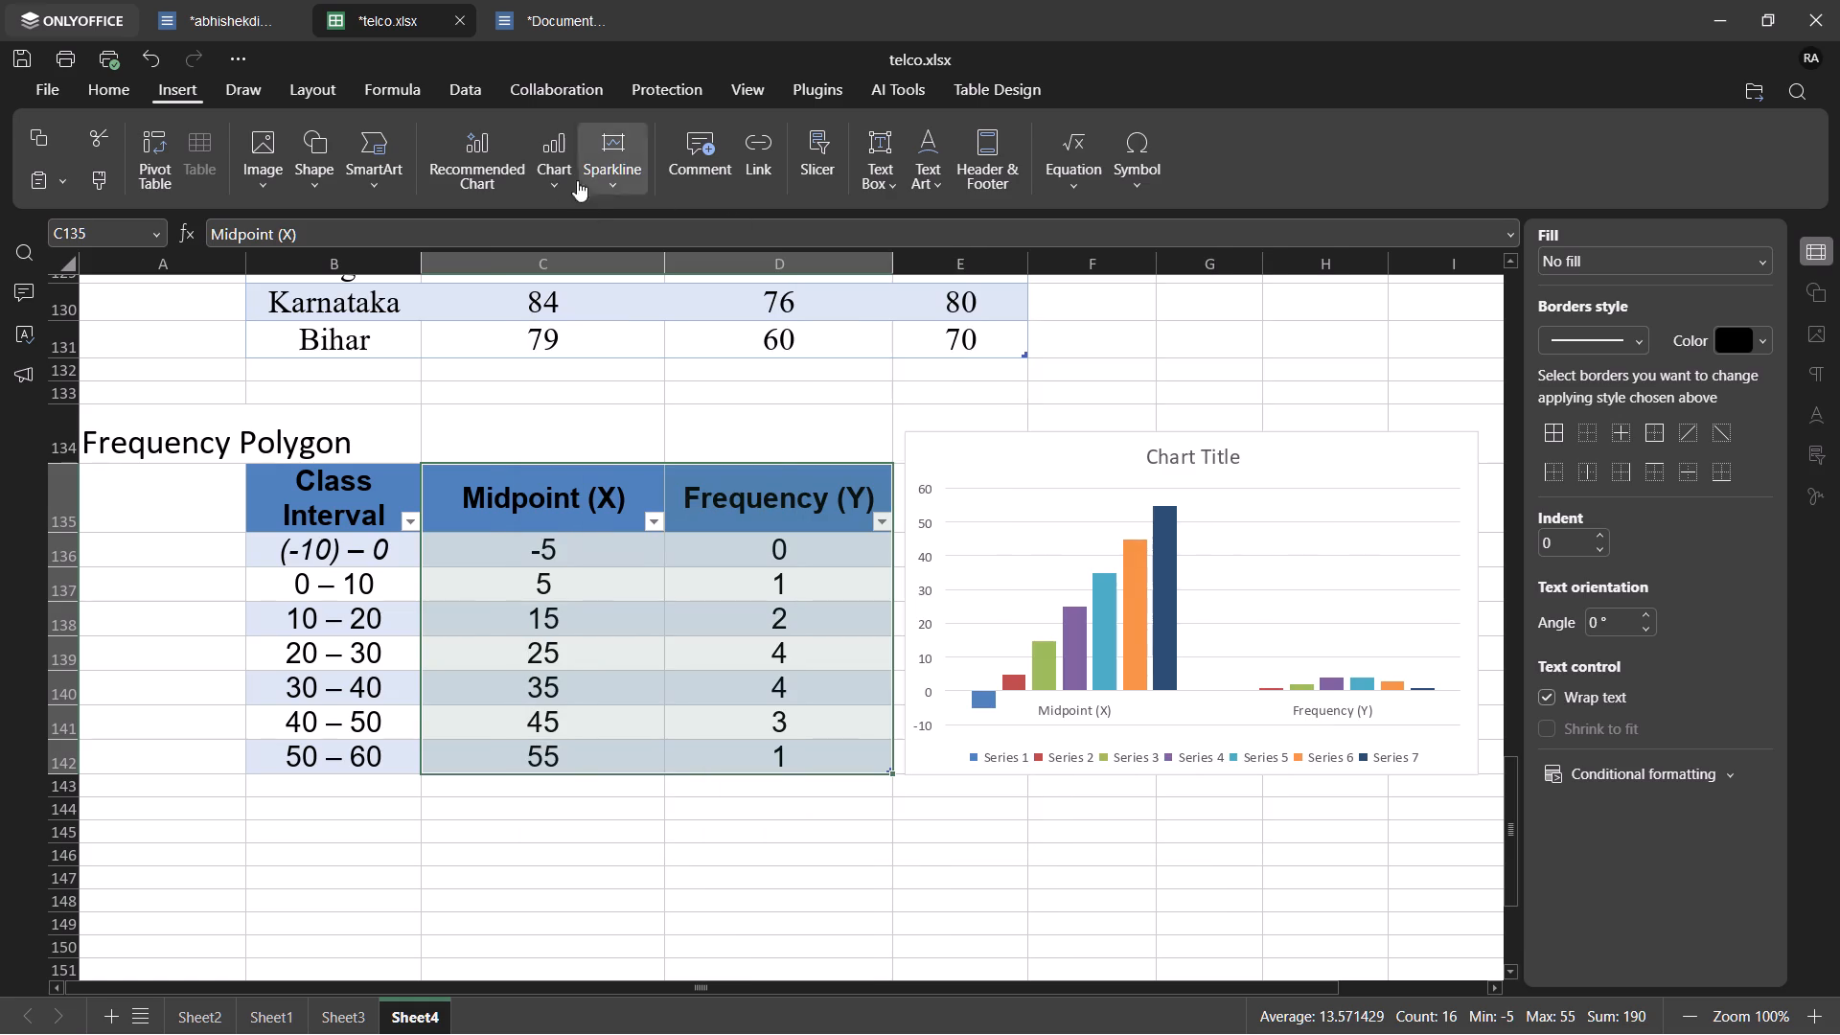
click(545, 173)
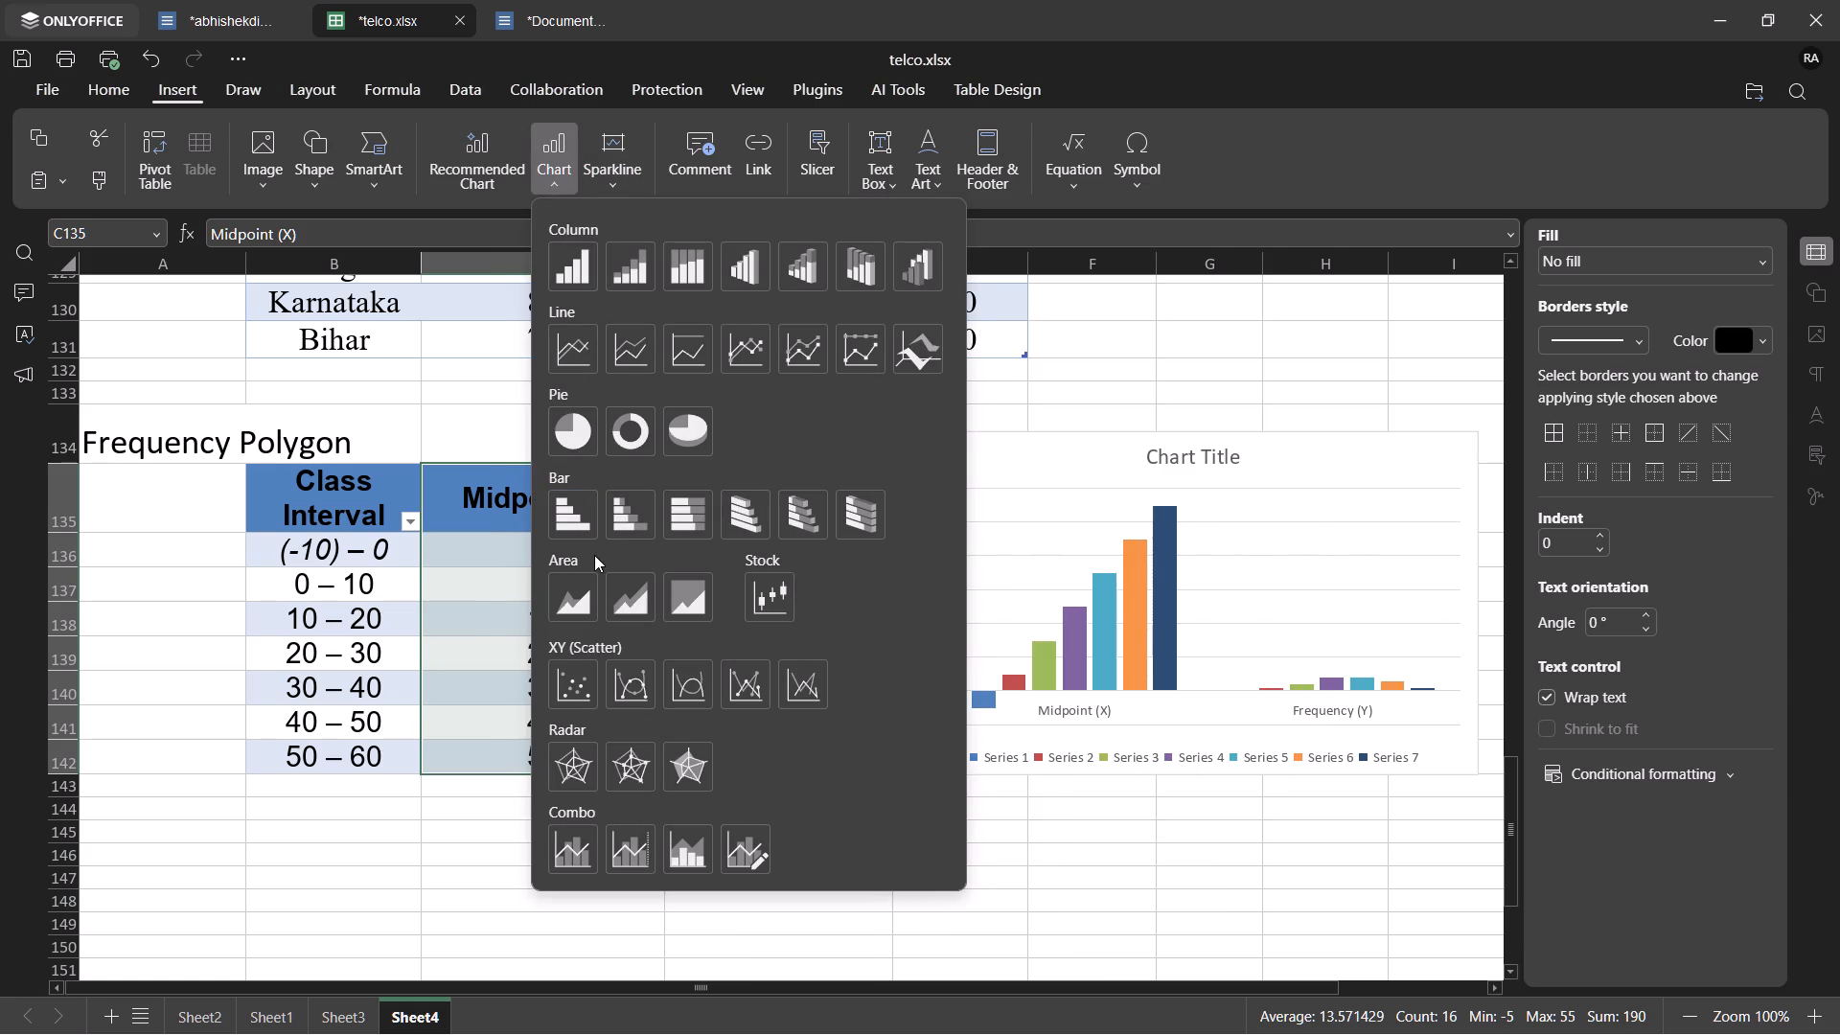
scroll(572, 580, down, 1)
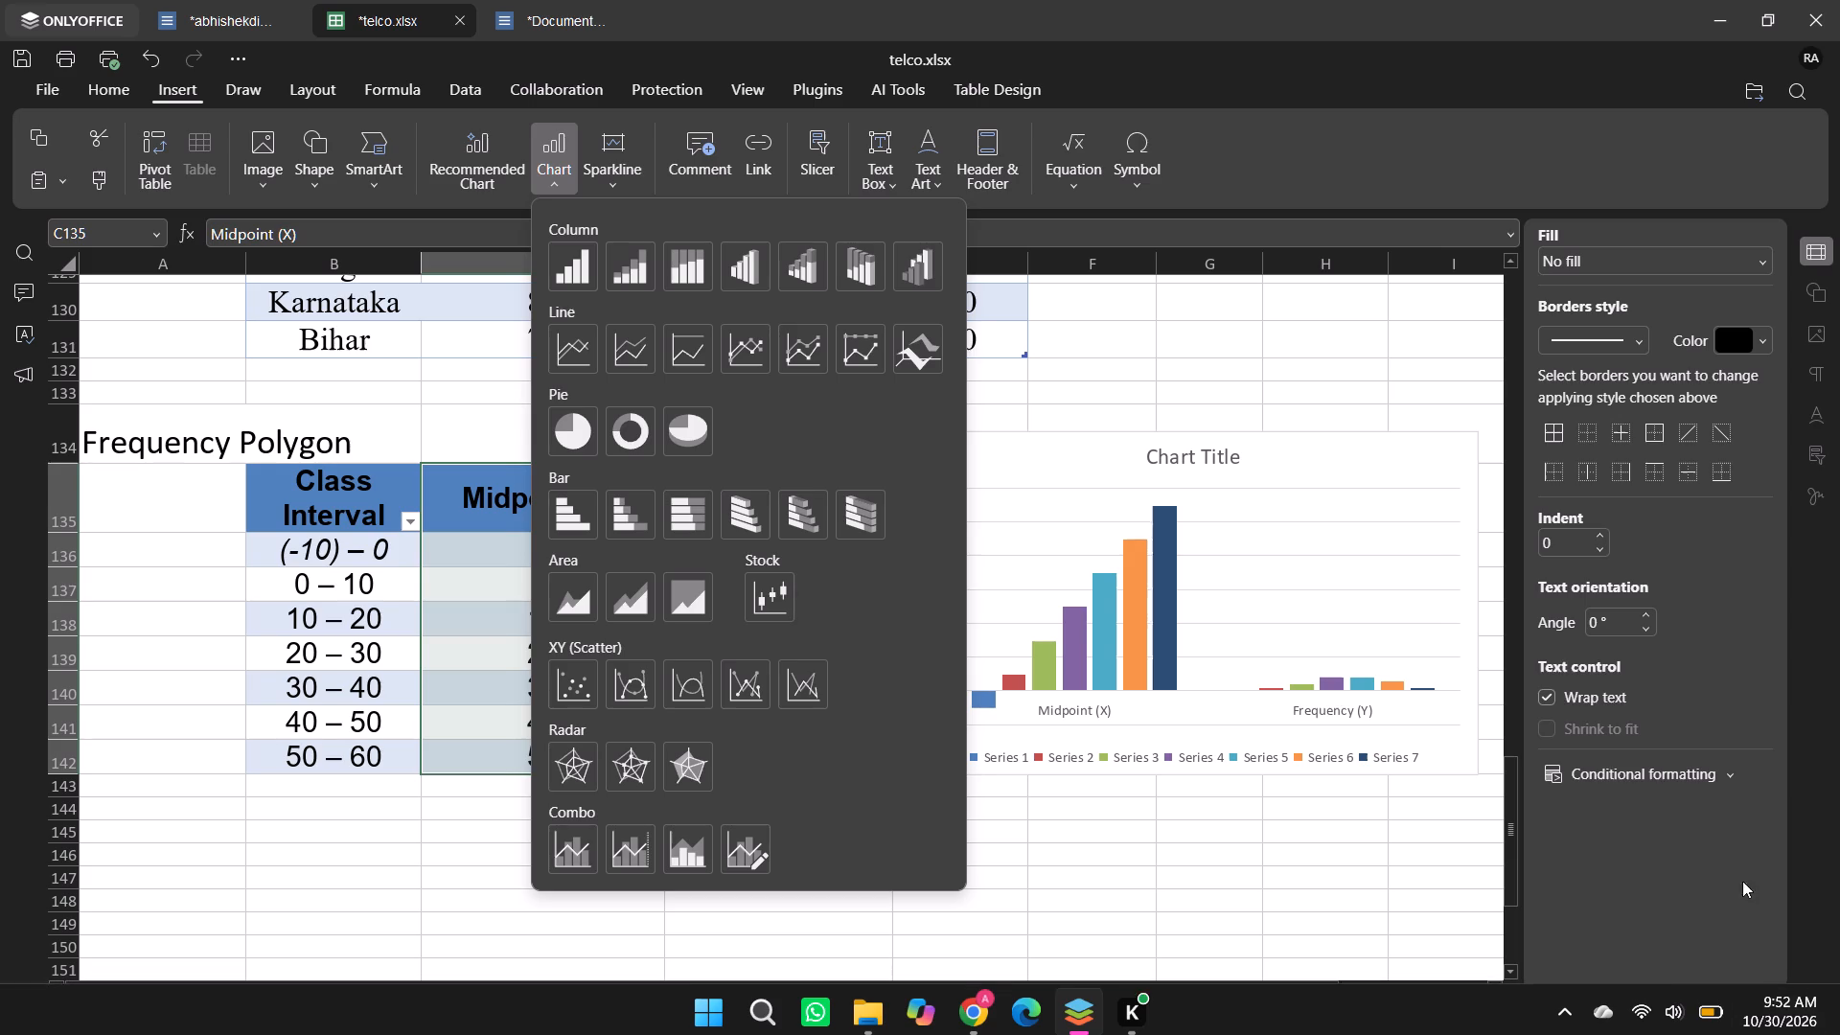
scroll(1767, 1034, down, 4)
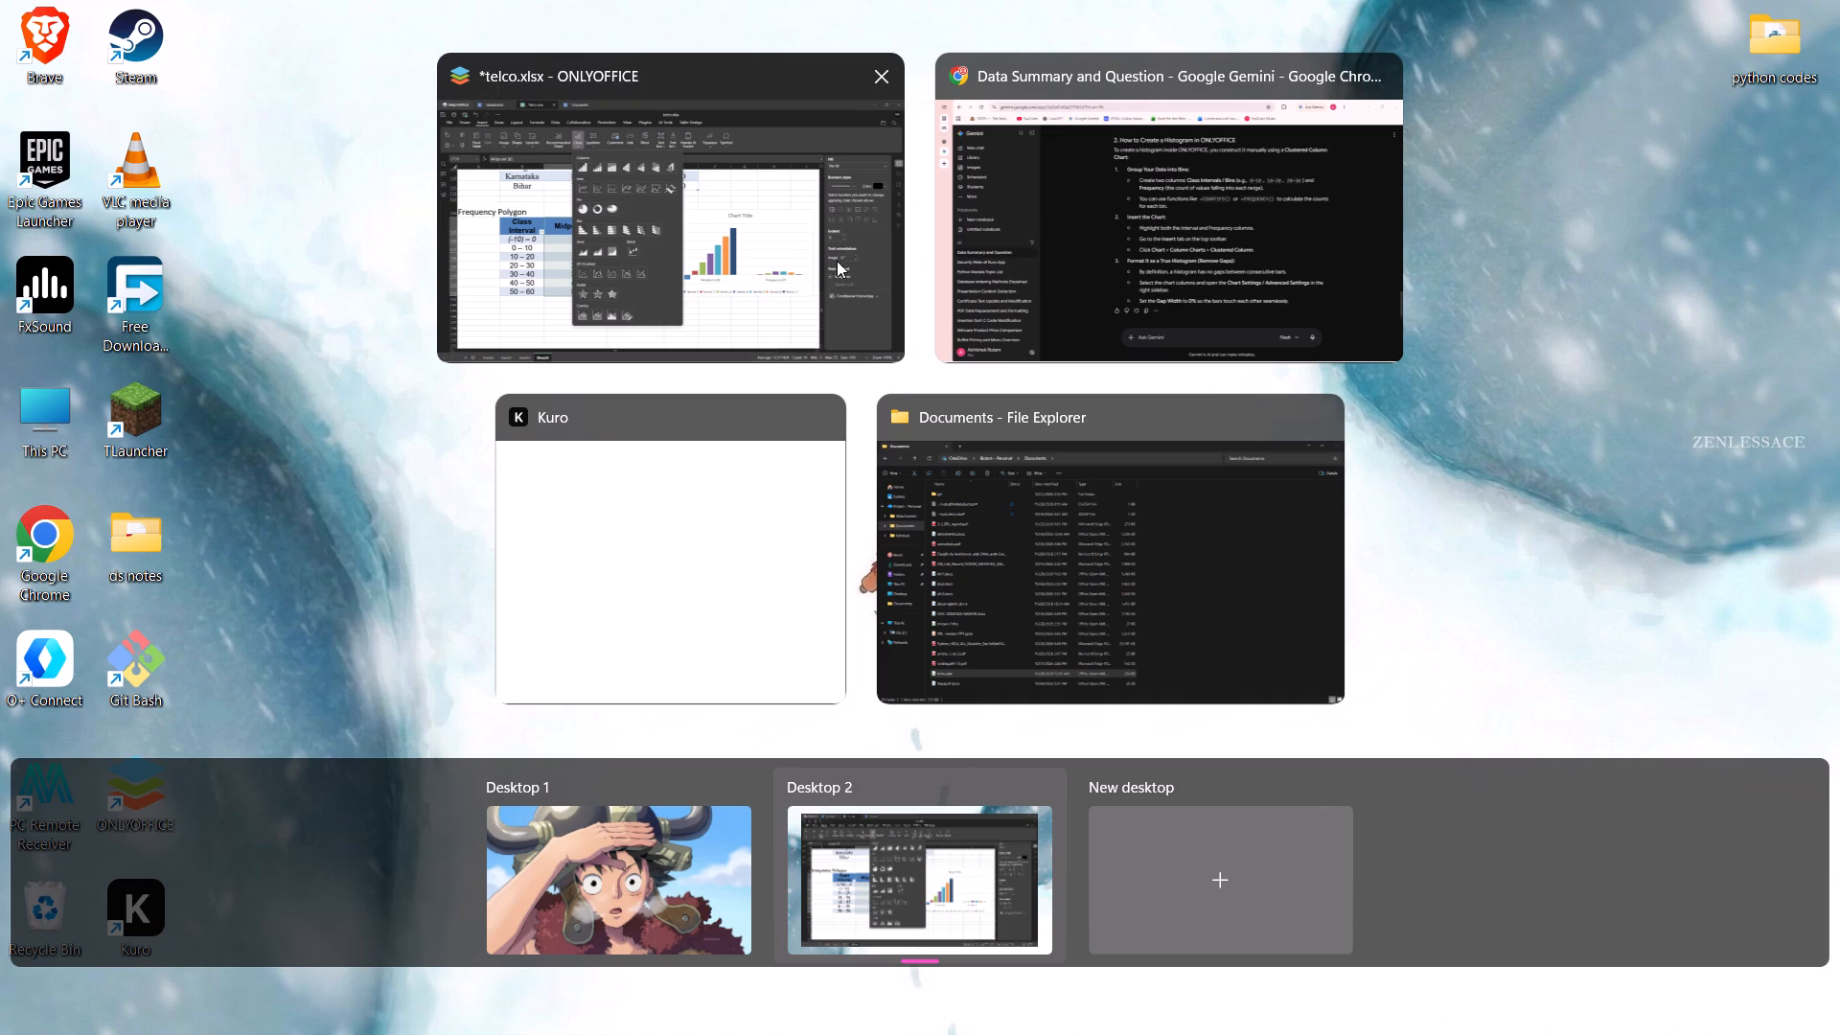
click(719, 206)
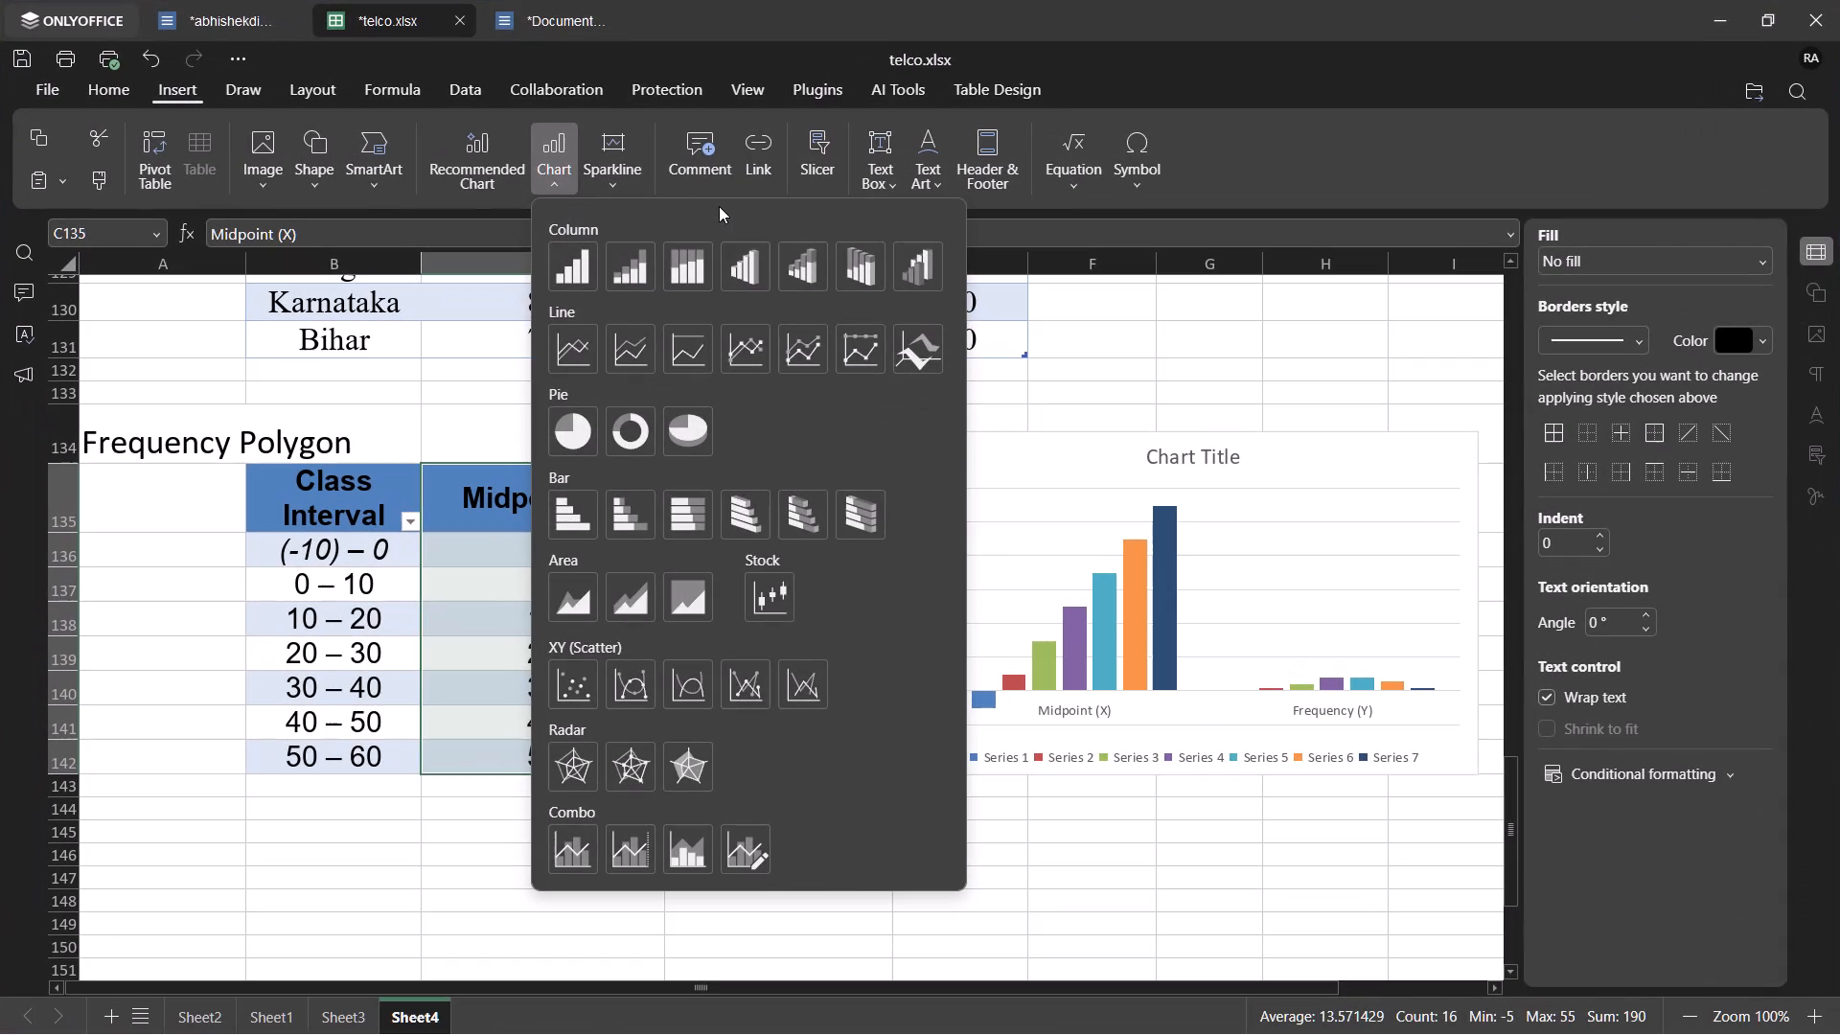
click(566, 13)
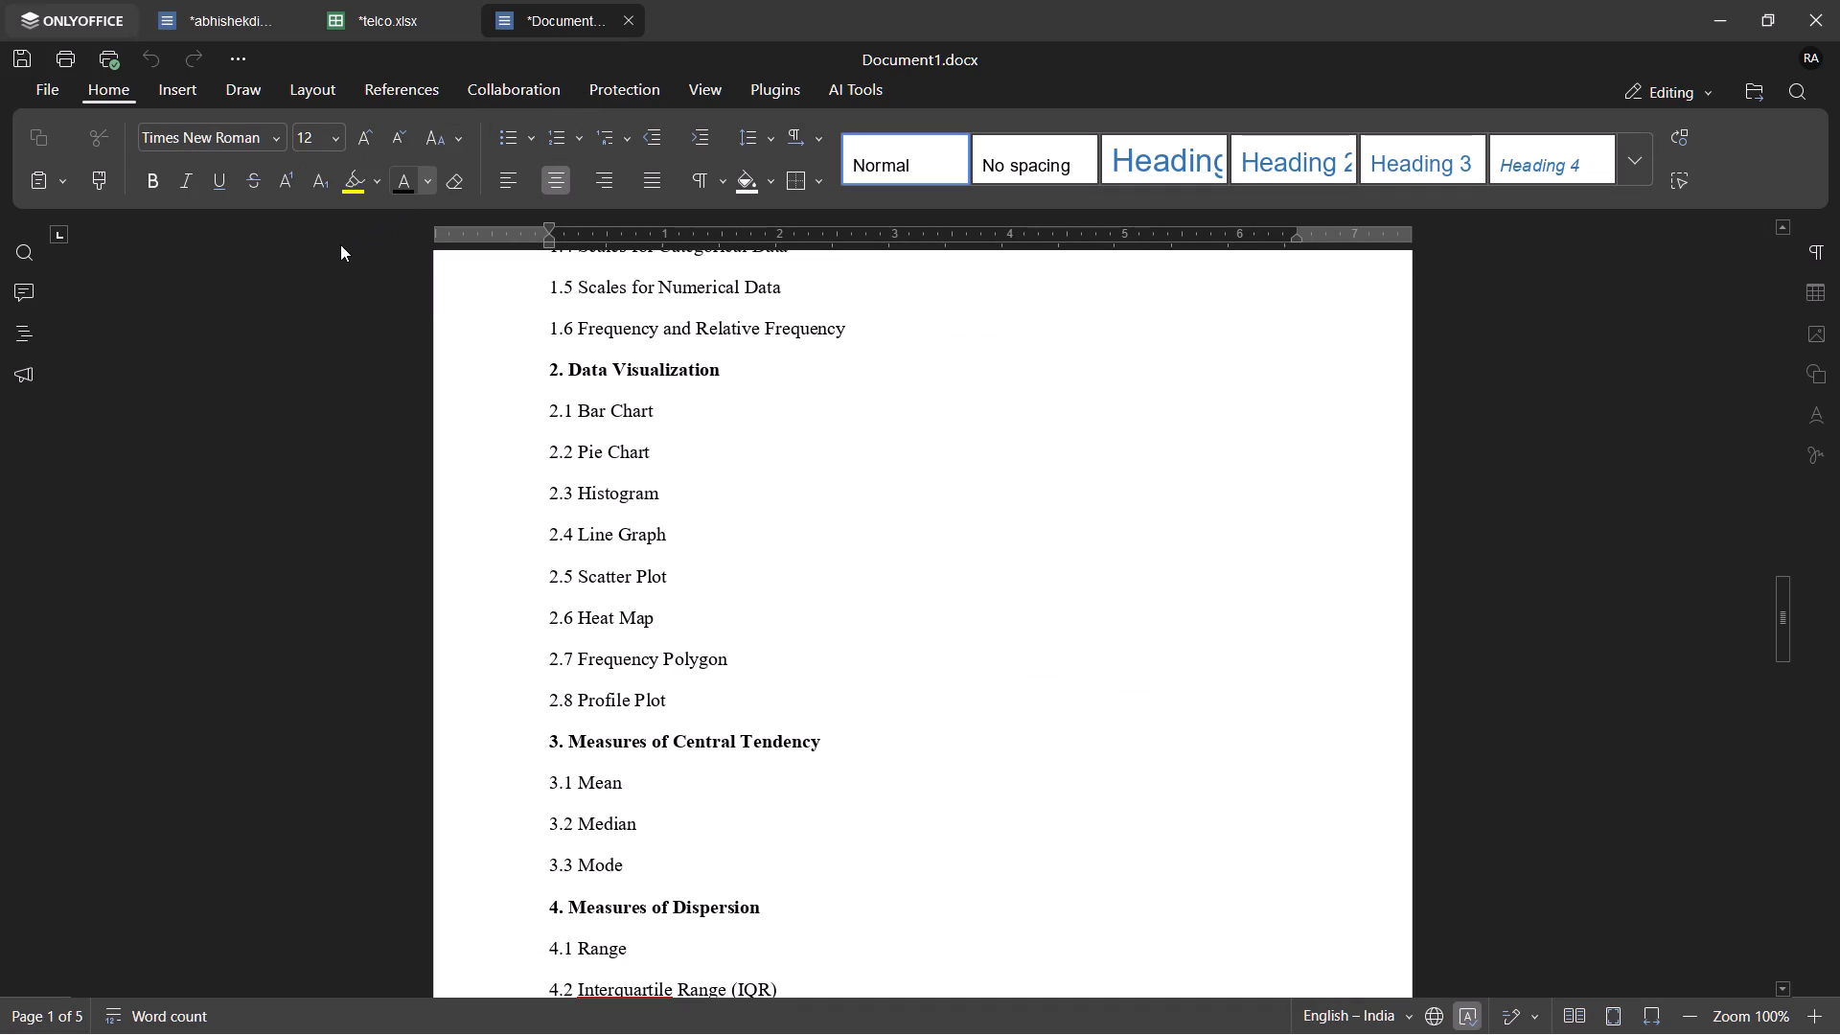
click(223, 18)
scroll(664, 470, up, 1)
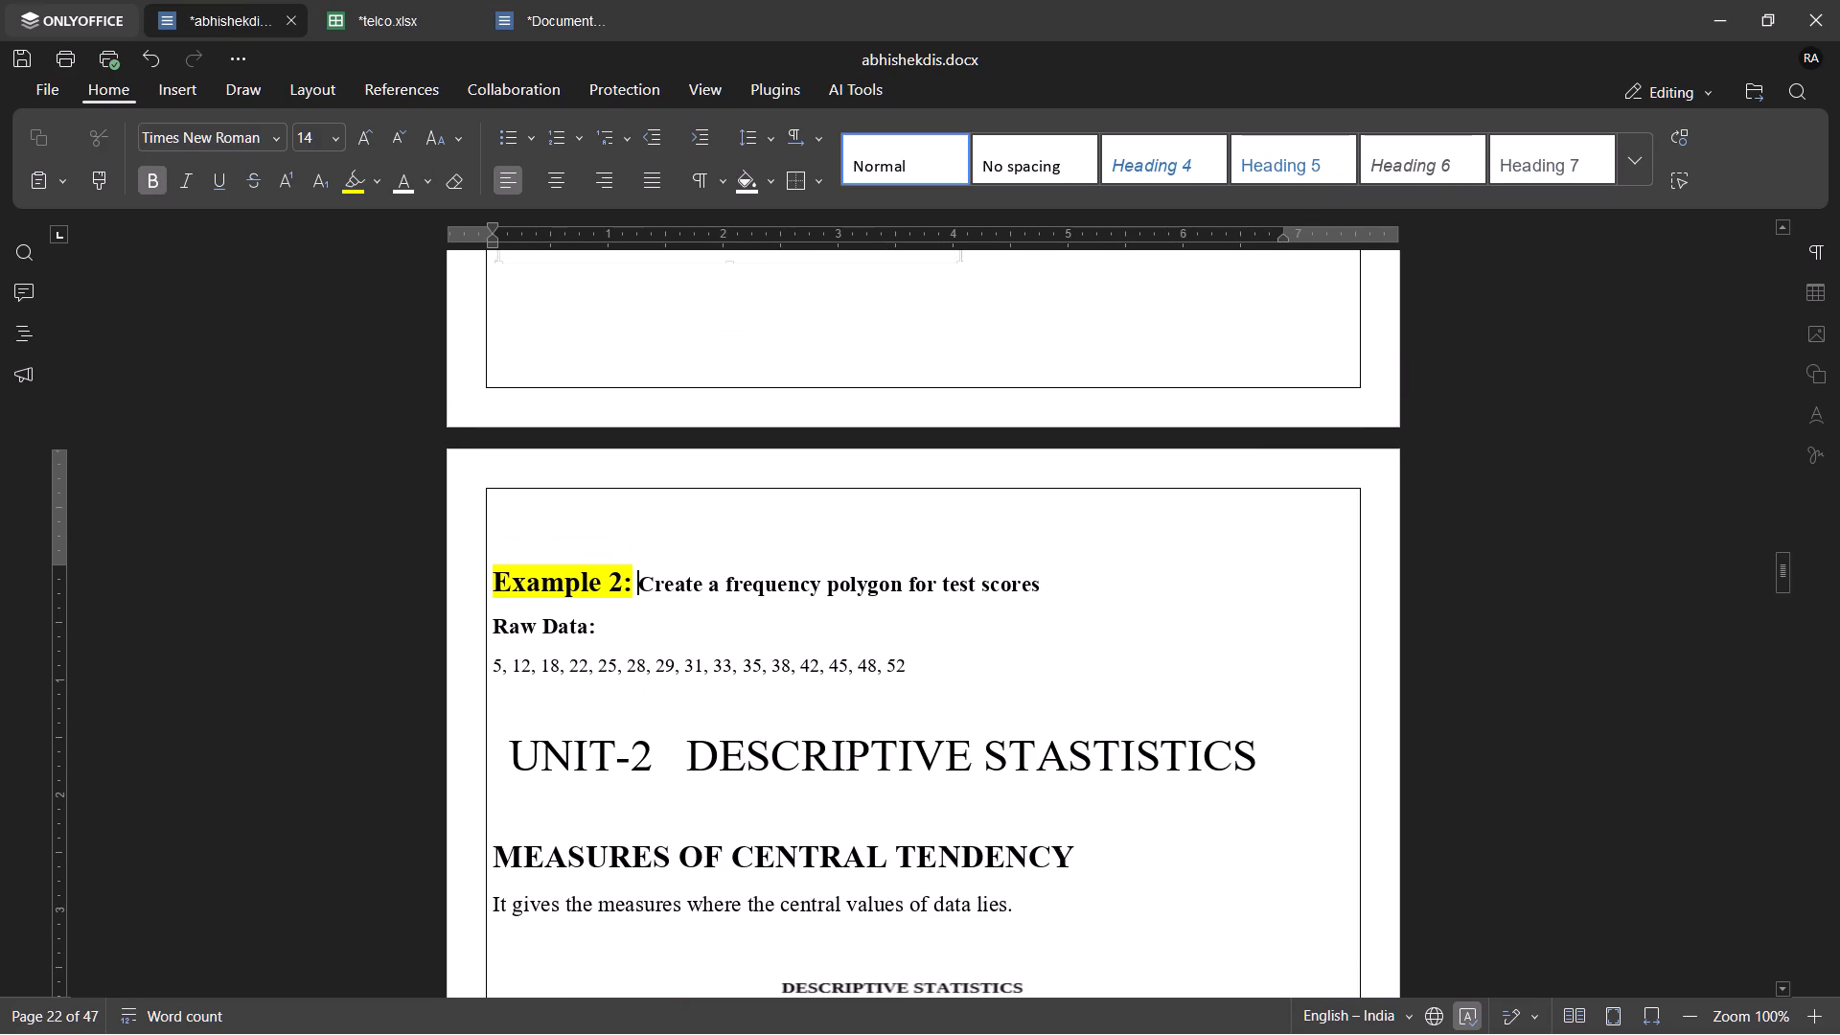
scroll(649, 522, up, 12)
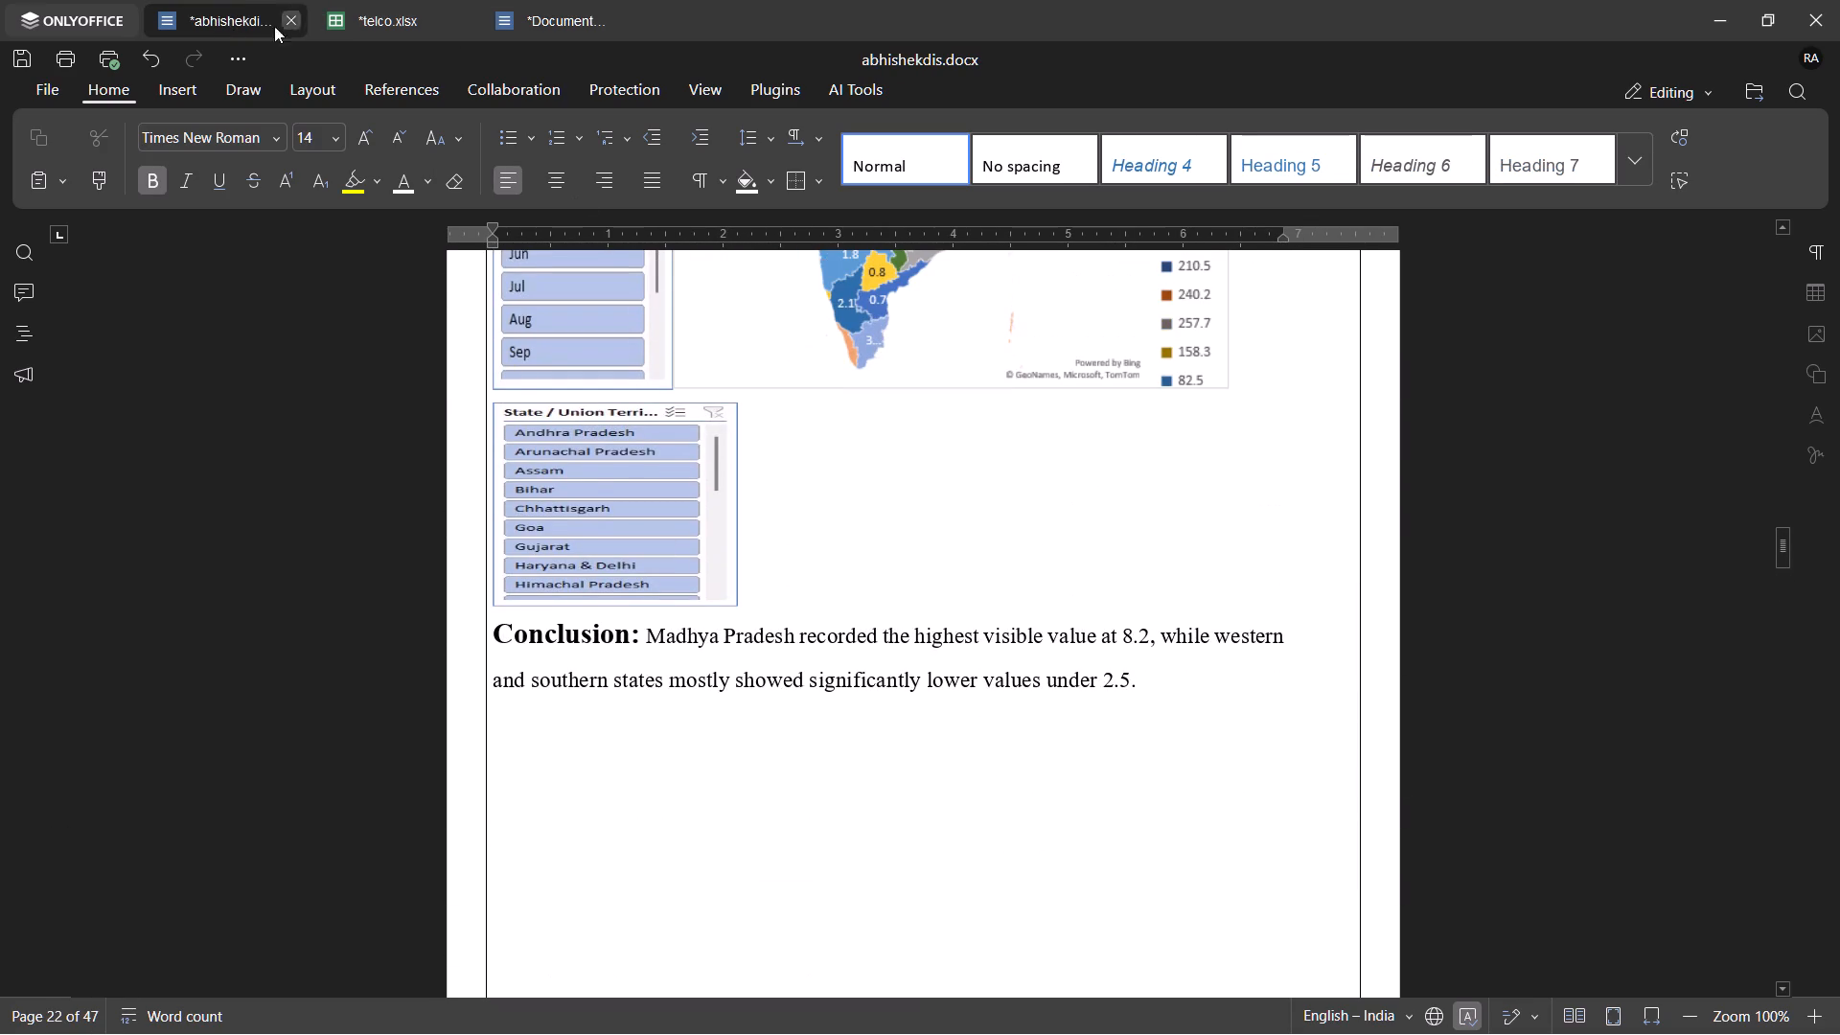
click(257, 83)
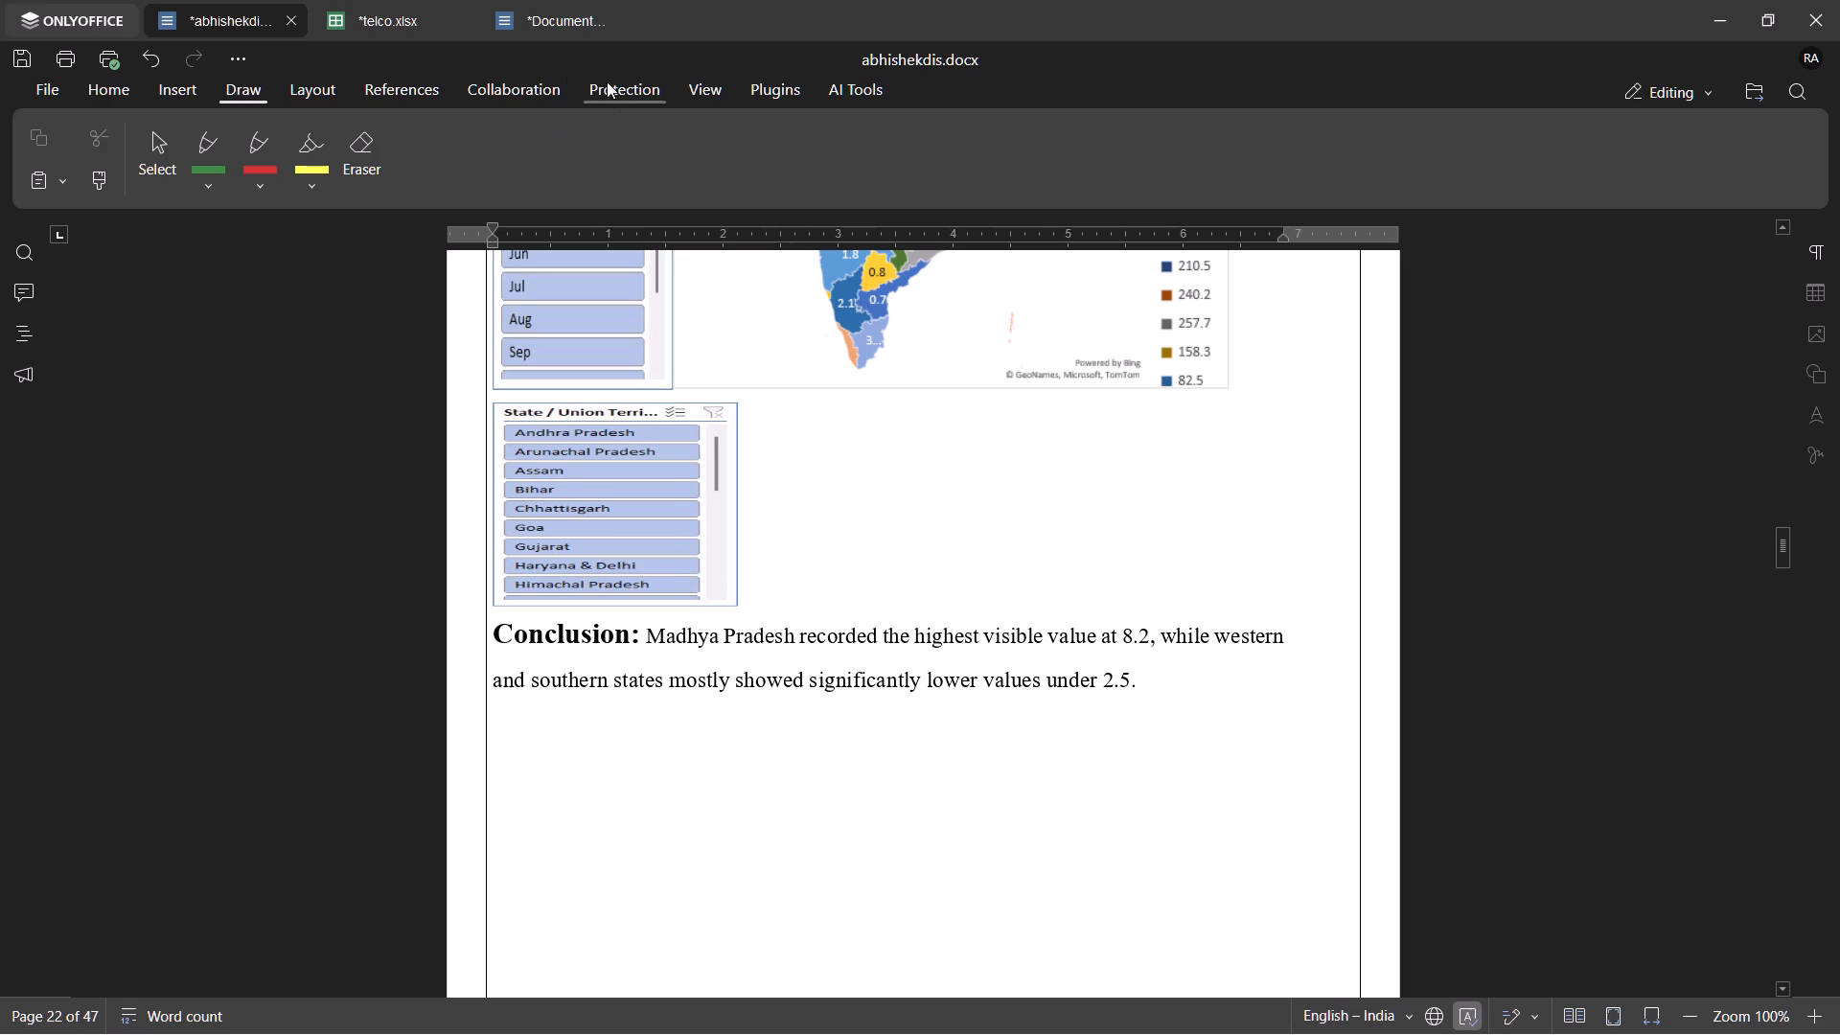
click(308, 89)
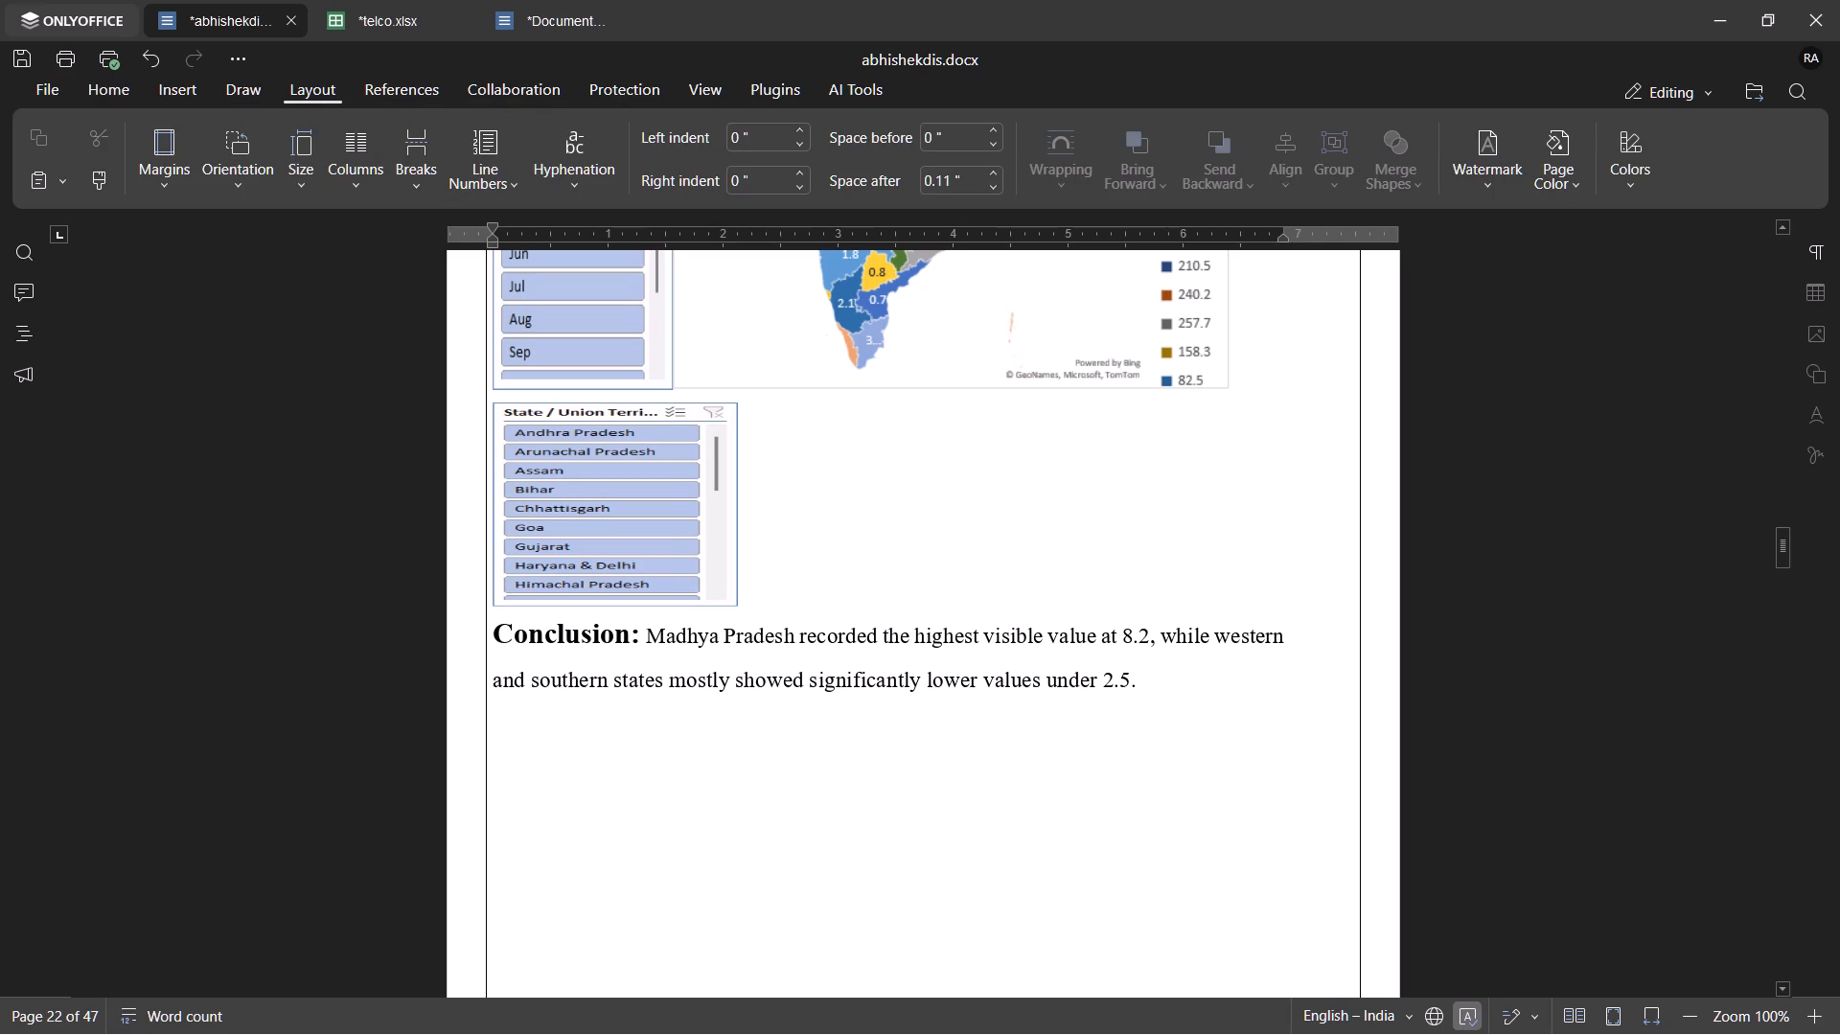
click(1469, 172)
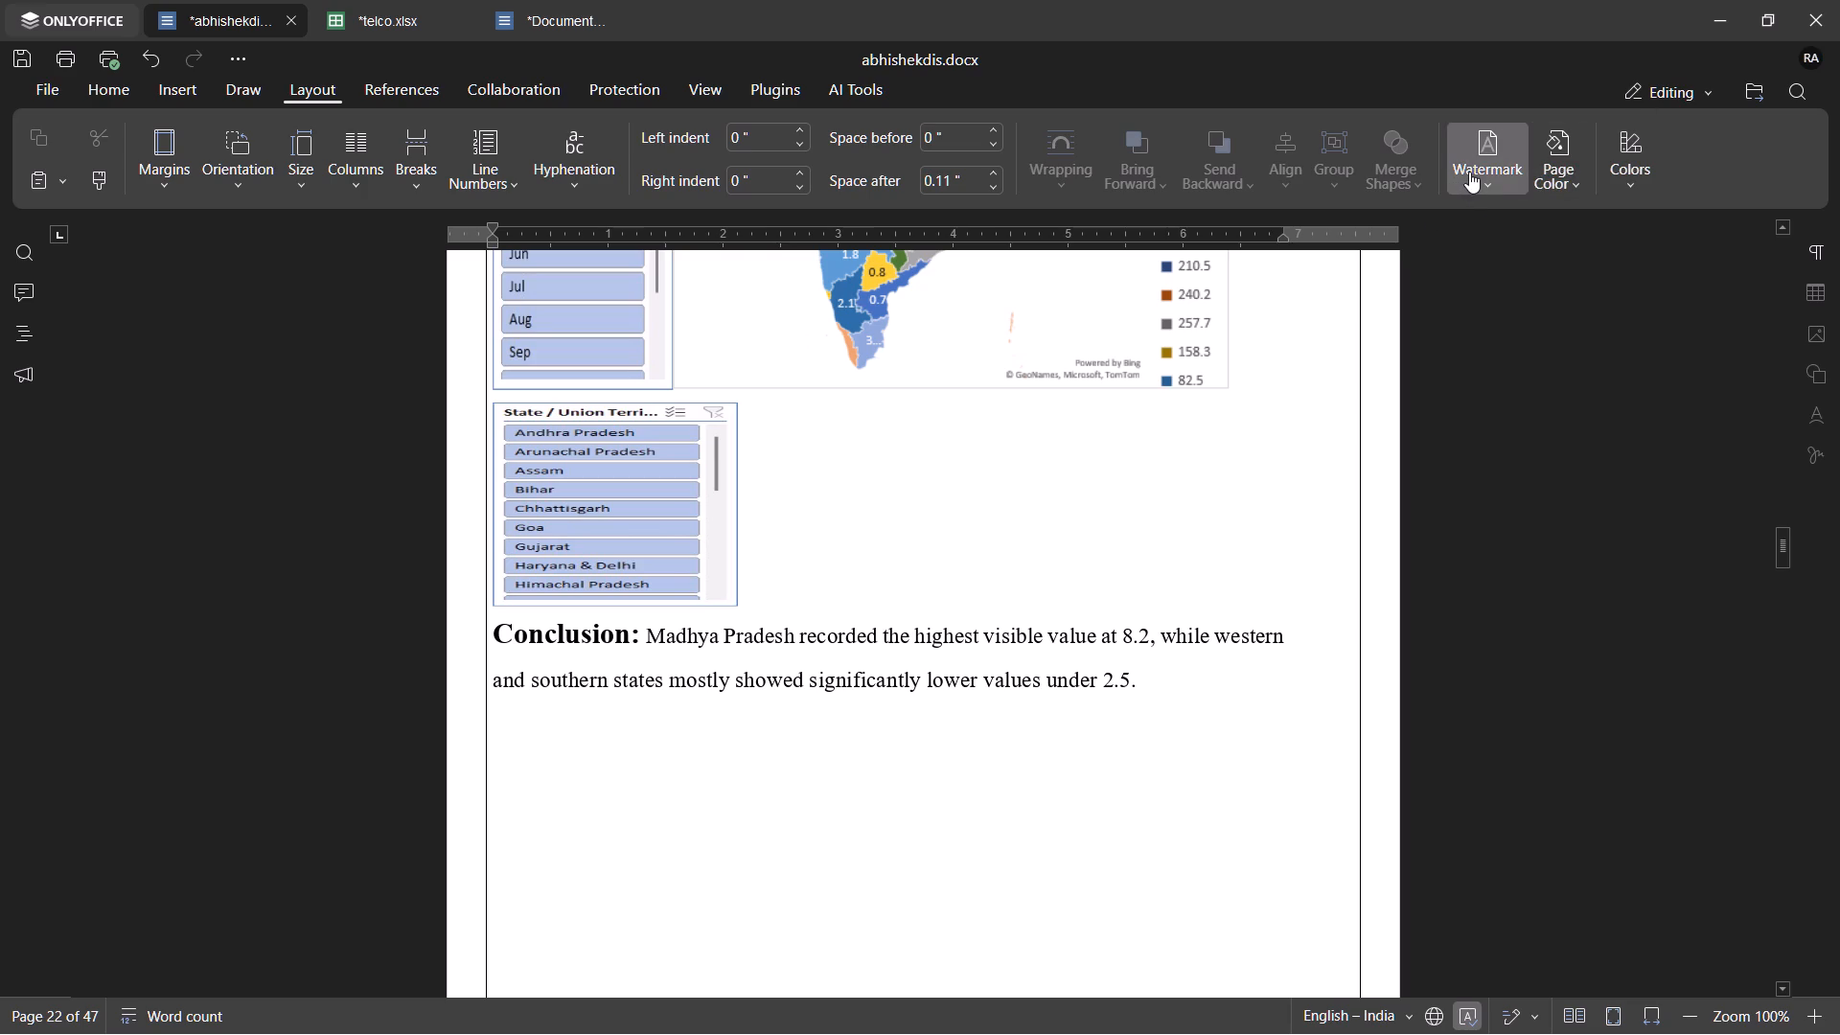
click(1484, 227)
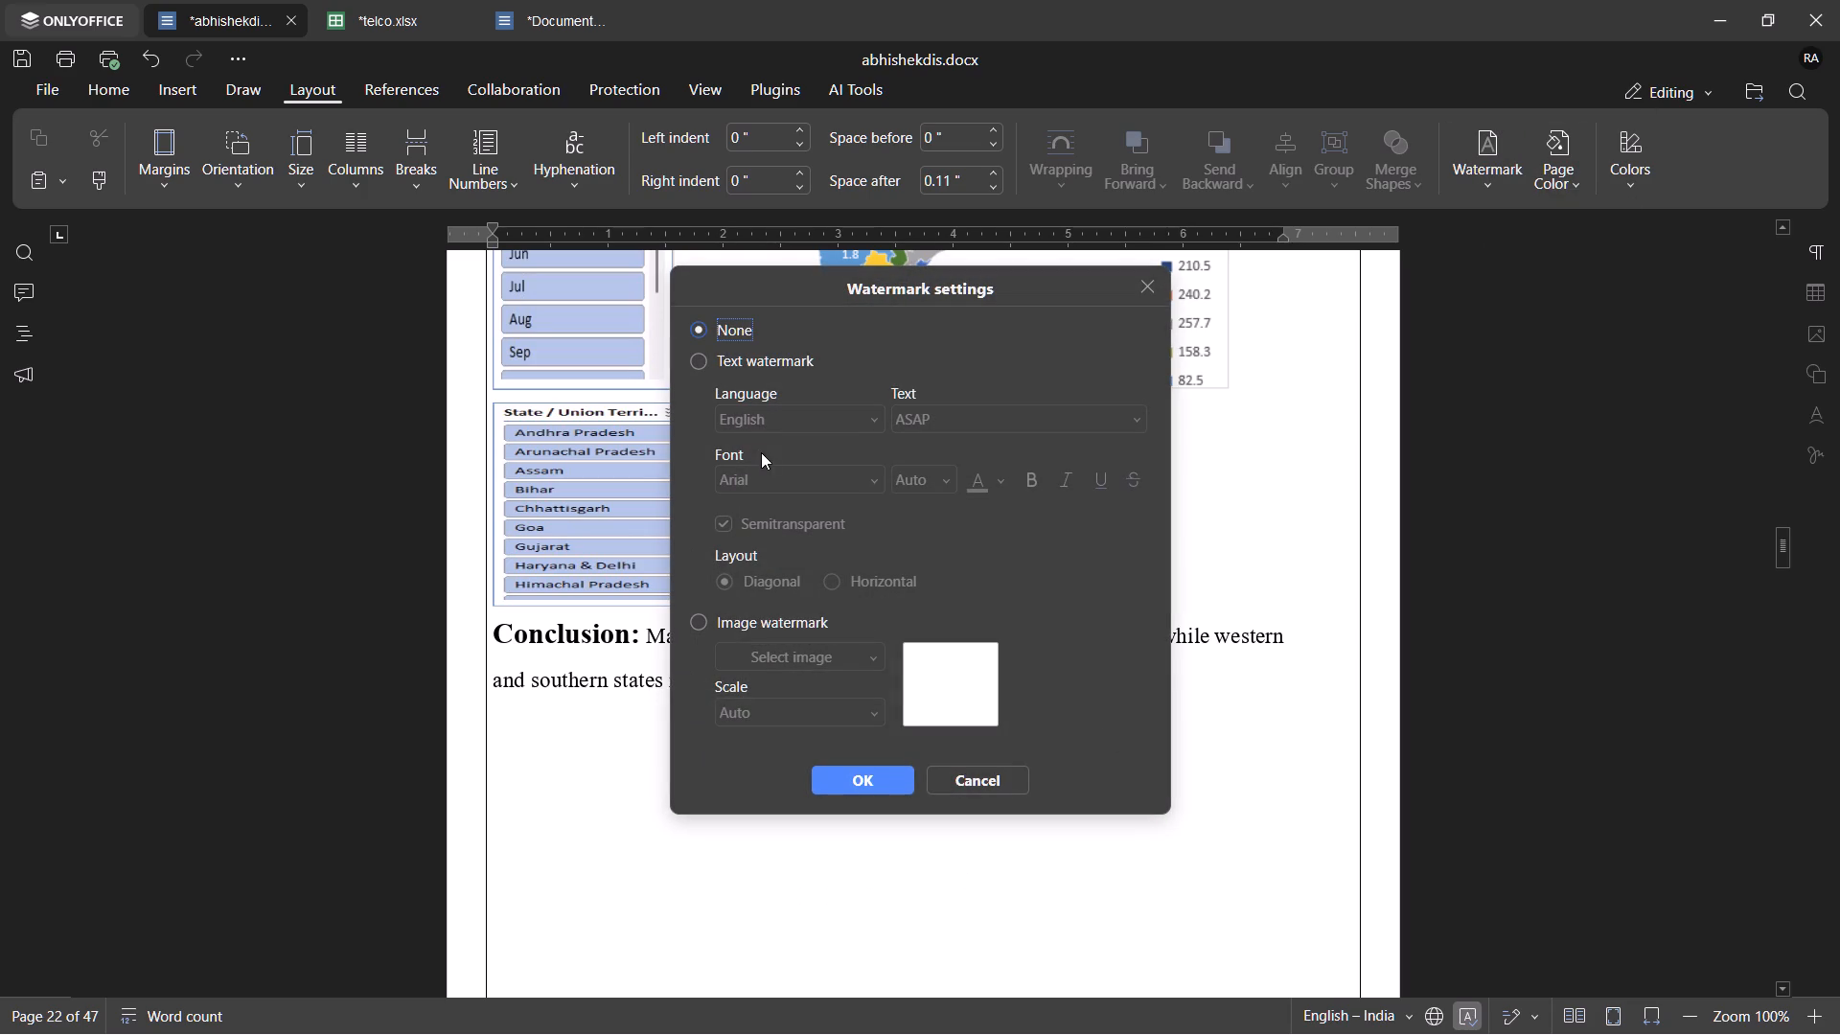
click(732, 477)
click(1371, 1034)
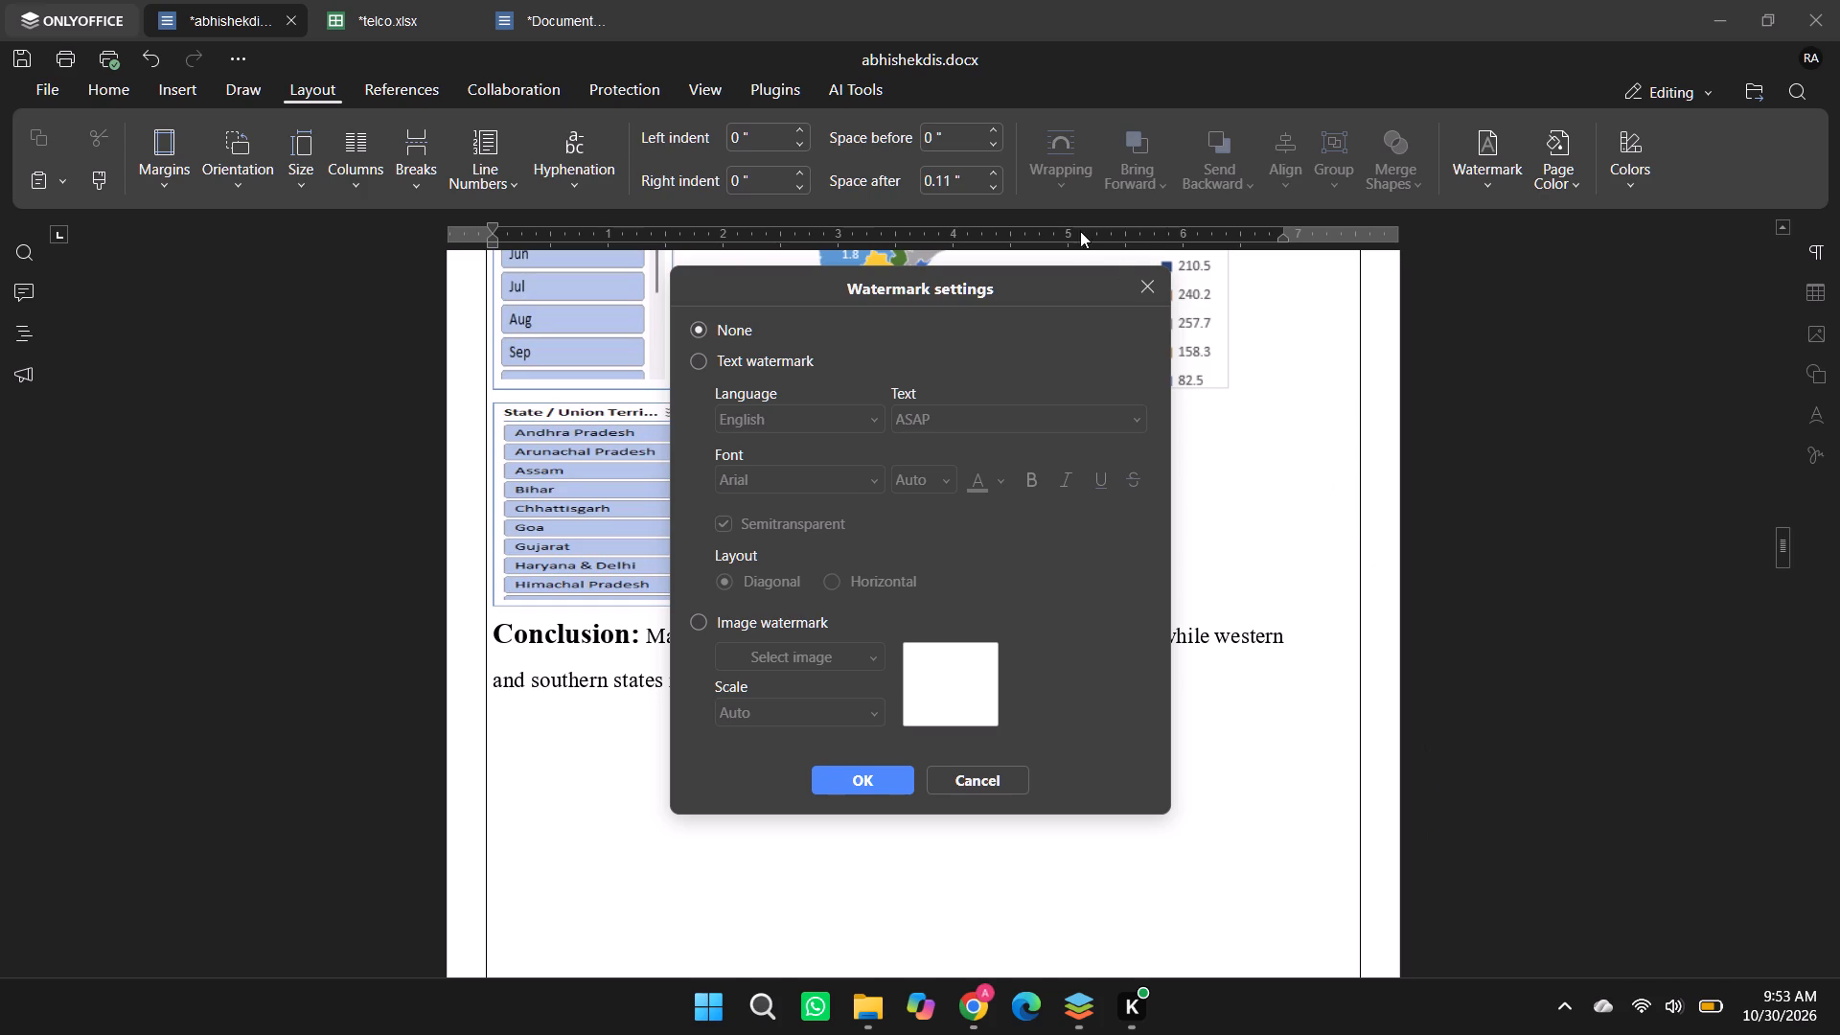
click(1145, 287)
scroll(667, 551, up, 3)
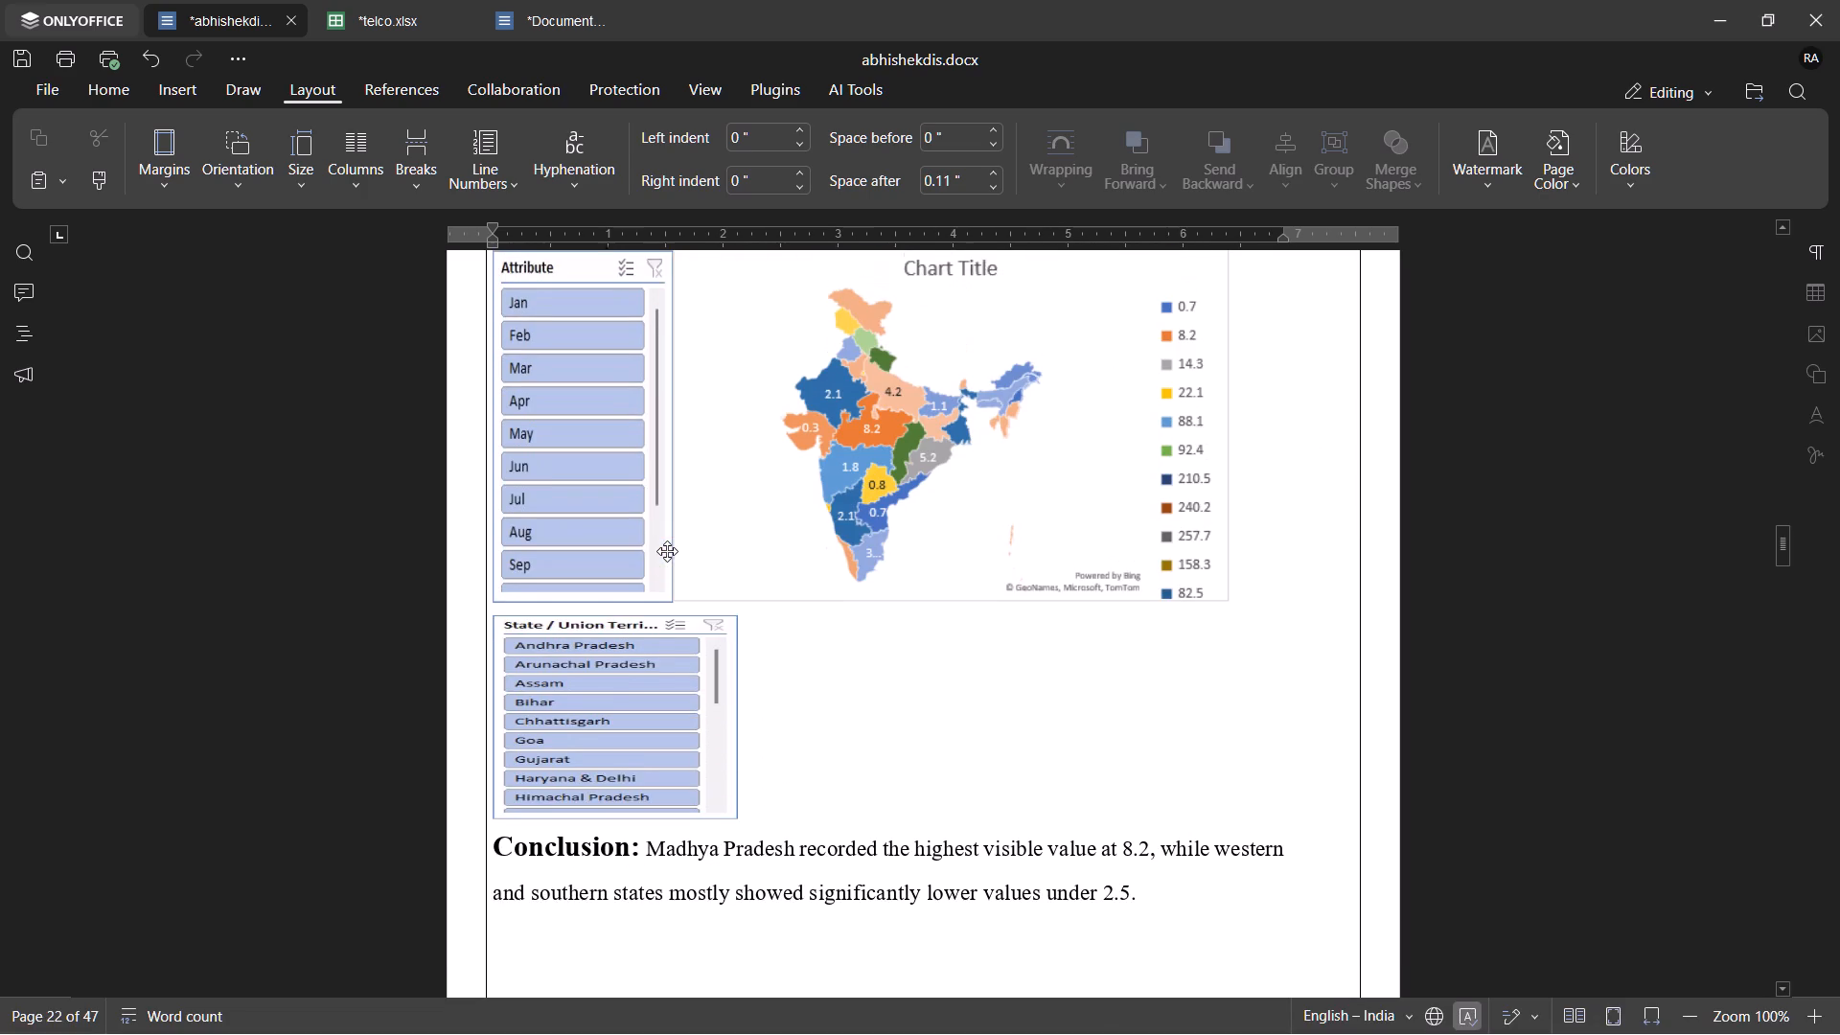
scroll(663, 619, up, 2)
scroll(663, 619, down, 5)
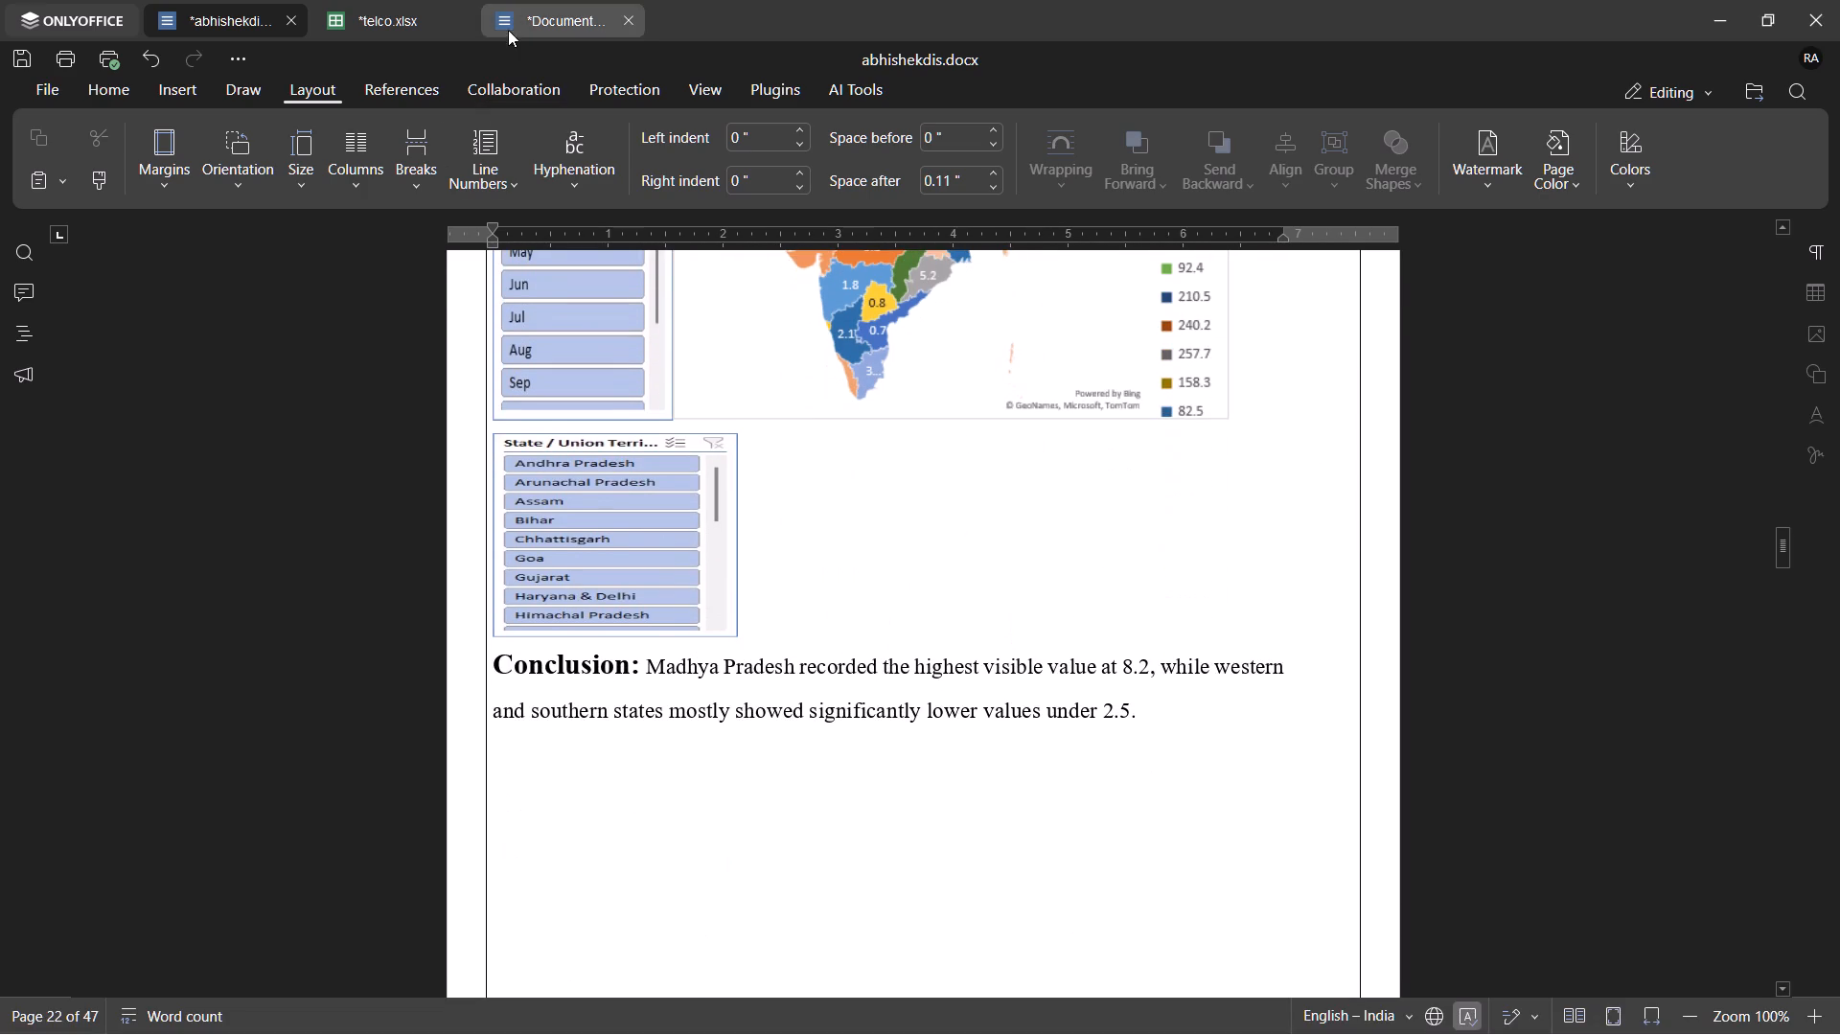
In telco.xlsx, insert a clustered column chart of C135:D142 with Midpoint (X) and Frequency (Y) as the series.
click(335, 32)
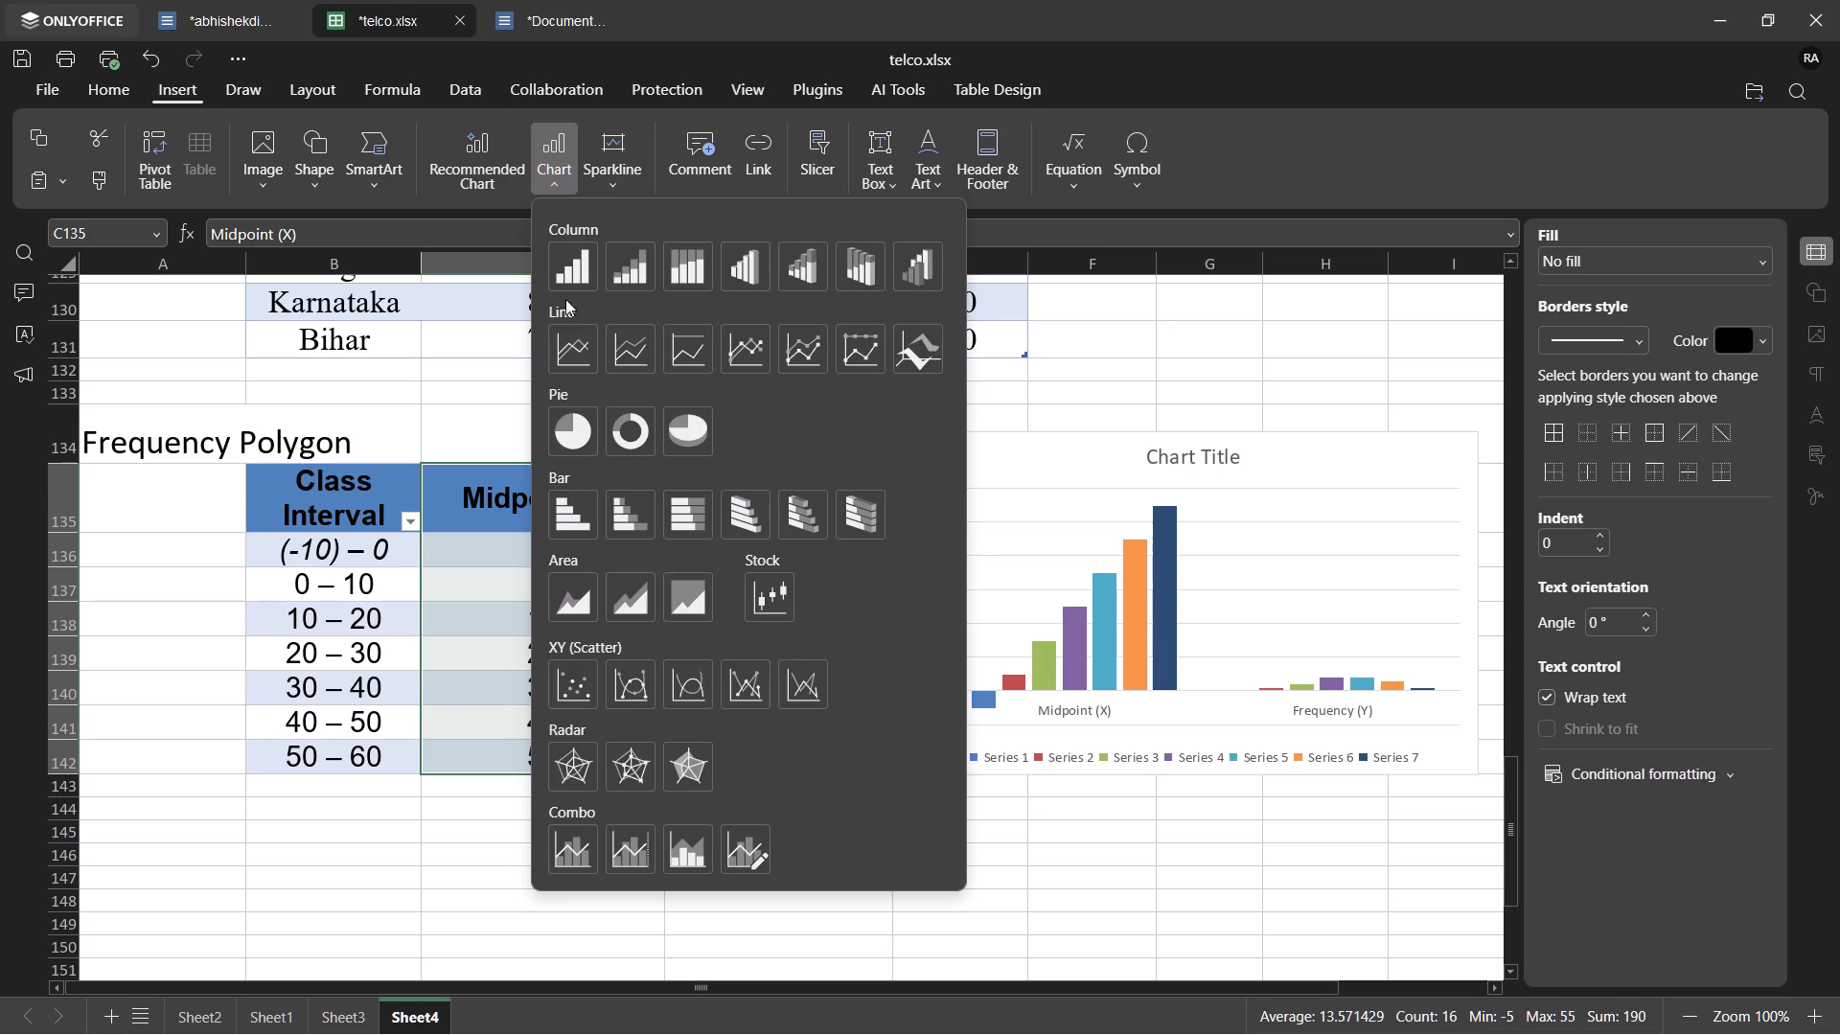
click(558, 261)
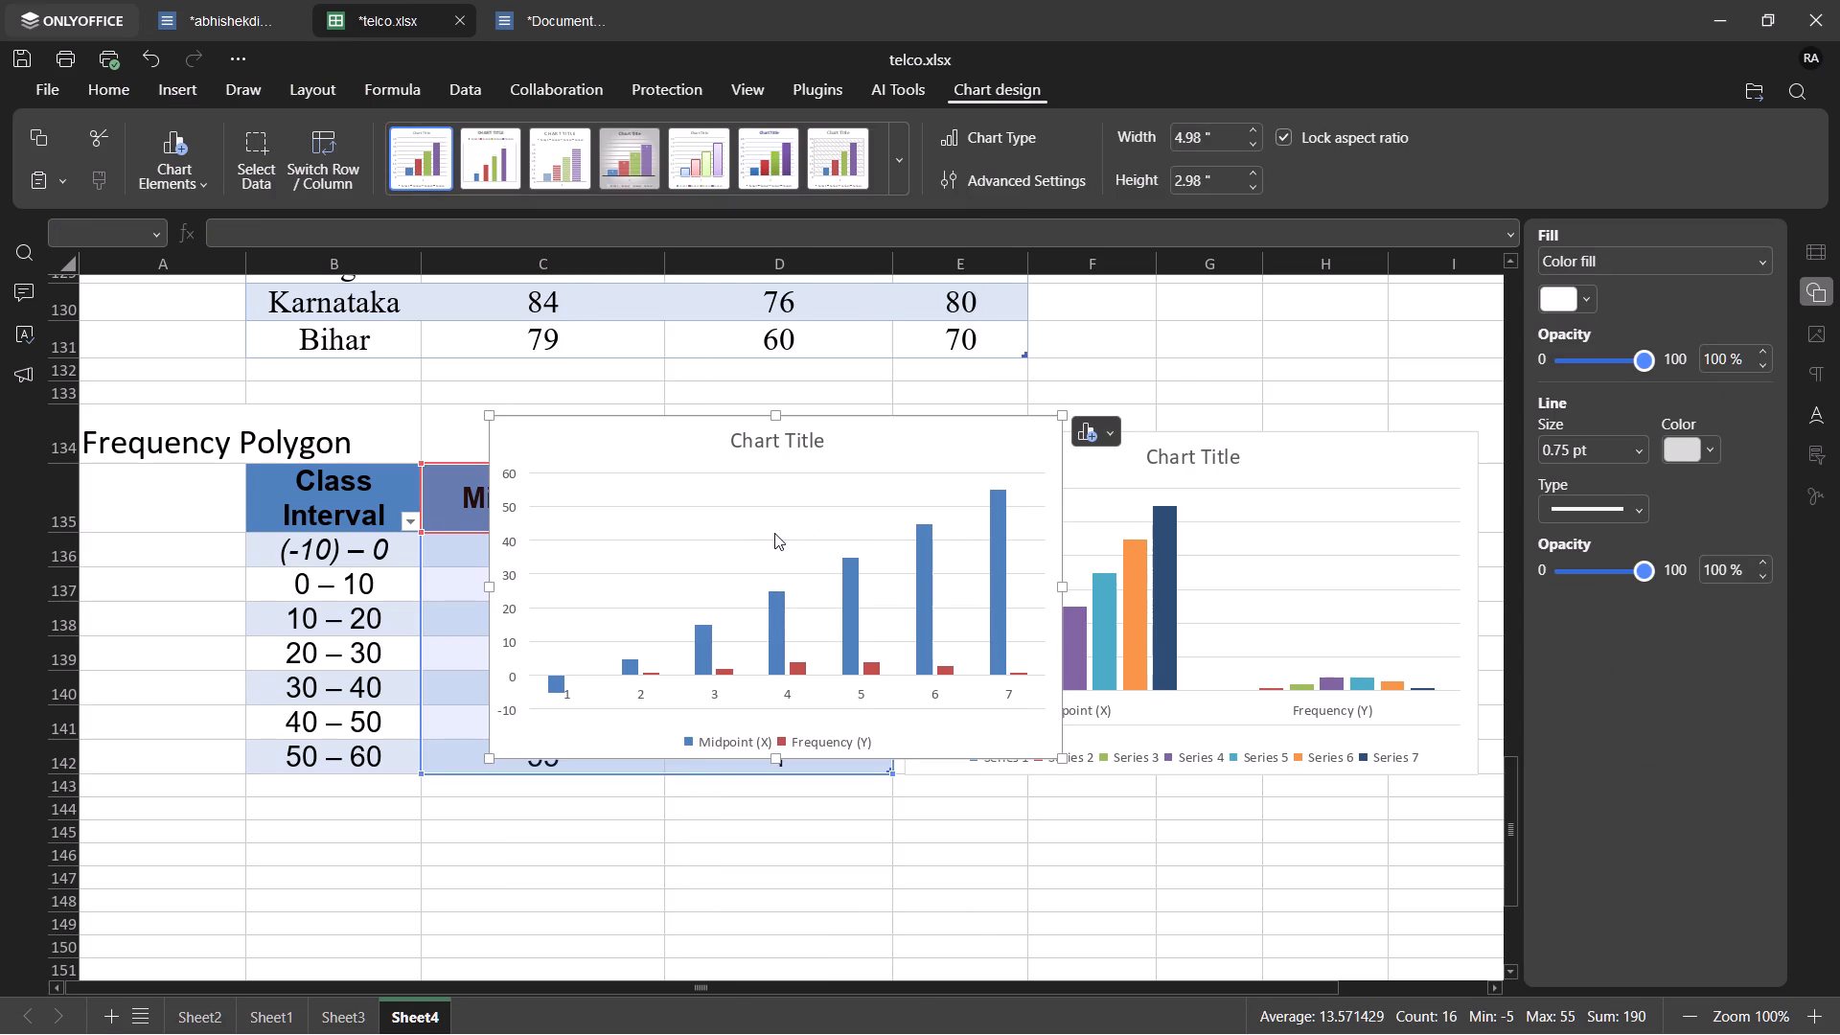
Delete the older column chart whose bars are grouped under Midpoint (X) and Frequency (Y).
click(1149, 502)
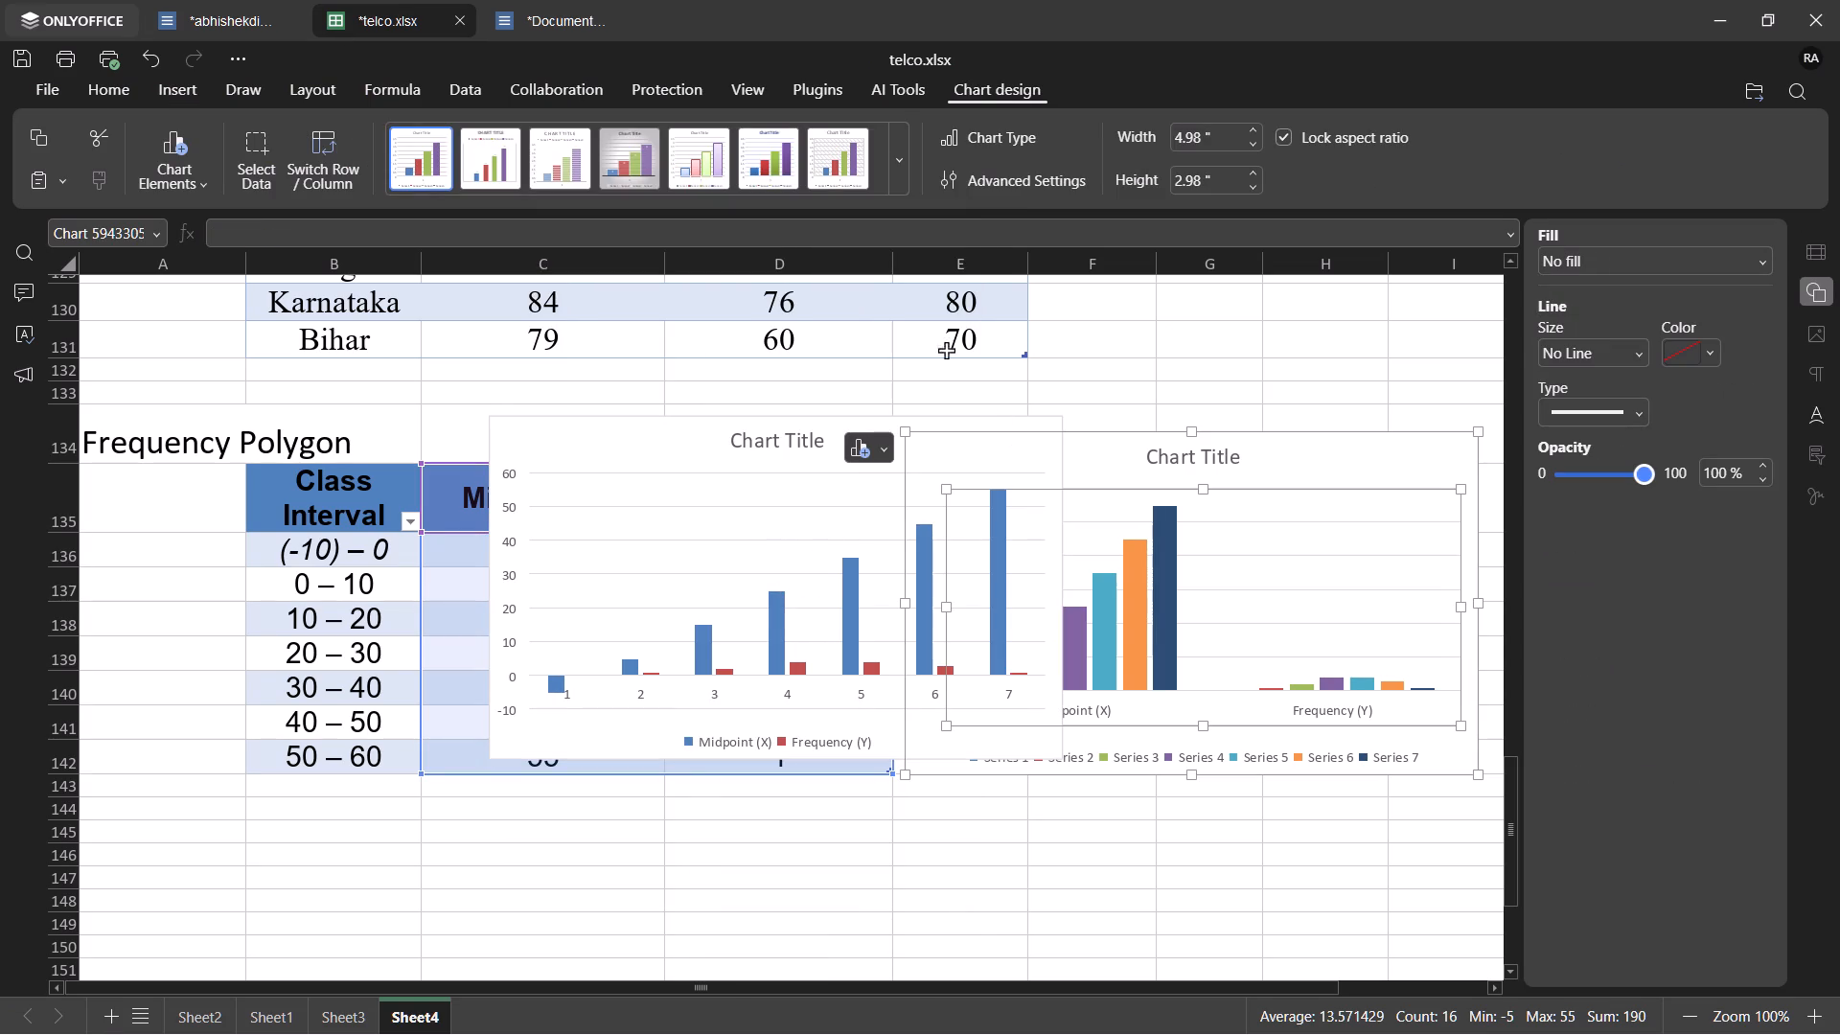
click(115, 89)
click(937, 515)
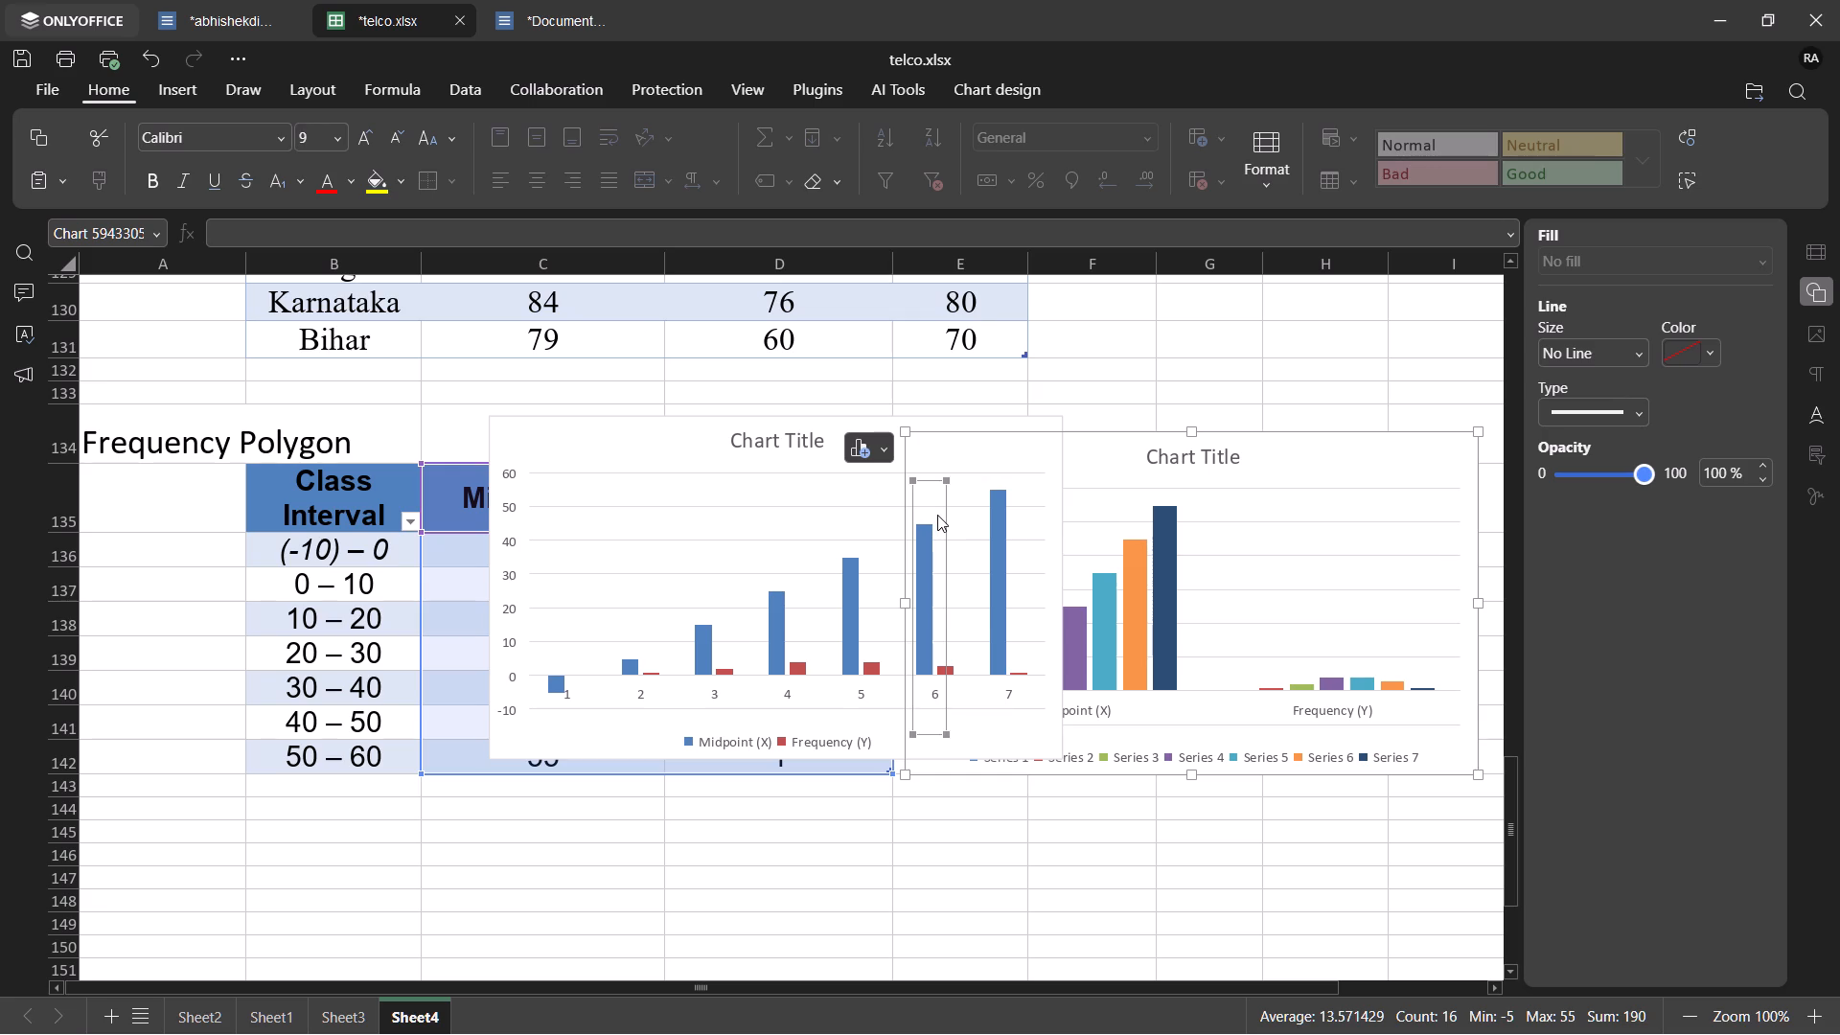
click(979, 466)
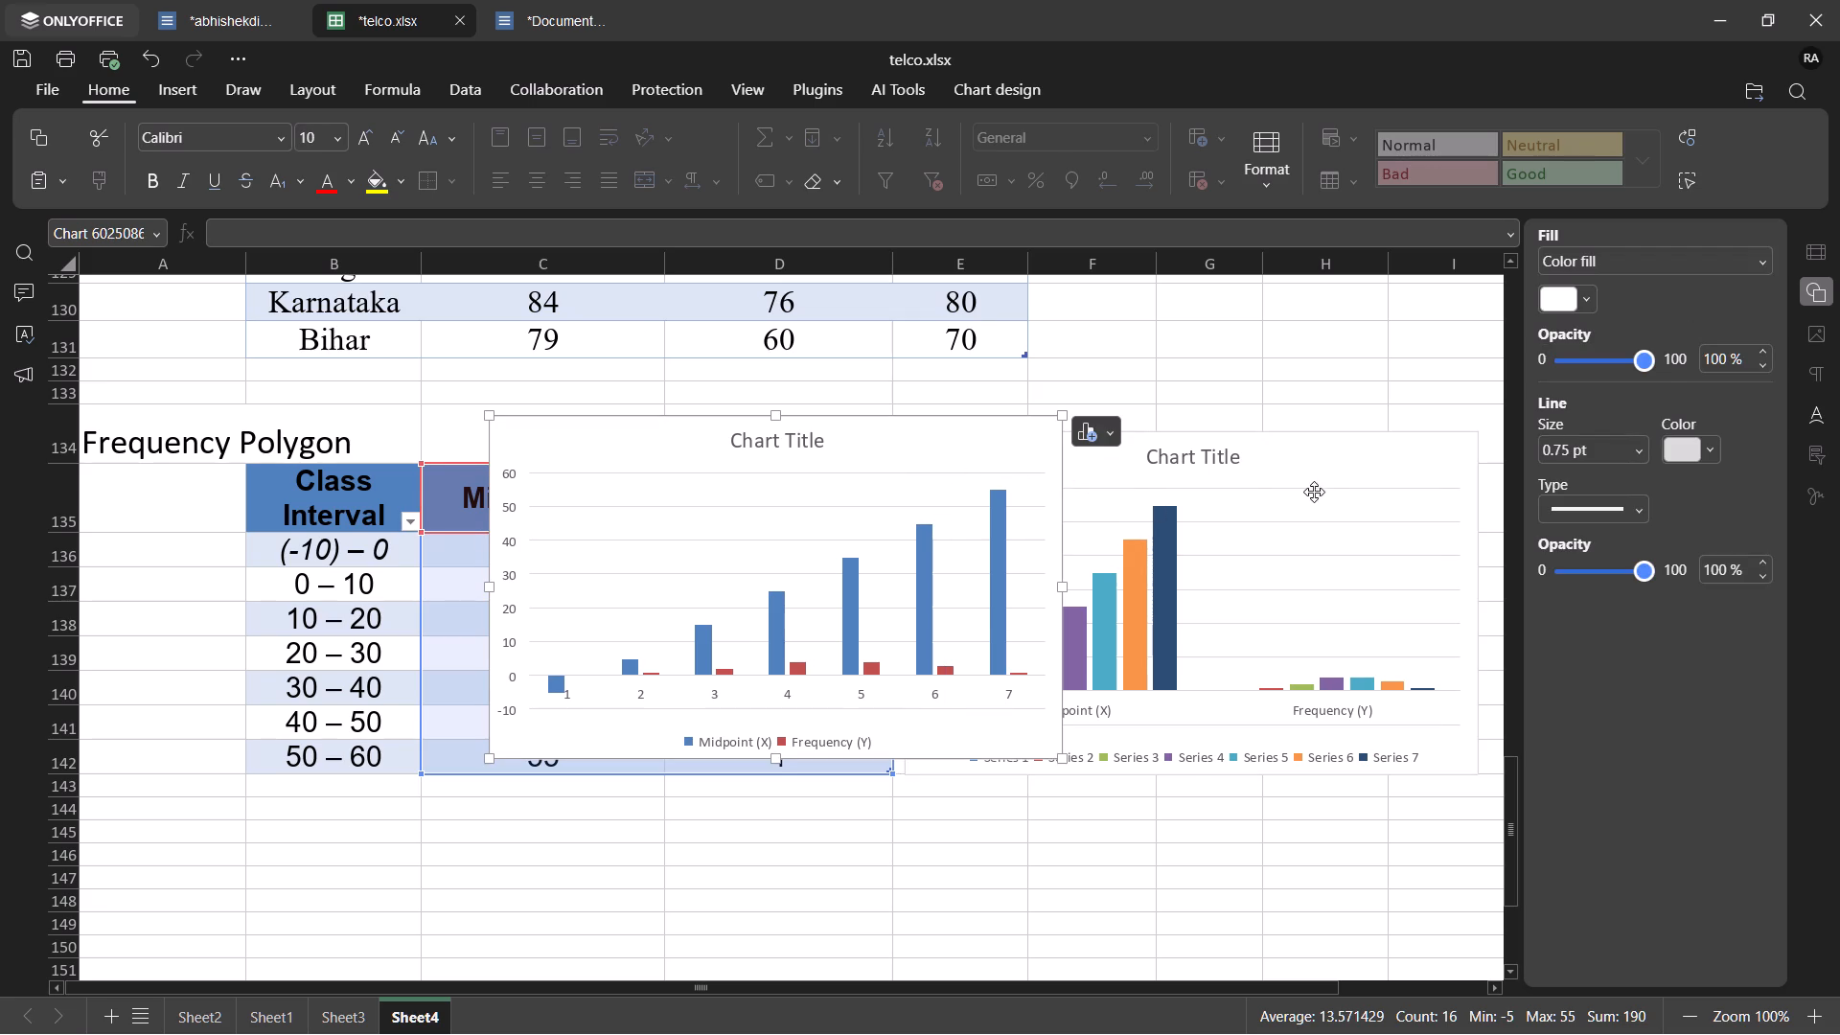
click(1320, 484)
key(Delete)
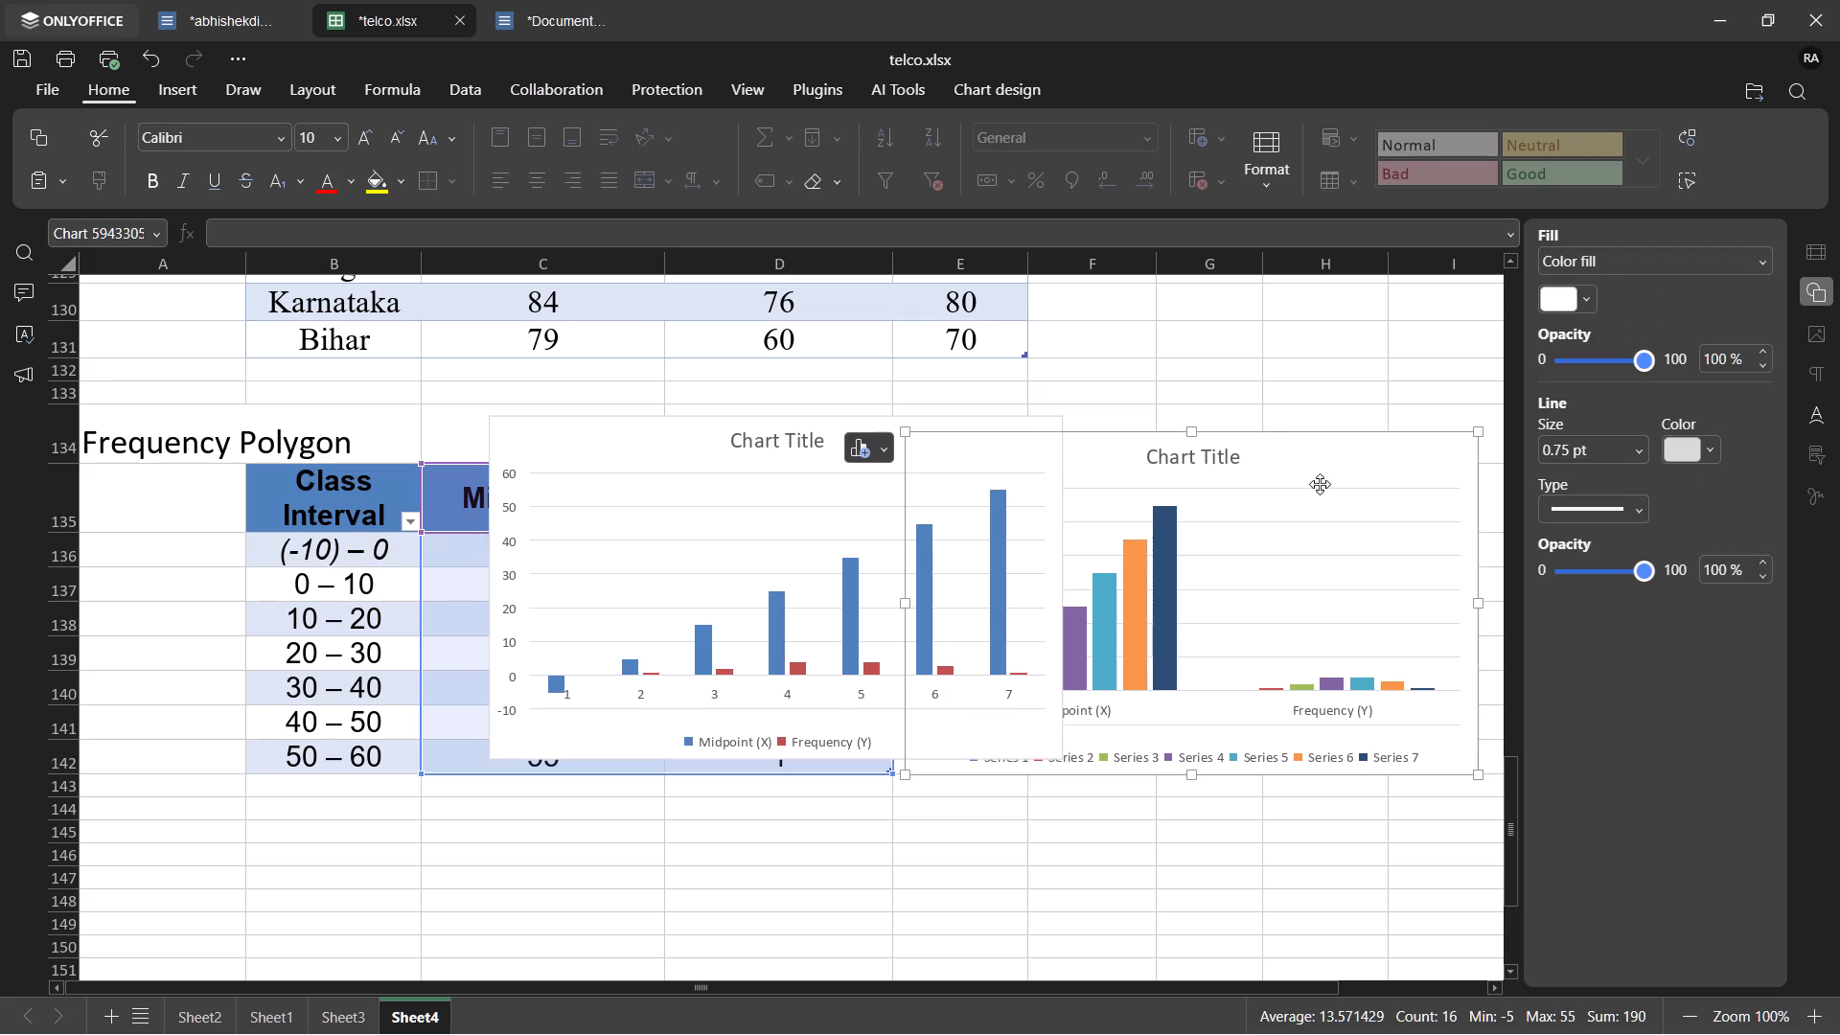
click(1284, 447)
key(Delete)
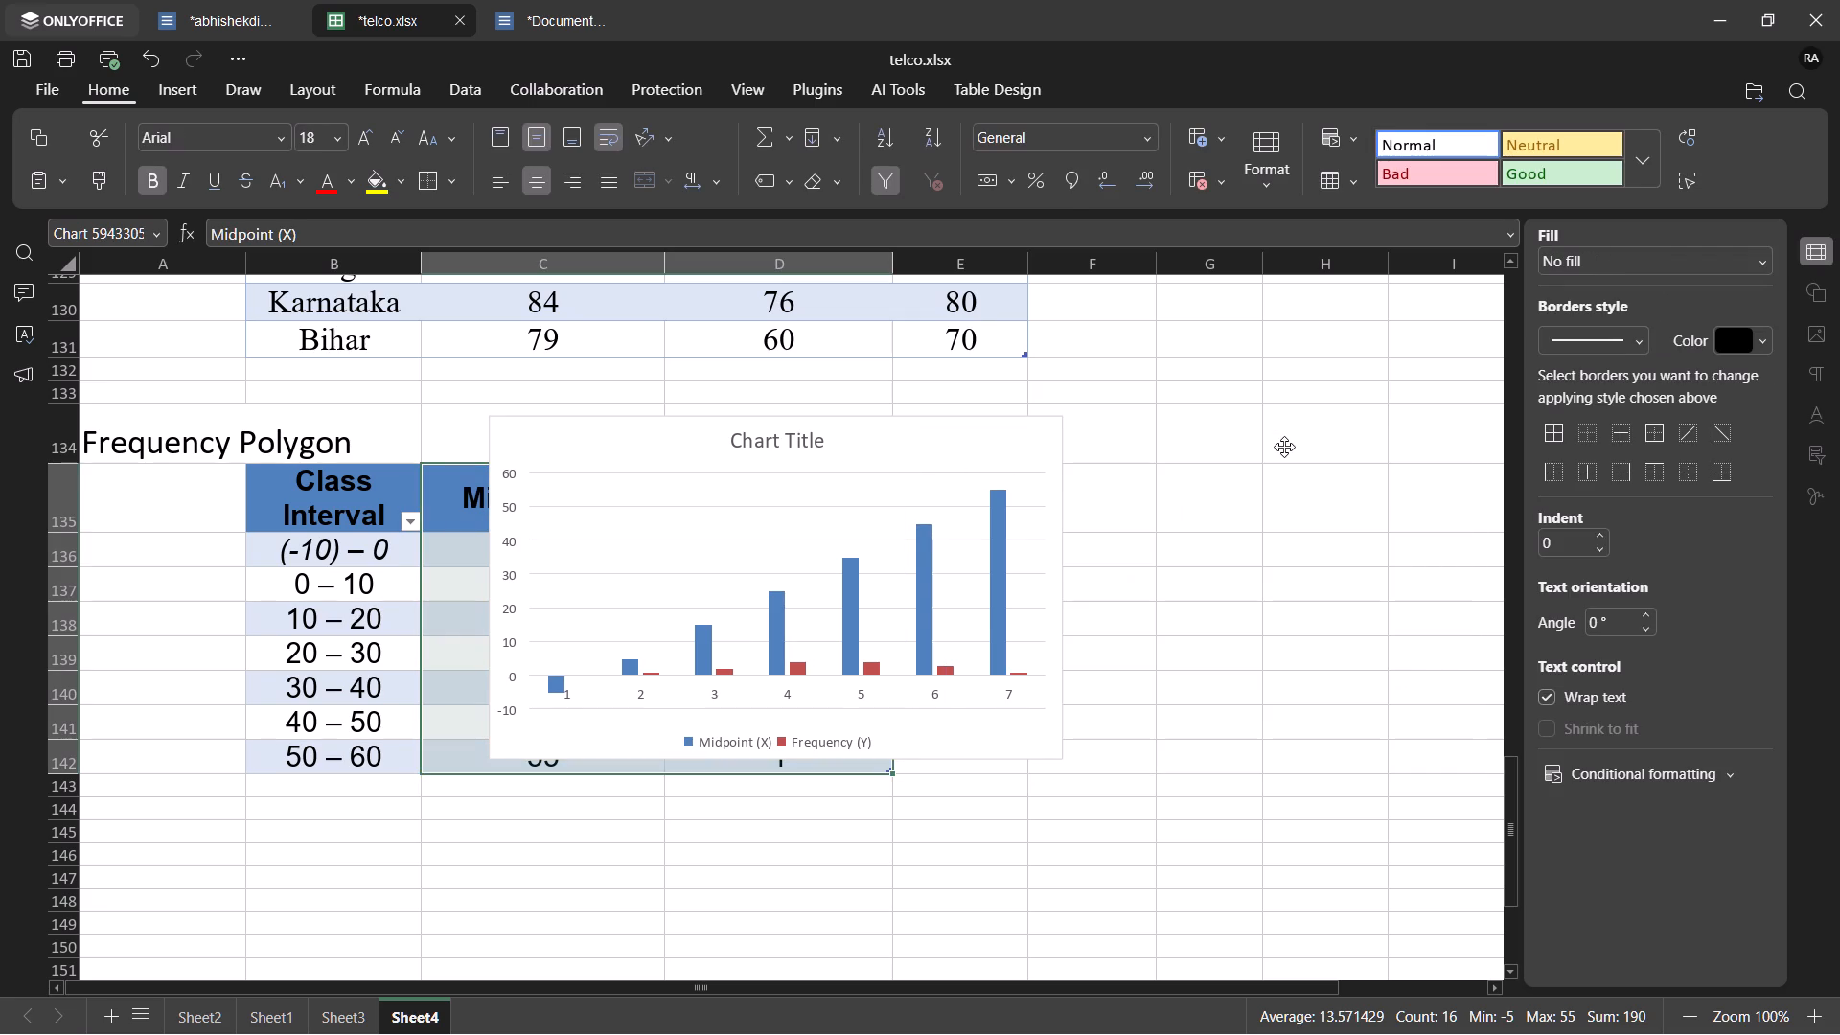
Place the remaining chart against the table's Frequency (Y) column and shorten it to about 2.75" high, spanning rows 135 to 142.
drag(613, 441, 1041, 471)
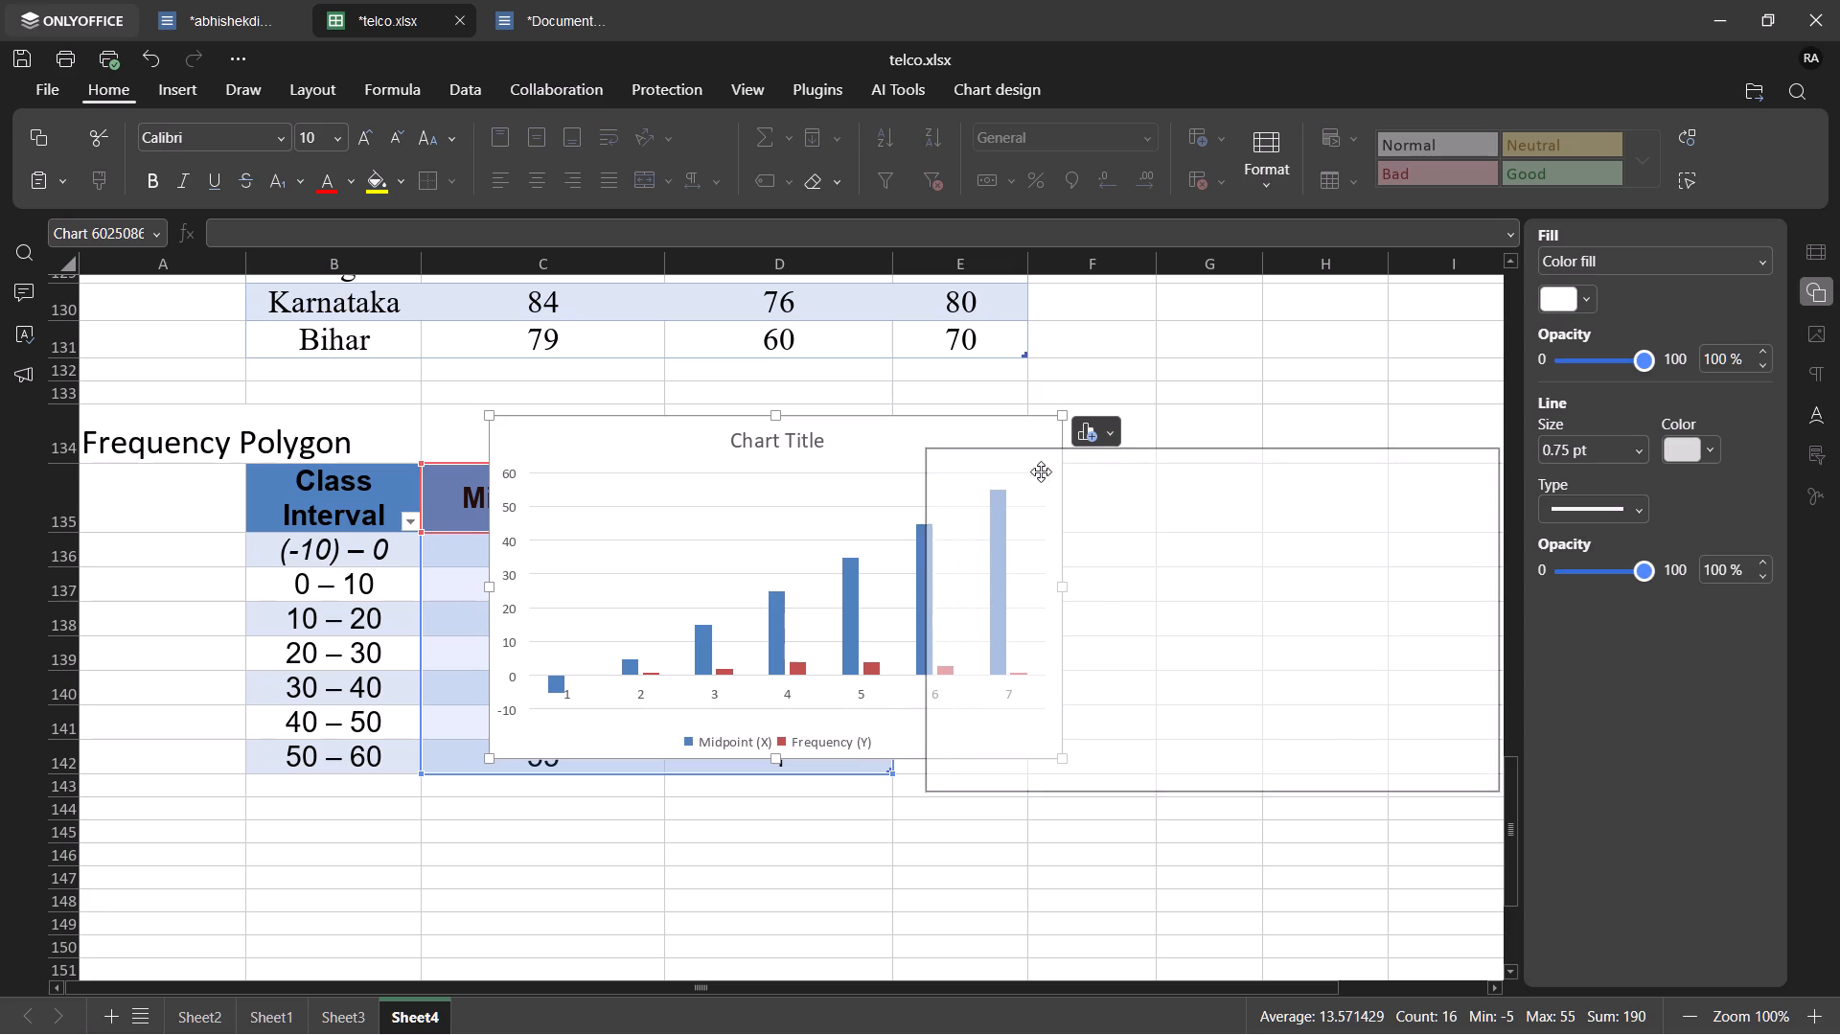
drag(1041, 471, 1026, 461)
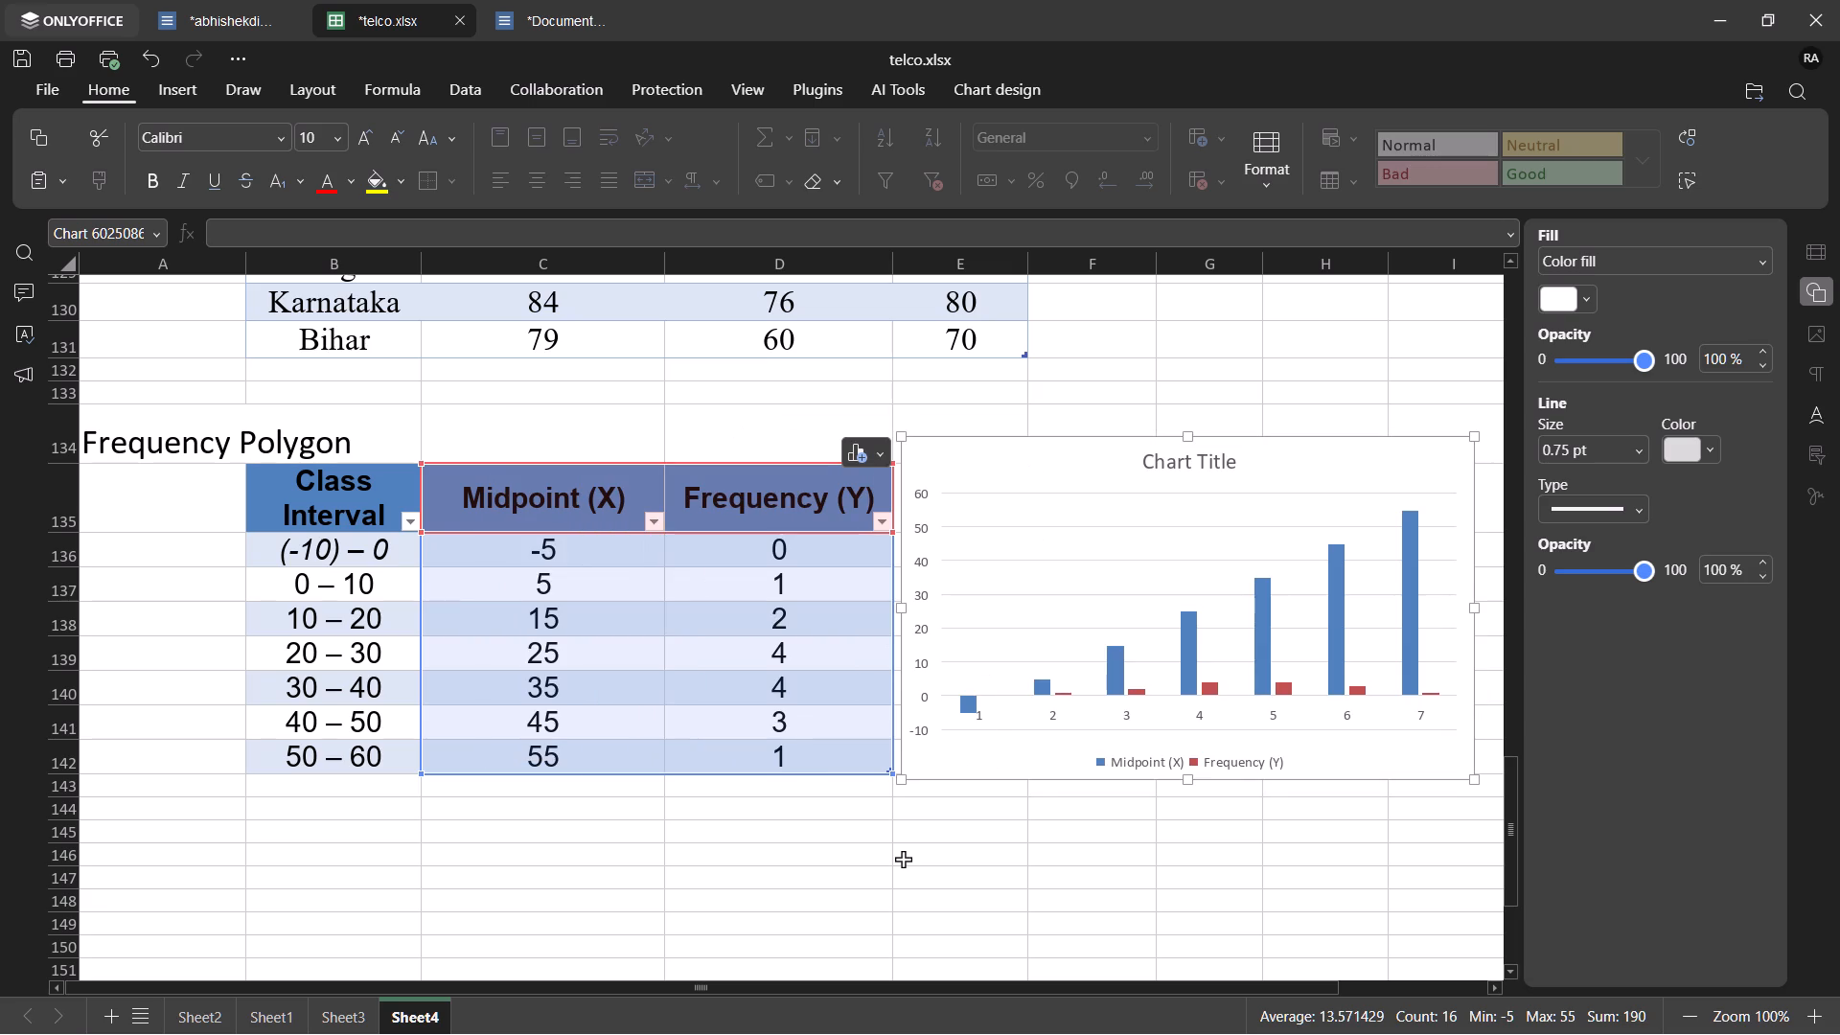
click(972, 461)
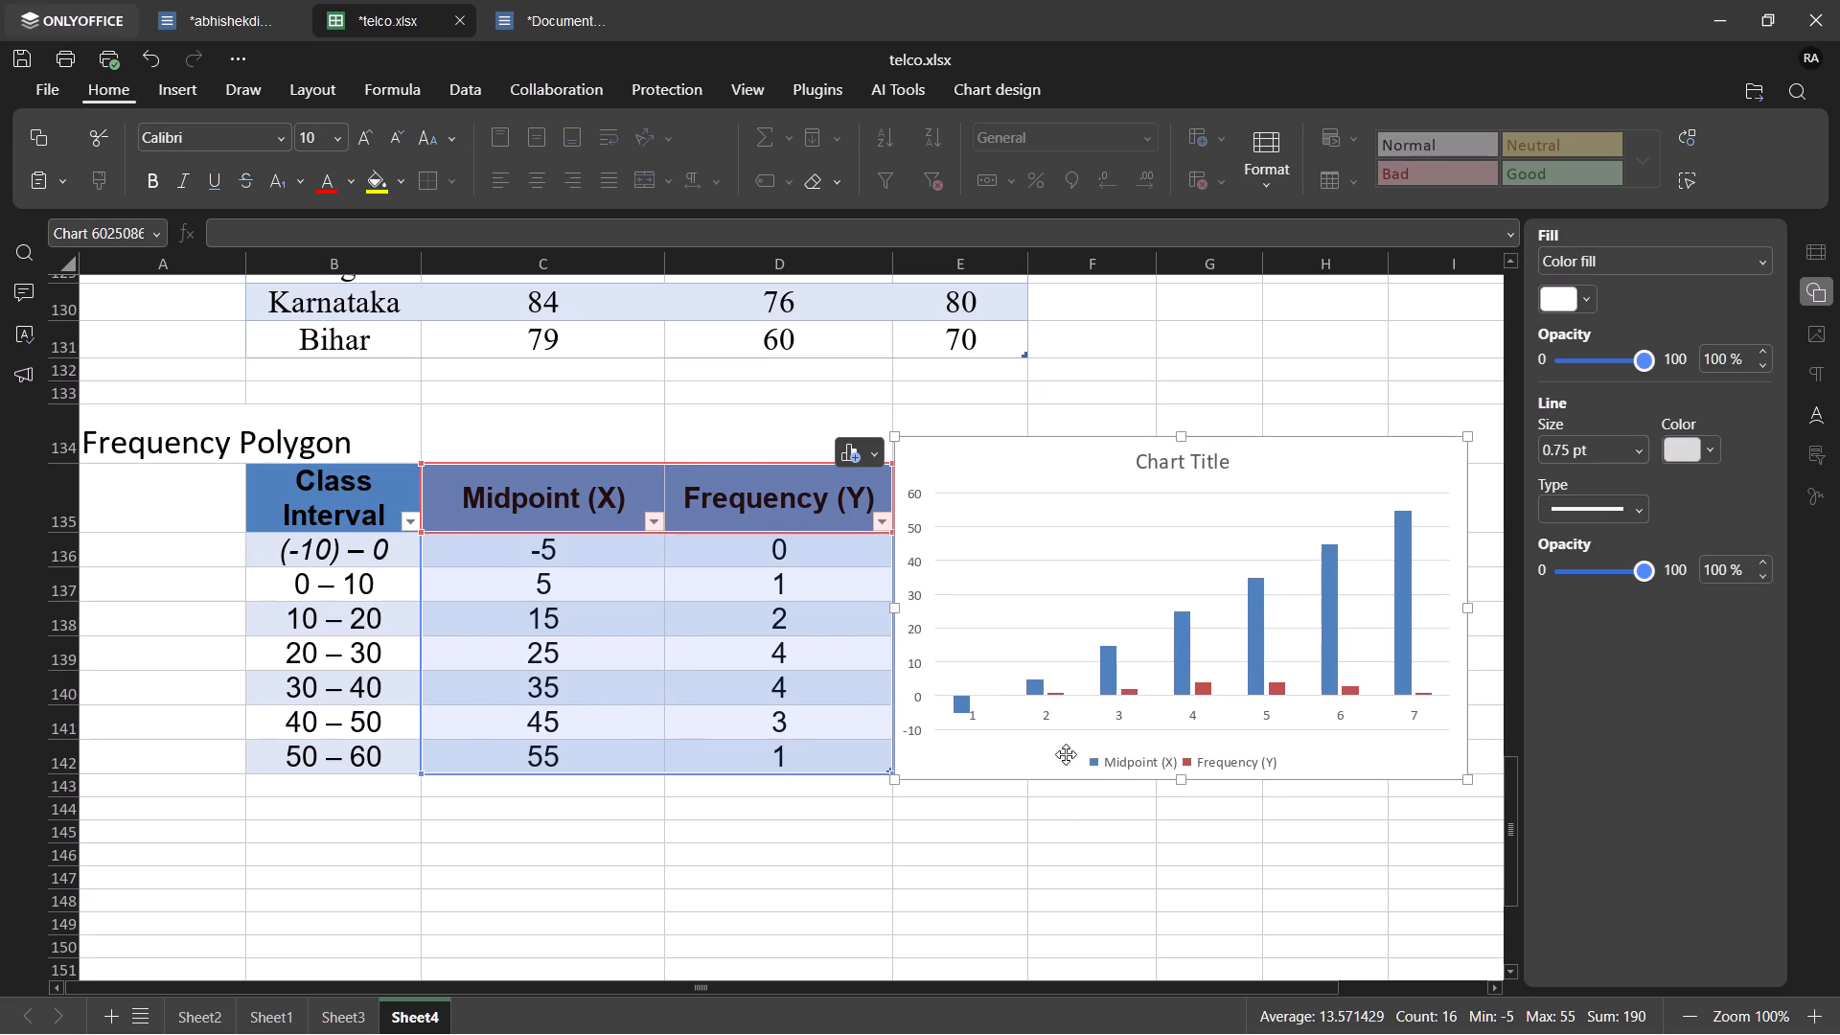
drag(1178, 440, 1178, 449)
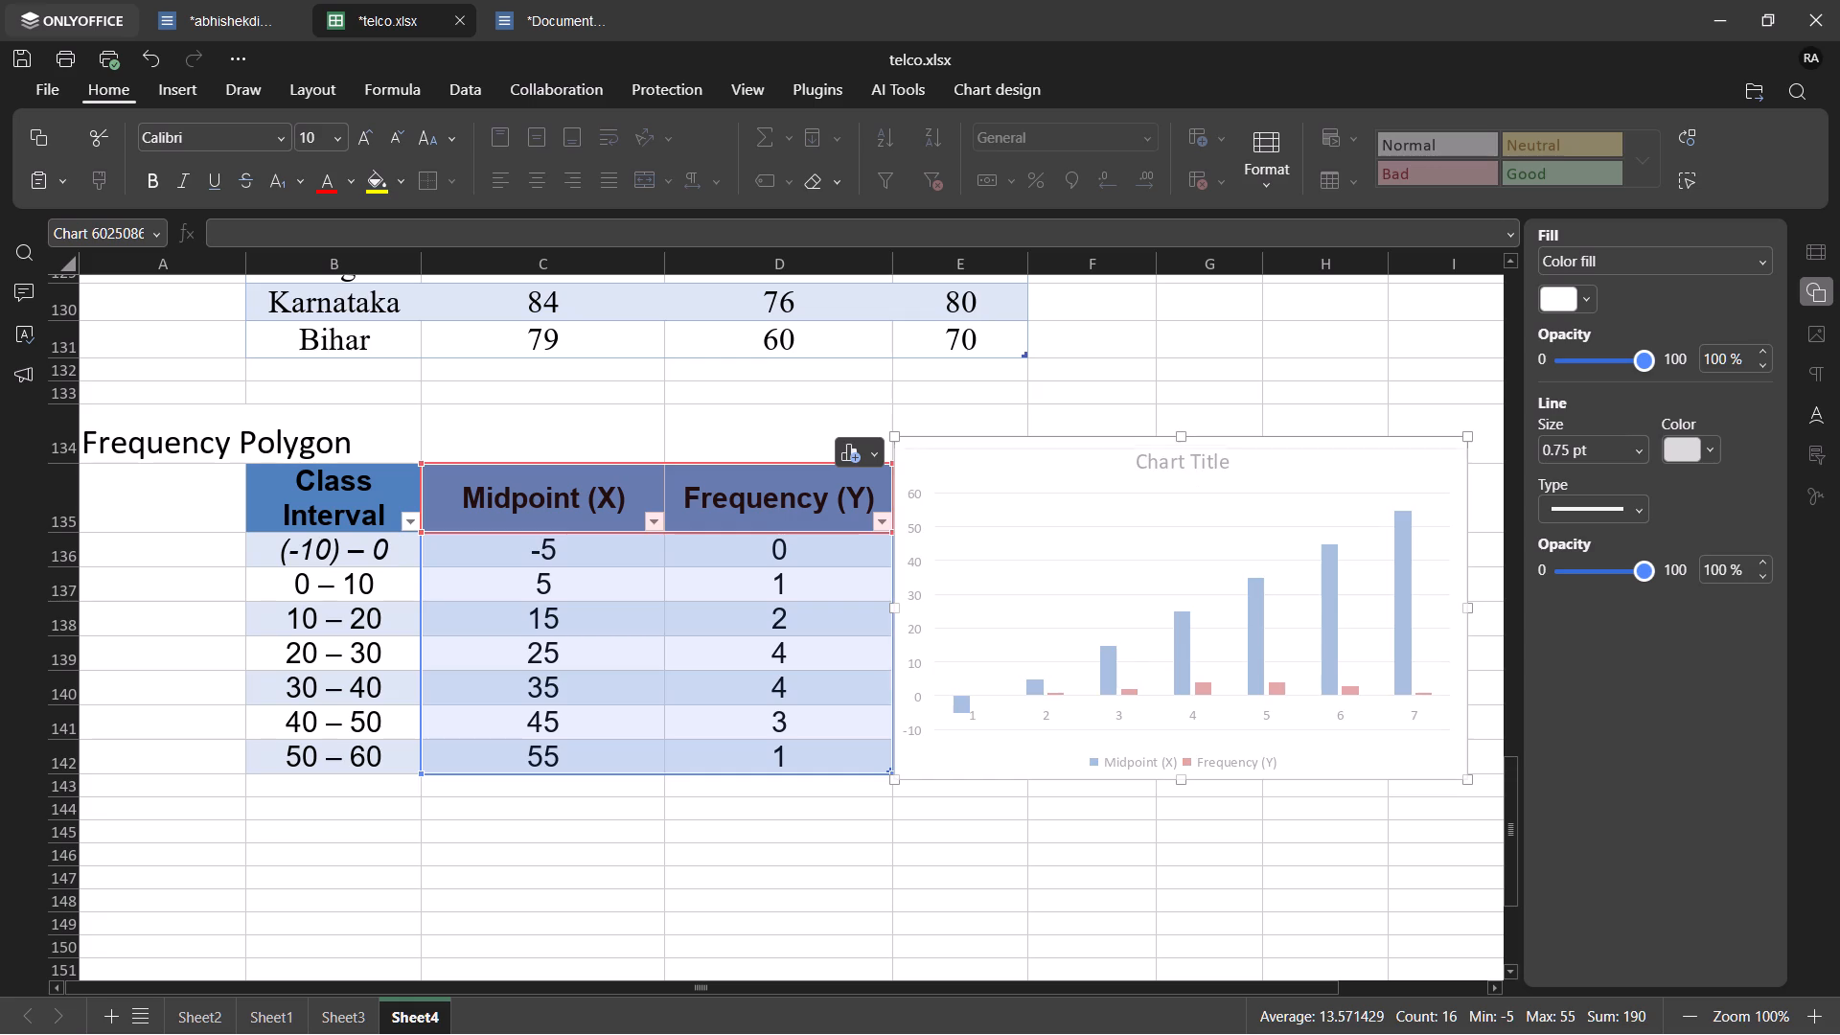
drag(1178, 449, 1178, 463)
click(1115, 598)
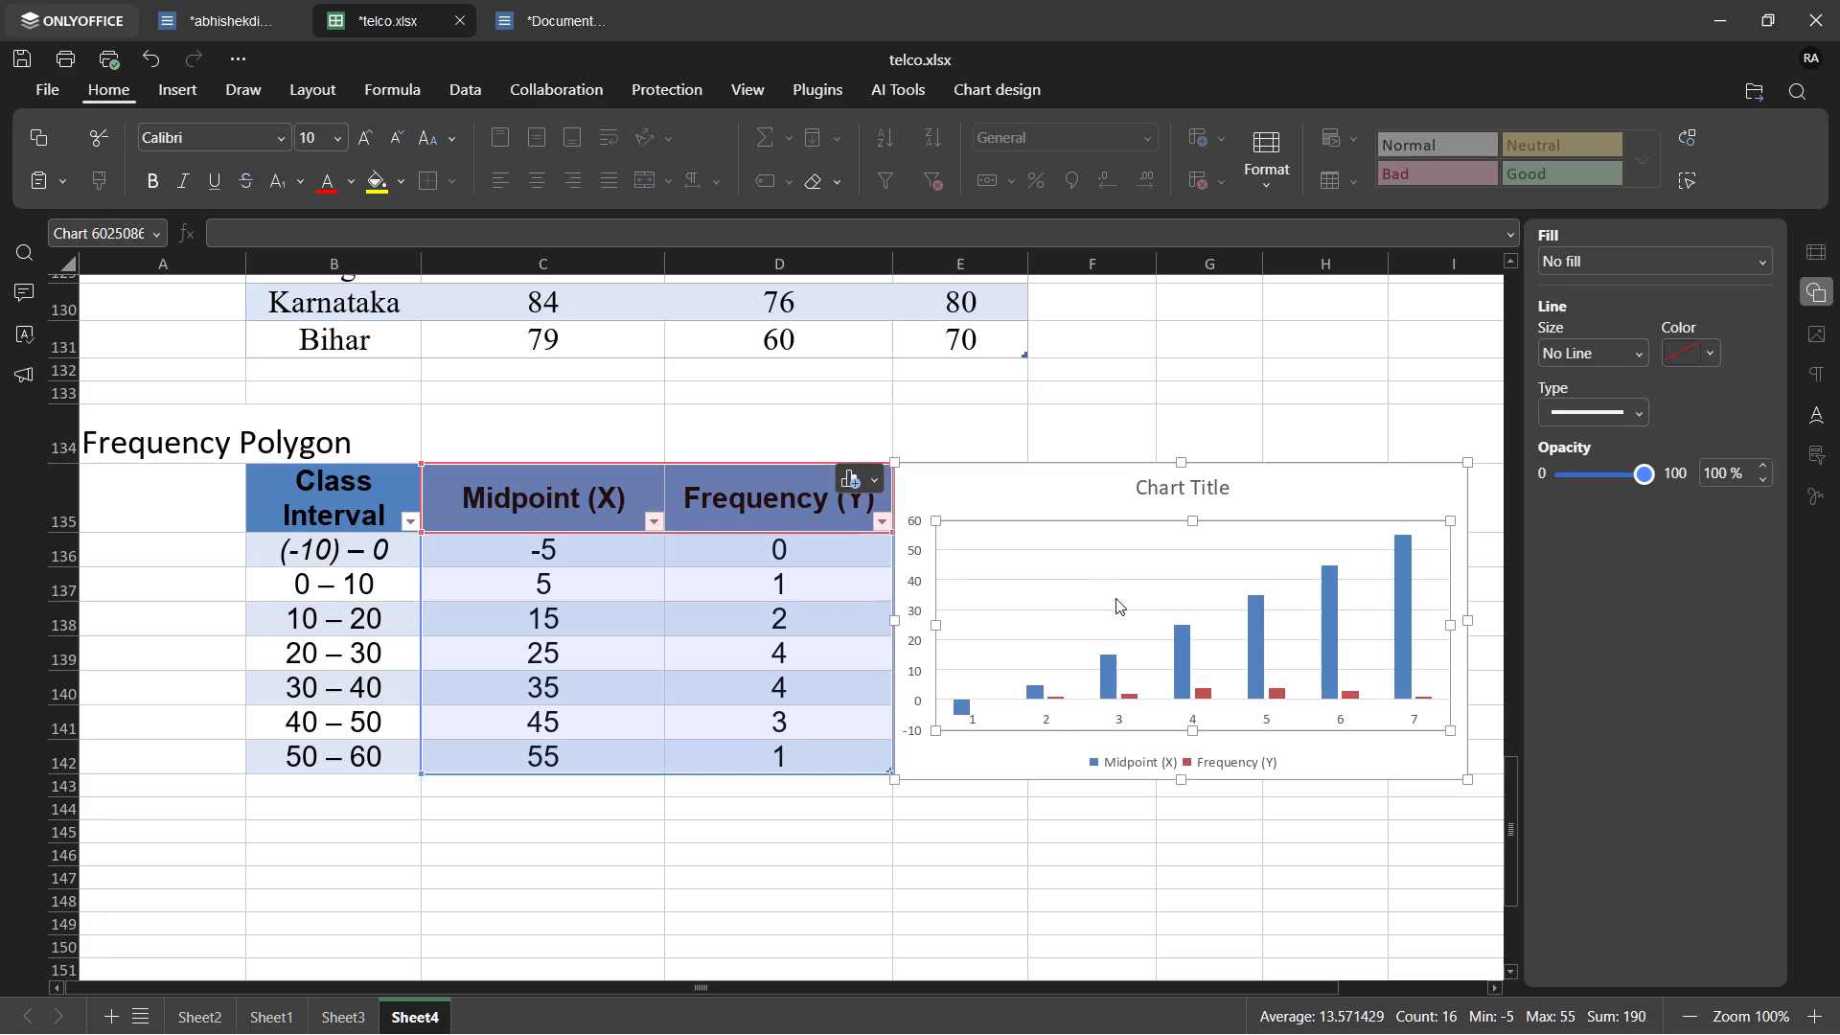
click(1045, 468)
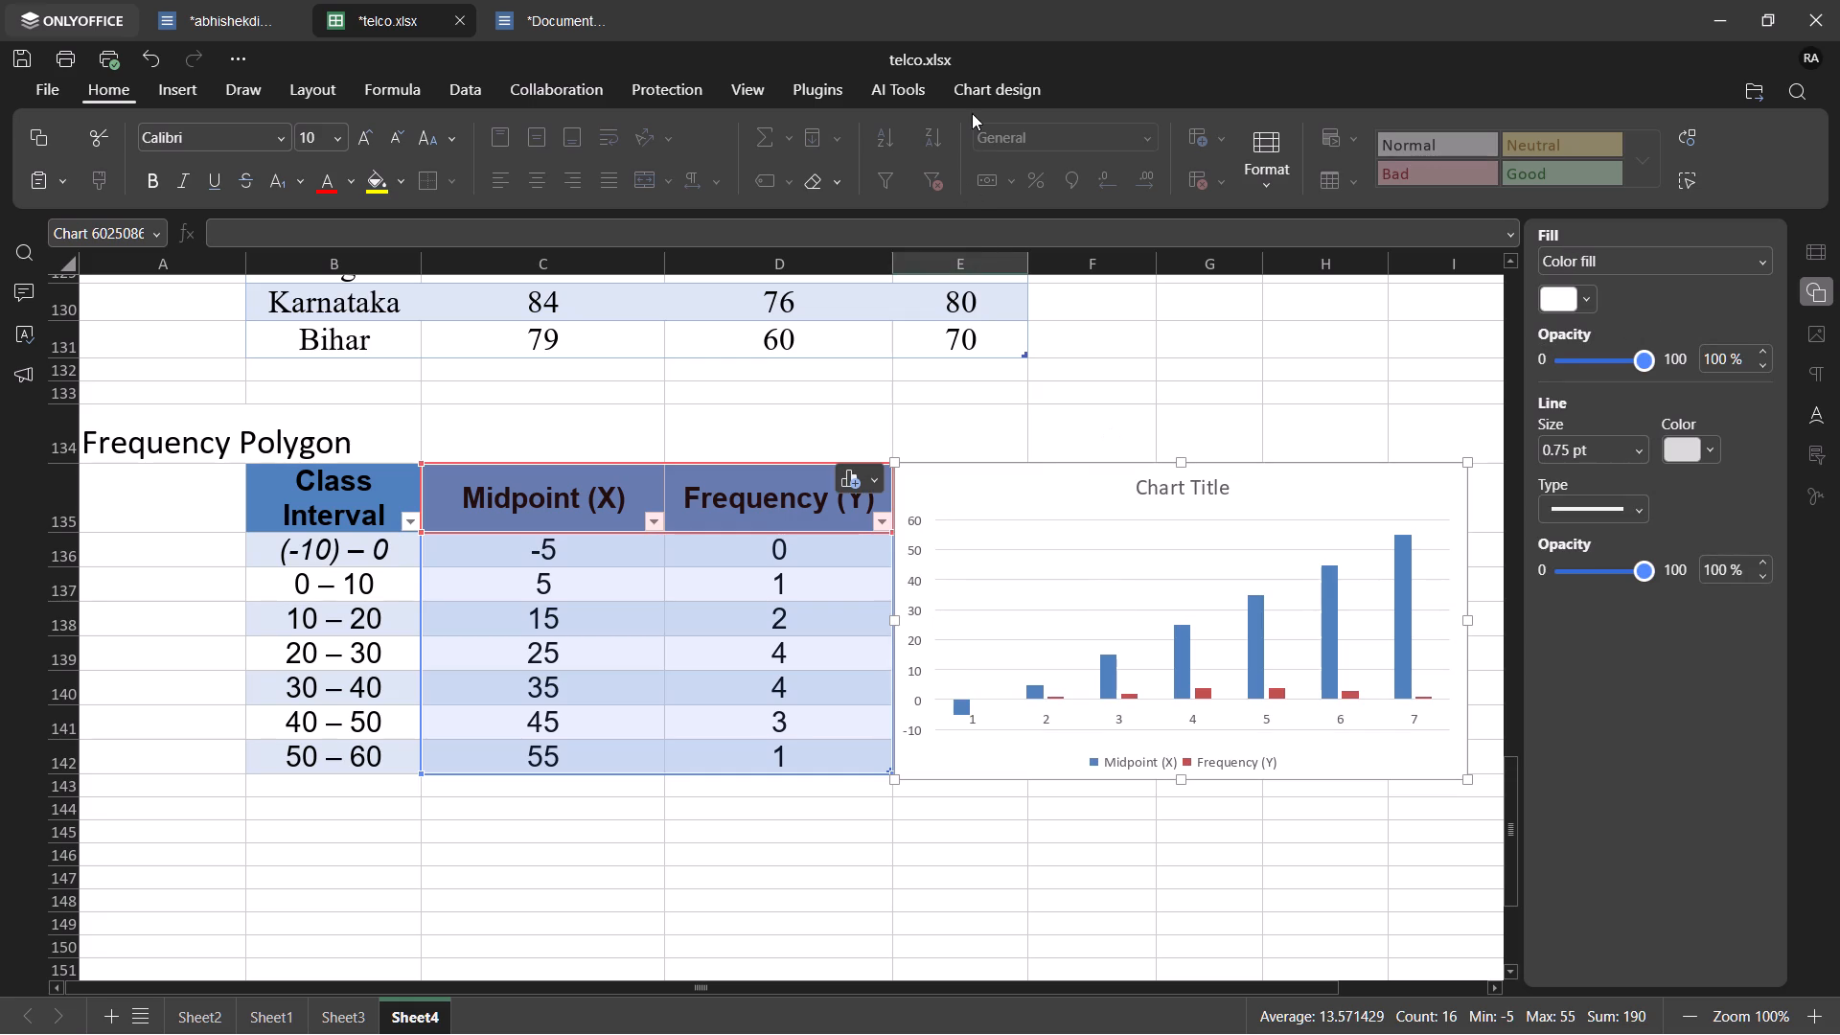
Apply the dark chart style with outlined, unfilled bars to the midpoint and frequency column chart.
click(973, 103)
click(907, 167)
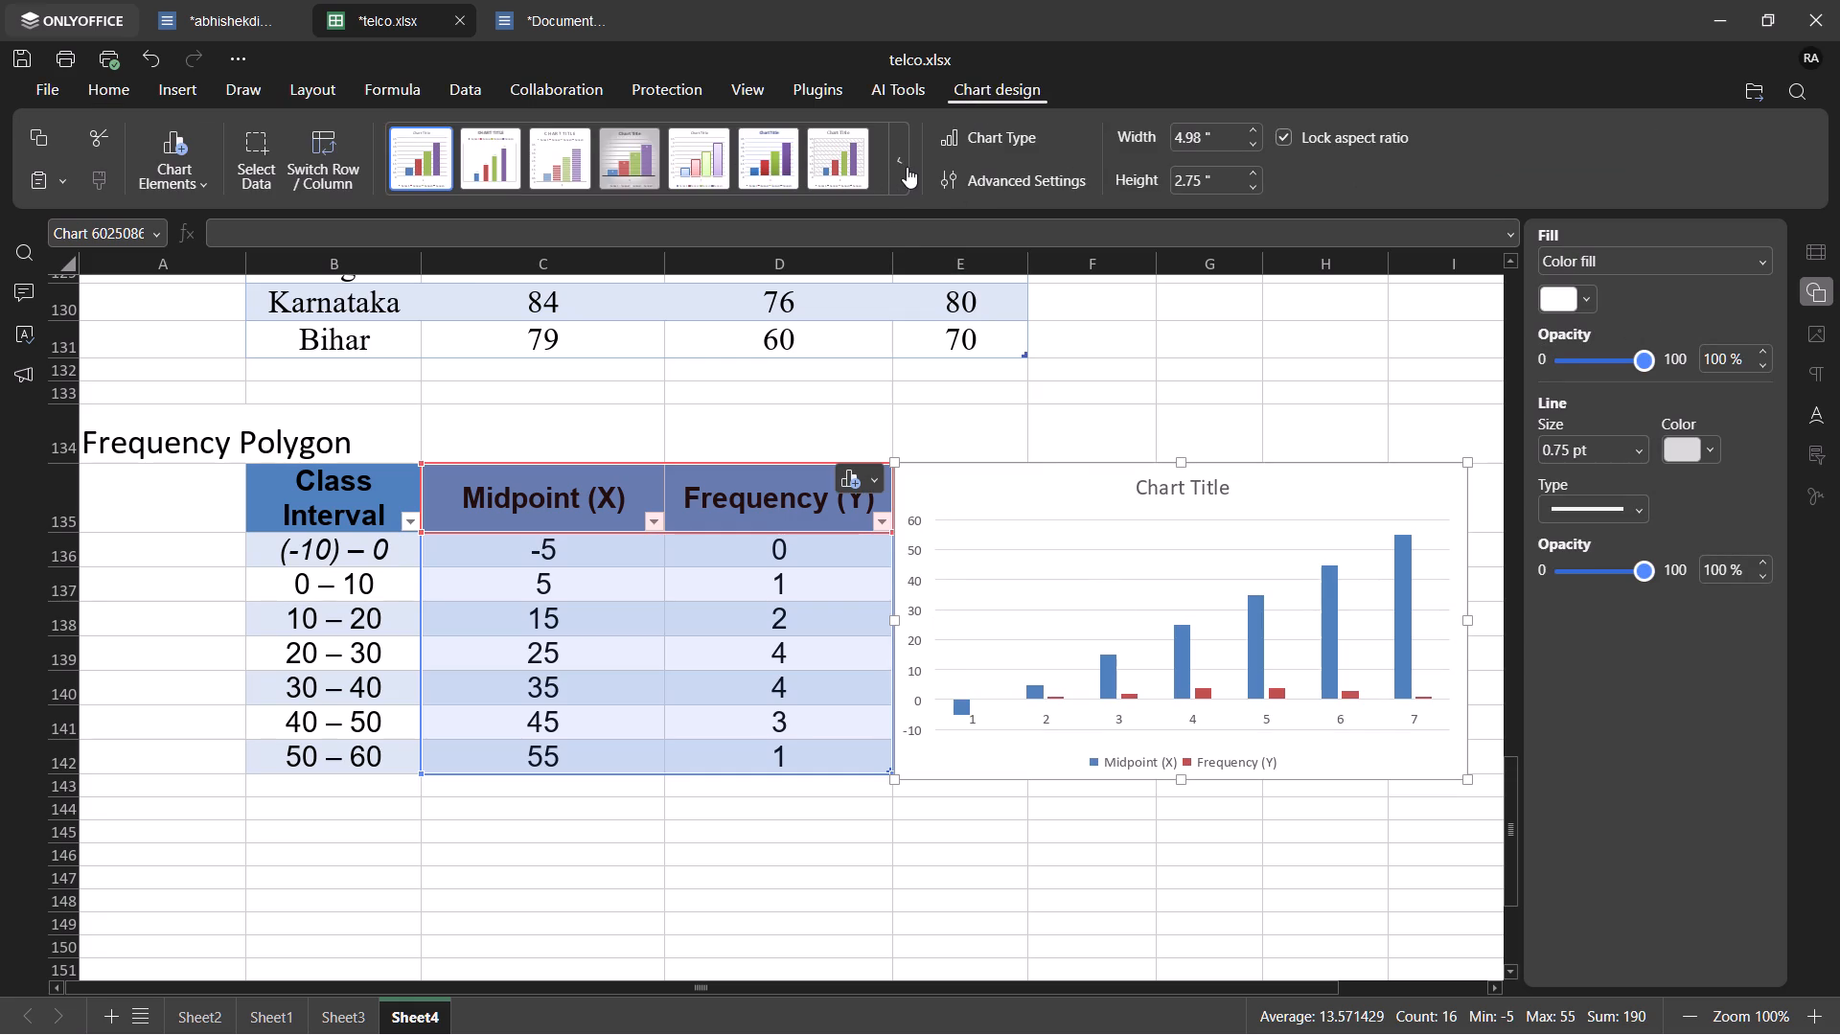
click(684, 223)
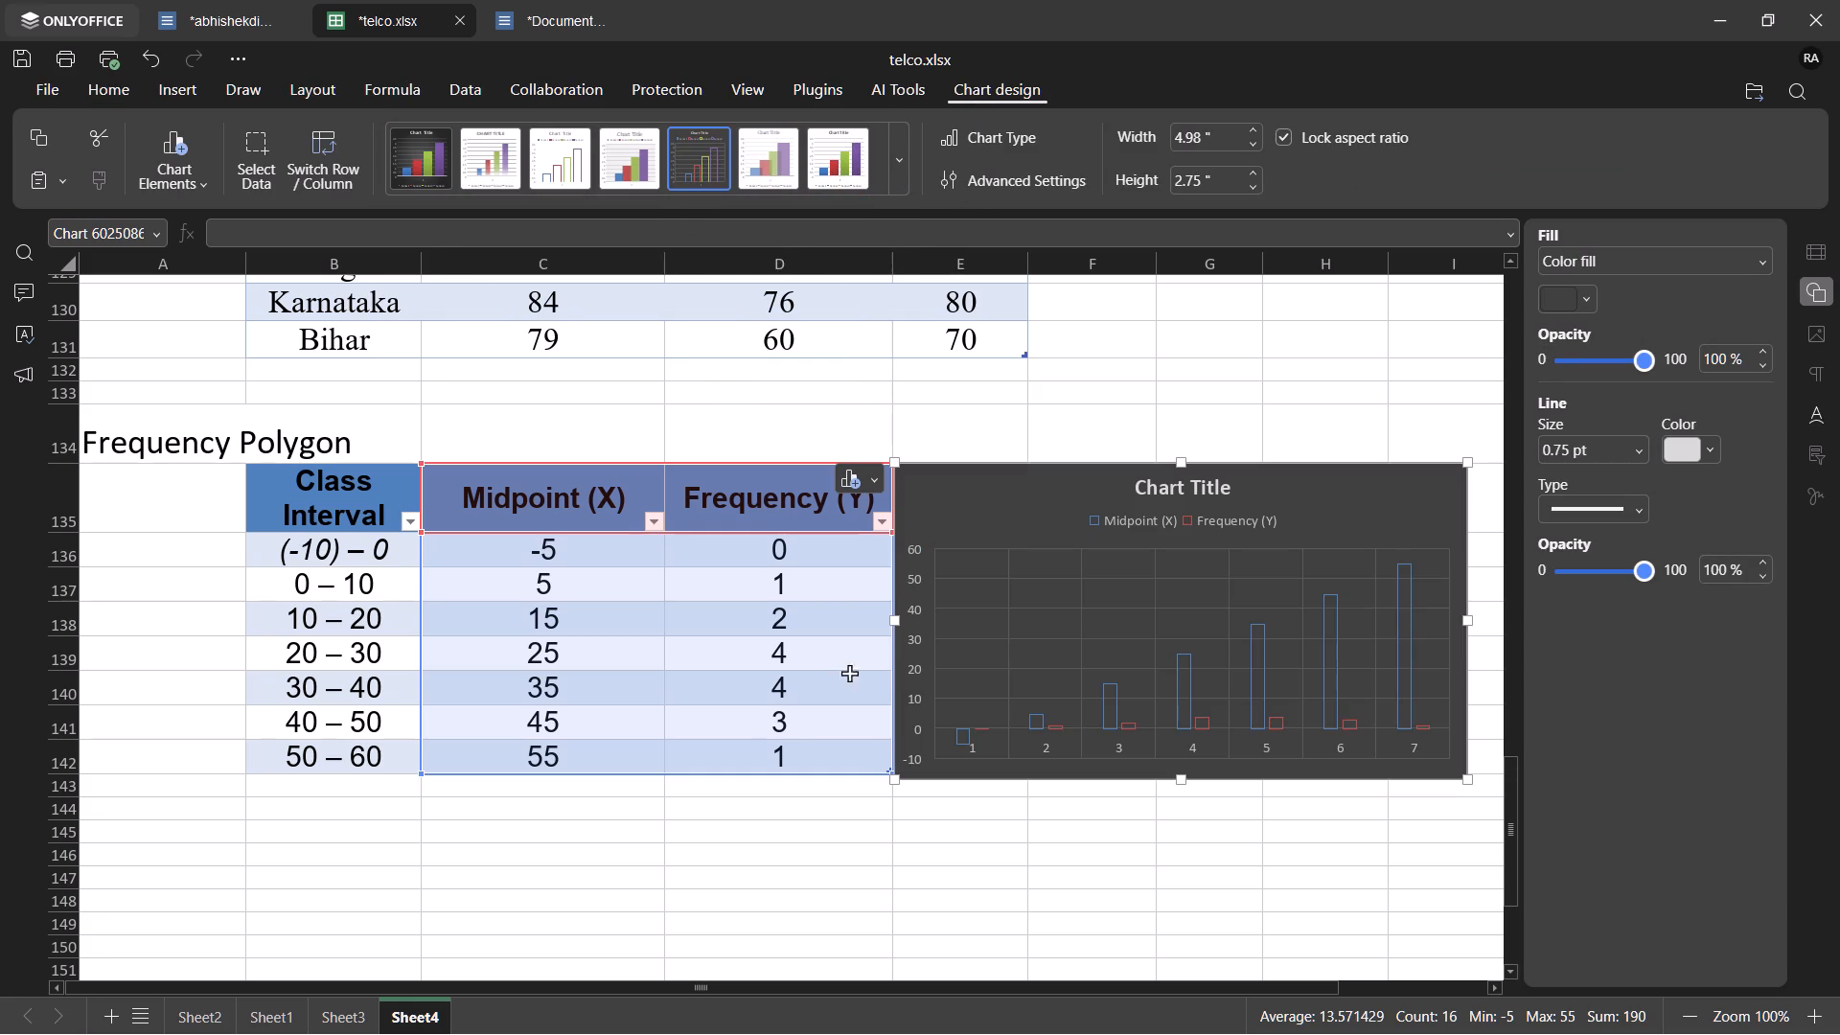
Move the Frequency Polygon heading from A134 to B134, so it starts directly above the Class Interval column.
scroll(769, 920, down, 1)
scroll(769, 920, up, 1)
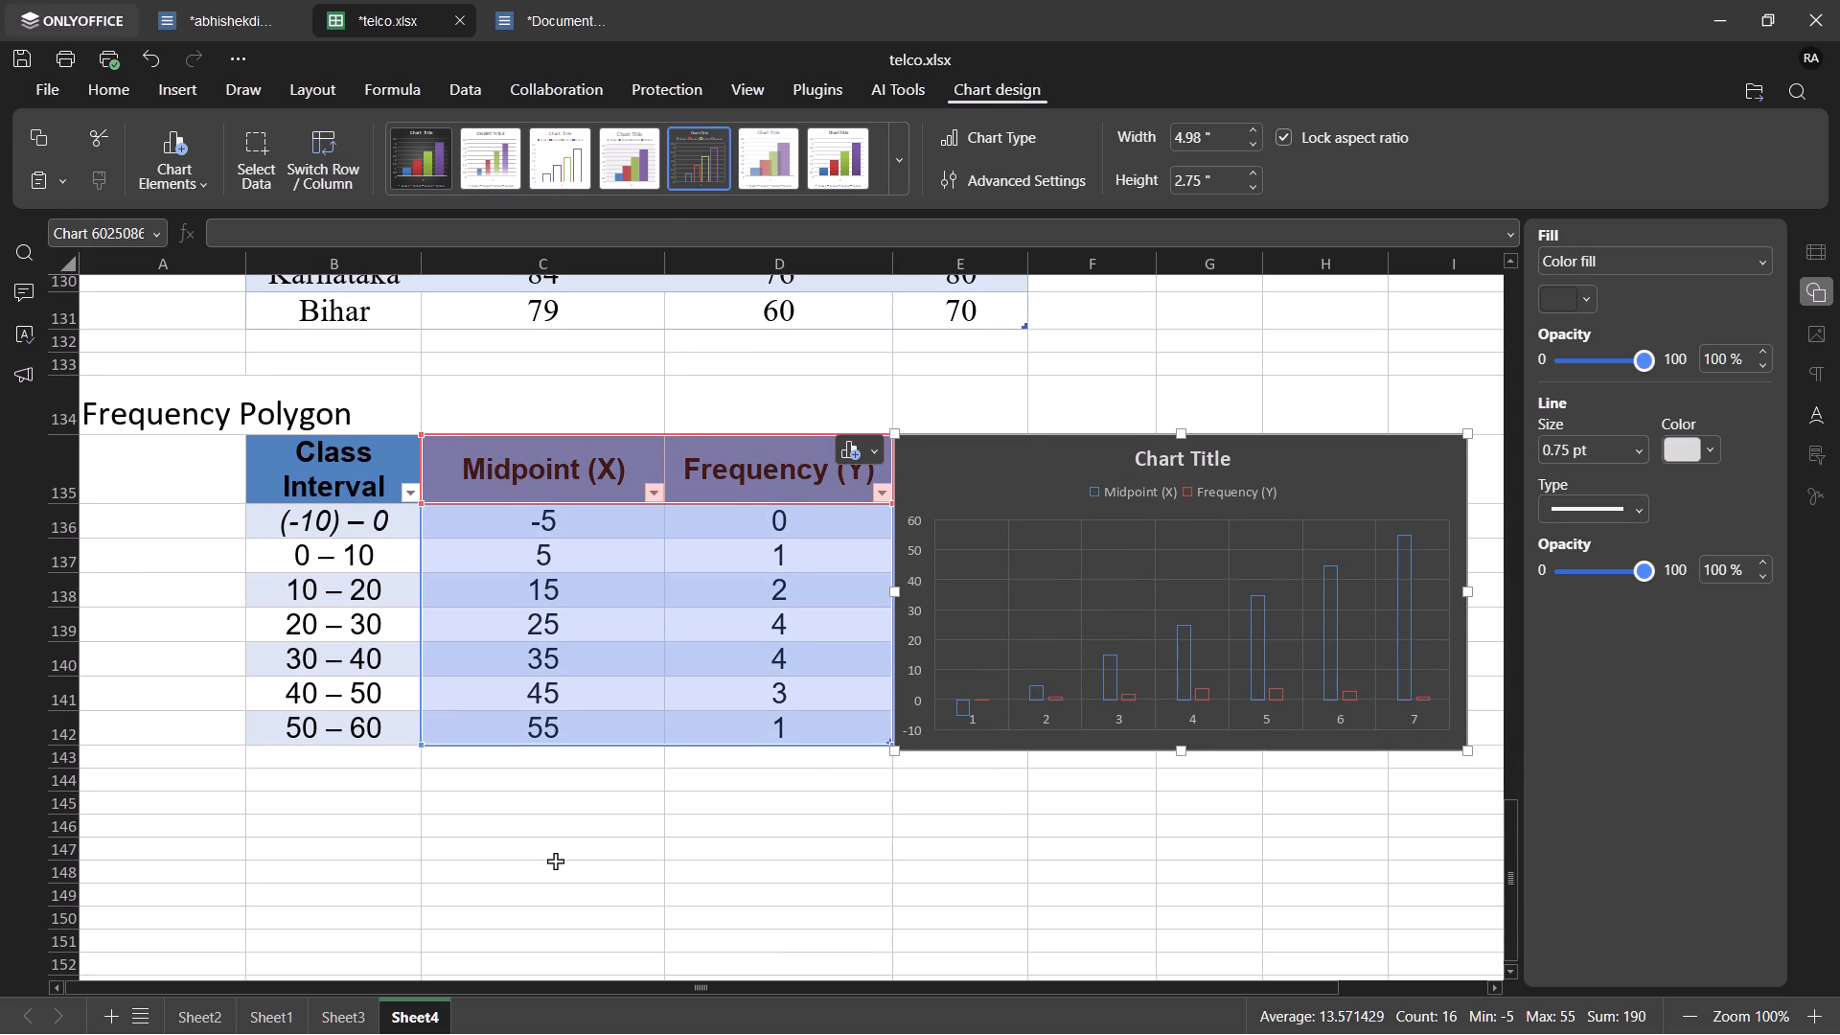
click(104, 415)
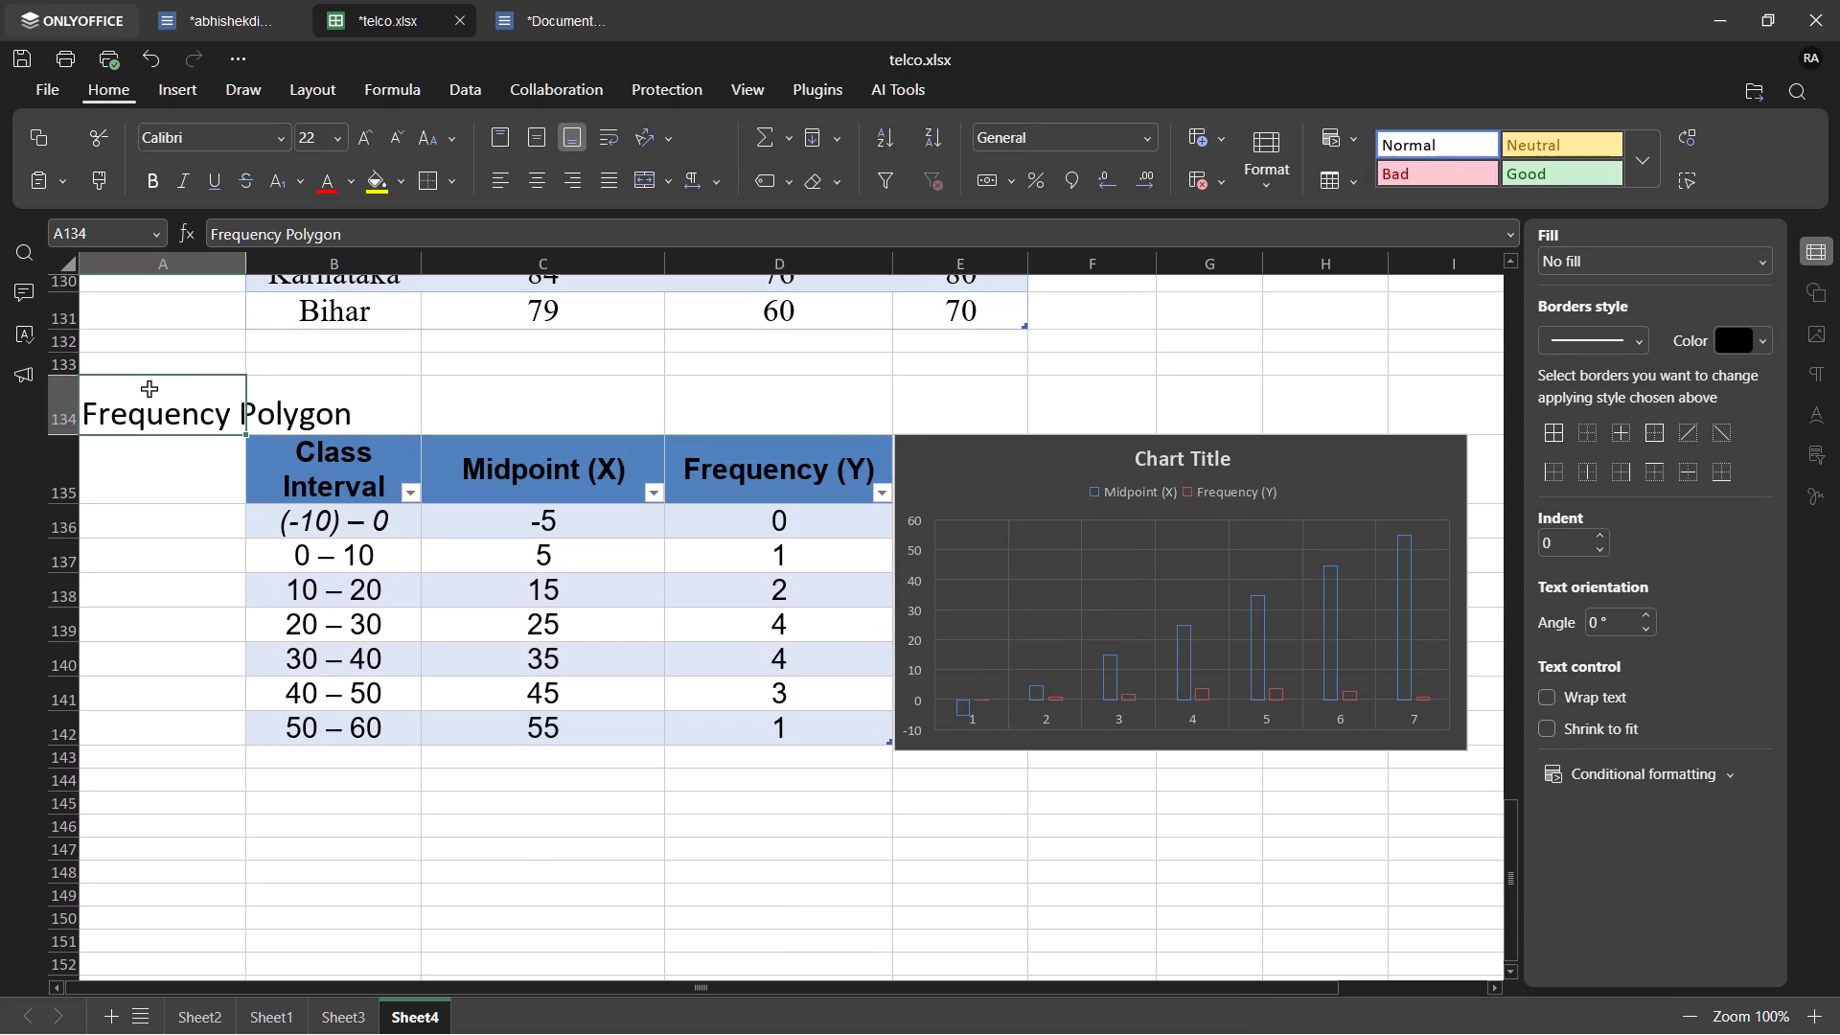
drag(149, 388, 331, 409)
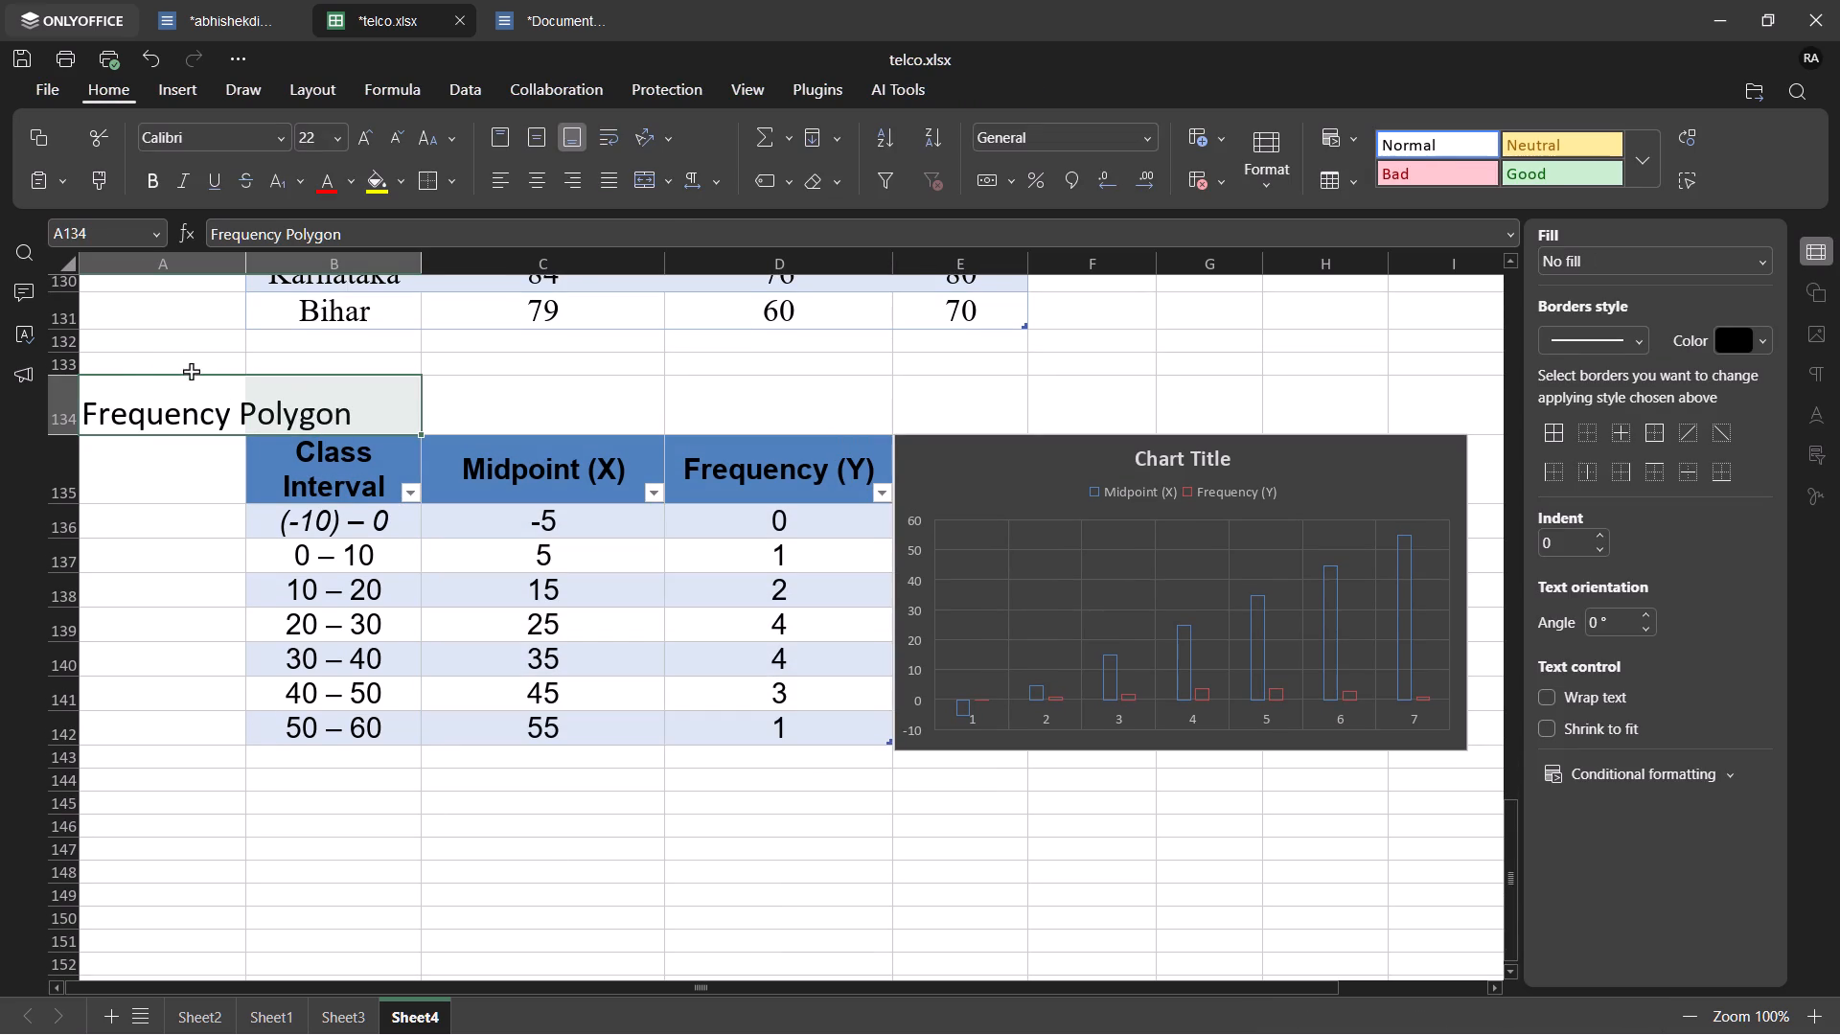
drag(195, 374, 332, 378)
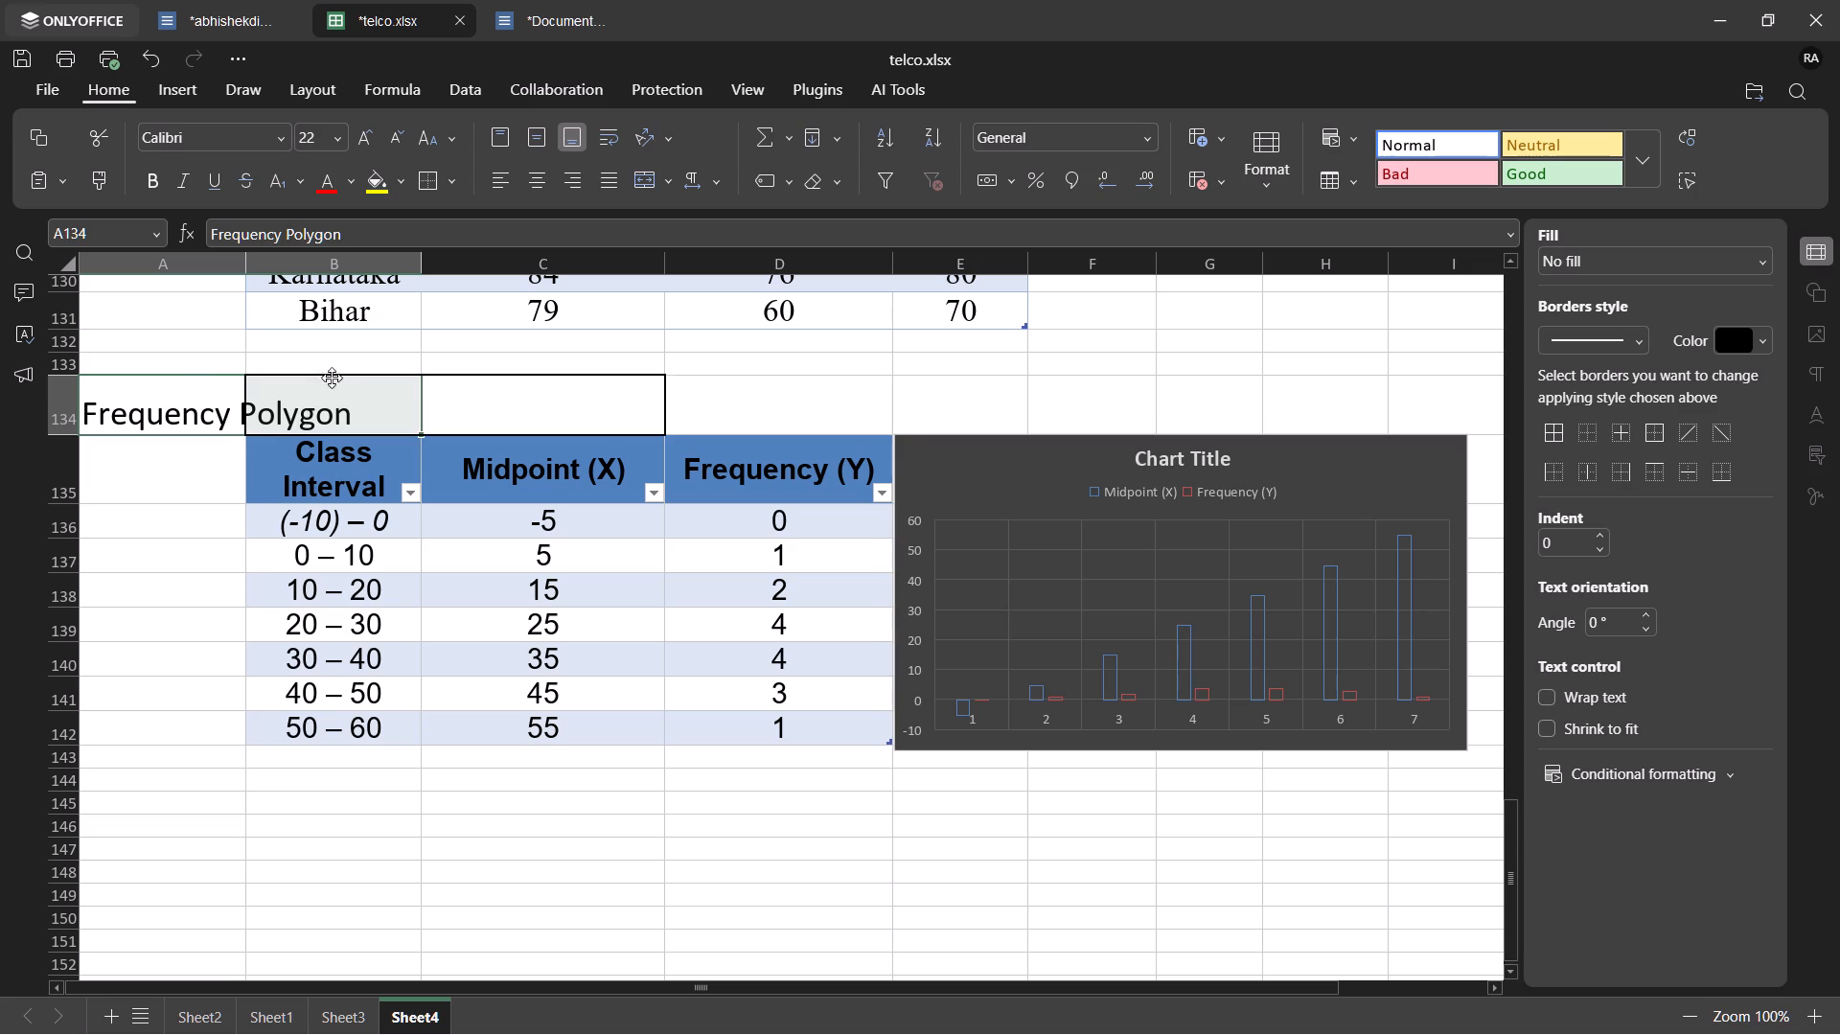
drag(332, 378, 374, 390)
click(238, 506)
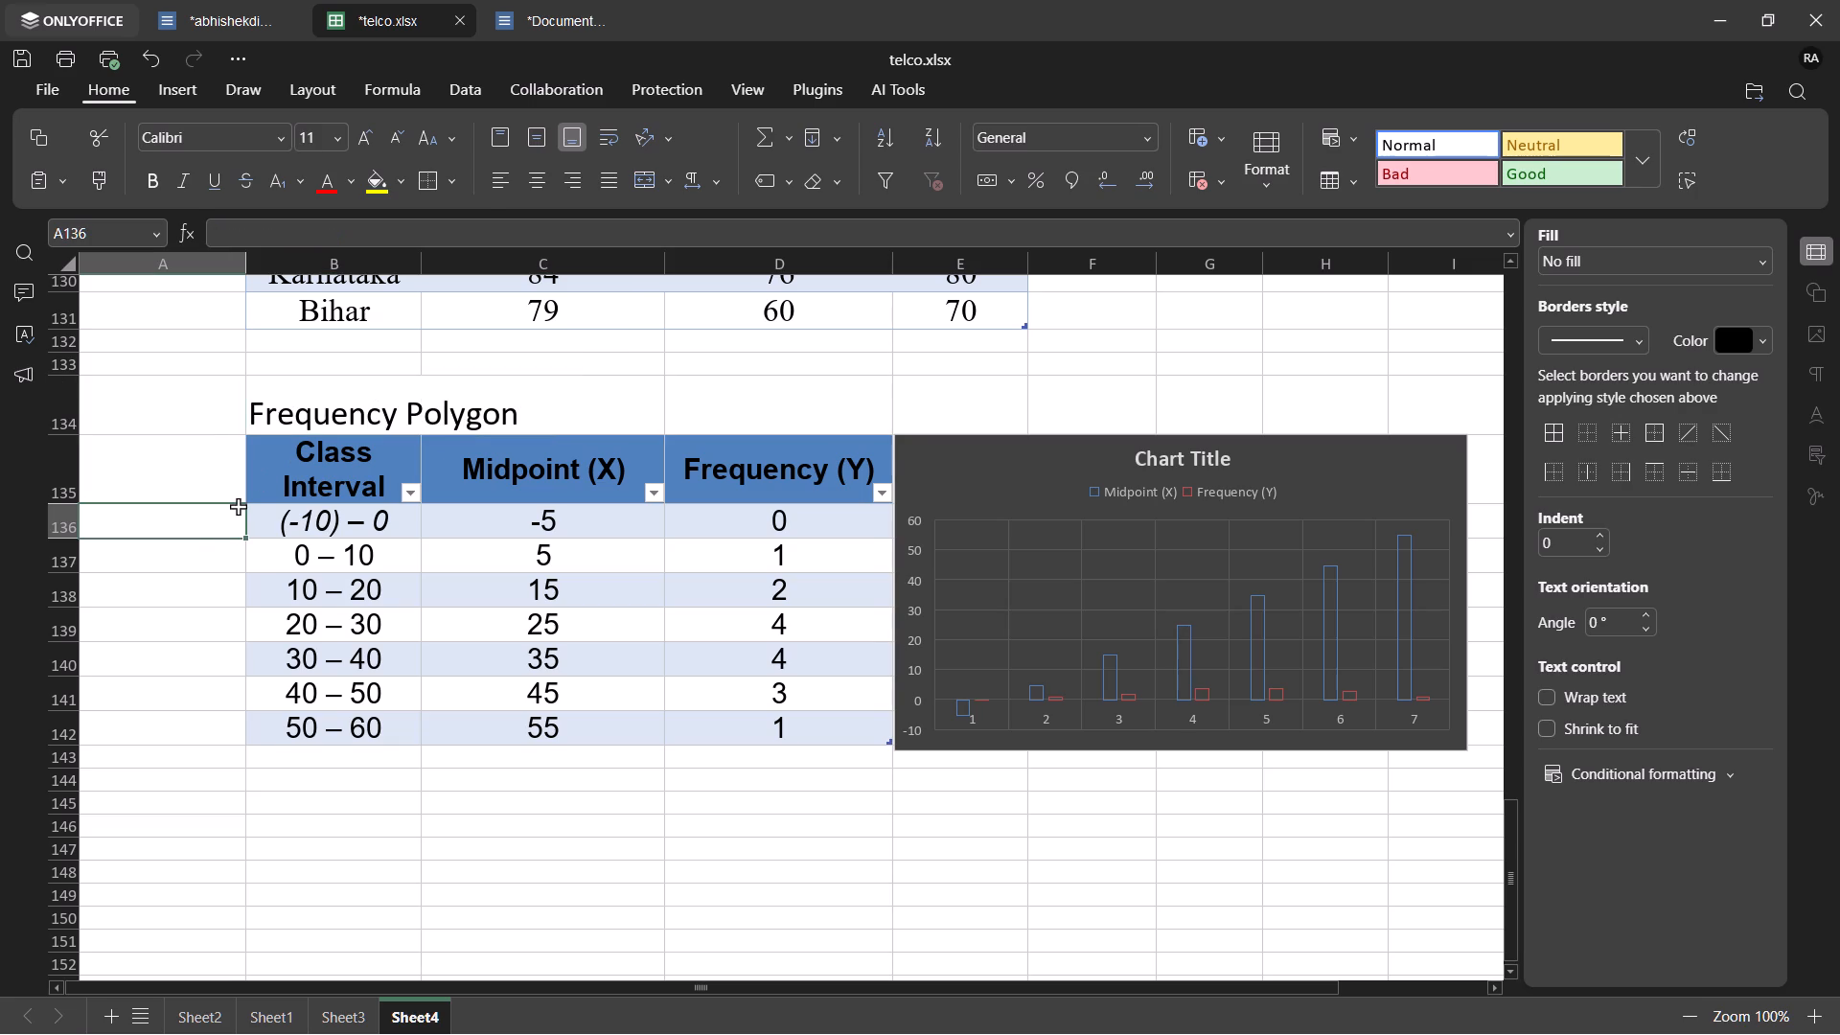
click(221, 808)
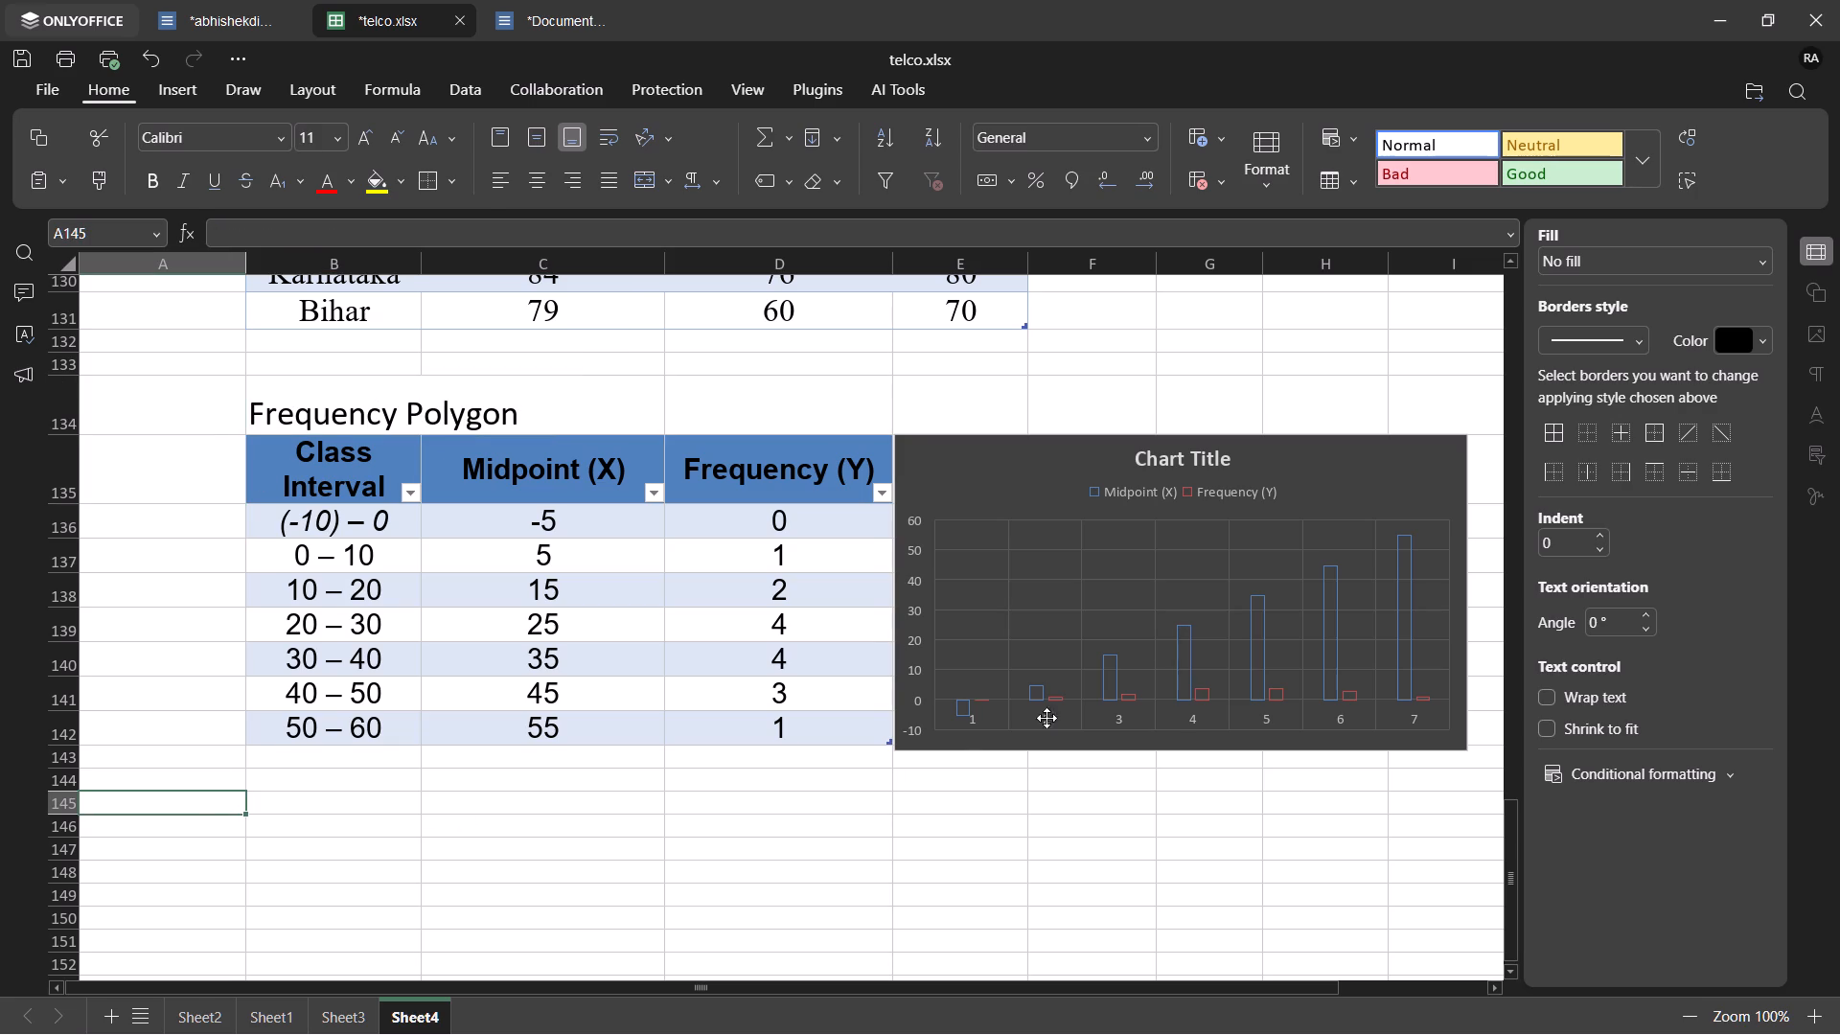
click(1198, 463)
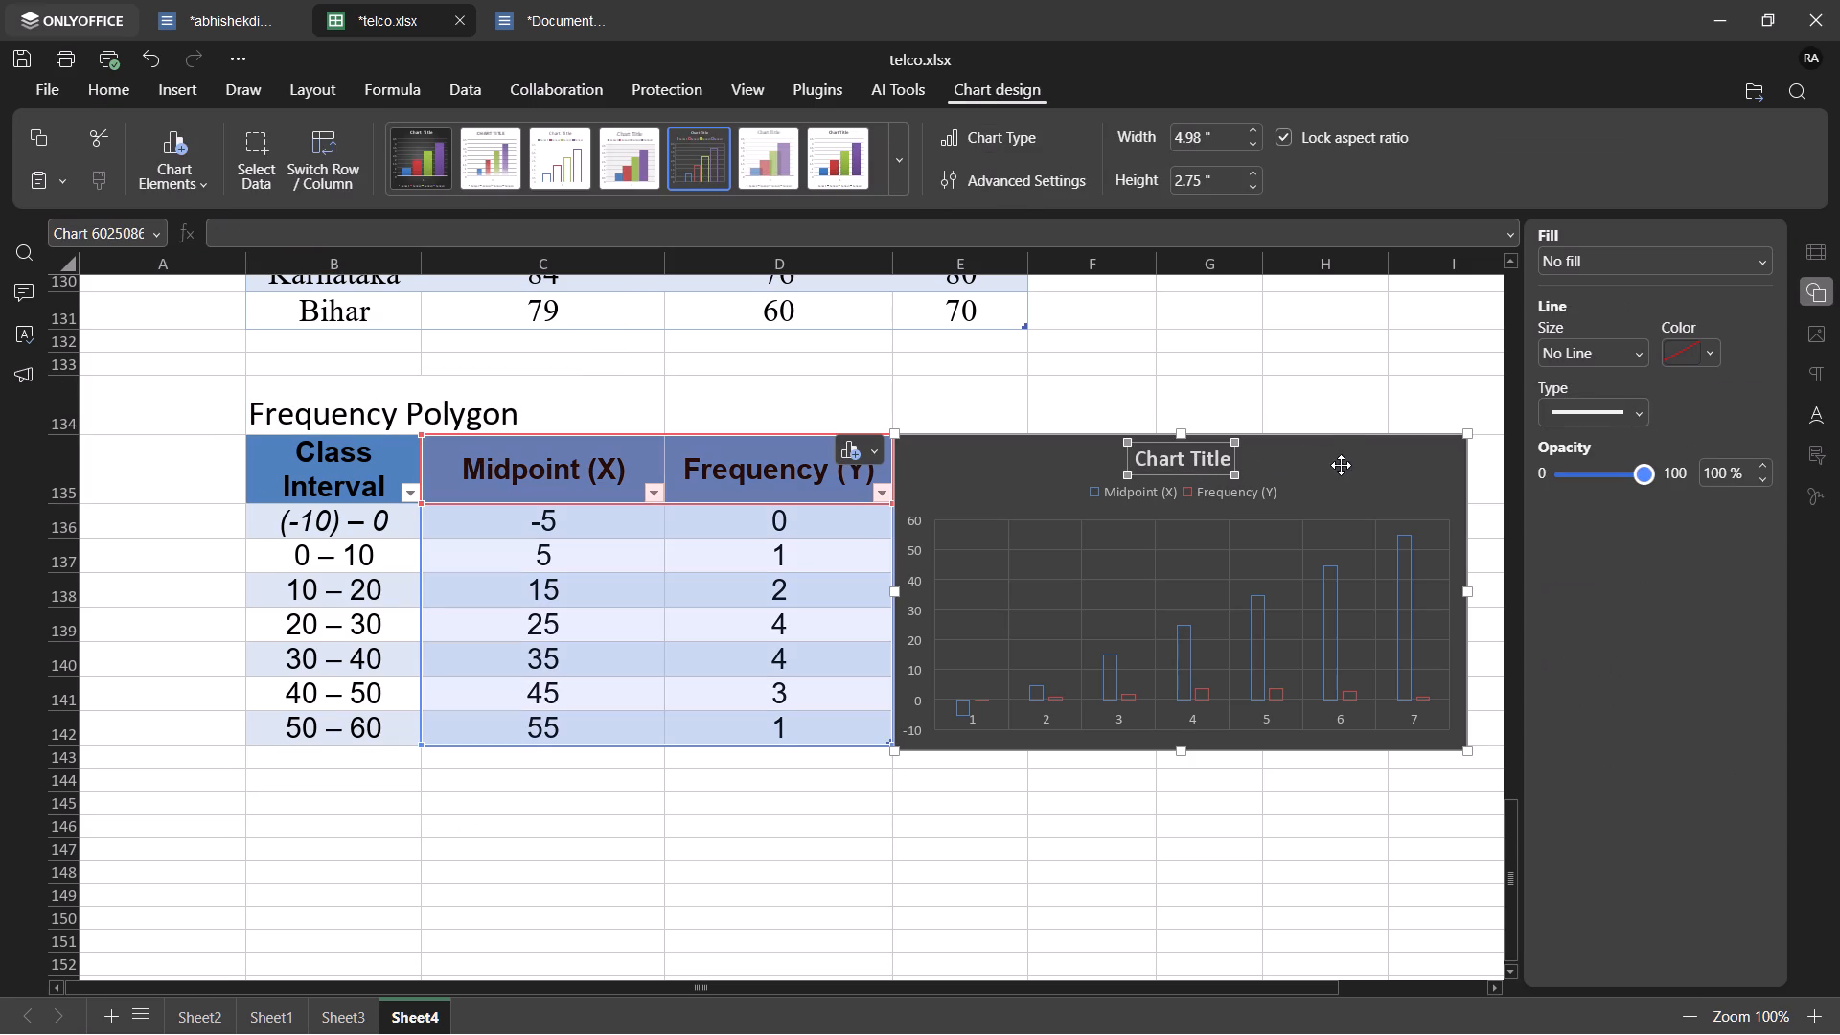
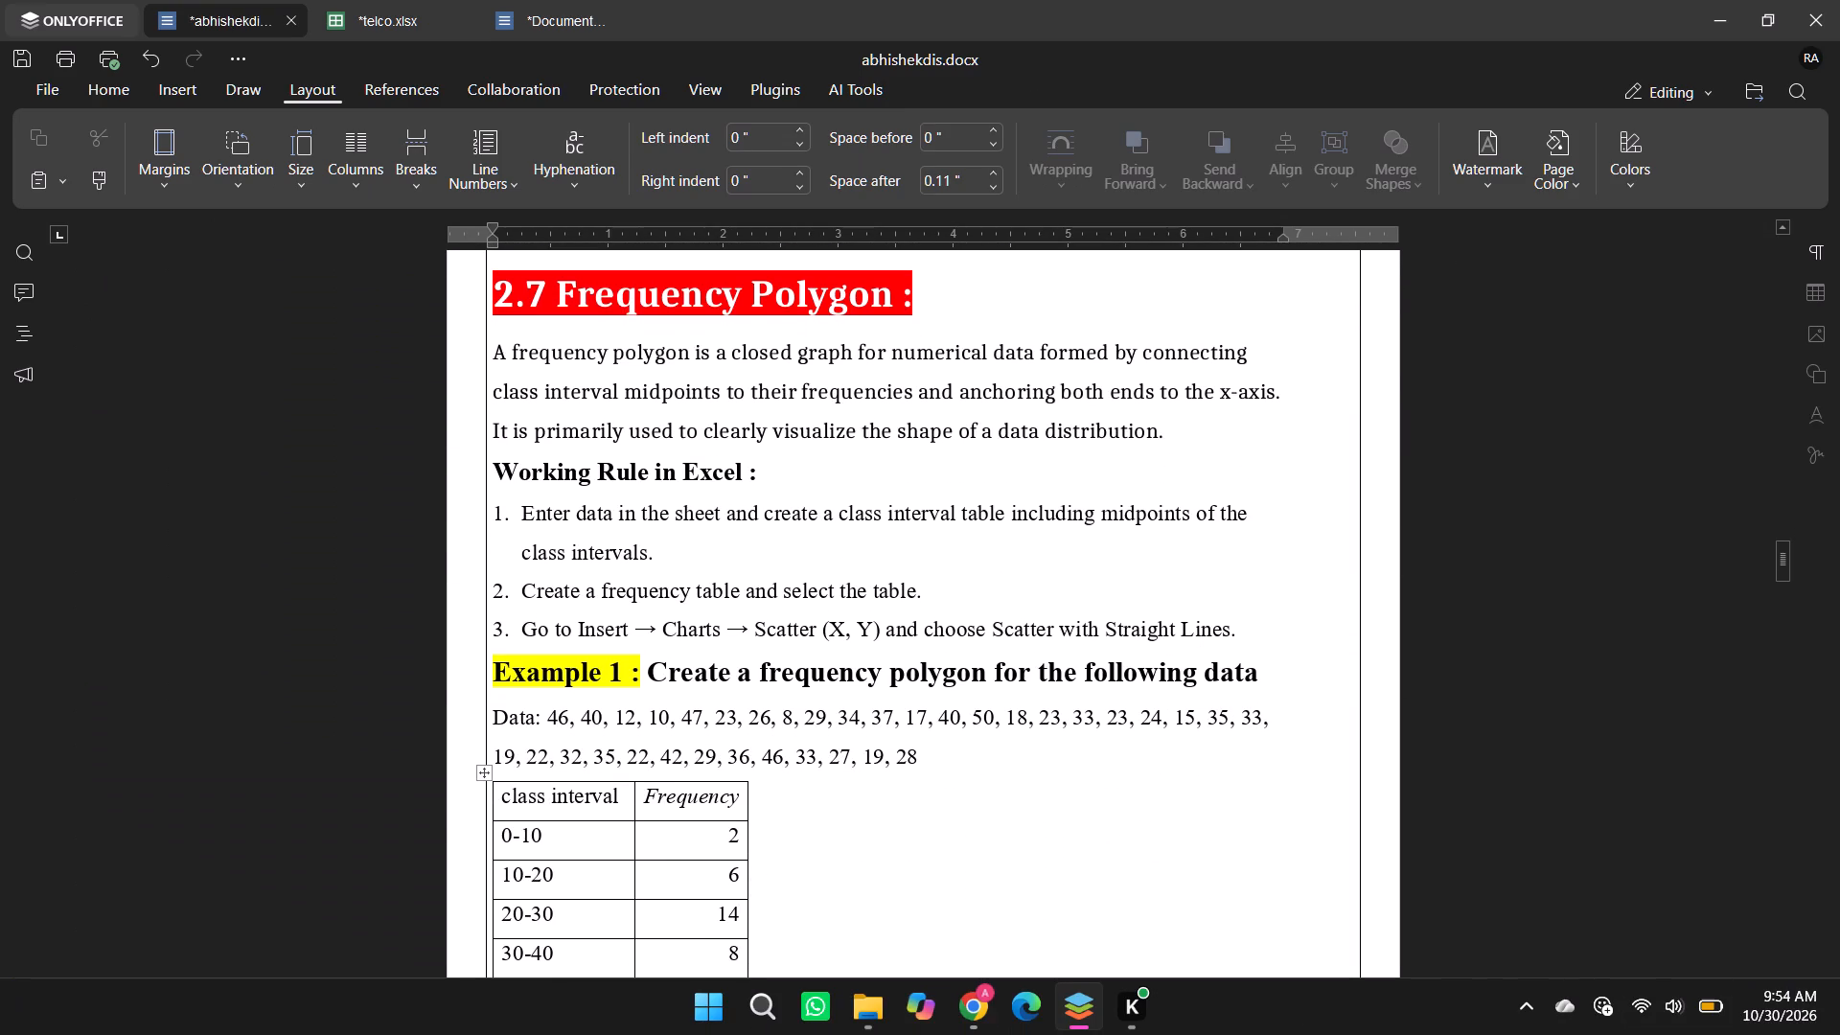
scroll(905, 669, down, 1)
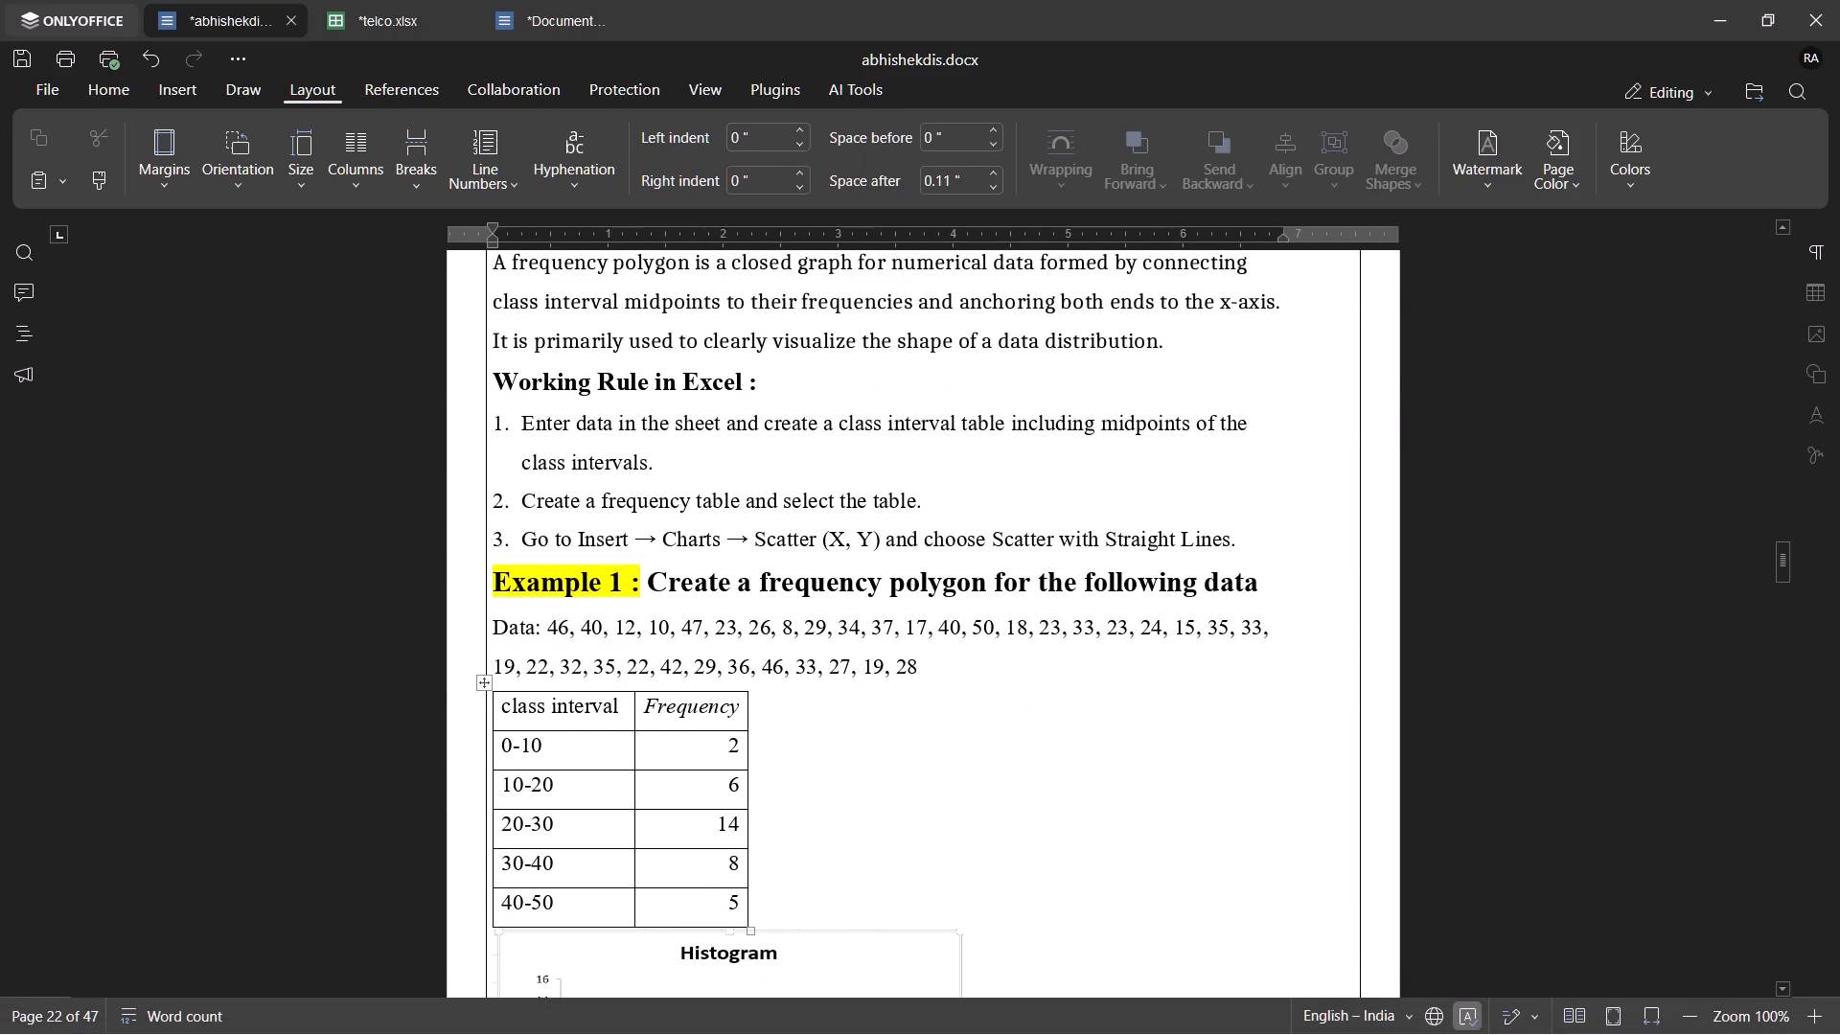
scroll(905, 669, down, 2)
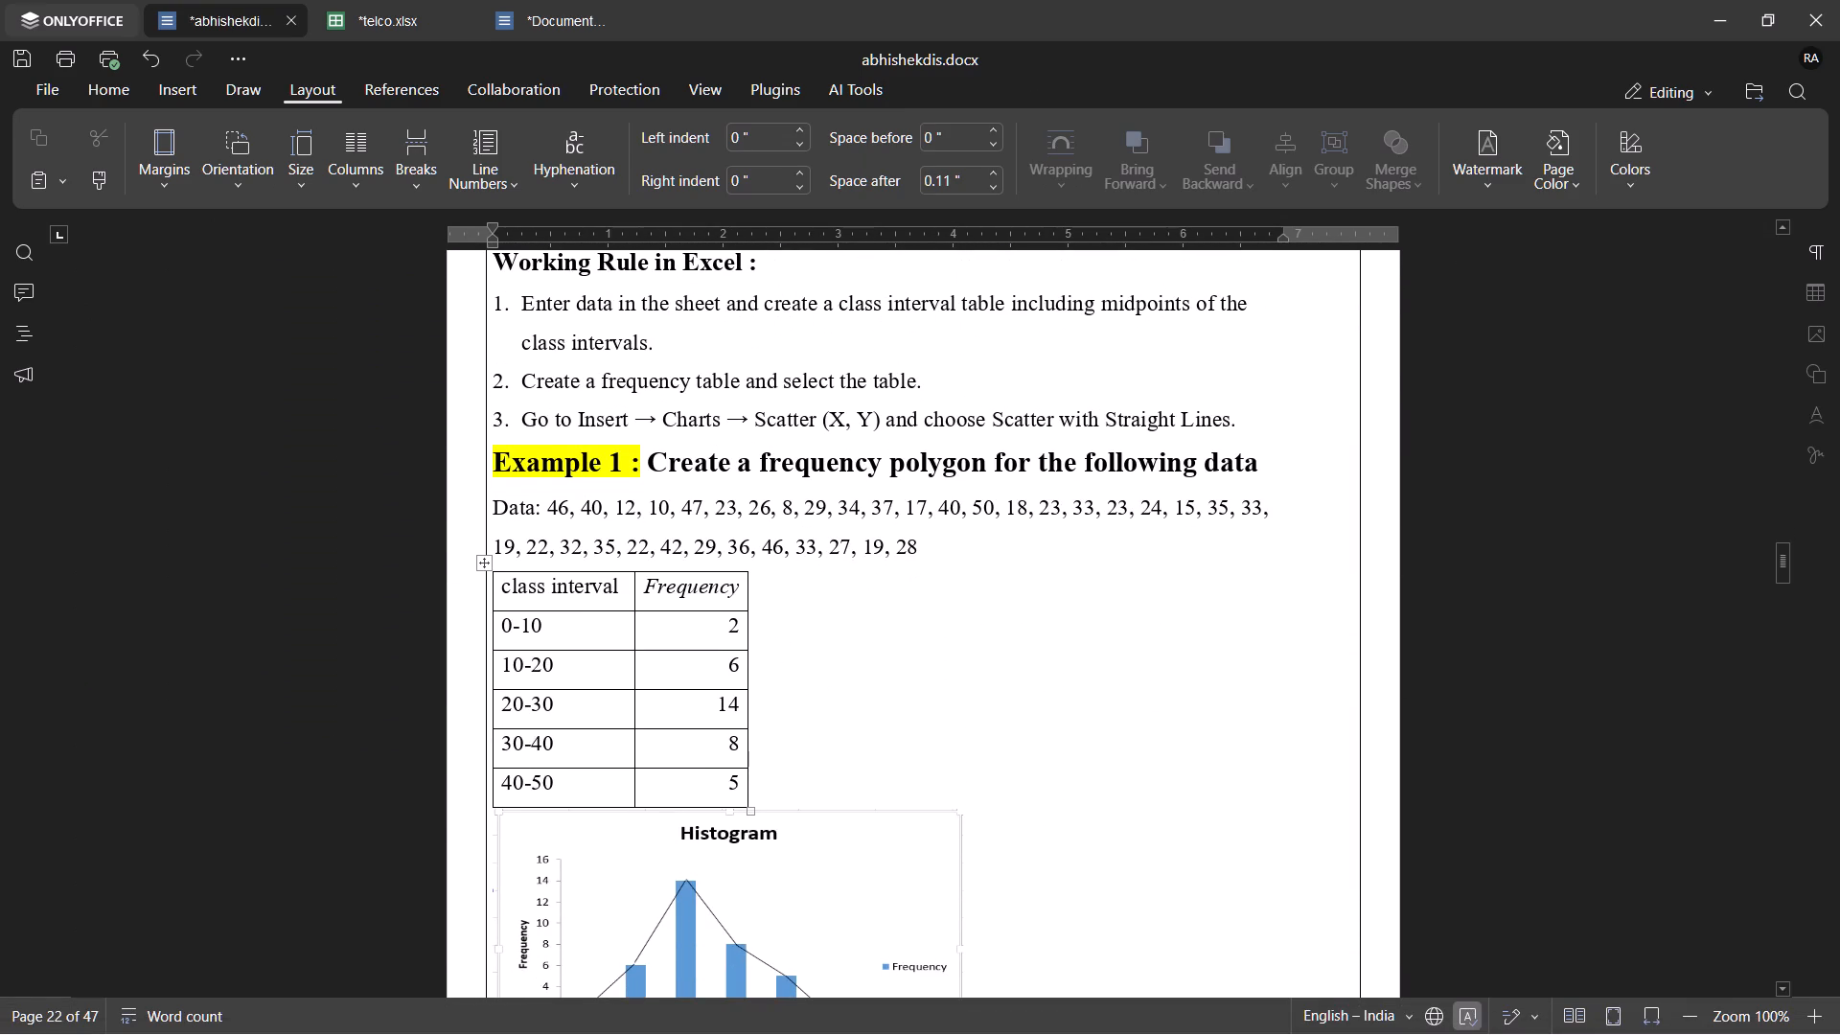
scroll(905, 669, down, 3)
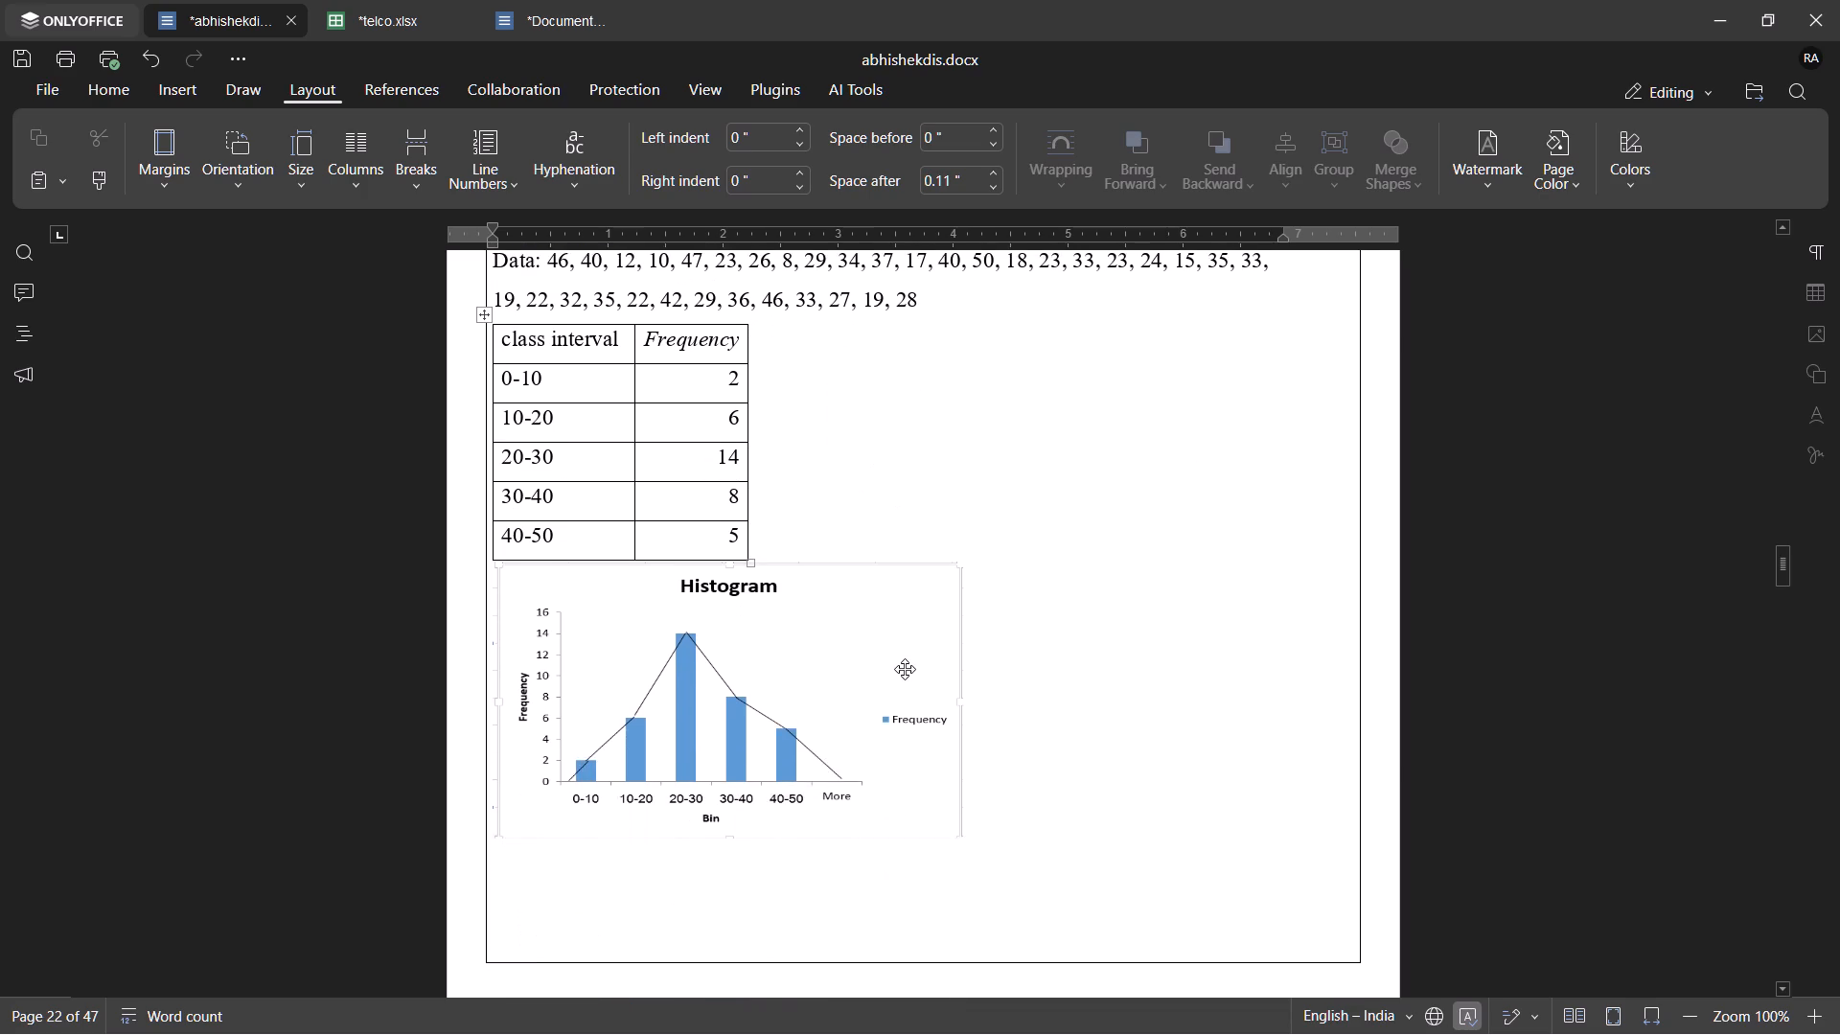
scroll(905, 669, down, 5)
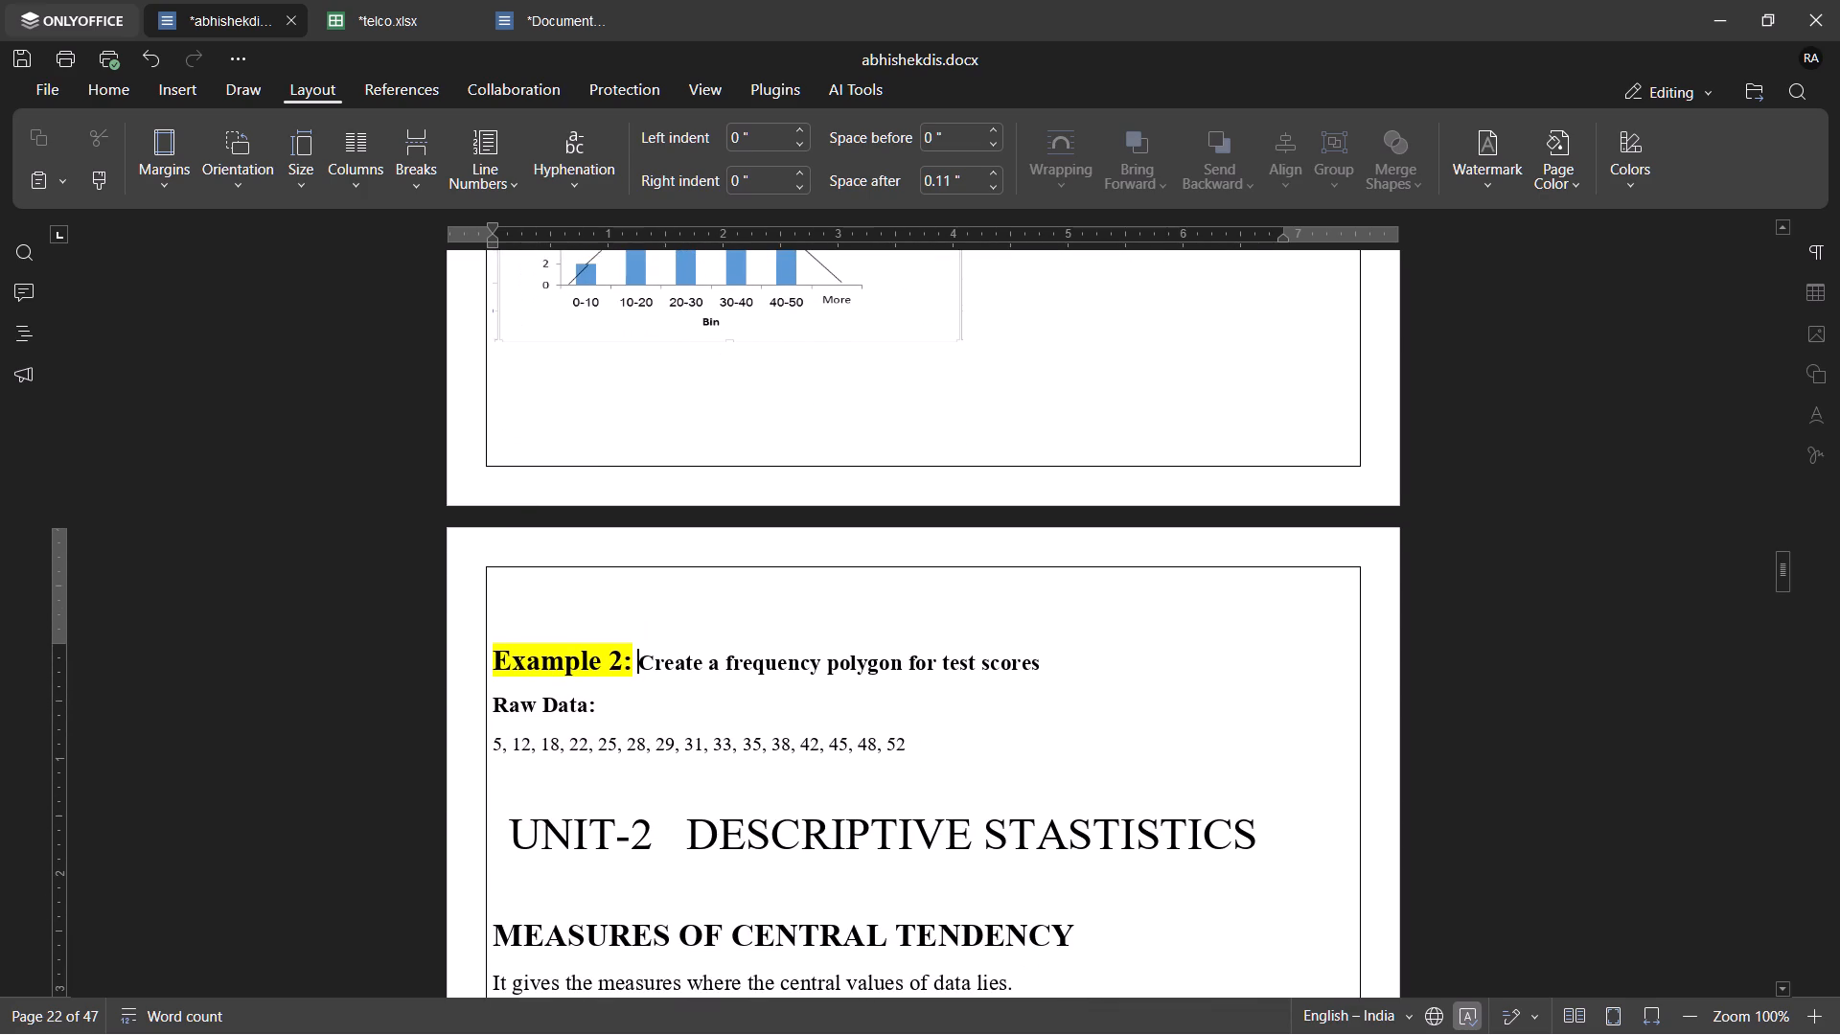
scroll(905, 669, down, 3)
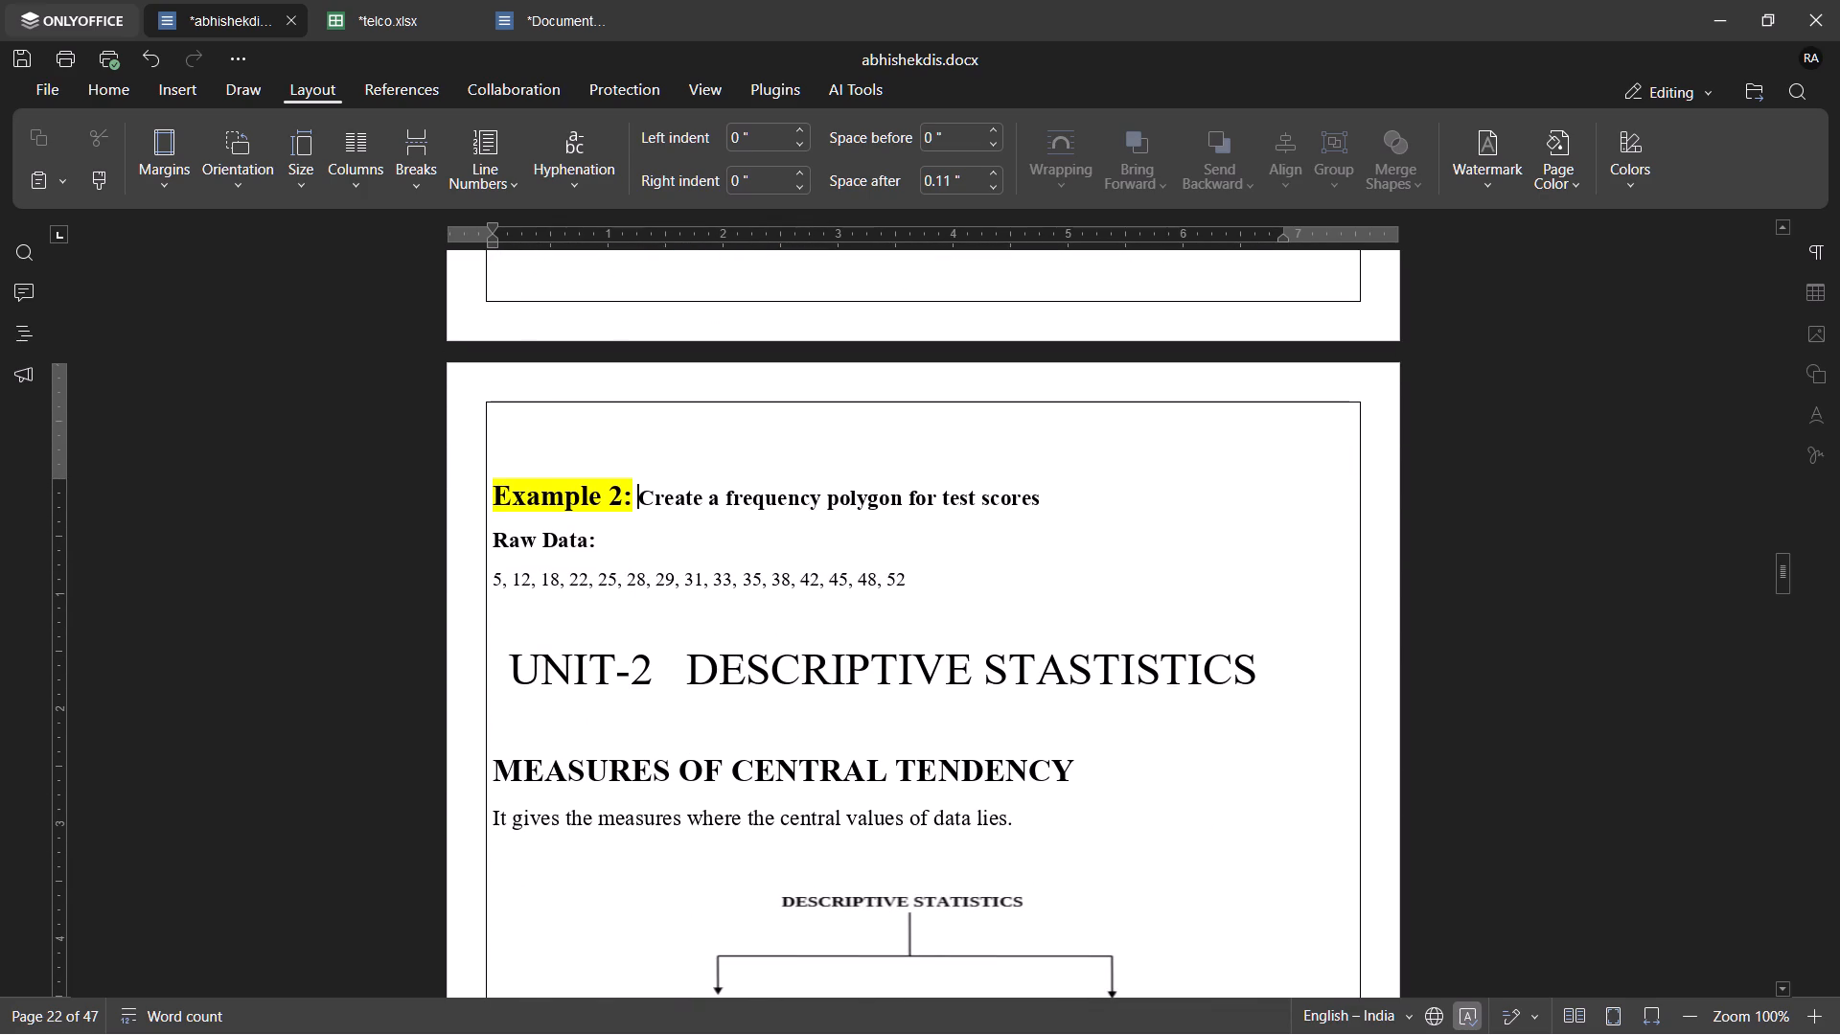
drag(950, 577, 491, 581)
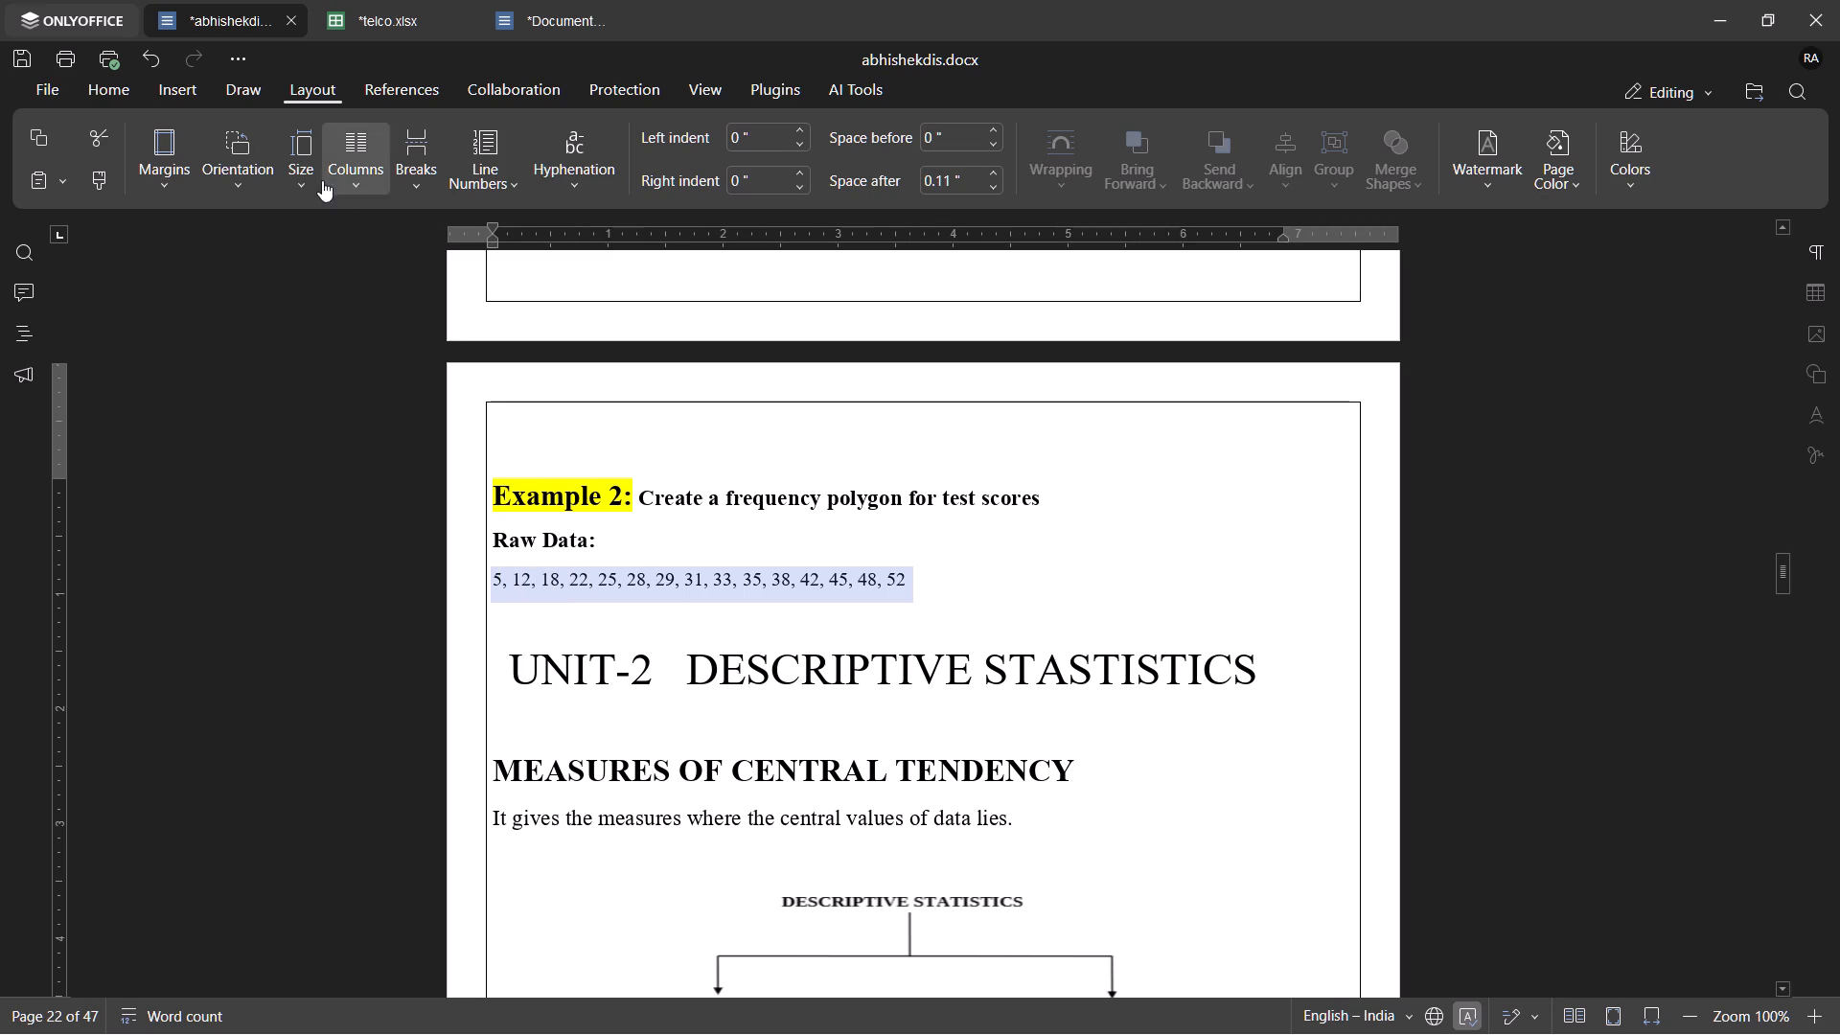
click(104, 103)
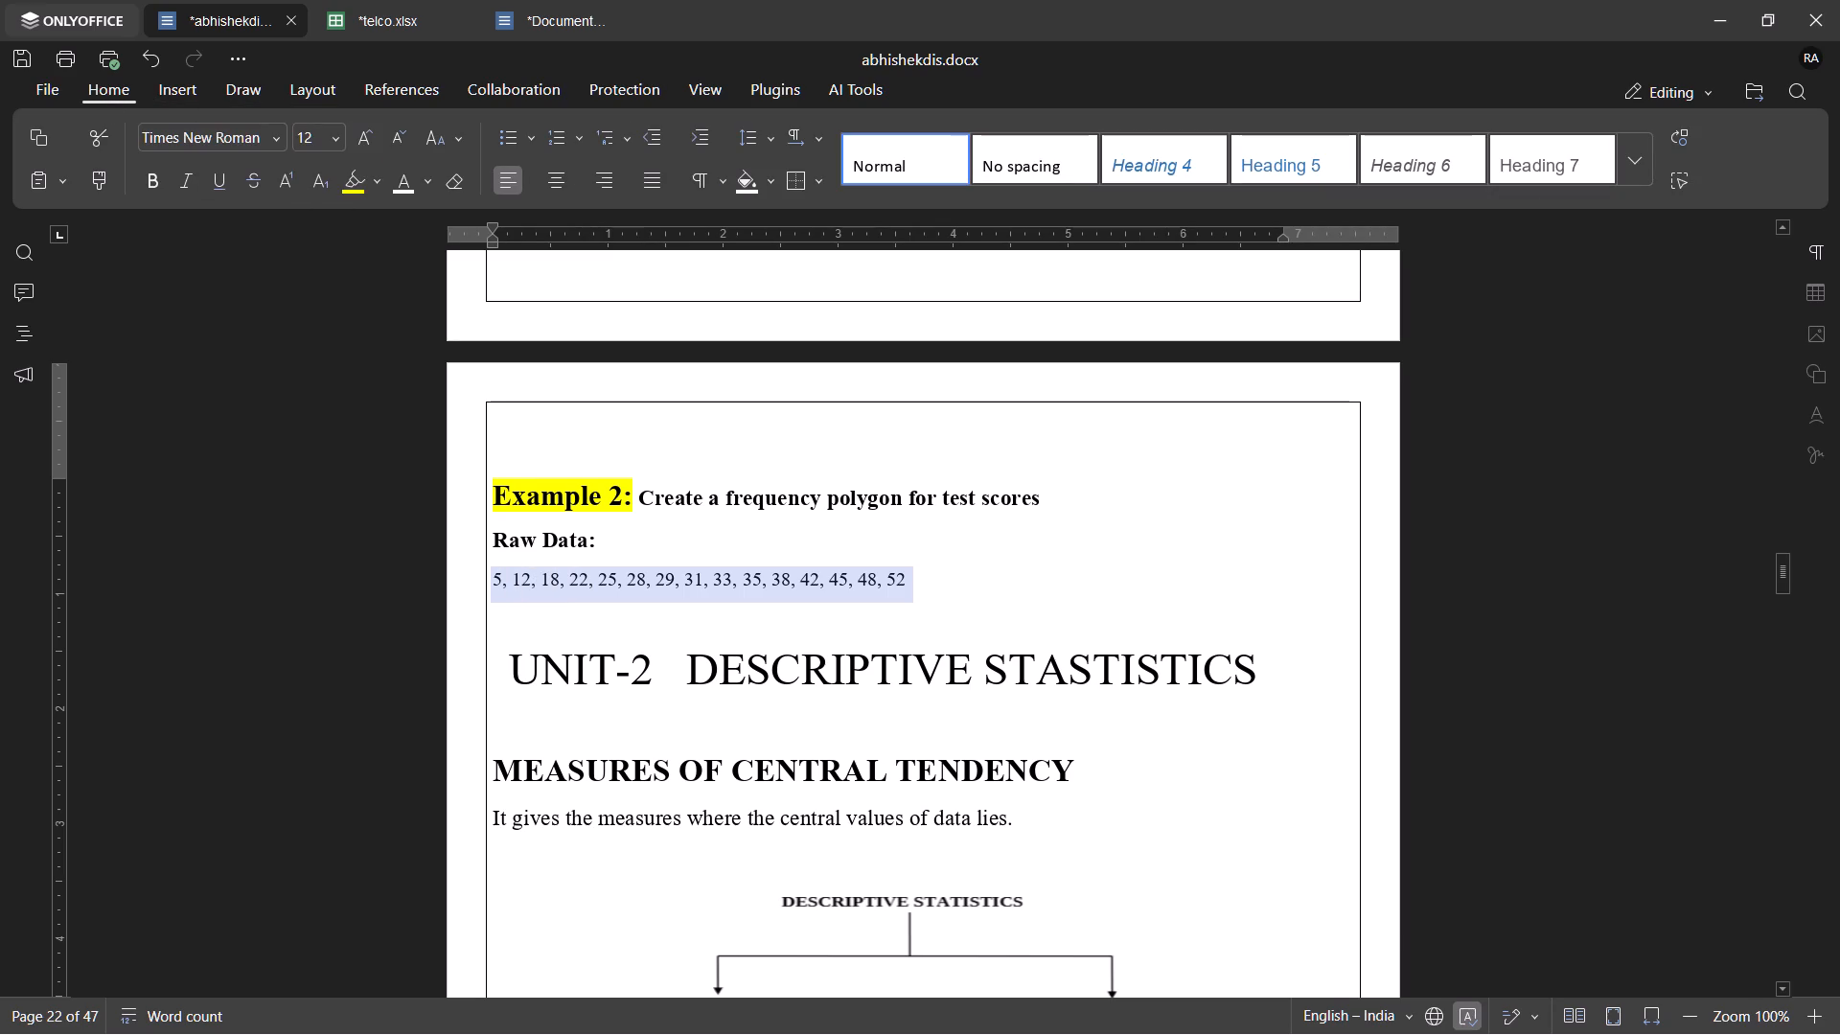
click(337, 148)
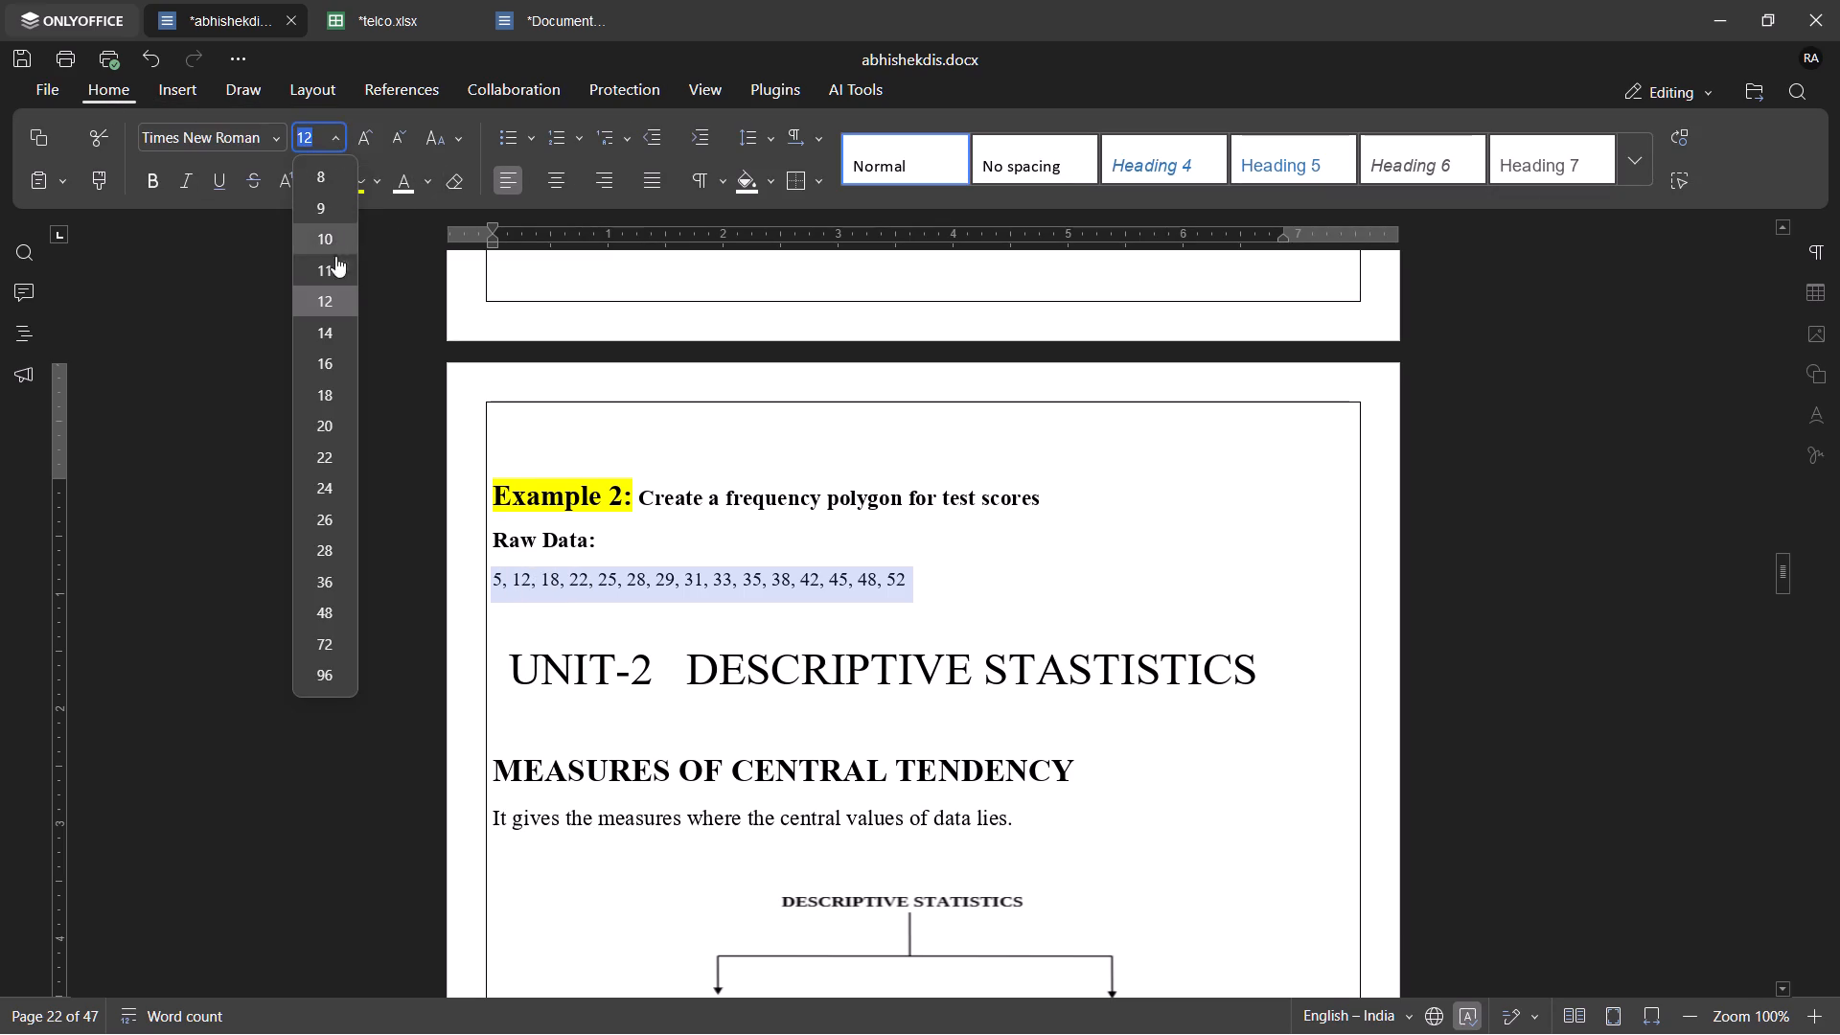
click(335, 328)
click(997, 487)
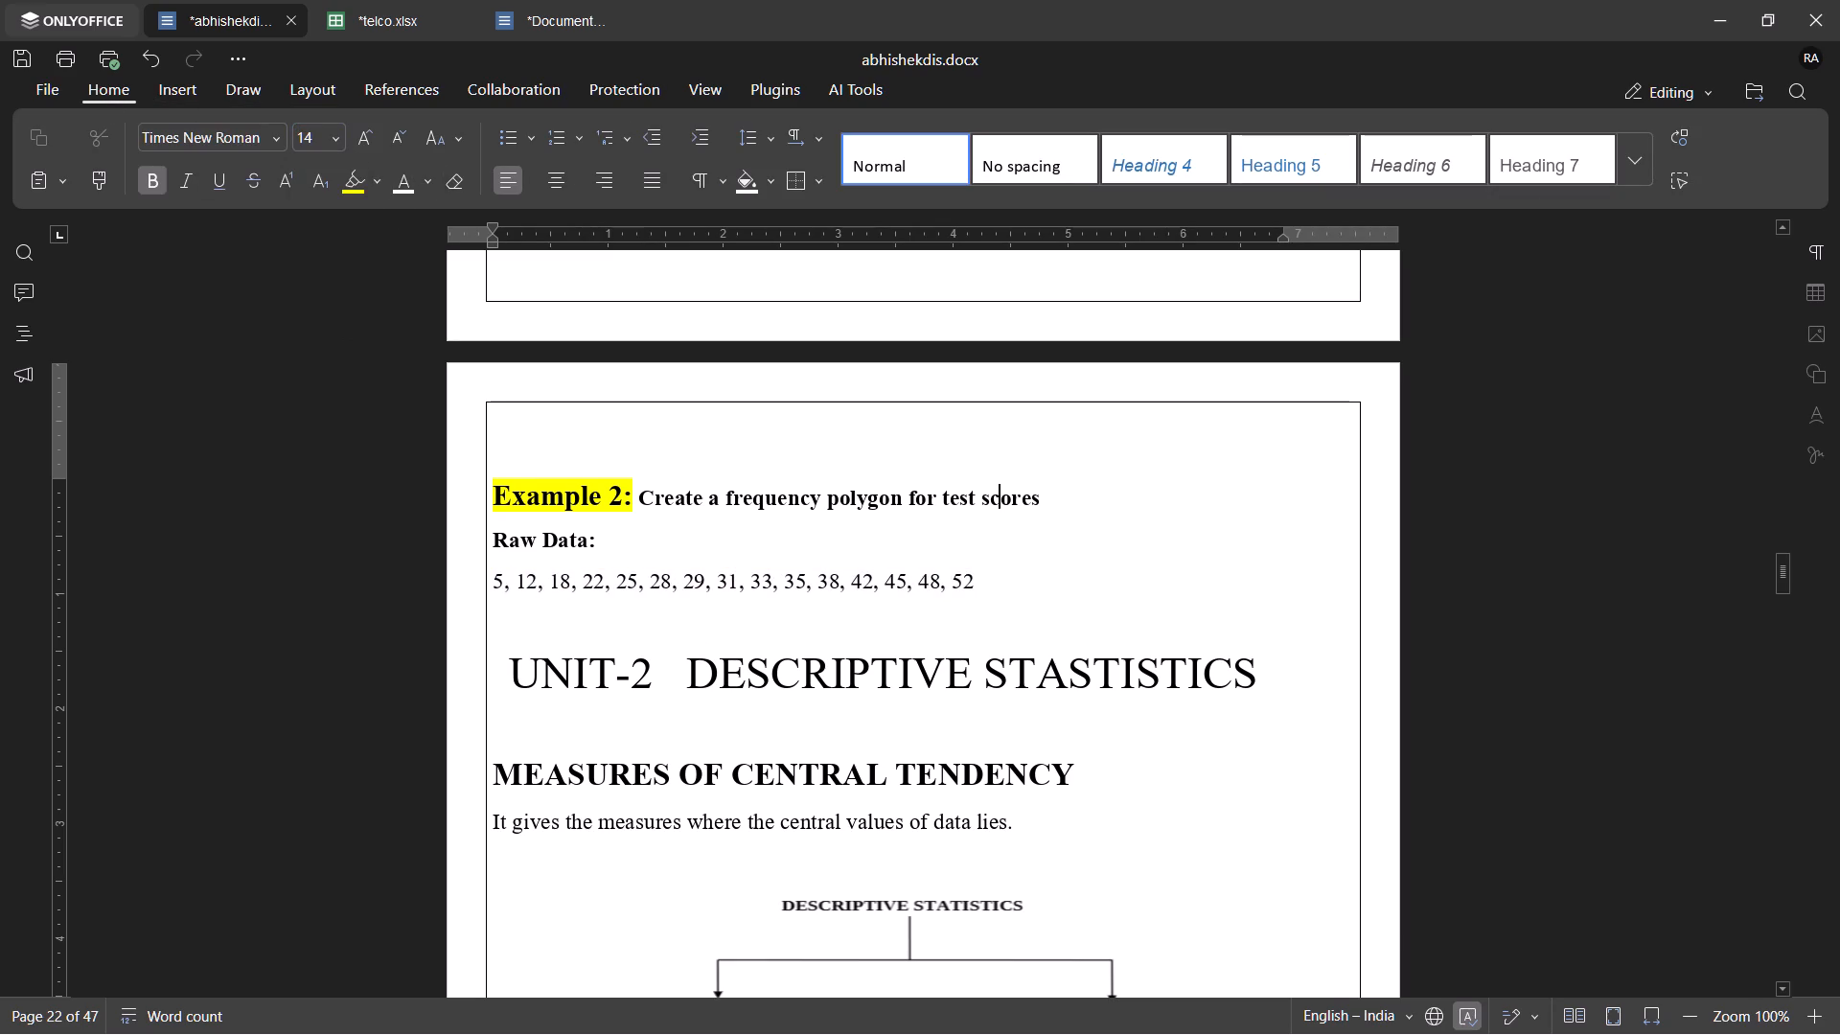
Copy the Class Interval, Midpoint and Frequency table from telco.xlsx and paste it below Example 2's raw data in the statistics document.
scroll(997, 487, up, 4)
scroll(997, 487, down, 3)
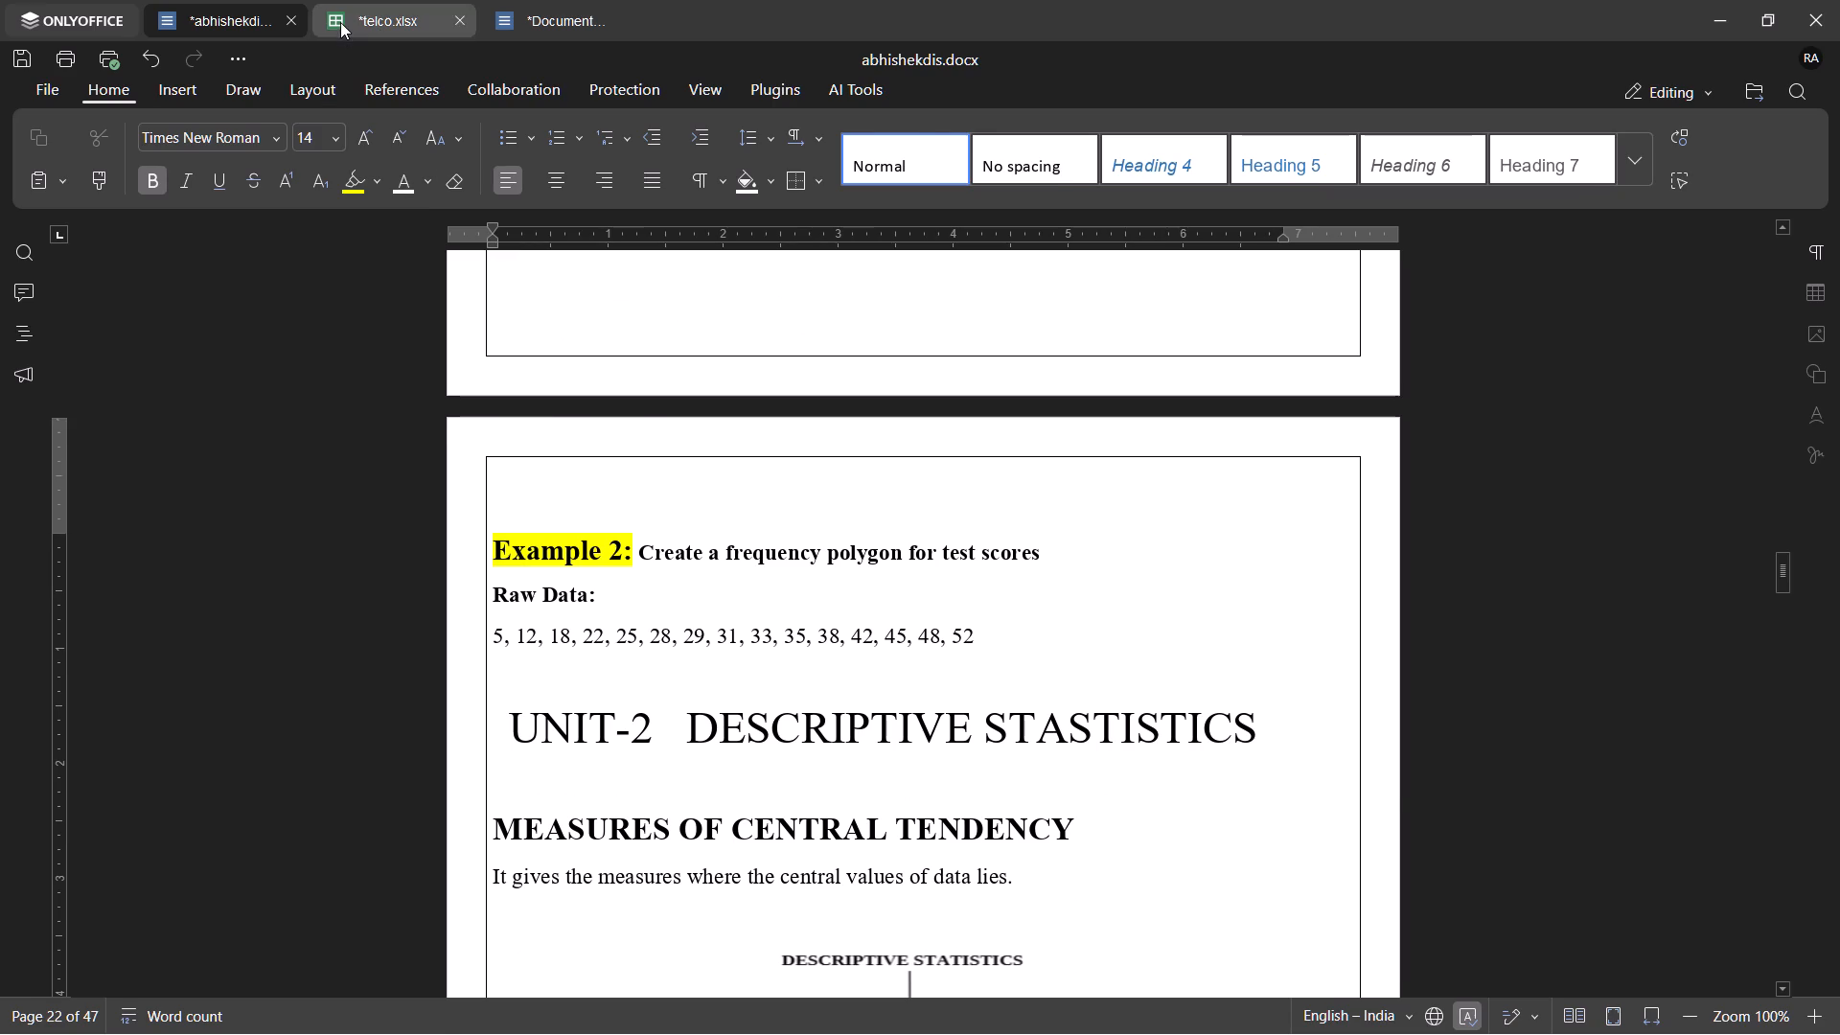
click(340, 22)
click(547, 608)
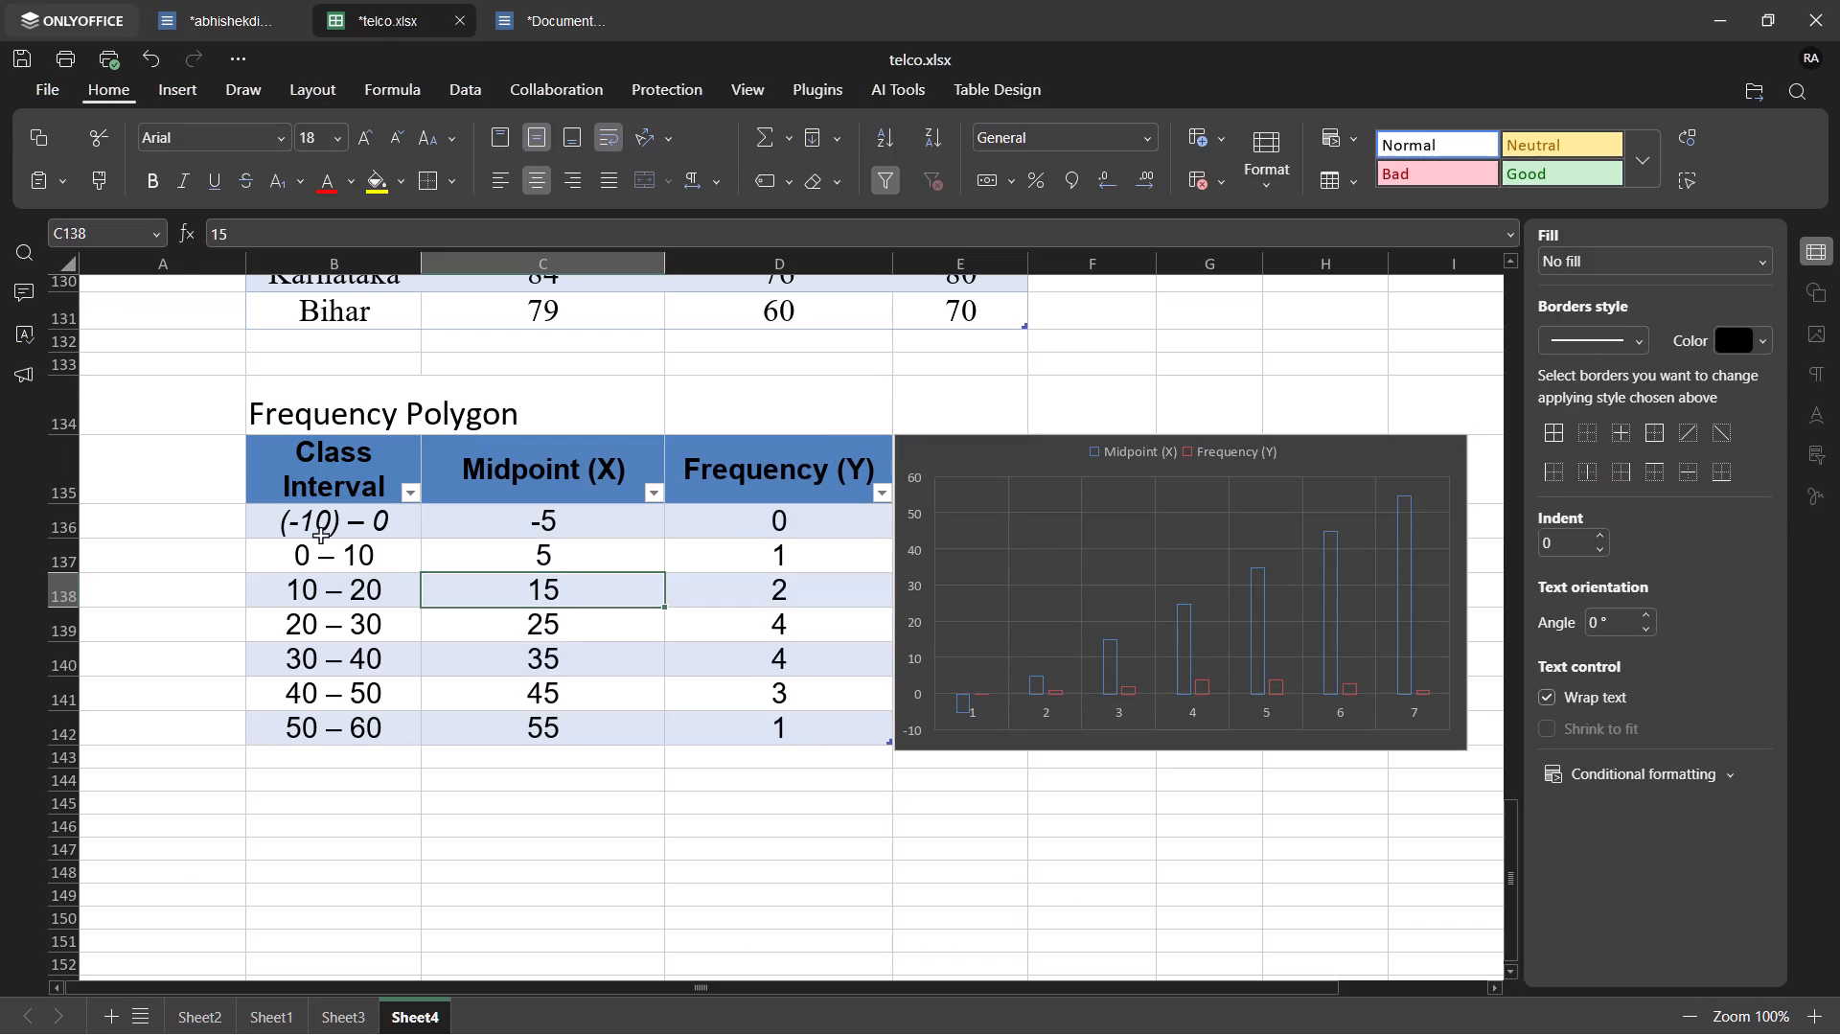
click(168, 513)
drag(267, 462, 576, 569)
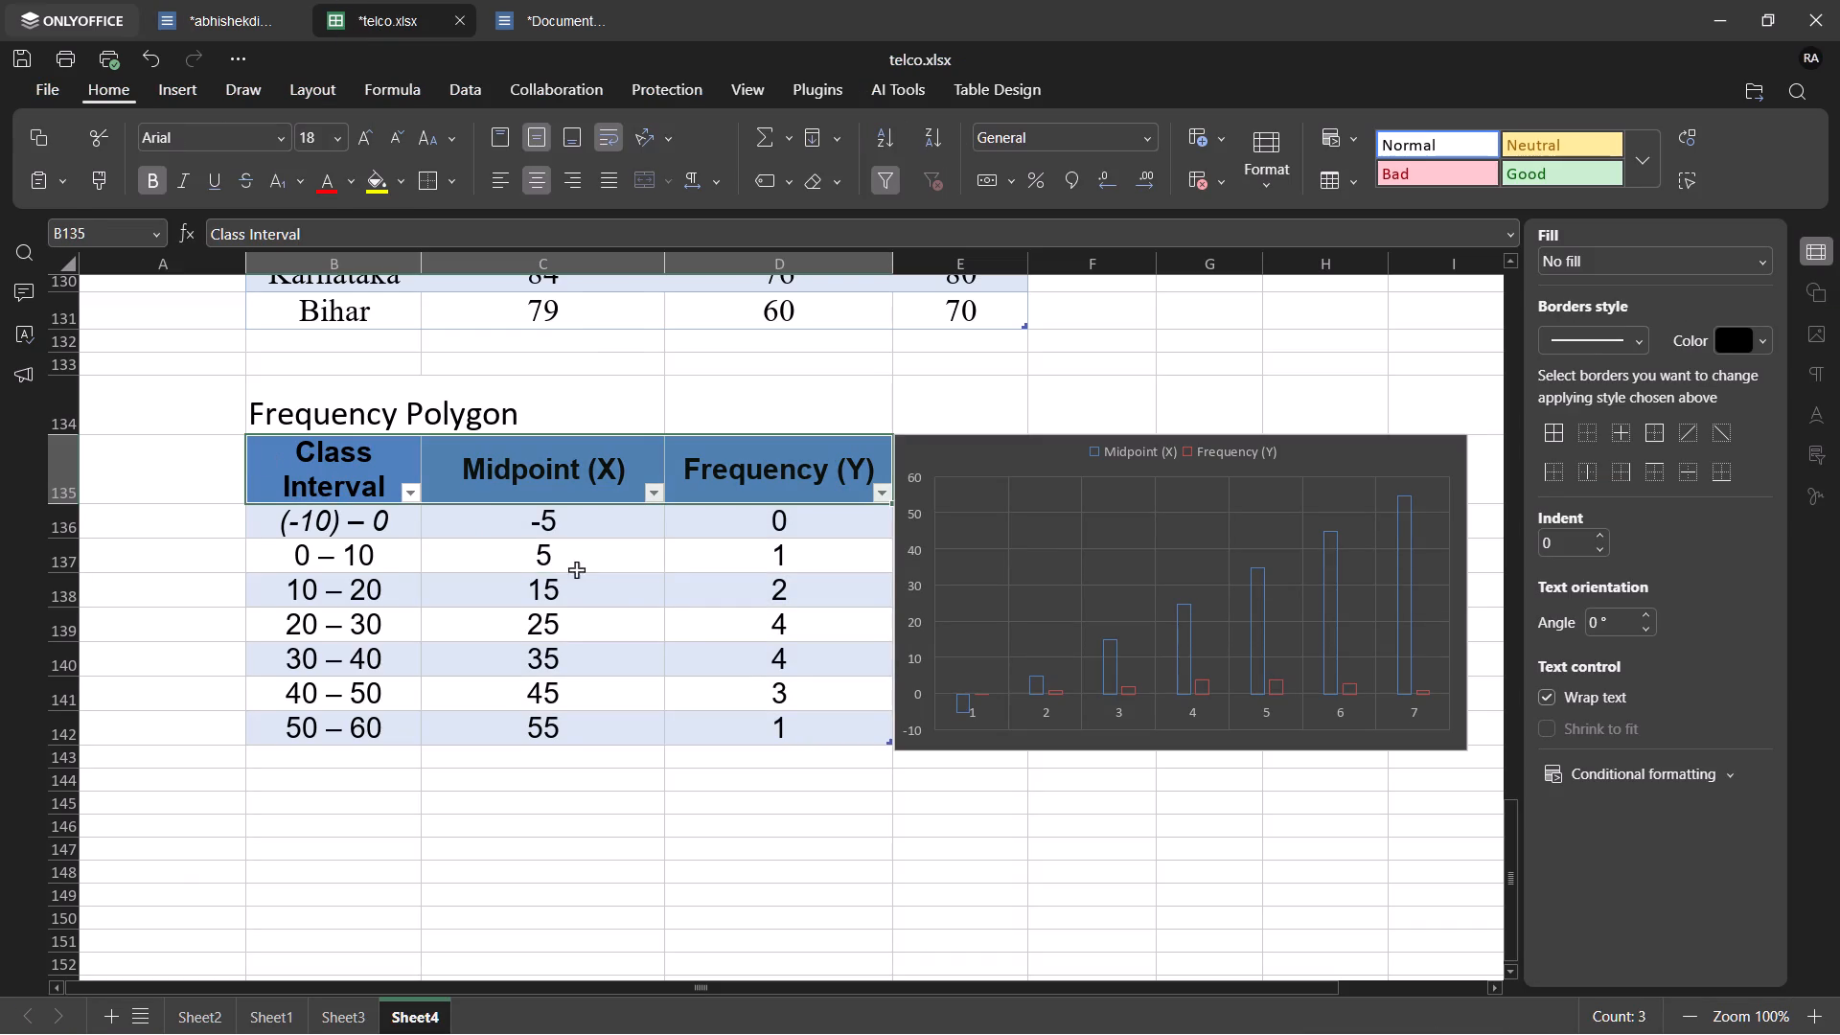
drag(576, 569, 753, 702)
click(724, 818)
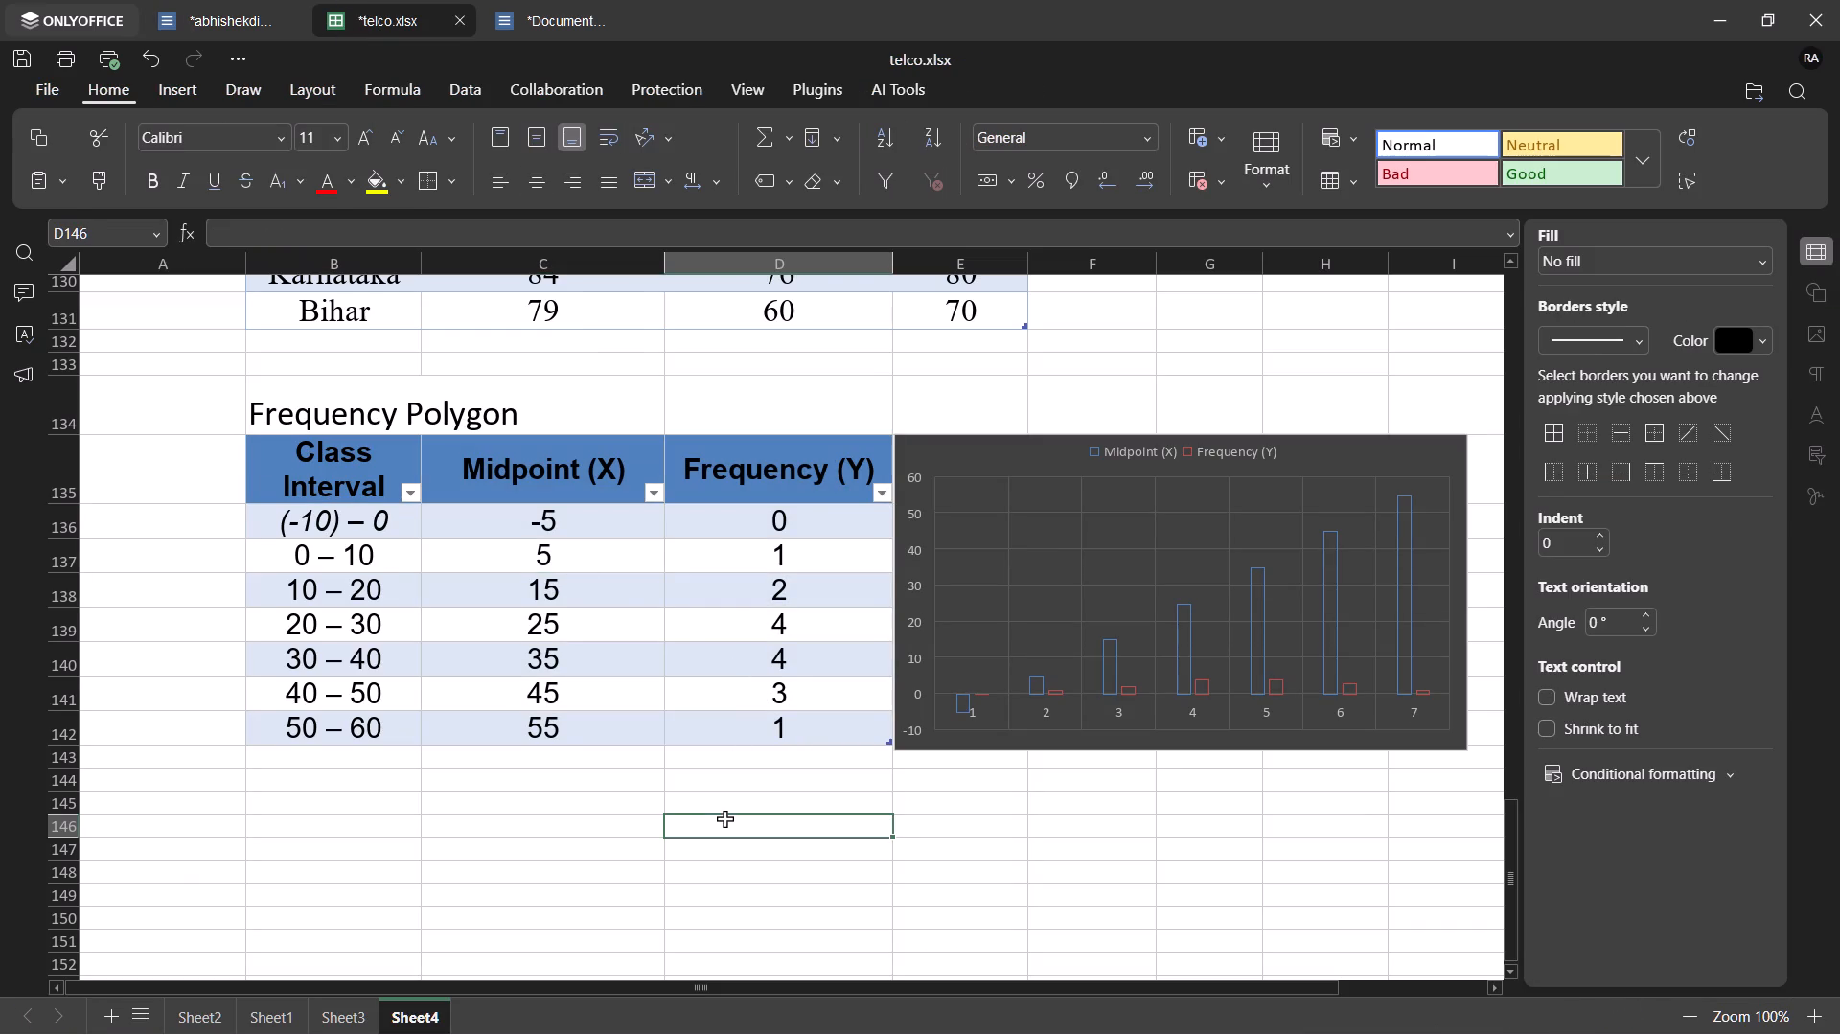
drag(810, 734, 304, 483)
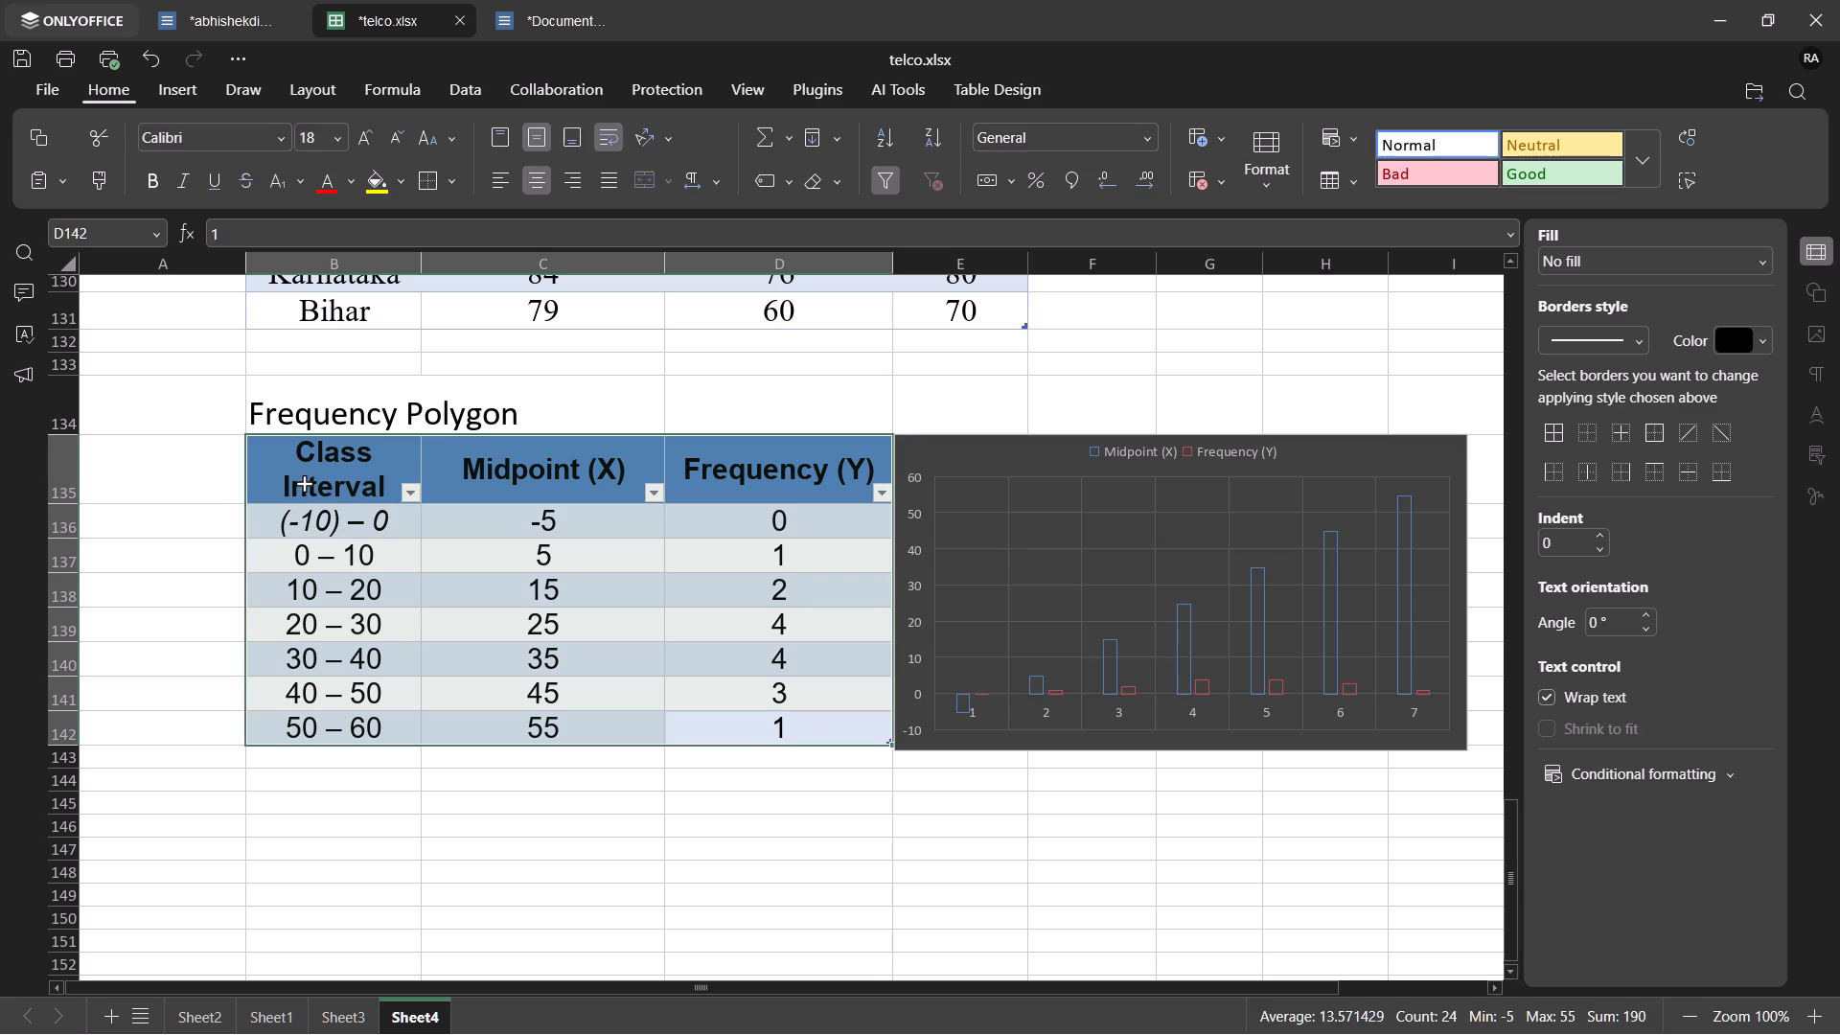
key(ctrl+c)
click(213, 16)
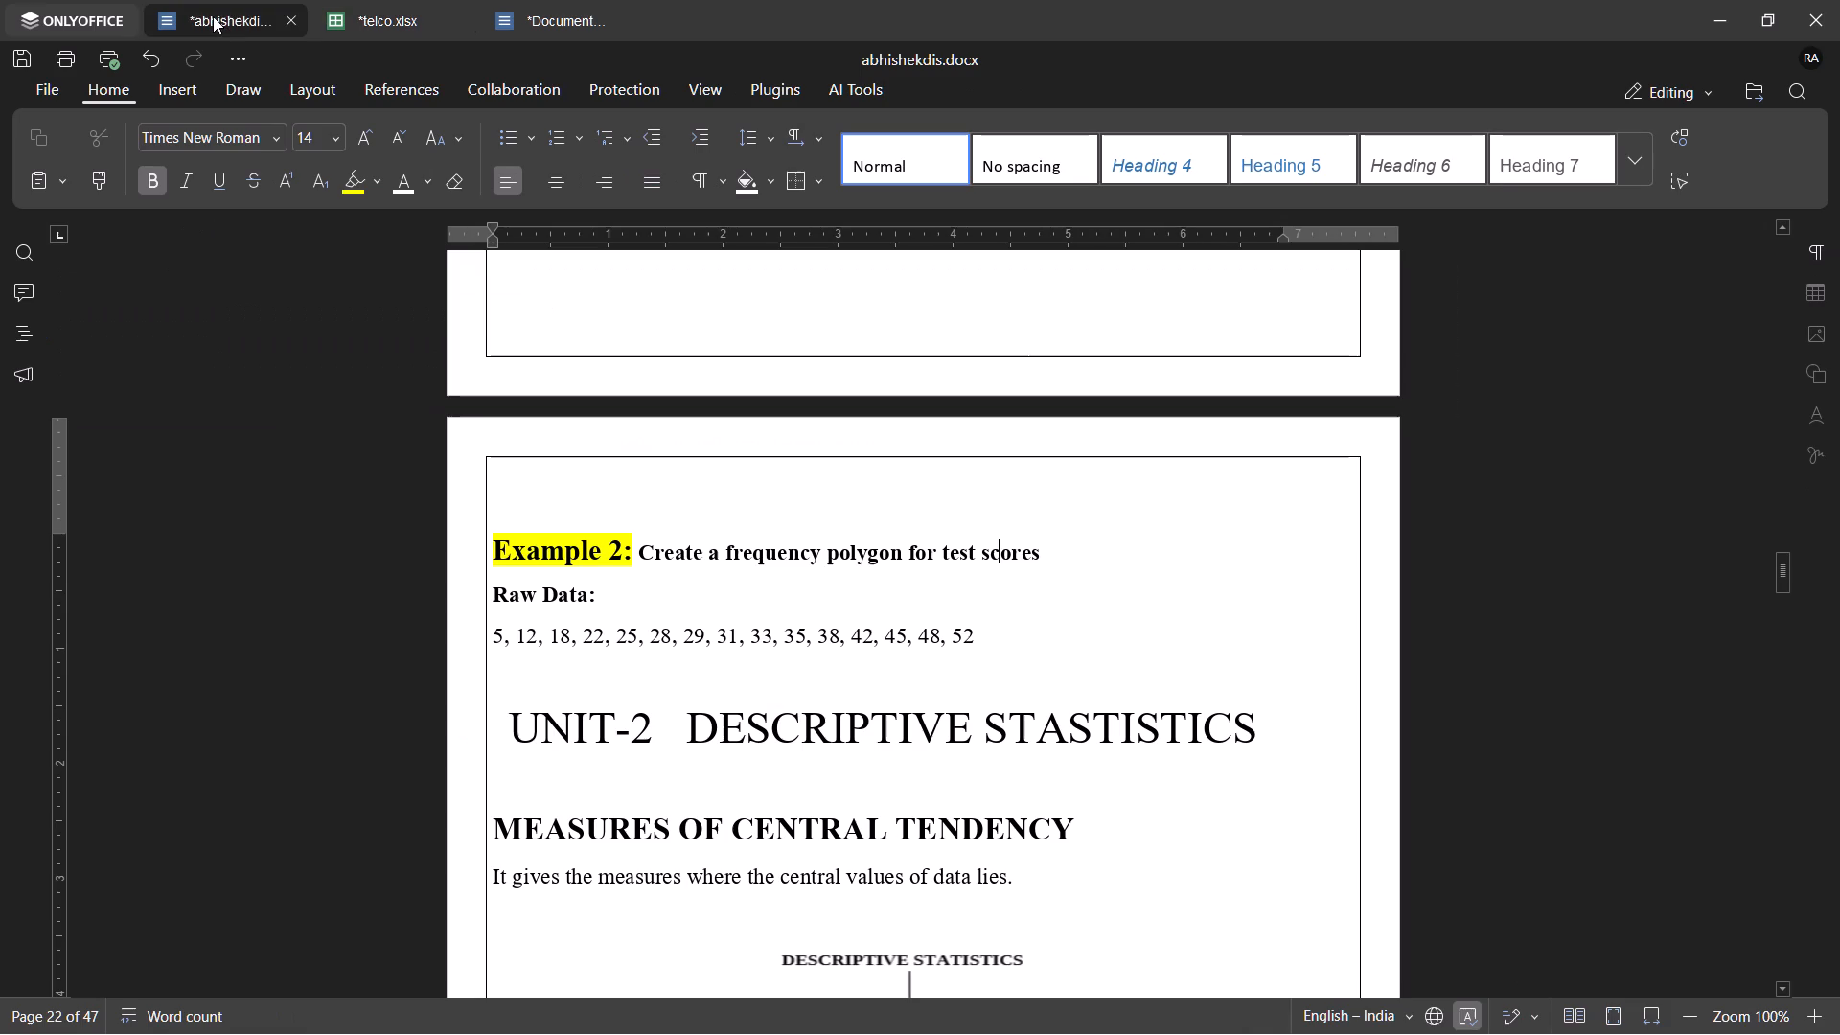
click(1044, 643)
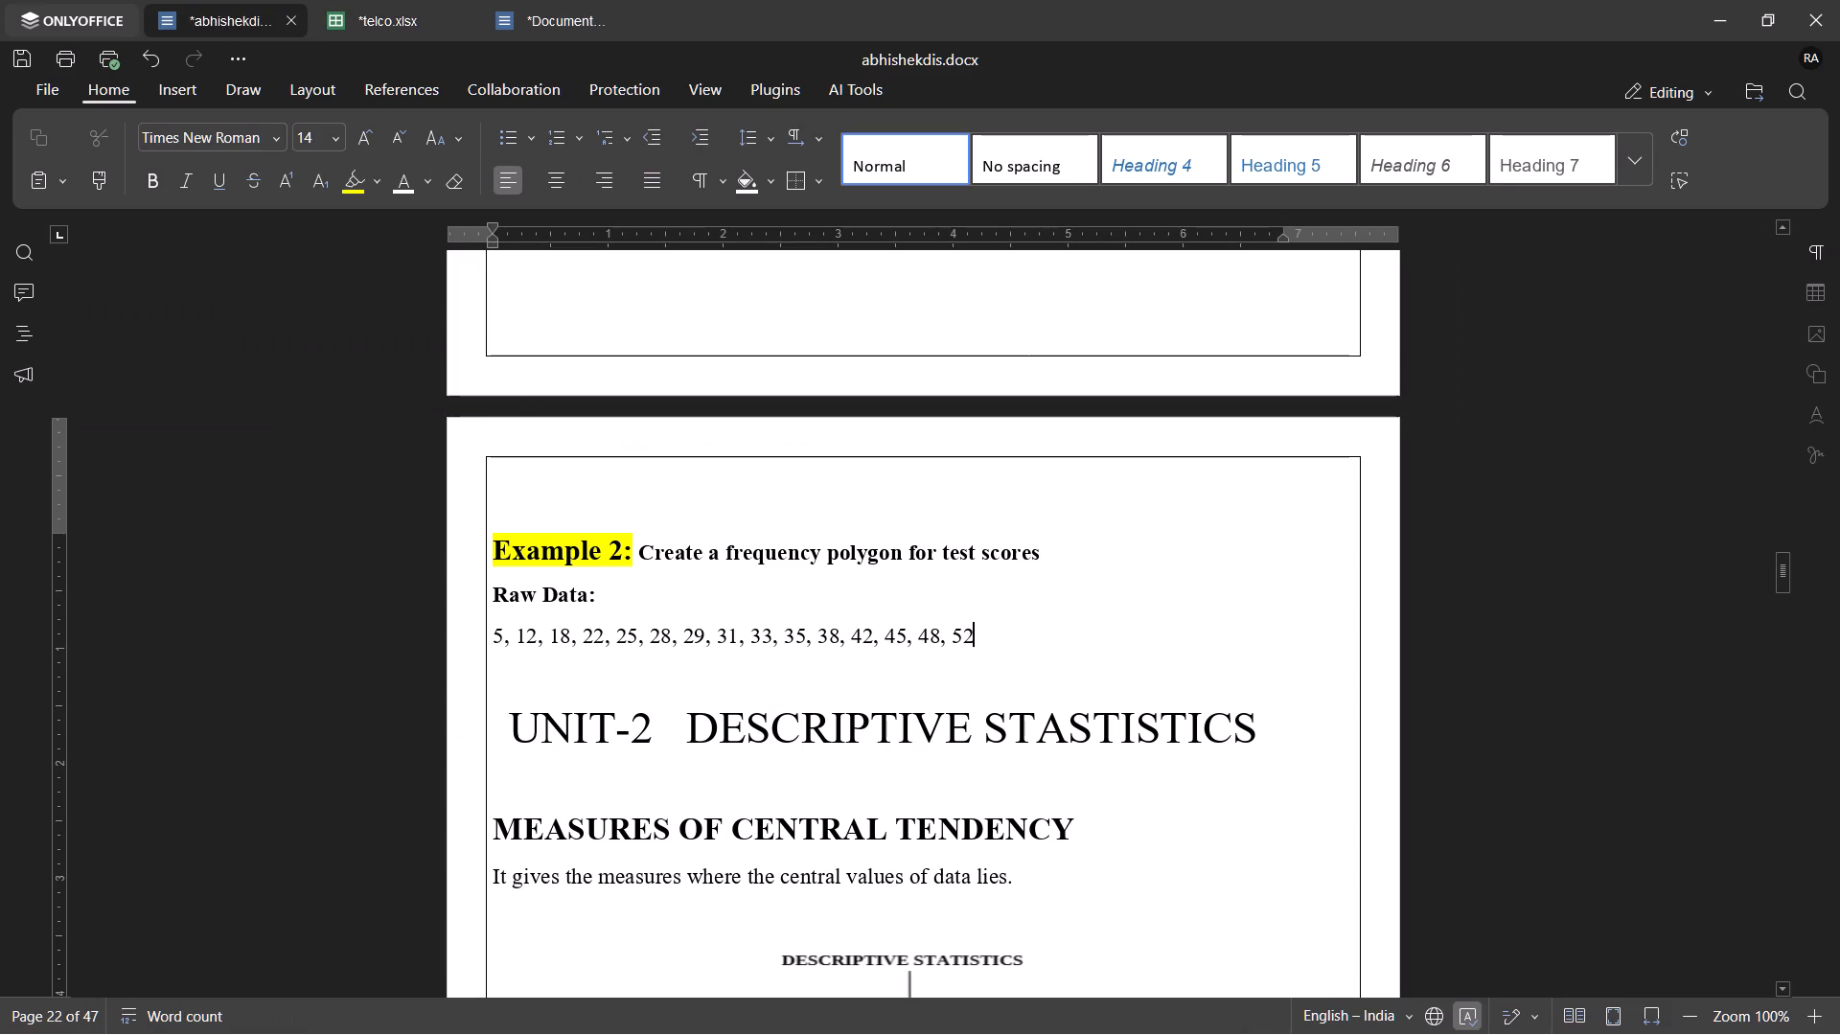
key(Return)
key(ctrl+v)
scroll(891, 692, down, 4)
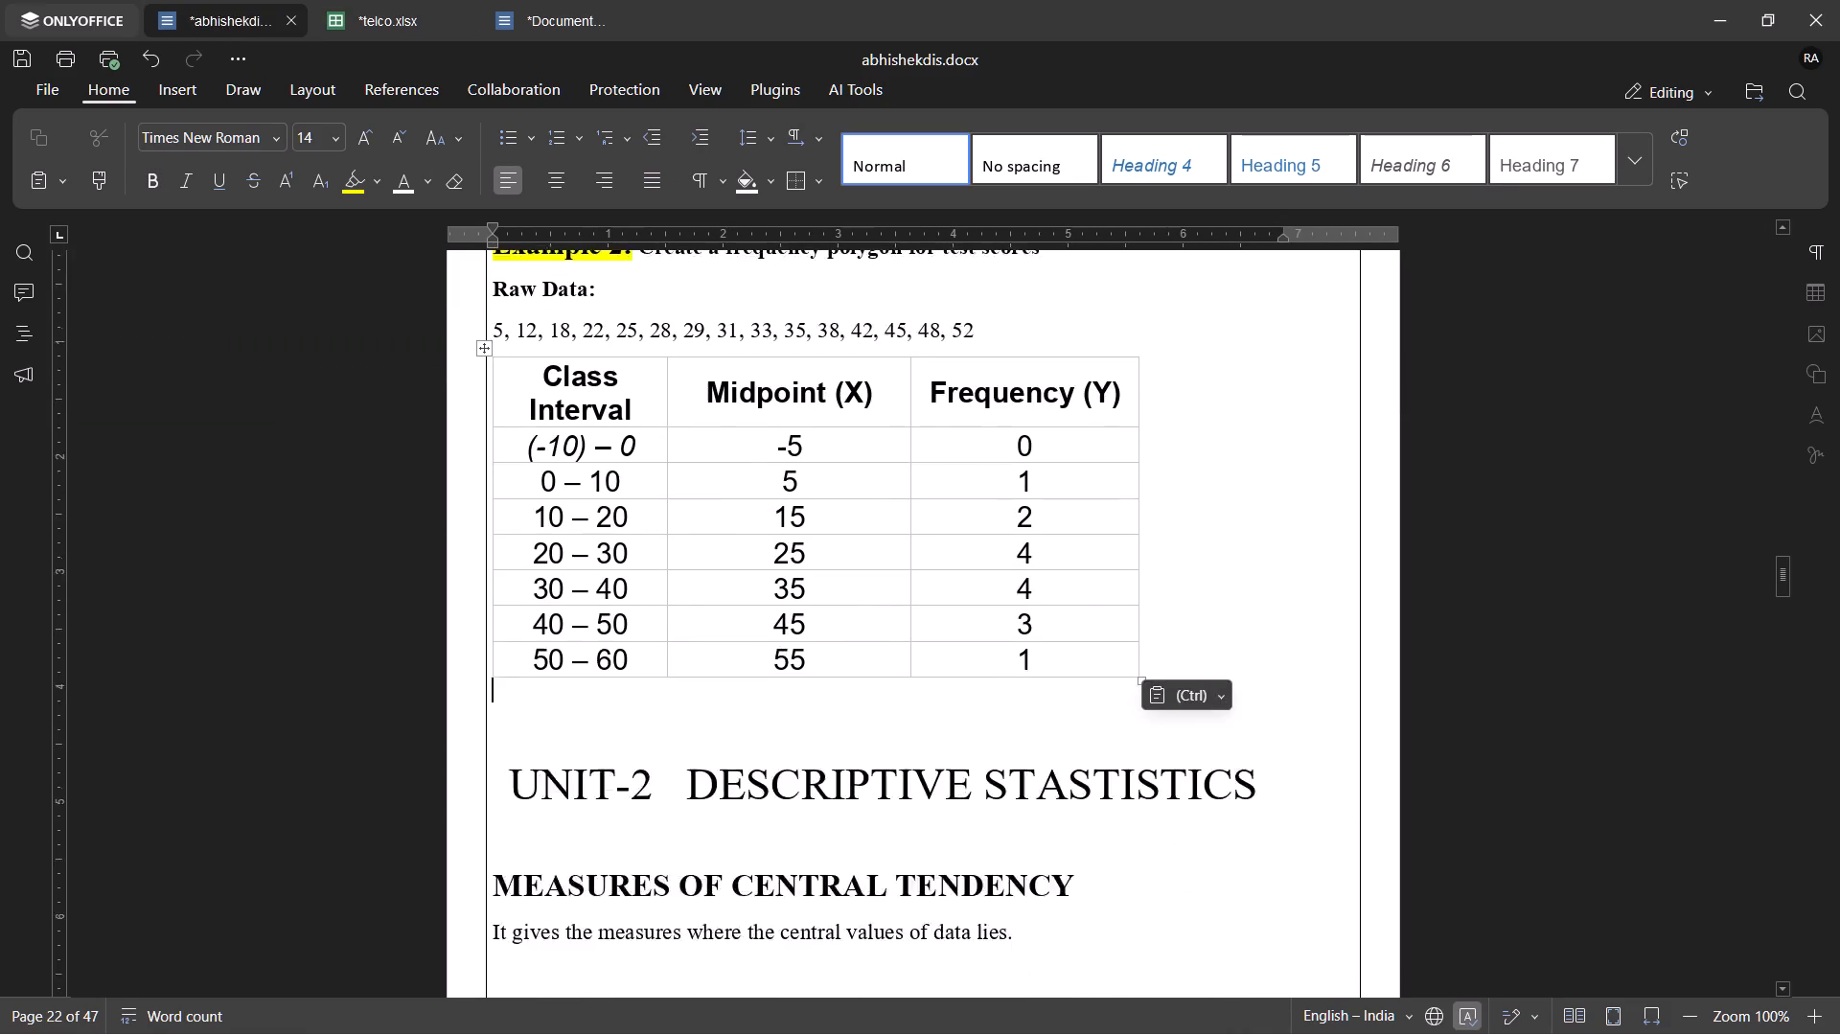
Review the pasted table under Example 2 and compare it with the Example 1 layout in section 2.7.
scroll(891, 692, up, 9)
scroll(891, 692, down, 2)
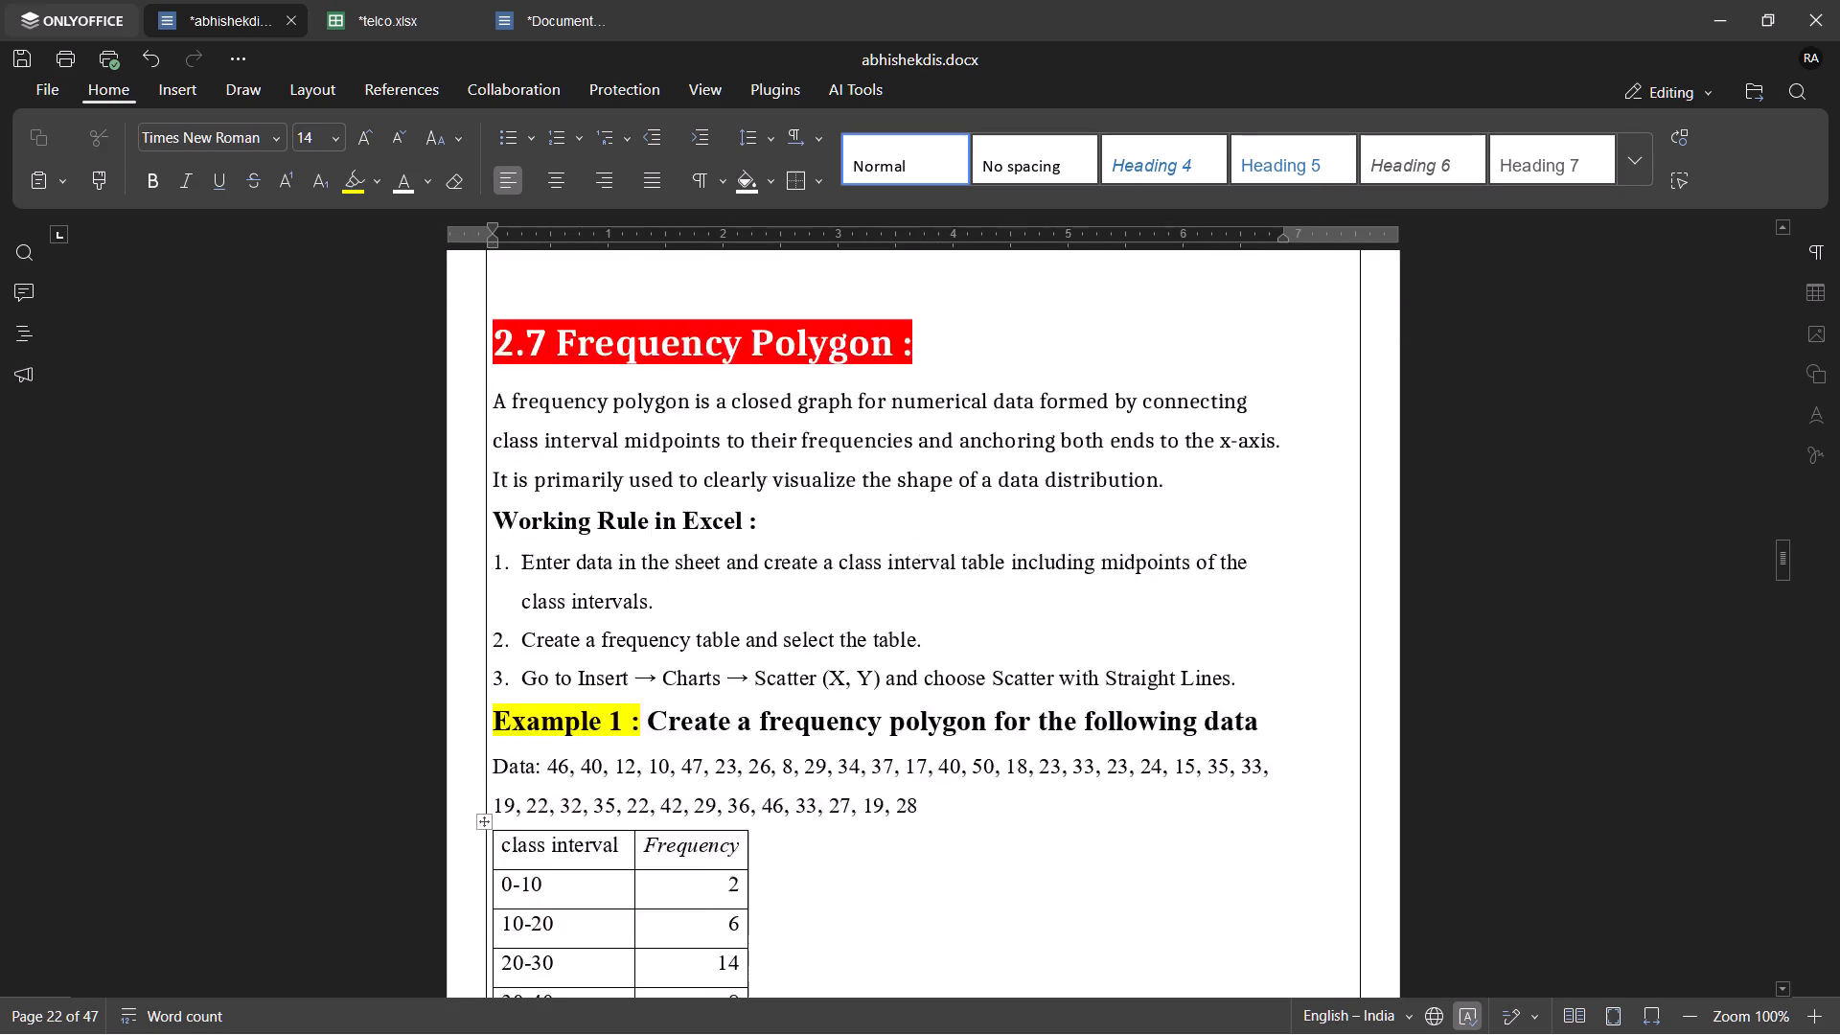
scroll(891, 692, down, 8)
scroll(891, 692, up, 1)
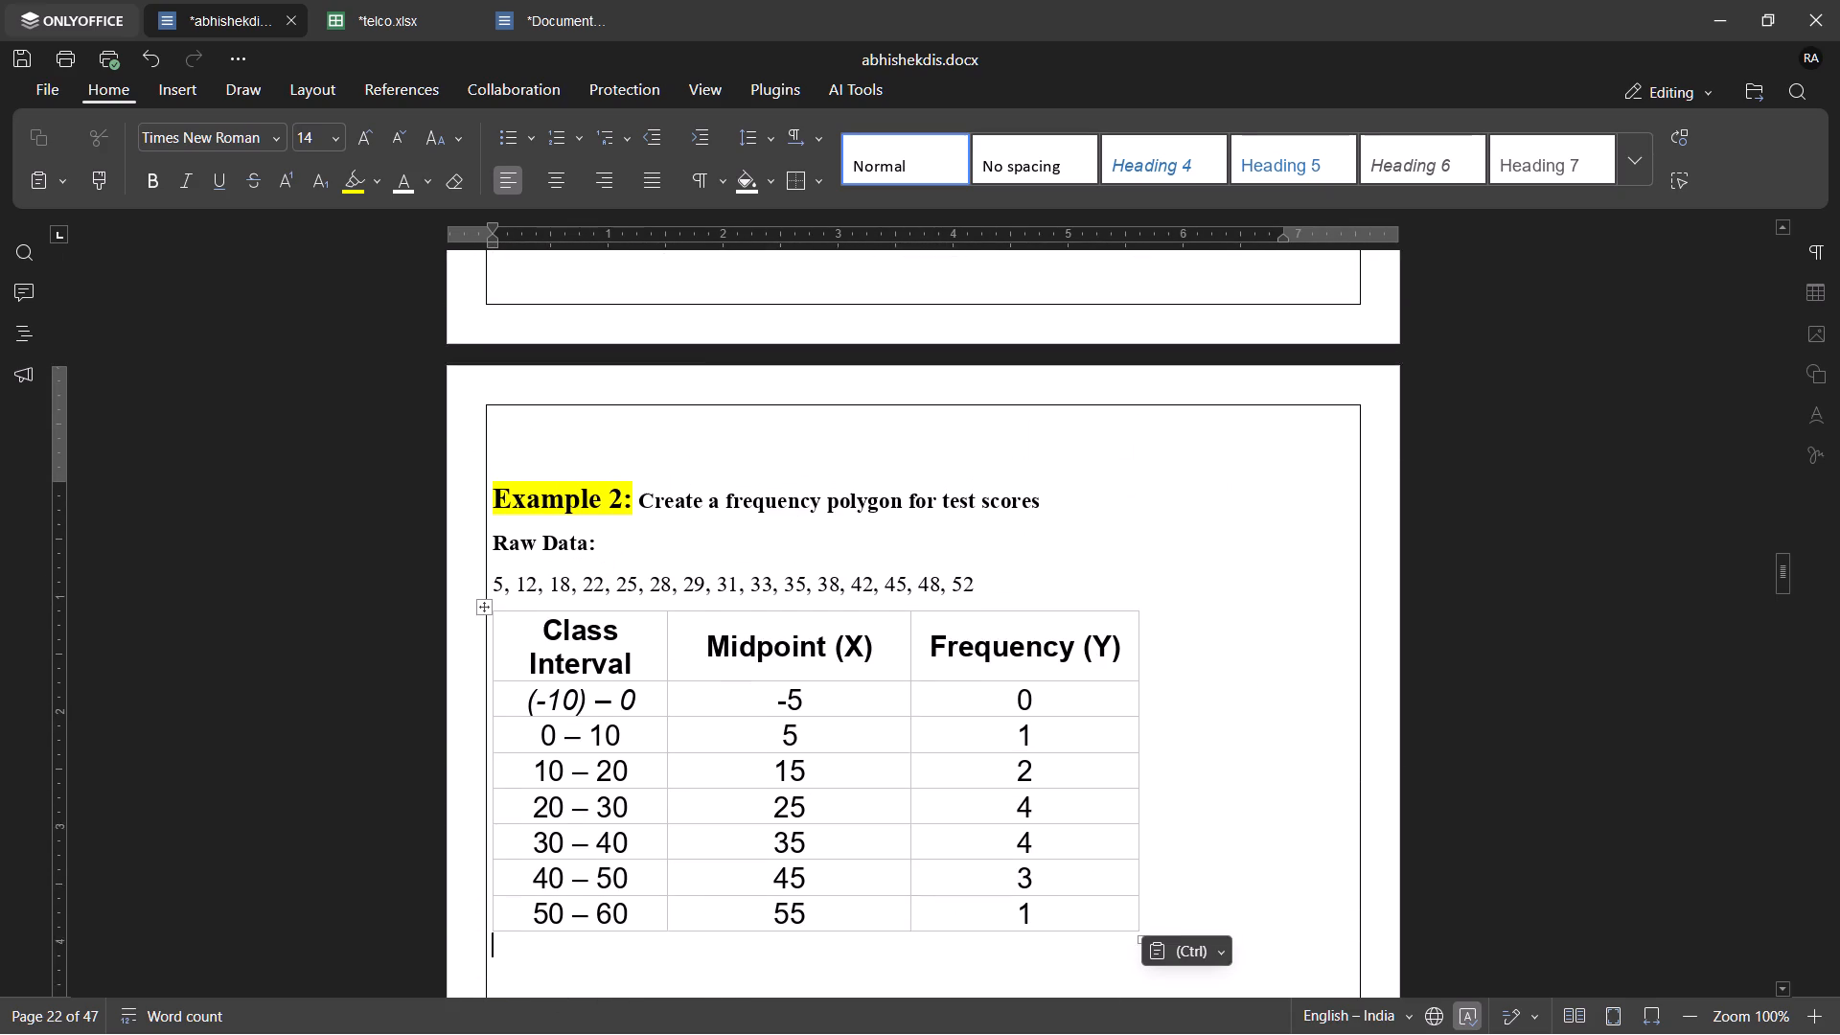
click(861, 786)
scroll(861, 786, right, 1)
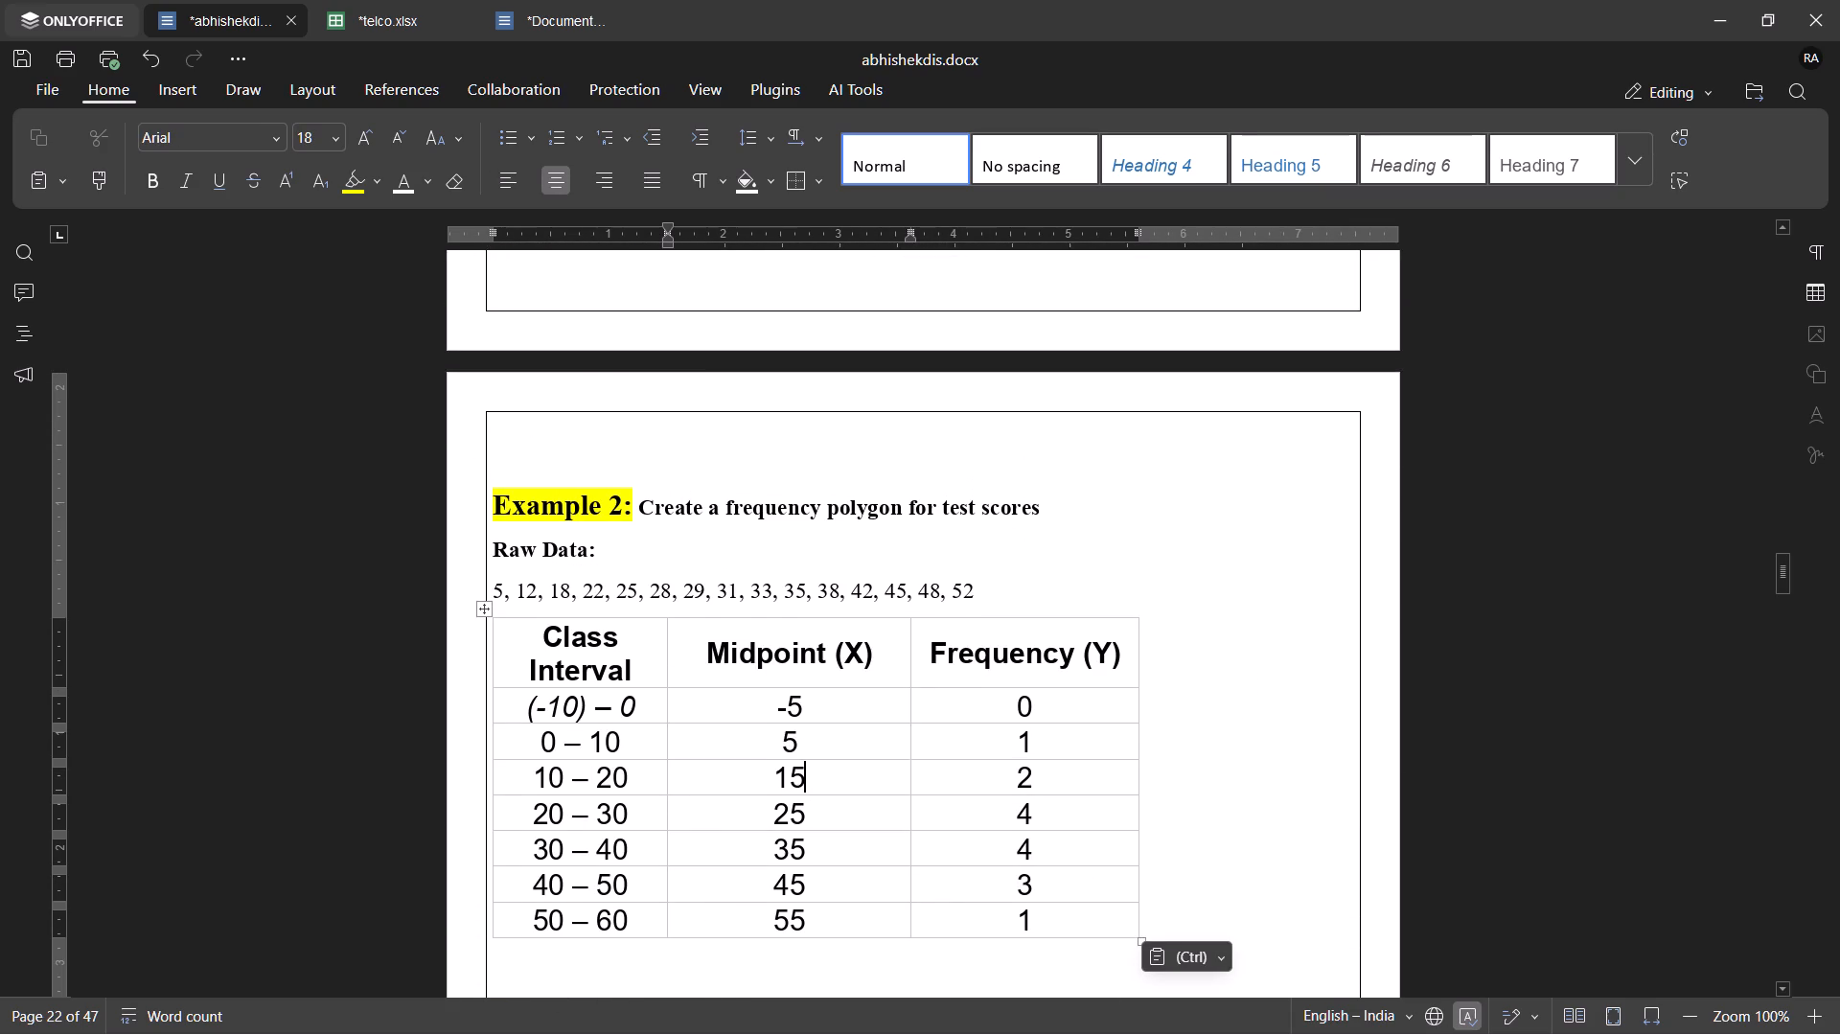
click(1142, 772)
drag(583, 649, 1038, 893)
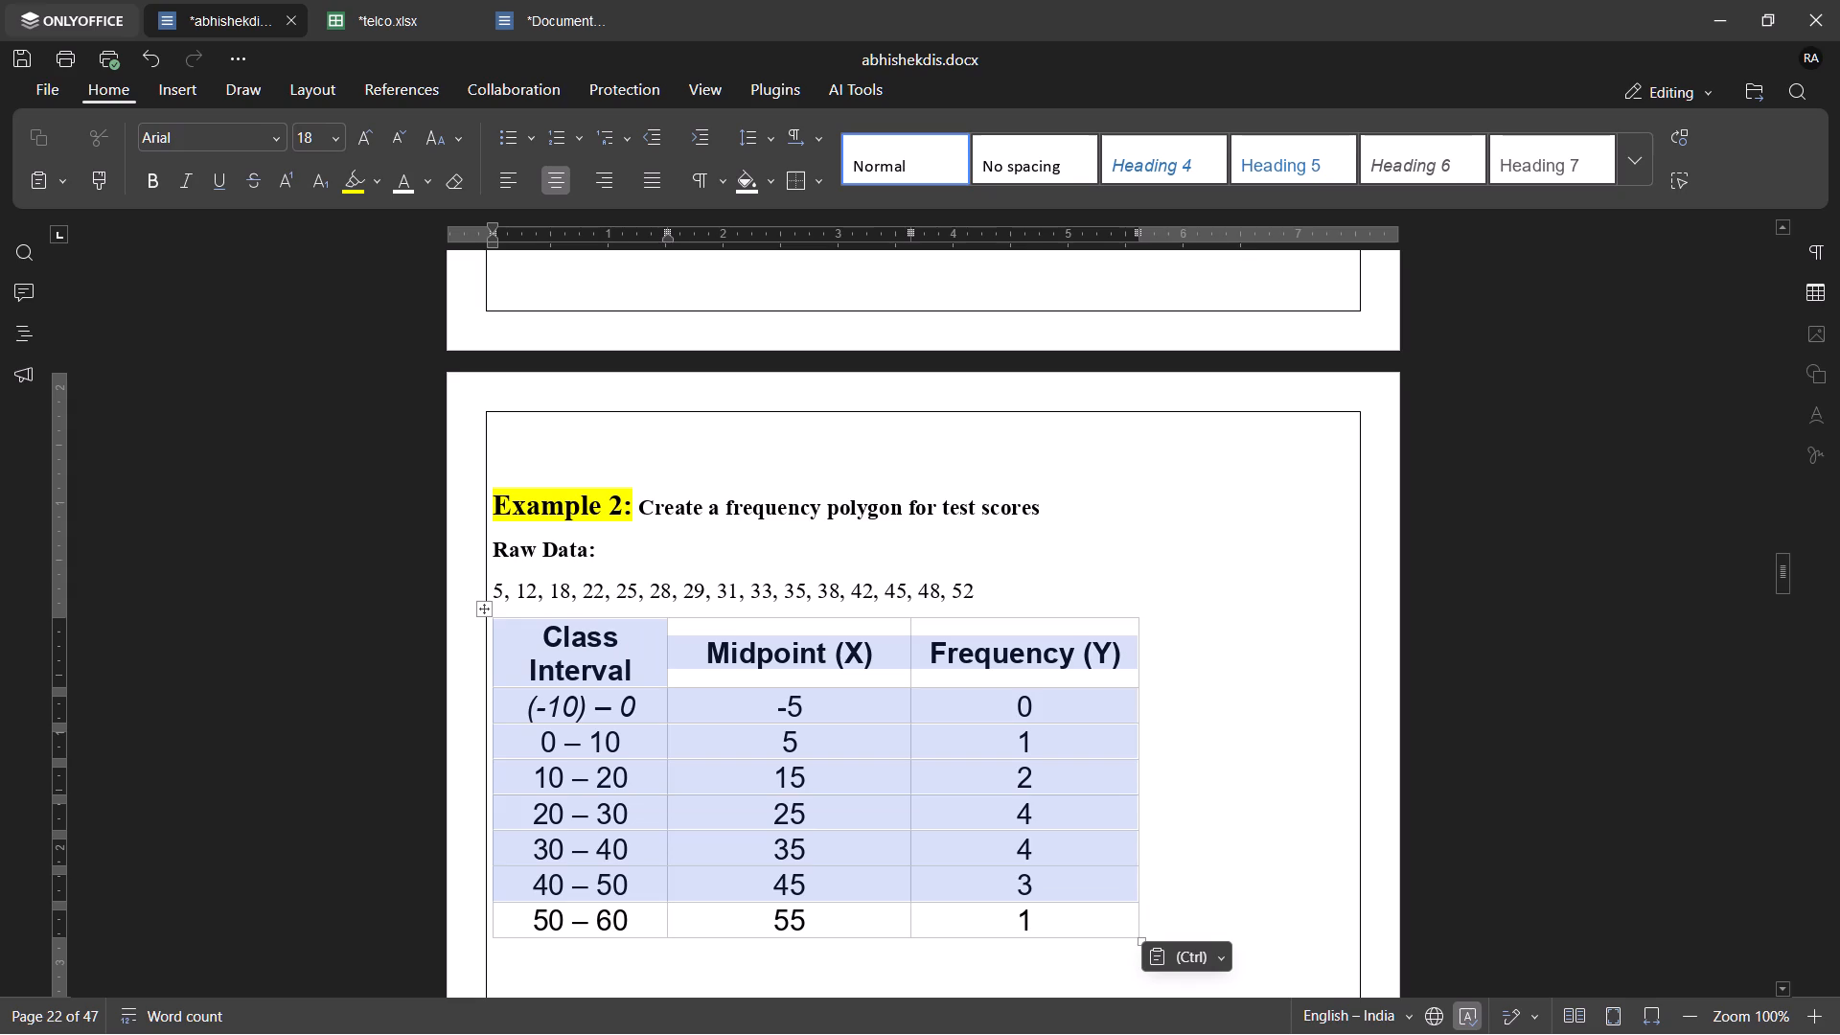
drag(1038, 893, 1047, 911)
click(1212, 770)
scroll(1212, 770, down, 3)
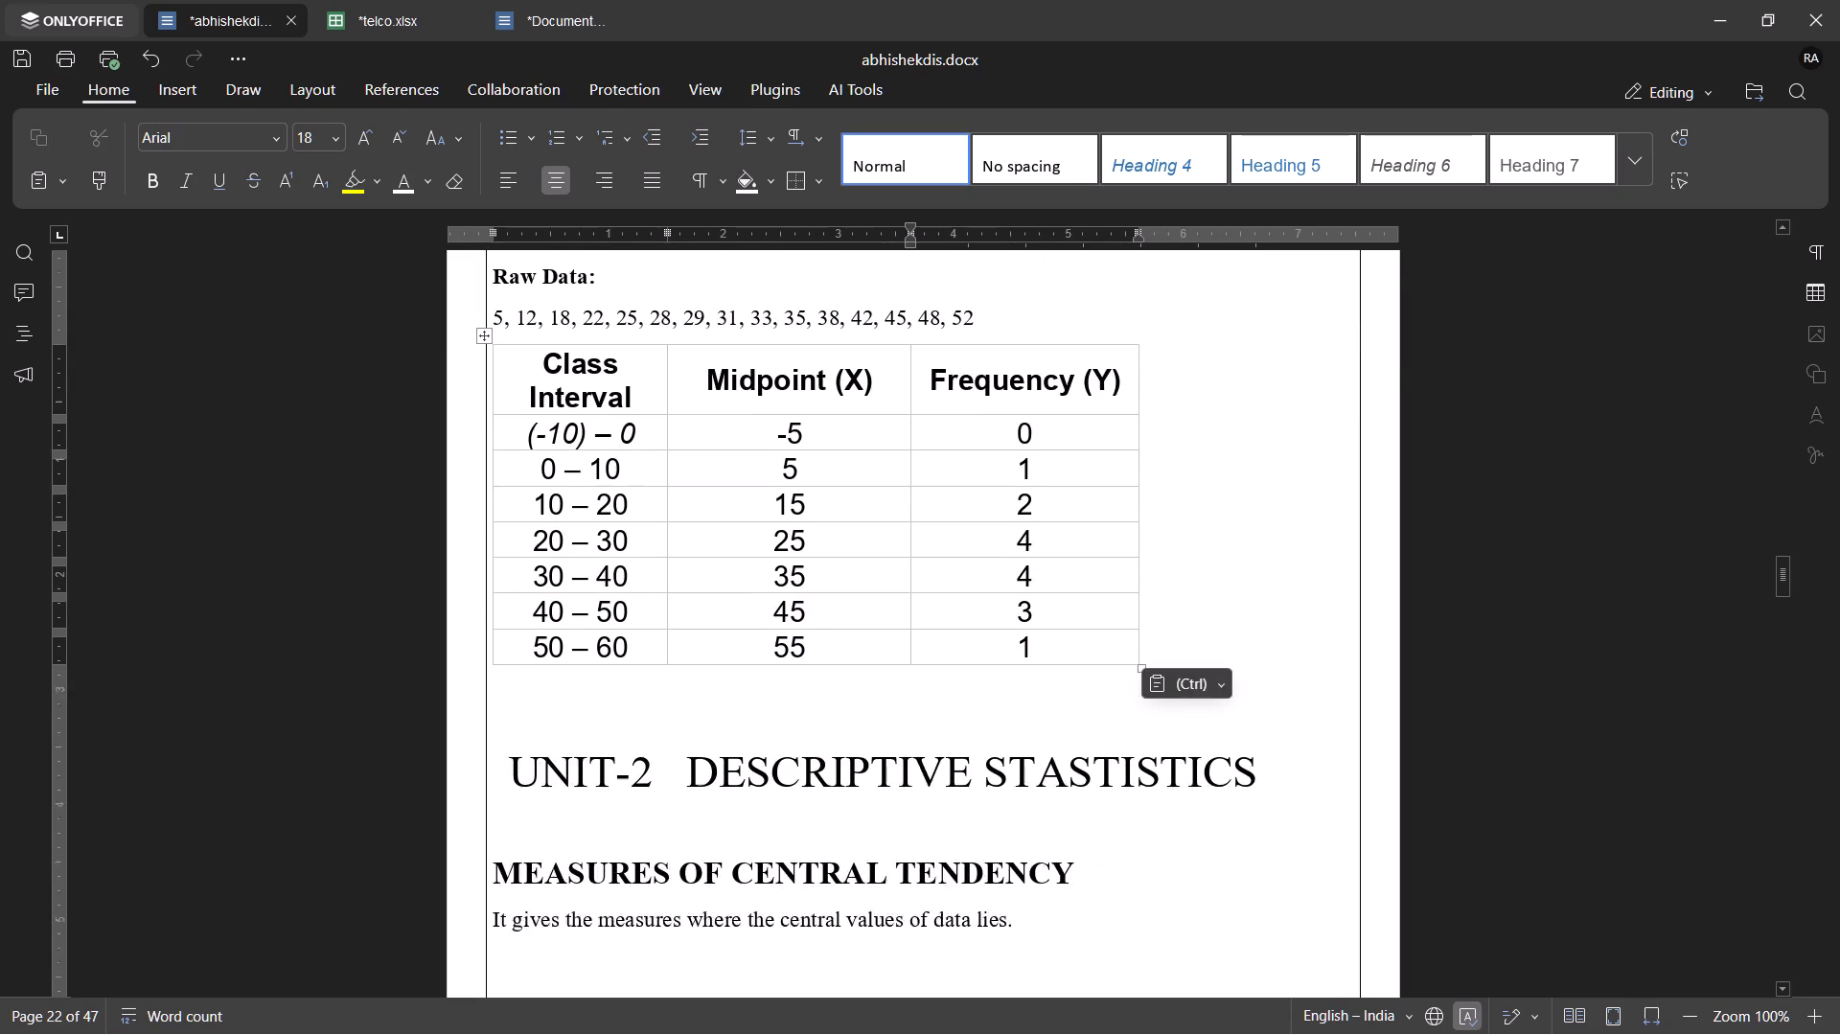
scroll(1212, 770, up, 3)
scroll(1212, 770, down, 2)
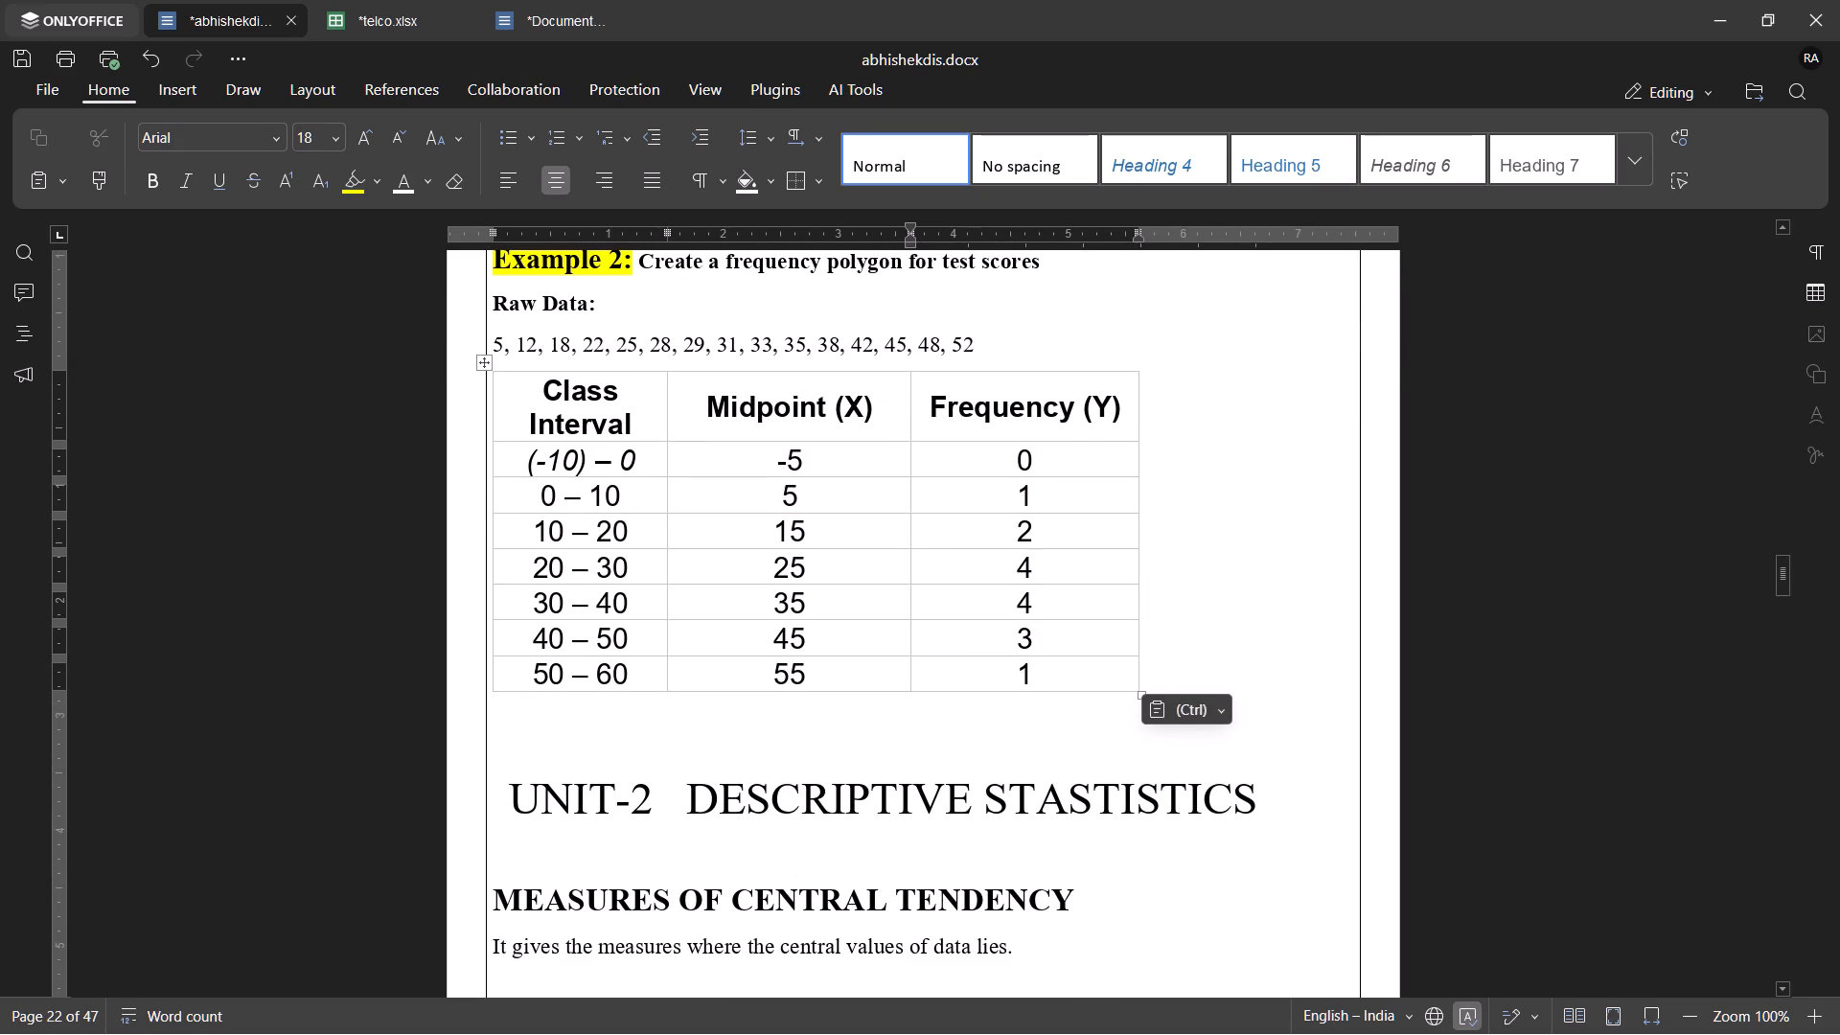
Copy the dark midpoint and frequency column chart from telco.xlsx and paste it below the Example 2 table in the statistics document.
click(1207, 668)
click(1271, 681)
click(1042, 737)
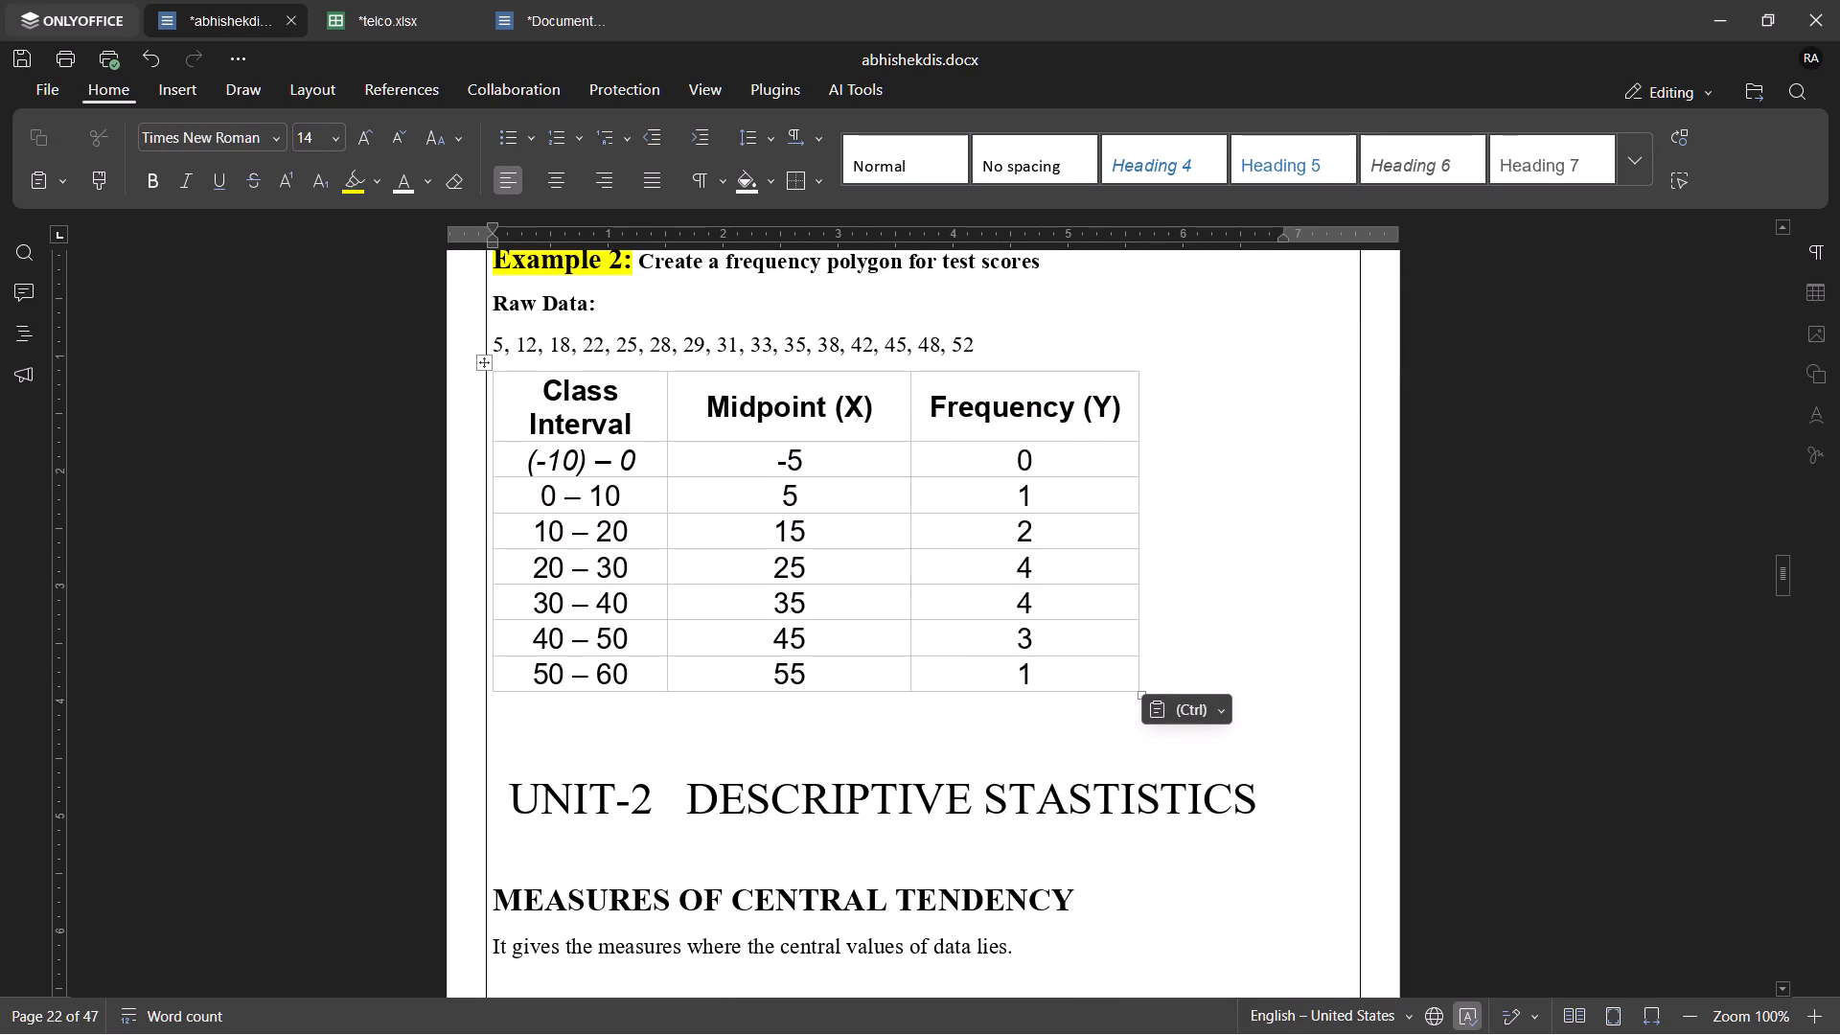
click(383, 19)
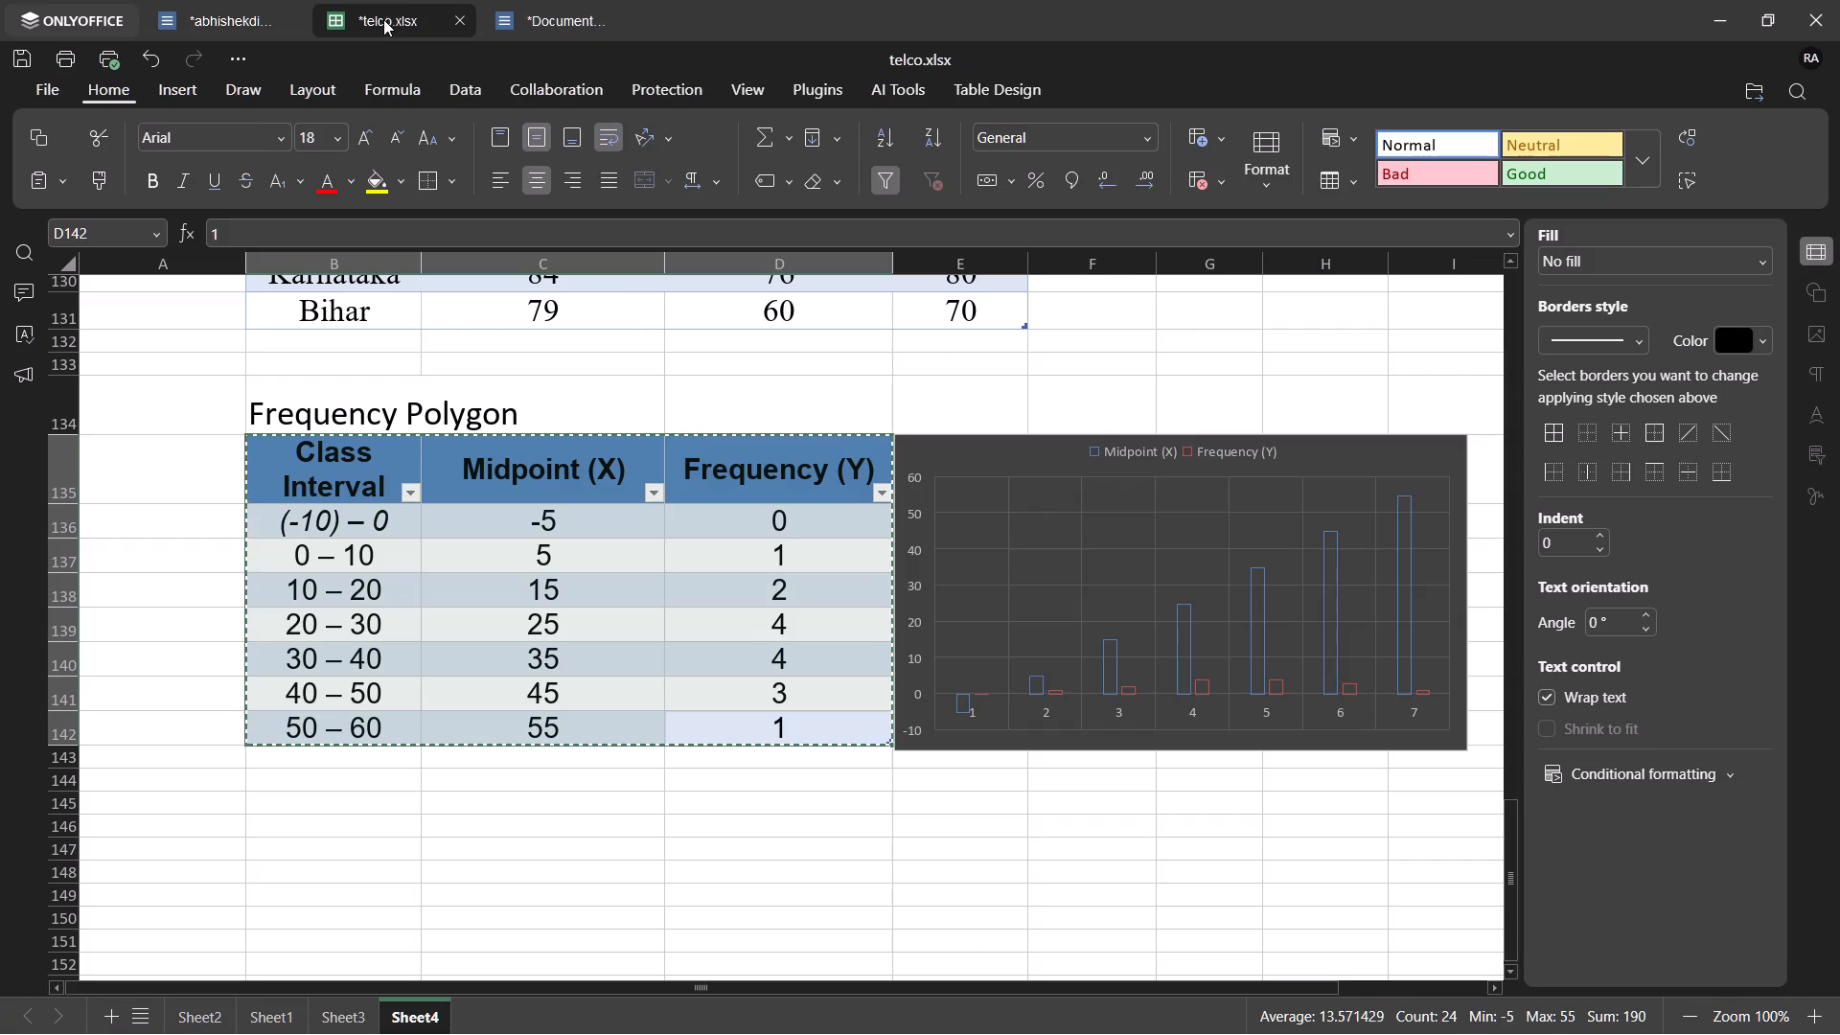
click(951, 495)
click(986, 452)
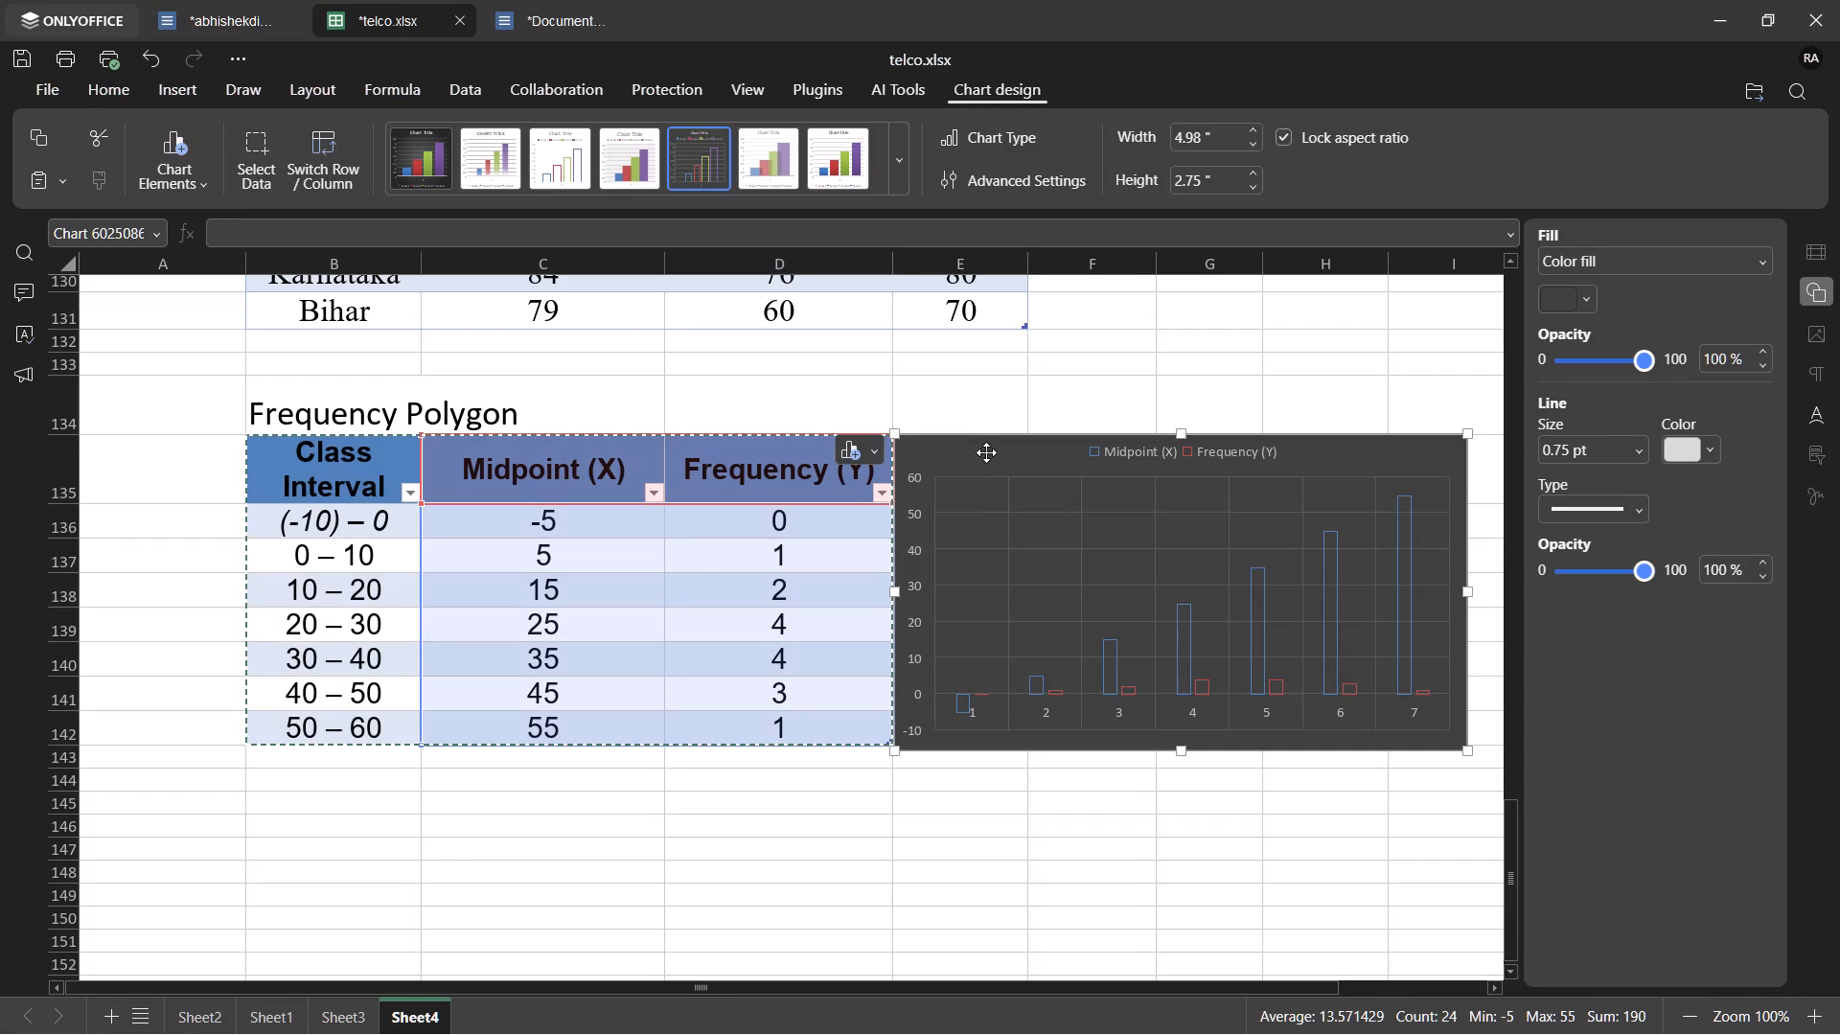
key(ctrl+c)
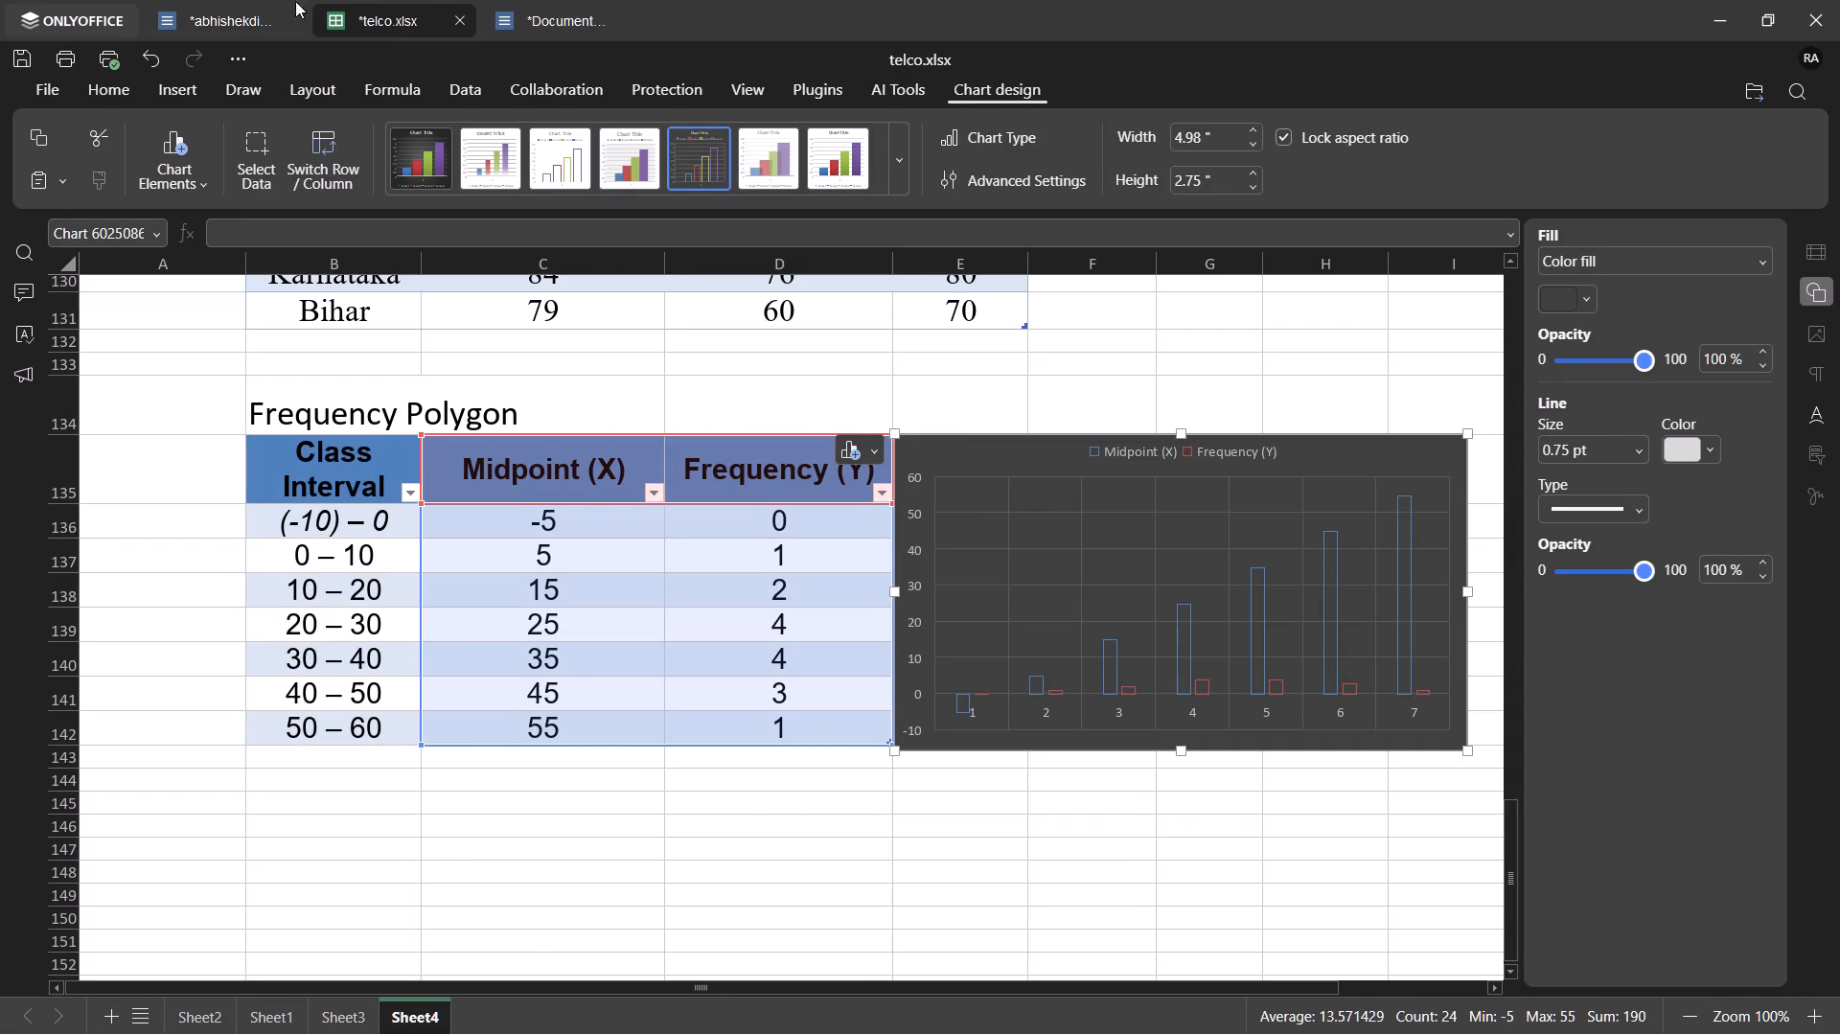
click(274, 6)
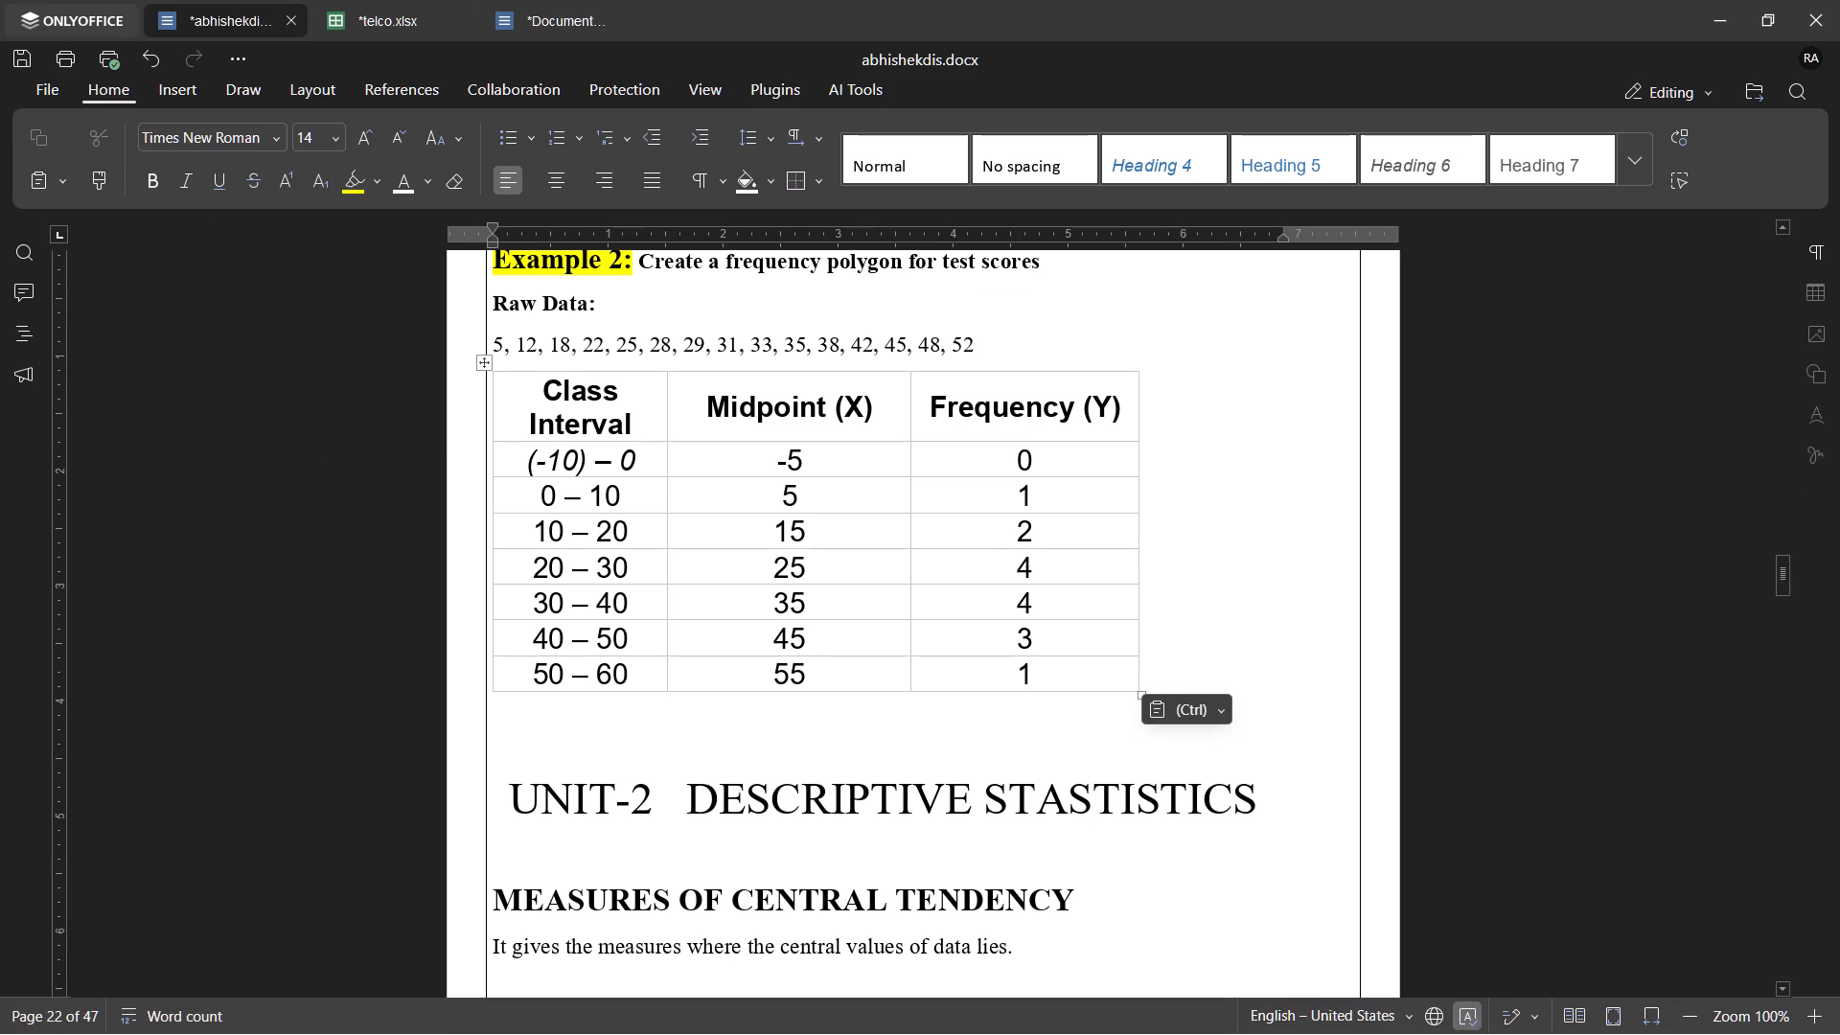
key(ctrl+v)
scroll(817, 655, down, 3)
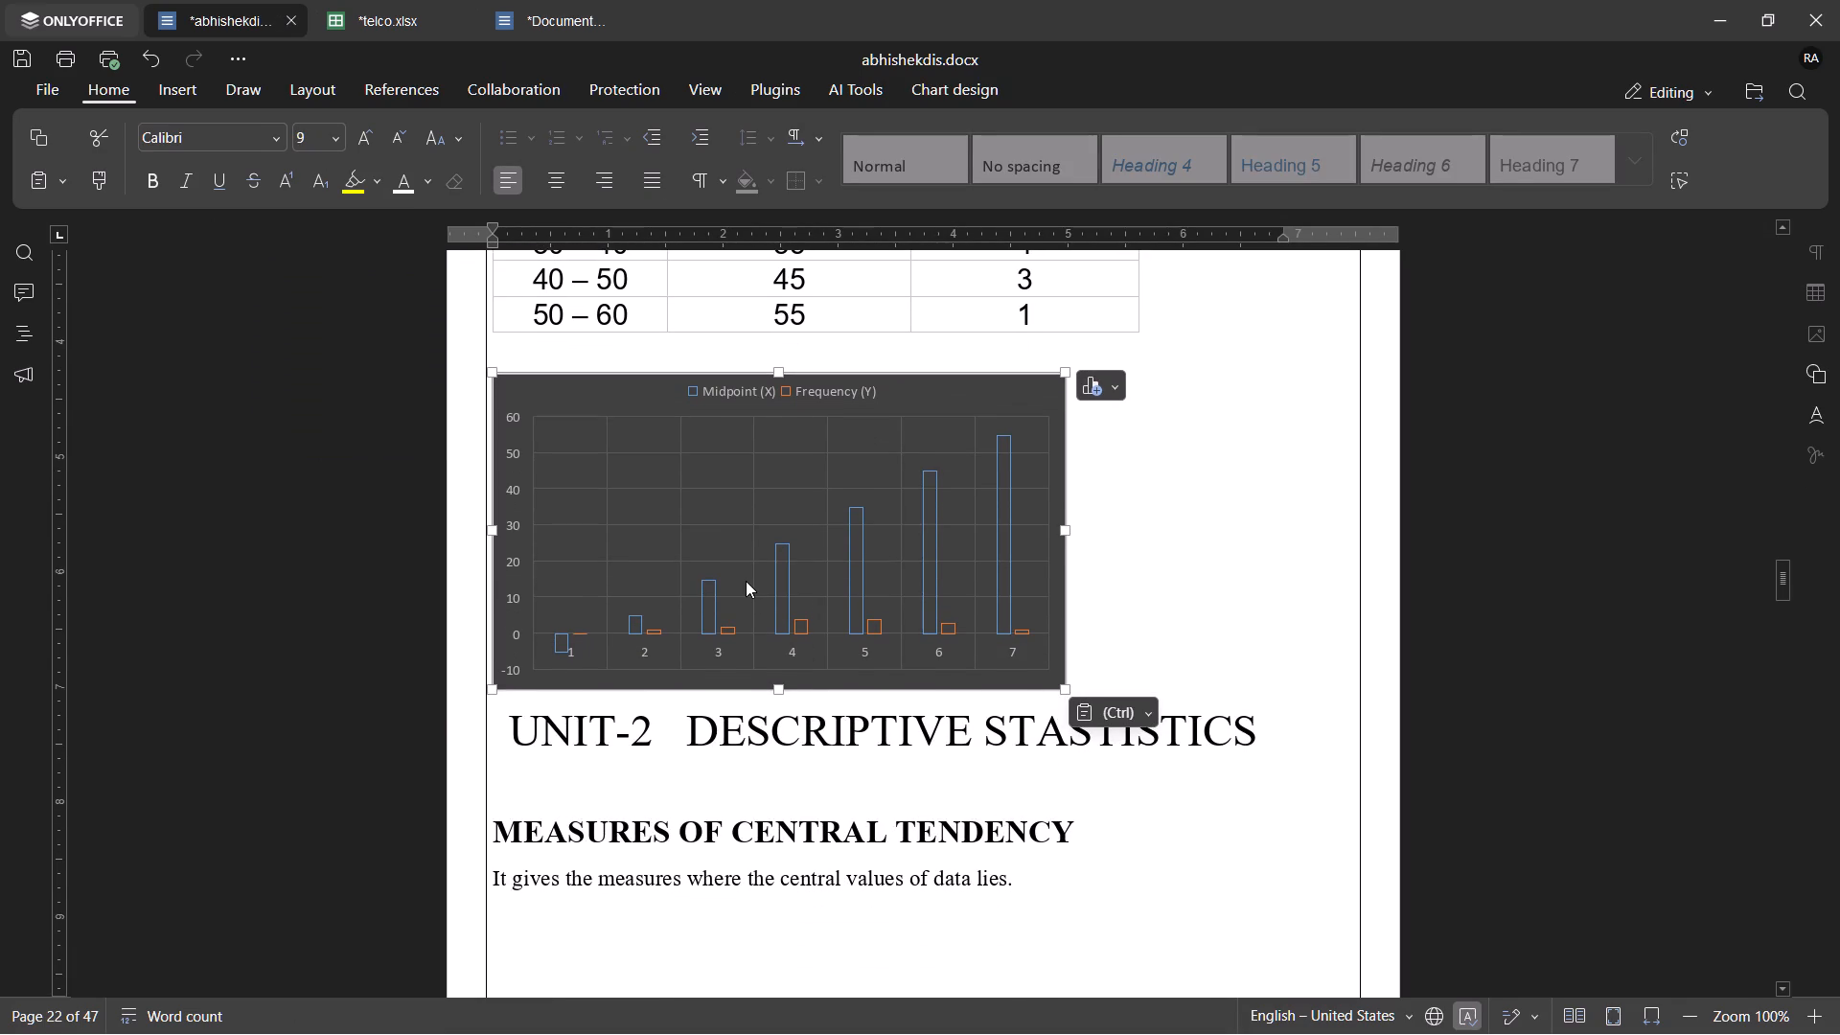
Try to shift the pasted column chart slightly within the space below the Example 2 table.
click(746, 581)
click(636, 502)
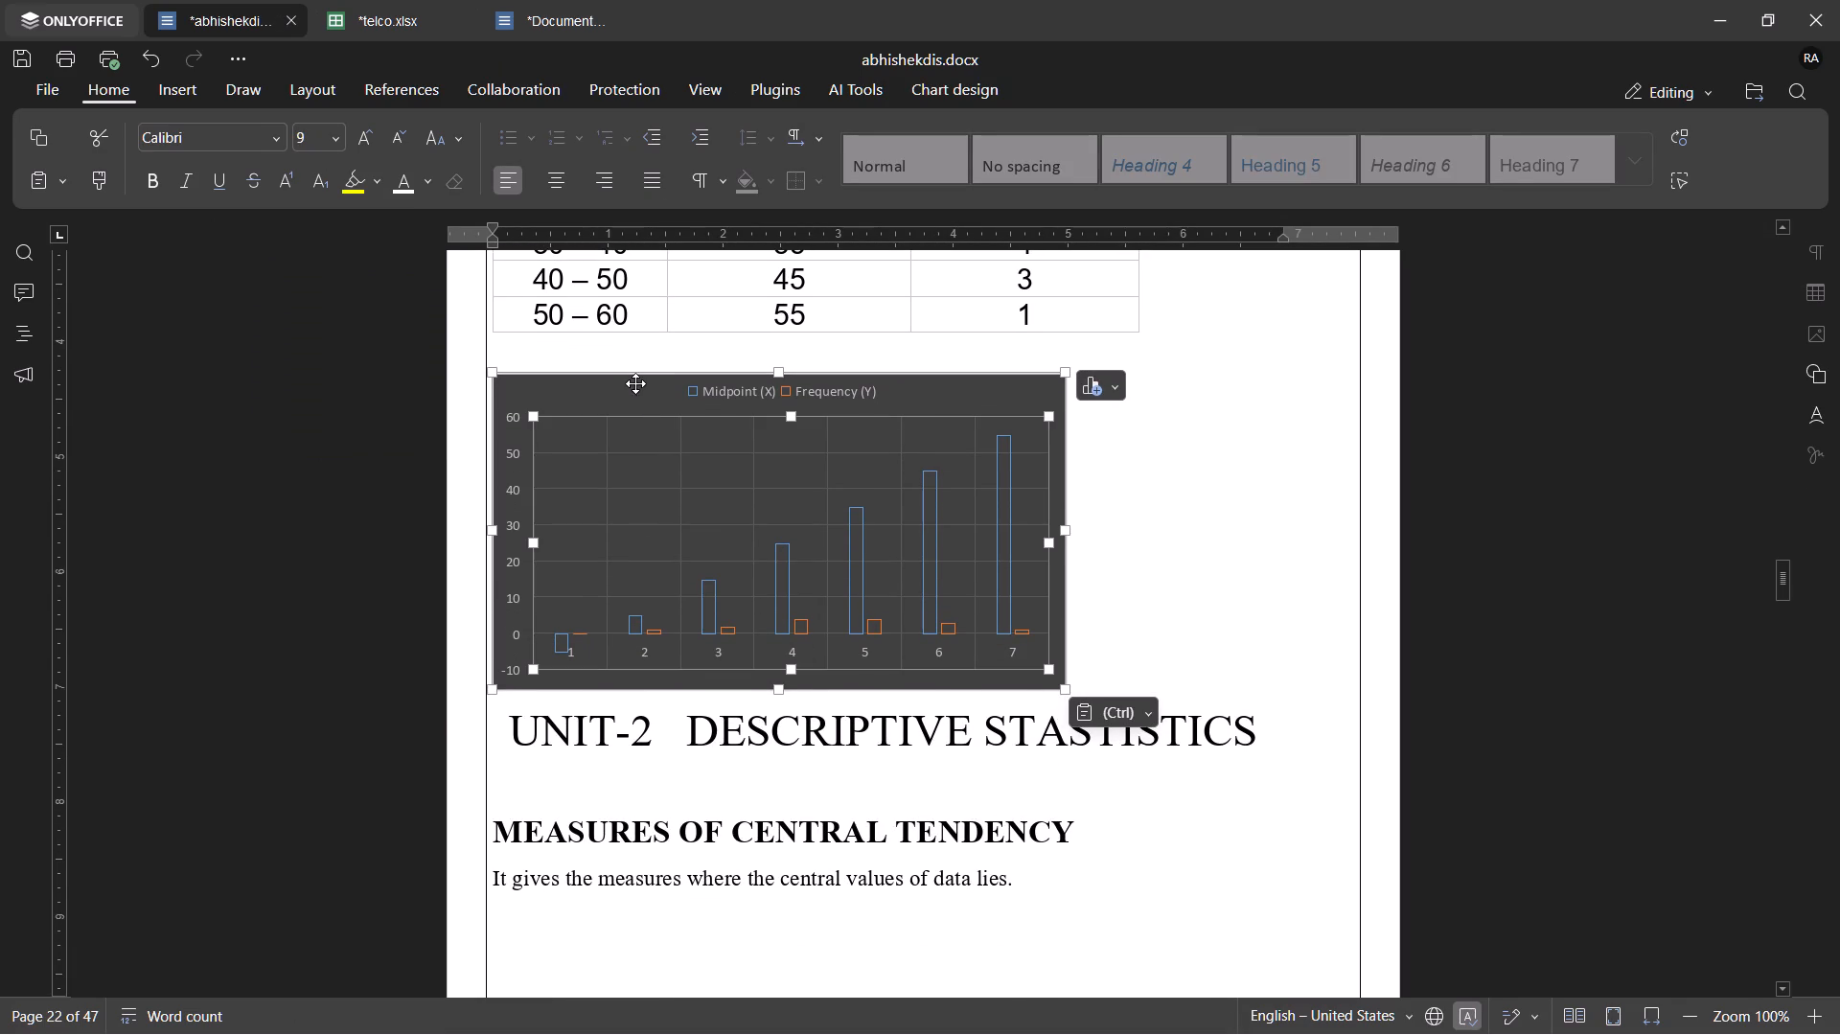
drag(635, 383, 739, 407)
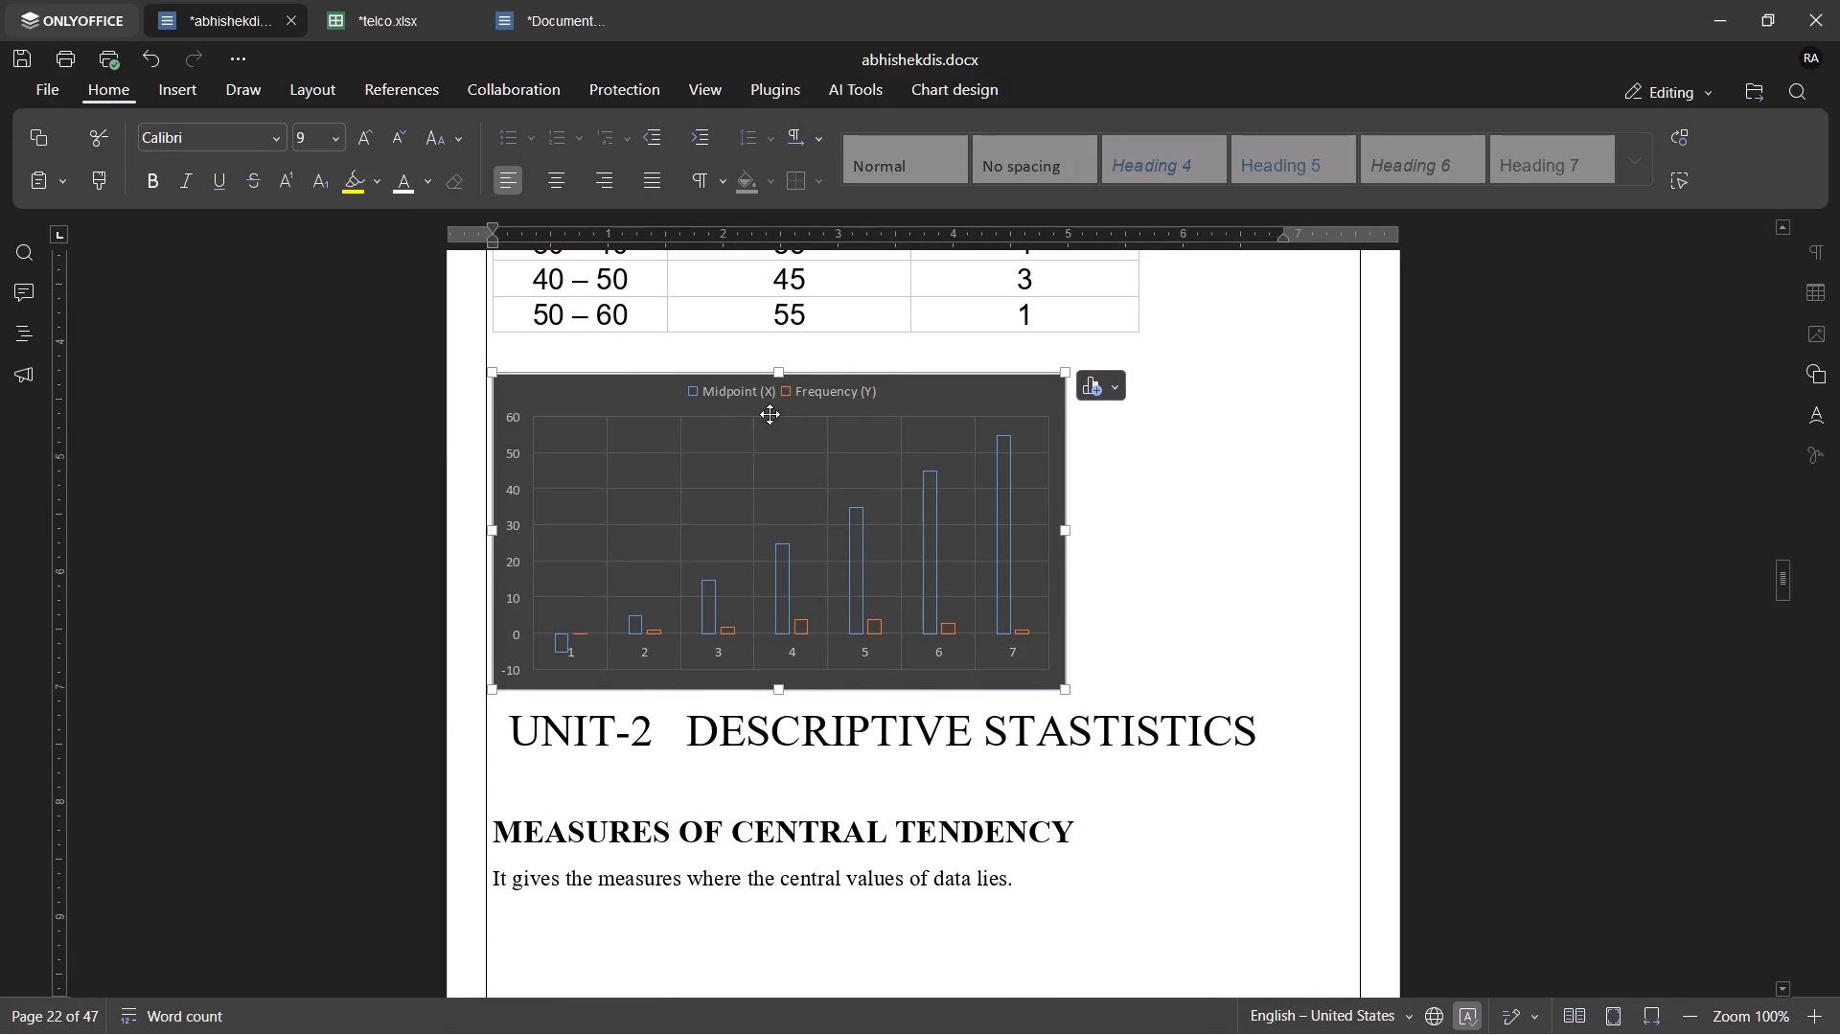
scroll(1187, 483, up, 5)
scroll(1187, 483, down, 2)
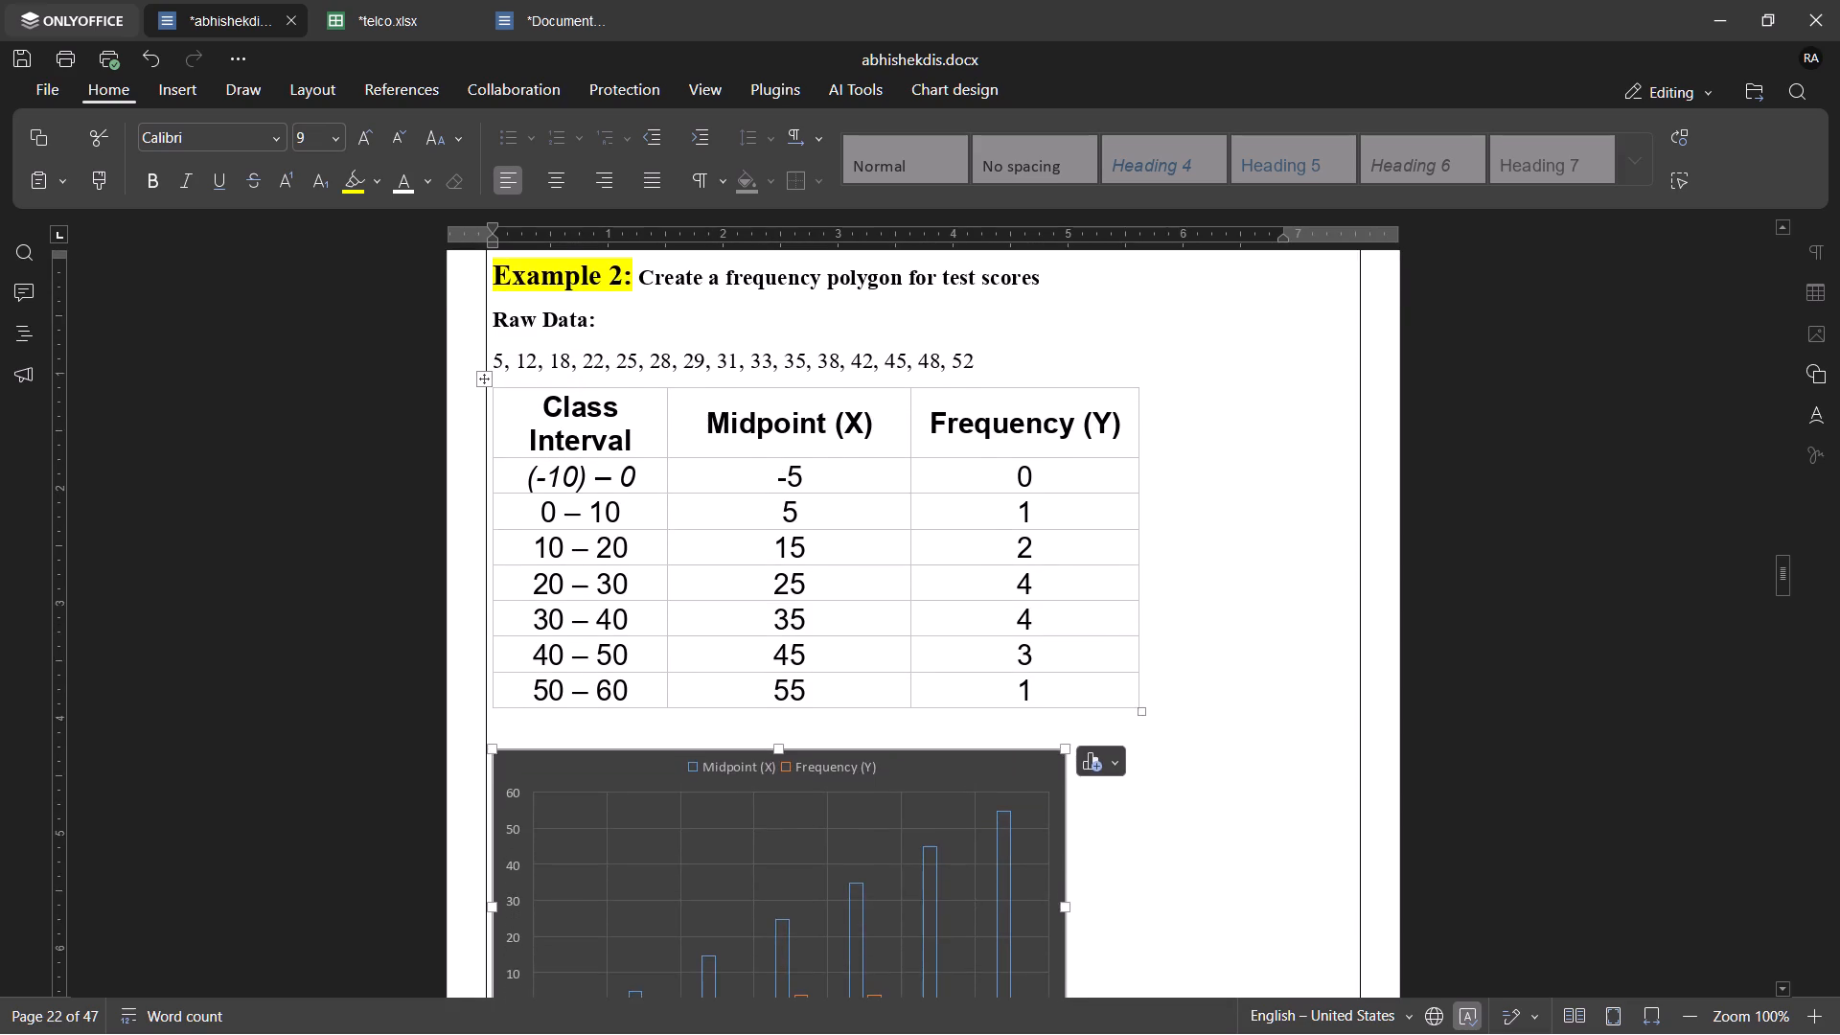
Review the pasted Example 2 chart and its element options against the source table and chart in telco.xlsx.
scroll(1187, 483, up, 4)
scroll(1187, 483, down, 5)
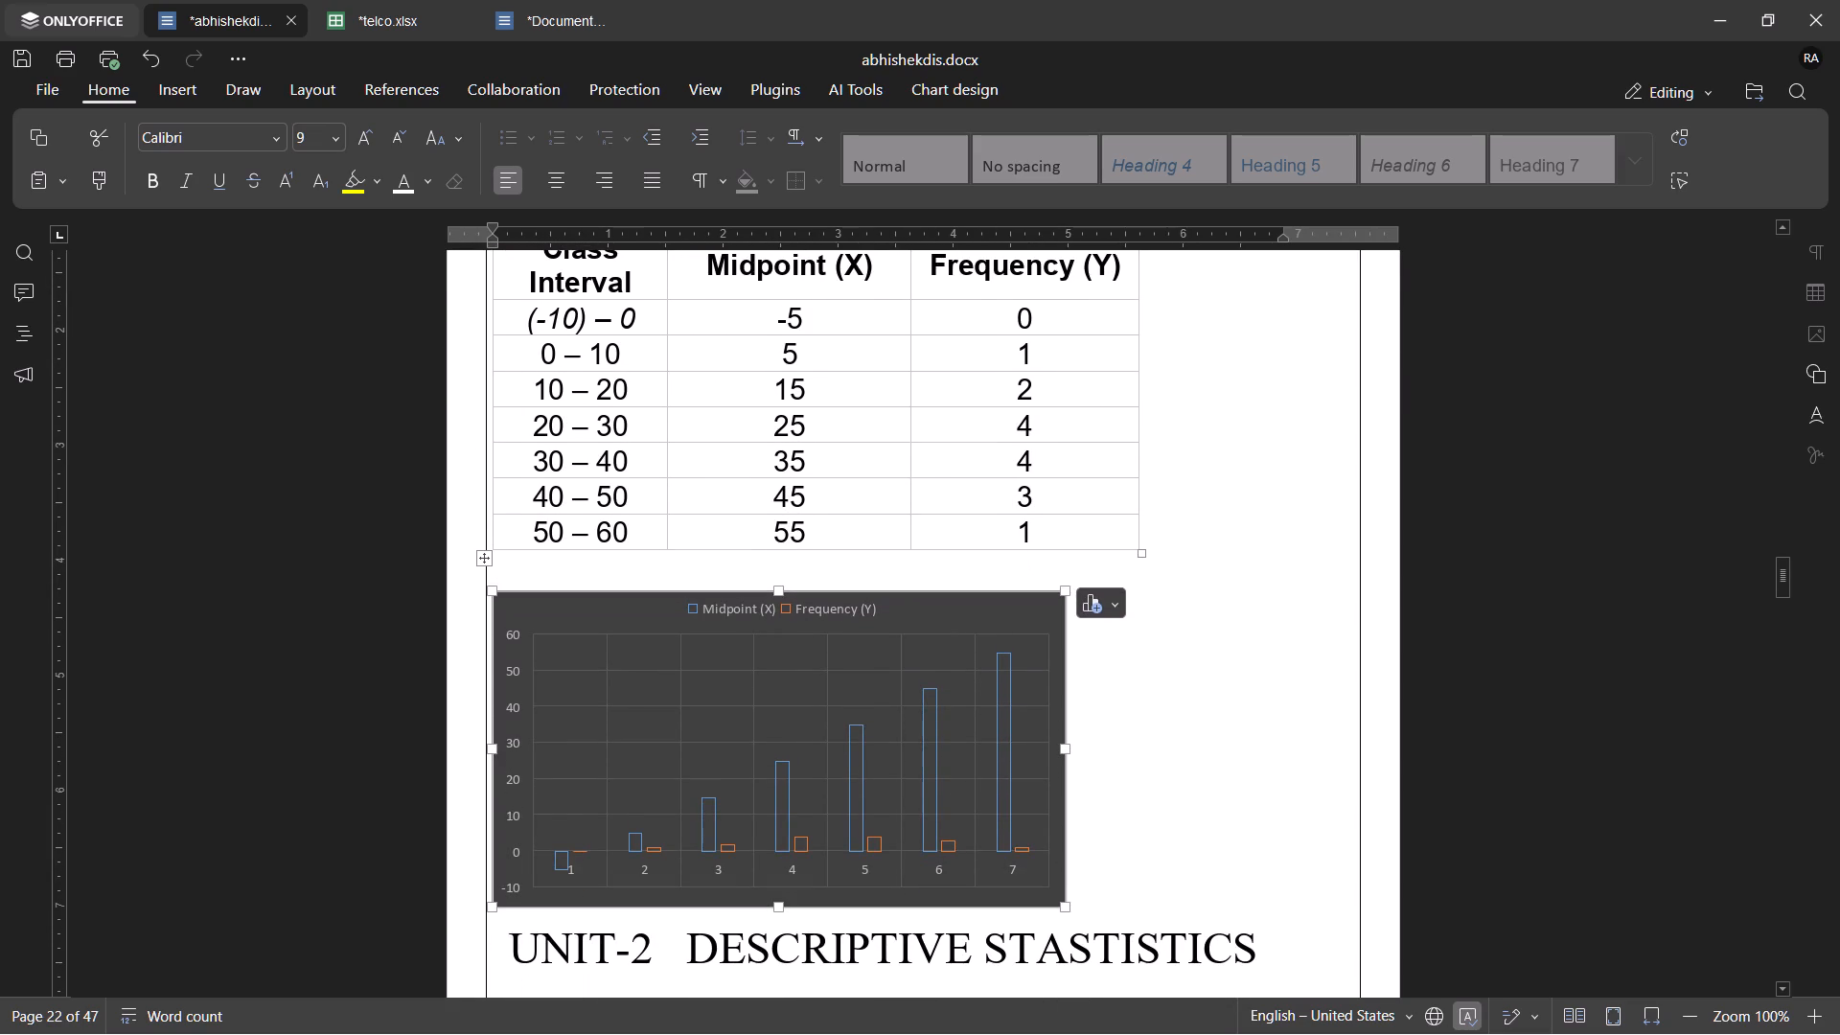
click(1115, 610)
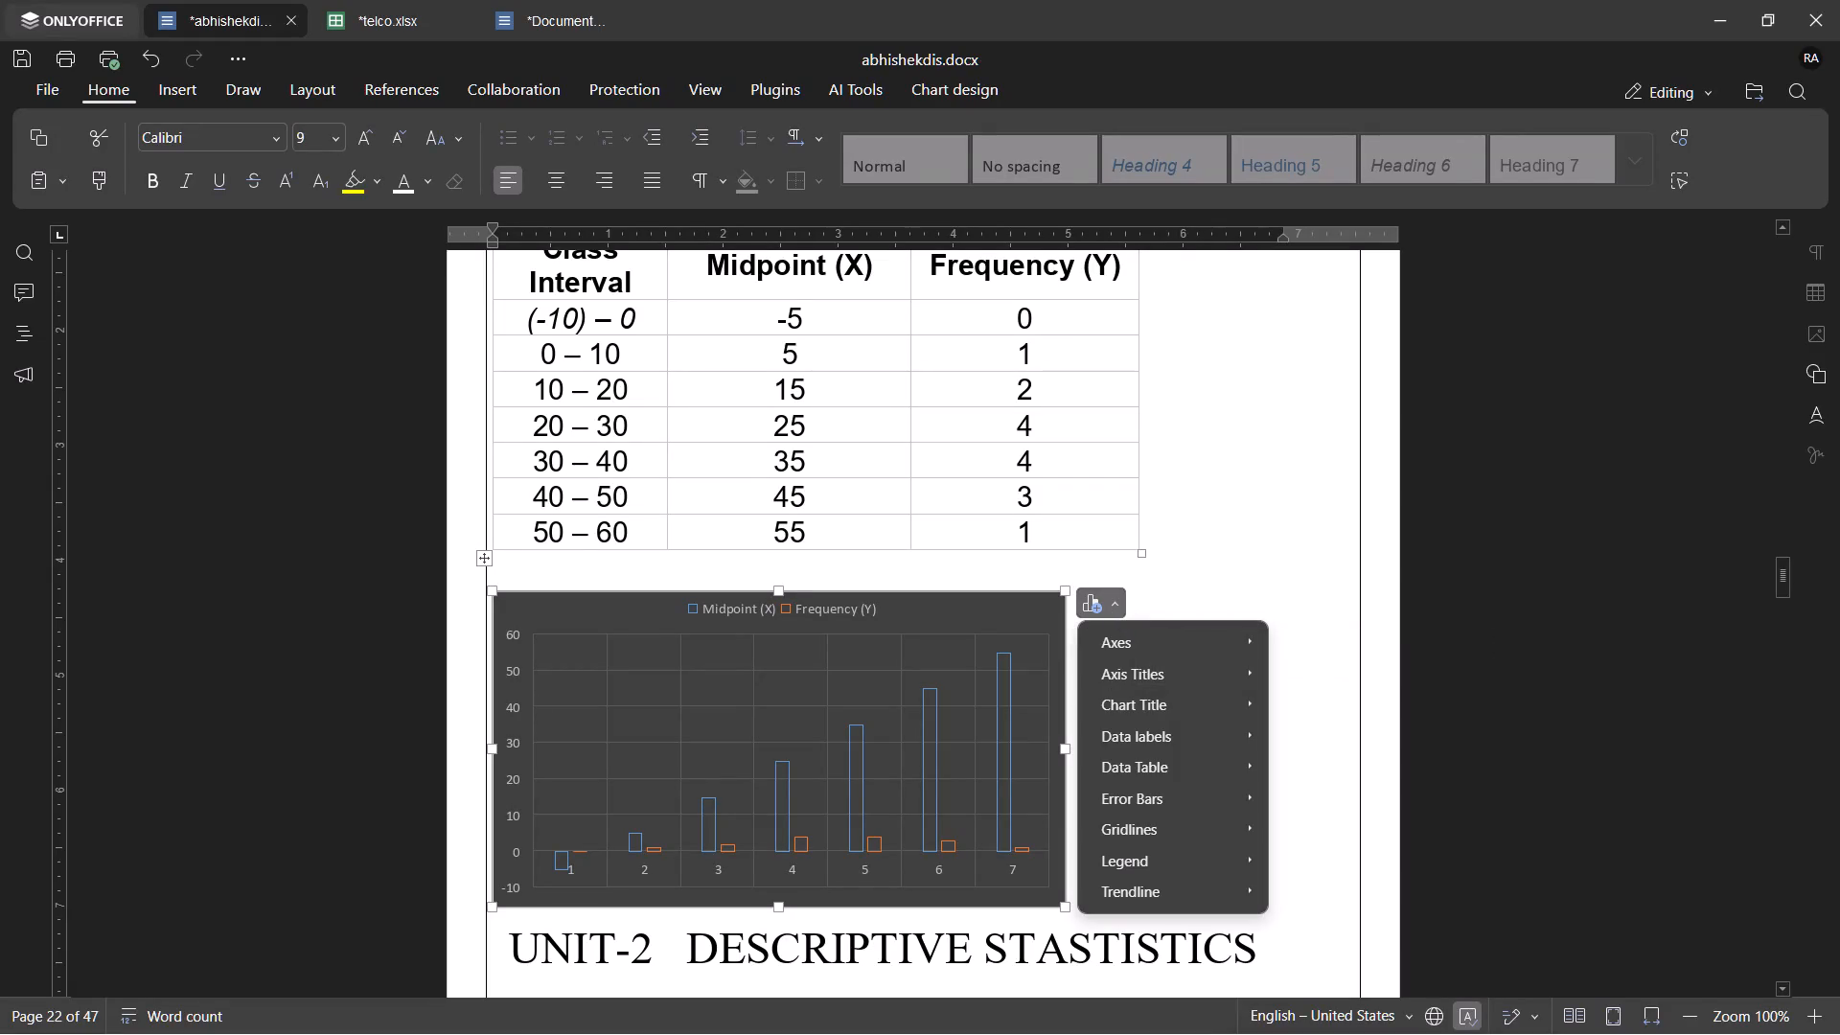
click(1213, 569)
scroll(1213, 569, up, 4)
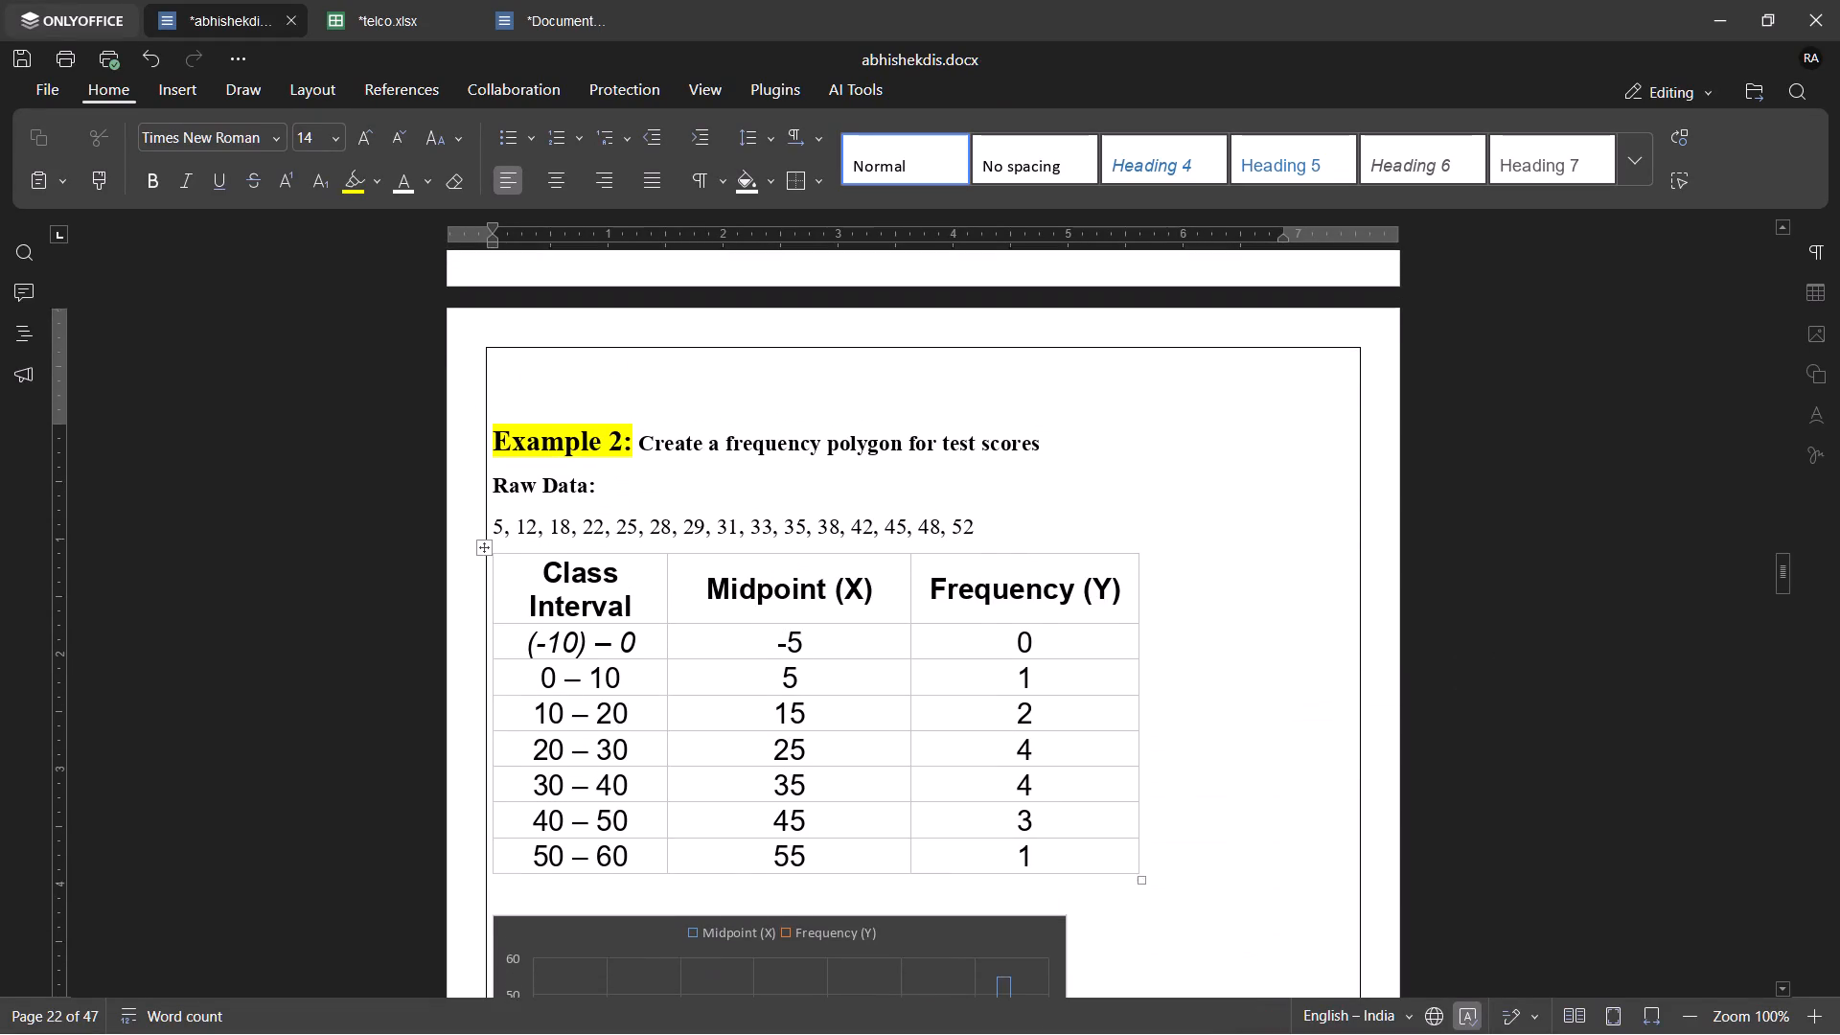
scroll(1213, 569, up, 1)
click(405, 12)
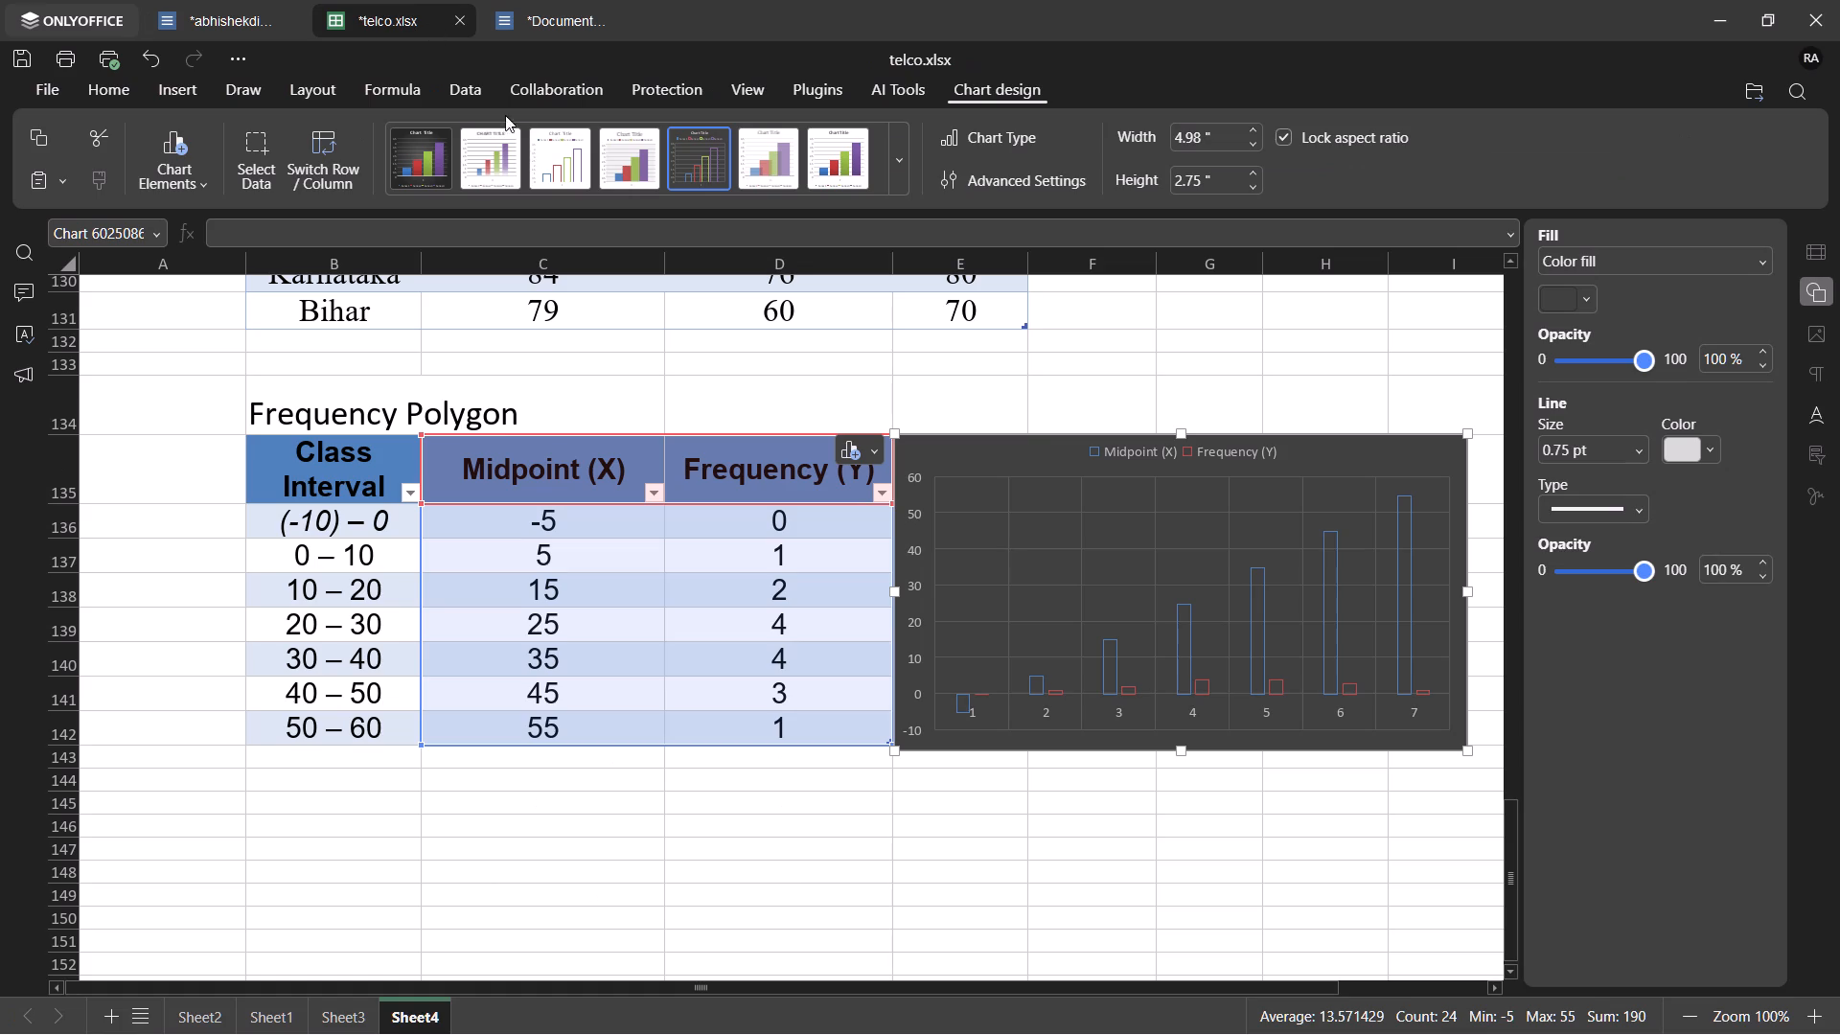
drag(261, 448, 1069, 535)
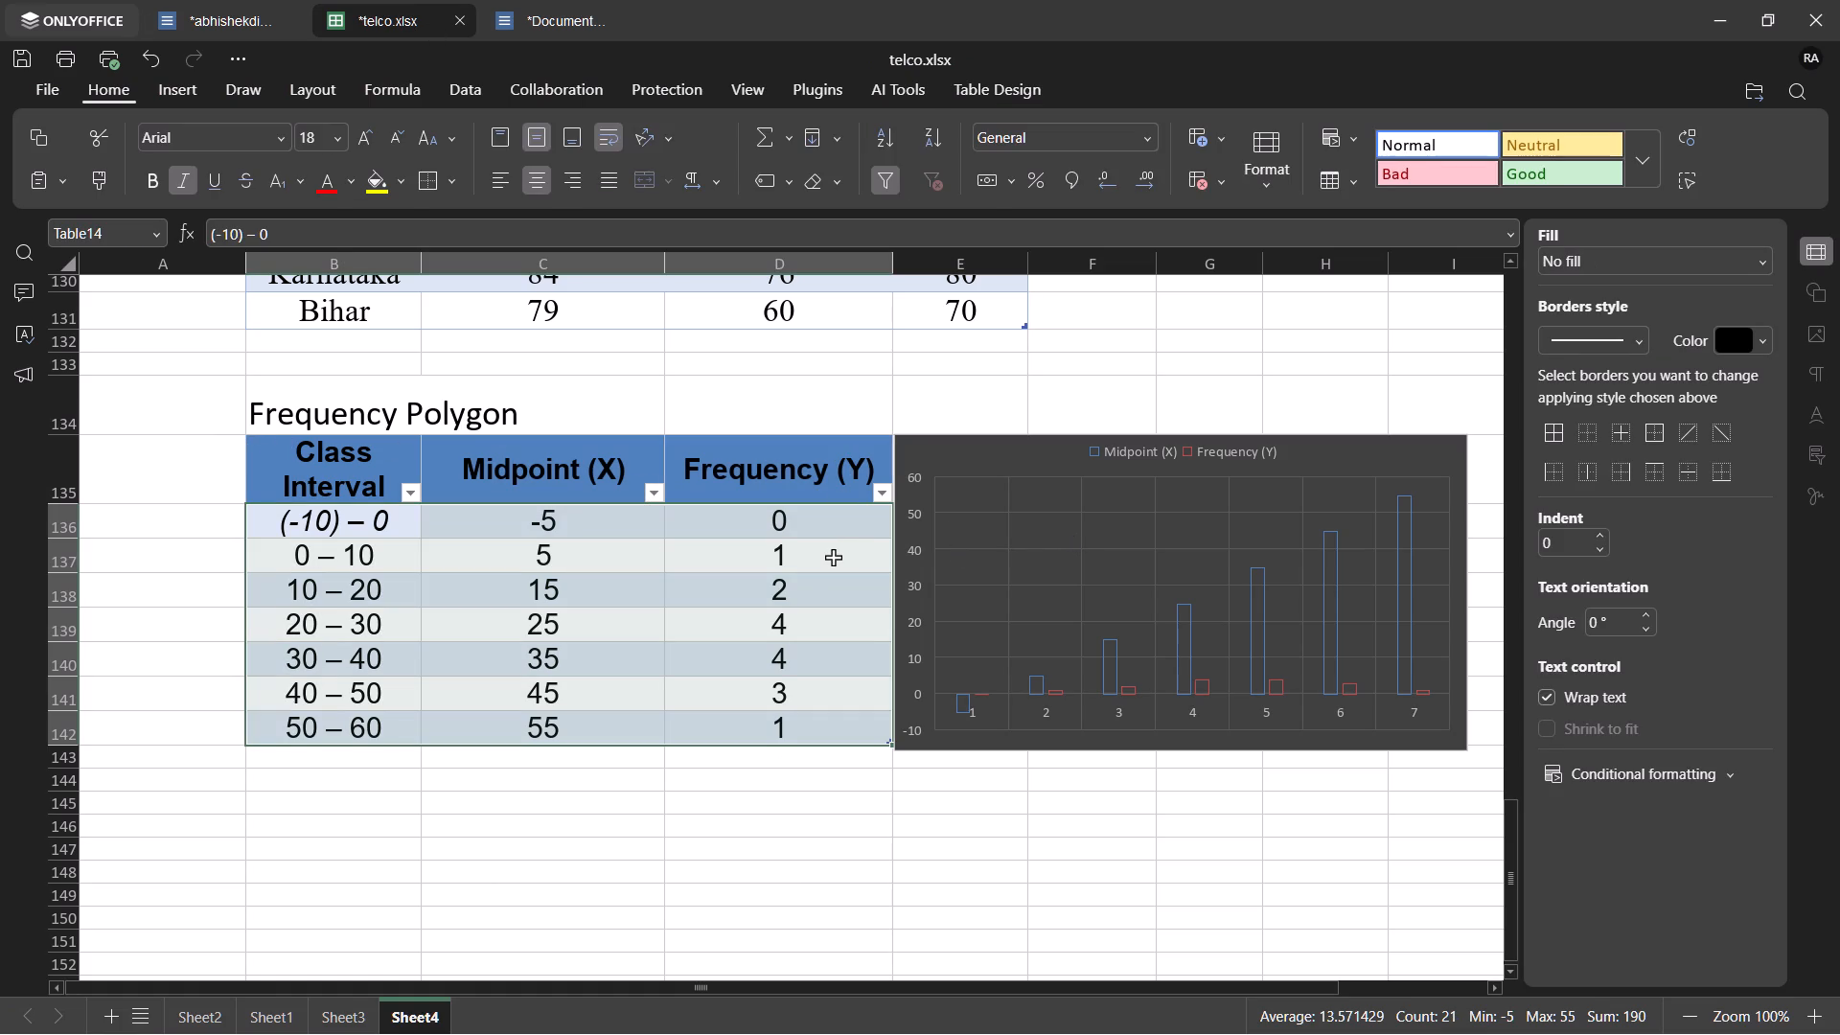
click(192, 654)
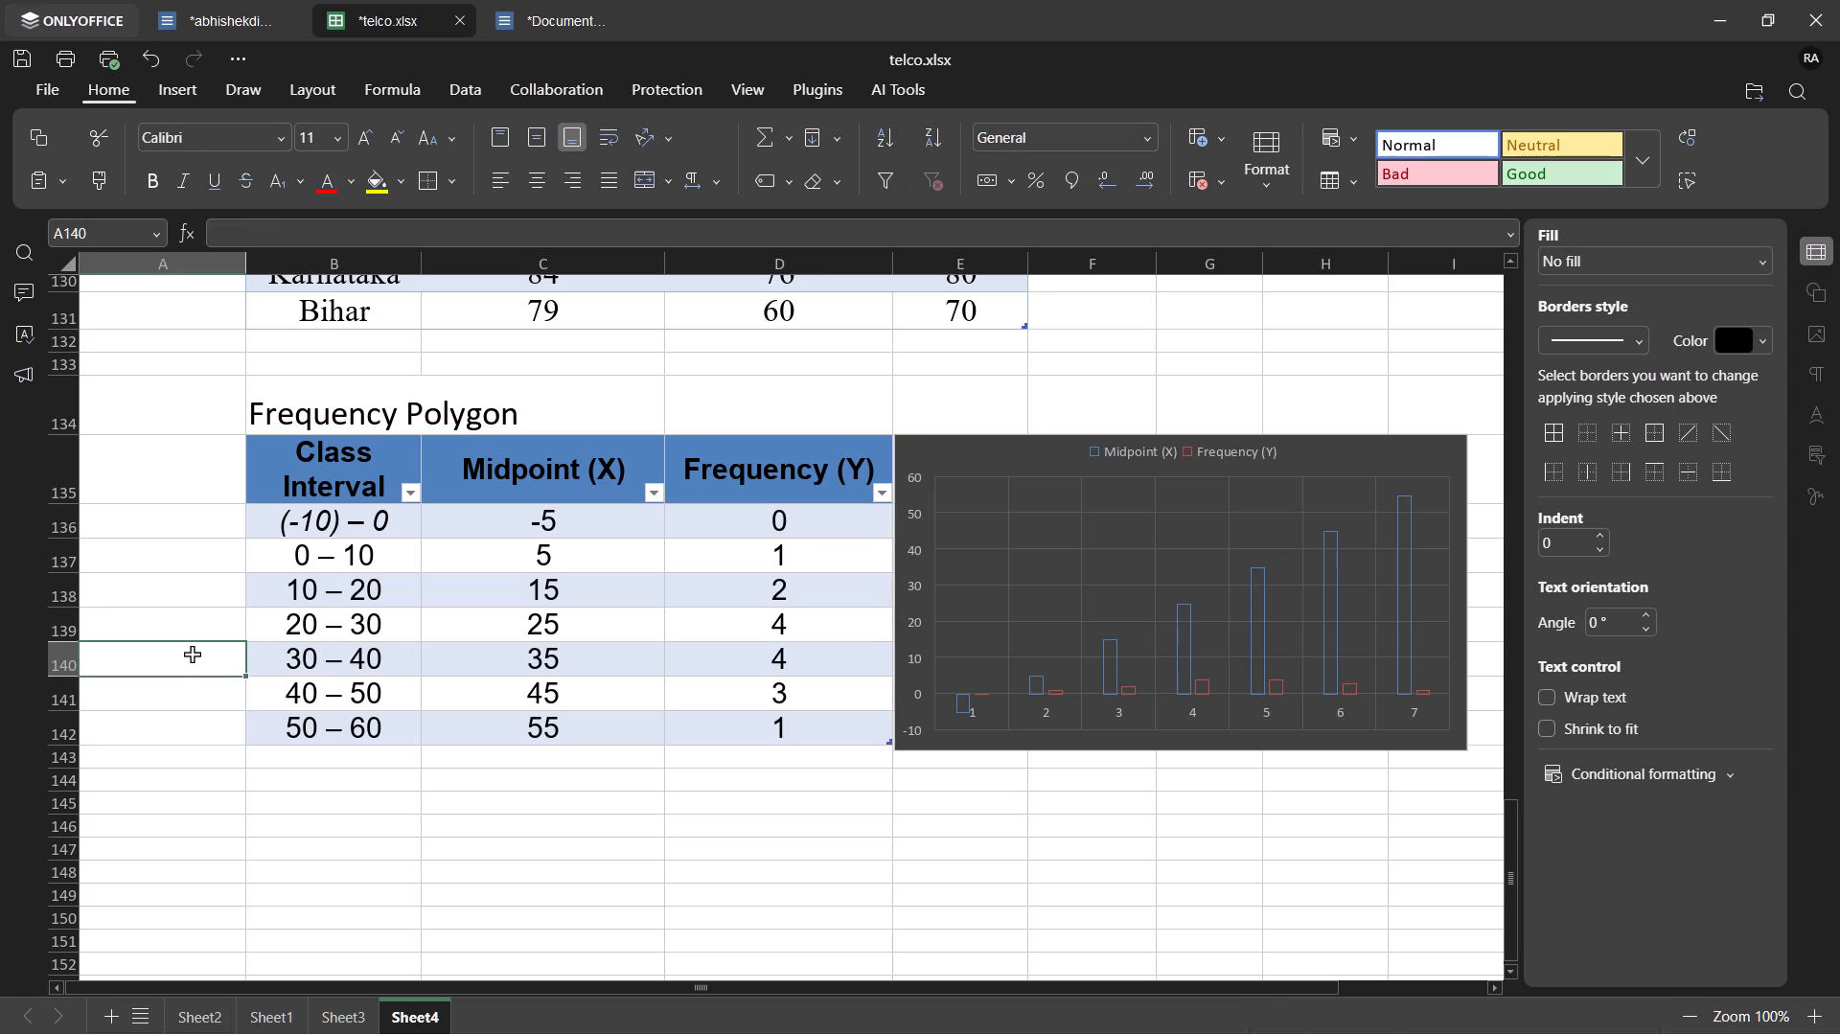
click(199, 24)
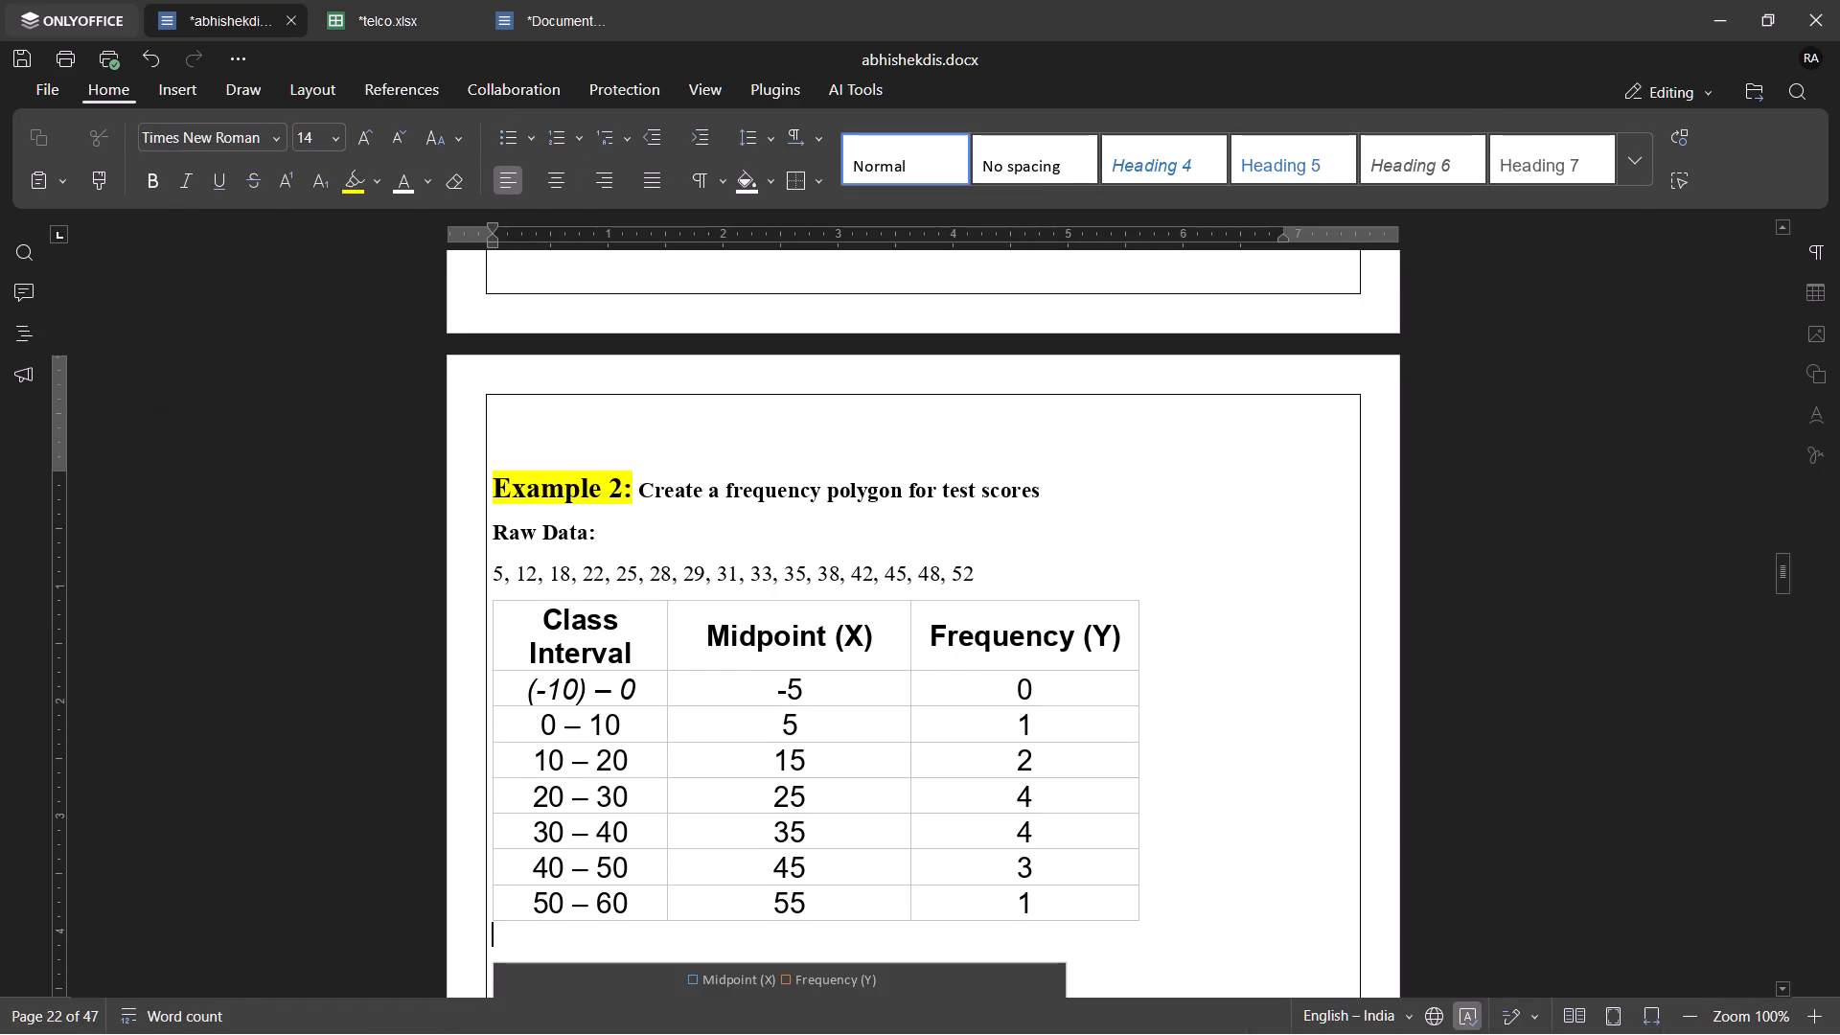
Check the Example 2 column chart in the statistics document against the Example 1 table and histogram with its frequency polygon.
scroll(588, 598, down, 6)
click(854, 471)
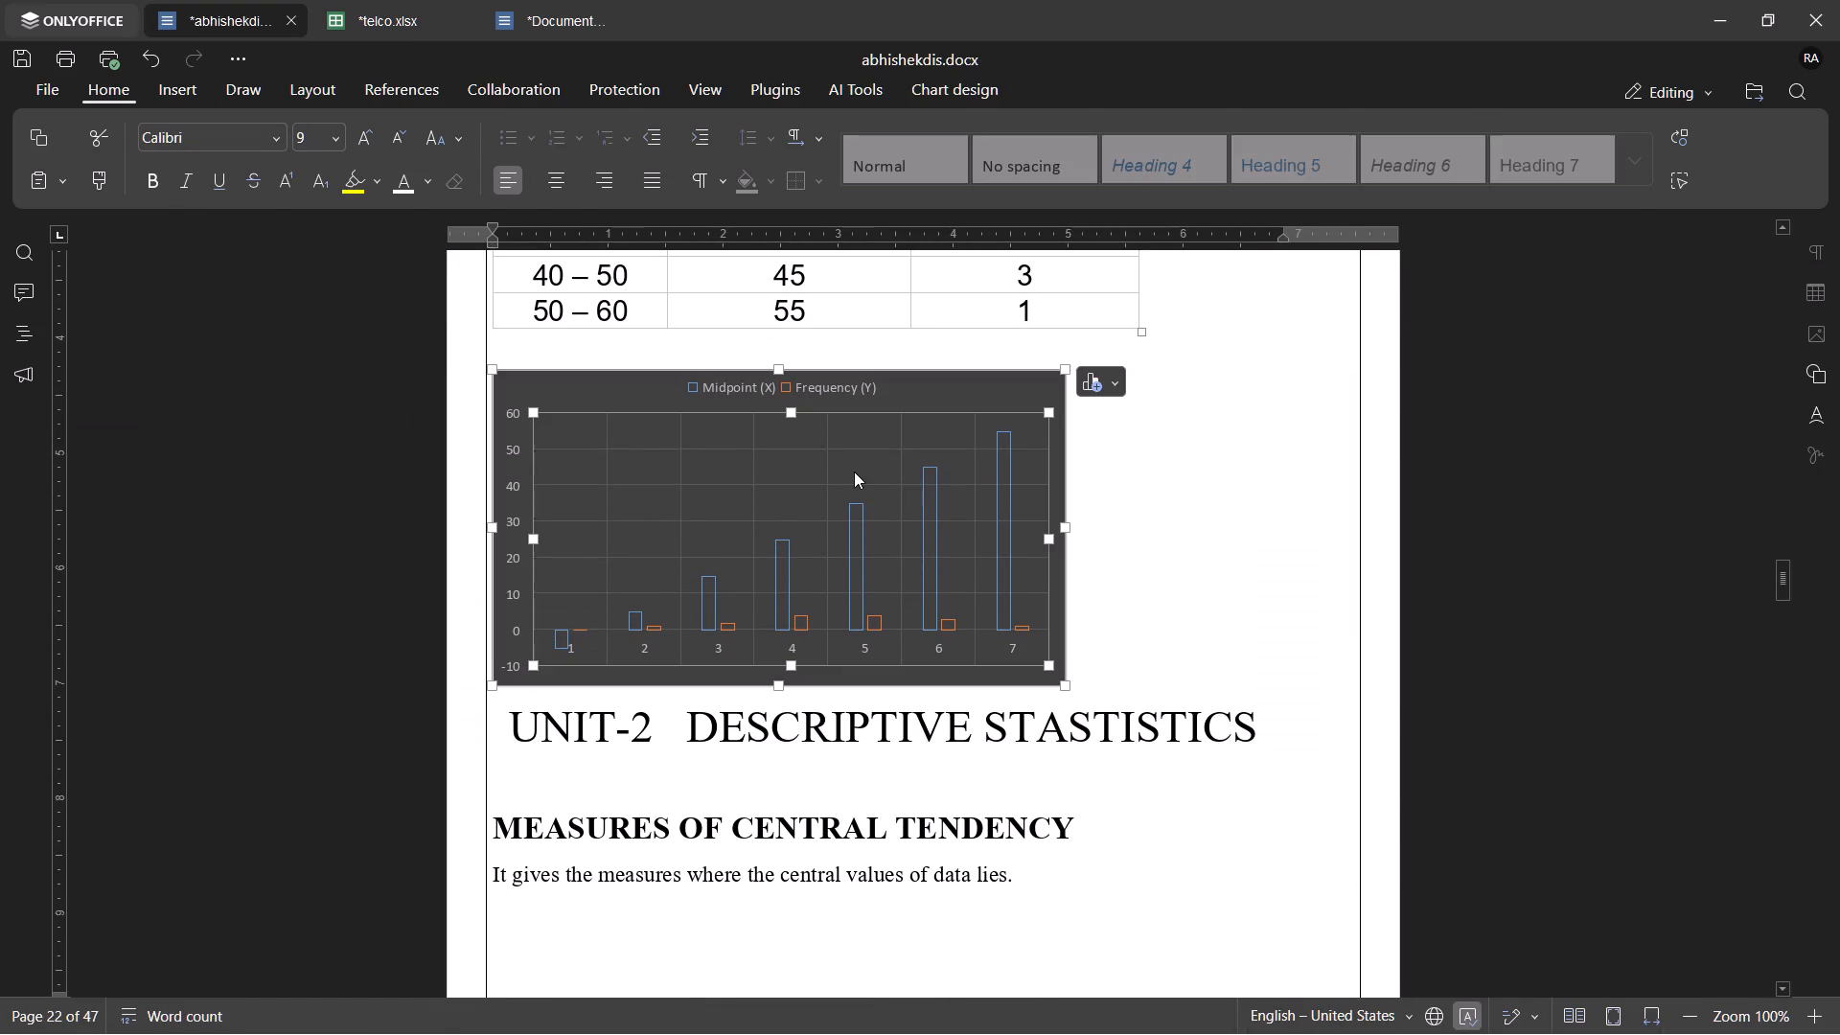
click(1109, 379)
scroll(896, 449, up, 2)
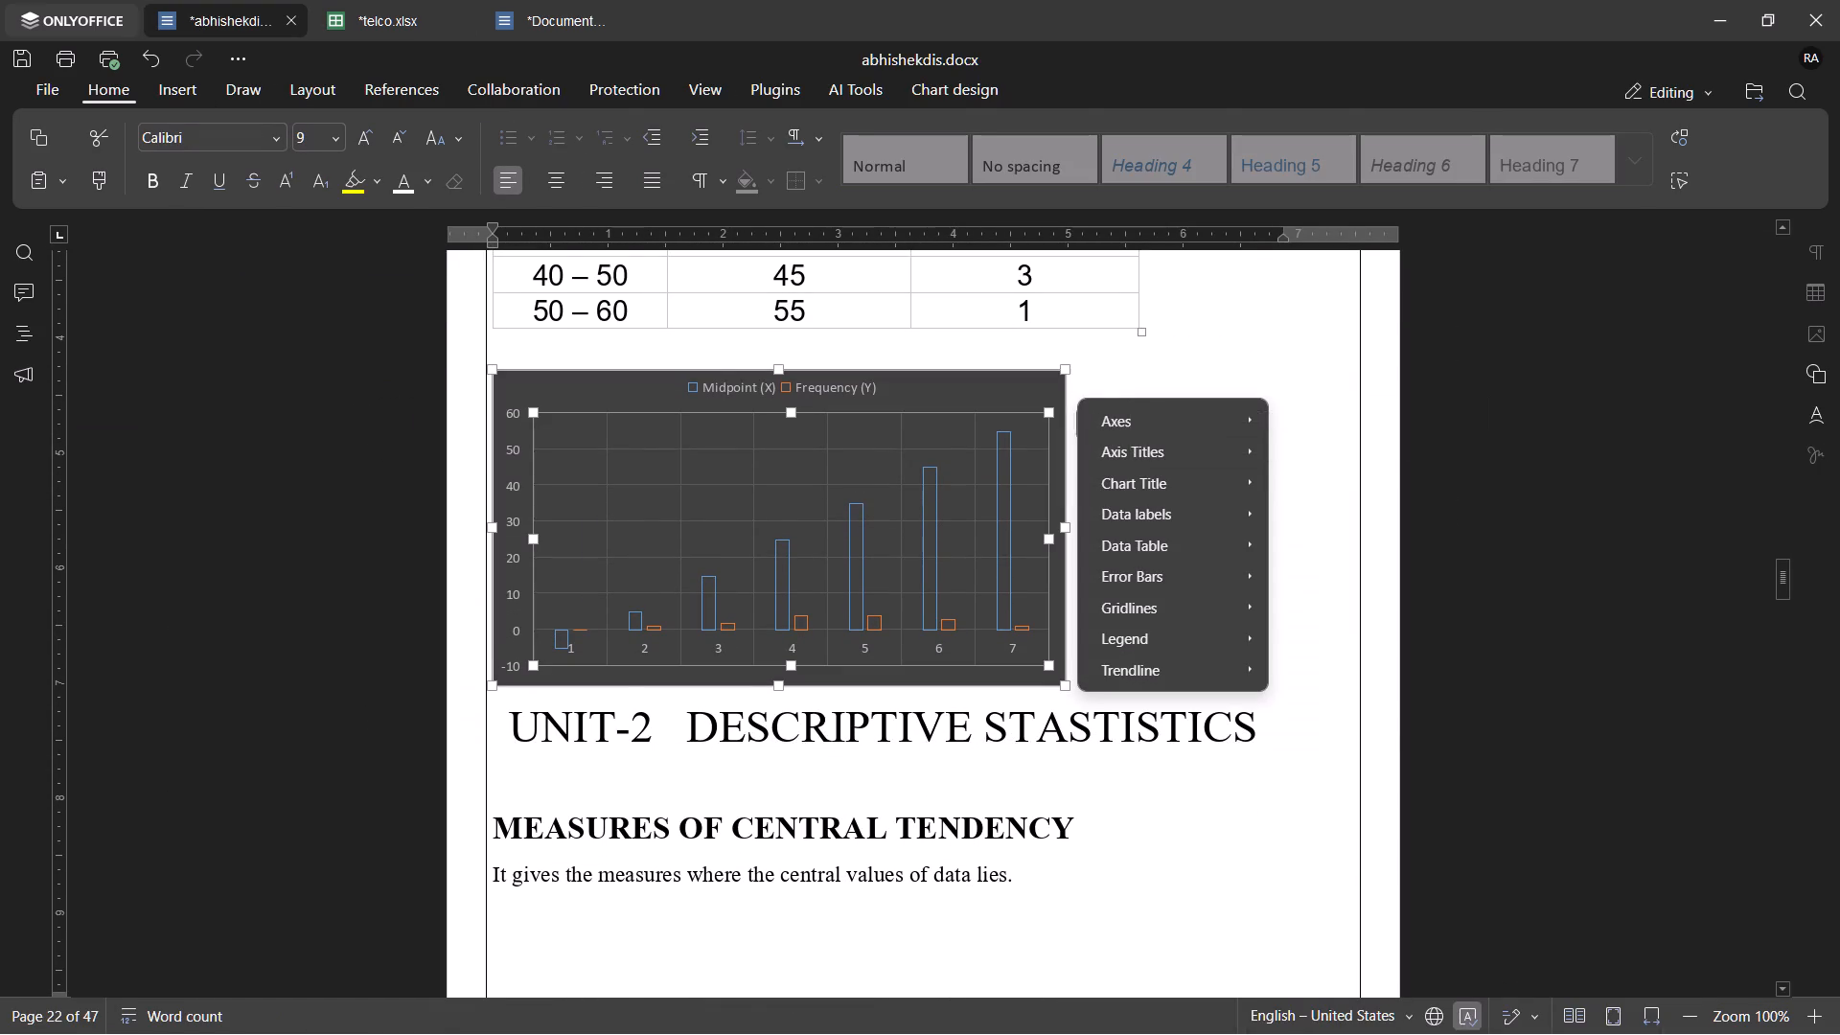
scroll(896, 449, up, 6)
scroll(896, 449, down, 1)
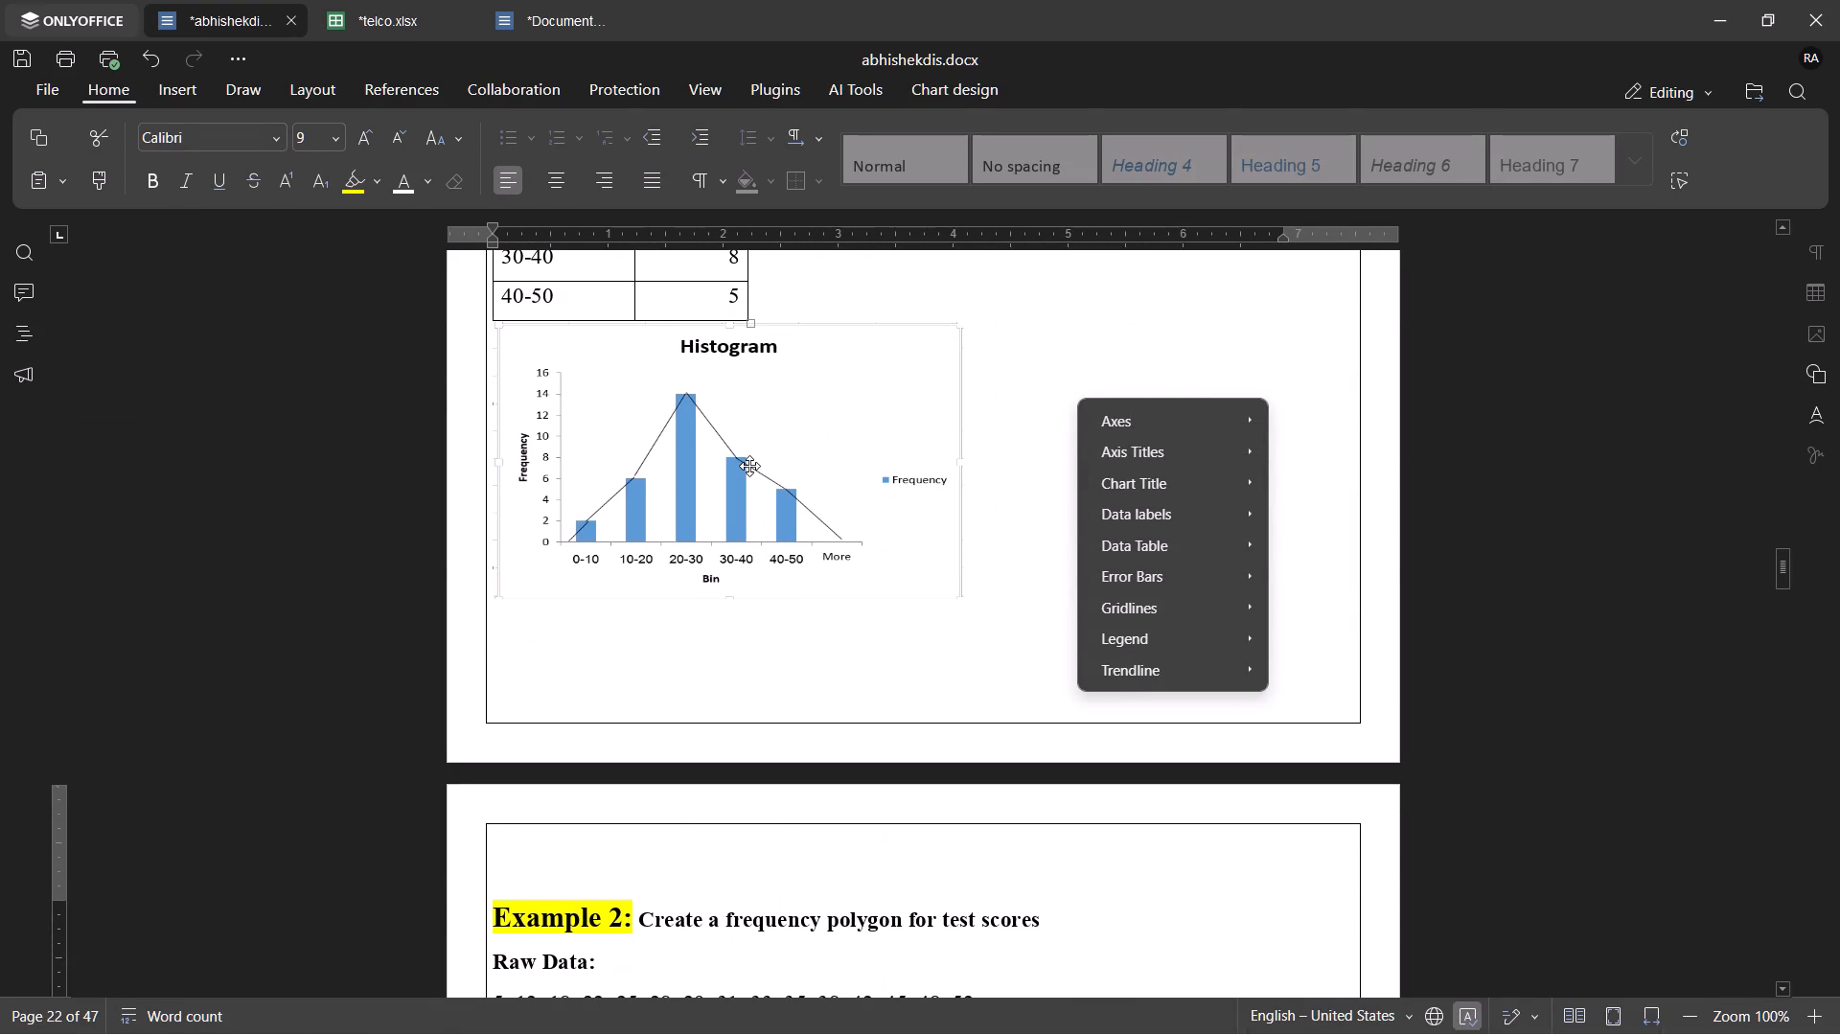
click(749, 466)
scroll(749, 466, up, 5)
scroll(749, 466, down, 1)
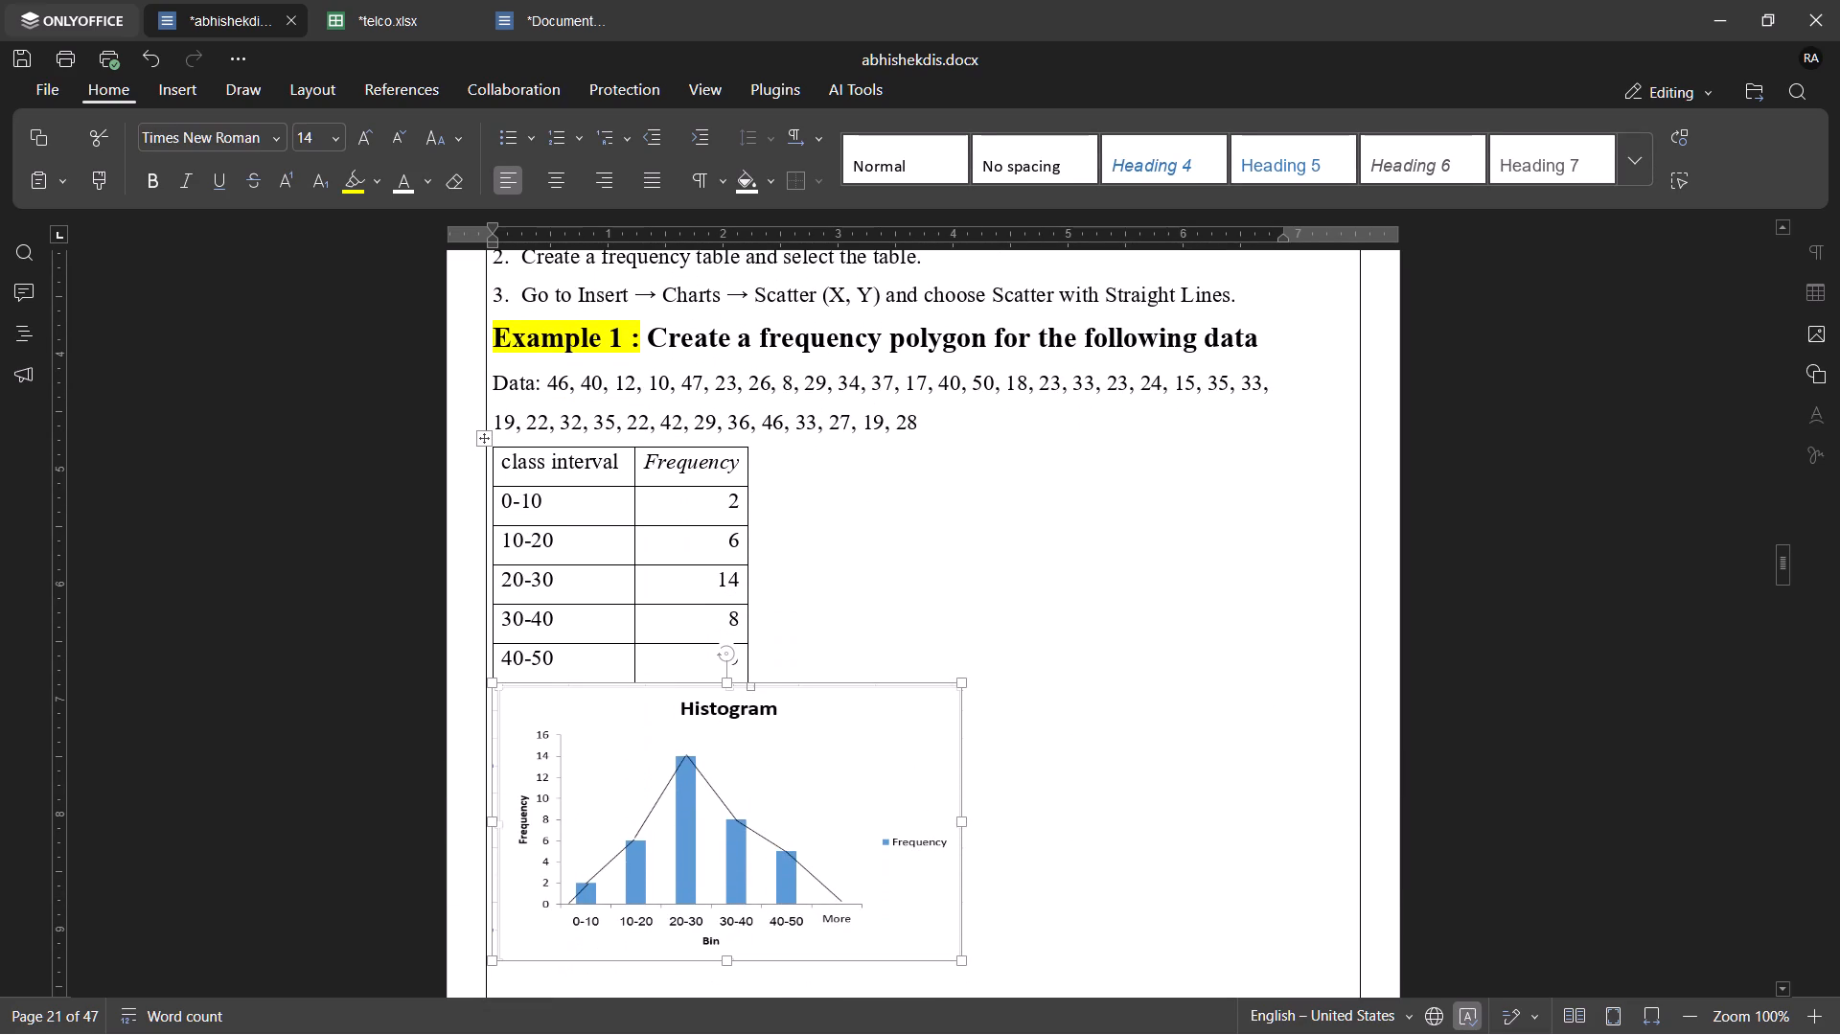
Copy the class interval and Frequency table of Example 1 in the frequency polygon section.
drag(506, 468, 756, 659)
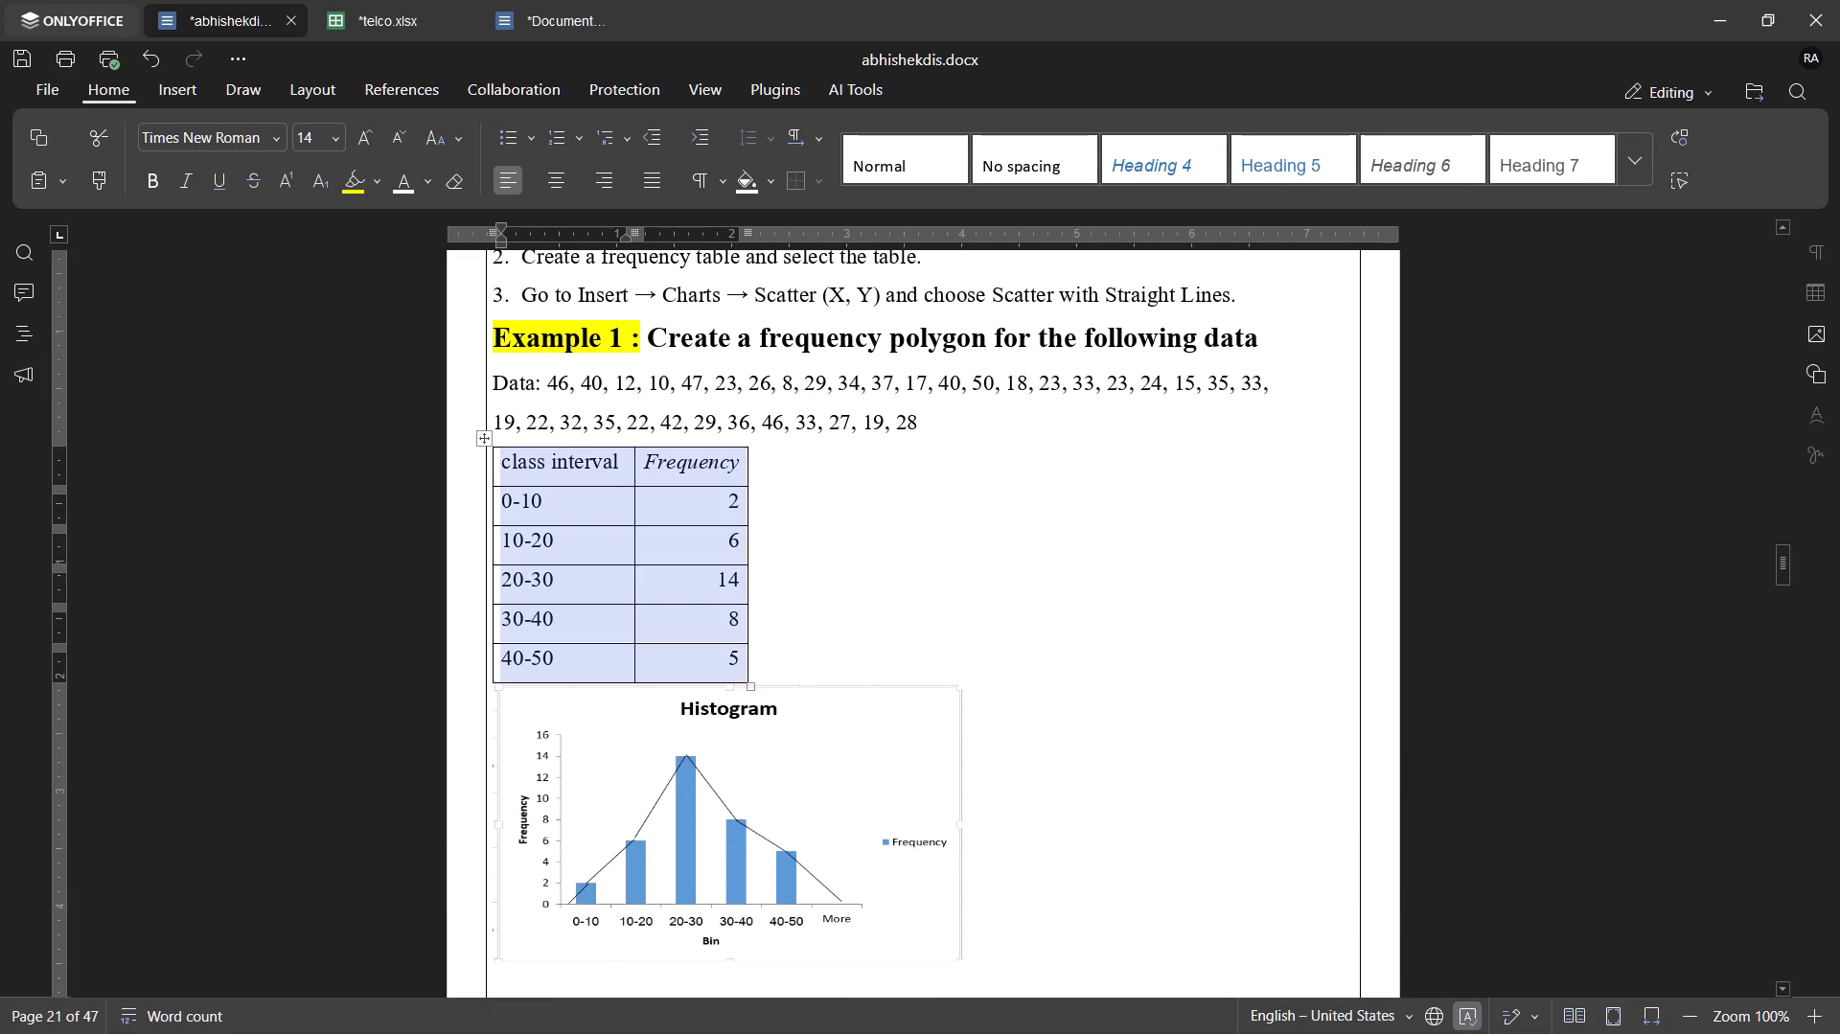
drag(756, 659, 752, 667)
key(ctrl+c)
Look back through the scatter plot and heat map sections and return to the Example 1 frequency polygon.
scroll(583, 413, up, 12)
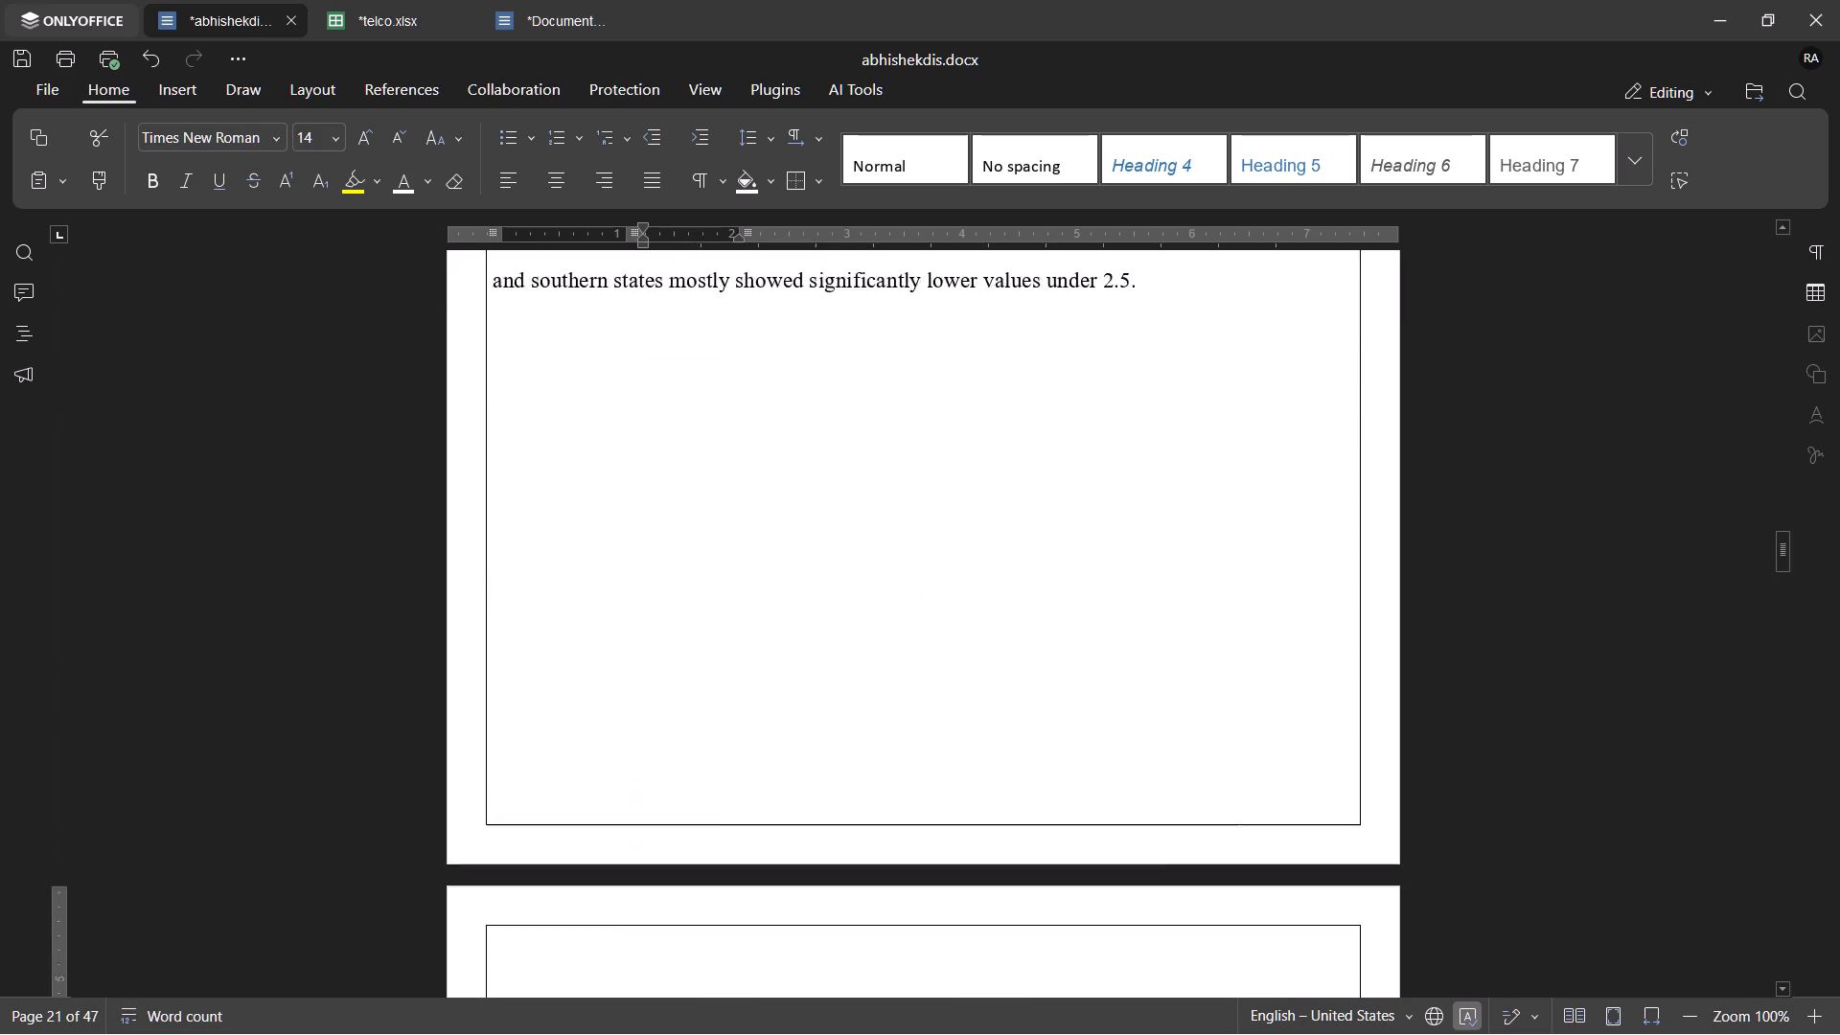
scroll(583, 413, up, 1)
scroll(583, 413, down, 1)
scroll(583, 413, up, 5)
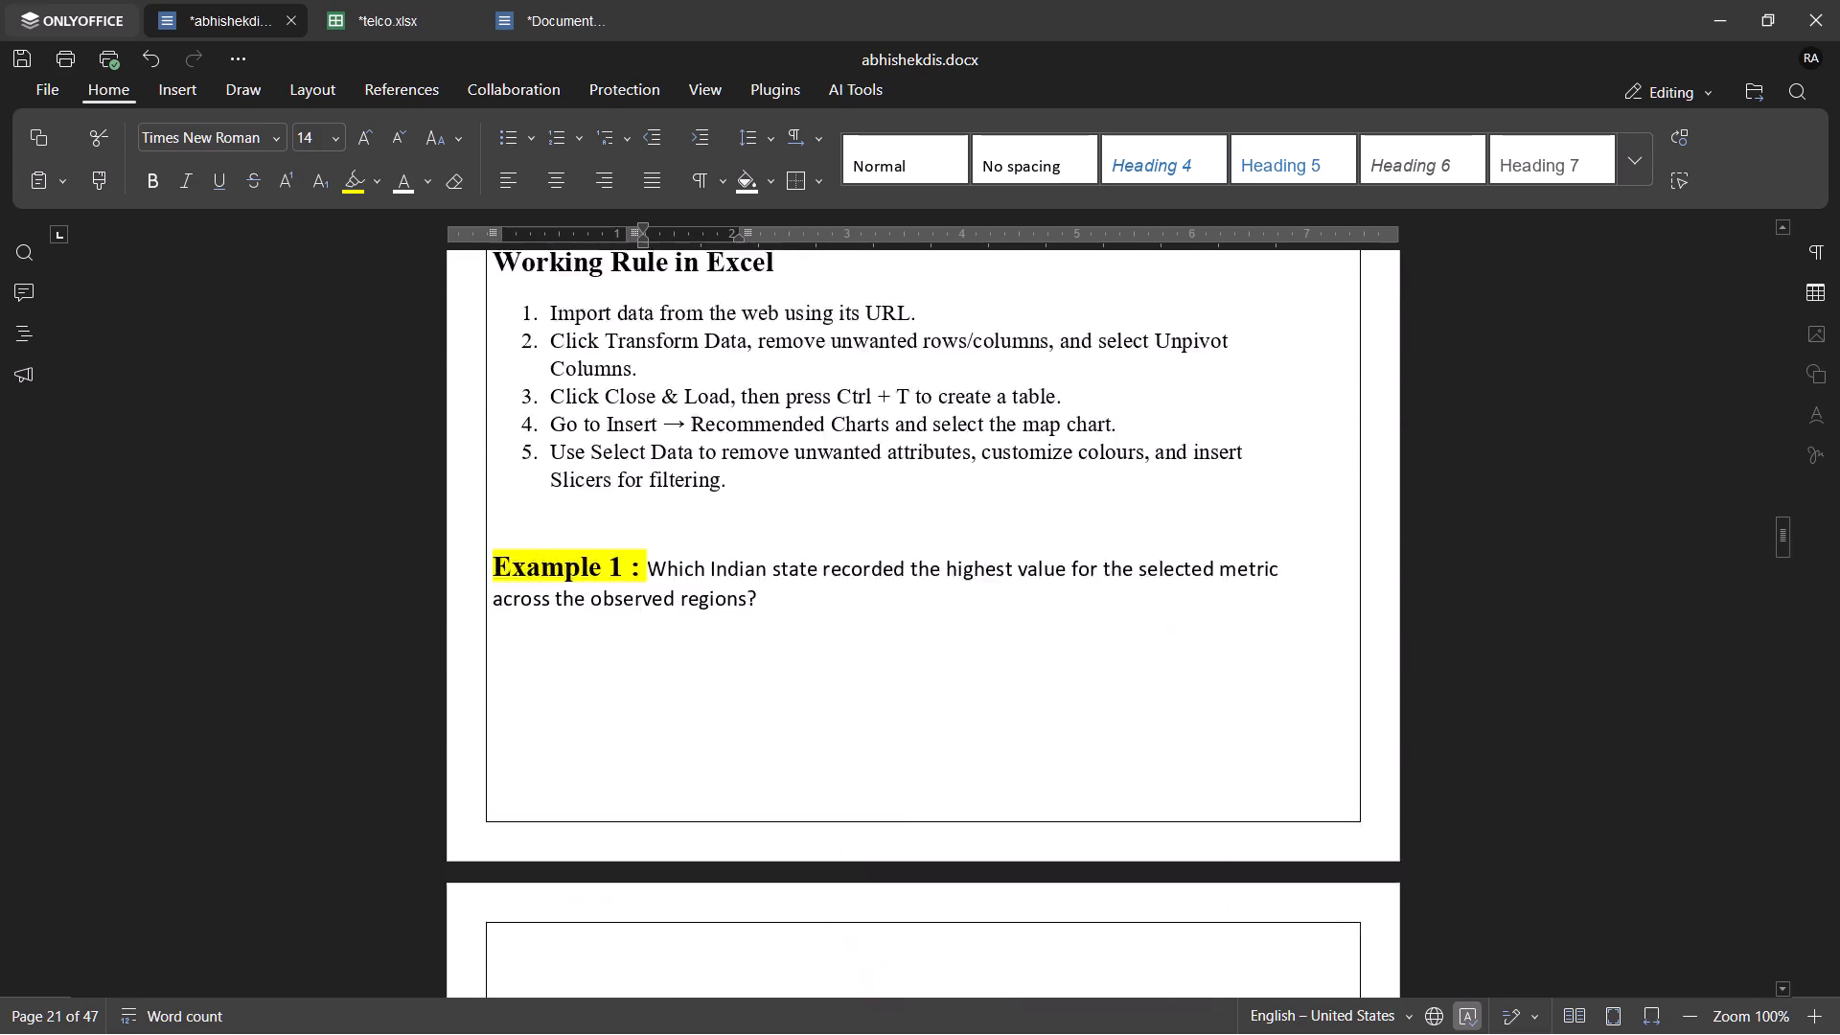
scroll(583, 413, up, 5)
scroll(583, 413, down, 1)
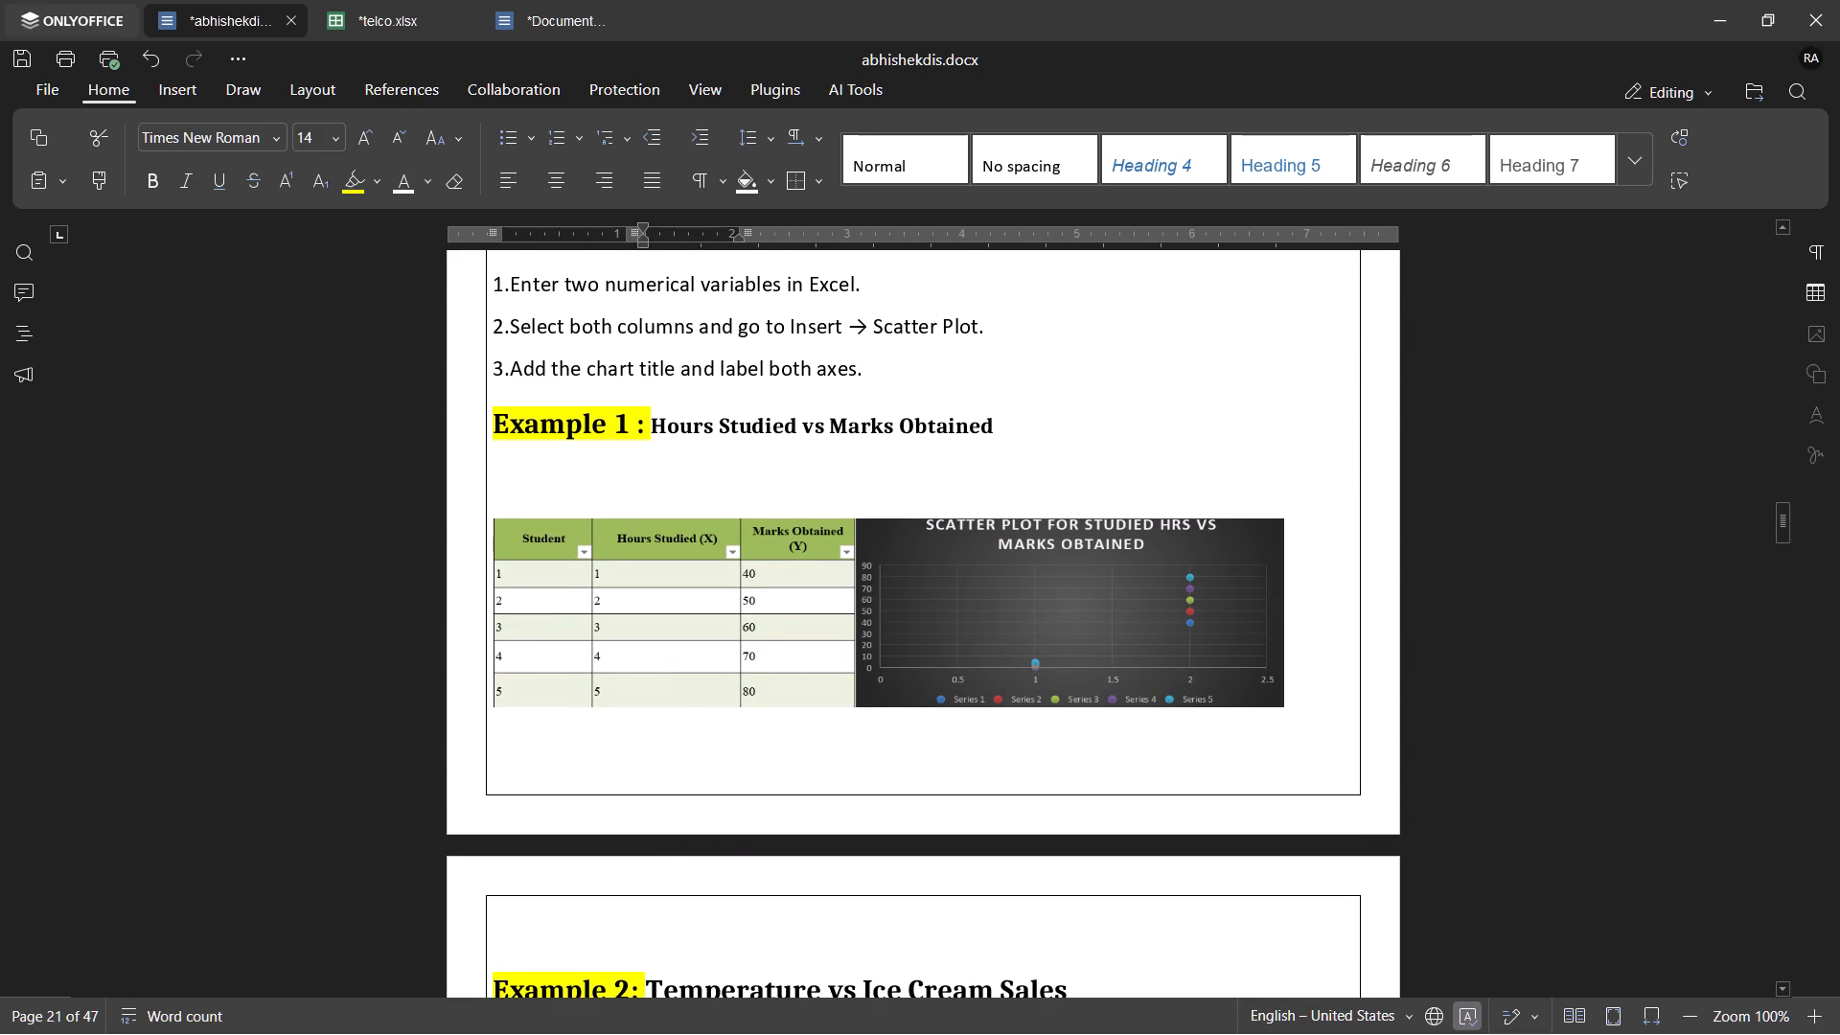
scroll(583, 413, down, 9)
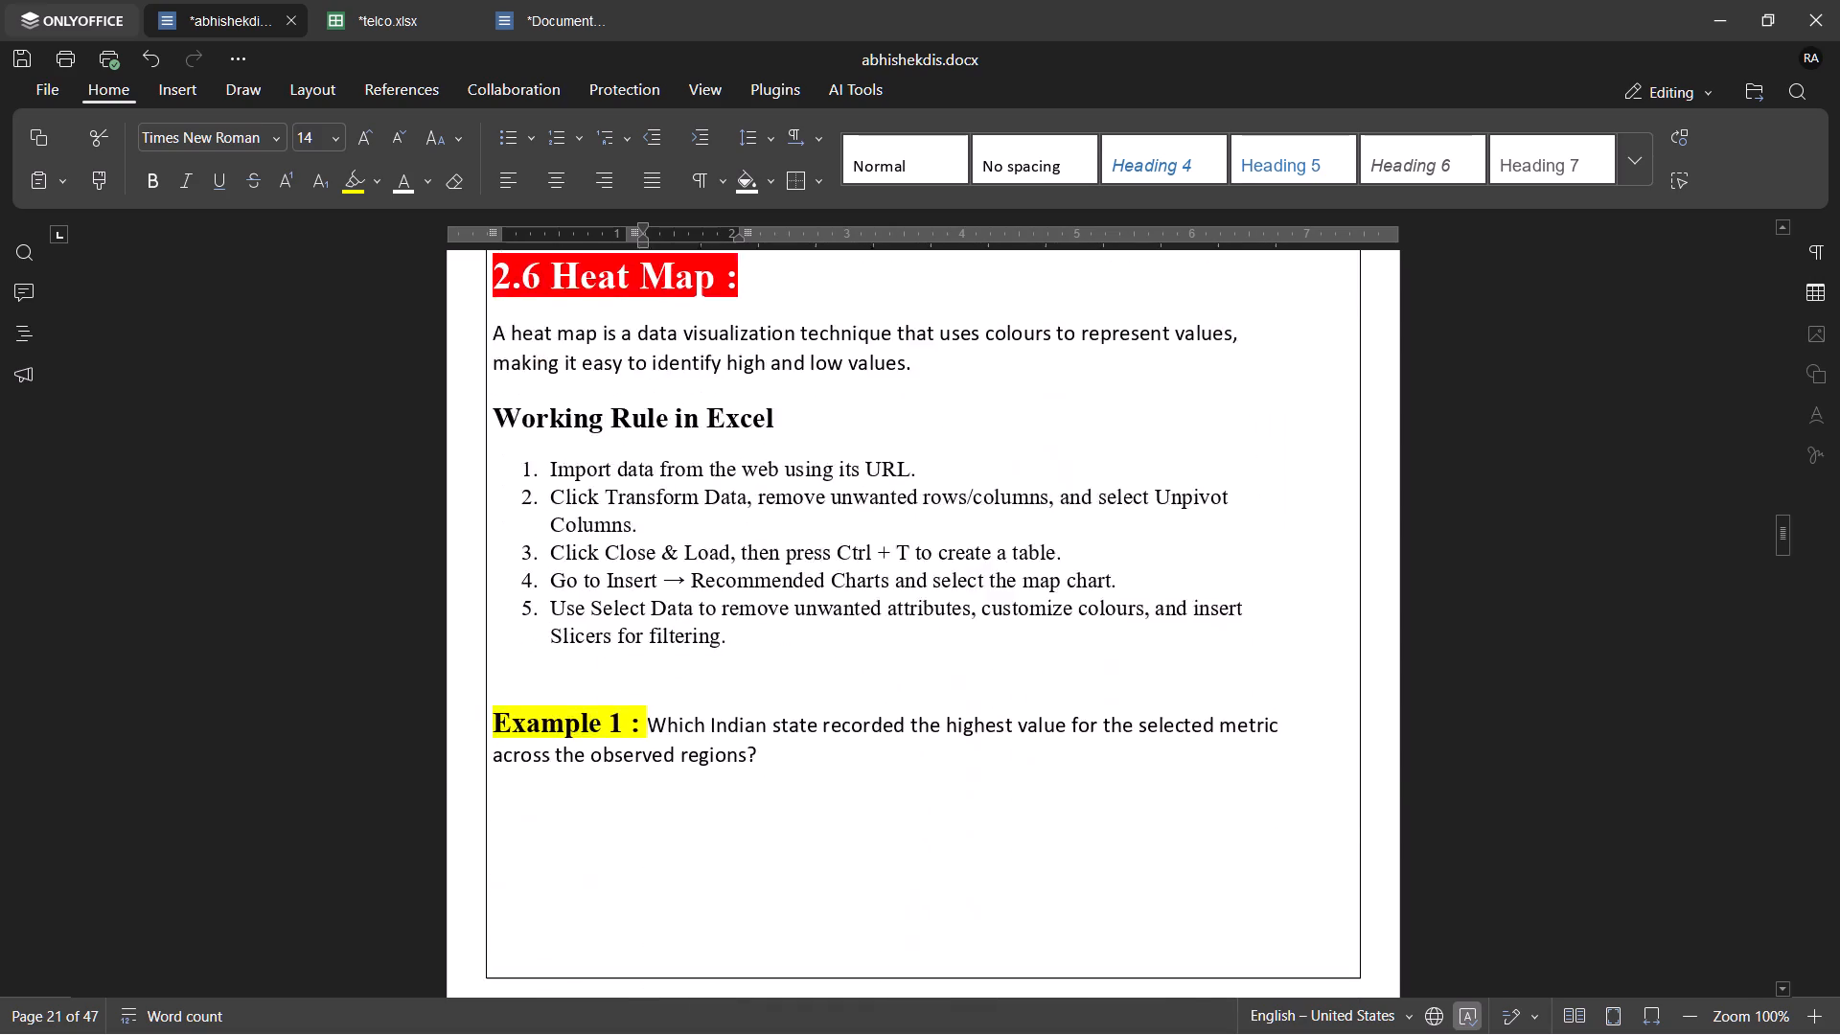
scroll(583, 413, down, 5)
scroll(583, 413, up, 4)
scroll(583, 413, down, 1)
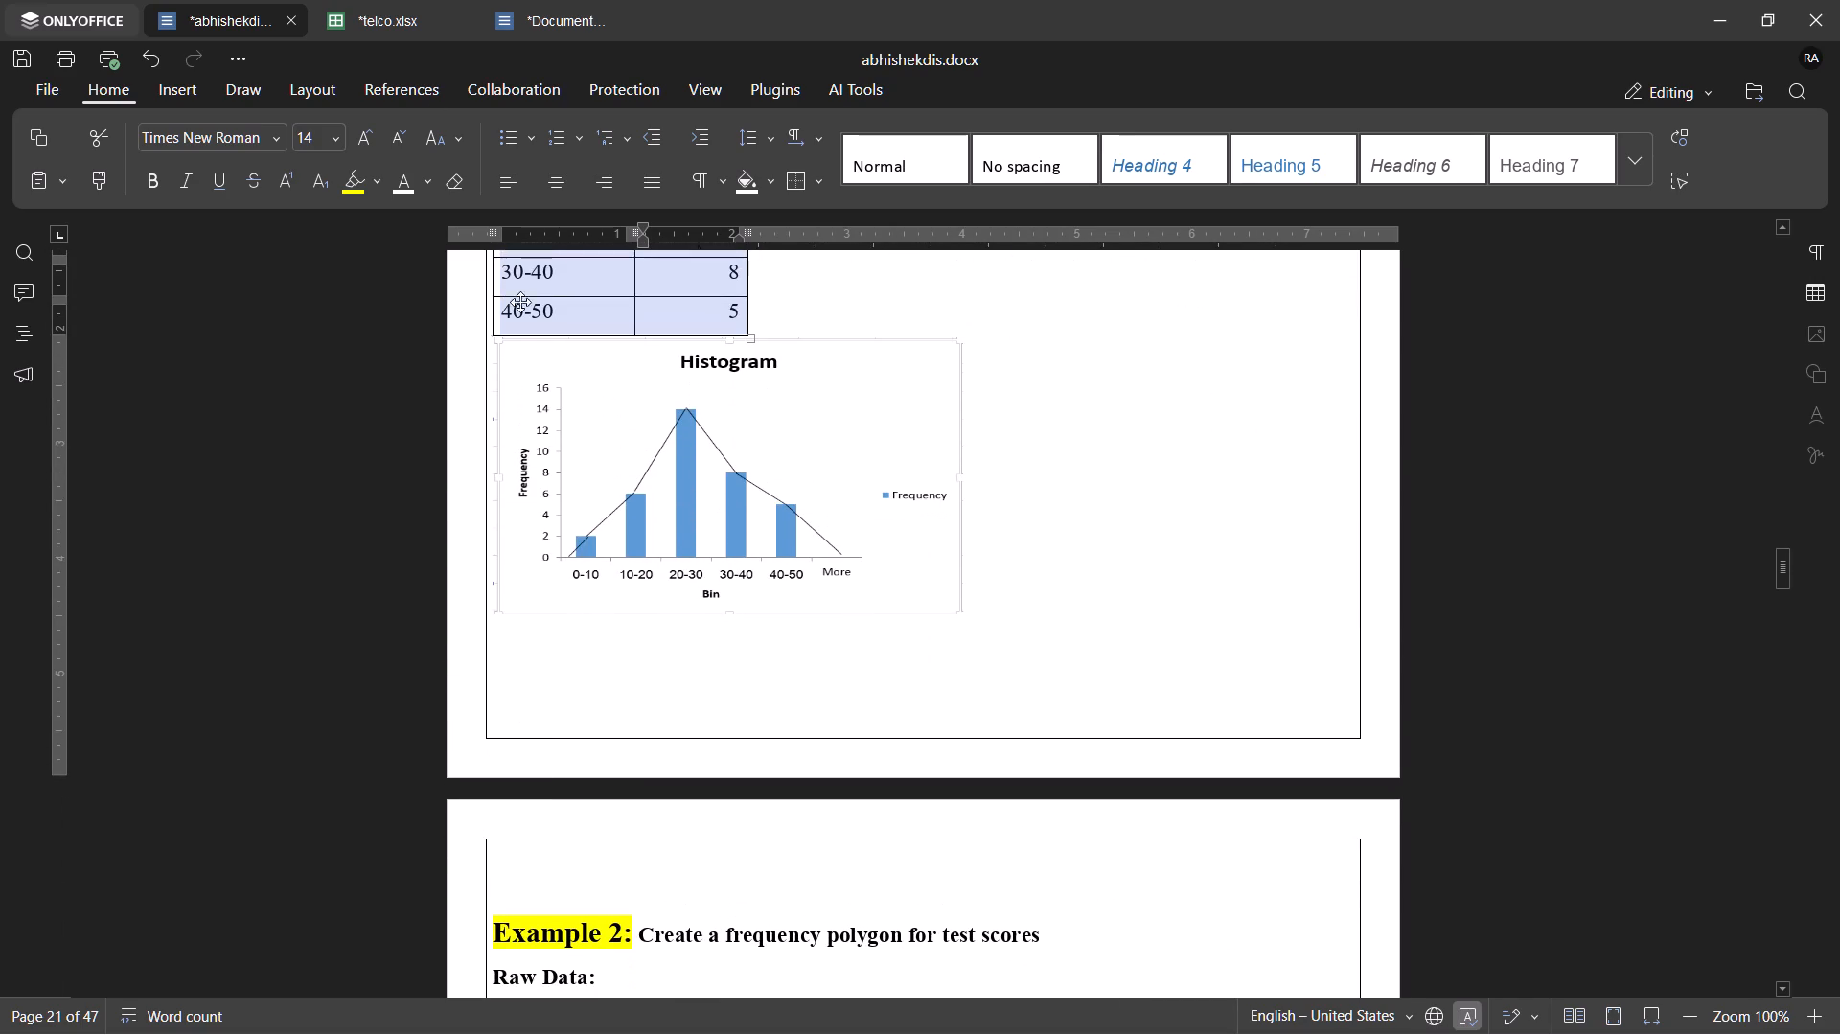
Paste the copied table at B144 on Sheet4 of telco.xlsx, below the Frequency Polygon table, and enlarge its text to size 20.
click(346, 22)
scroll(358, 717, down, 1)
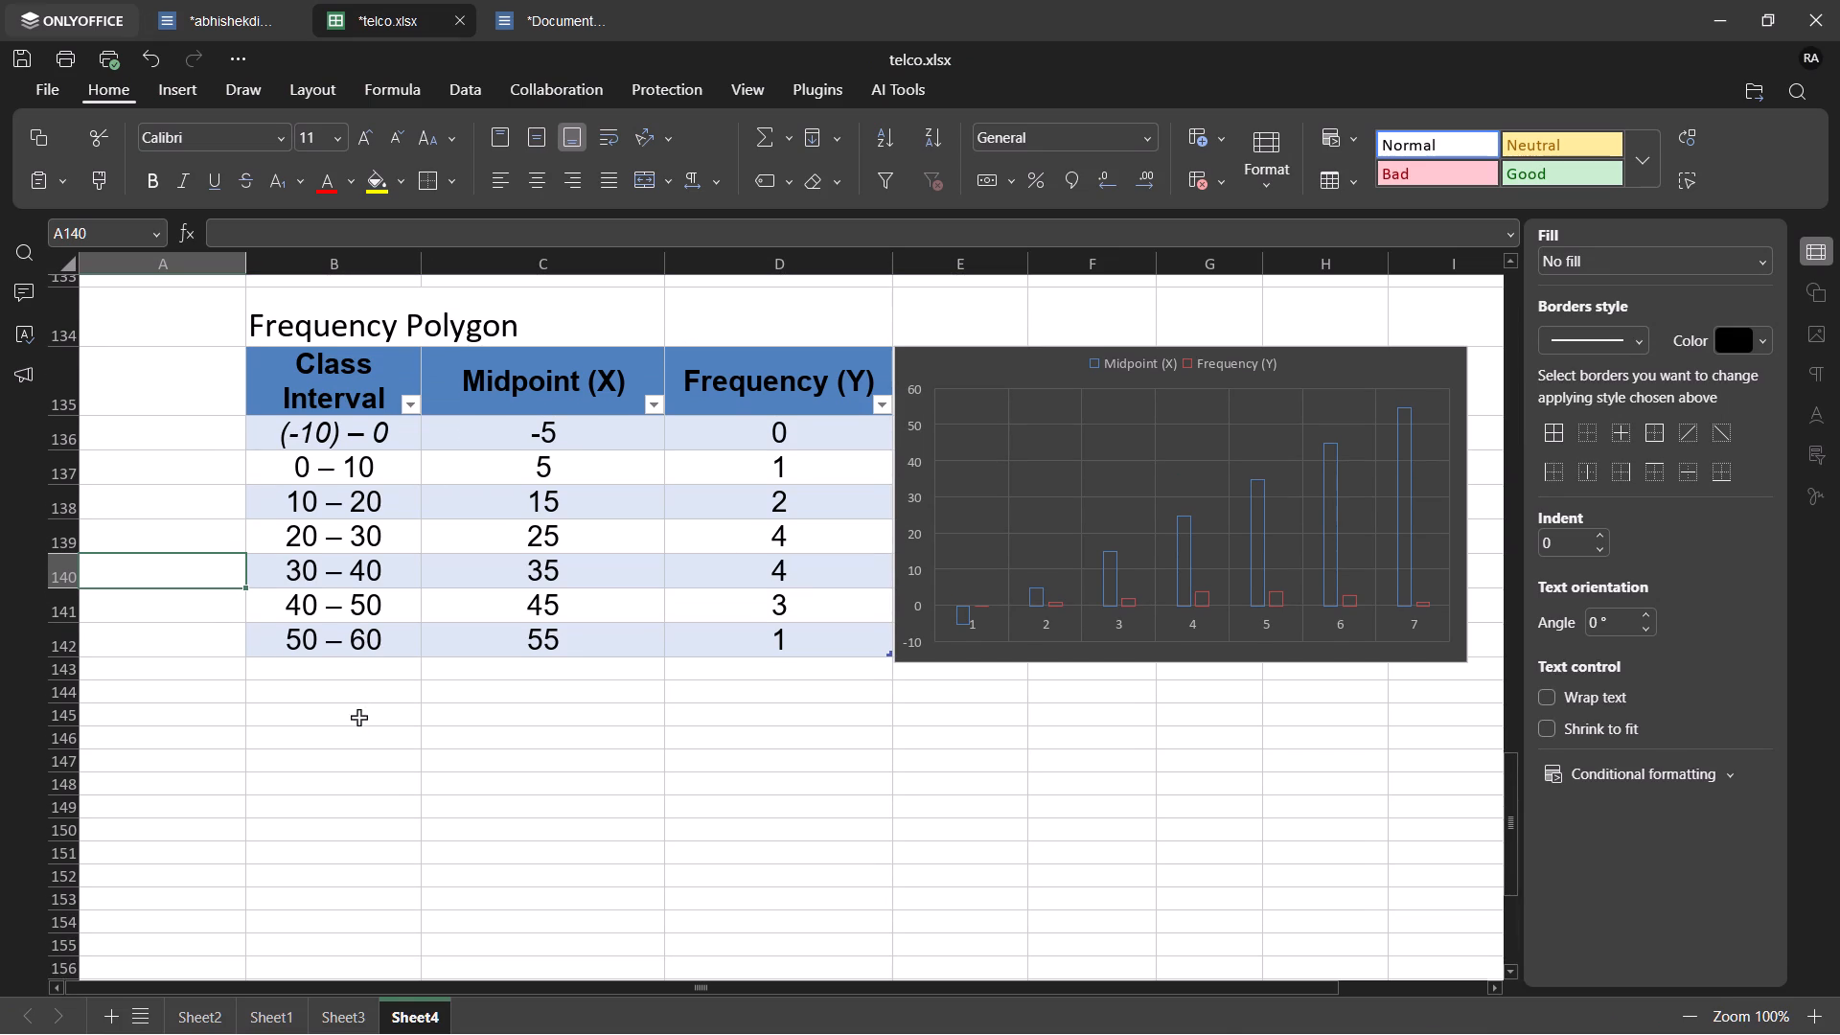
click(310, 687)
key(ctrl+v)
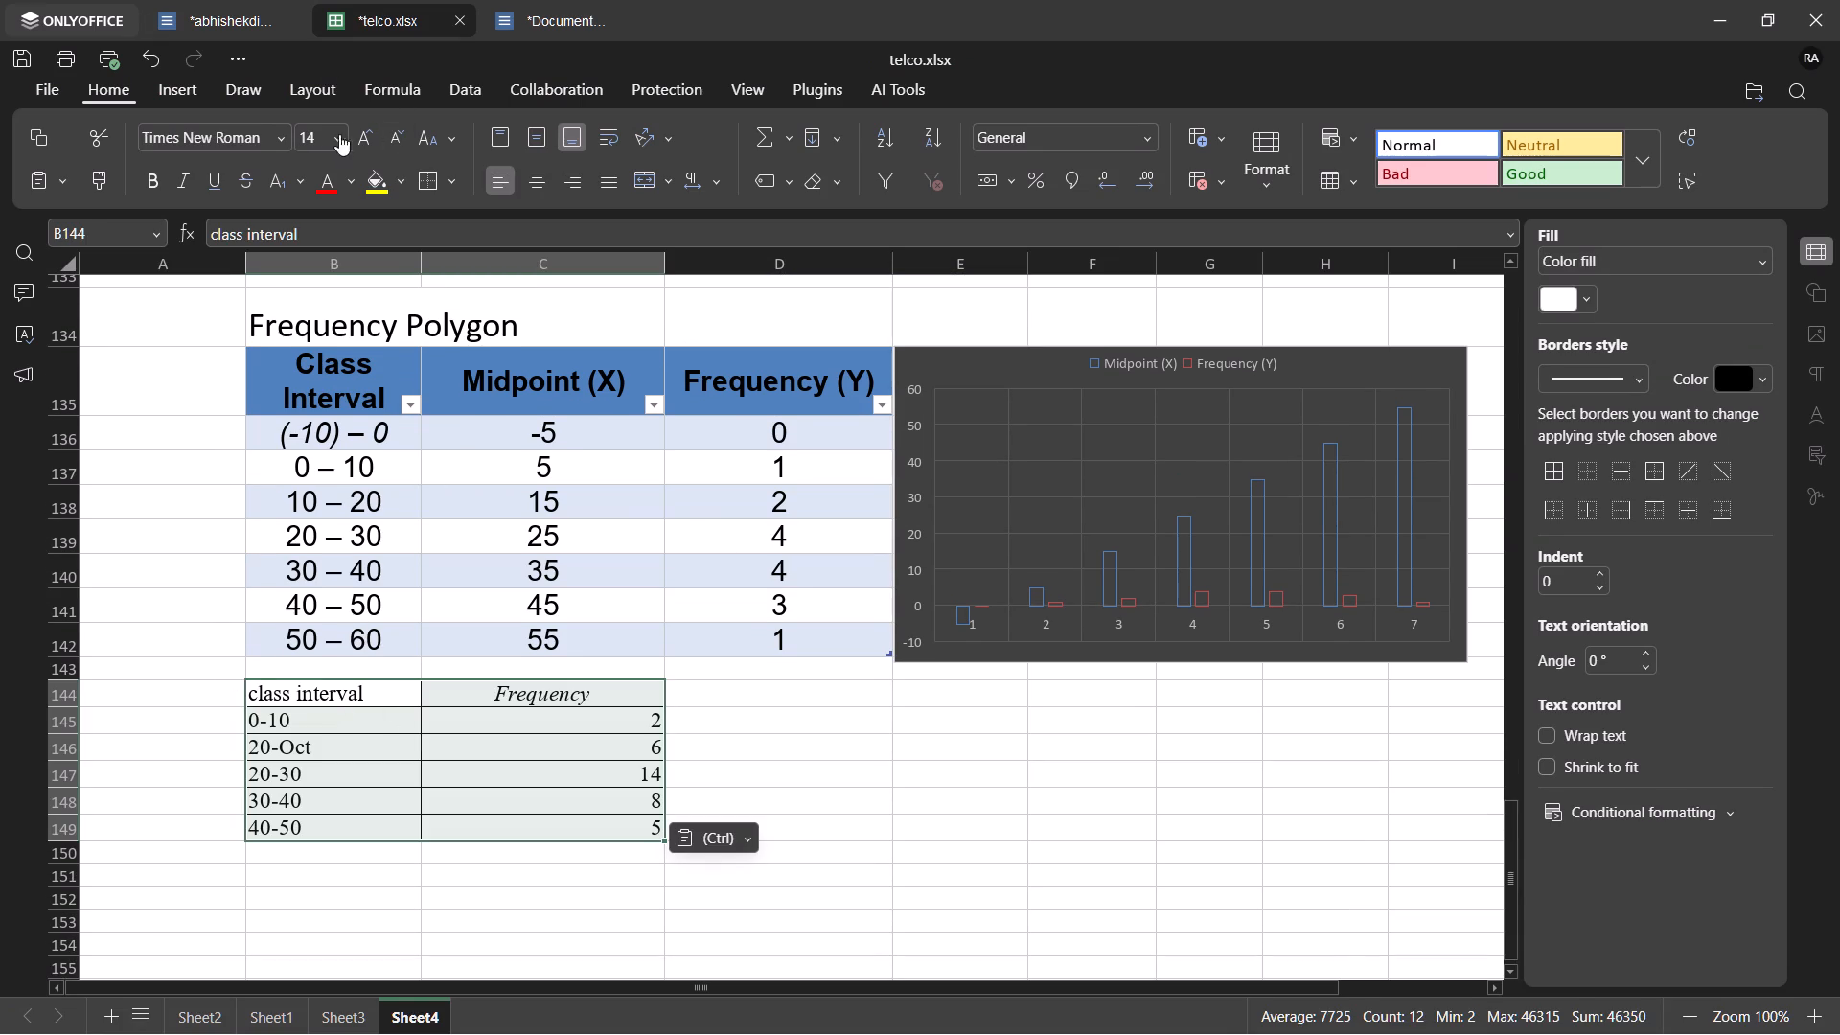
triple_click(370, 143)
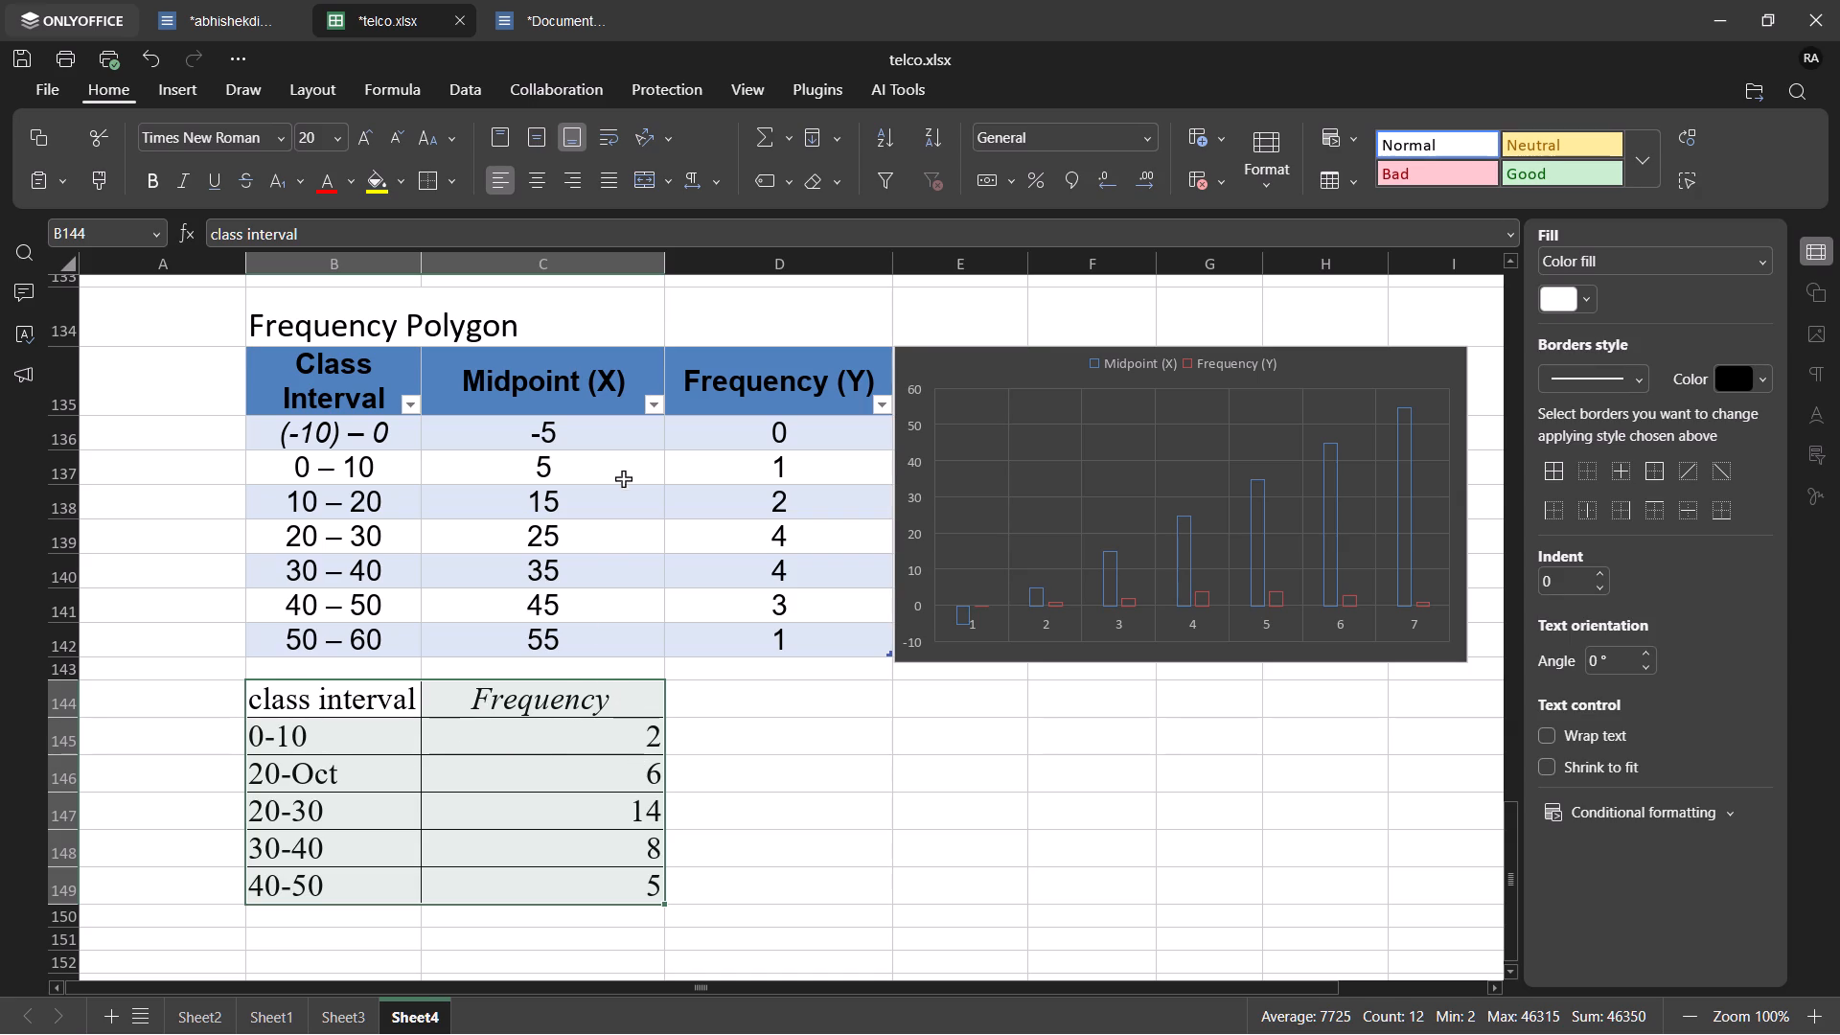
click(638, 701)
Examine the Example 1 and Example 2 tables and charts in the statistics document, and check the Document1 outline.
click(256, 35)
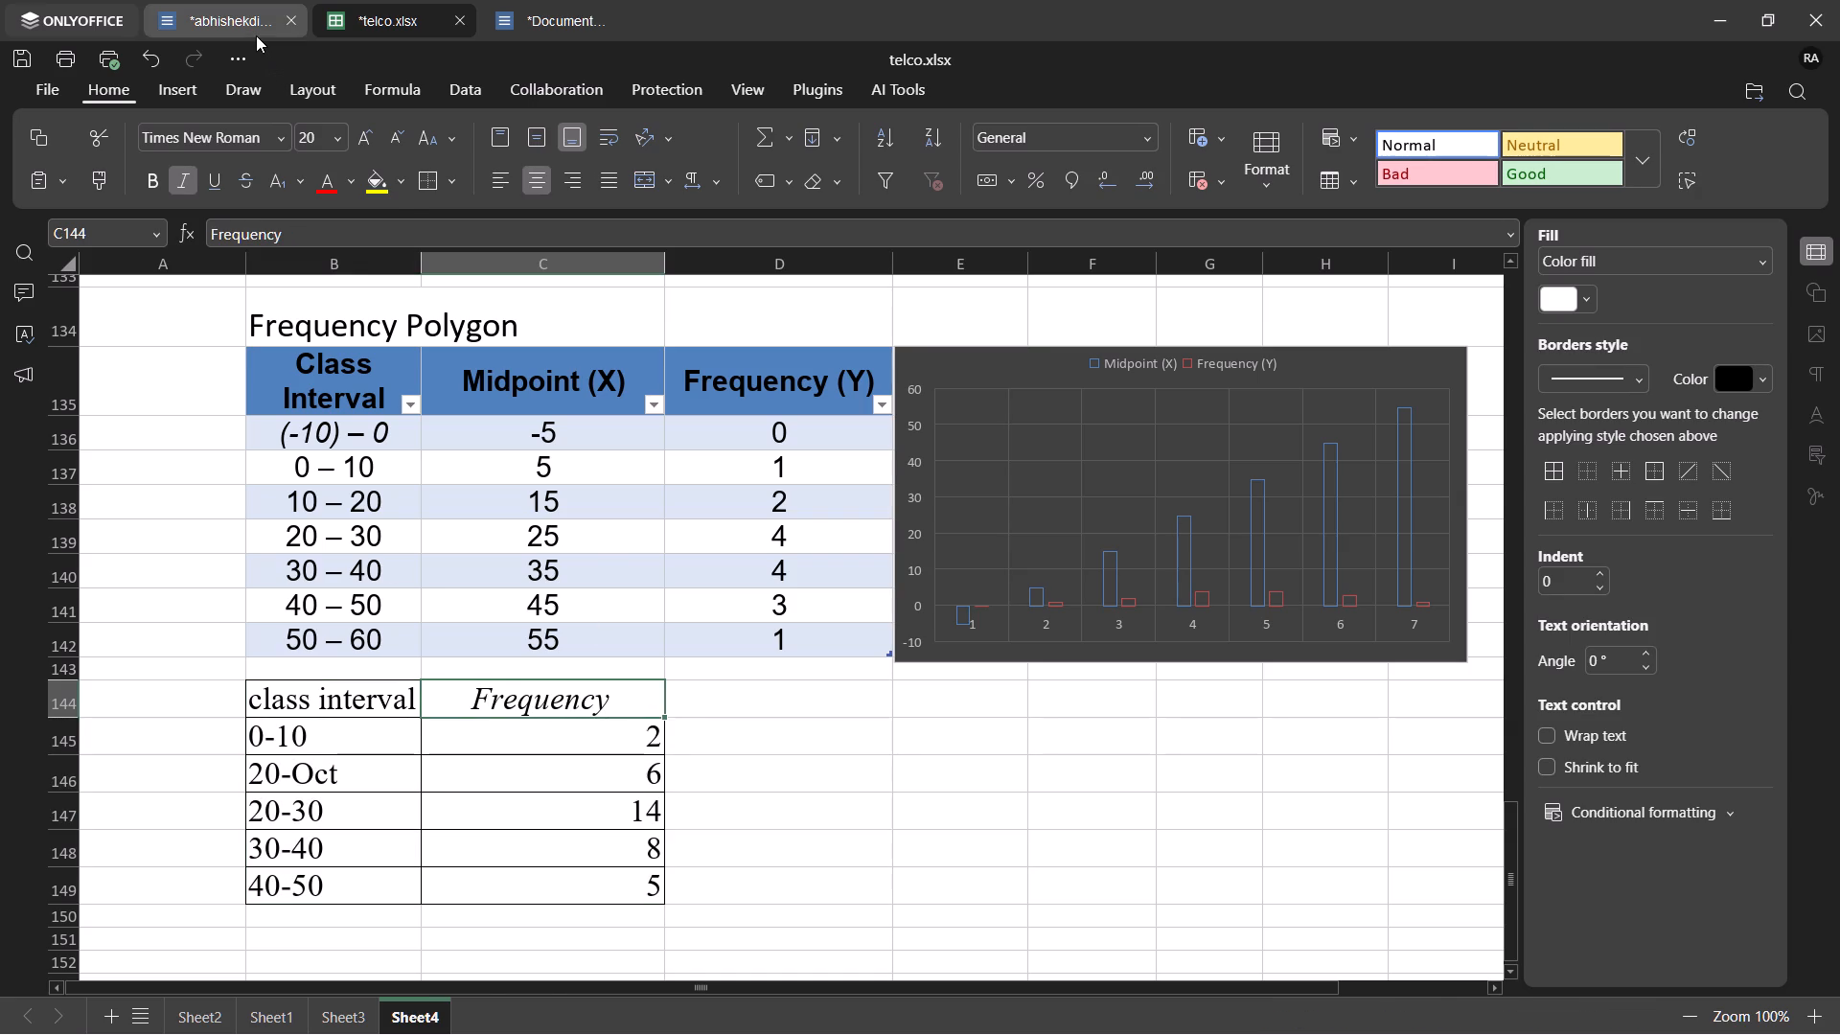
scroll(571, 502, up, 6)
scroll(571, 502, down, 1)
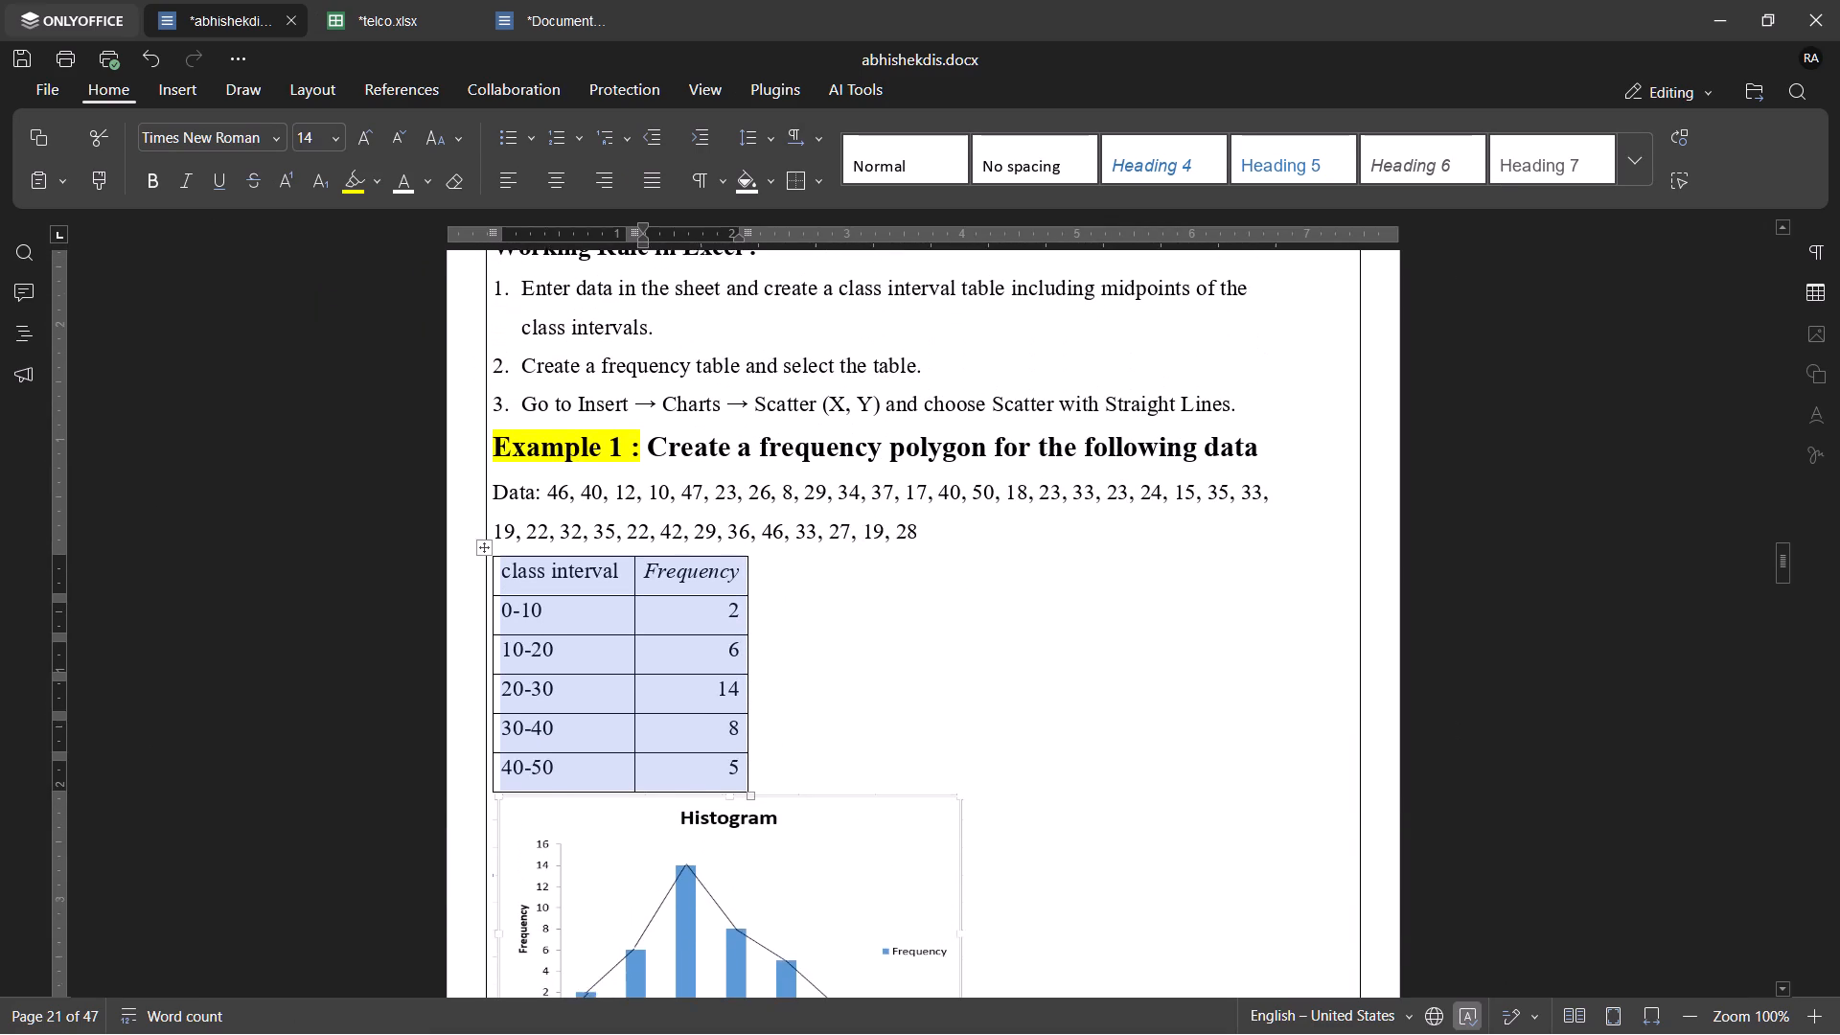
scroll(571, 502, down, 2)
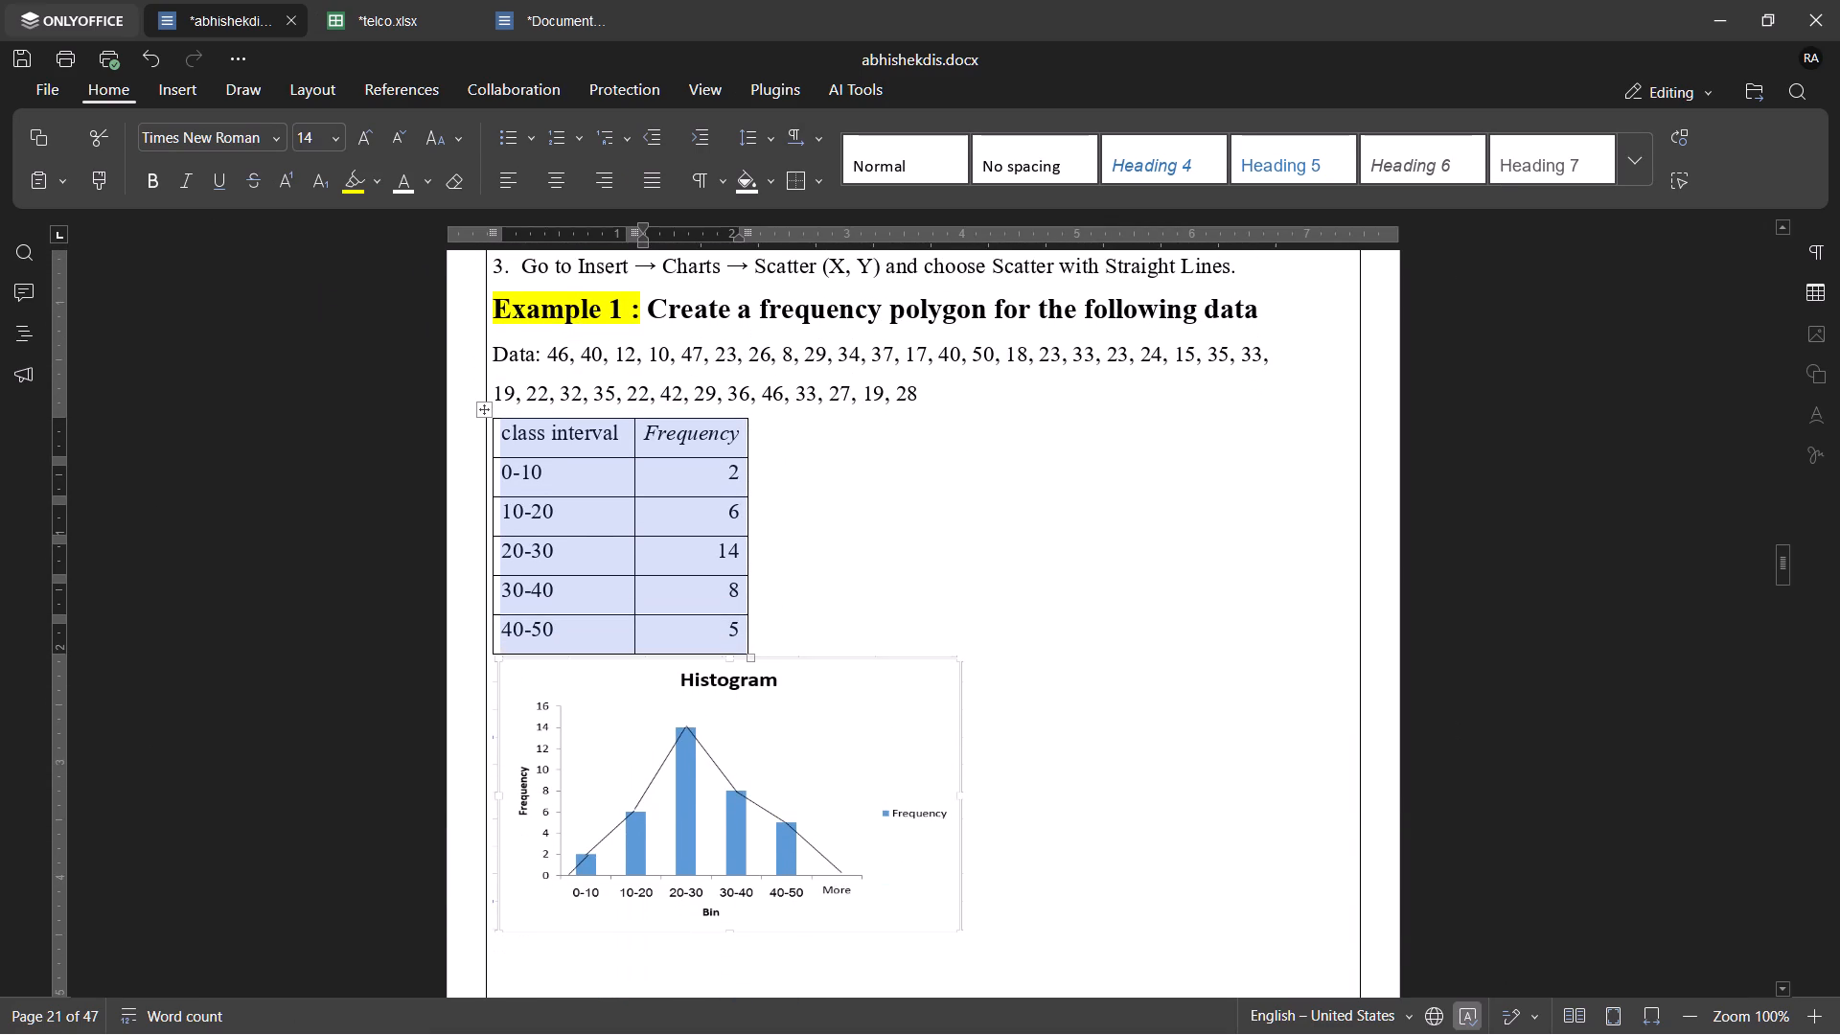
scroll(571, 502, down, 5)
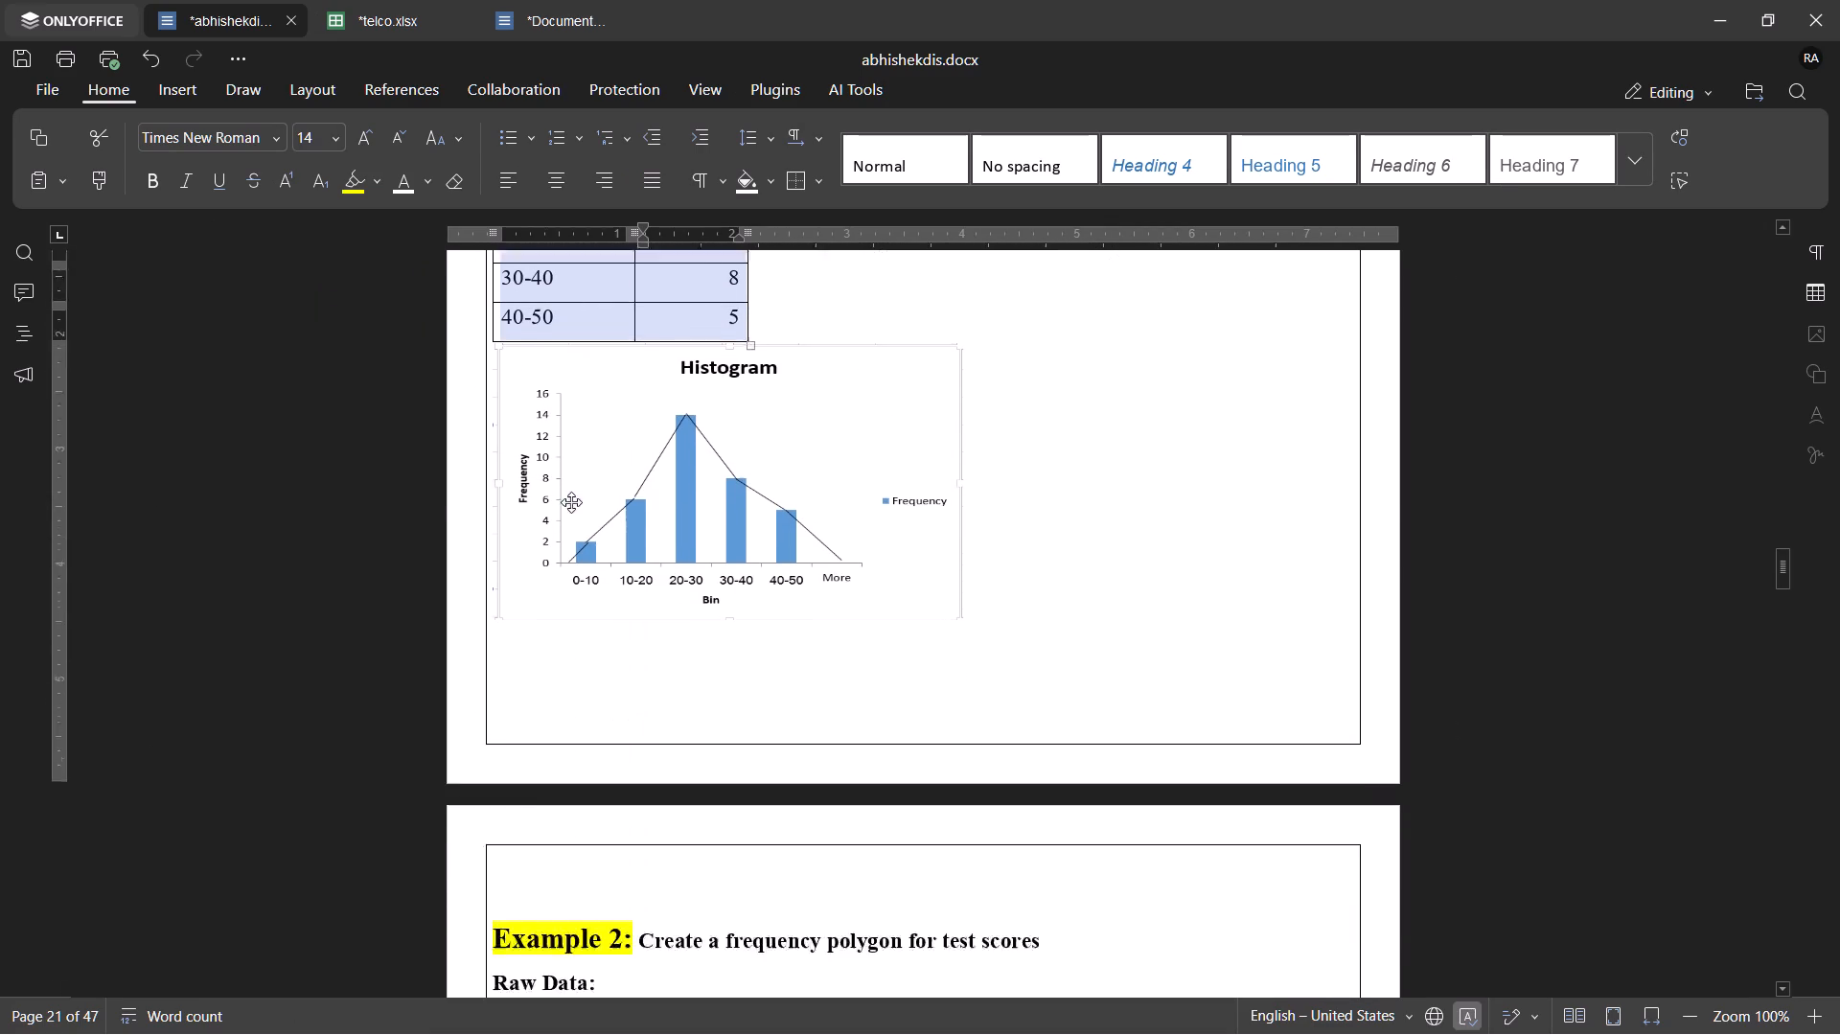
scroll(571, 502, down, 2)
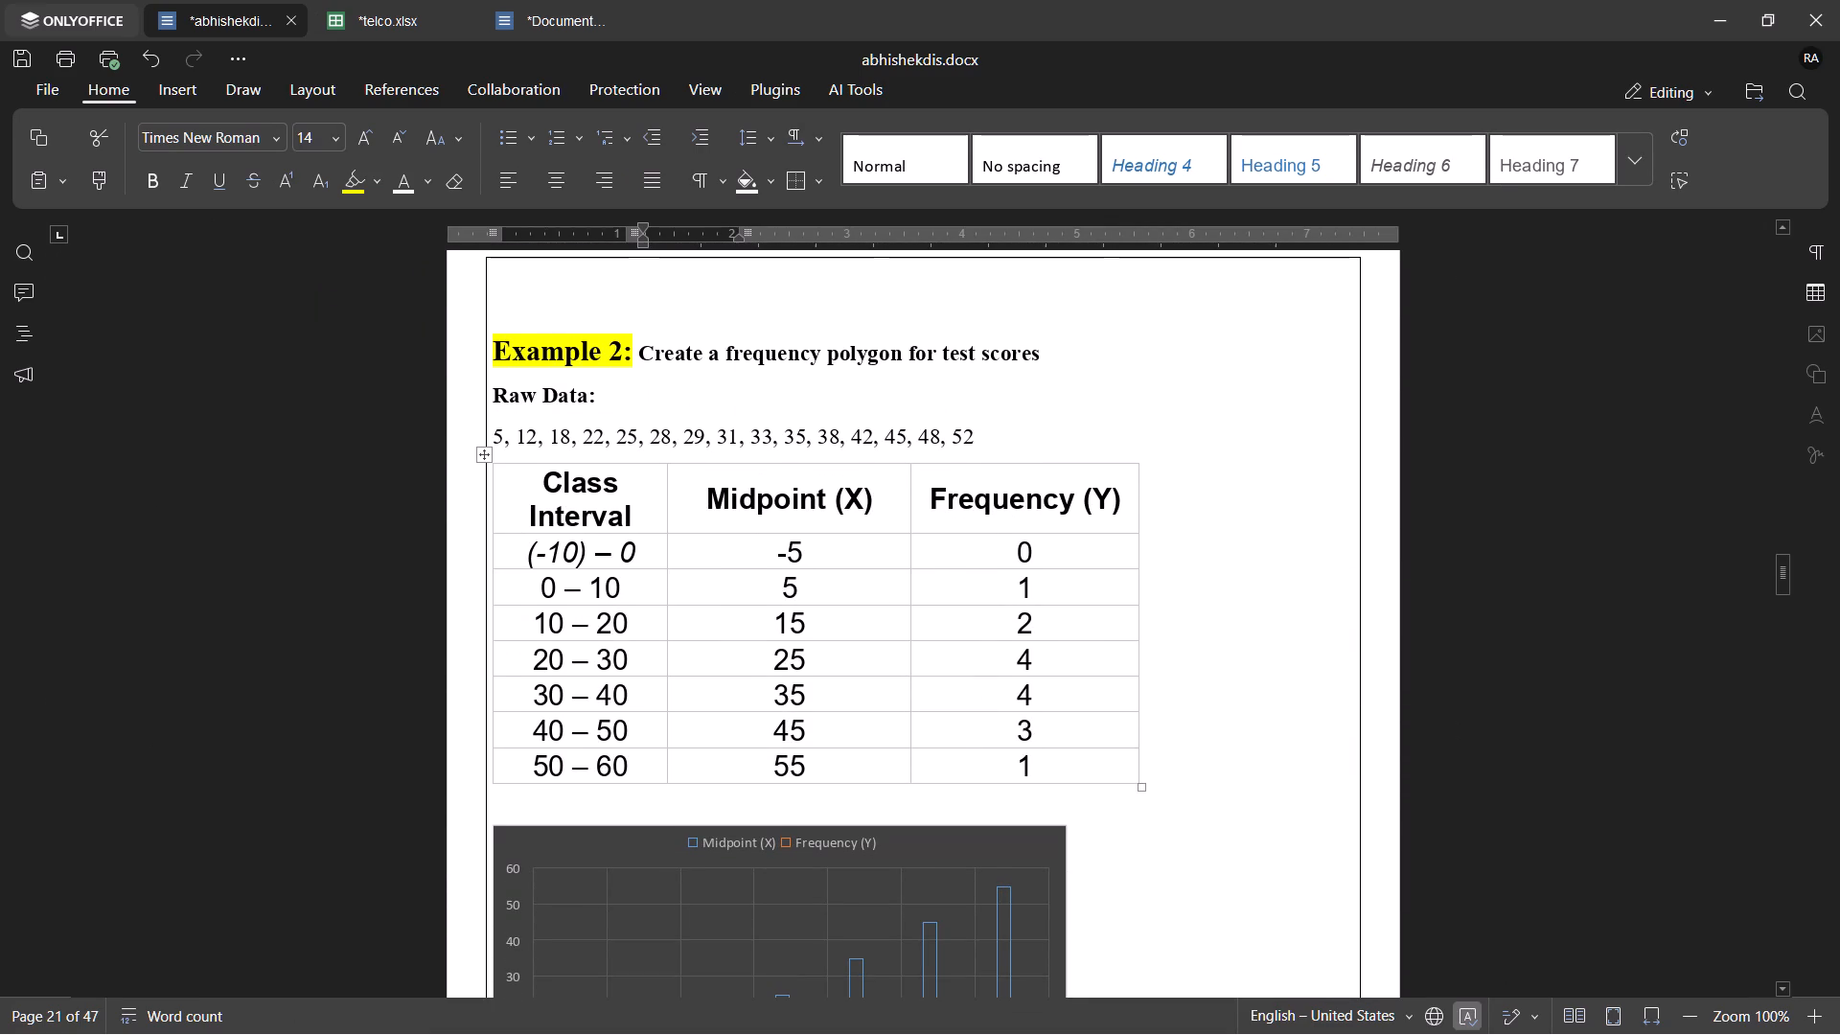
scroll(1077, 562, down, 1)
click(506, 19)
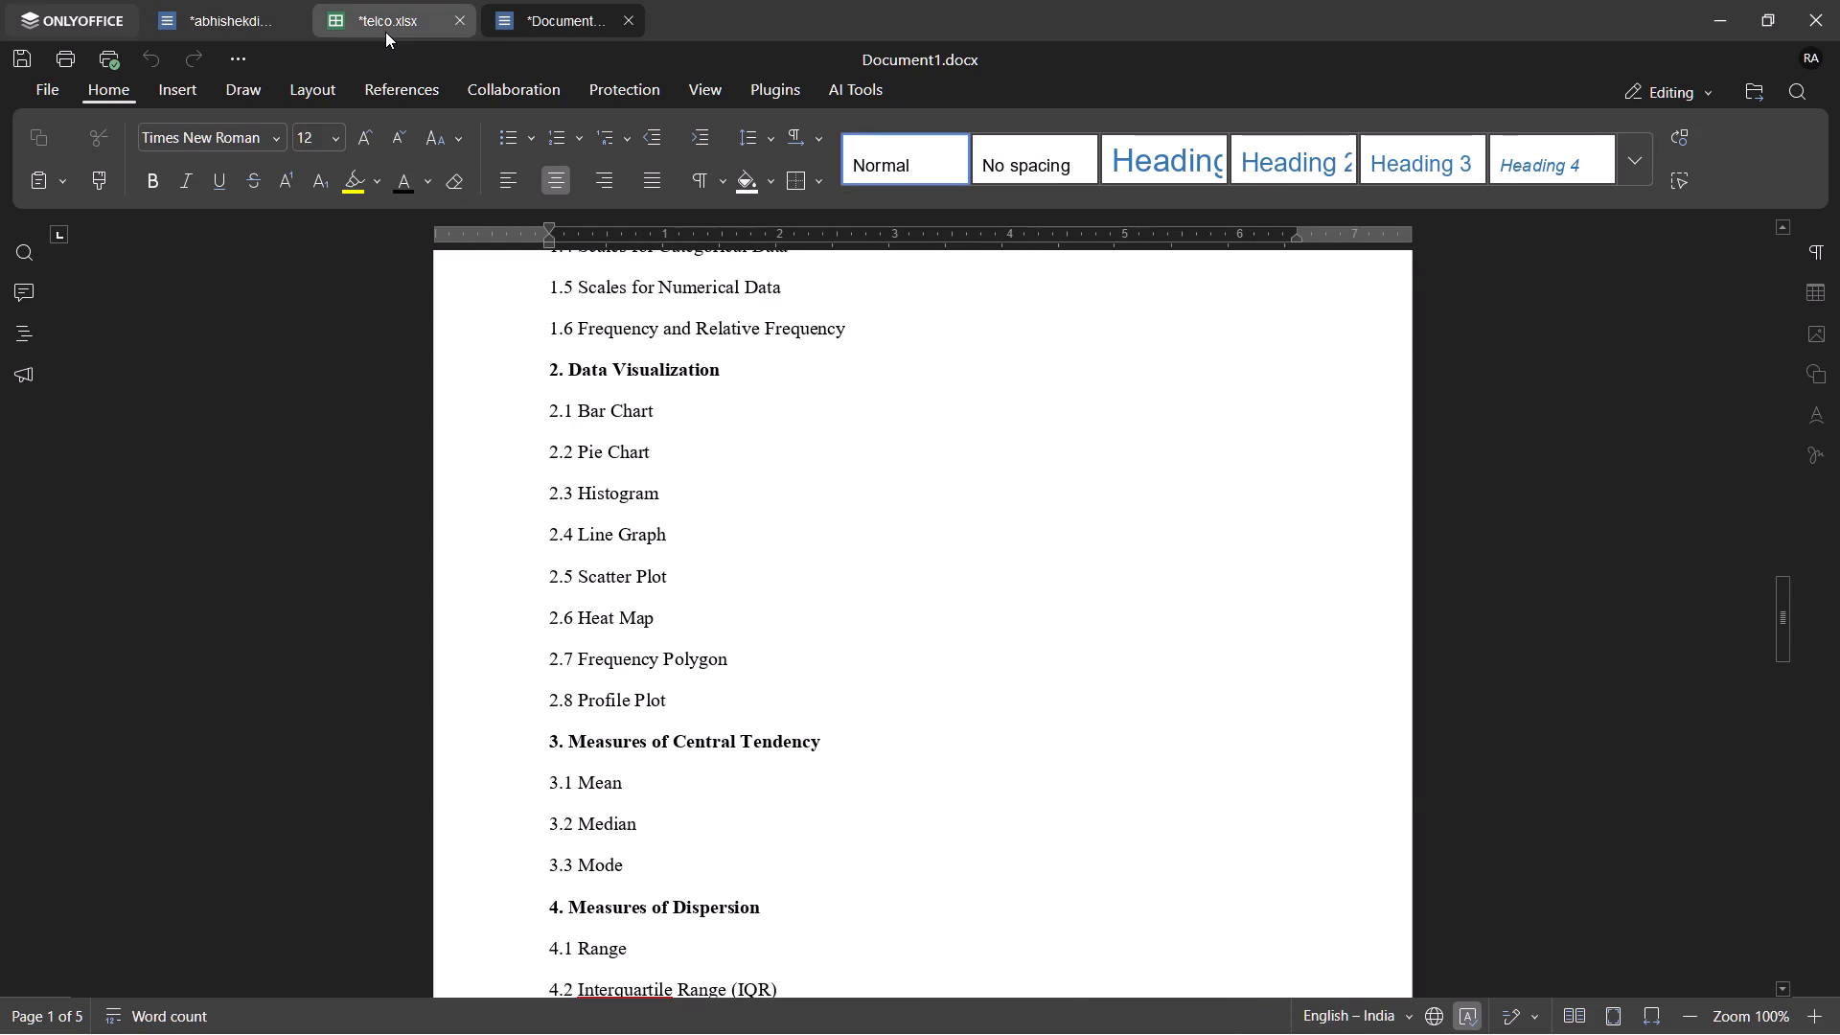
Convert the pasted class interval and Frequency range B144:C149 in telco.xlsx into a table with headers.
click(385, 29)
scroll(519, 532, down, 2)
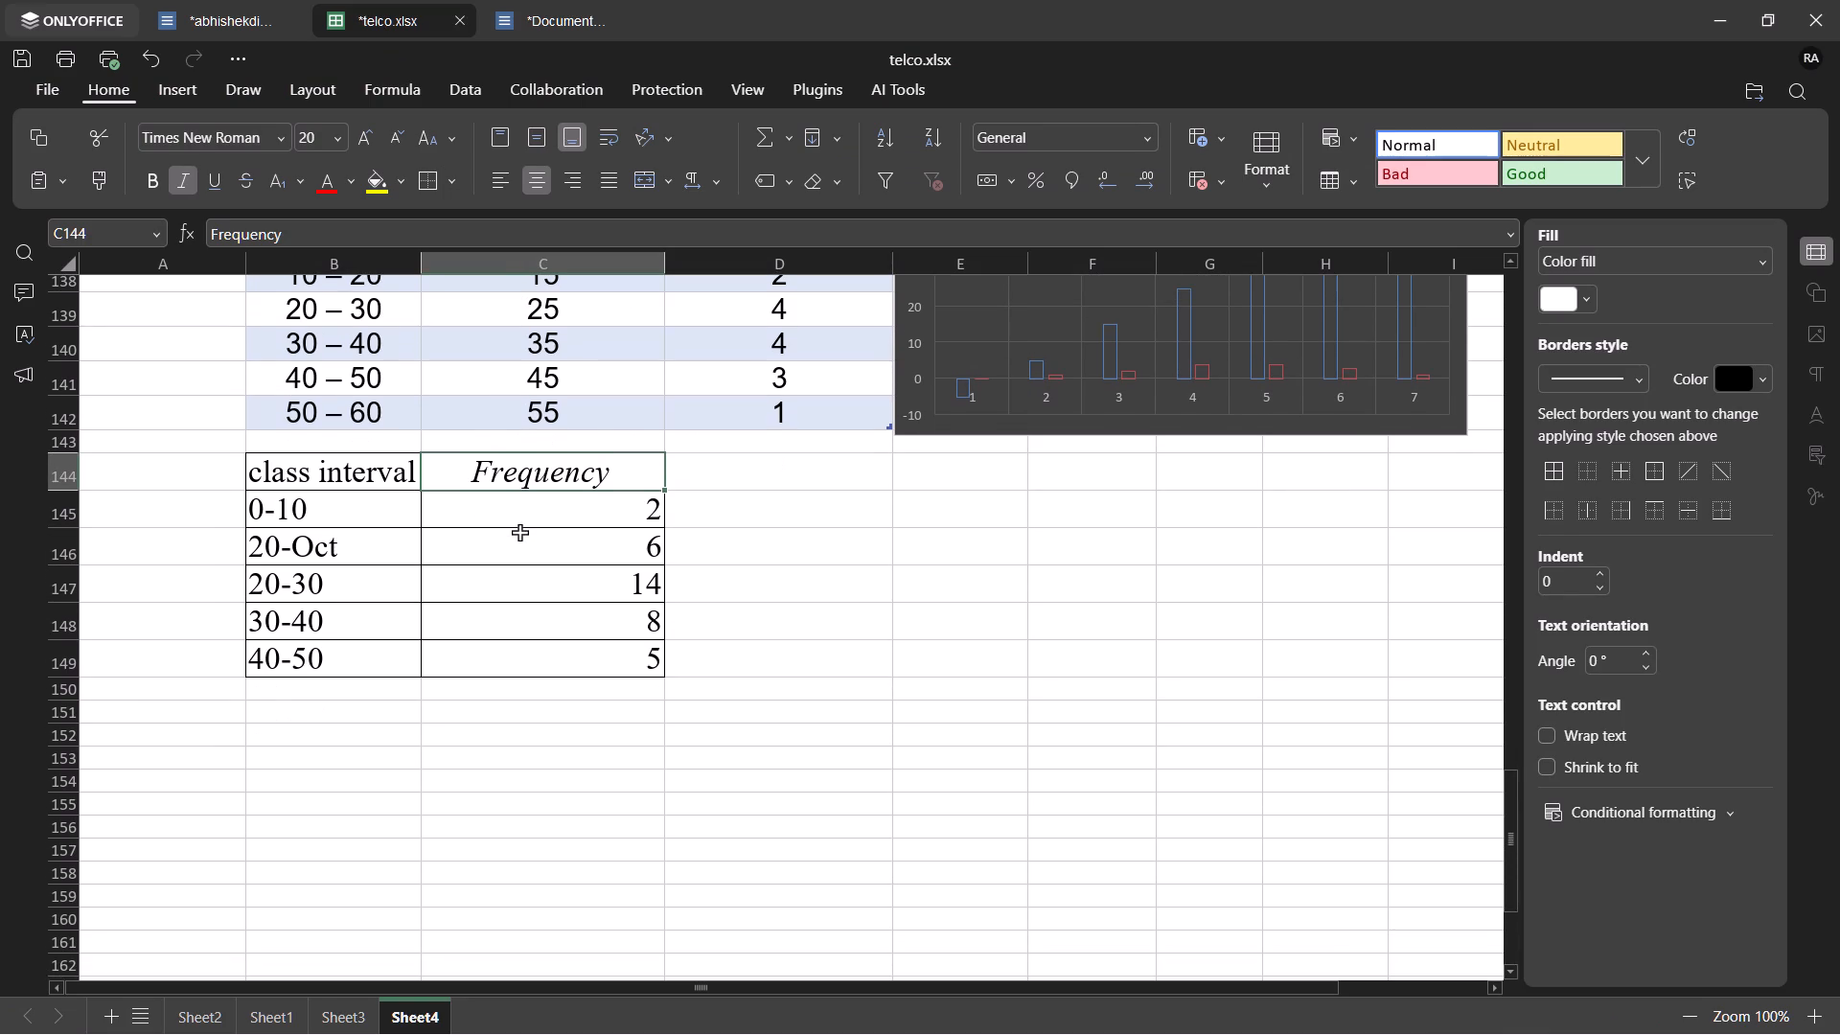
scroll(519, 532, down, 1)
drag(310, 477, 607, 689)
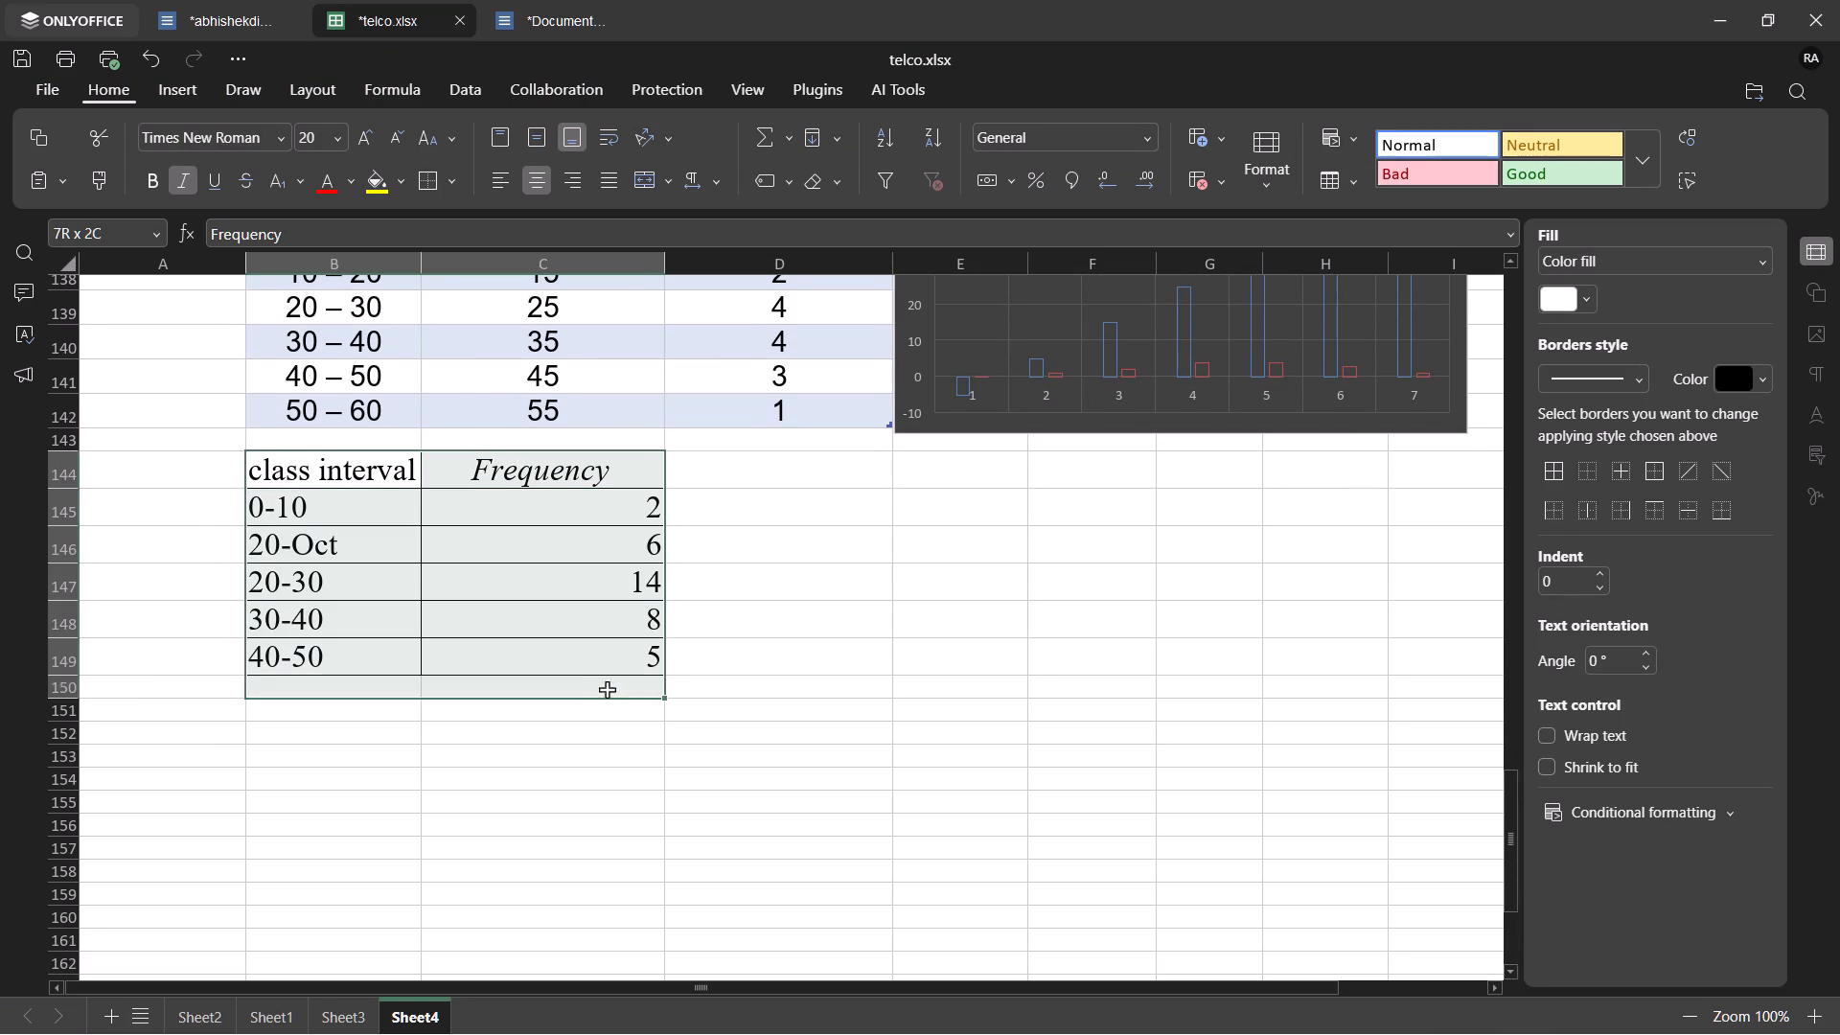
drag(607, 689, 619, 659)
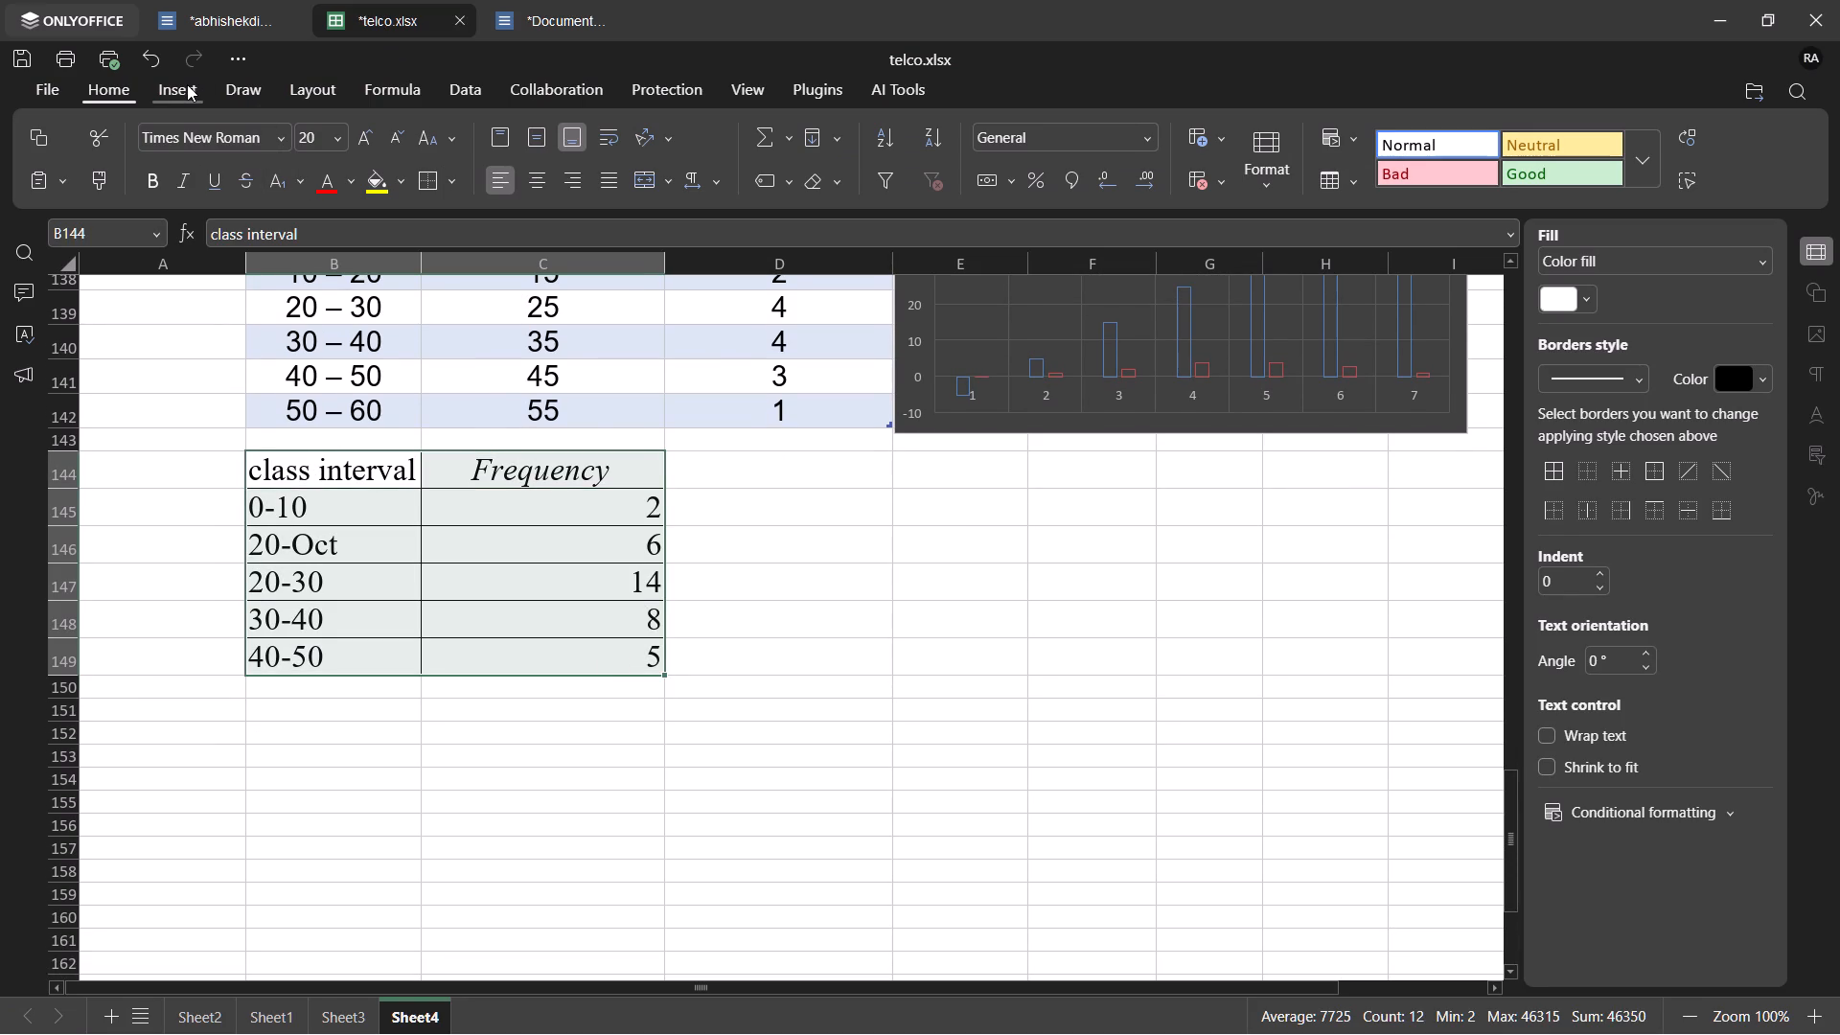
click(187, 84)
click(204, 150)
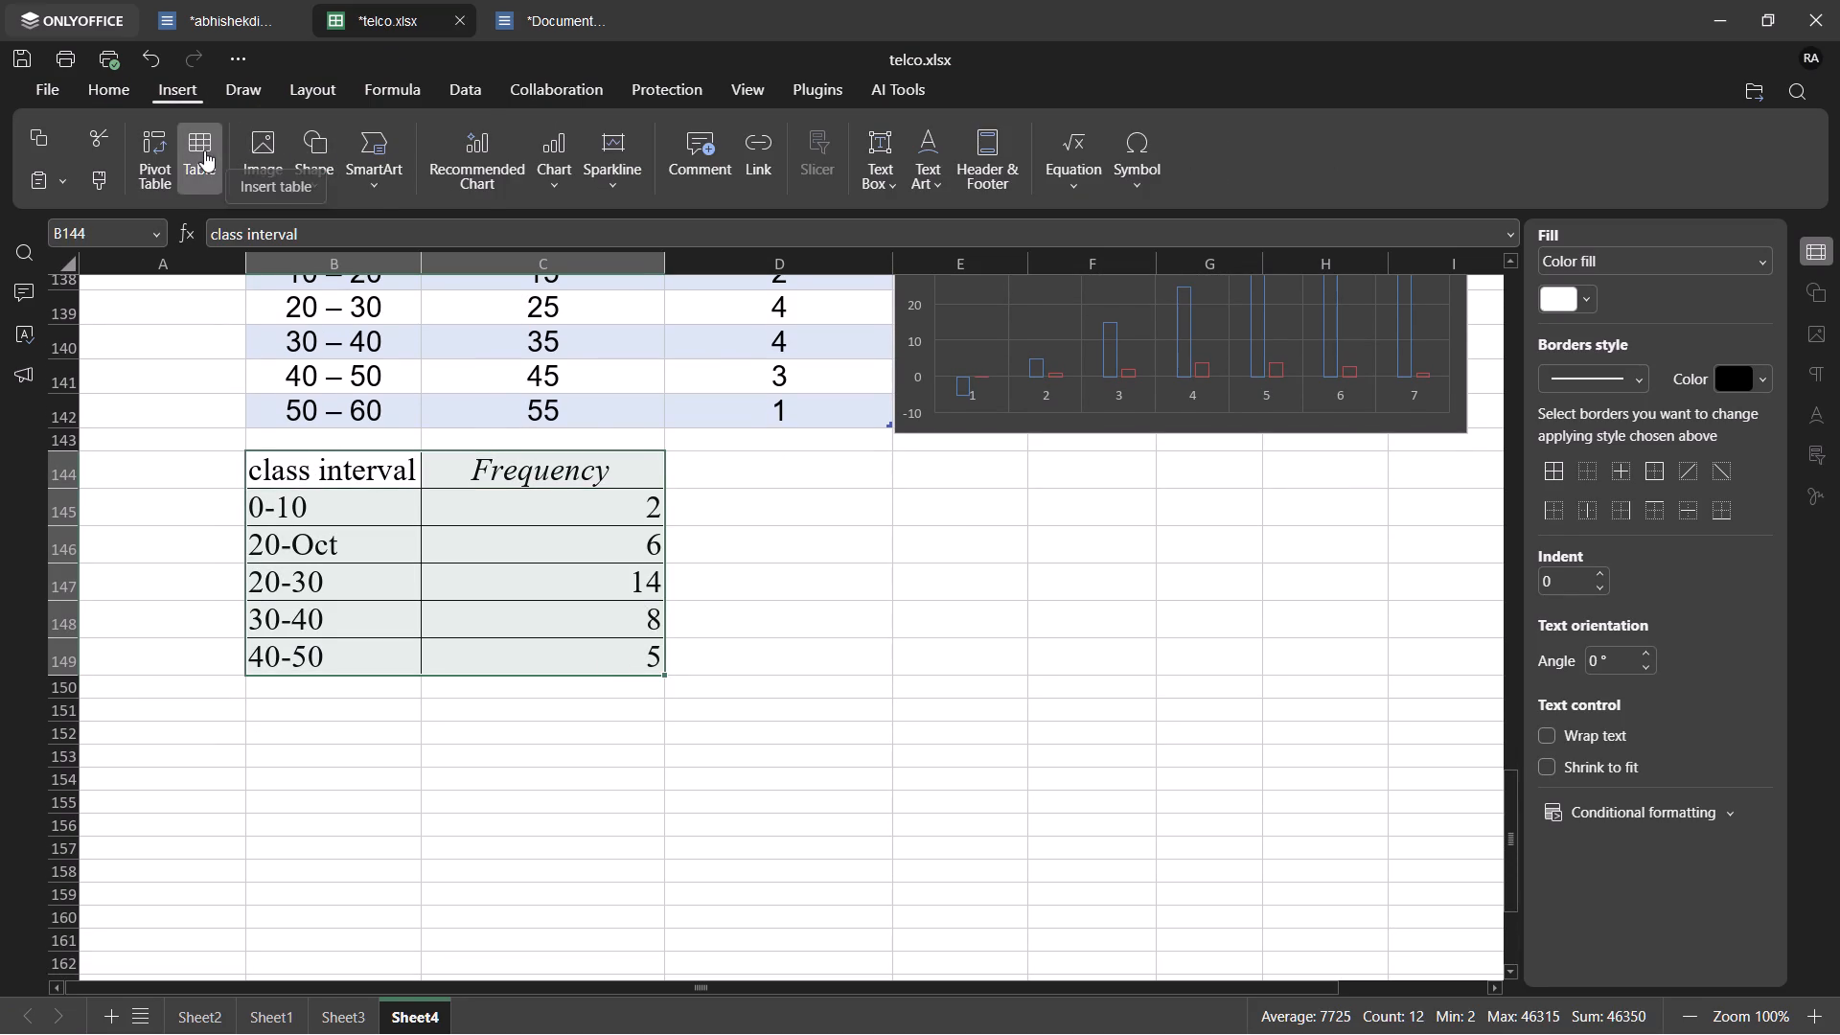
click(884, 588)
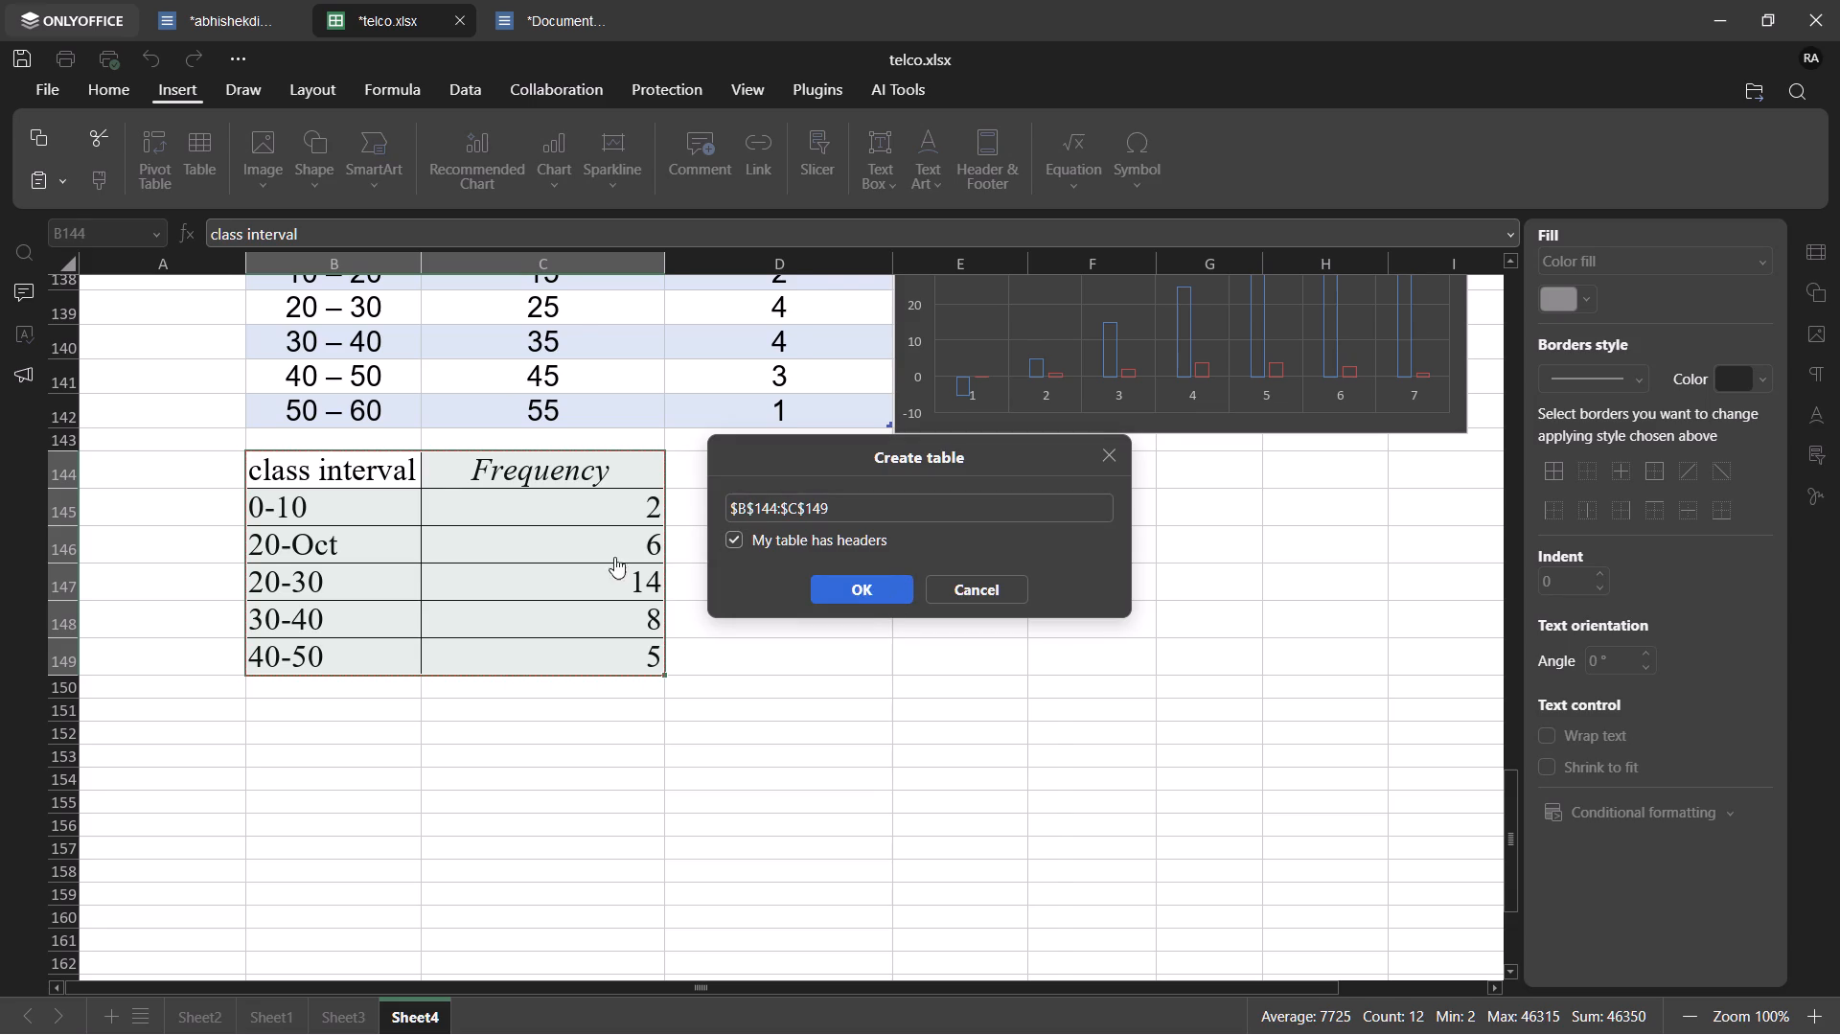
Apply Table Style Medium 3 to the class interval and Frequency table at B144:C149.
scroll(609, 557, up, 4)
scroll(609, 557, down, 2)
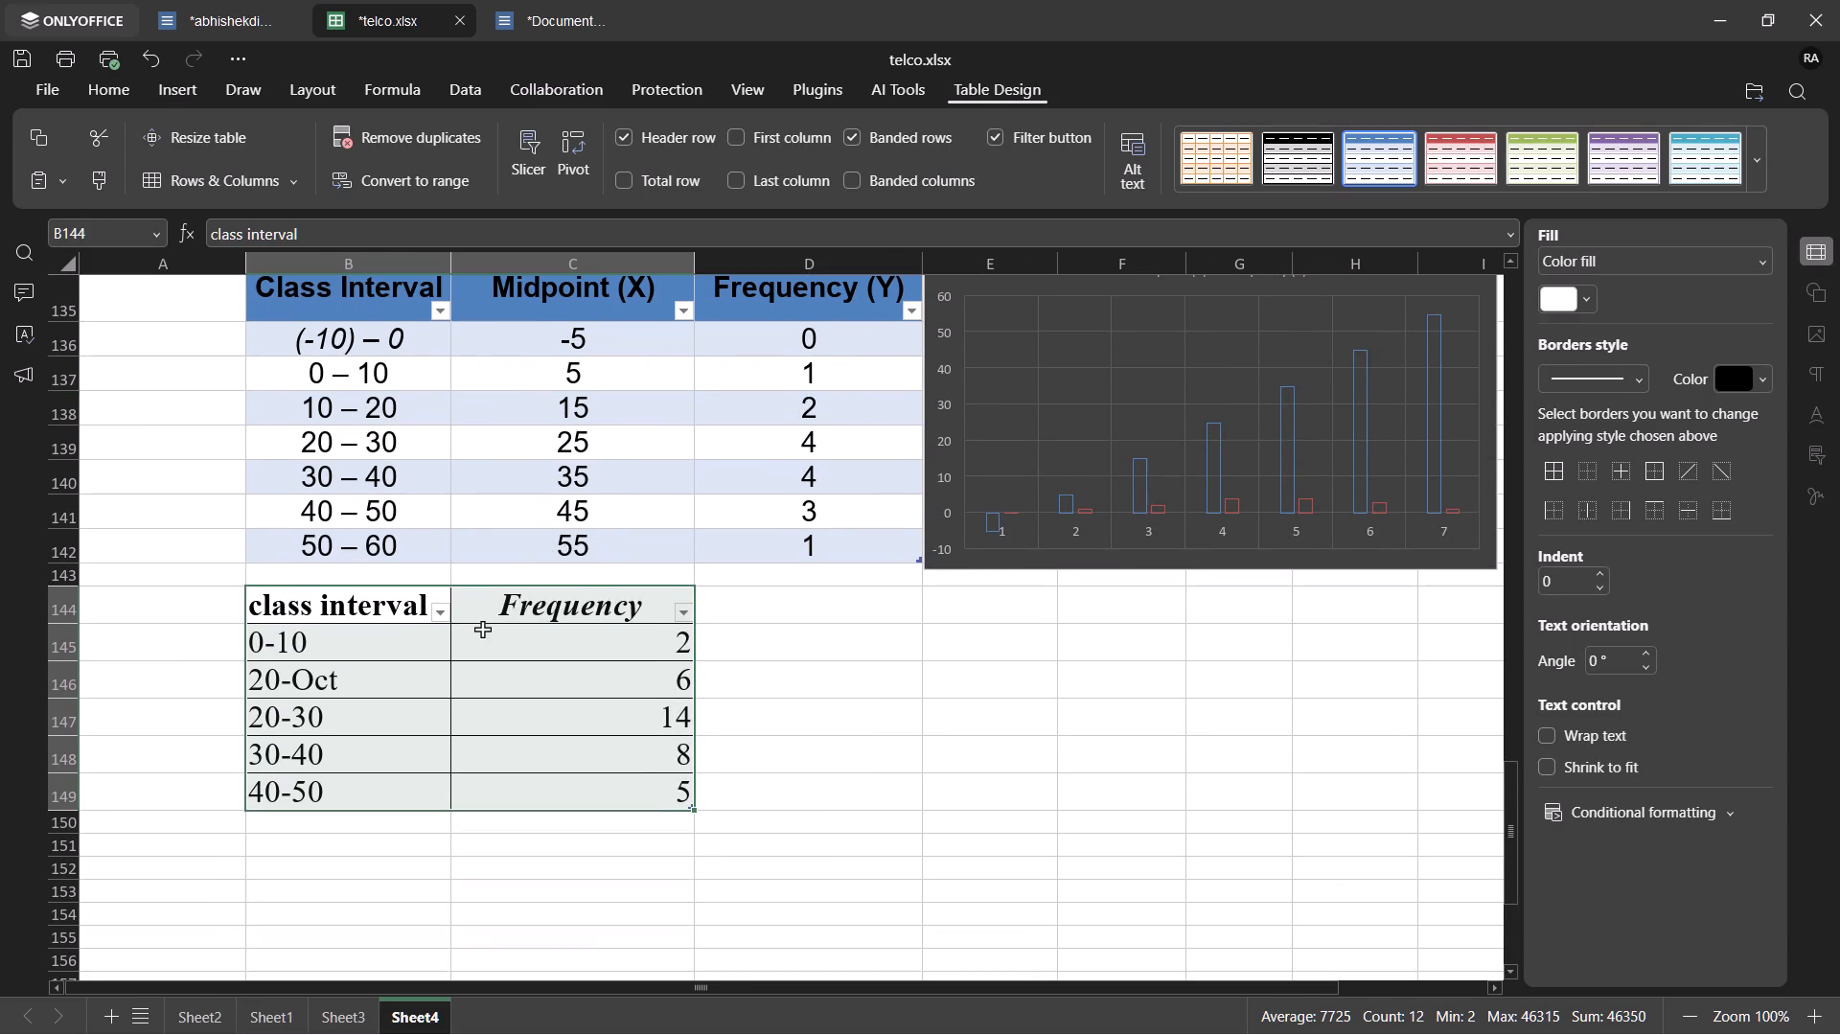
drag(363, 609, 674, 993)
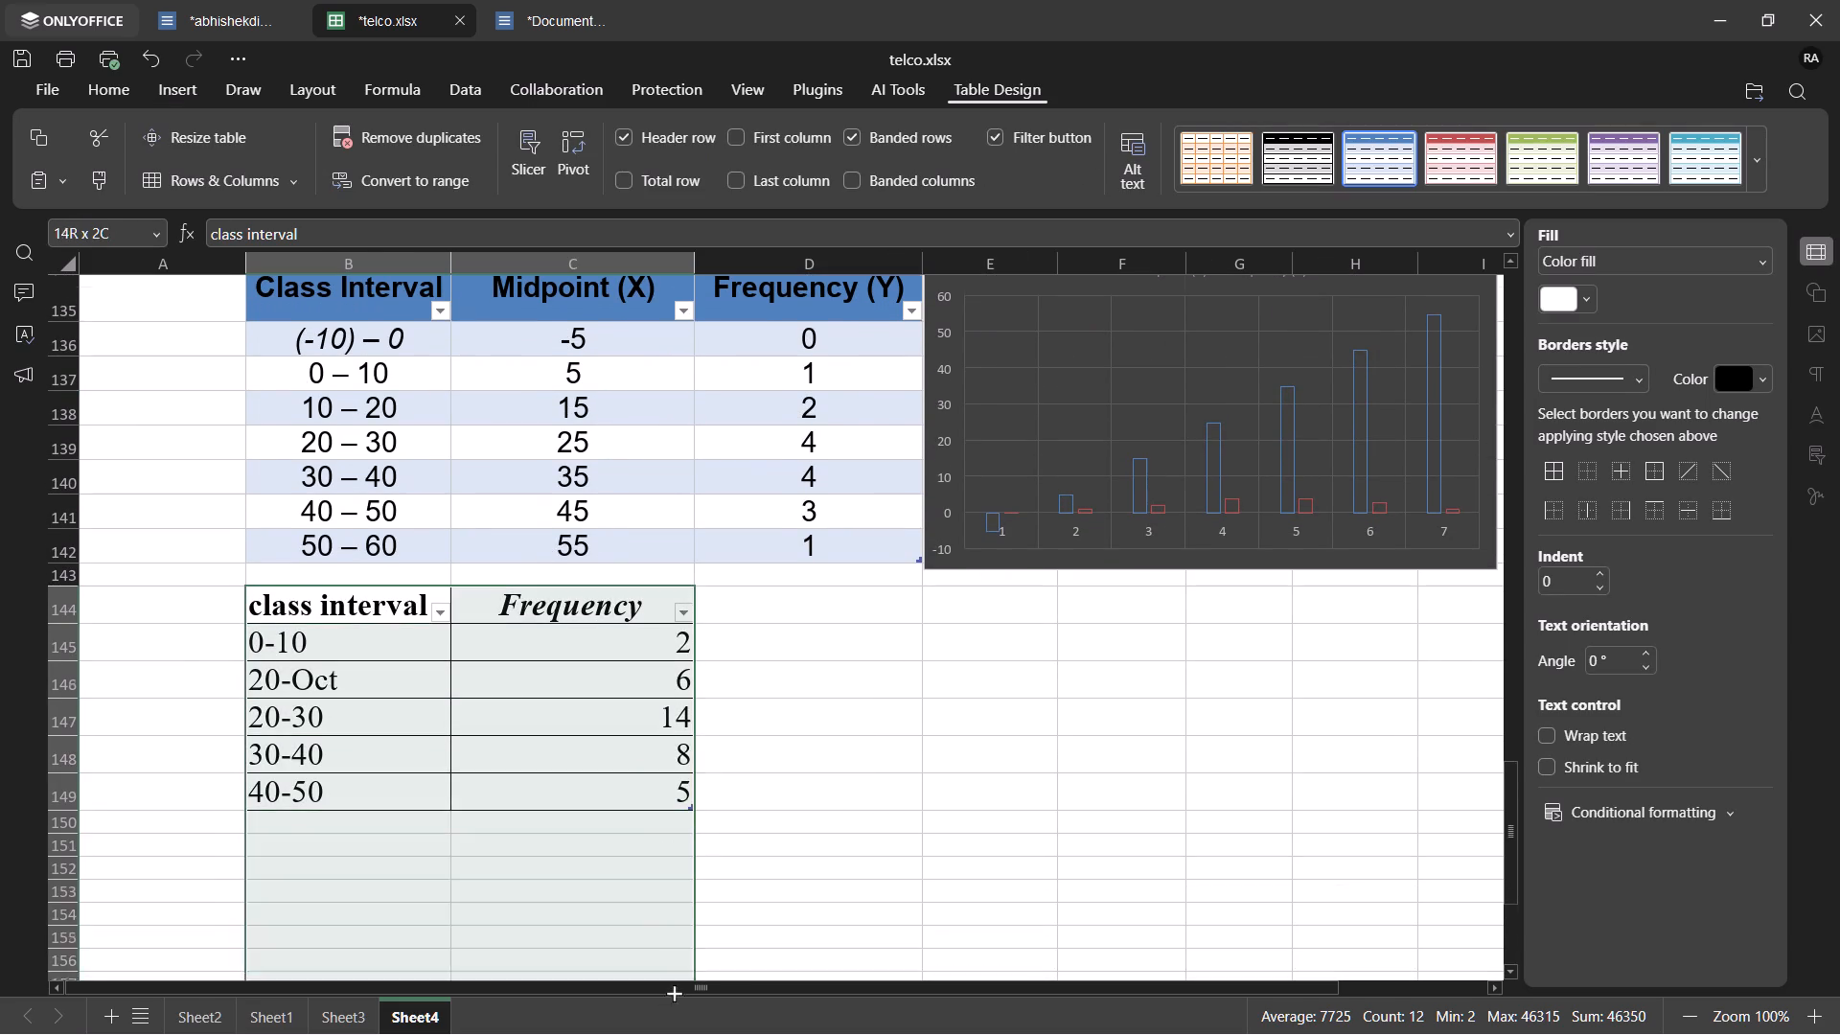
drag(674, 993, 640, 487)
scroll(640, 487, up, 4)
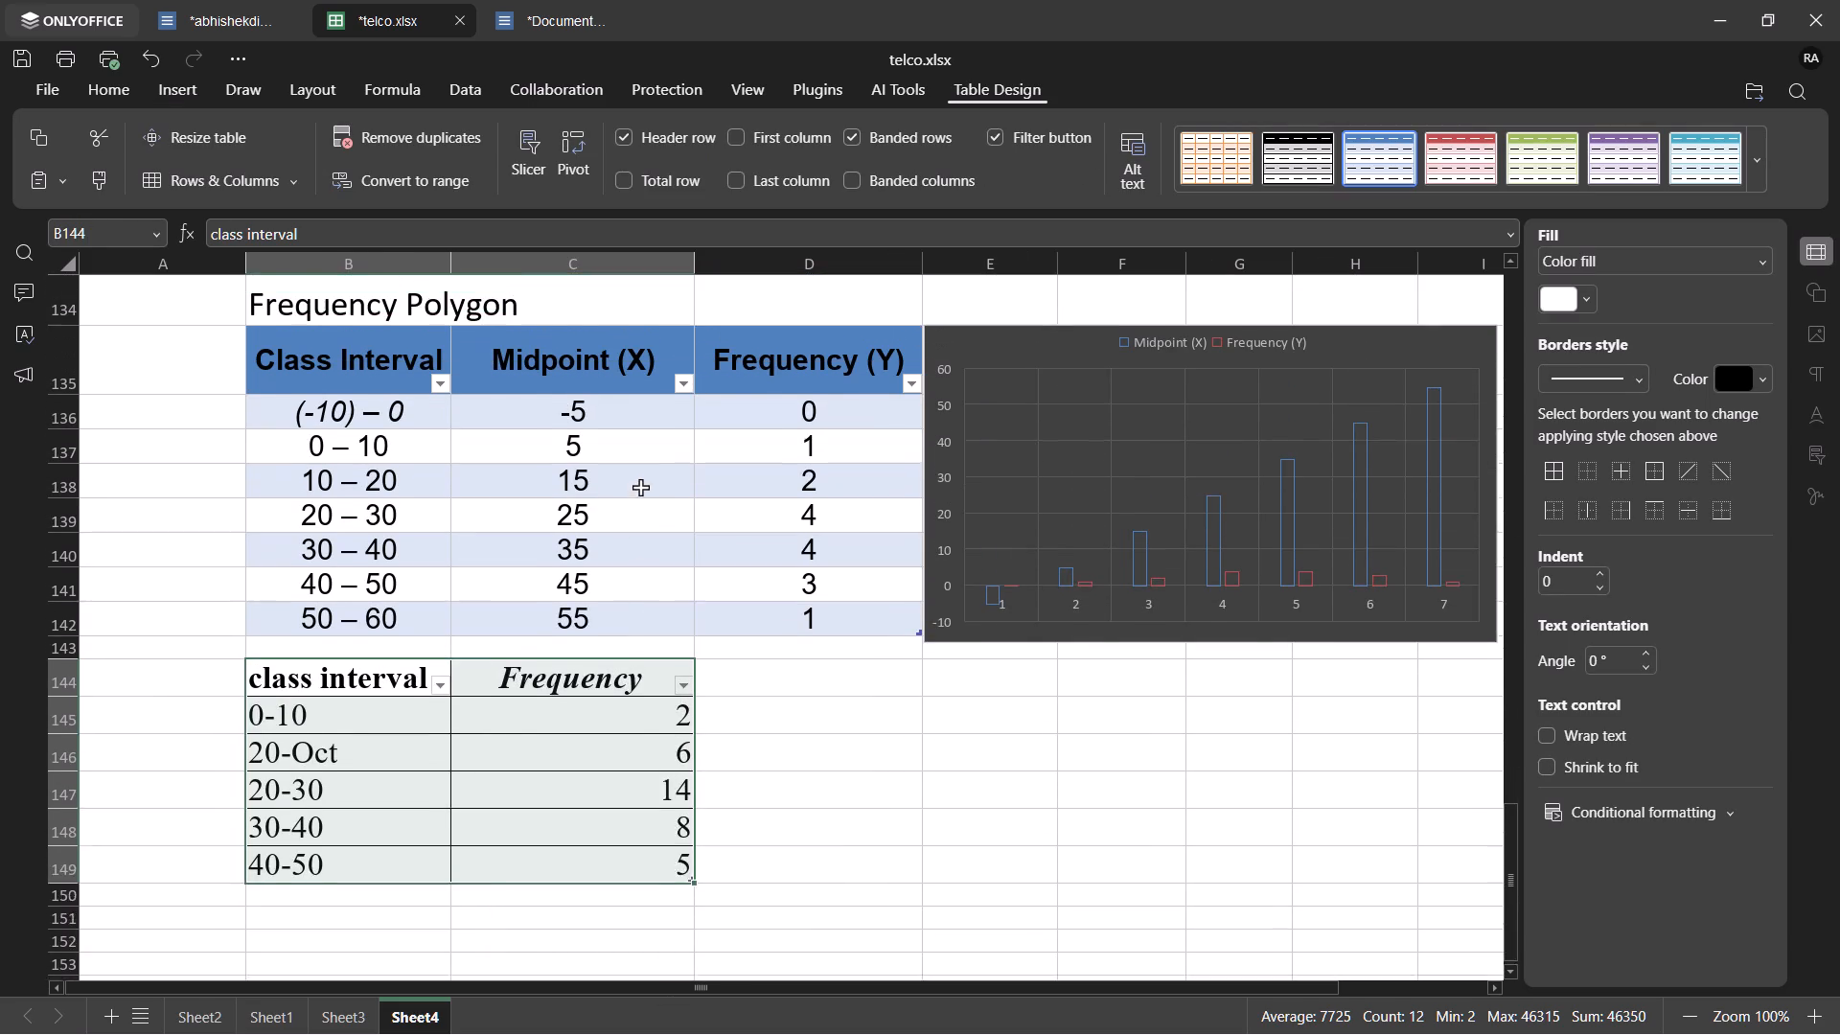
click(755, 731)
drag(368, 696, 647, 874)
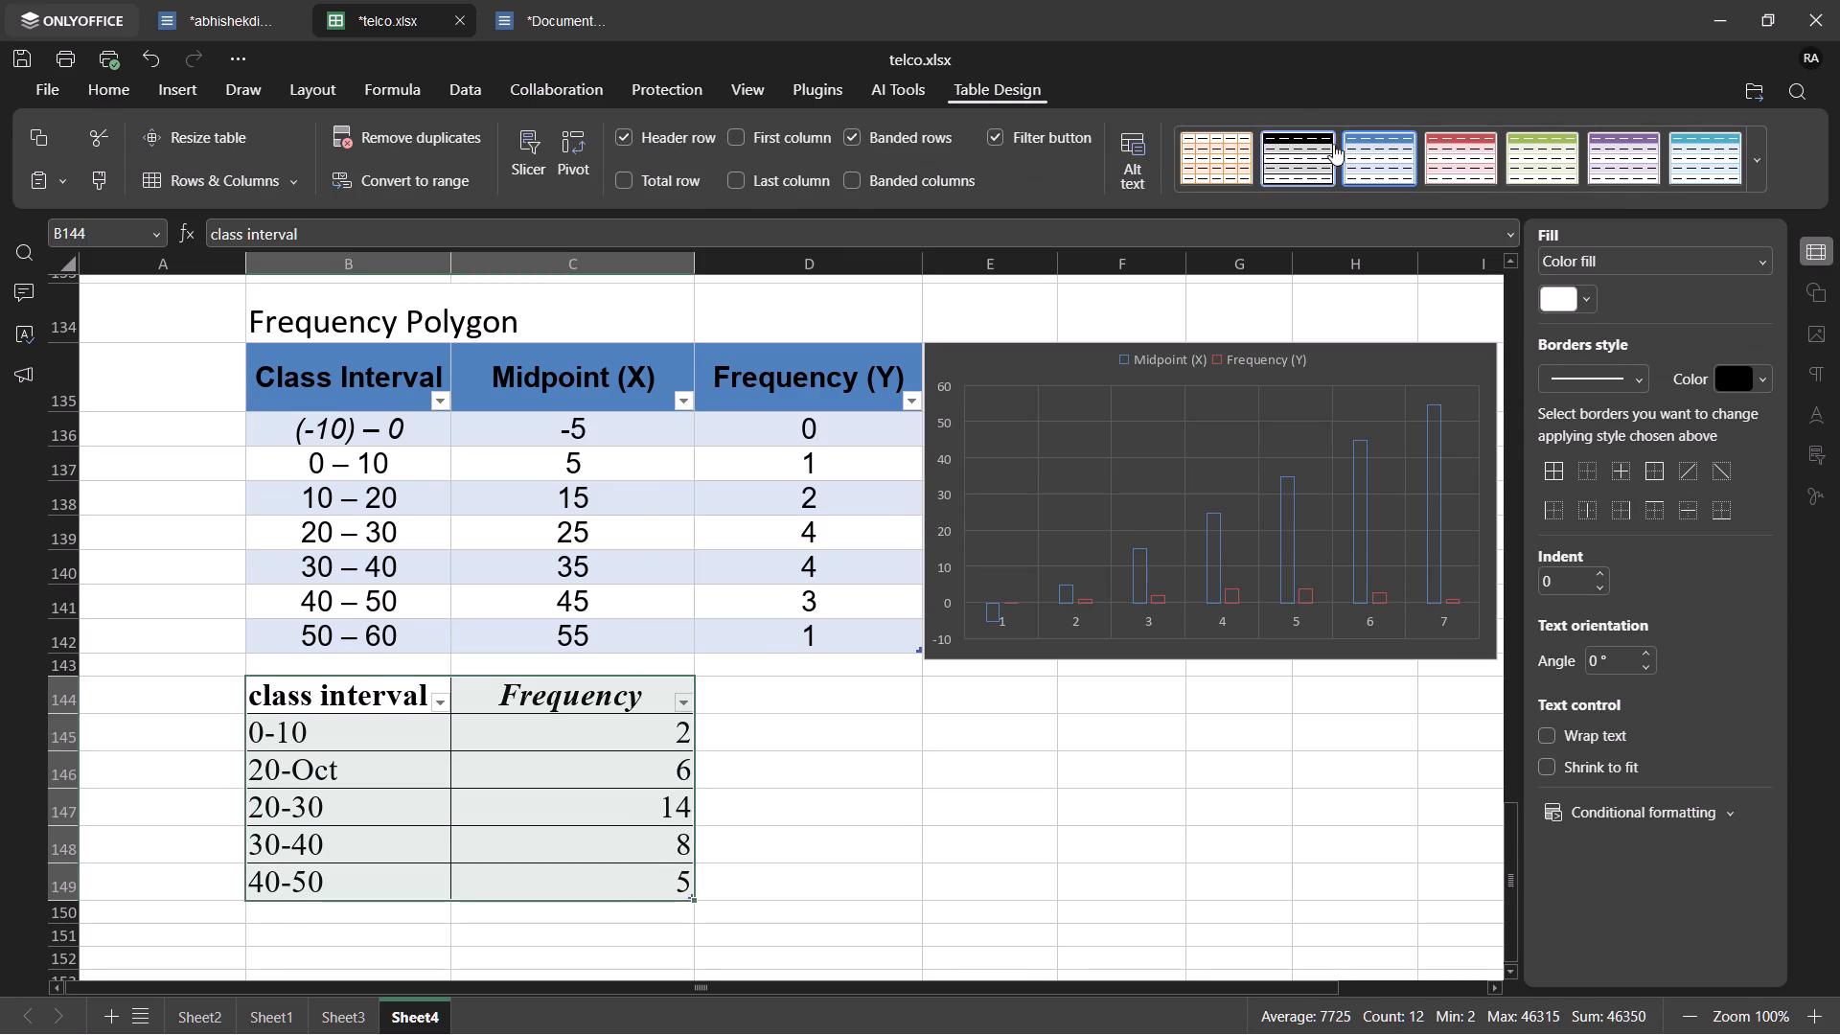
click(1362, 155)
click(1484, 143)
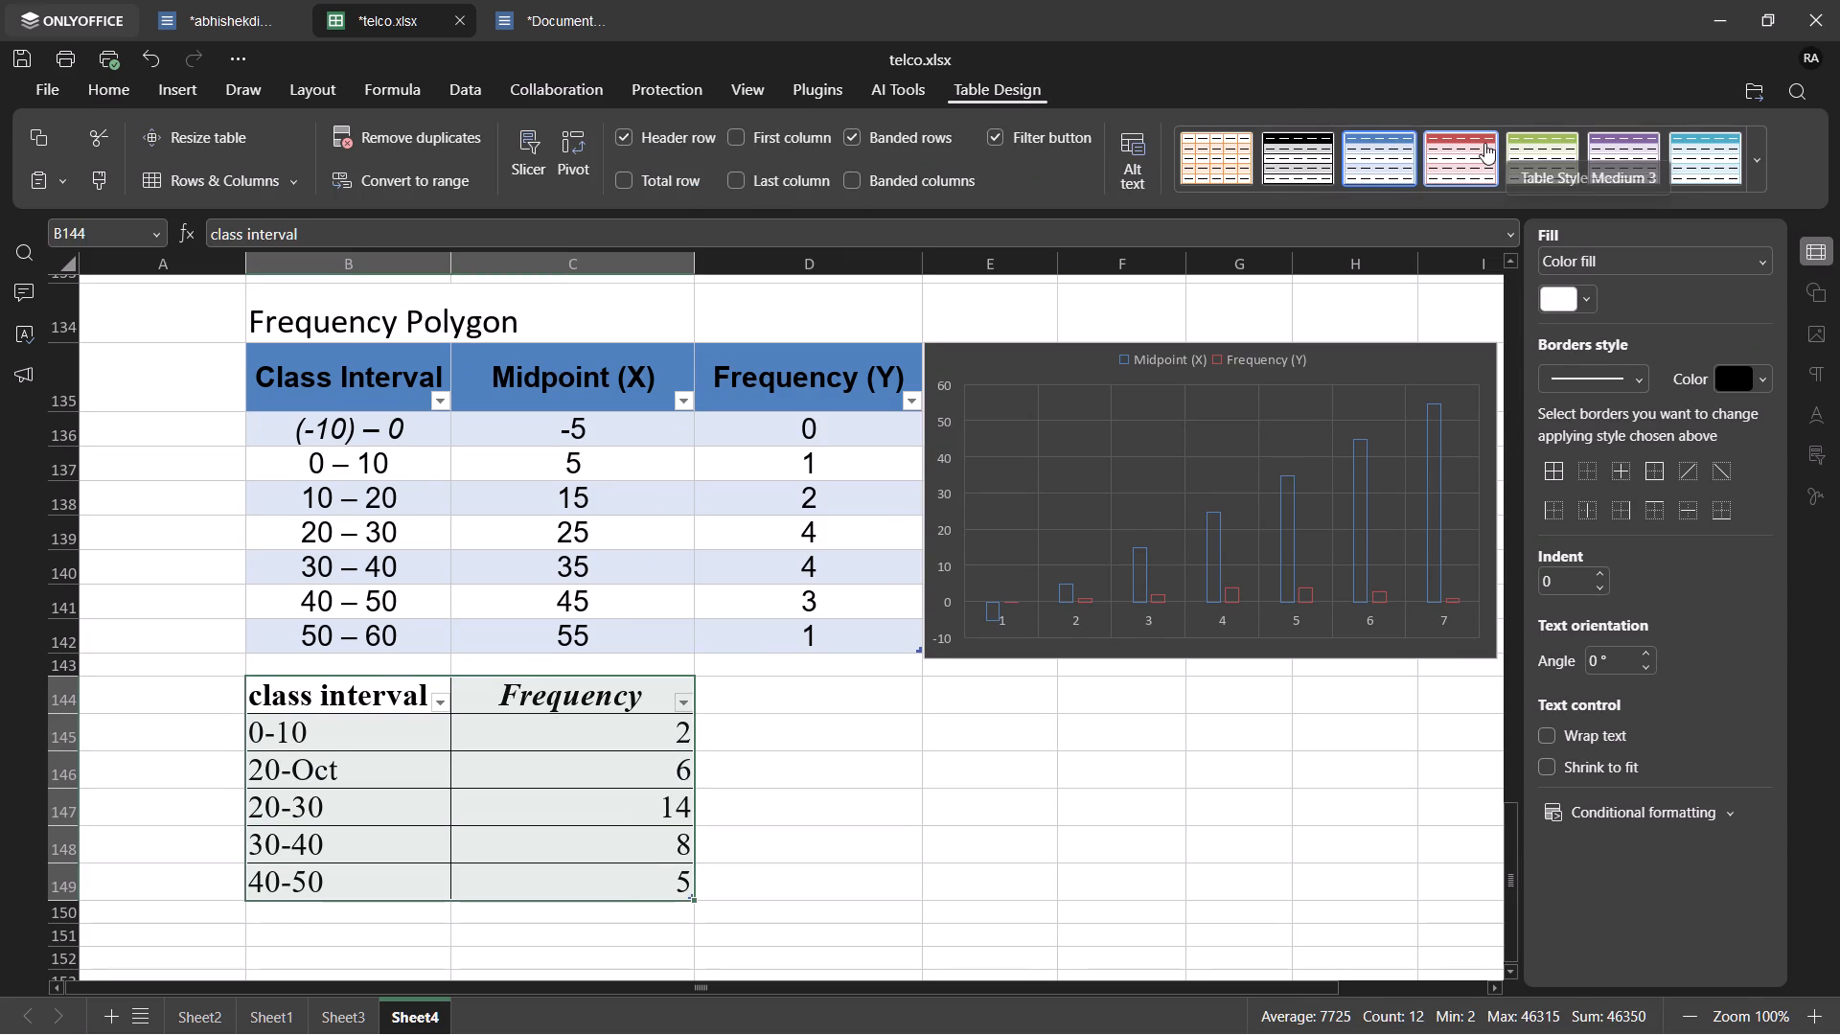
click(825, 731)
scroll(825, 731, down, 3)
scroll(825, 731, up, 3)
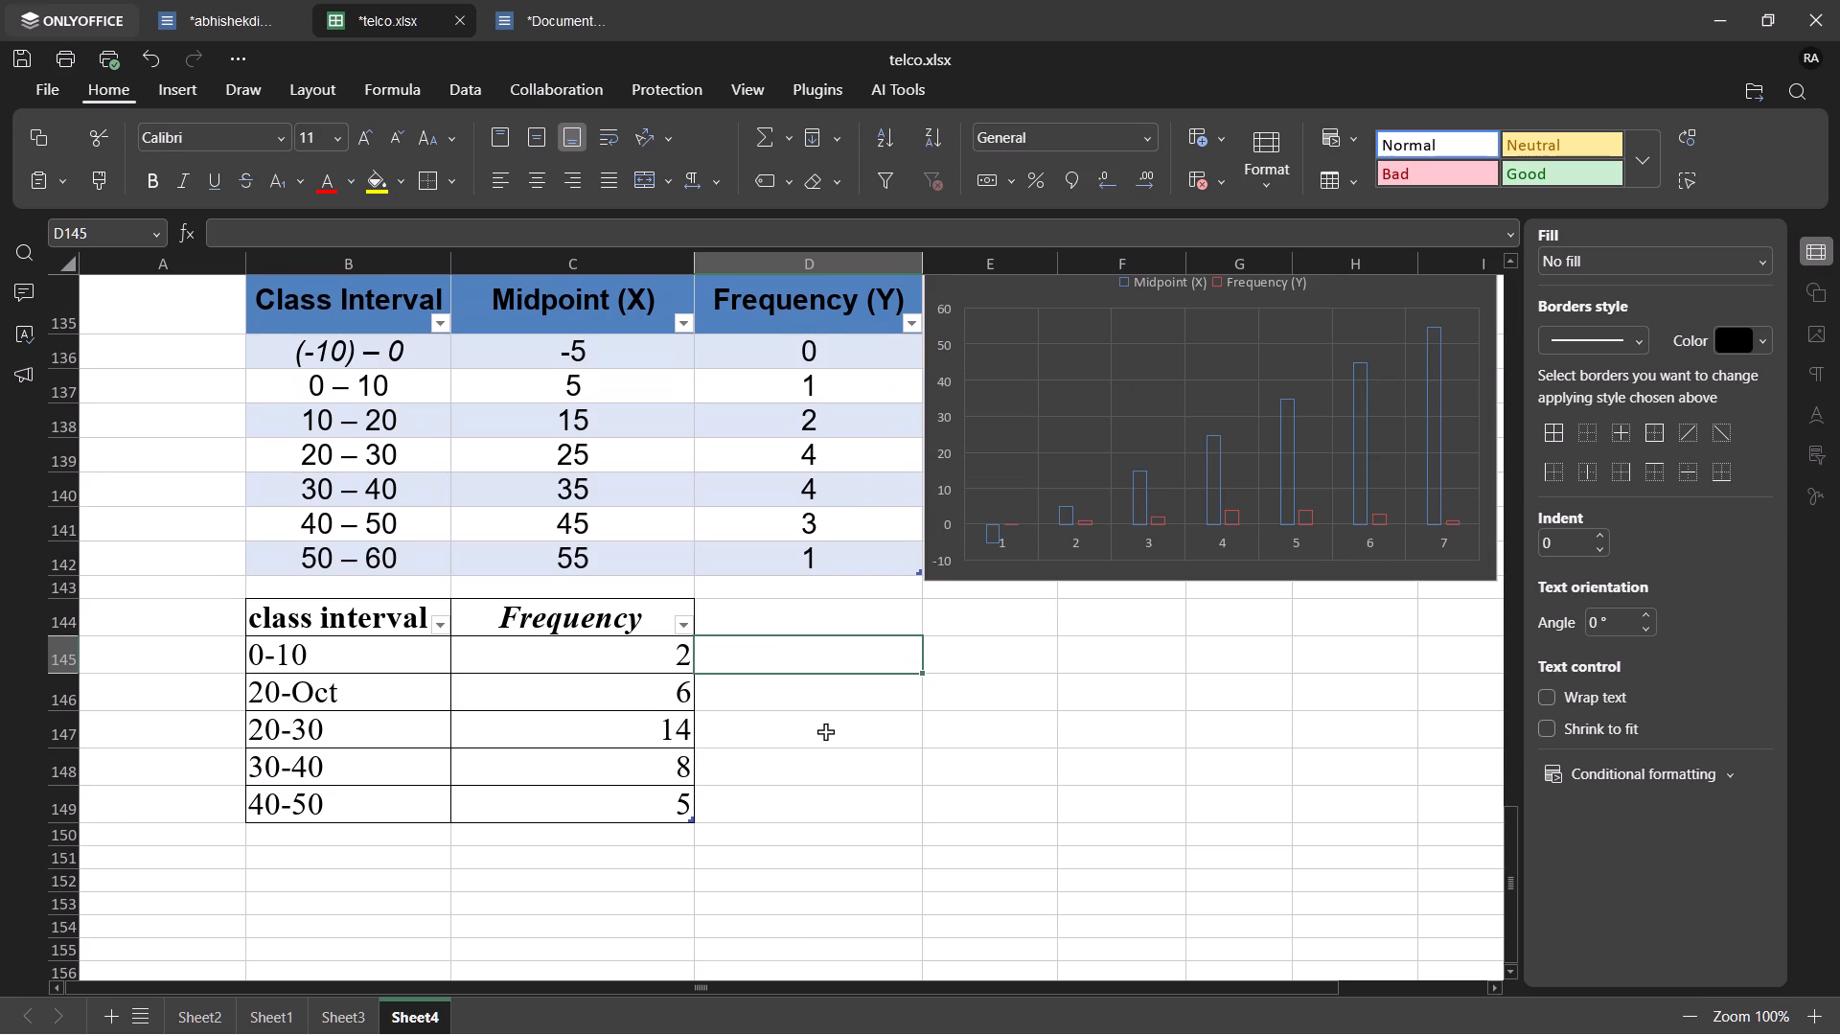
Replace the date in B146 of the class interval table with 10-20, stored as text.
click(211, 13)
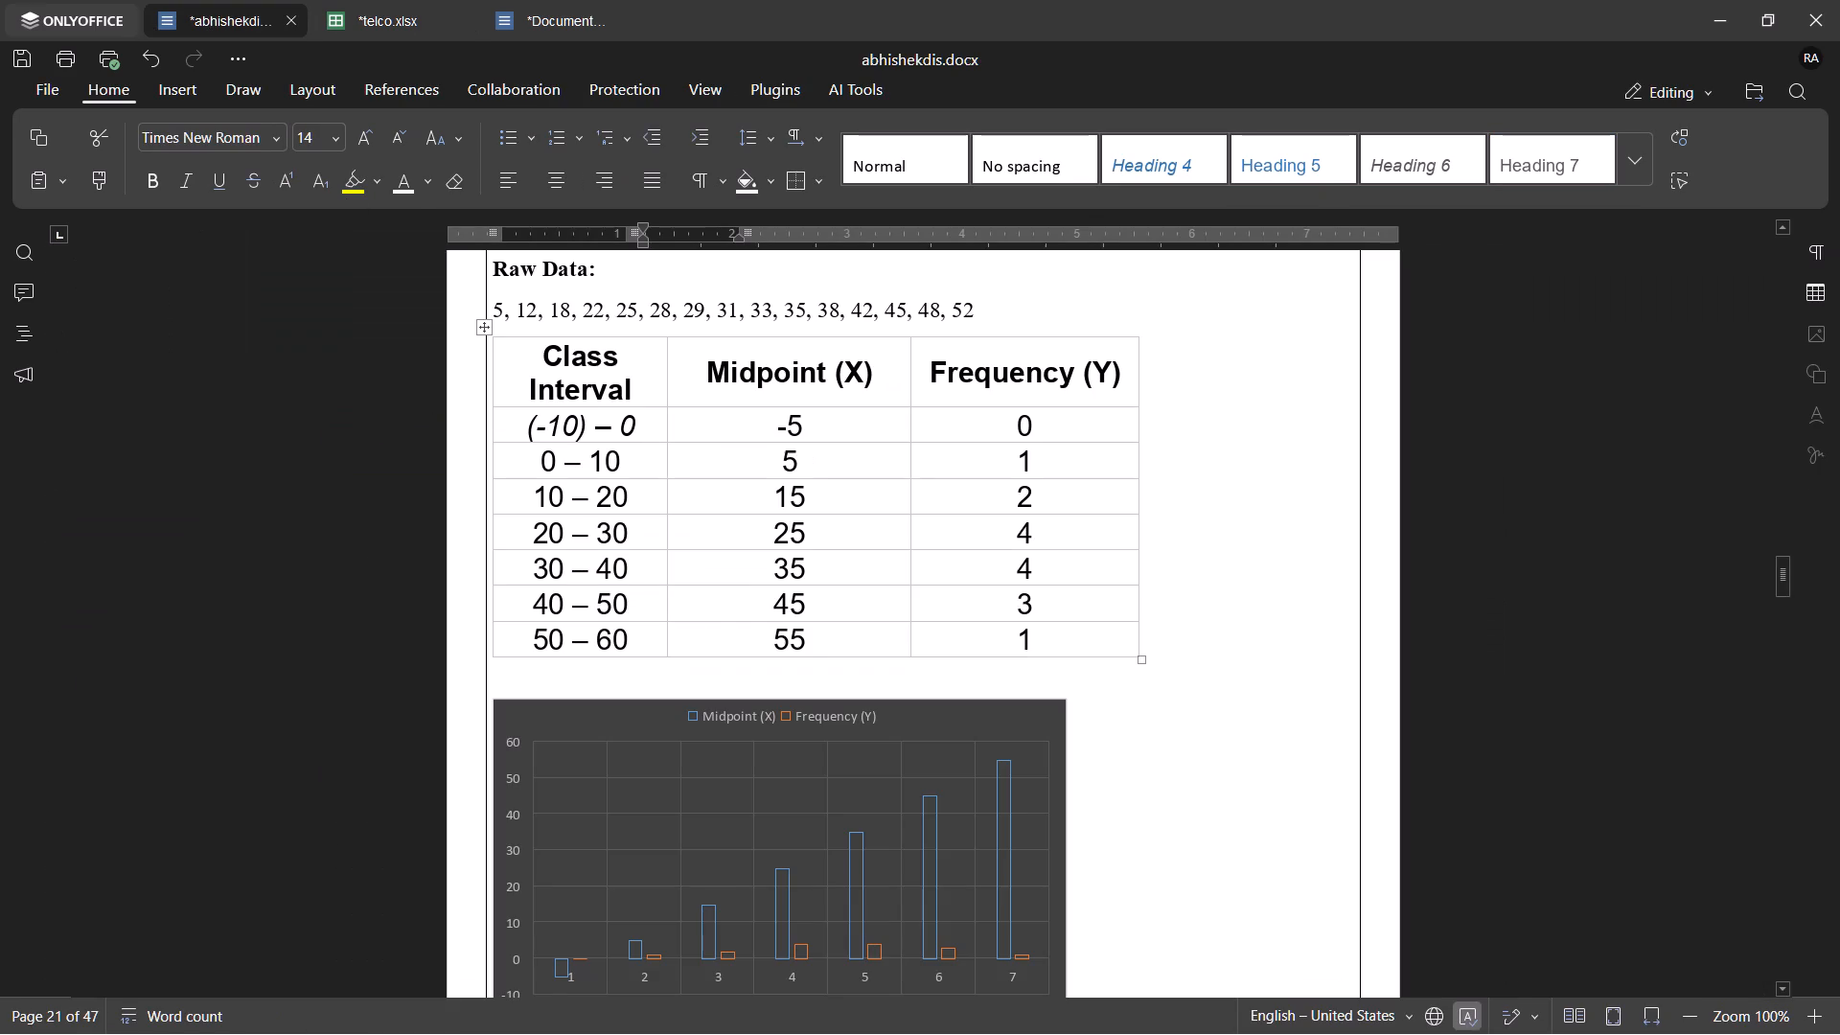
click(335, 4)
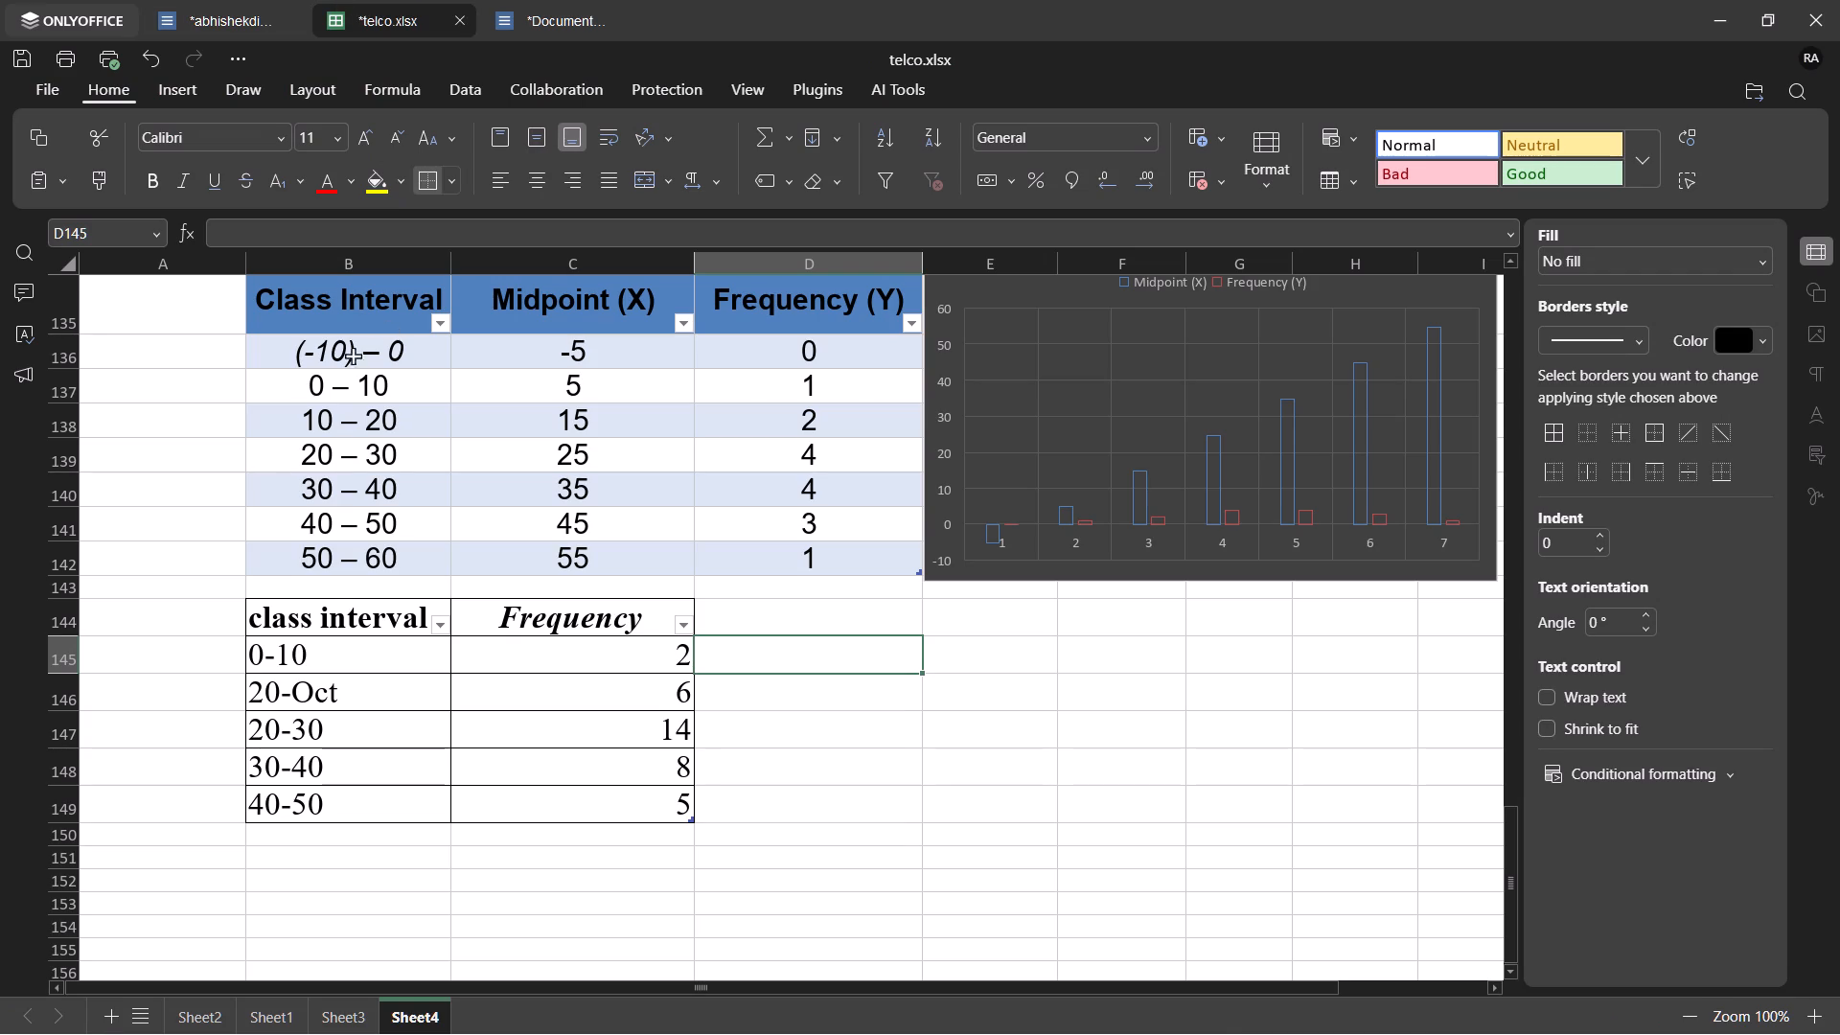
click(343, 694)
triple_click(343, 694)
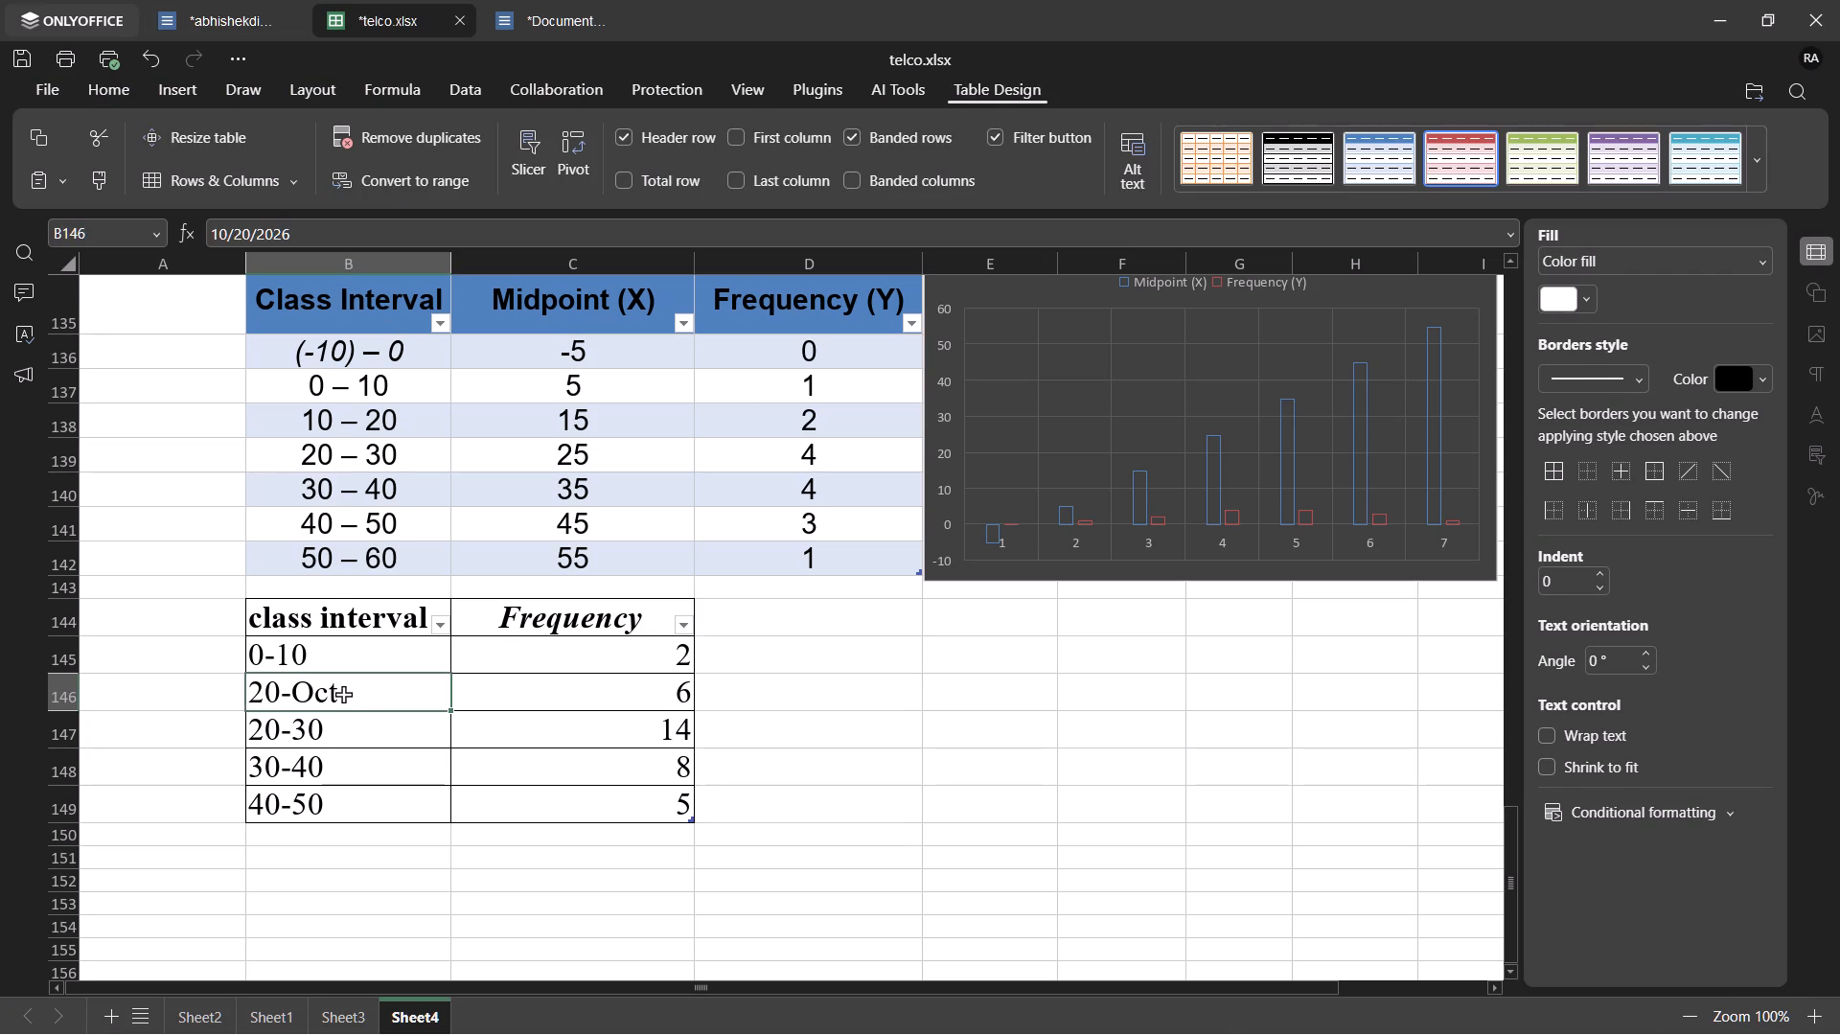
key(Right)
key(Right)
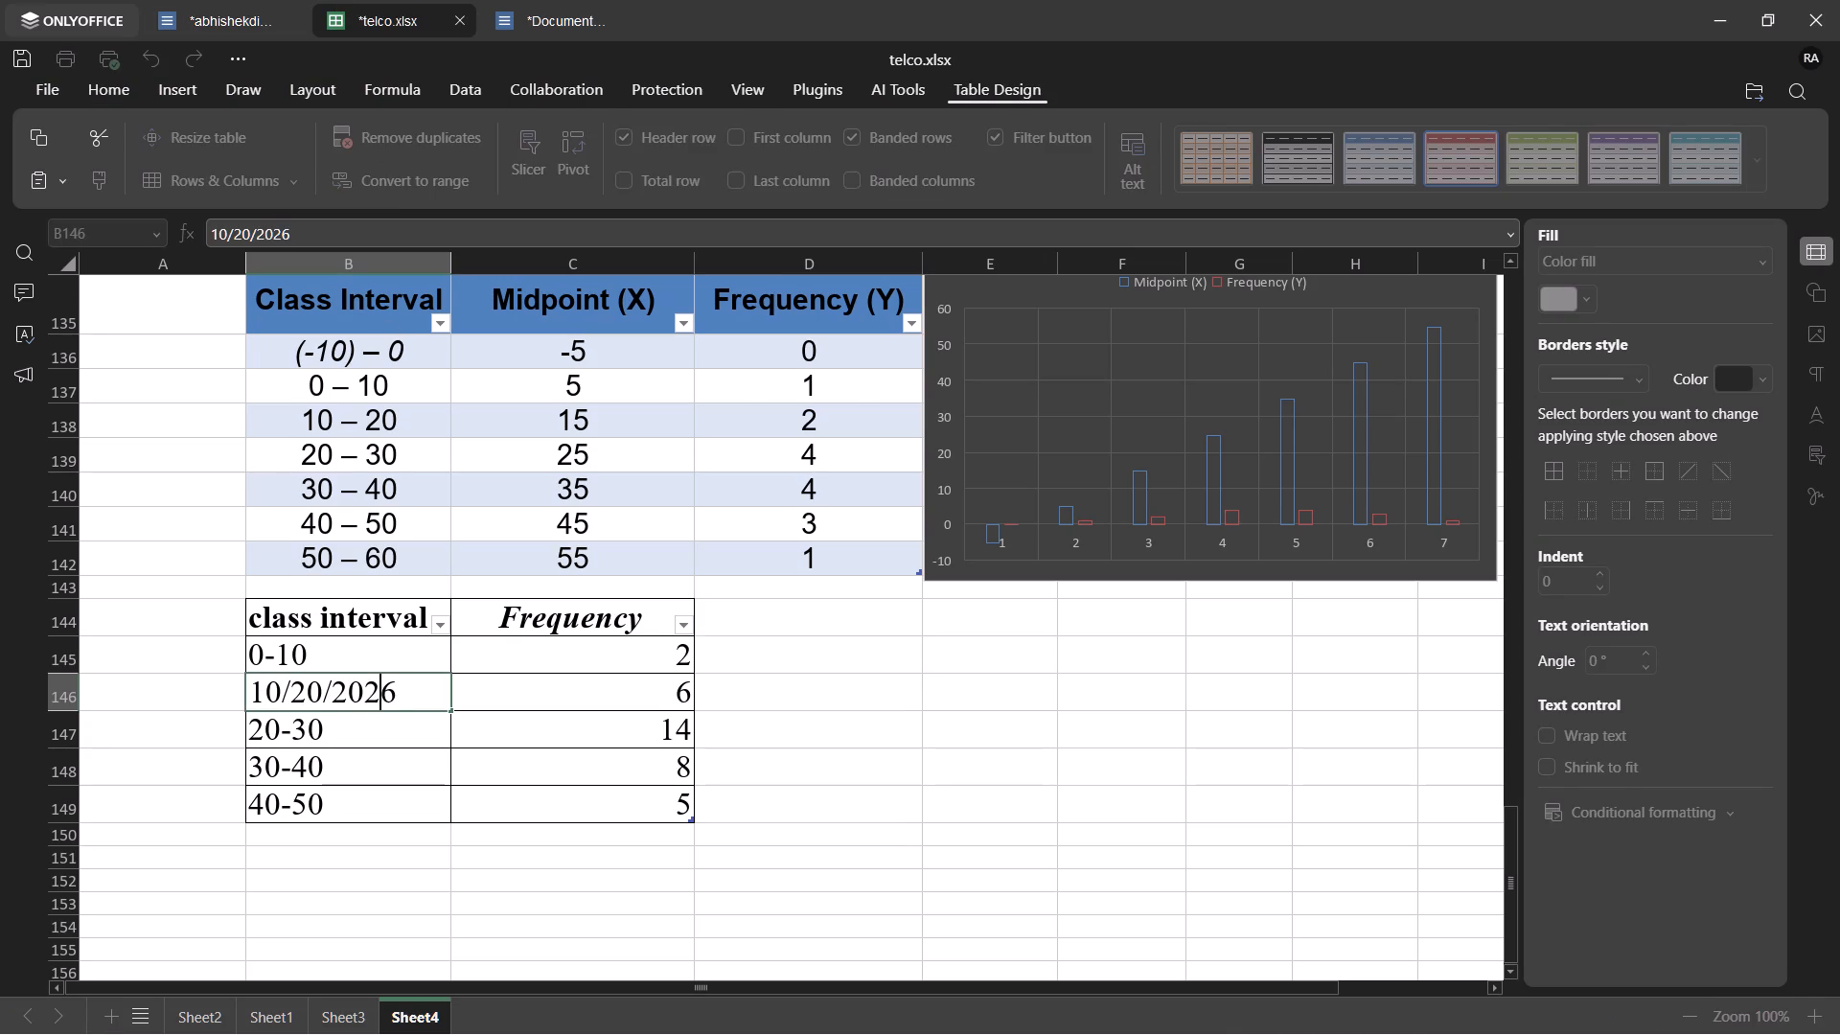
key(Right)
key(Right)
key(BackSpace)
key(BackSpace)
key(BackSpace)
key(BackSpace)
key(BackSpace)
key(BackSpace)
key(BackSpace)
key(BackSpace)
key(BackSpace)
key(BackSpace)
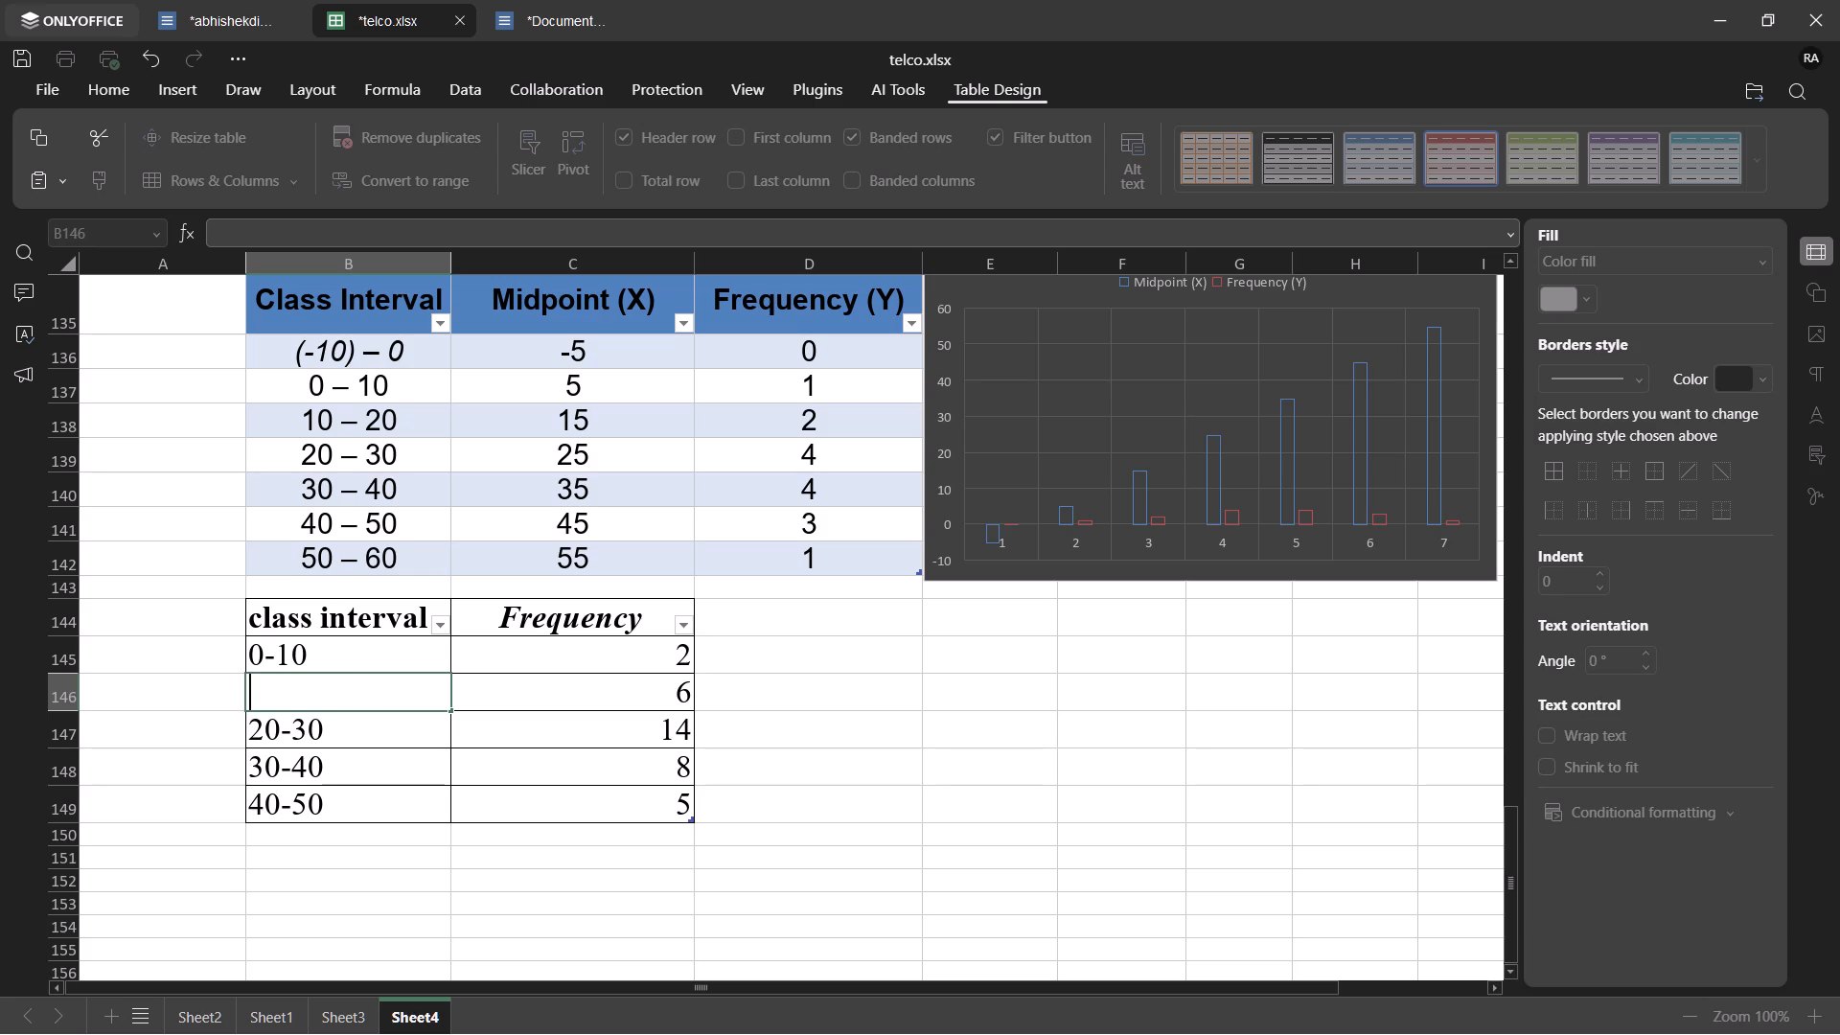
key(apostrophe)
text(10)
text(-20)
key(Return)
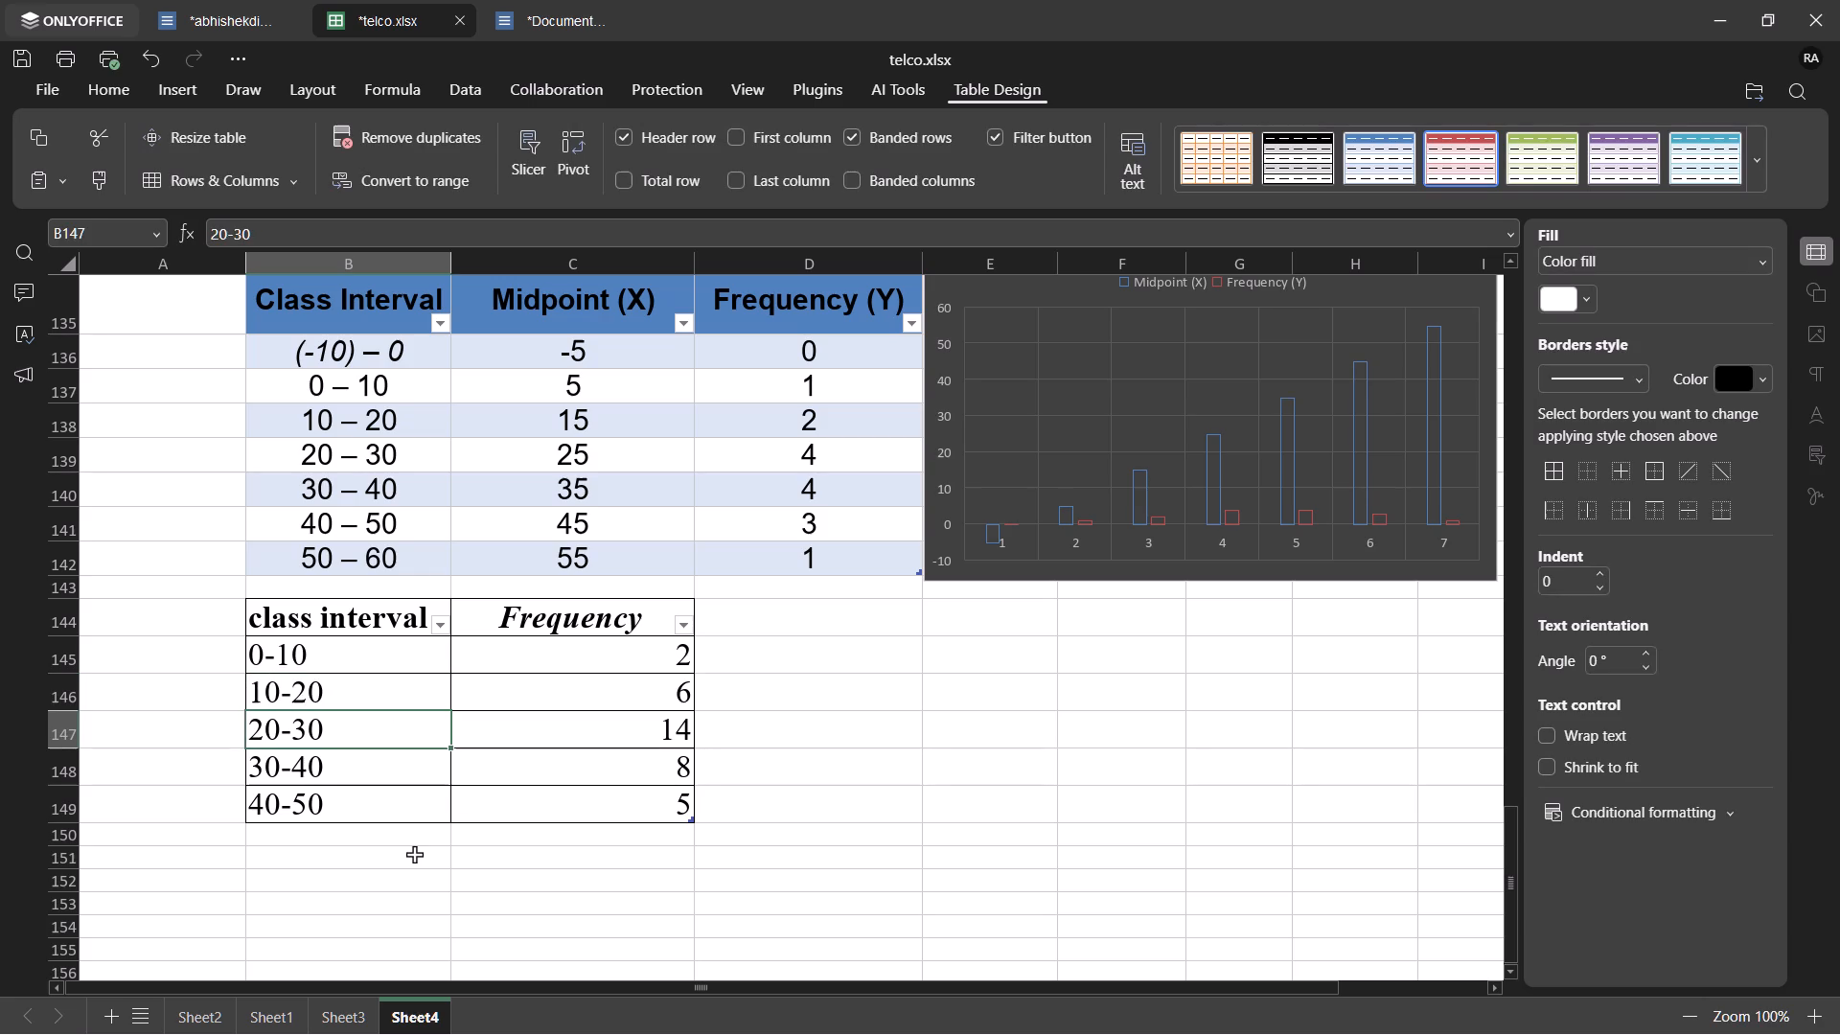
Centre the contents of the class interval and Frequency table B144:C149 horizontally.
click(414, 854)
drag(296, 627, 537, 804)
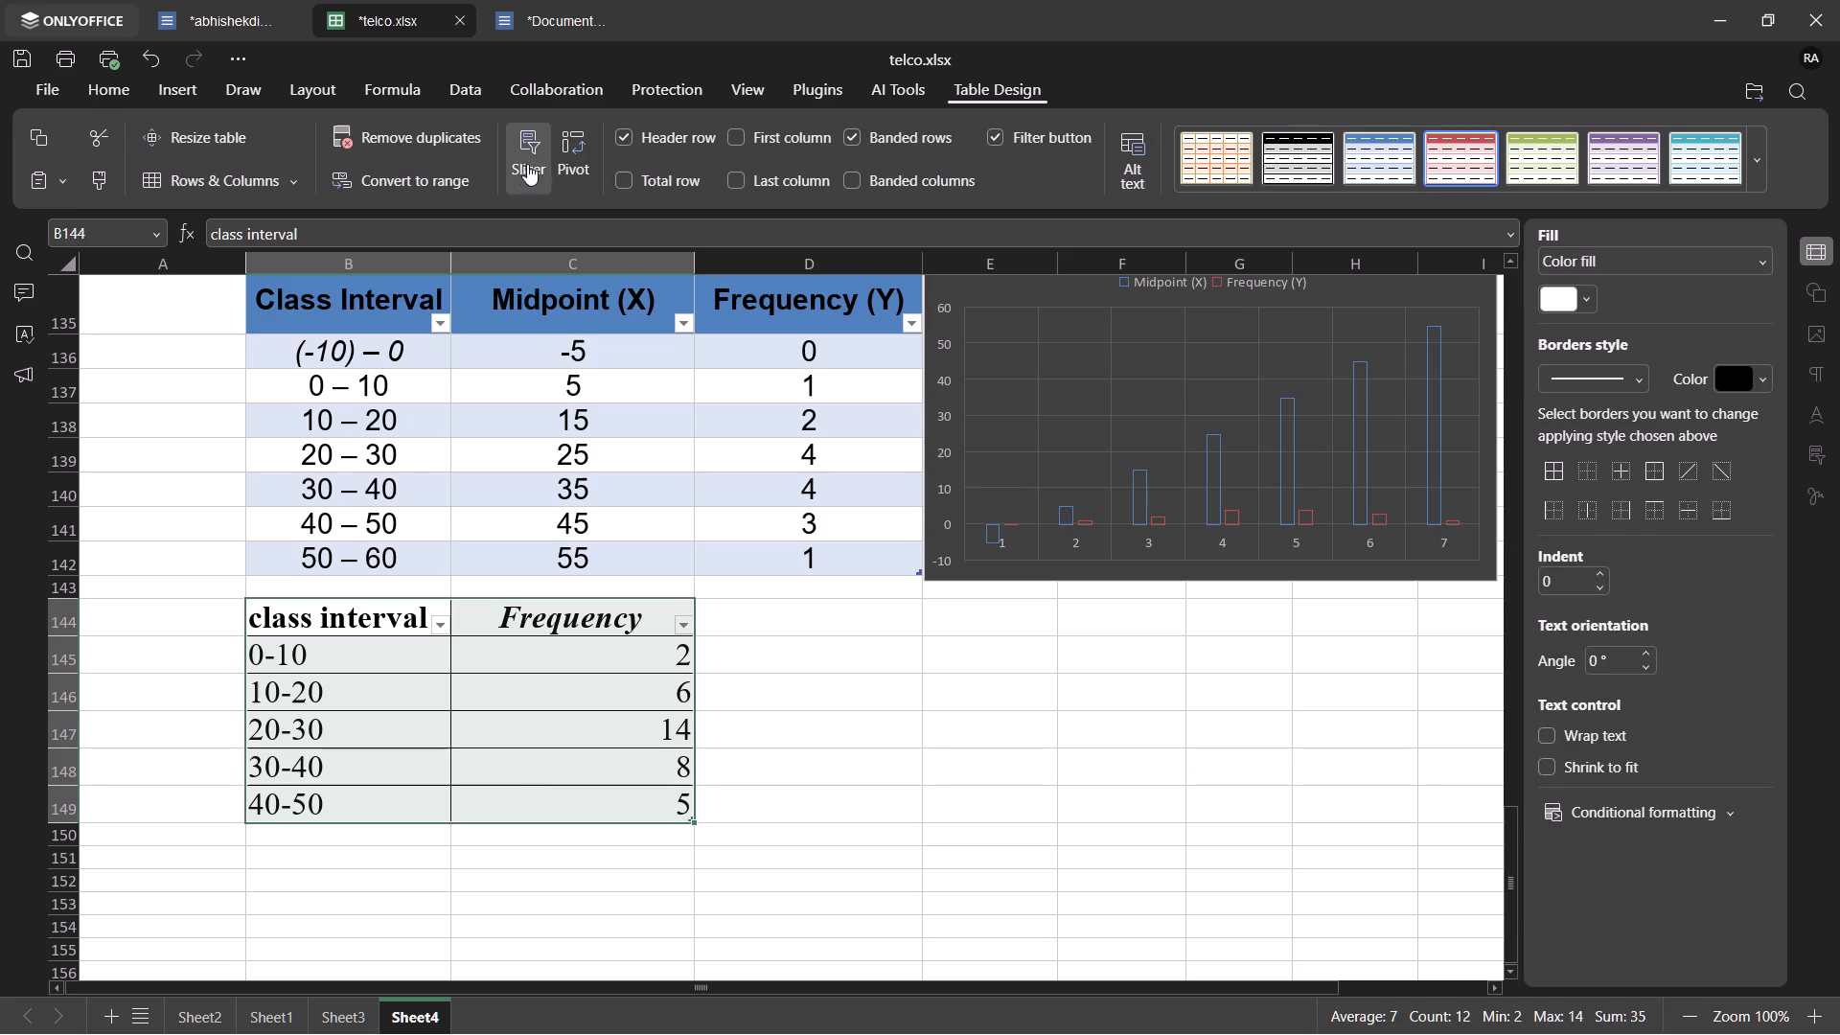
click(121, 91)
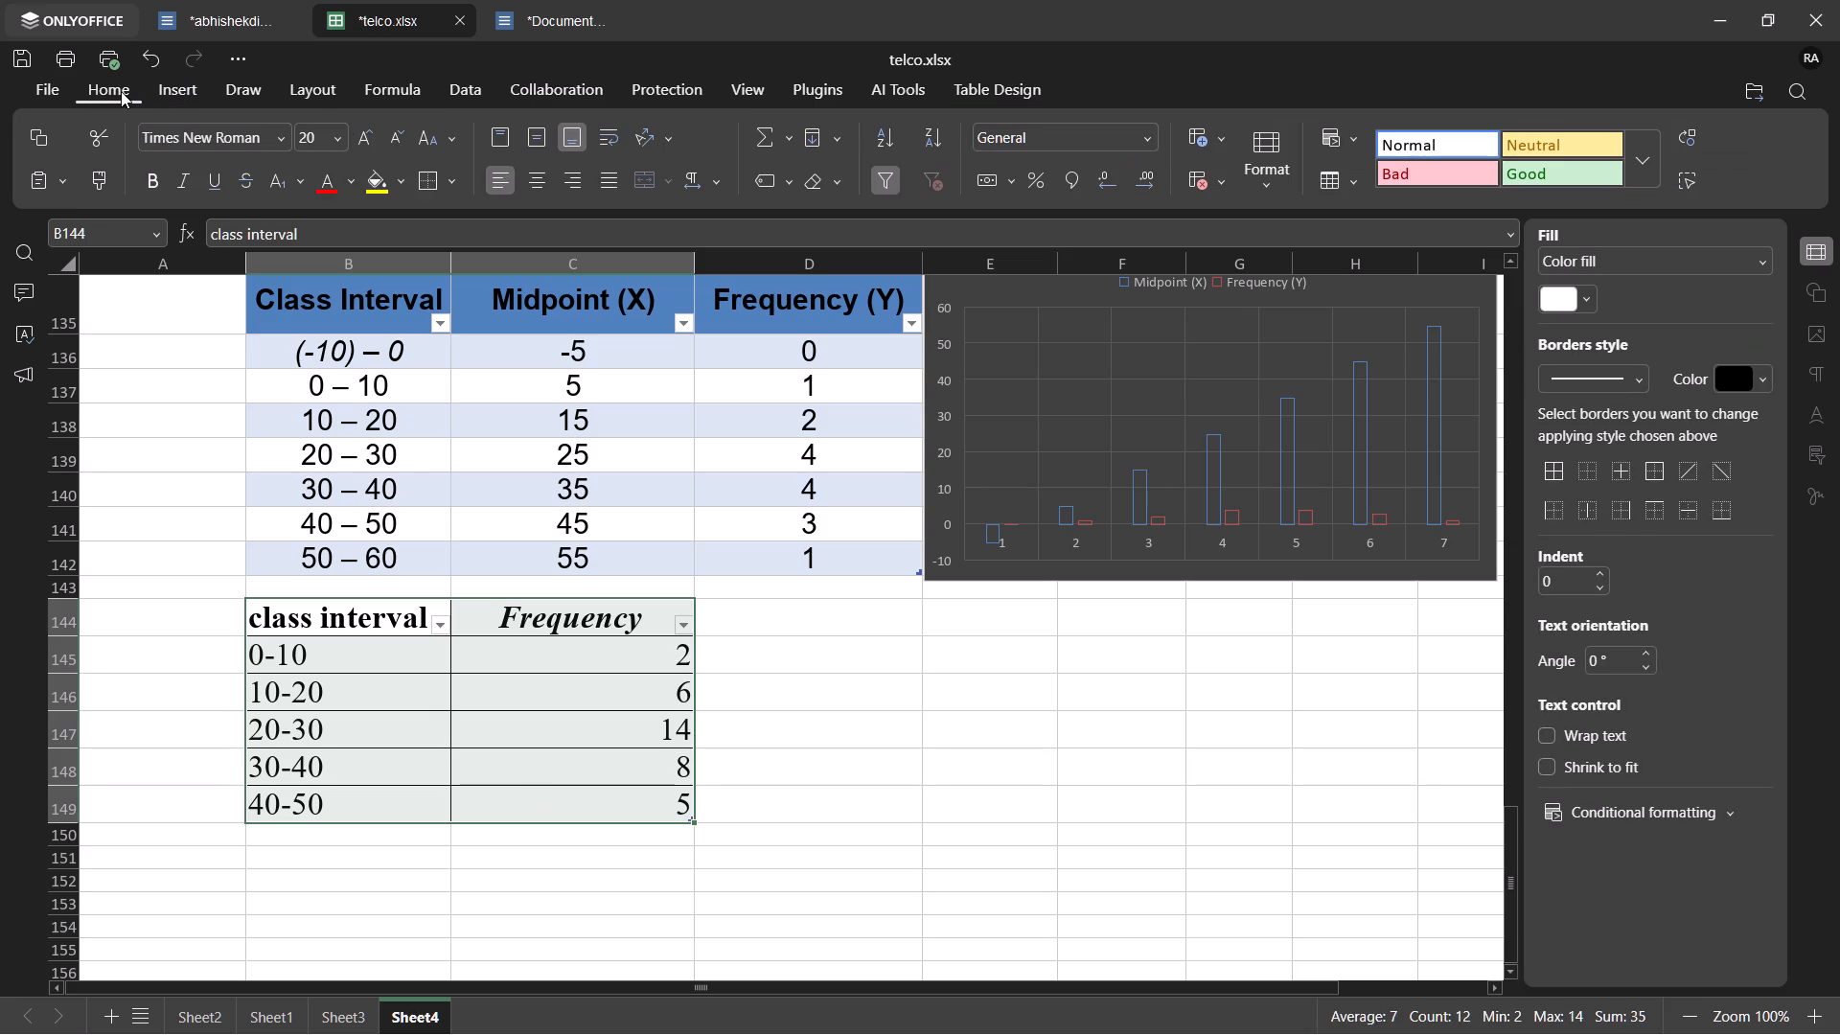
click(530, 181)
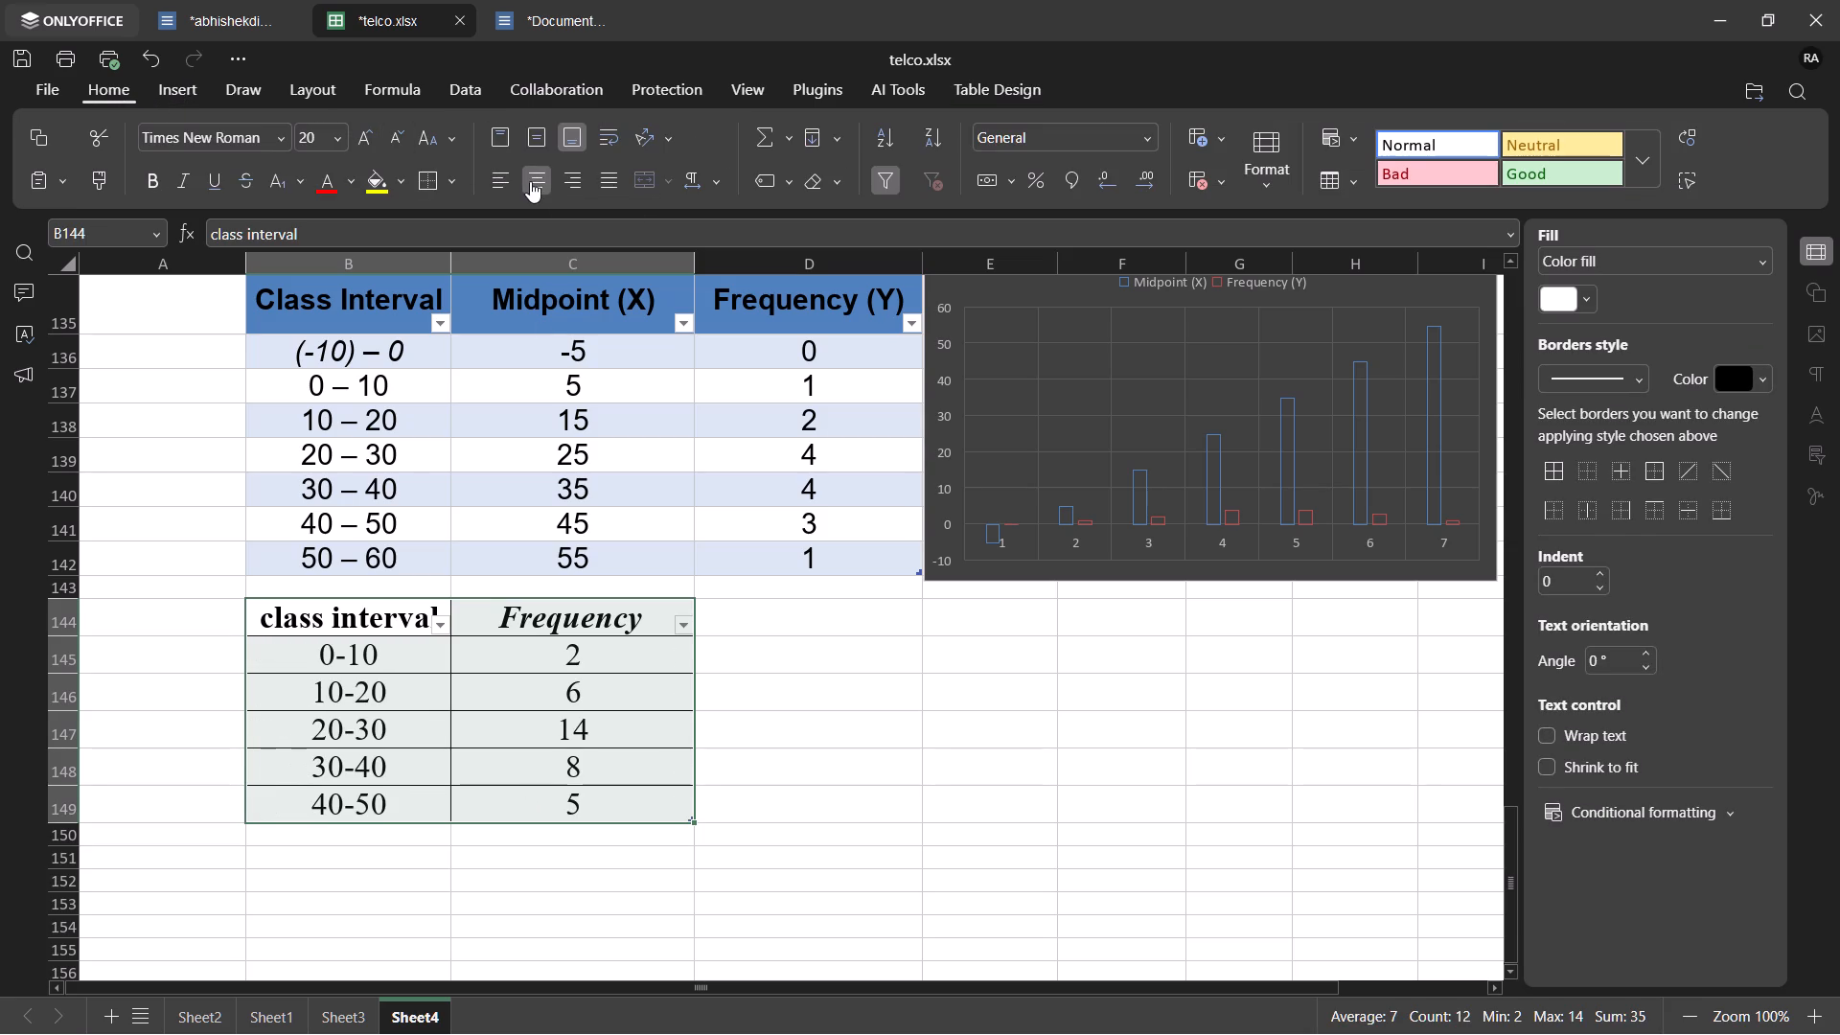
click(816, 778)
scroll(816, 778, down, 1)
scroll(816, 778, up, 1)
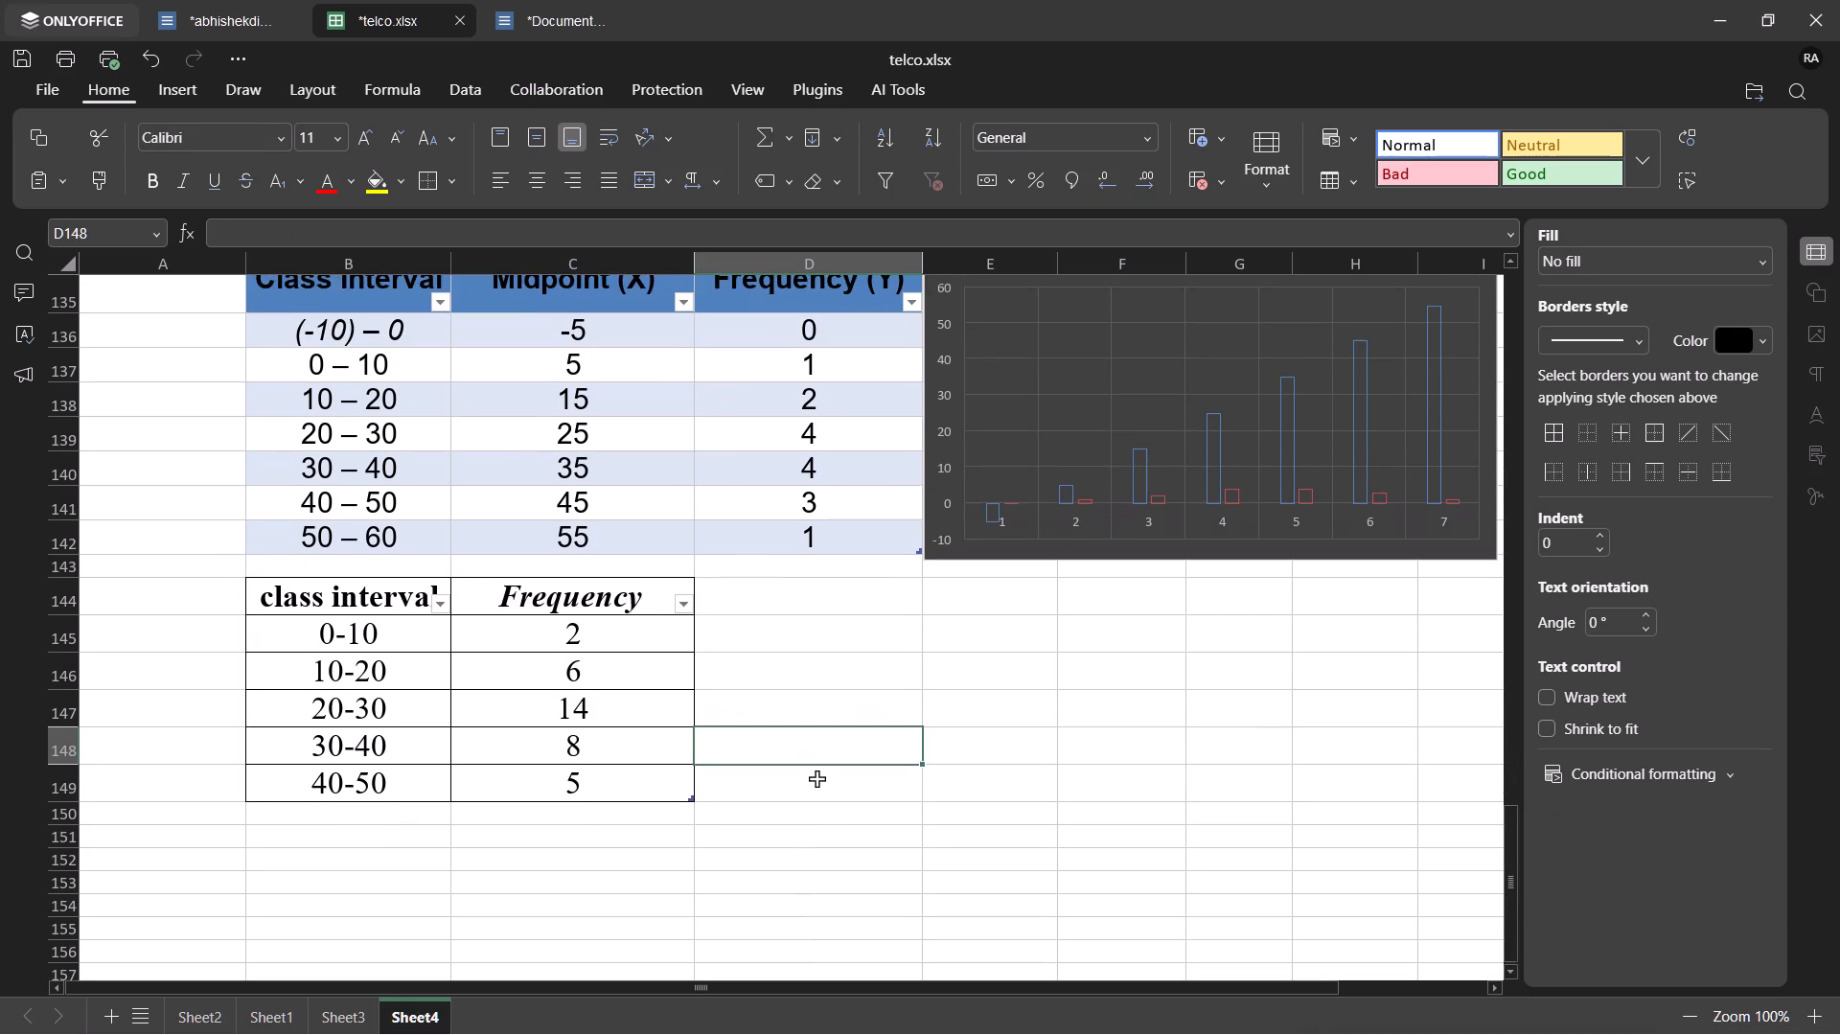
scroll(816, 778, down, 1)
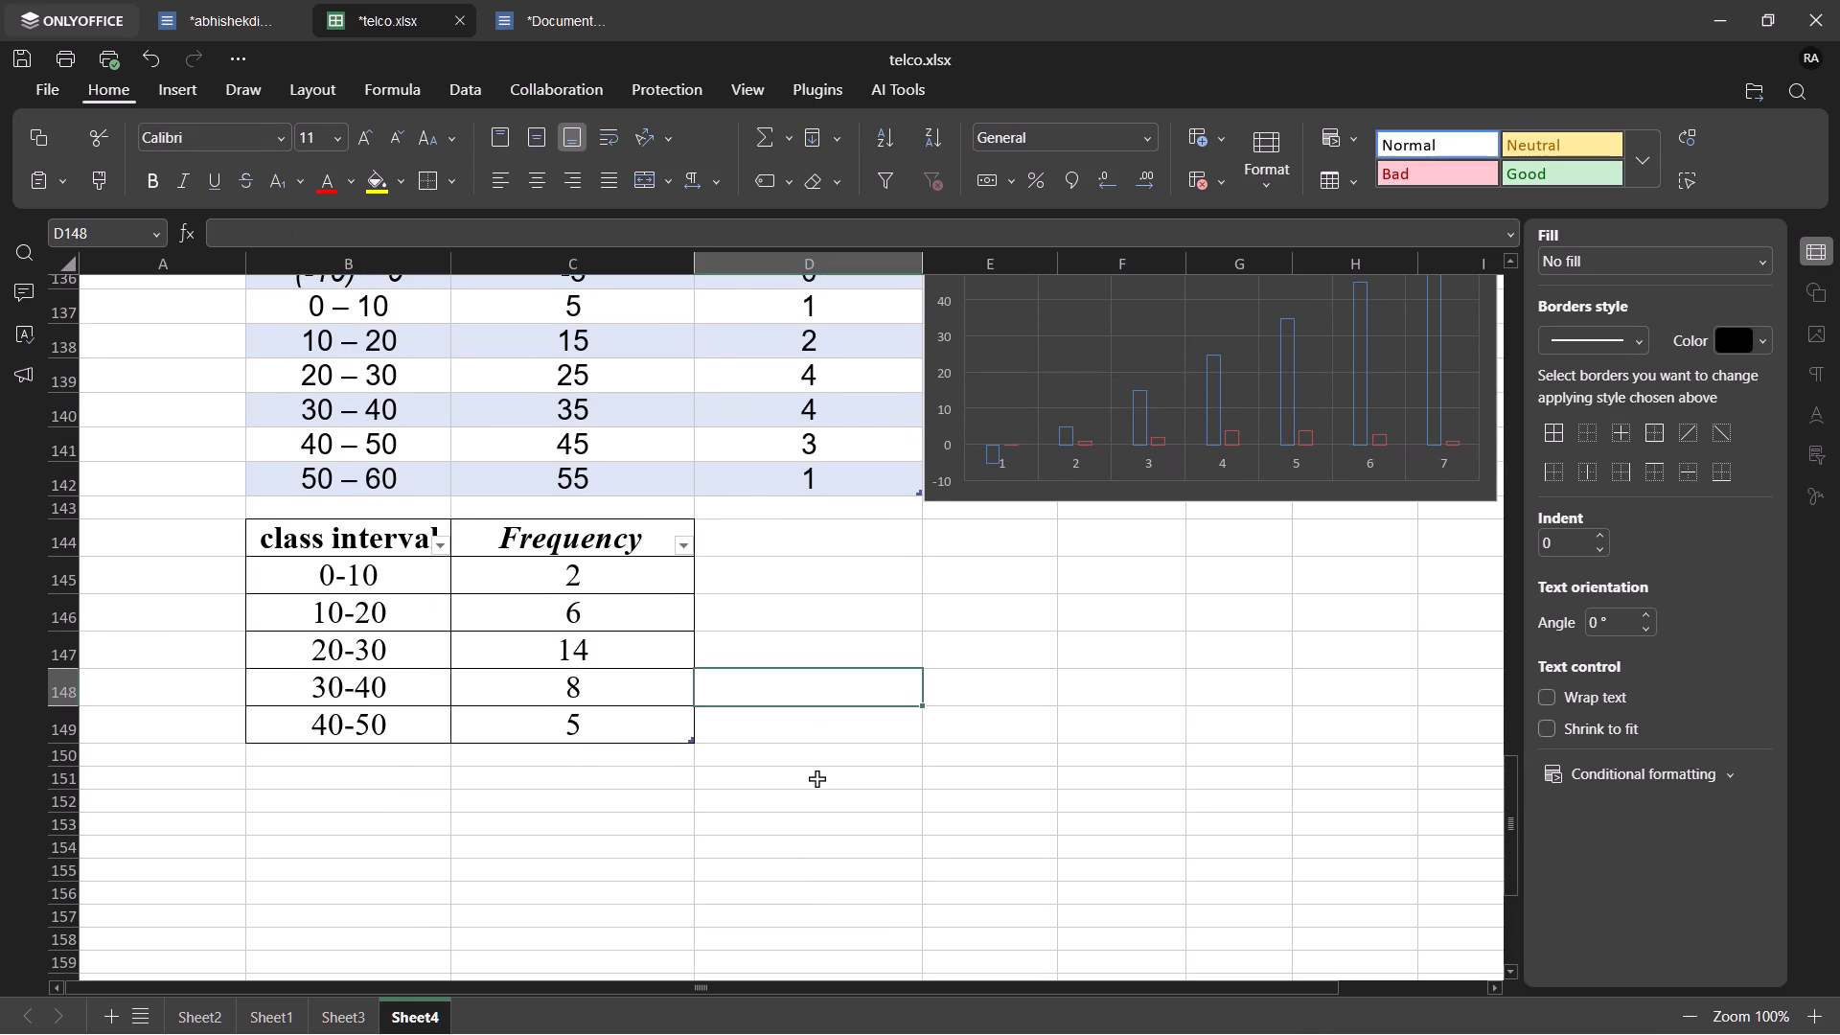
Widen column B slightly so the class interval header fits beside its filter arrow.
click(759, 760)
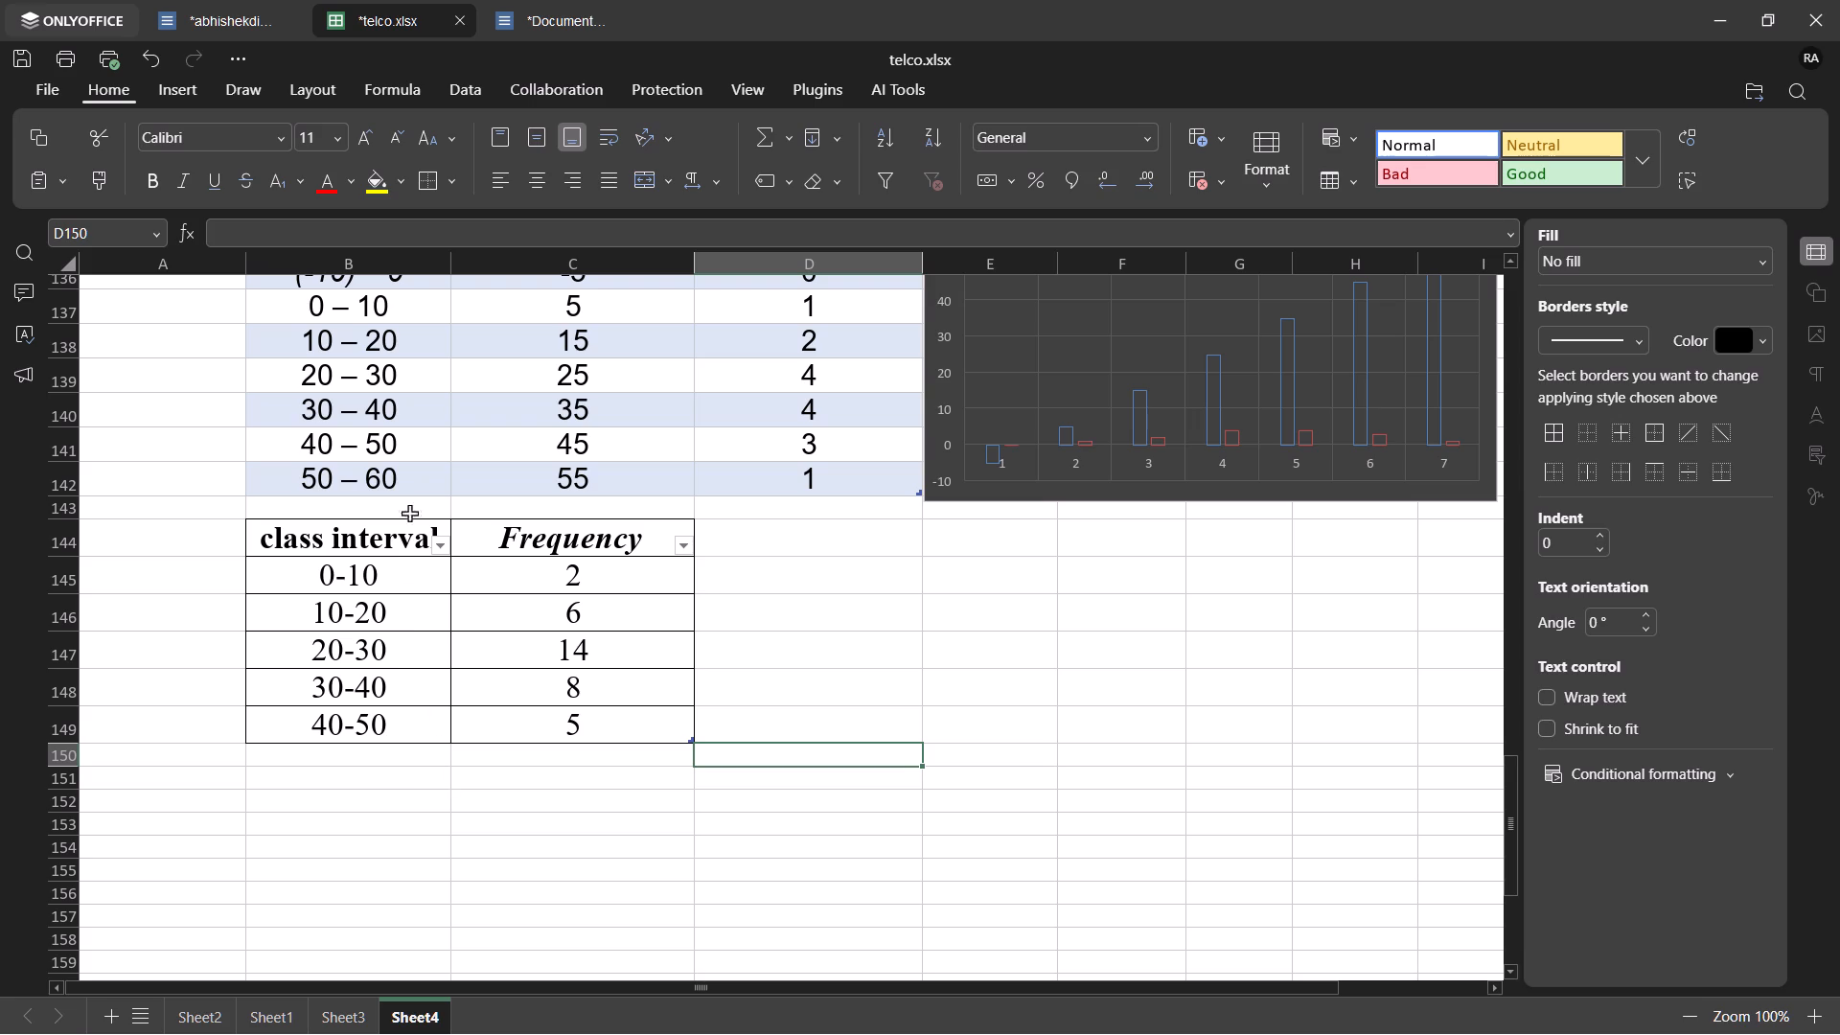
drag(449, 257, 469, 263)
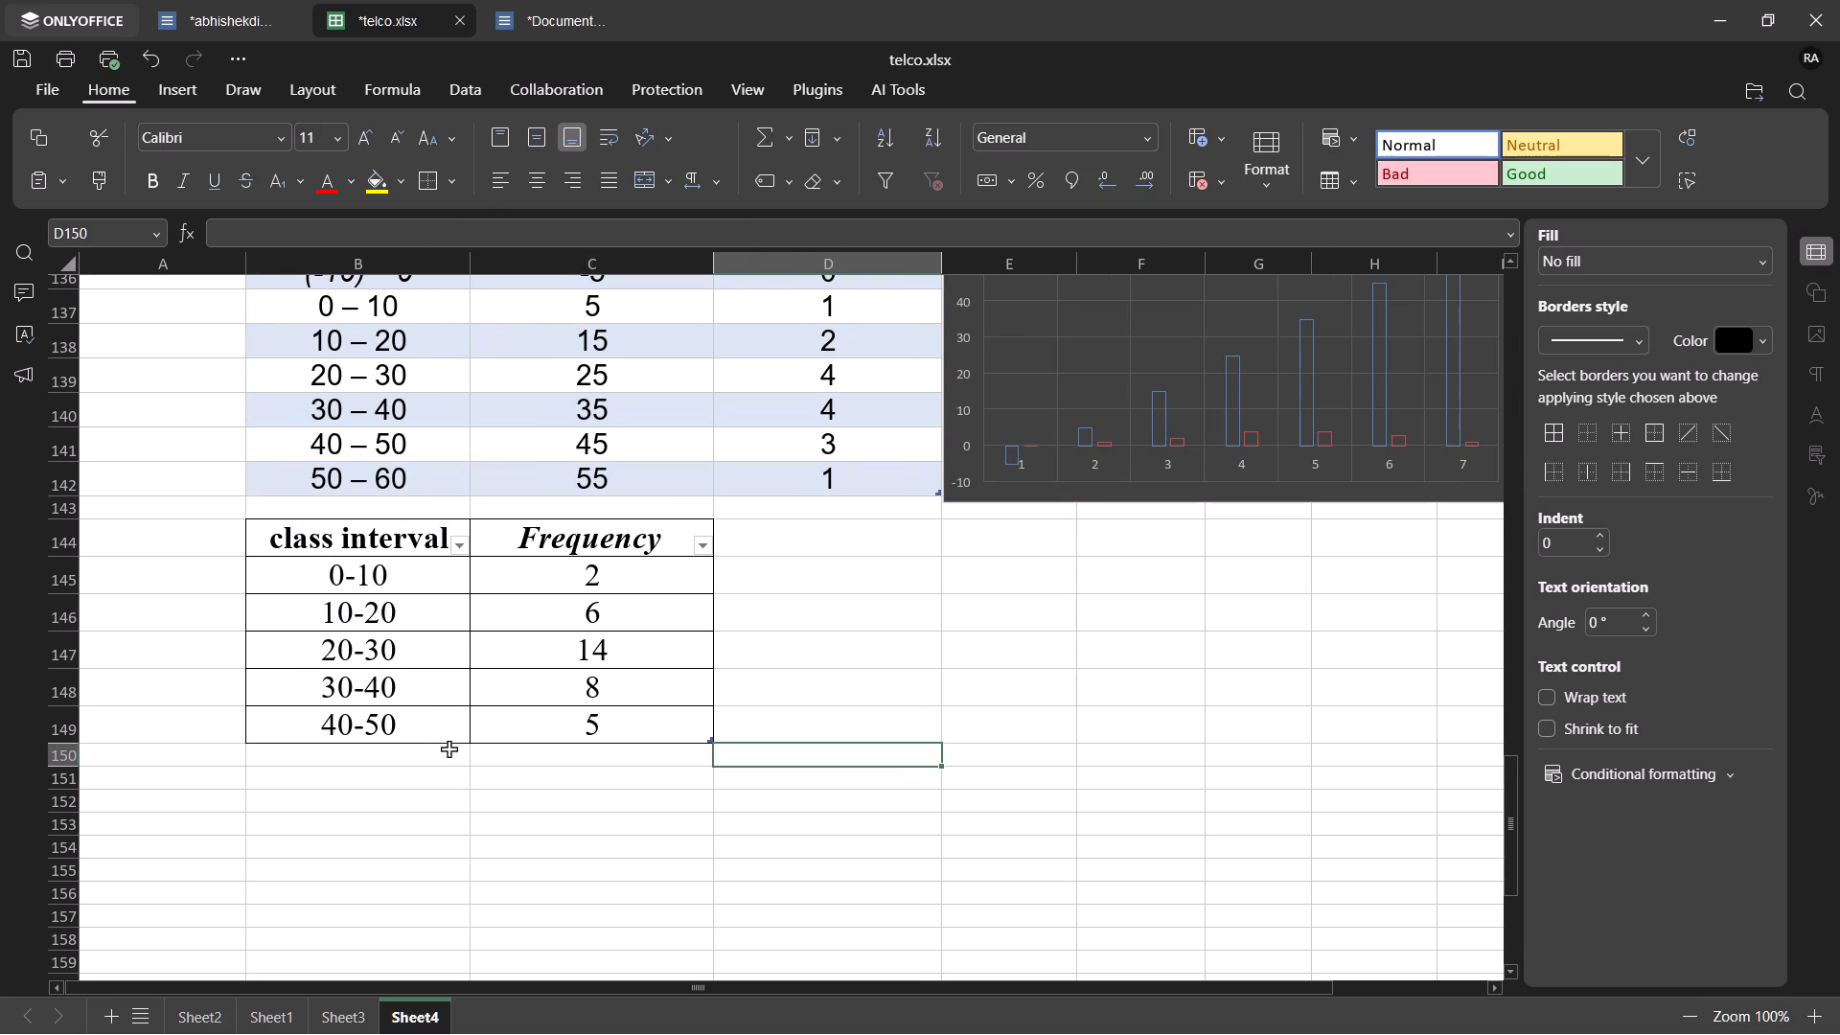
click(438, 815)
scroll(438, 815, up, 1)
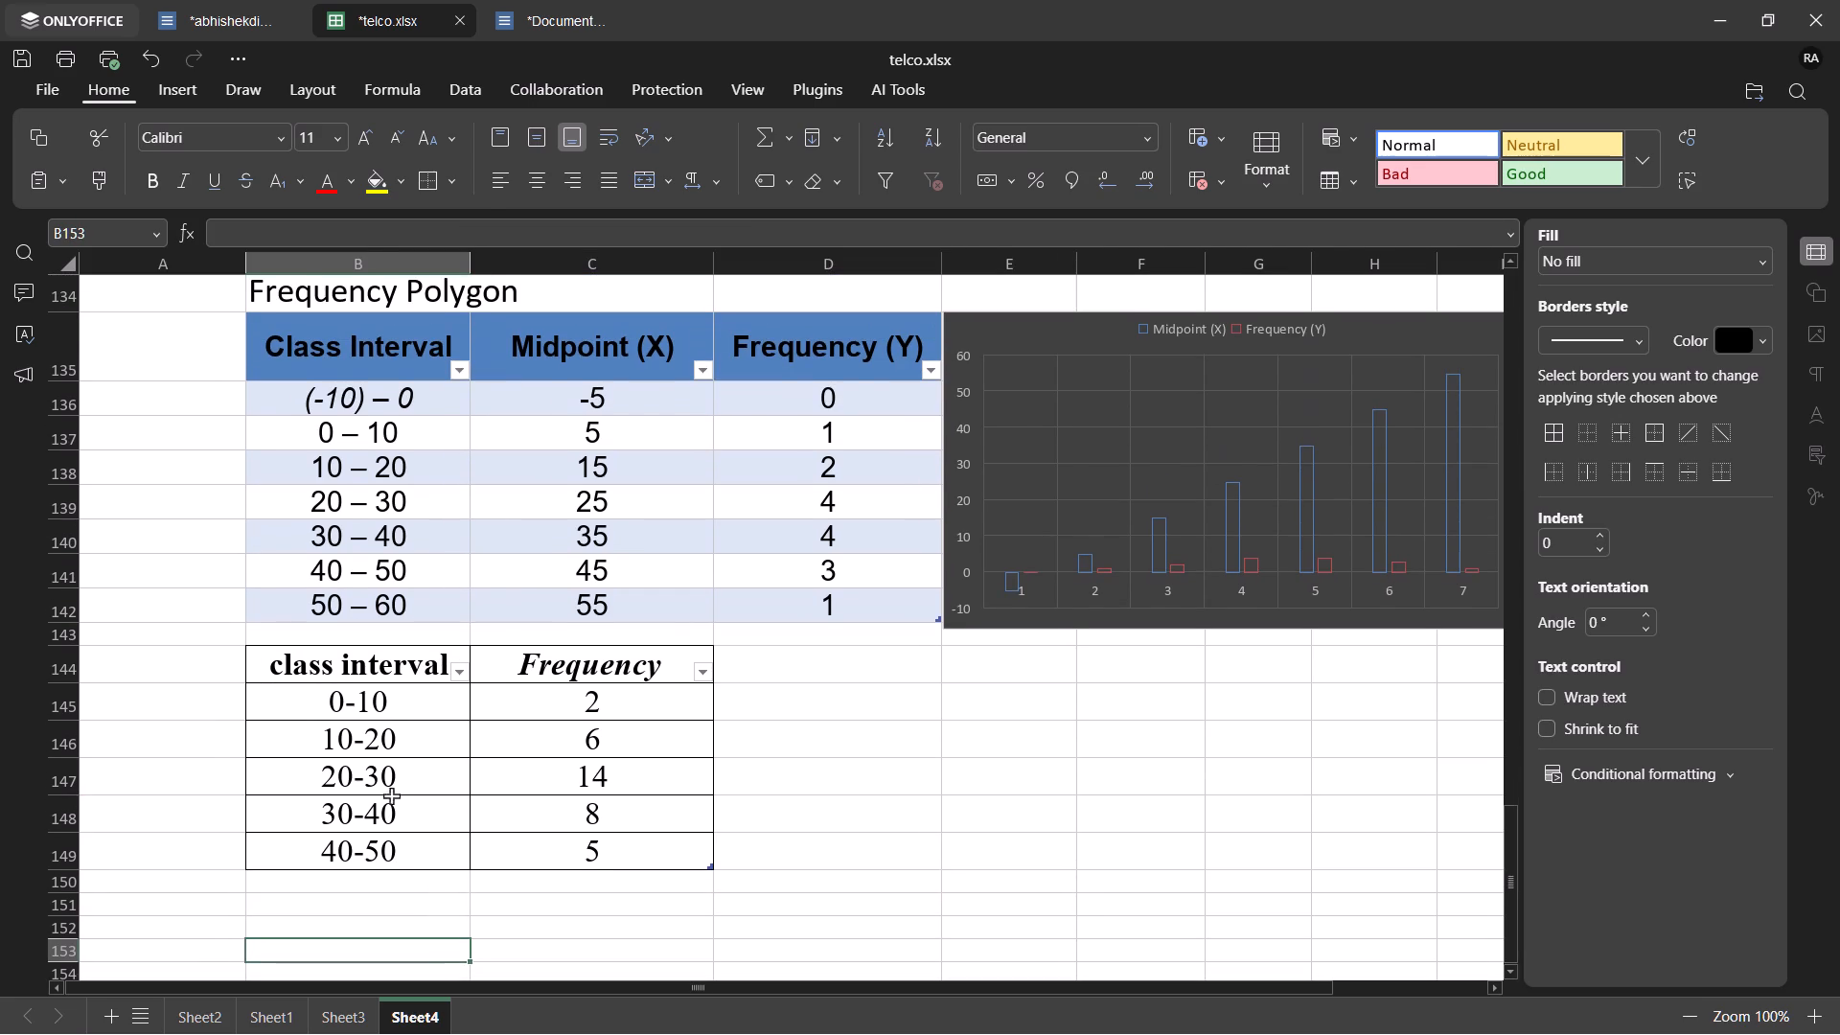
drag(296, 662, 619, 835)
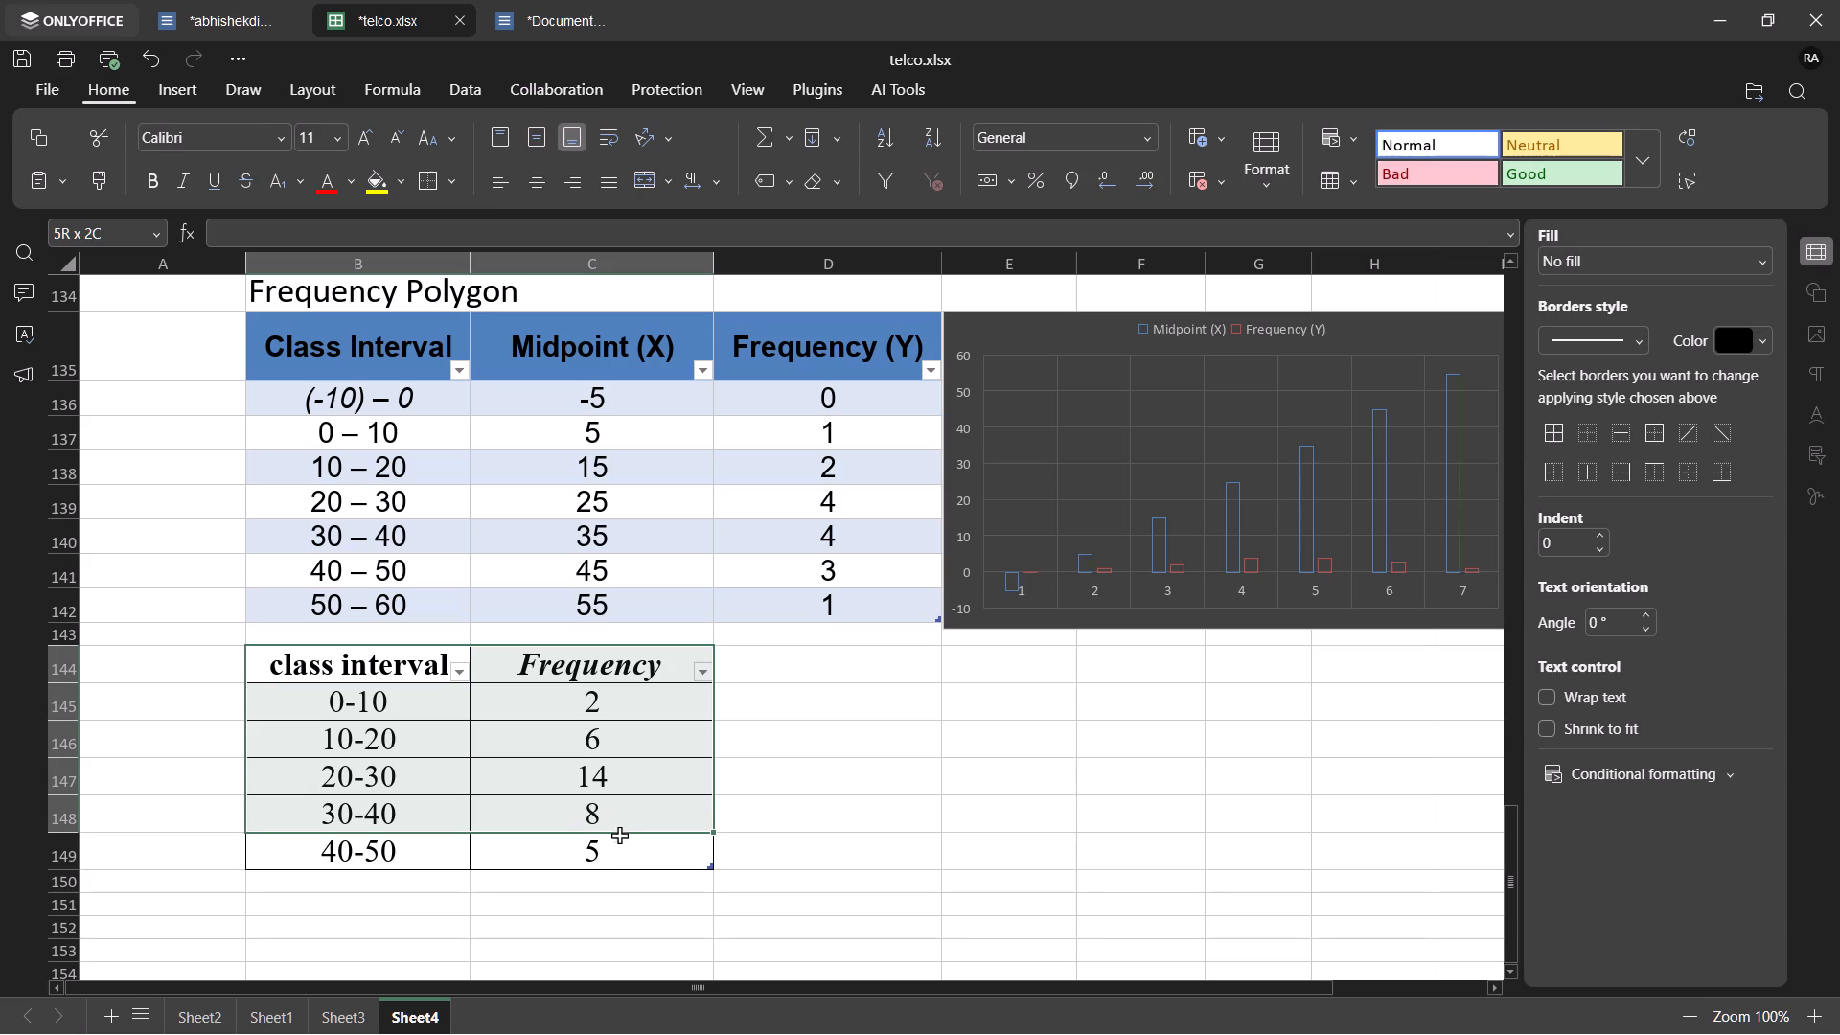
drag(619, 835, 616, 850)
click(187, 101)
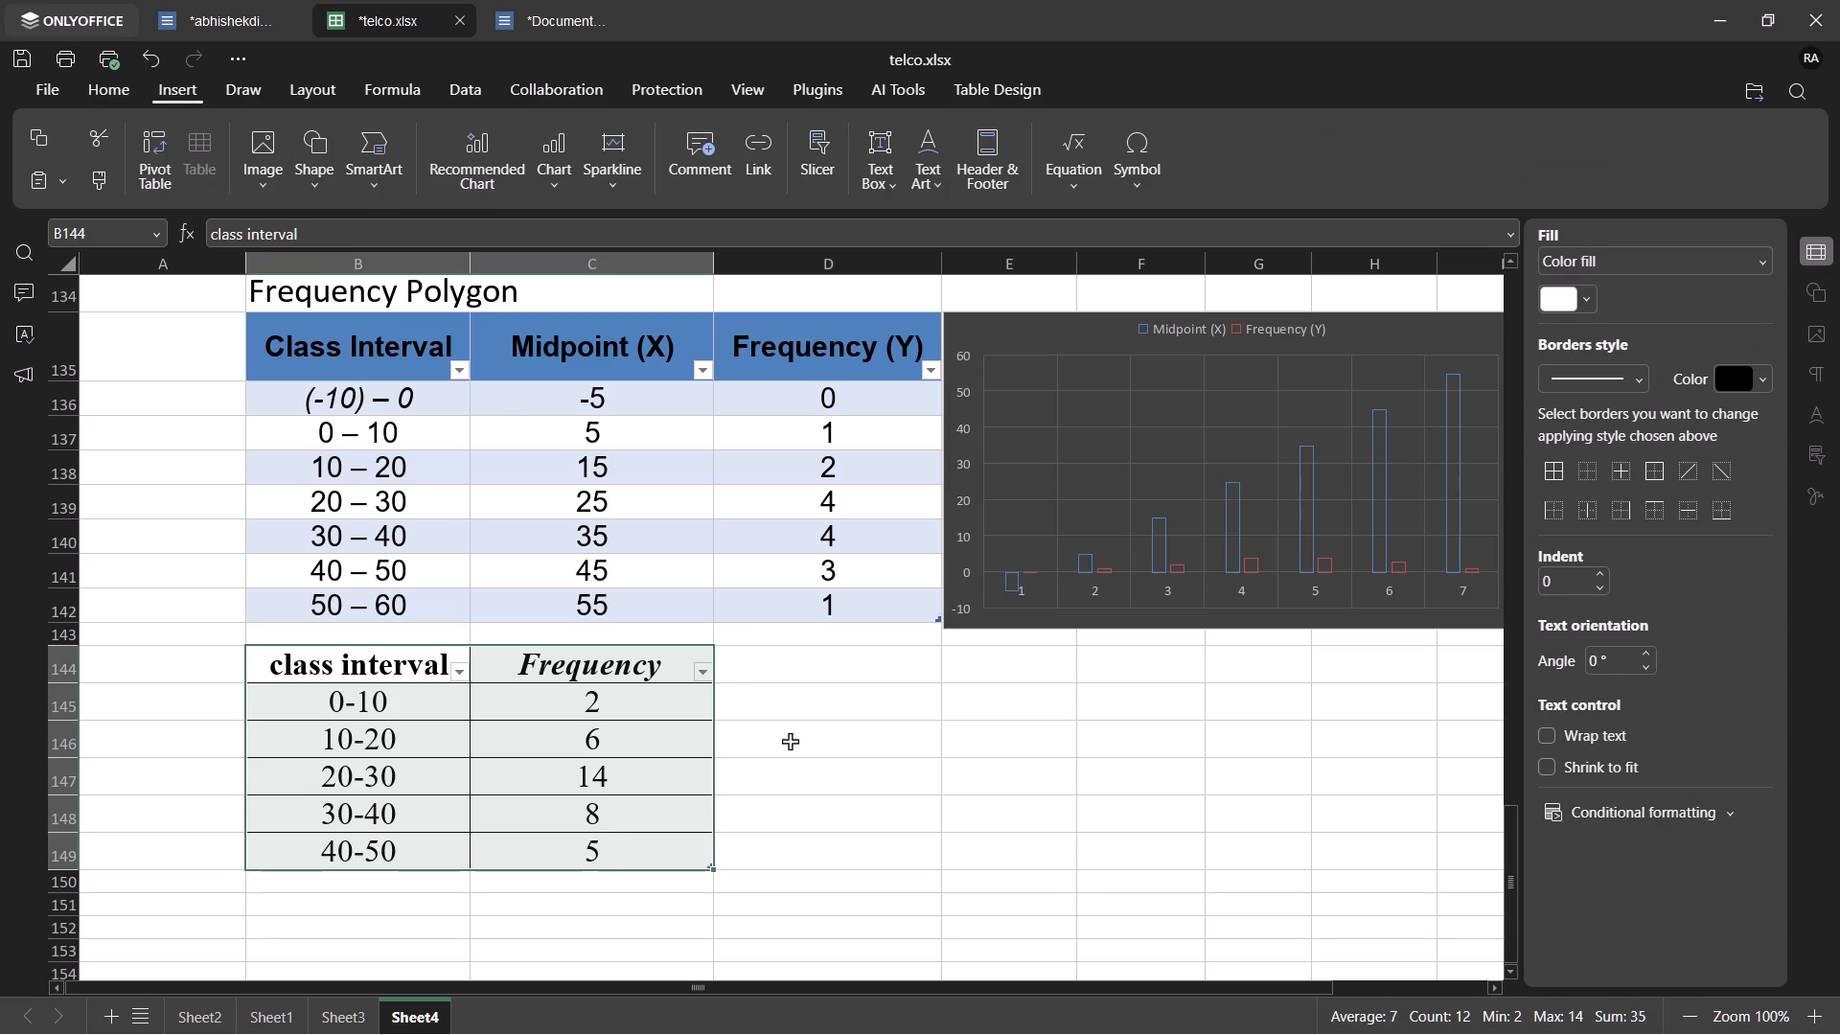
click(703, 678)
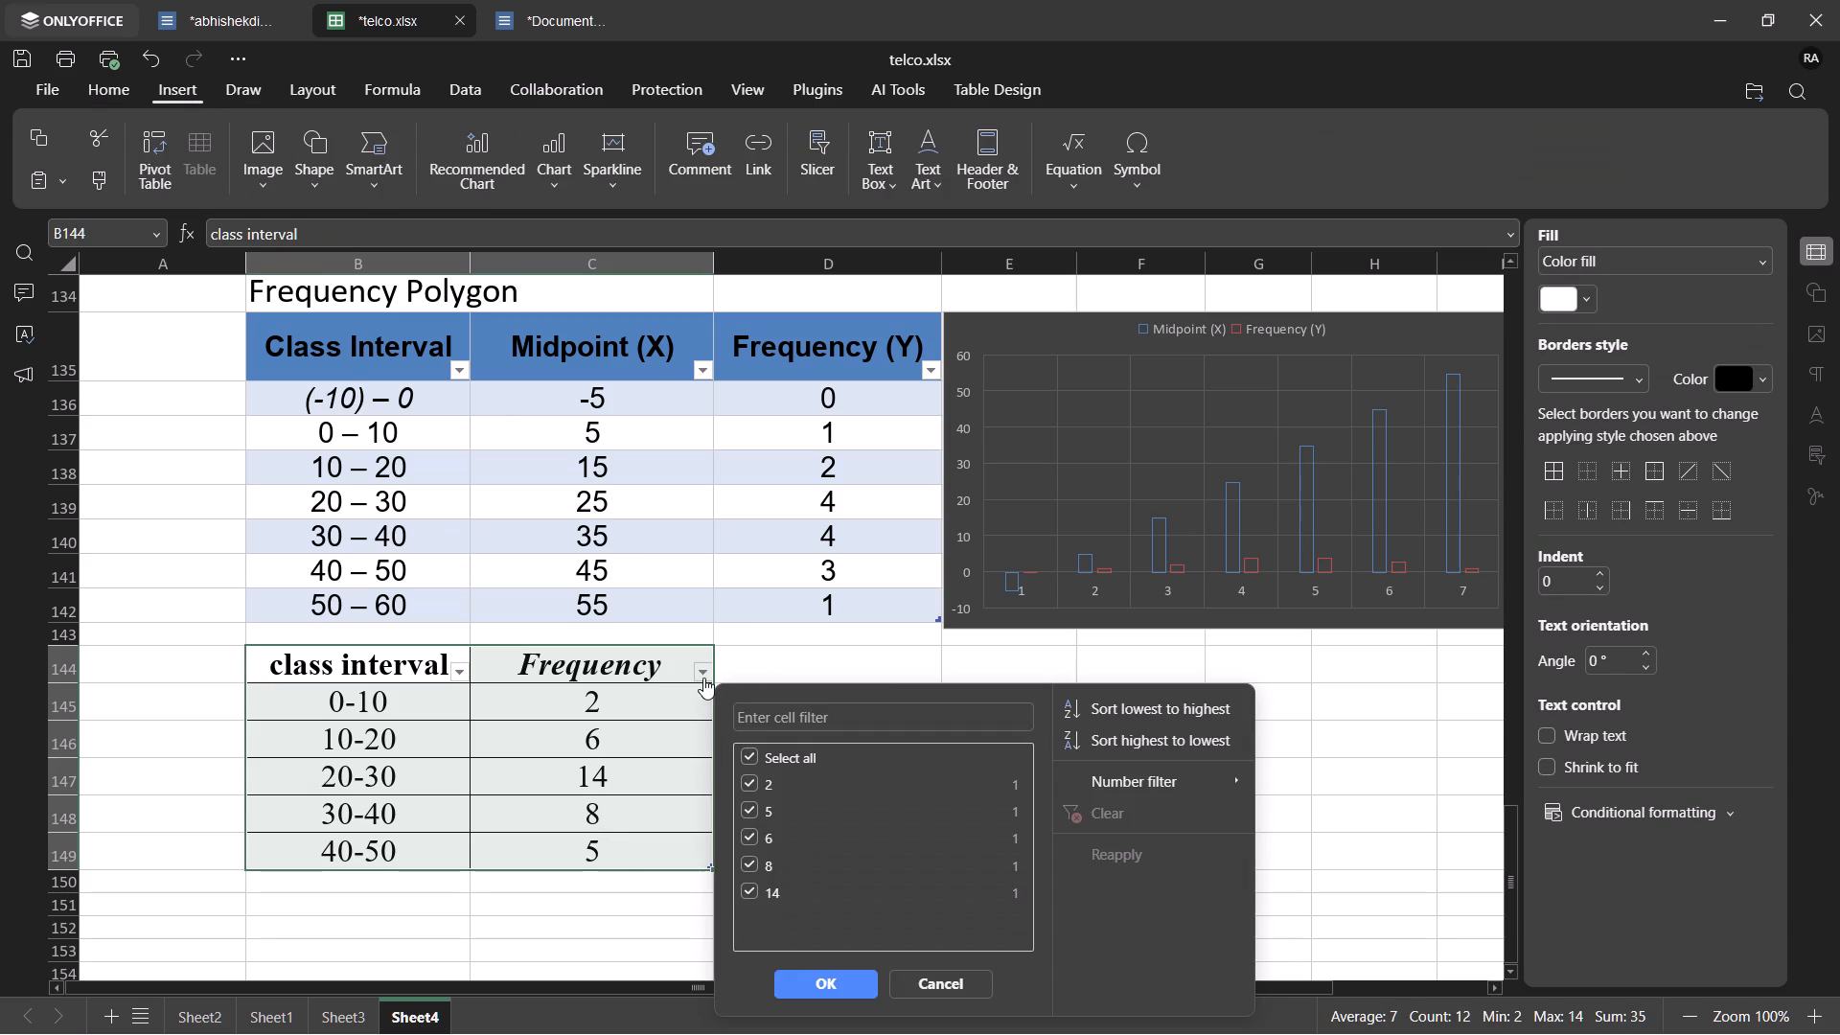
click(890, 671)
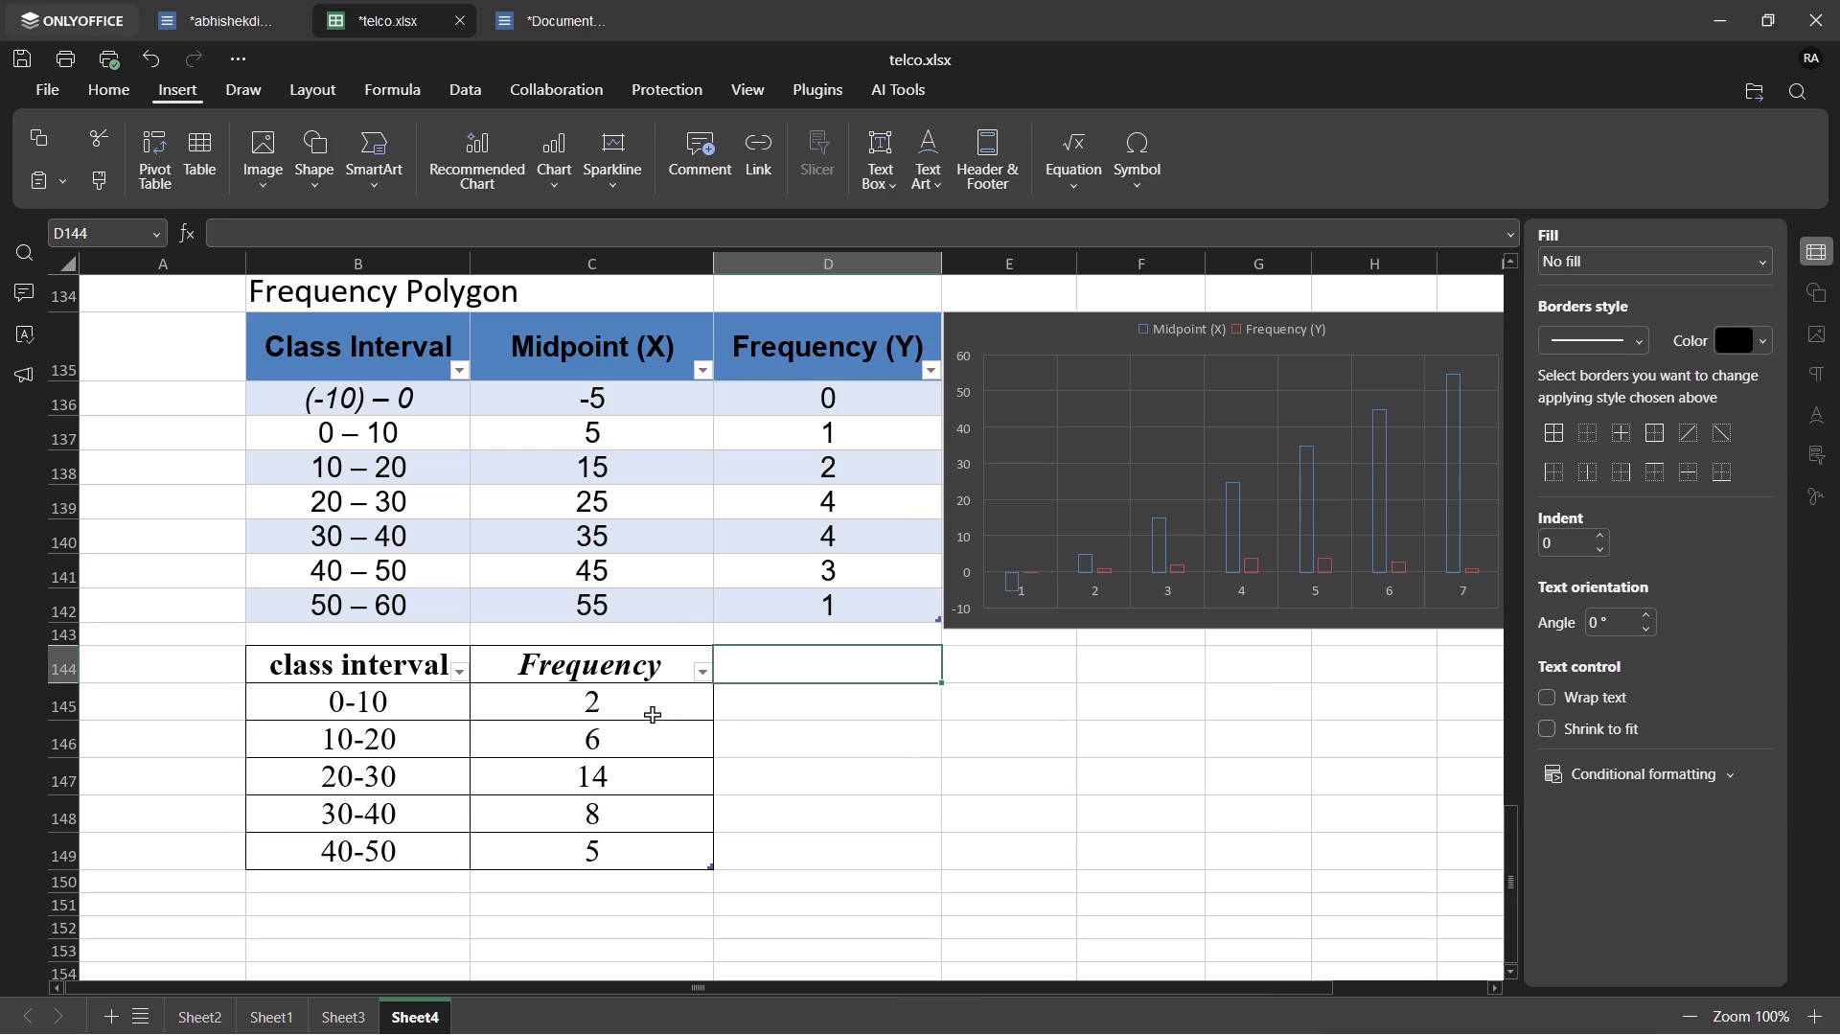
drag(343, 665, 622, 851)
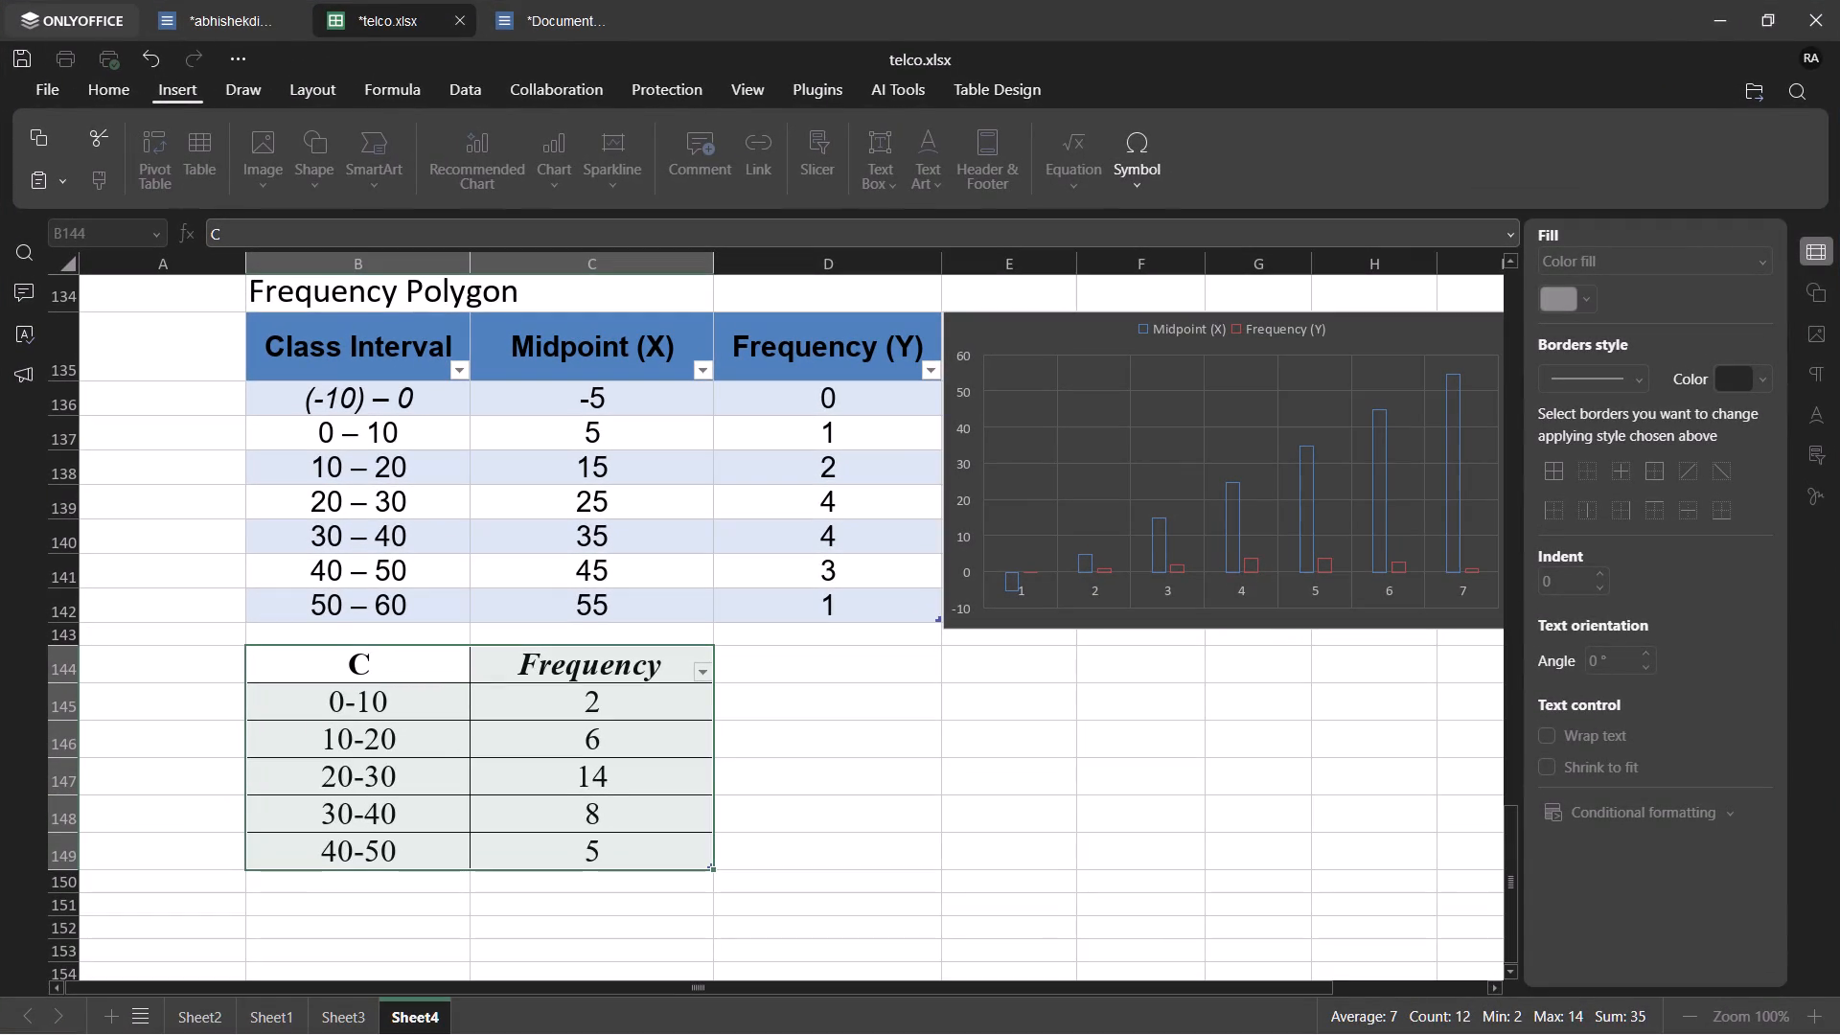
drag(319, 666, 743, 850)
click(743, 850)
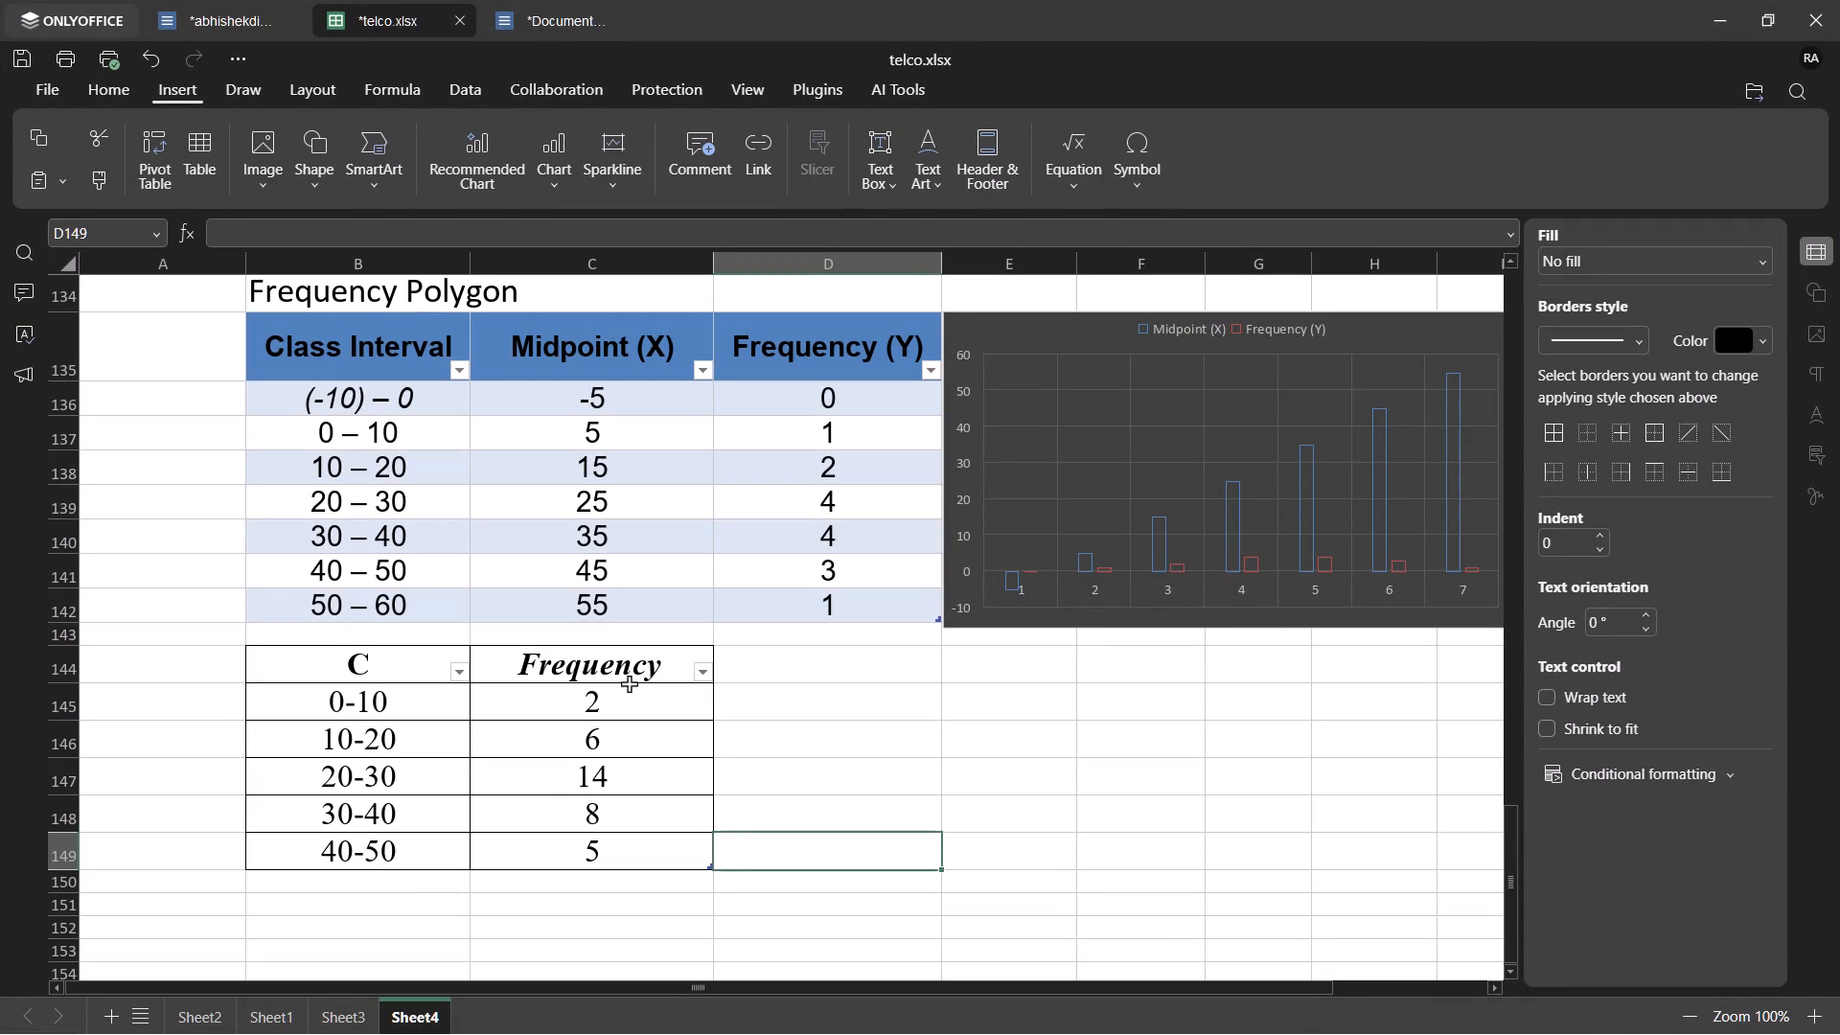
click(402, 681)
drag(402, 681, 428, 675)
drag(428, 675, 651, 841)
key(Delete)
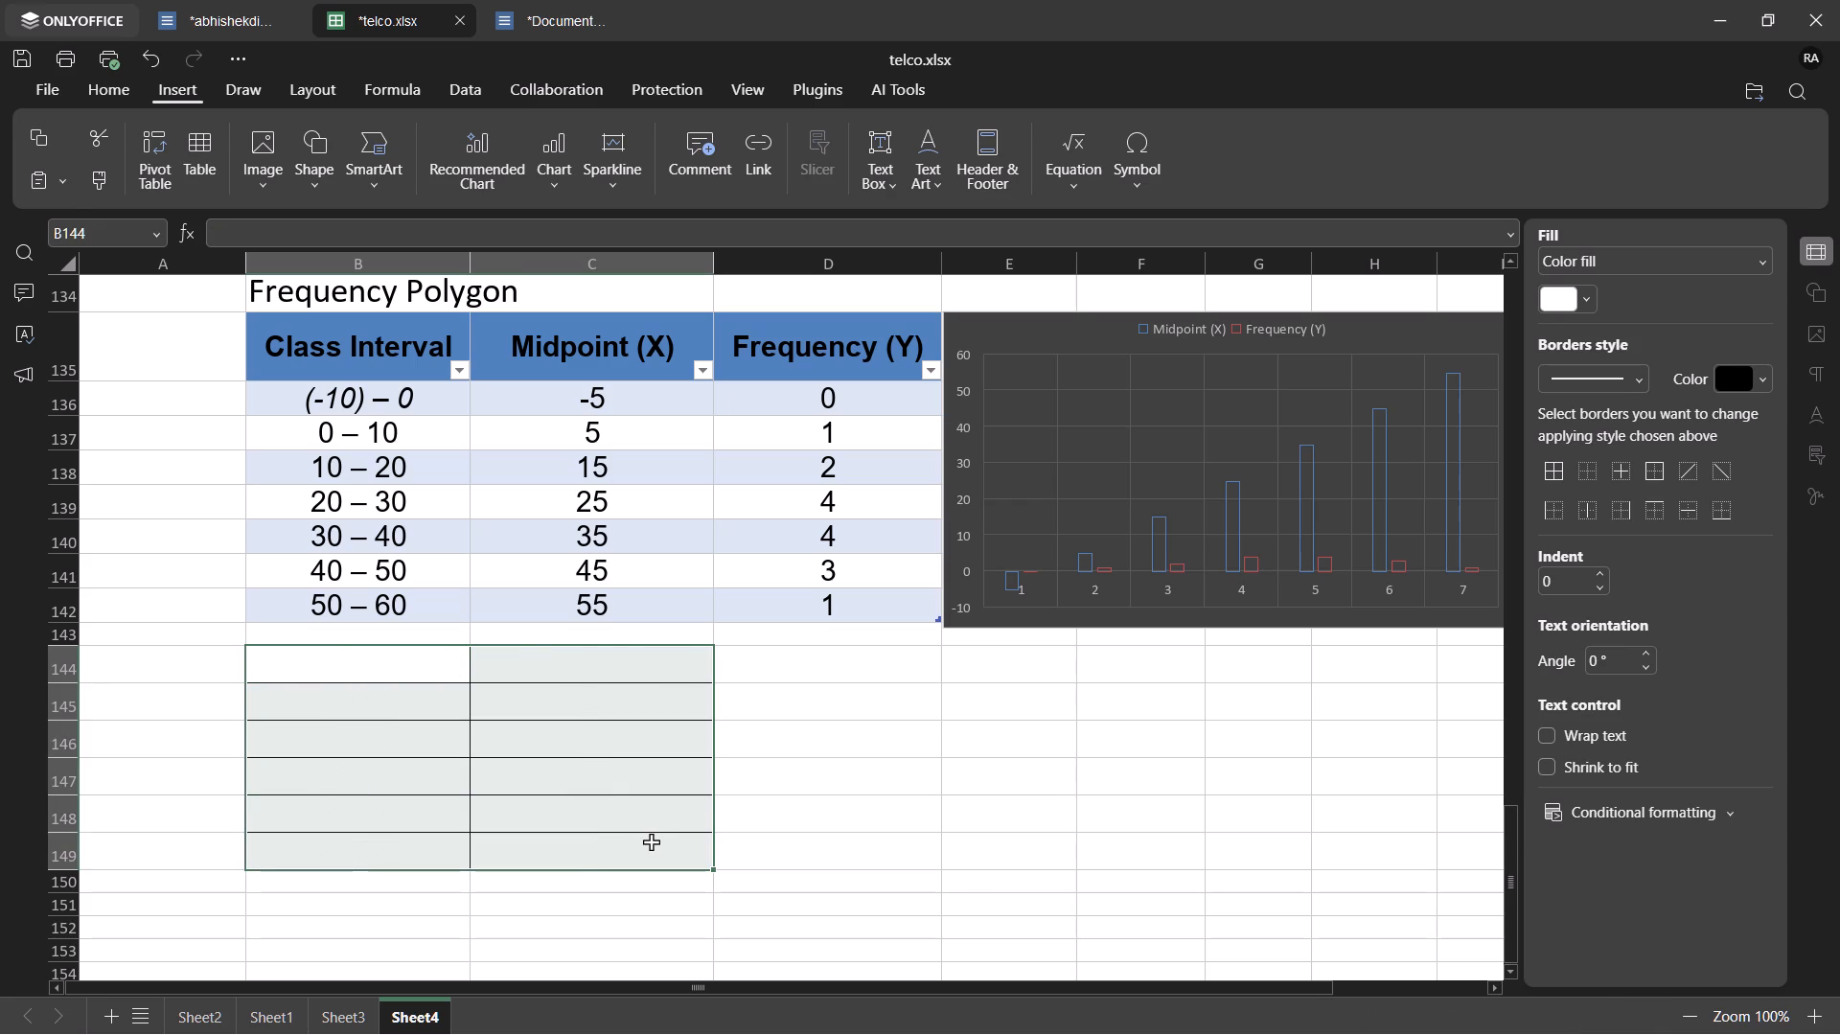
Delete the entire rows 144 to 149 that held the emptied table.
right_click(353, 671)
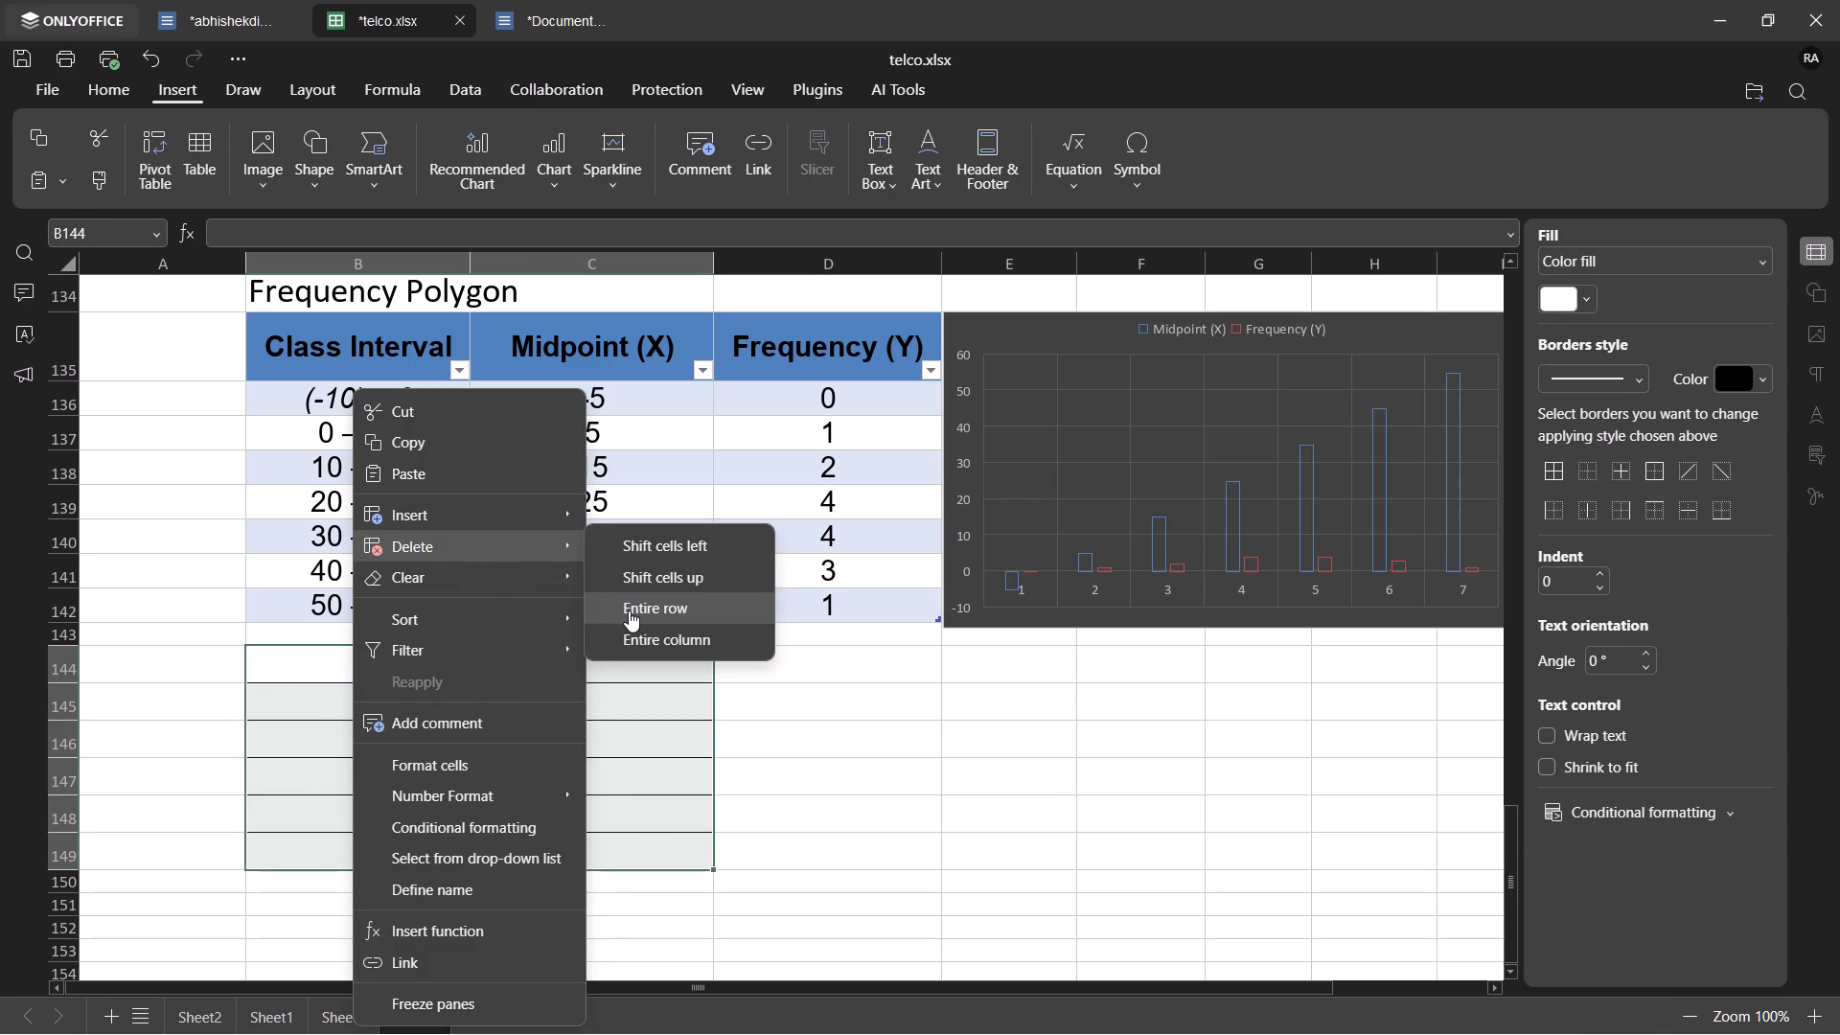
click(660, 607)
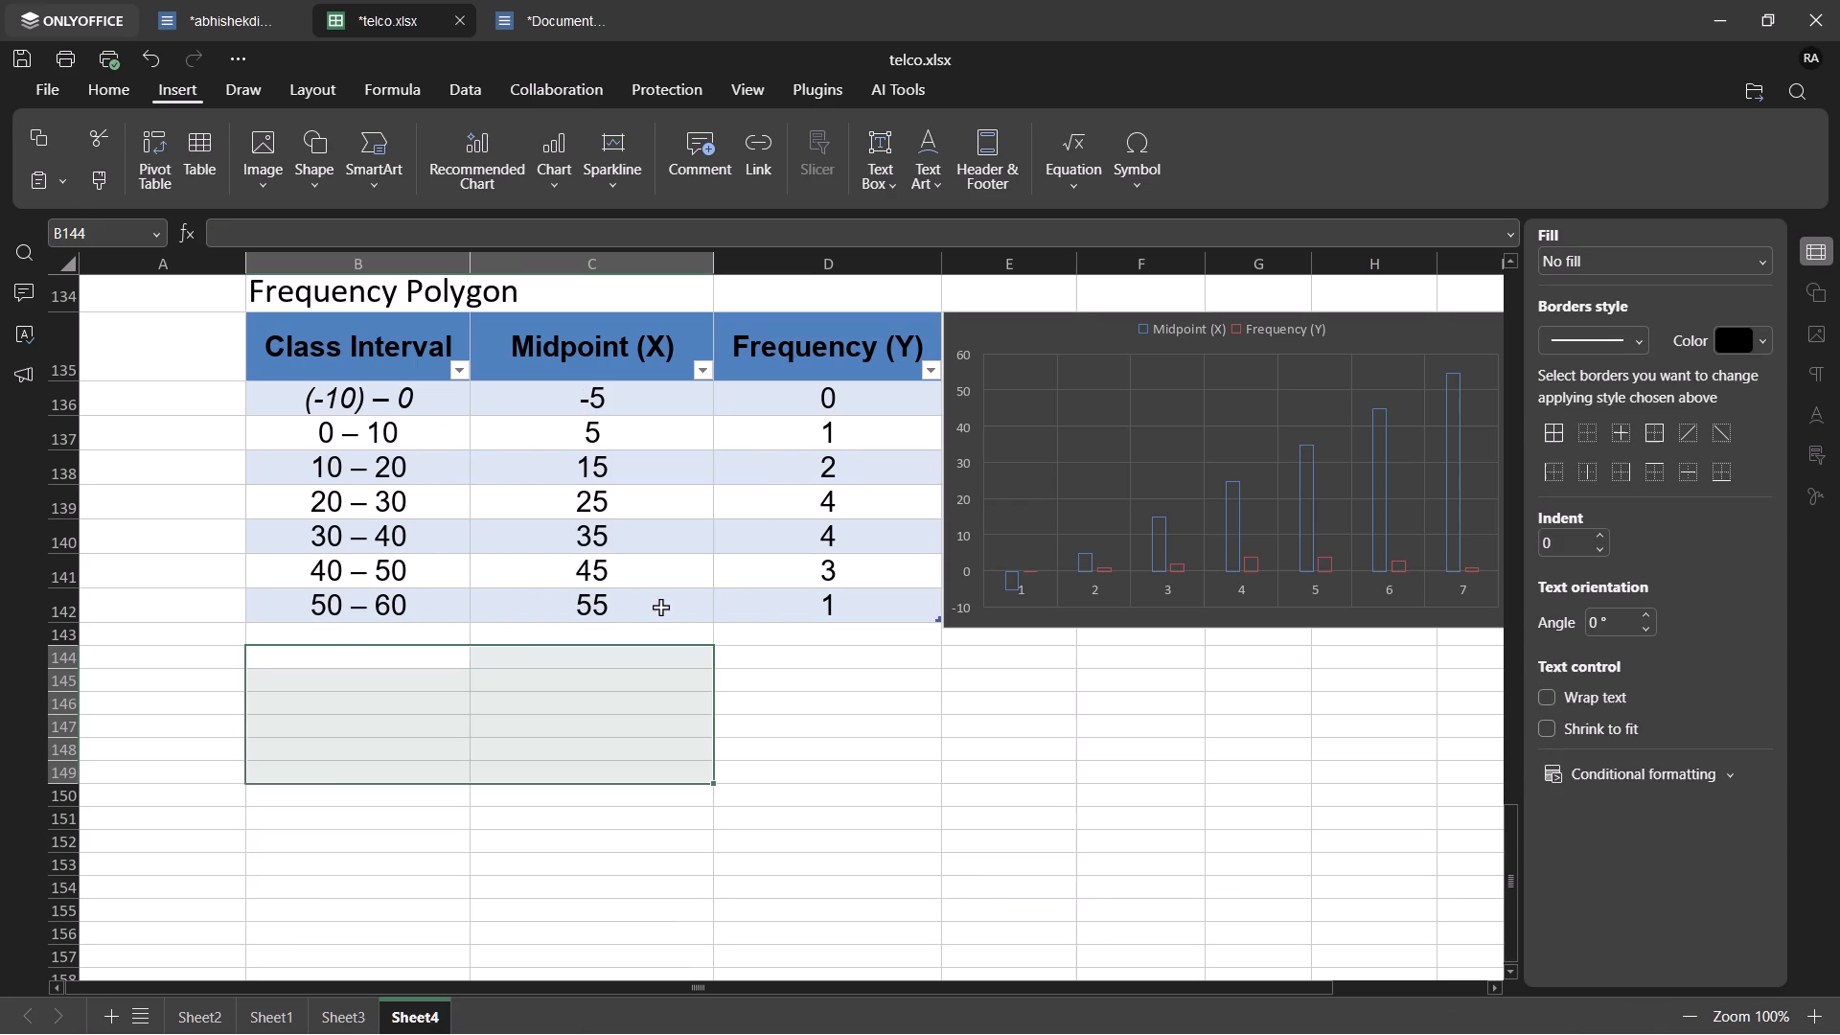
Paste the copied Class Interval, Midpoint (X) and Frequency (f) table at cell B145.
drag(304, 659, 499, 725)
click(499, 725)
click(316, 652)
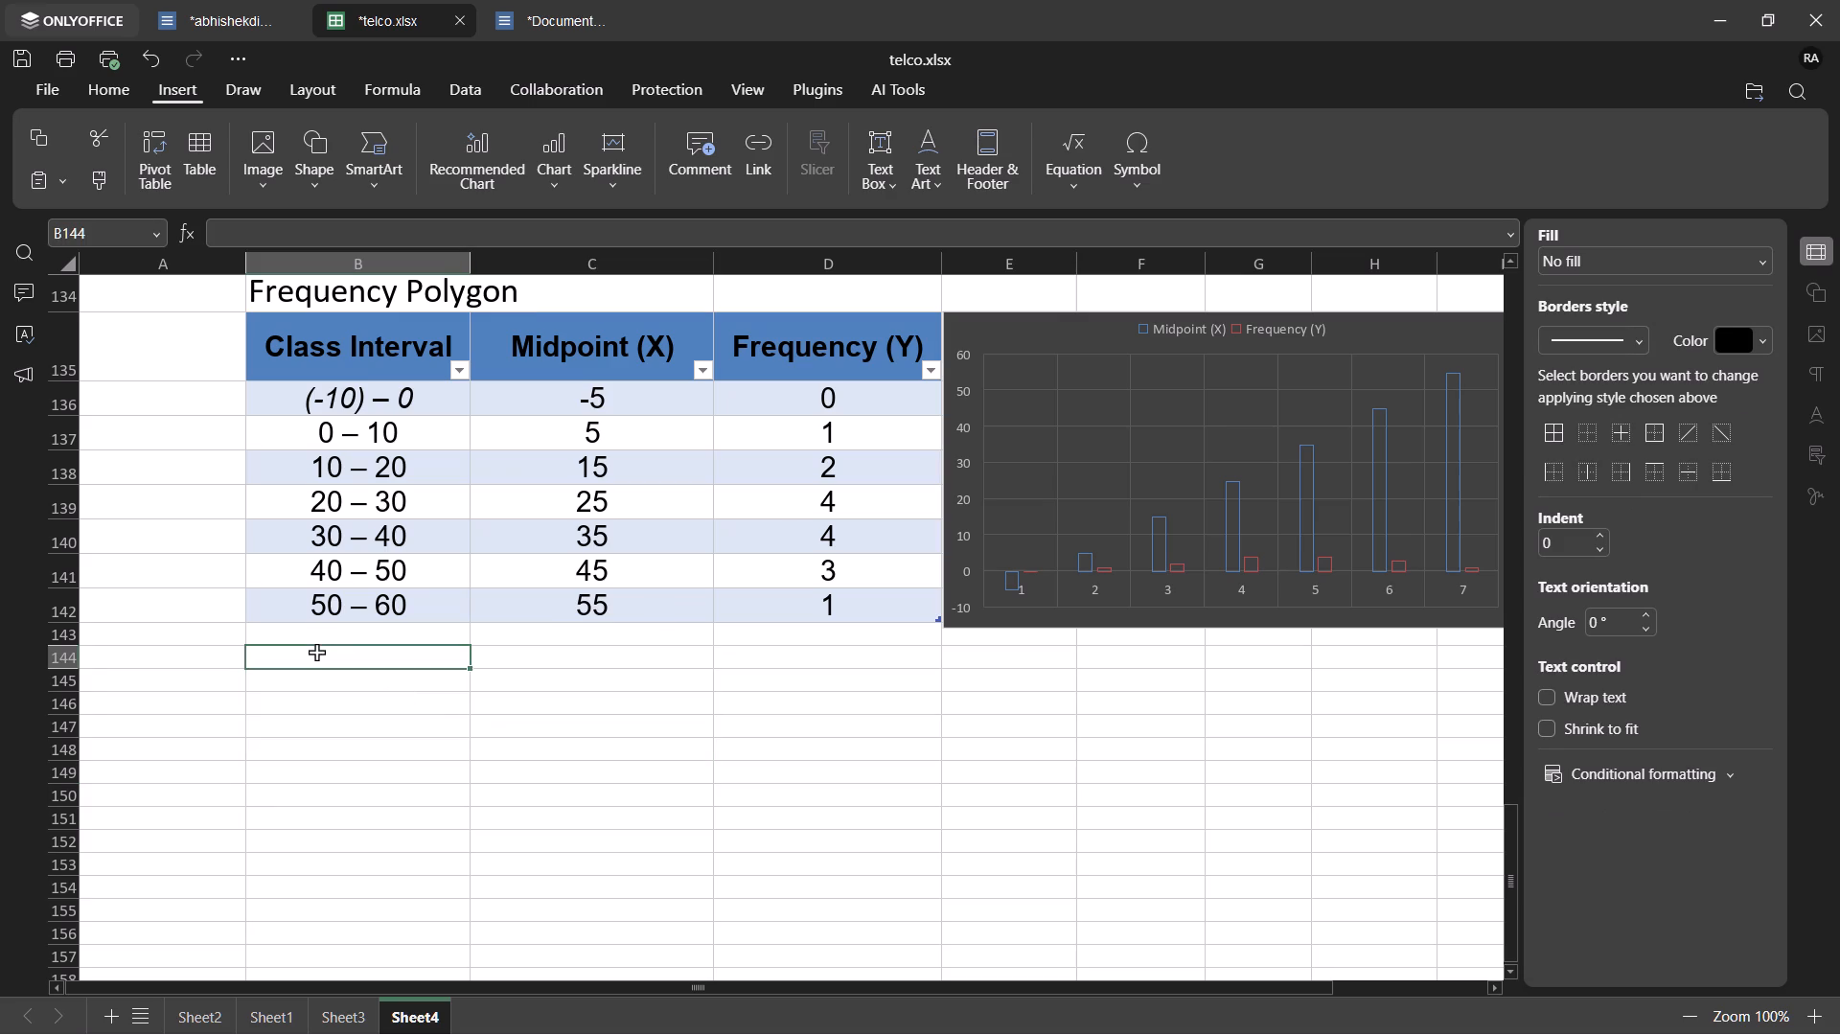
click(311, 674)
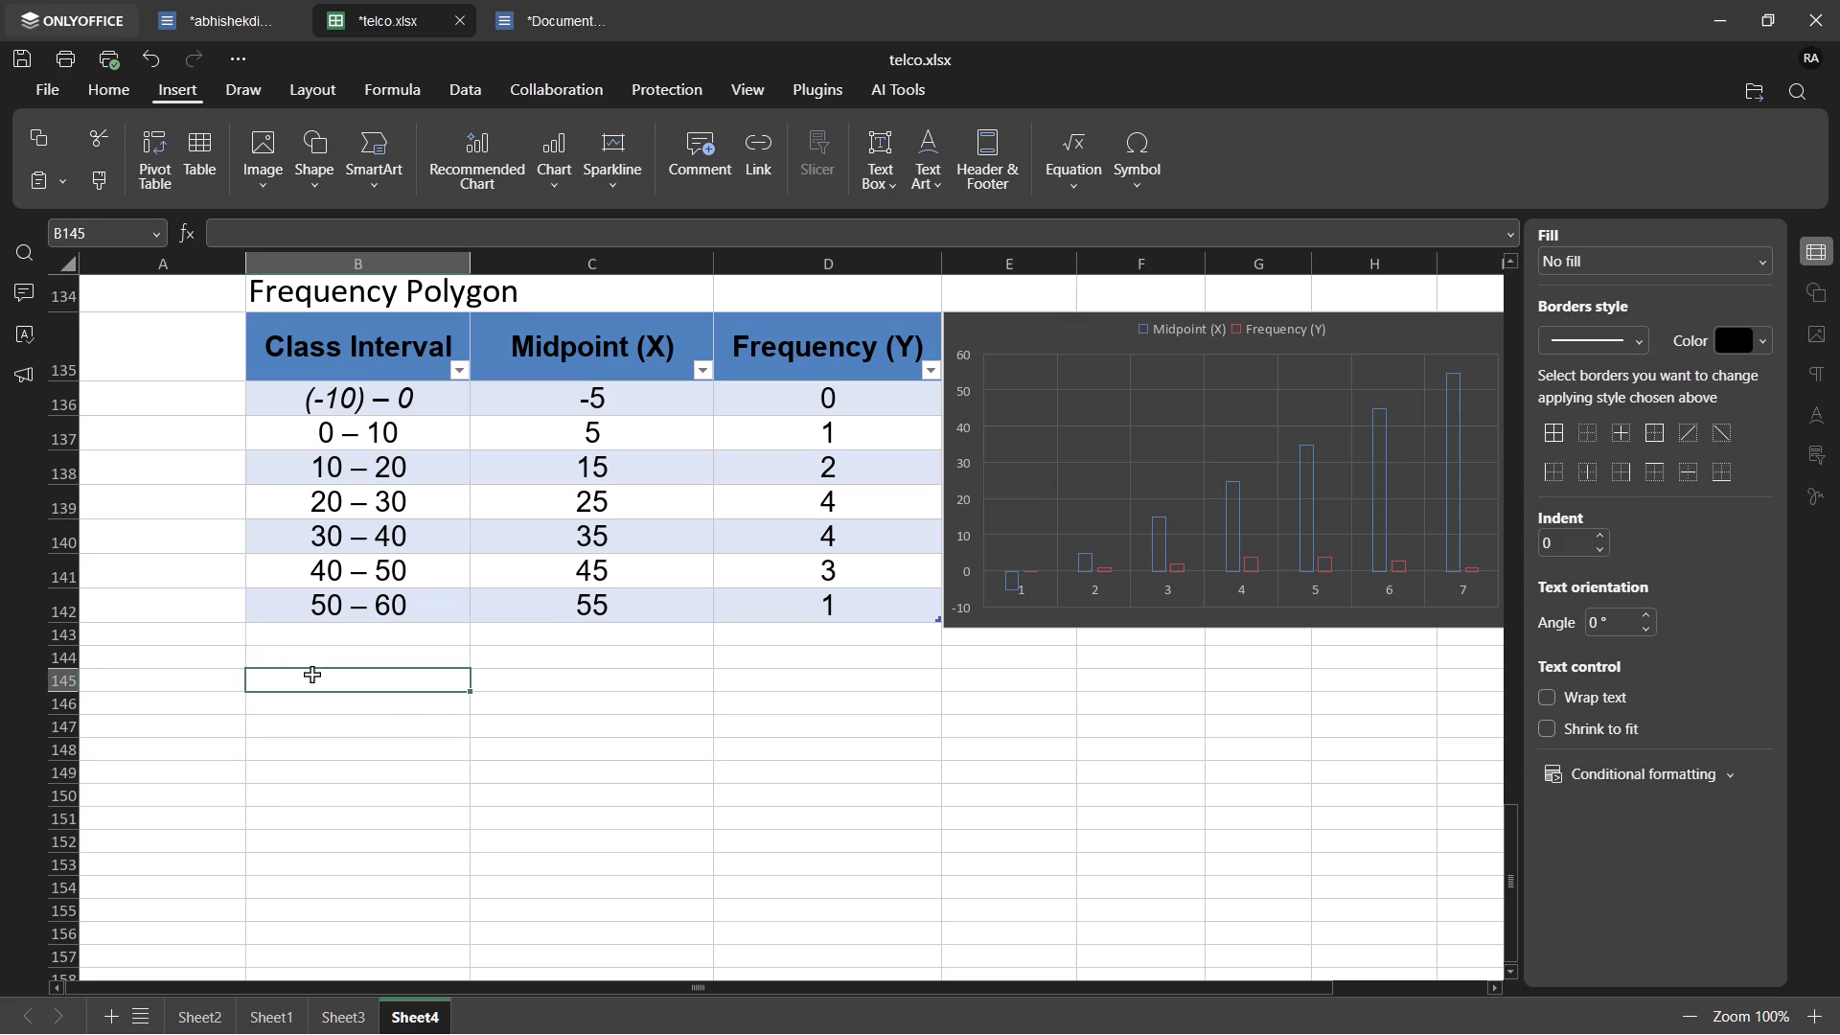
key(ctrl+v)
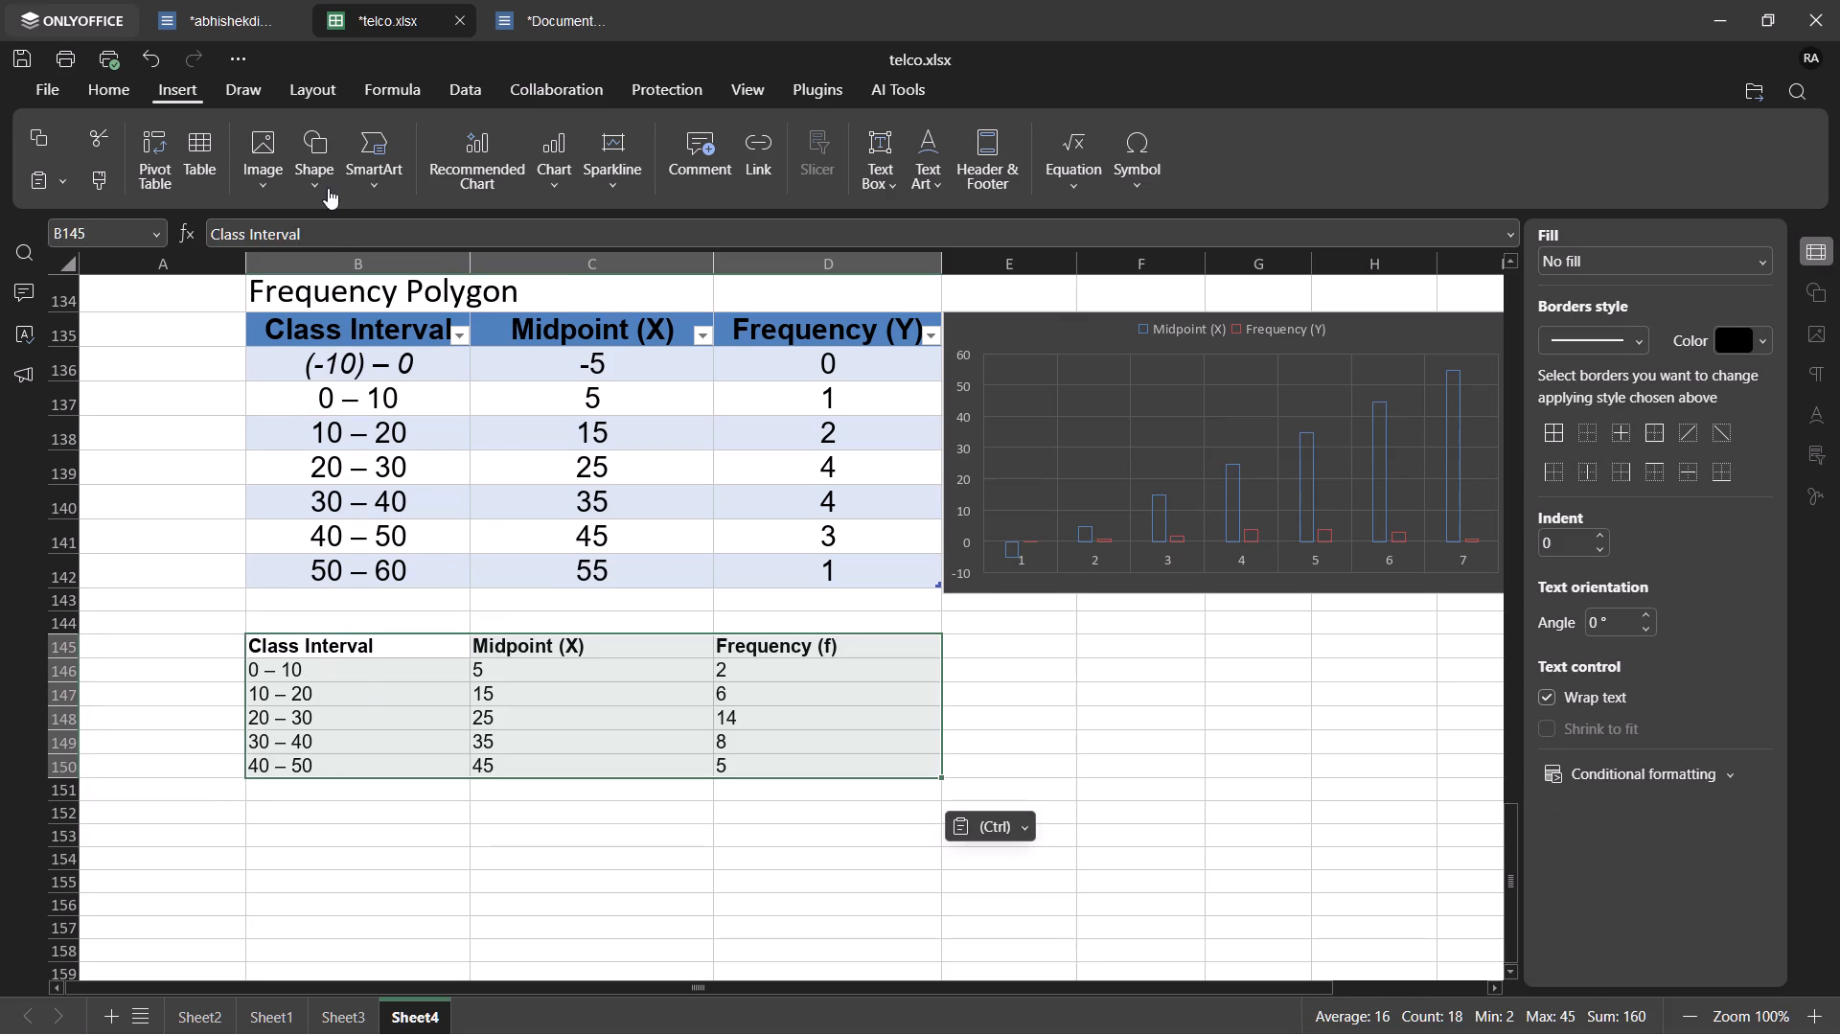
Convert the pasted range B145:D150 into a formatted table with its first row as headers.
click(206, 141)
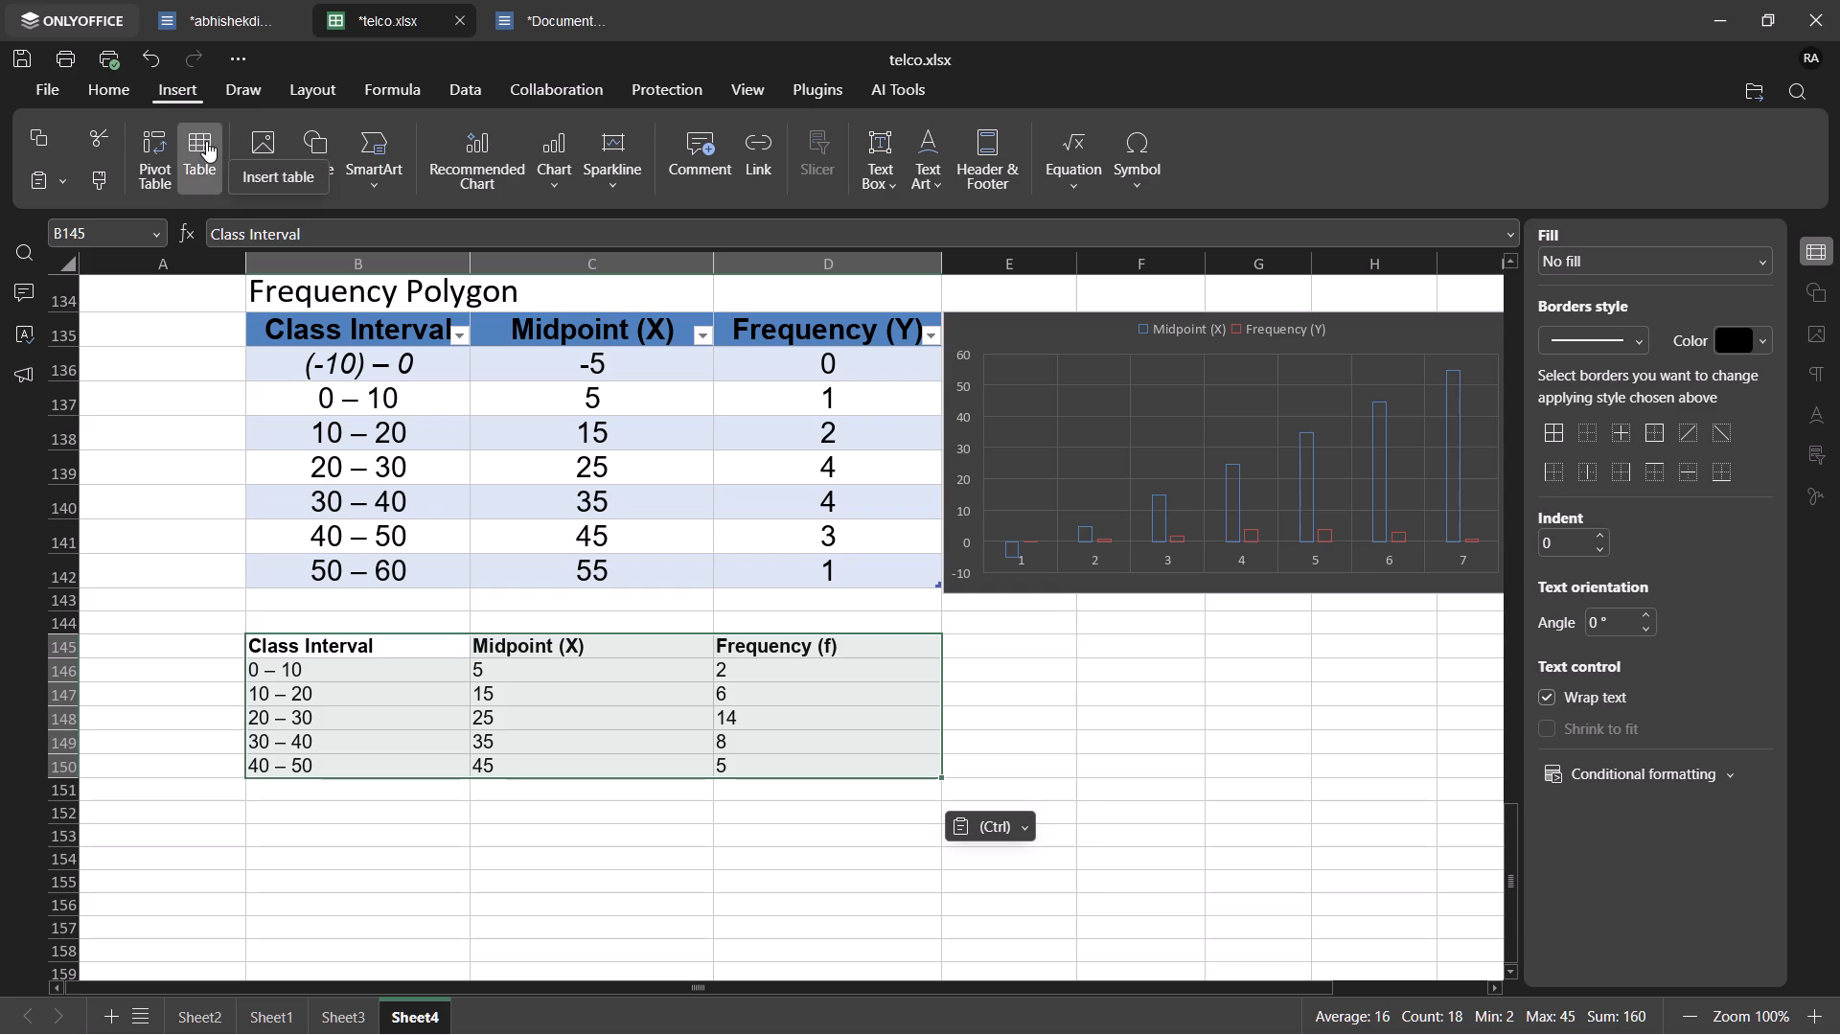
click(900, 578)
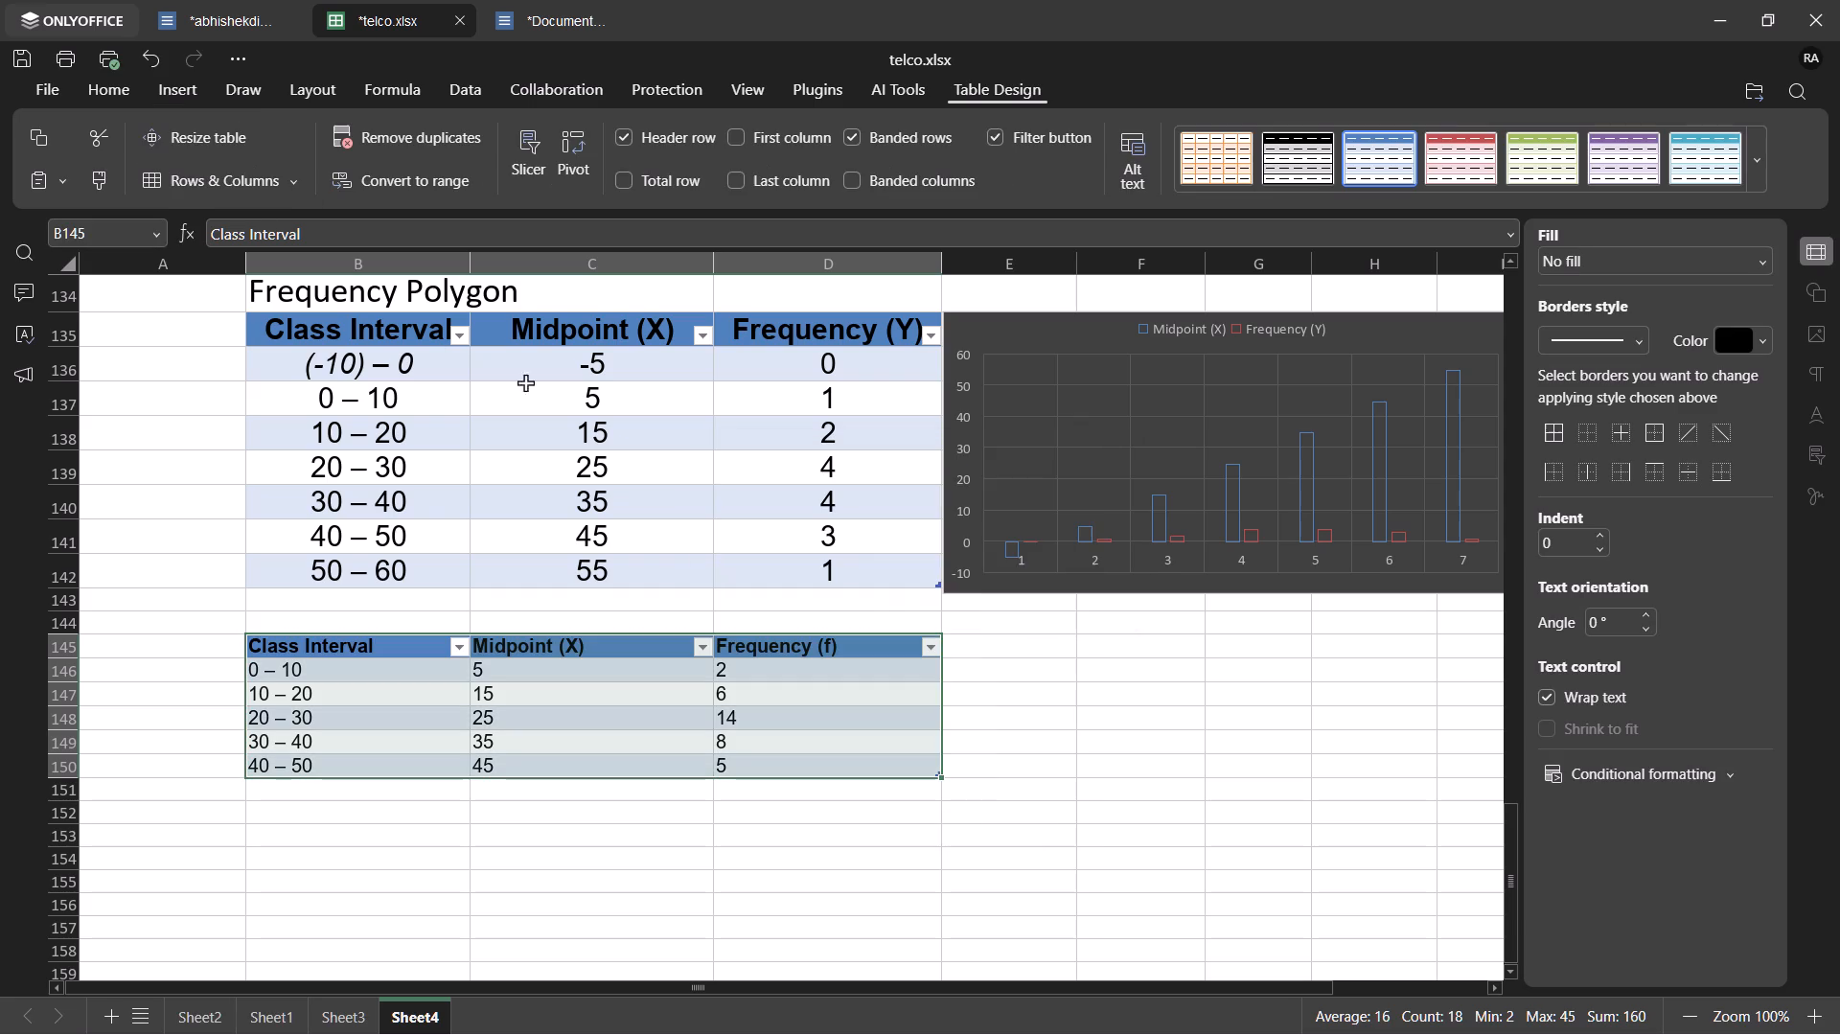
Centre the text of the new table B145:D150 and enlarge its font to 20.
click(111, 93)
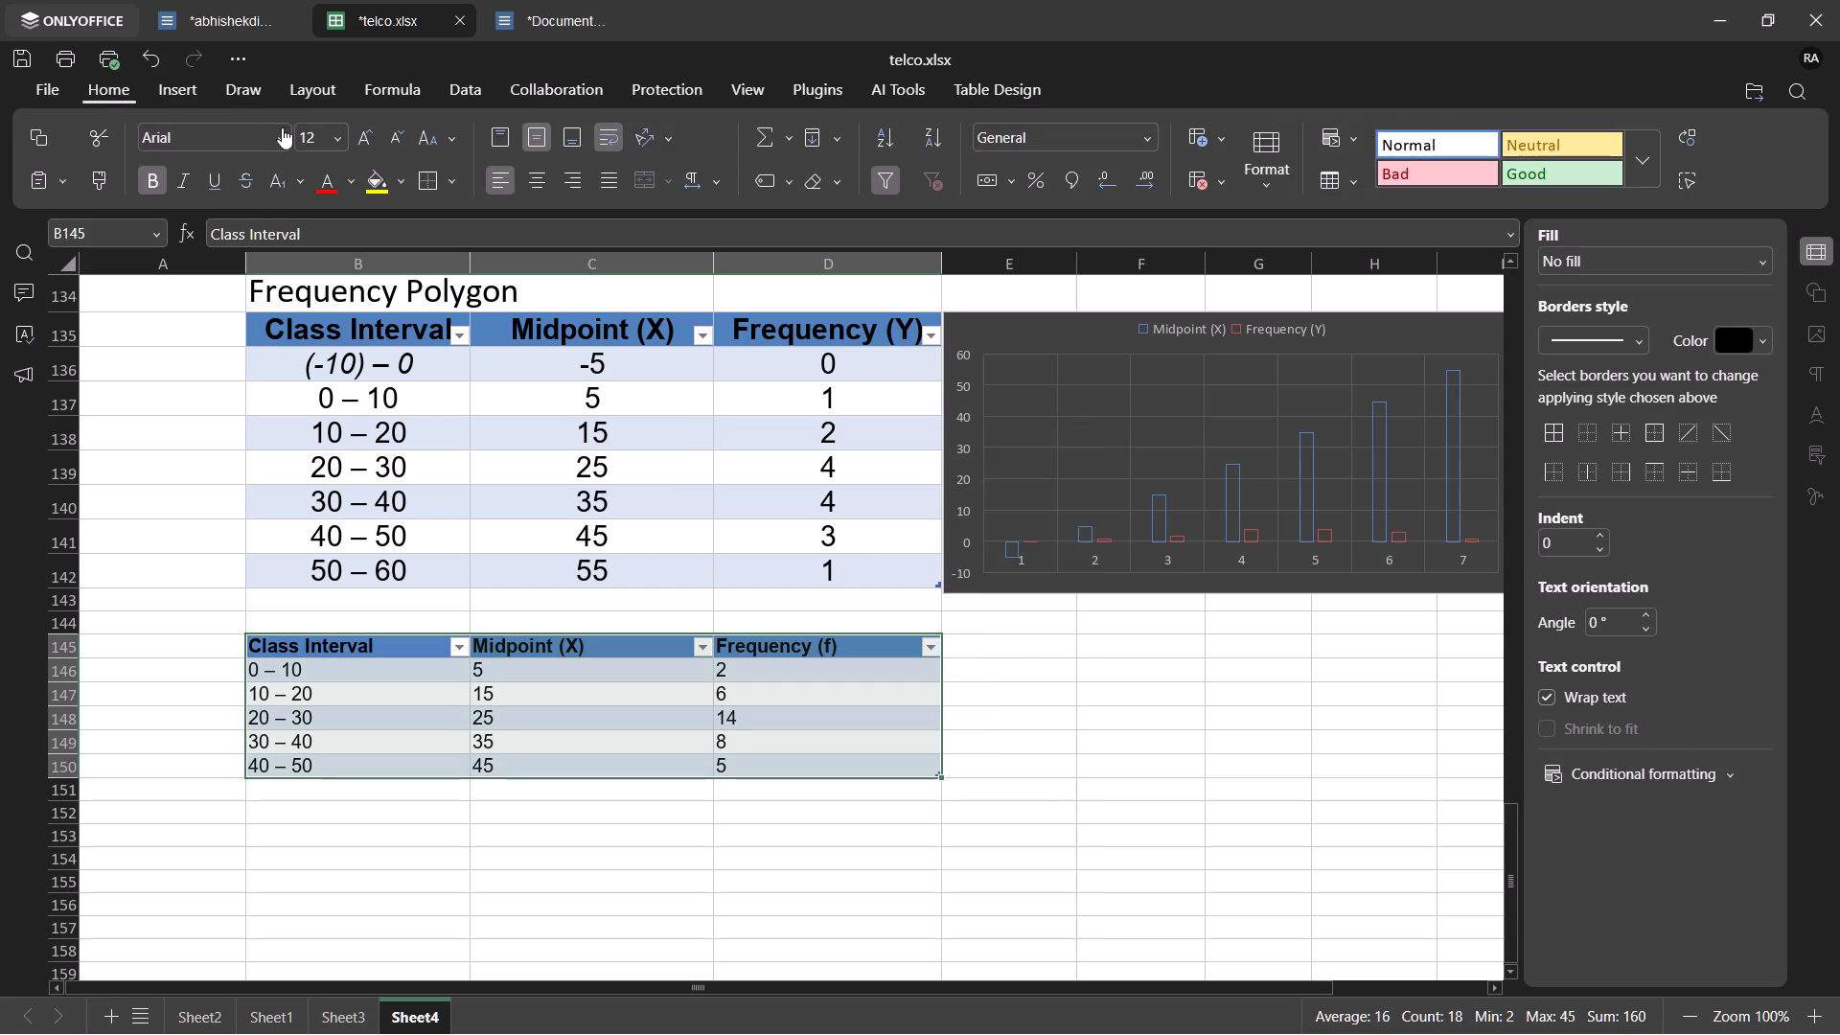
double_click(376, 144)
click(376, 144)
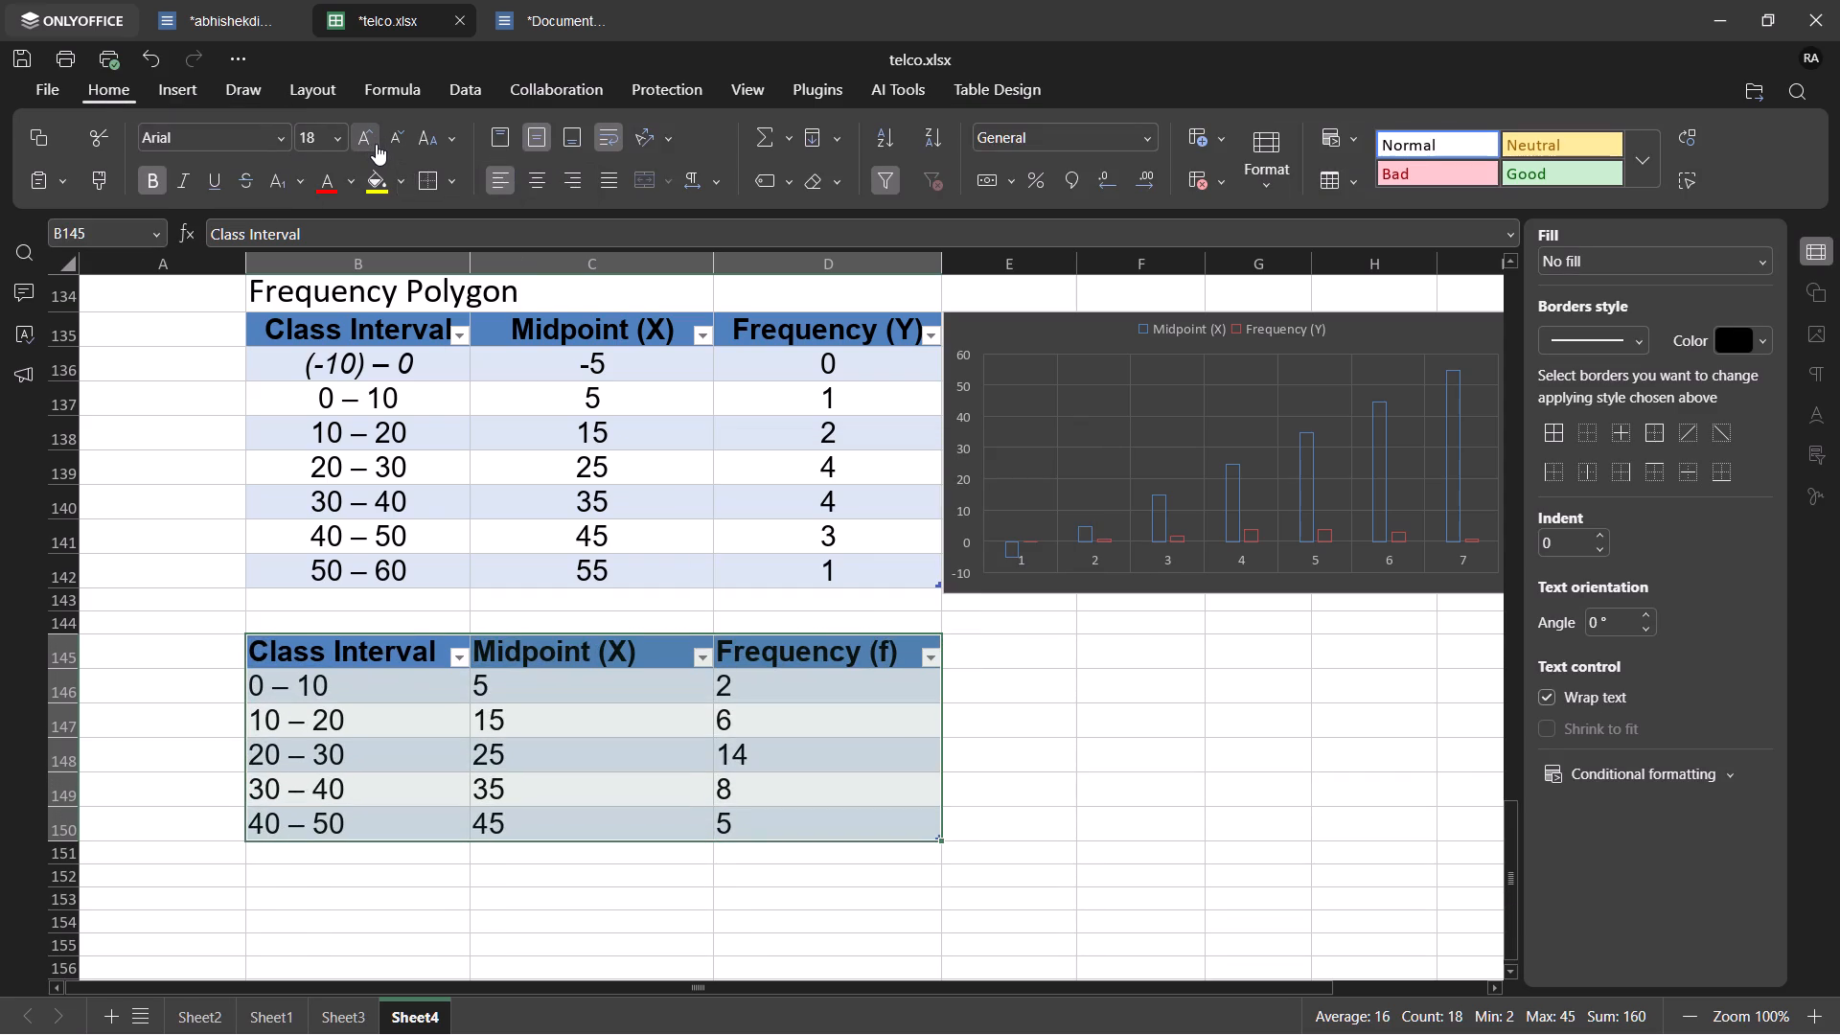
click(550, 171)
click(204, 652)
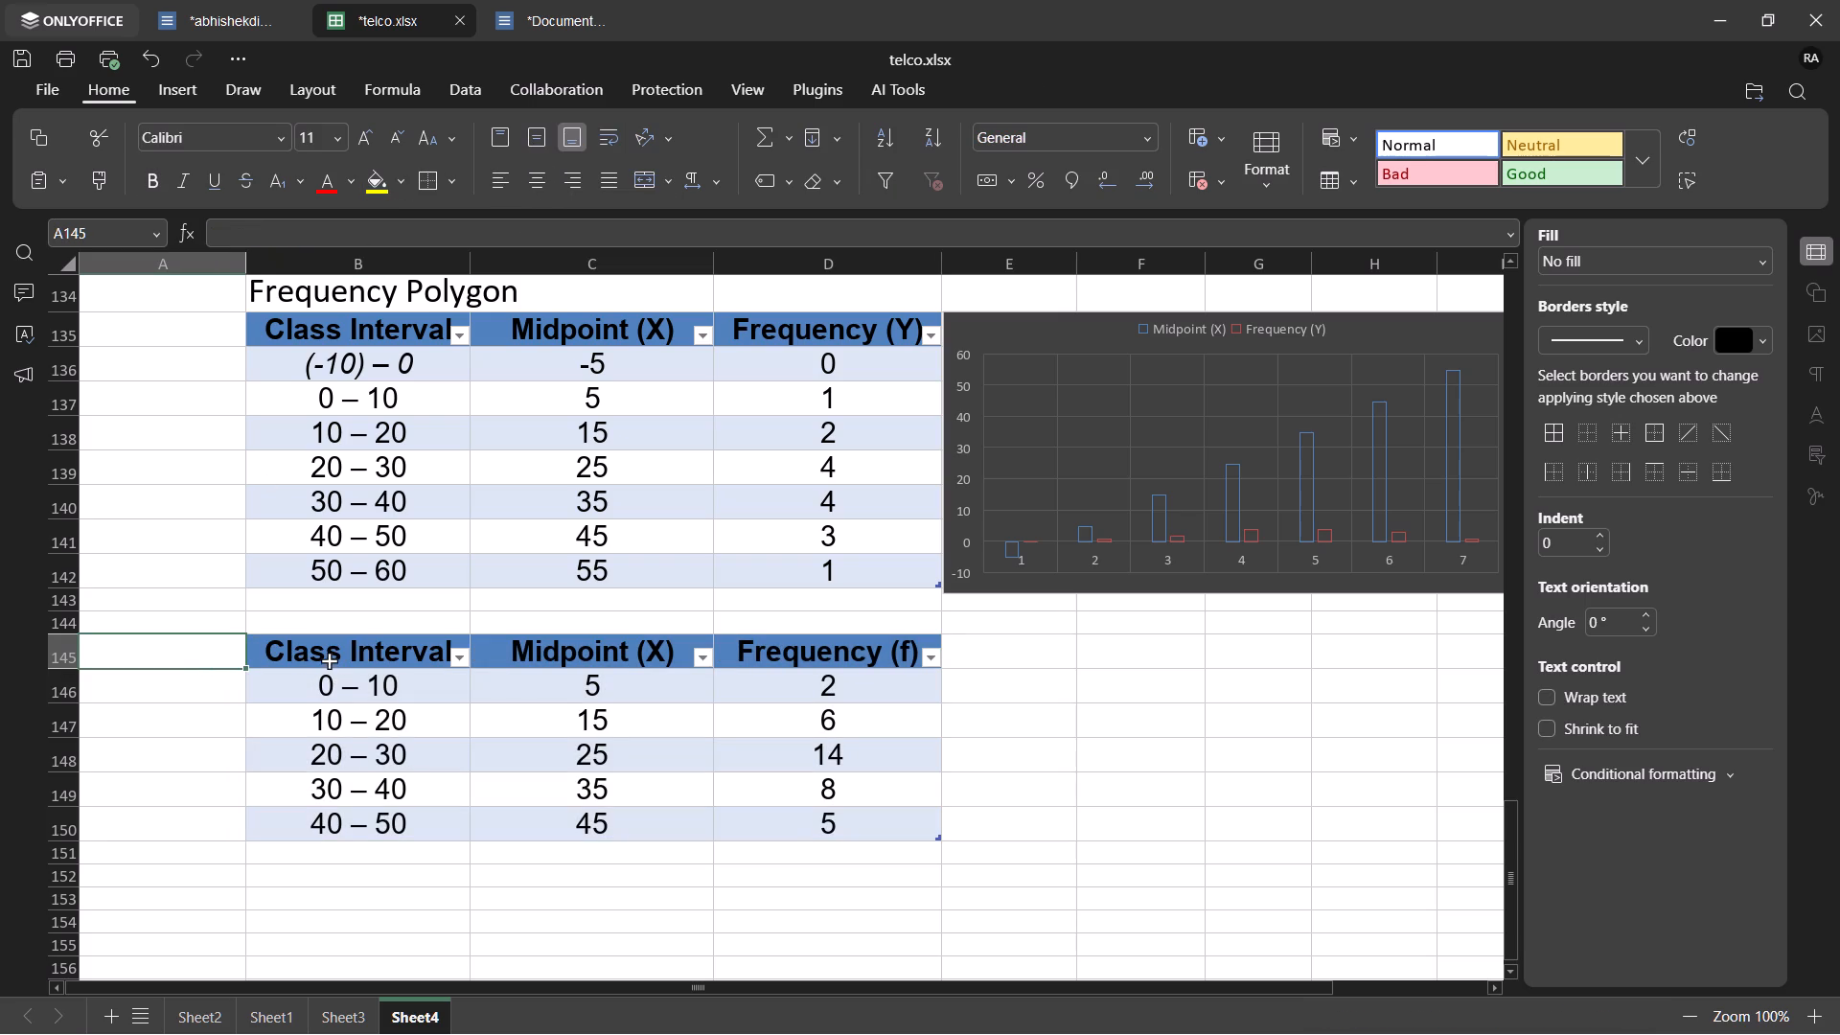
drag(329, 660, 803, 823)
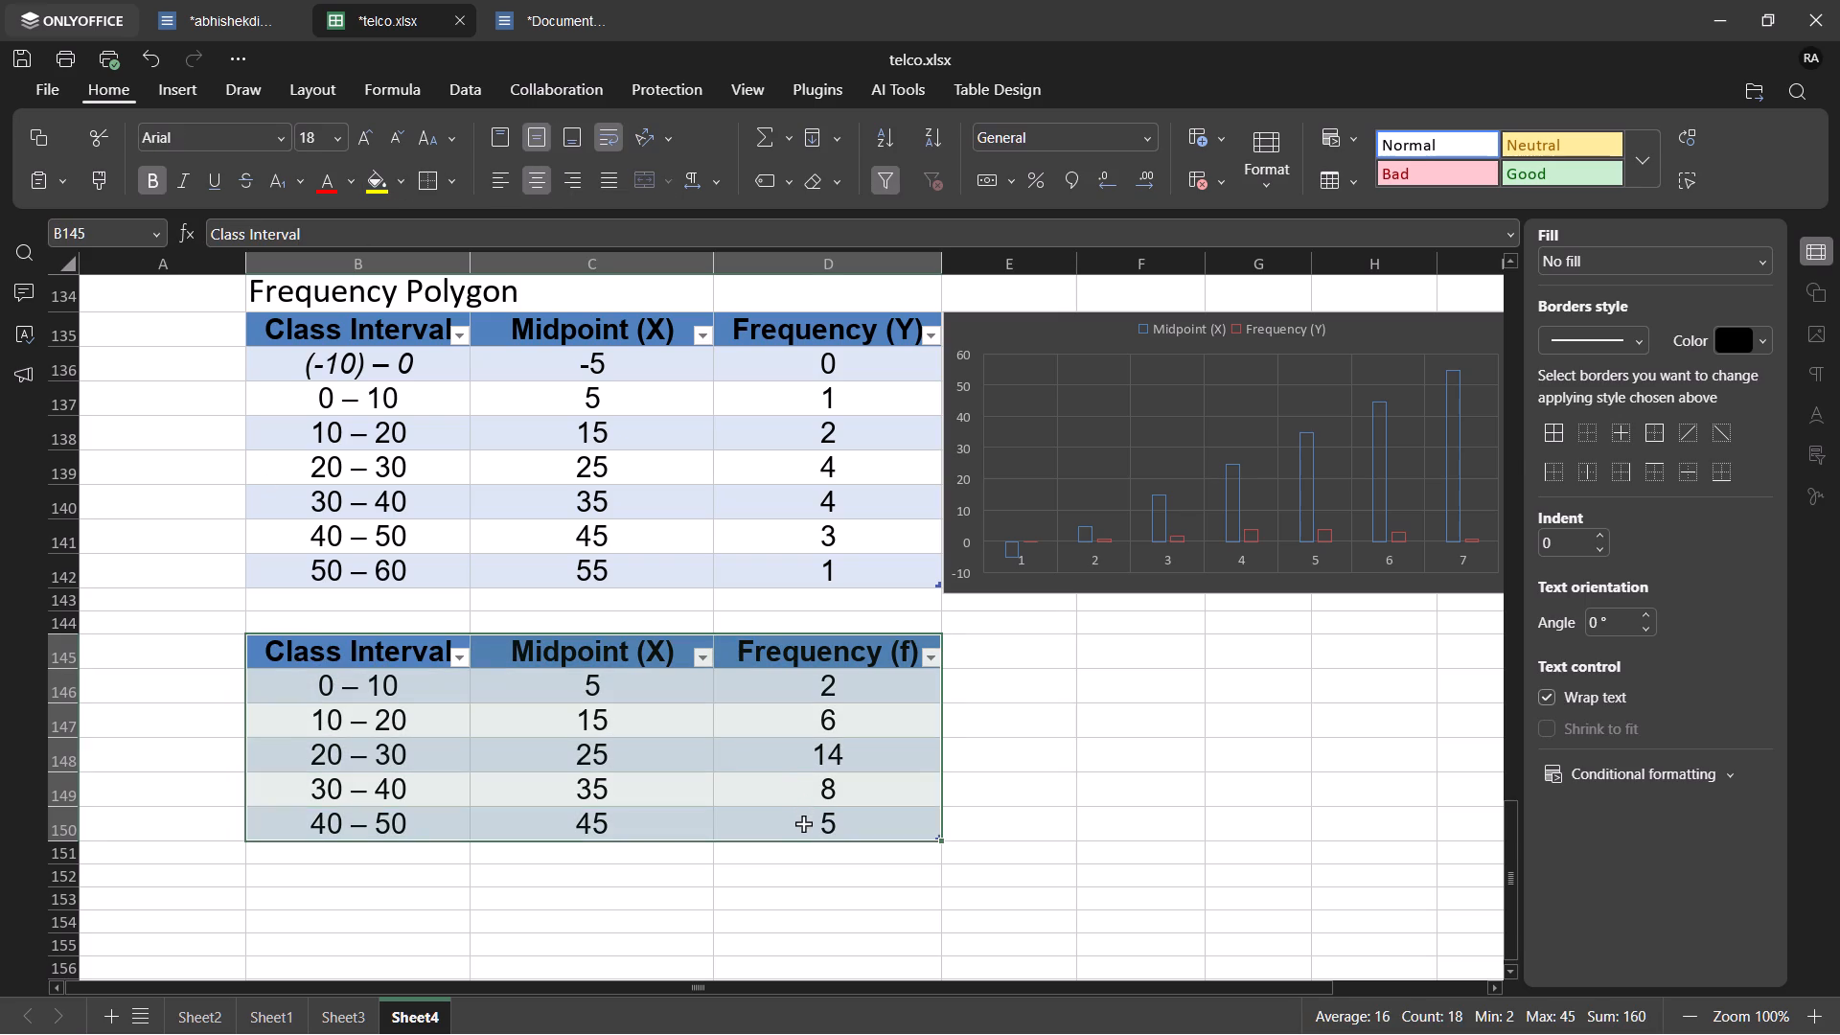
click(364, 137)
click(177, 645)
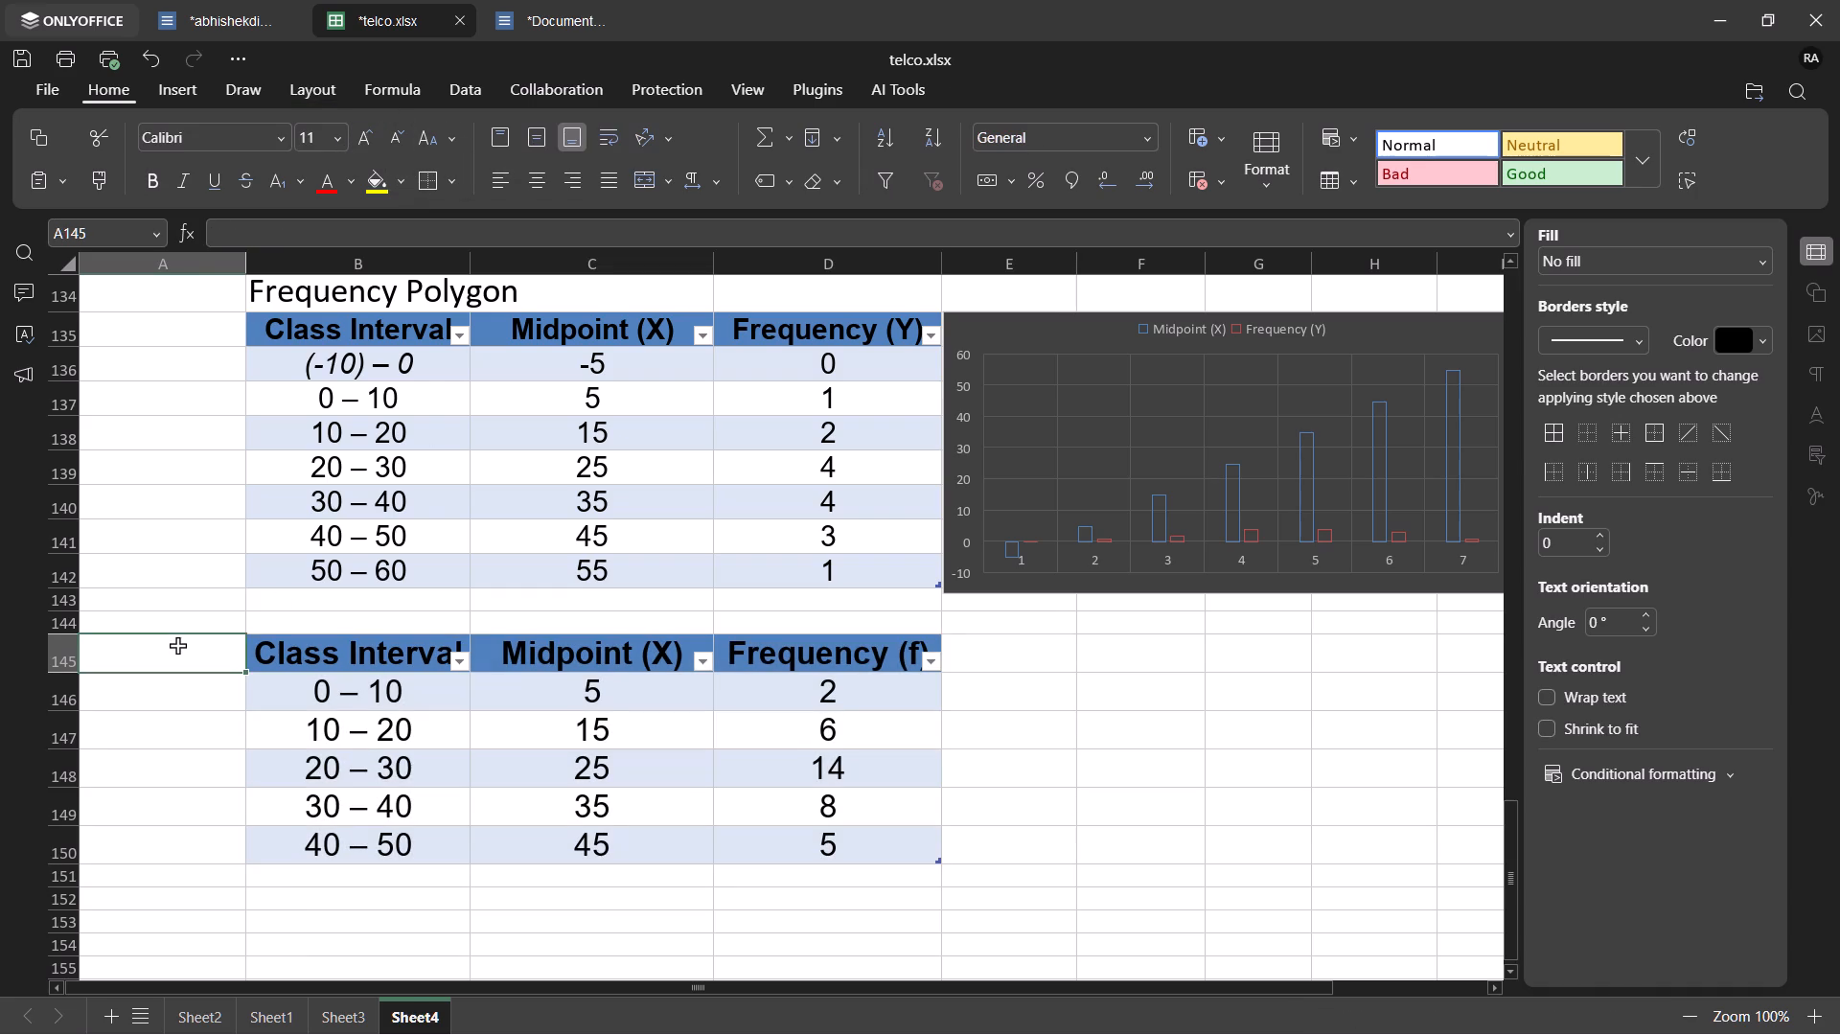
Insert the recommended clustered column chart from the Midpoint (X) and Frequency (f) columns, C145:D150.
drag(267, 655, 773, 796)
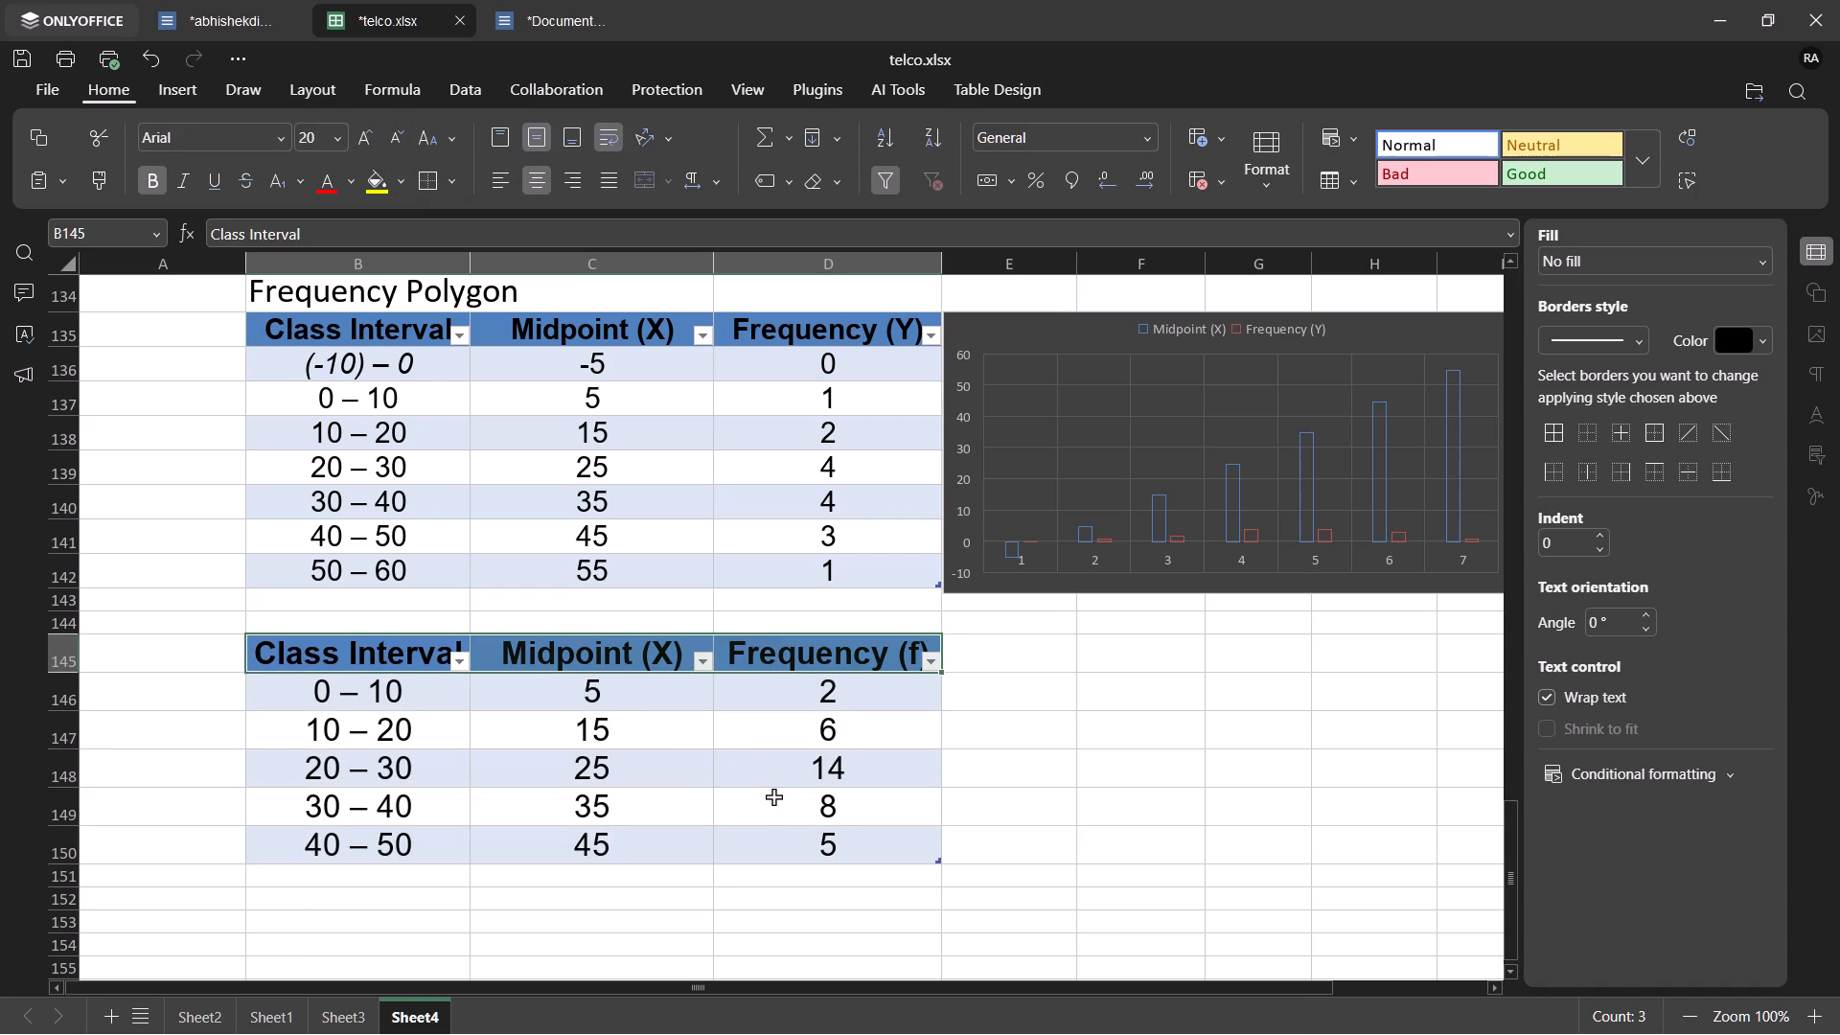
drag(852, 847, 355, 666)
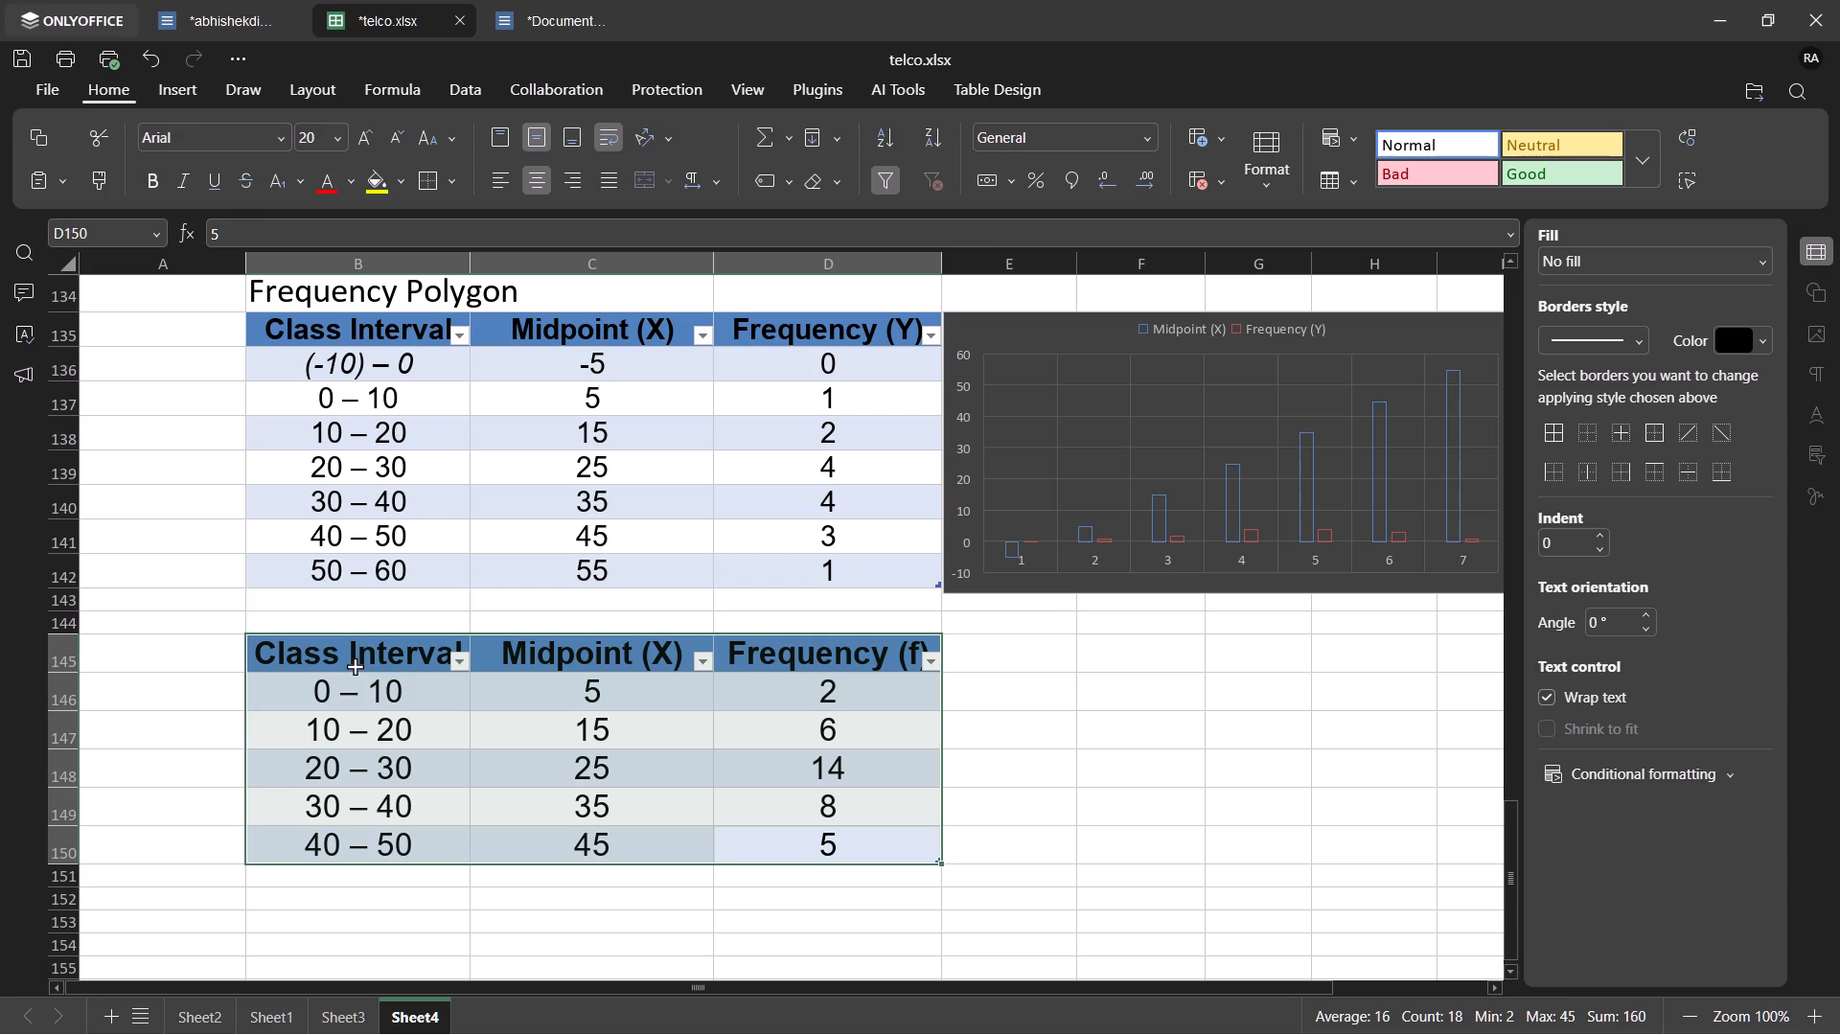
click(556, 741)
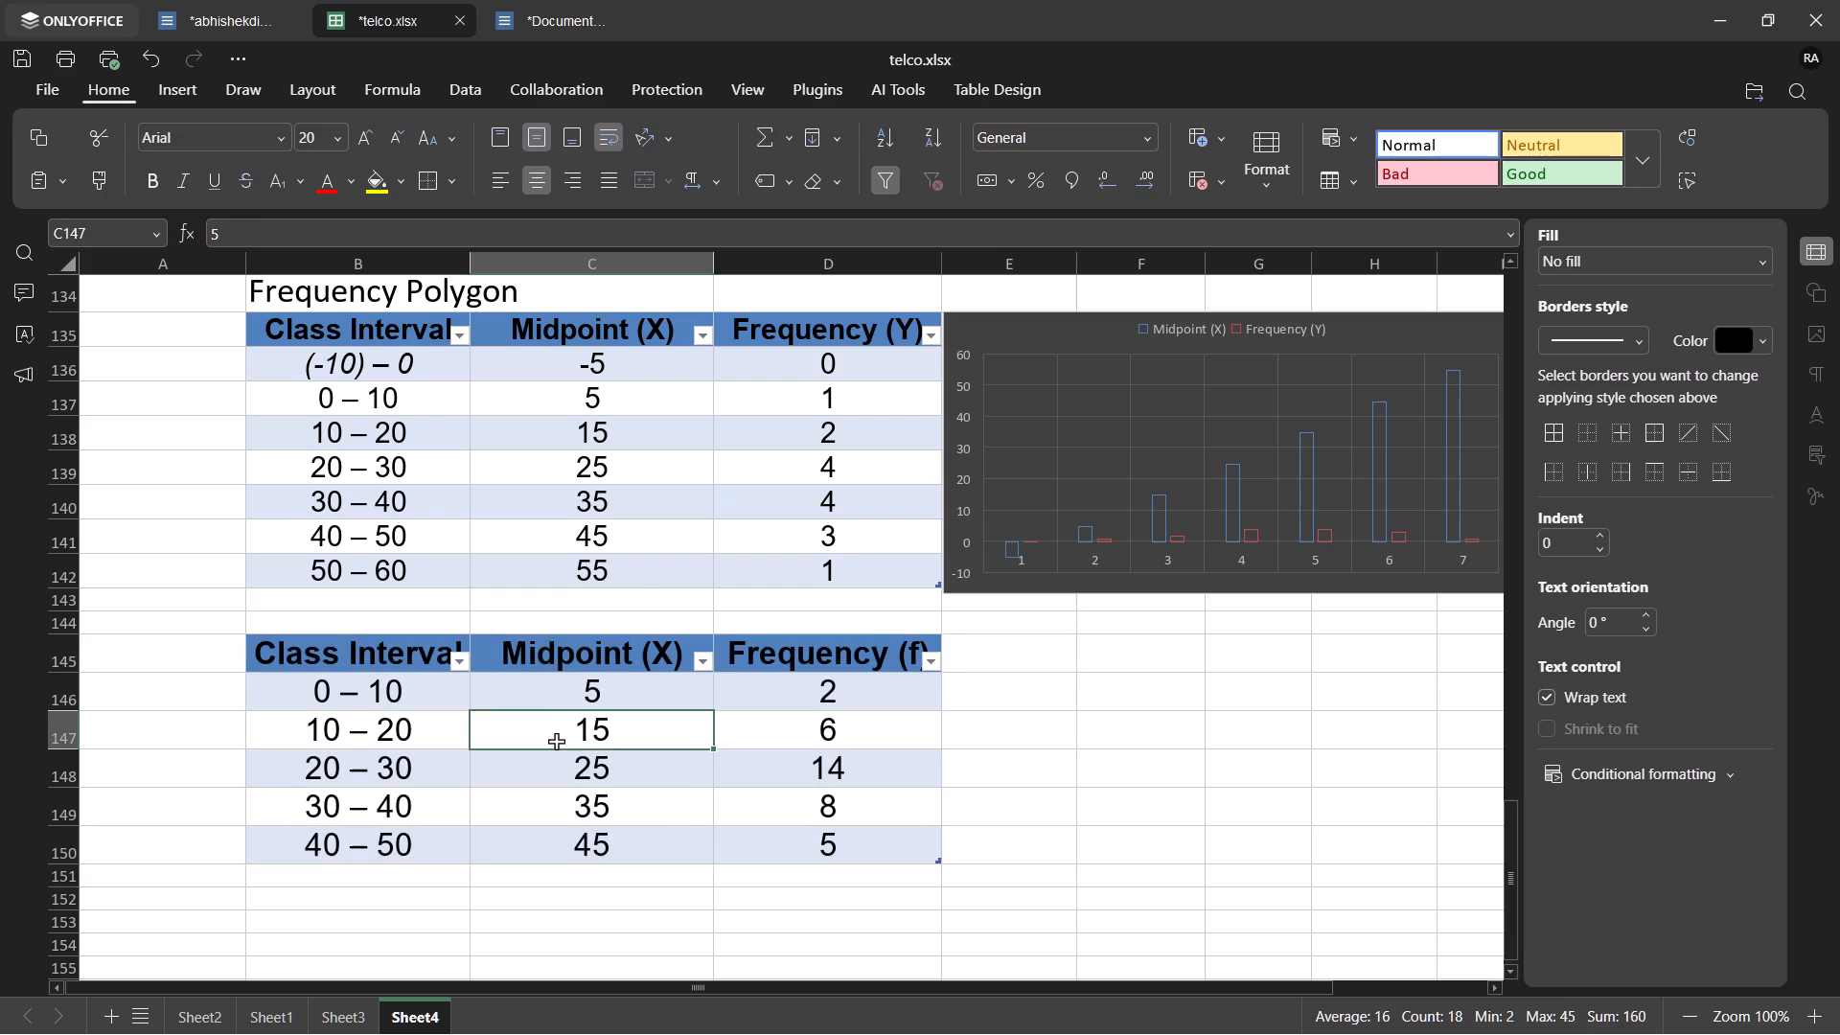
drag(530, 654, 791, 833)
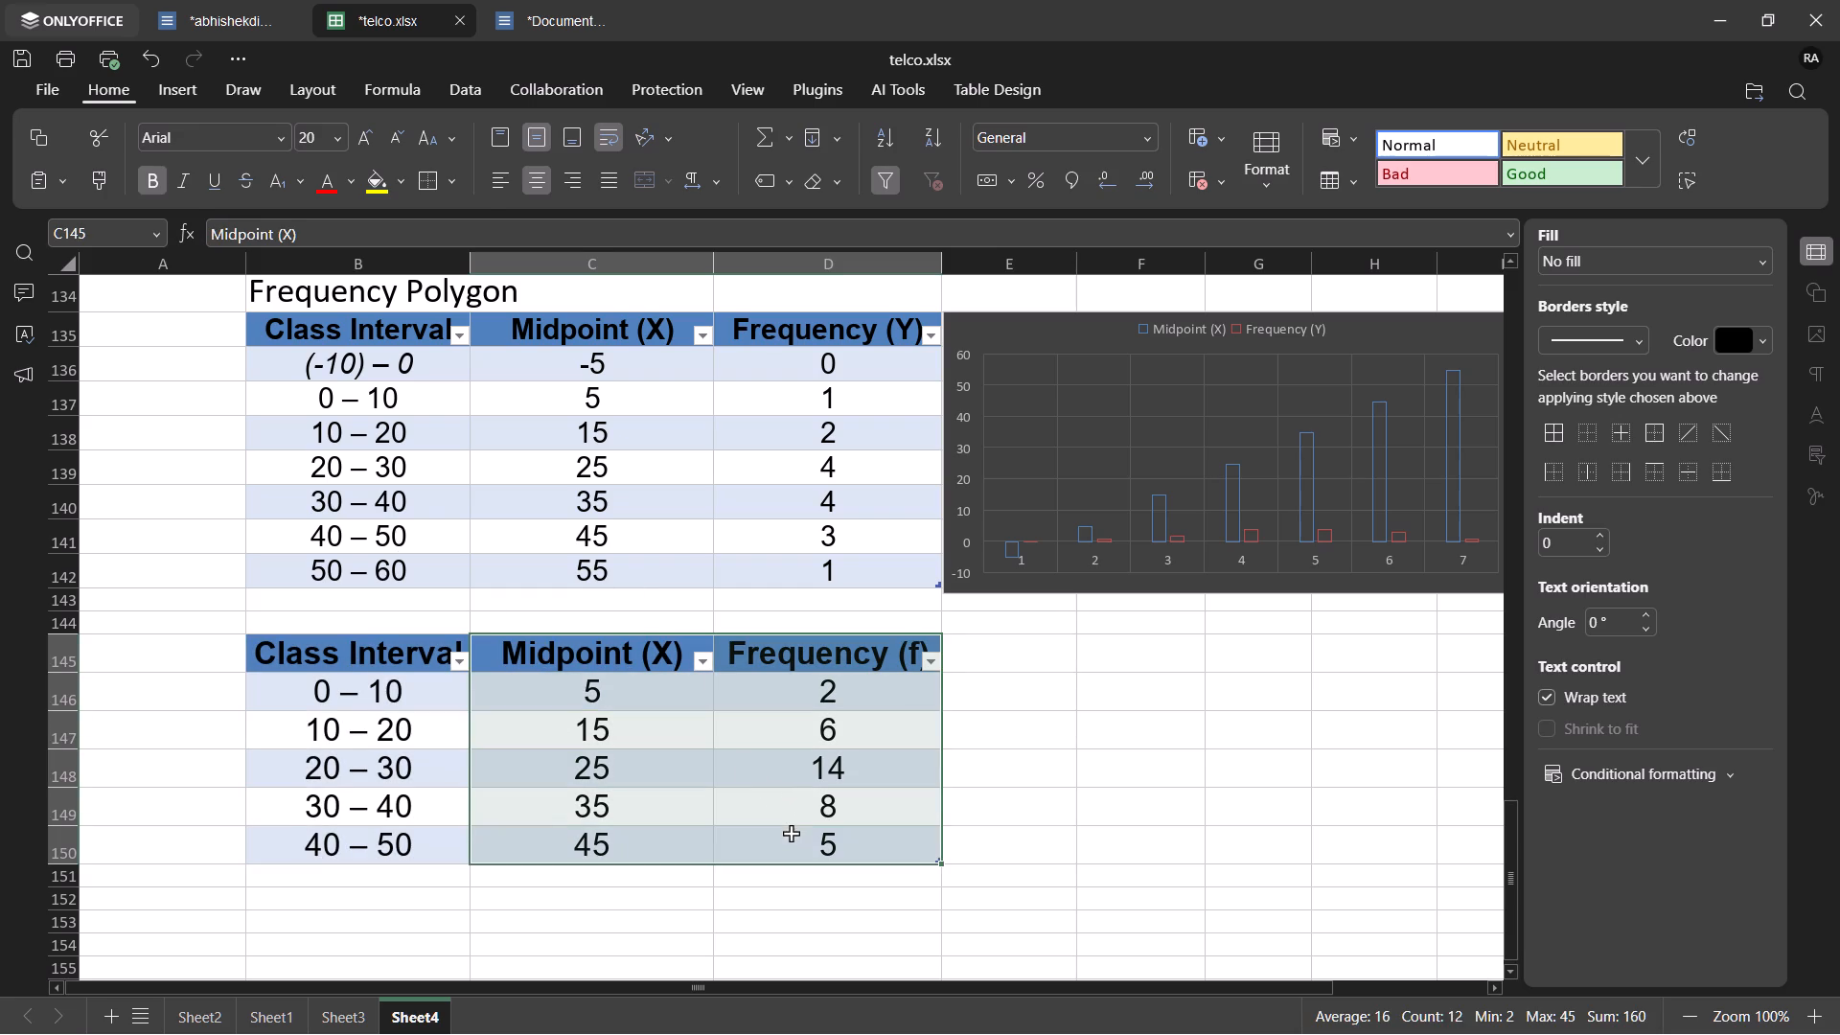
click(192, 96)
click(500, 160)
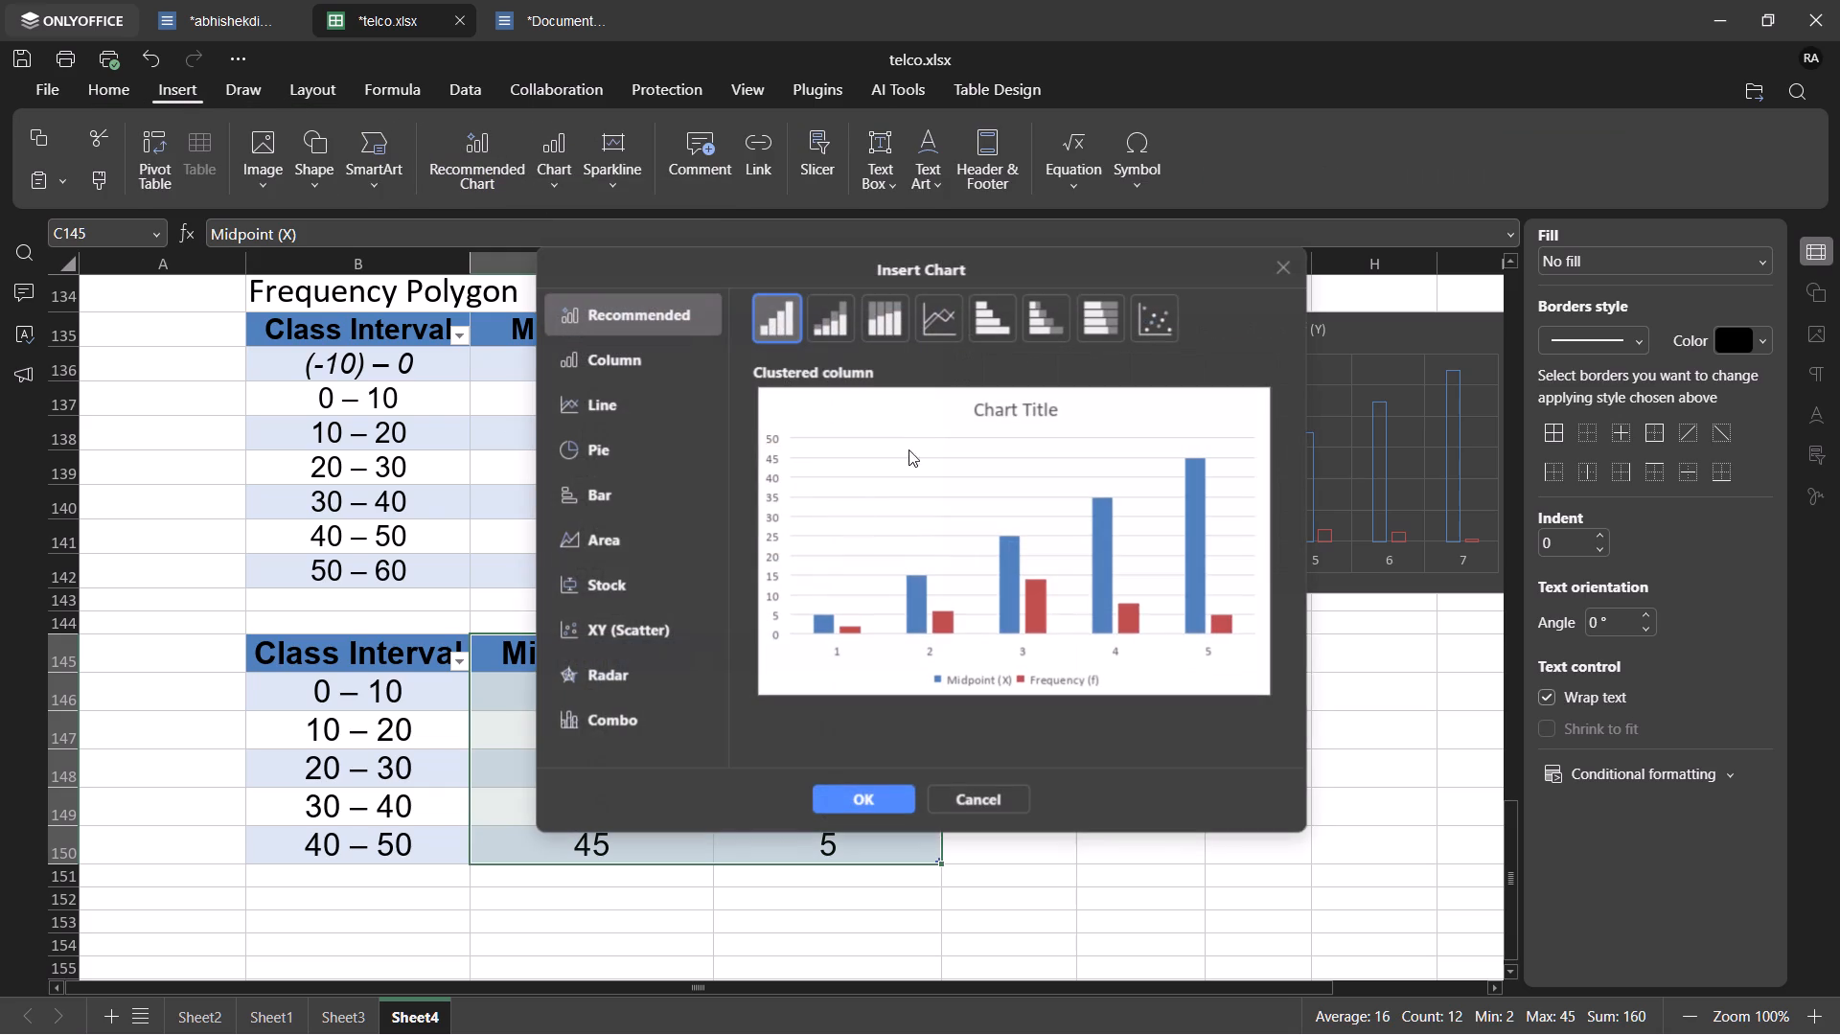
click(900, 798)
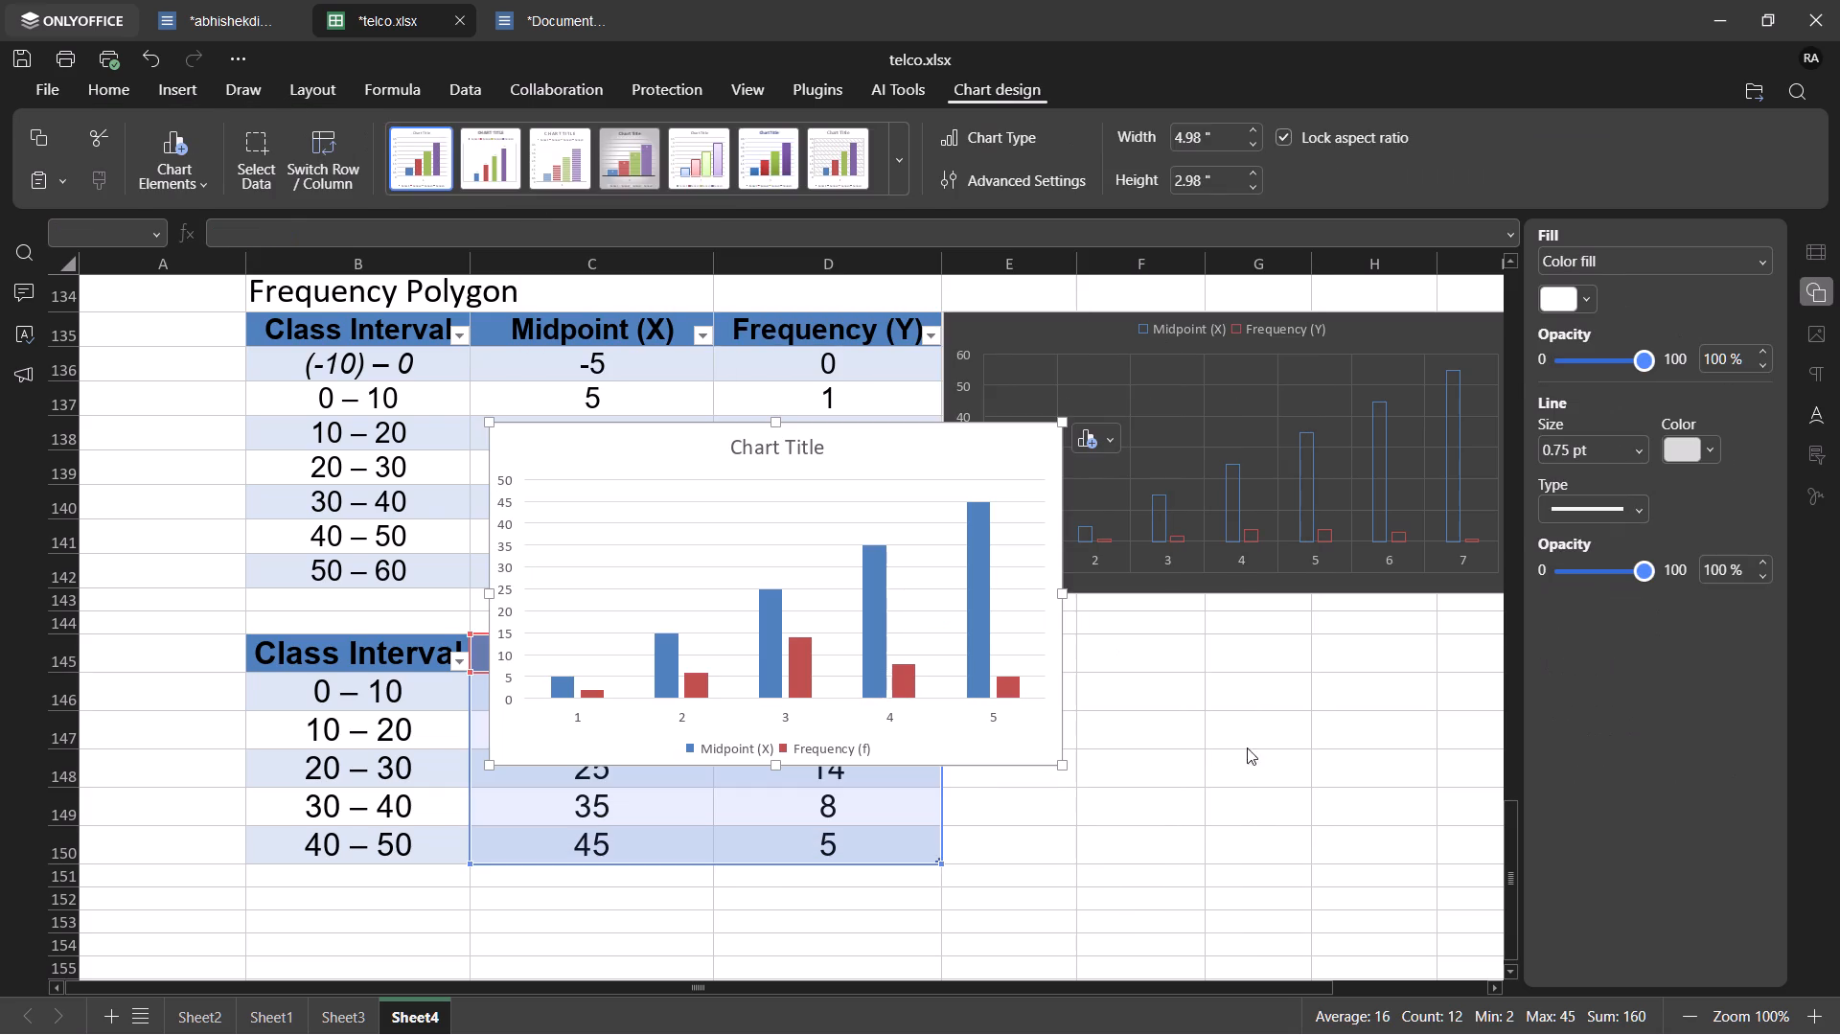
Move the new chart off the tables, beside the second table and below the dark frequency polygon chart.
drag(670, 444, 1155, 671)
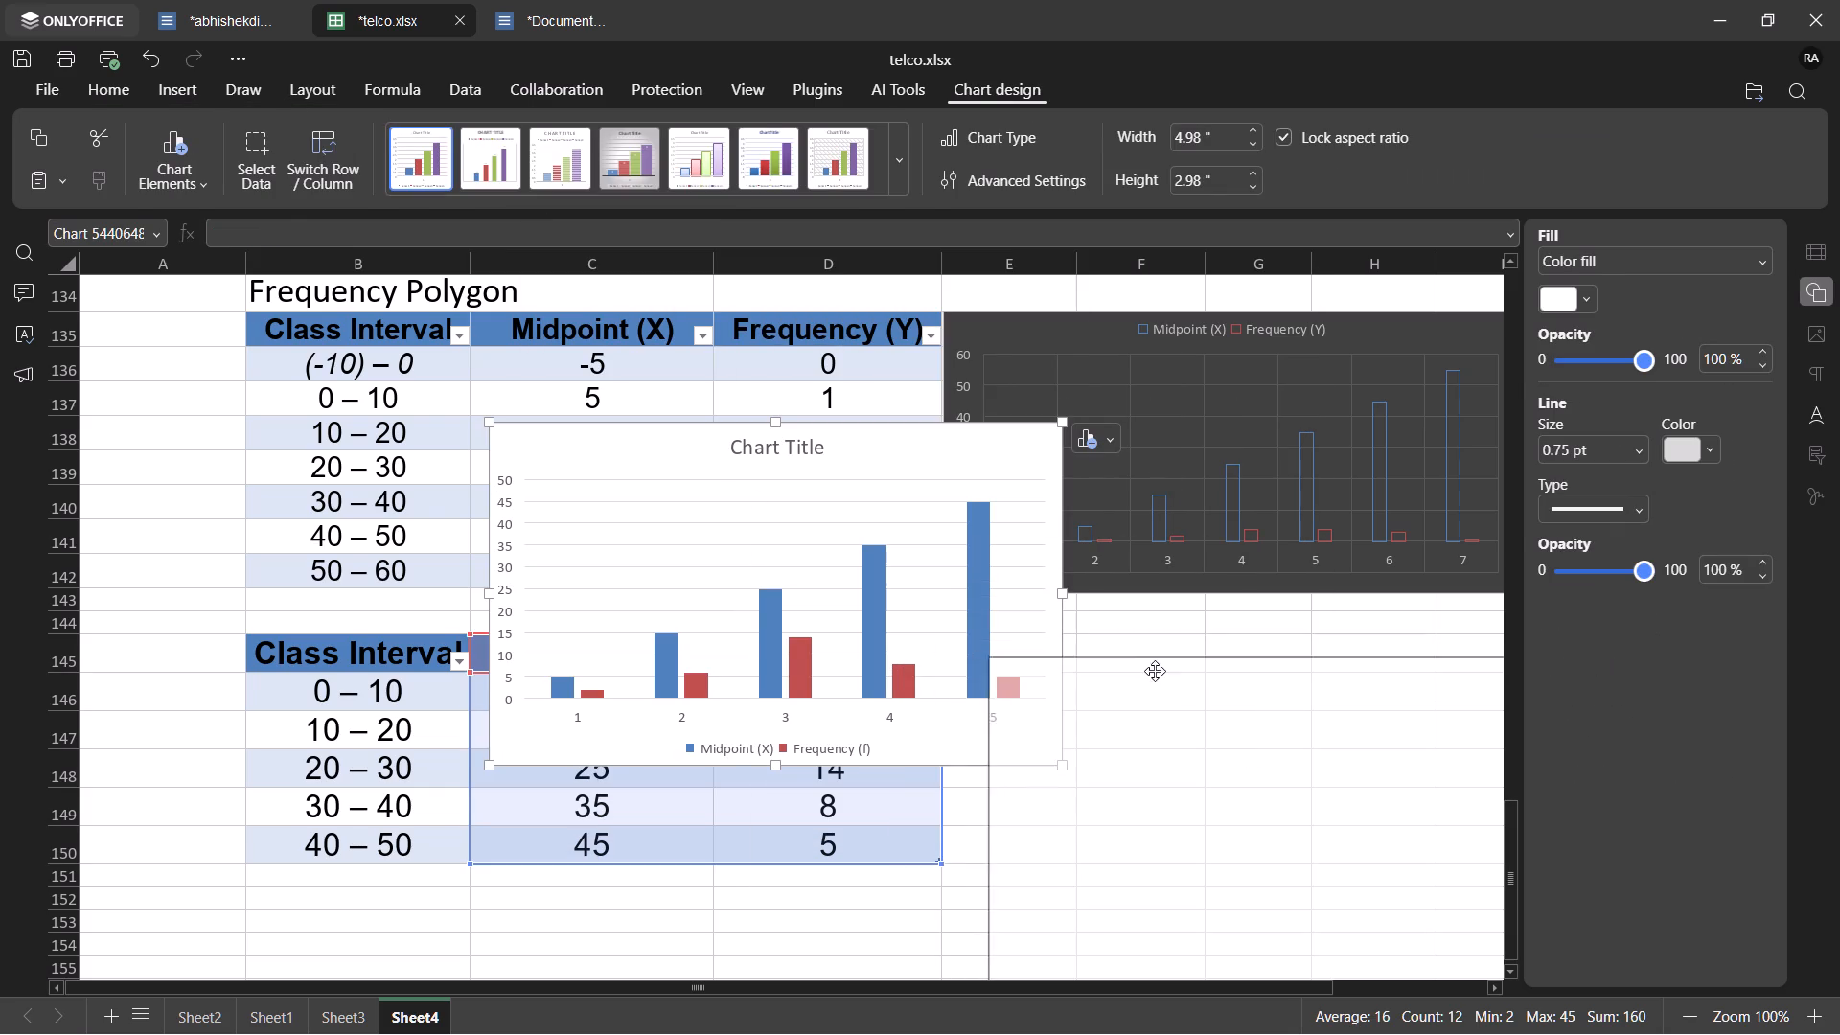
drag(1155, 671, 1147, 609)
scroll(950, 581, left, 1)
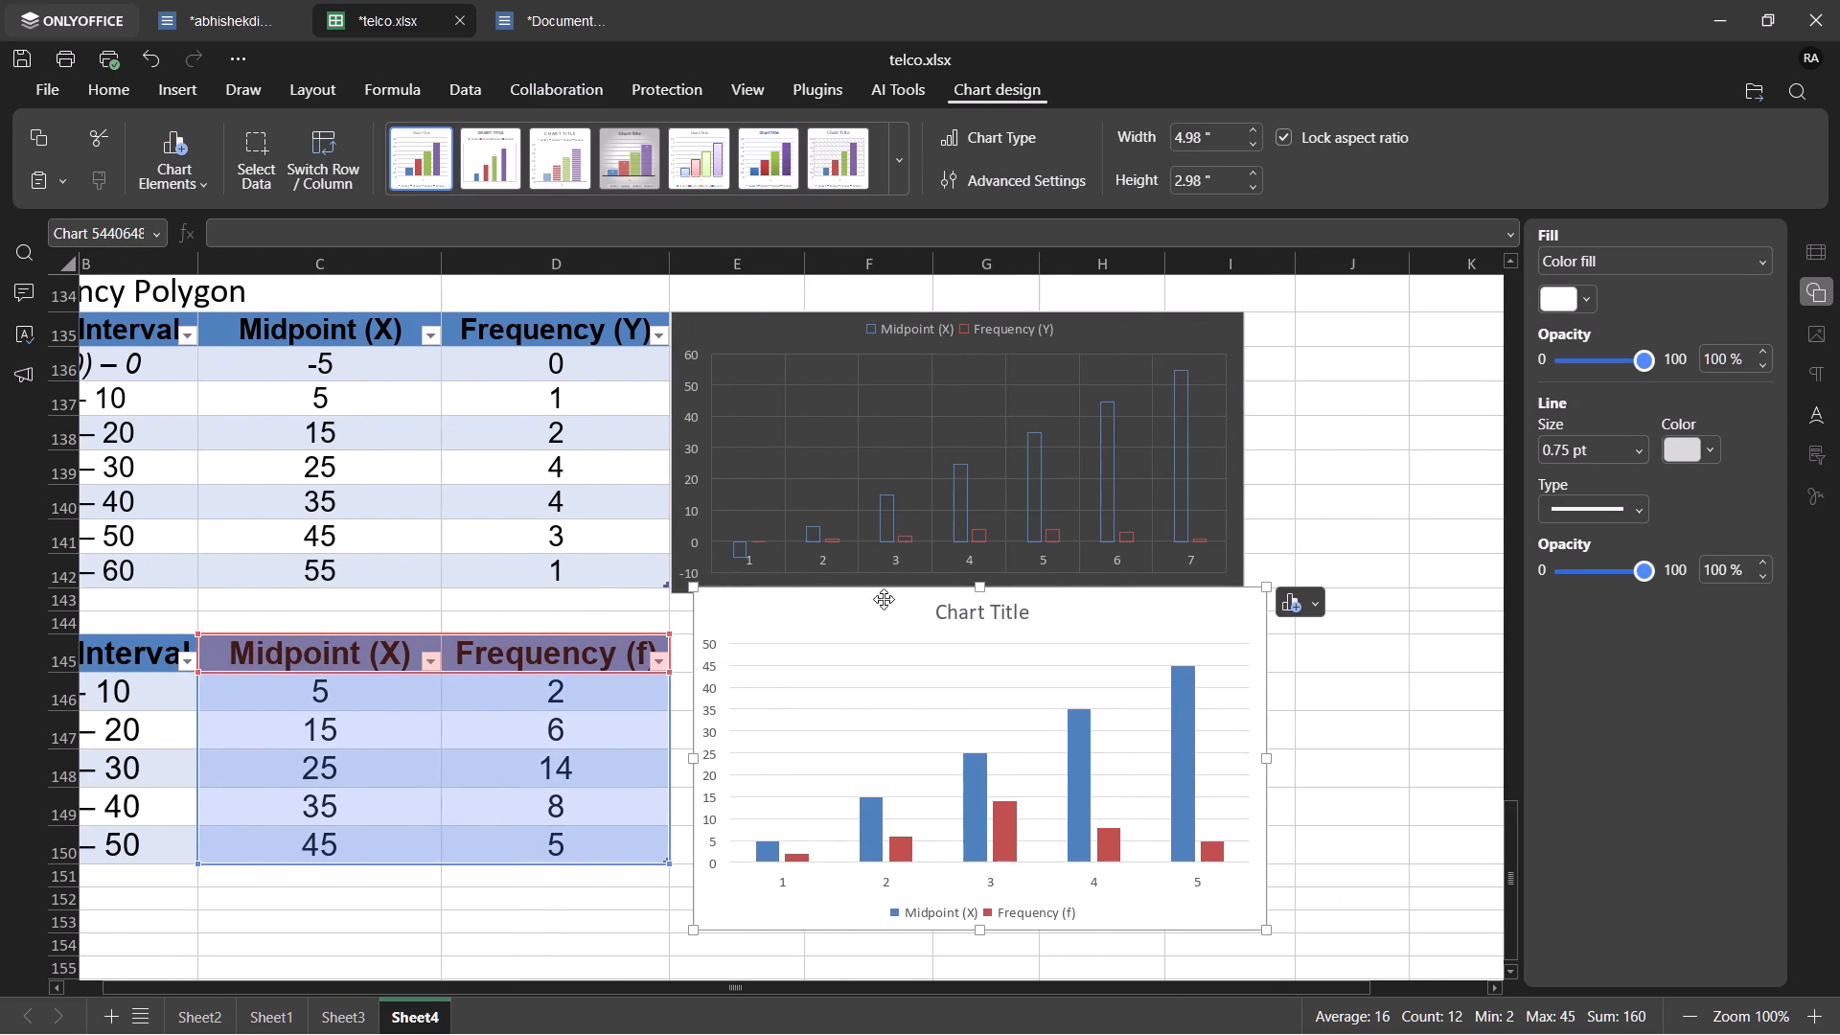
scroll(401, 773, down, 2)
scroll(401, 773, up, 1)
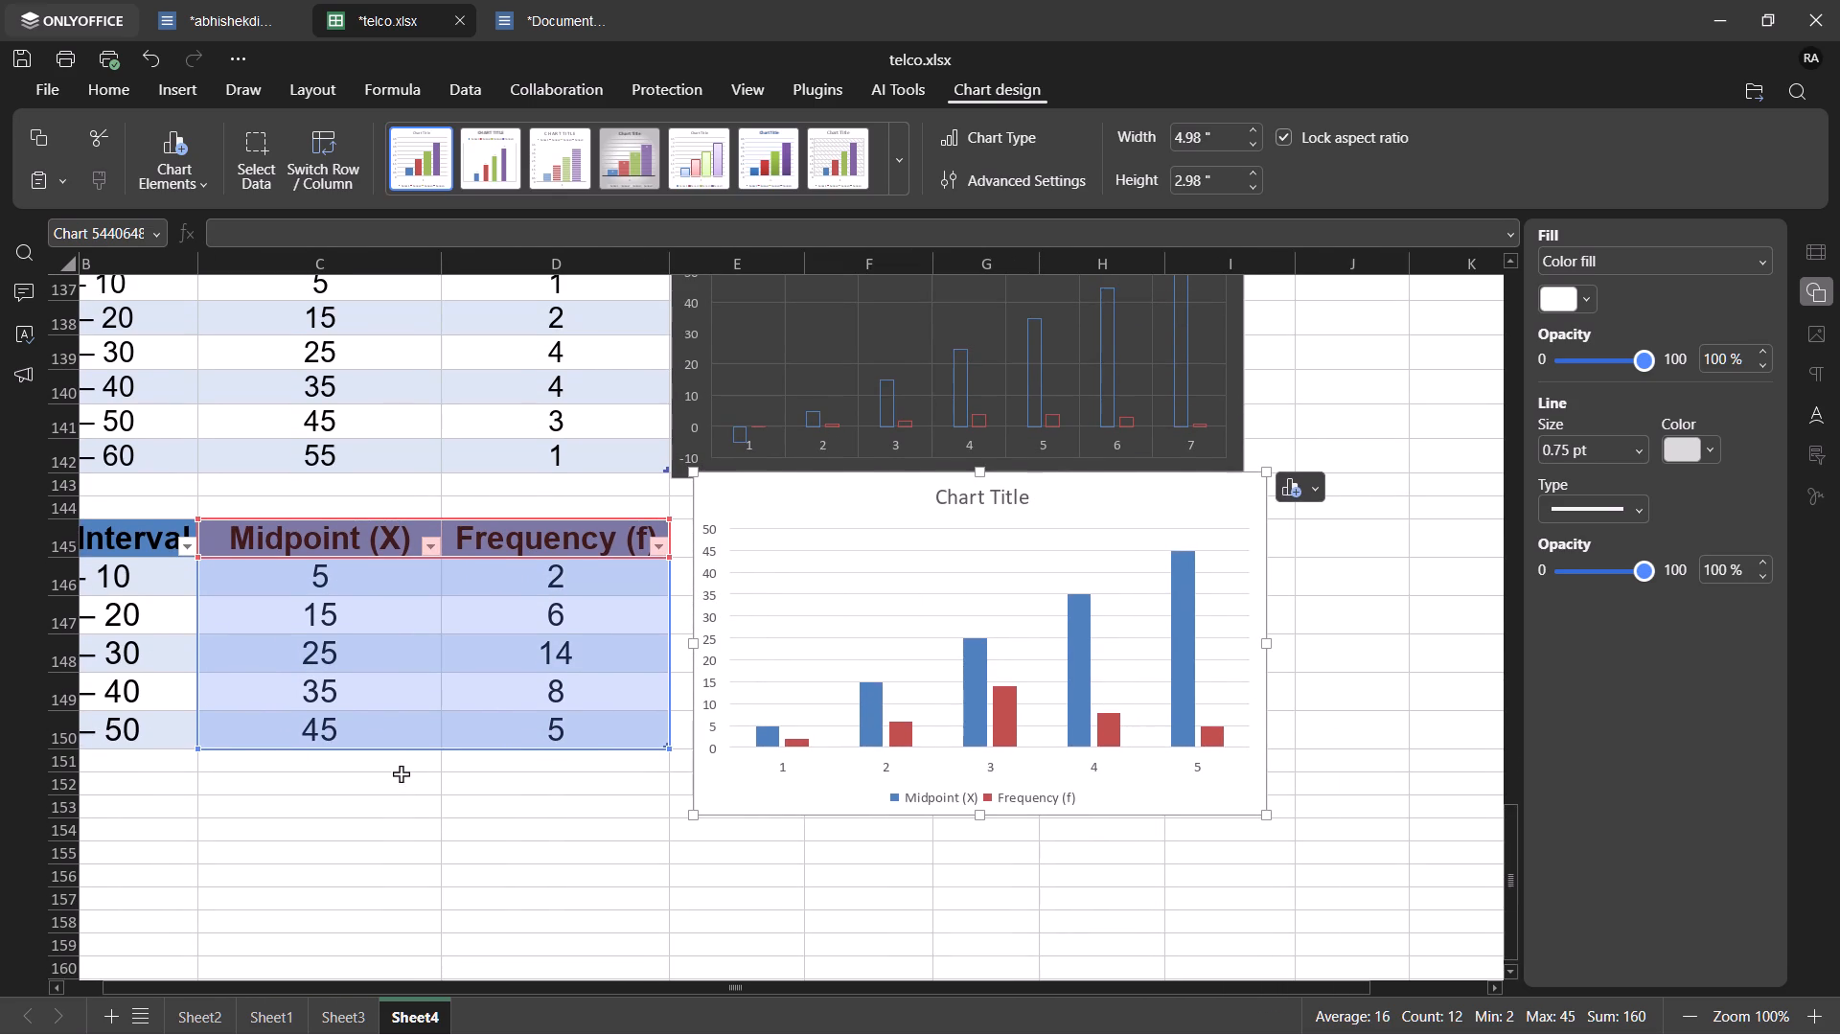
scroll(624, 520, up, 1)
scroll(624, 520, down, 1)
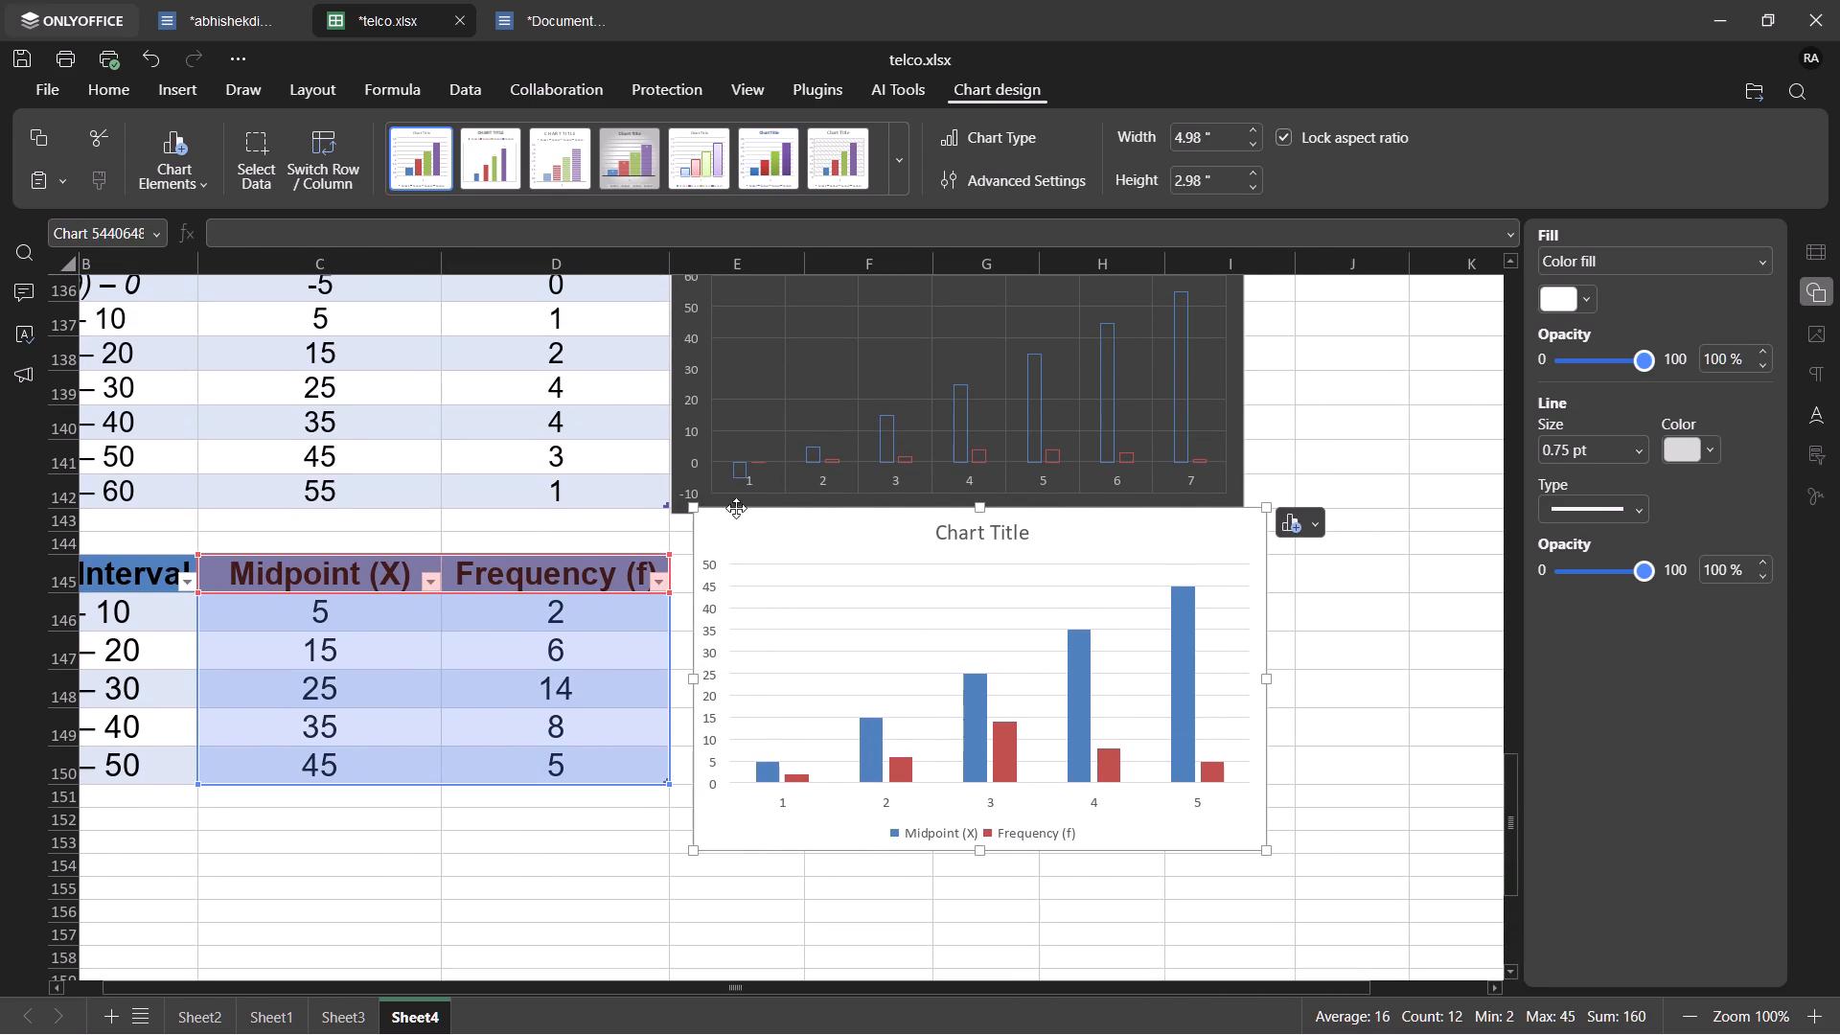
Shrink the new chart to about 2.02 inches high to match the table and place it flush against column D.
click(899, 575)
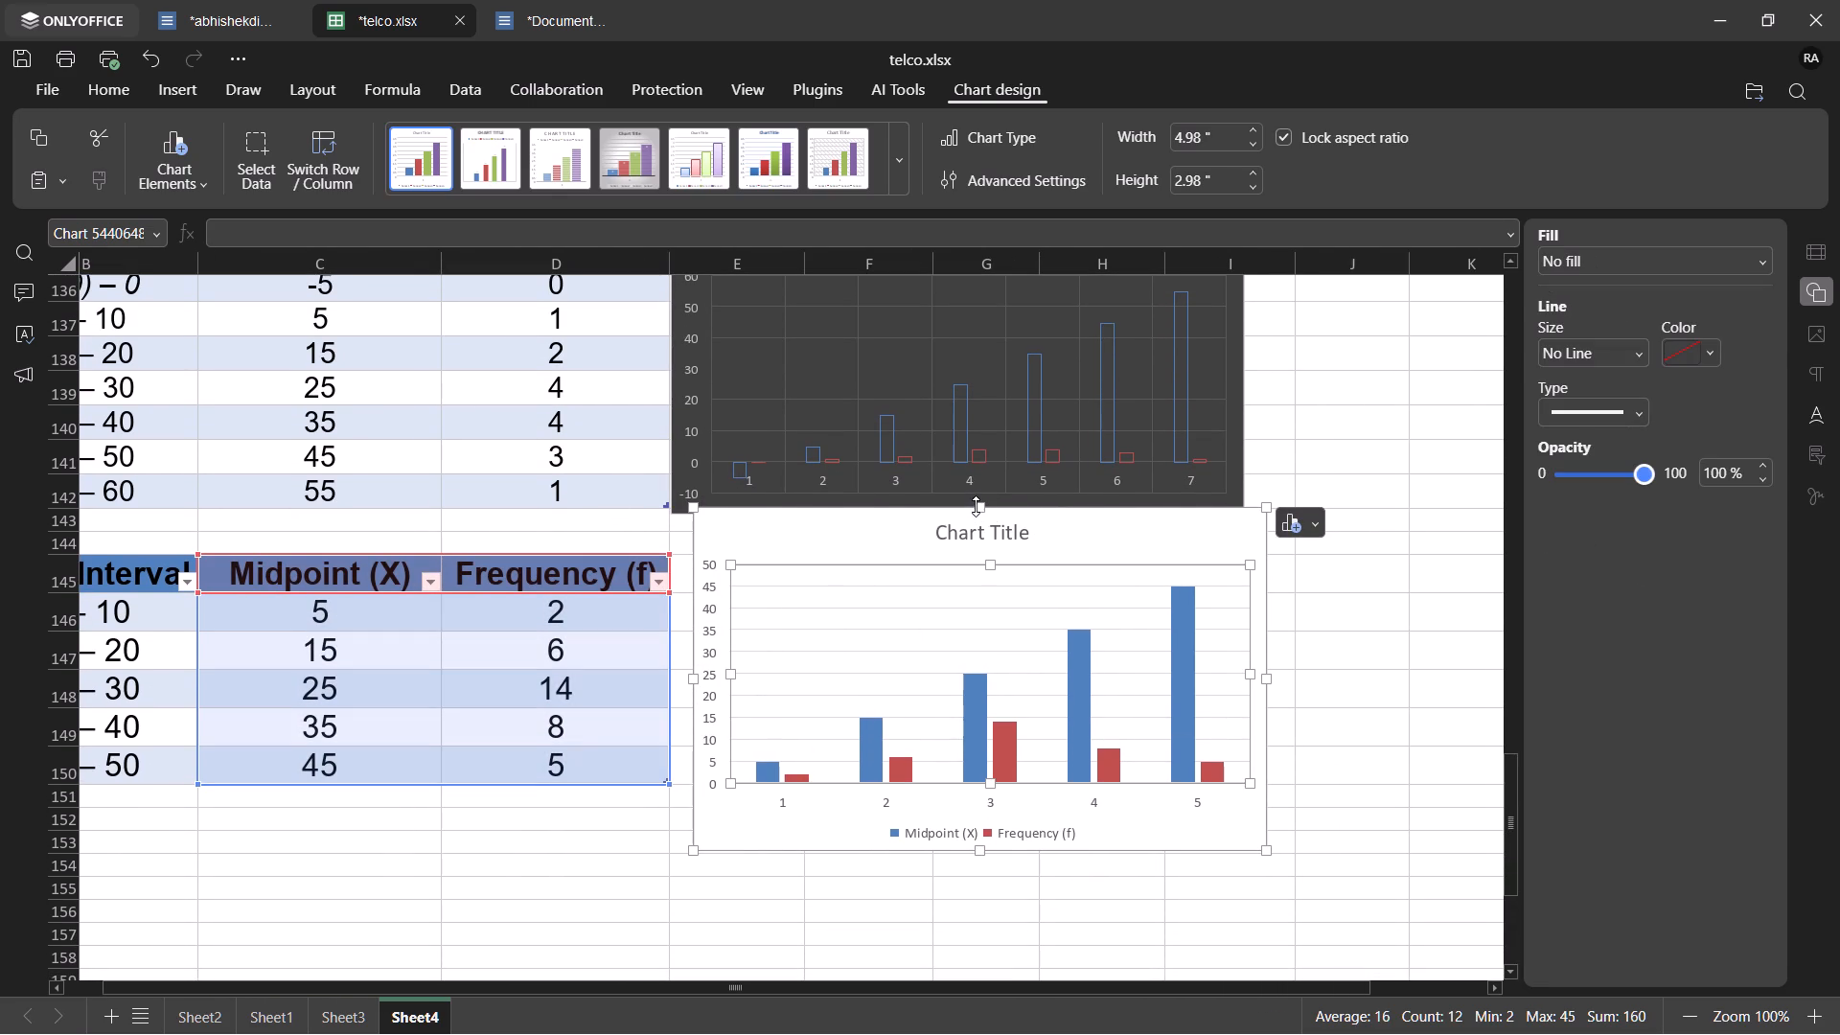
drag(977, 505, 982, 543)
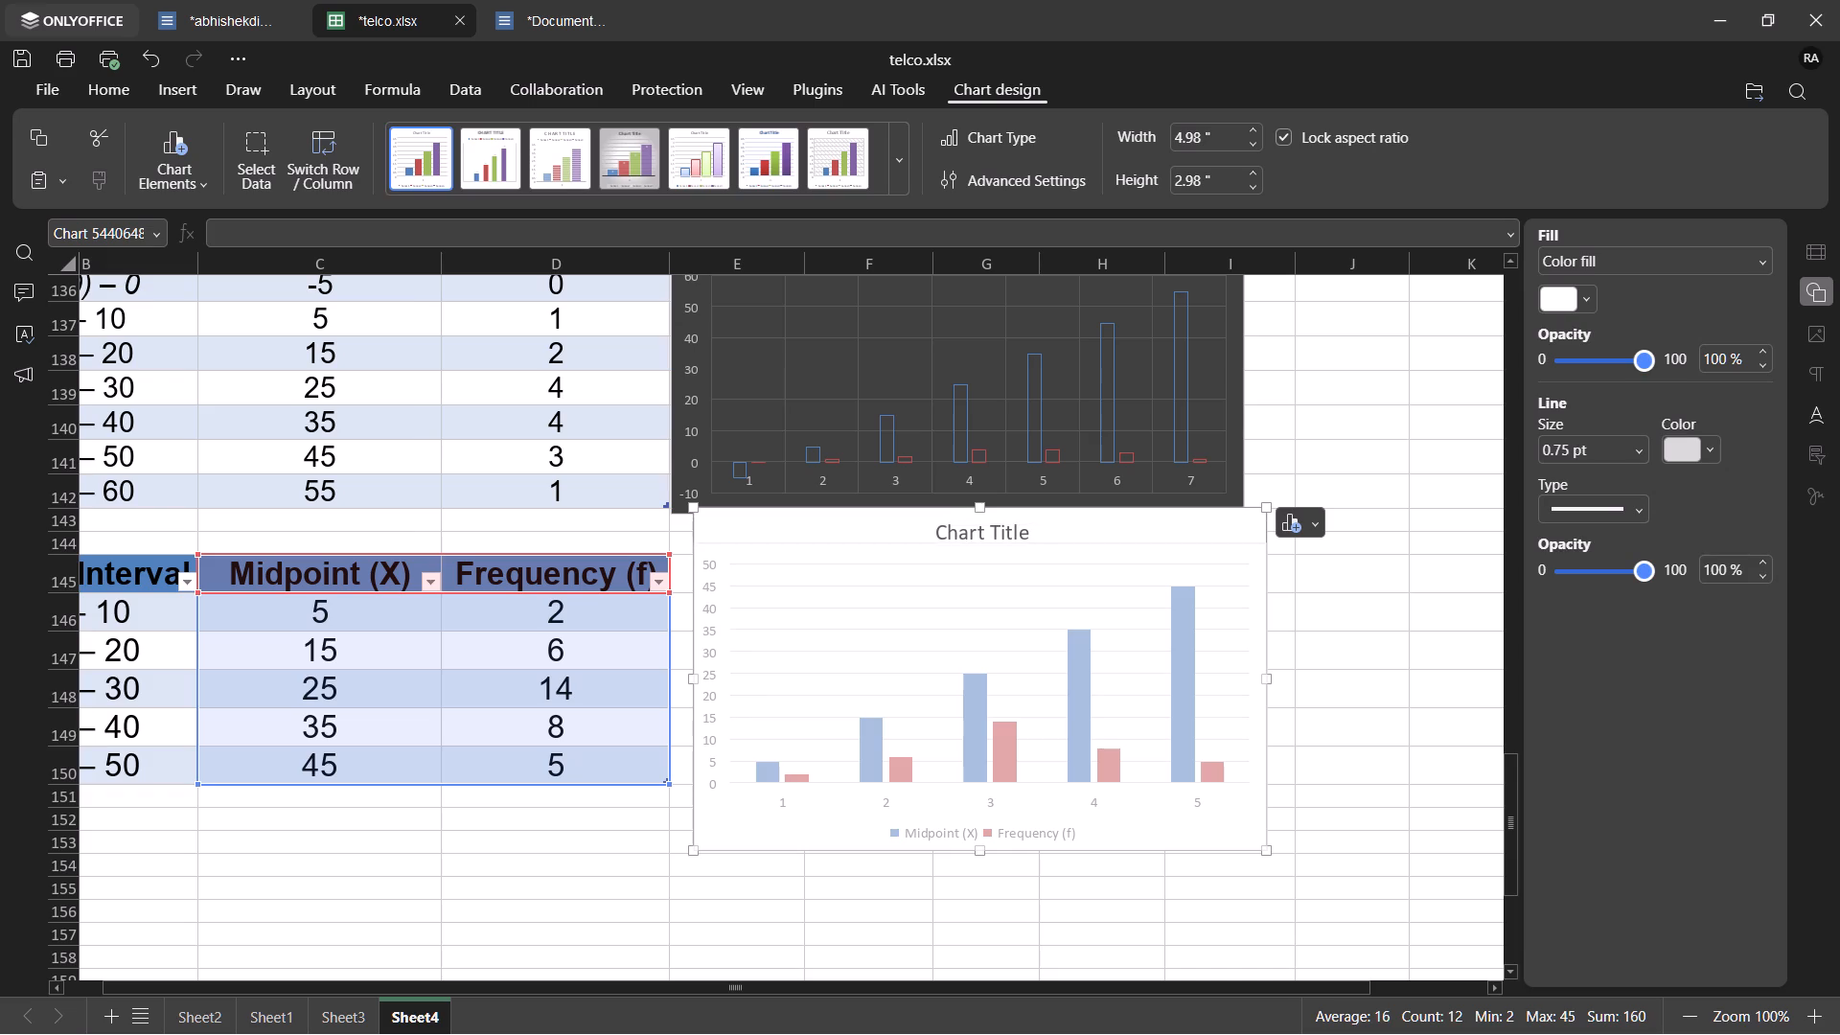
drag(982, 543, 983, 551)
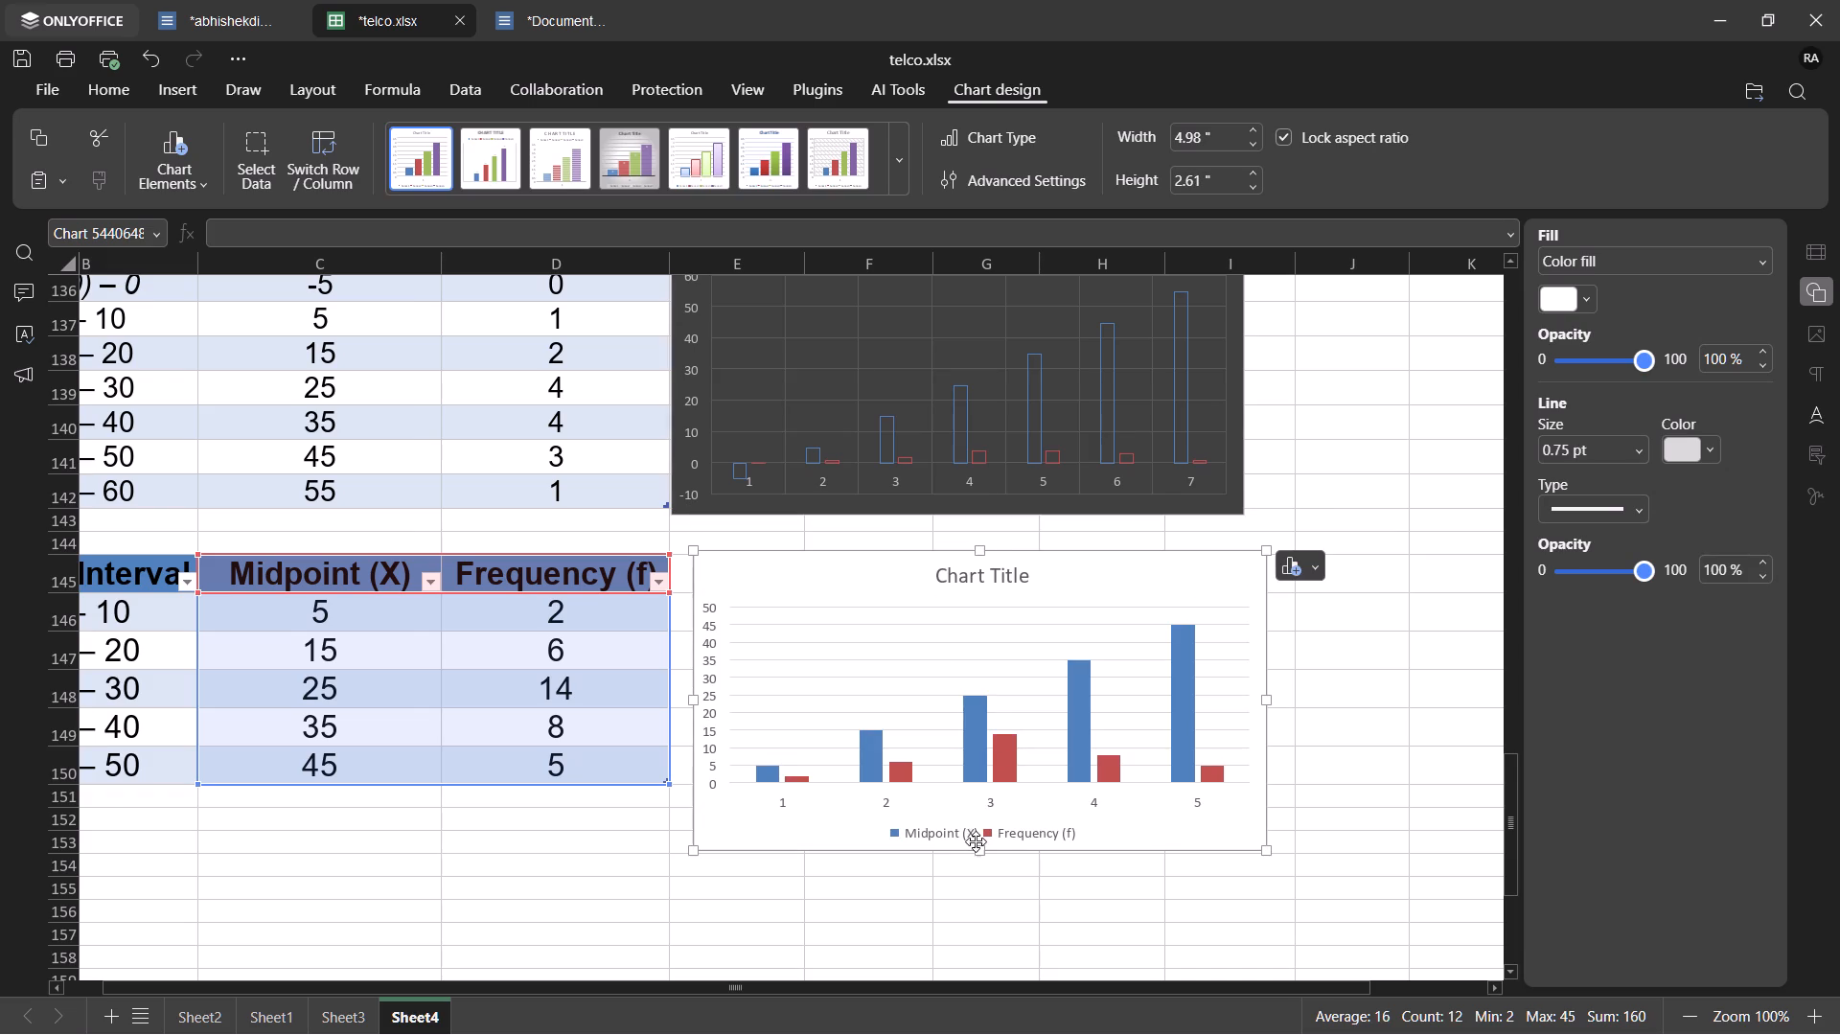
drag(985, 852, 983, 783)
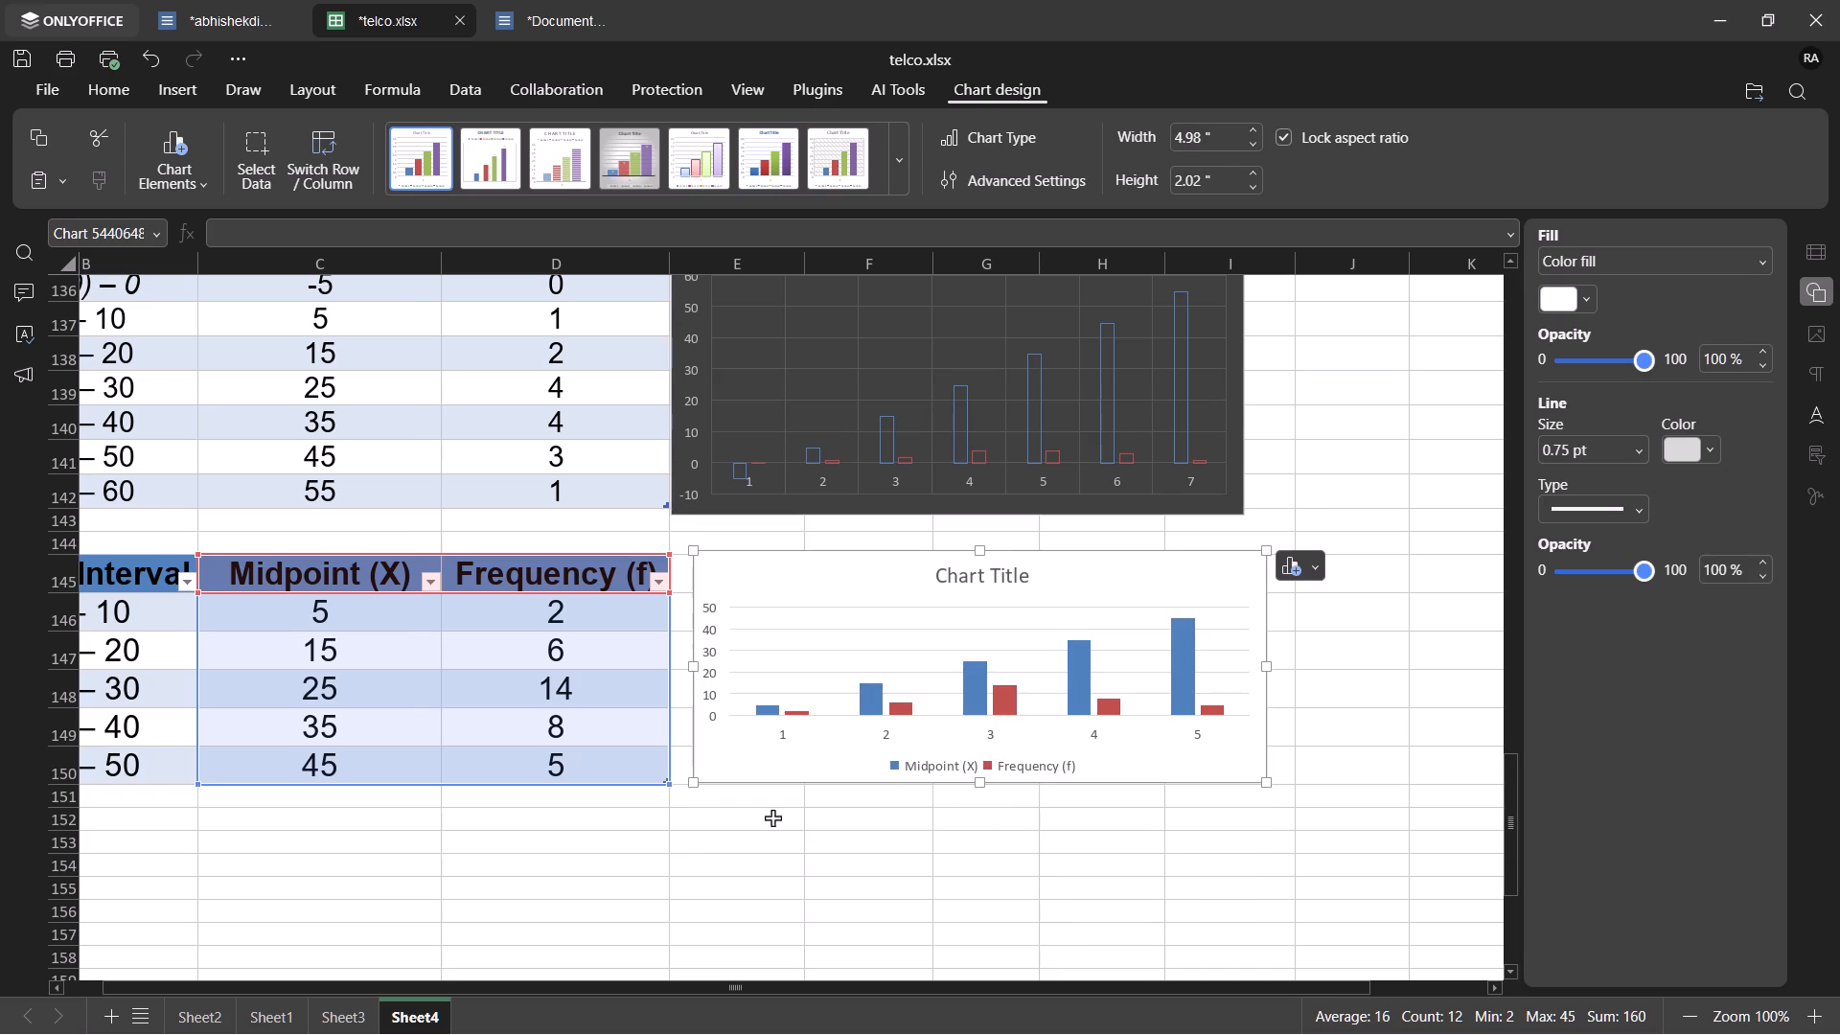
click(742, 822)
drag(747, 594, 729, 600)
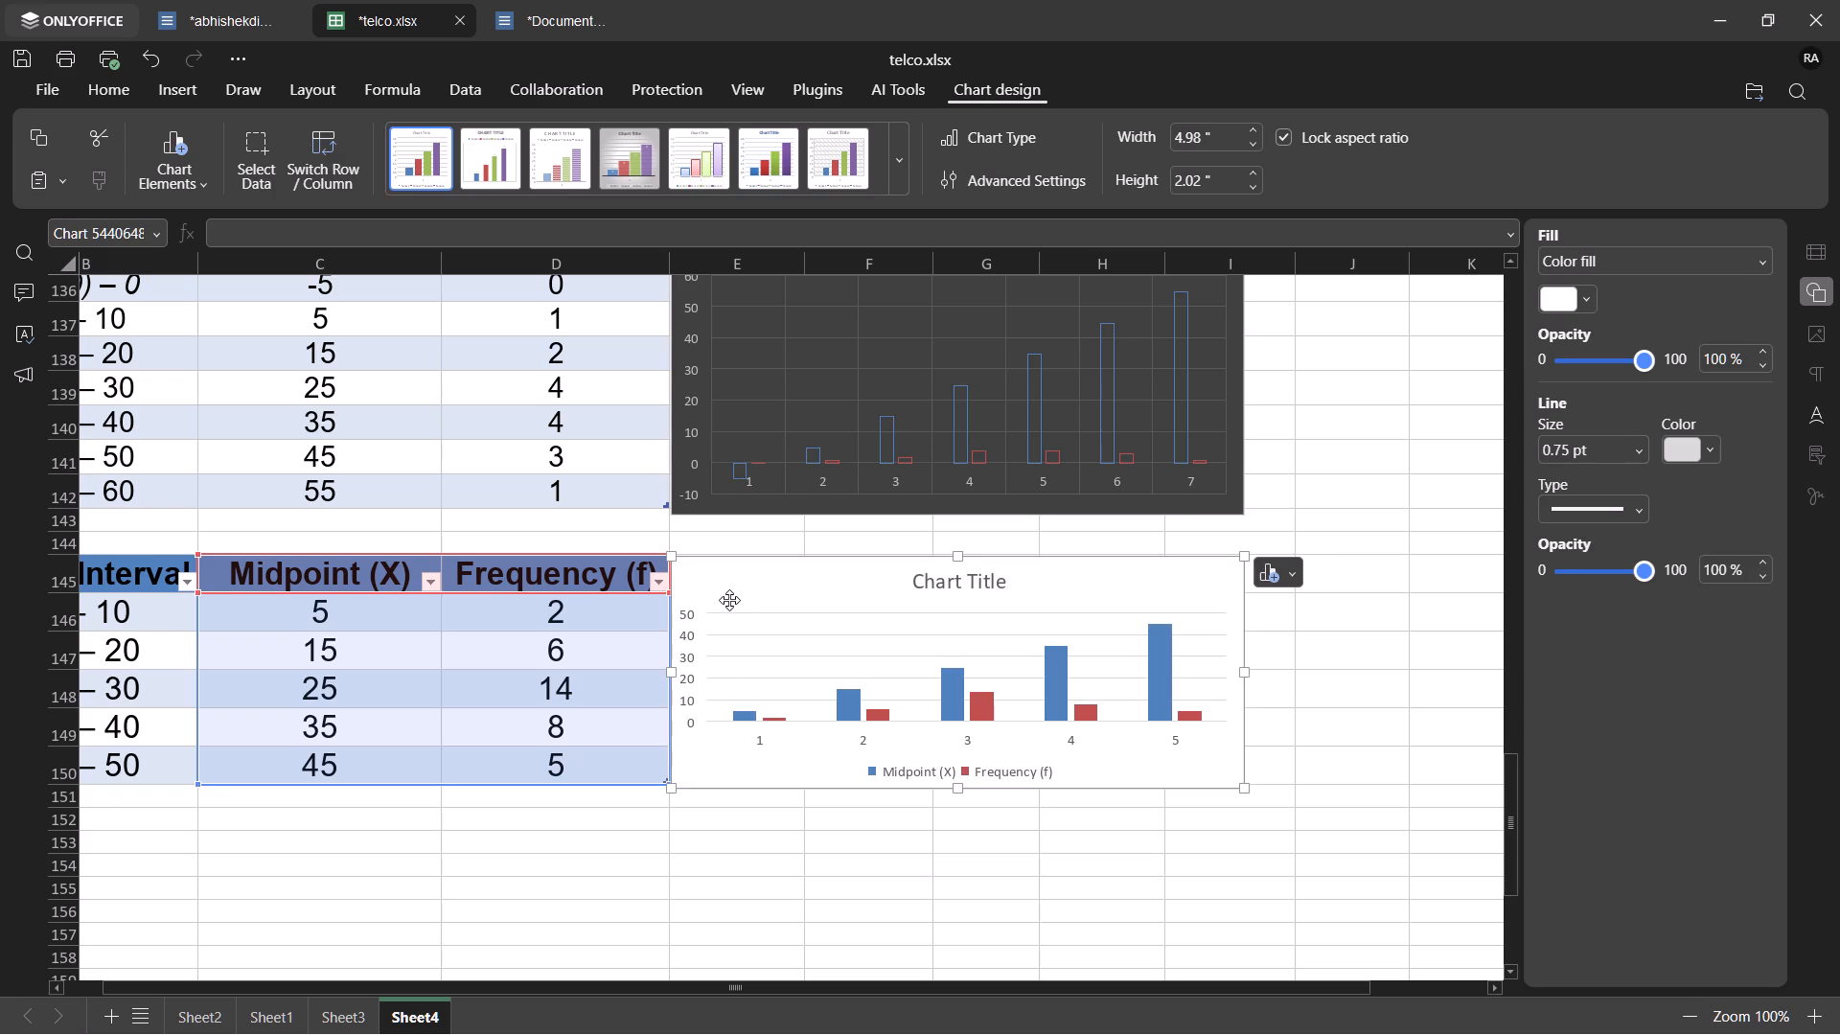
click(713, 792)
Apply the grey gradient chart style with data labels on the bars to the new chart.
click(755, 583)
click(761, 178)
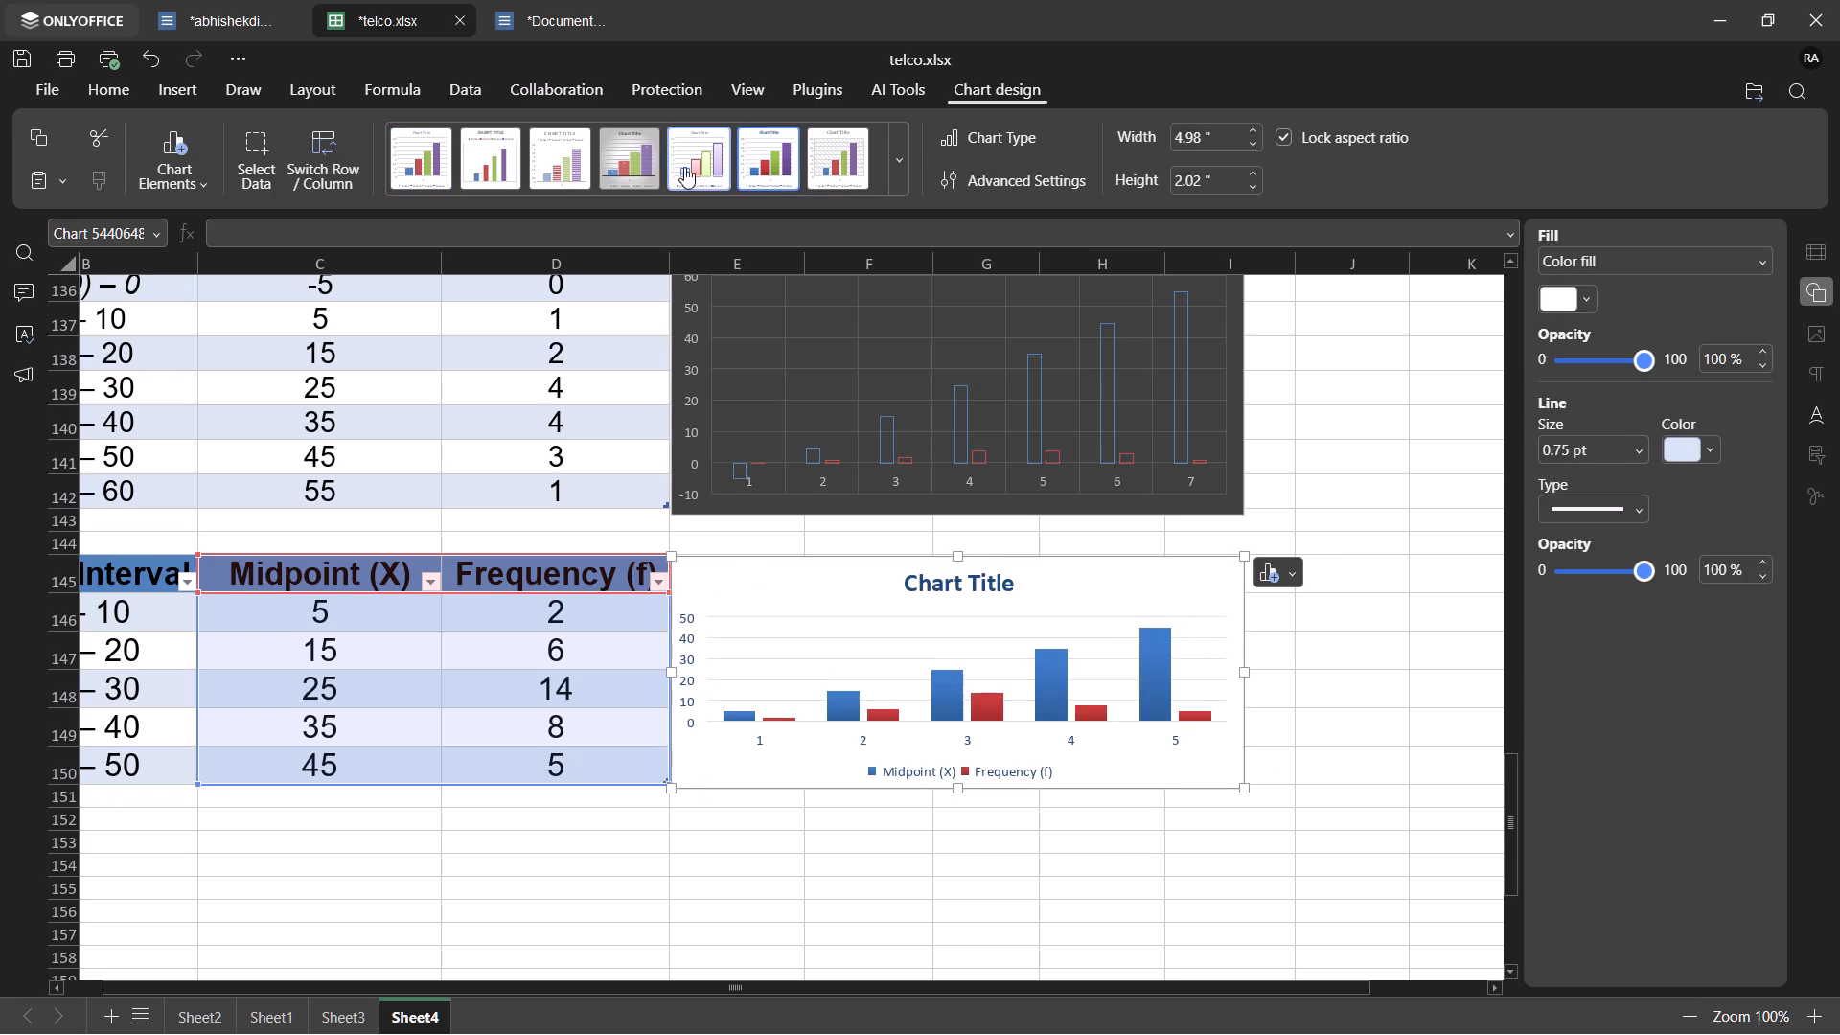
click(646, 164)
click(864, 851)
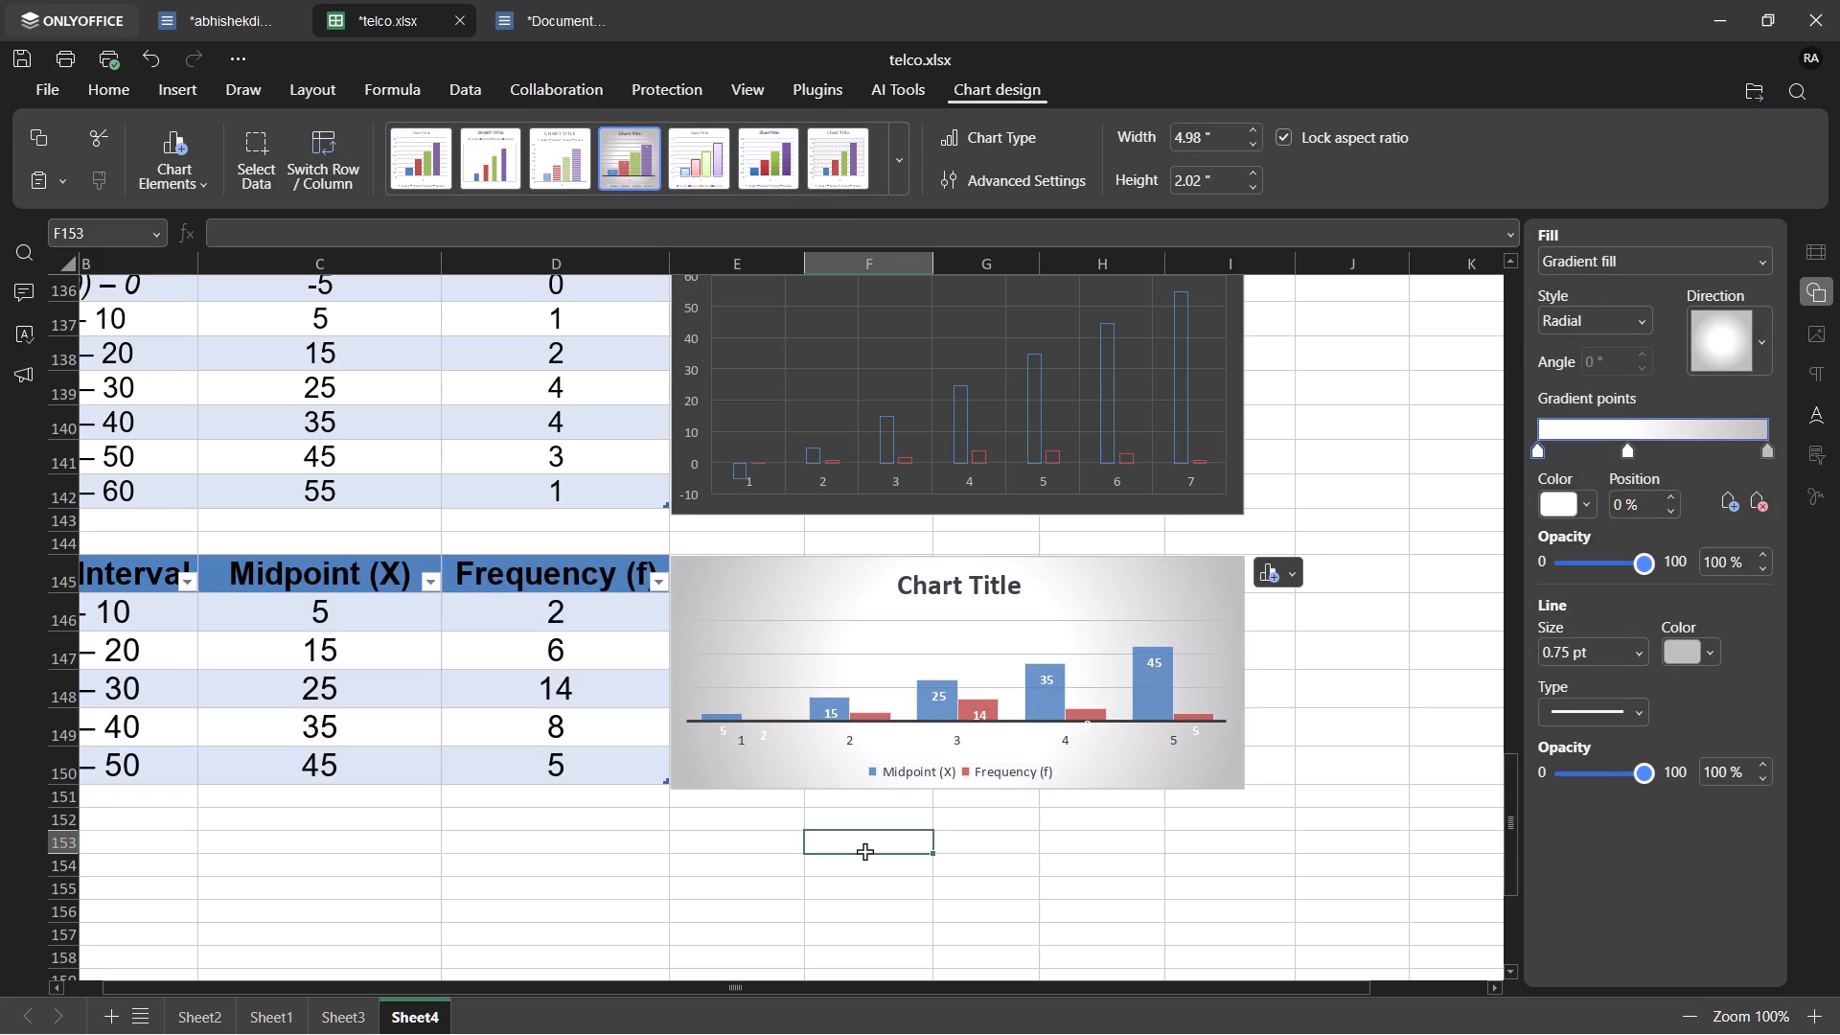
Widen column B so the Class Interval header clears its filter arrow, and narrow column C slightly.
scroll(864, 851, down, 1)
scroll(388, 635, down, 1)
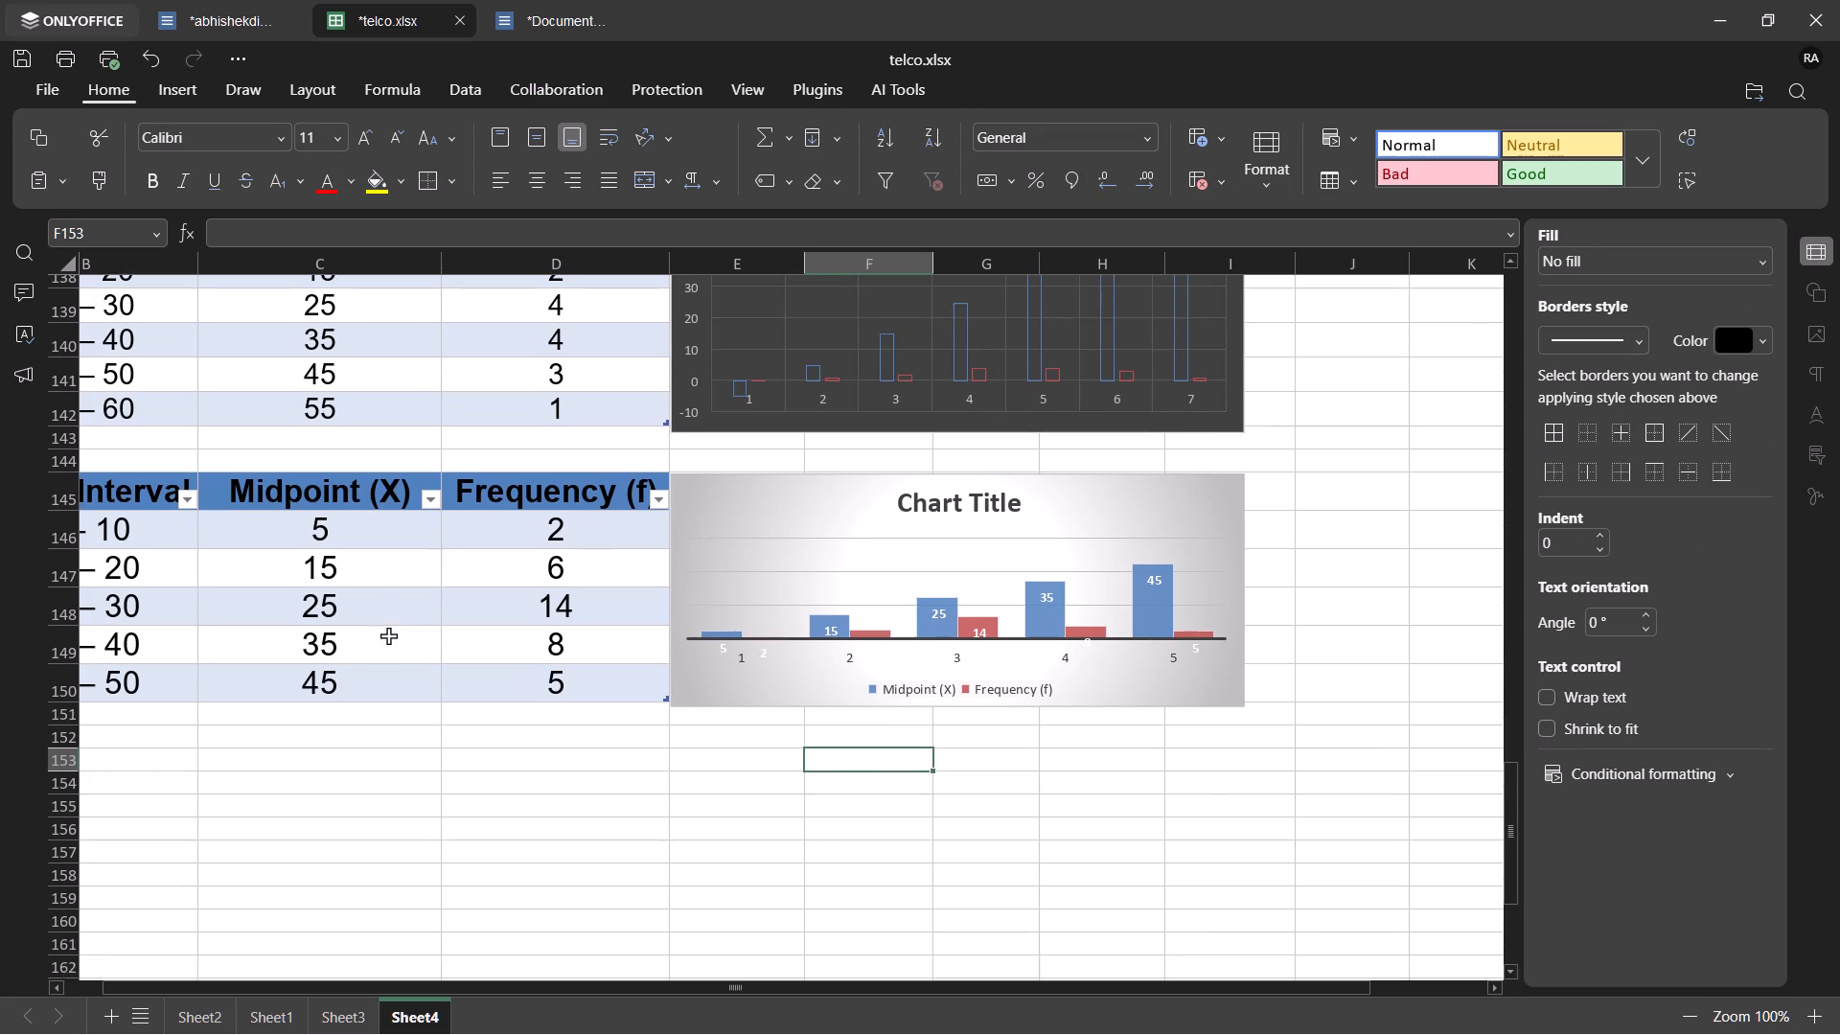
scroll(388, 635, down, 1)
scroll(271, 507, right, 1)
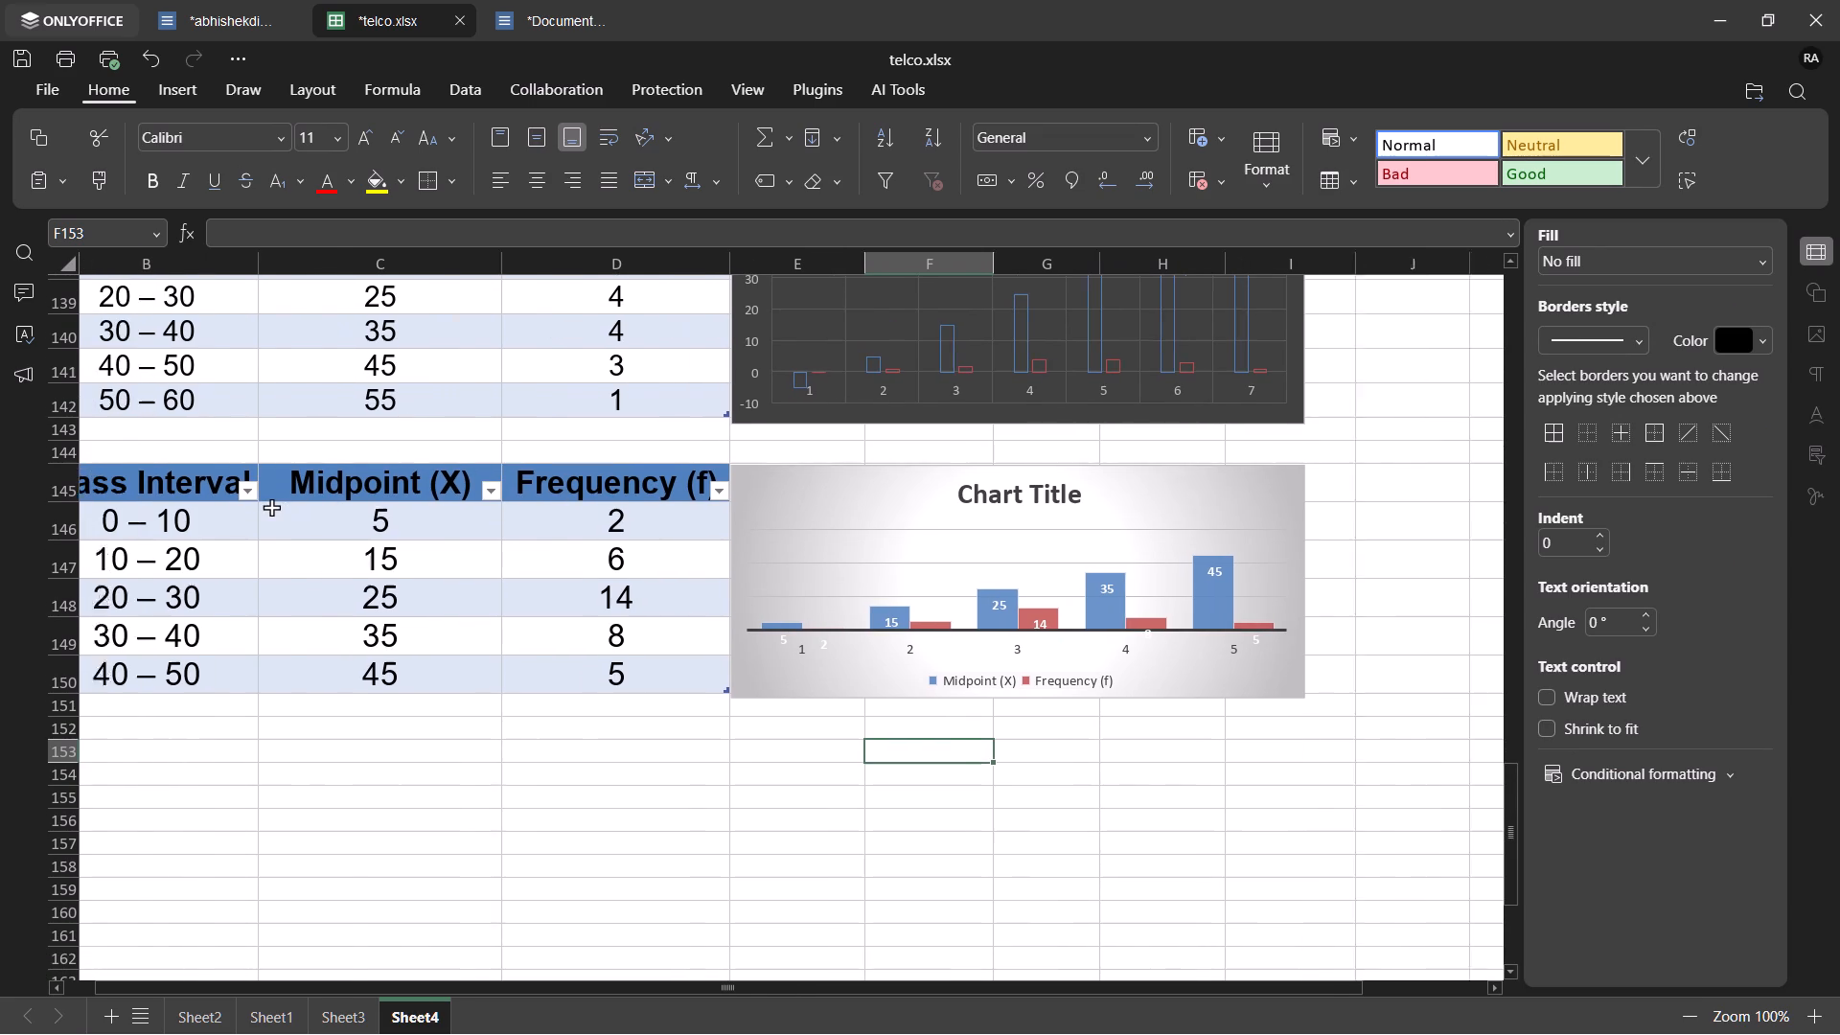
scroll(271, 507, right, 2)
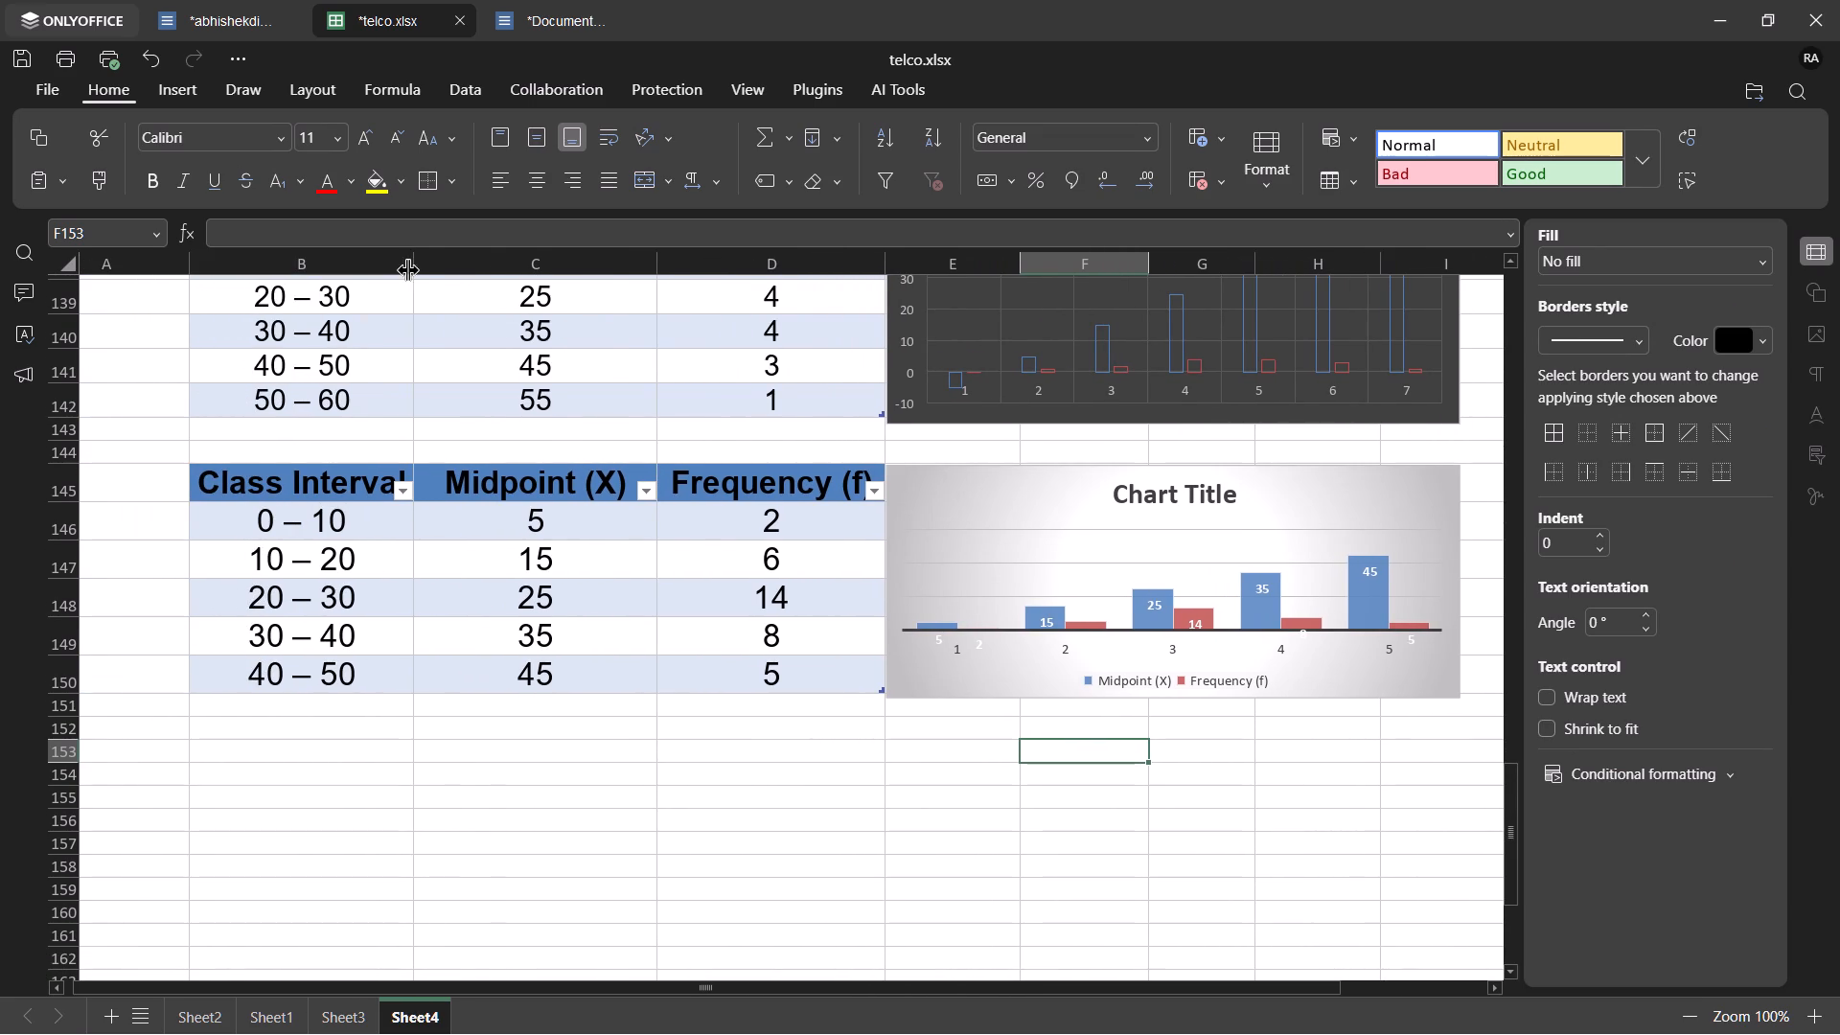
drag(405, 261, 440, 261)
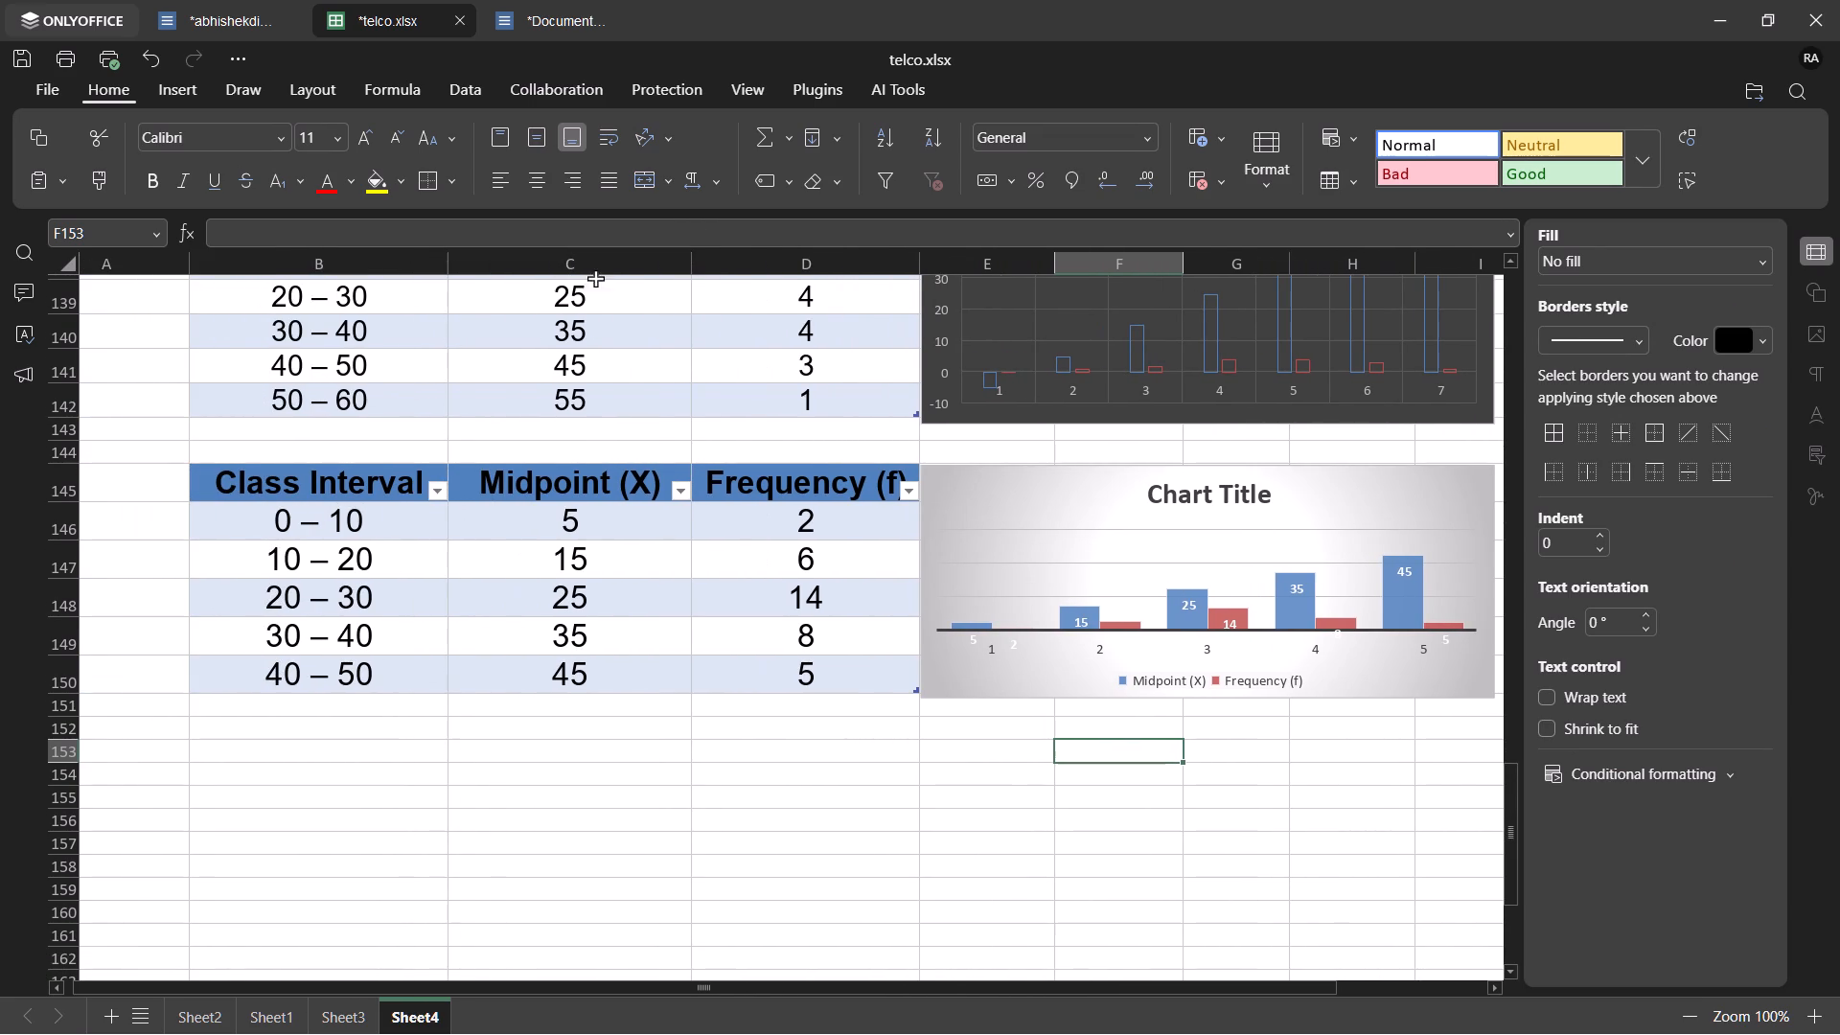
drag(689, 270, 671, 266)
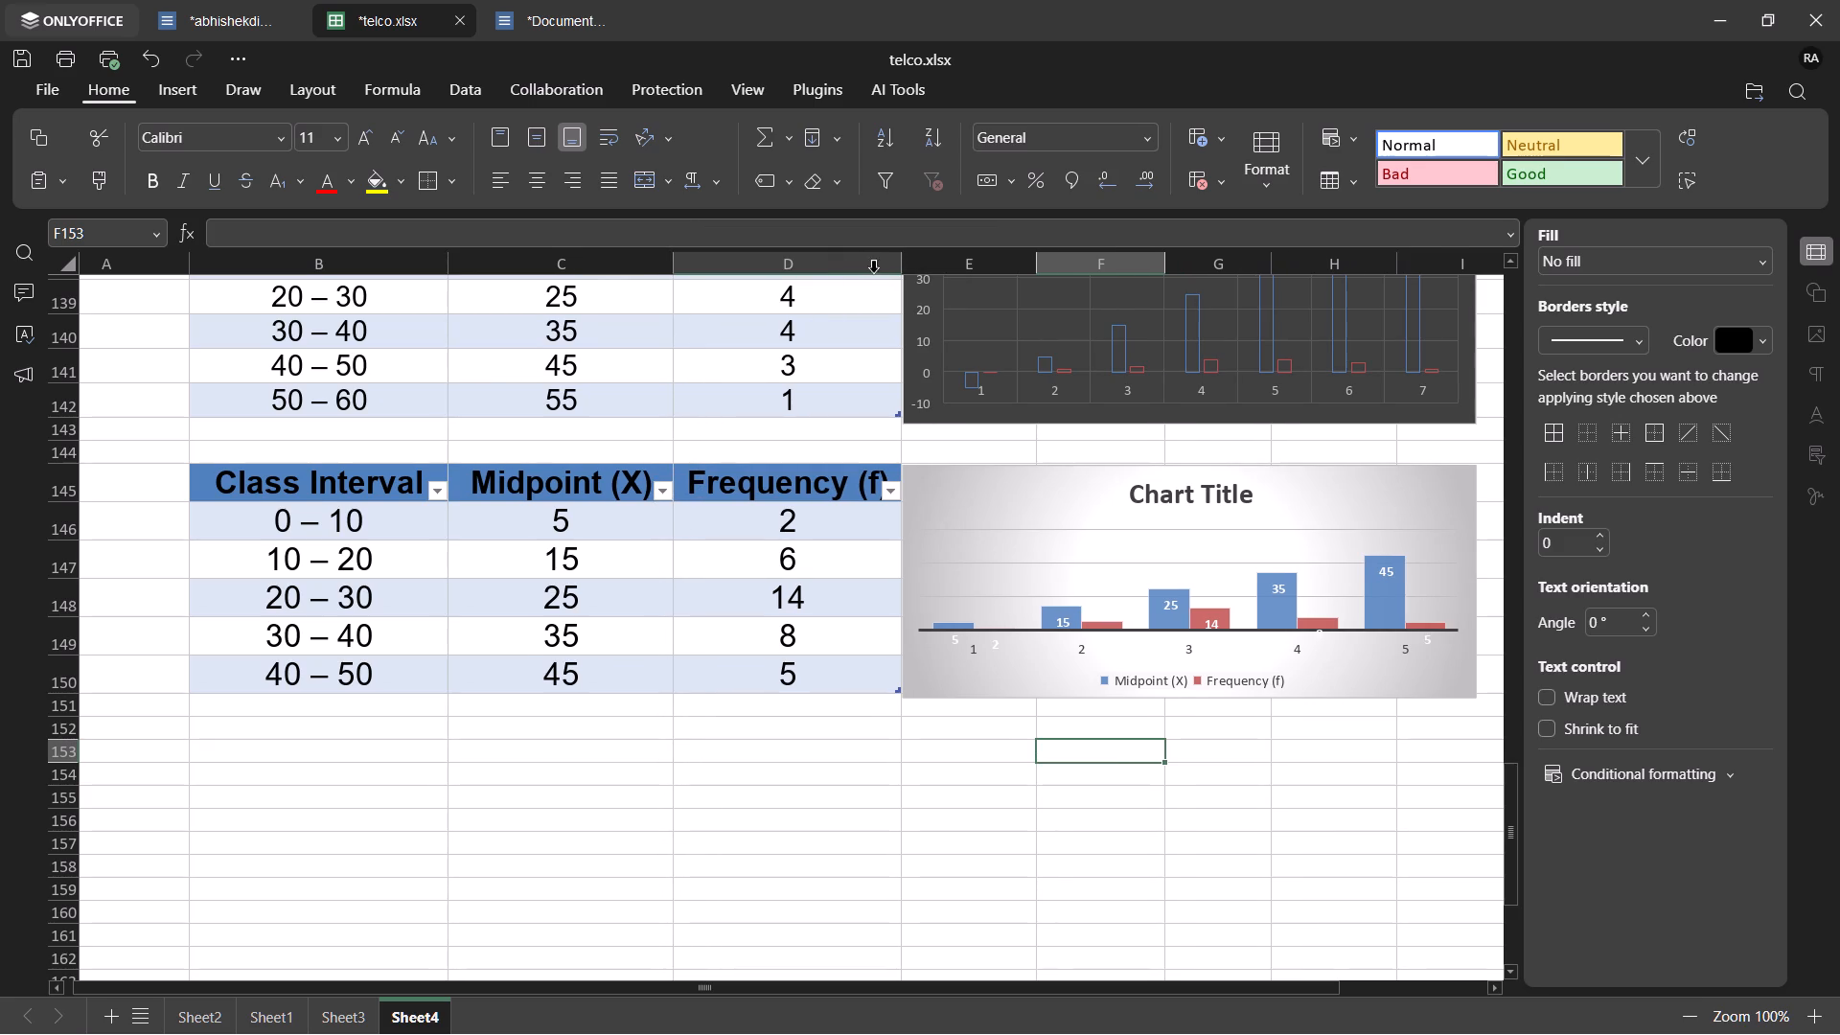
Widen column D slightly and move the gradient chart to leave a small gap beside the lower table.
click(903, 266)
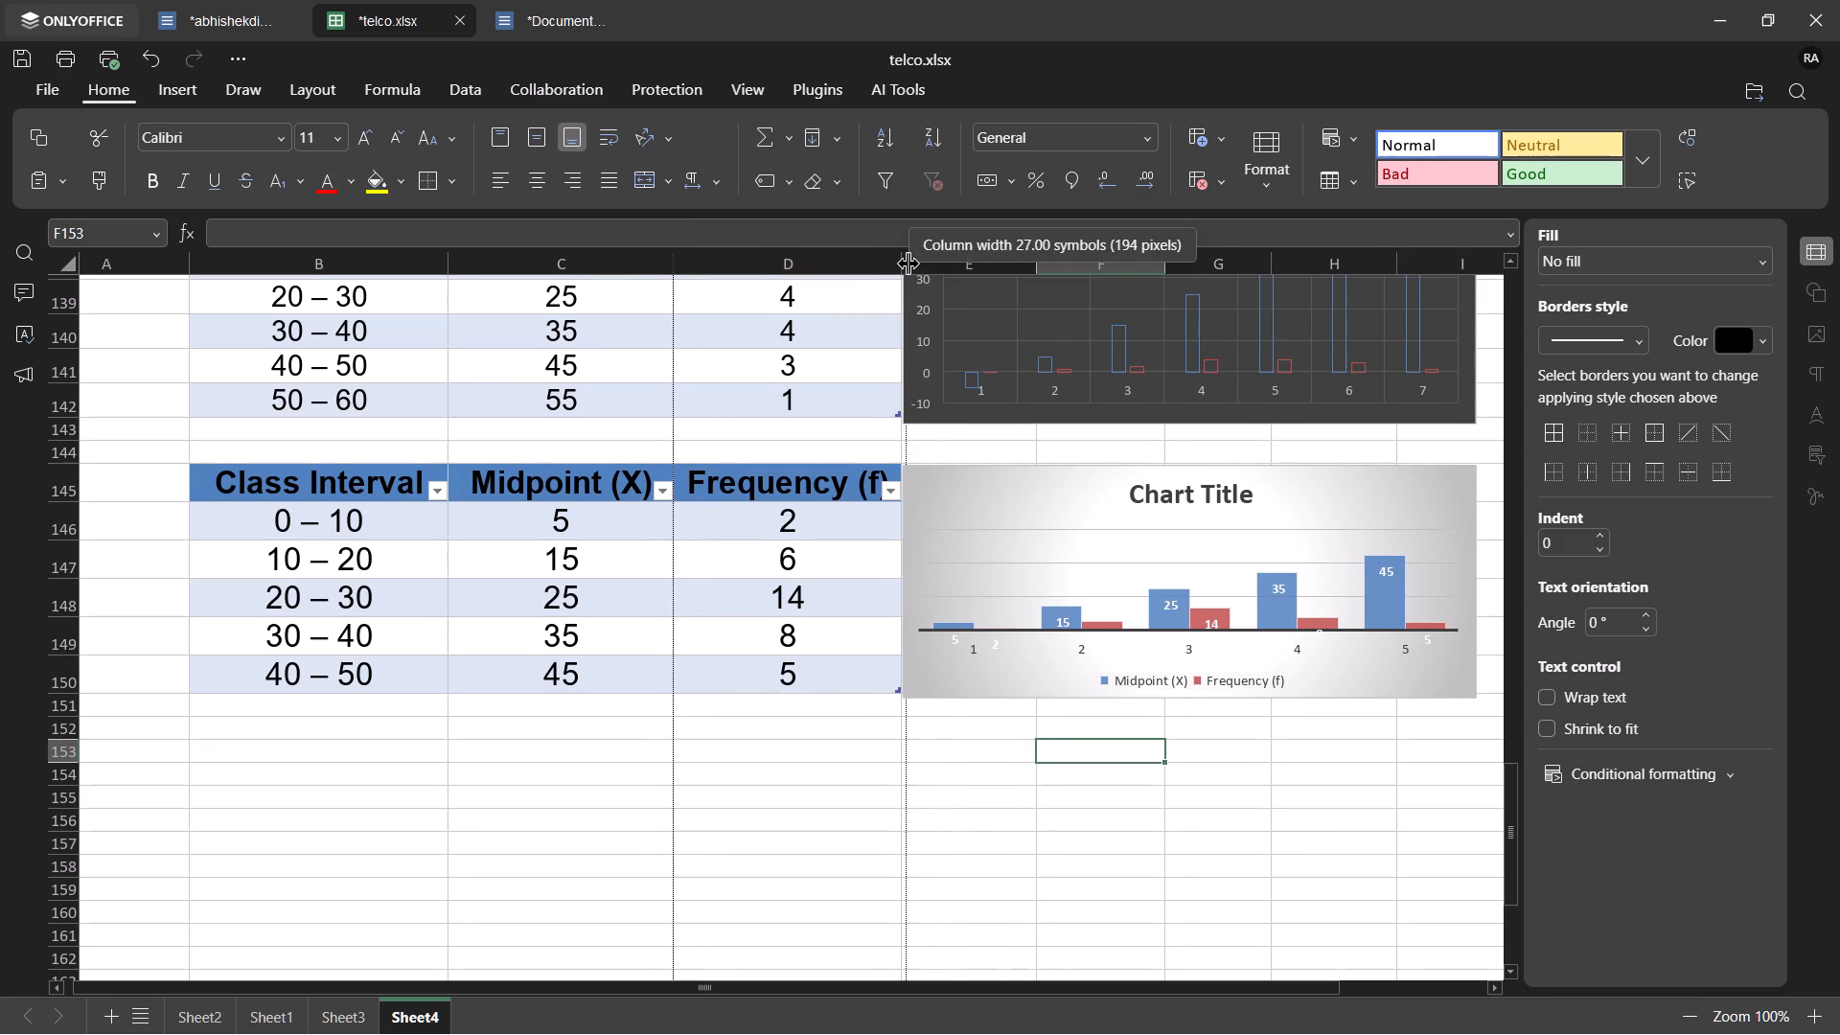
drag(956, 486, 976, 472)
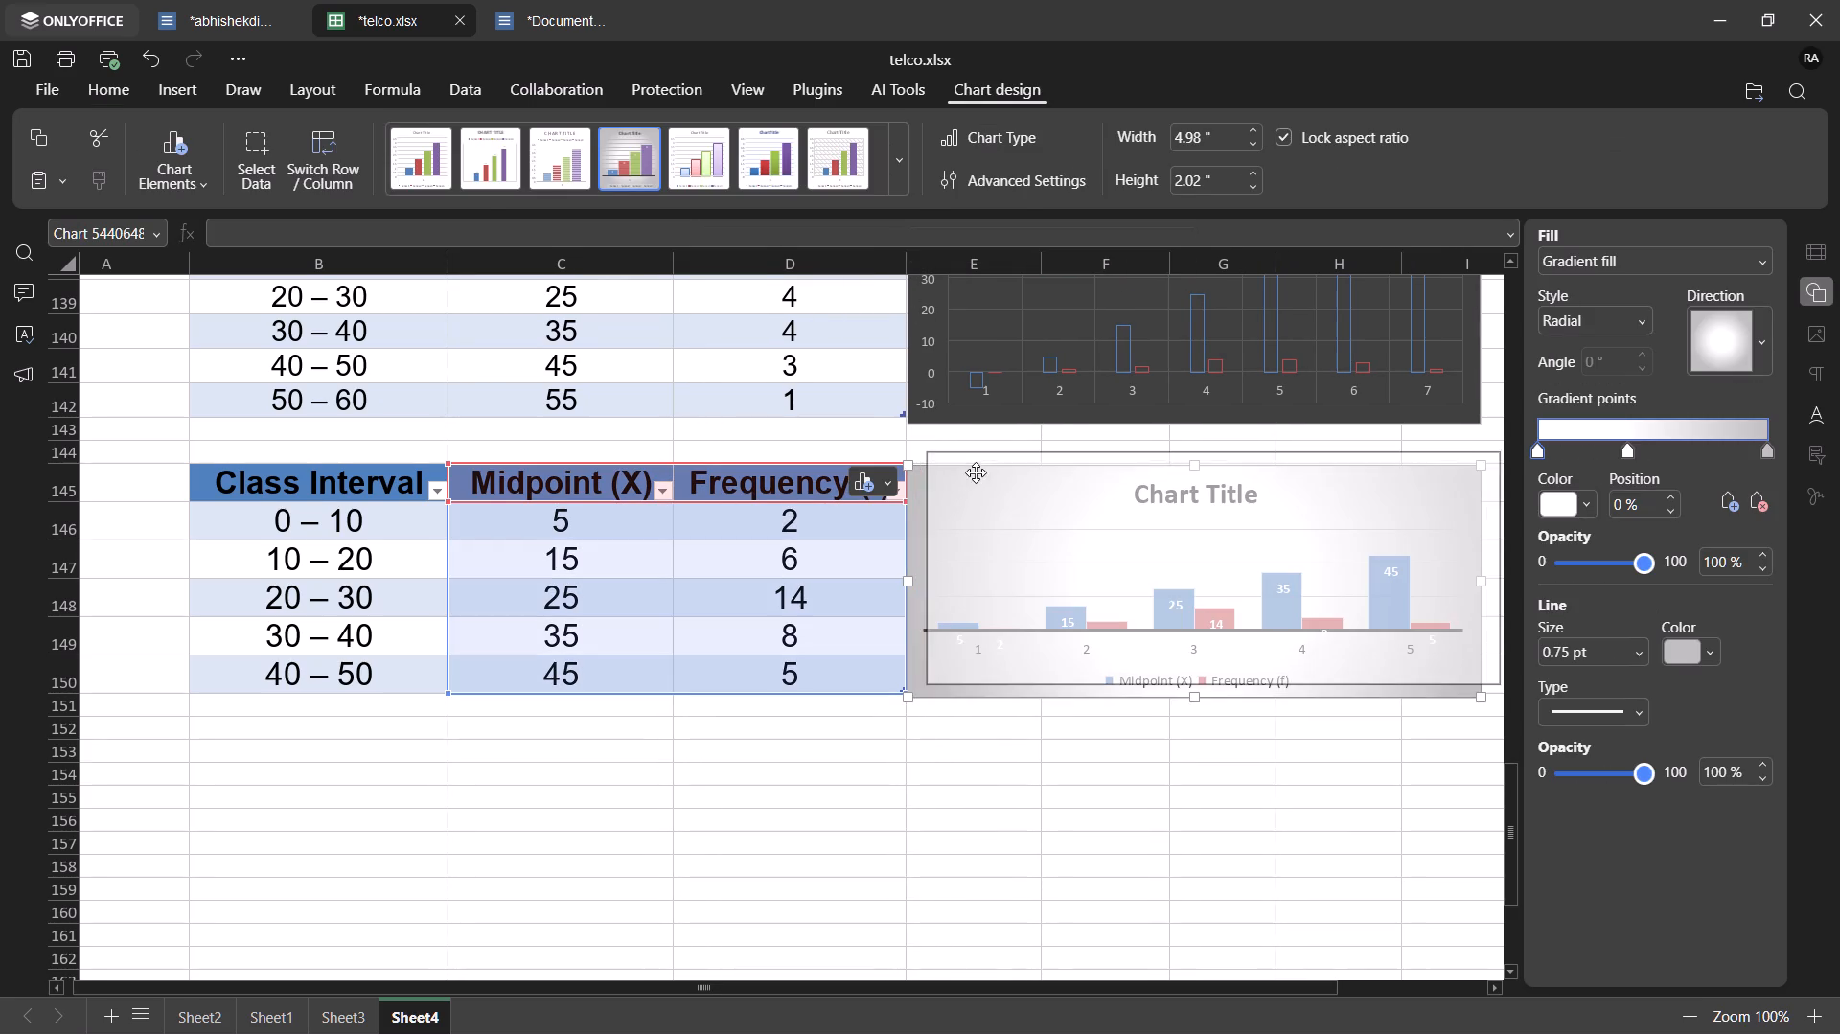
drag(976, 472, 973, 482)
click(827, 774)
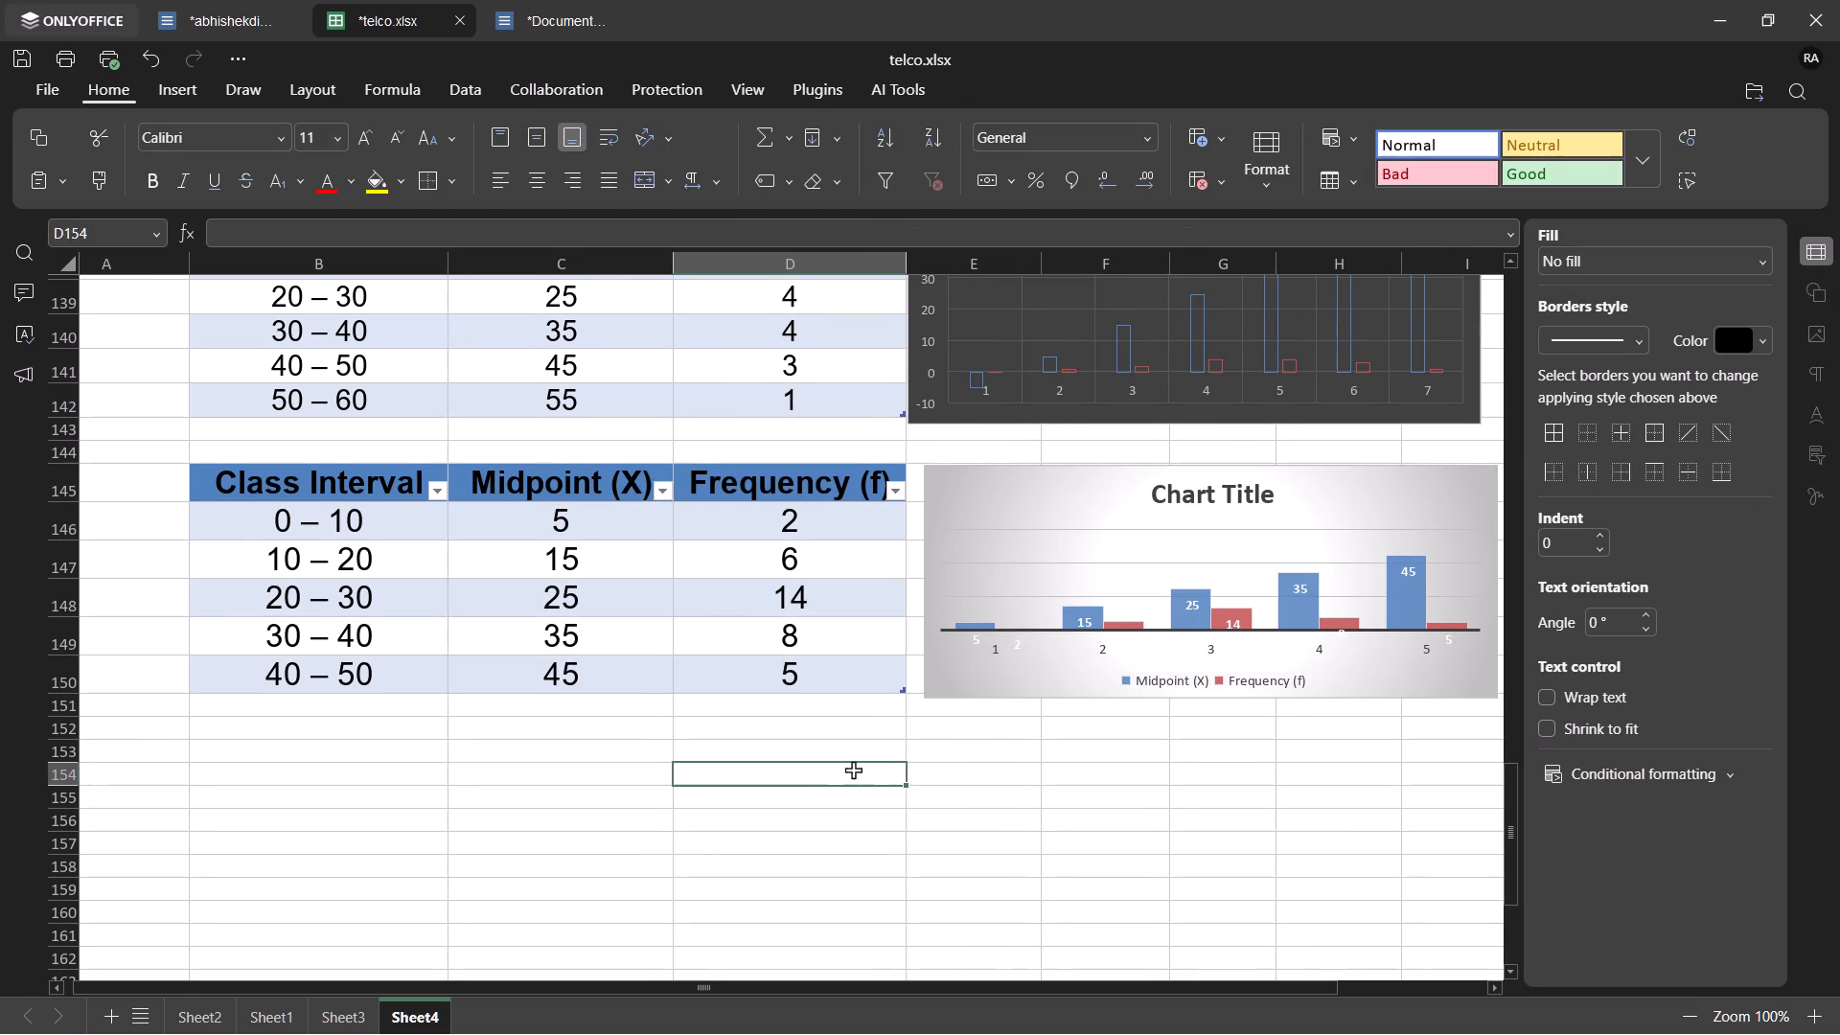
Compare the frequency polygon tables and charts in the sheet with the Example 2 section in abhishekdis.docx.
scroll(894, 762, left, 1)
scroll(894, 762, up, 3)
scroll(894, 762, down, 1)
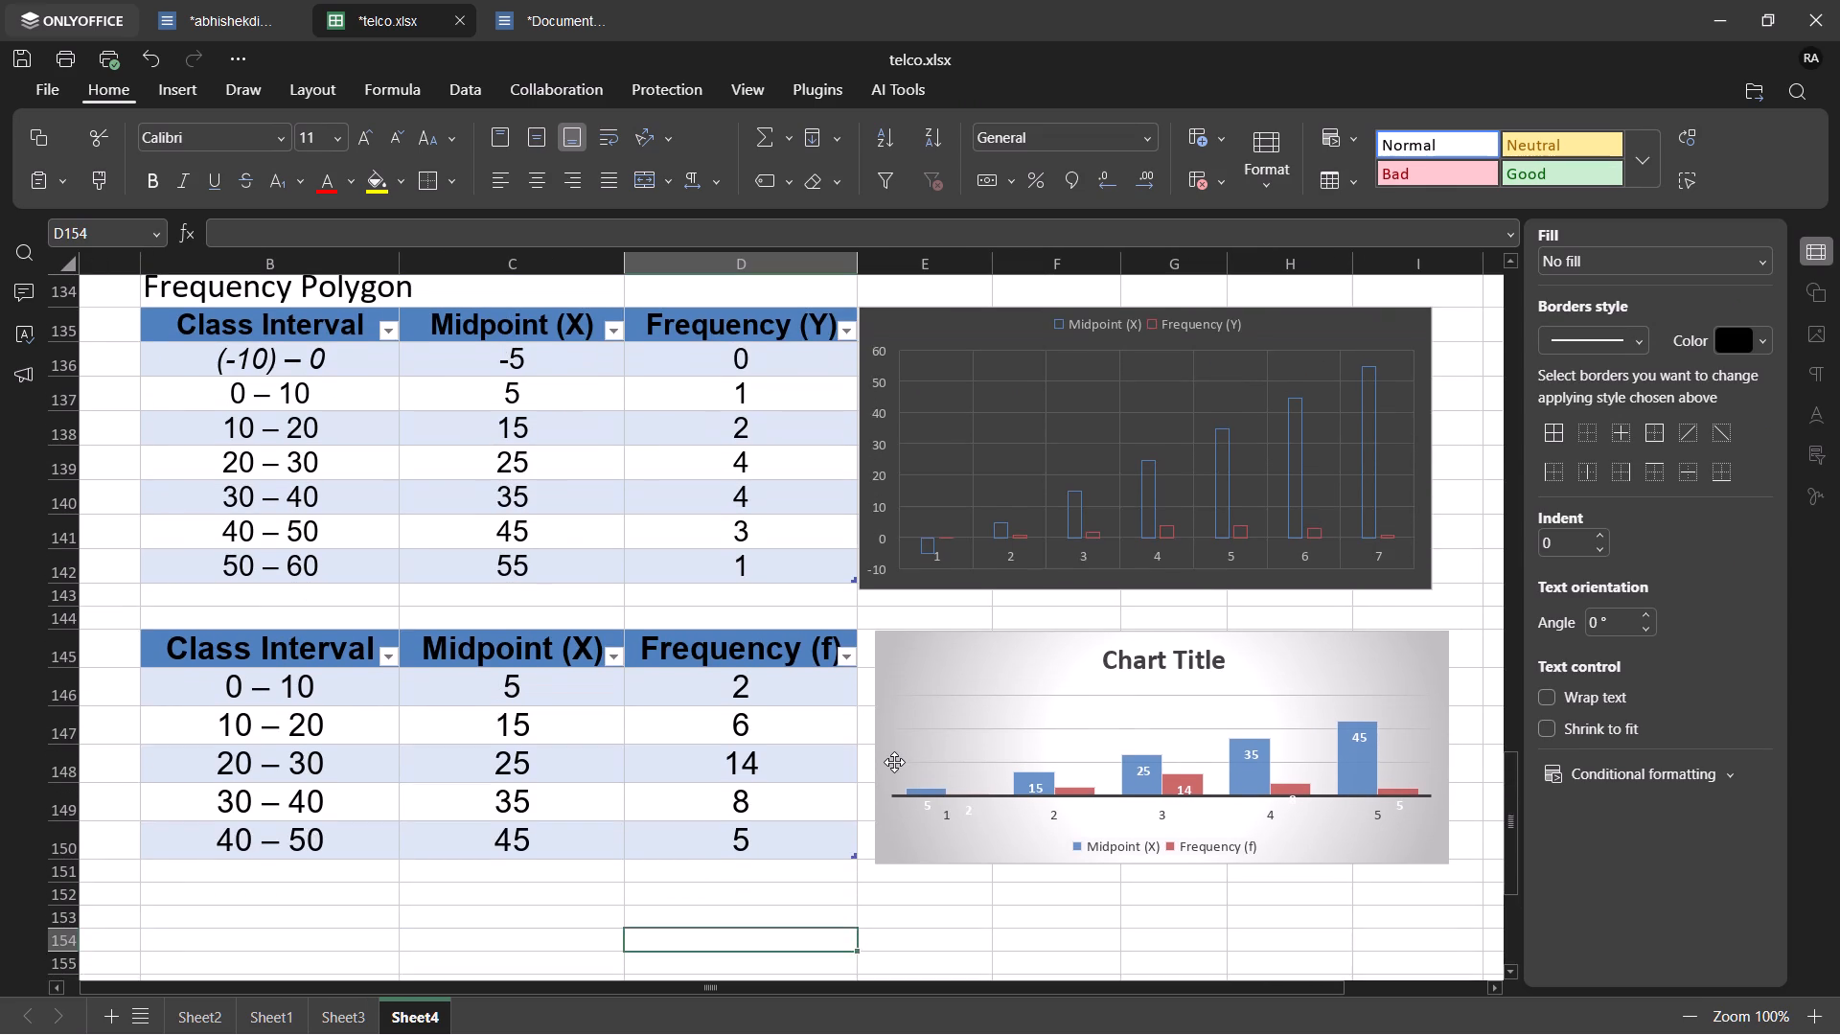
scroll(894, 762, up, 1)
scroll(894, 762, down, 1)
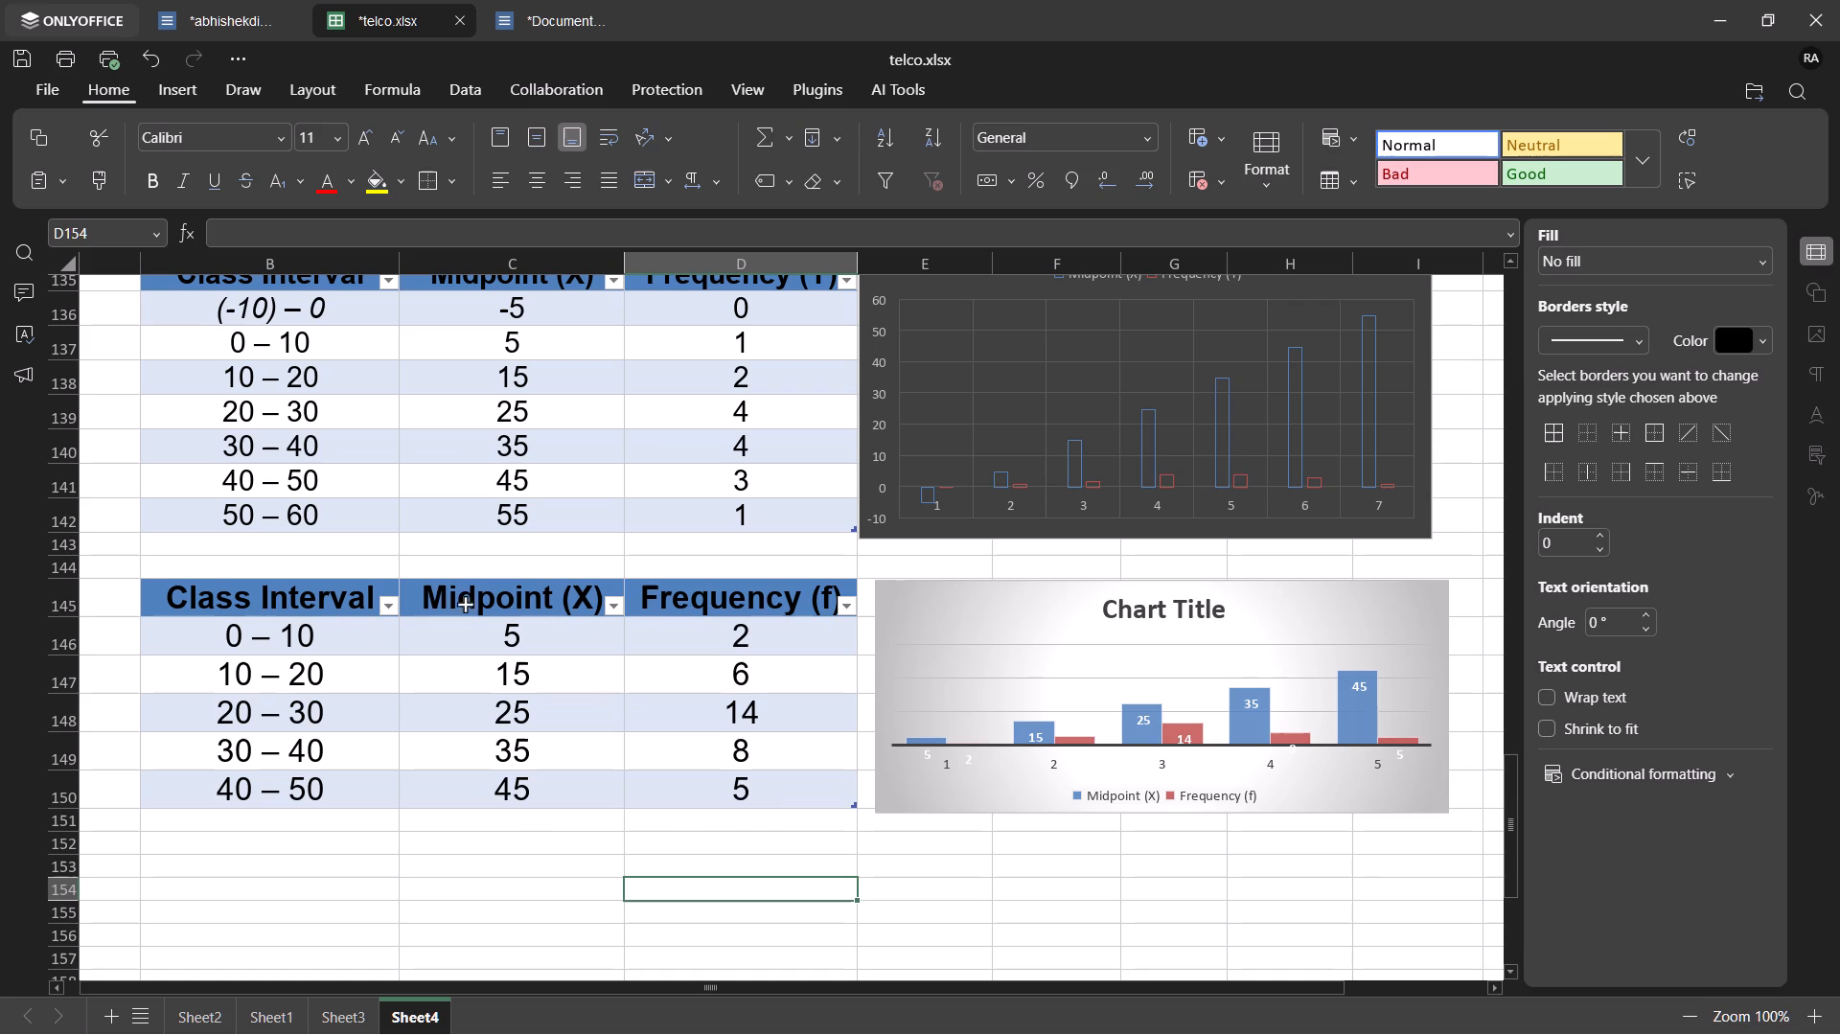
click(217, 25)
scroll(644, 627, down, 3)
scroll(644, 627, up, 4)
scroll(644, 627, down, 4)
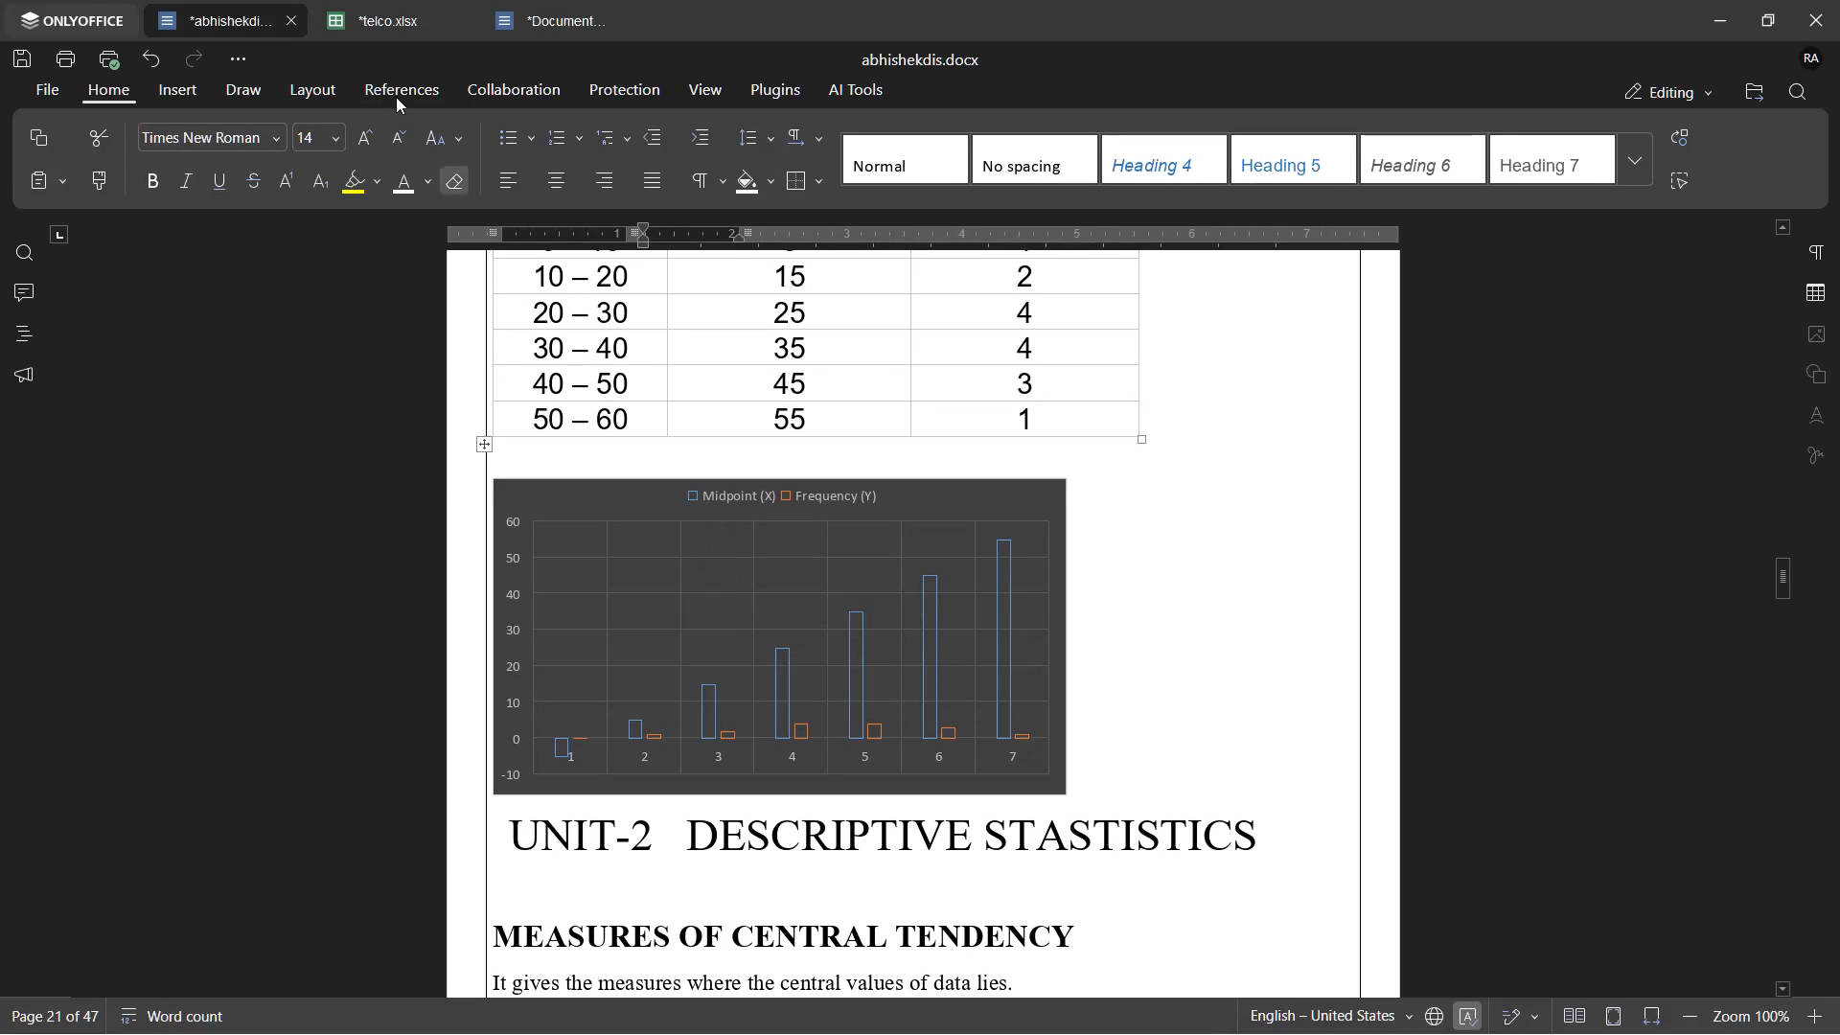
click(335, 4)
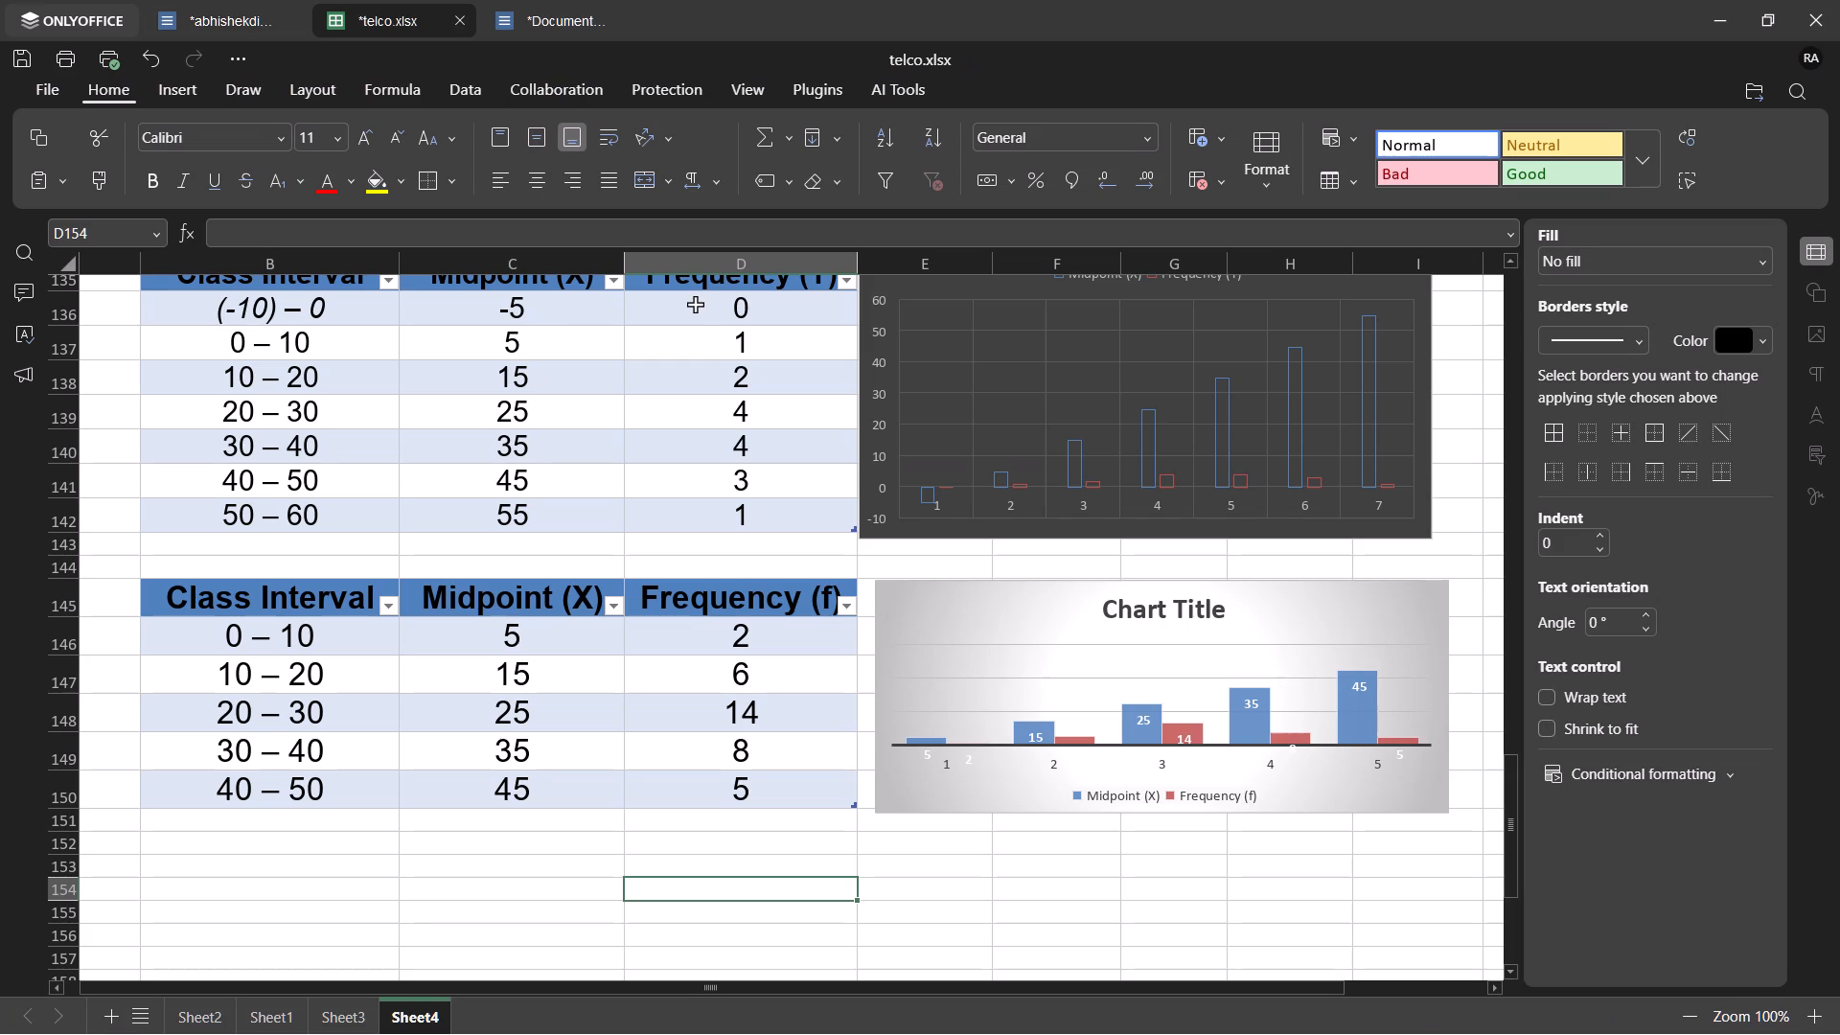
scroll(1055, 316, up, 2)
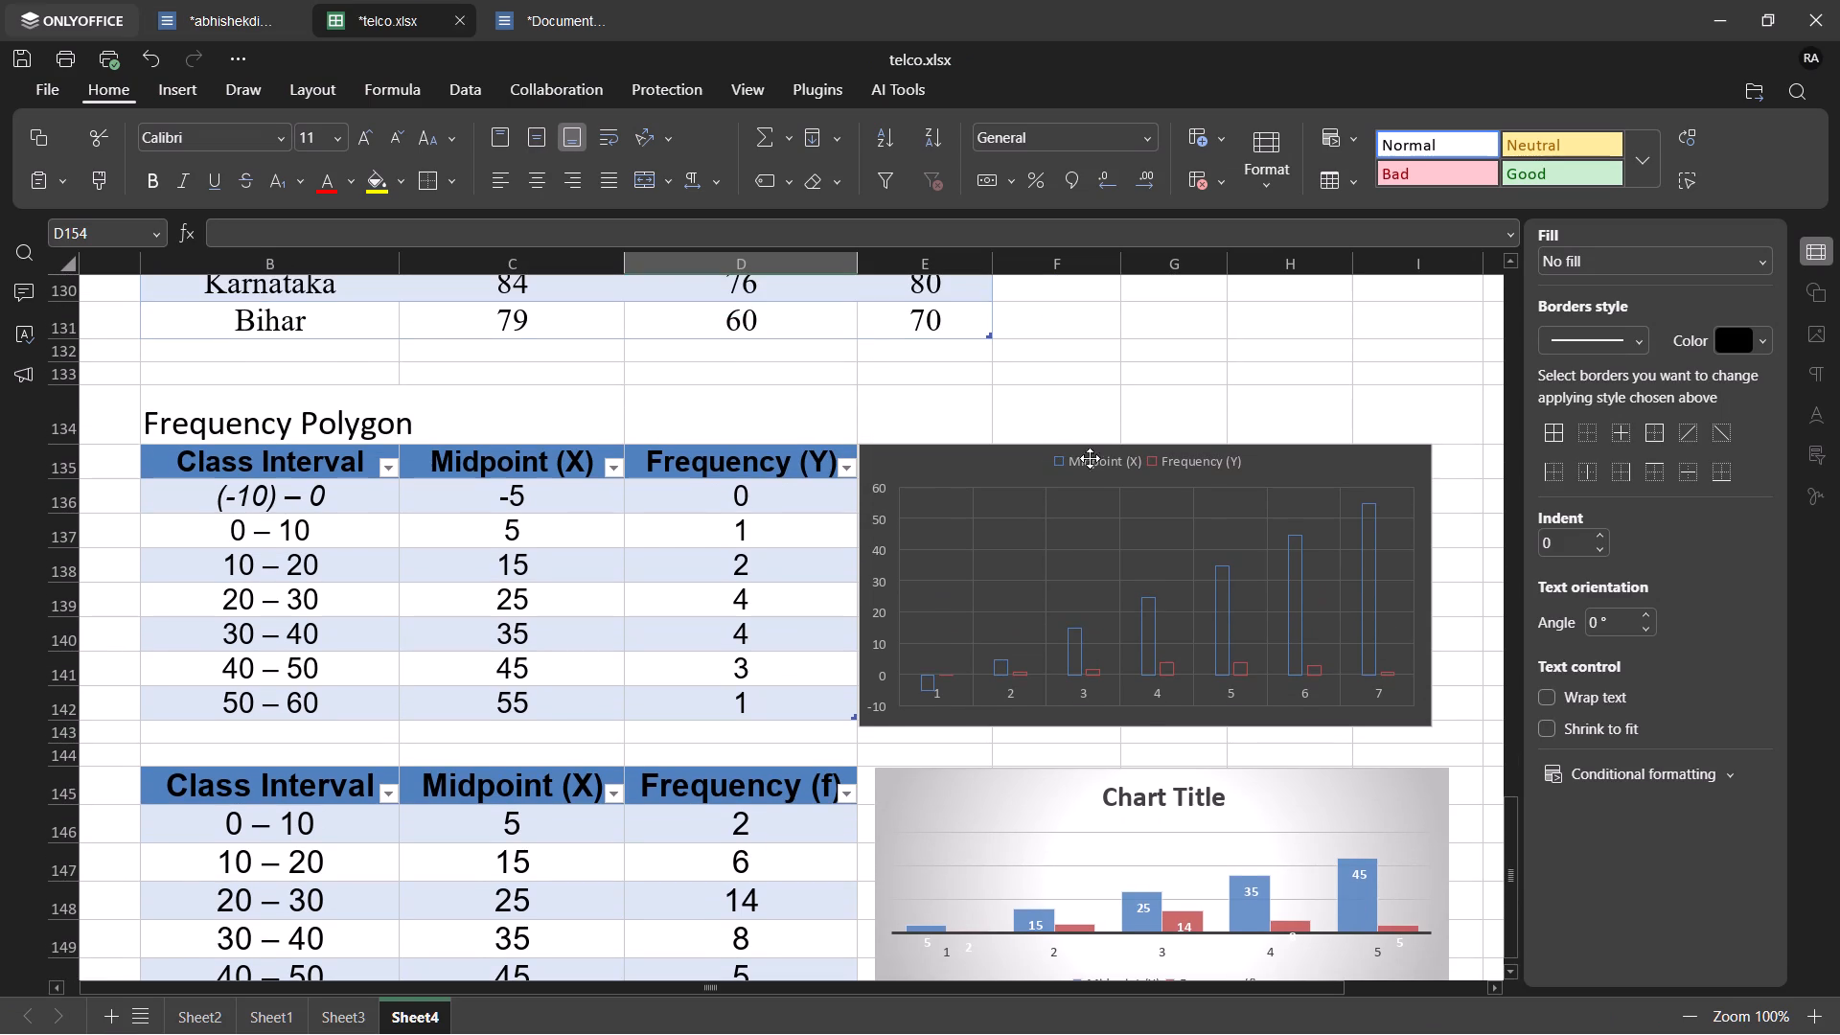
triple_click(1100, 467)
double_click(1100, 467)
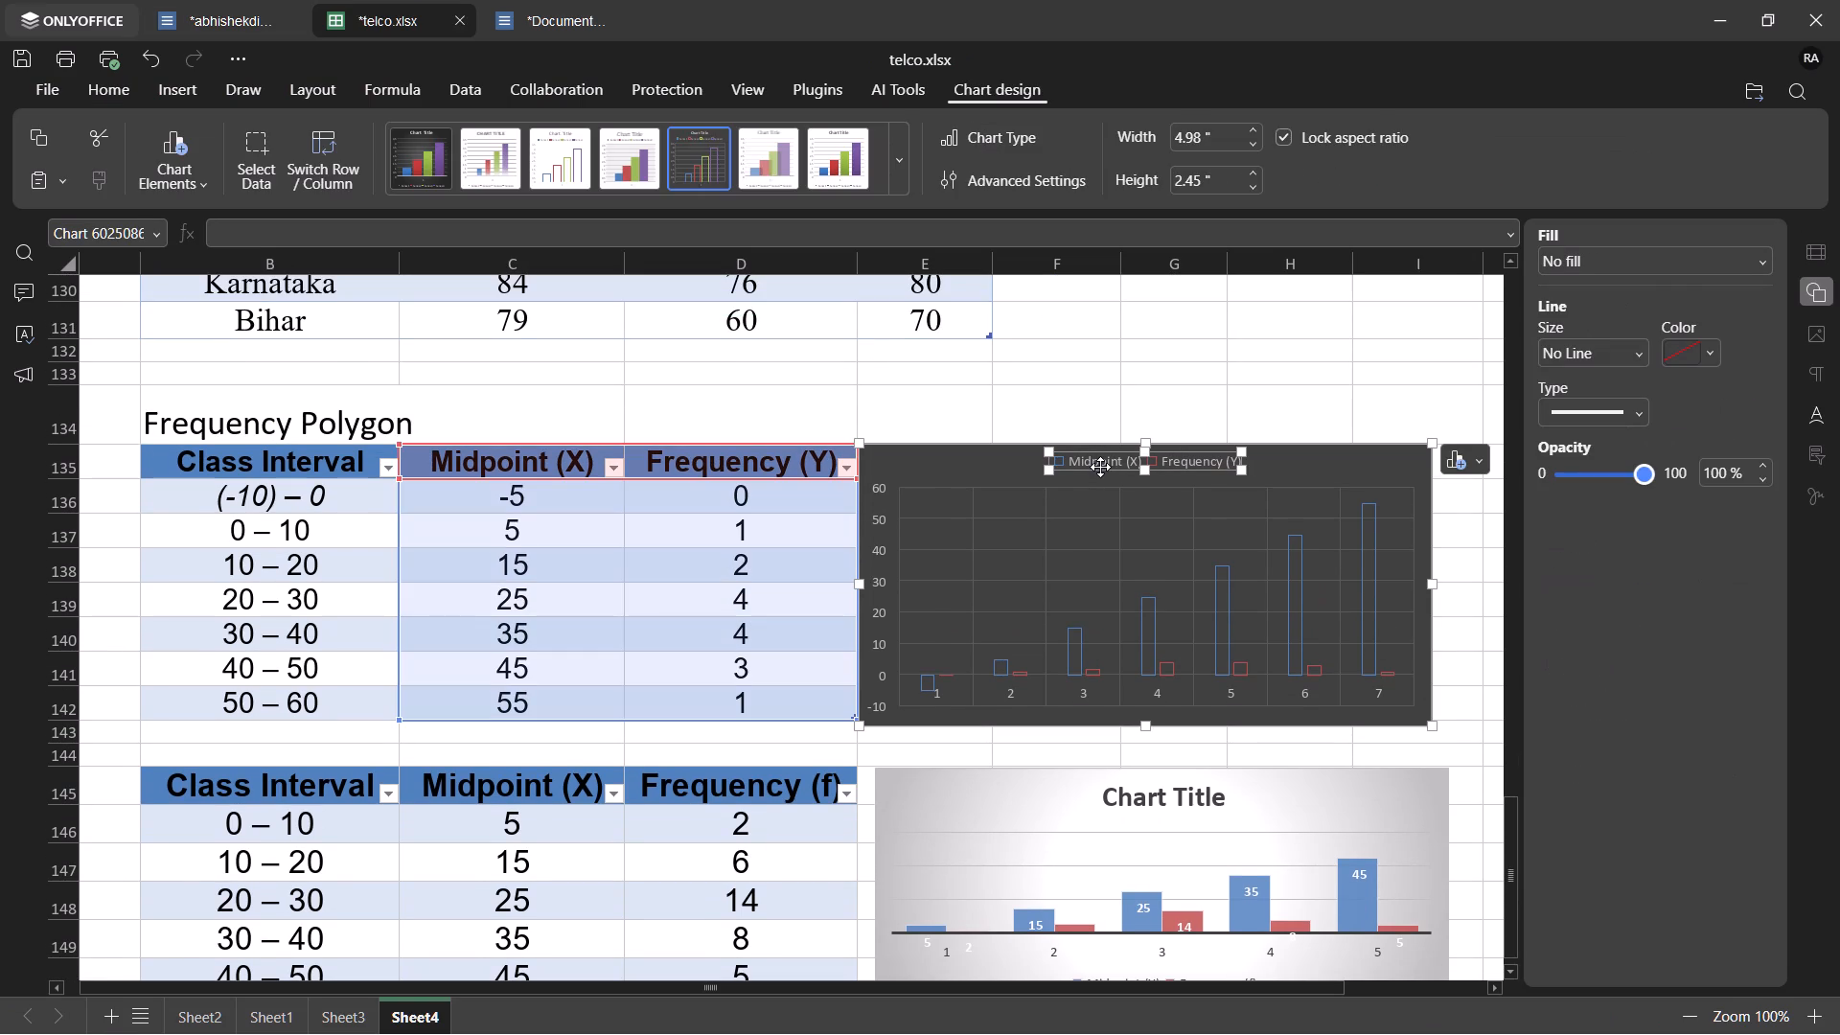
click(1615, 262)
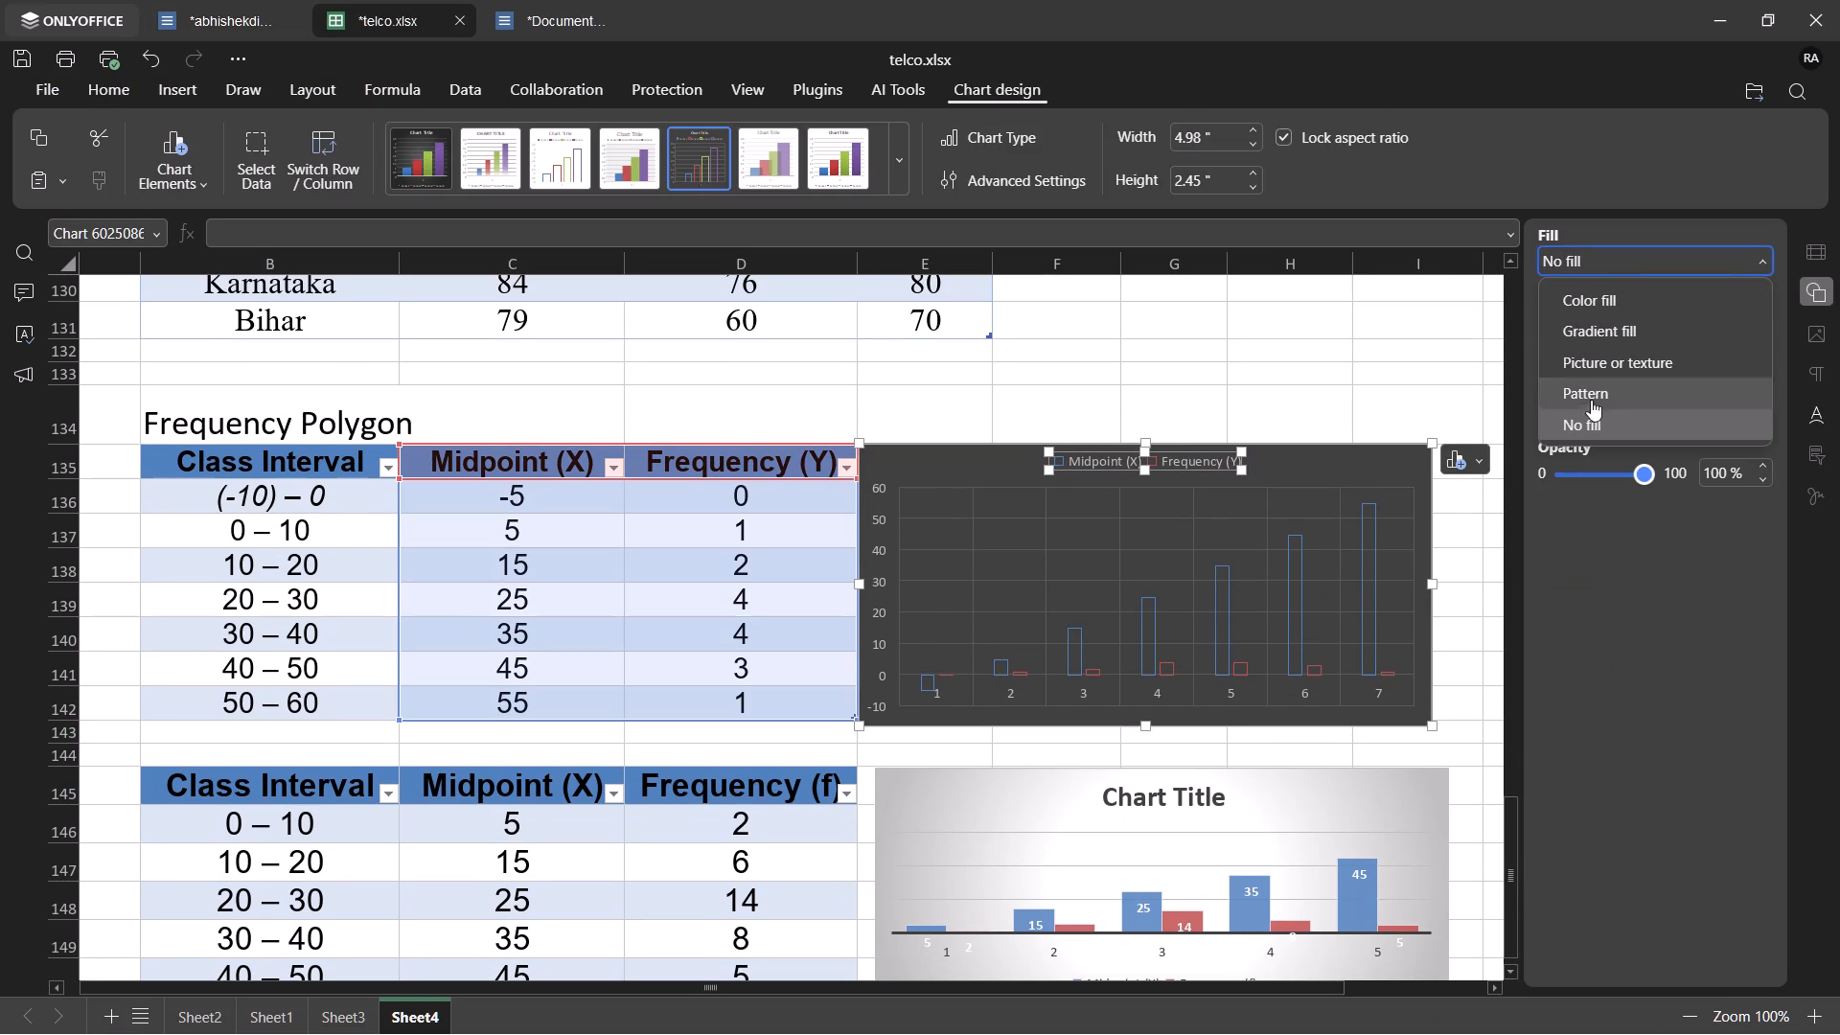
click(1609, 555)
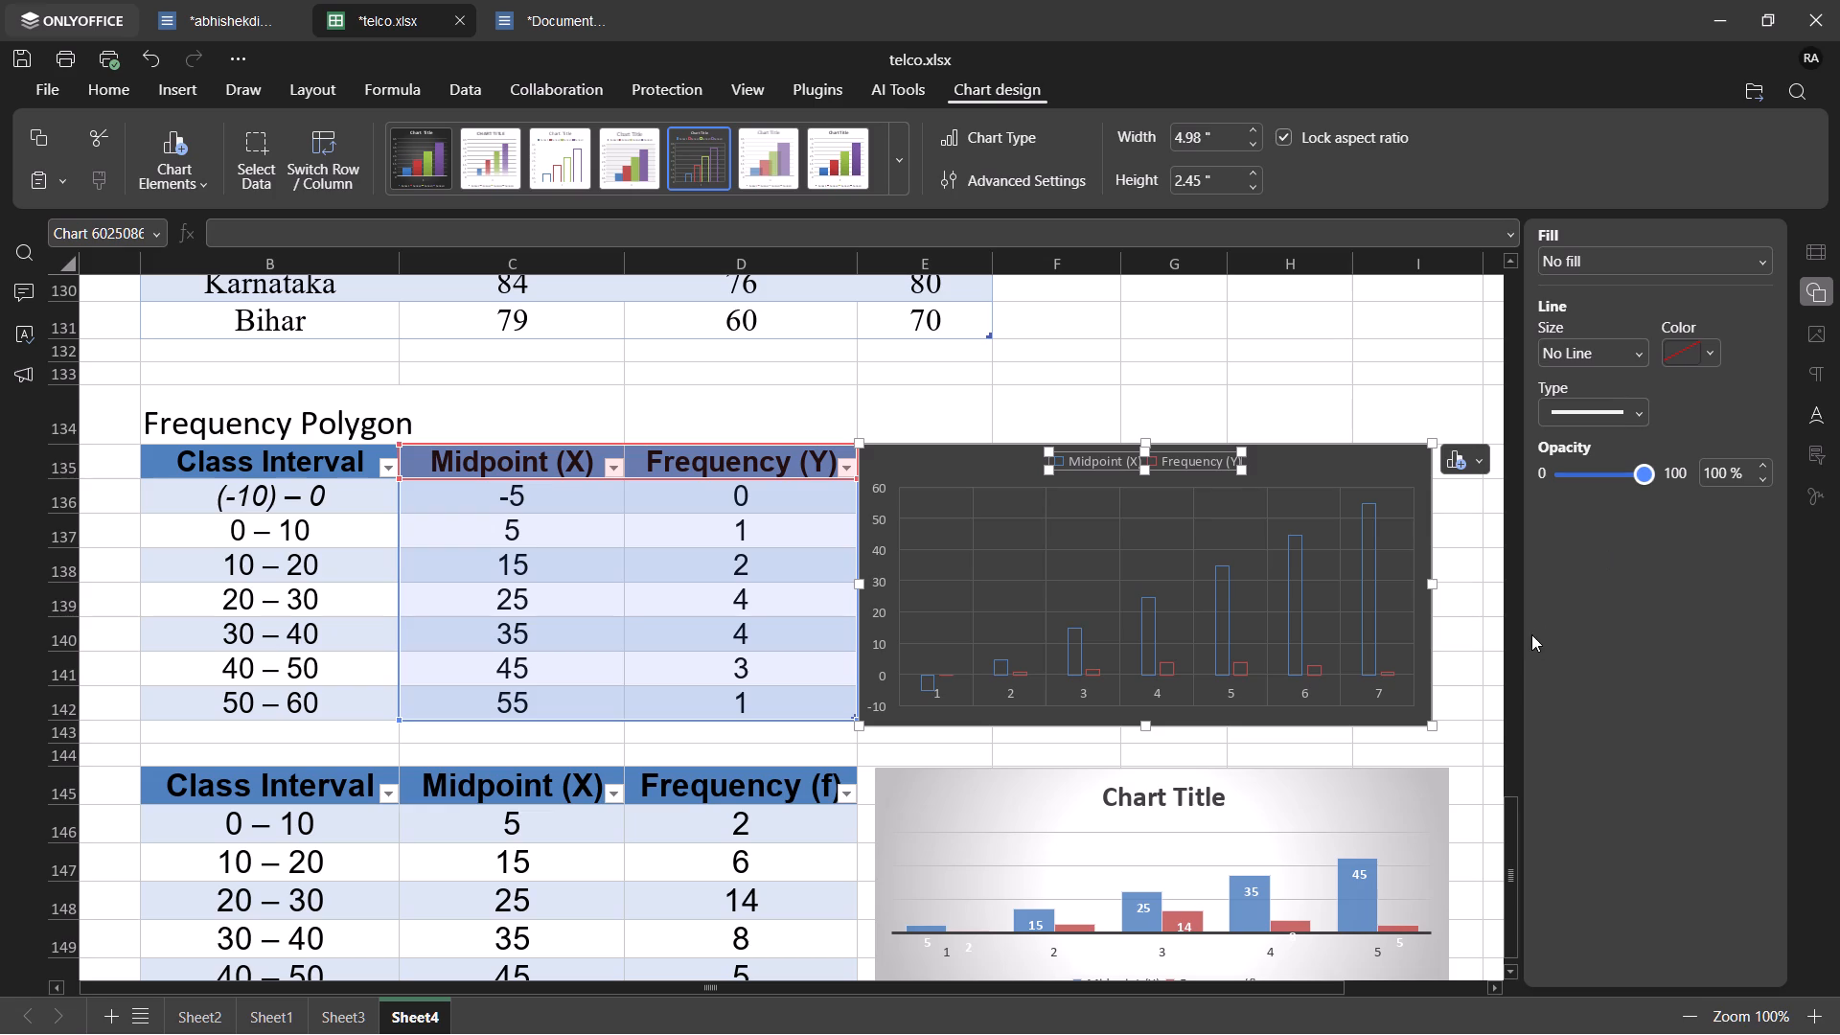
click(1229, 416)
Title the gradient chart "Frequency polygon for tests scores", consulting the Example 2 heading in abhishekdis.docx for the wording.
scroll(761, 469, down, 4)
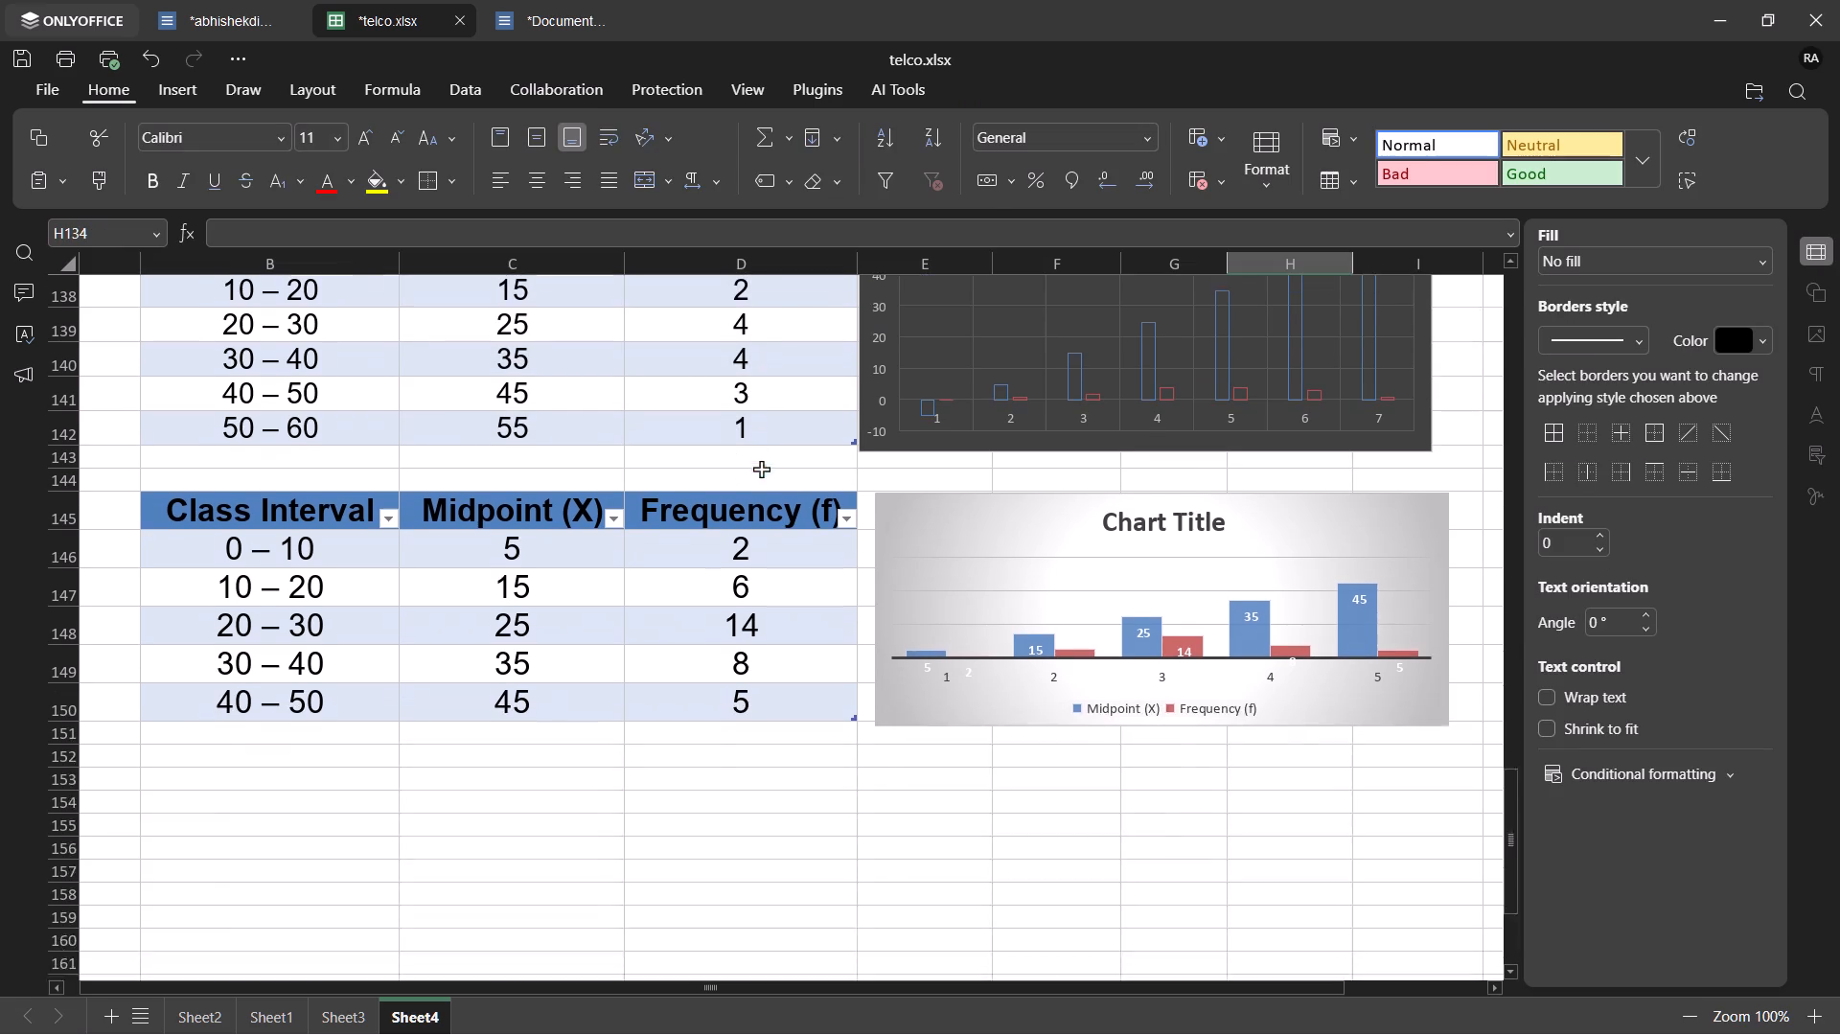
scroll(761, 469, up, 2)
triple_click(1166, 572)
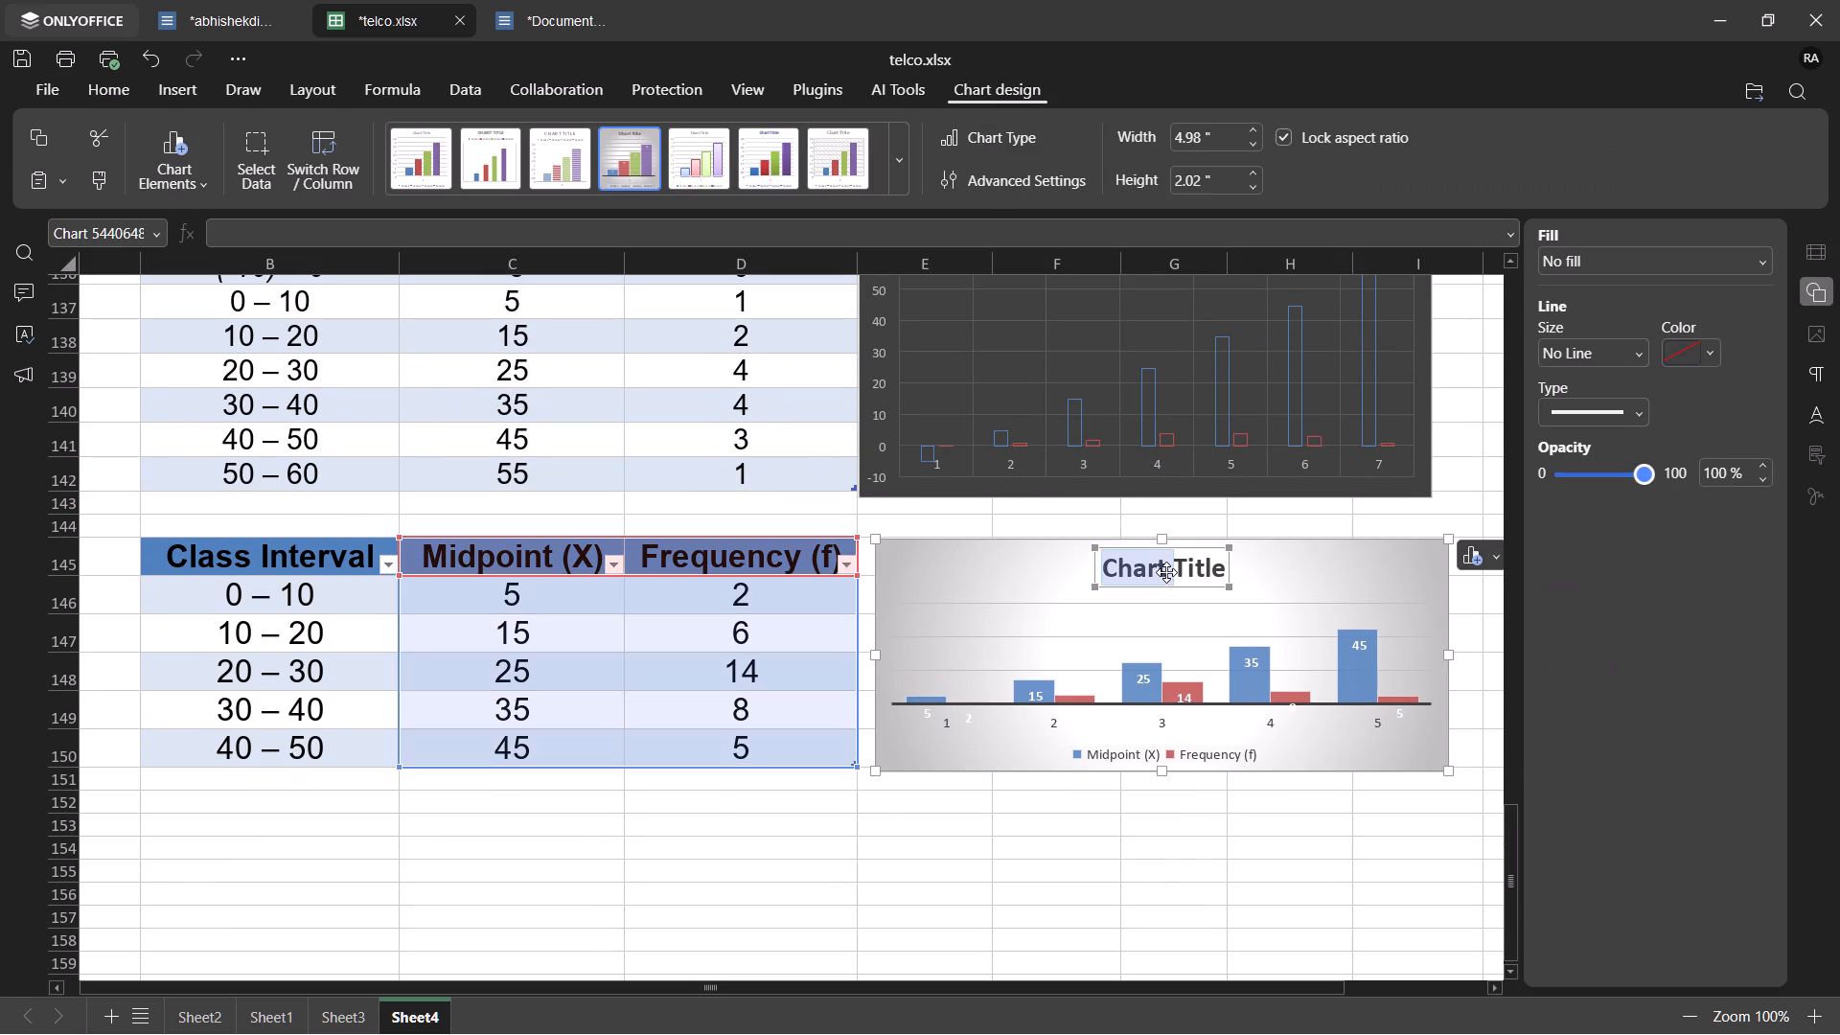
key(BackSpace)
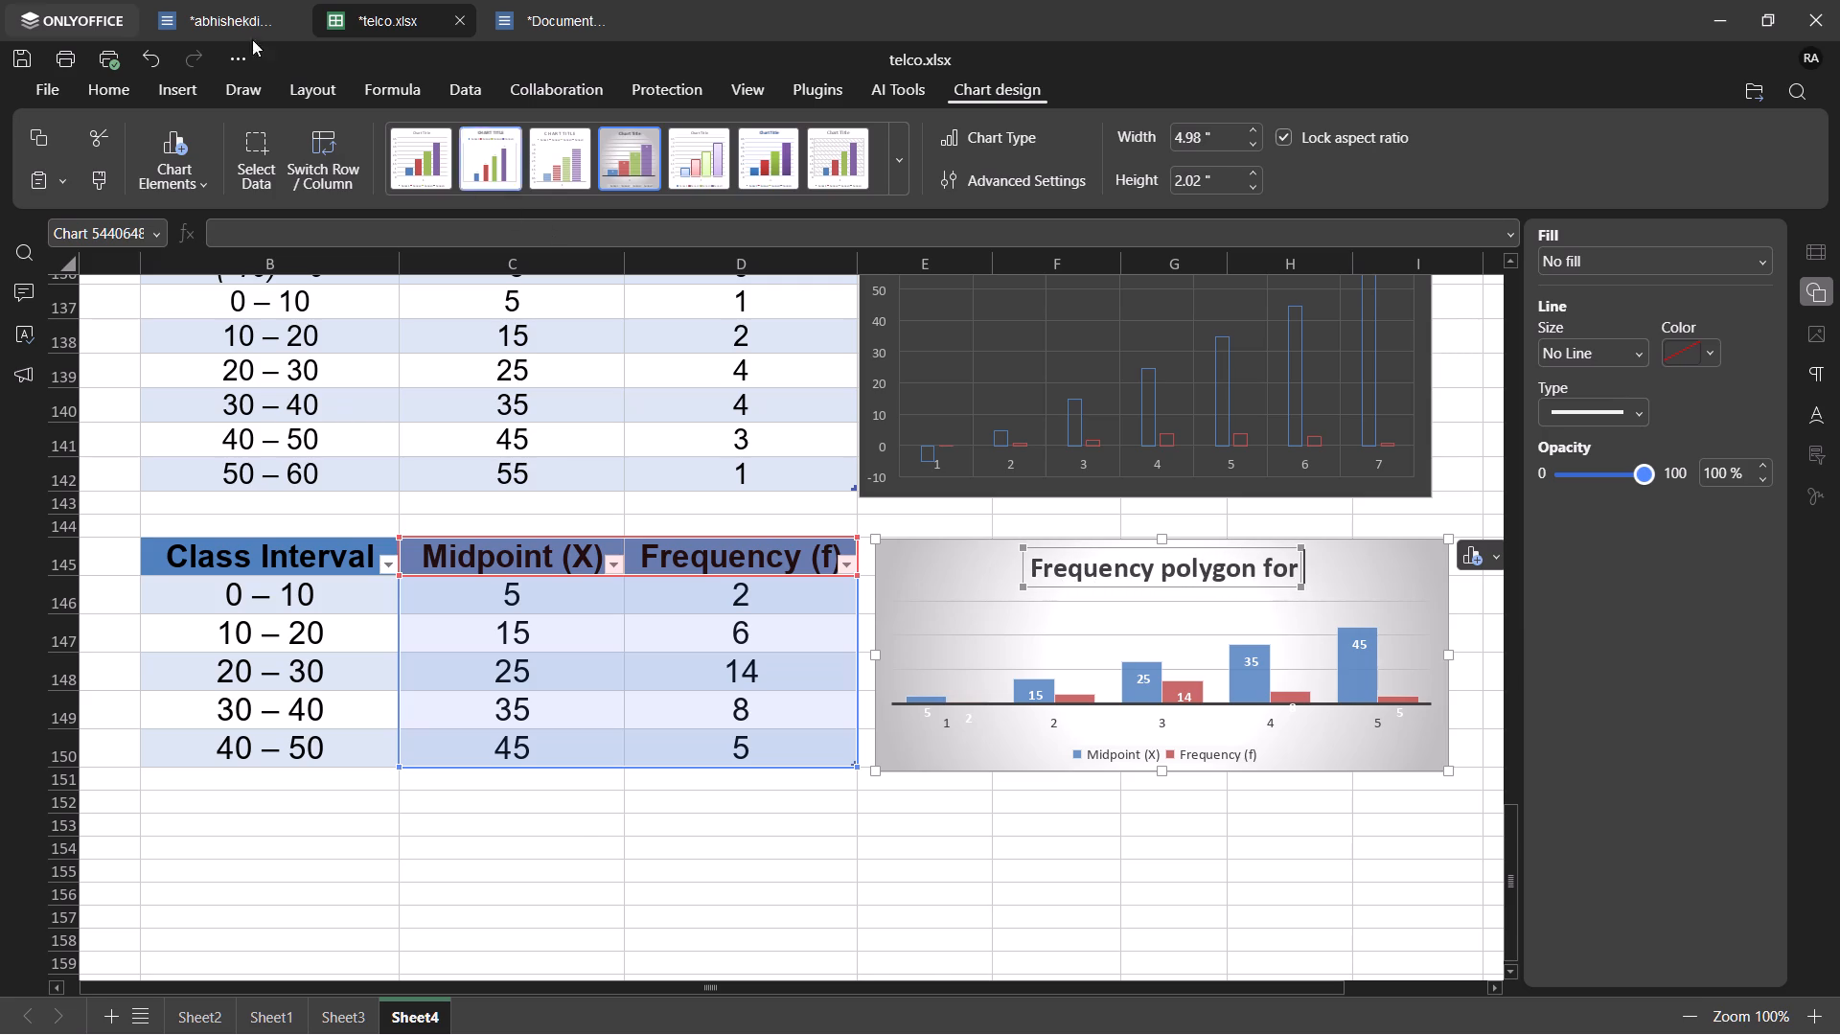
click(213, 19)
scroll(658, 517, down, 2)
scroll(658, 517, up, 5)
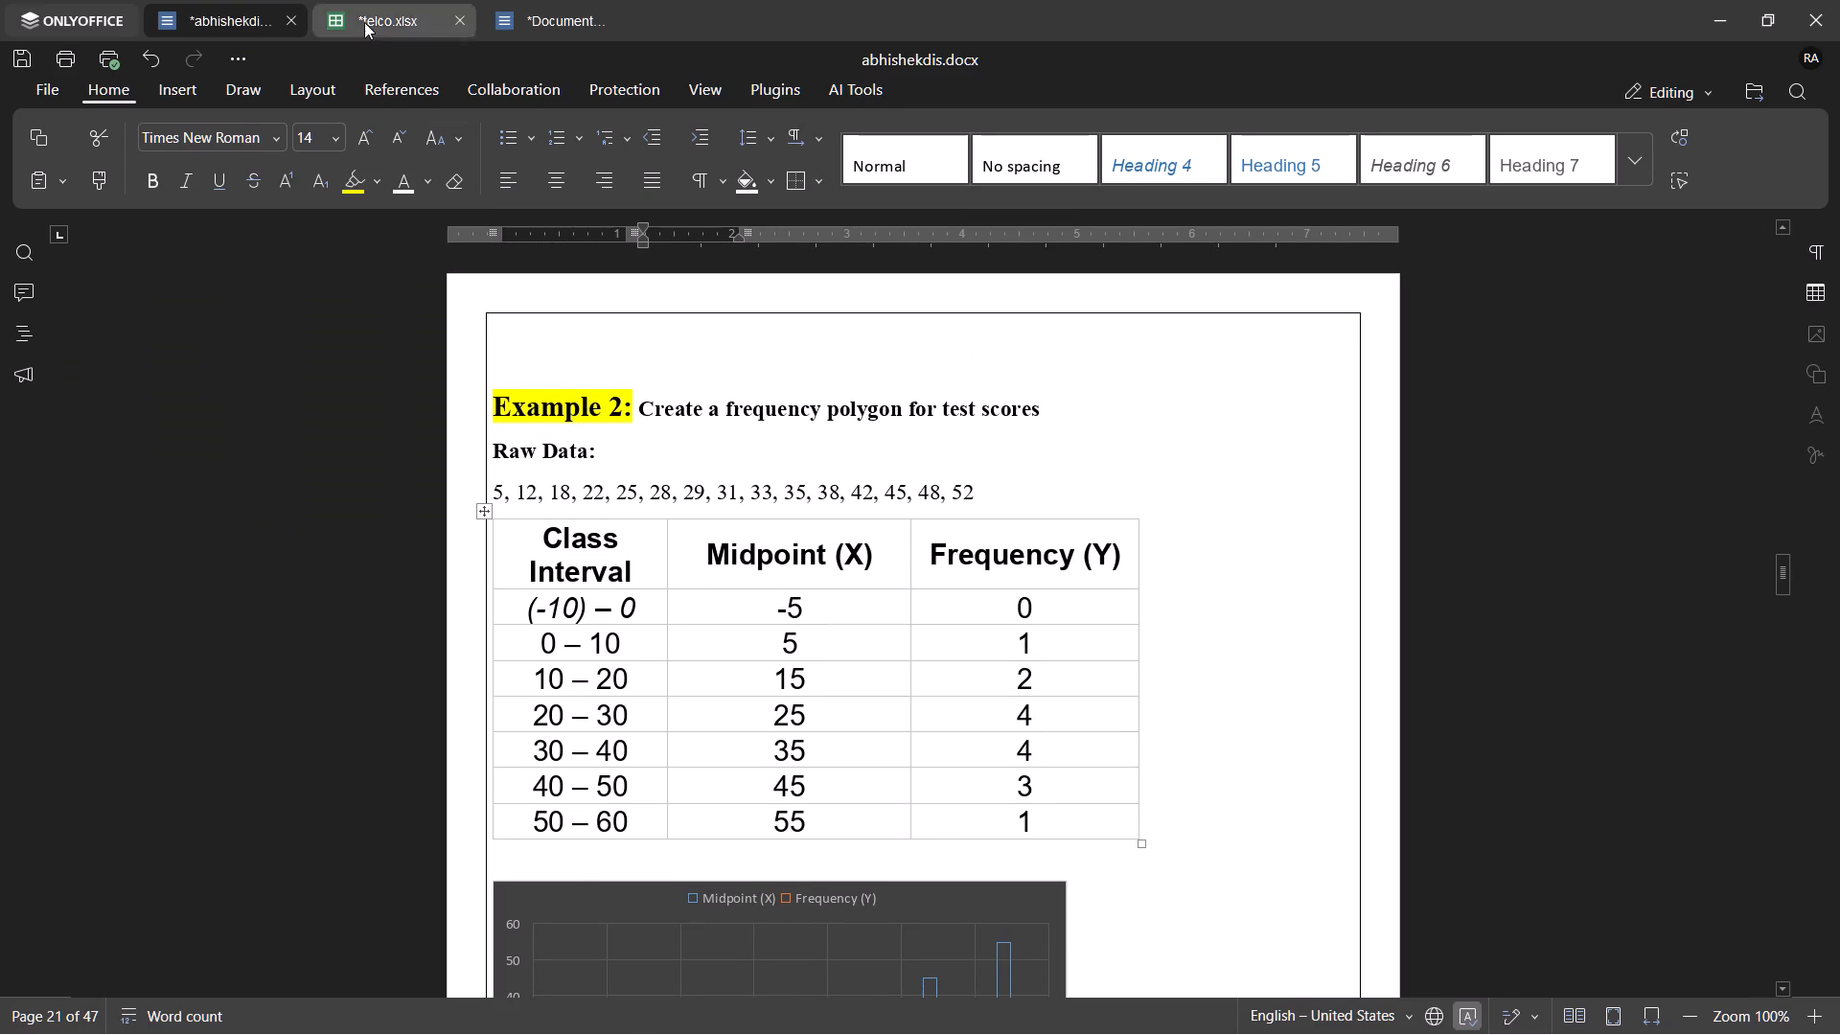
click(359, 11)
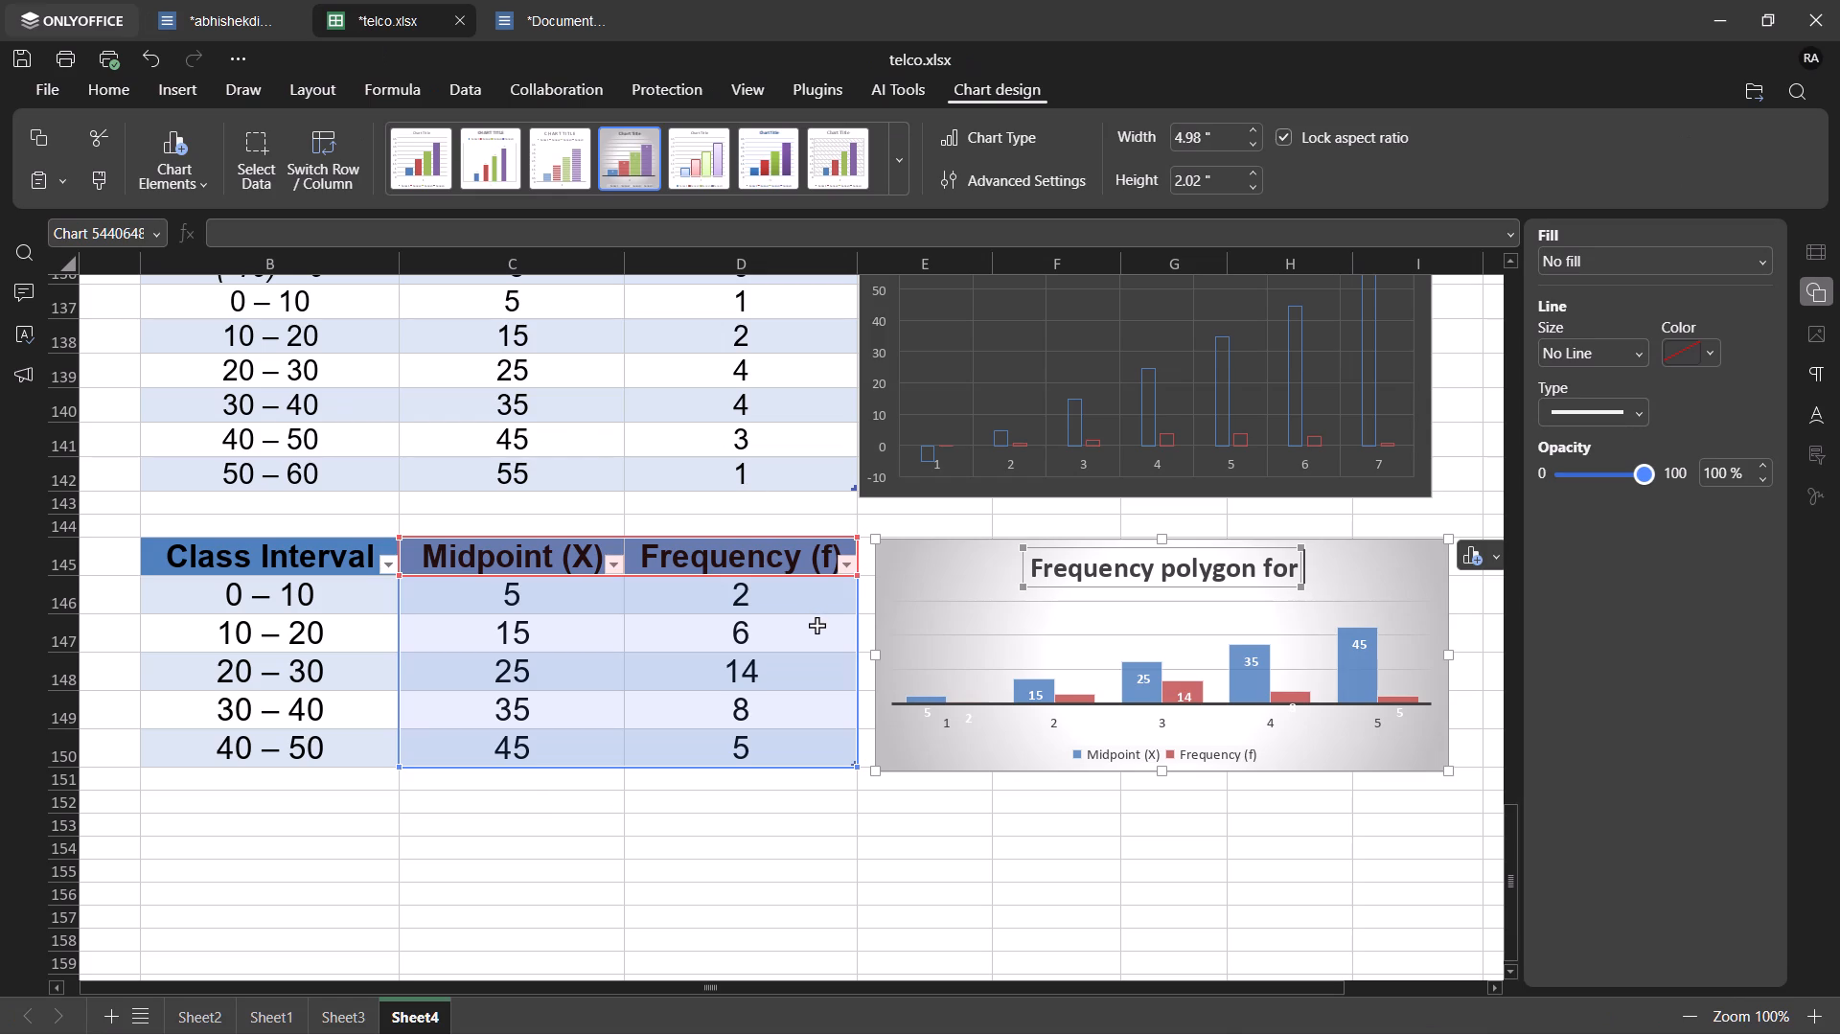
text(tests)
key(space)
text(scores)
key(space)
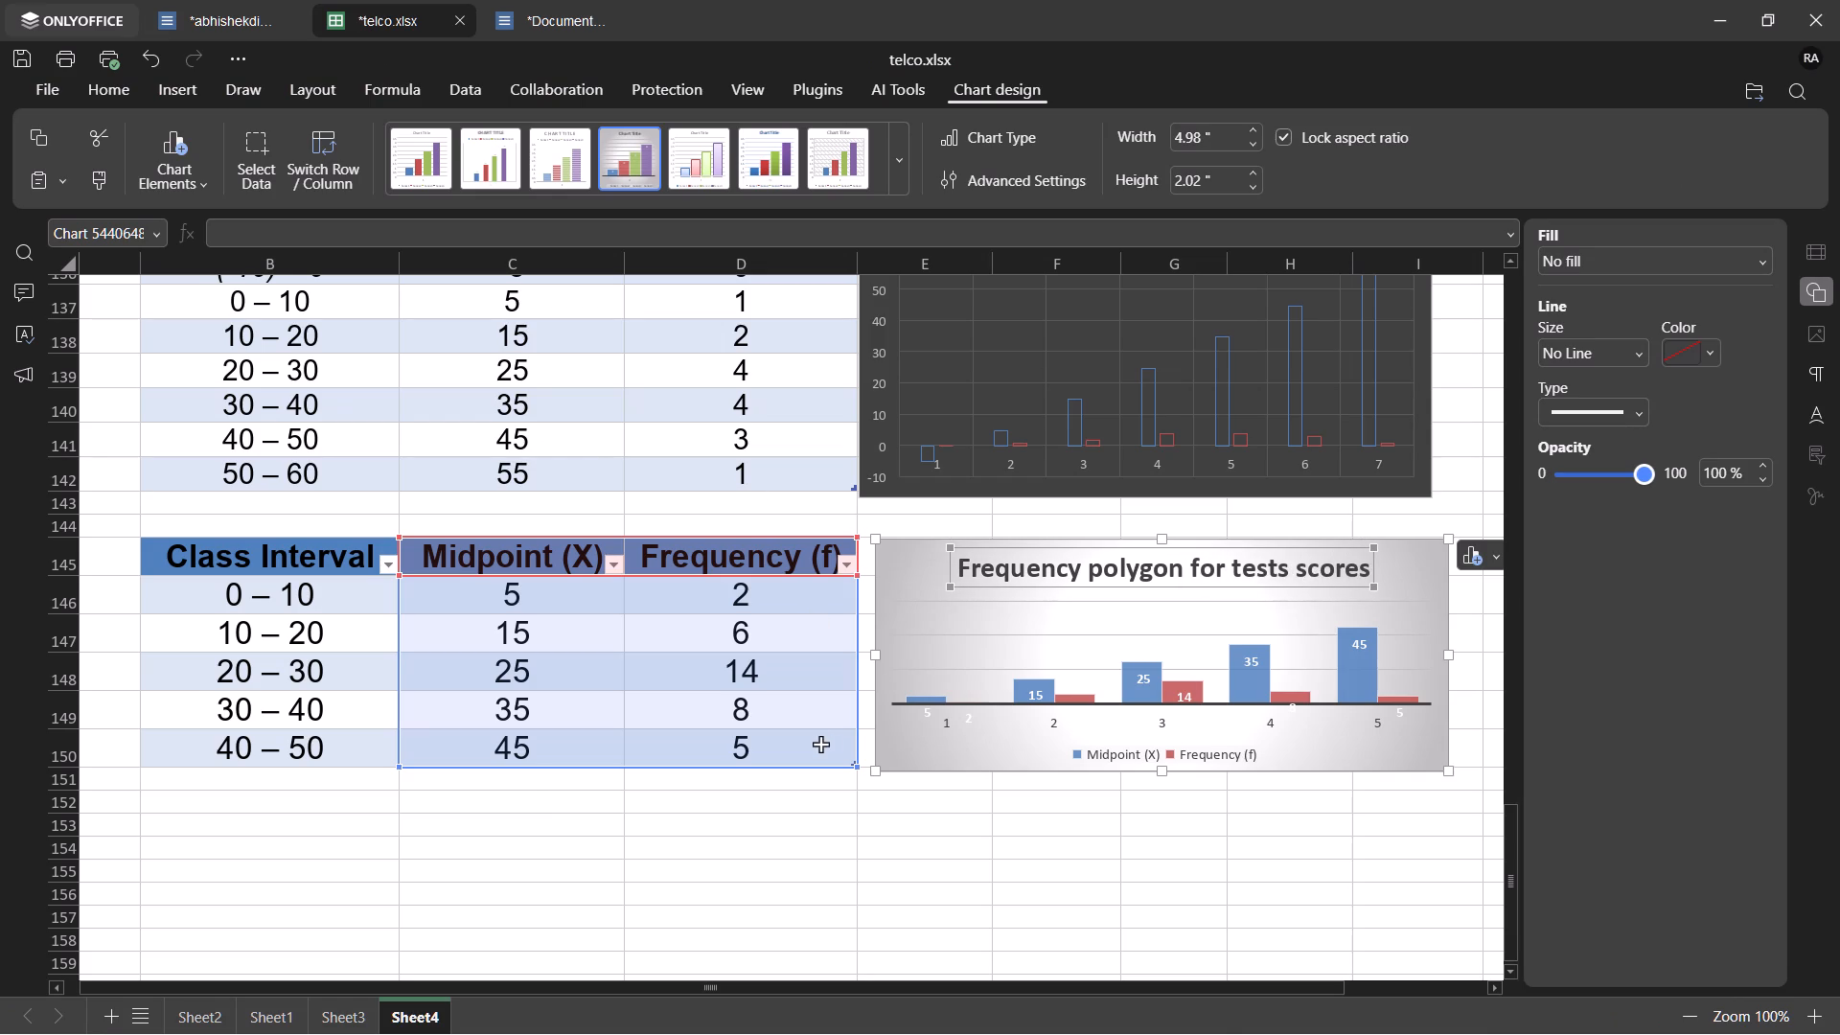
click(975, 806)
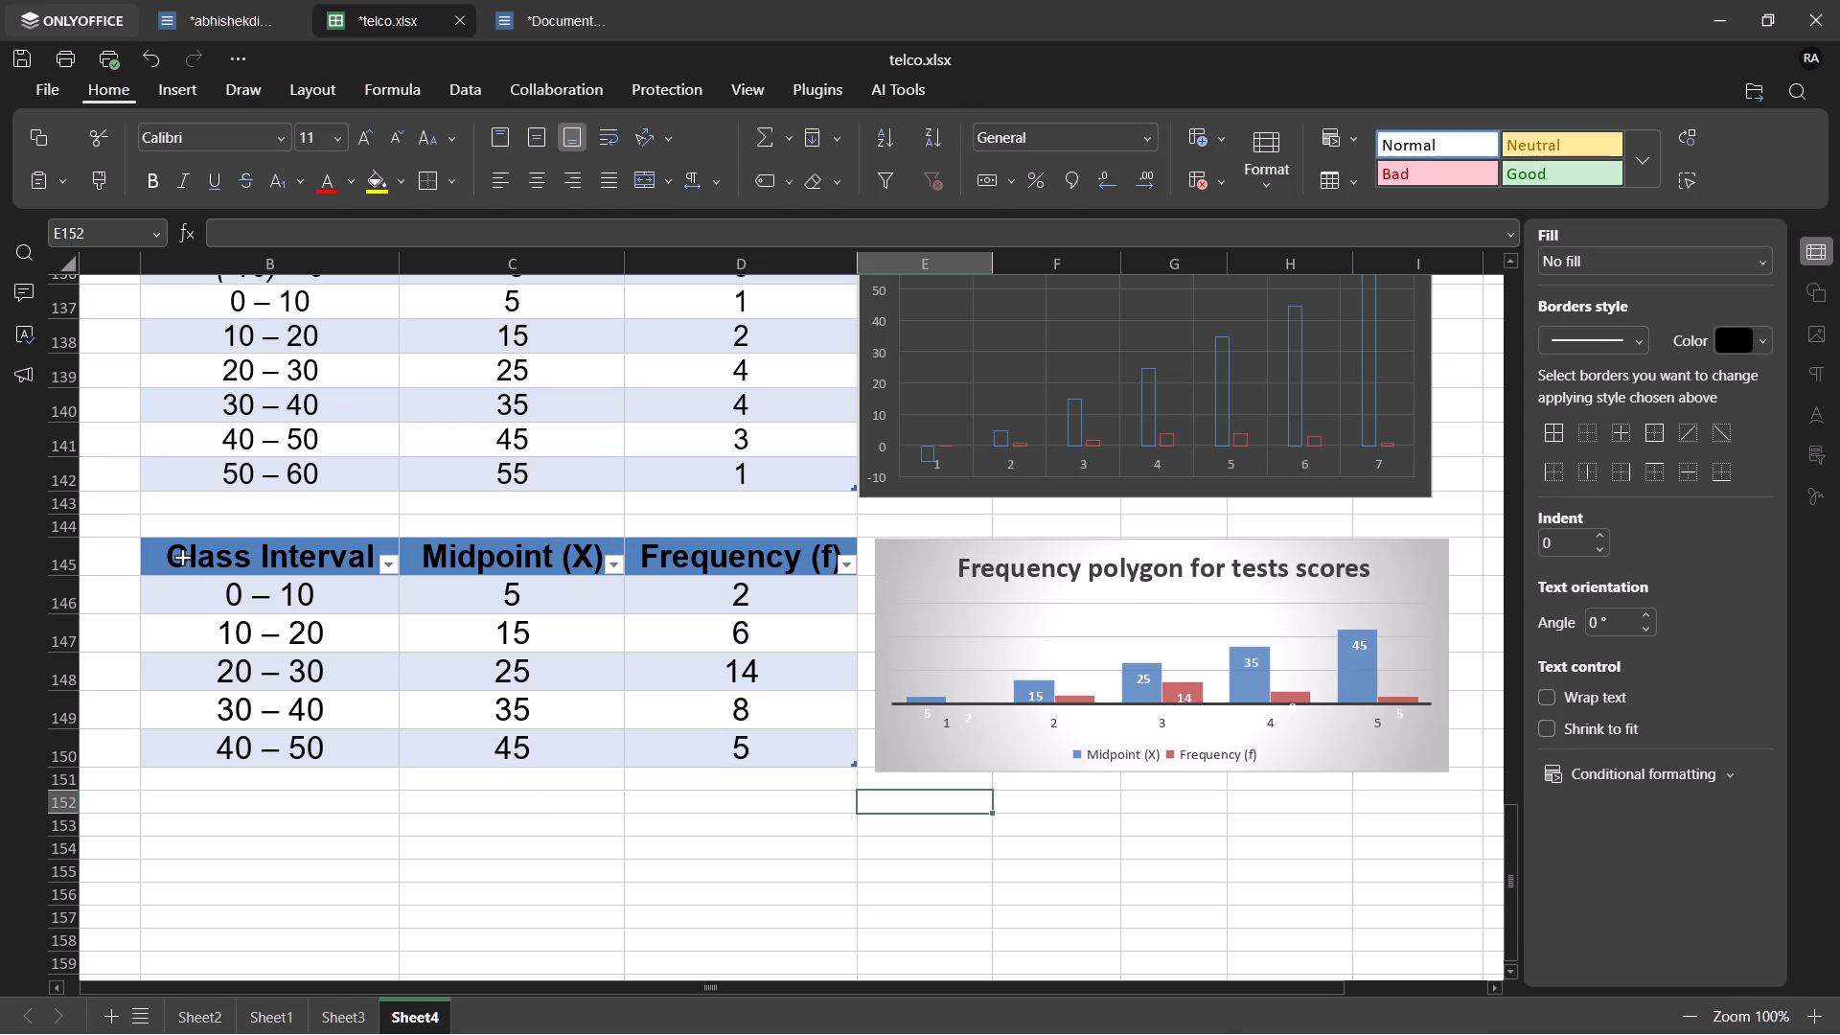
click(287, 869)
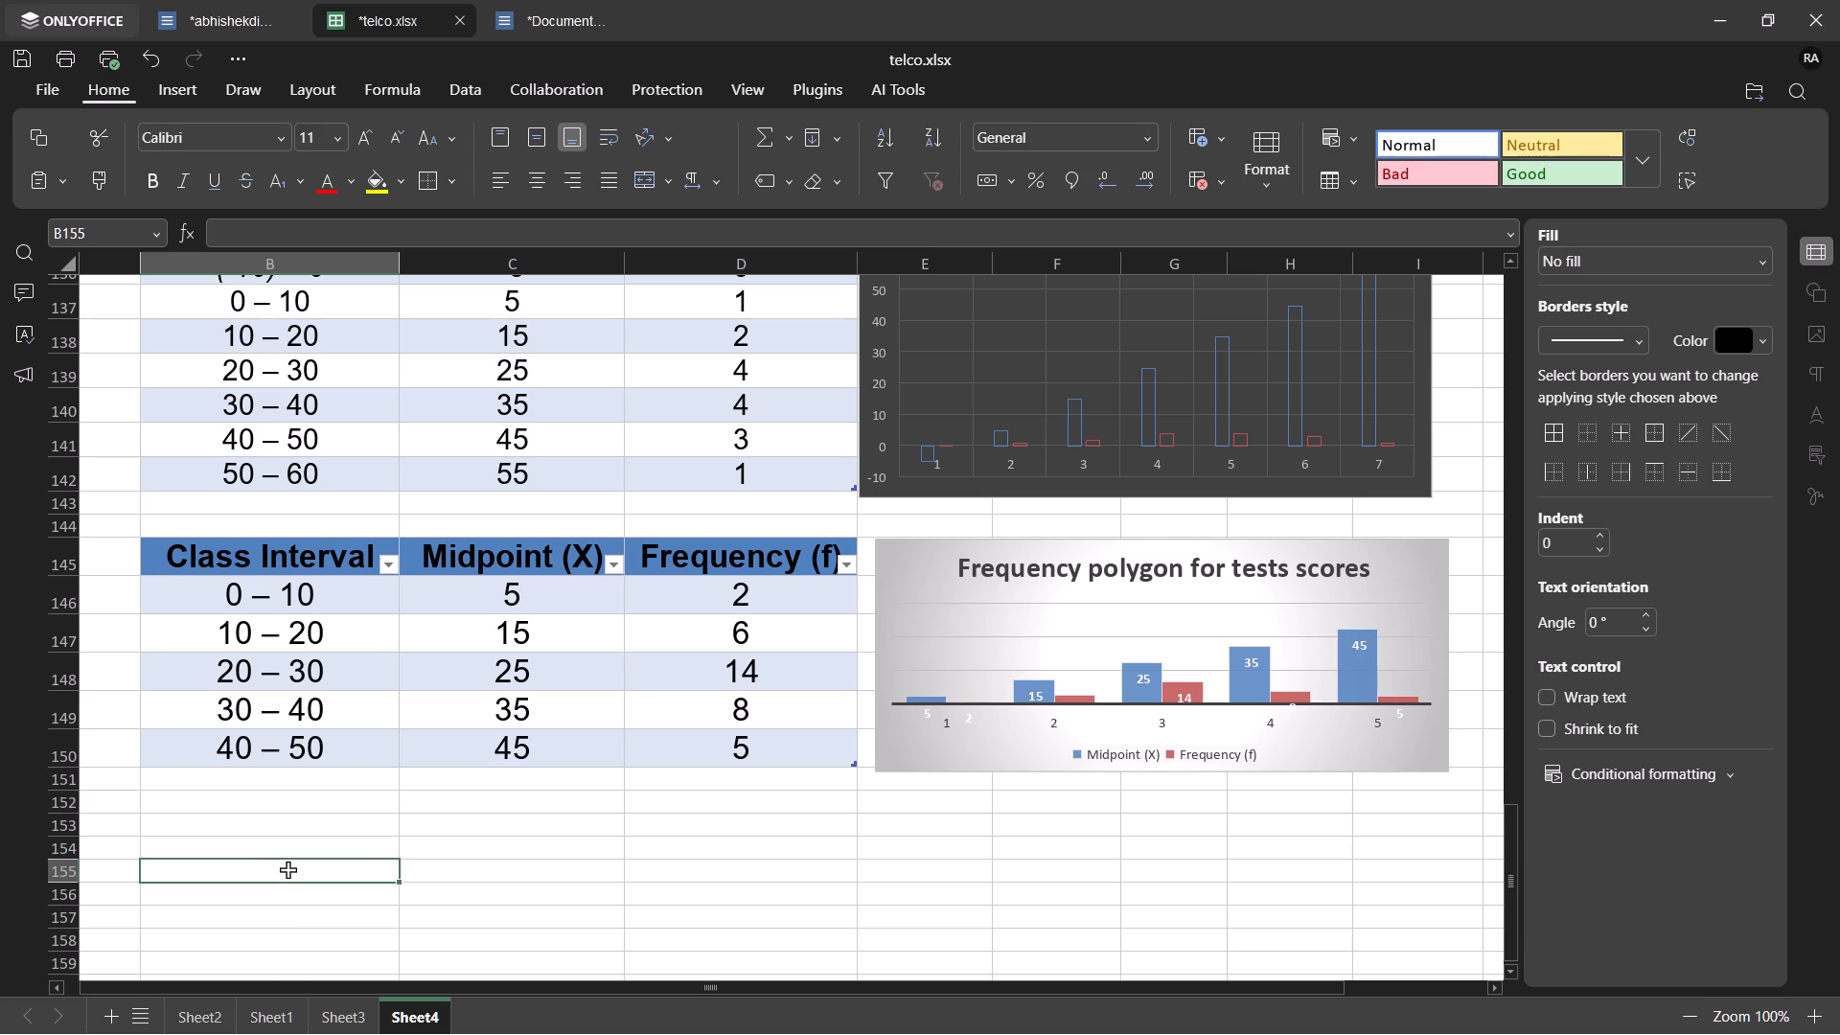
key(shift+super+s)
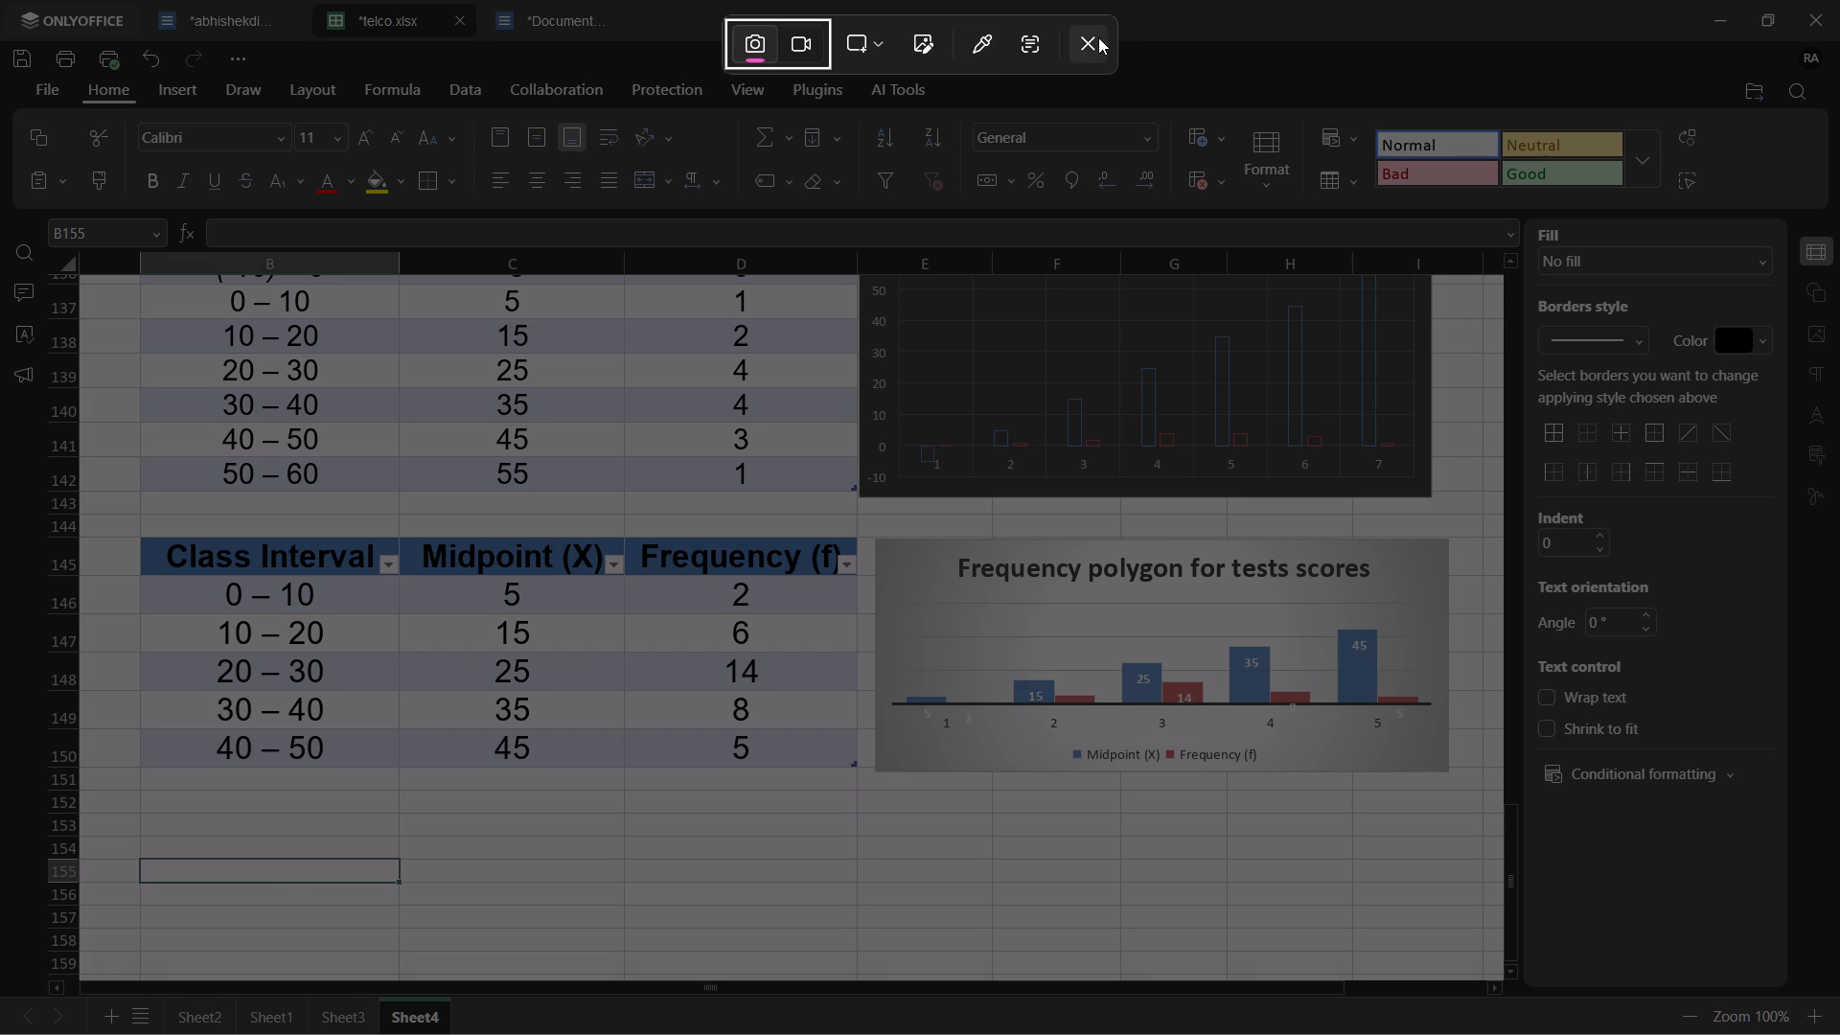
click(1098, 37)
Copy the table in B145:D150 and paste it into abhishekdis.docx over Example 1's selected frequency table and histogram.
drag(249, 564, 721, 753)
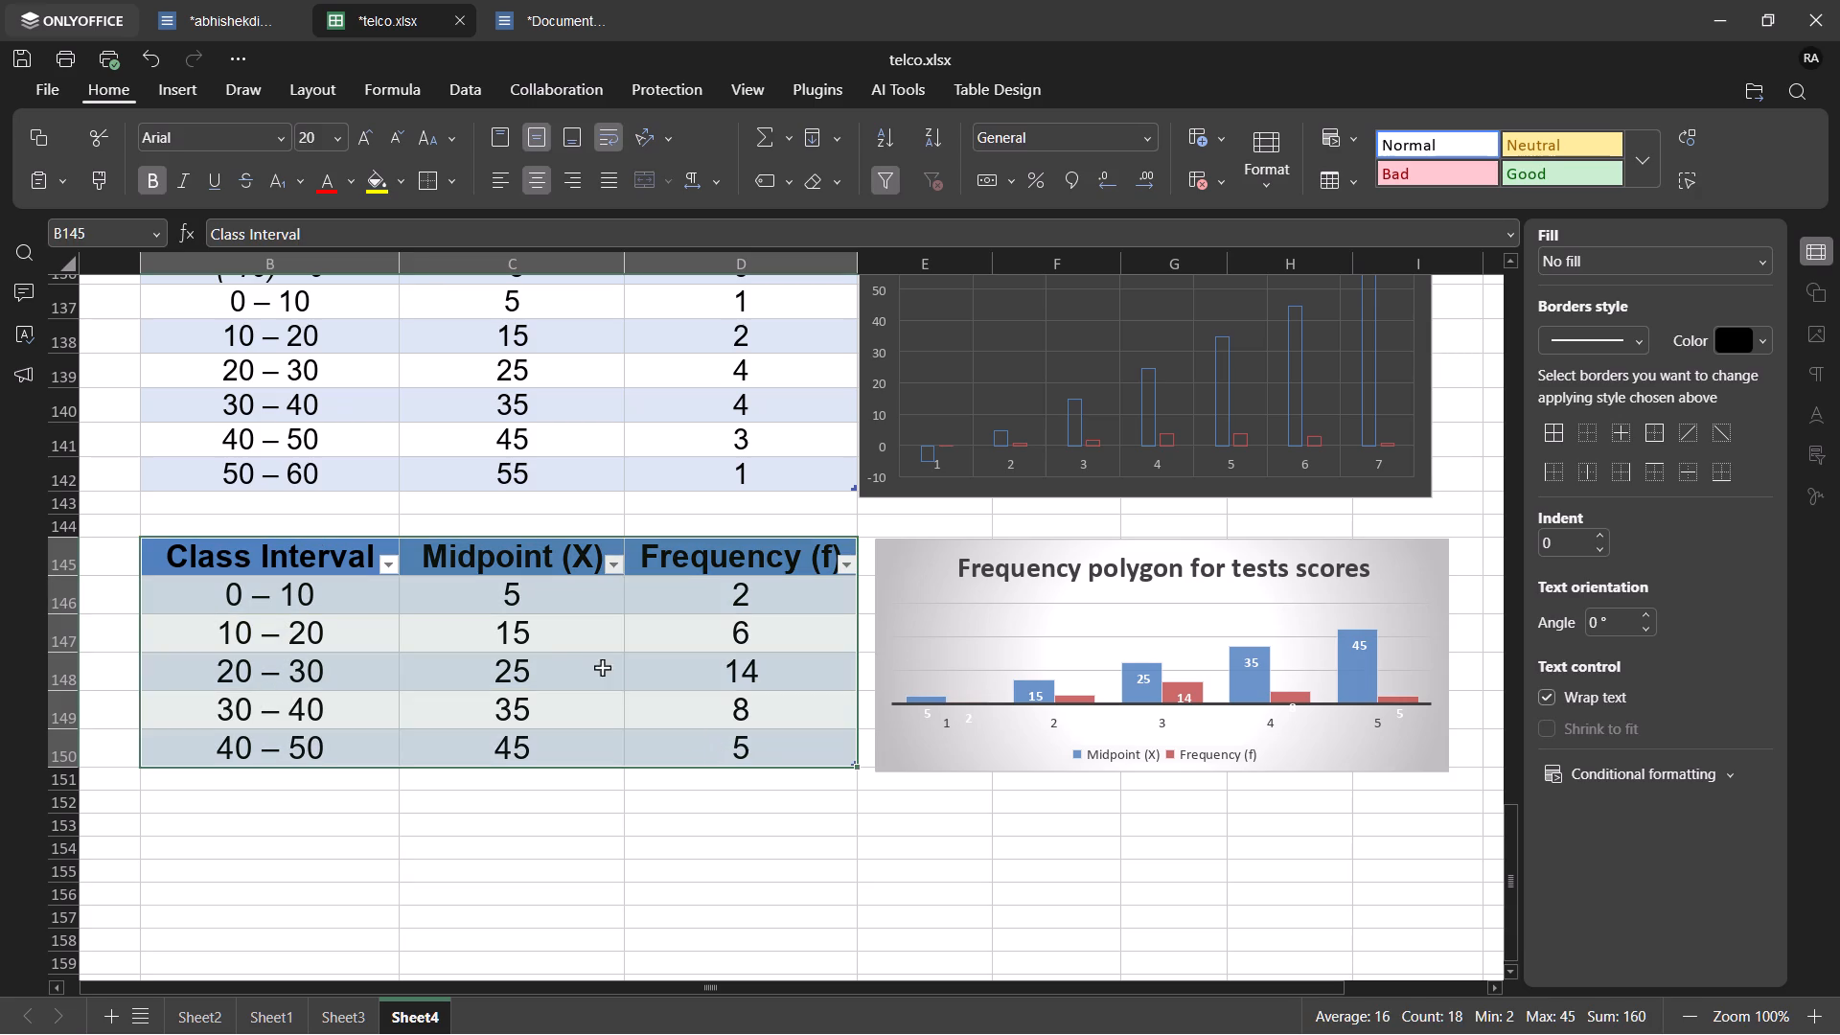
key(ctrl+c)
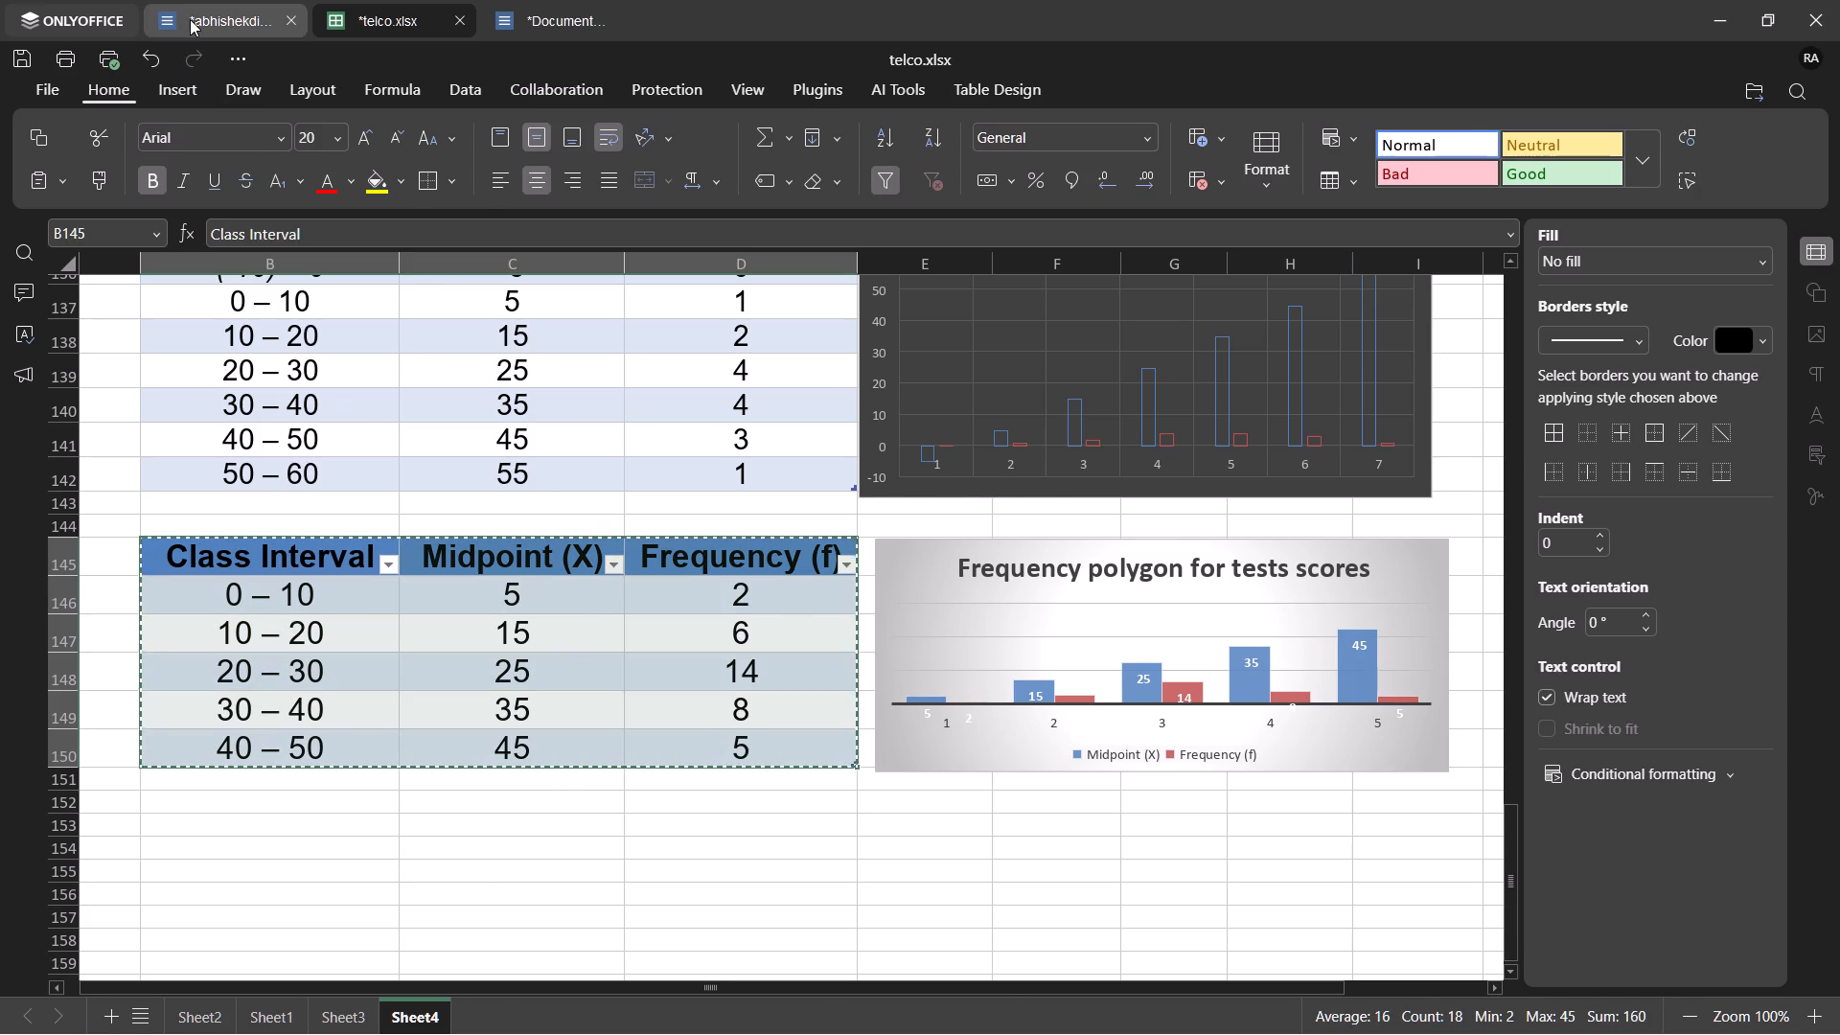
click(190, 19)
scroll(576, 498, down, 7)
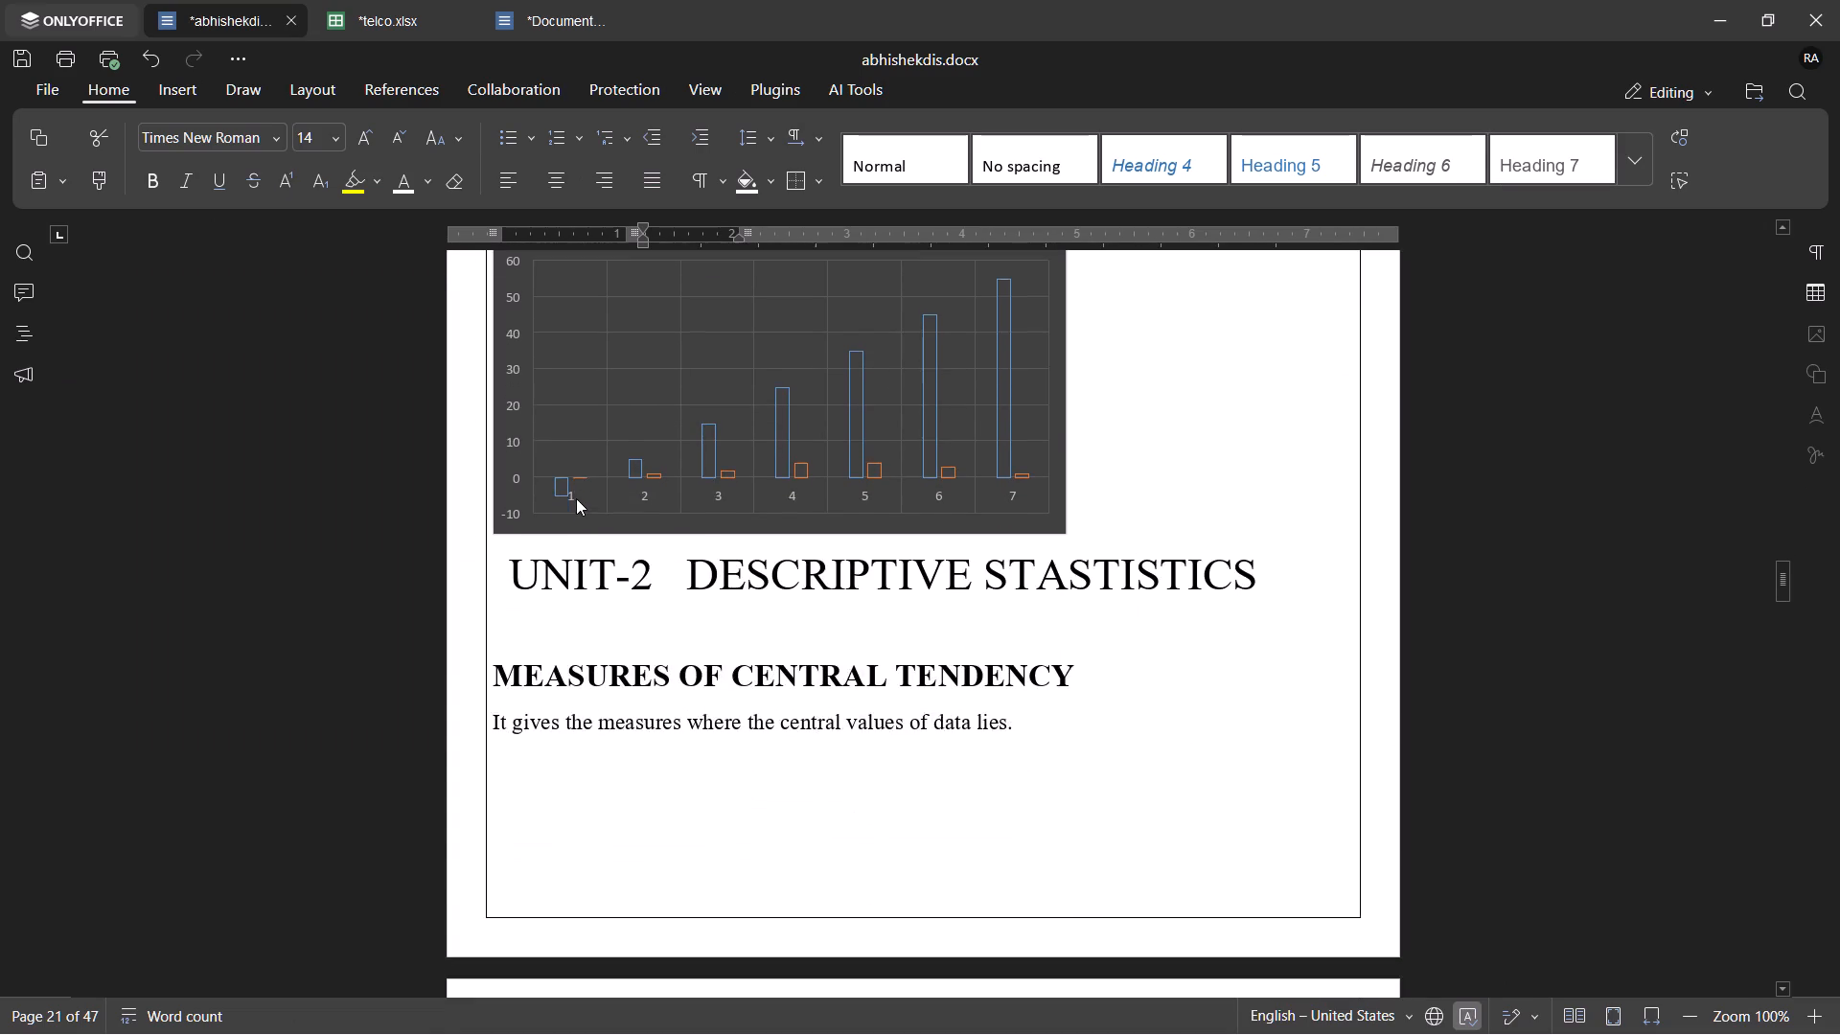
scroll(576, 498, down, 1)
scroll(576, 498, up, 7)
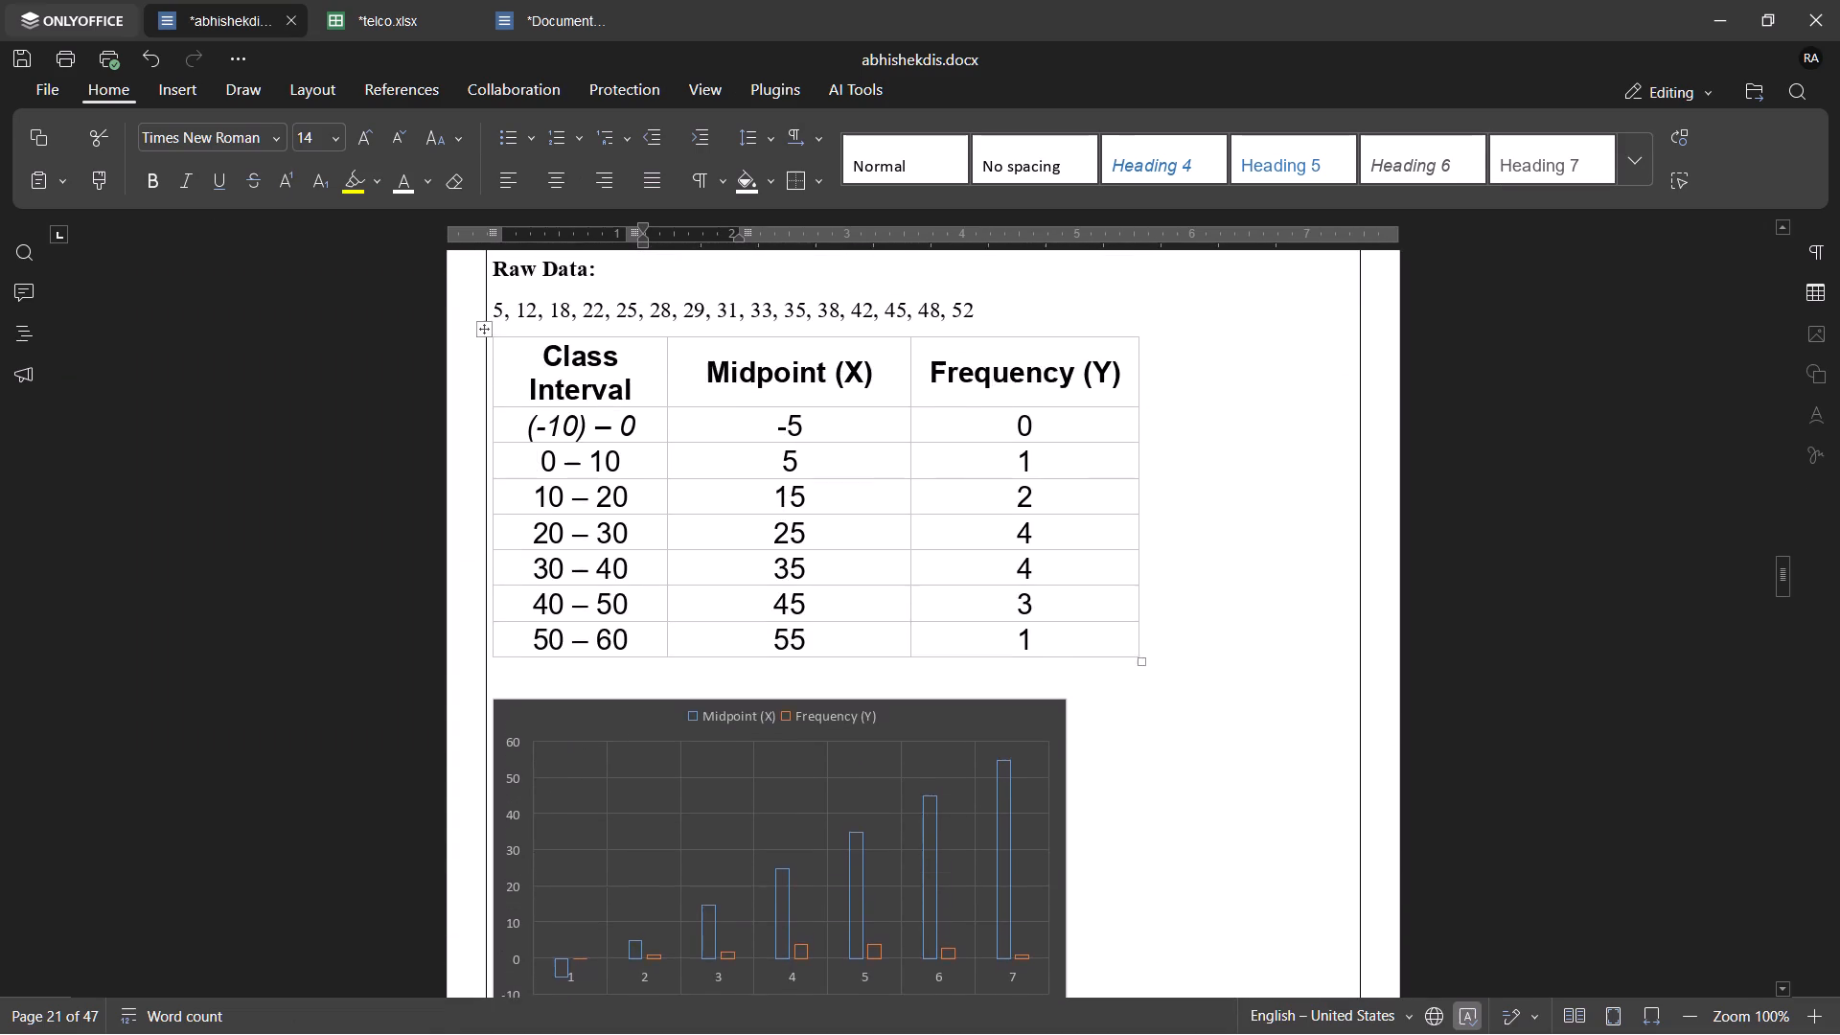
scroll(576, 498, up, 3)
scroll(576, 498, down, 4)
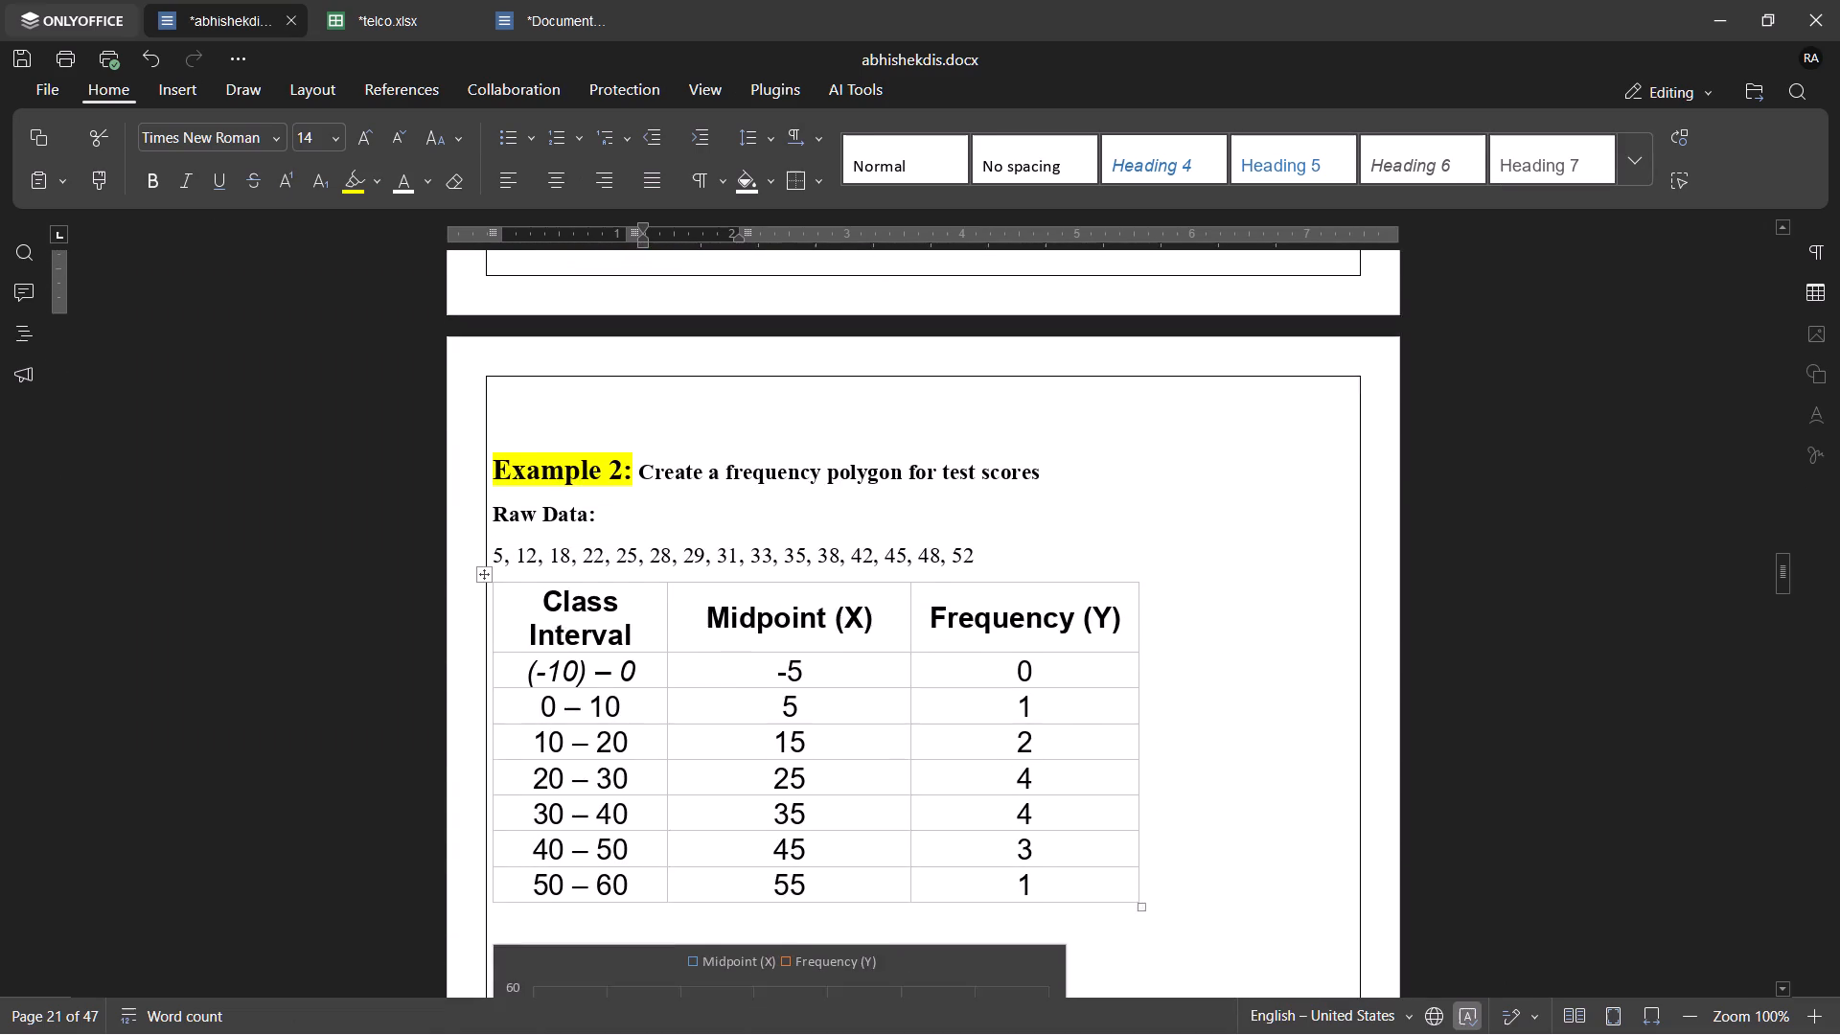
scroll(576, 498, down, 1)
scroll(576, 498, up, 8)
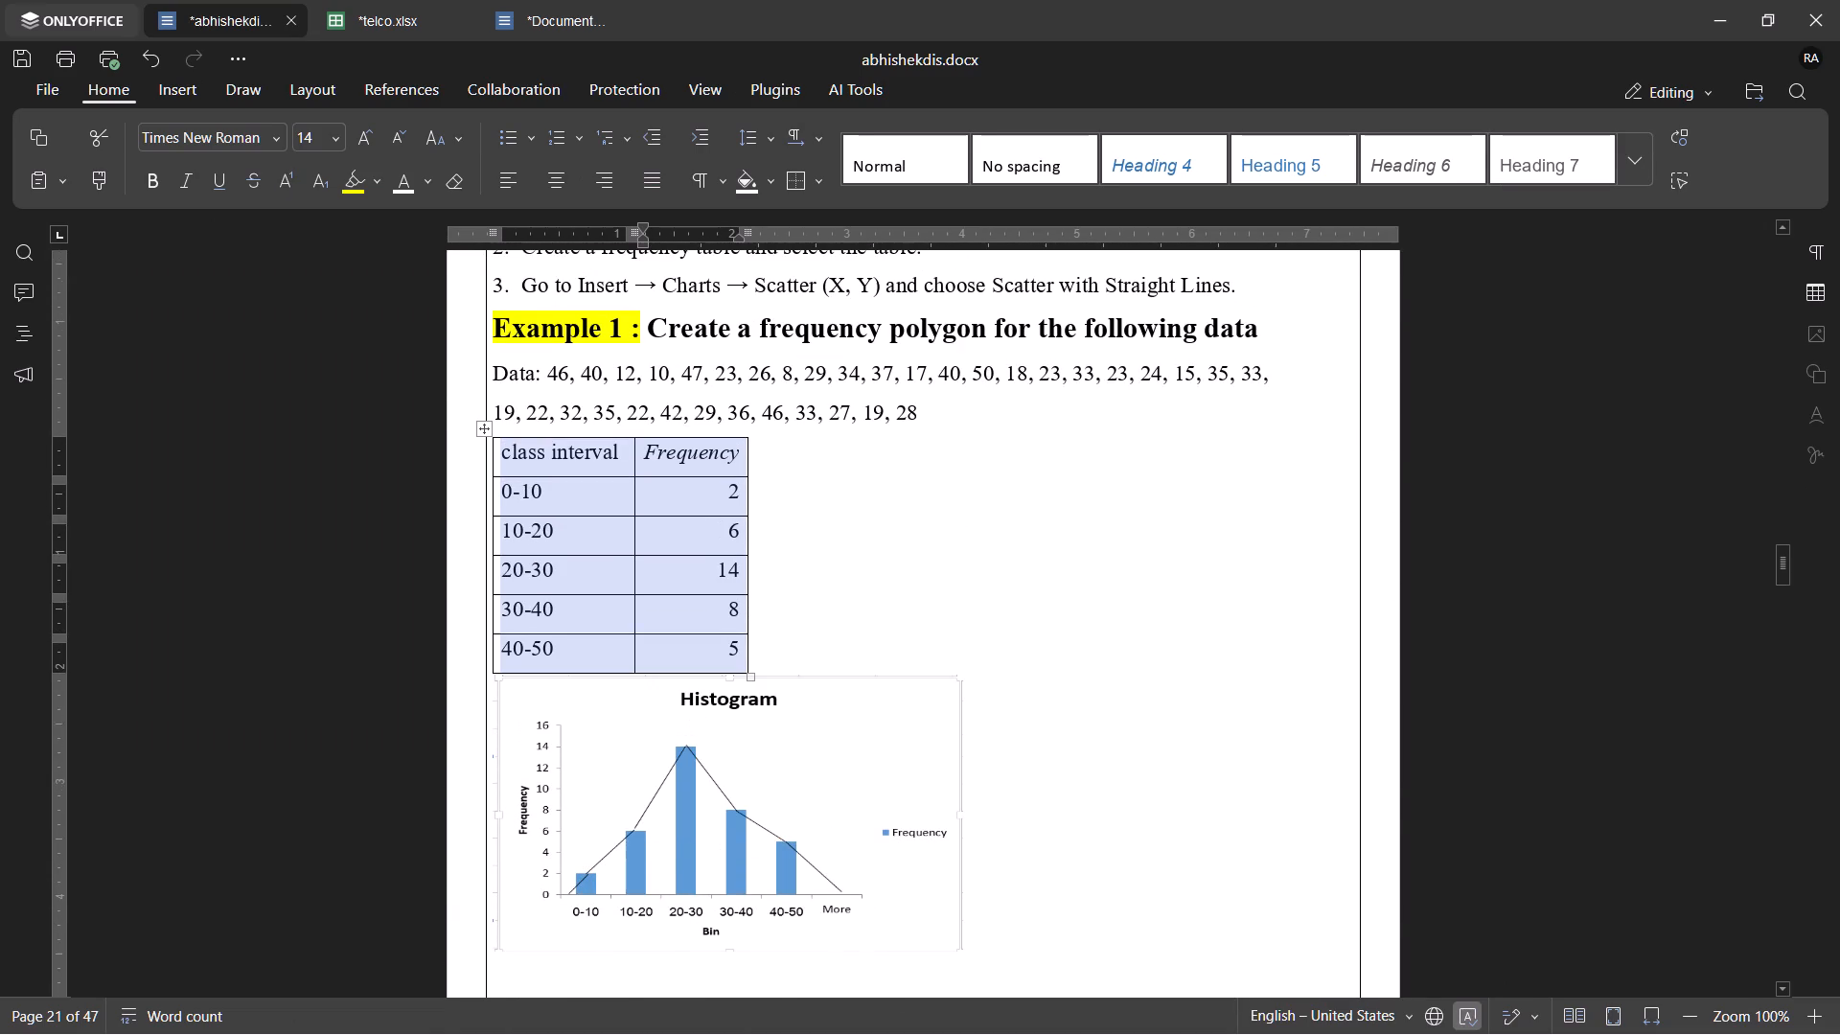
click(332, 19)
click(209, 26)
key(ctrl+v)
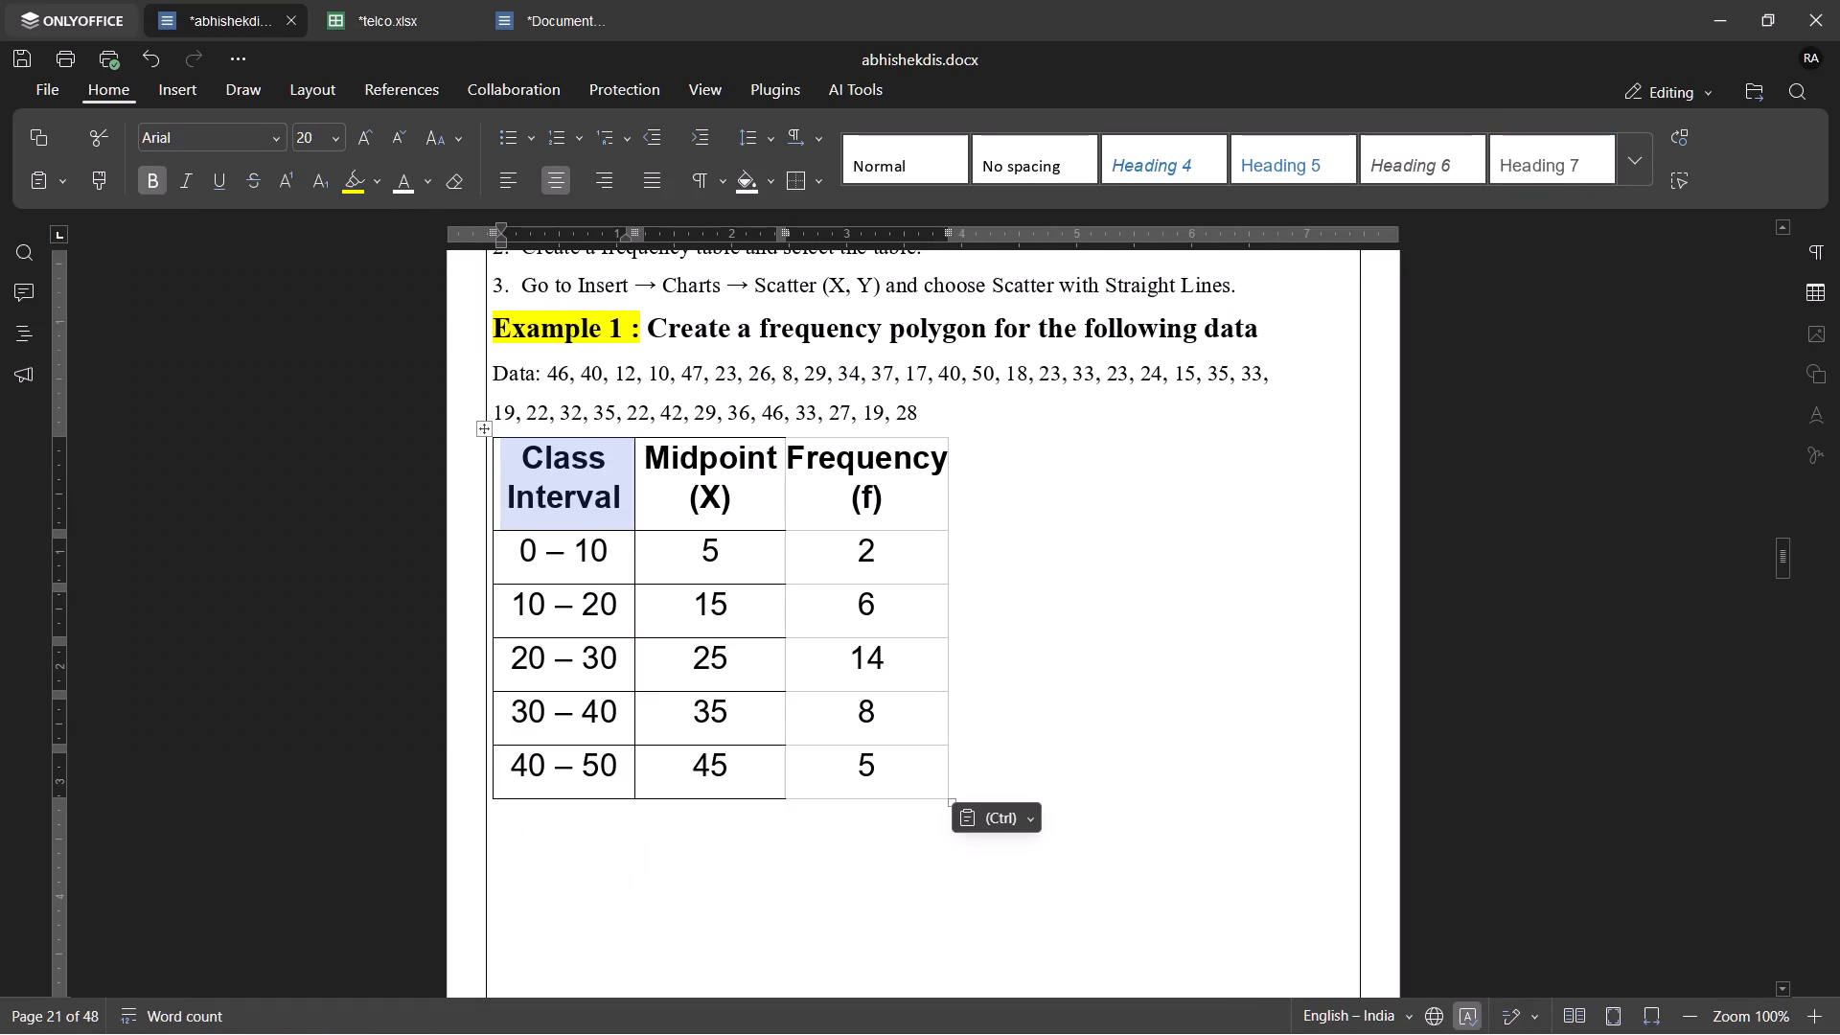
Check the pasted table's layout under Example 1 and the space left below it on the page.
click(972, 570)
scroll(876, 590, down, 2)
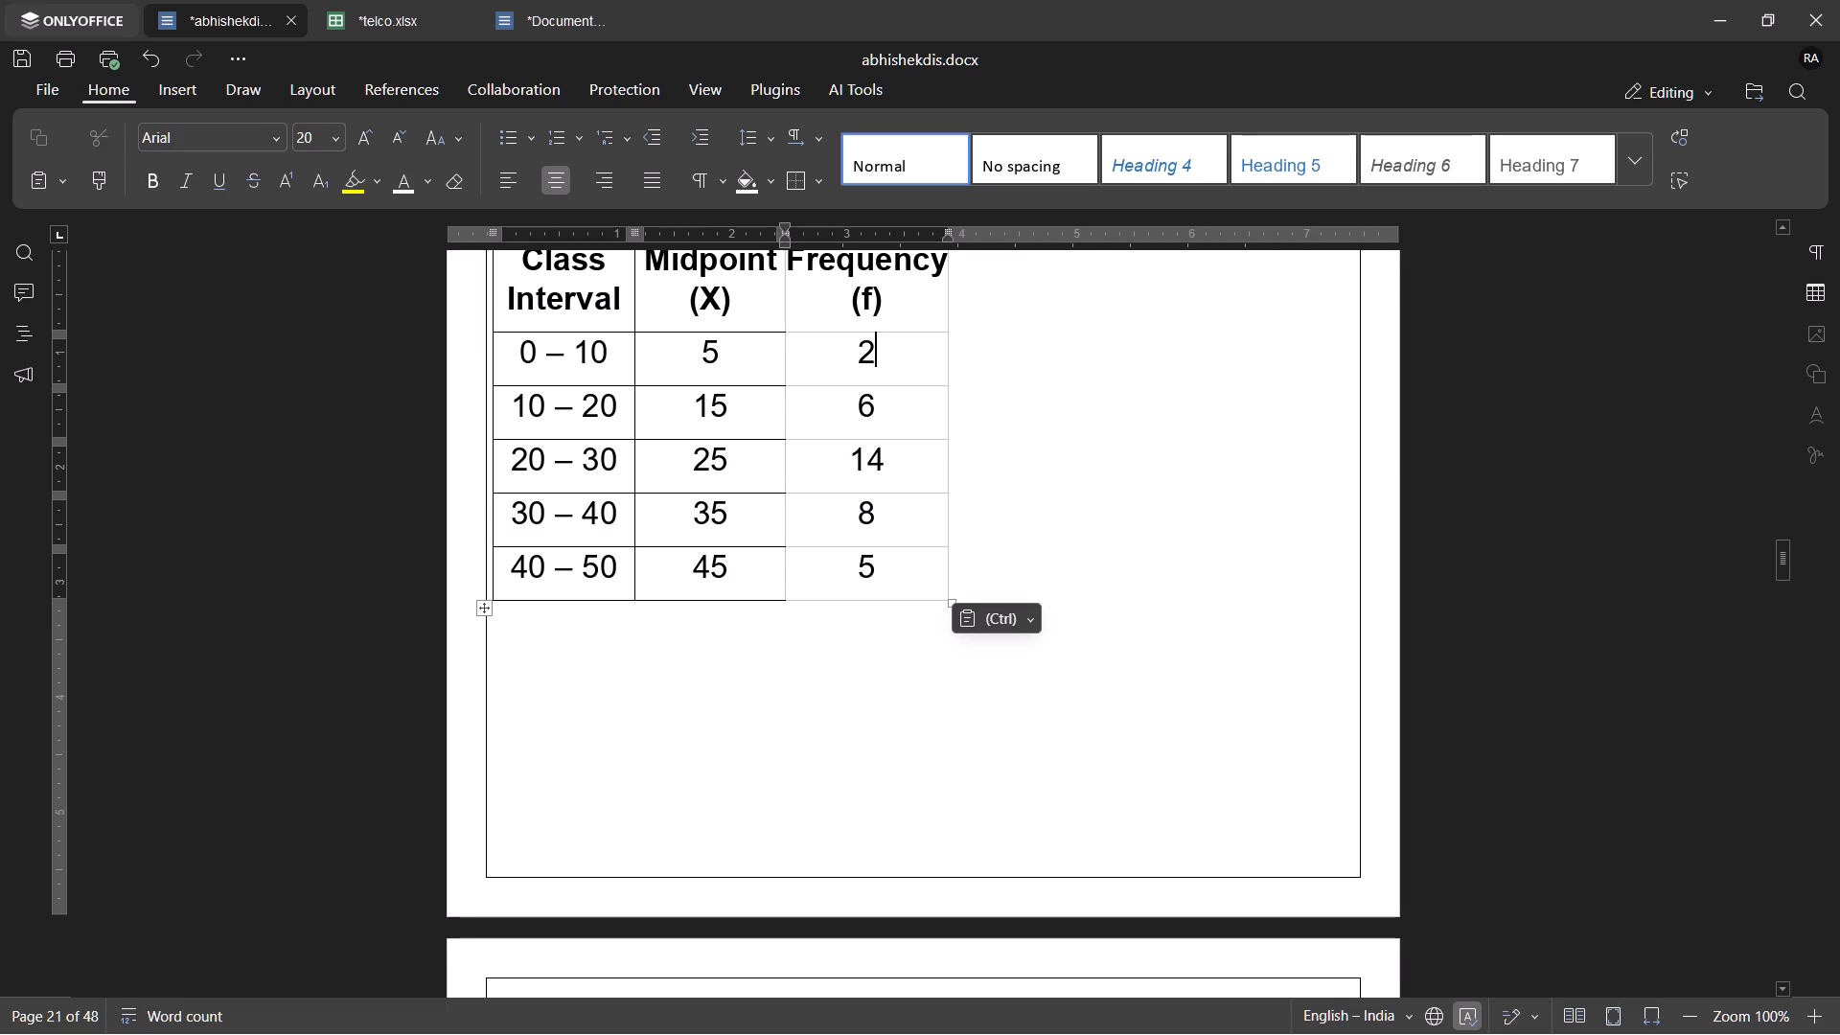
click(981, 564)
scroll(981, 564, up, 2)
scroll(981, 564, down, 2)
scroll(981, 564, up, 3)
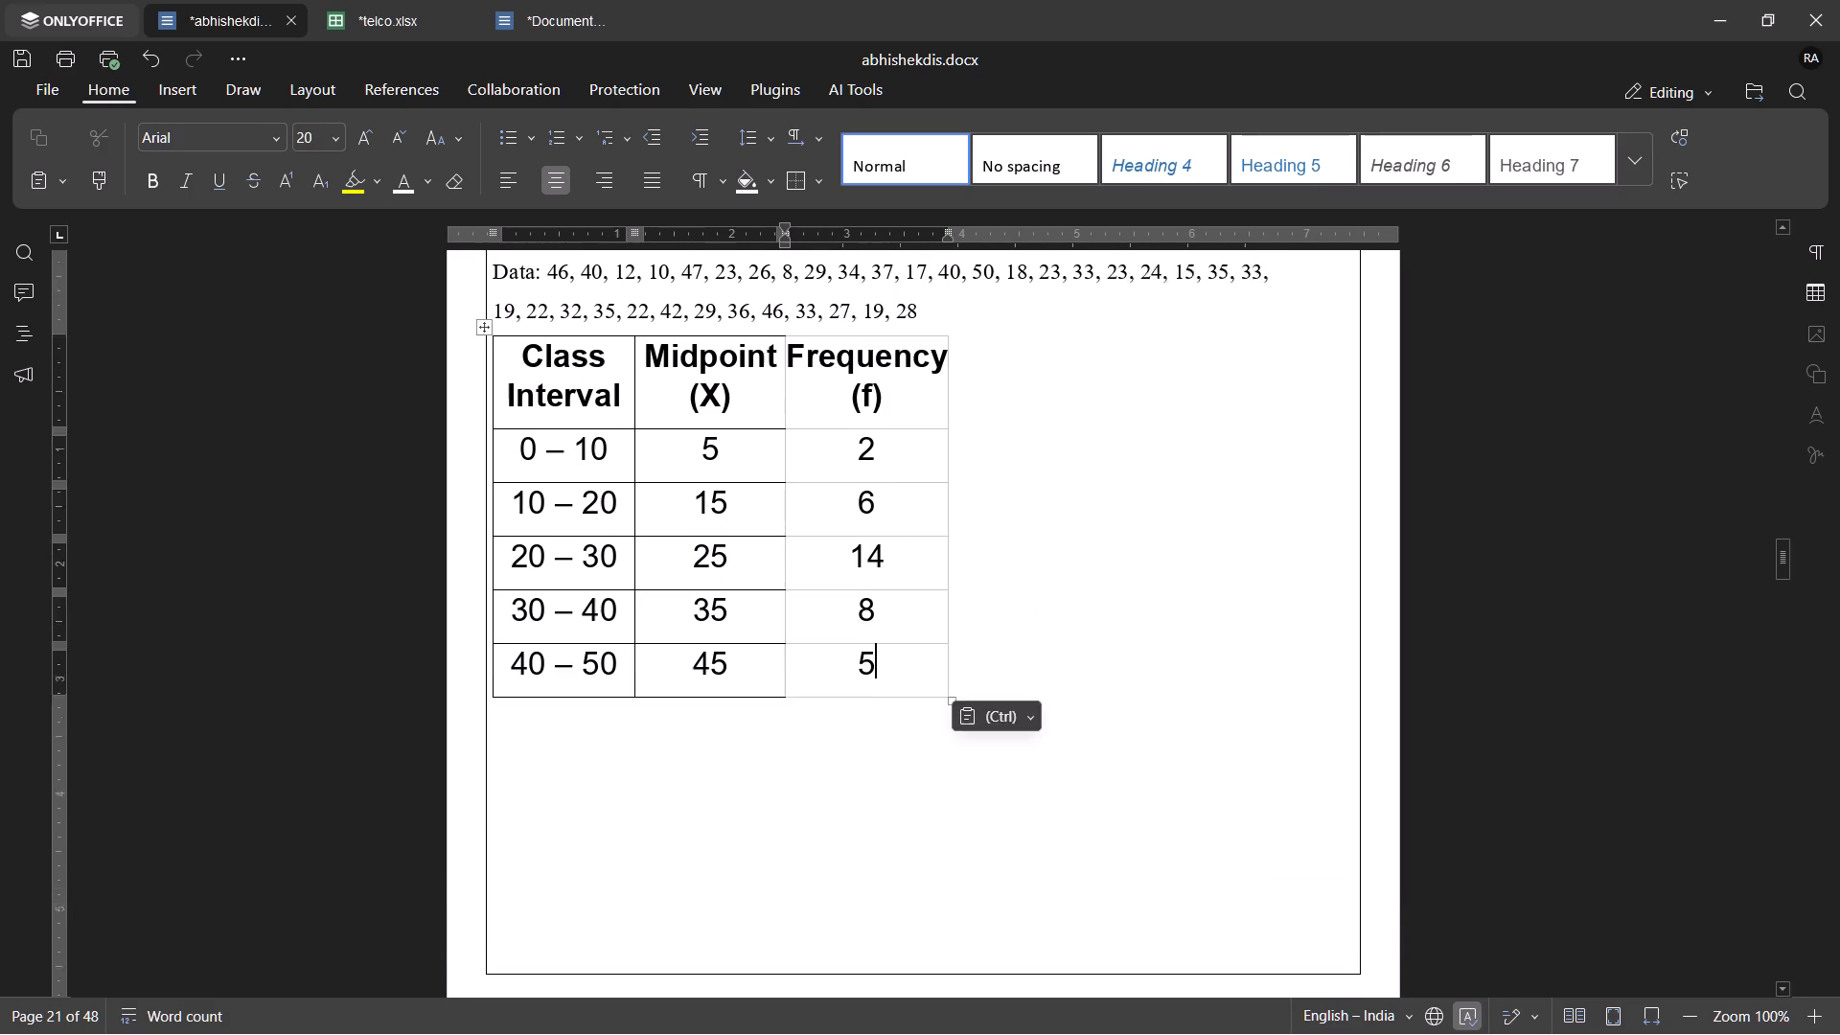
scroll(981, 564, down, 1)
scroll(981, 564, up, 1)
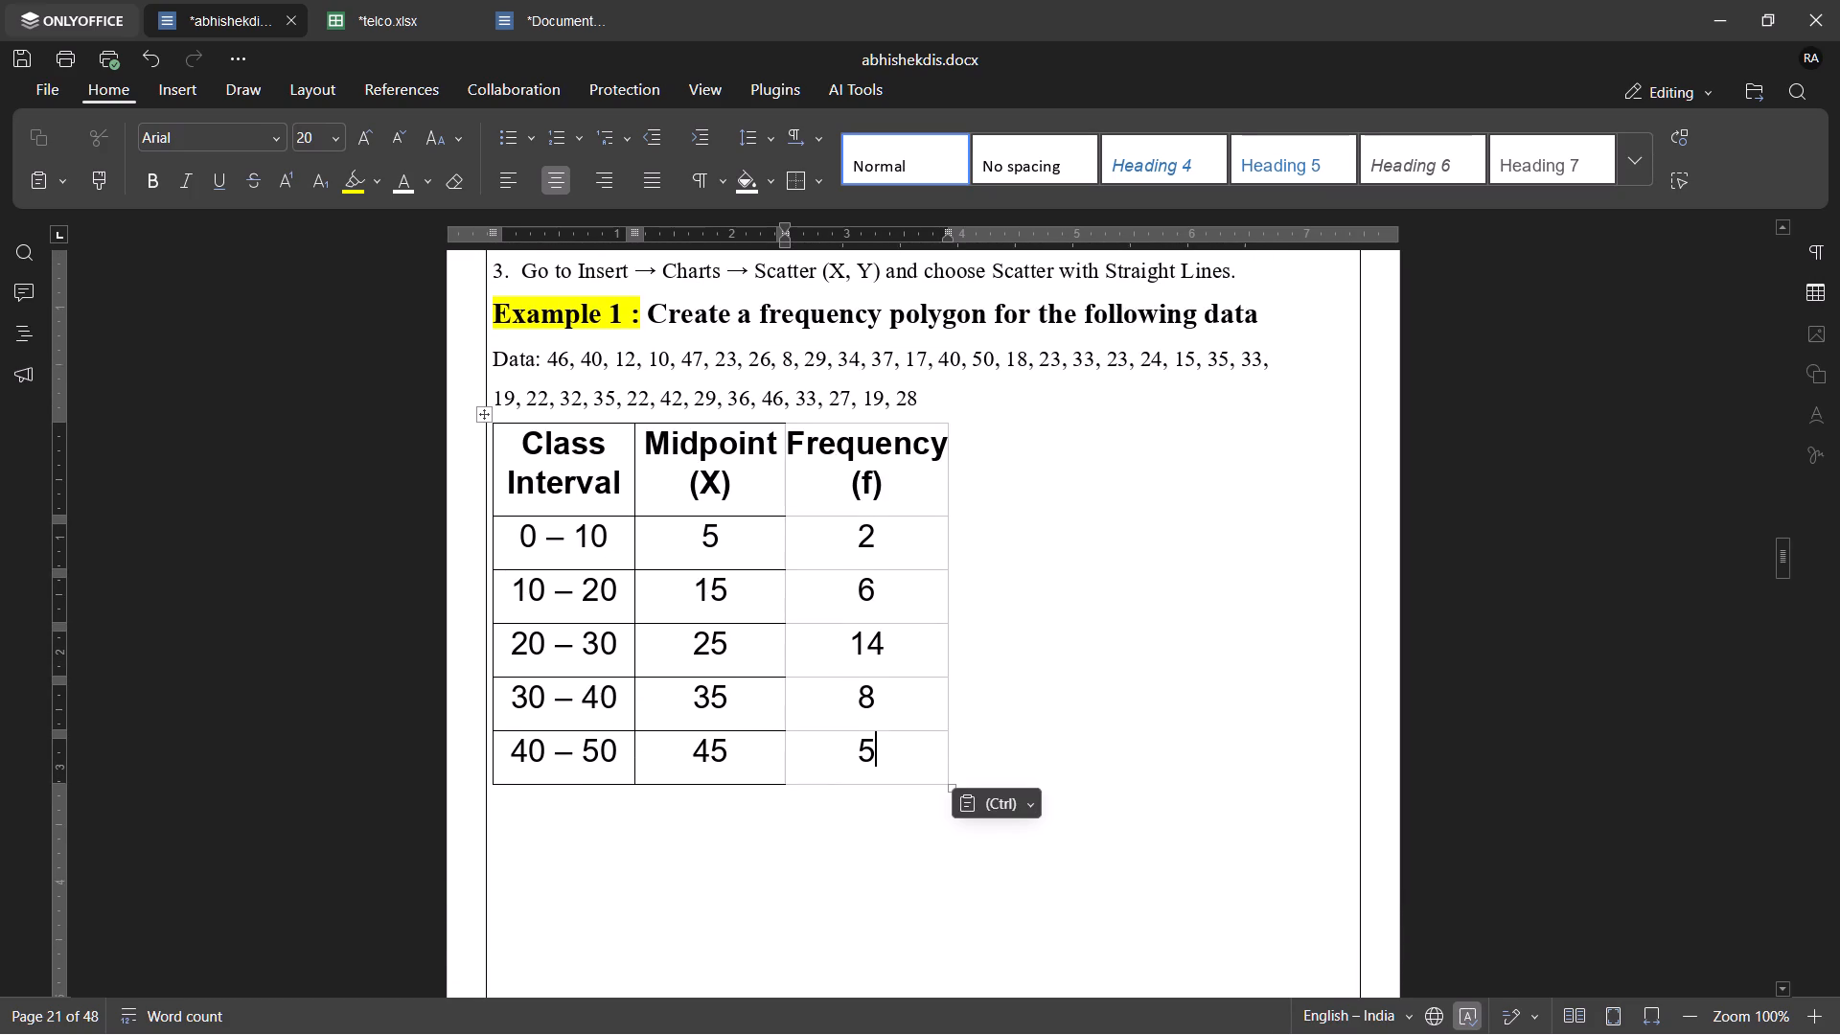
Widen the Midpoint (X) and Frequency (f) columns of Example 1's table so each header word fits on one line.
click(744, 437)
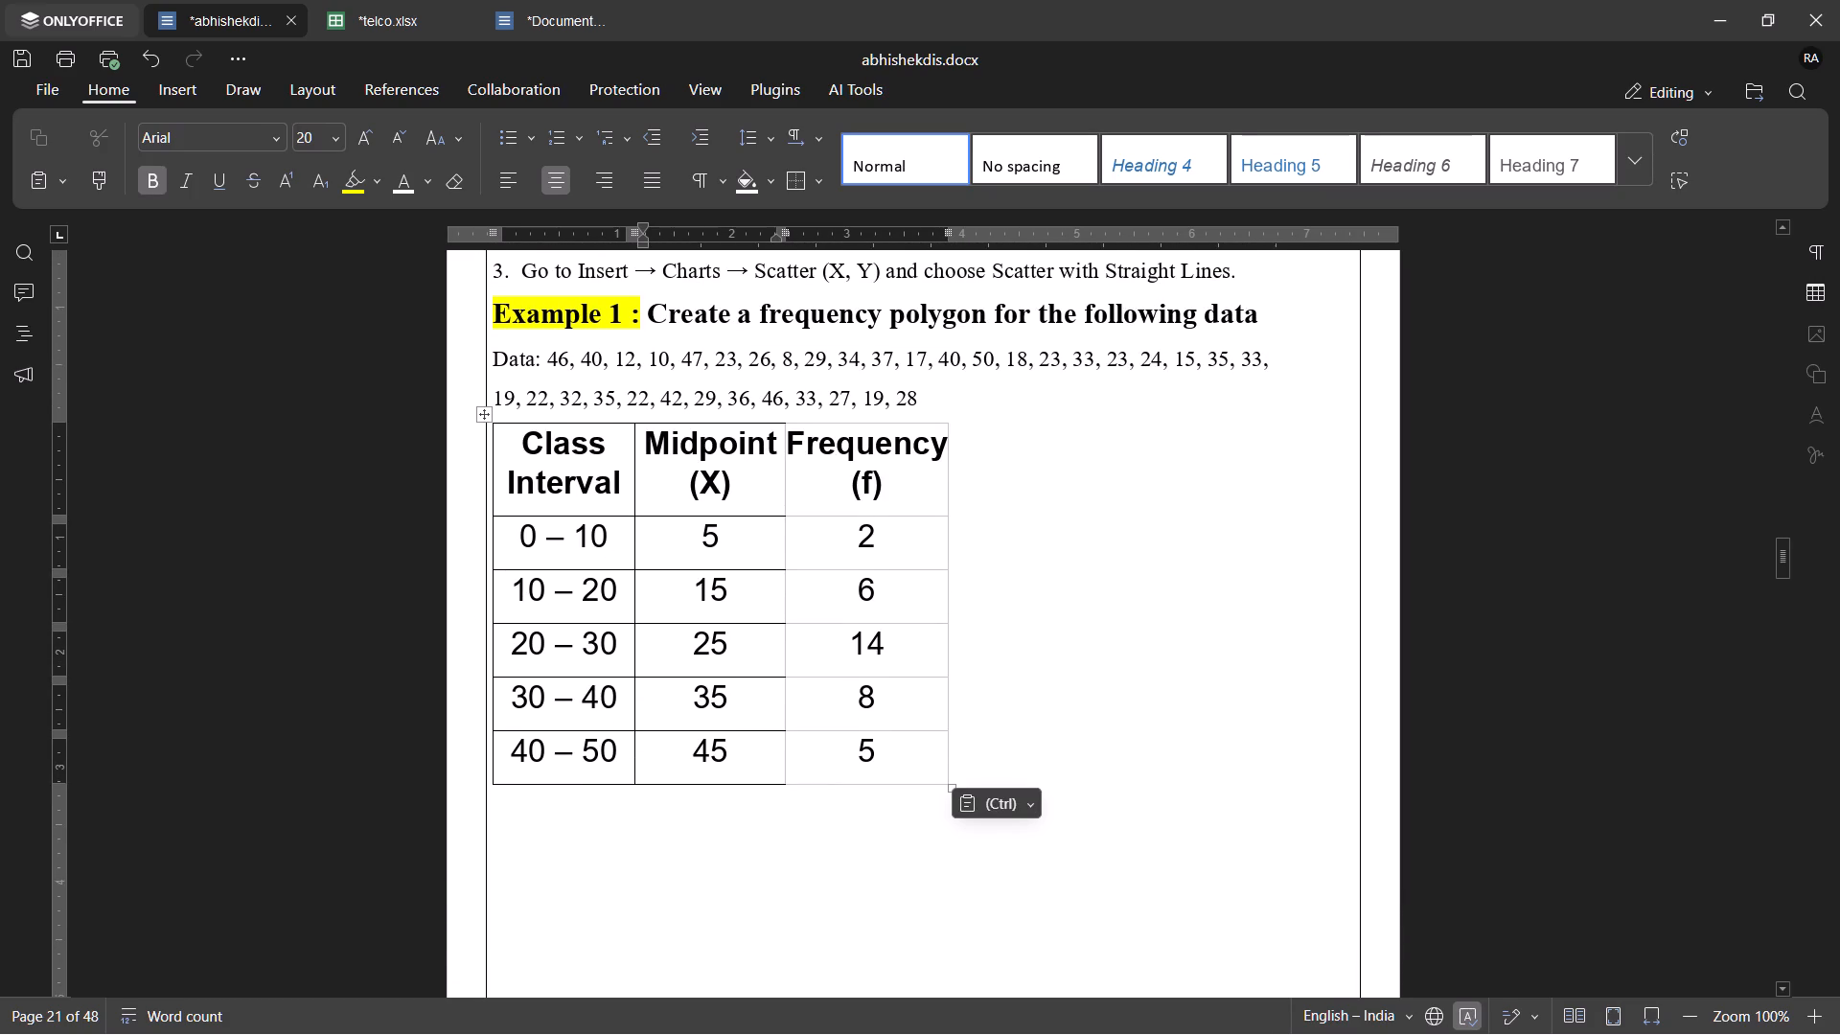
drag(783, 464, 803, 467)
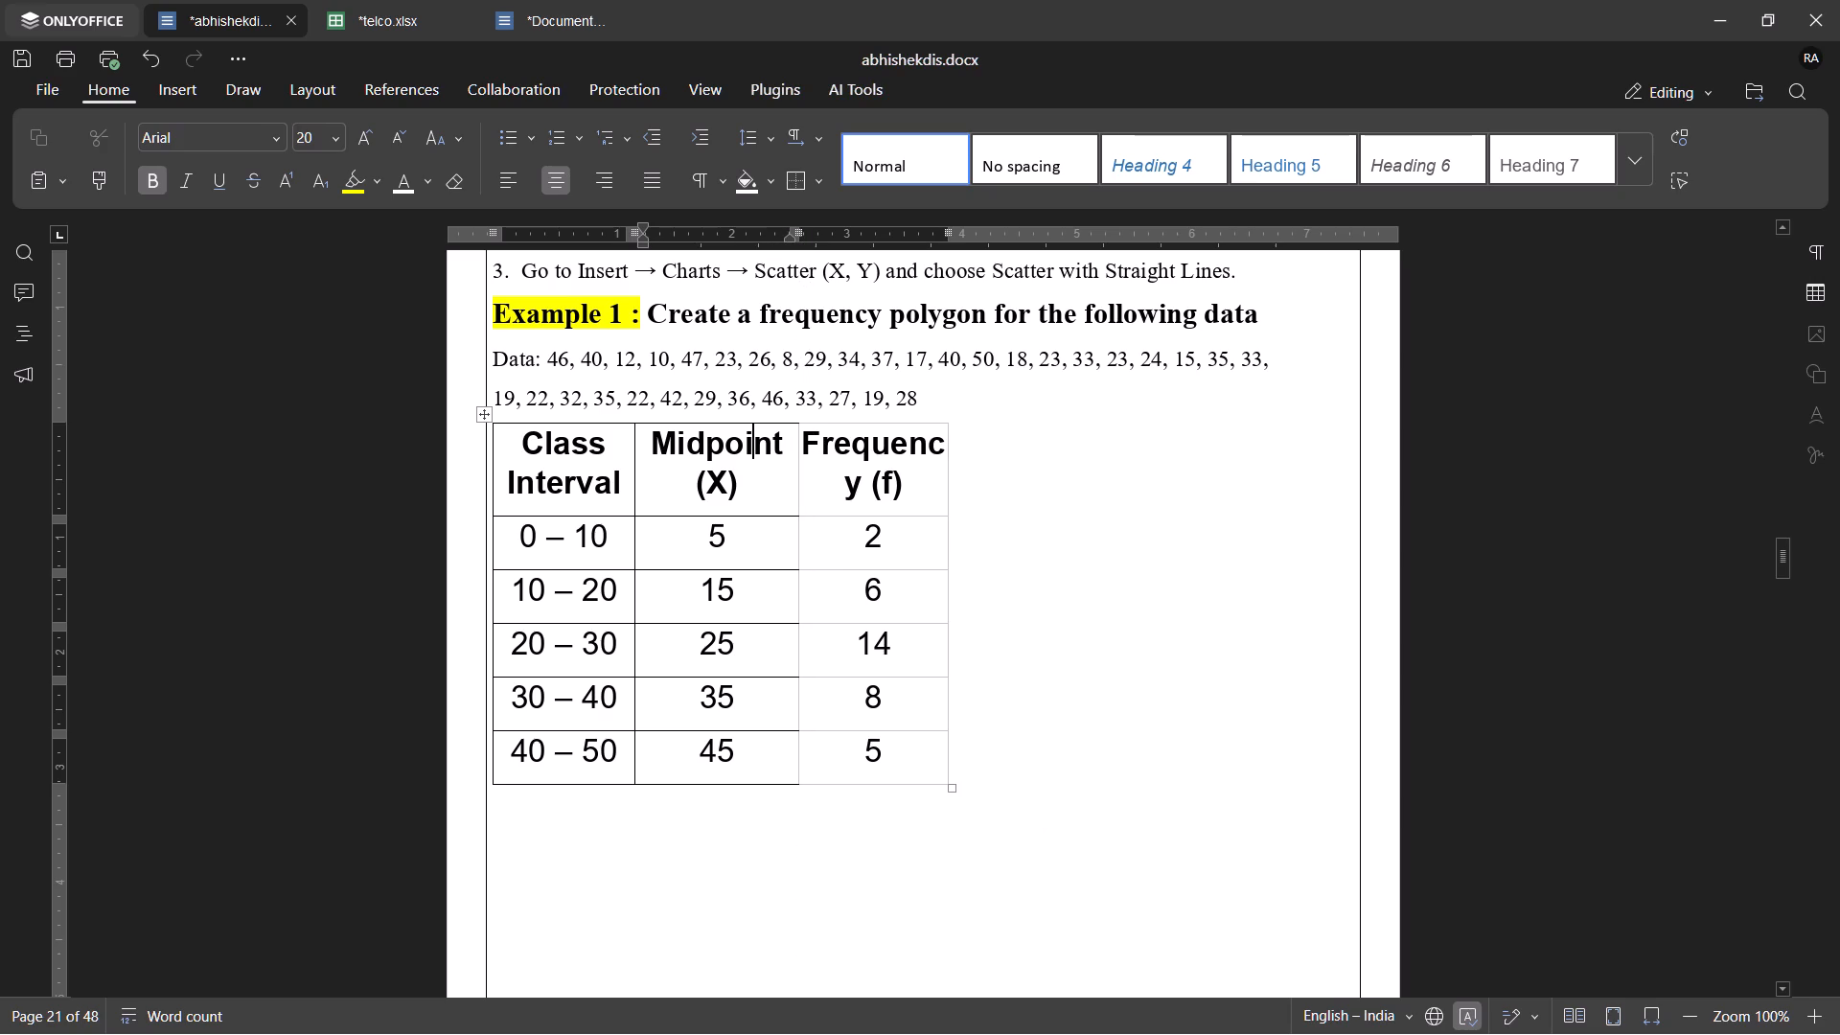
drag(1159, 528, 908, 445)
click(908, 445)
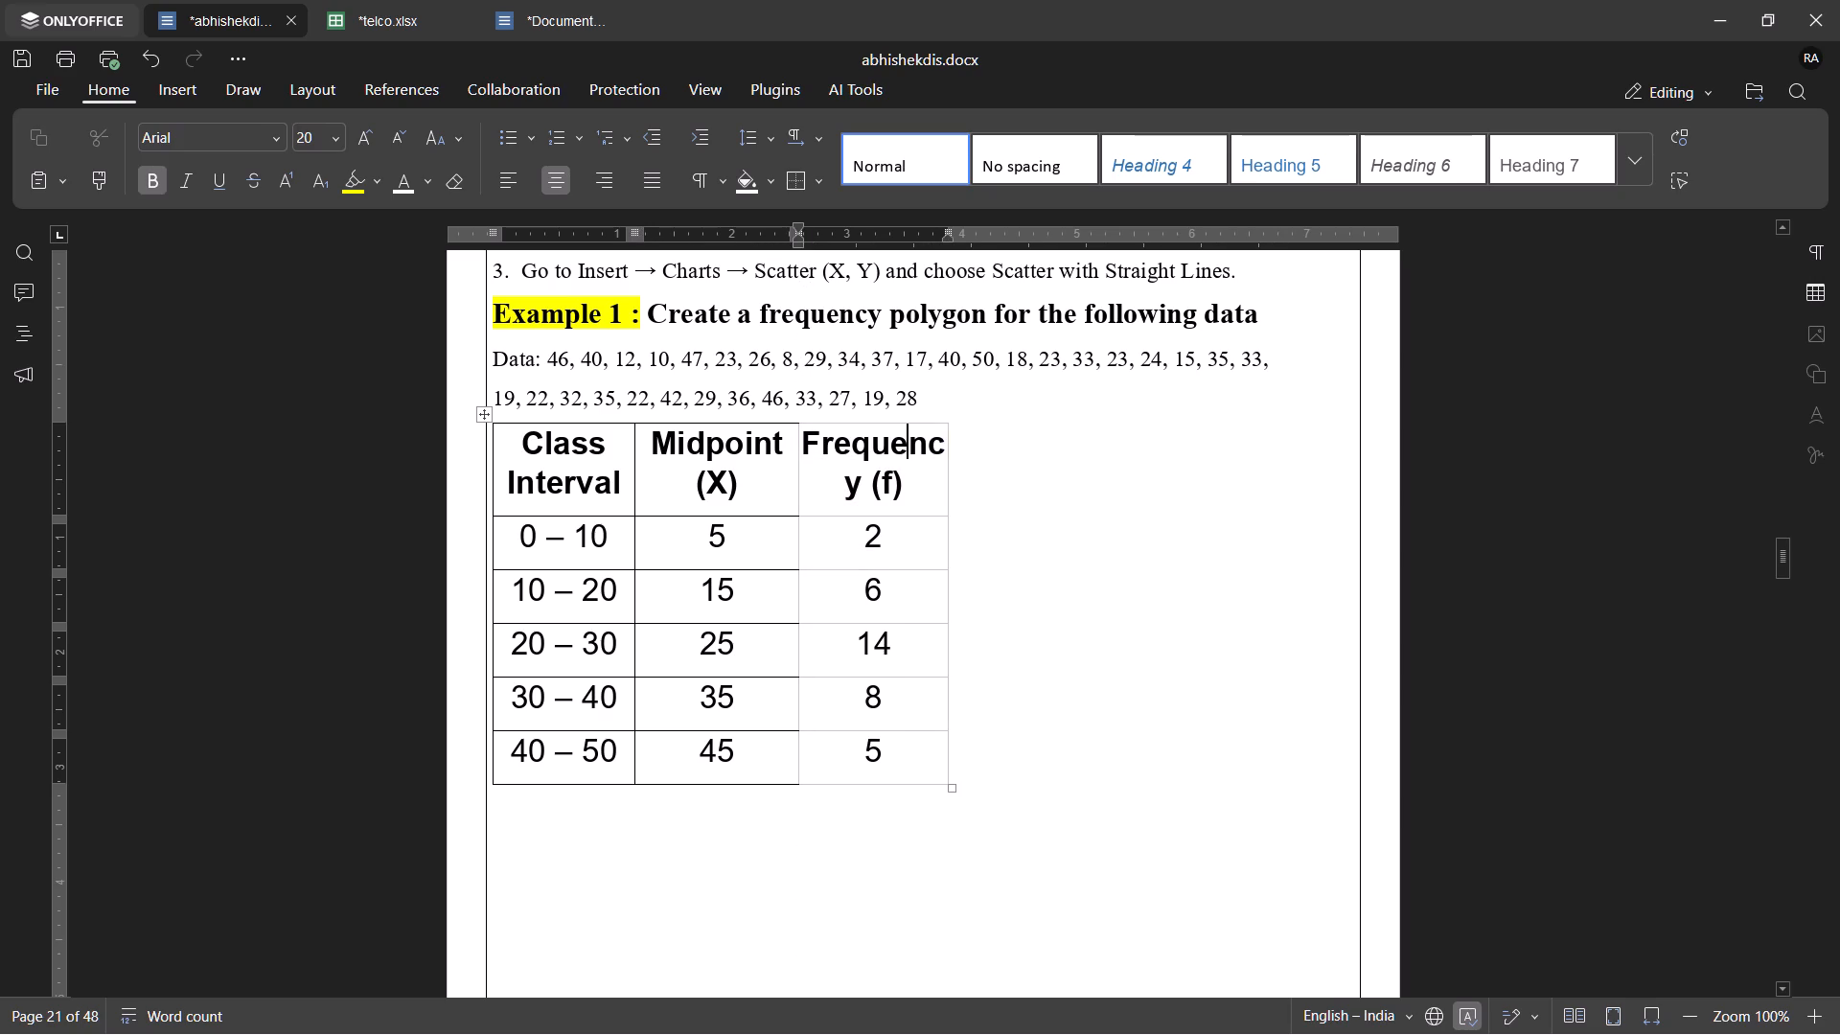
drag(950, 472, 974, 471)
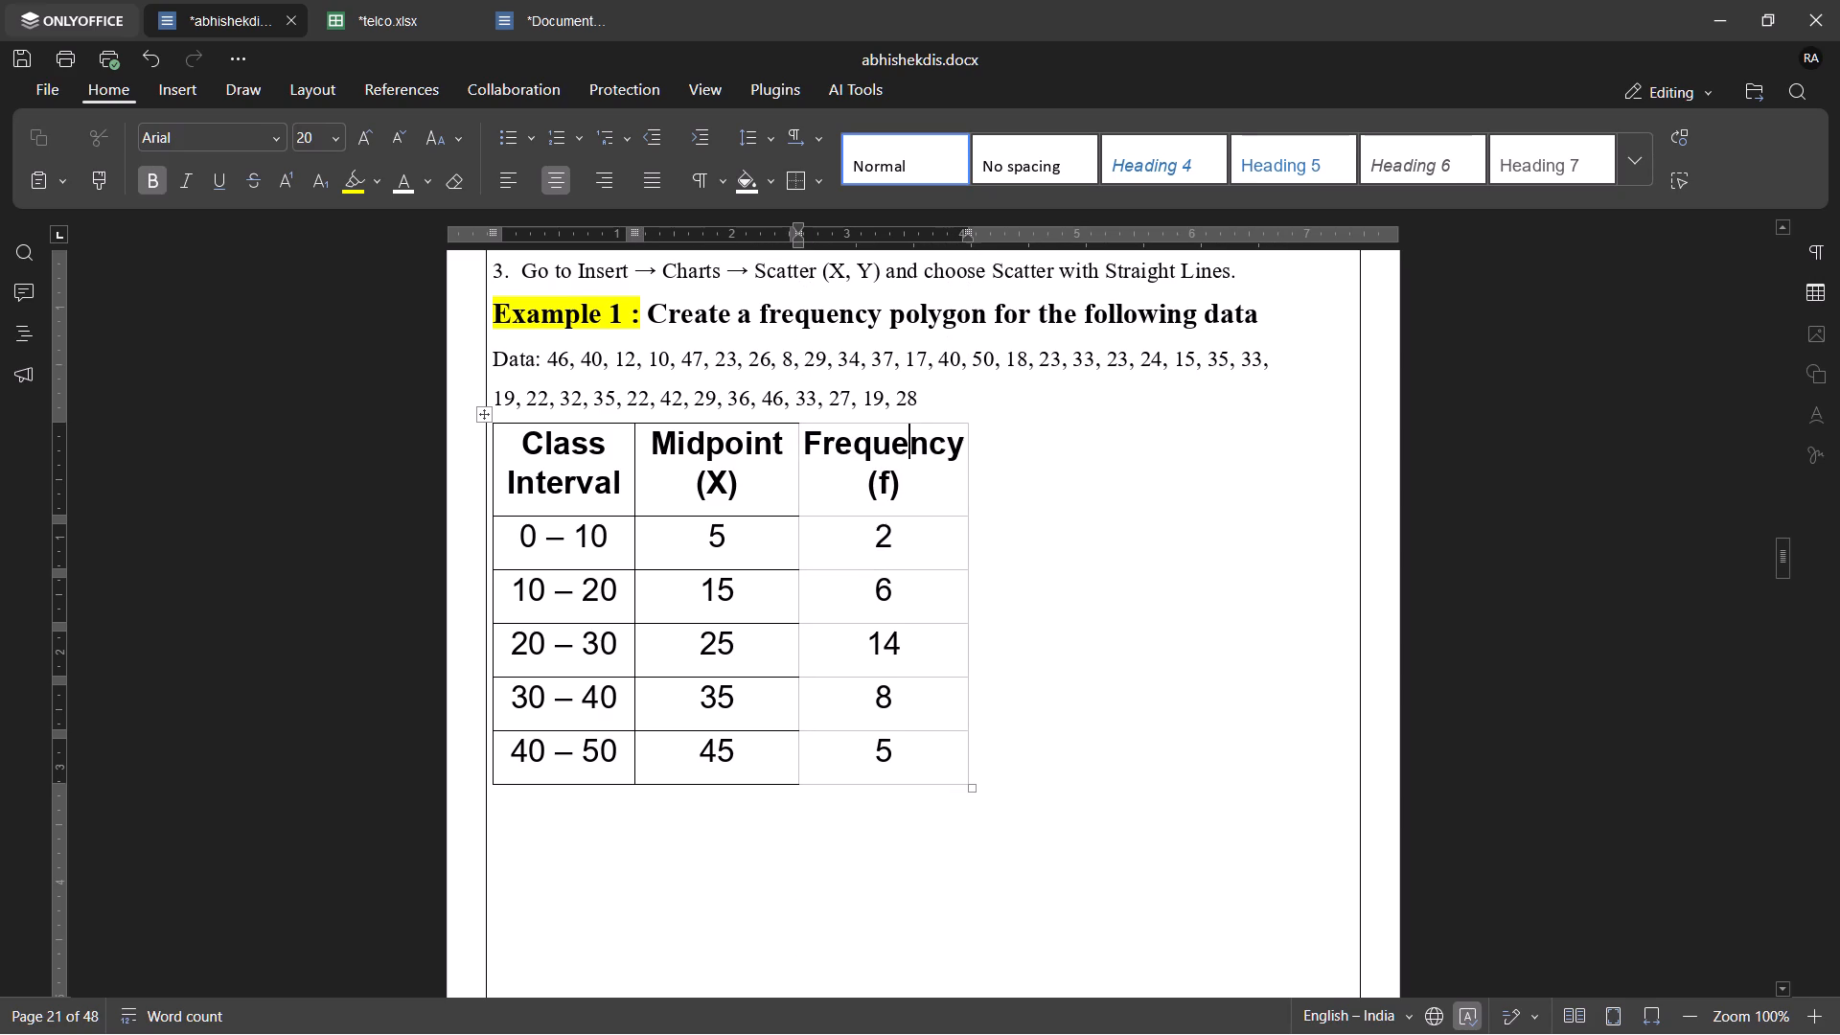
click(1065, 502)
Review the layout from Example 1's table through the old histogram to Example 2's table and chart.
scroll(1065, 502, down, 4)
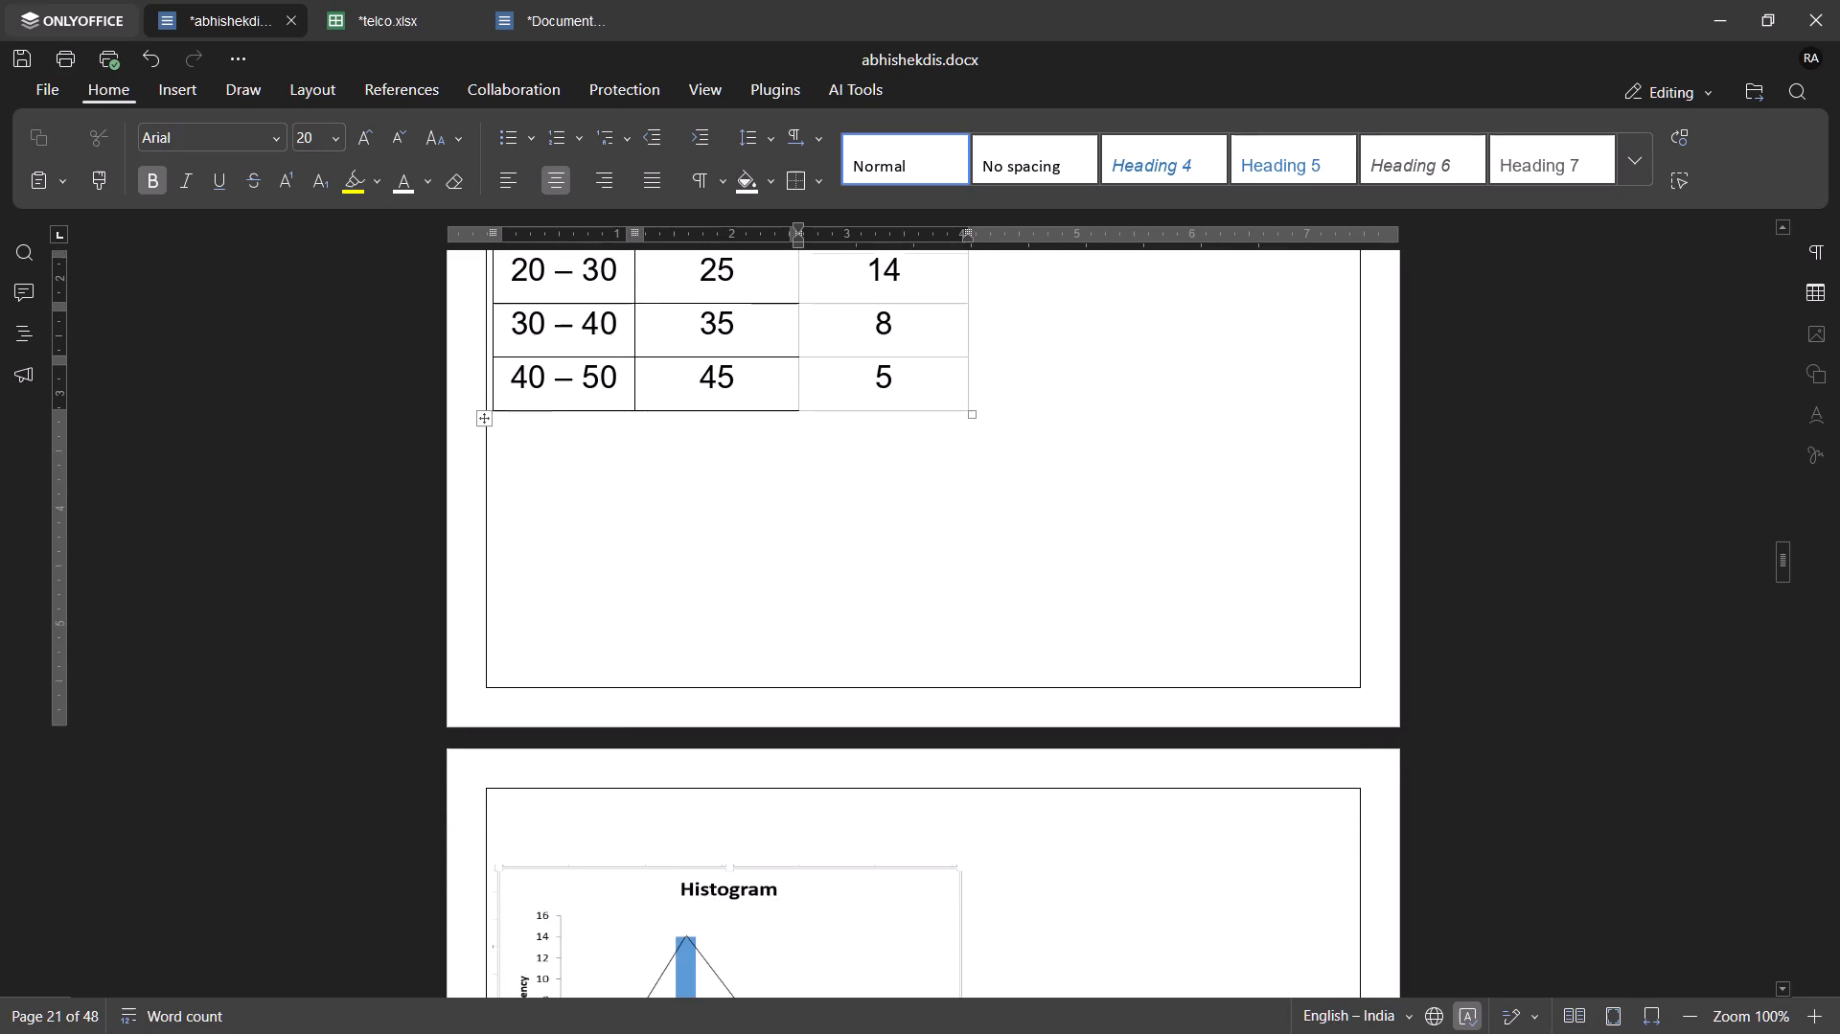
scroll(1065, 502, up, 7)
scroll(1065, 502, down, 1)
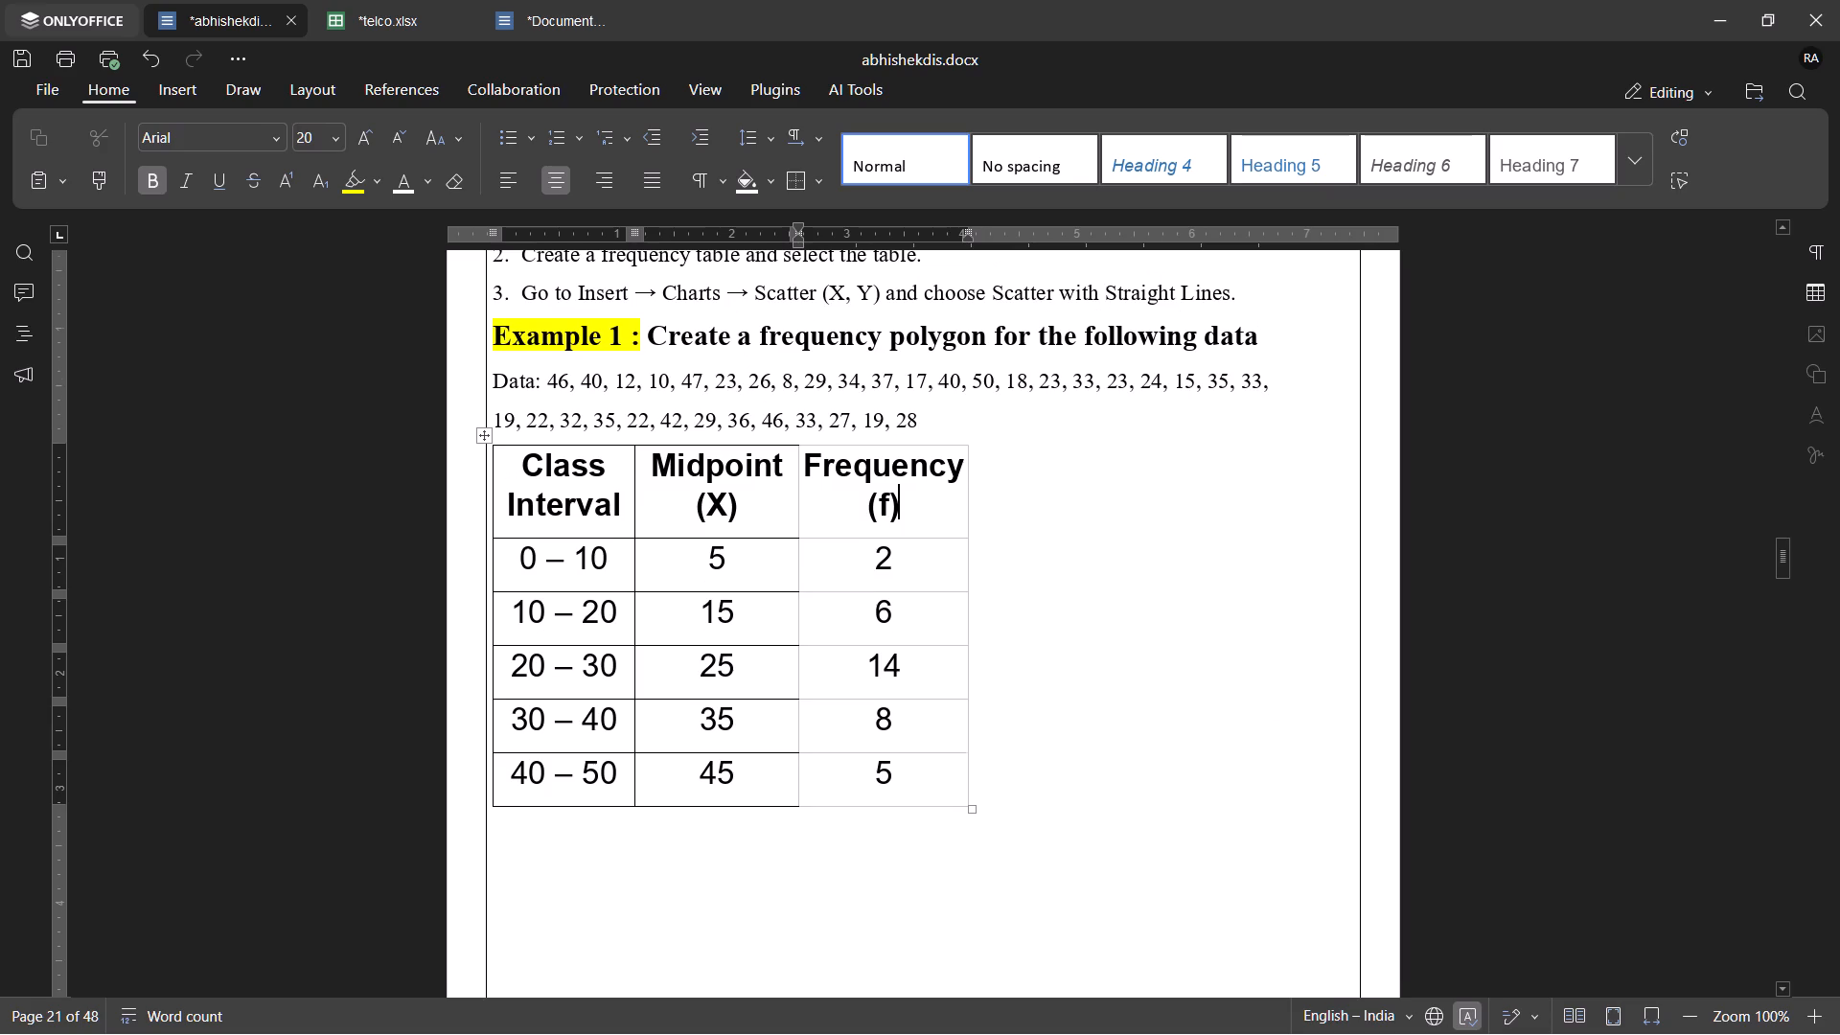
scroll(1065, 502, down, 6)
scroll(1065, 502, up, 8)
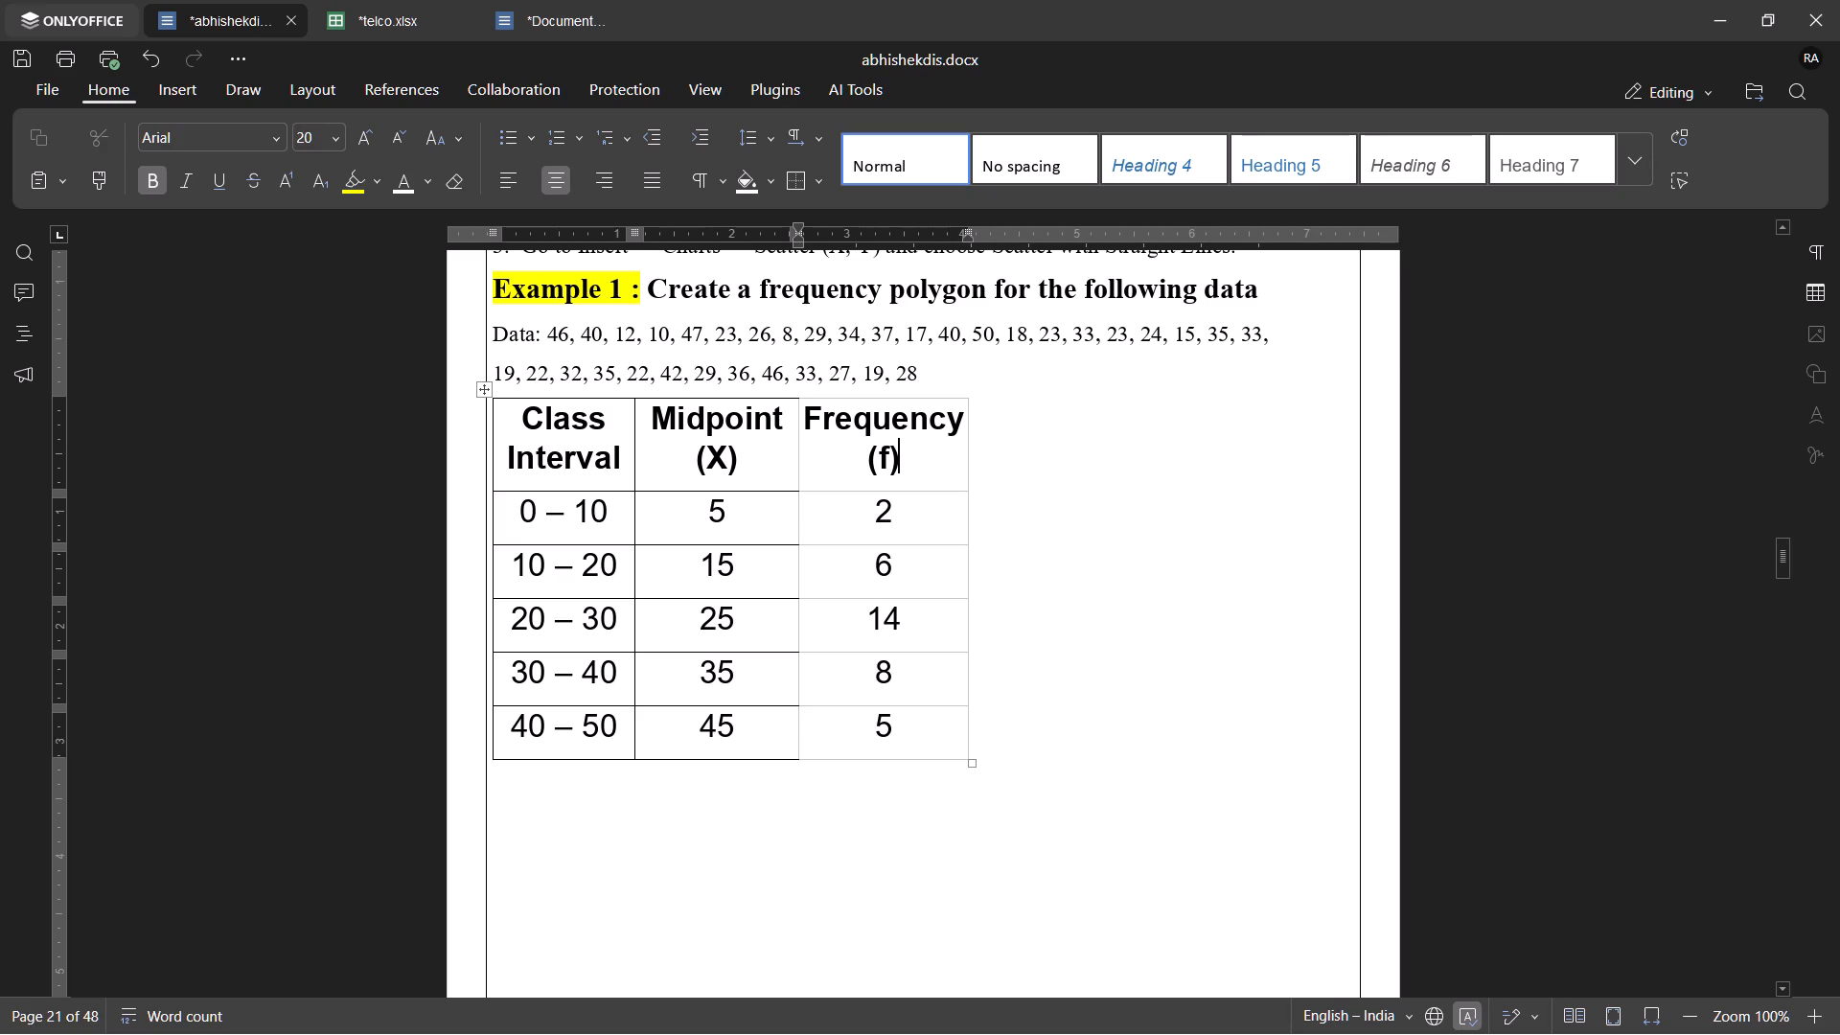
click(978, 757)
scroll(78, 333, down, 3)
scroll(623, 681, down, 3)
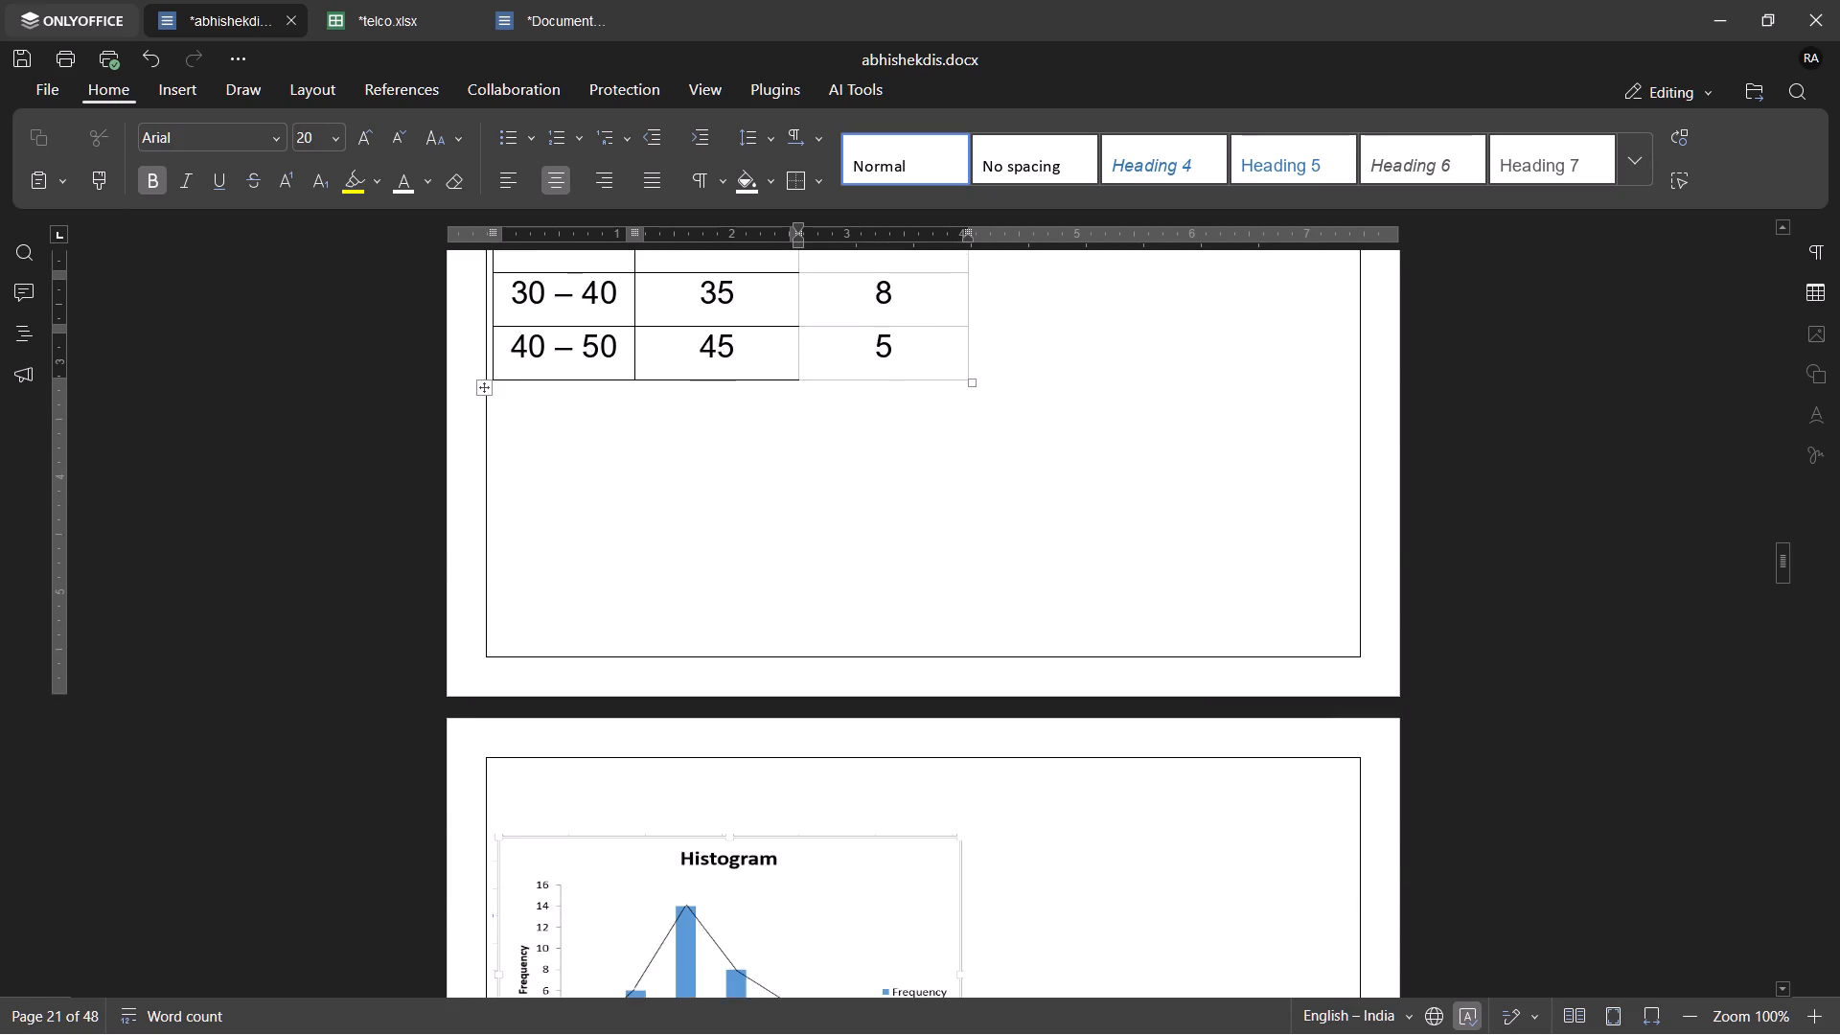
scroll(623, 681, down, 3)
scroll(735, 668, down, 4)
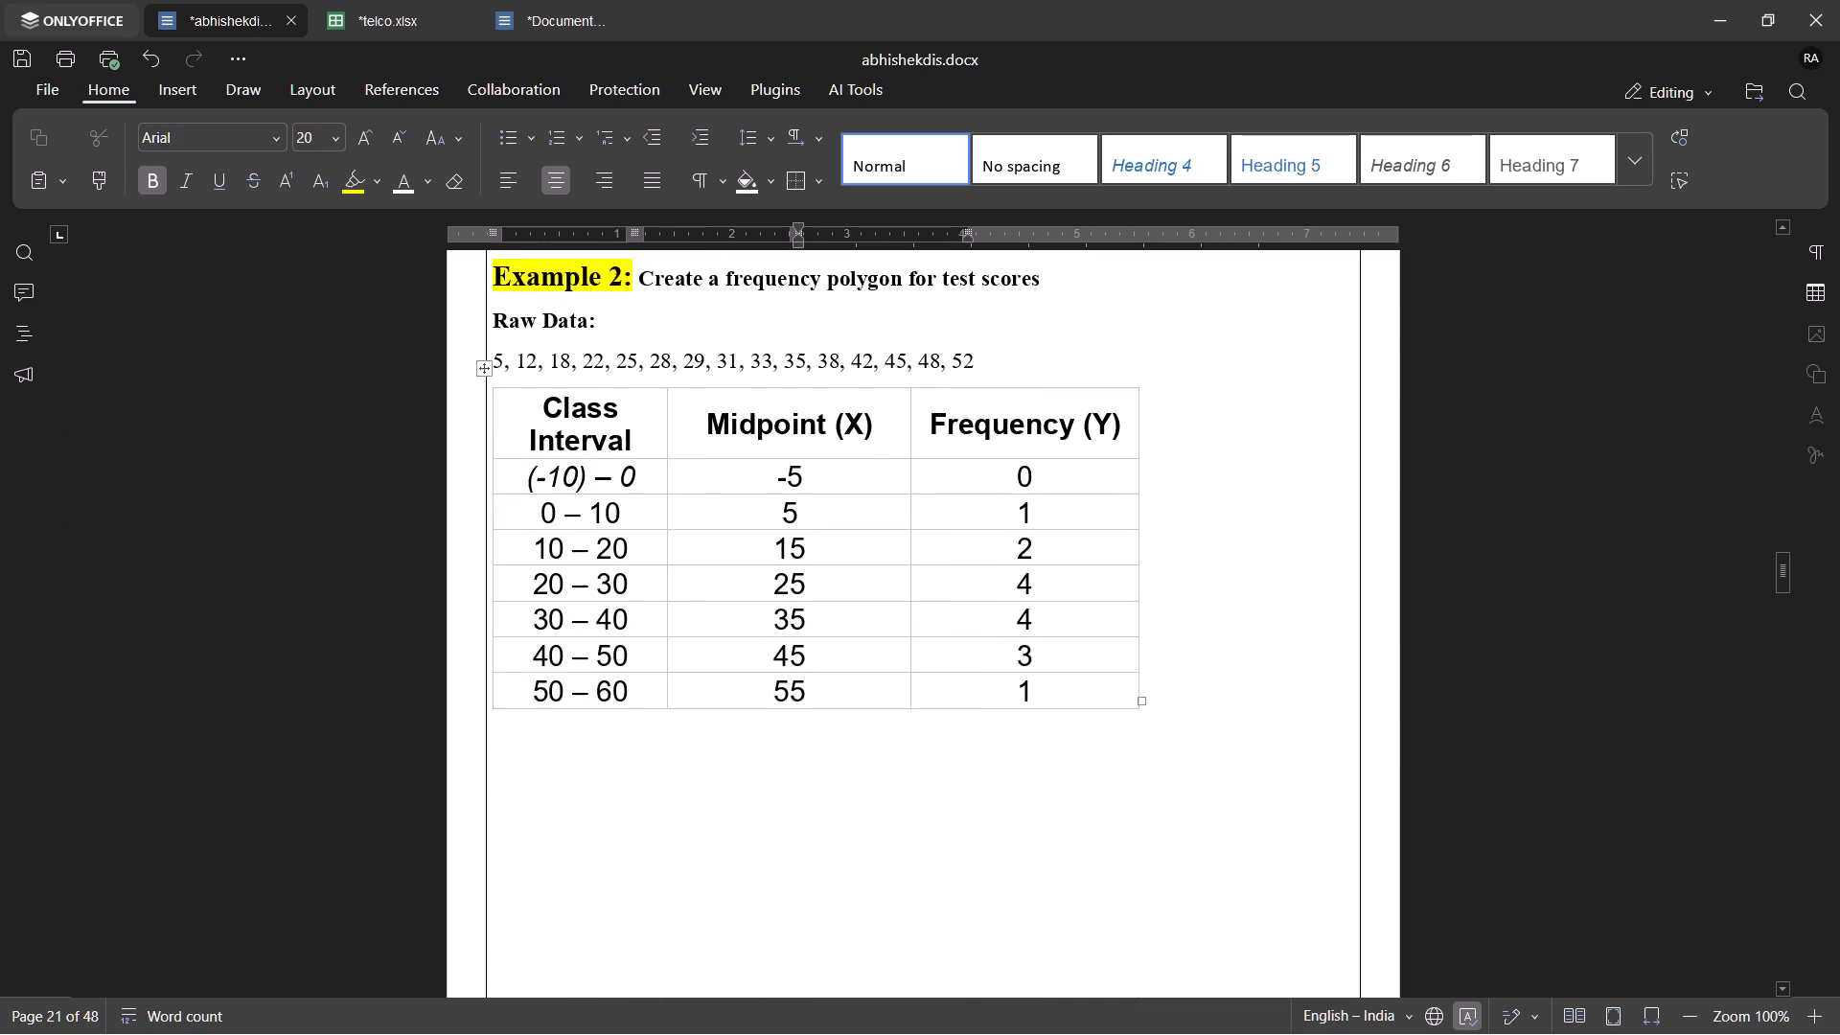
scroll(735, 668, down, 4)
scroll(735, 668, up, 1)
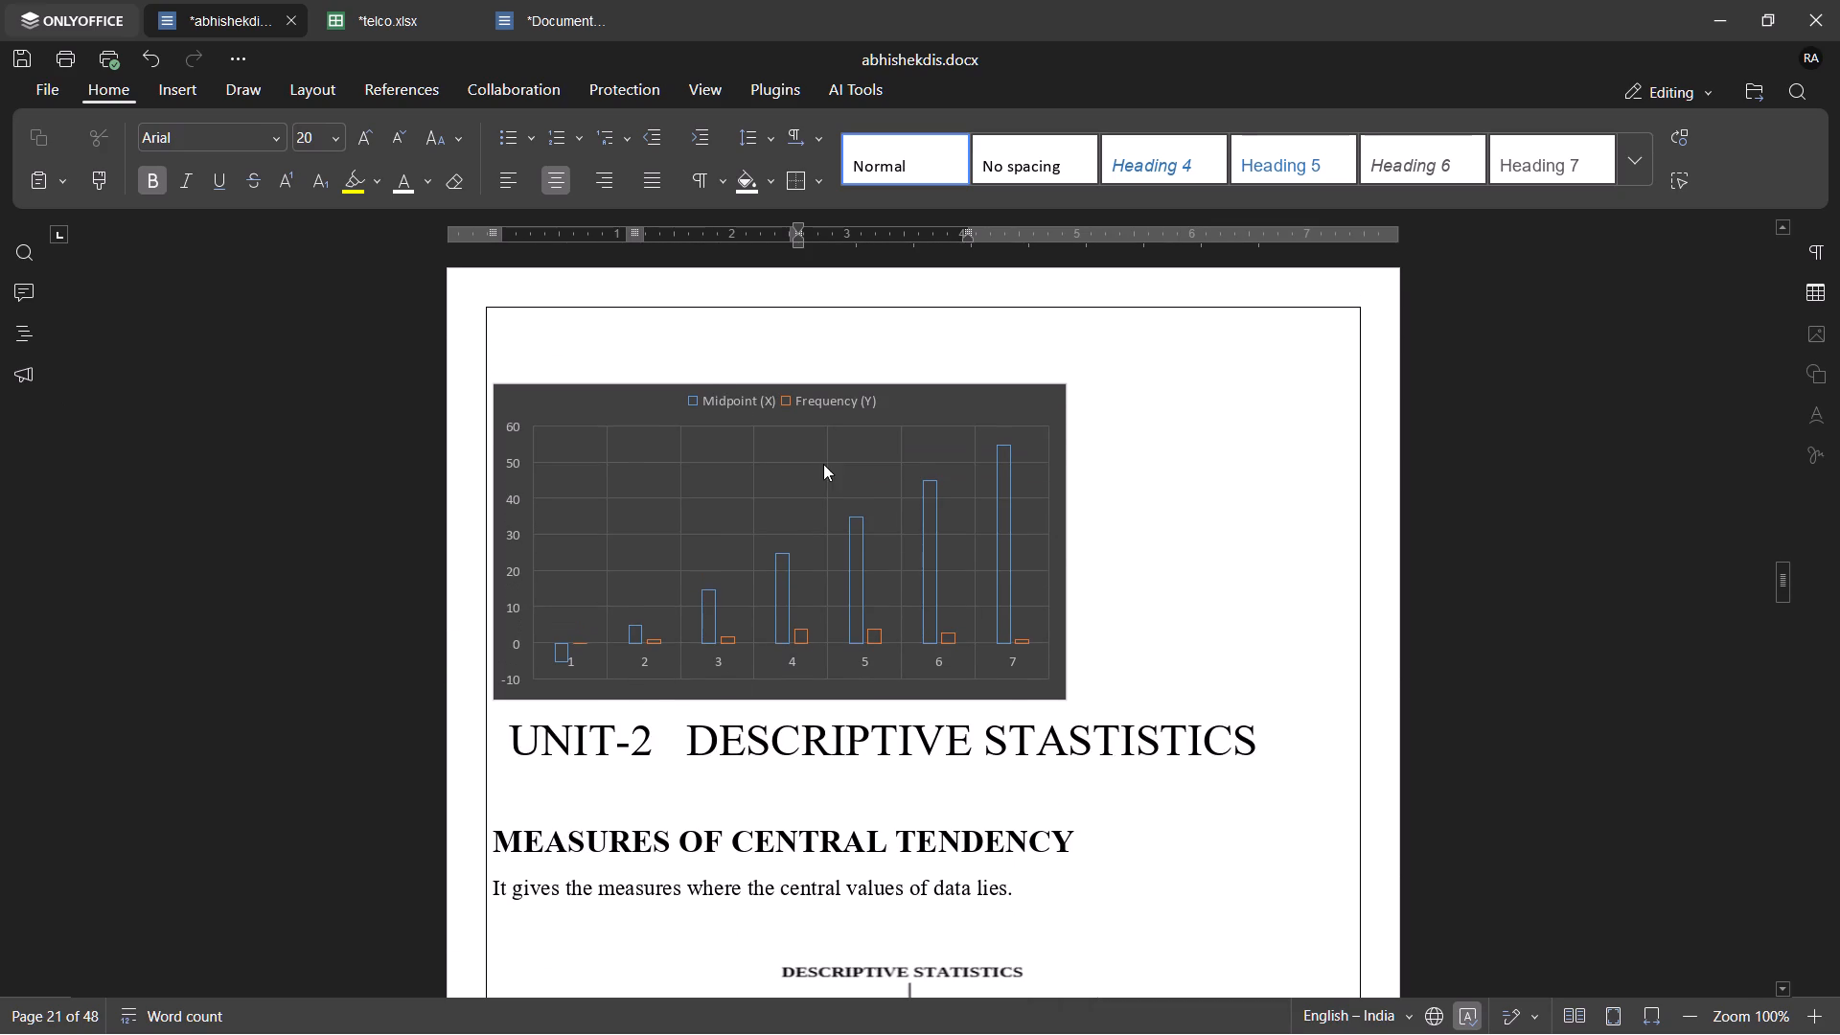
scroll(823, 464, up, 11)
scroll(823, 464, down, 5)
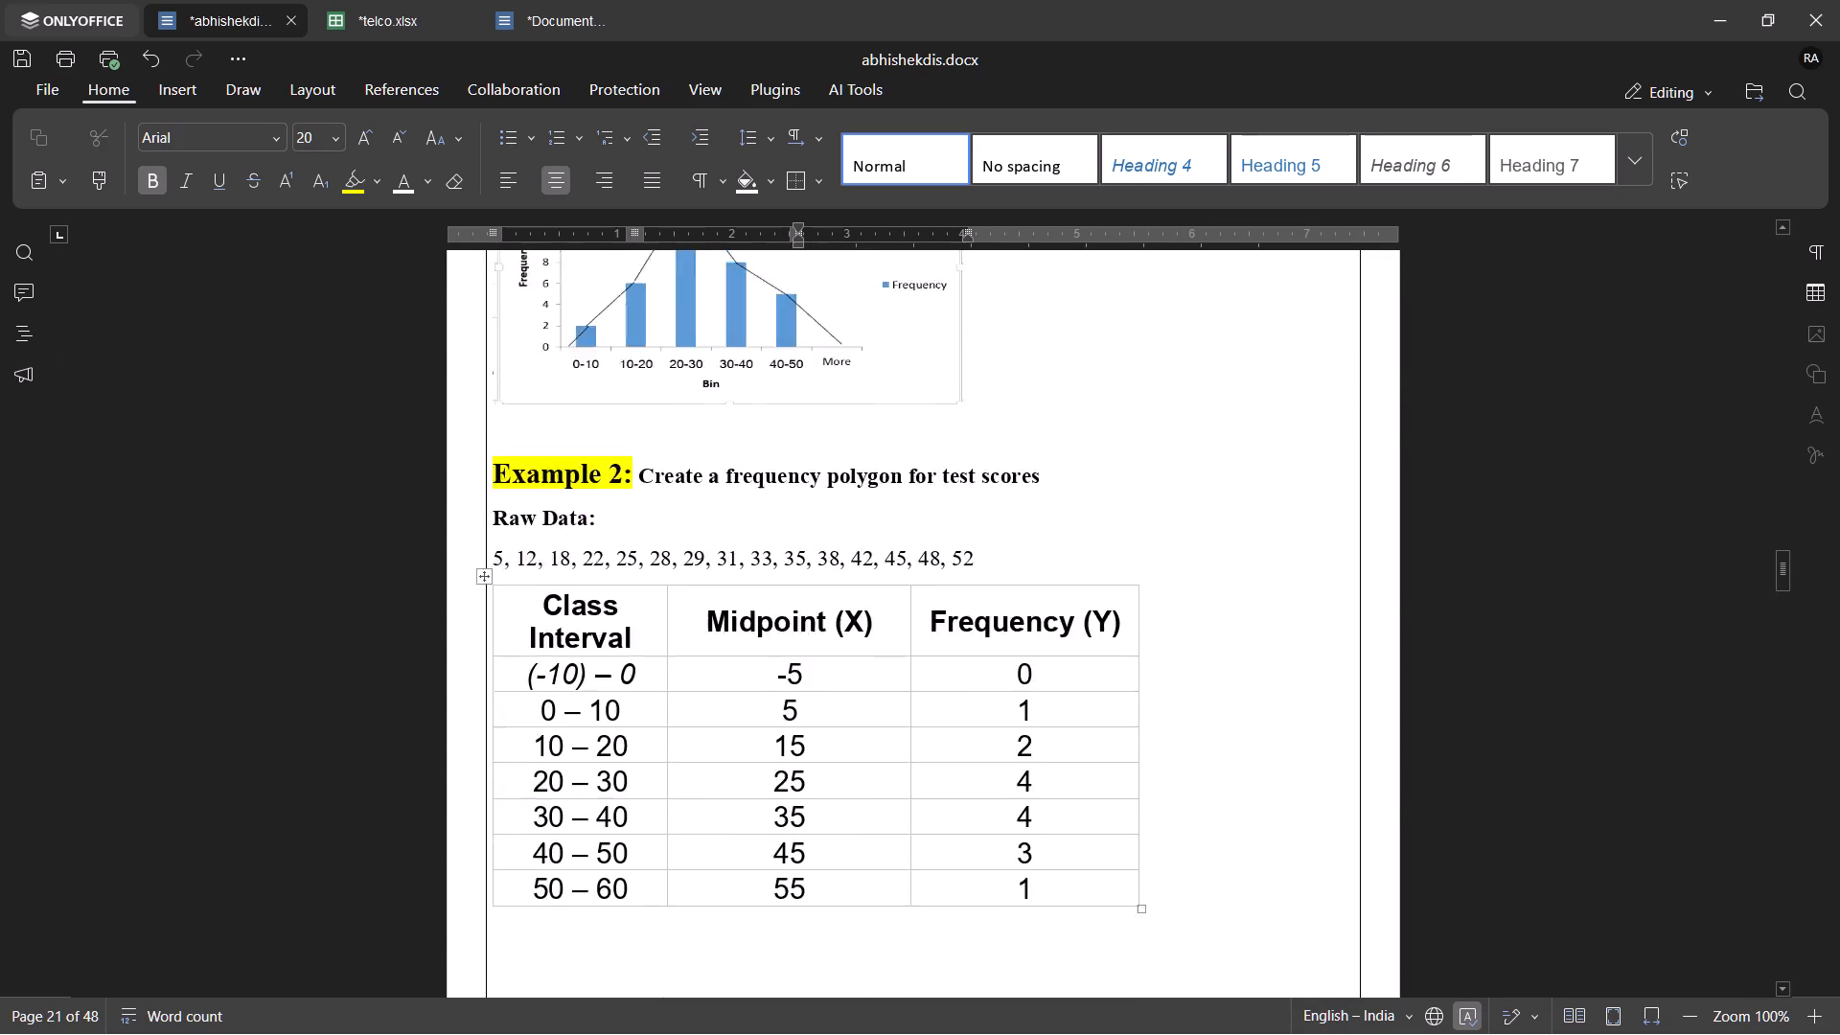
scroll(823, 464, down, 3)
Copy the "Frequency polygon for tests scores" chart from telco.xlsx and paste it at Example 1's histogram in abhishekdis.docx.
click(556, 15)
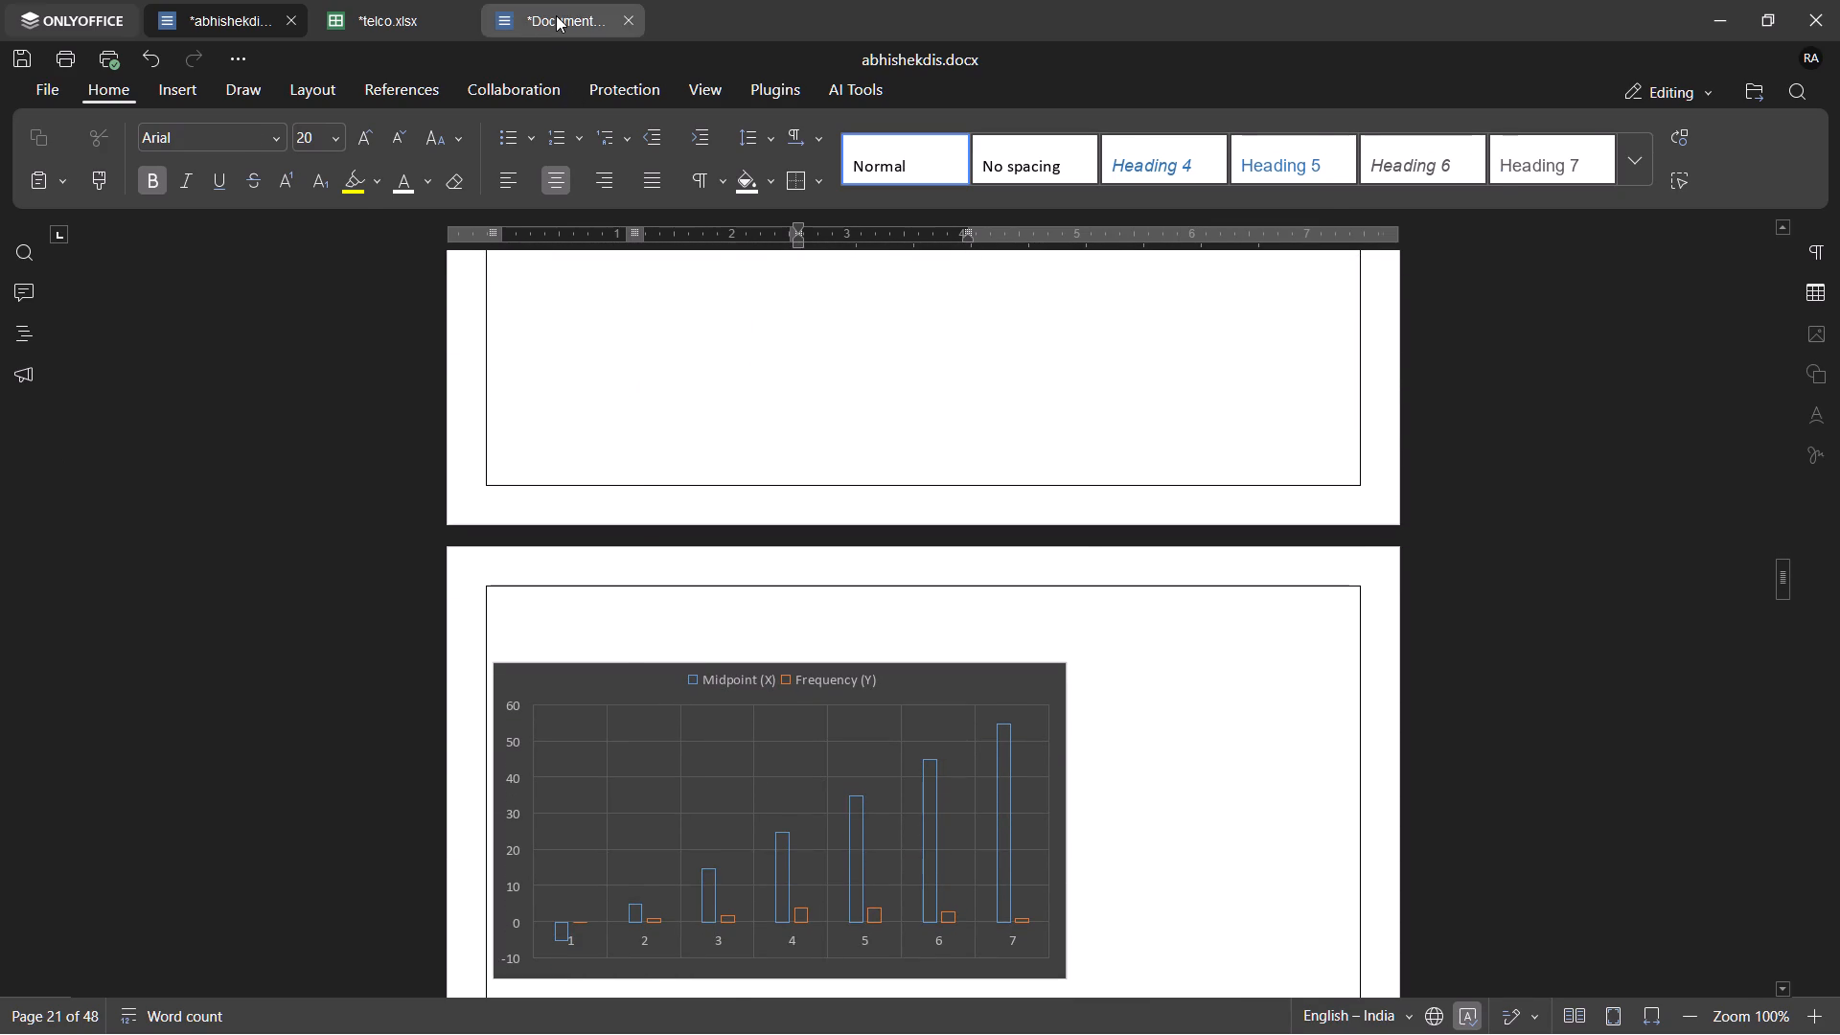
click(420, 7)
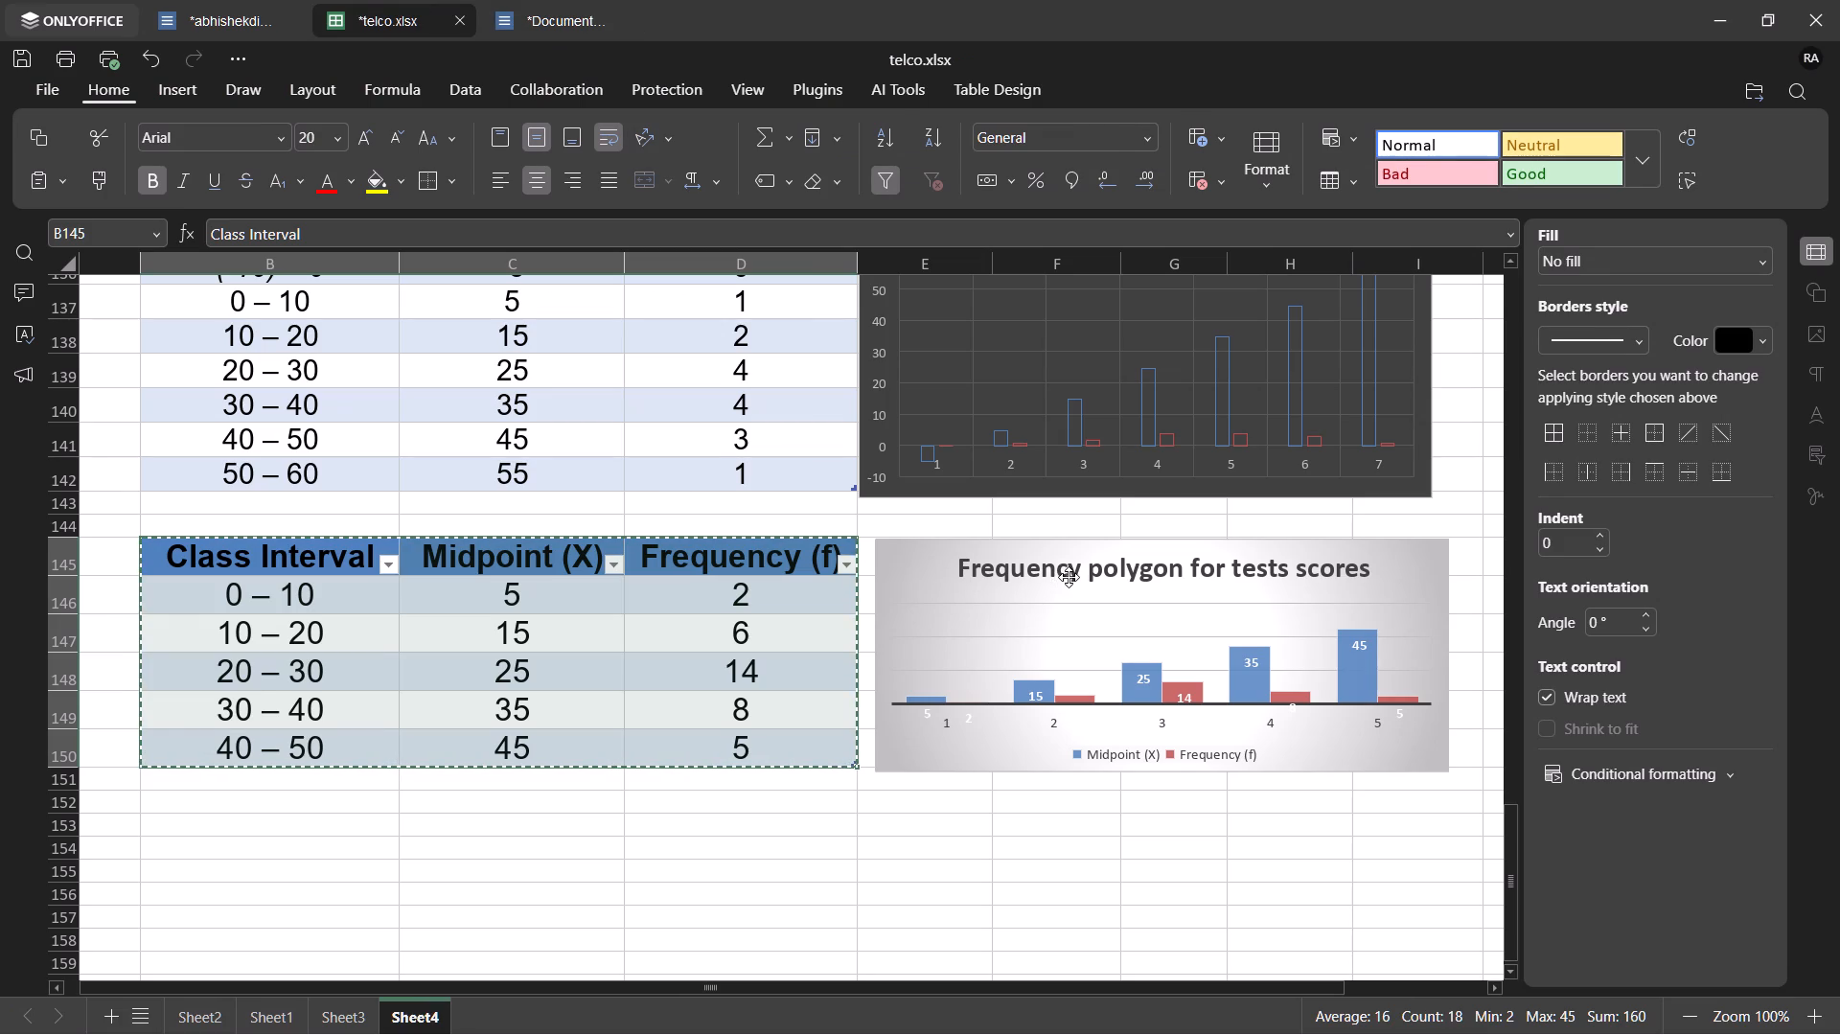
double_click(1069, 577)
click(930, 585)
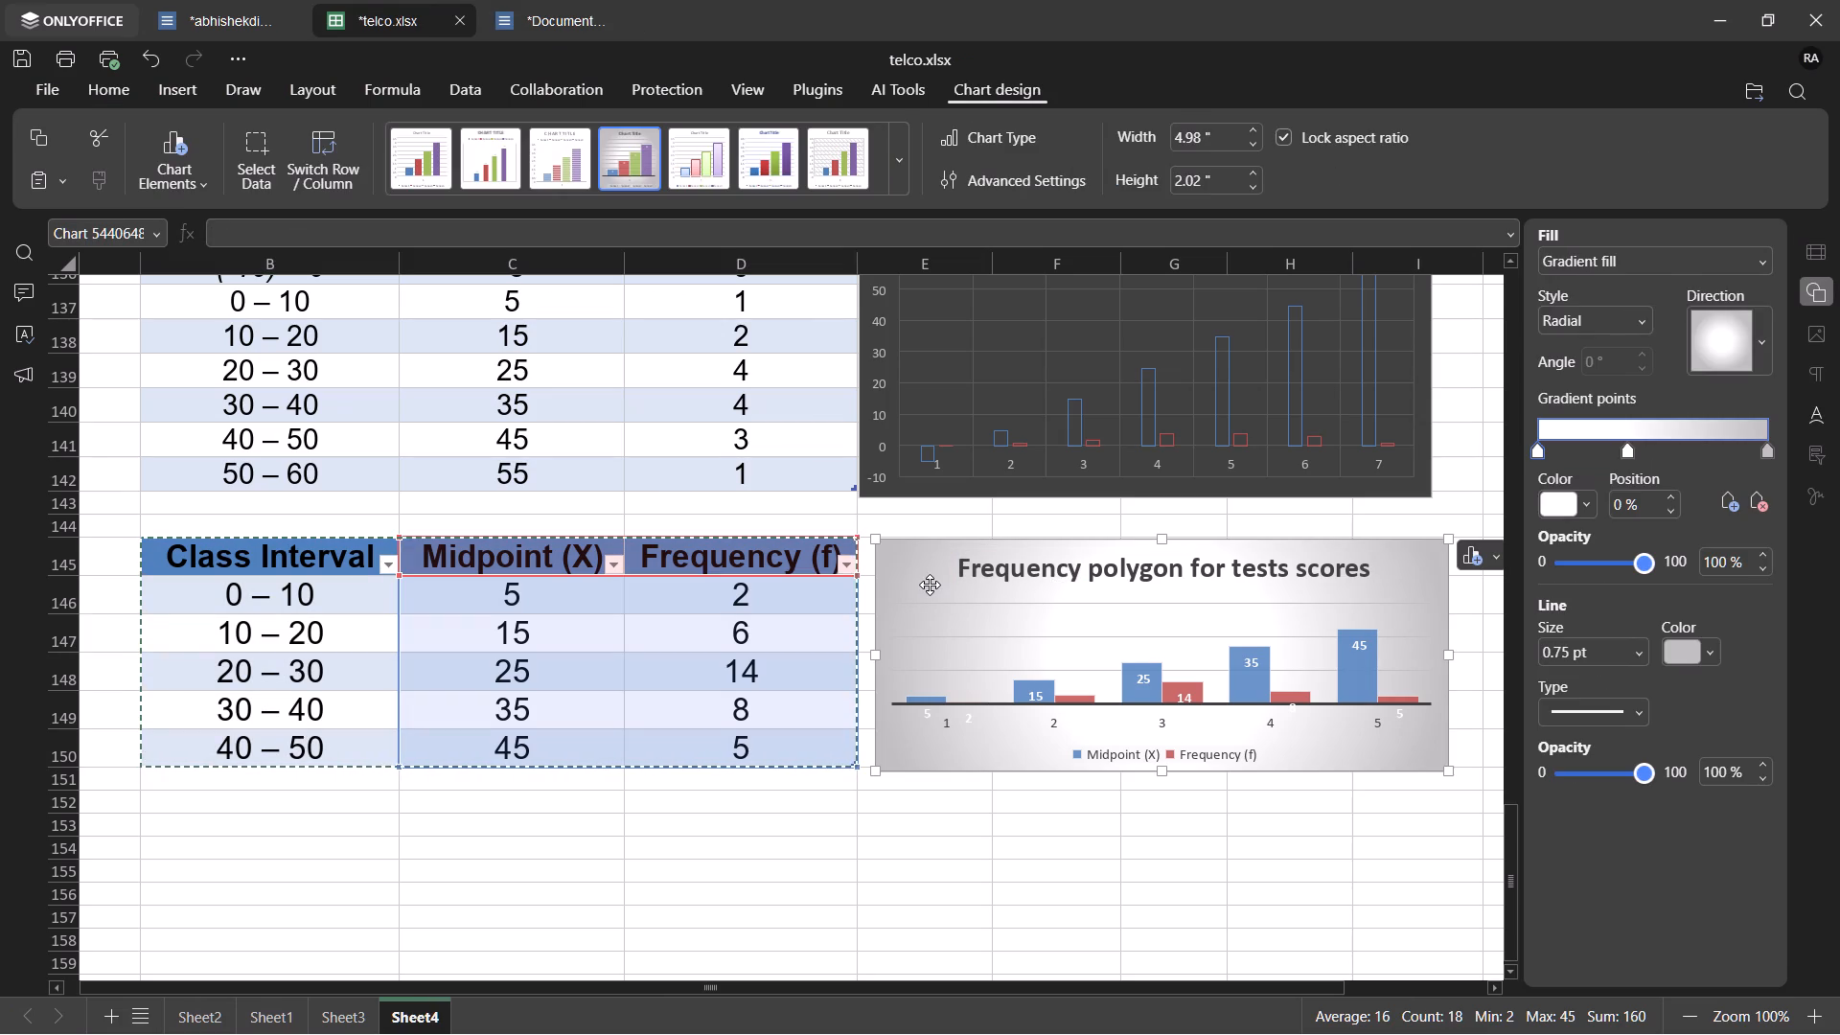
click(930, 585)
key(ctrl+c)
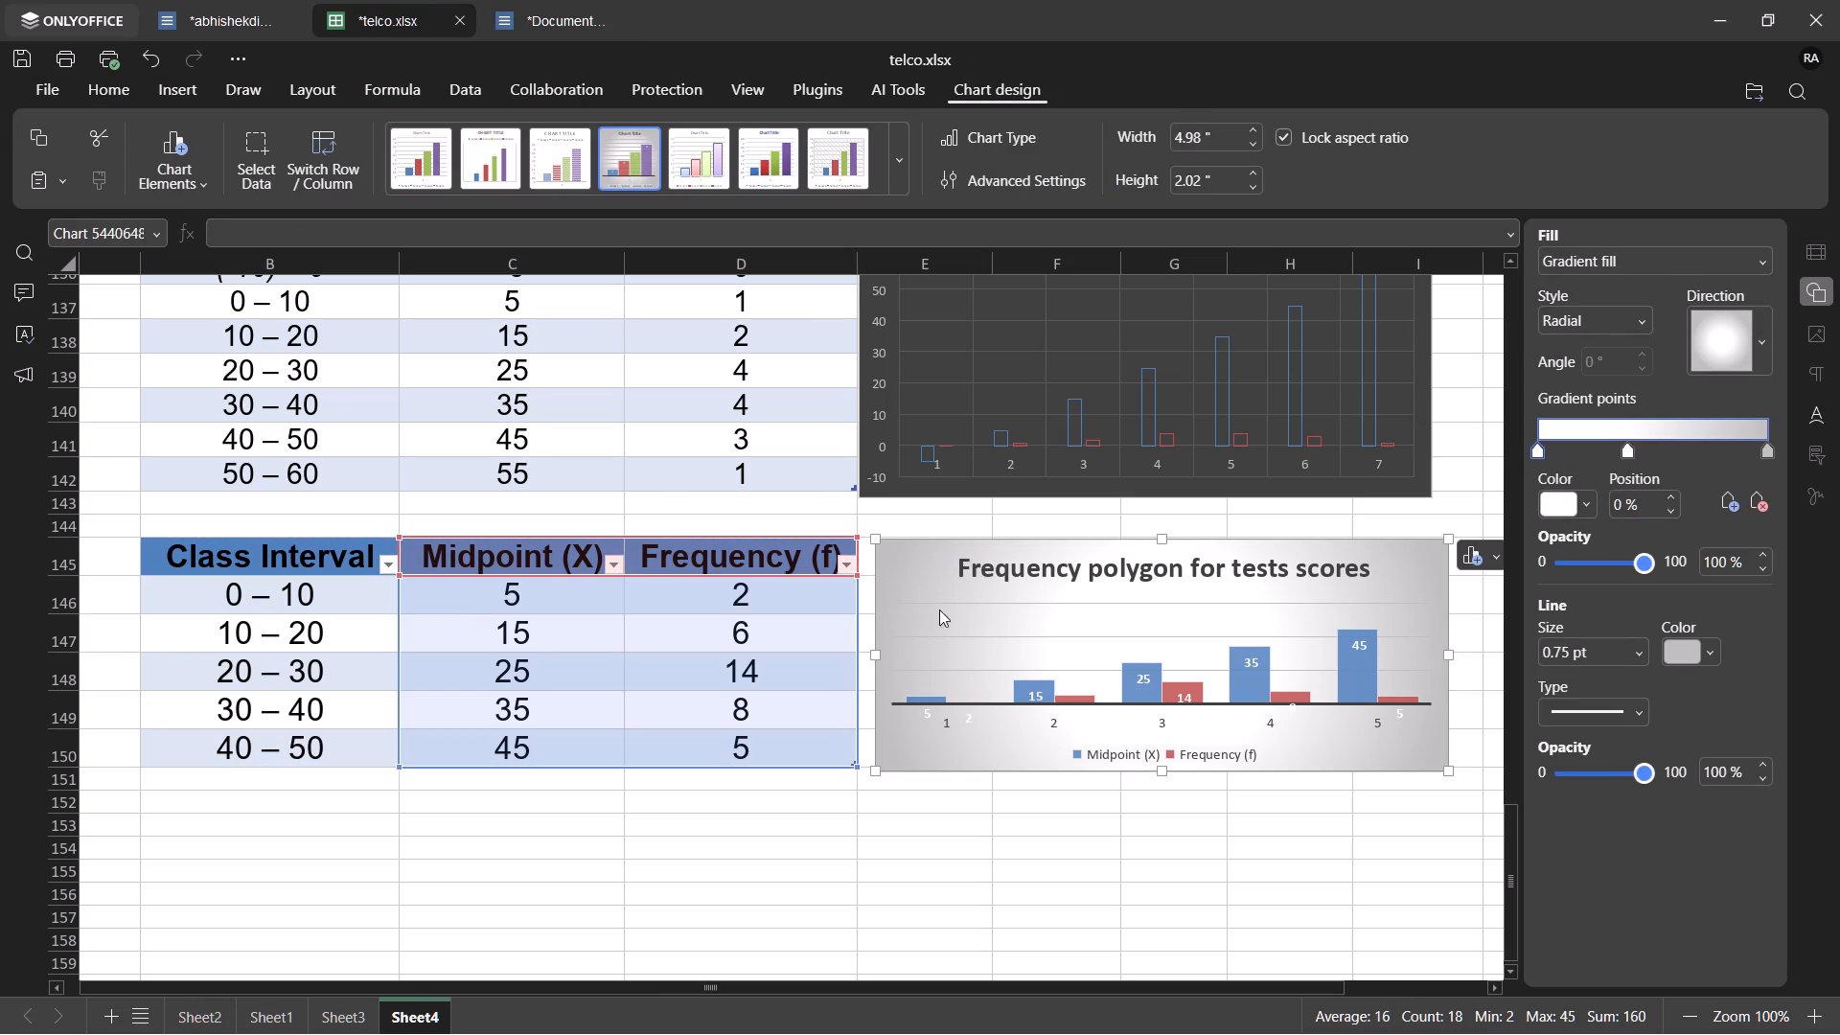
click(928, 583)
key(ctrl+c)
click(238, 13)
click(737, 890)
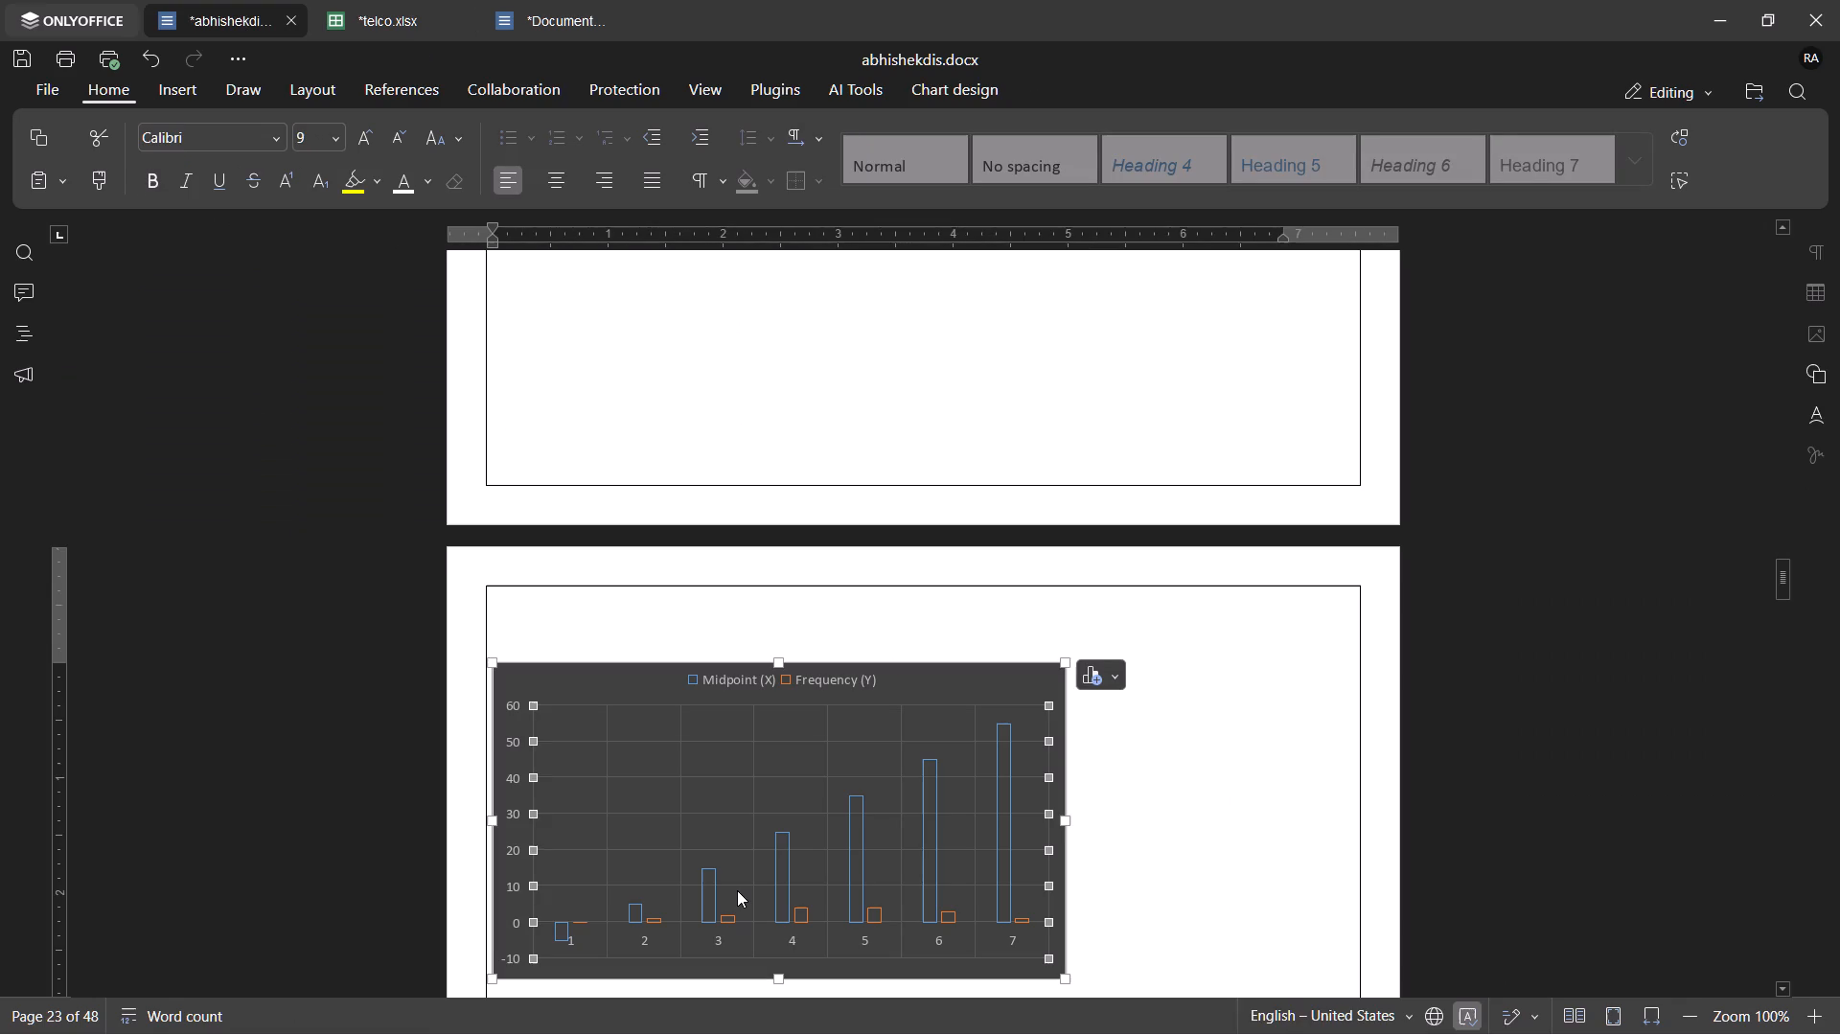
scroll(743, 741, up, 11)
scroll(743, 741, down, 3)
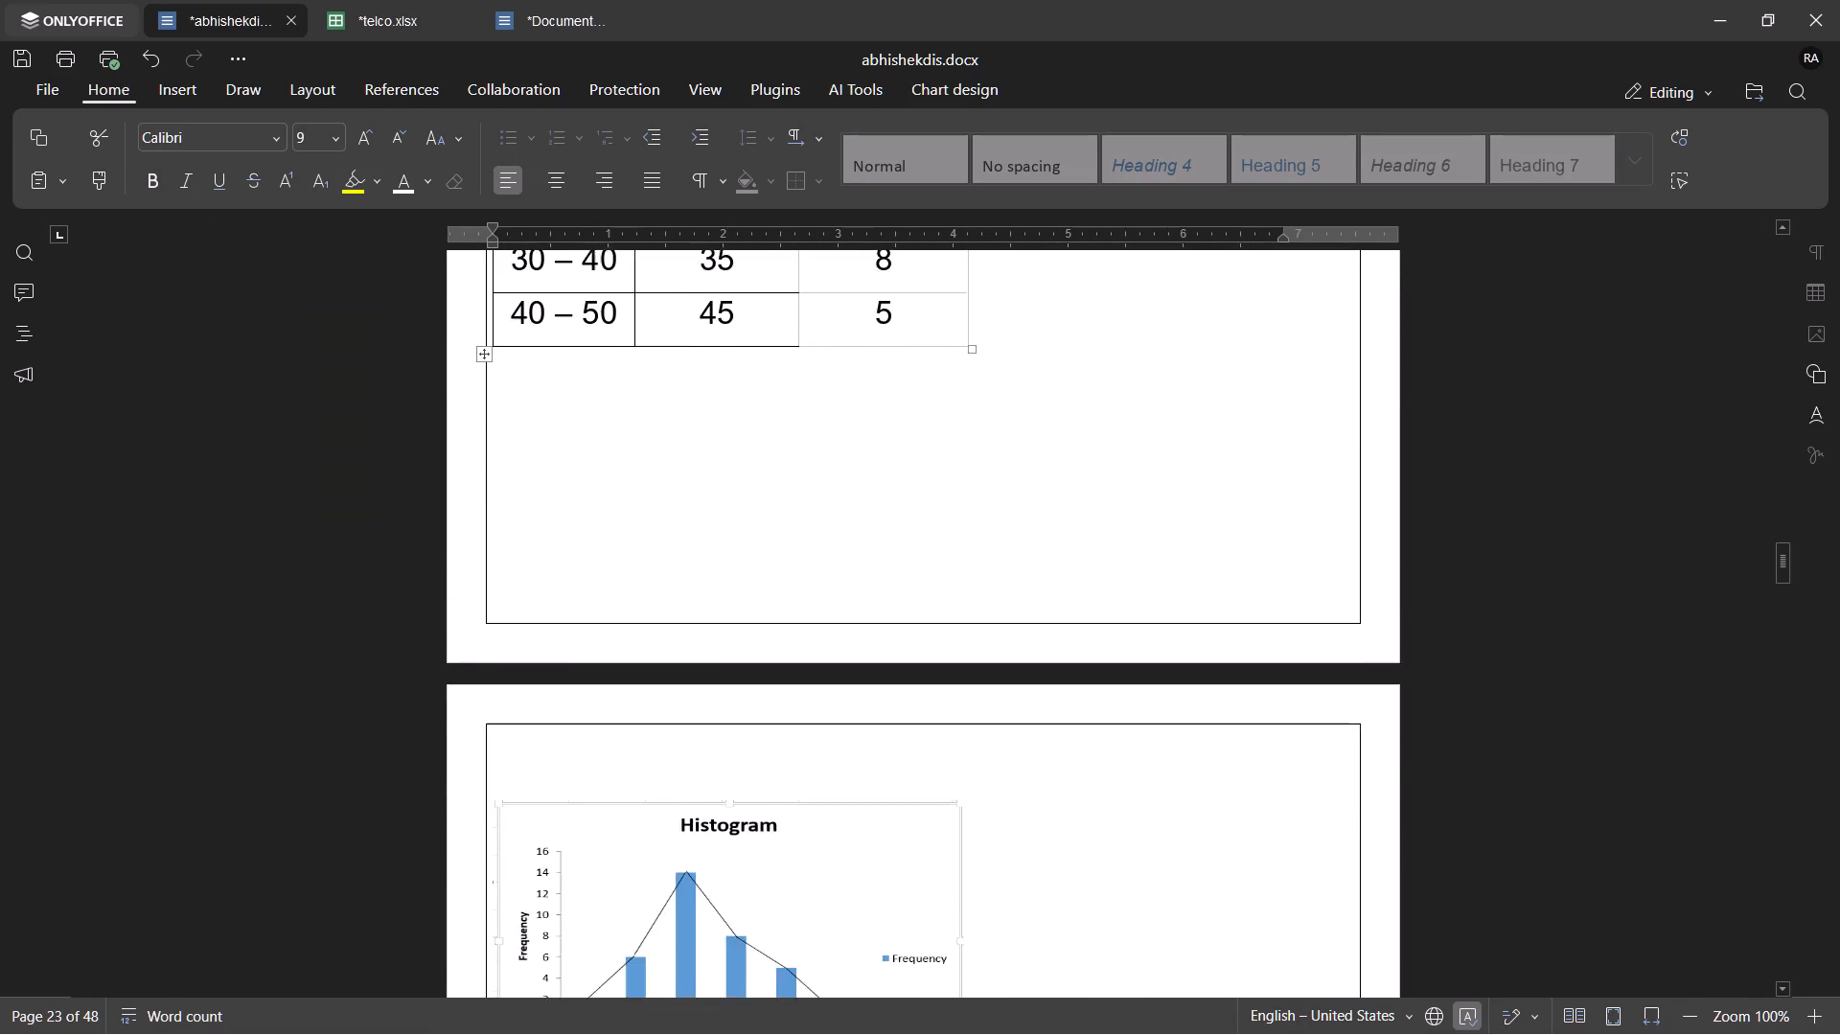
scroll(743, 741, down, 4)
scroll(743, 741, up, 5)
scroll(743, 741, down, 1)
click(636, 574)
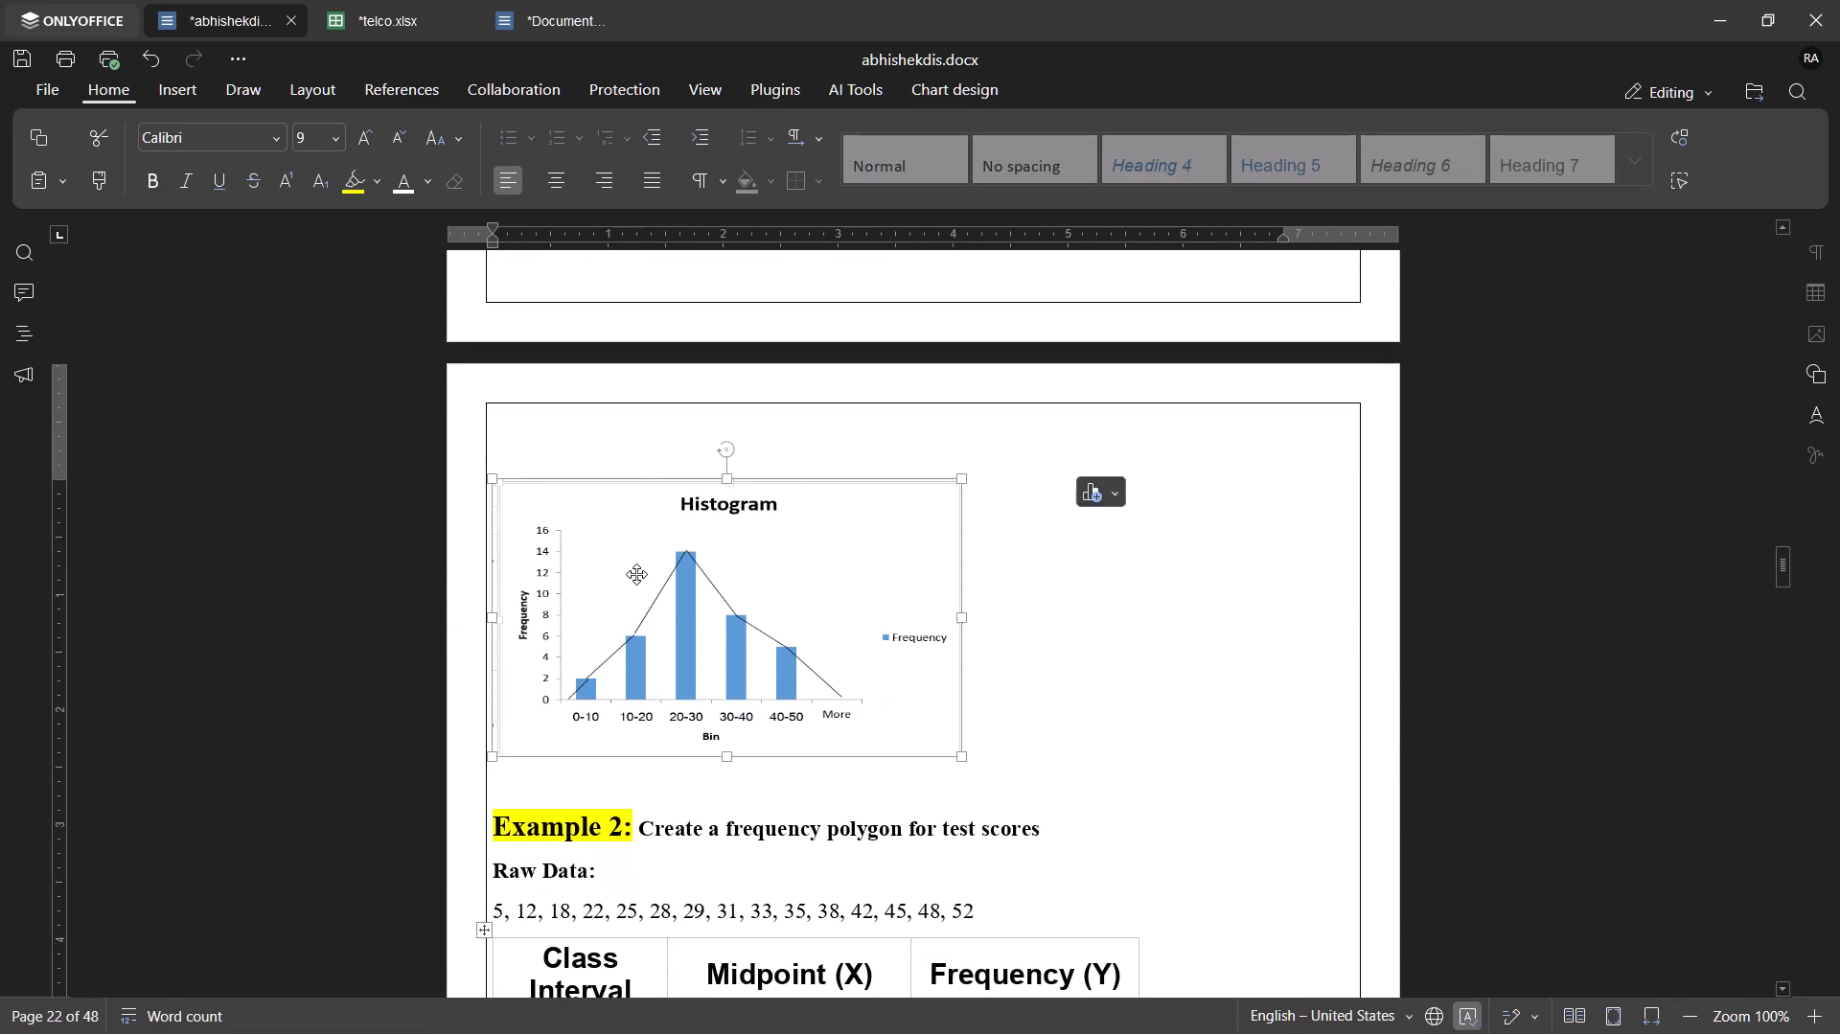
key(ctrl+v)
scroll(776, 595, down, 2)
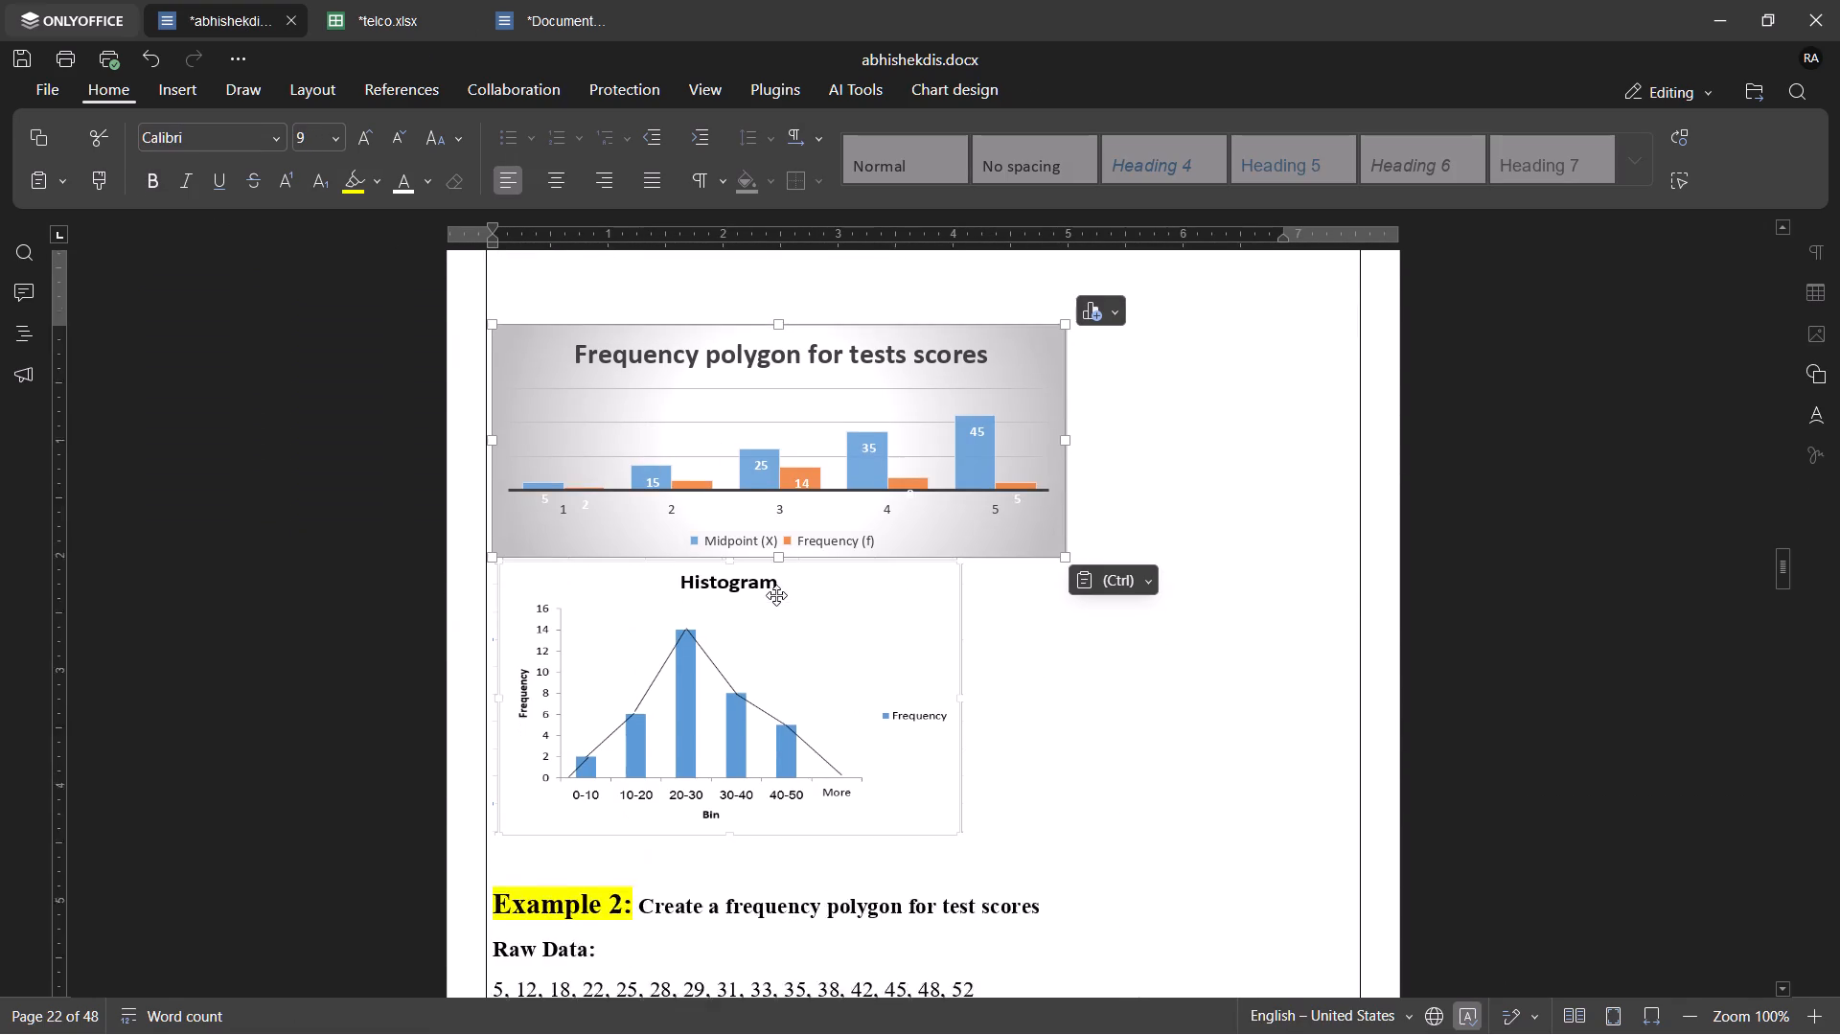
scroll(776, 595, up, 6)
scroll(776, 595, down, 4)
Delete the old Histogram picture between the pasted chart and the Example 2 heading.
click(688, 644)
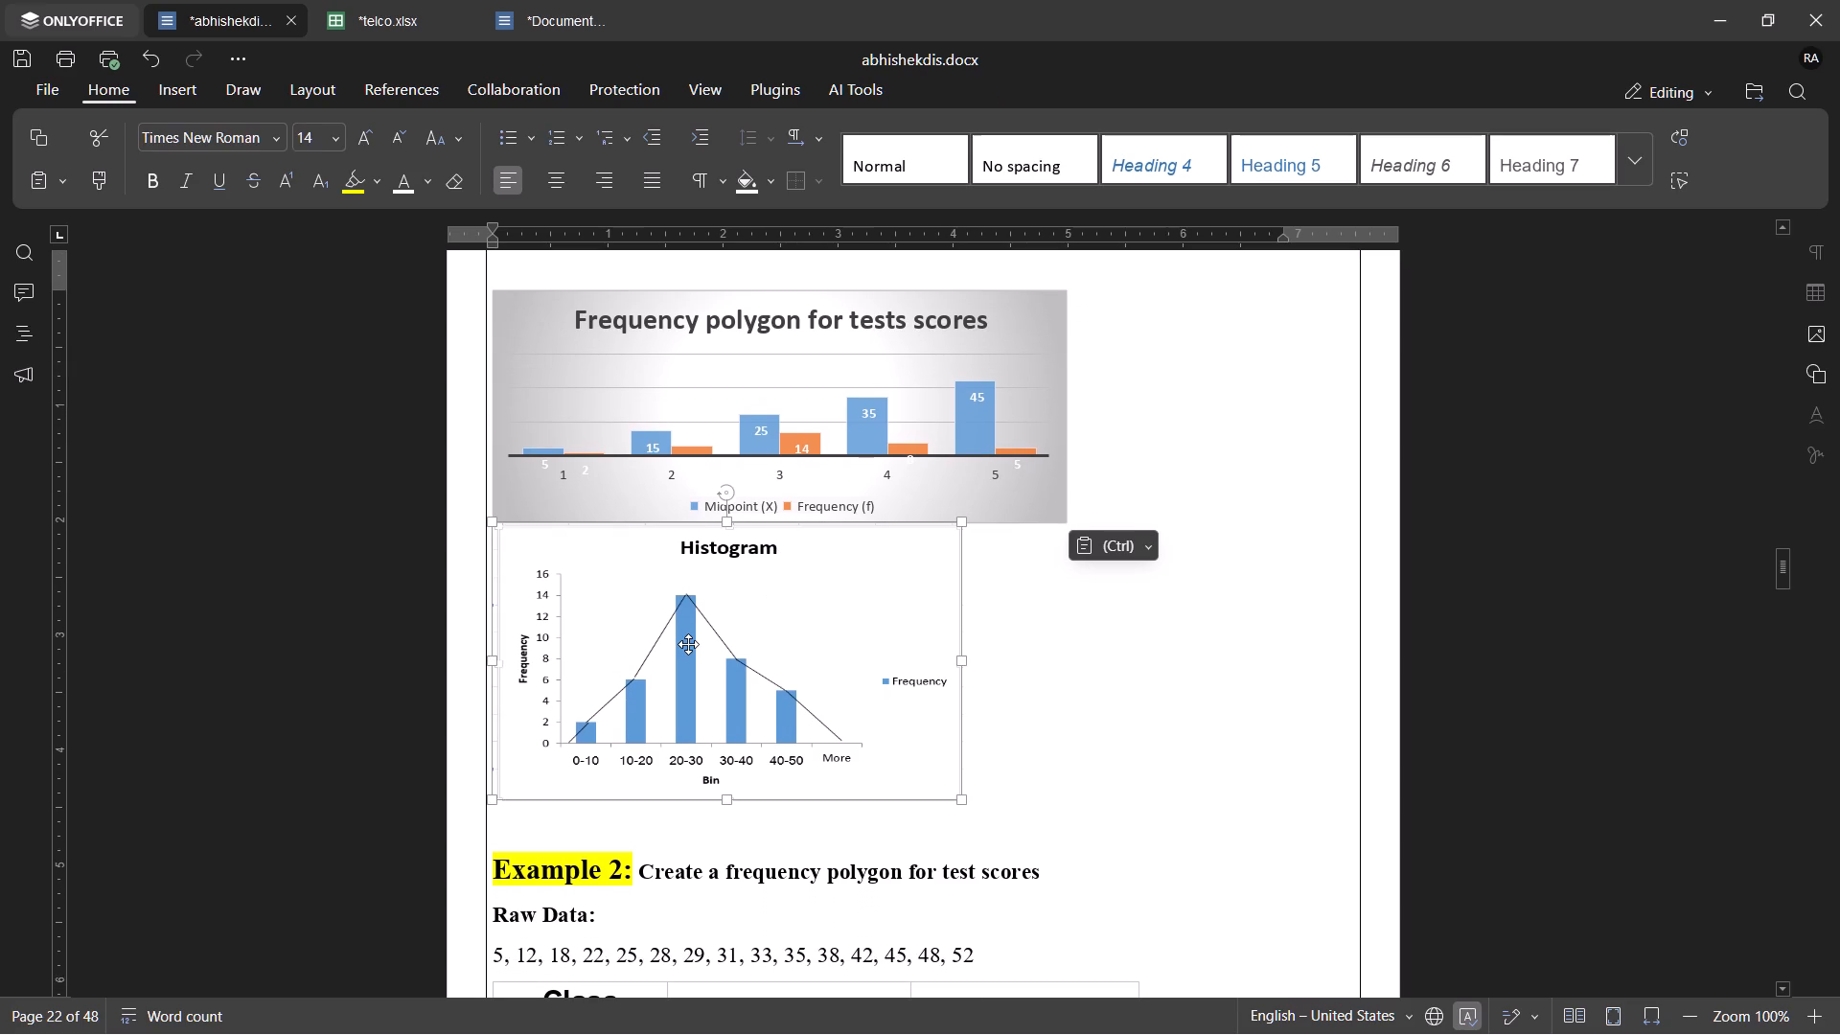
key(Delete)
Stretch the pasted frequency polygon chart slightly taller by extending its lower edge.
drag(780, 478, 780, 479)
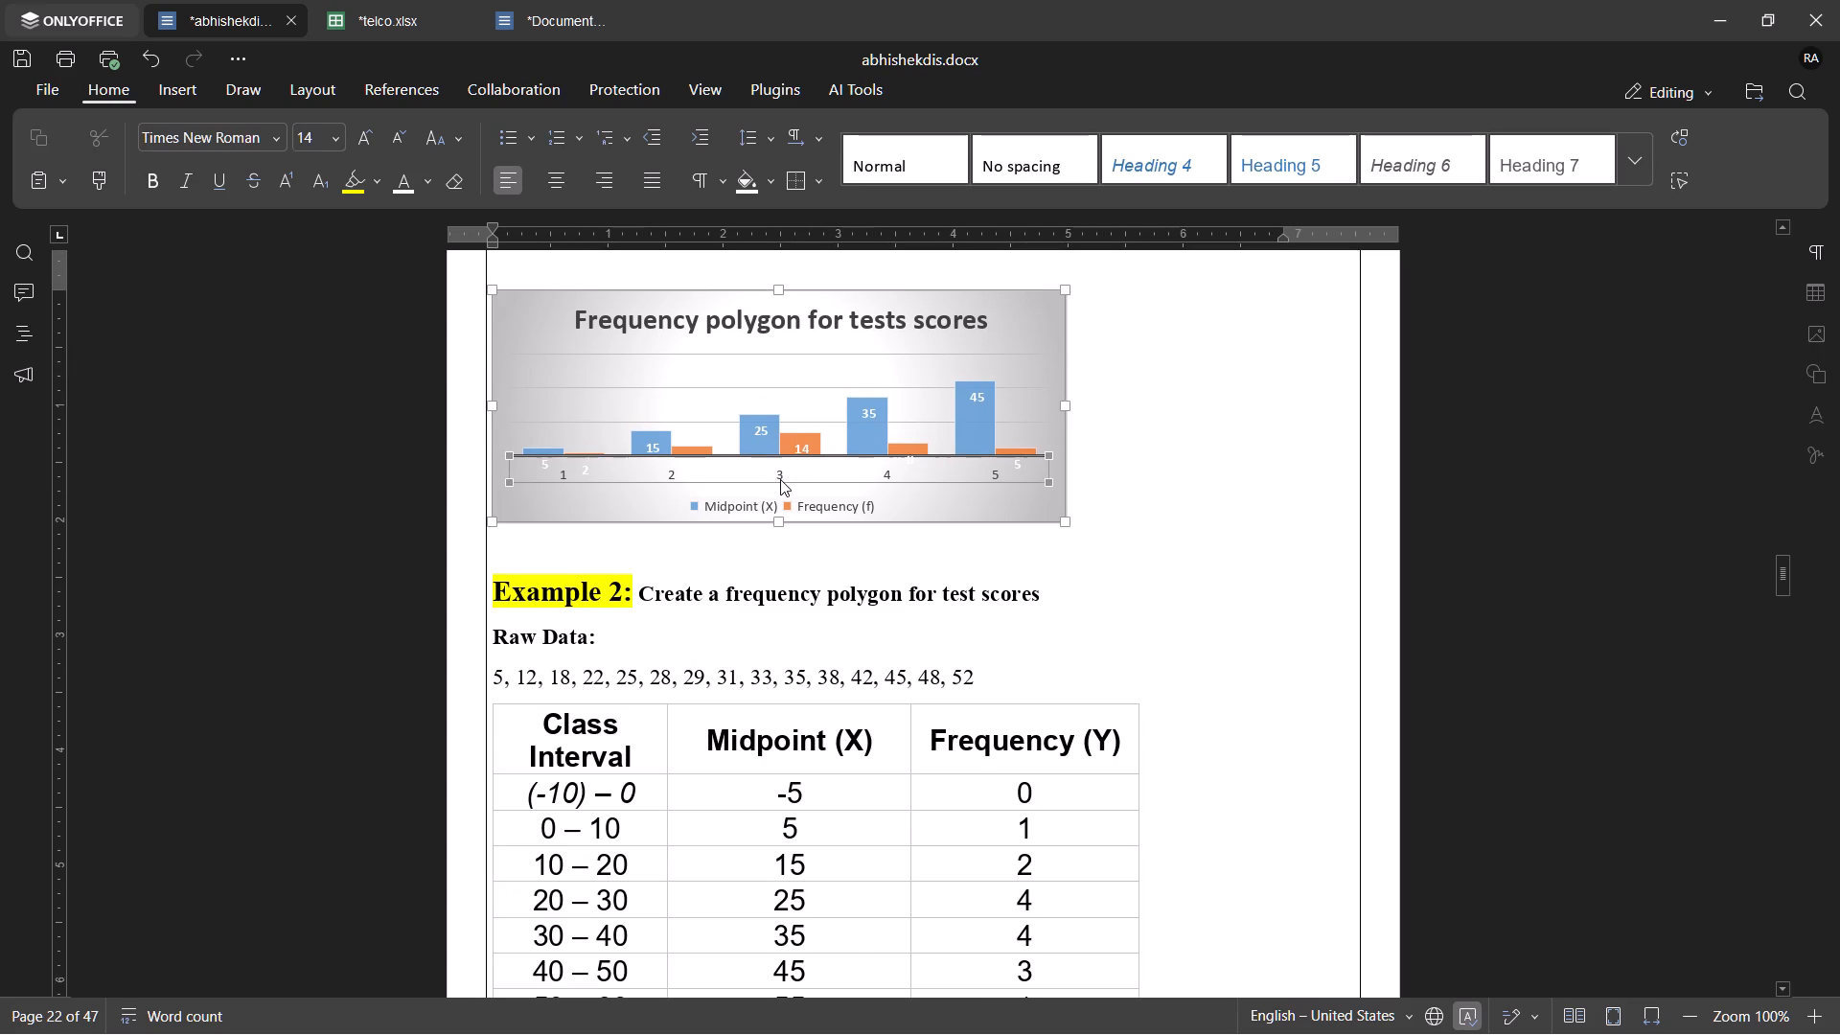
drag(780, 479, 777, 525)
drag(777, 525, 777, 561)
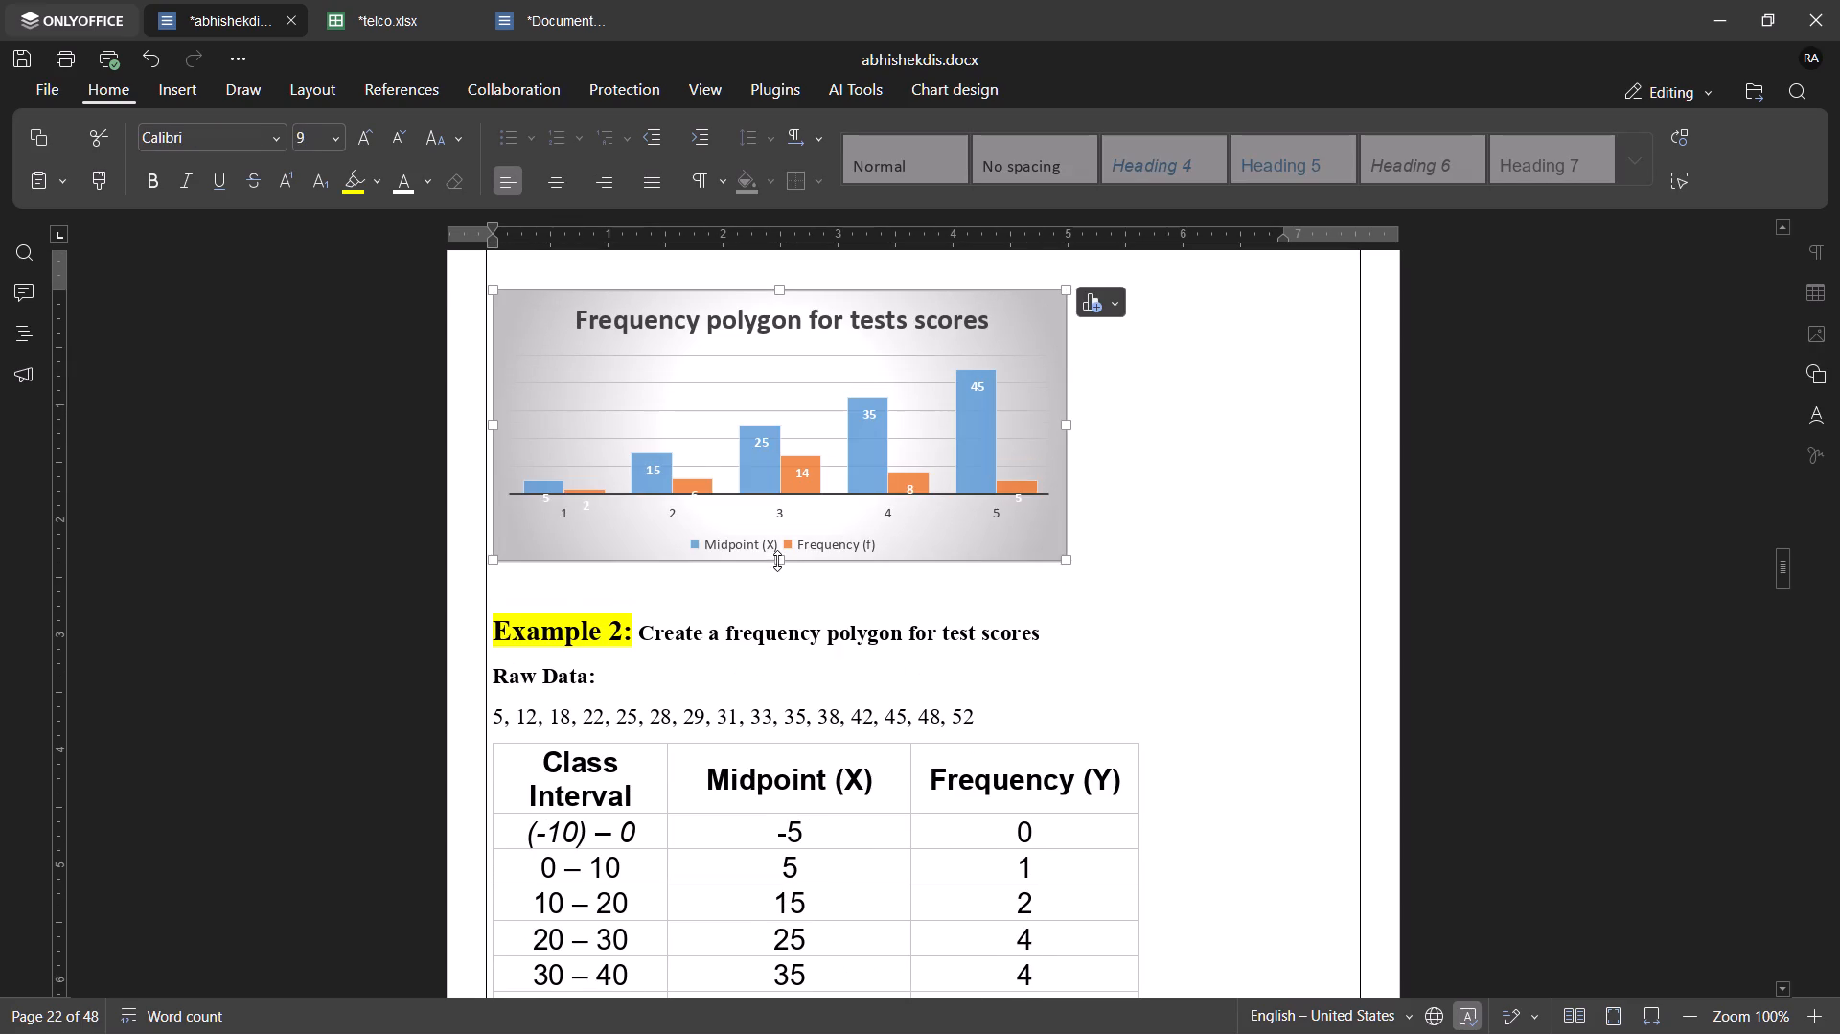
Check how Example 1's table and the resized chart are laid out across the two pages.
scroll(1174, 493, up, 2)
scroll(972, 578, up, 7)
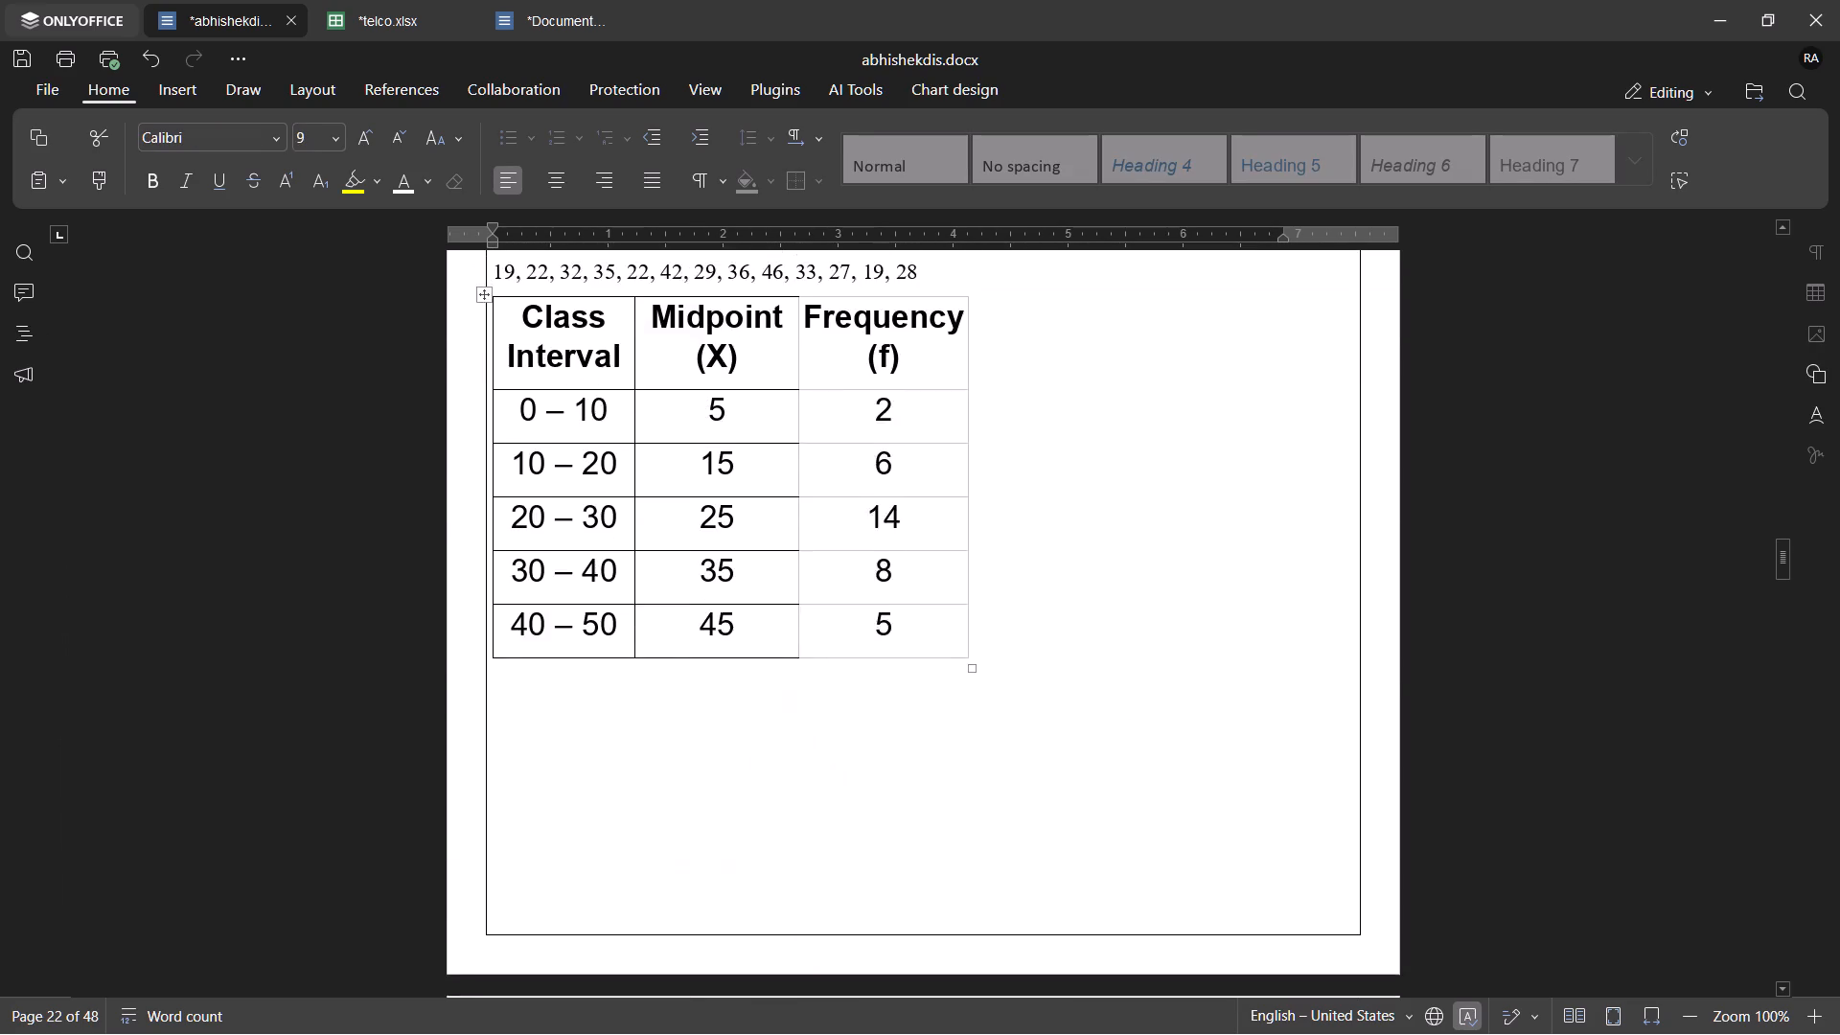
scroll(972, 578, down, 7)
scroll(972, 578, up, 2)
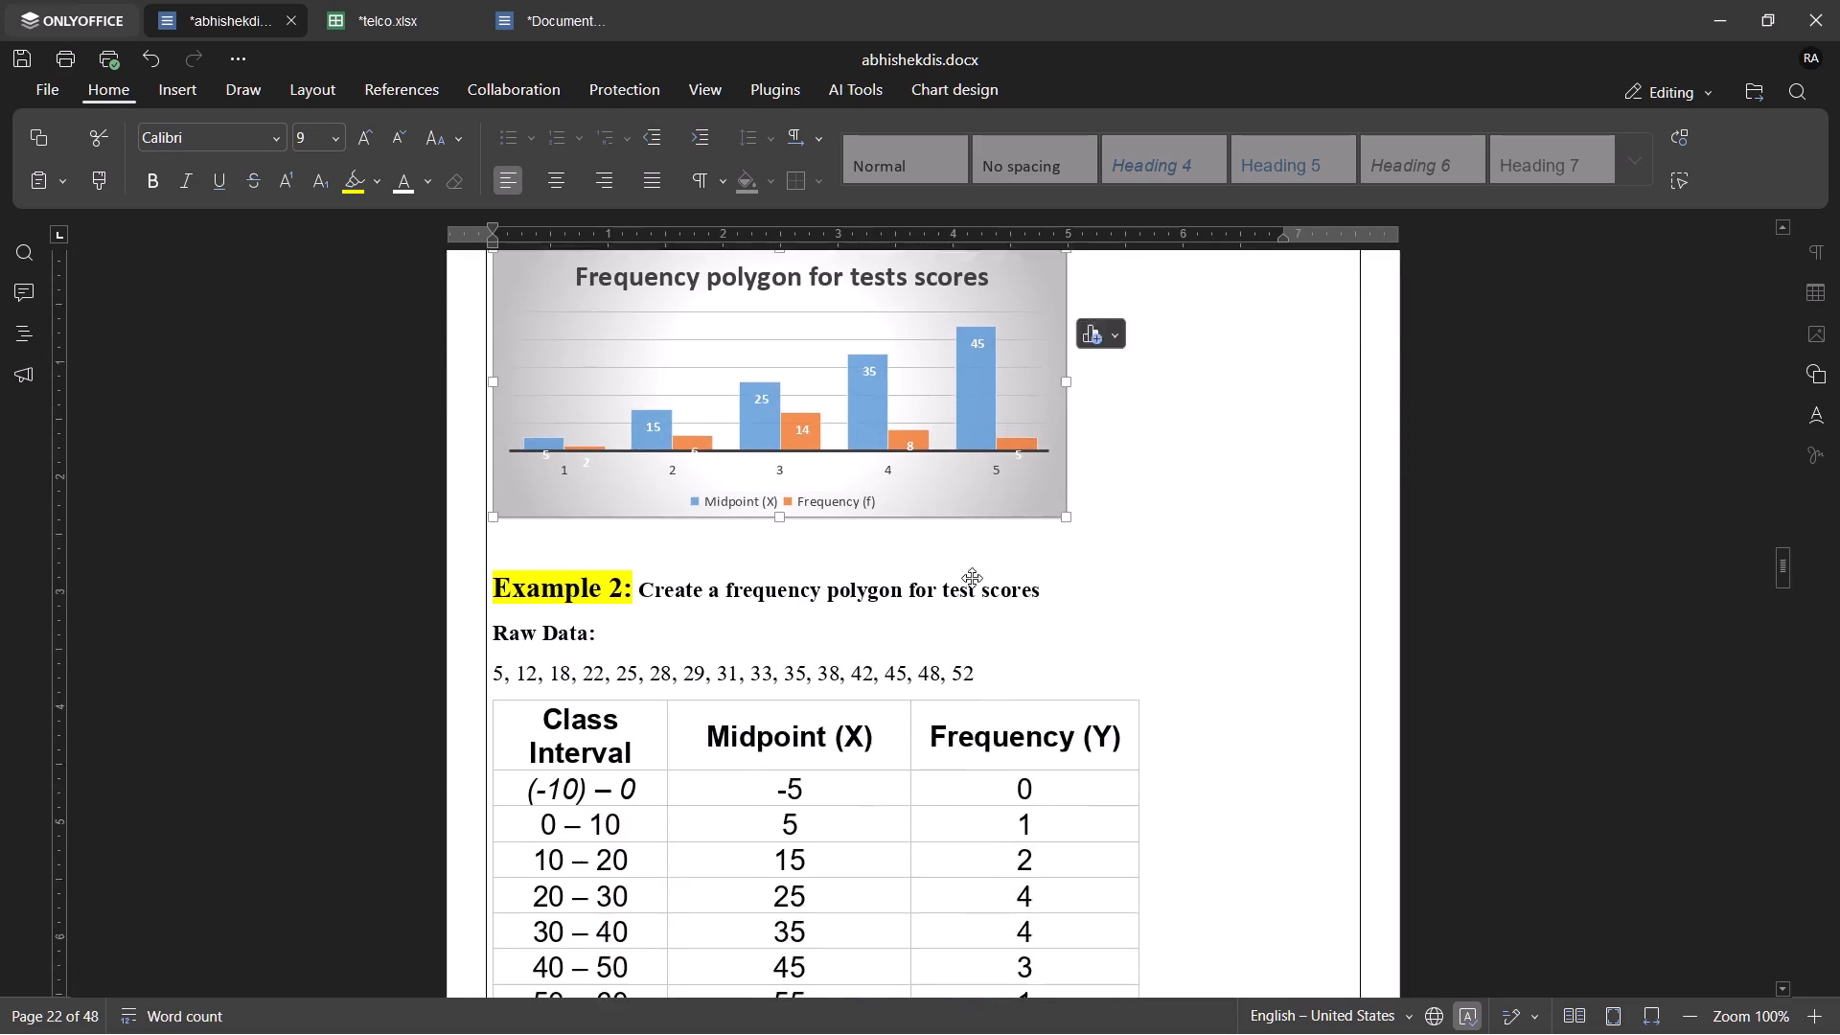
scroll(972, 578, up, 6)
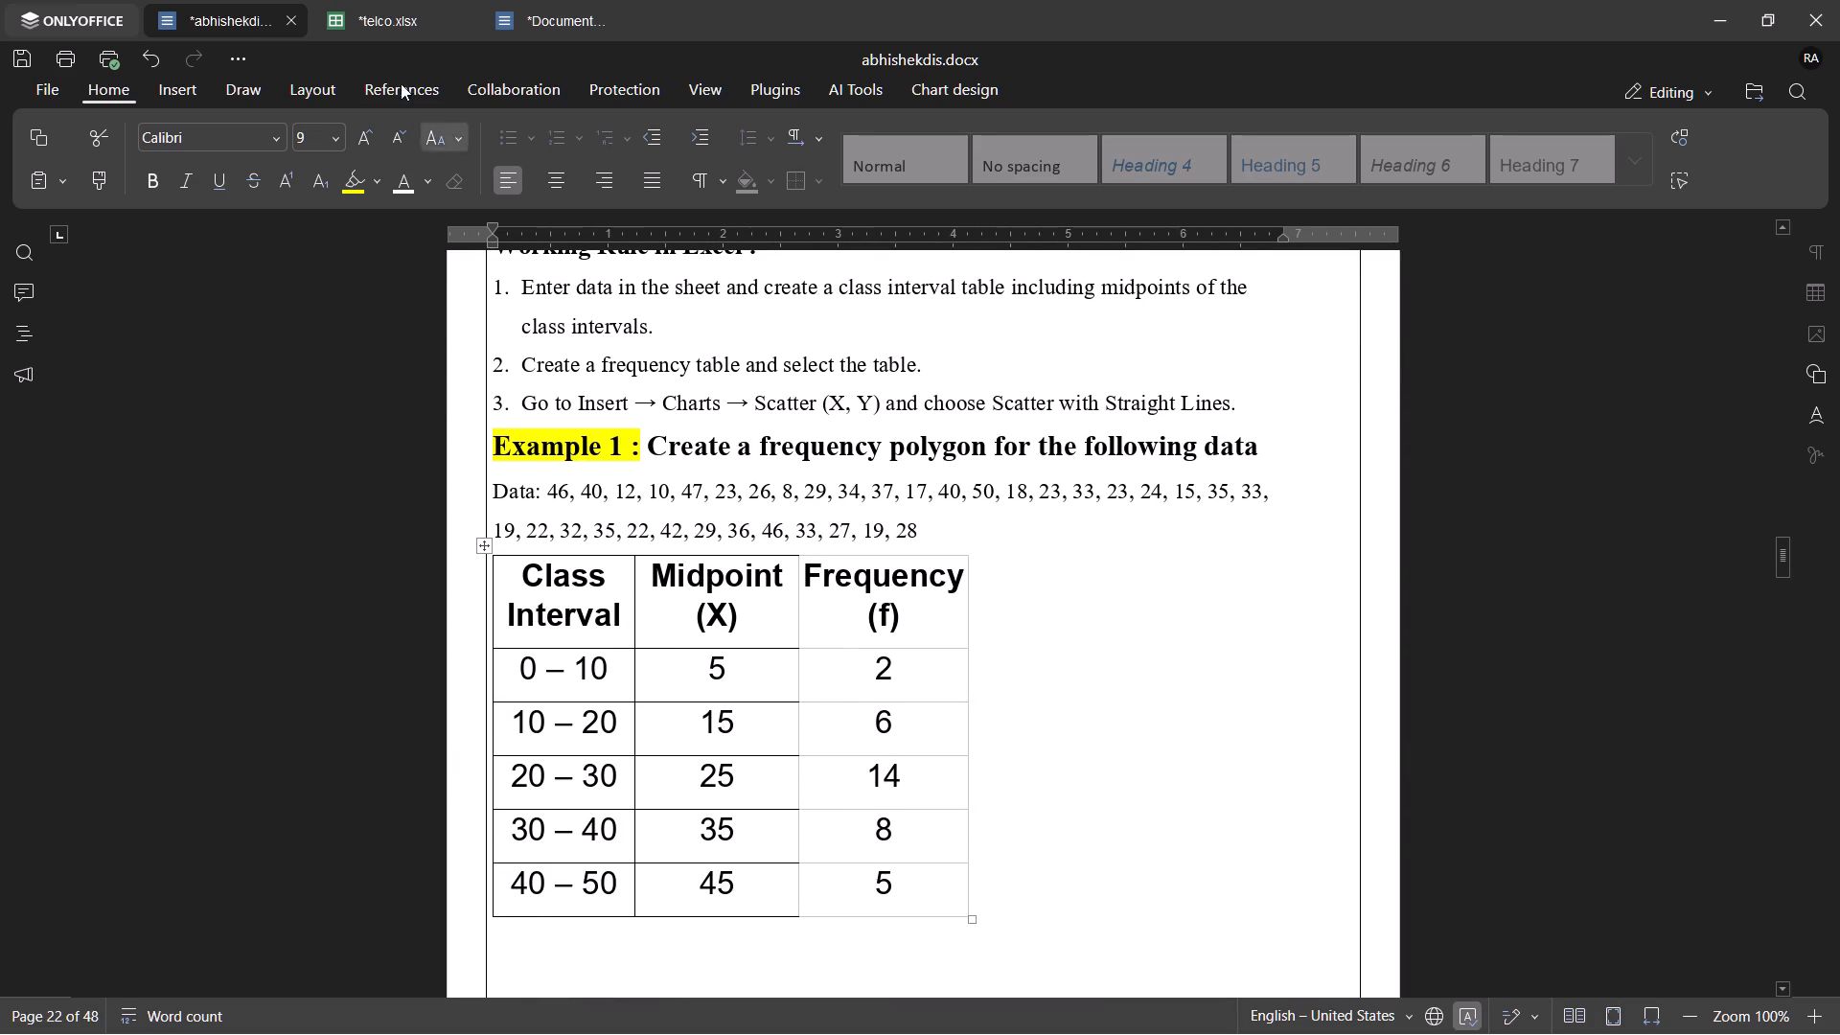
Reduce the font size of the table in B145:D150 of telco.xlsx to 18.
click(369, 26)
scroll(486, 491, up, 2)
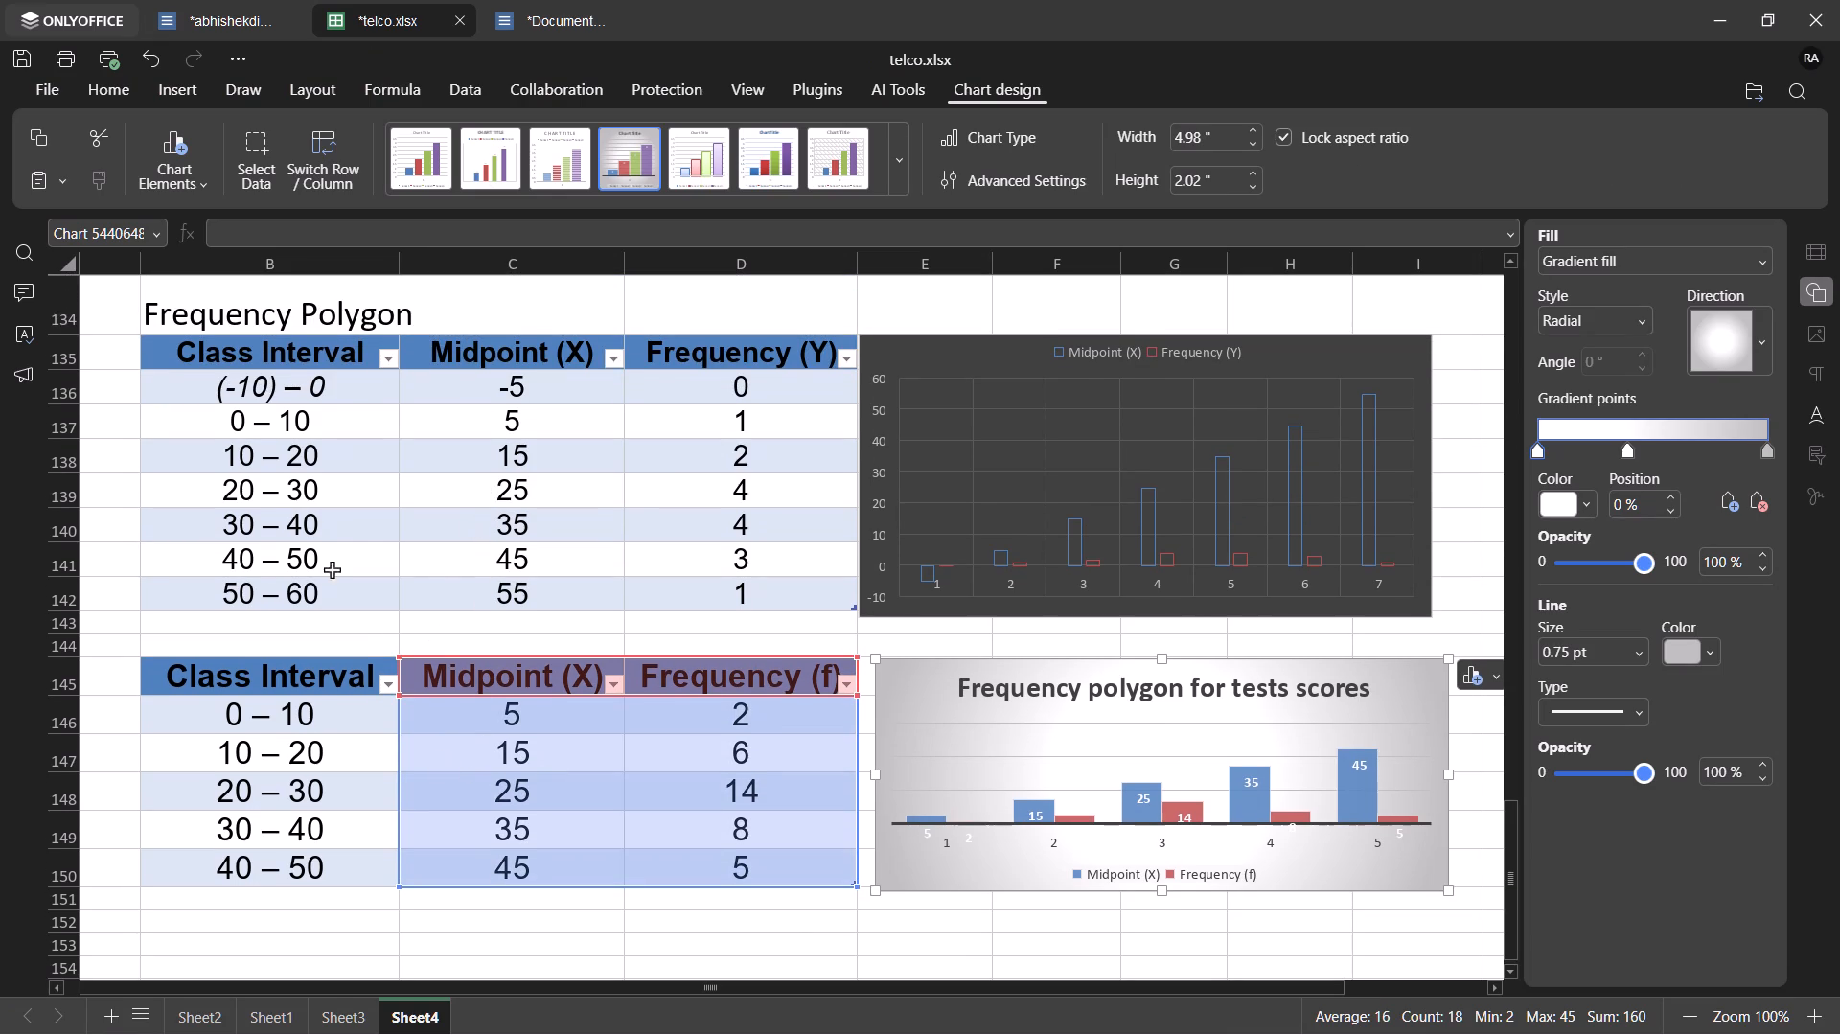
drag(210, 678, 683, 885)
click(393, 142)
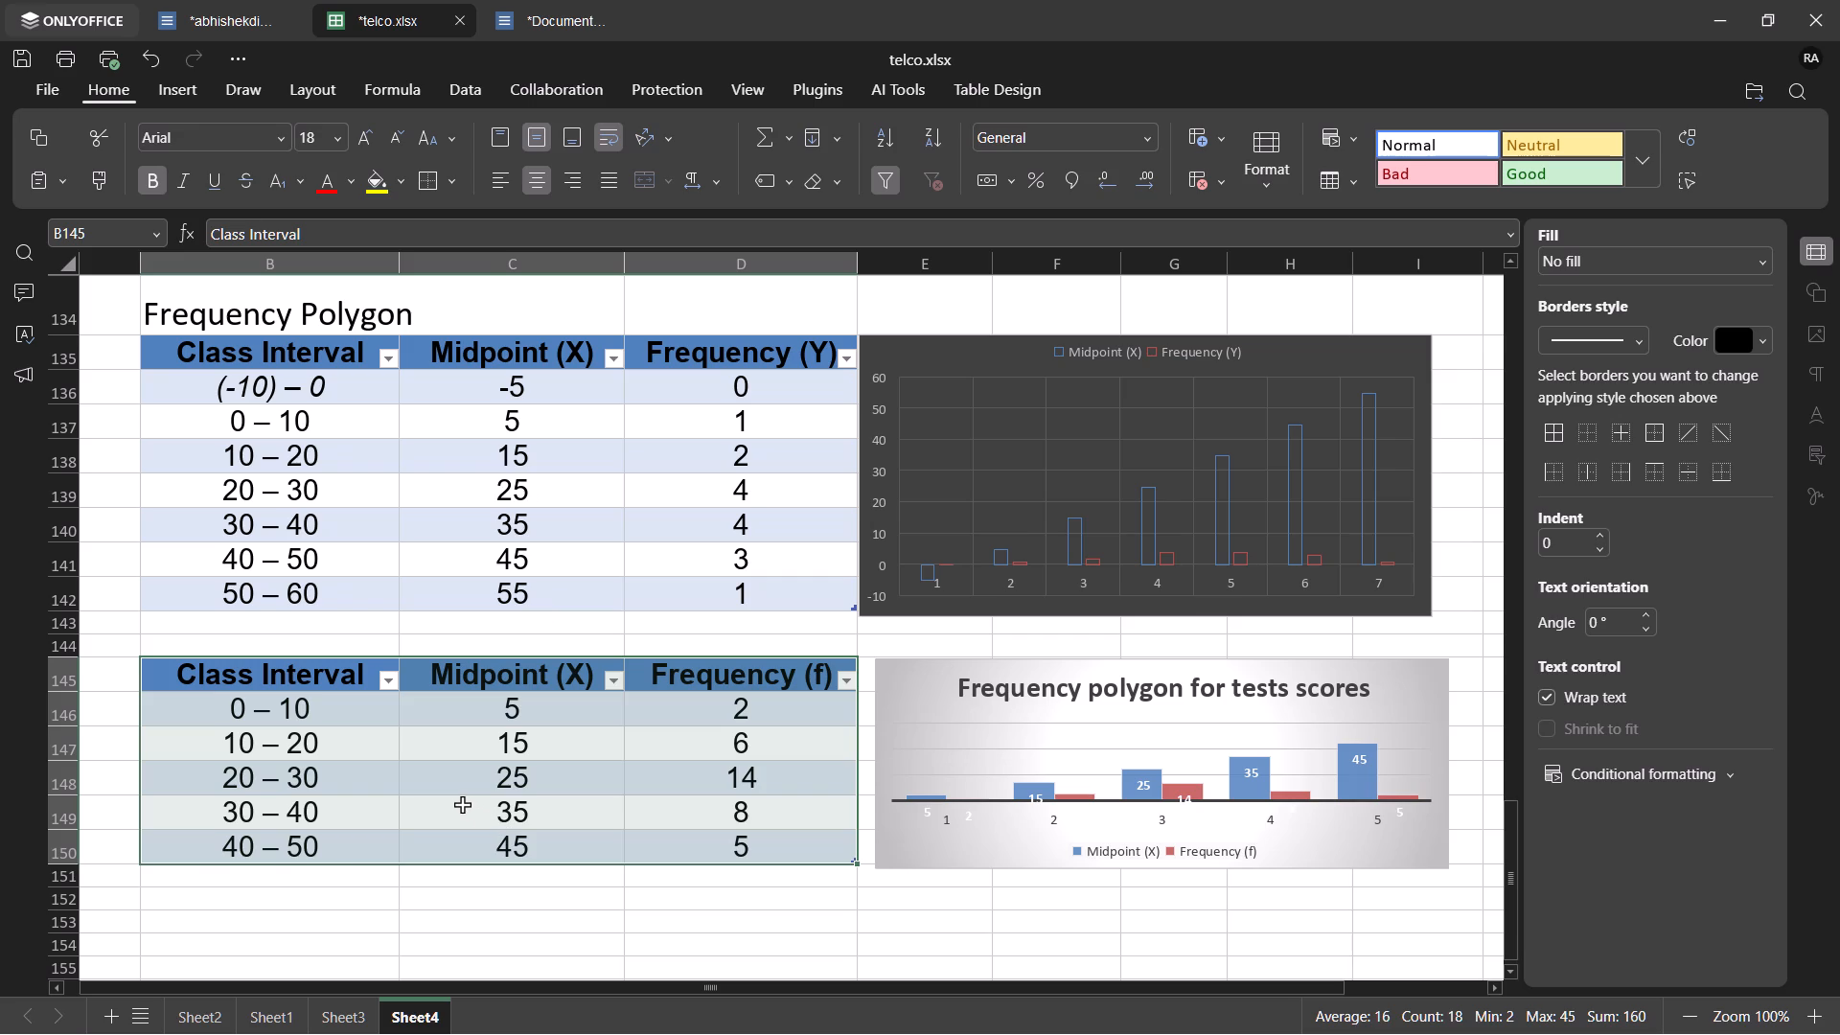
Replace Example 1's table in abhishekdis.docx with a copy of the B145:D150 table, pasted on a new line below the data.
key(ctrl+c)
click(156, 5)
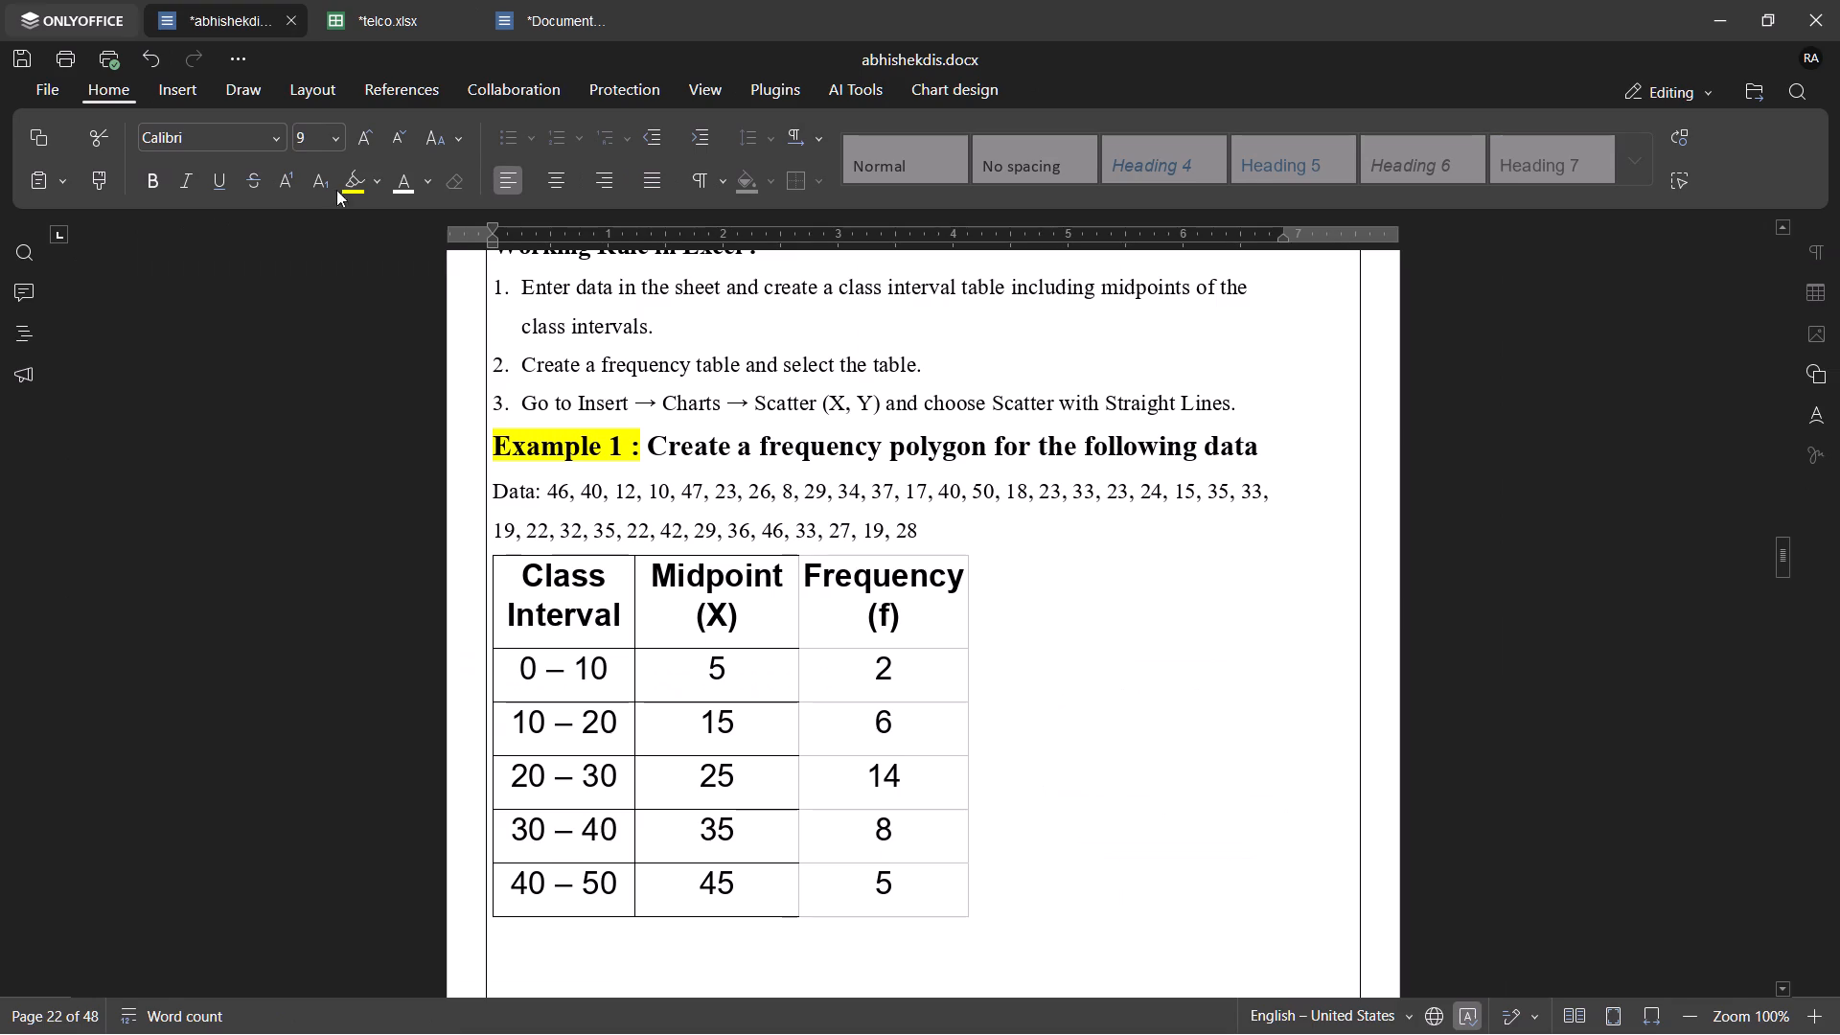
drag(571, 599, 697, 723)
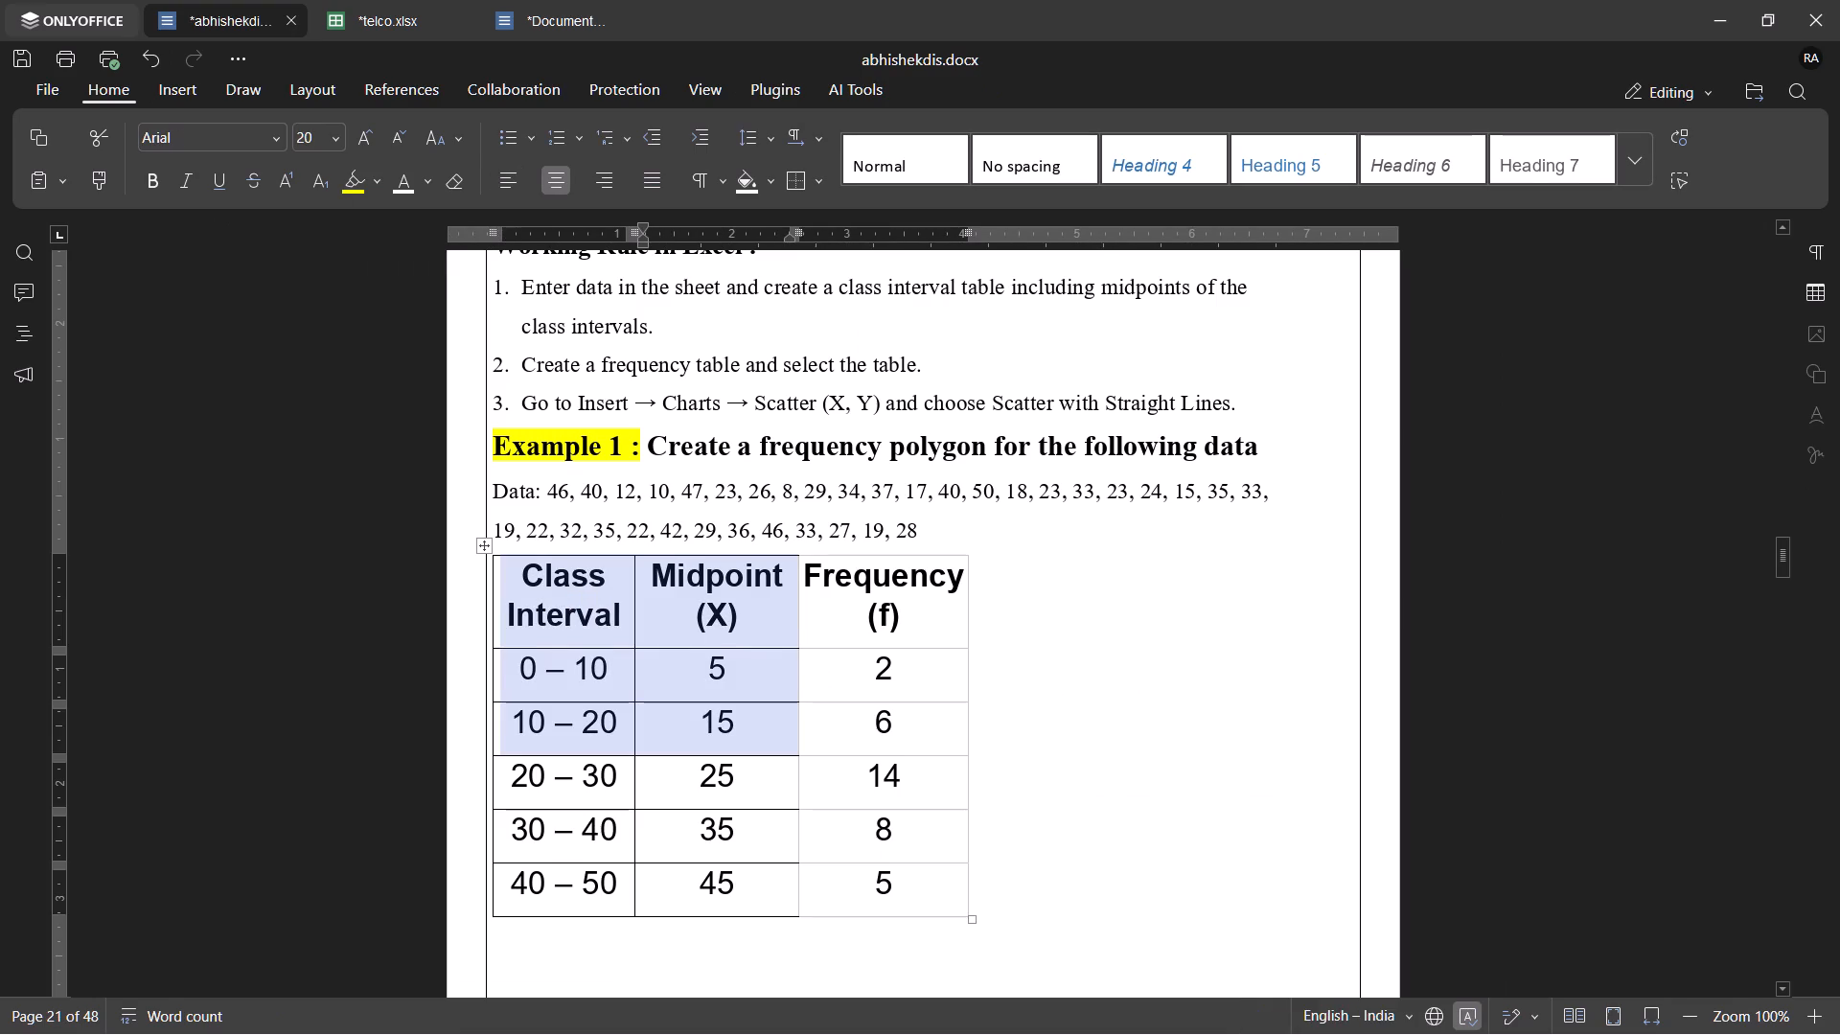
click(697, 723)
right_click(697, 723)
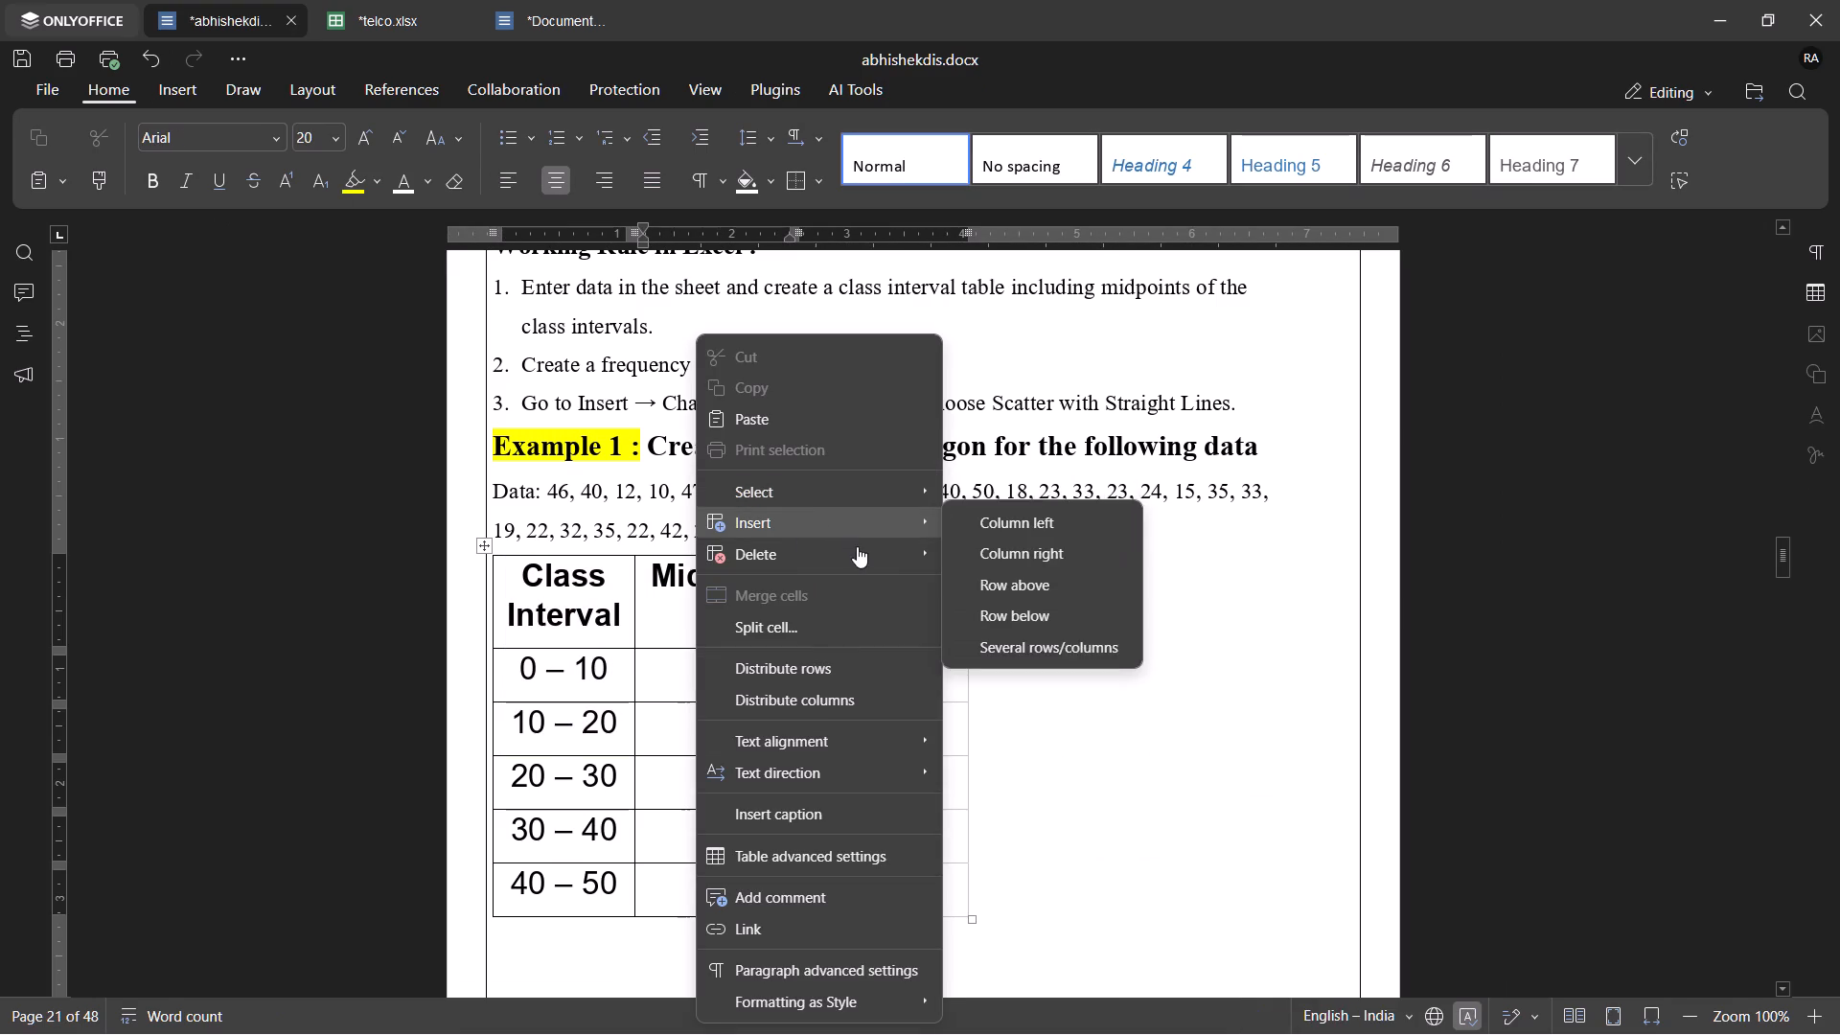
click(976, 621)
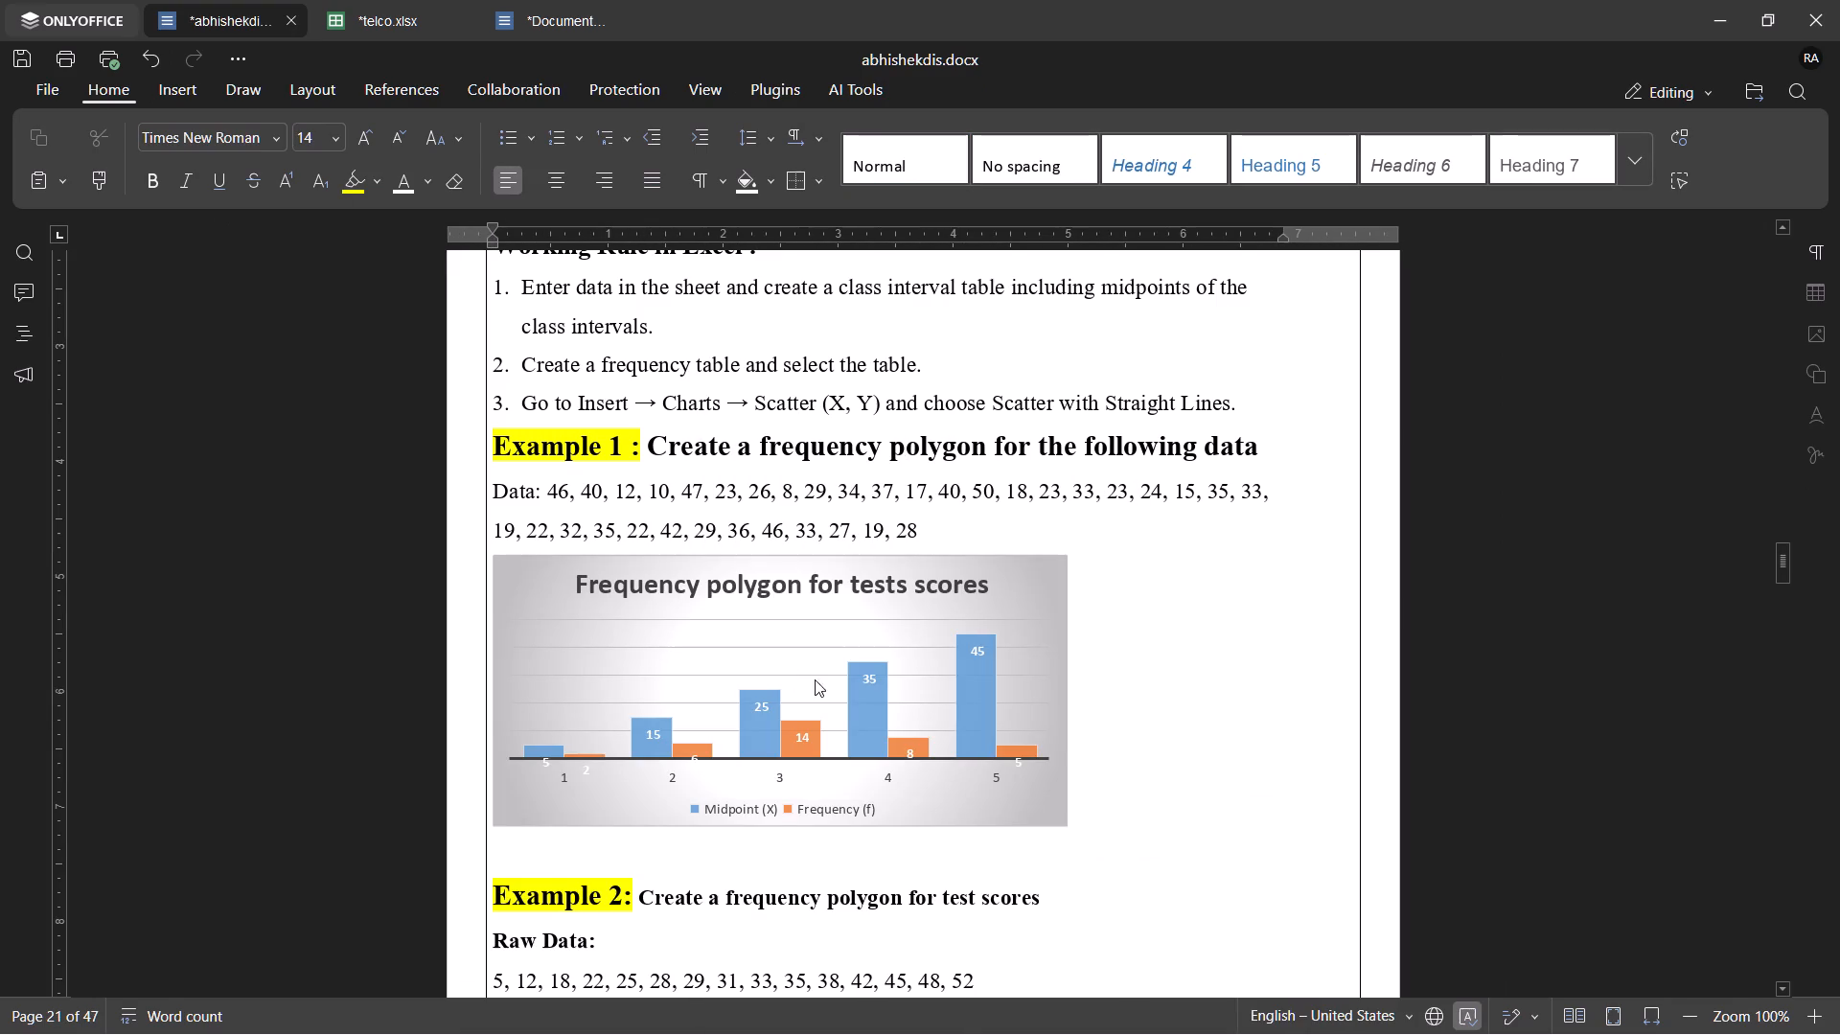
click(962, 533)
key(Return)
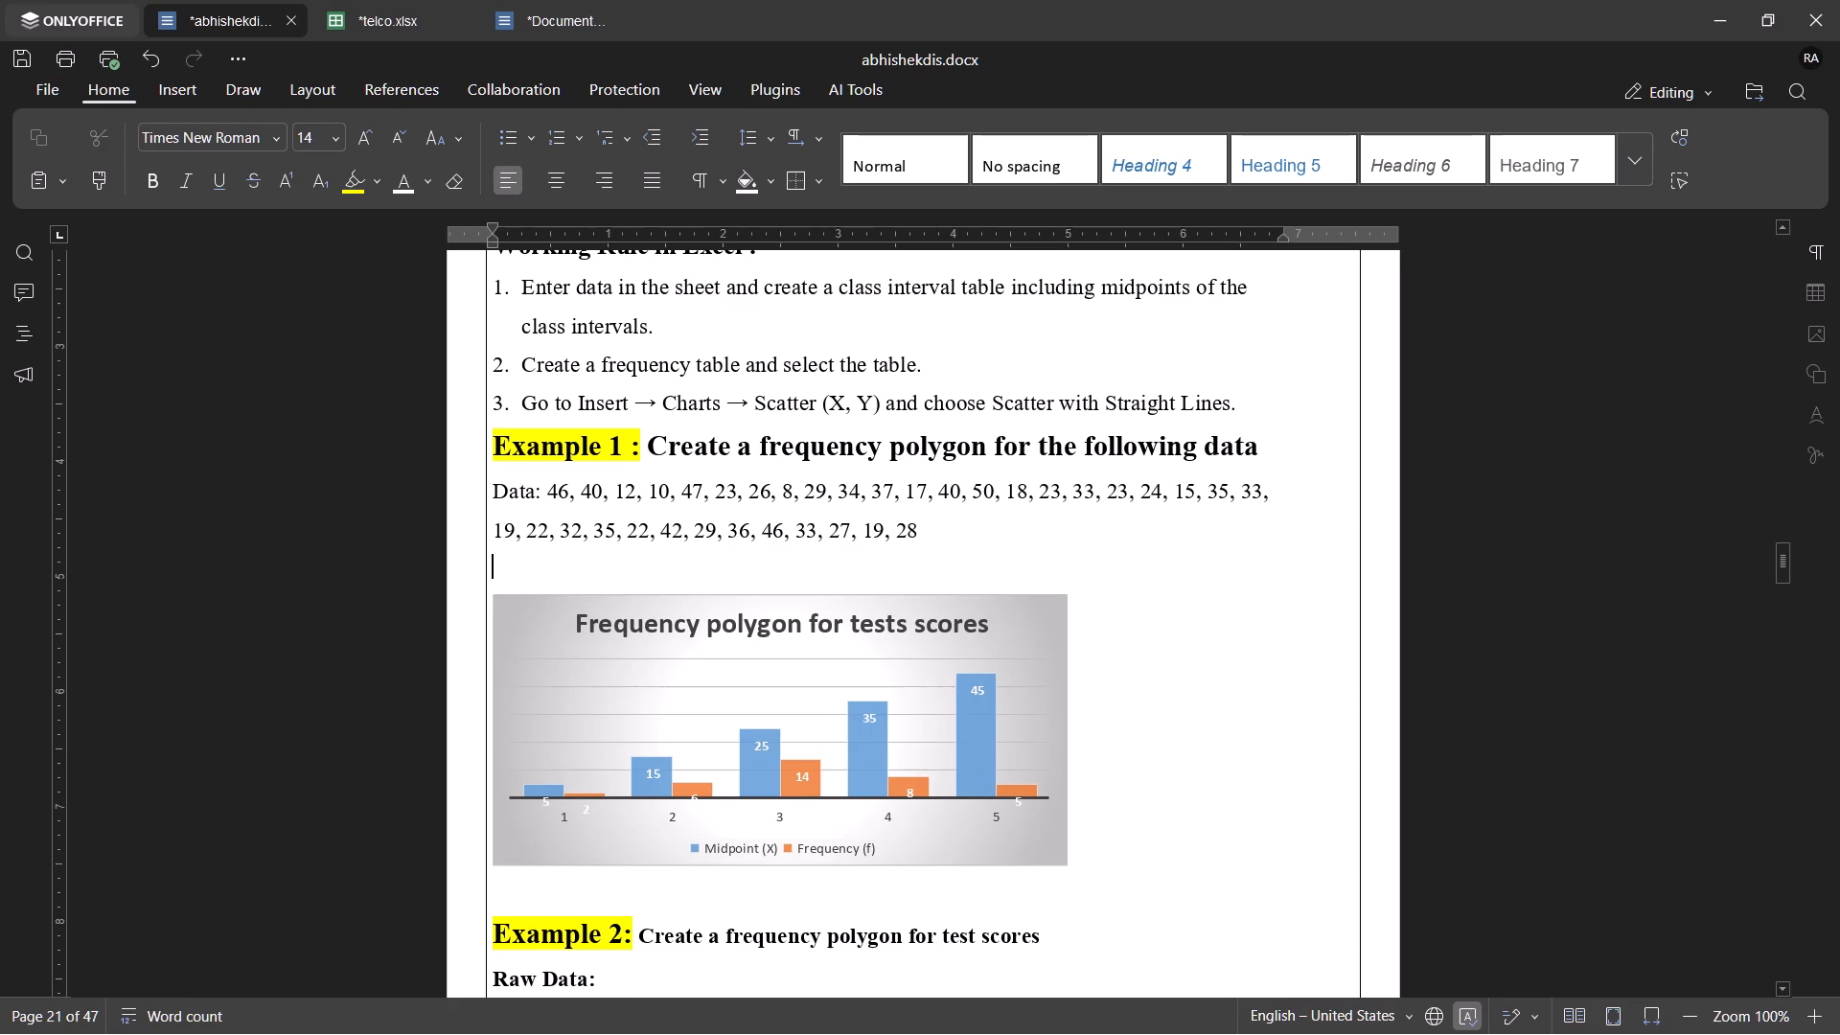
key(ctrl+v)
scroll(962, 533, down, 3)
scroll(962, 533, up, 3)
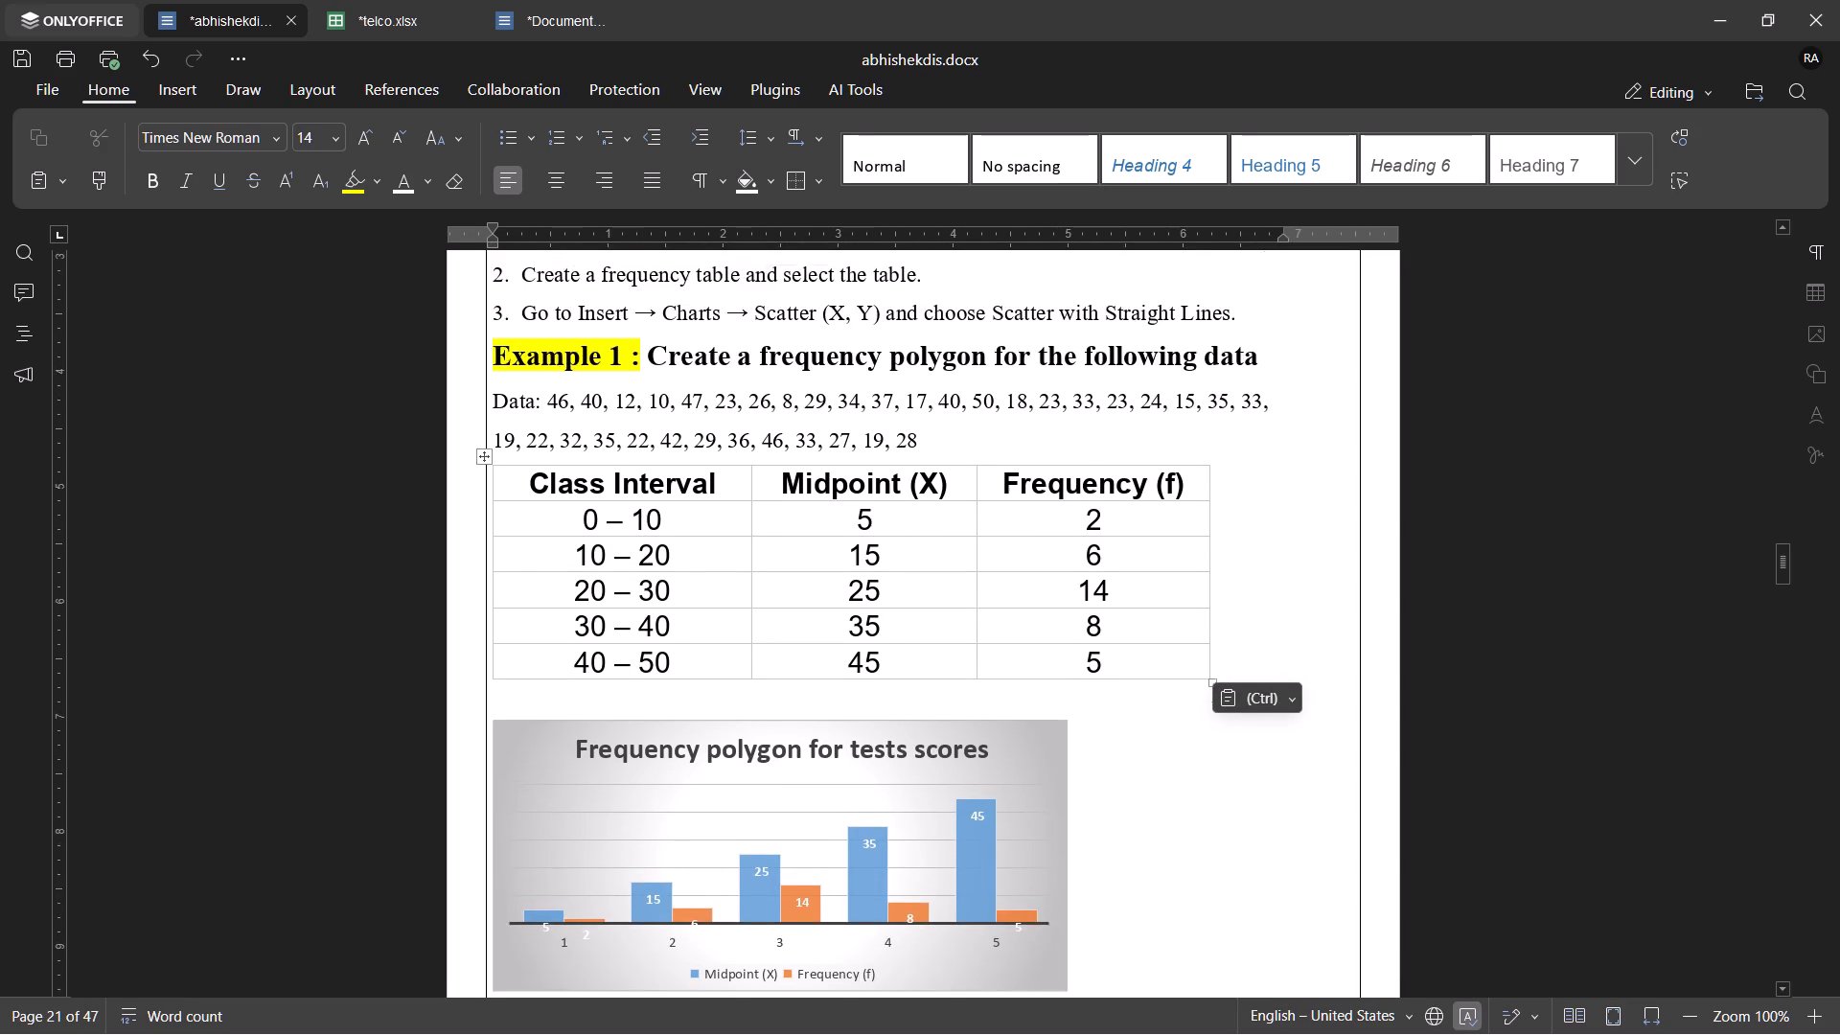
Check how the Example 1 and Example 2 tables and charts and the UNIT-2 heading are laid out across the pages.
scroll(962, 533, up, 2)
scroll(962, 533, down, 10)
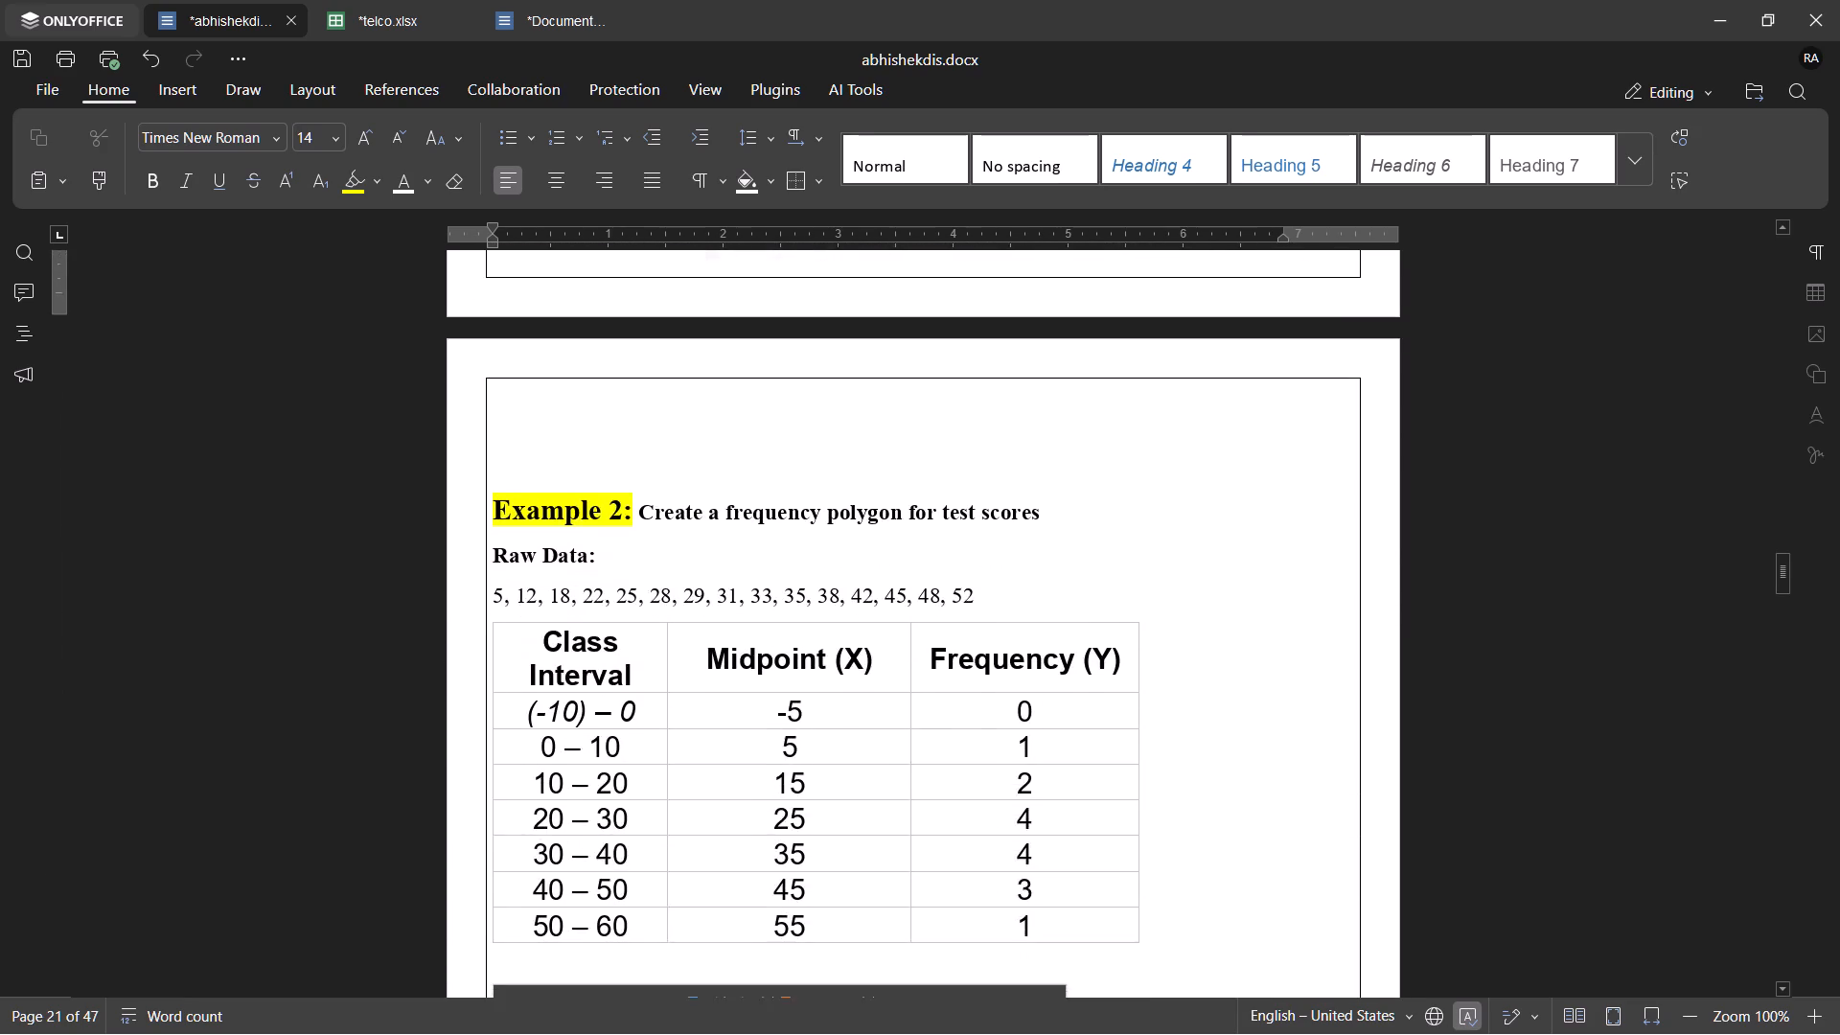
scroll(962, 533, down, 2)
scroll(962, 533, up, 6)
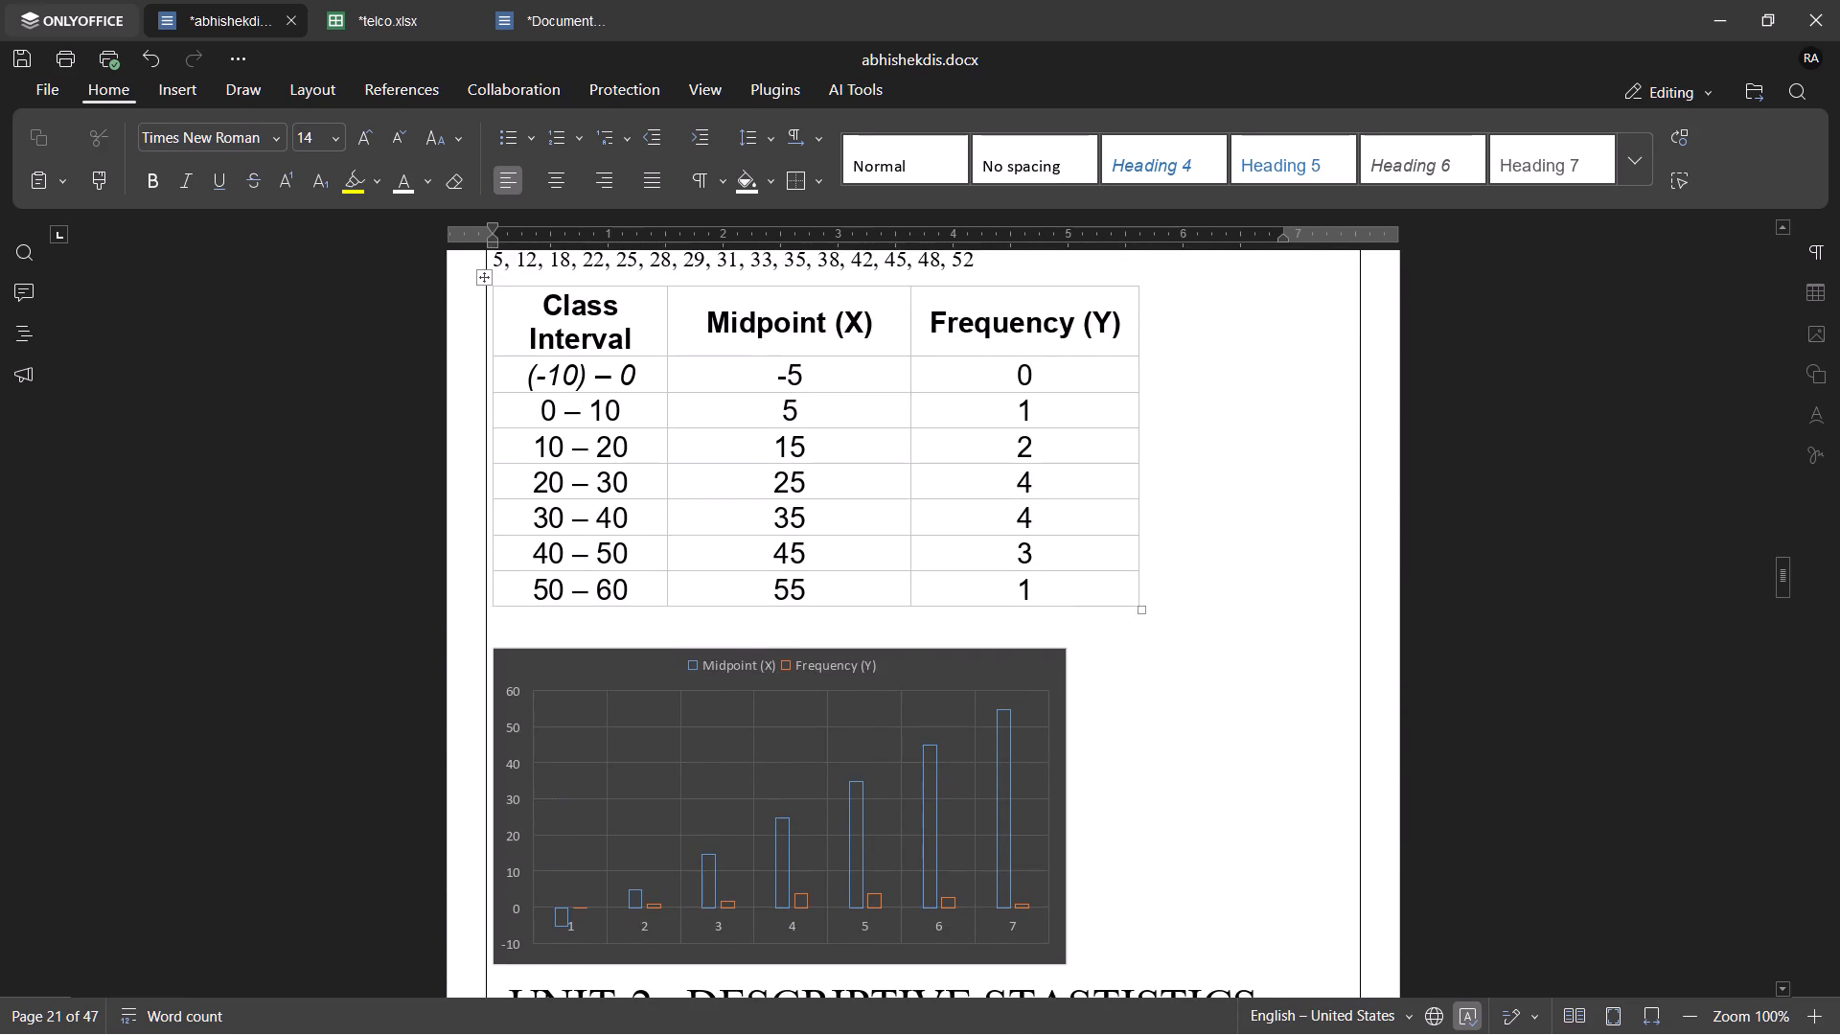
scroll(962, 533, down, 1)
scroll(962, 533, up, 1)
scroll(962, 533, down, 3)
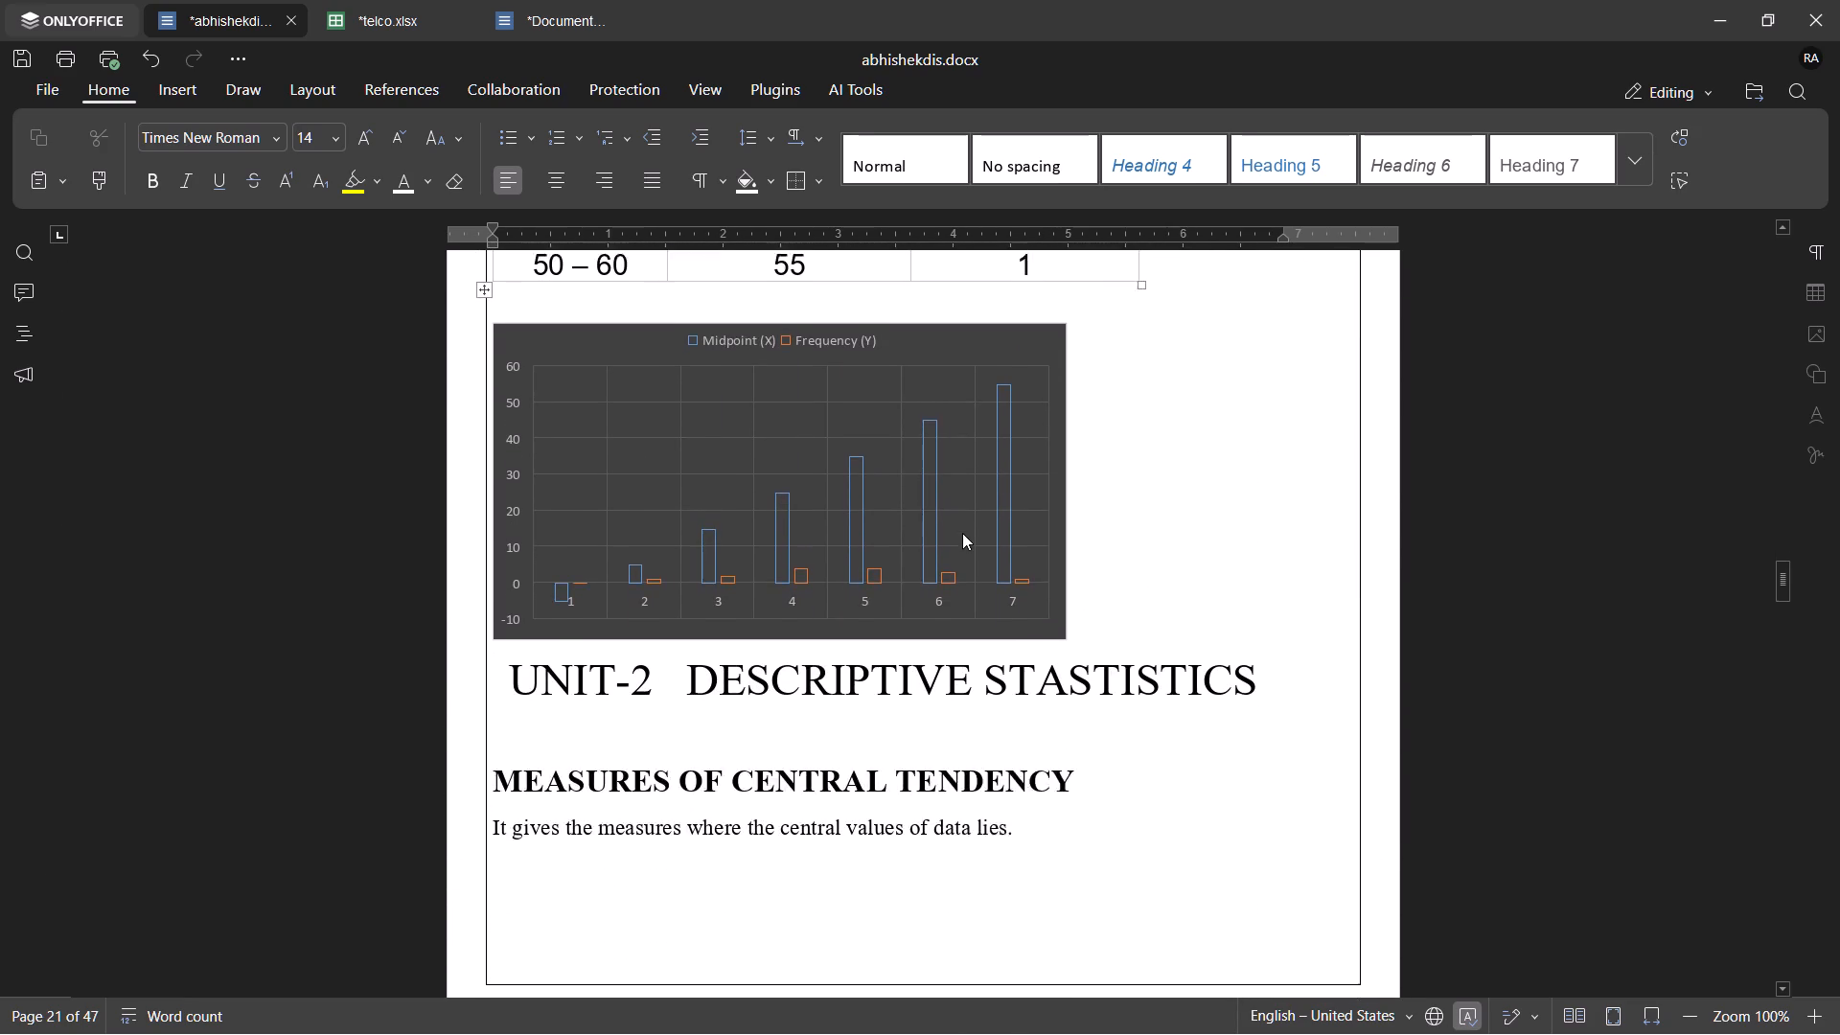
scroll(962, 533, up, 8)
scroll(962, 533, down, 4)
scroll(962, 533, up, 2)
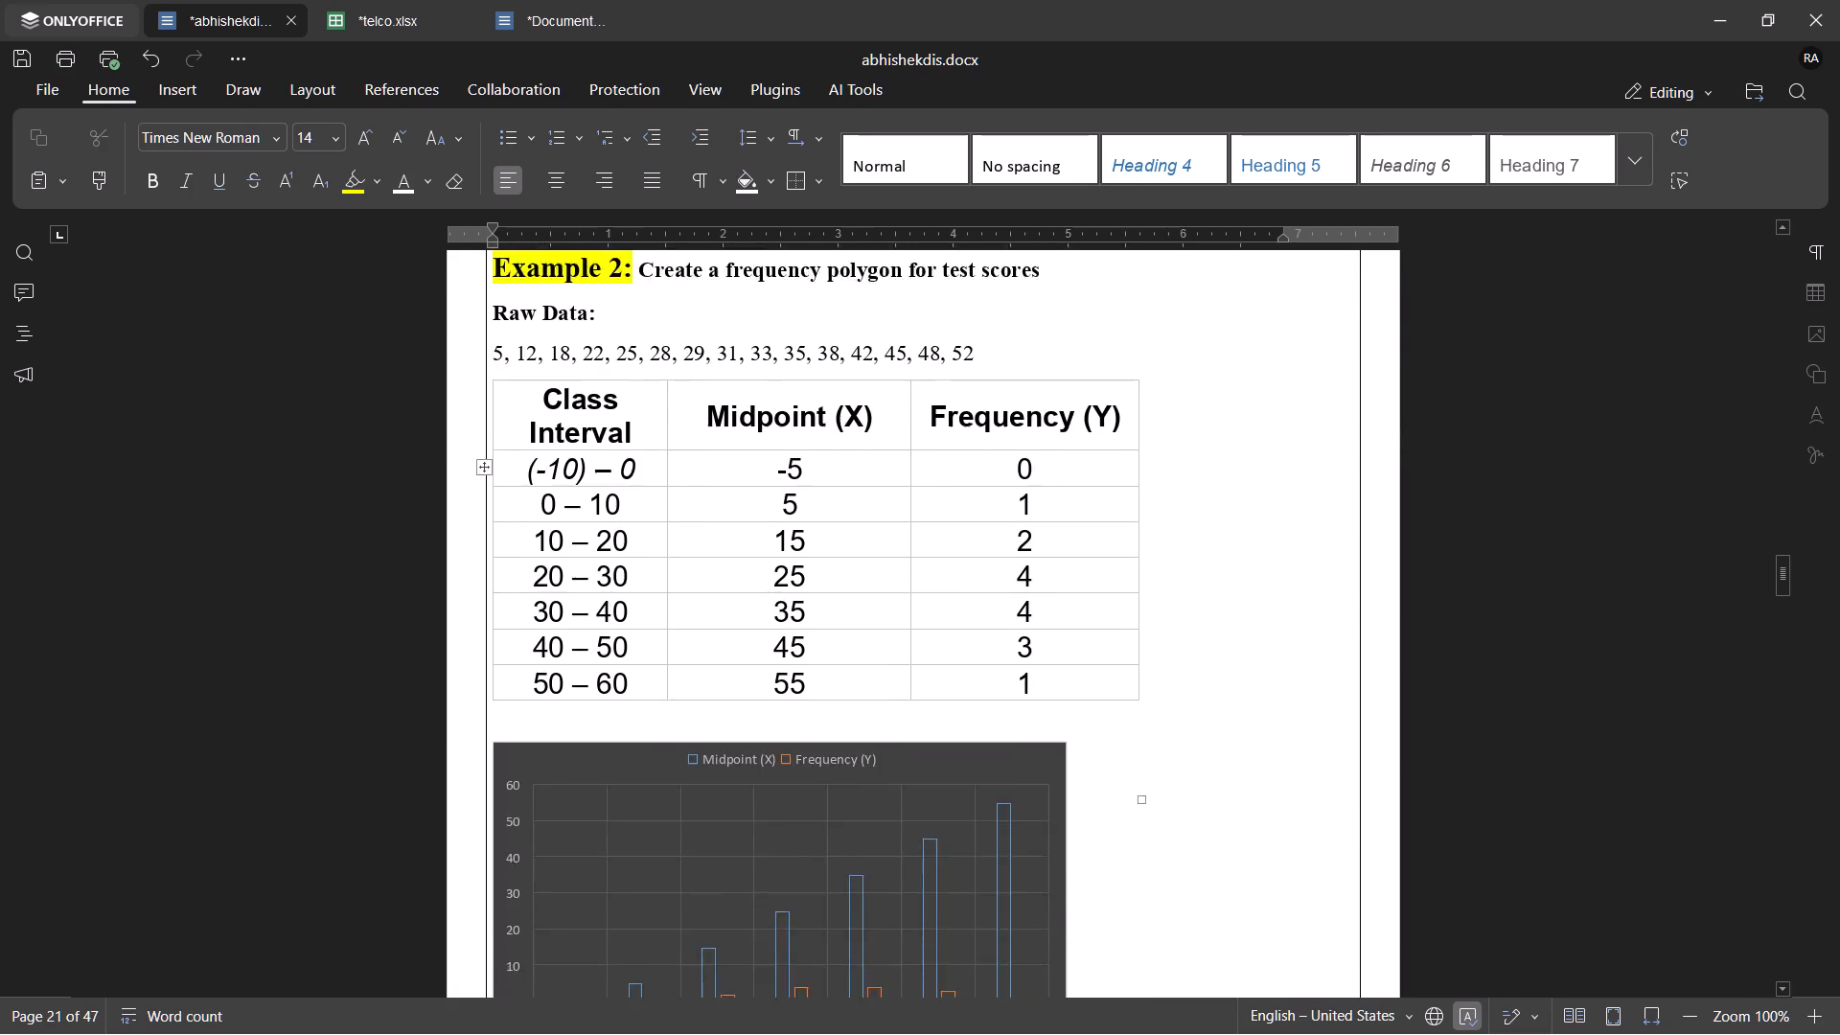
scroll(962, 533, up, 8)
scroll(962, 533, down, 5)
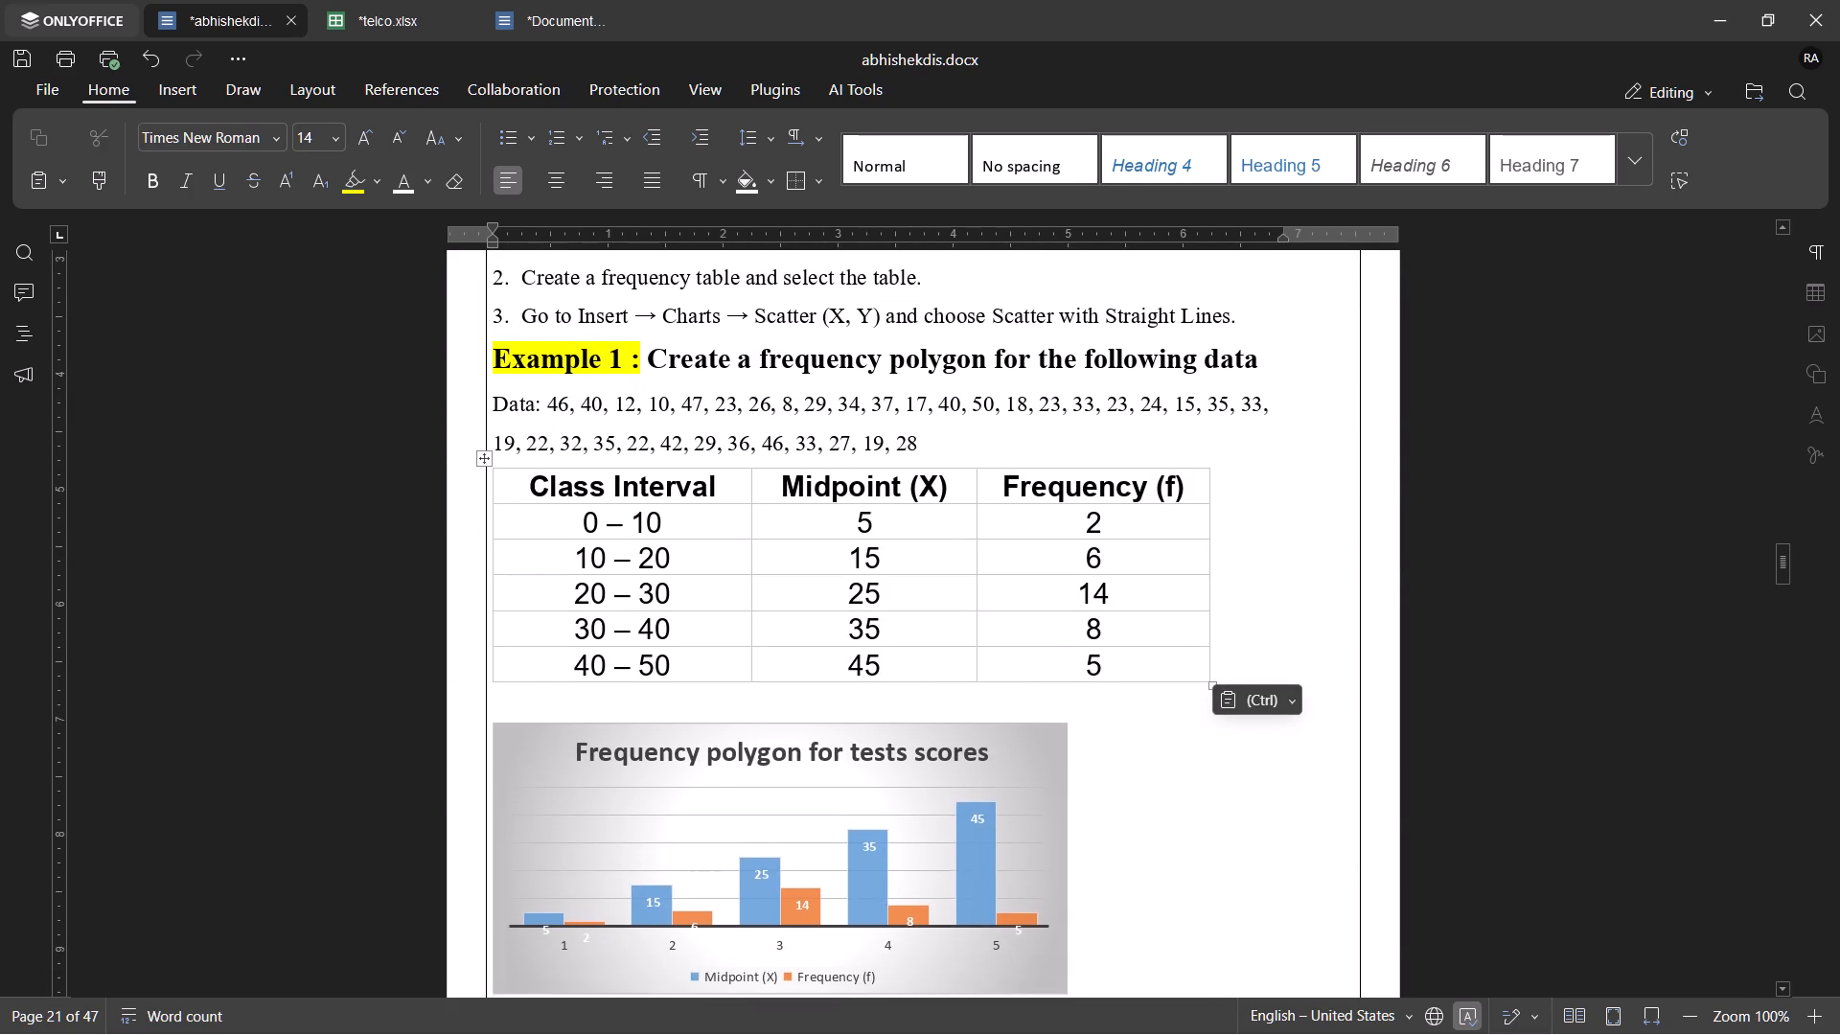
scroll(962, 533, up, 1)
scroll(962, 533, down, 15)
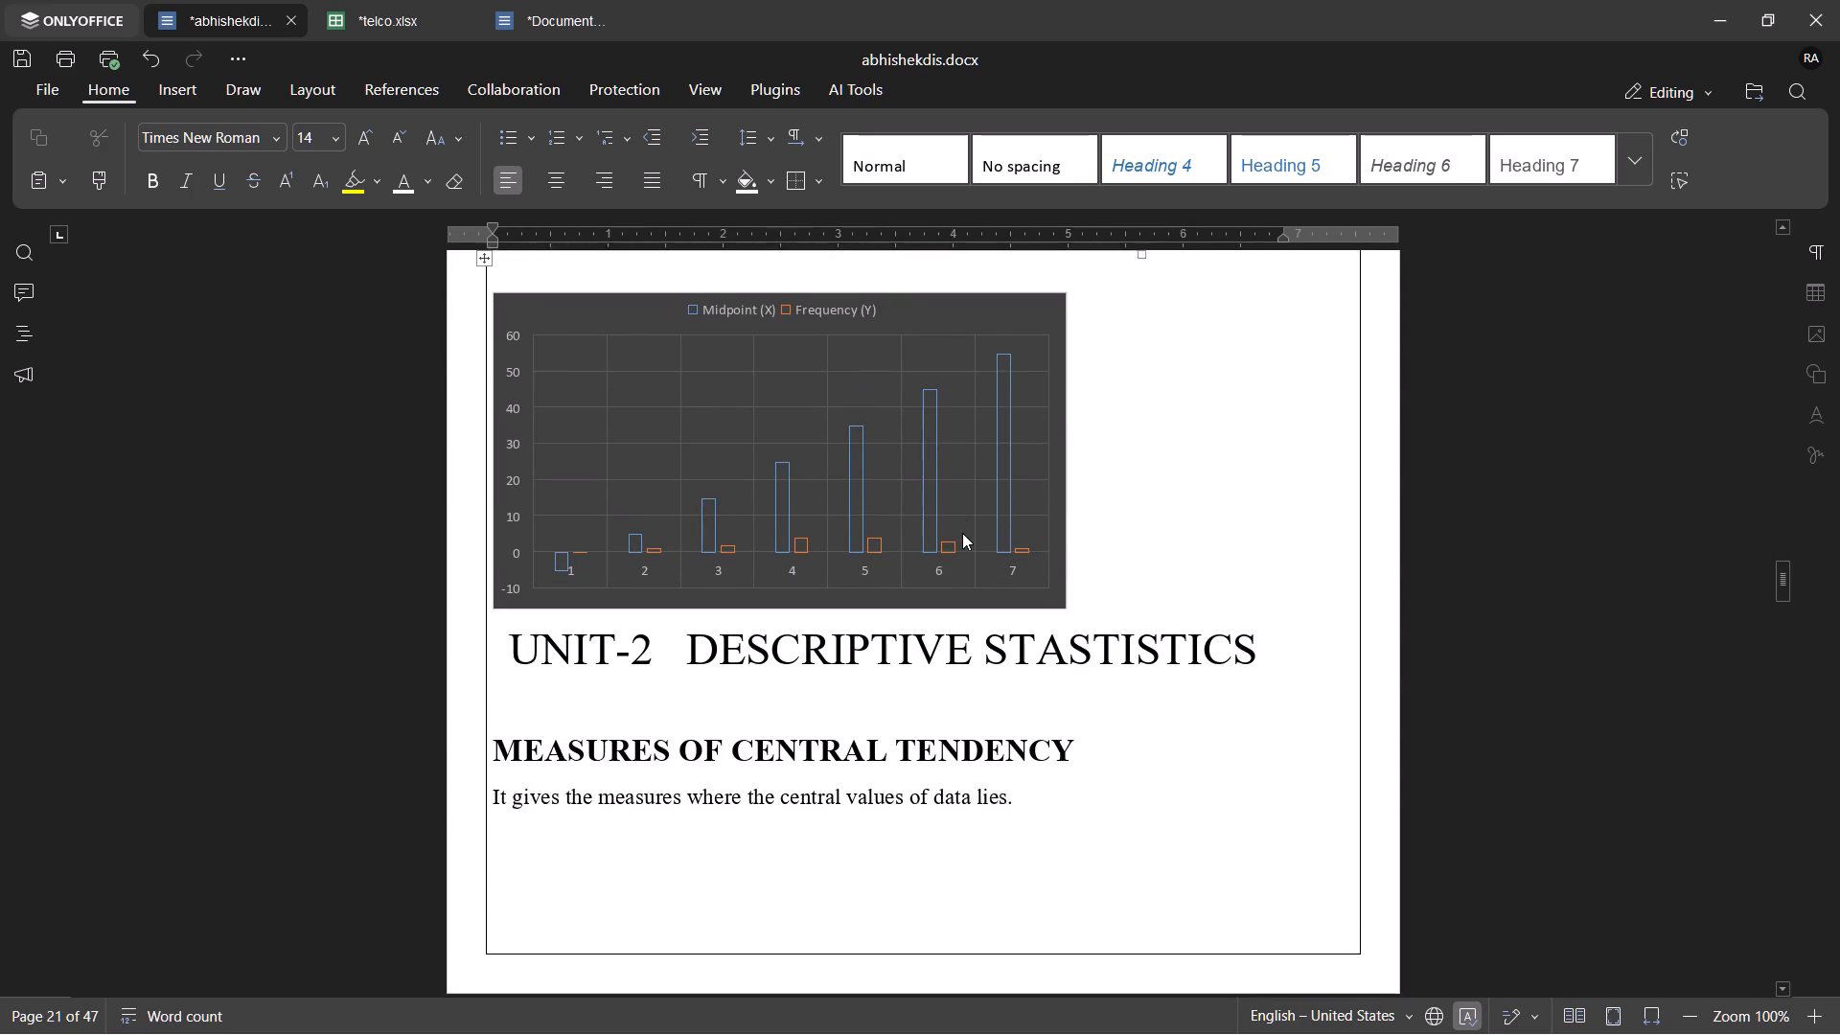
Insert six blank lines below Example 2's chart to push the UNIT-2 heading onto the following page.
scroll(962, 533, down, 2)
scroll(962, 533, up, 1)
scroll(962, 533, down, 1)
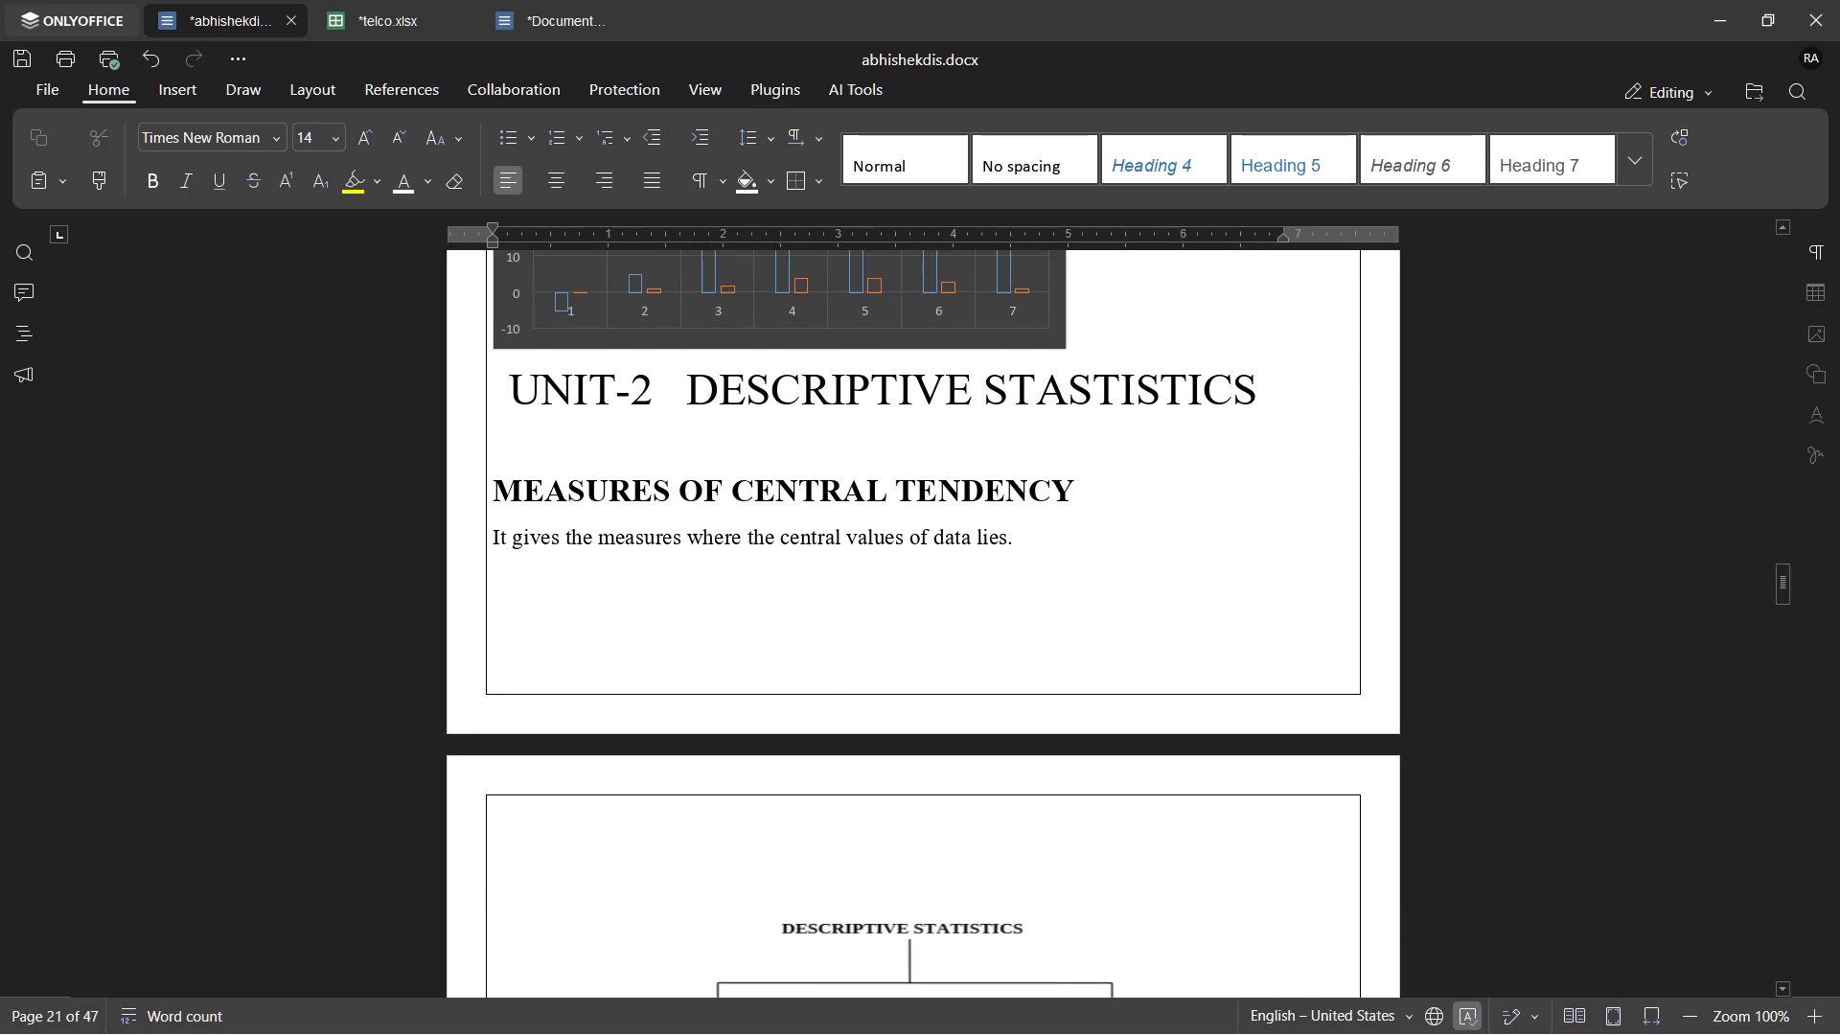
click(1121, 346)
key(Return)
key(Return)
key(Return)
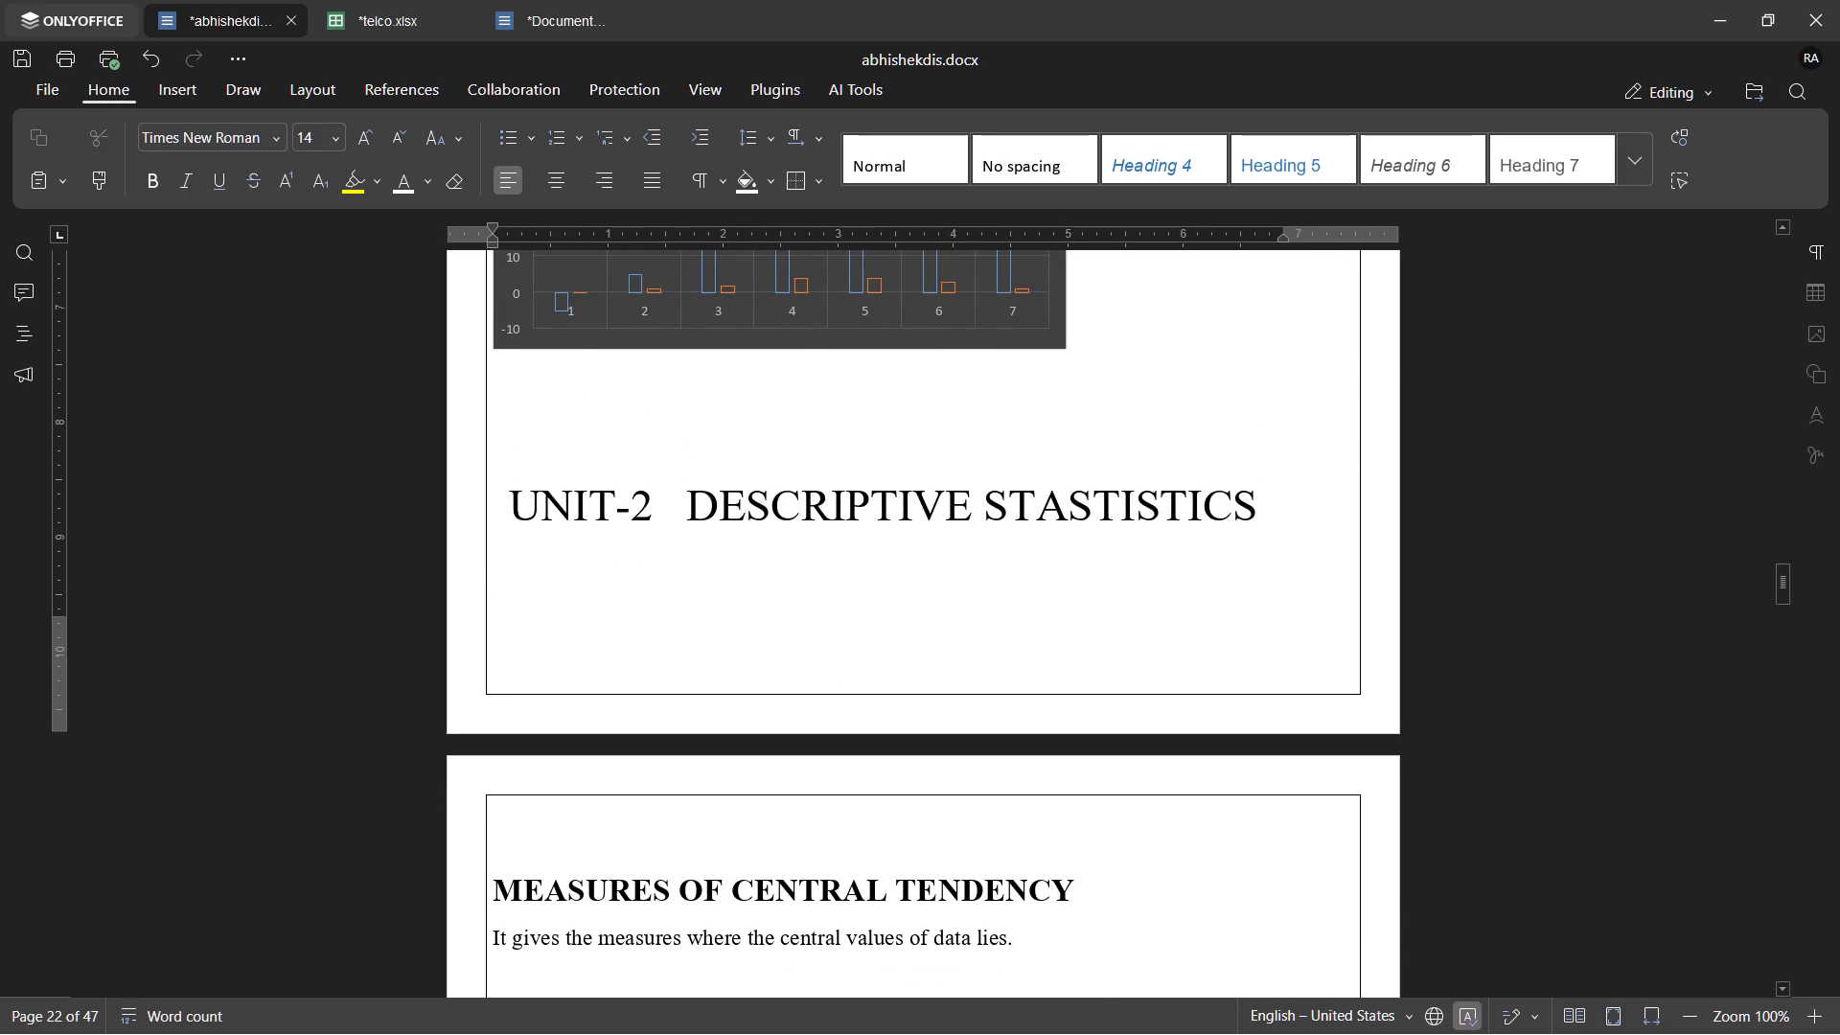
key(Return)
key(Return)
key(Return)
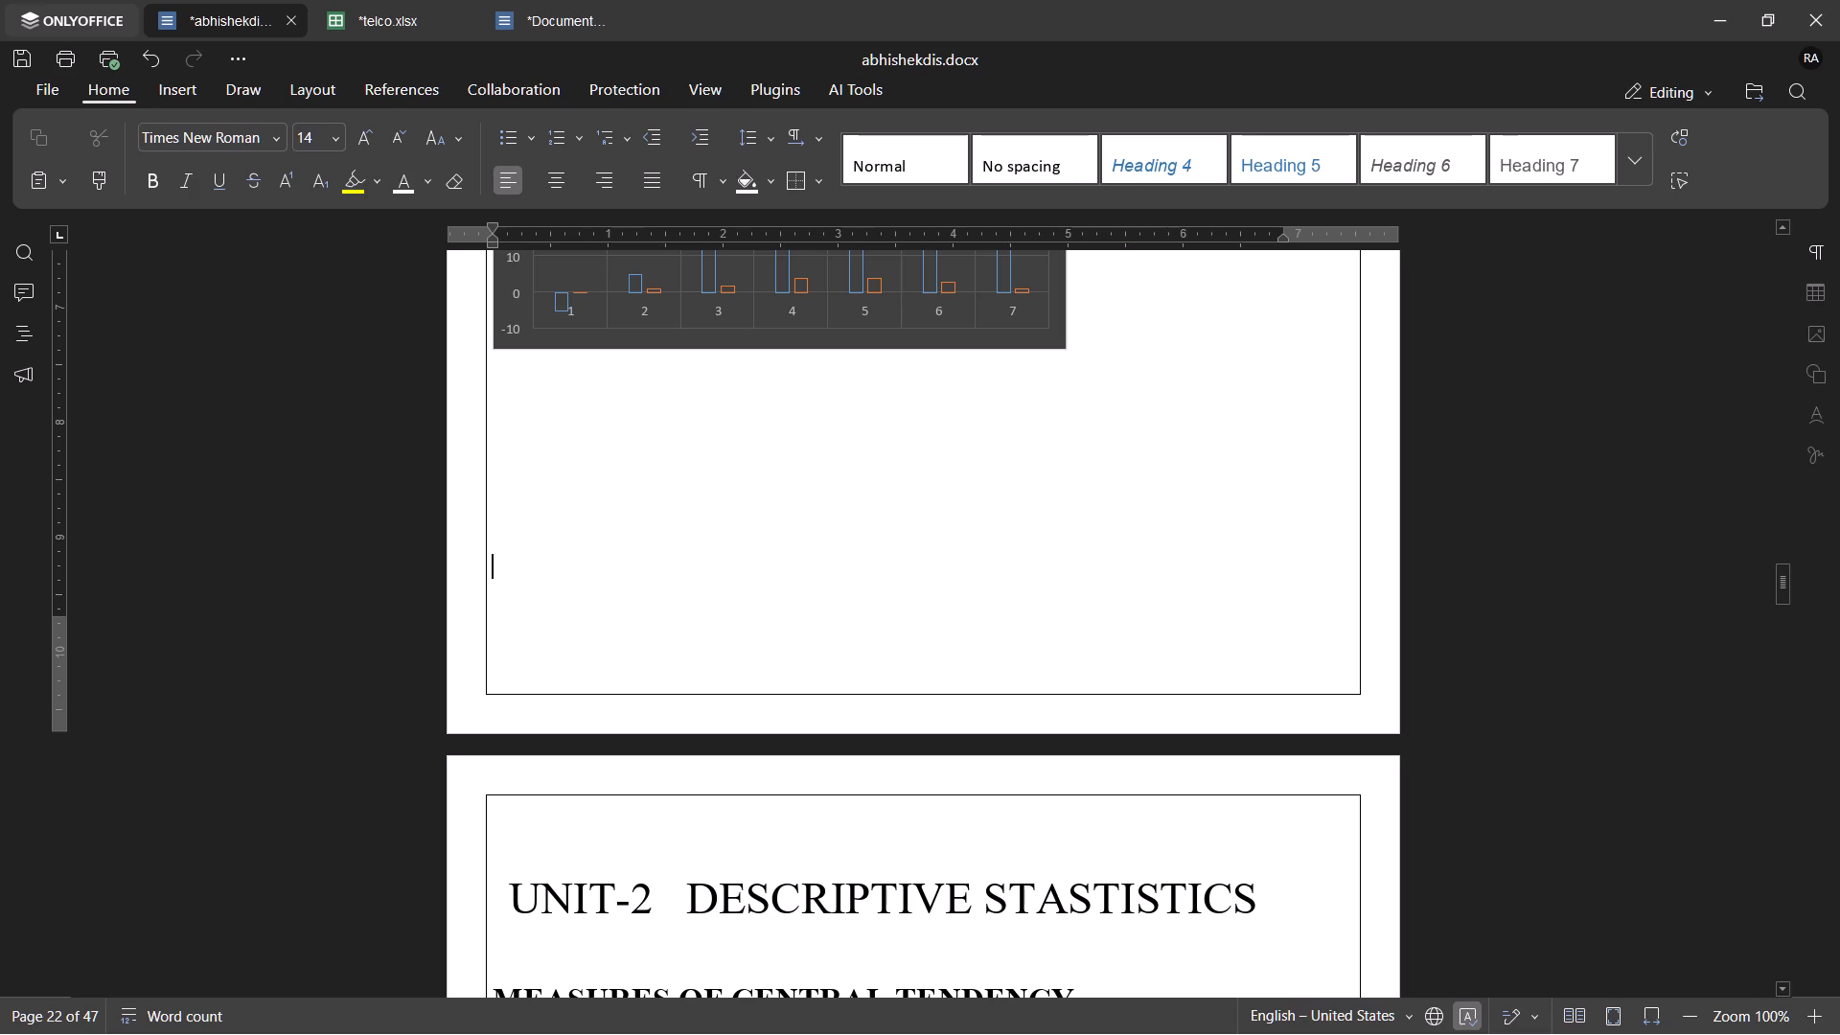
Check the frequency polygon data in telco.xlsx and the section order in Document1's outline, ending back in abhishekdis.docx.
click(339, 31)
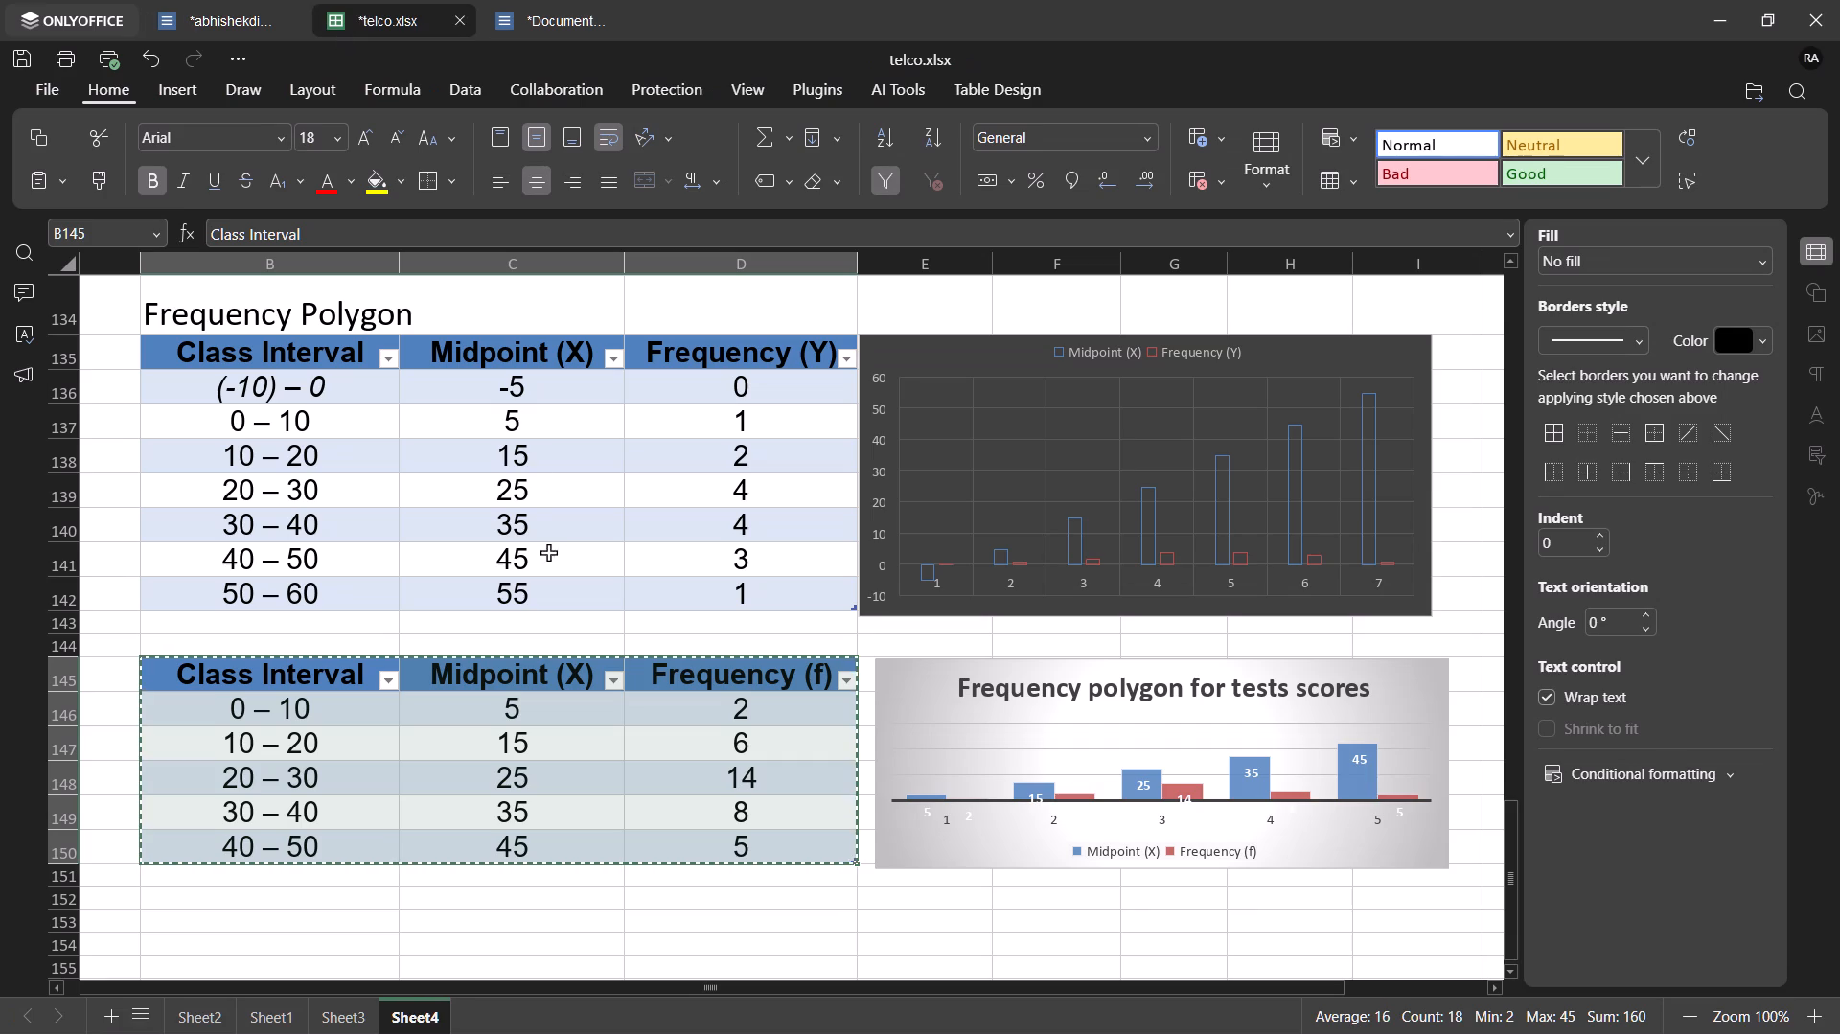
scroll(550, 630, up, 2)
scroll(550, 630, down, 1)
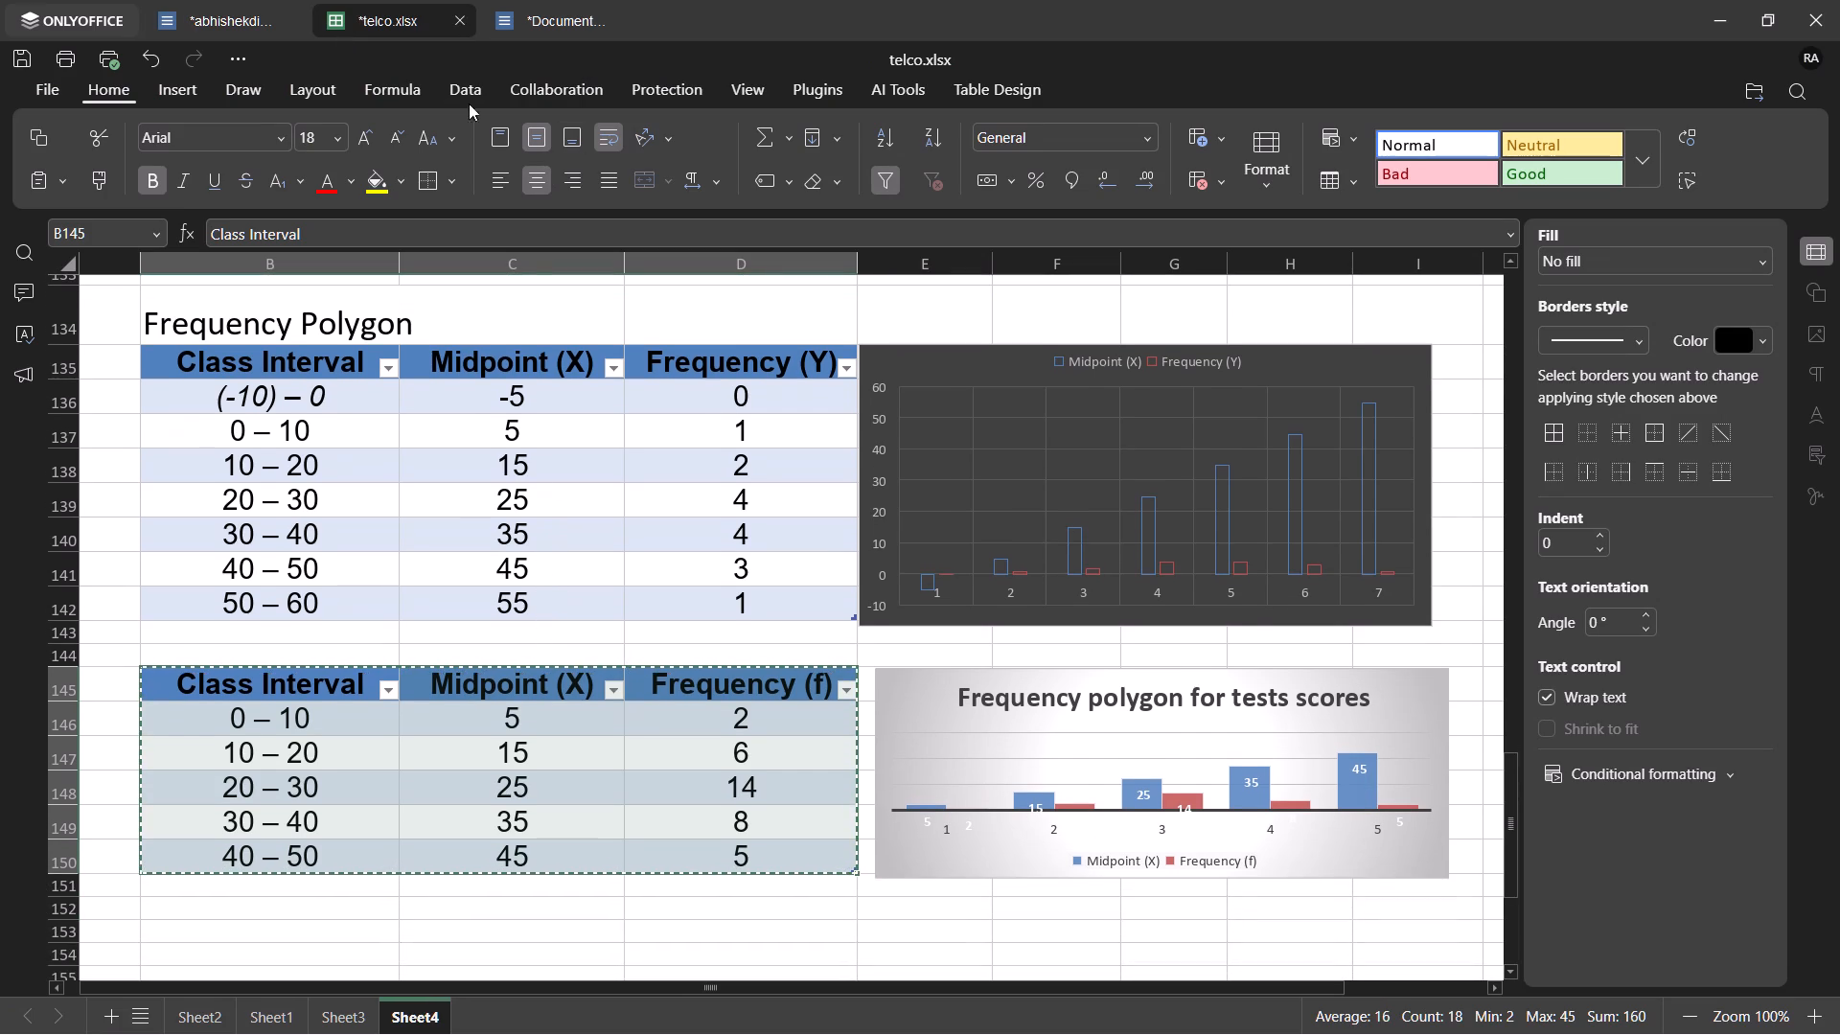
click(500, 0)
click(503, 10)
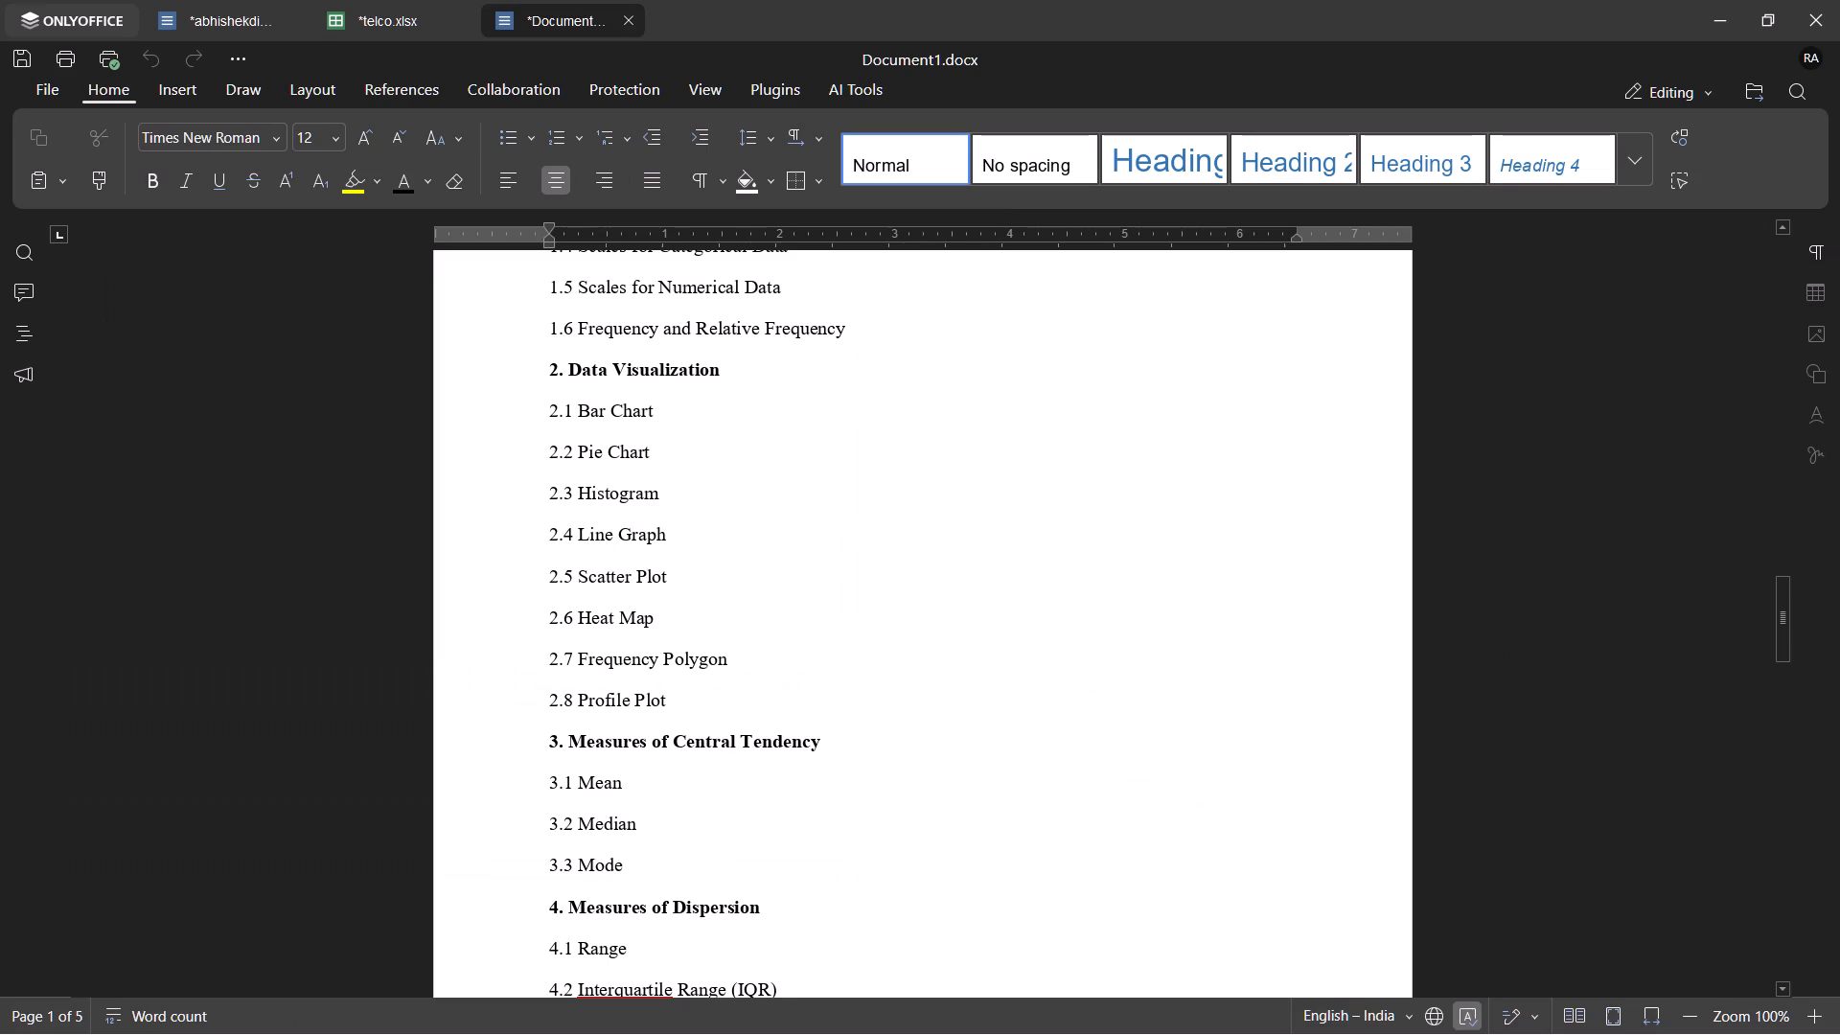
scroll(689, 620, down, 1)
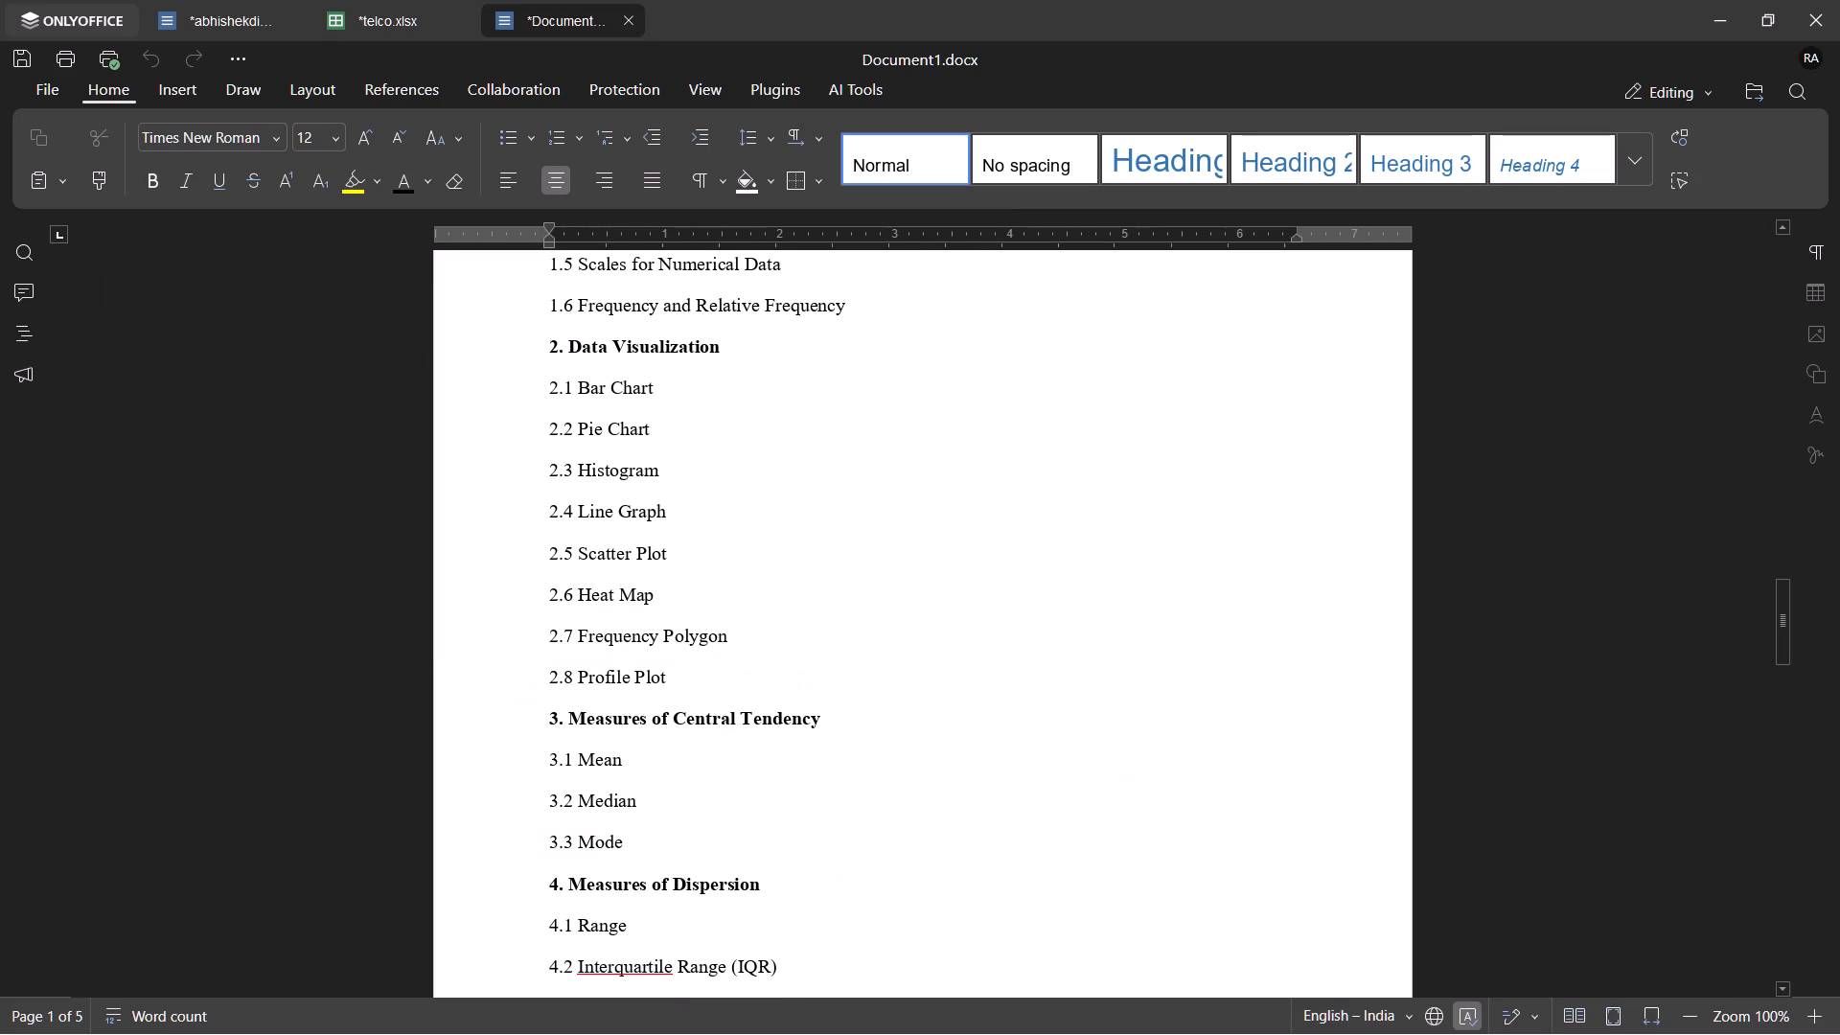
click(221, 22)
Delete the blank lines between the heat map example's conclusion and the 2.7 Frequency Polygon heading so the section follows on the same page.
scroll(684, 700, up, 2)
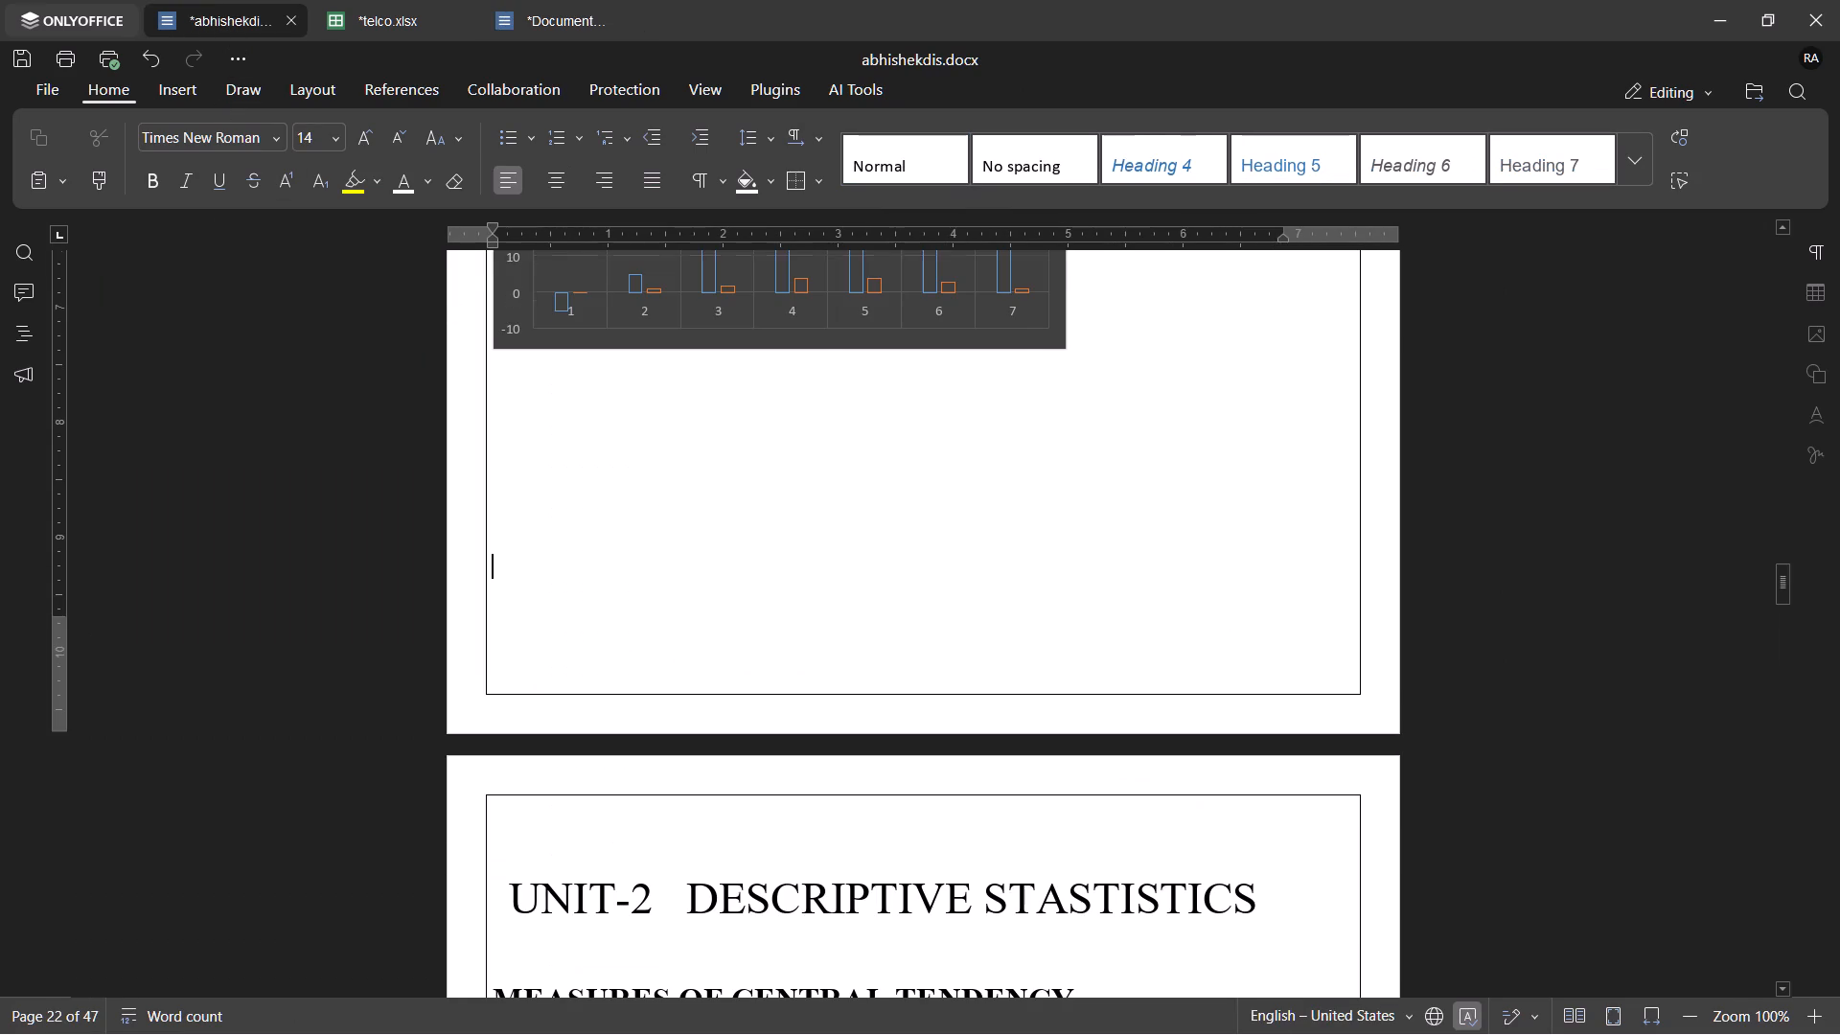
scroll(684, 700, up, 20)
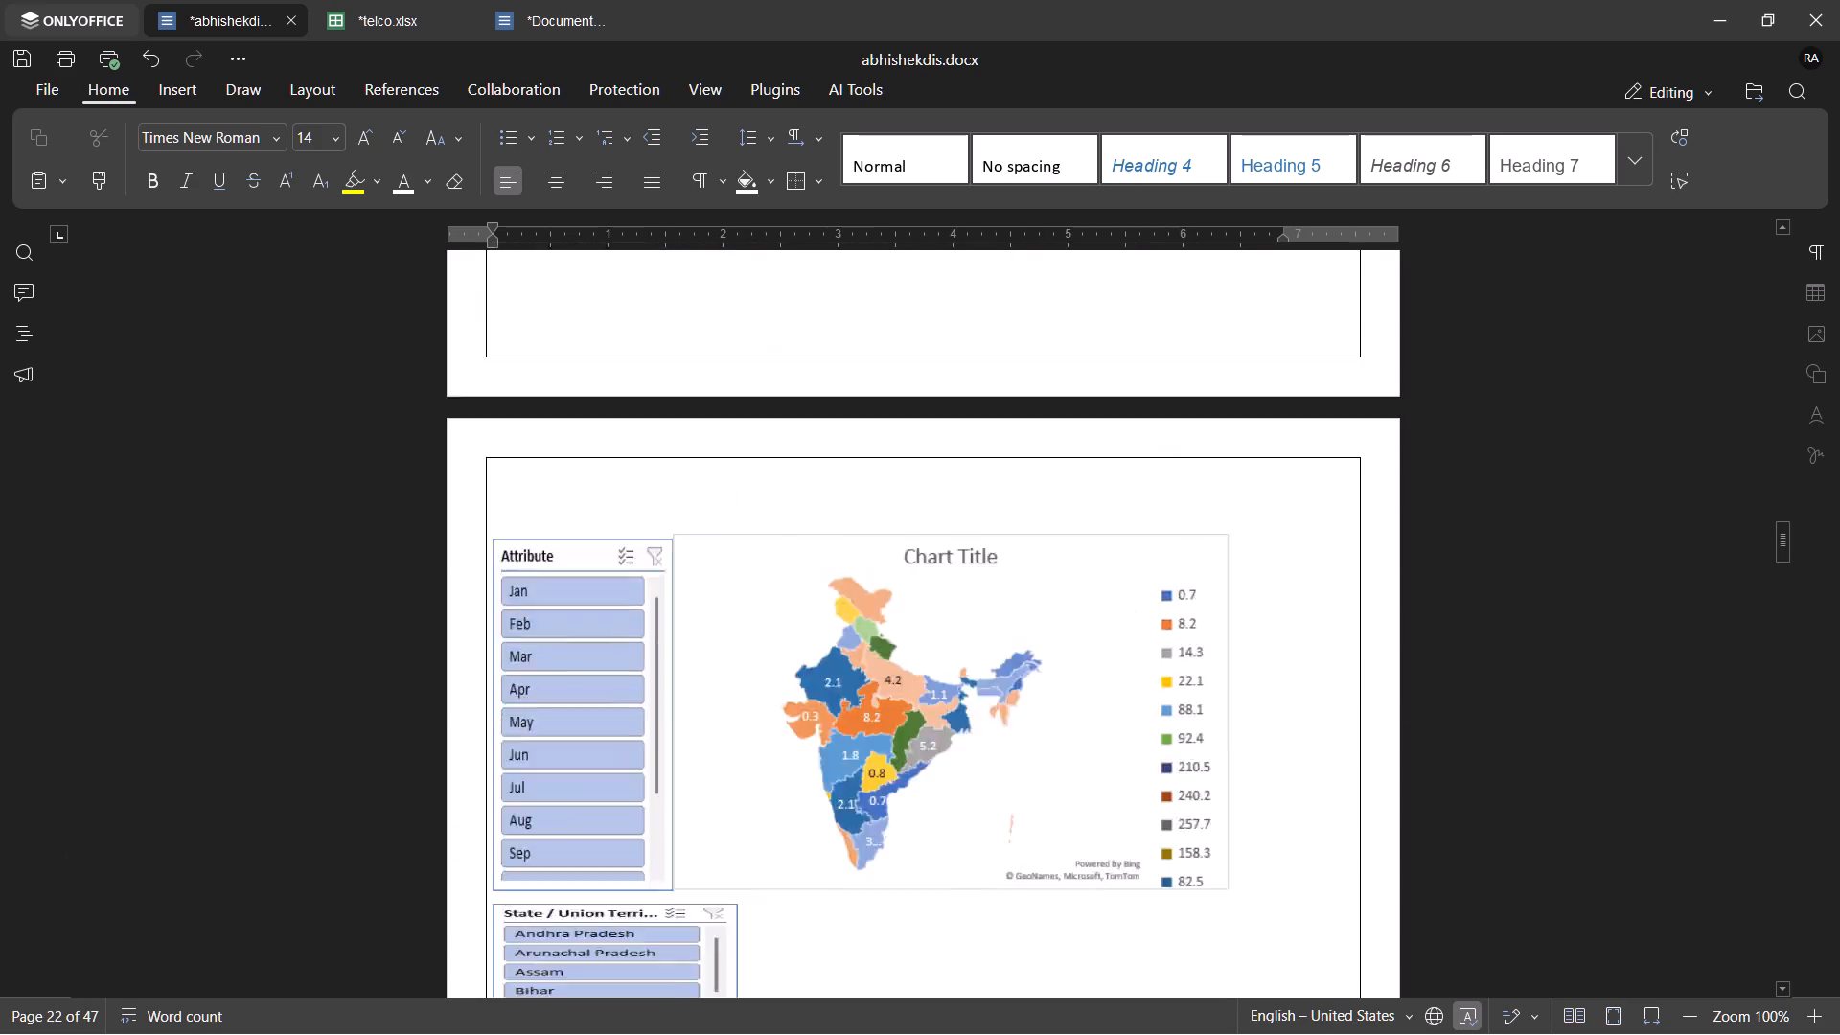
scroll(684, 700, down, 4)
scroll(684, 700, up, 5)
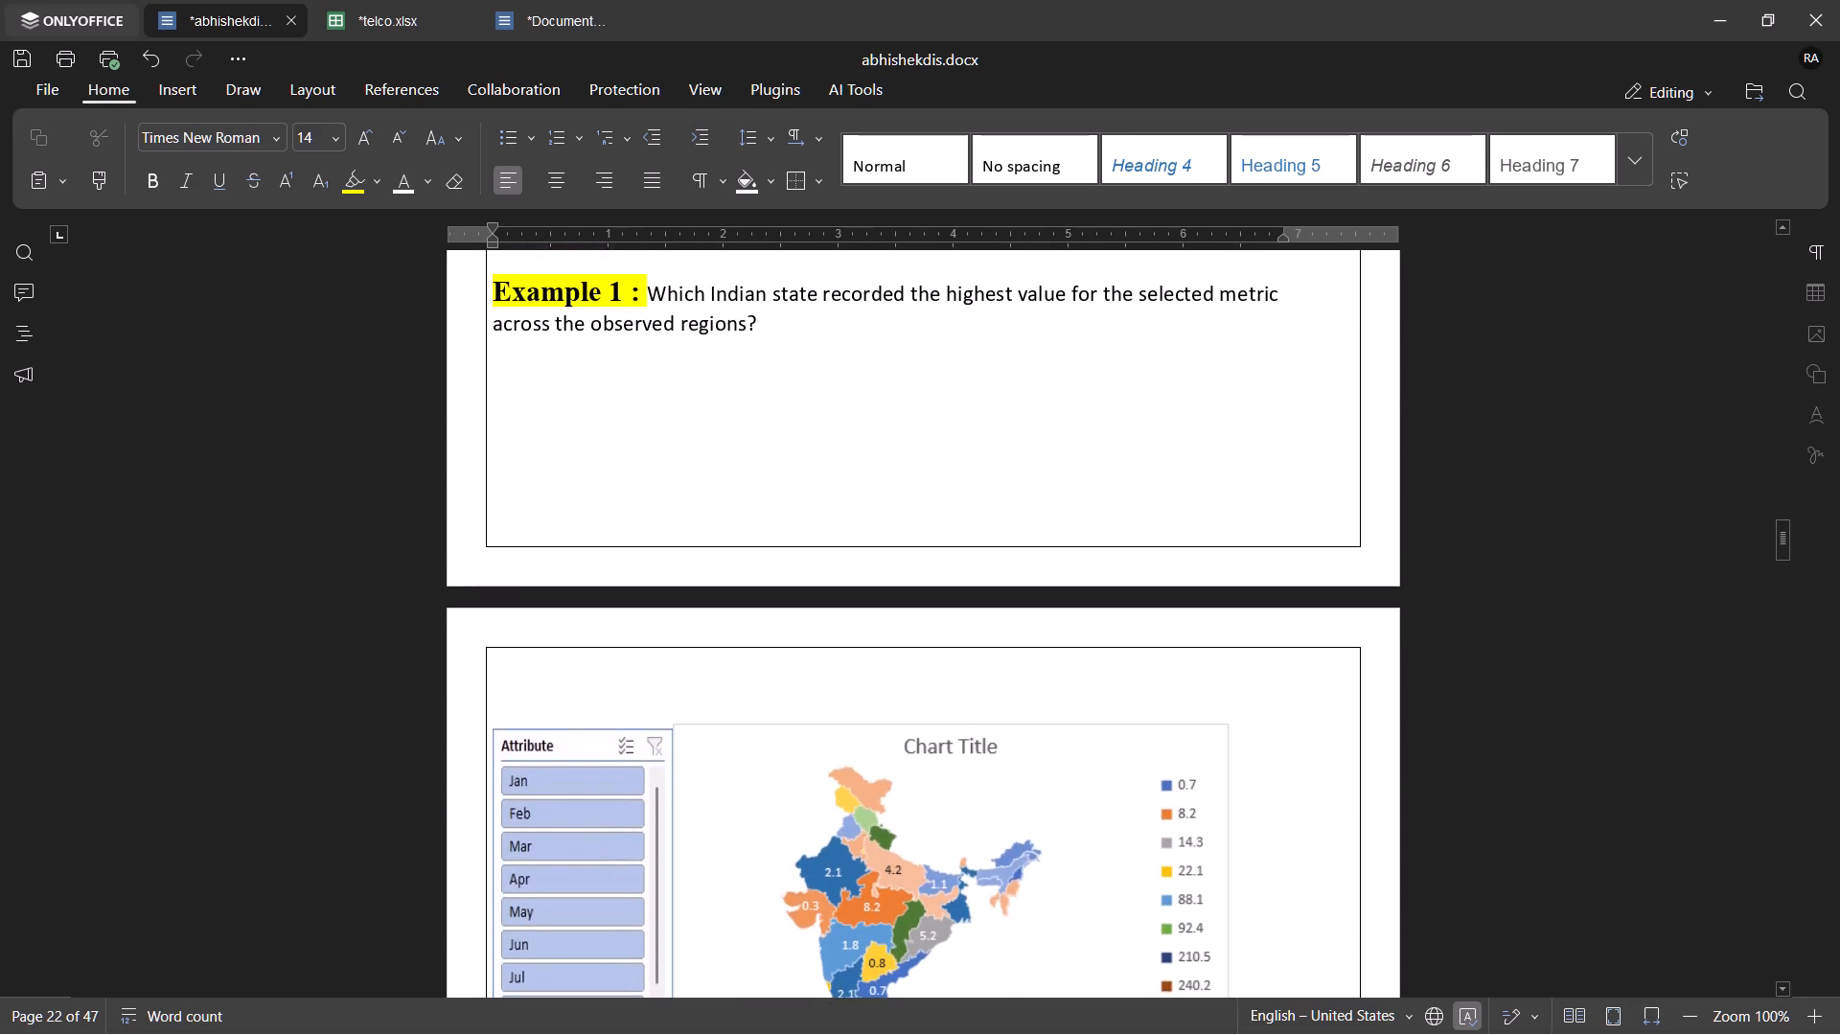
scroll(684, 700, up, 2)
scroll(684, 700, down, 10)
scroll(684, 700, up, 3)
click(548, 394)
scroll(548, 394, up, 1)
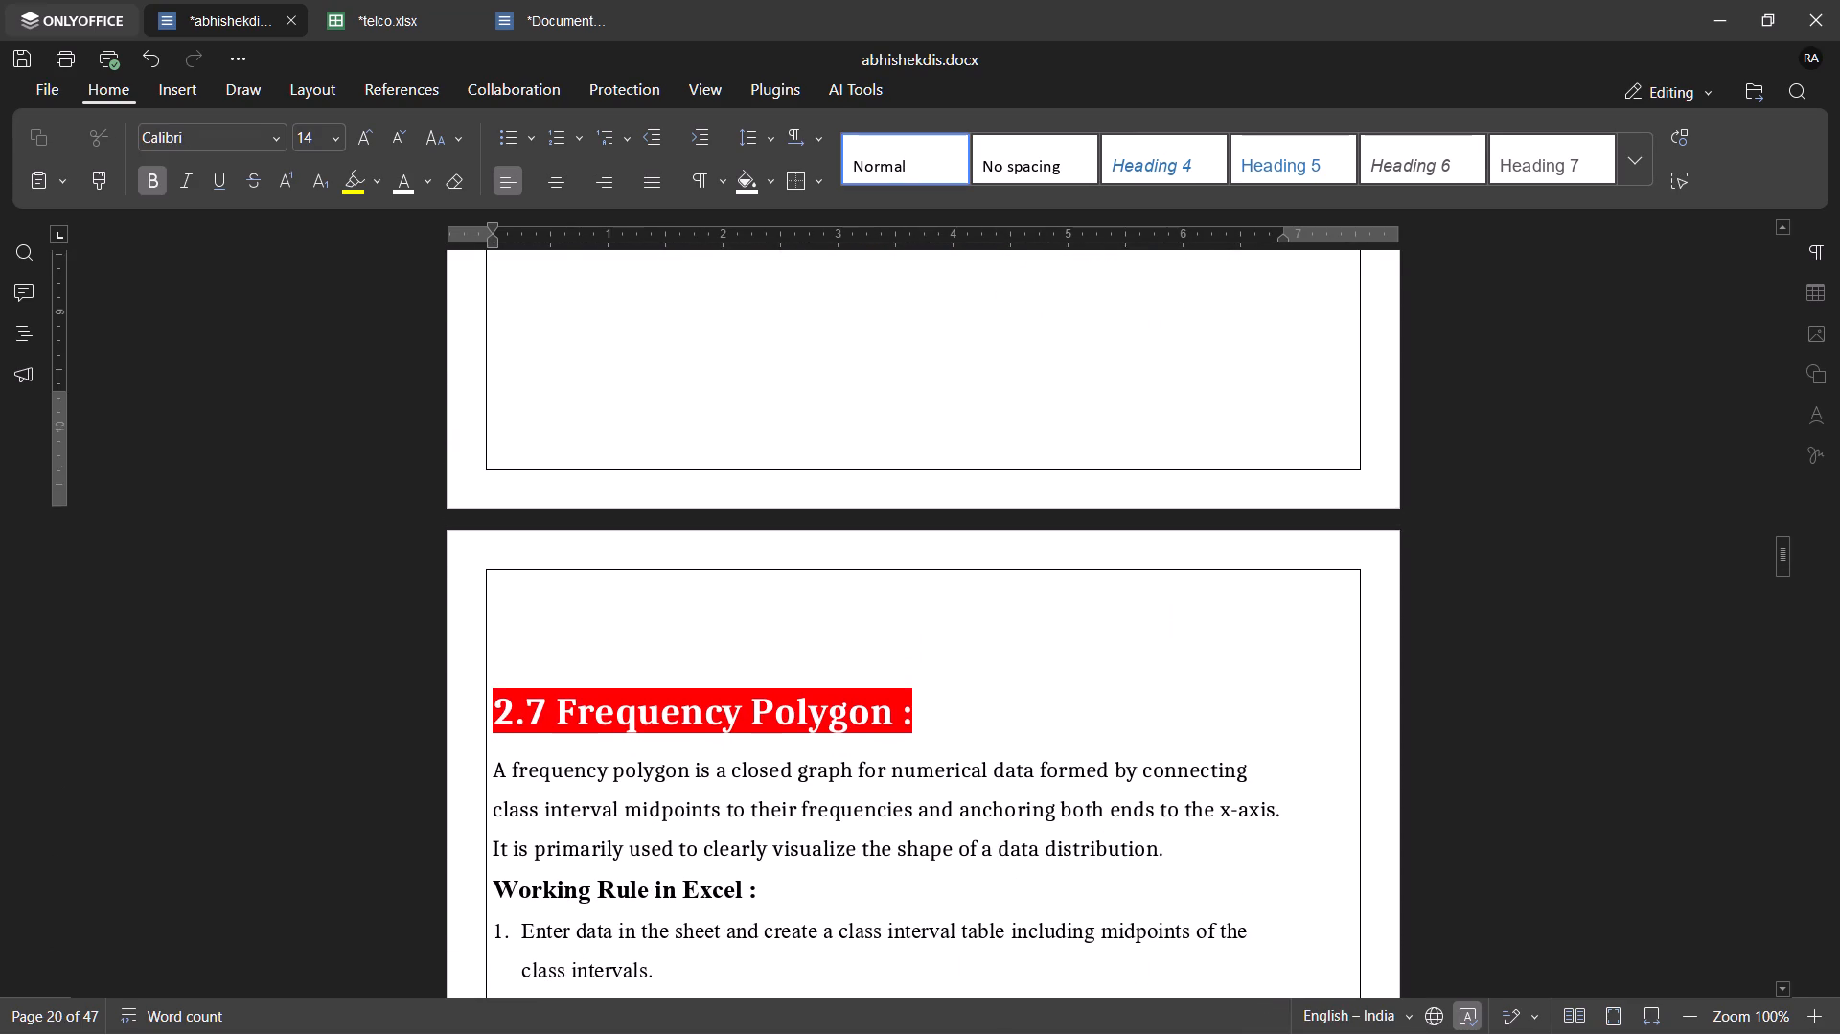
scroll(548, 394, up, 1)
key(Down)
key(Up)
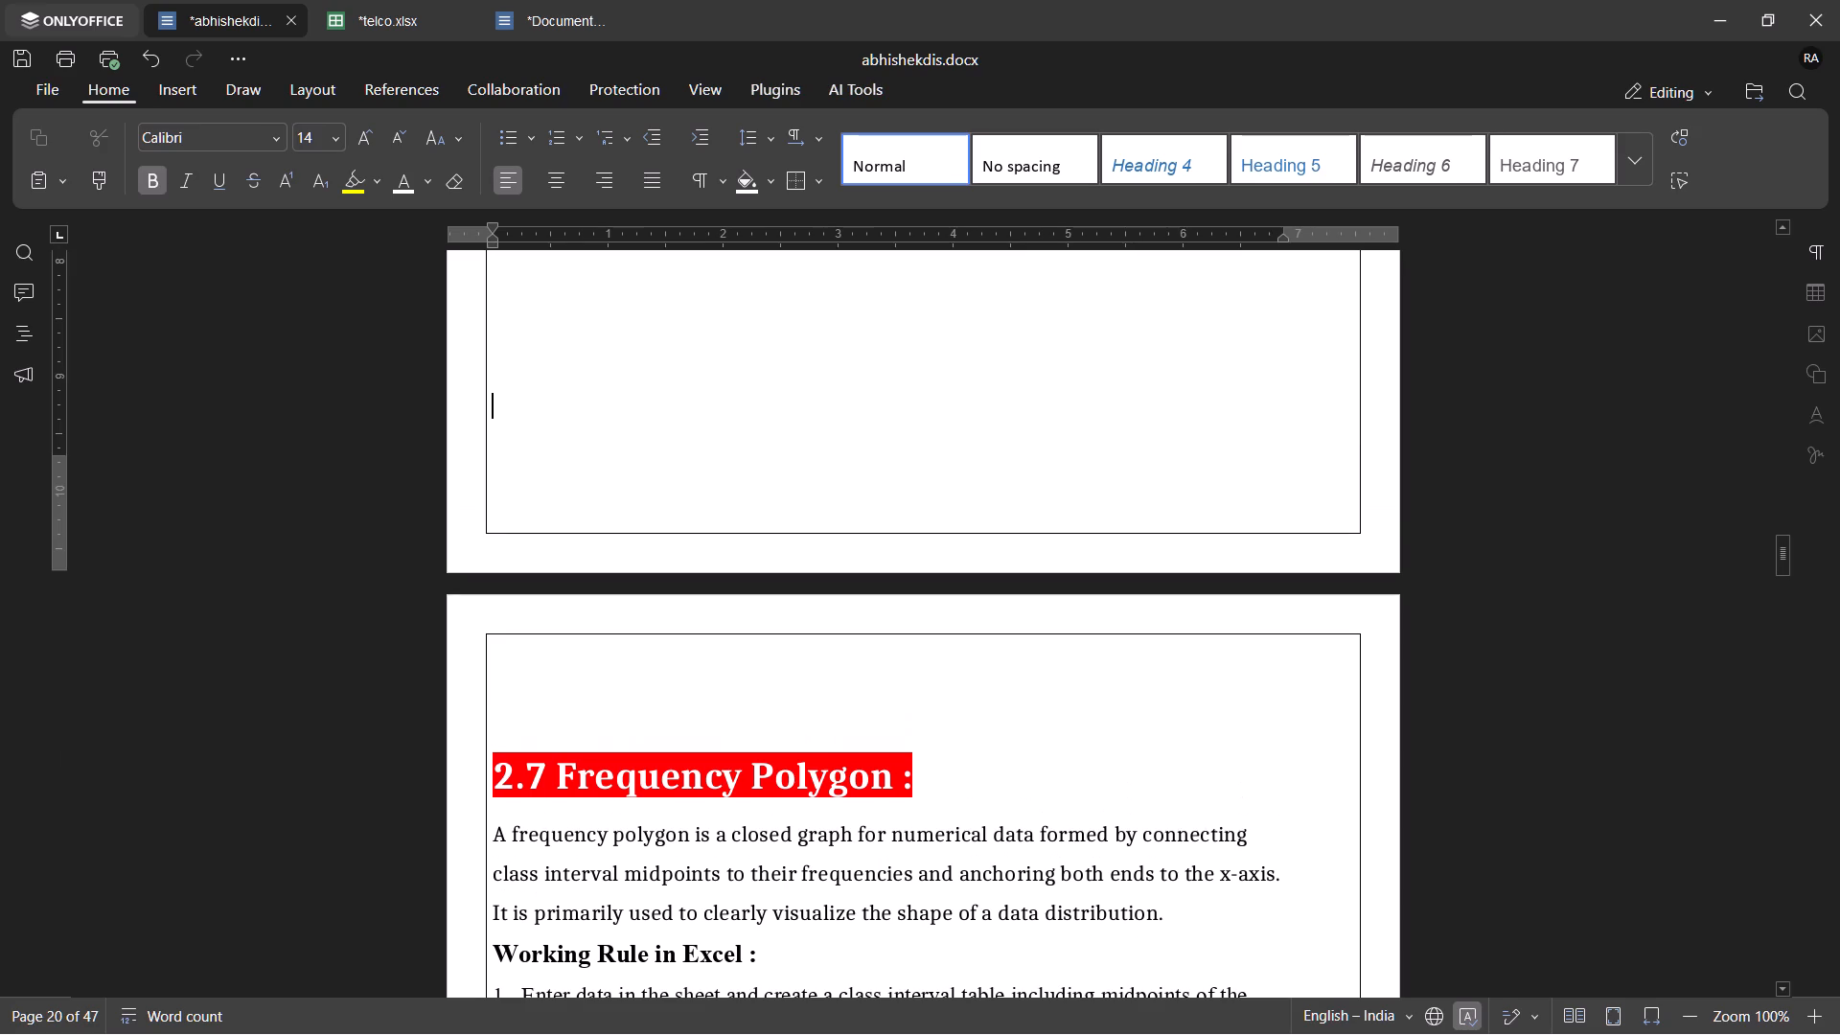
key(BackSpace)
key(BackSpace)
key(BackSpace)
scroll(548, 394, up, 5)
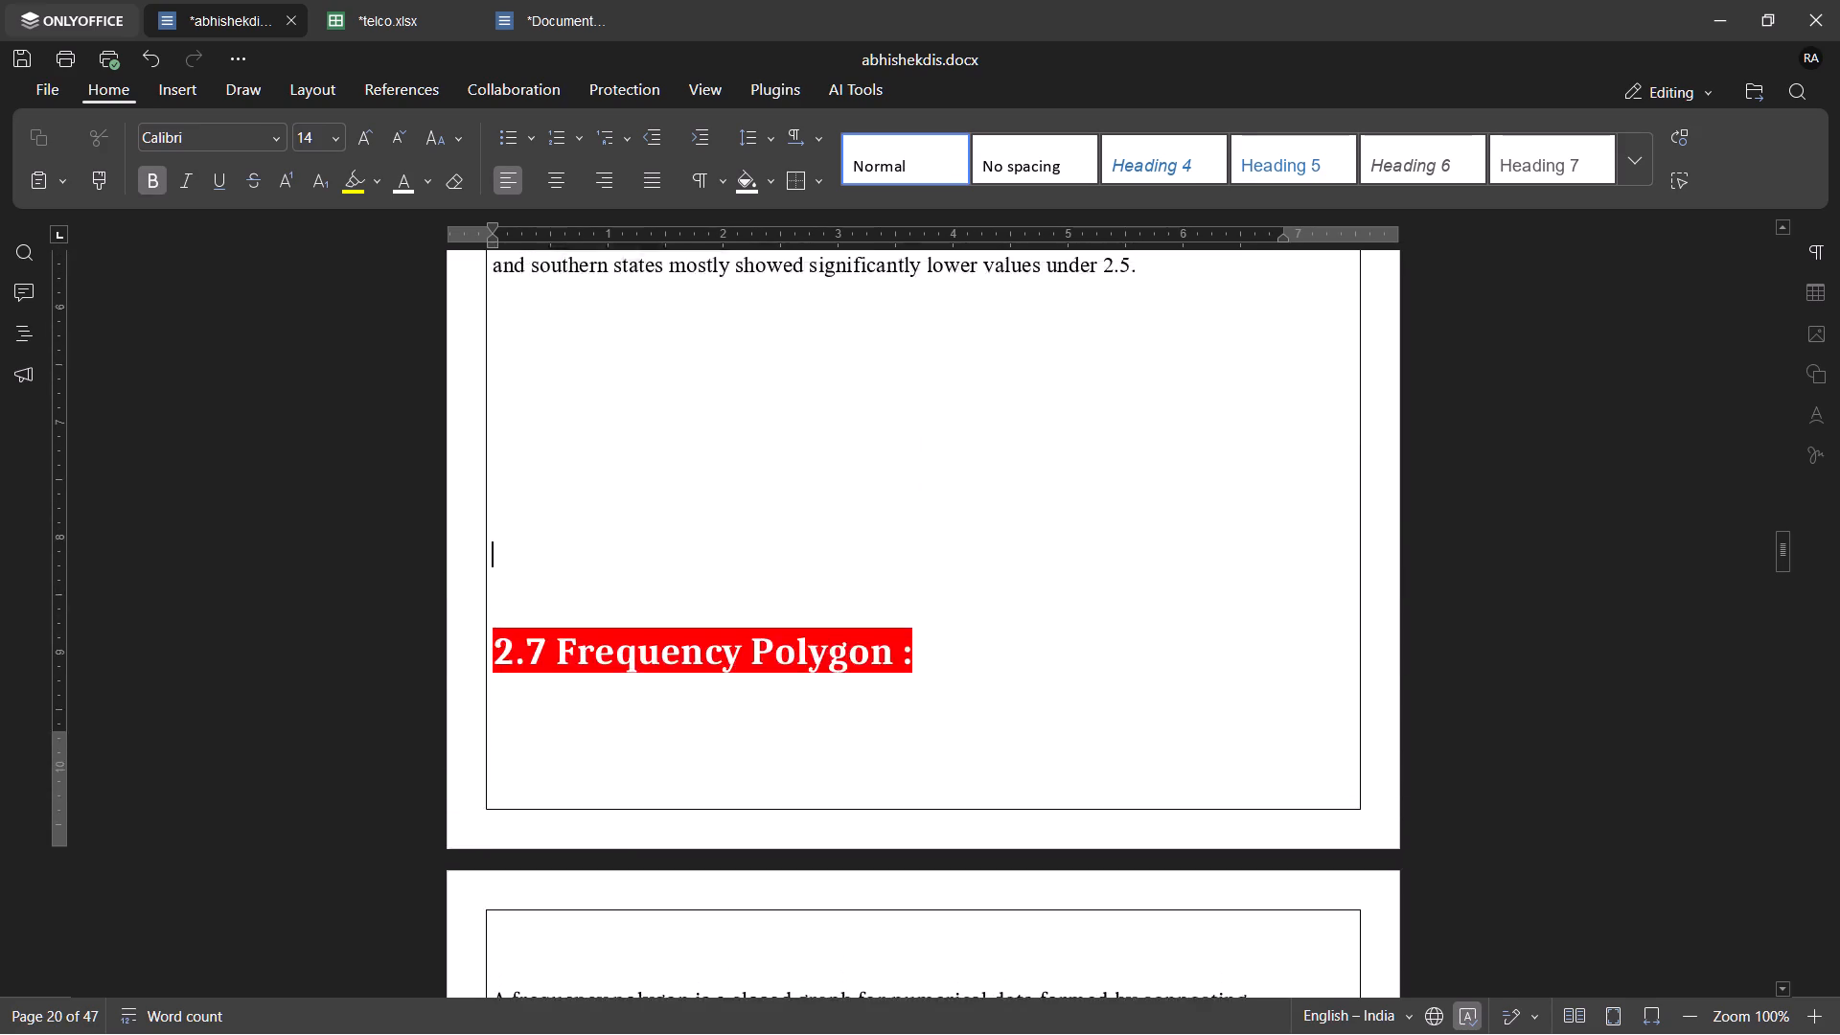
scroll(548, 394, up, 2)
key(BackSpace)
key(BackSpace)
key(BackSpace)
key(BackSpace)
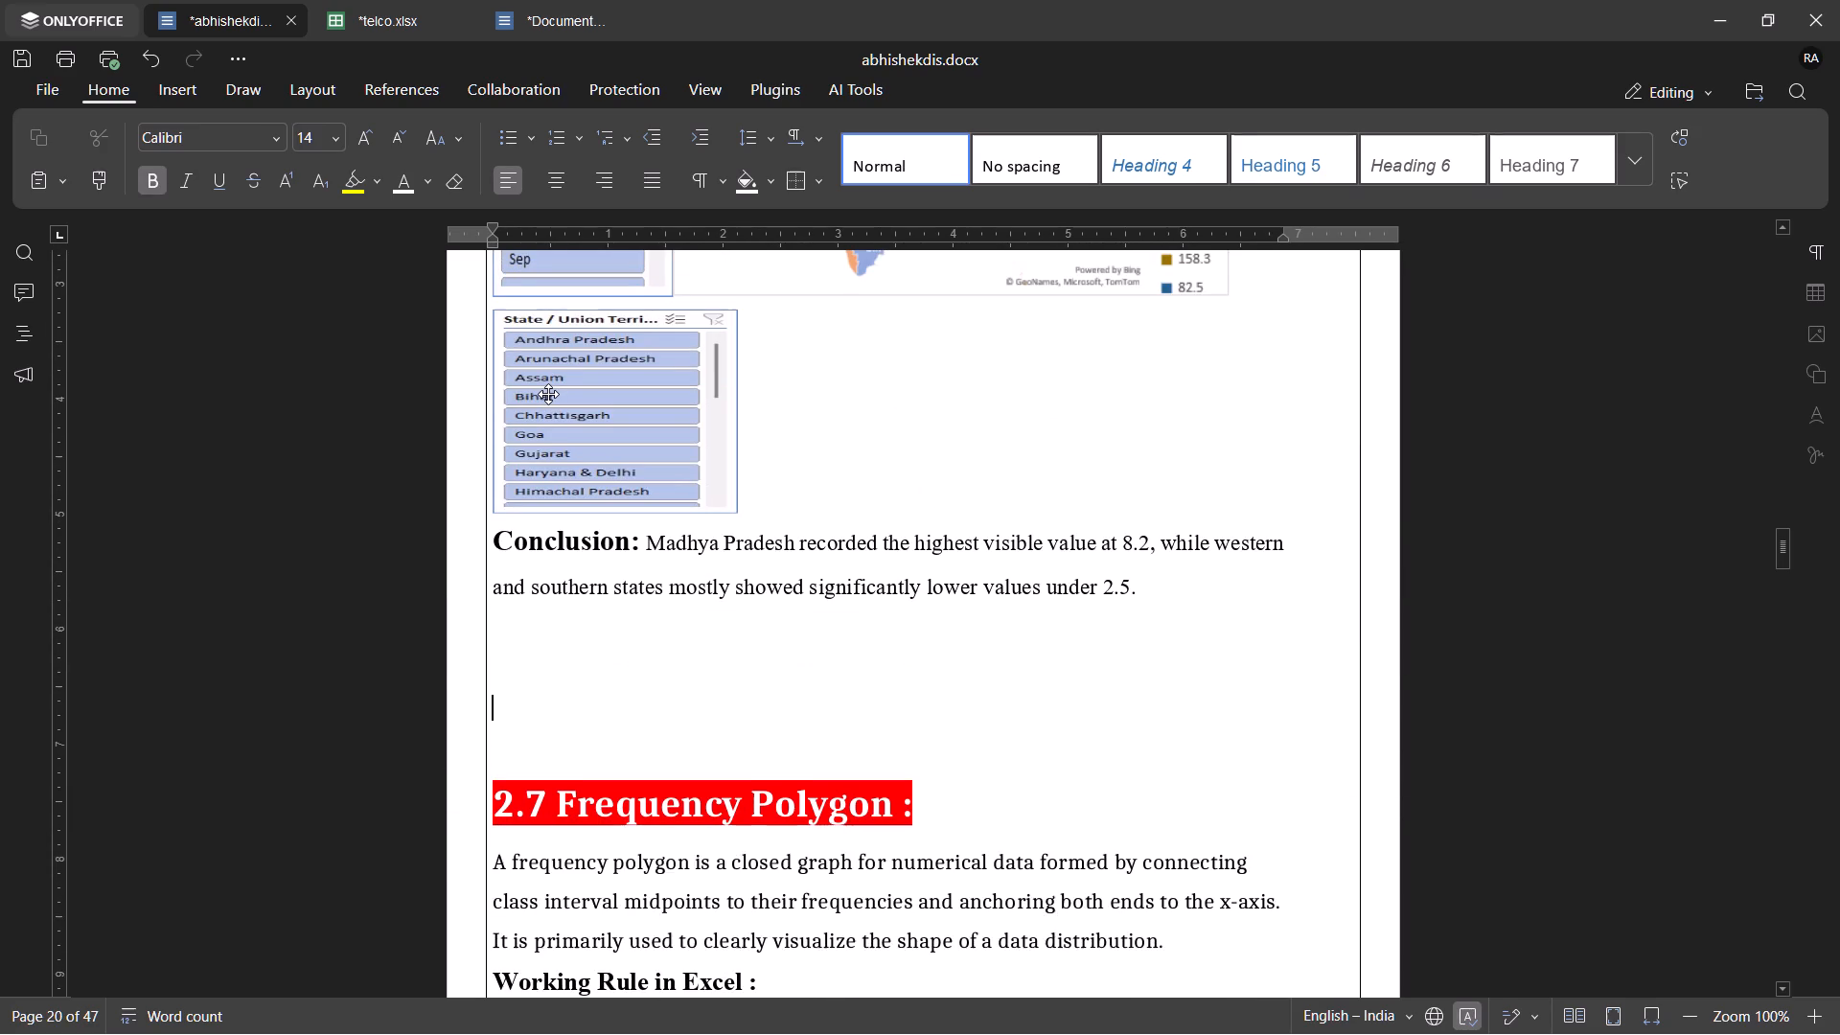
key(BackSpace)
key(BackSpace)
key(BackSpace)
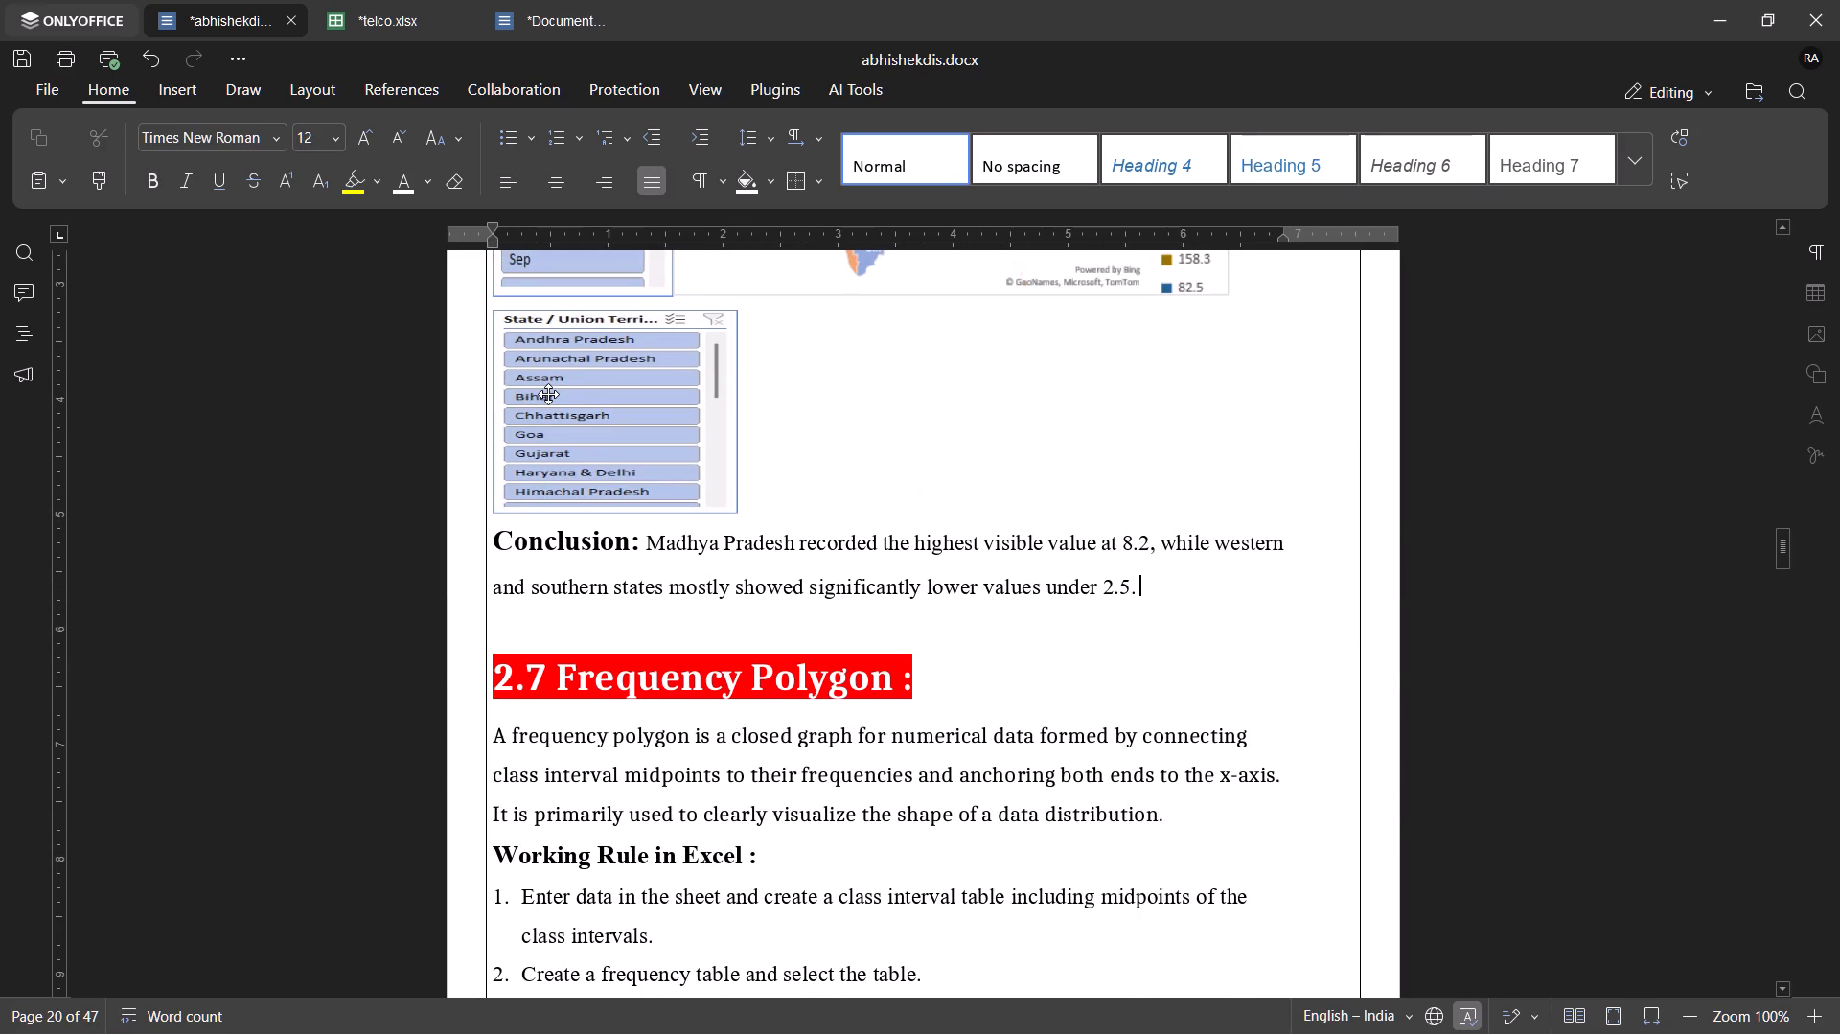
Review how the Frequency Polygon section, both examples and the UNIT-2 heading flow across the pages.
scroll(548, 394, up, 1)
scroll(548, 394, down, 5)
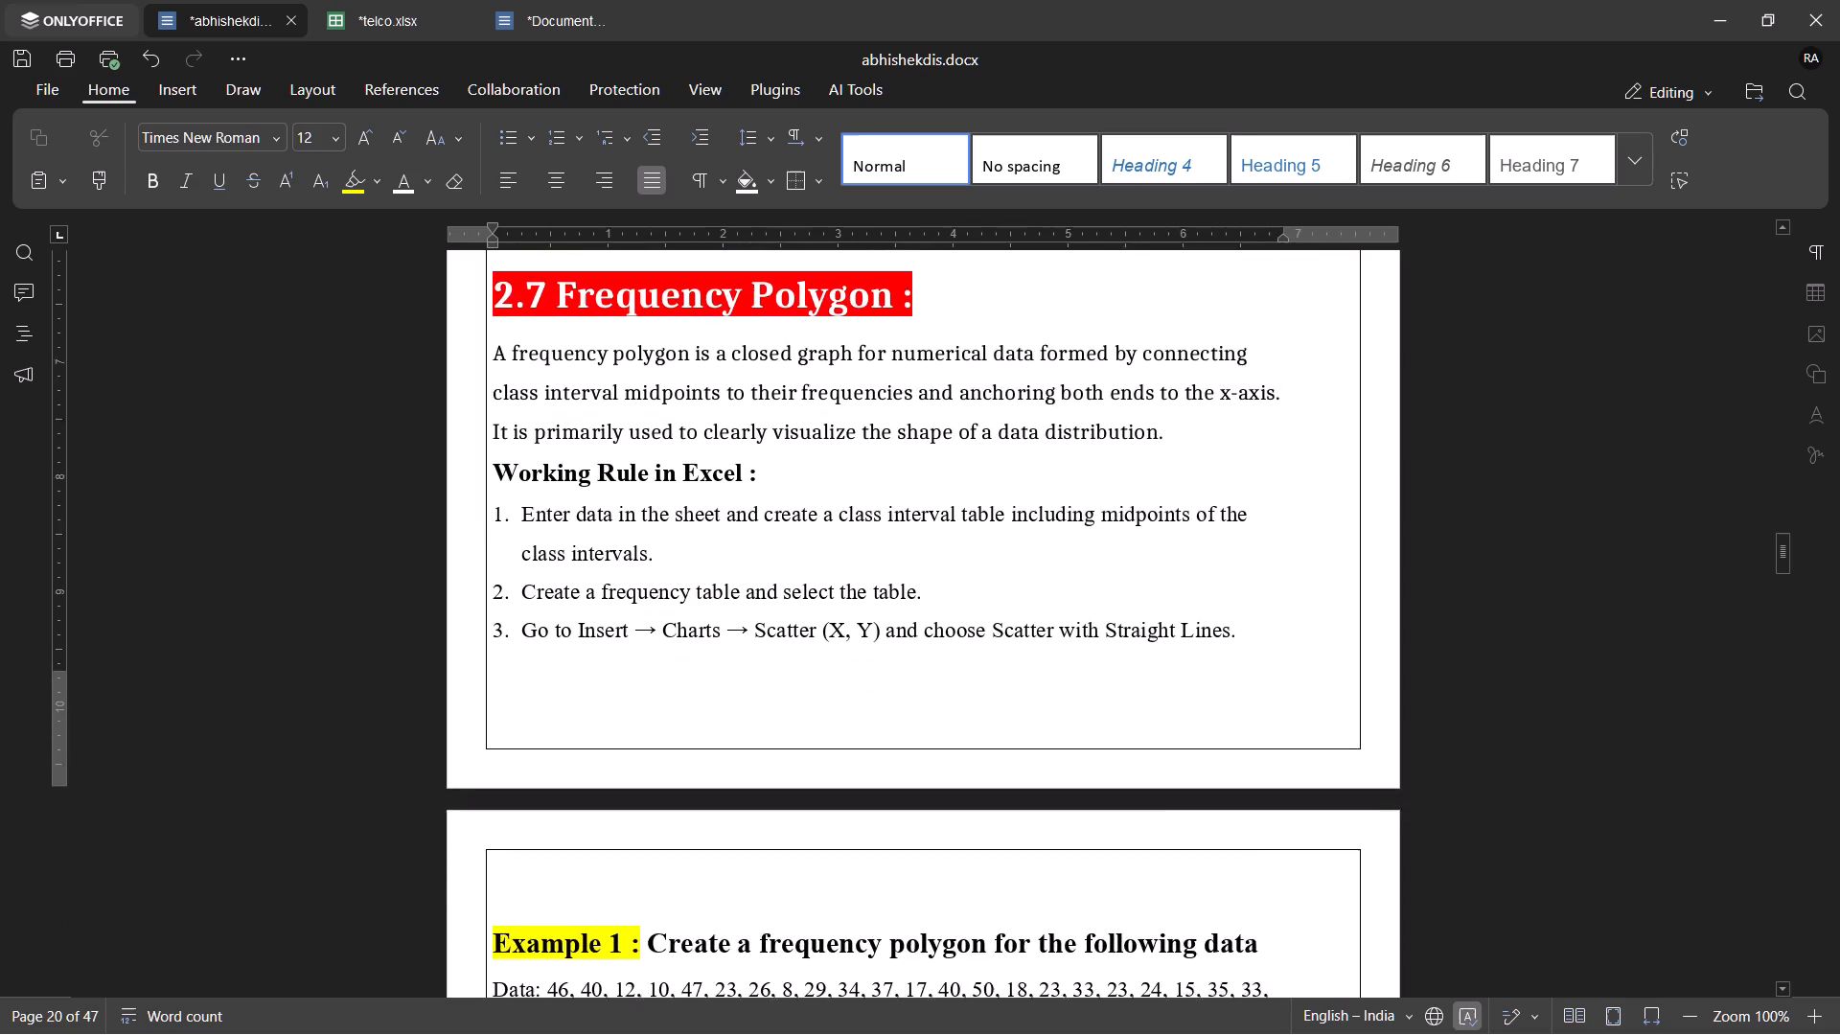
scroll(548, 394, down, 4)
scroll(548, 394, up, 7)
scroll(548, 394, down, 9)
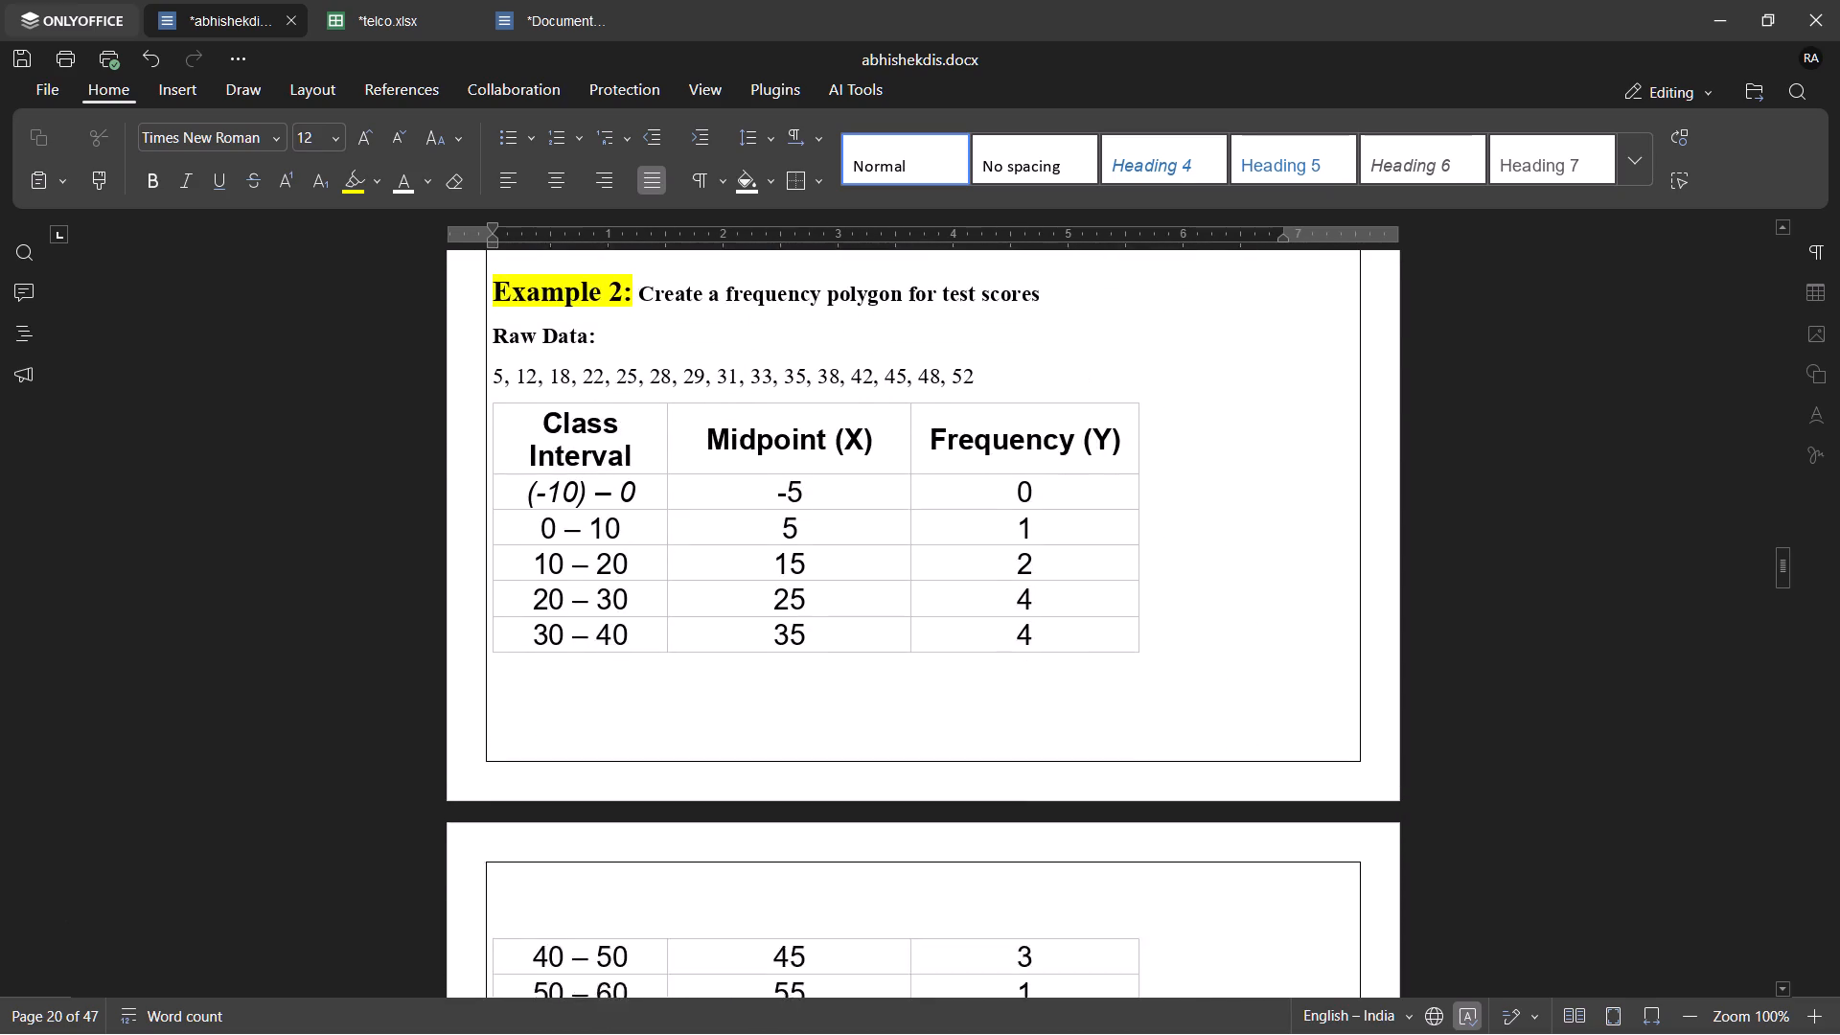
scroll(548, 394, down, 8)
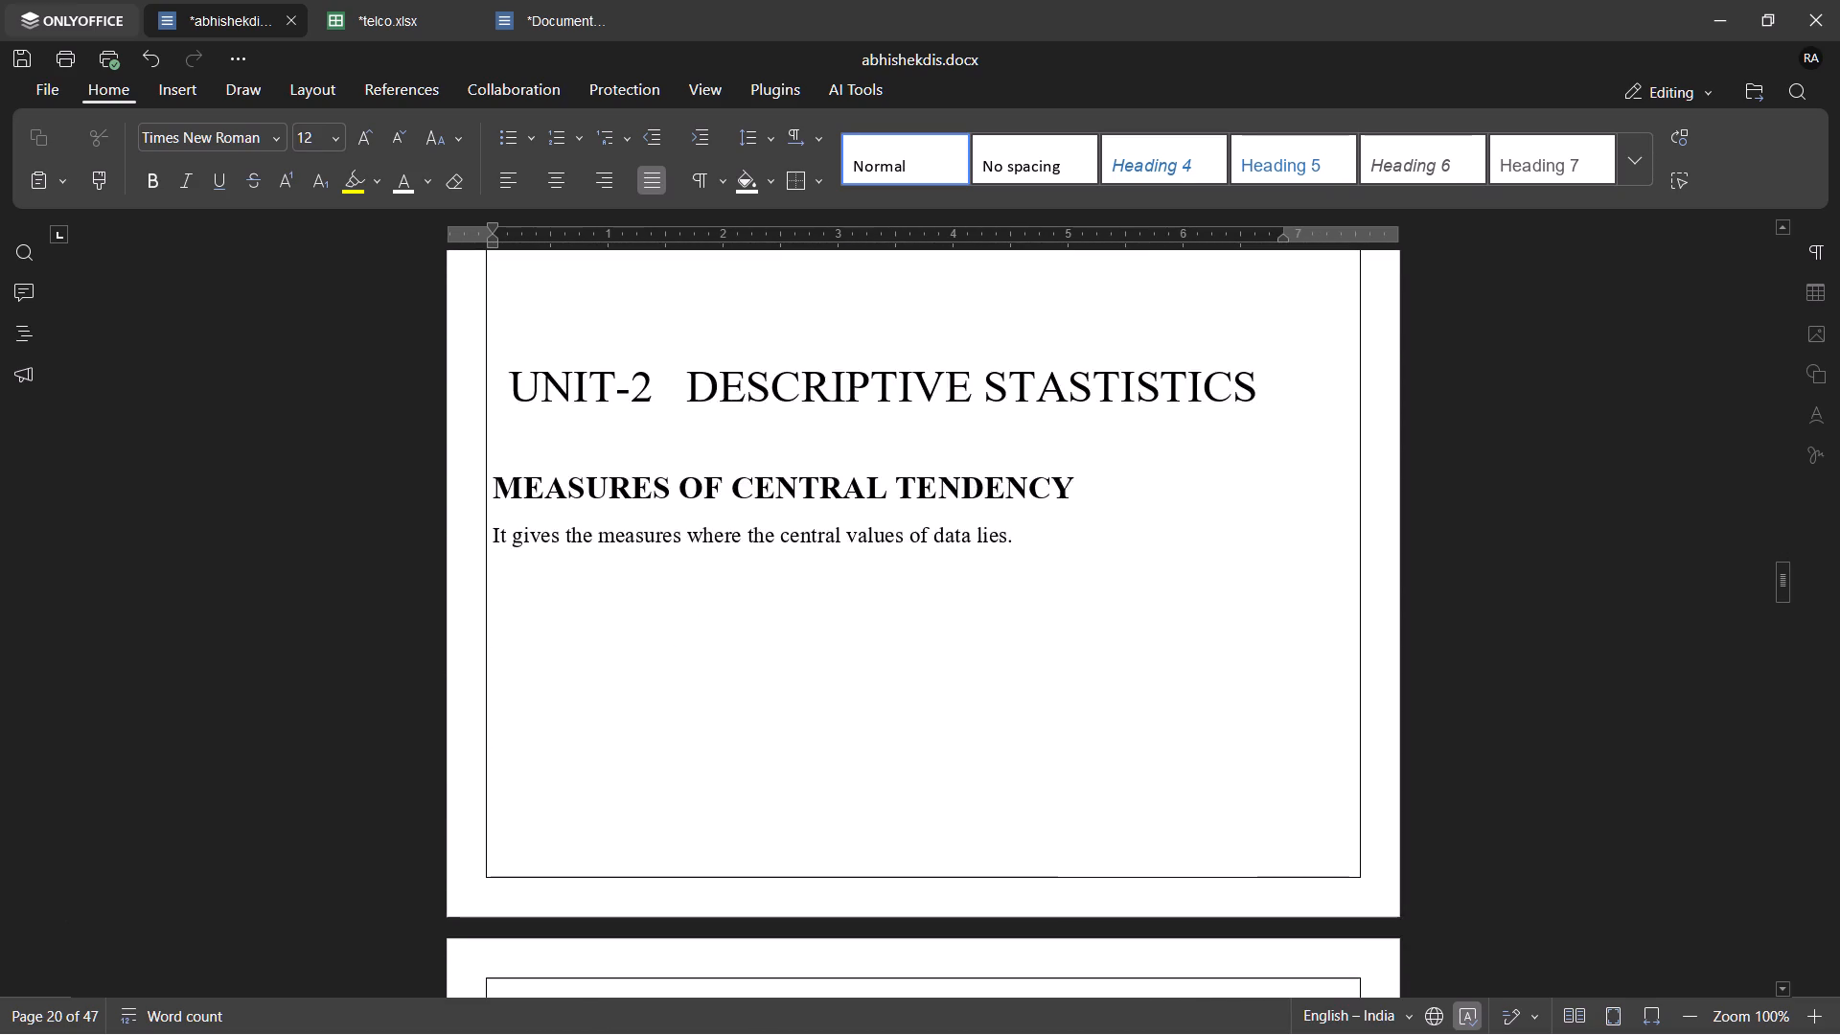
scroll(548, 394, up, 12)
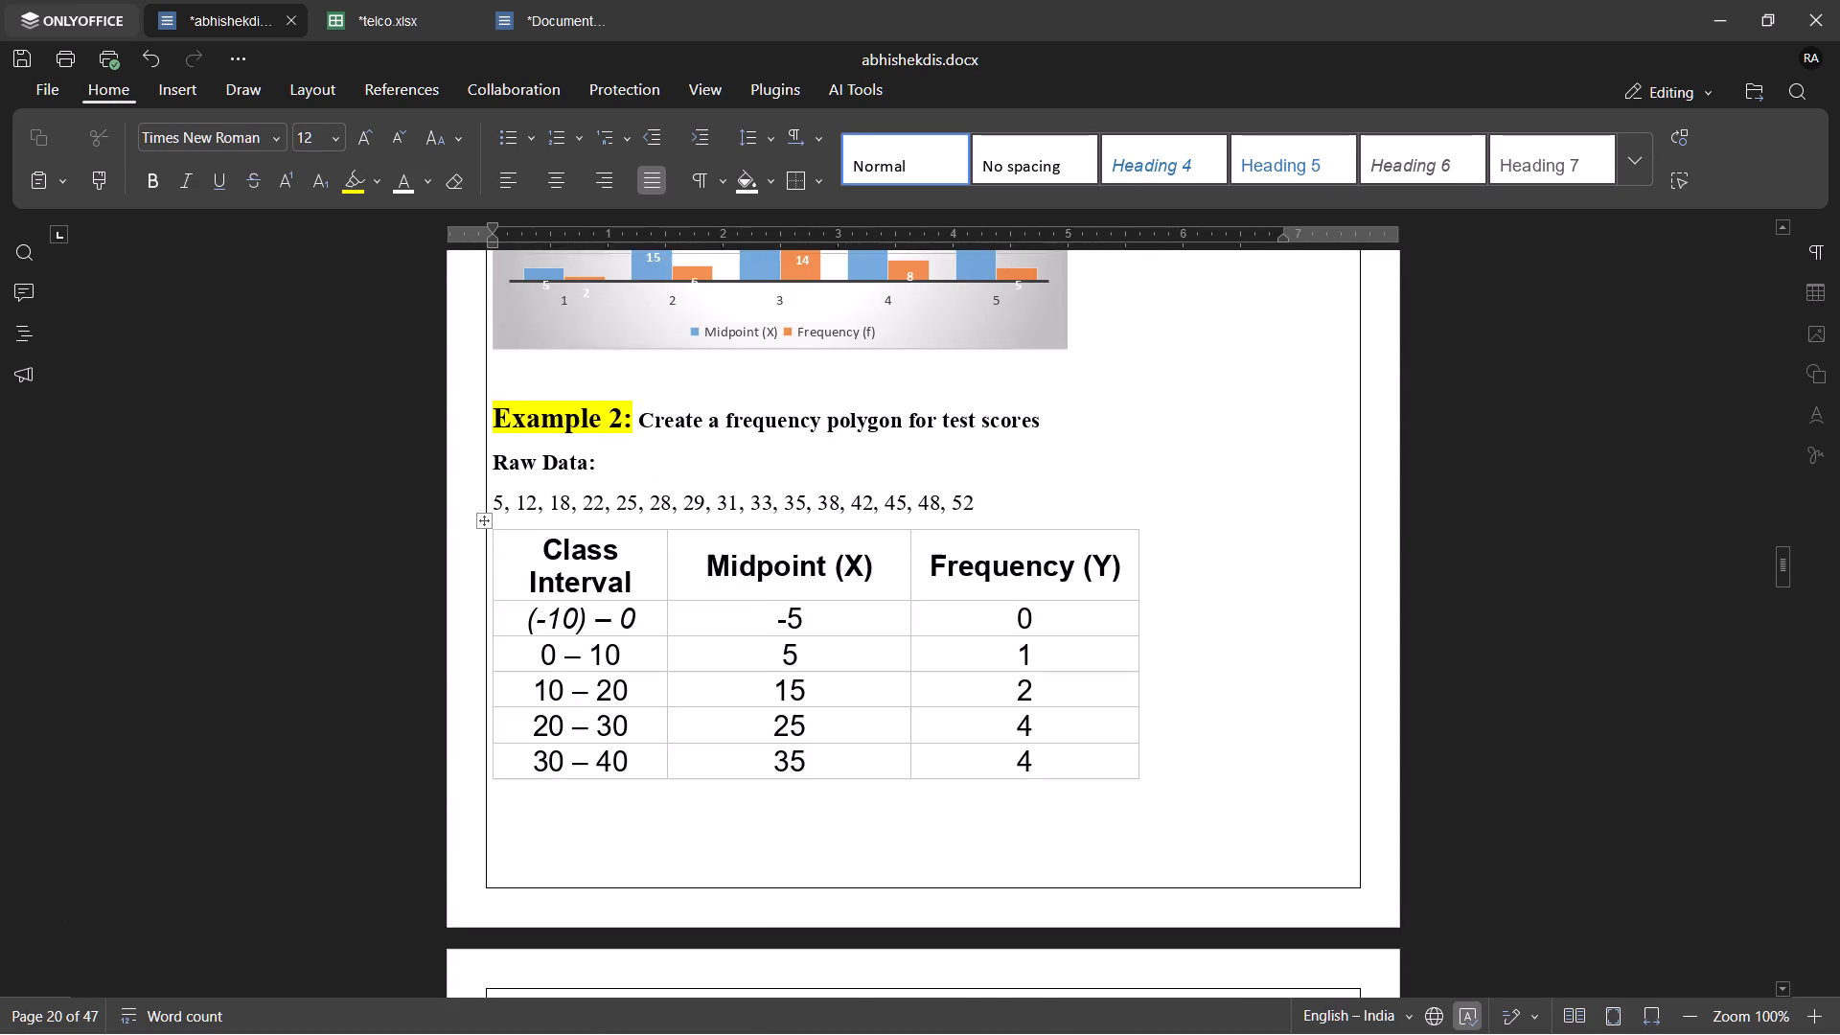
scroll(548, 394, down, 6)
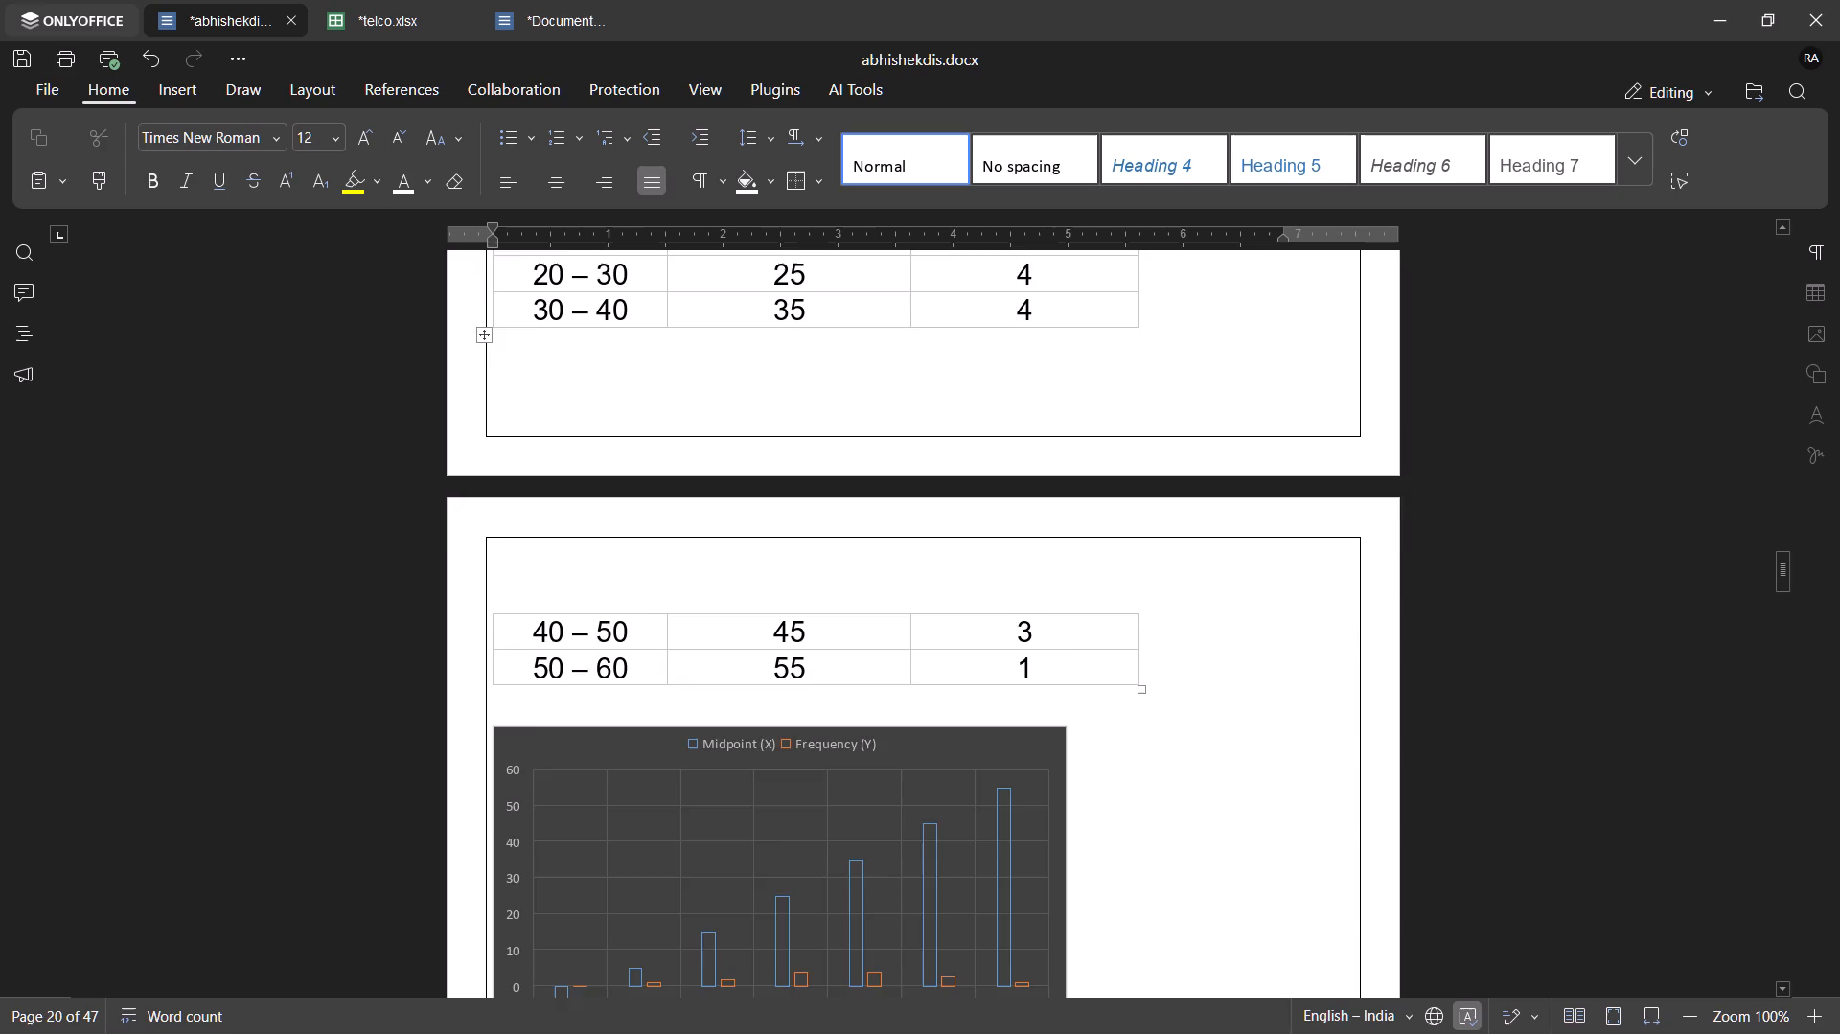
Set the font size of Example 2's entire frequency table to 16.
scroll(563, 442, up, 3)
drag(523, 385, 1092, 328)
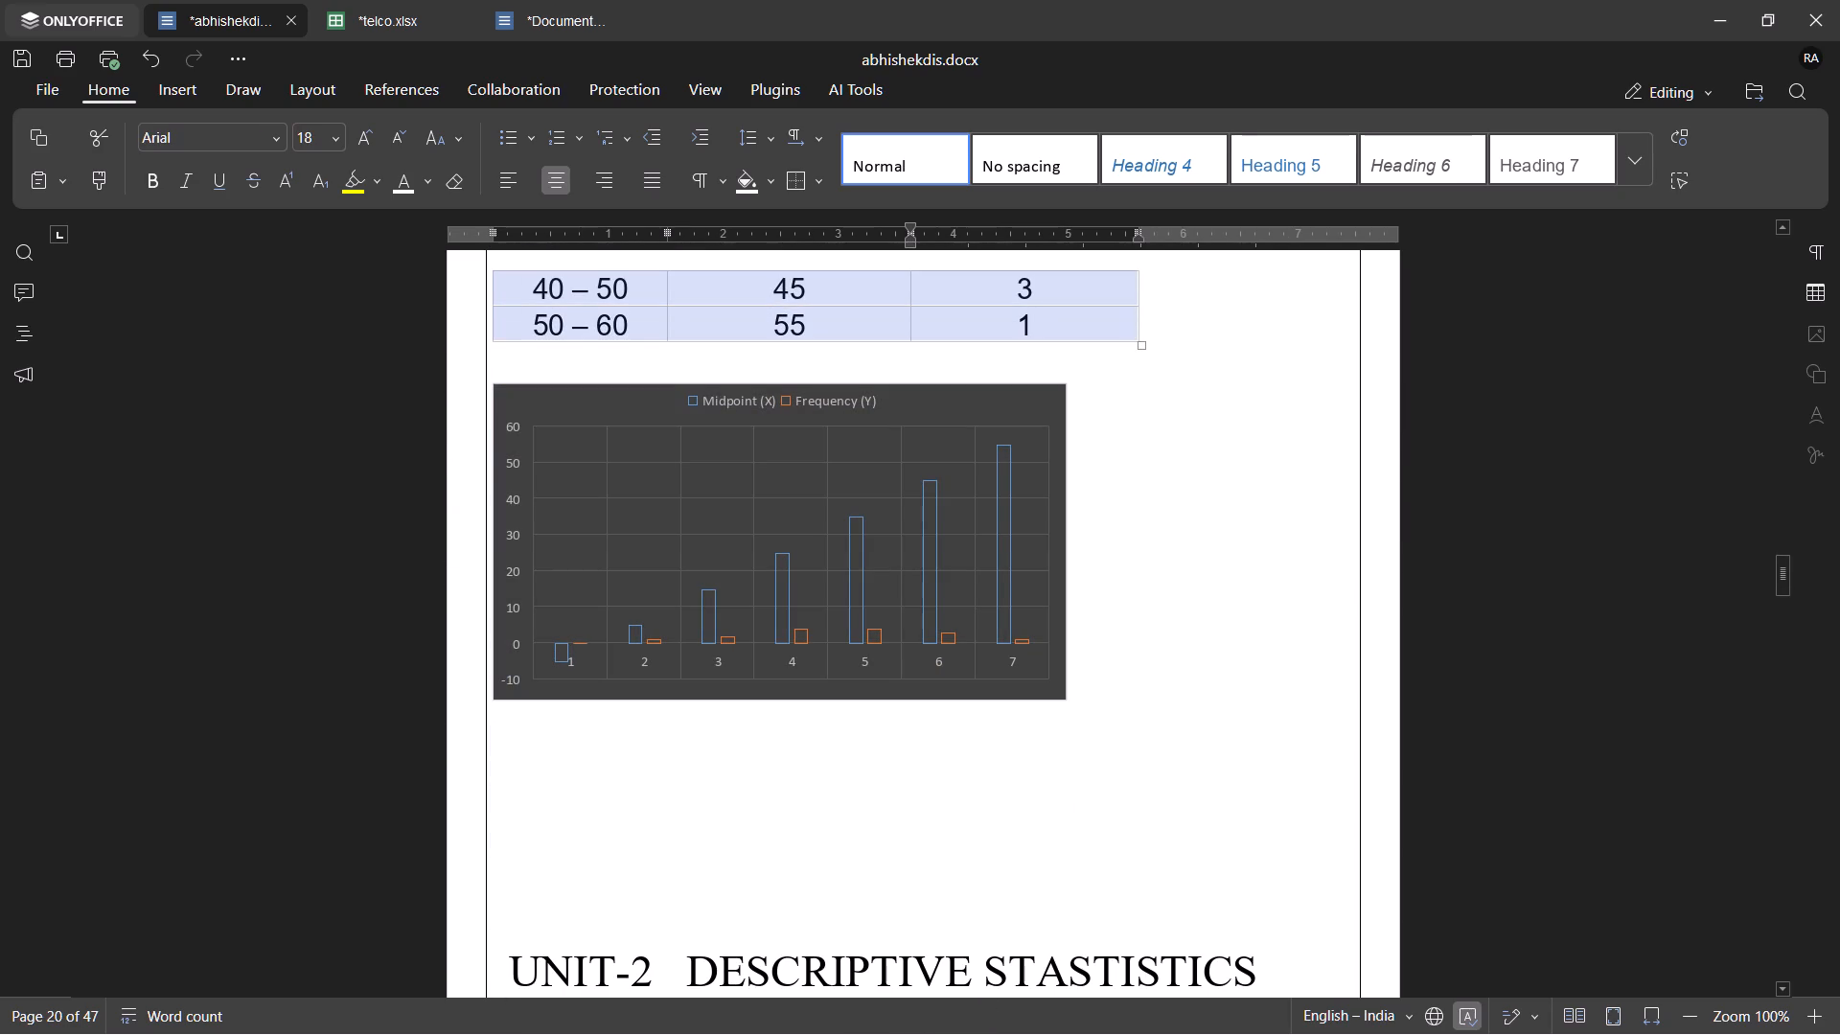
click(407, 140)
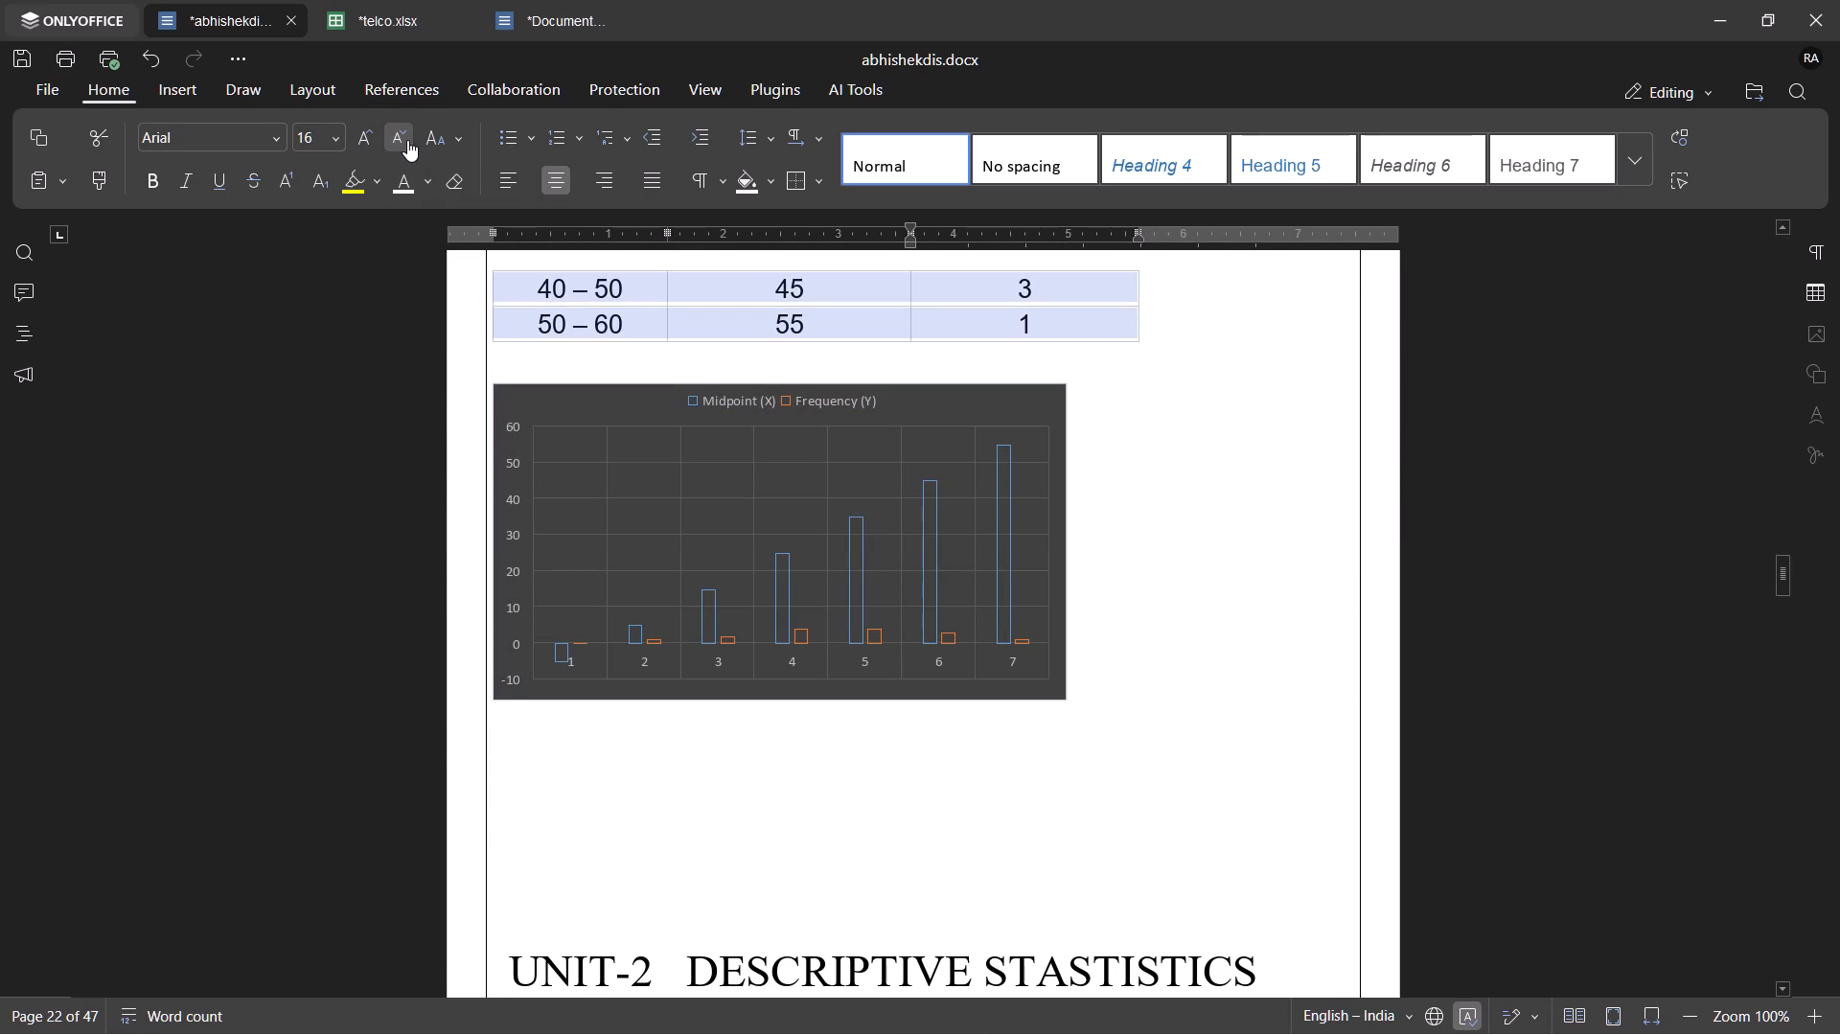
click(407, 140)
click(372, 140)
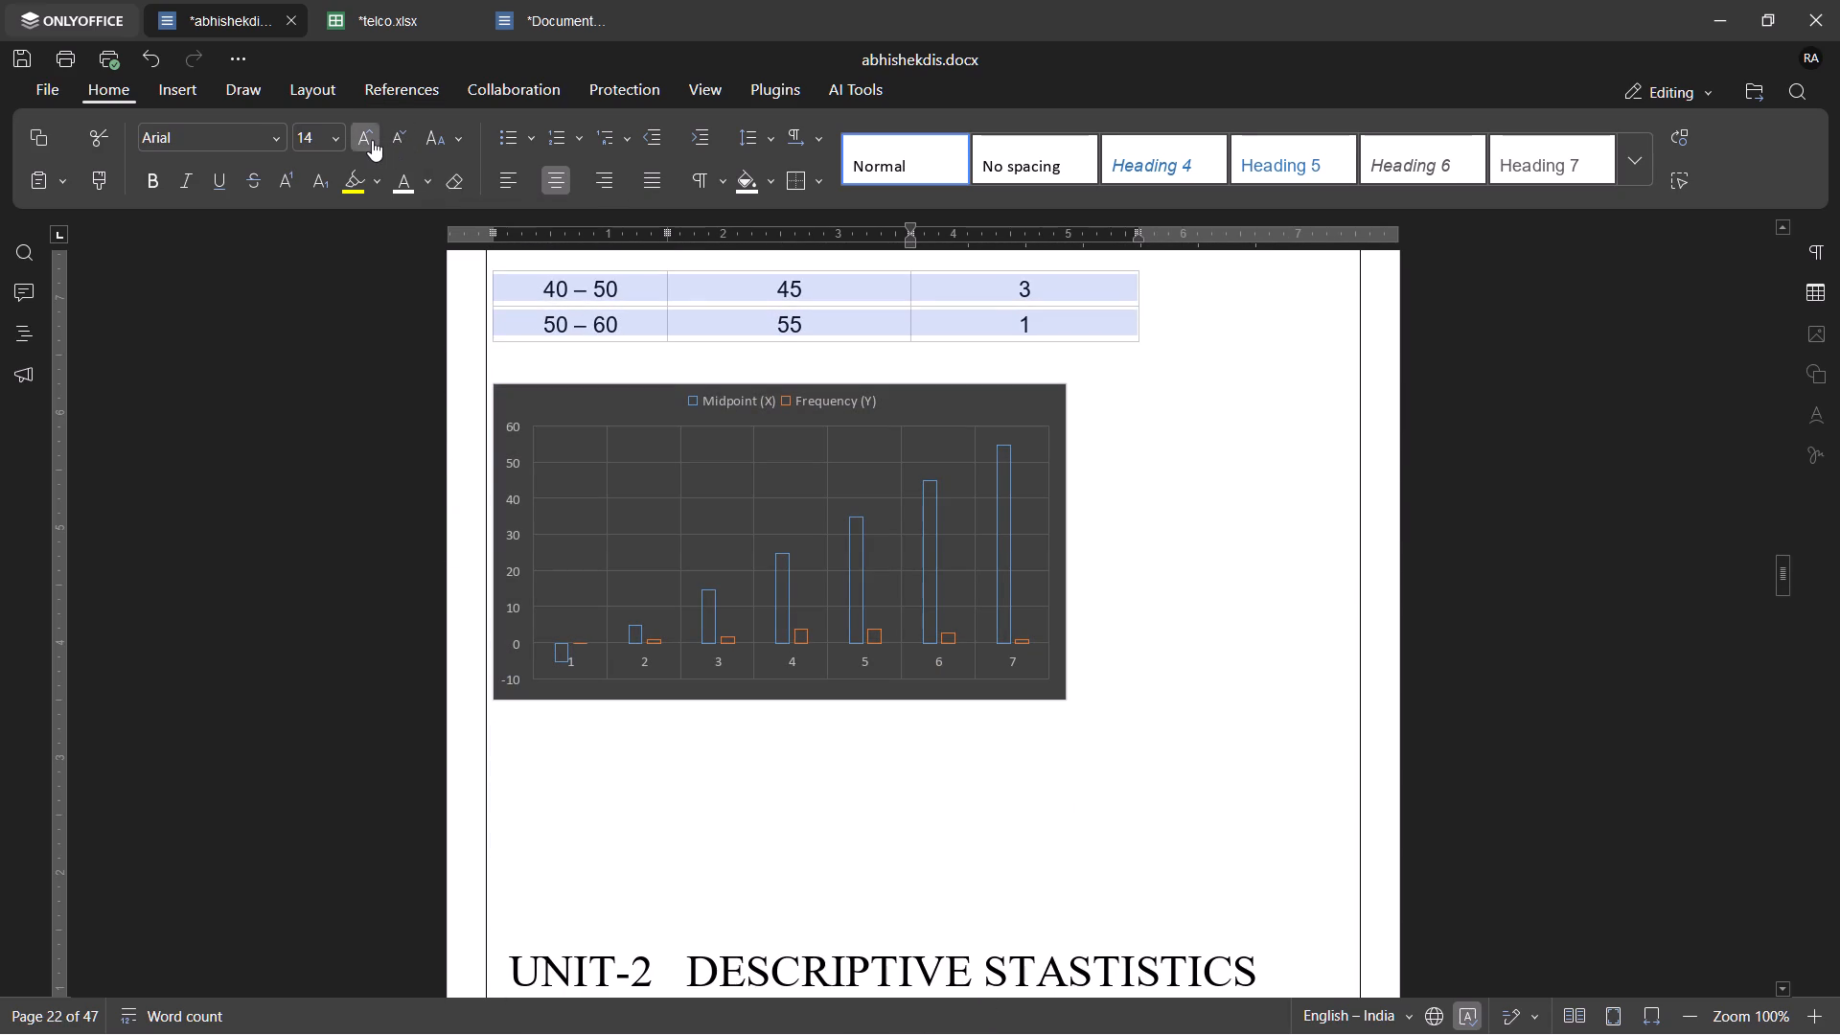
scroll(706, 379, up, 6)
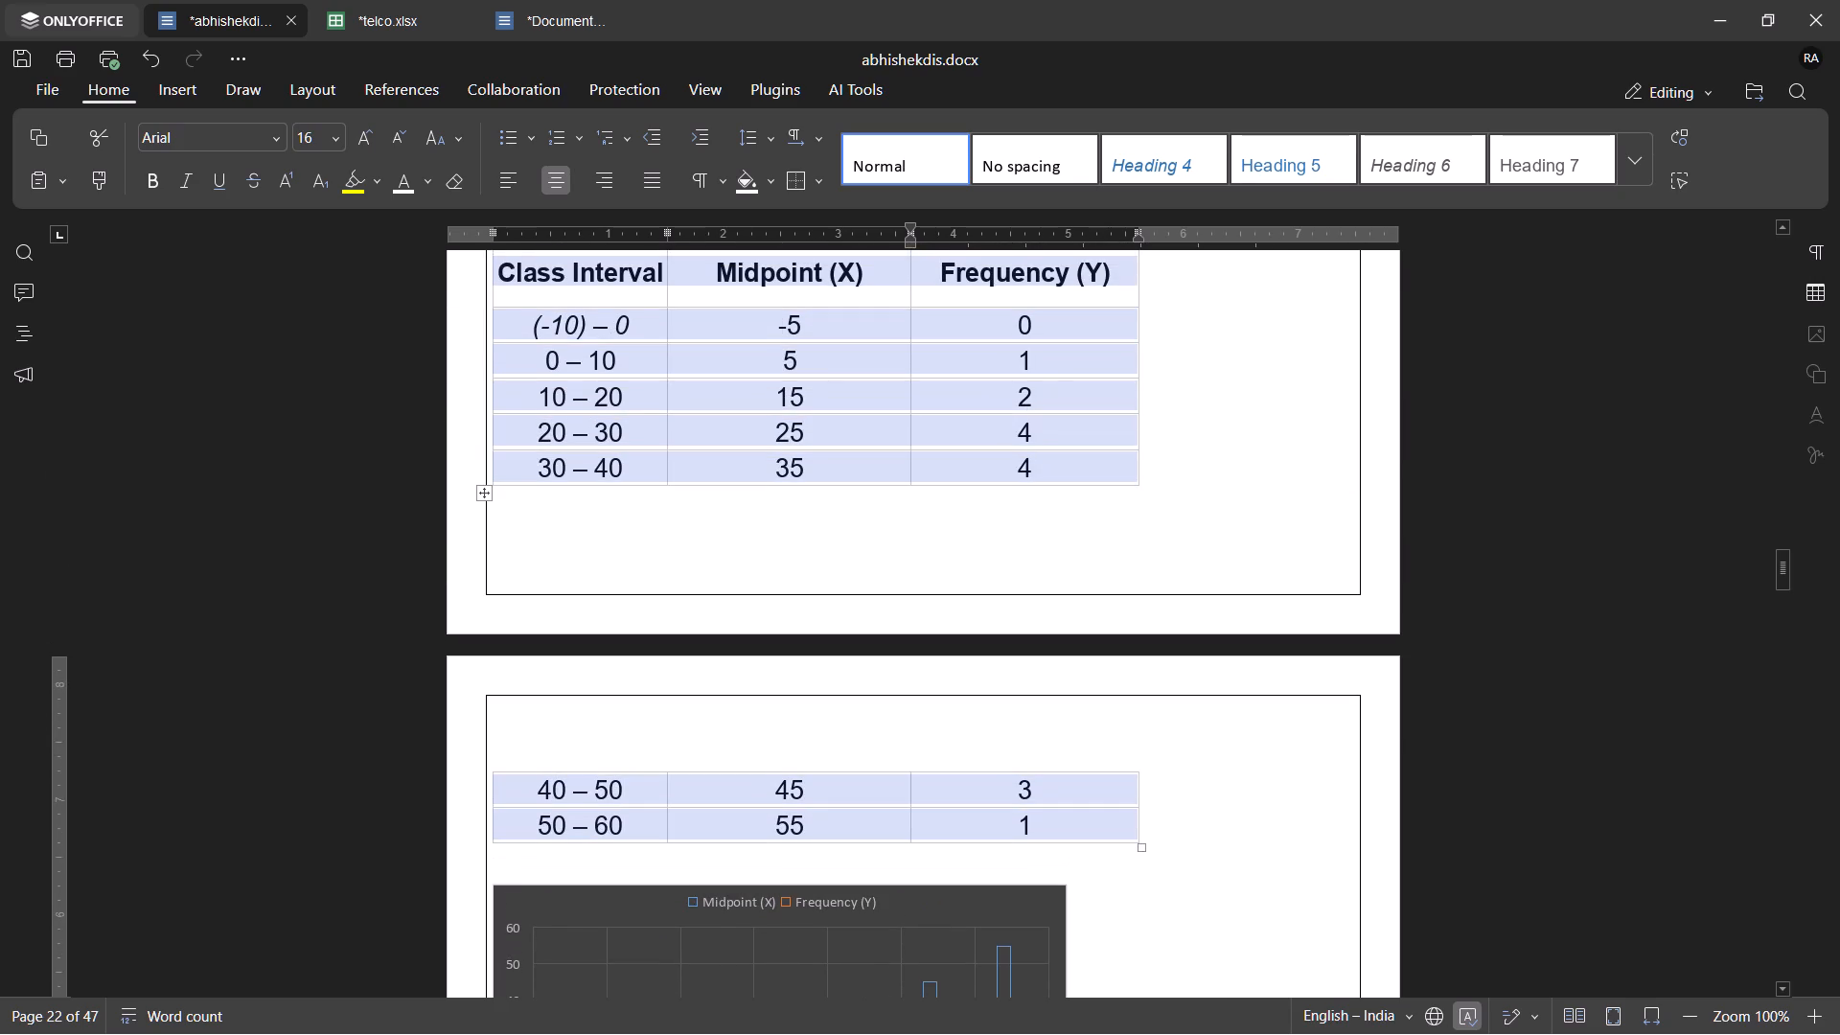
click(850, 660)
In telco.xlsx, add an overlay chart title reading HISTOGRAM to the chart beside the seven-row frequency polygon table.
scroll(850, 660, down, 8)
scroll(850, 660, up, 5)
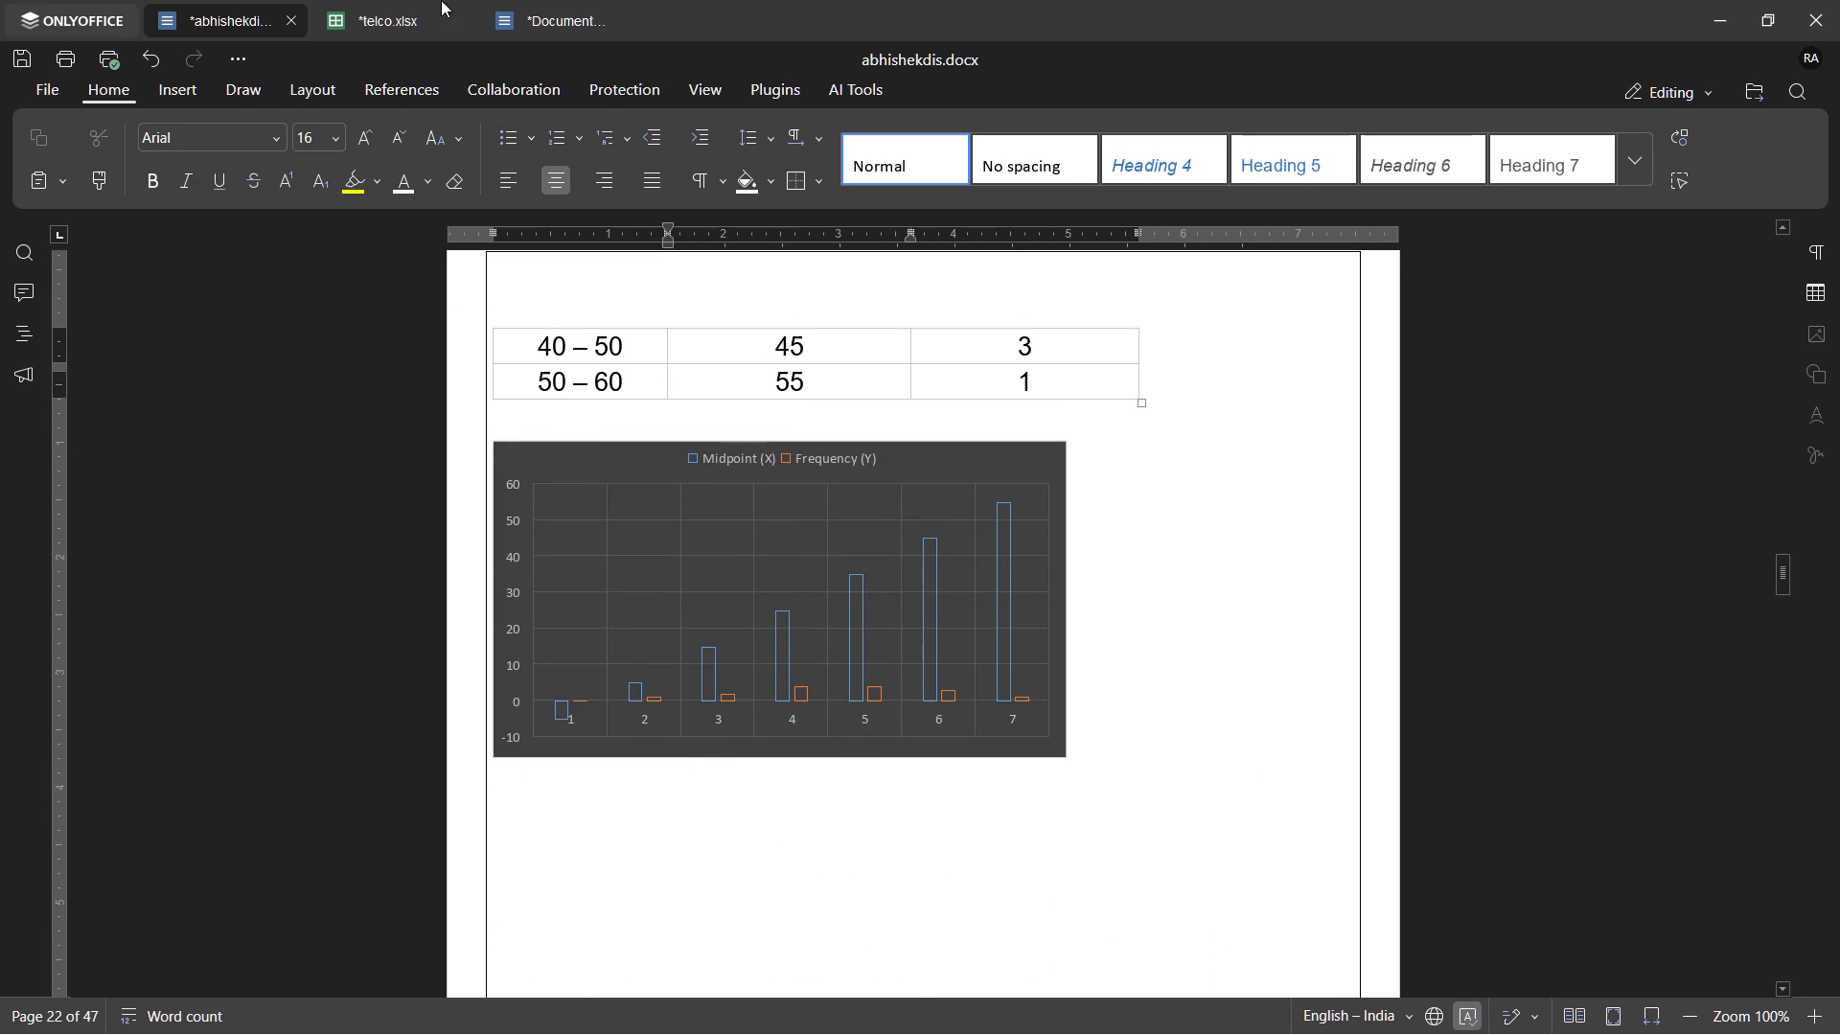
click(427, 14)
click(1154, 453)
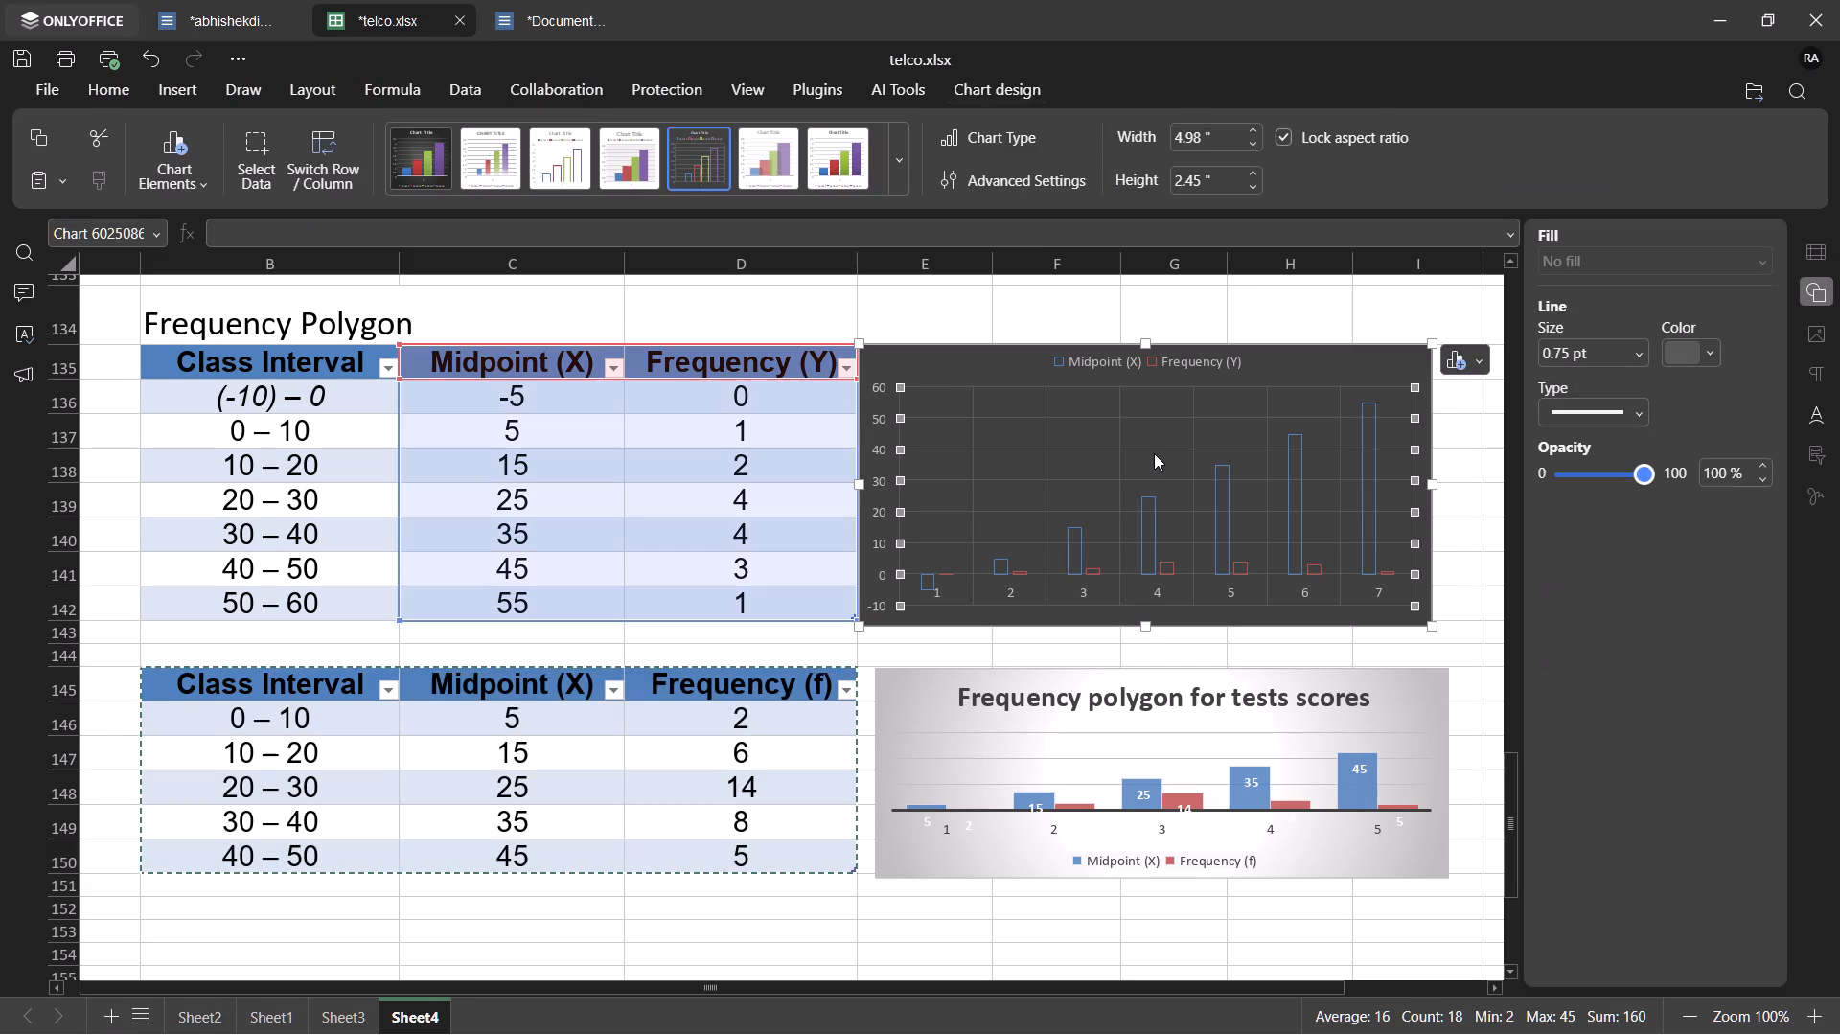
double_click(1152, 363)
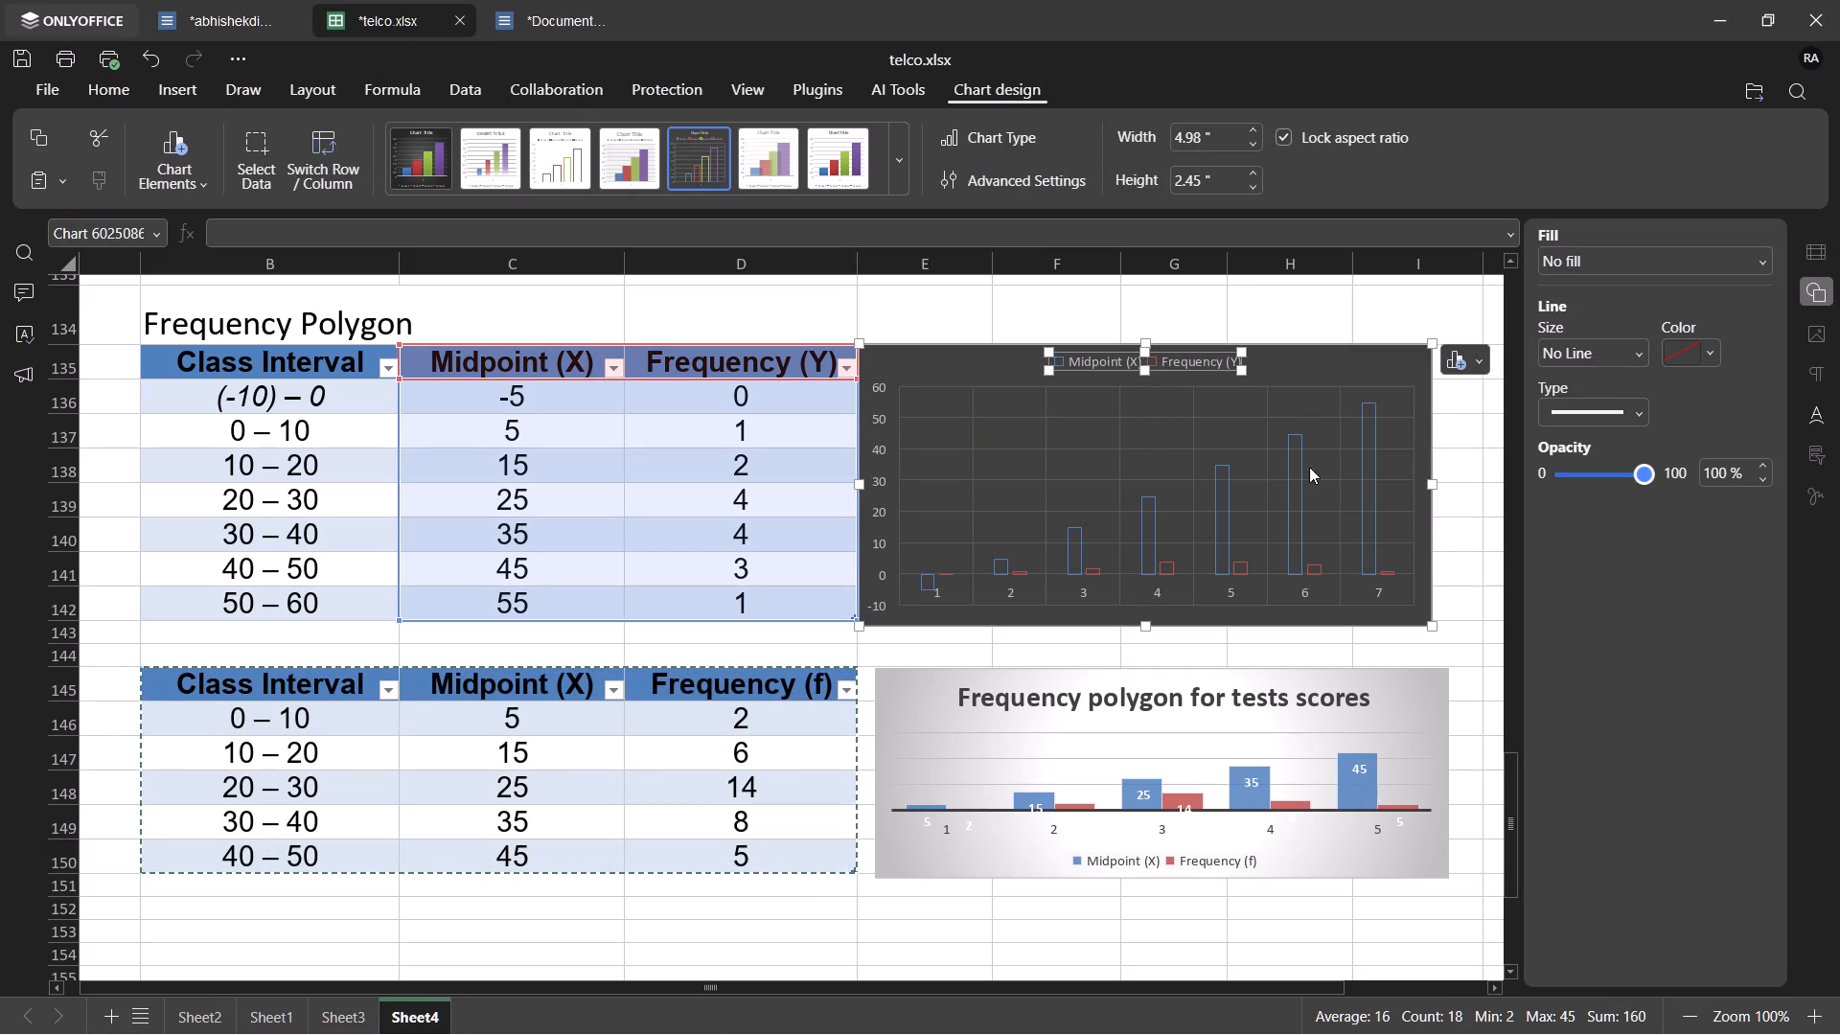
right_click(1133, 432)
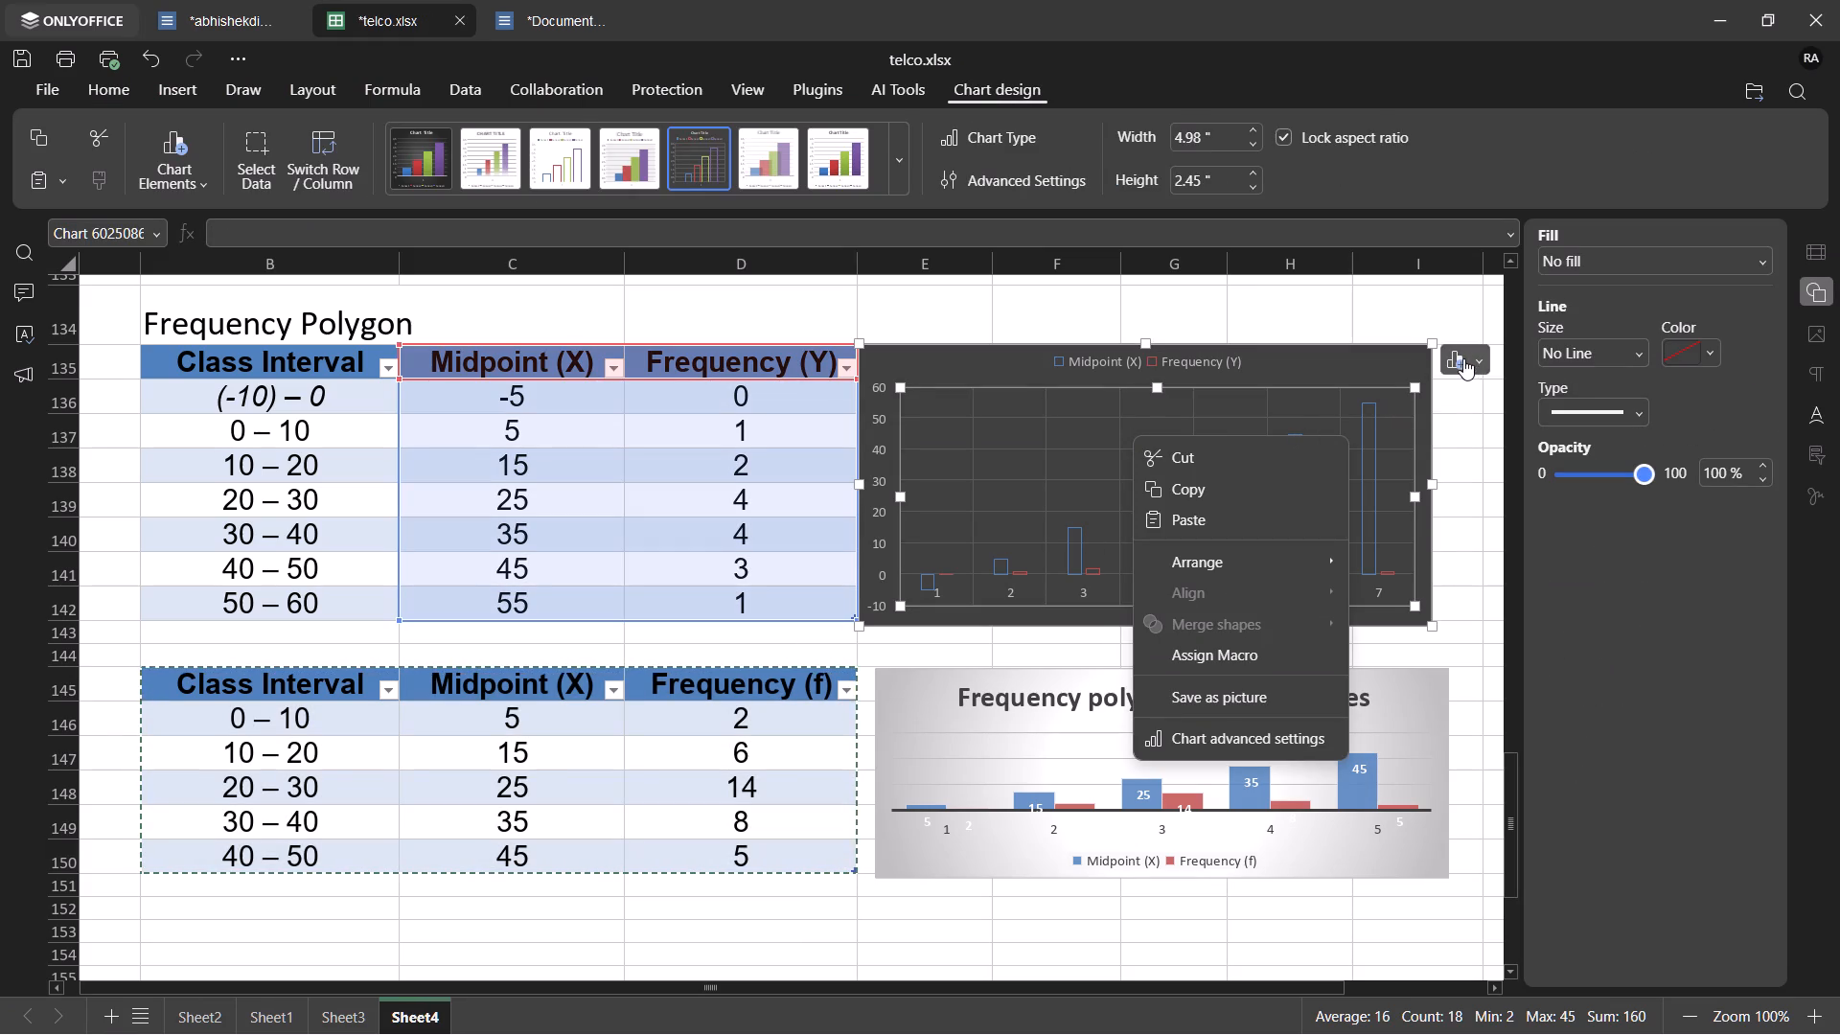
click(1461, 358)
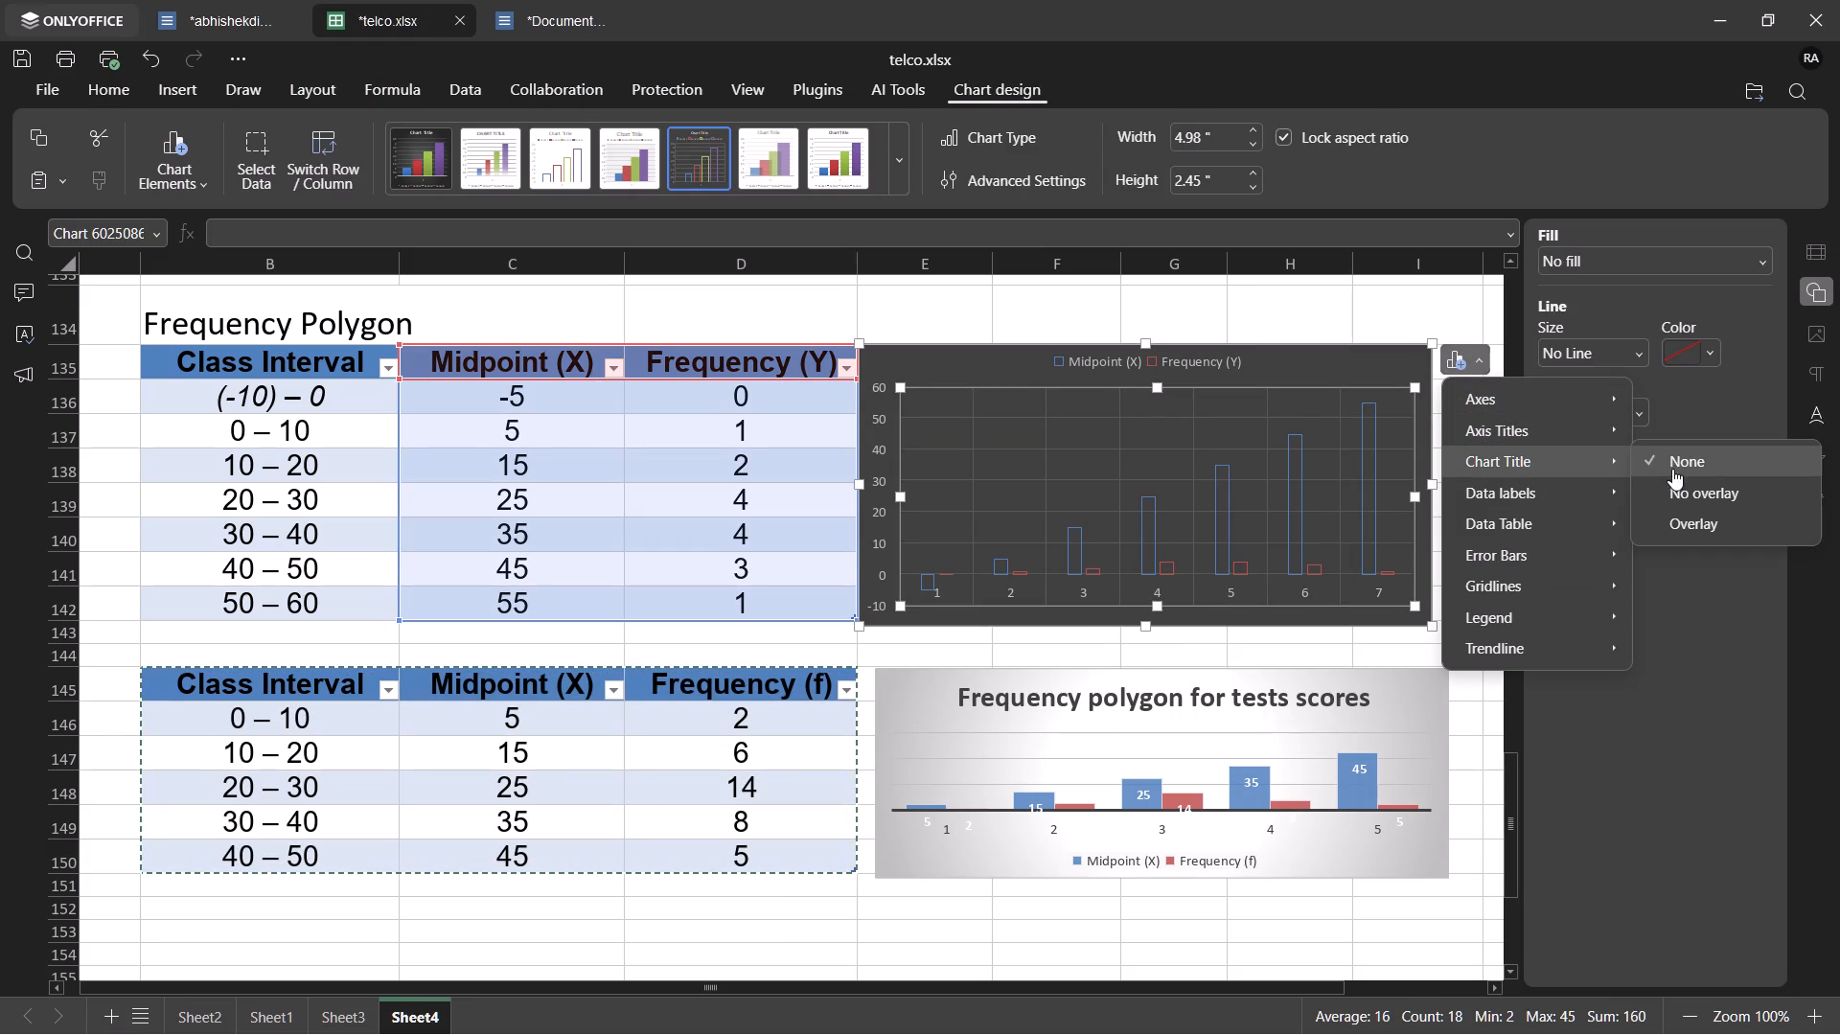
click(1678, 517)
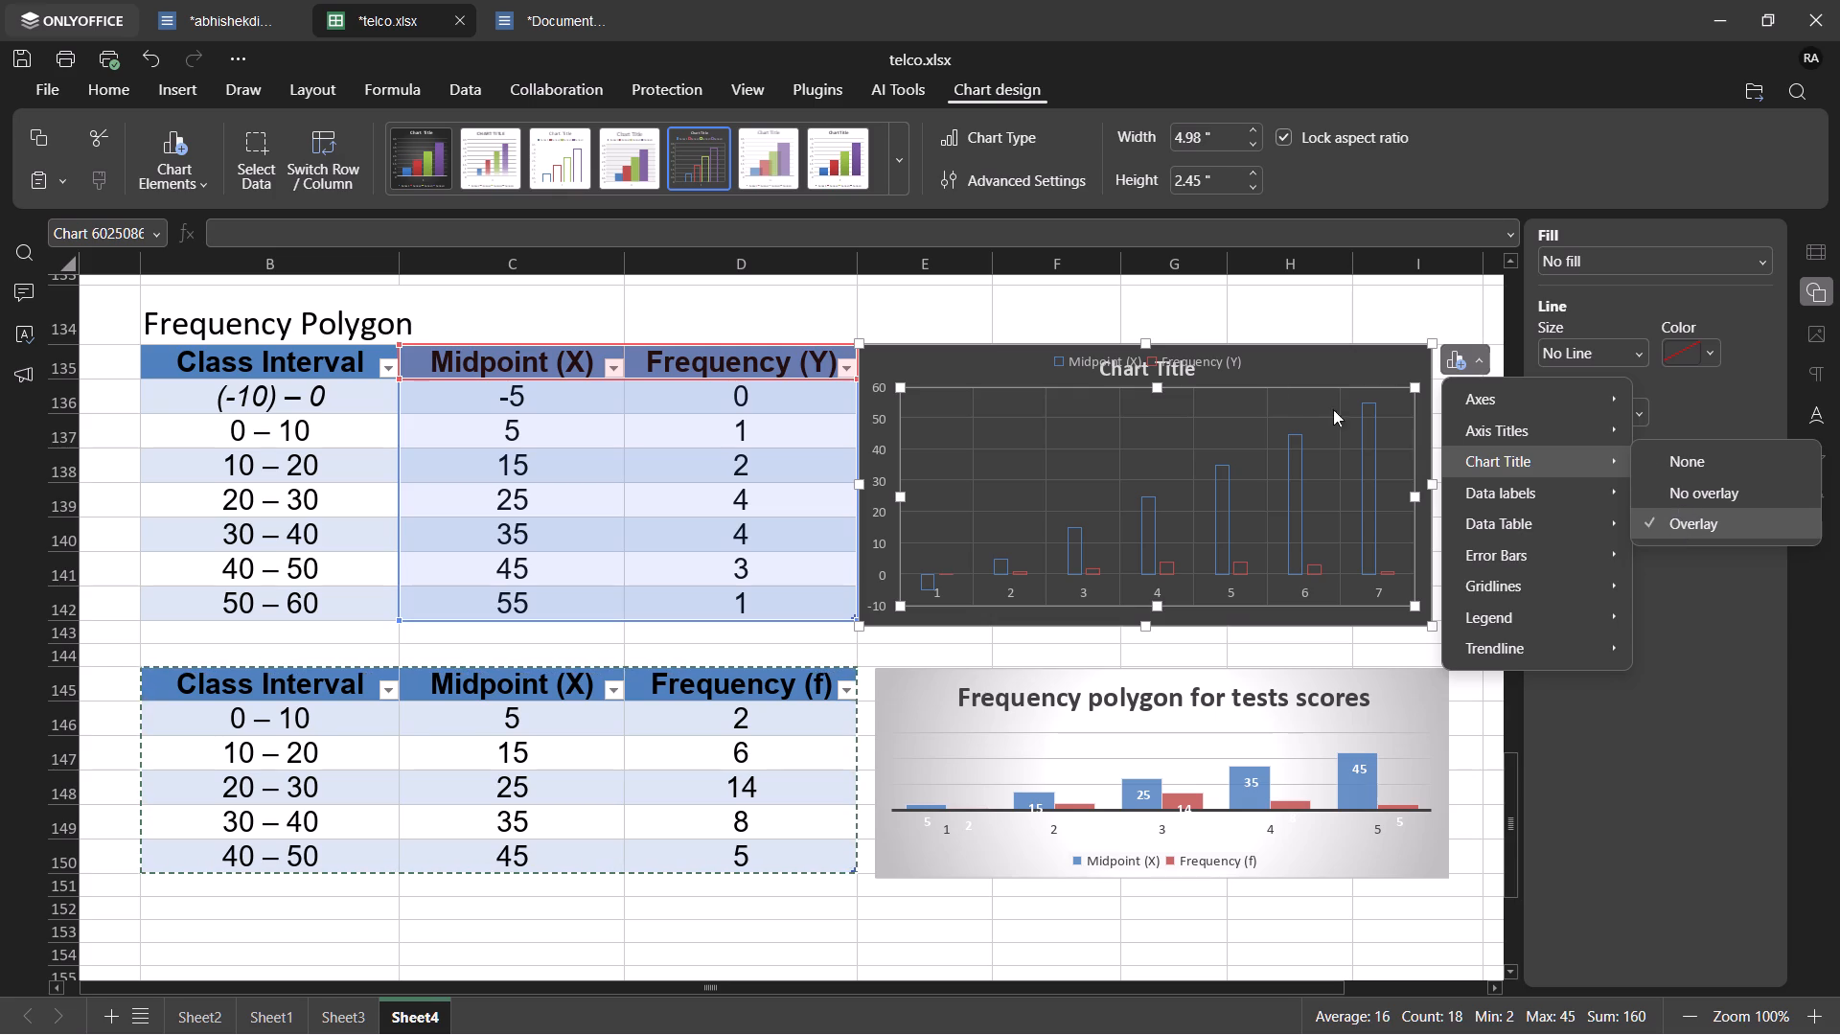
triple_click(1182, 370)
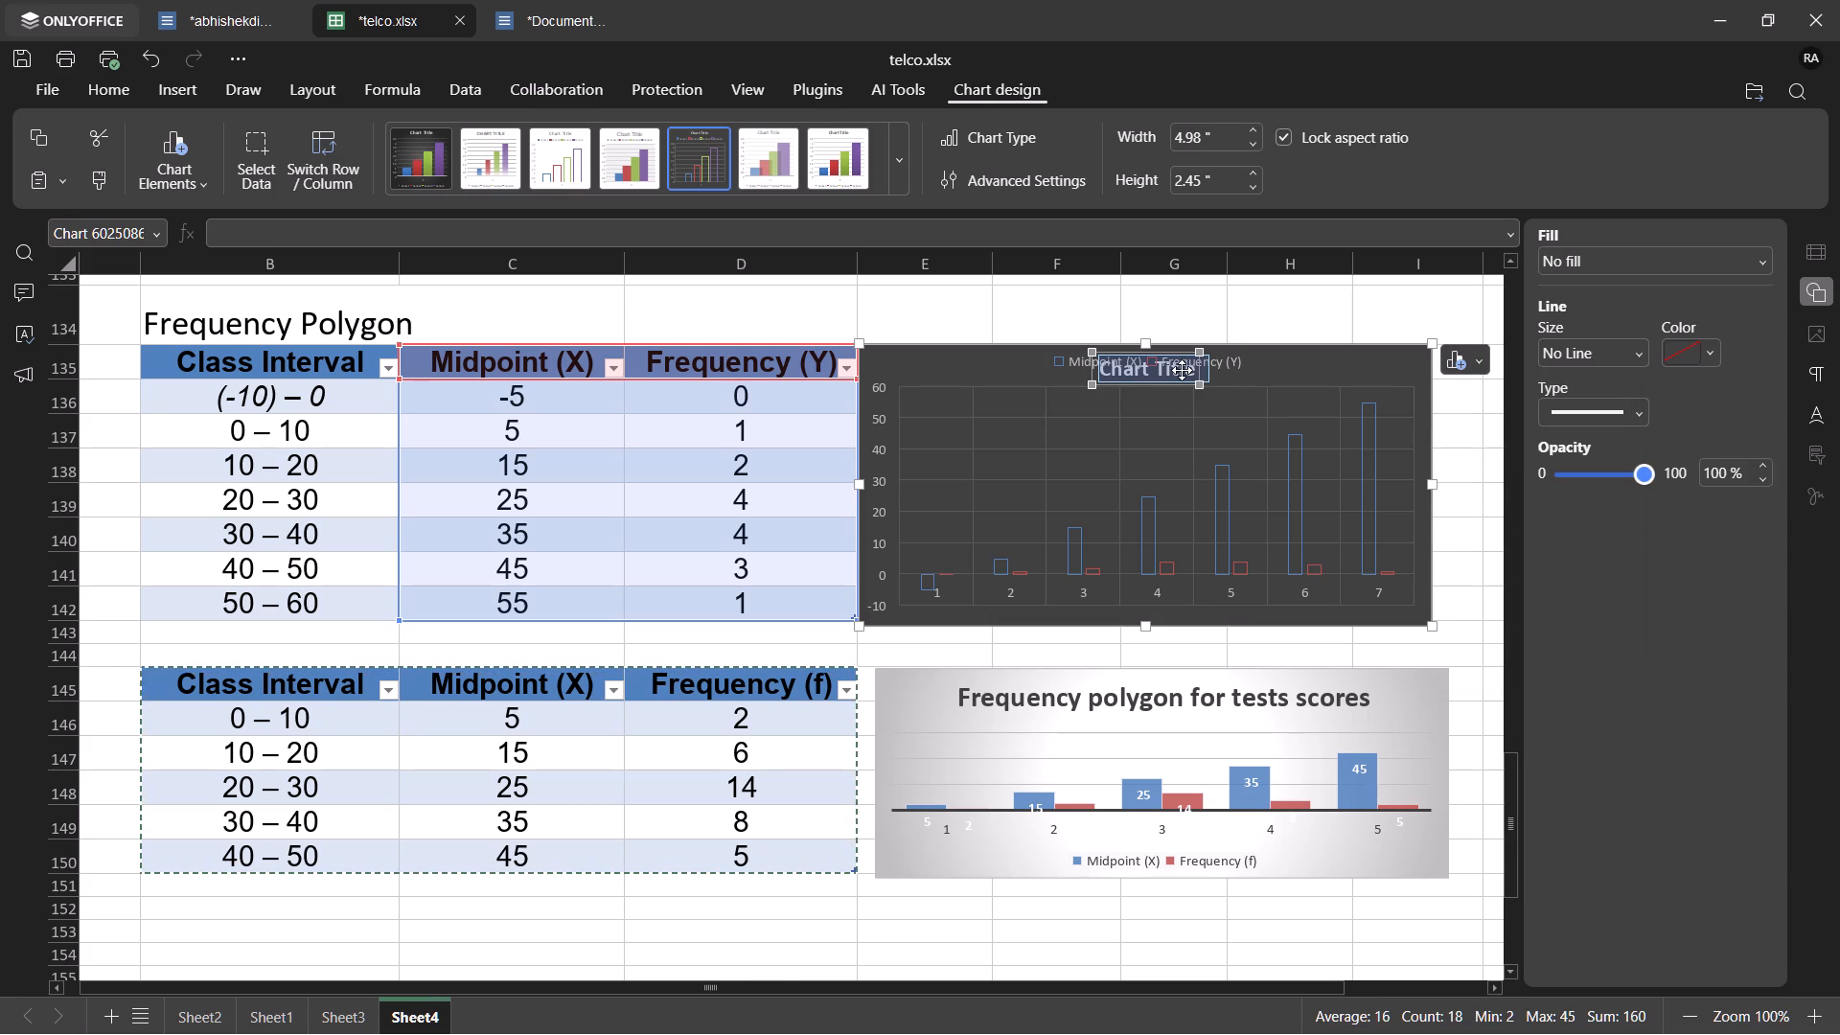
key(BackSpace)
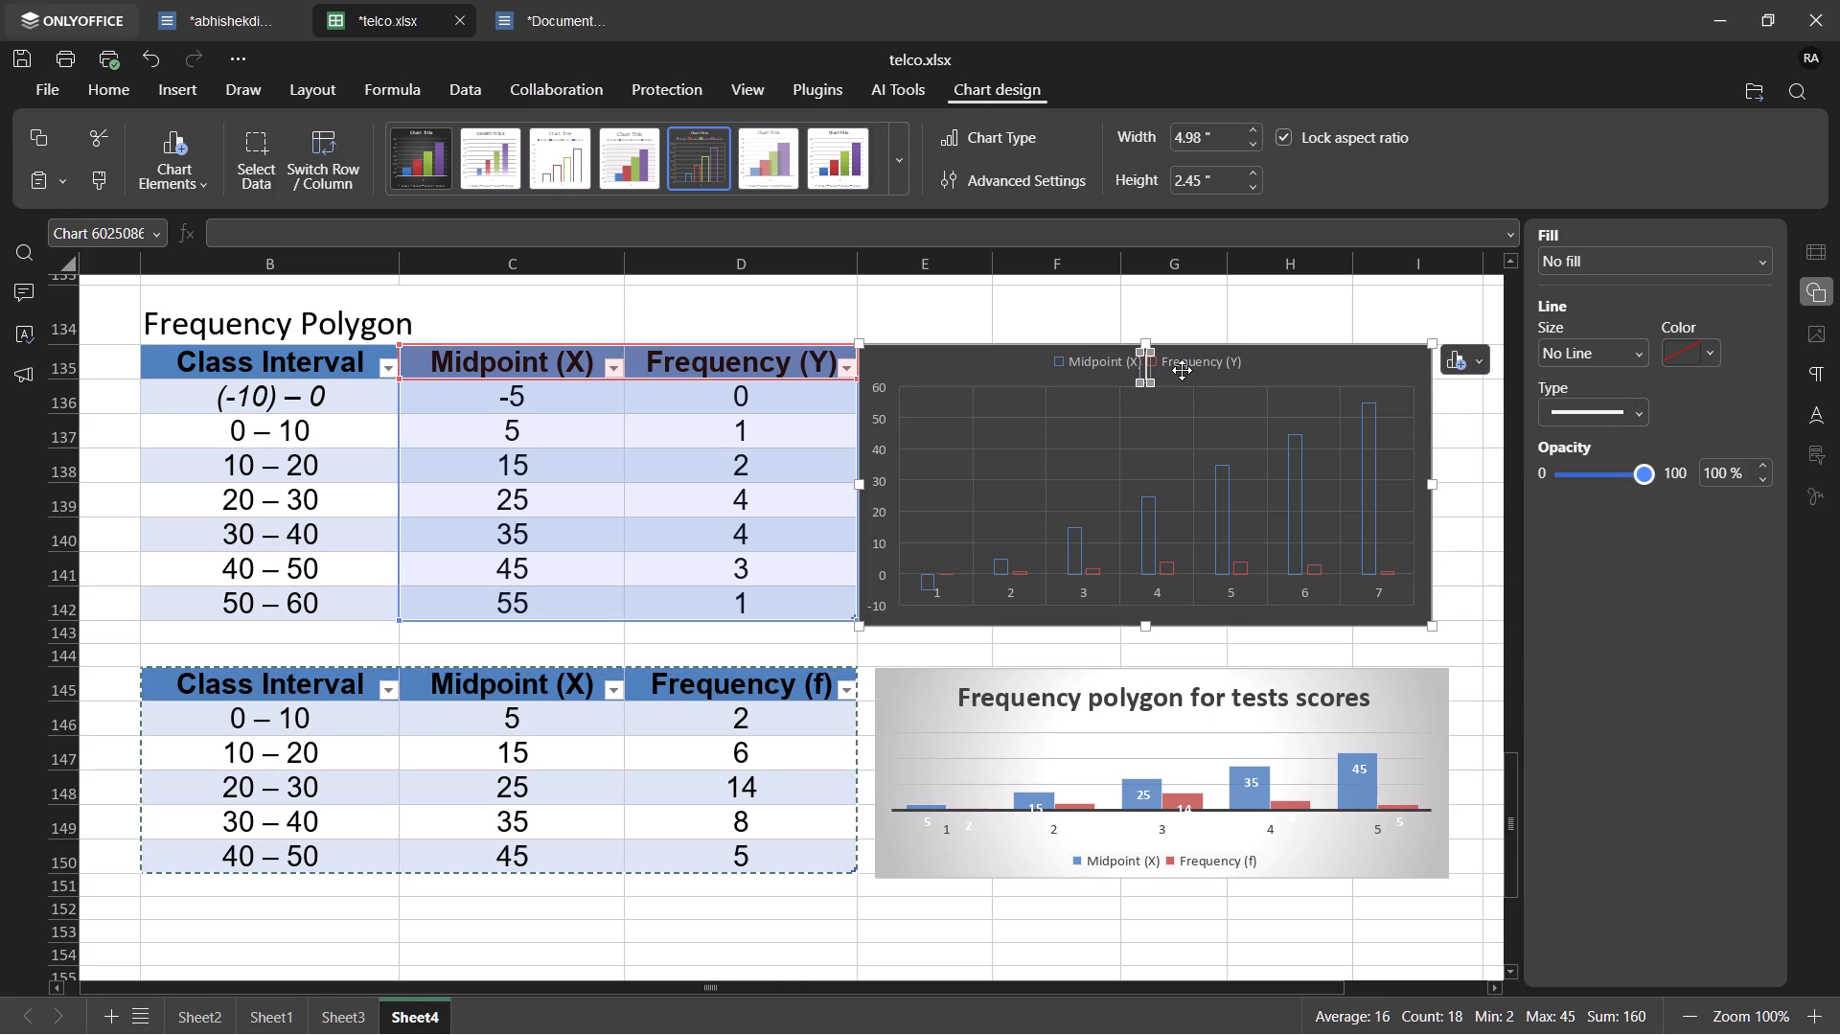
text(HISTOGRAM)
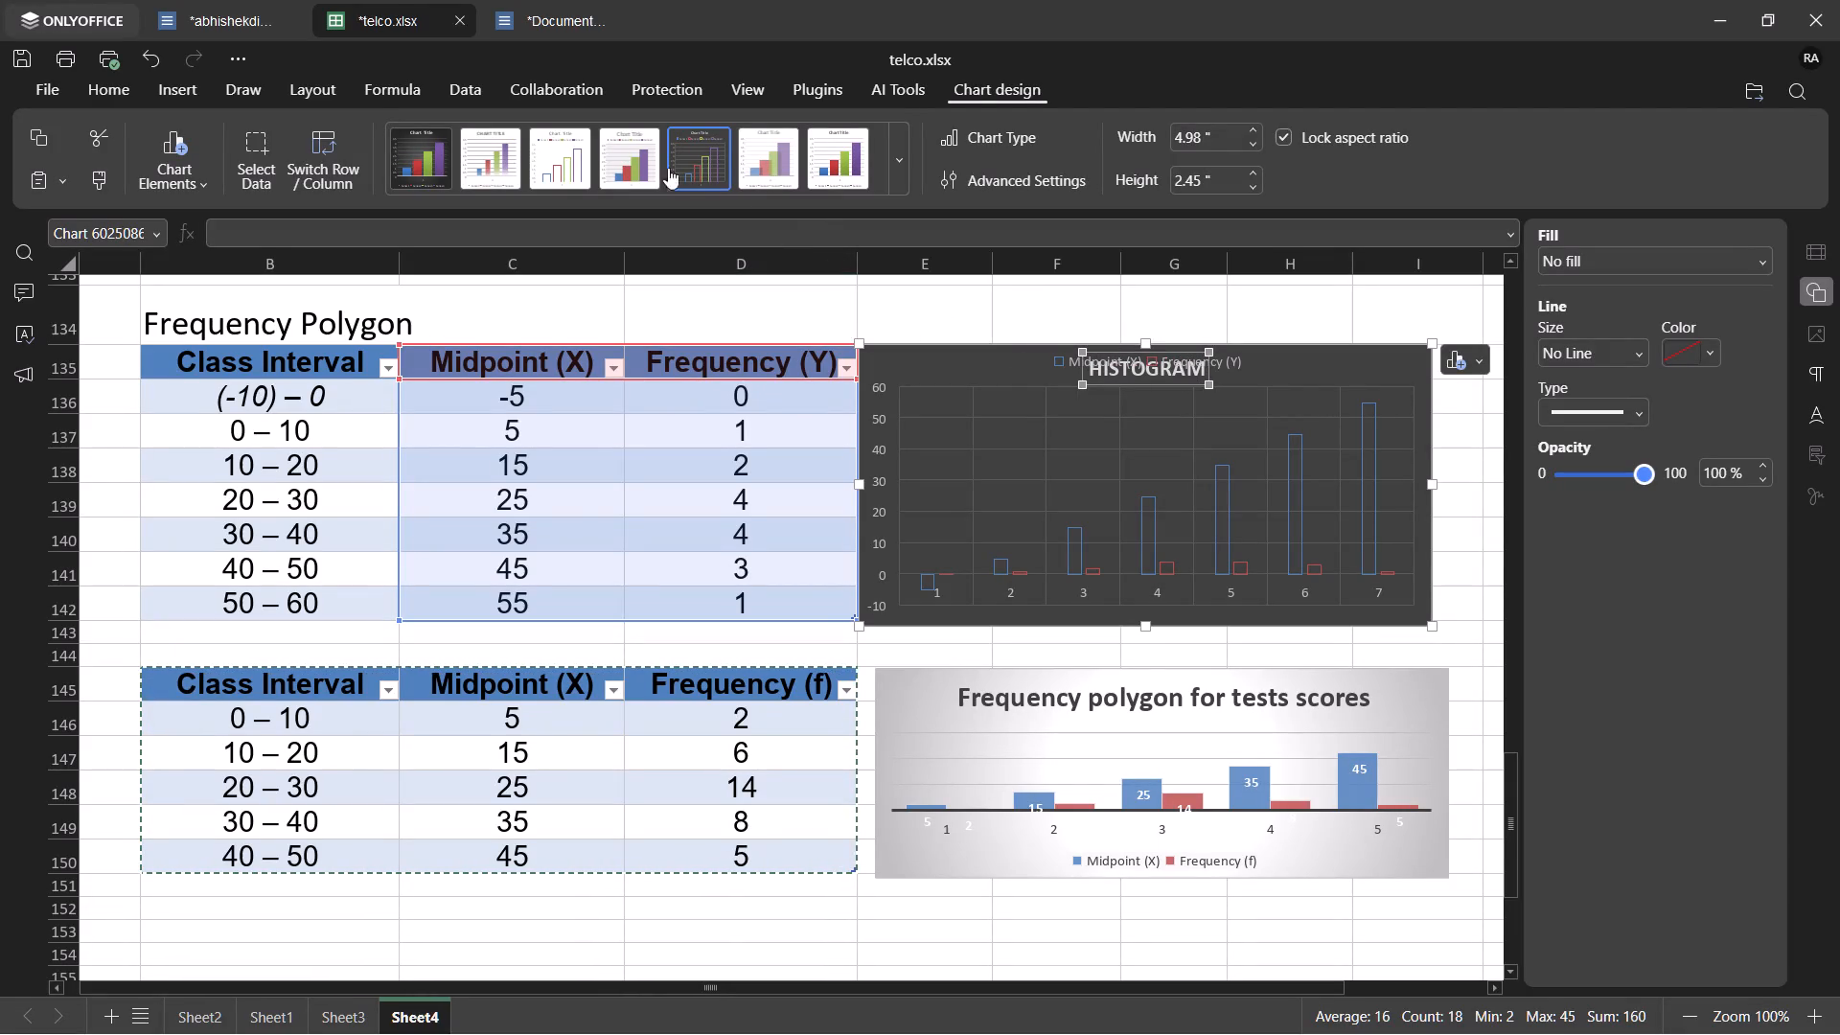
Apply red font colour and size 16 at the HISTOGRAM title and give the title box a dark grey fill.
click(117, 87)
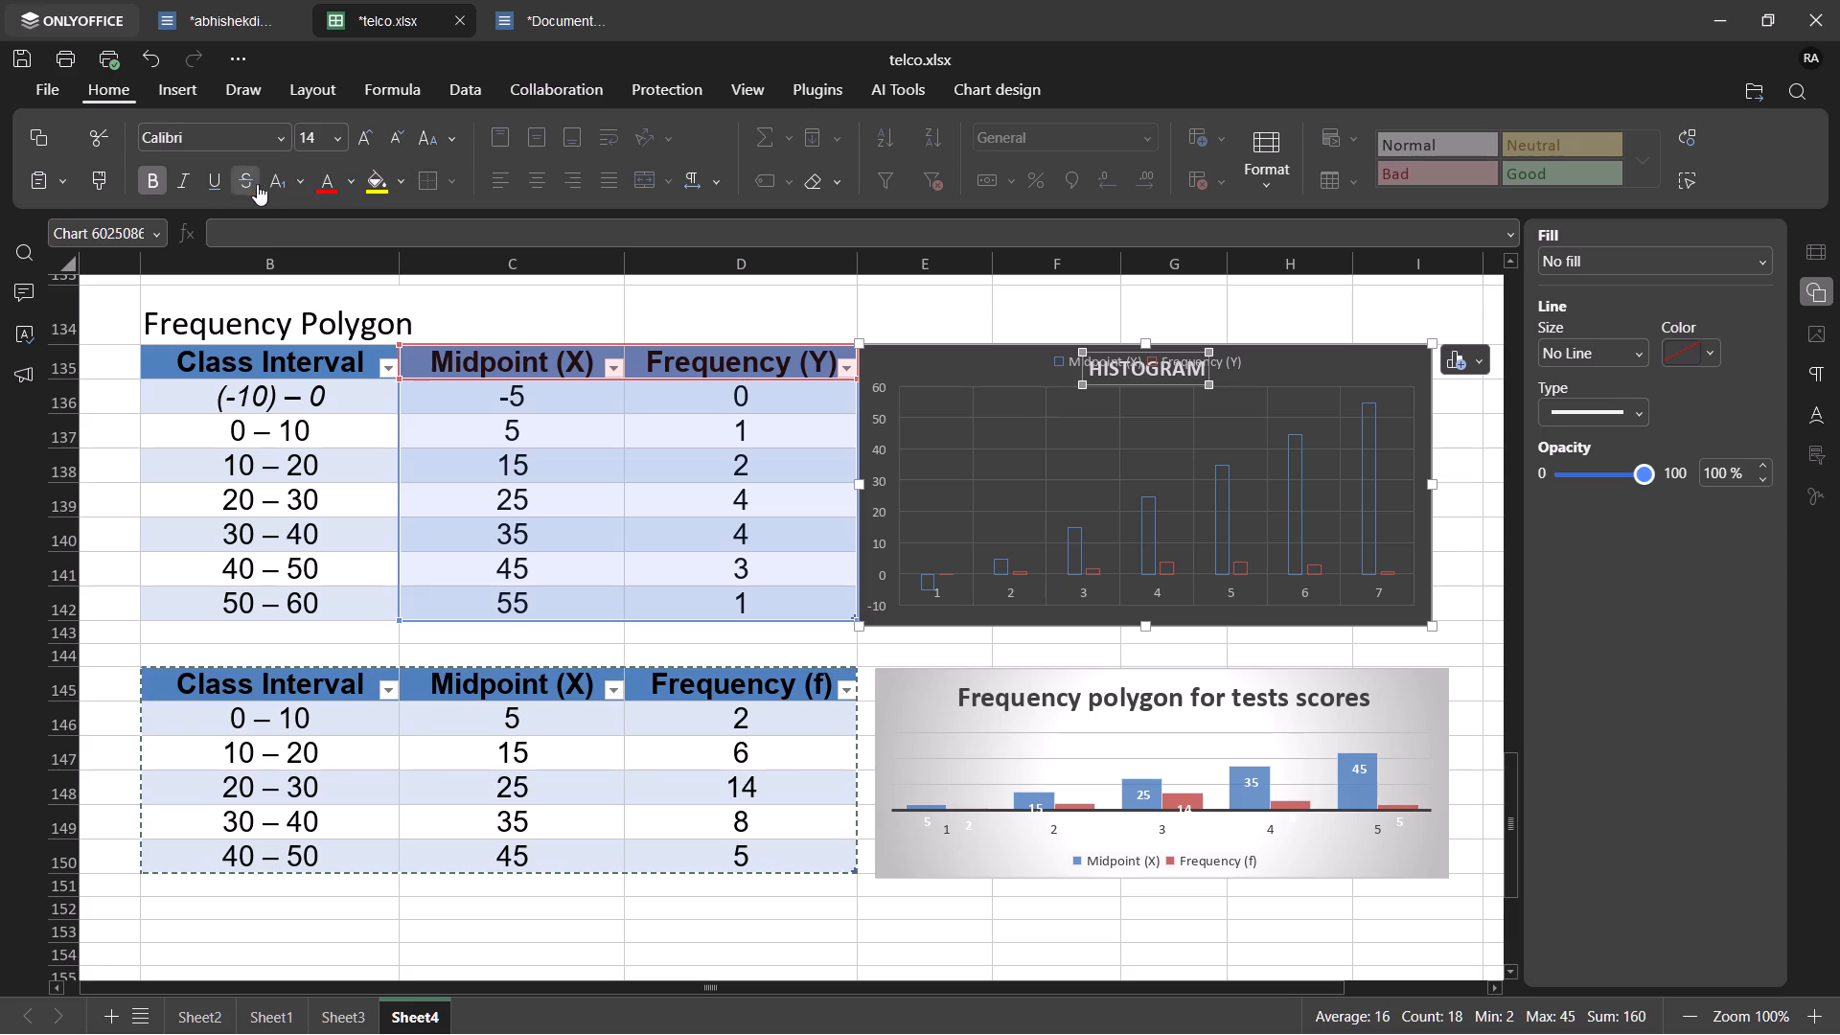
click(329, 184)
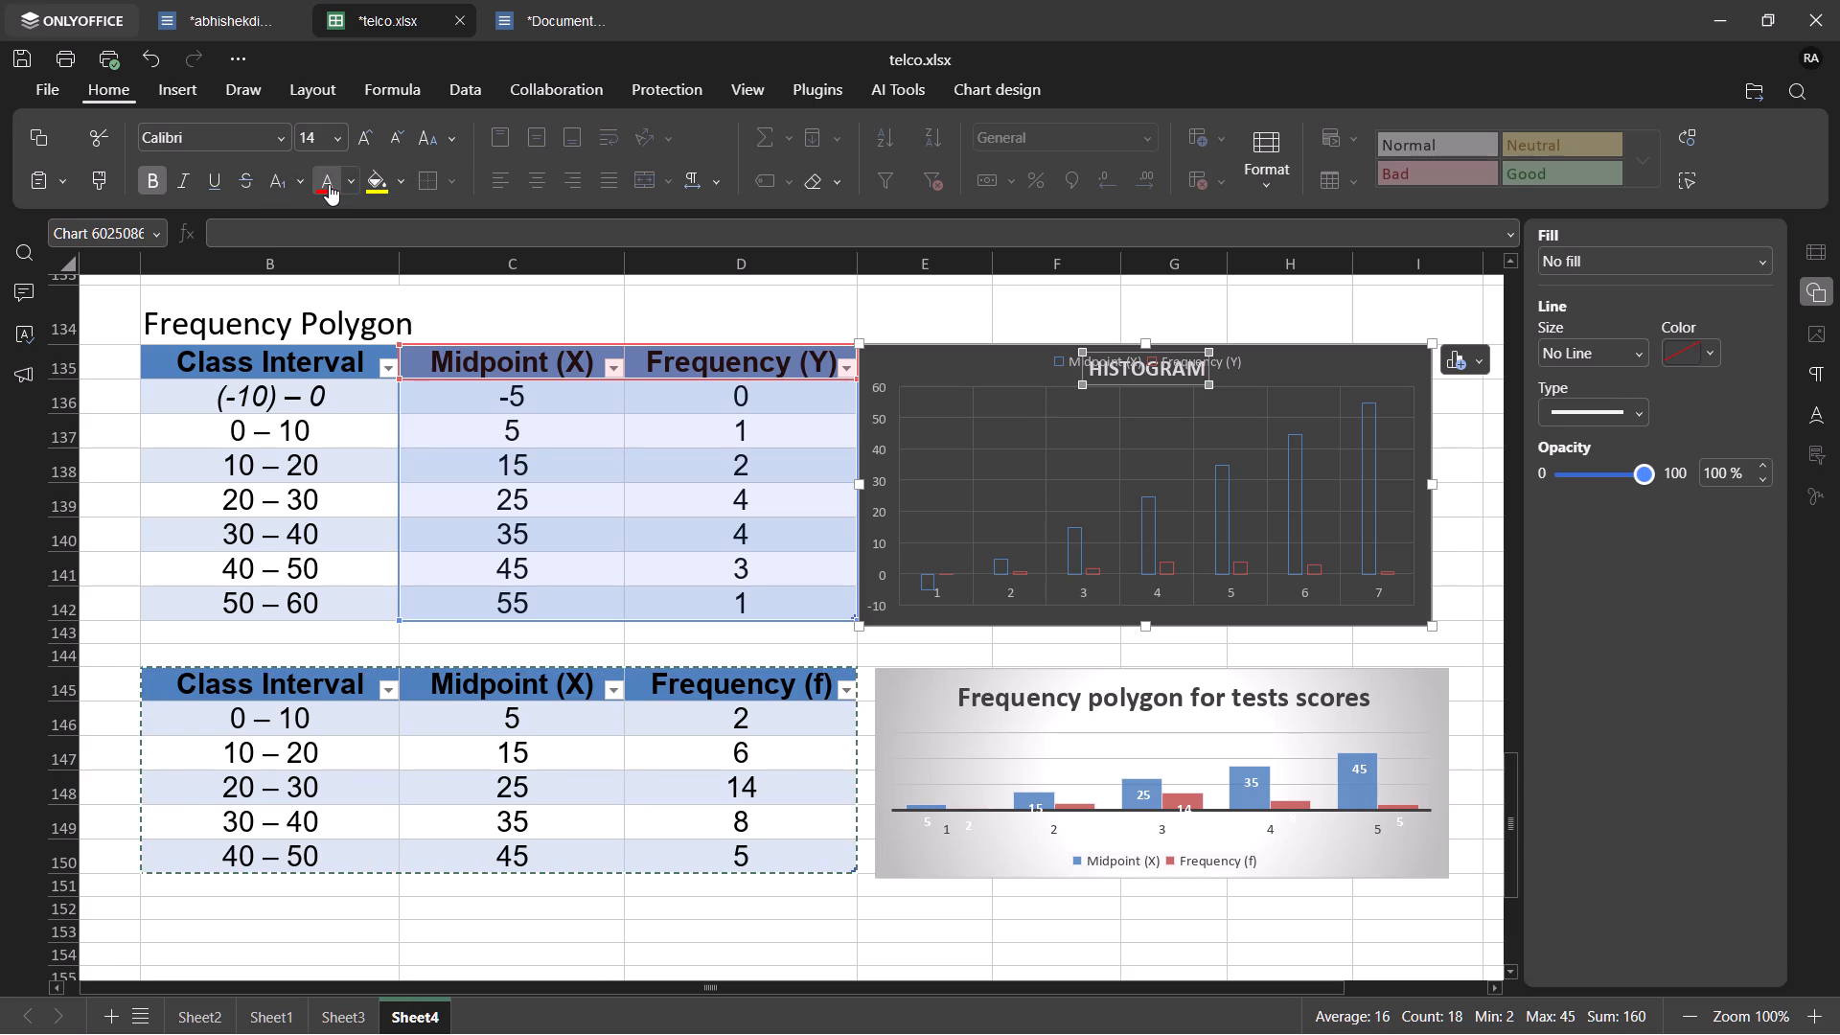
click(338, 140)
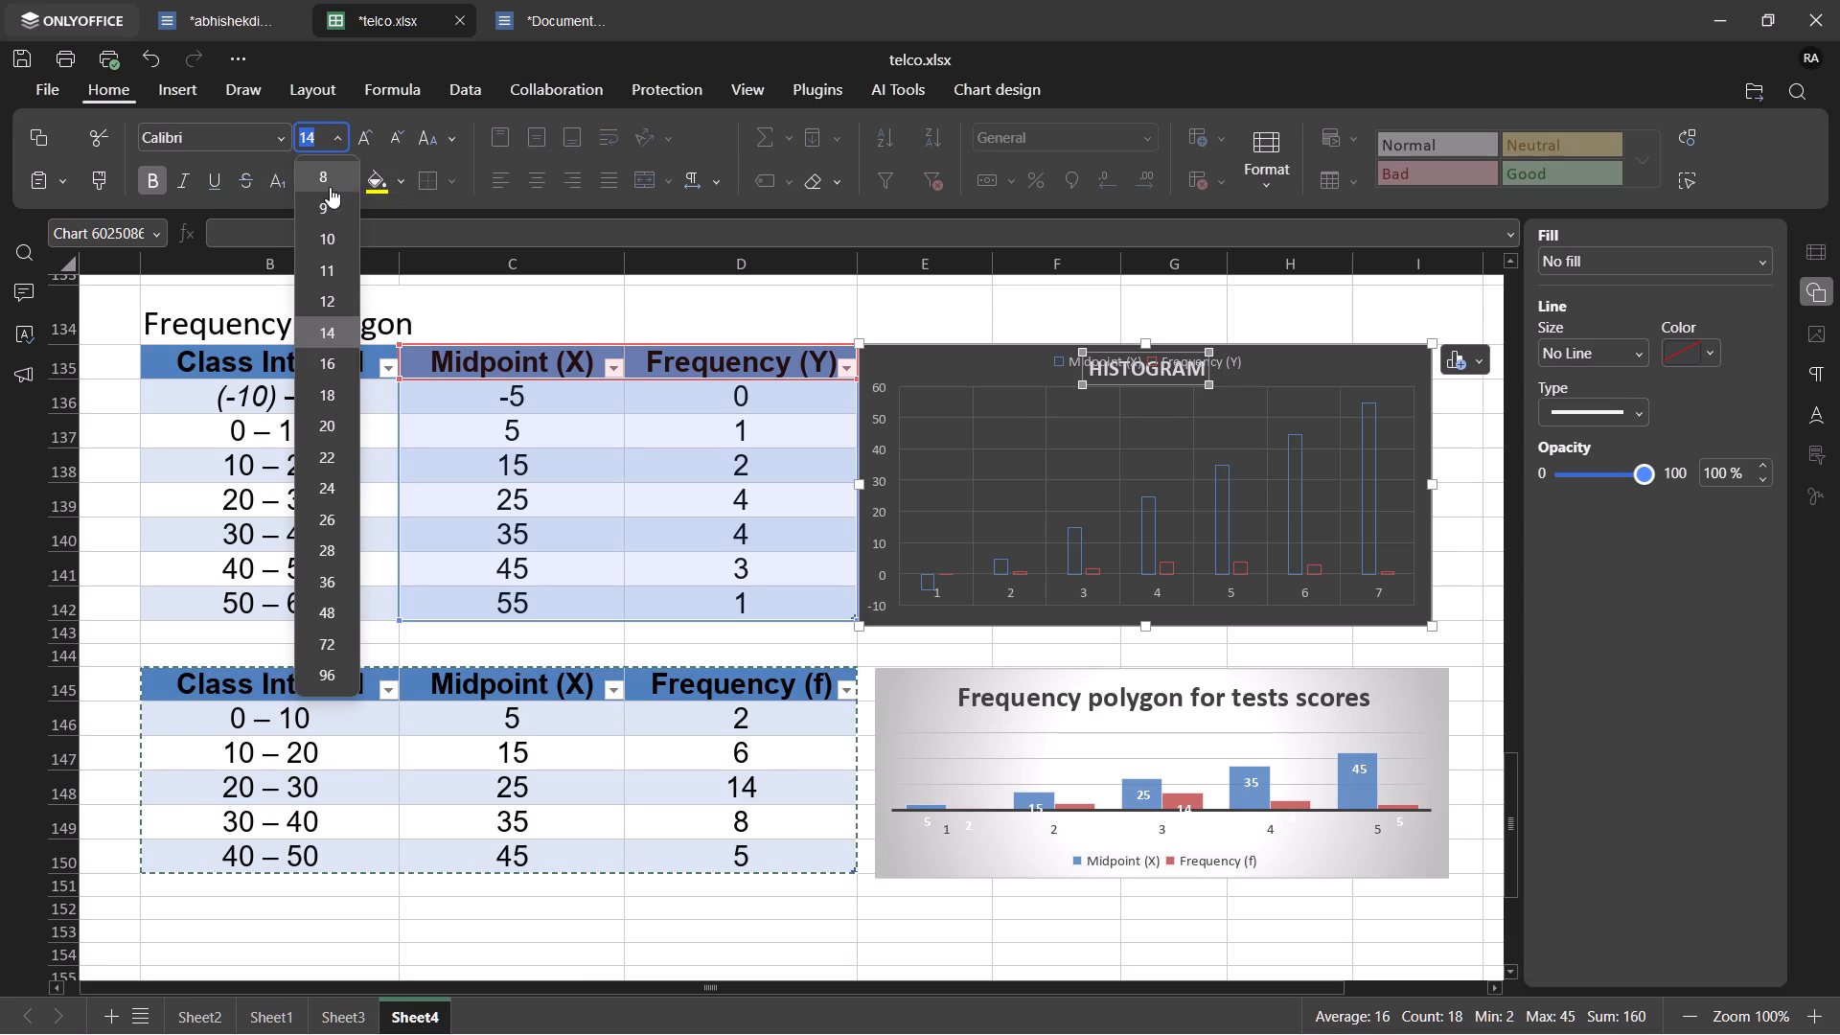
click(322, 378)
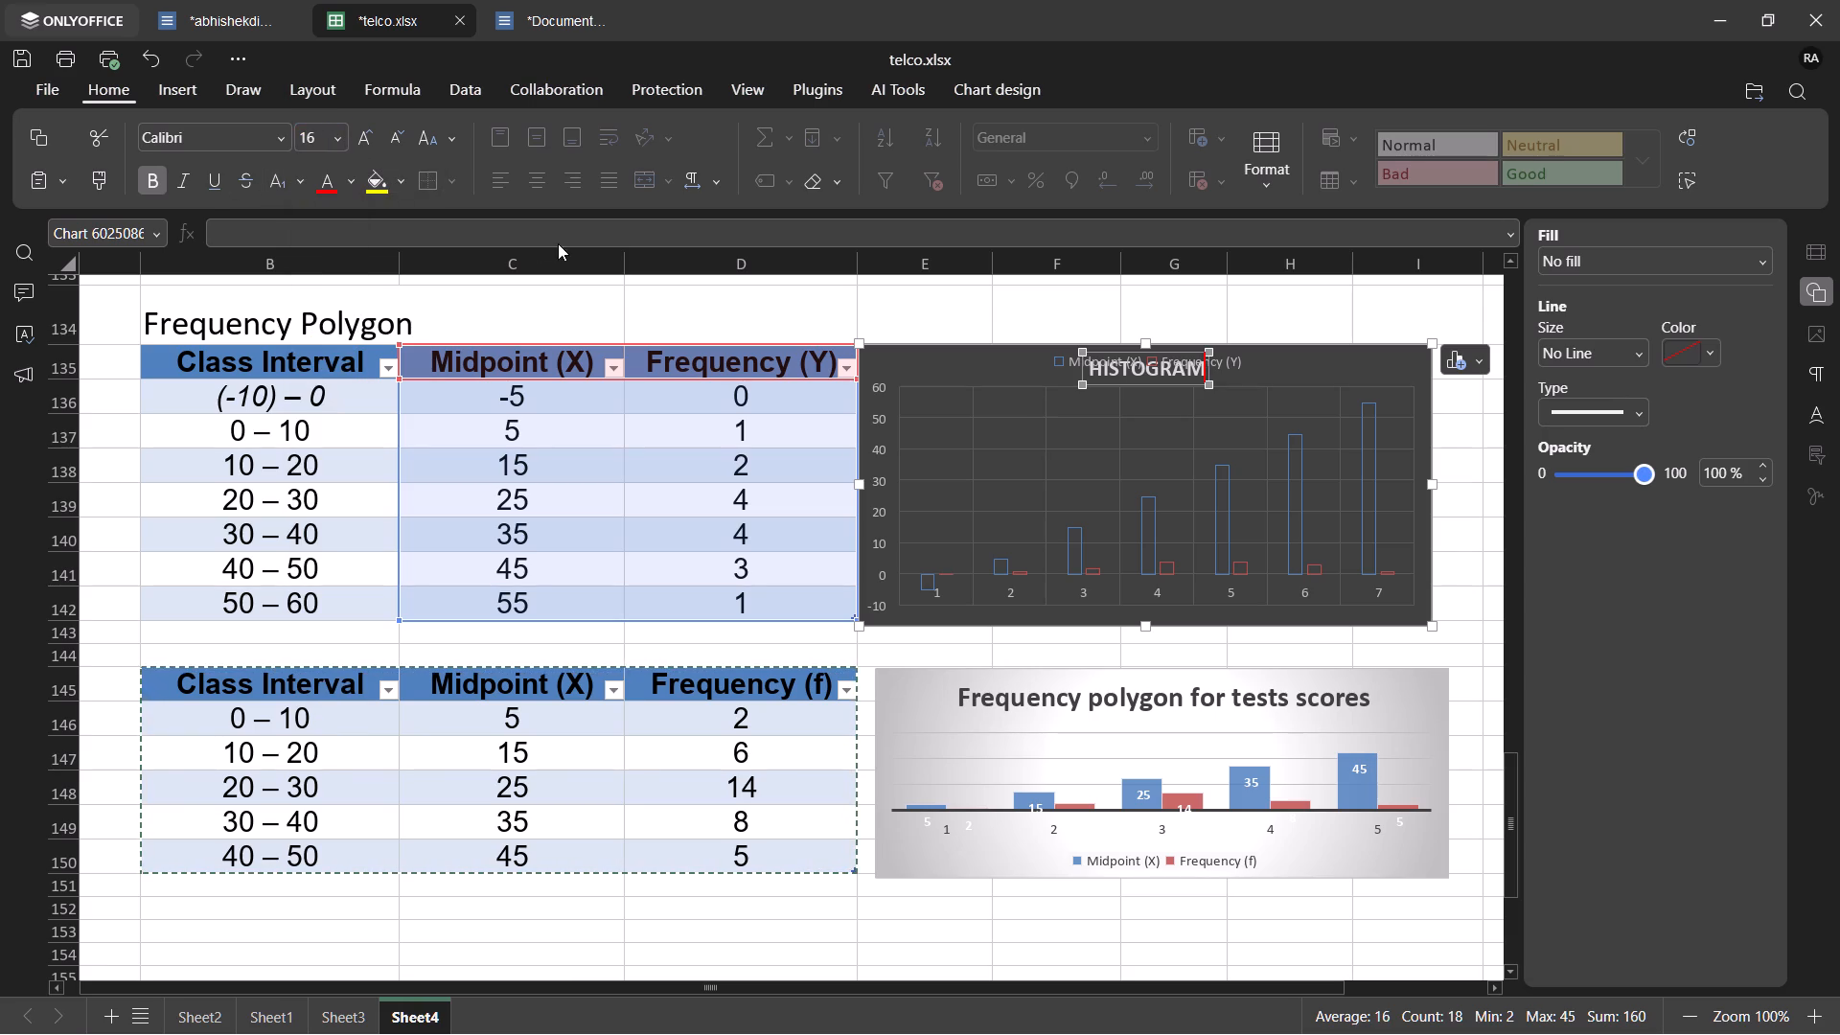
click(386, 187)
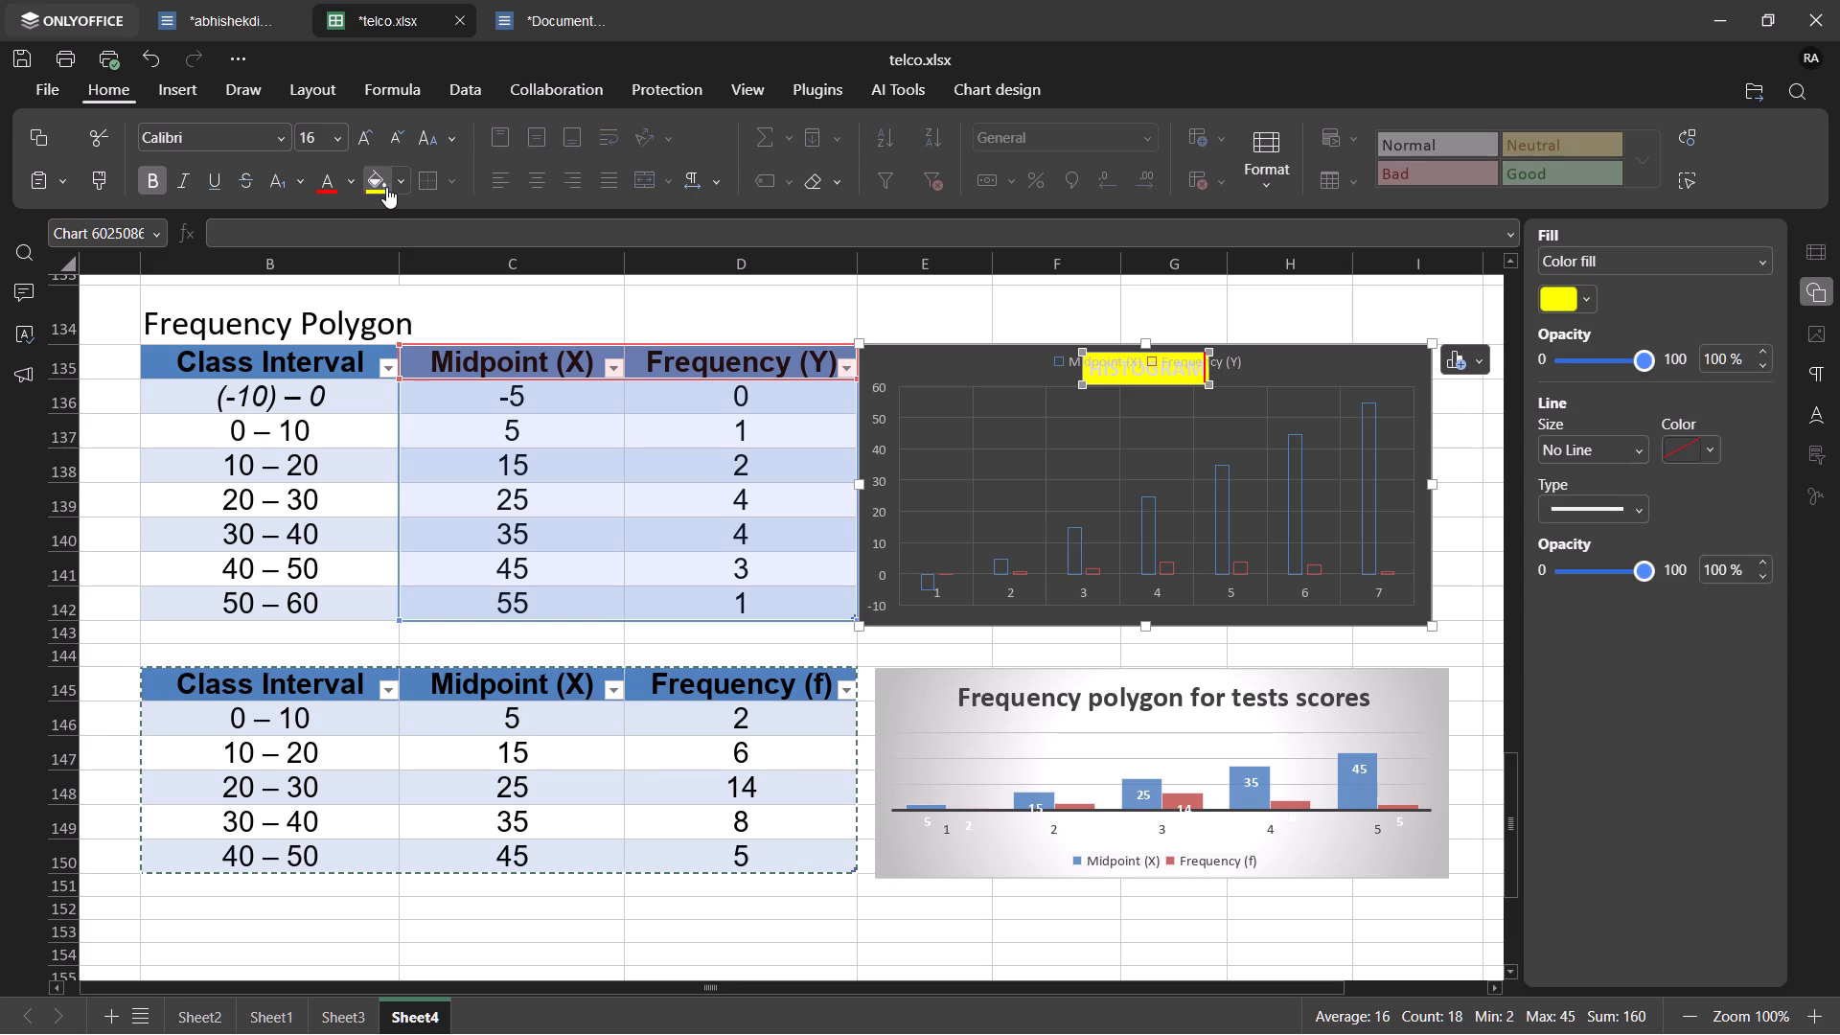
click(396, 185)
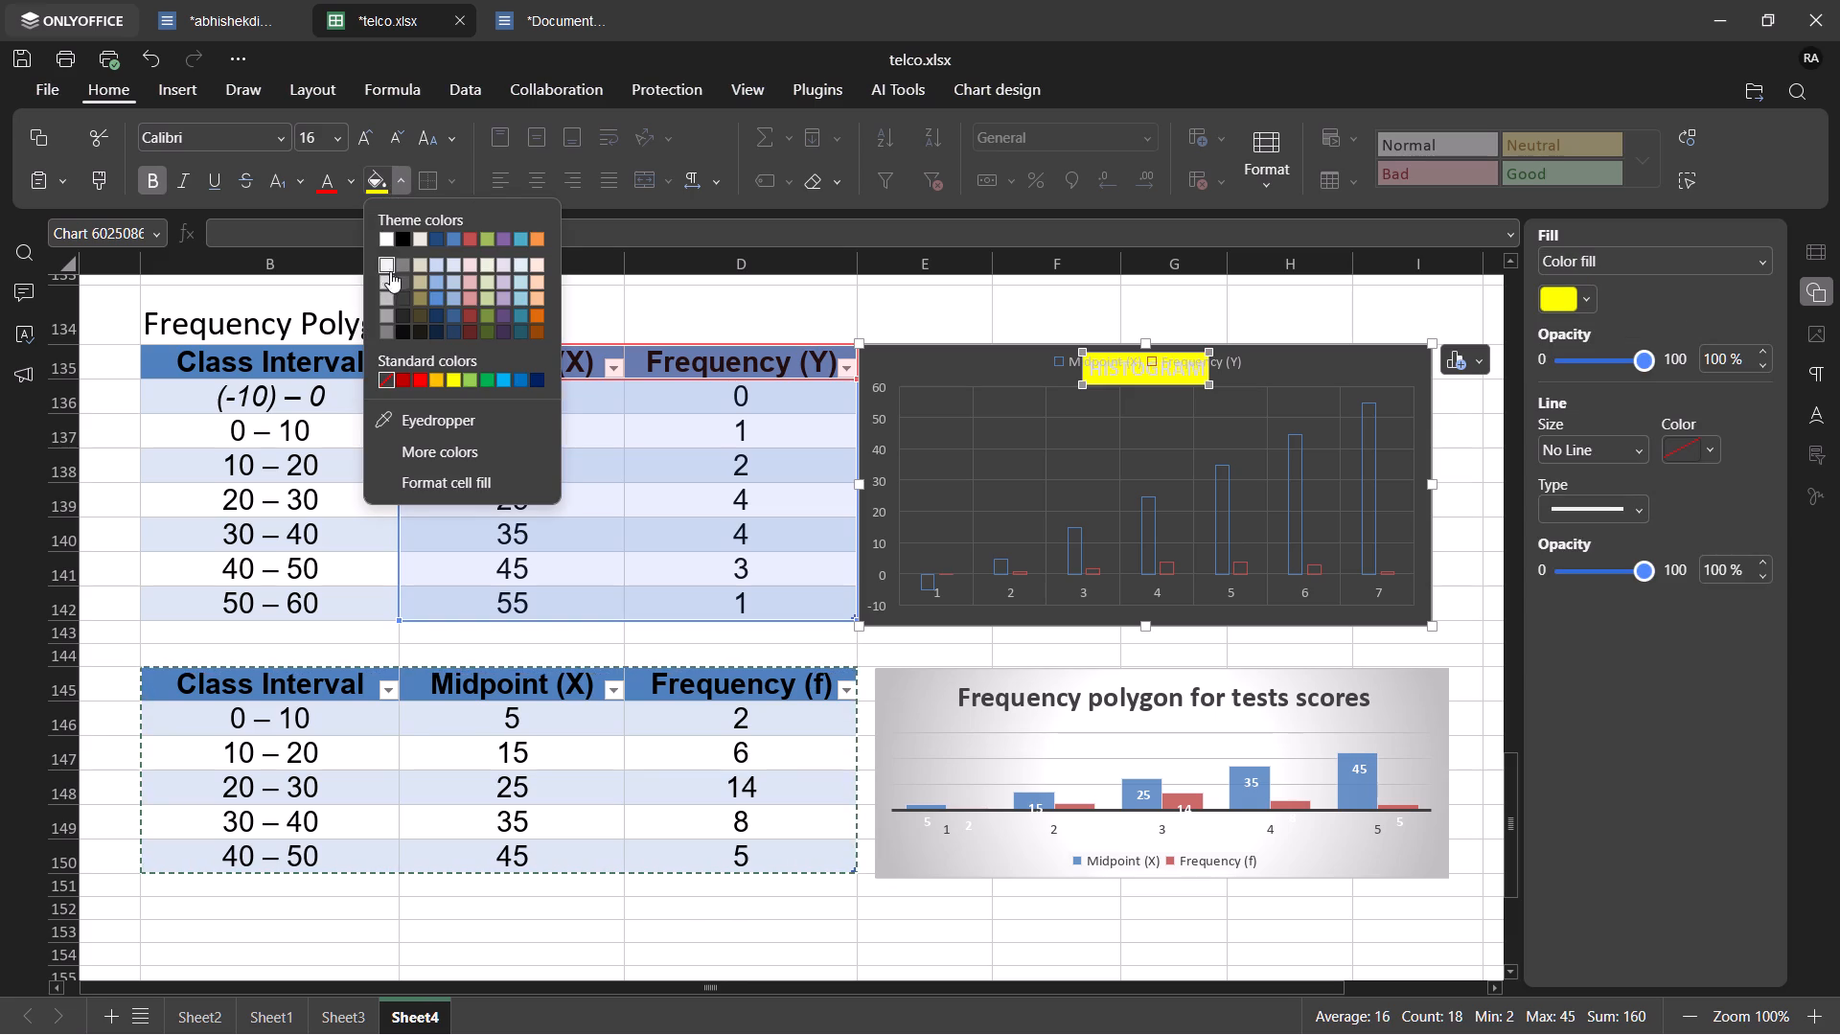
click(396, 276)
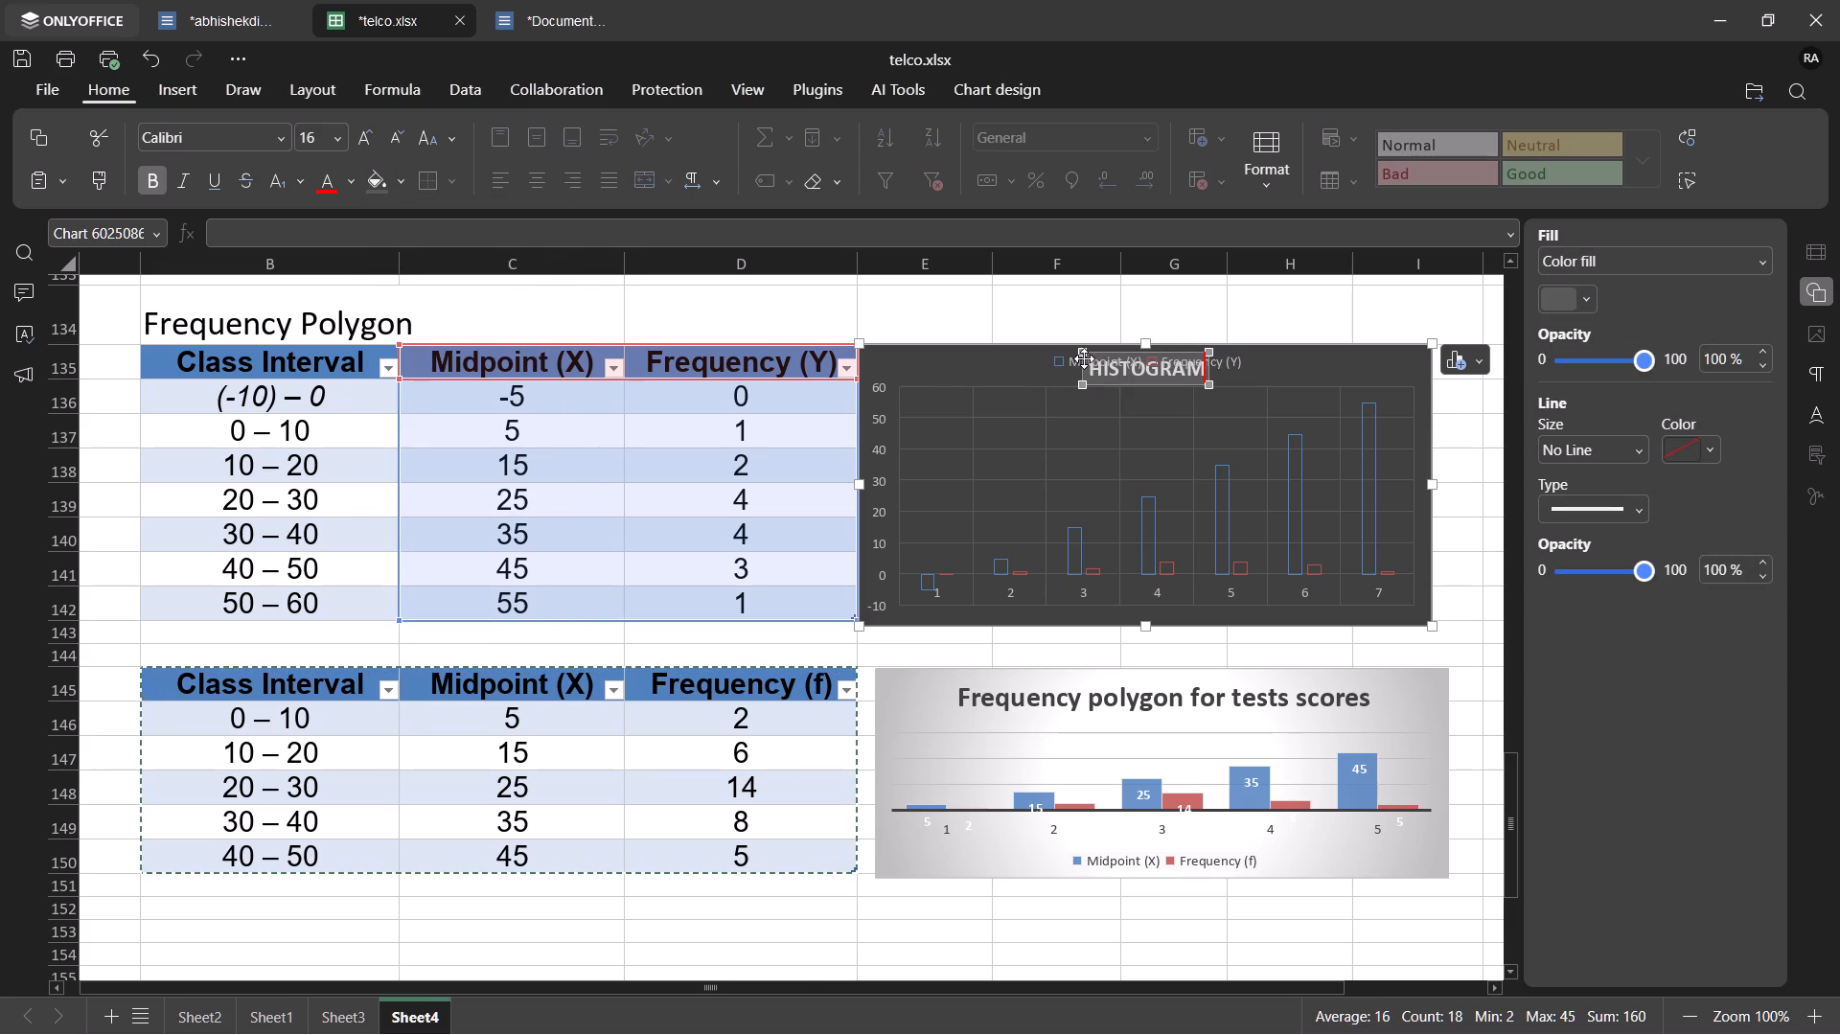
Move the chart's legend to its upper-left corner so it no longer overlaps the HISTOGRAM title.
drag(1083, 355, 1074, 355)
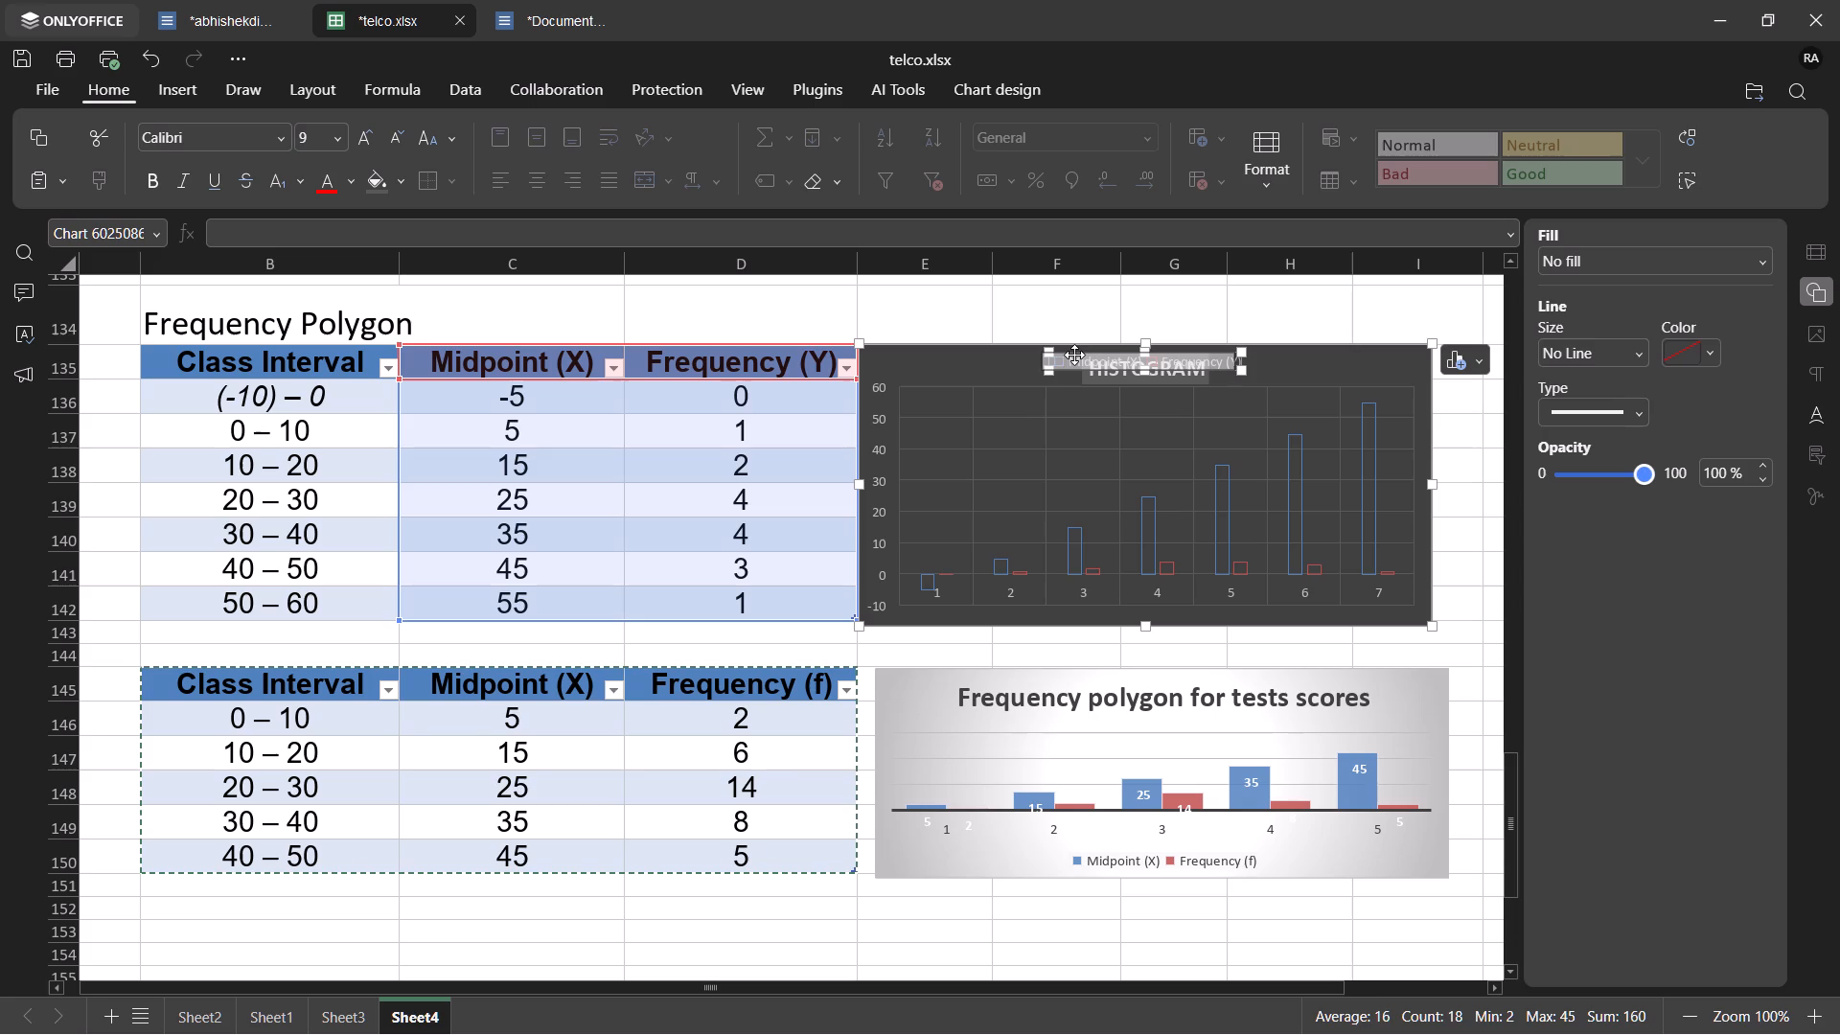
drag(1074, 355, 890, 364)
click(1286, 381)
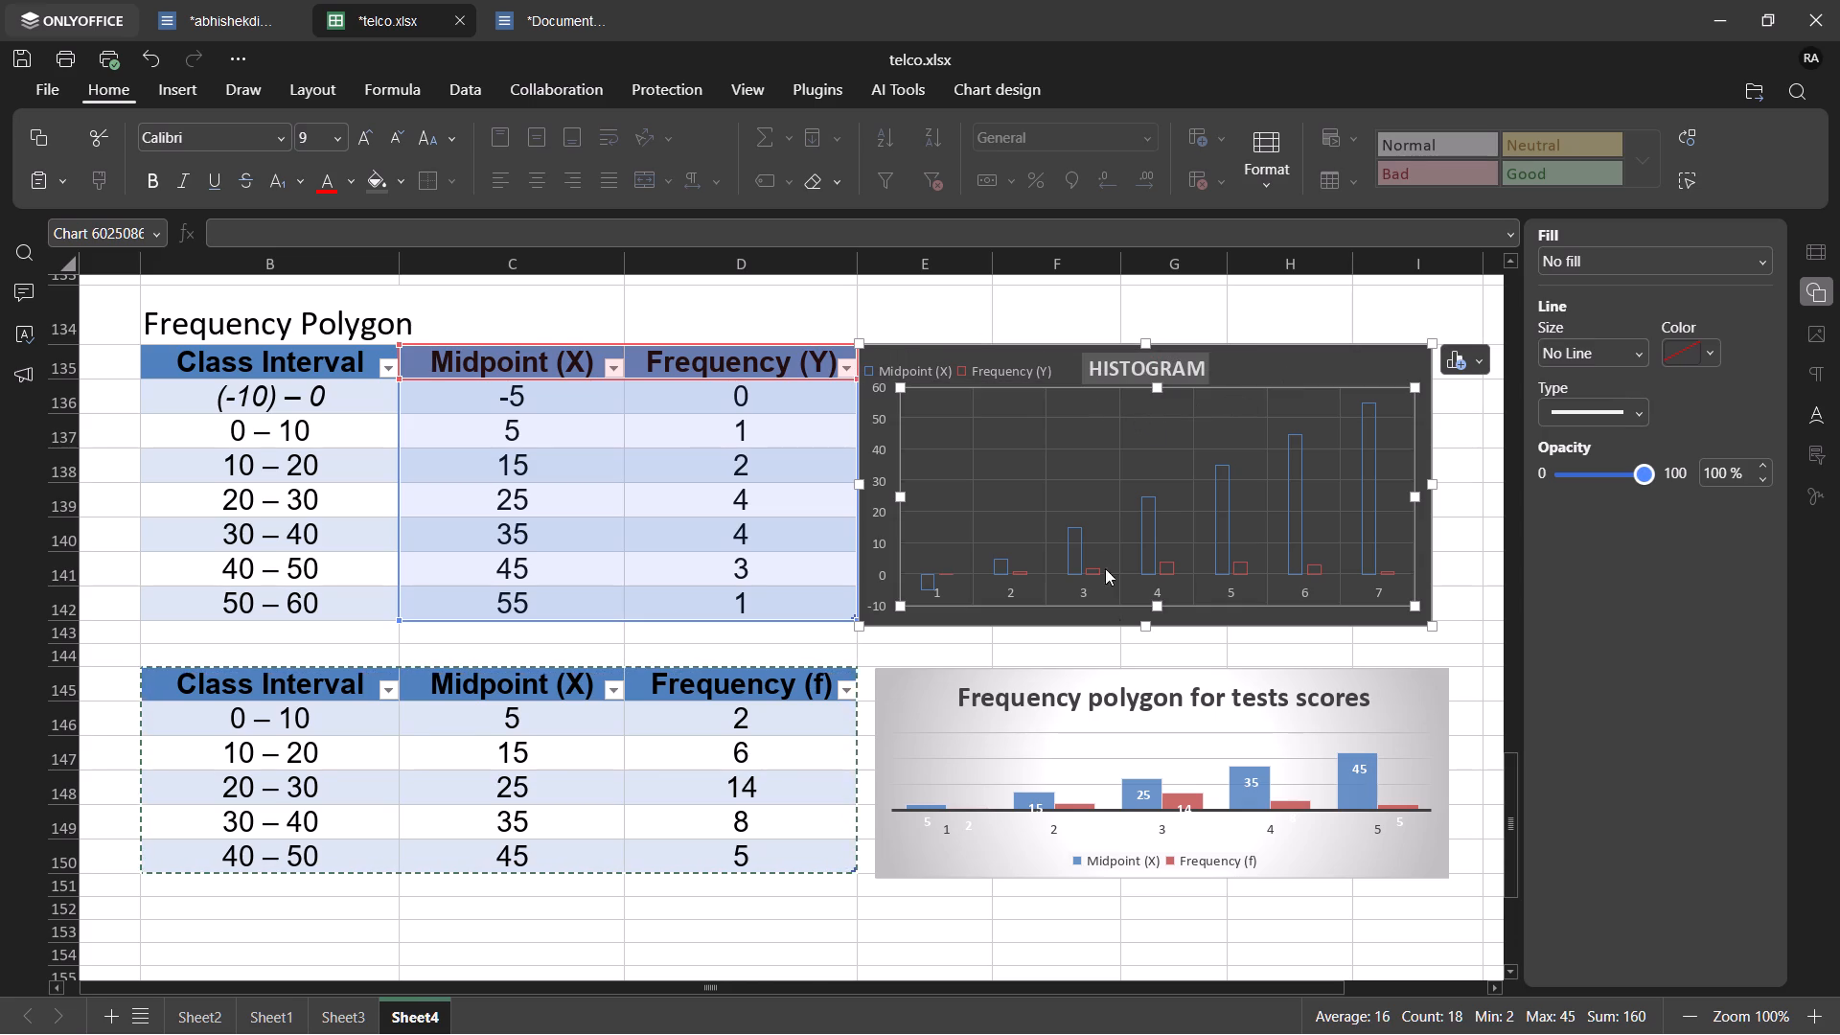
click(936, 370)
Copy the HISTOGRAM chart and paste it into abhishekdis.docx under Example 2's frequency table, at the existing chart.
click(1288, 369)
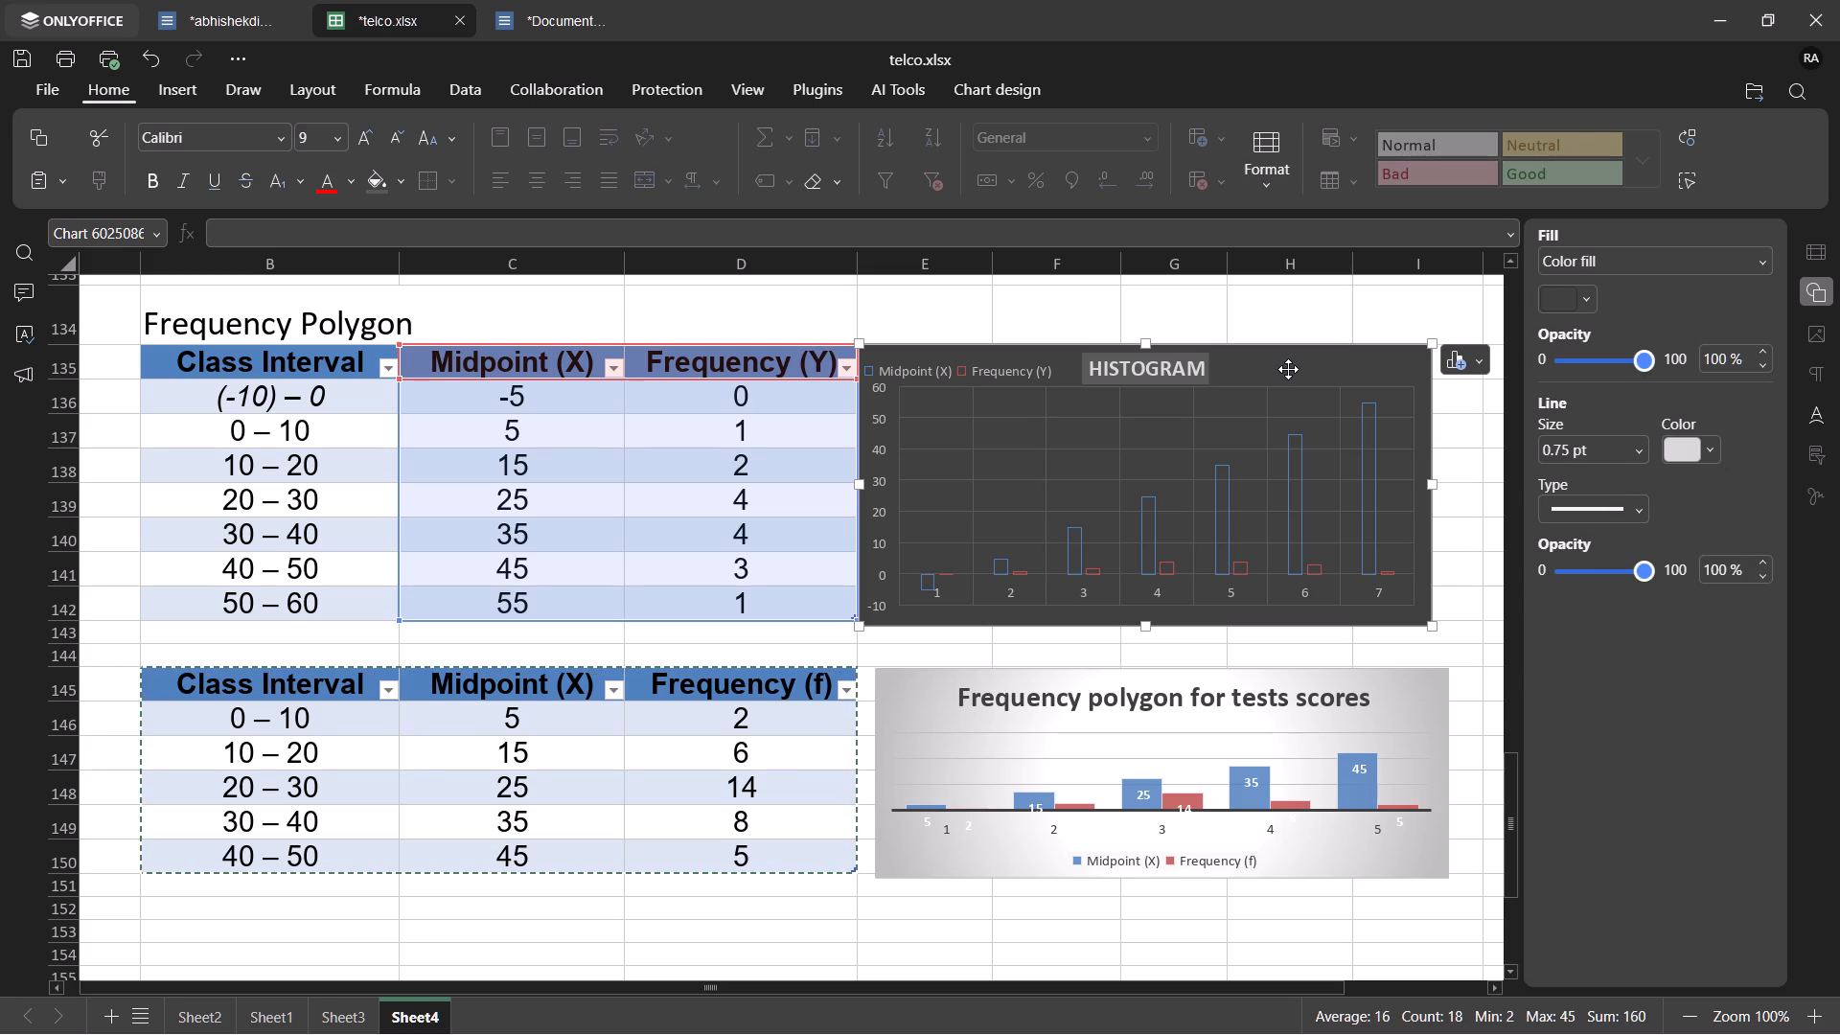
key(ctrl+c)
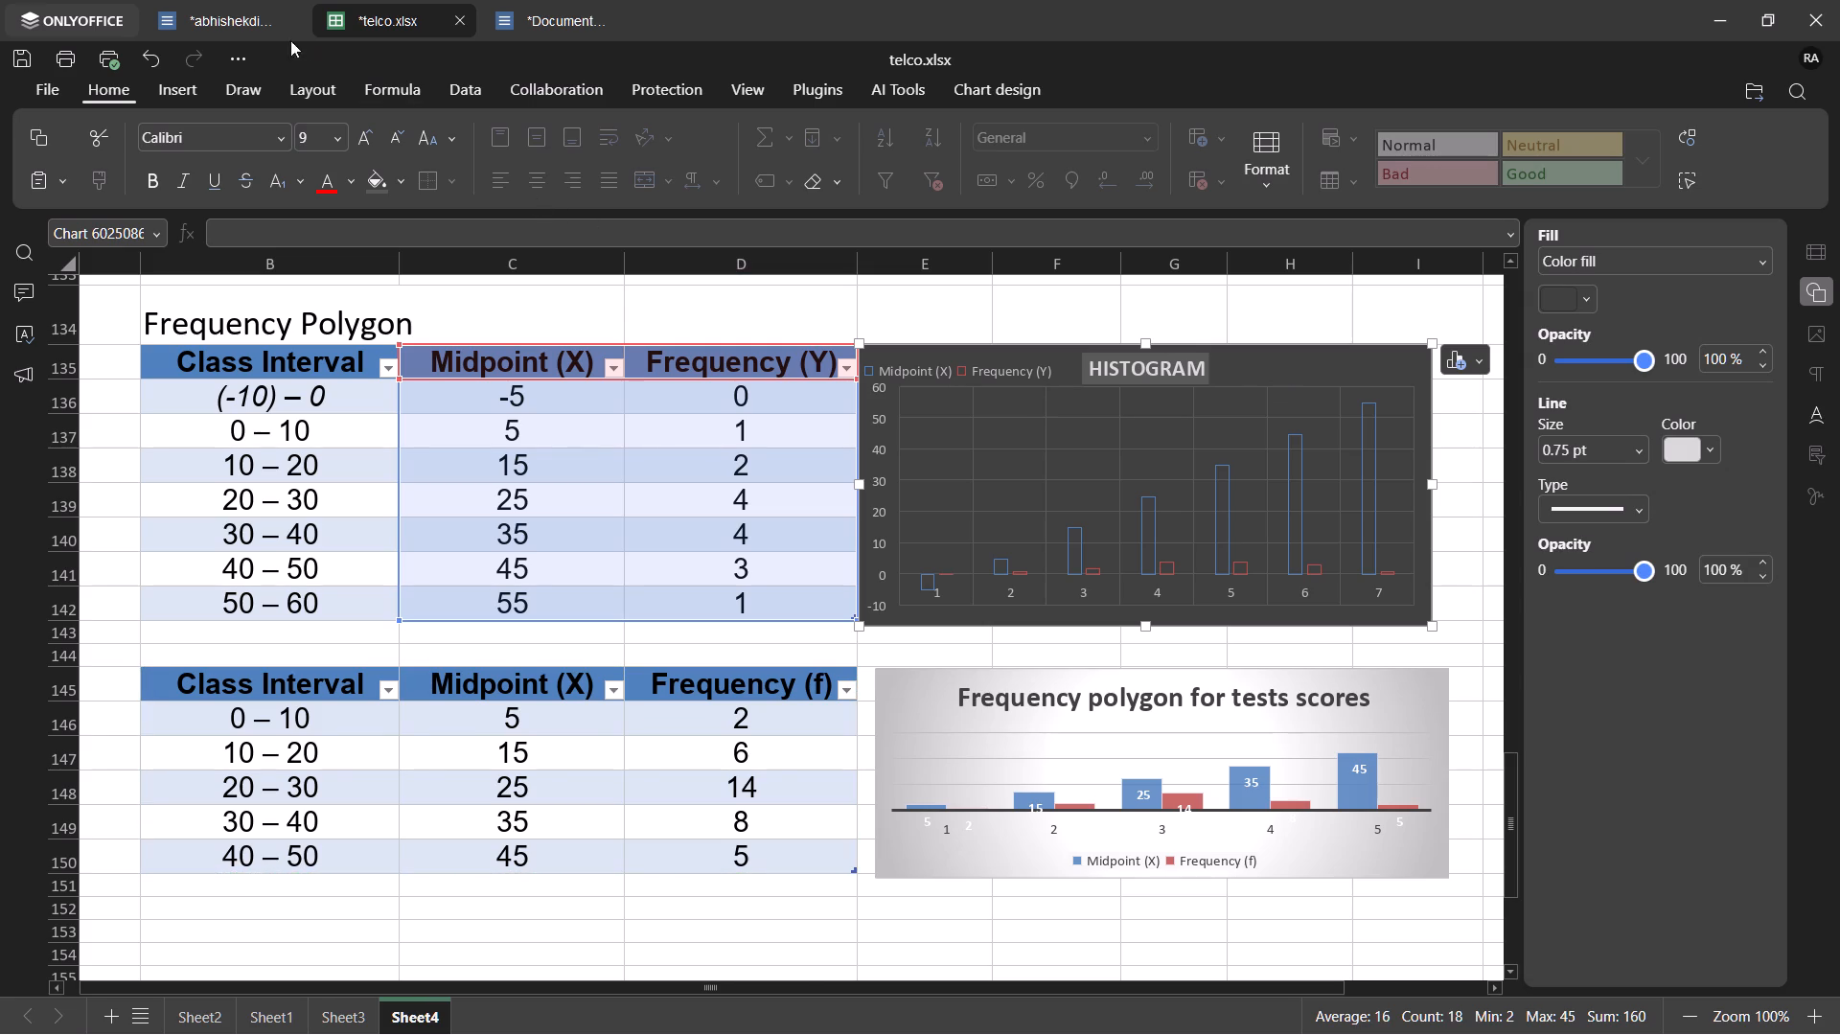
drag(224, 37, 217, 25)
click(217, 25)
drag(217, 25, 221, 14)
drag(750, 24, 753, 0)
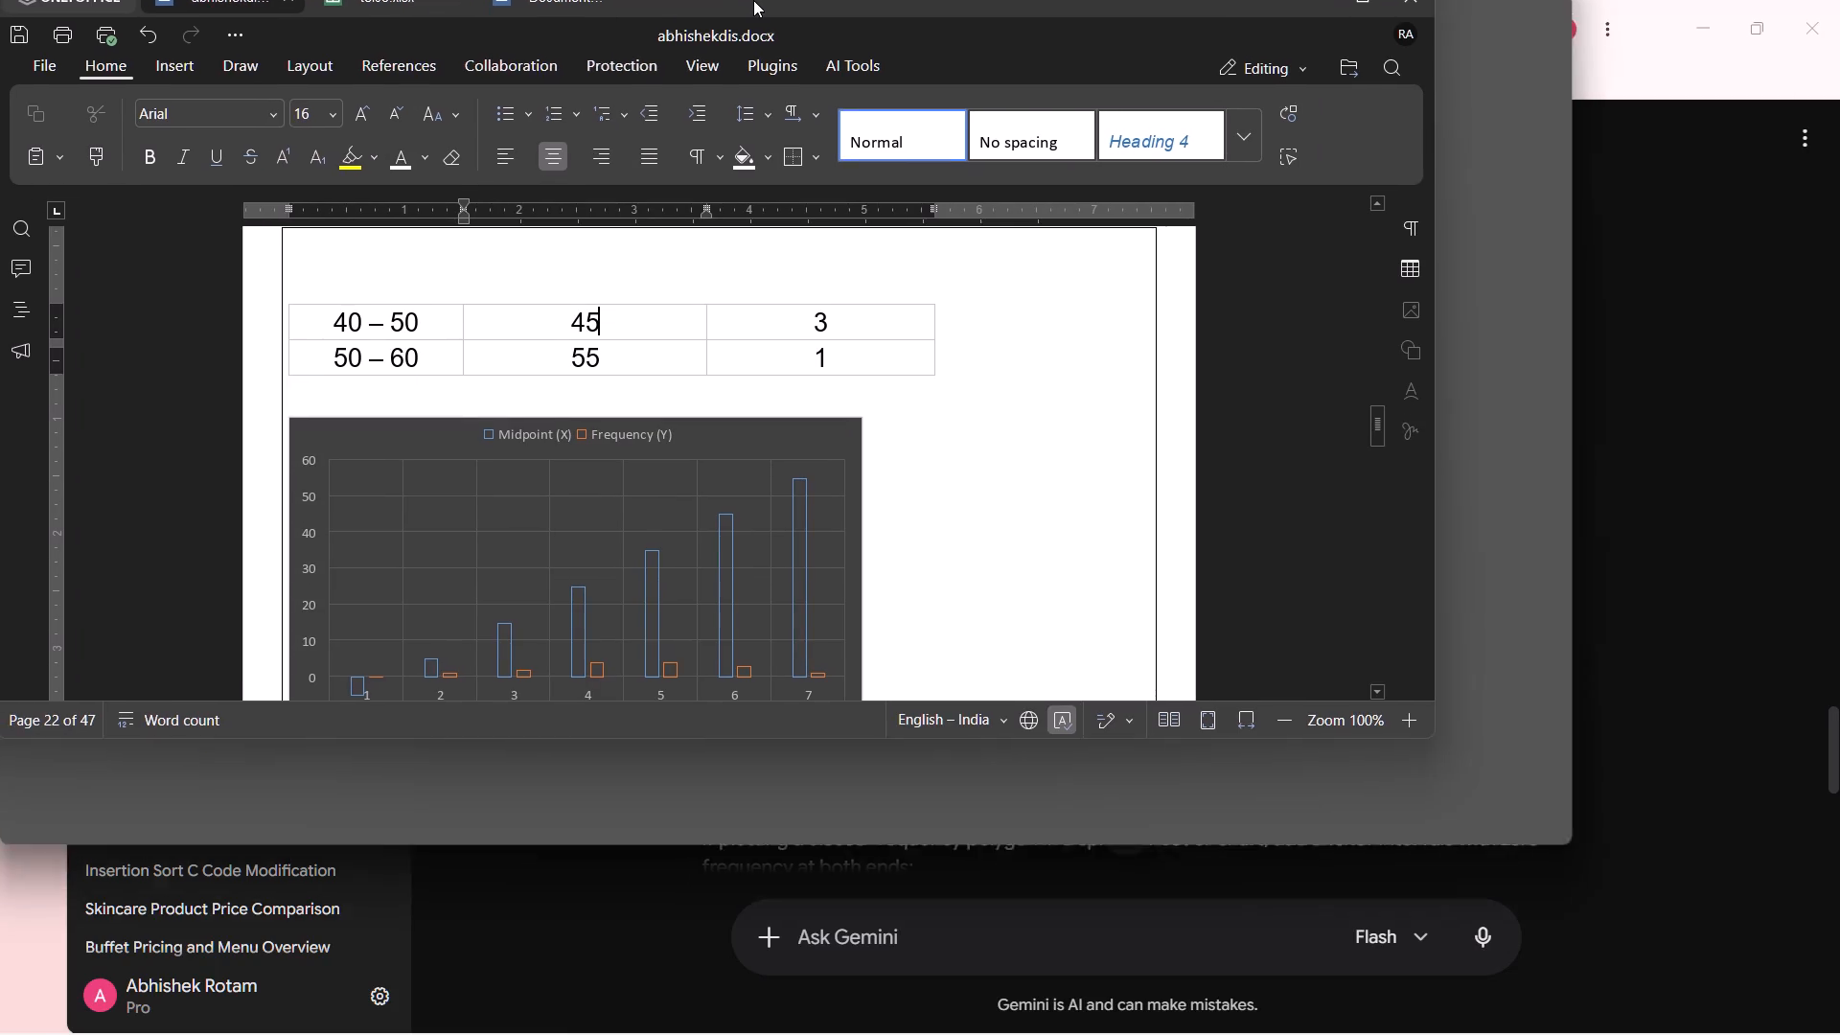
drag(753, 0, 757, 1)
click(770, 536)
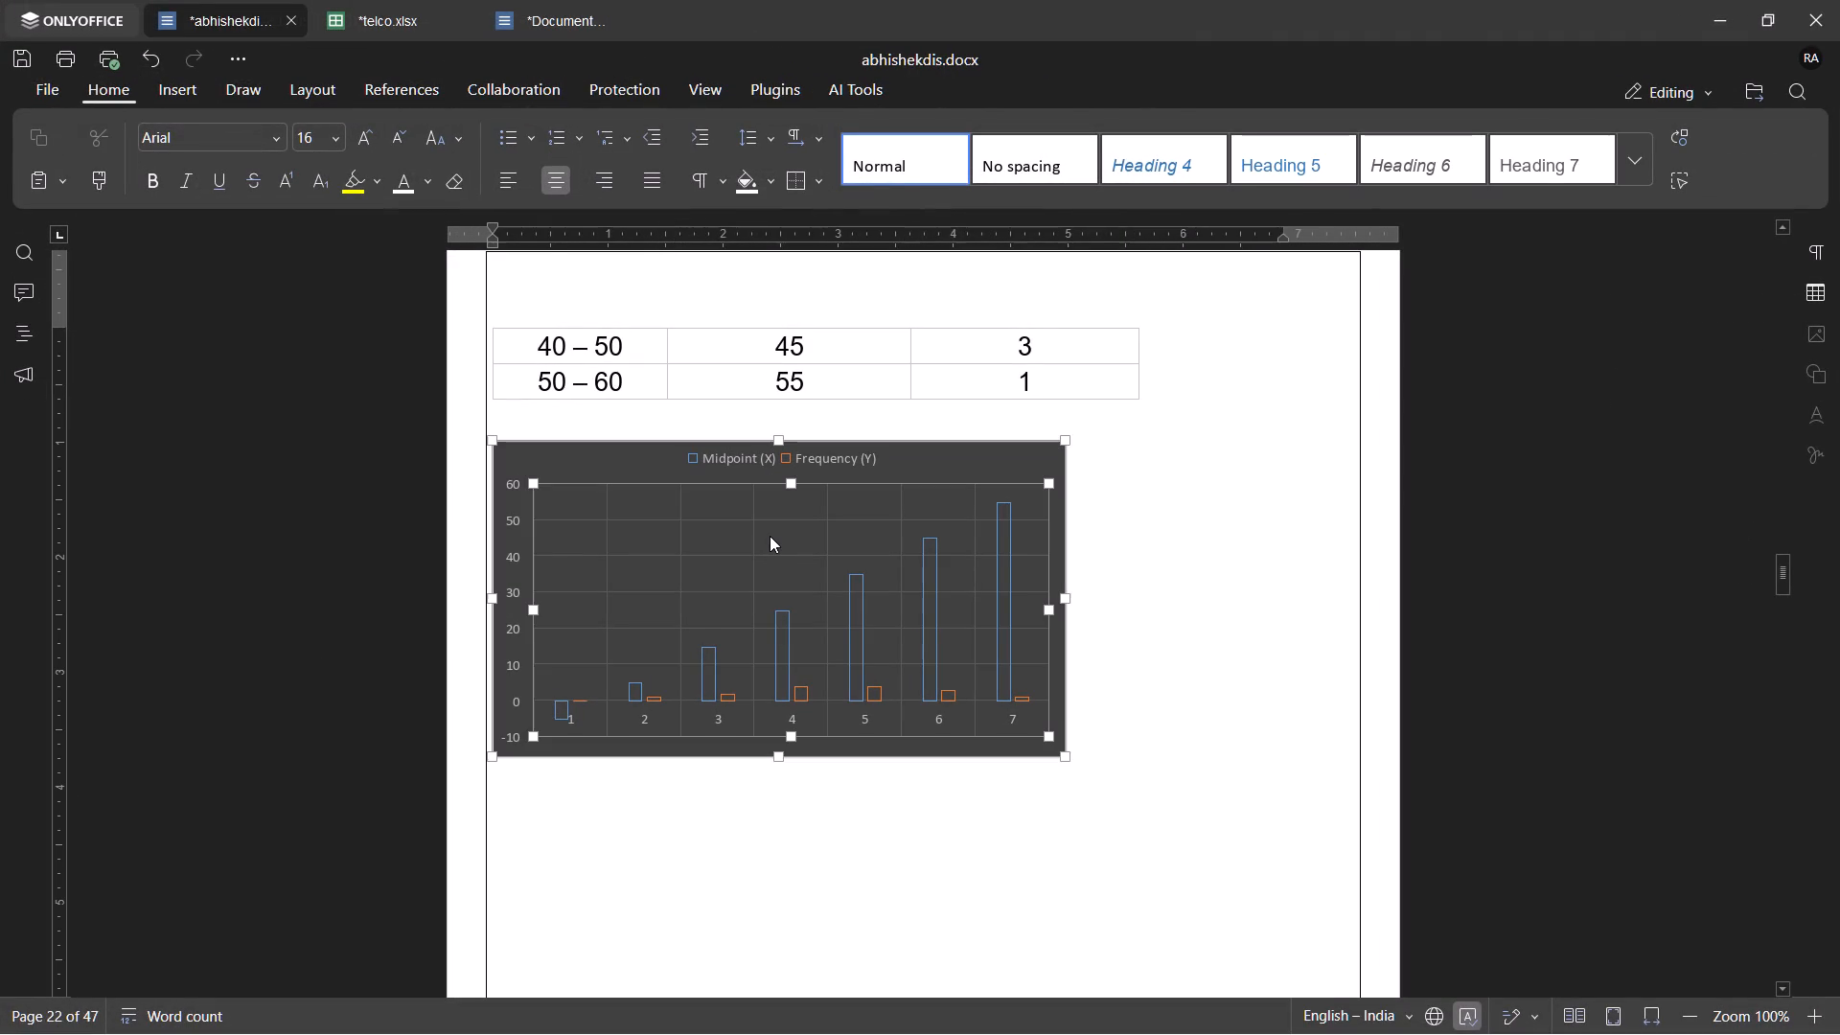
click(921, 457)
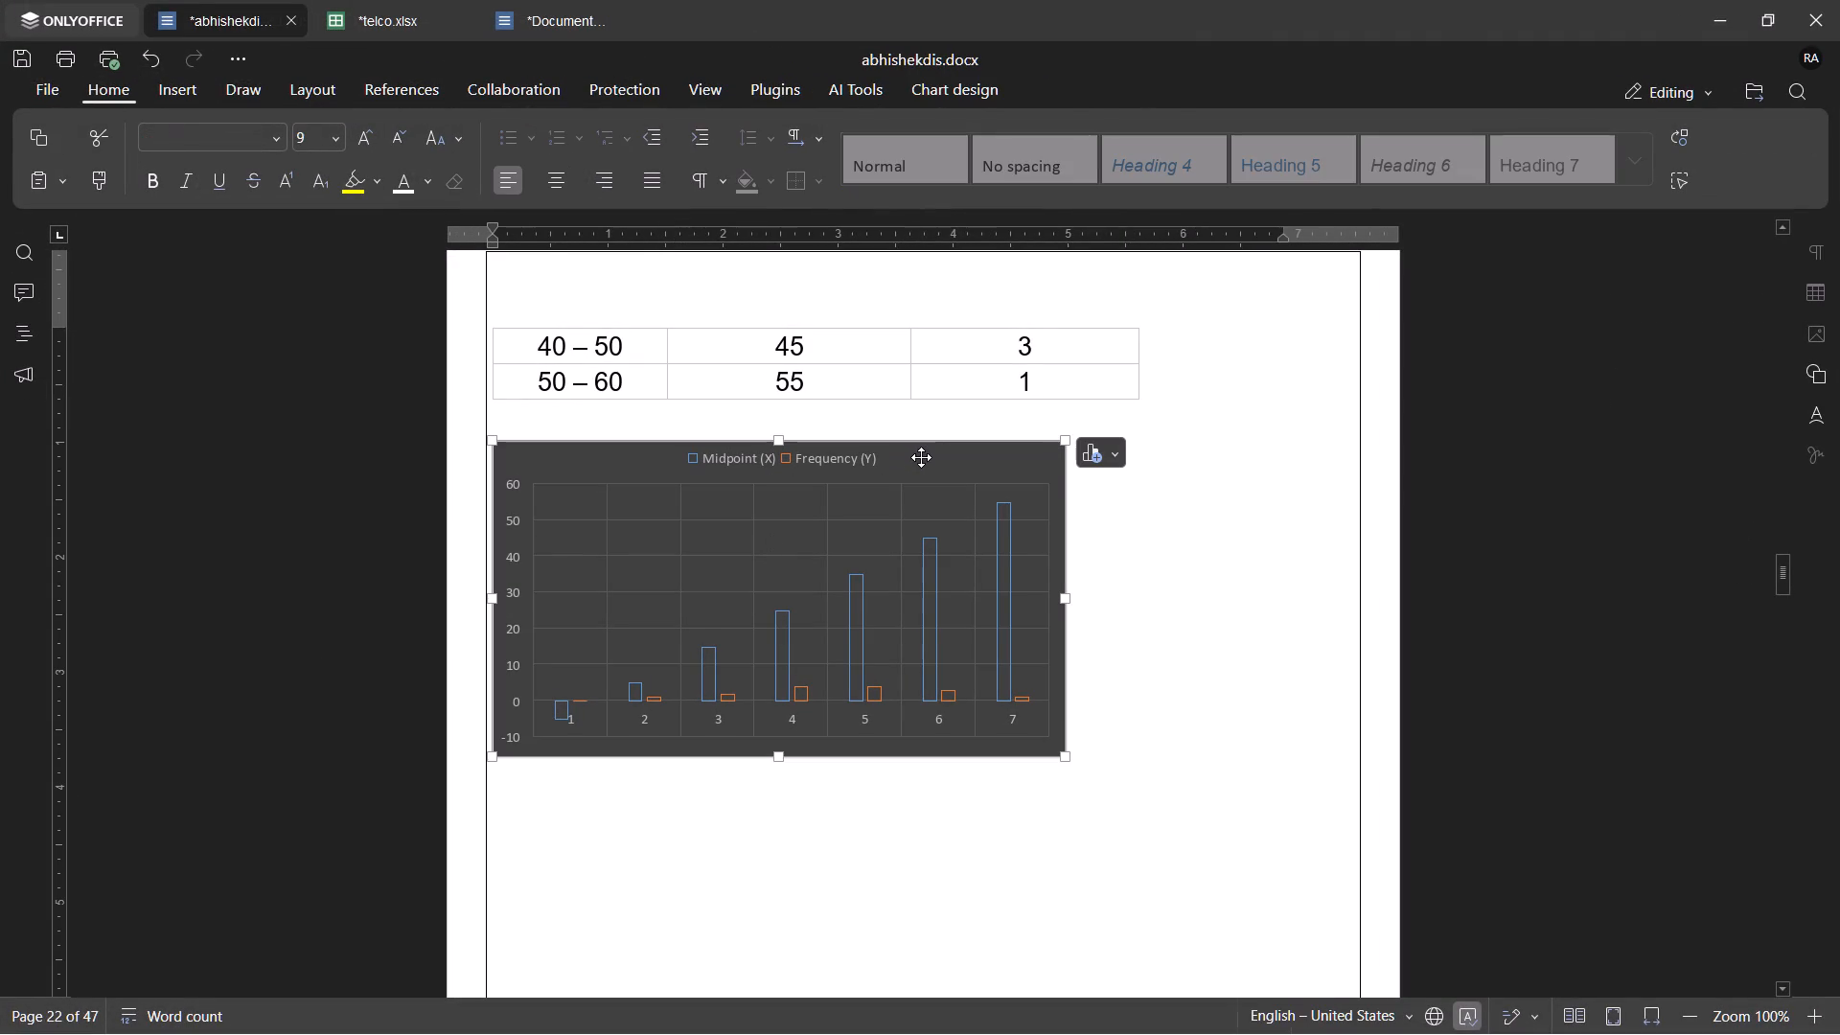
key(ctrl+v)
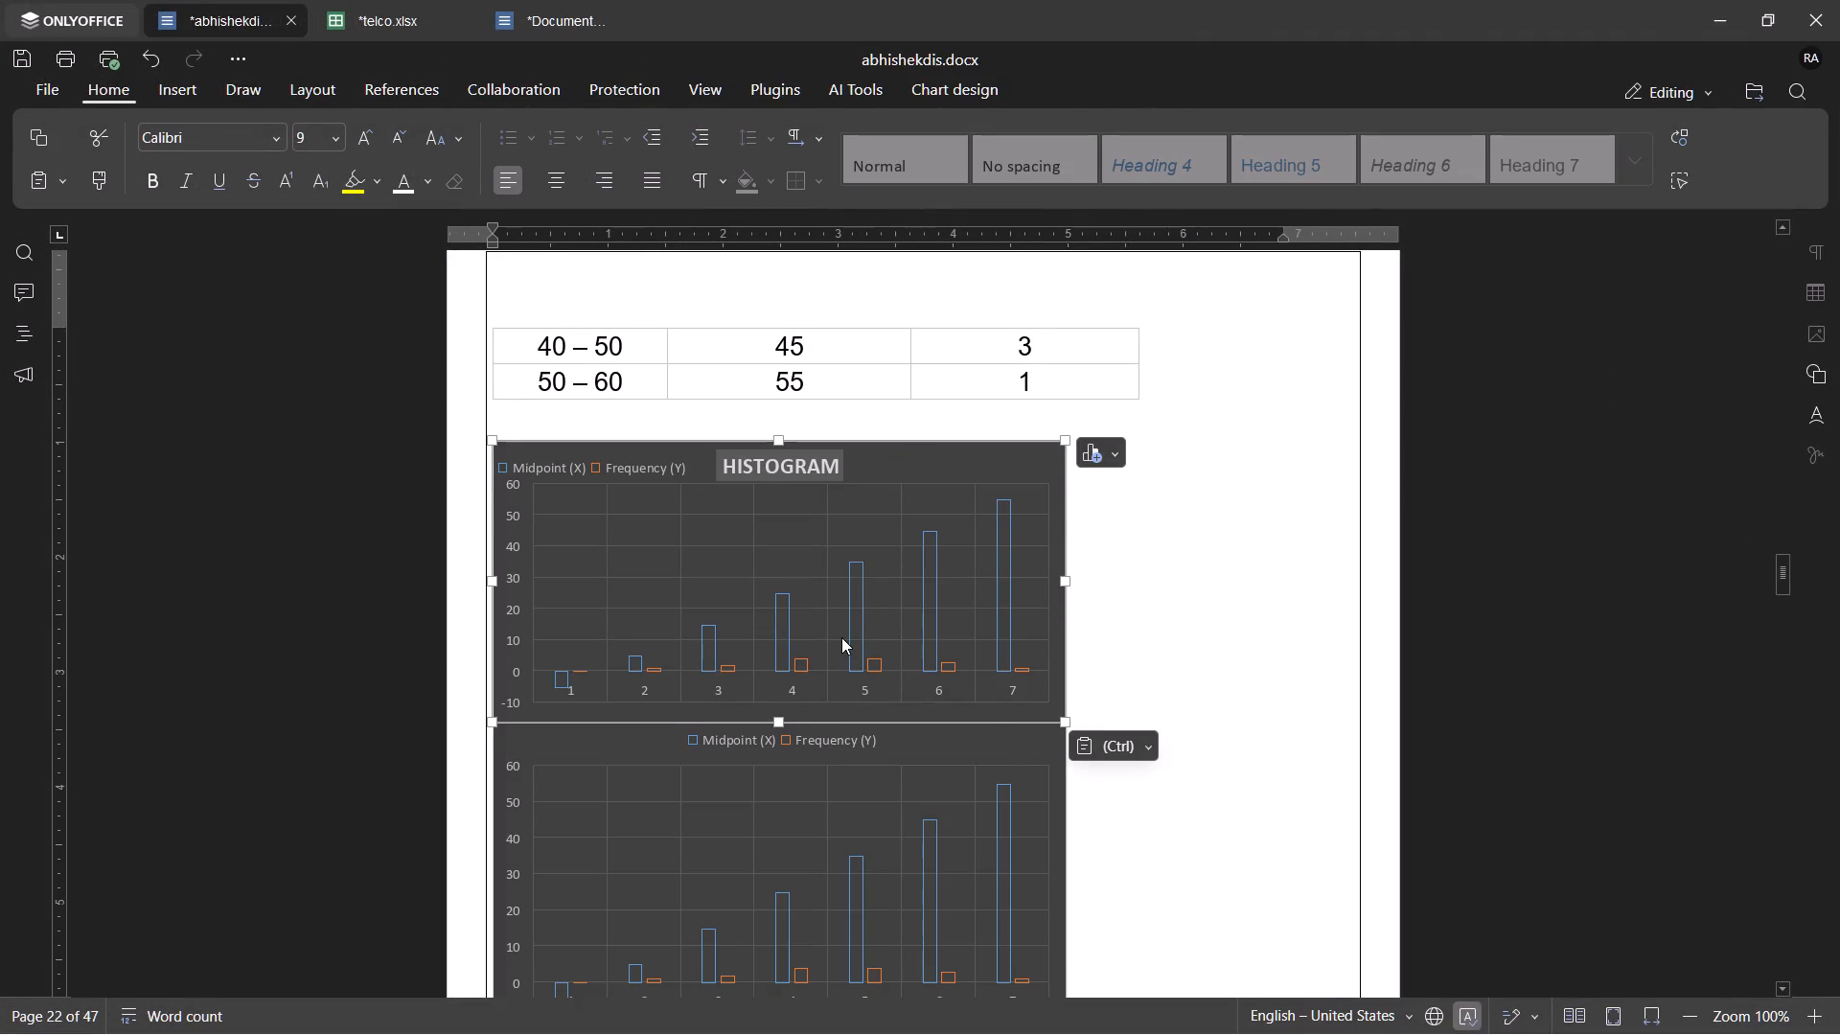
Delete the old untitled chart beneath the pasted HISTOGRAM chart.
scroll(841, 637, down, 3)
double_click(787, 642)
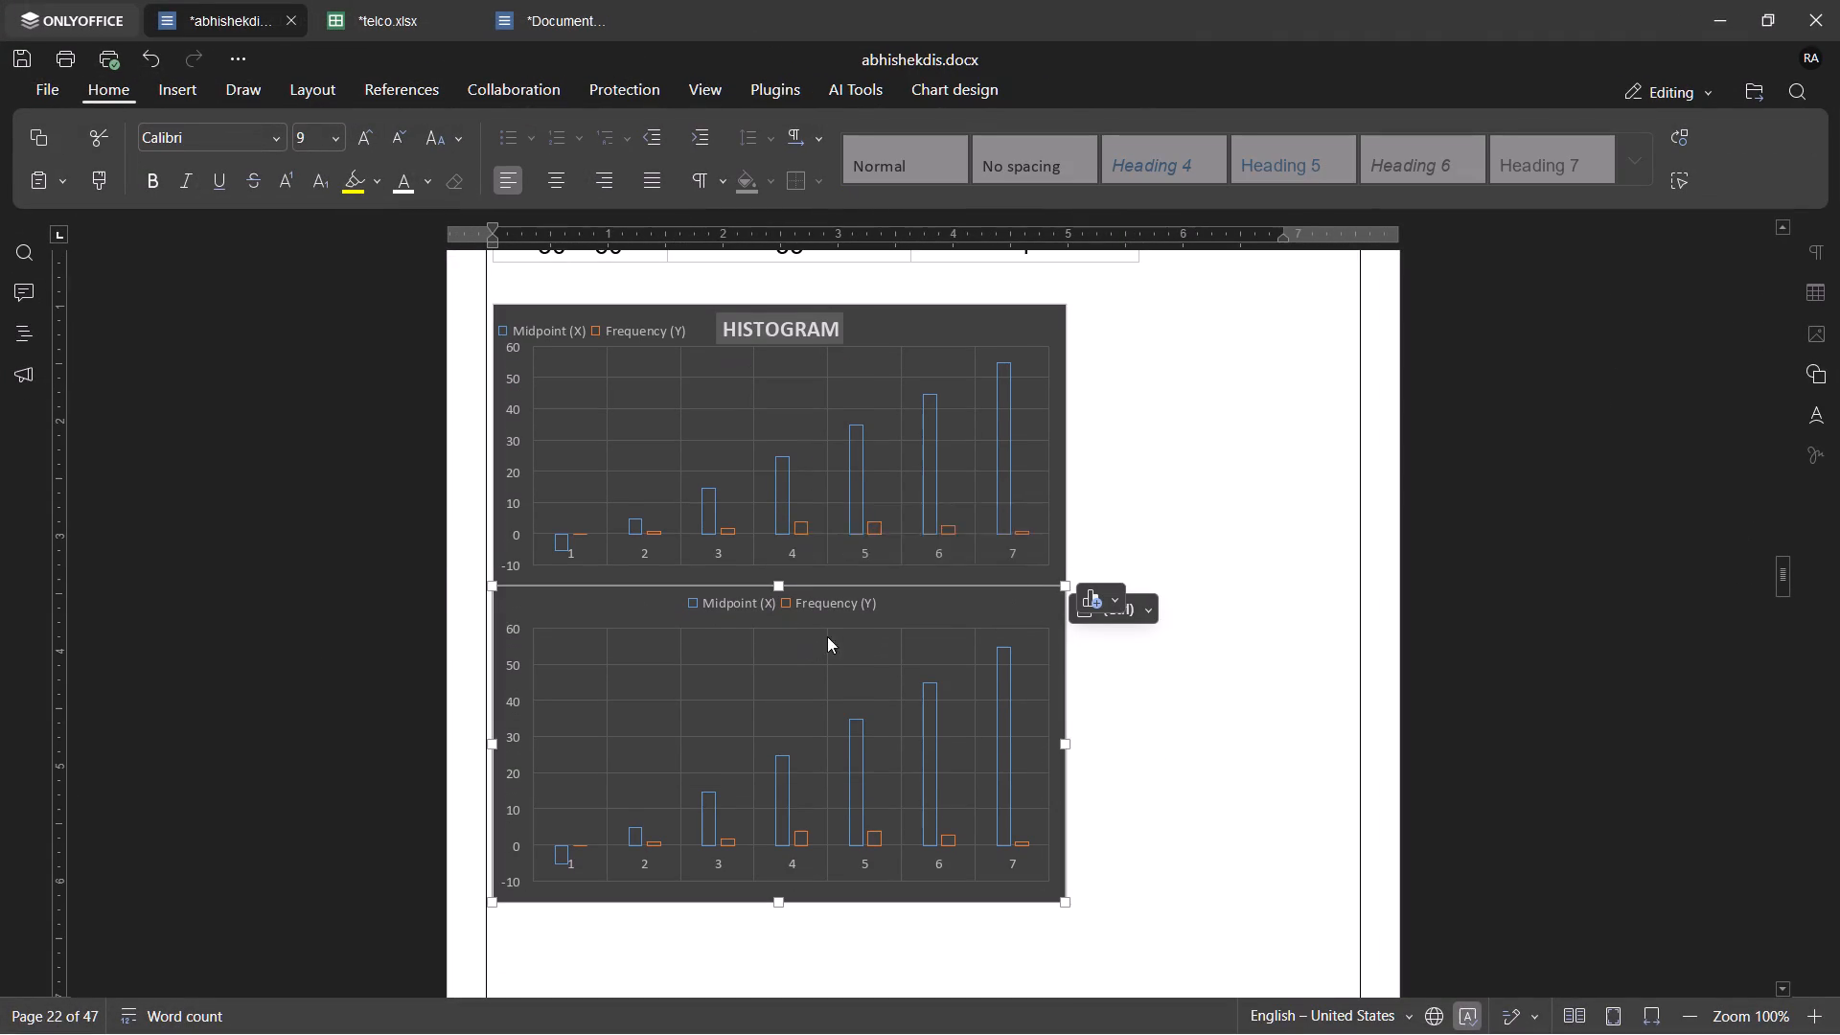
click(1189, 269)
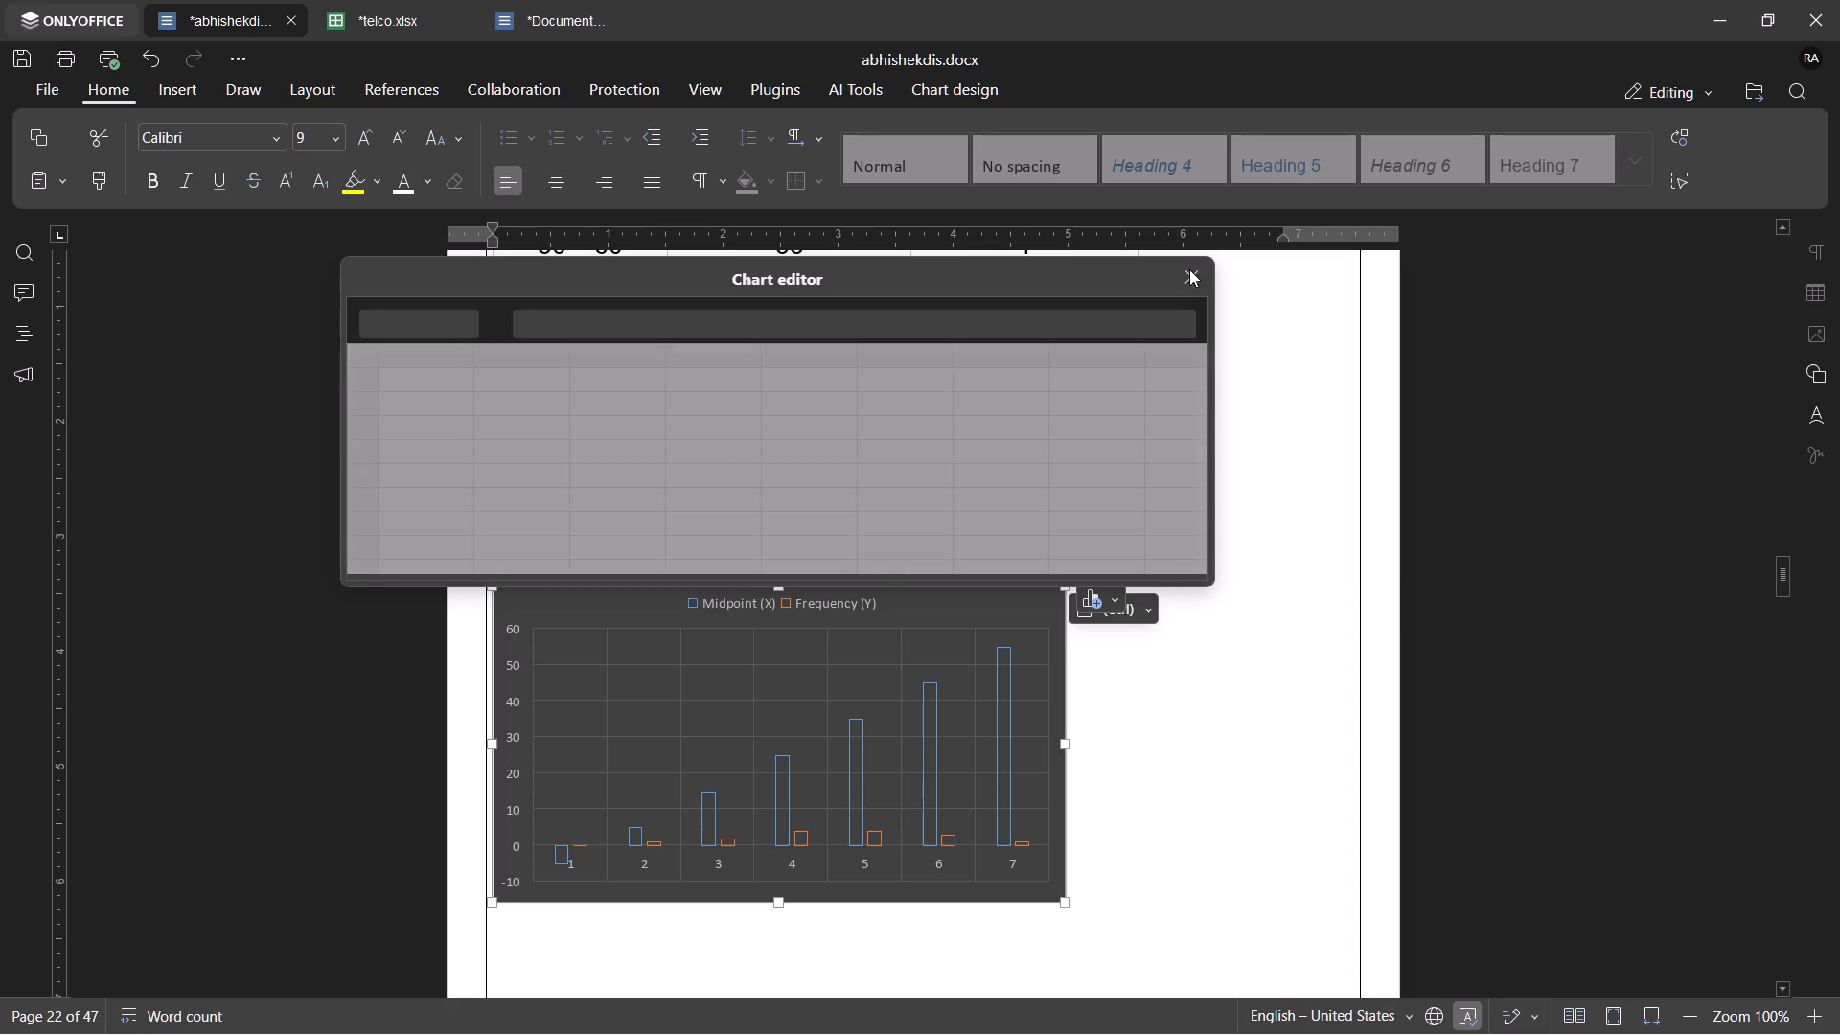
click(871, 619)
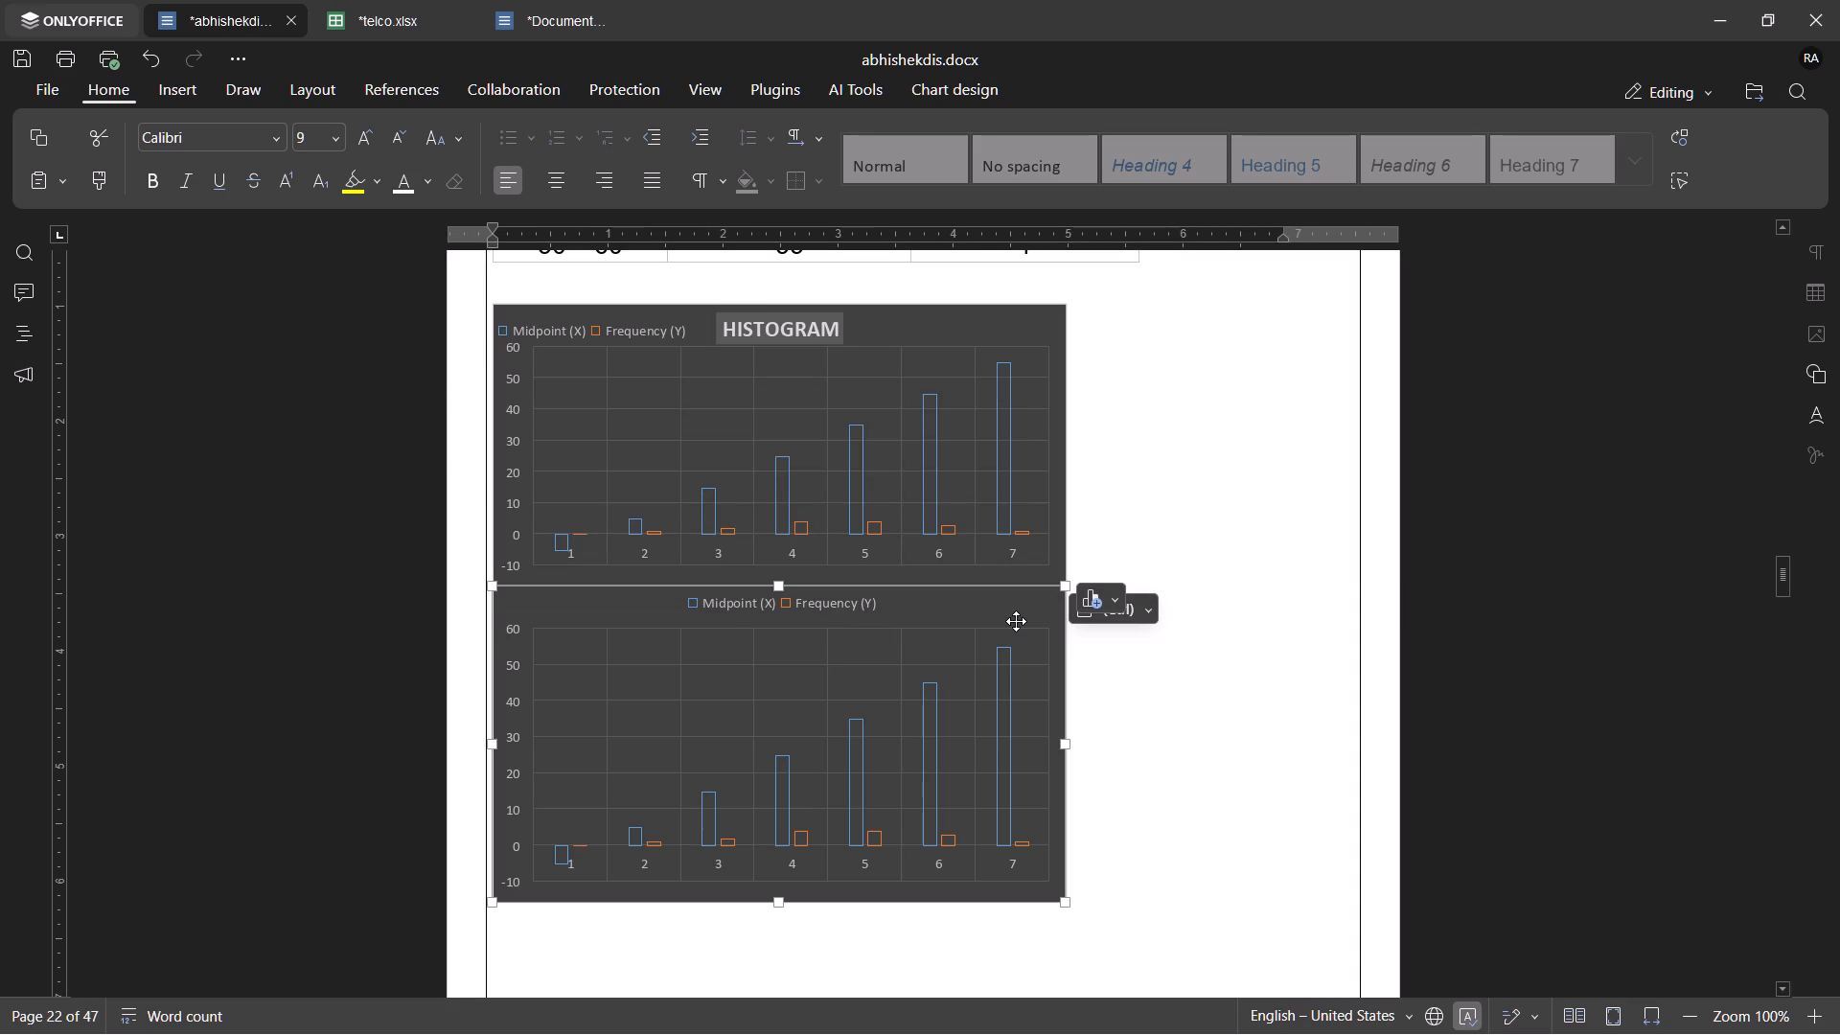
key(Pause)
click(1161, 754)
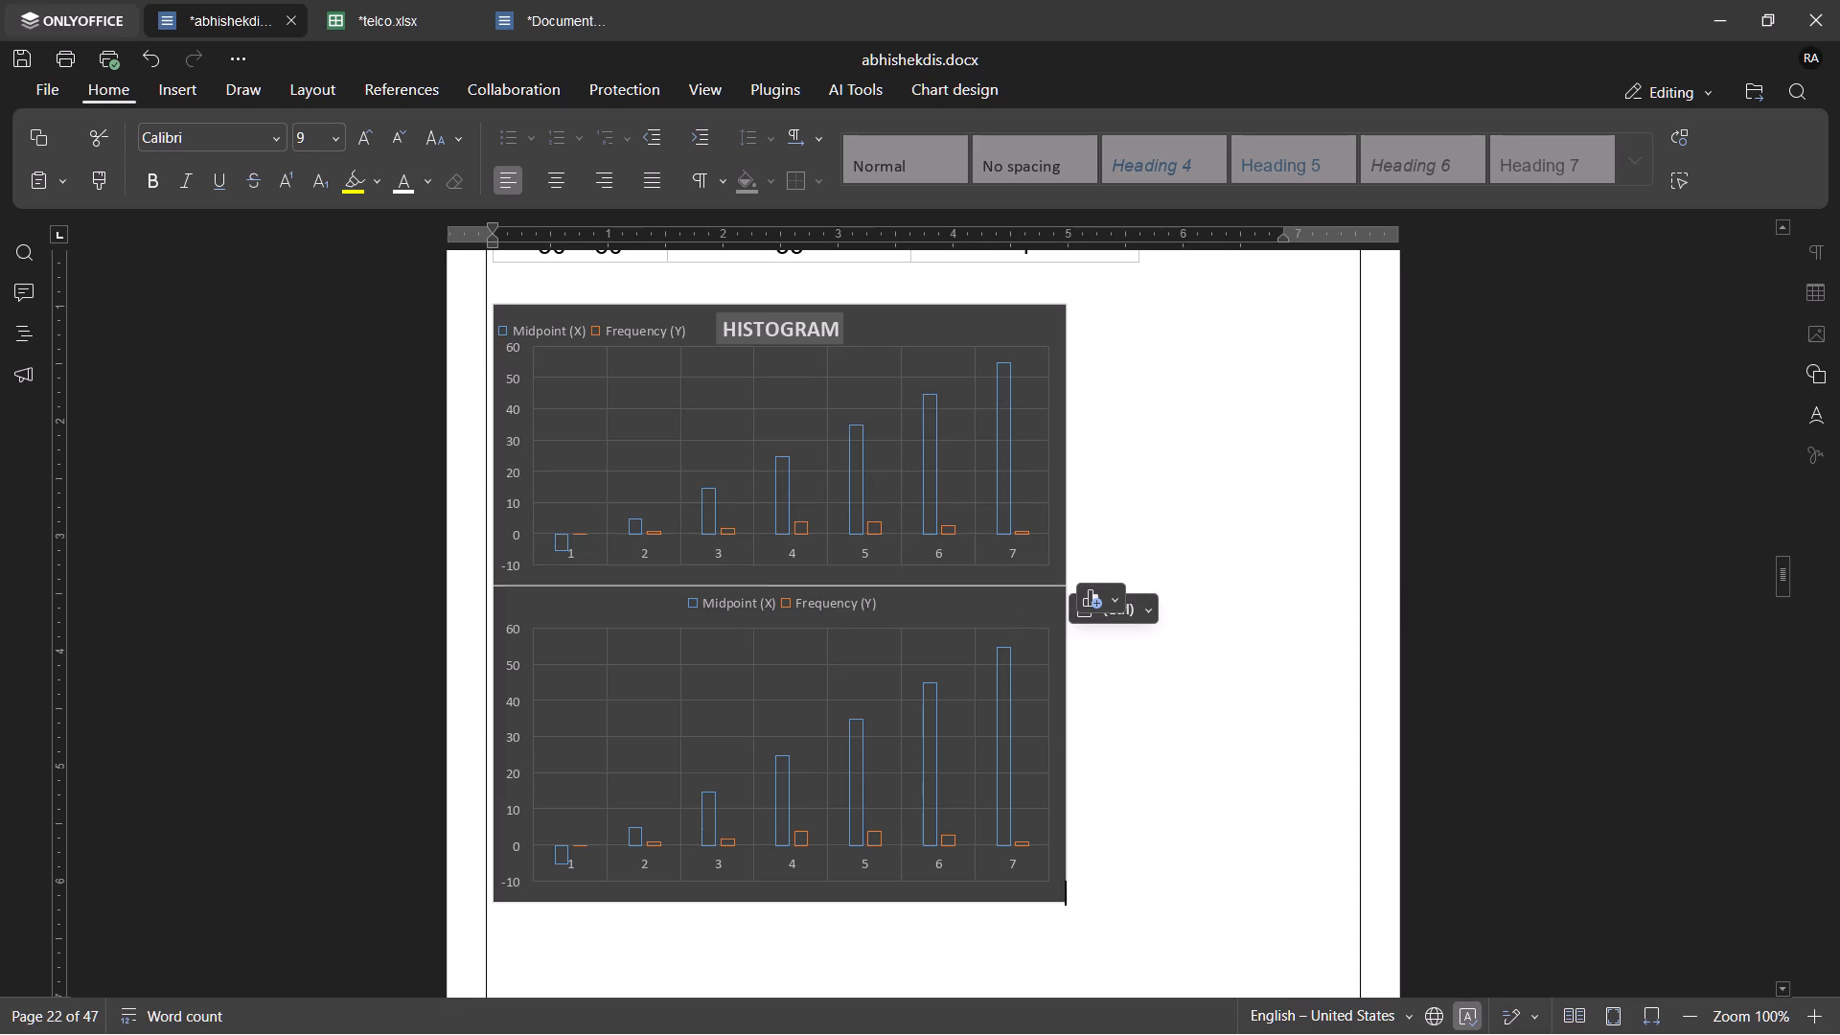
click(904, 609)
key(Delete)
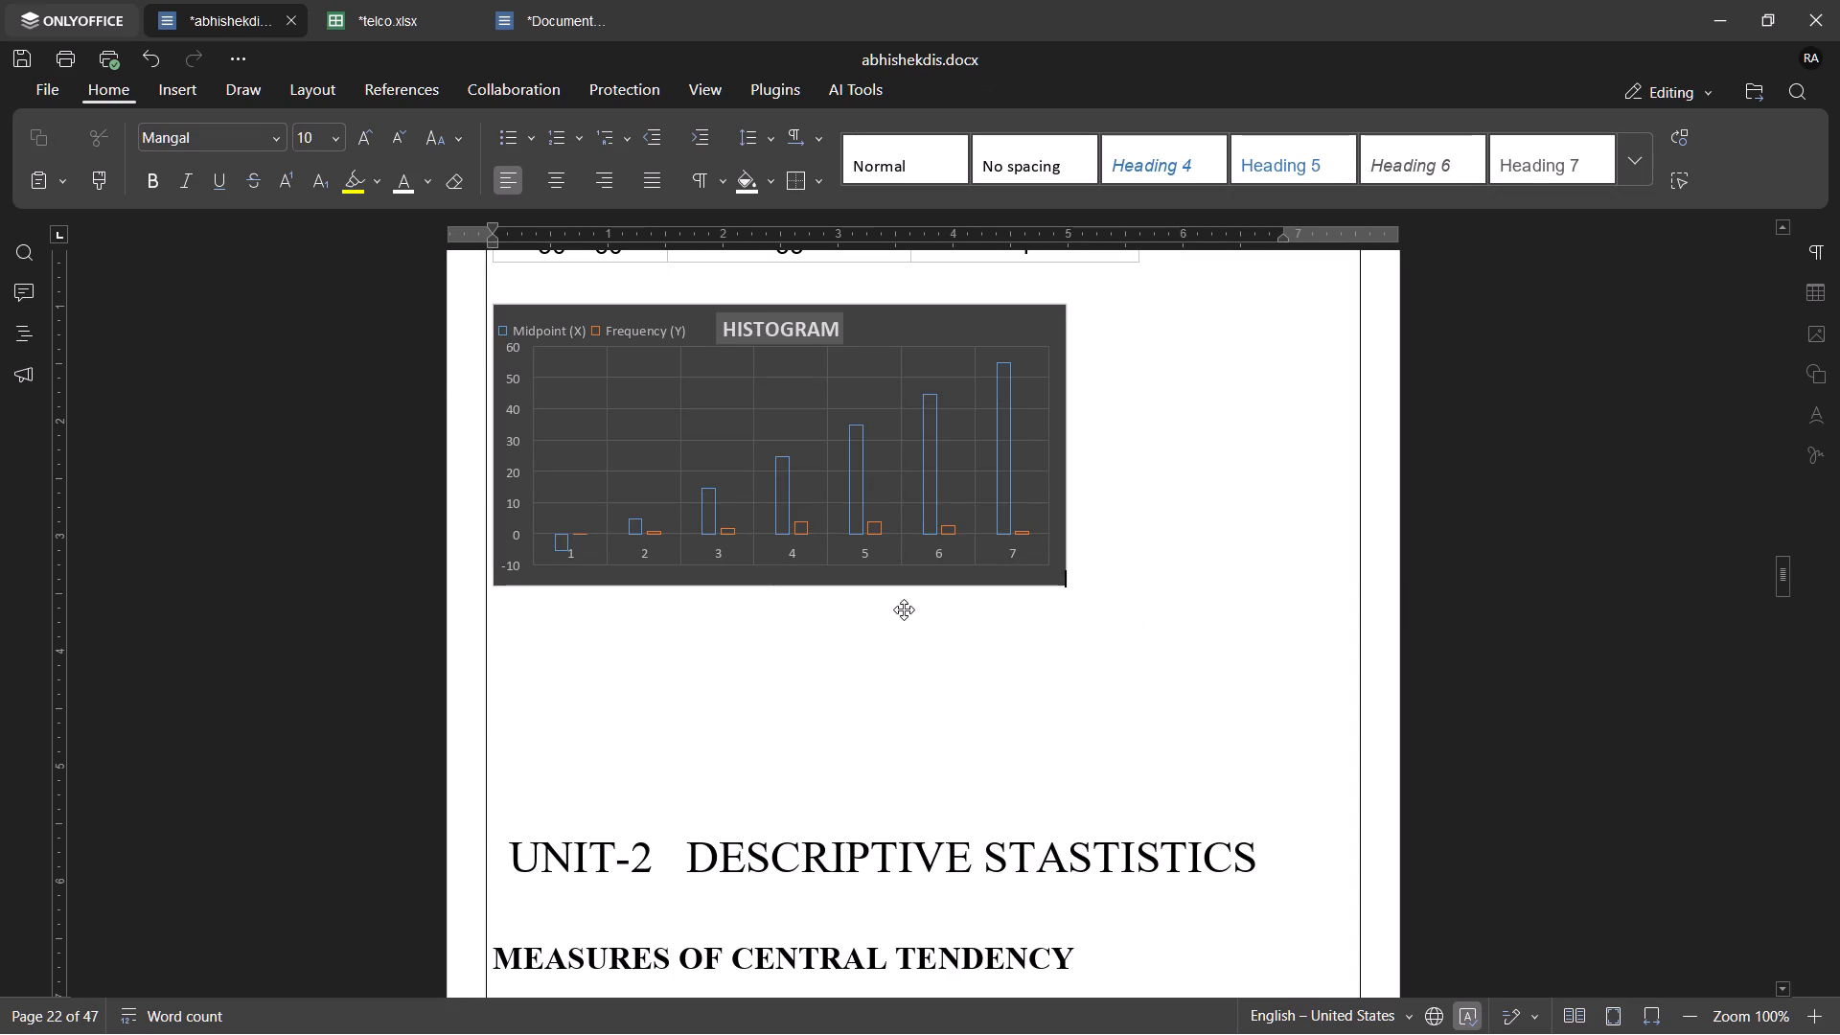
Review the tables, charts and page breaks of both Frequency Polygon examples, from the working rule to the HISTOGRAM chart.
scroll(904, 609, up, 10)
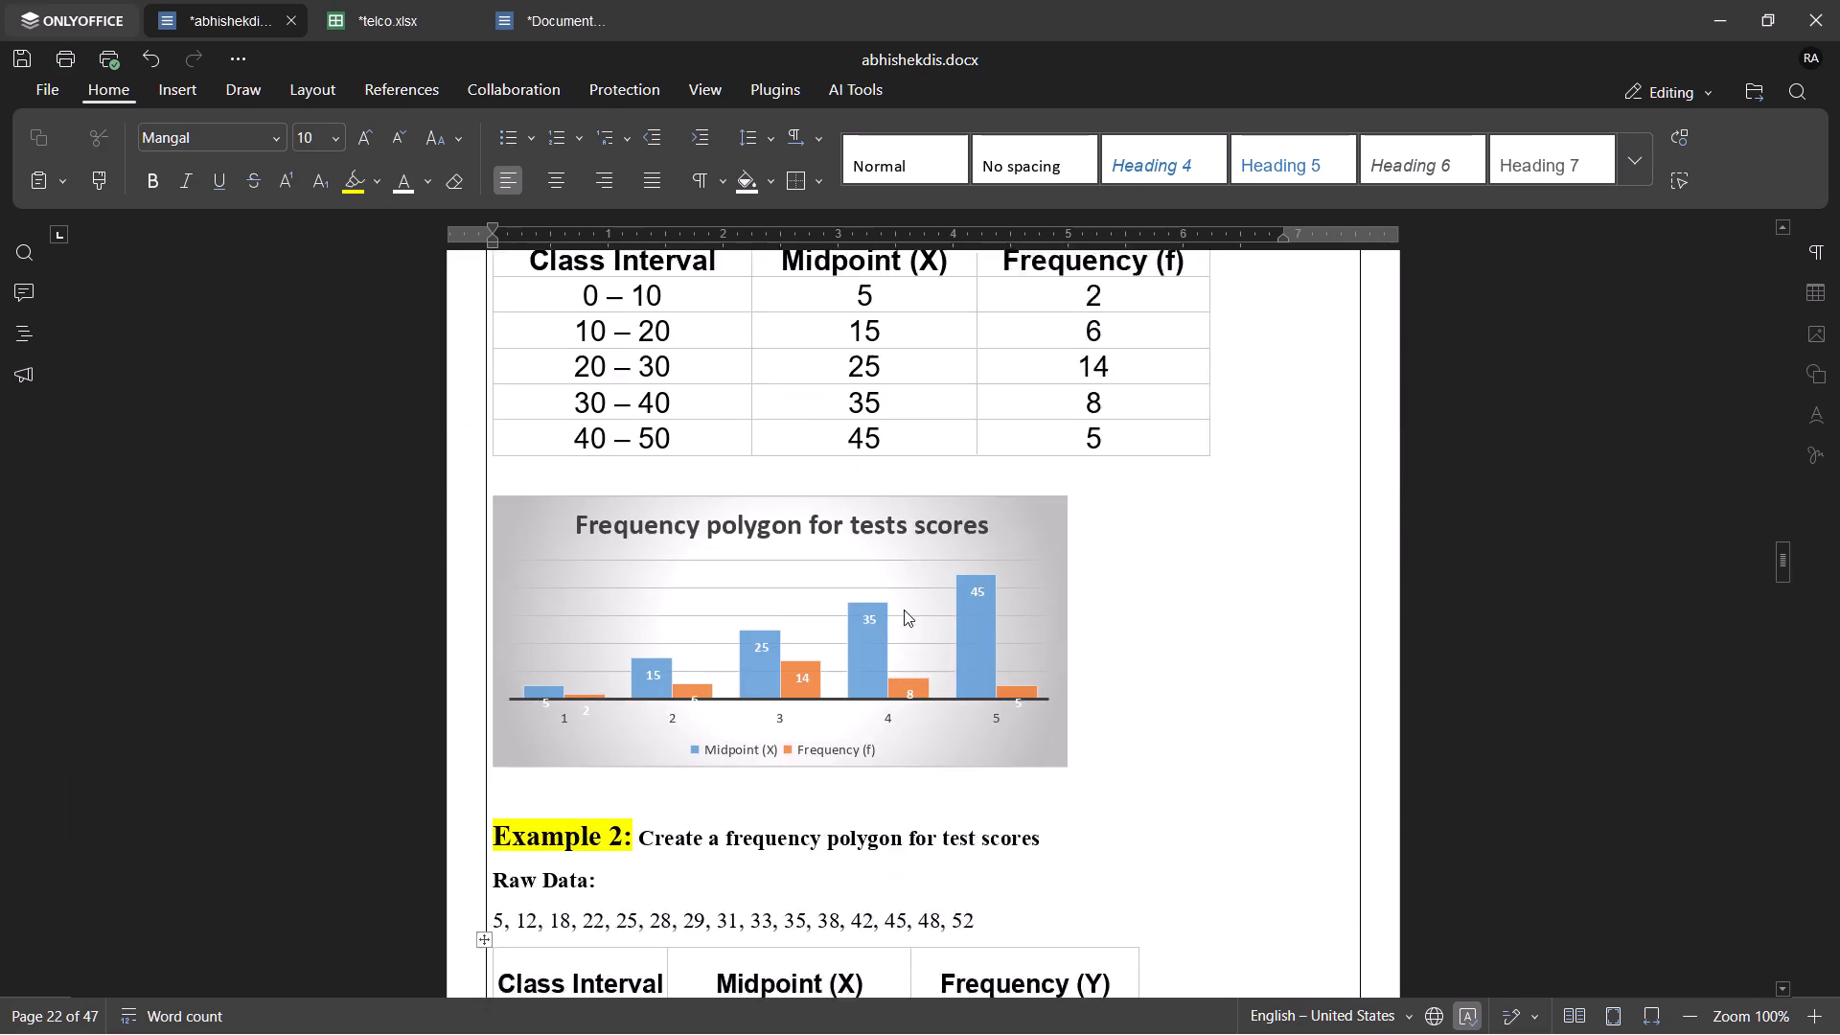
scroll(904, 609, down, 5)
scroll(904, 609, up, 4)
scroll(904, 609, down, 6)
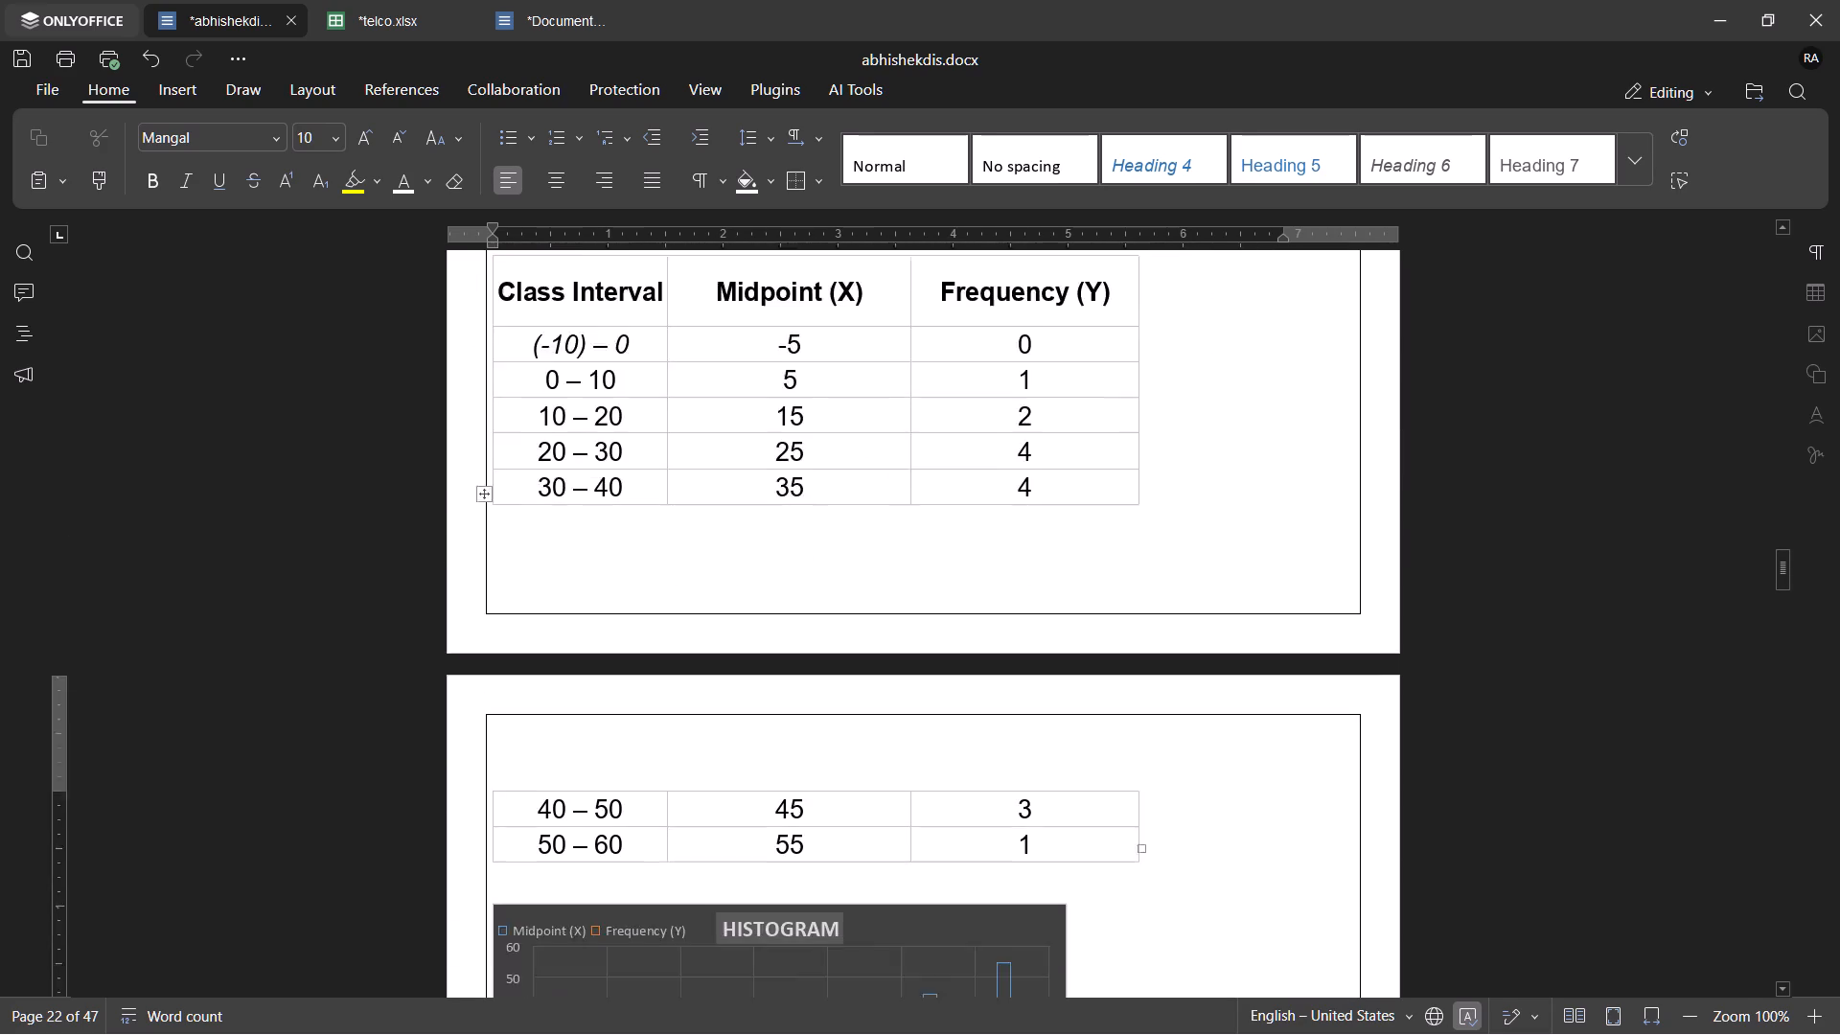
scroll(904, 609, up, 4)
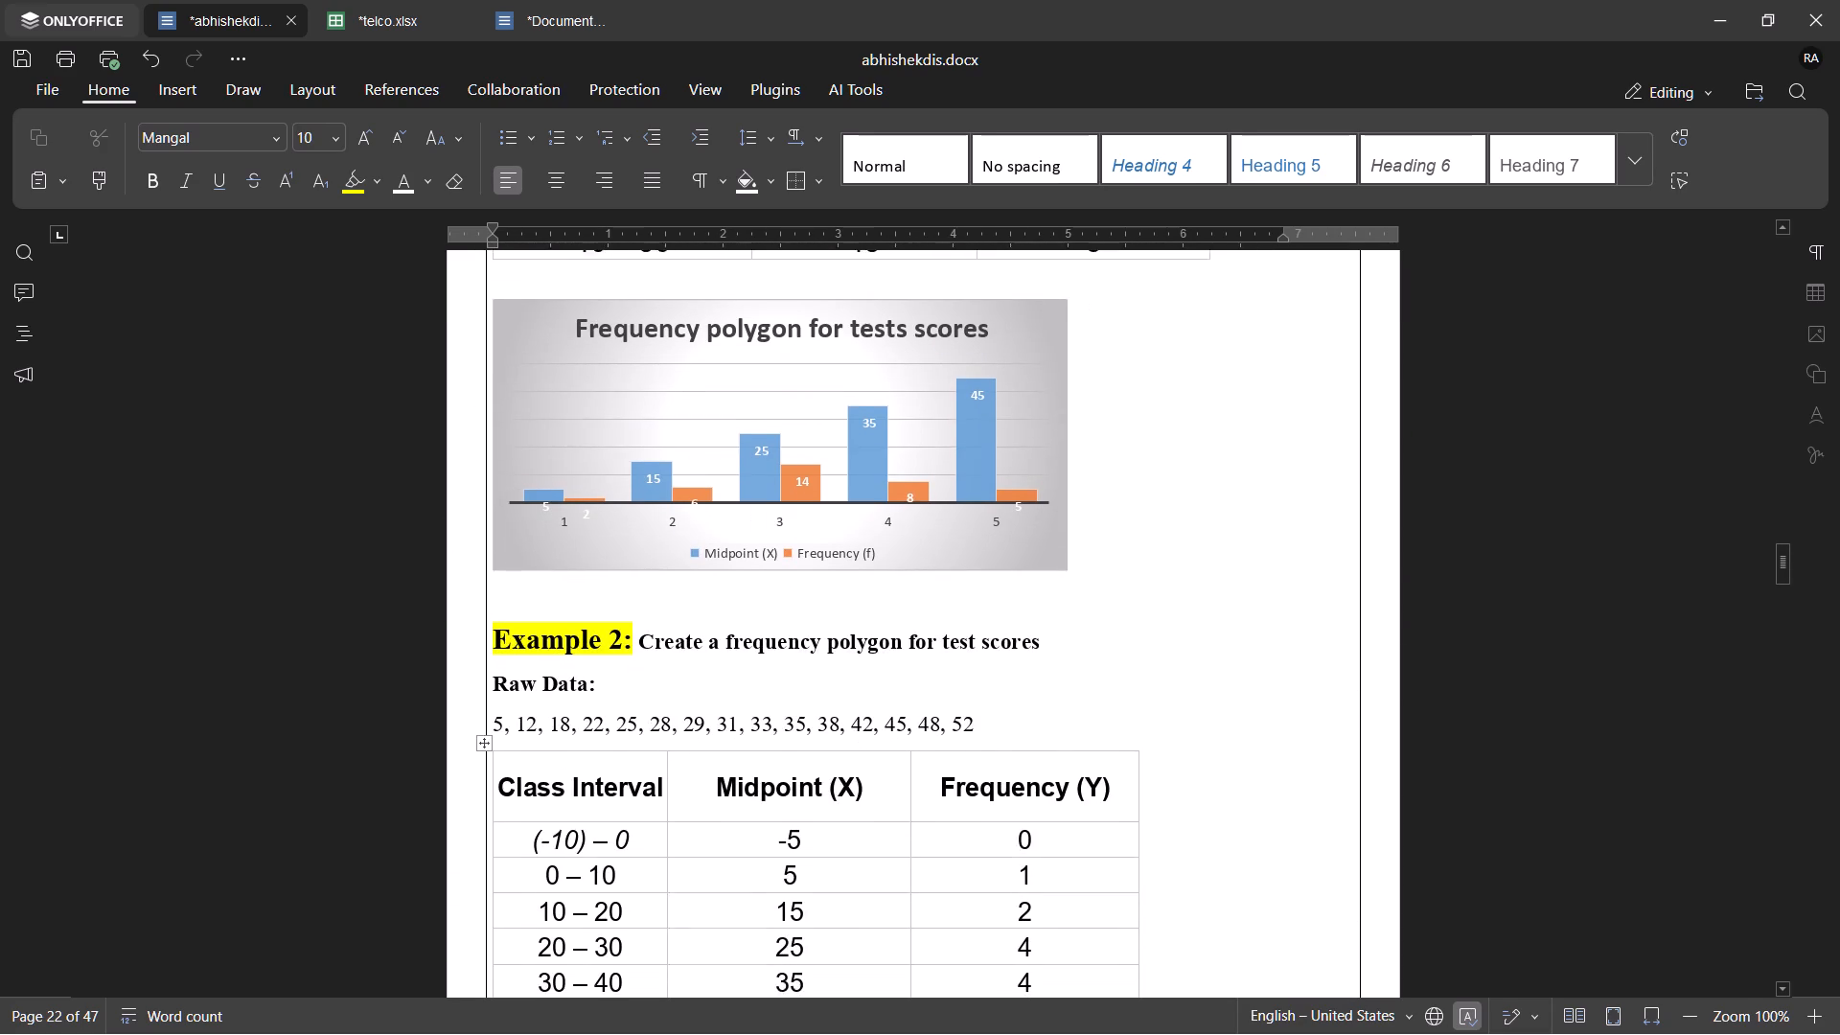
scroll(904, 609, up, 9)
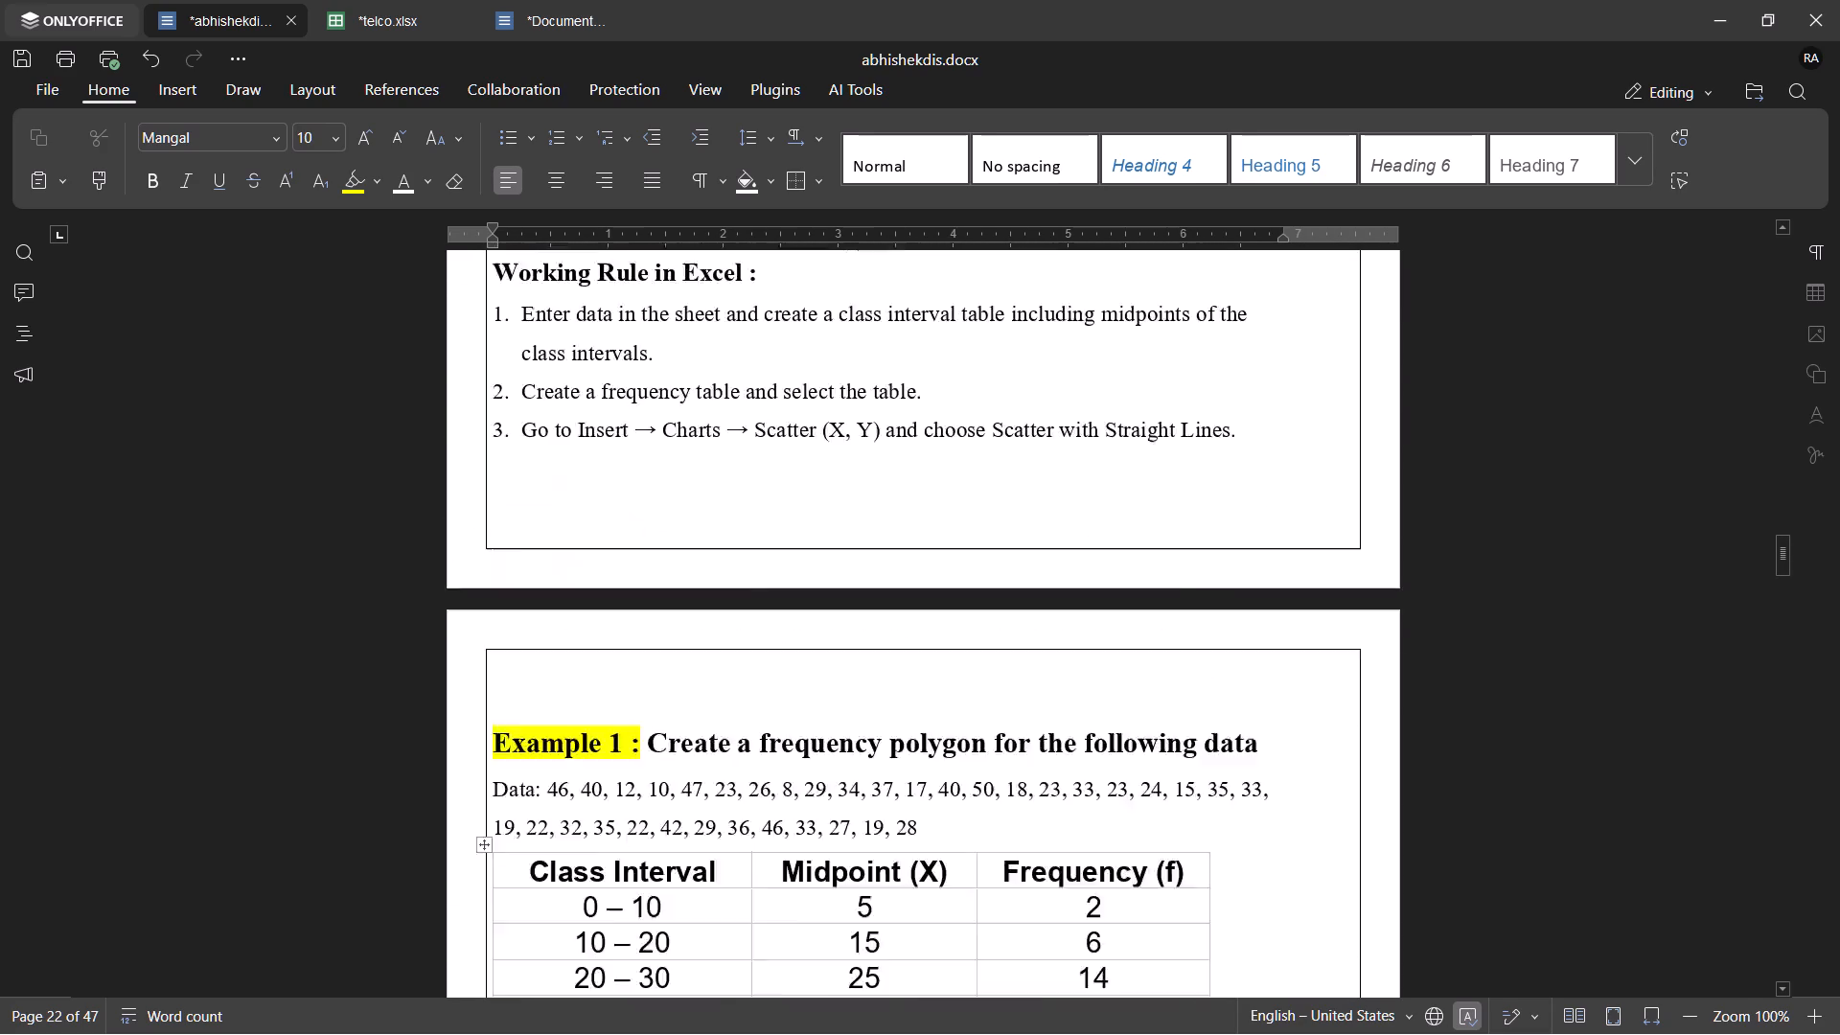
scroll(904, 609, up, 2)
scroll(904, 609, down, 6)
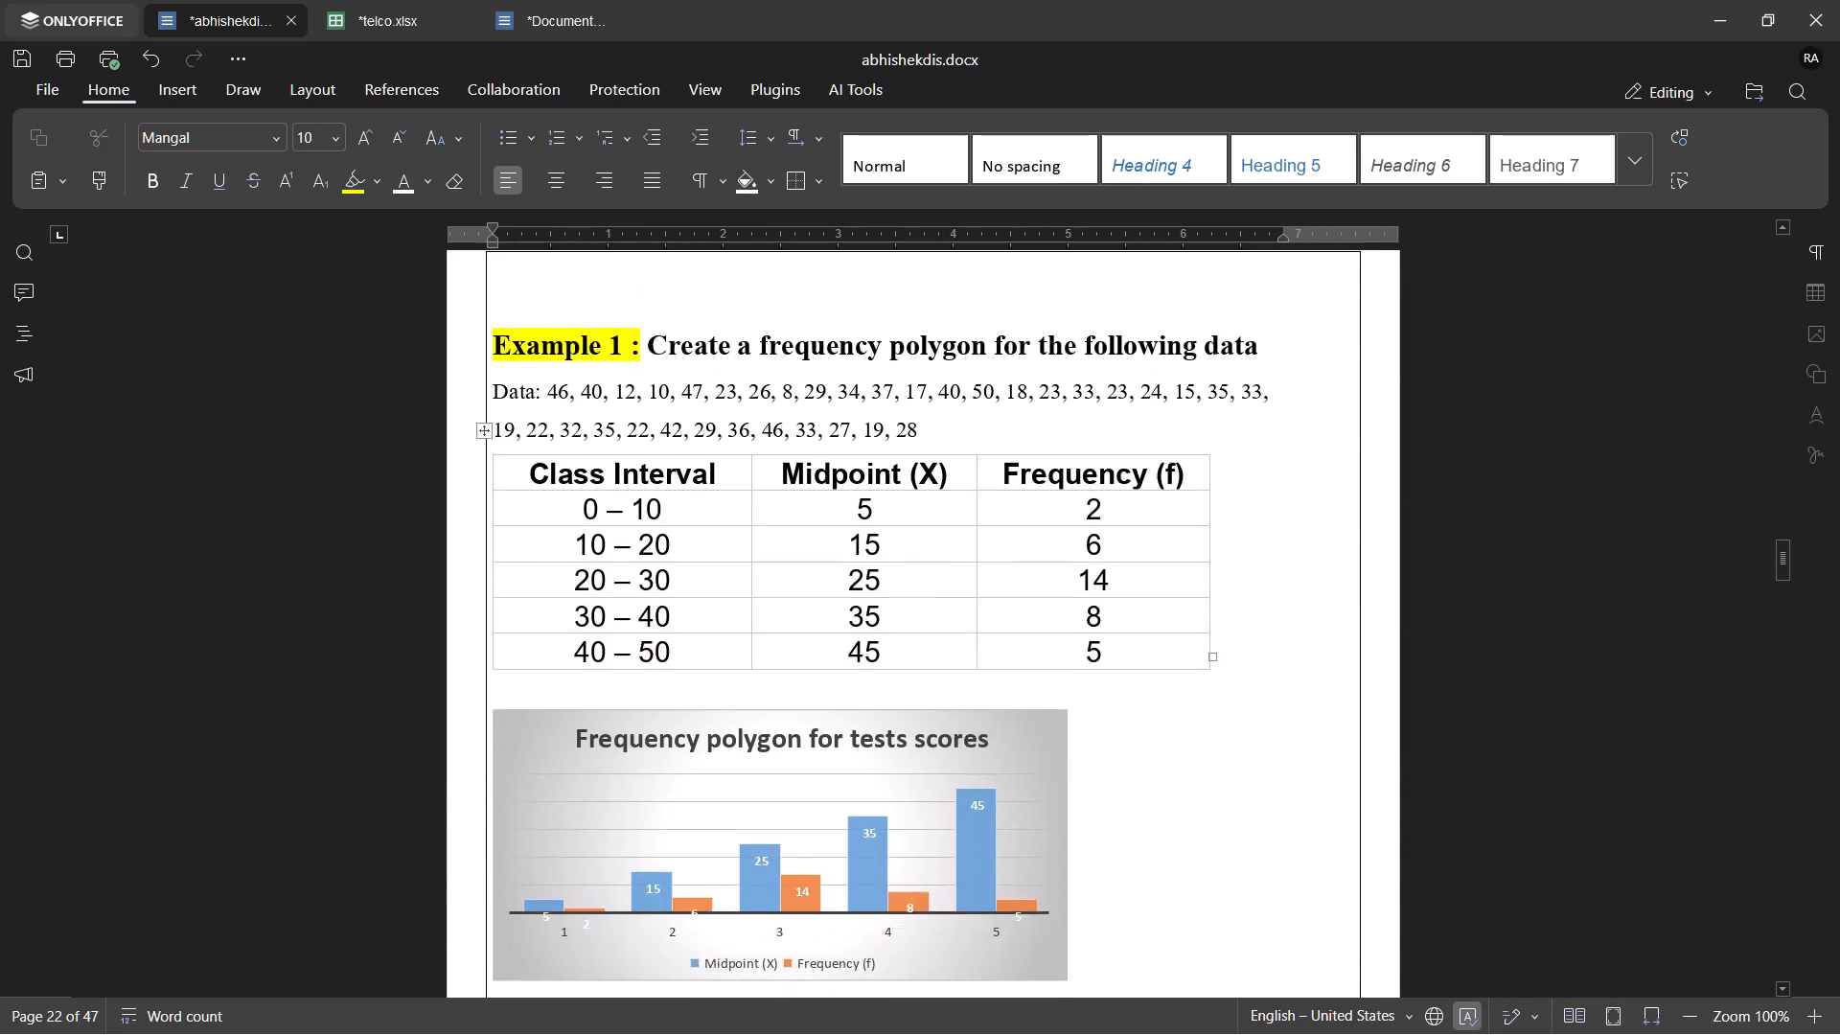
scroll(904, 609, down, 8)
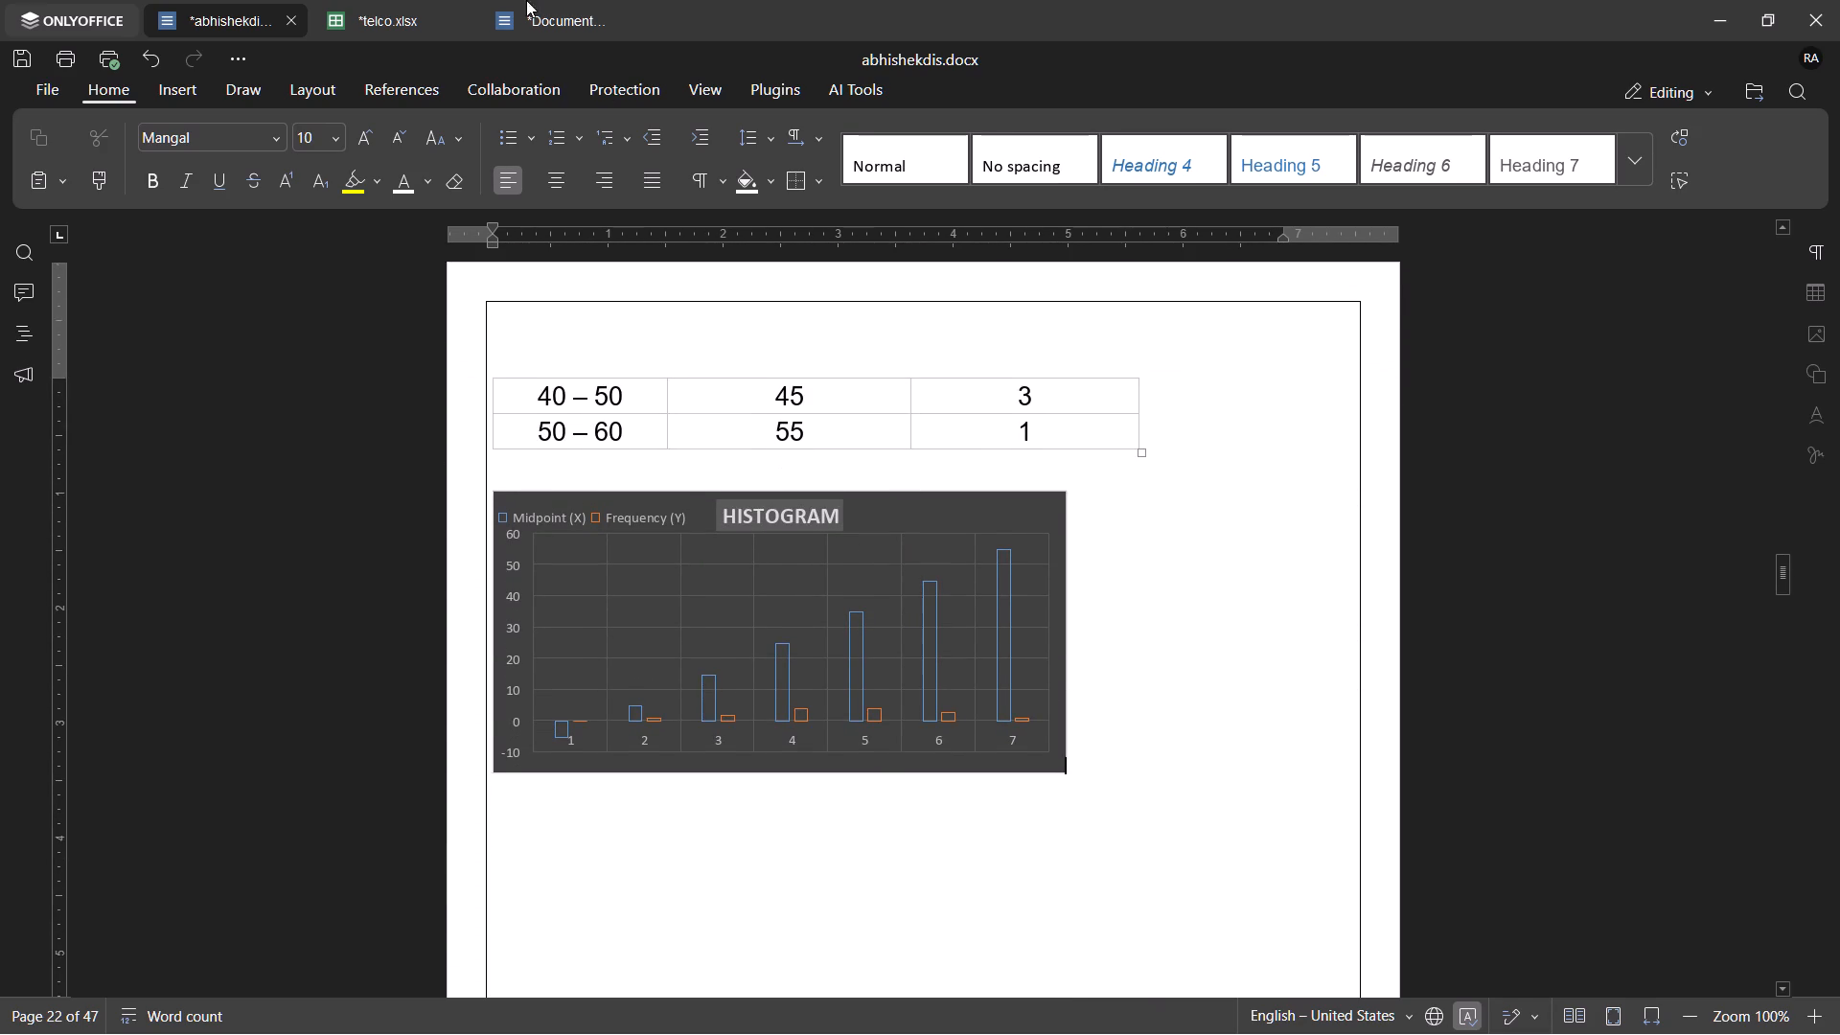
Review the Line Graph, Scatter Plot and Heat Map sections against the Data Visualization list in the Document1 outline.
scroll(638, 466, up, 18)
scroll(638, 466, up, 5)
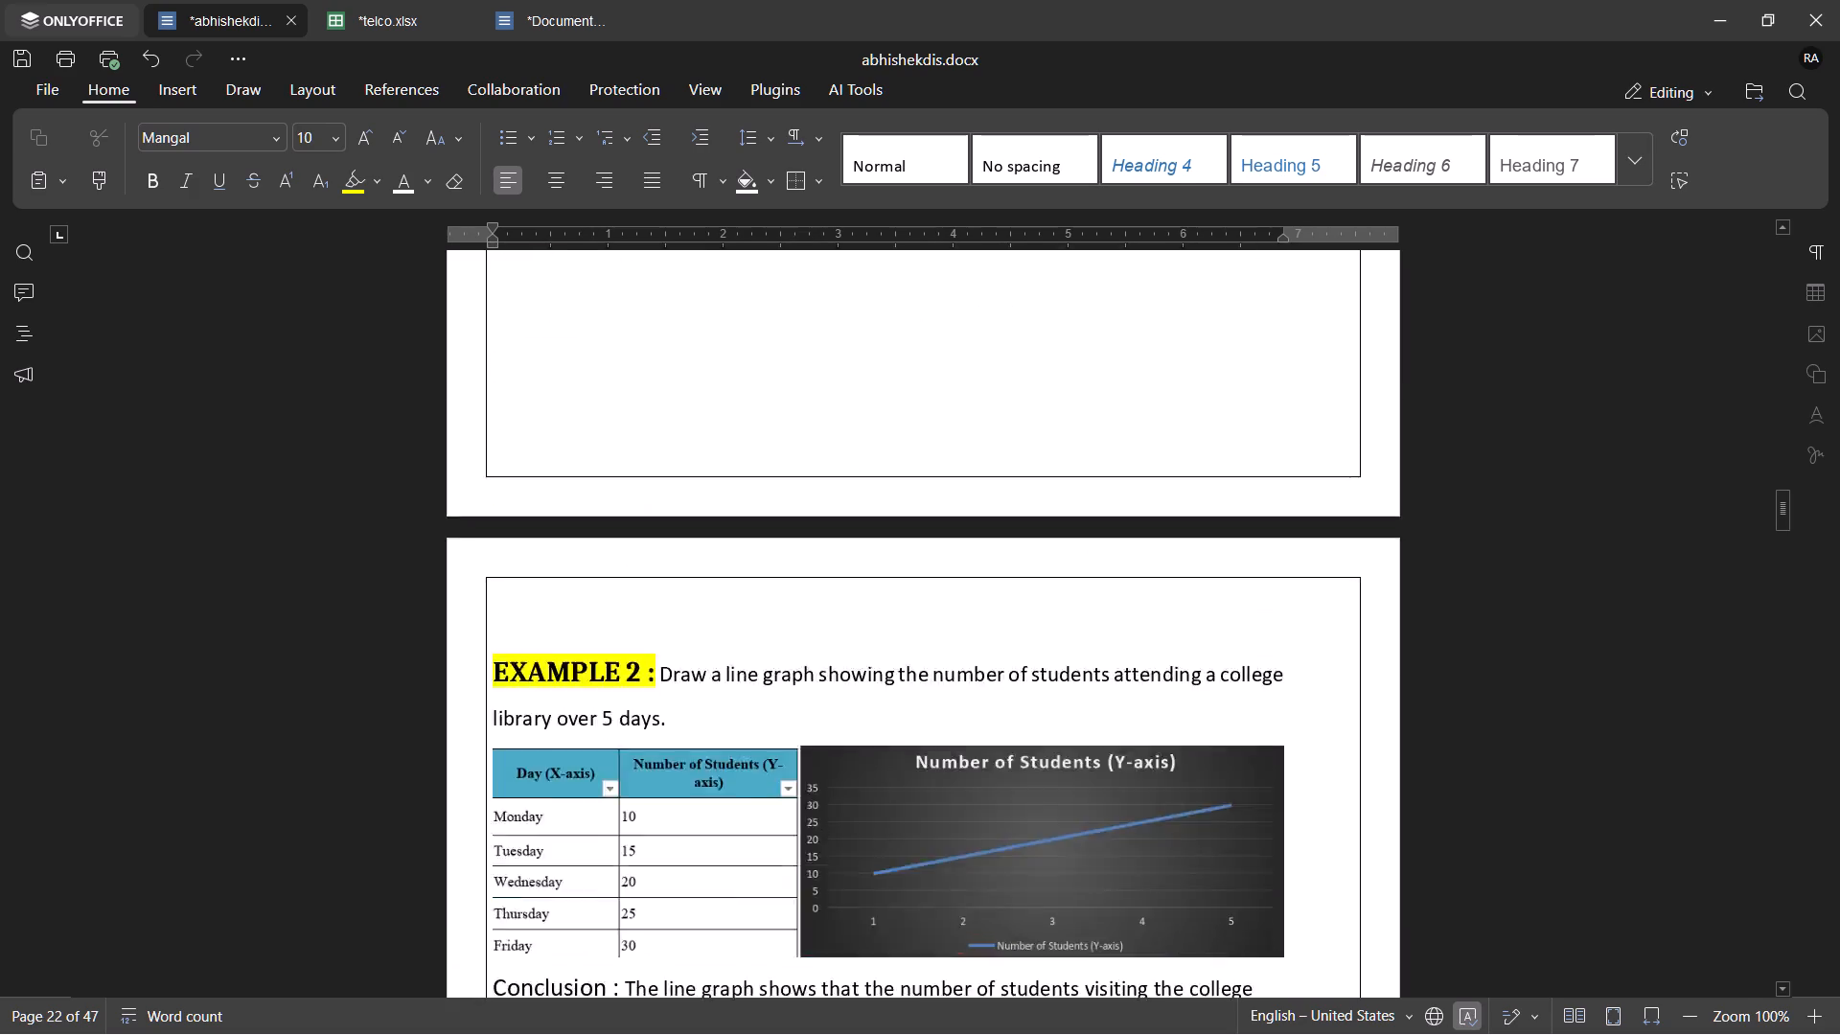
scroll(638, 466, down, 6)
scroll(638, 466, up, 7)
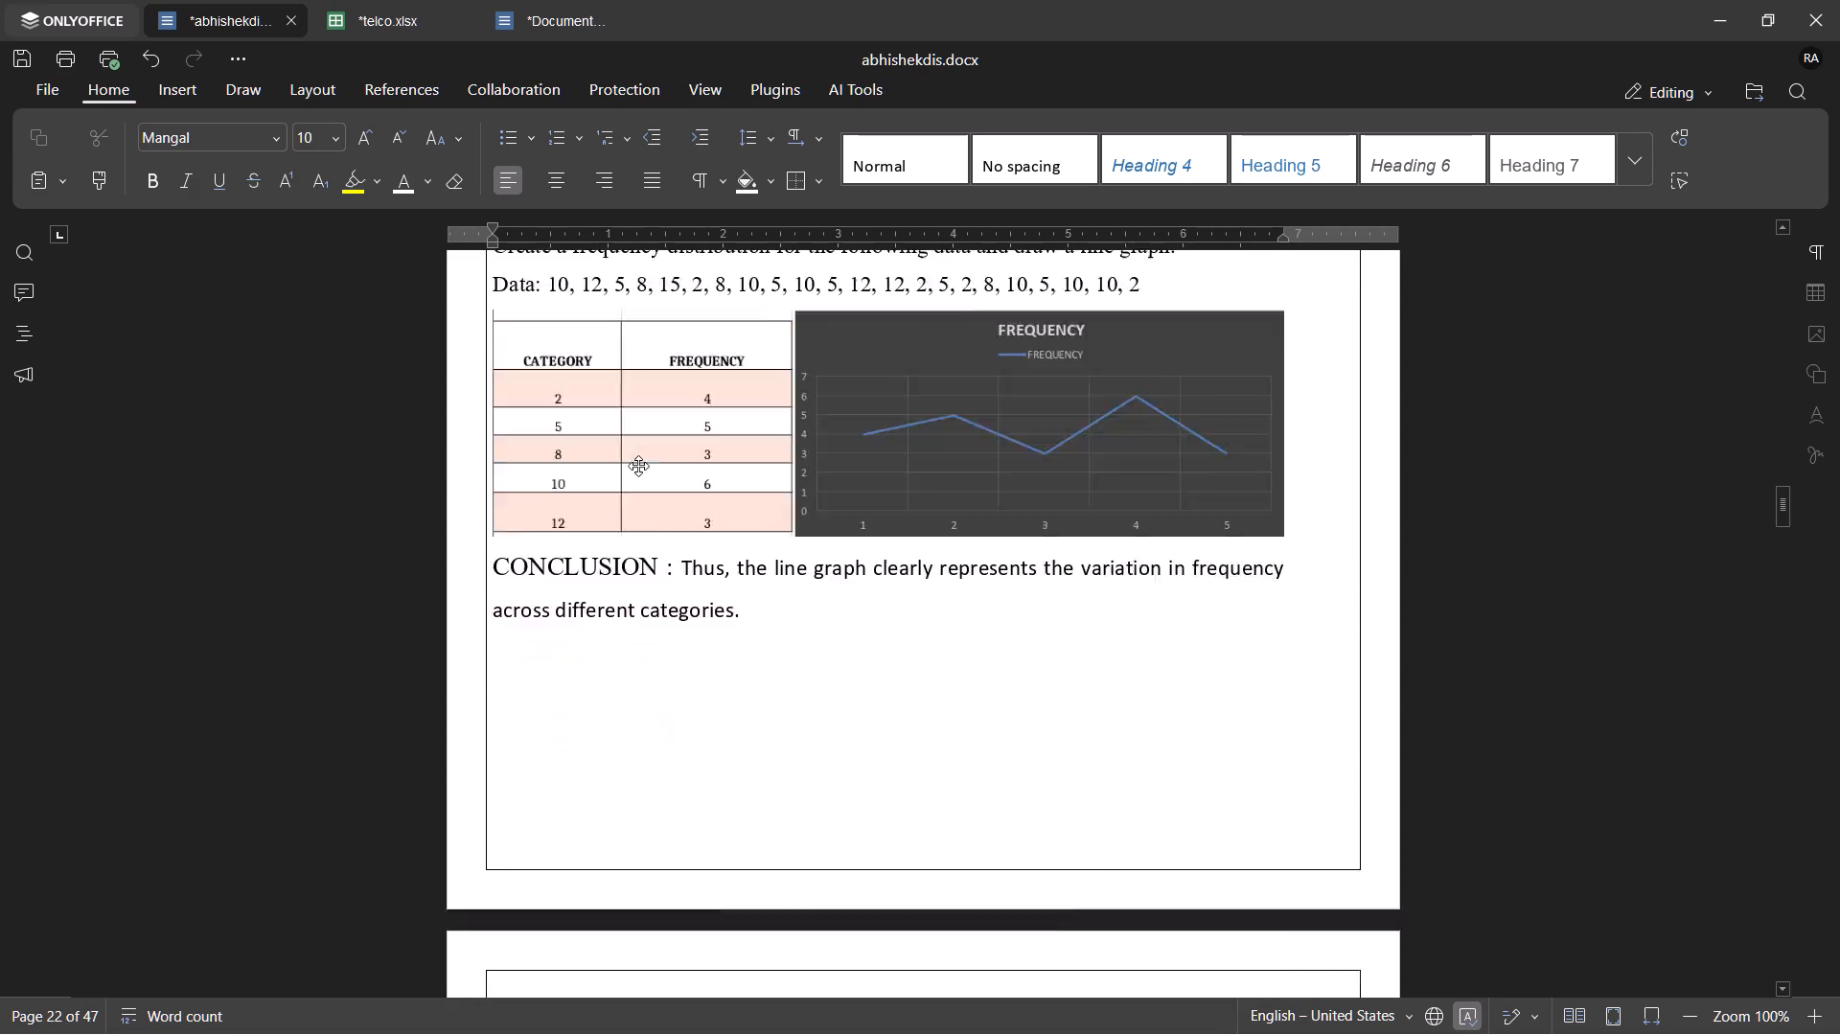
scroll(638, 466, up, 6)
scroll(638, 466, down, 5)
scroll(637, 550, down, 2)
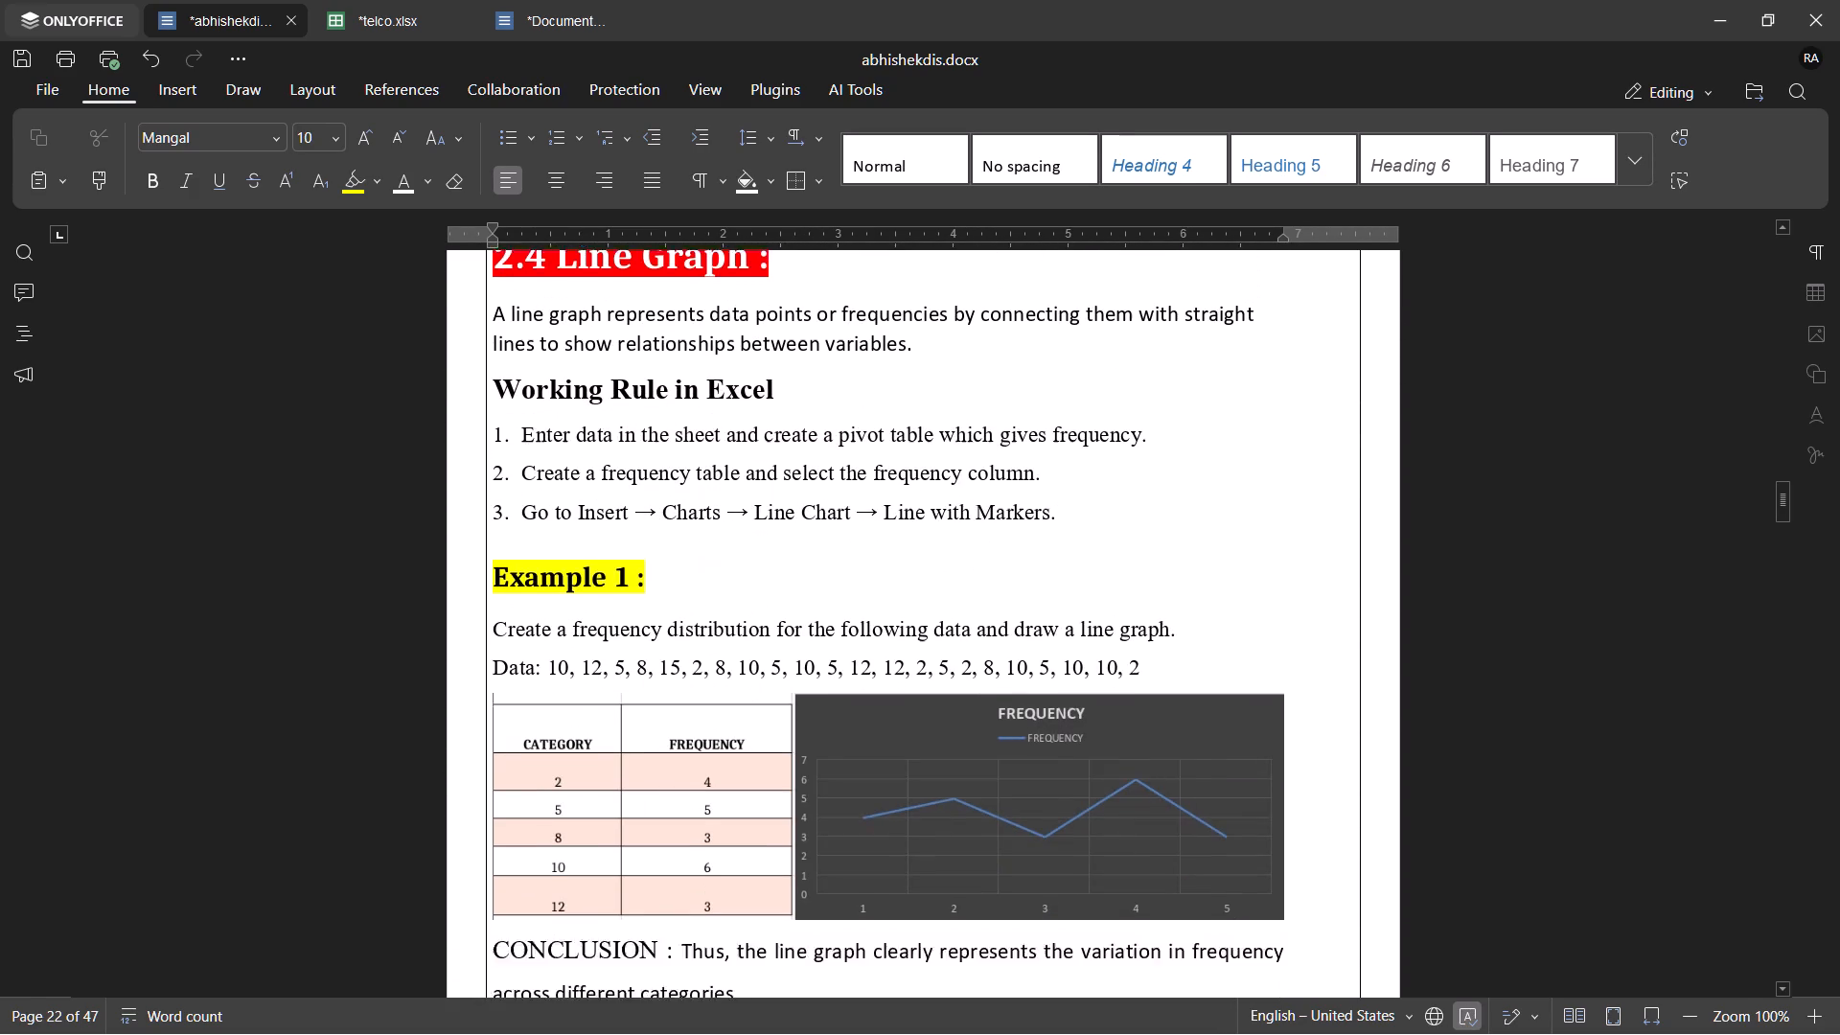
scroll(637, 550, down, 12)
scroll(637, 550, up, 2)
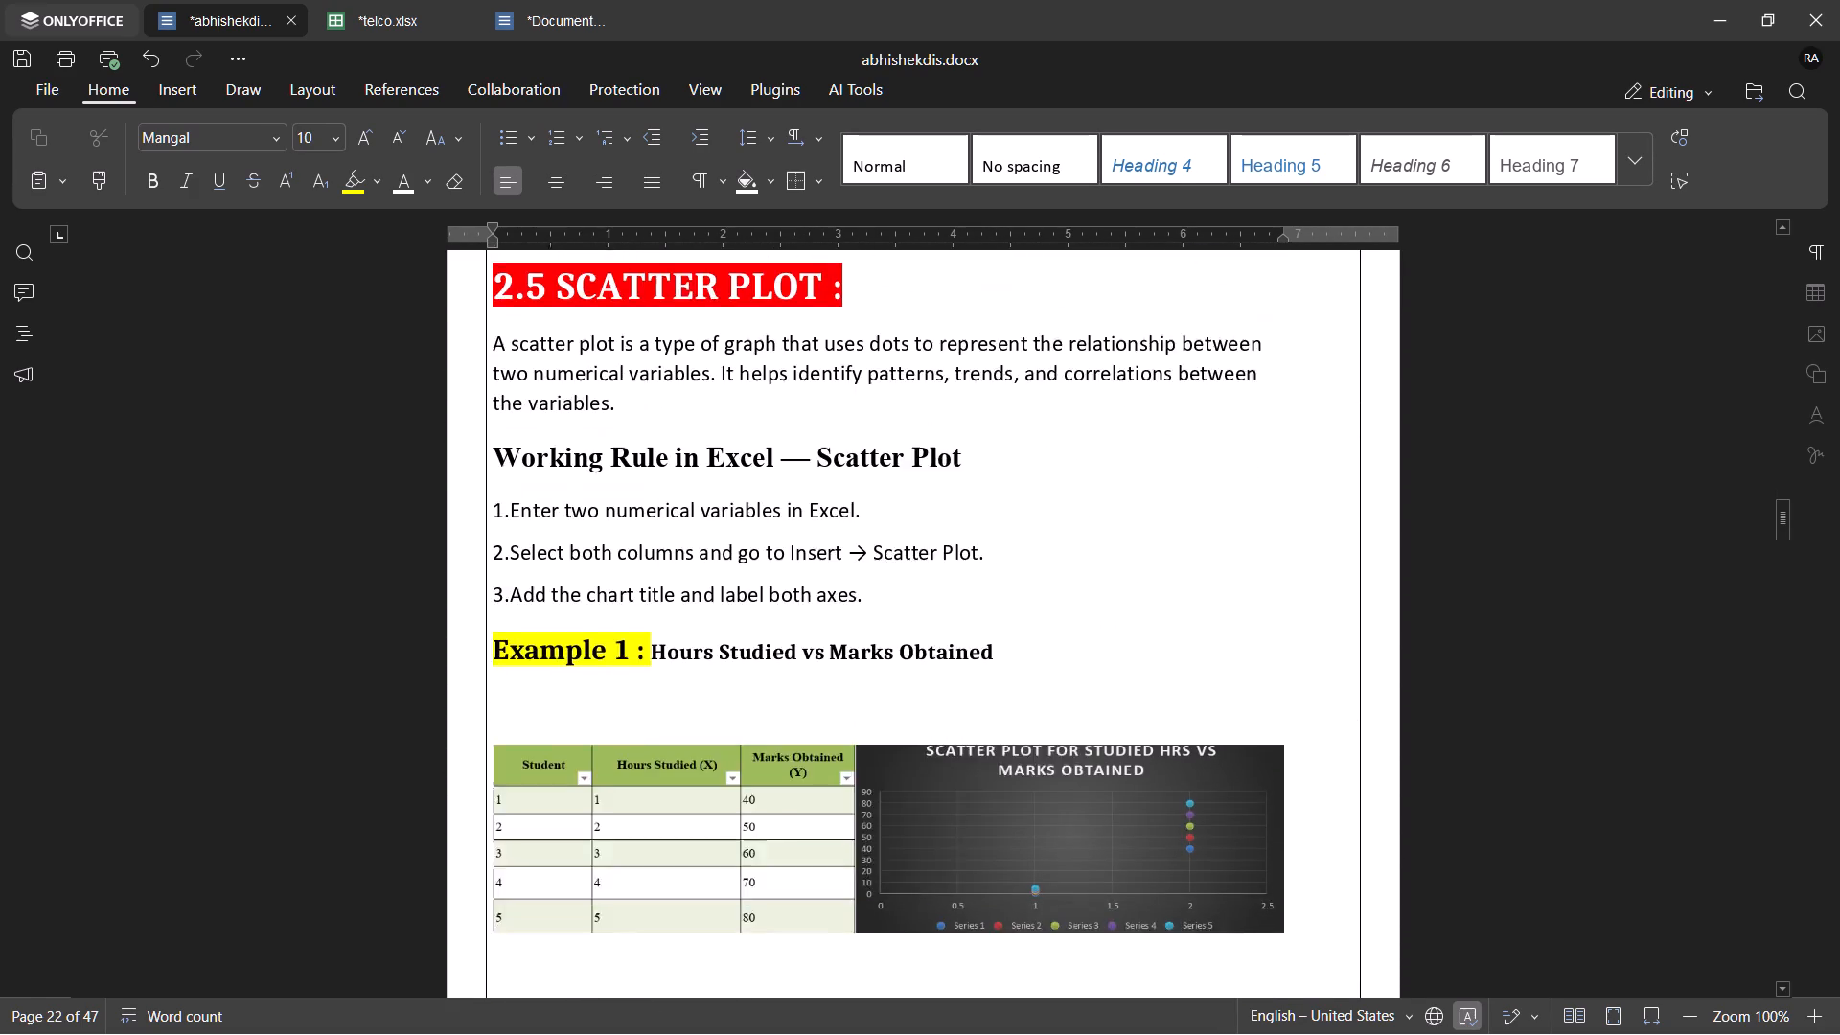
scroll(637, 550, up, 14)
scroll(637, 550, down, 4)
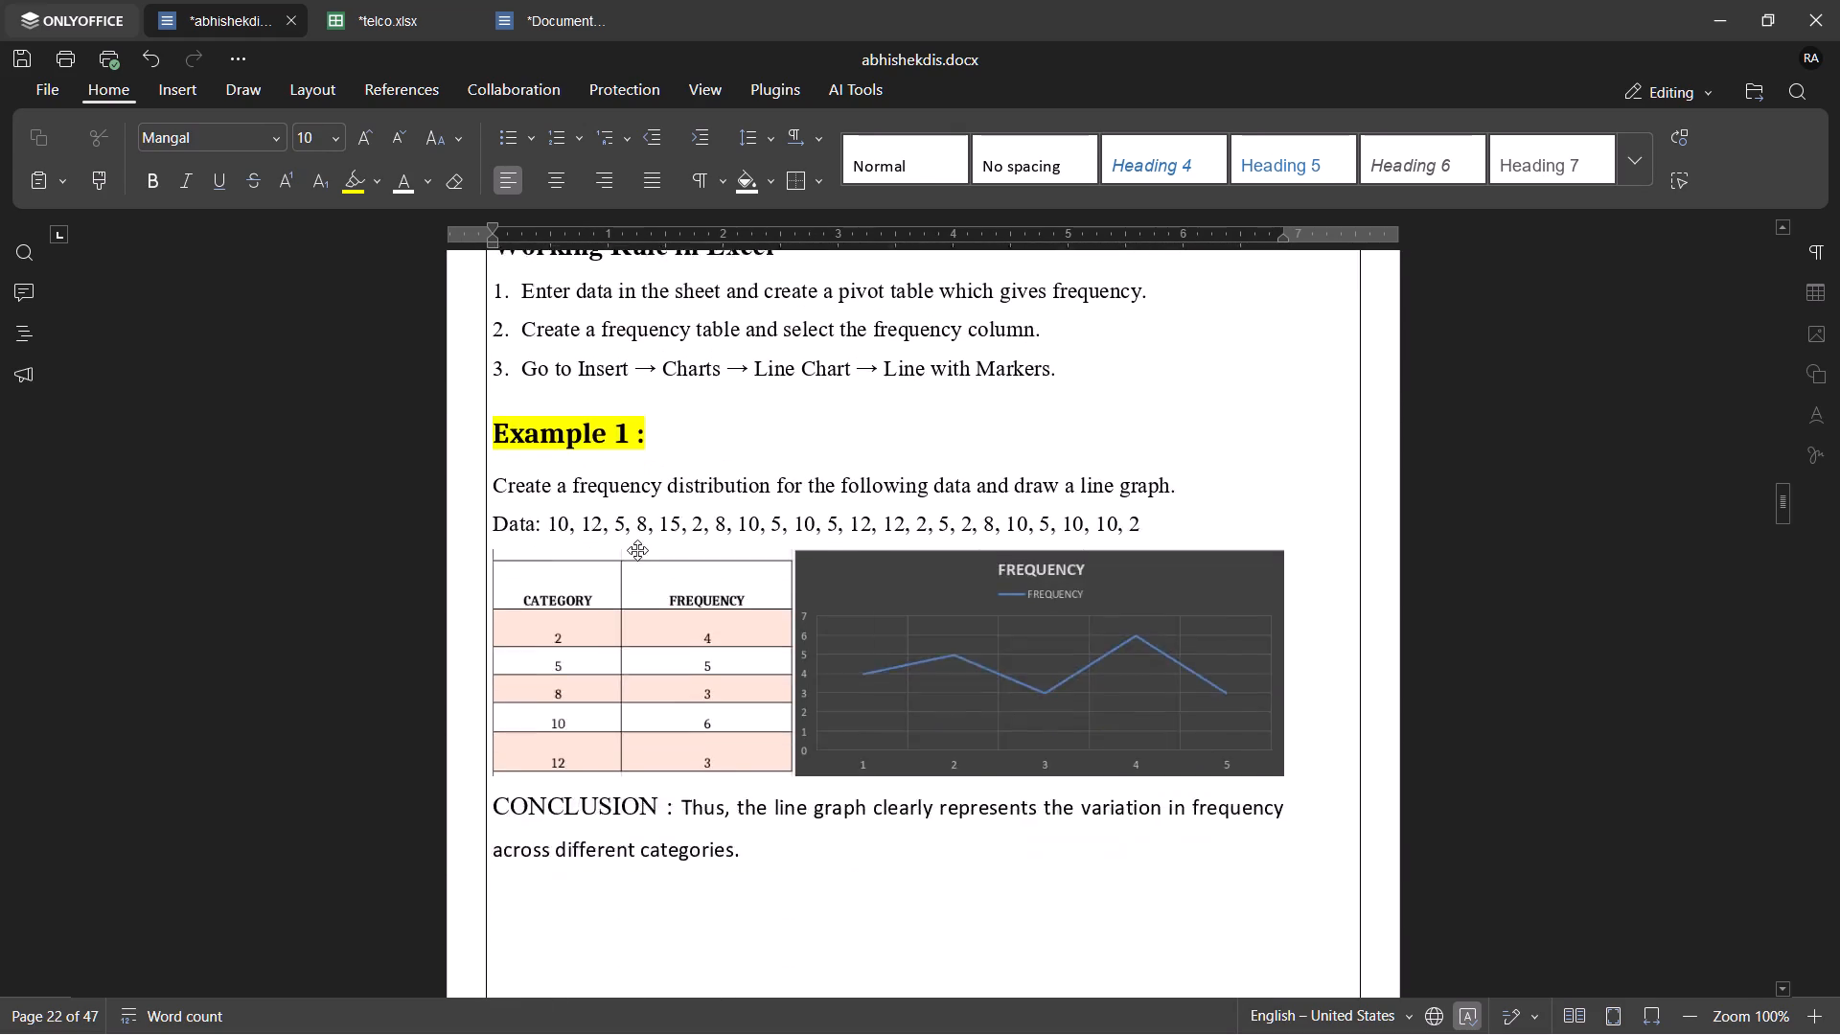
scroll(637, 550, down, 10)
scroll(637, 550, up, 6)
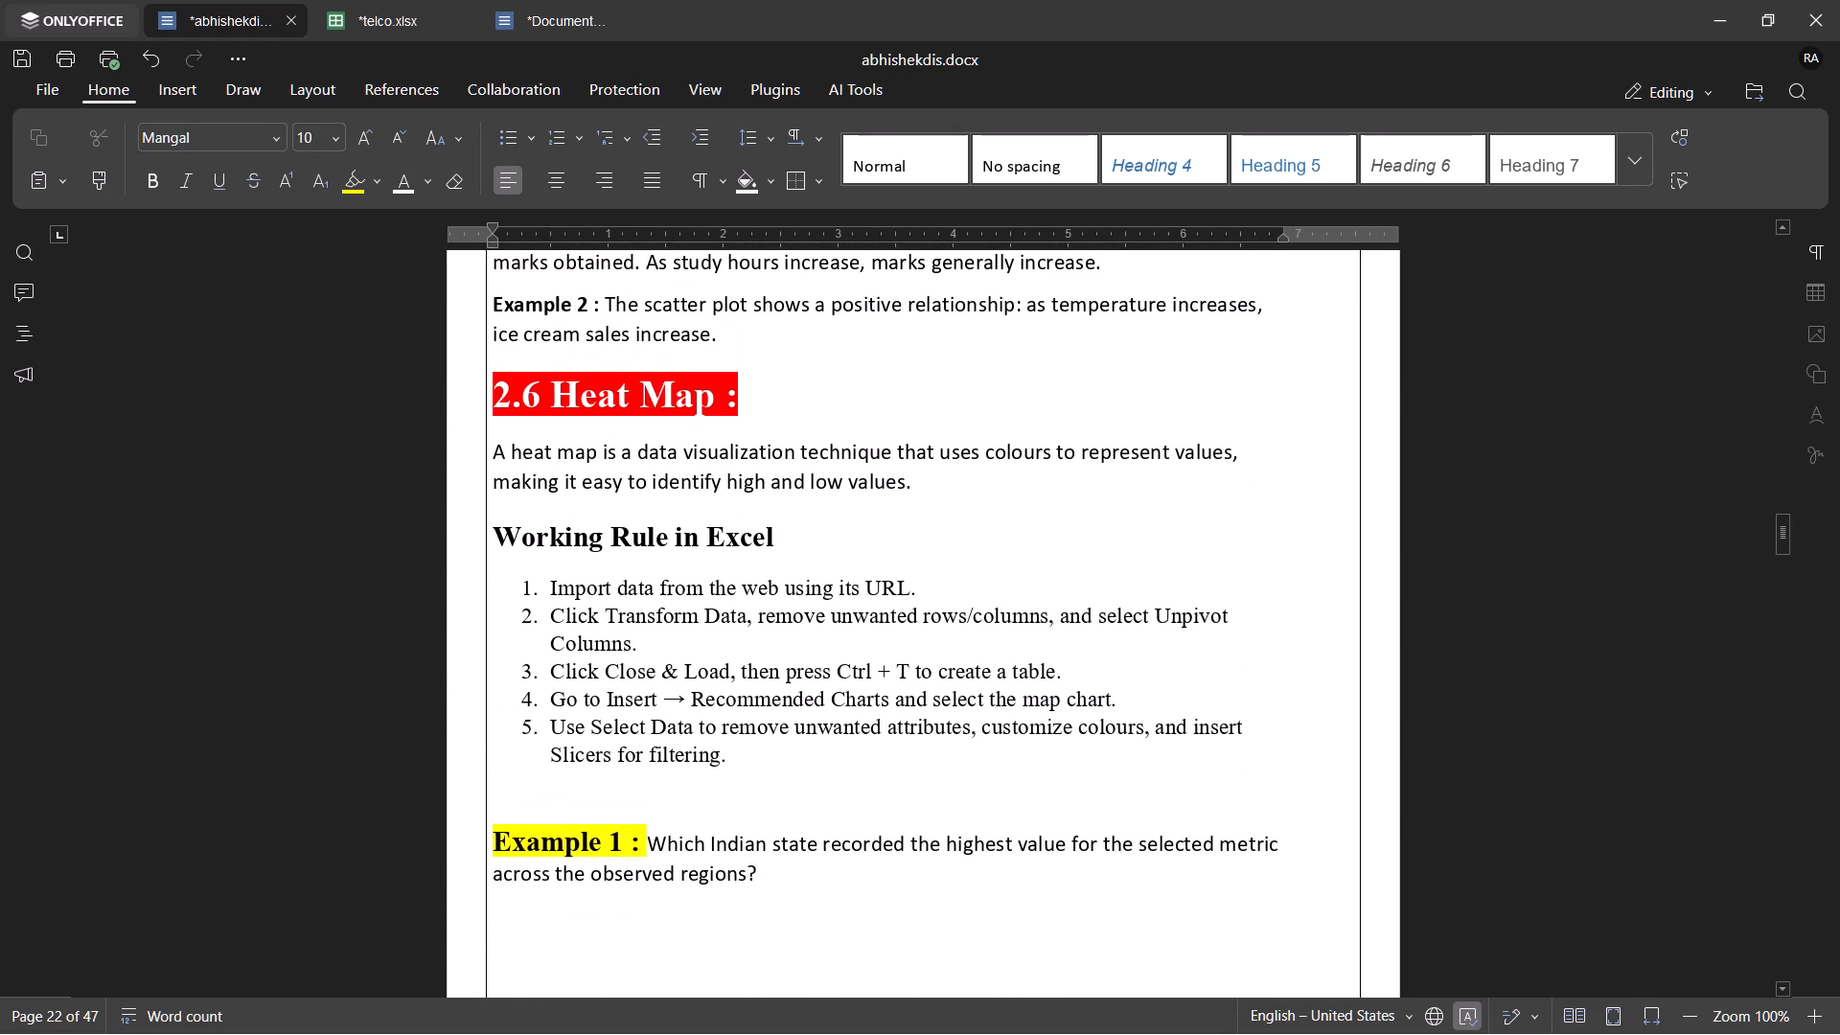
scroll(637, 550, up, 7)
scroll(637, 550, down, 2)
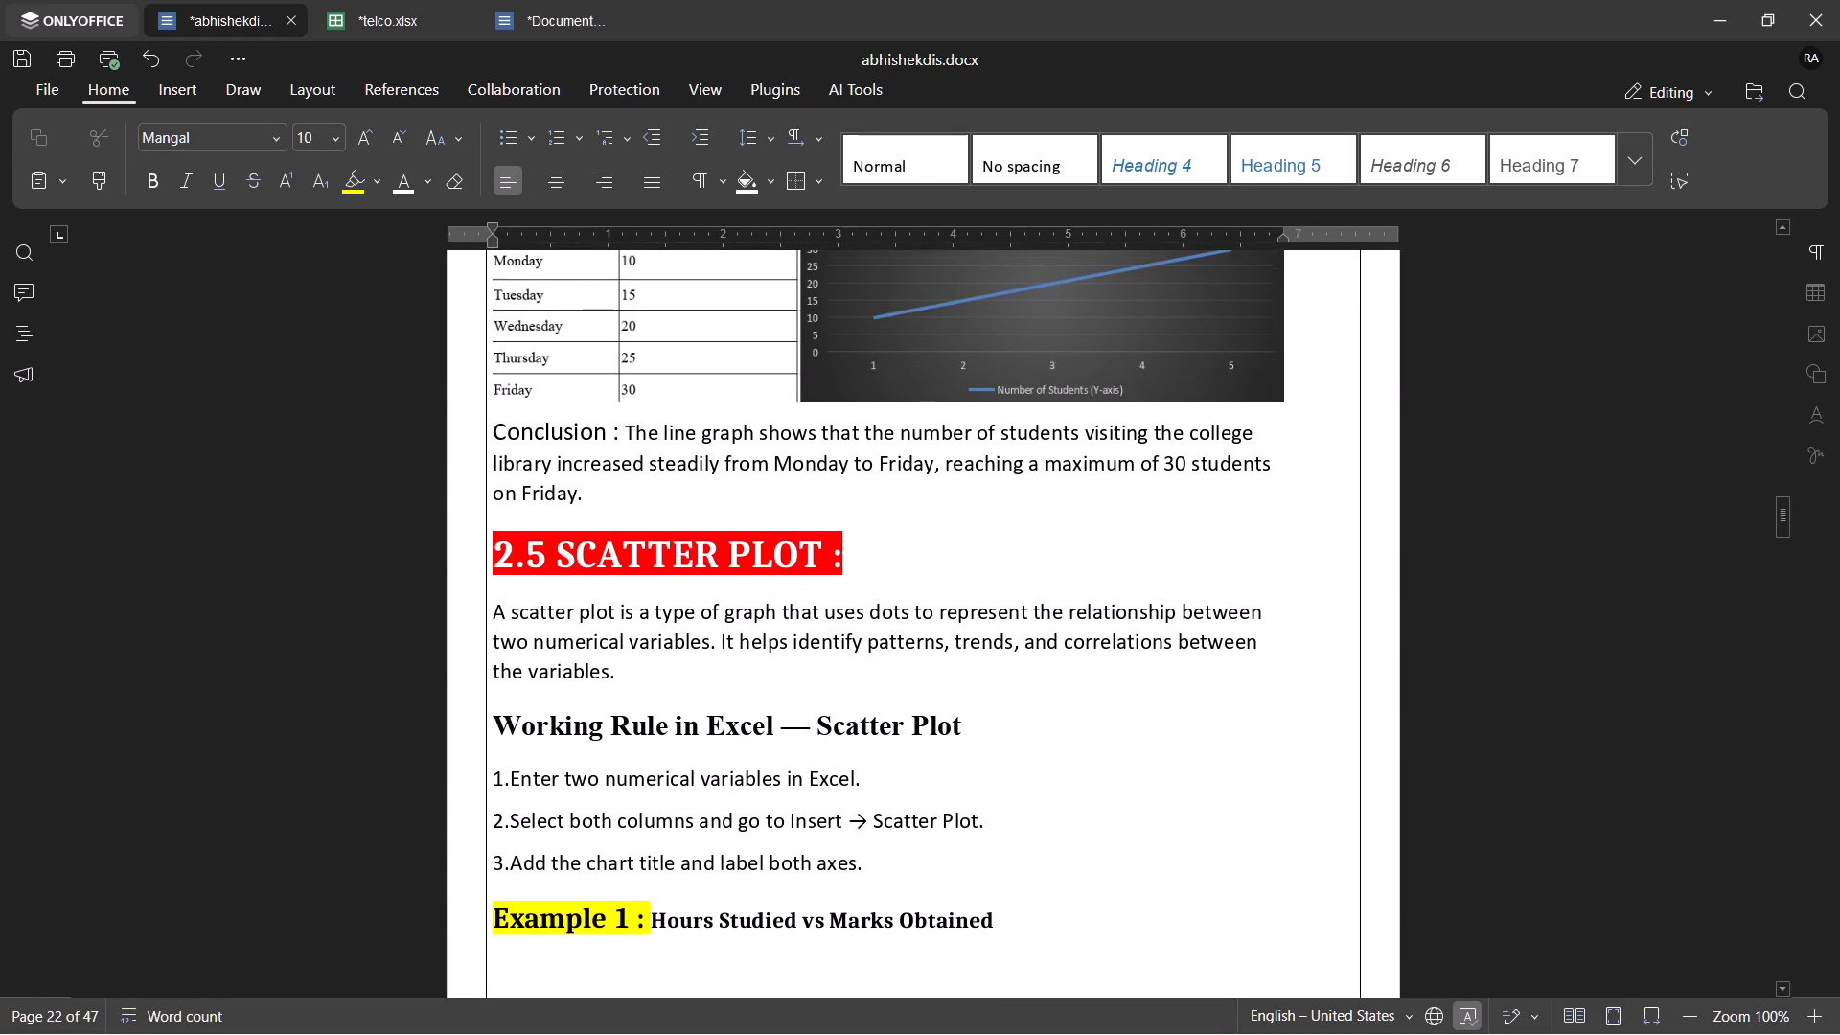
click(538, 24)
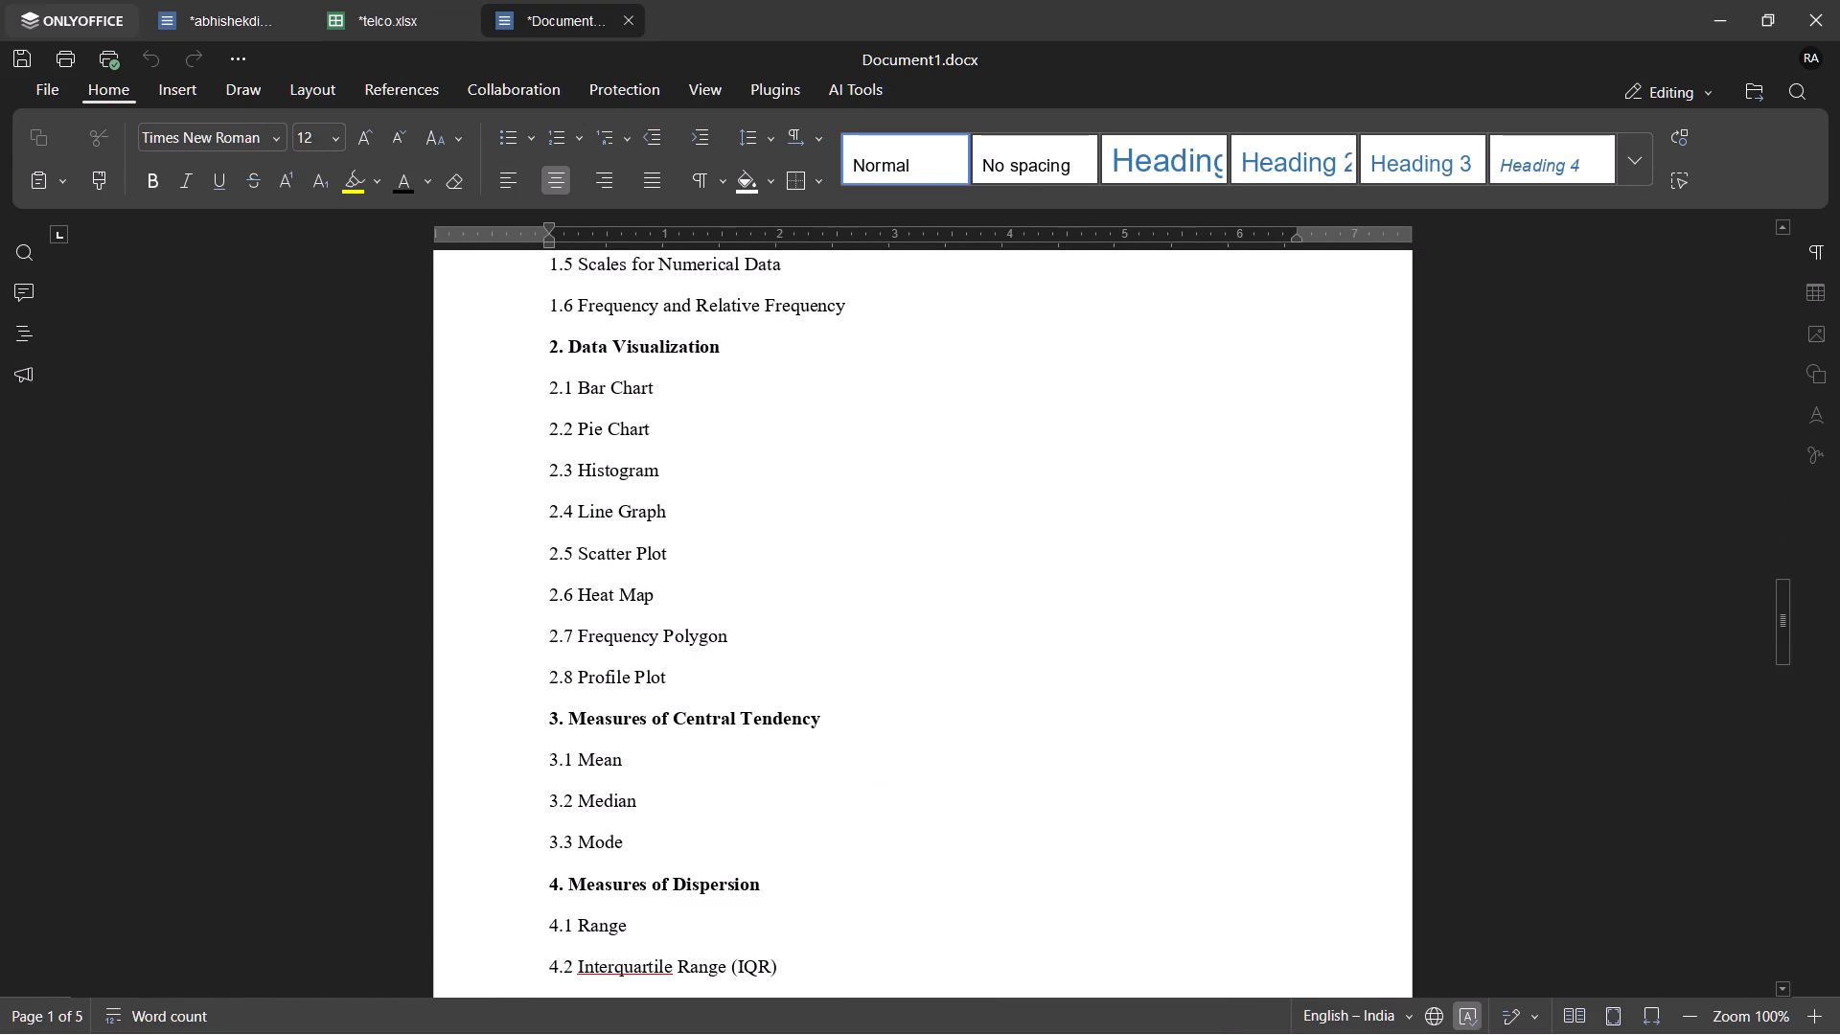
click(225, 20)
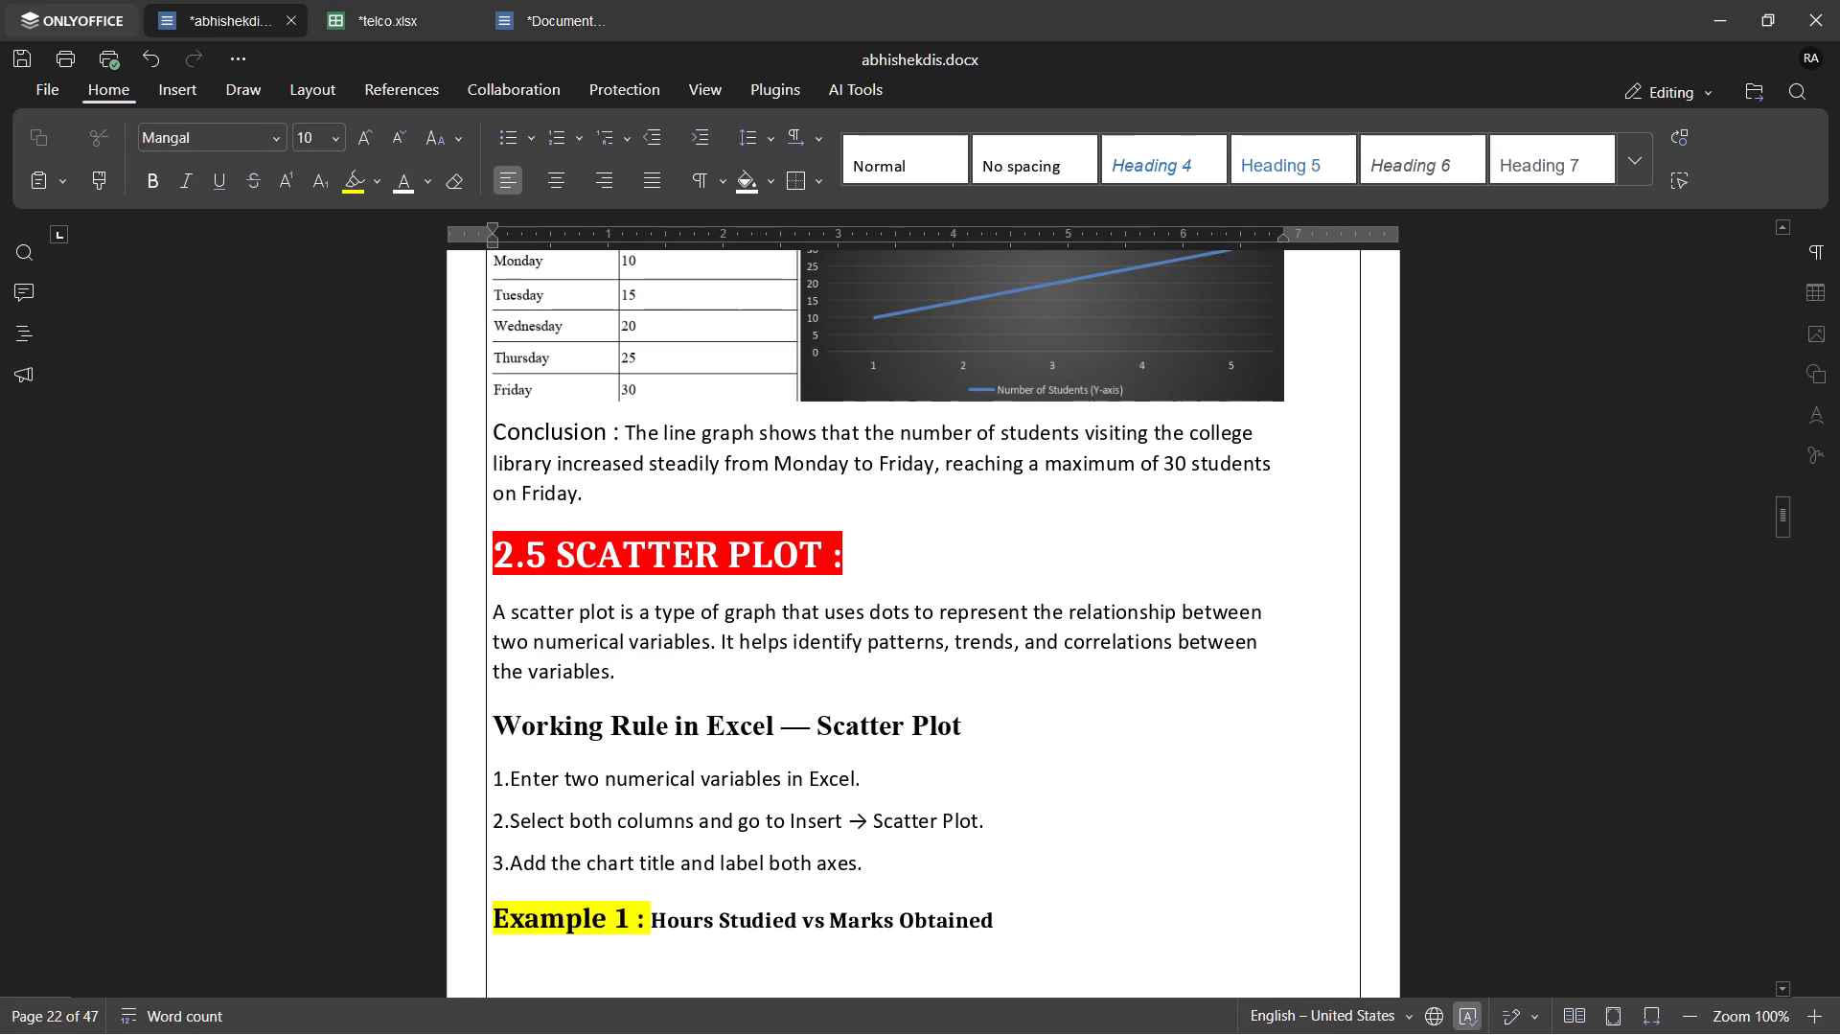
Review the abhishekdis.docx sections from Comparative Bar Graphs through Frequency Polygon to the start of Unit 2.
scroll(787, 792, up, 20)
scroll(787, 792, up, 5)
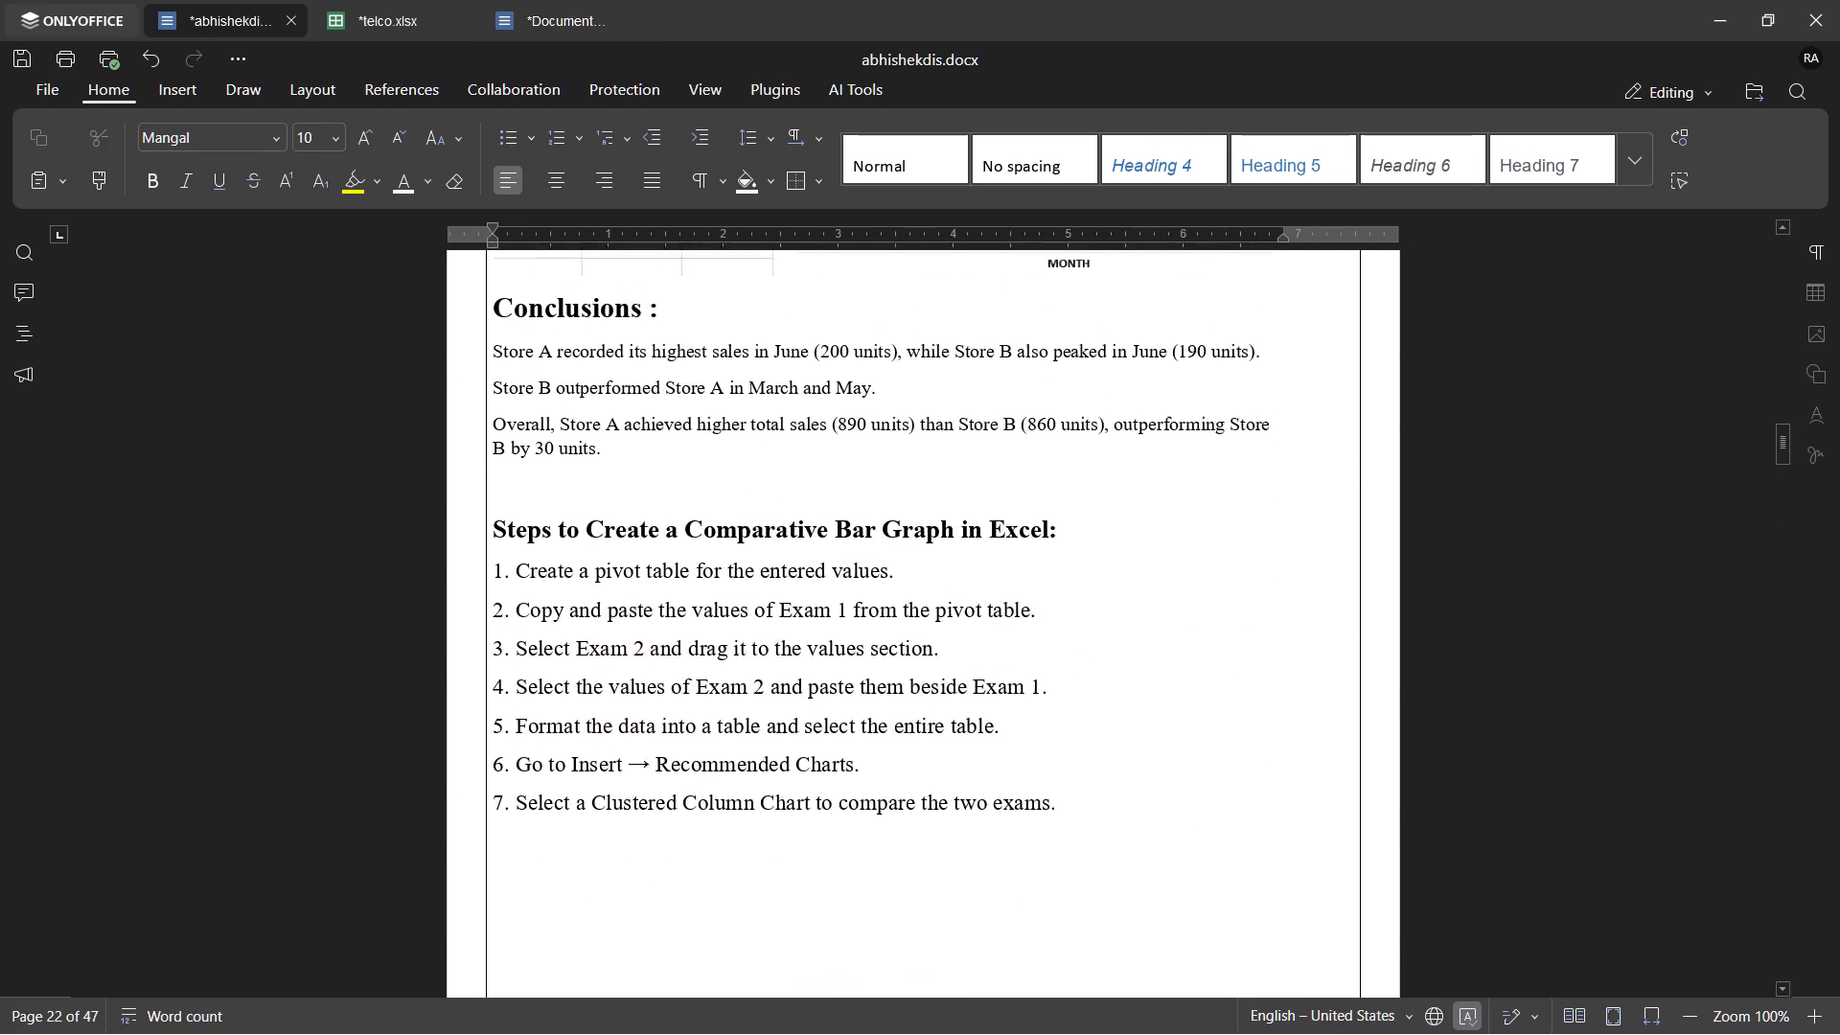
scroll(787, 792, up, 11)
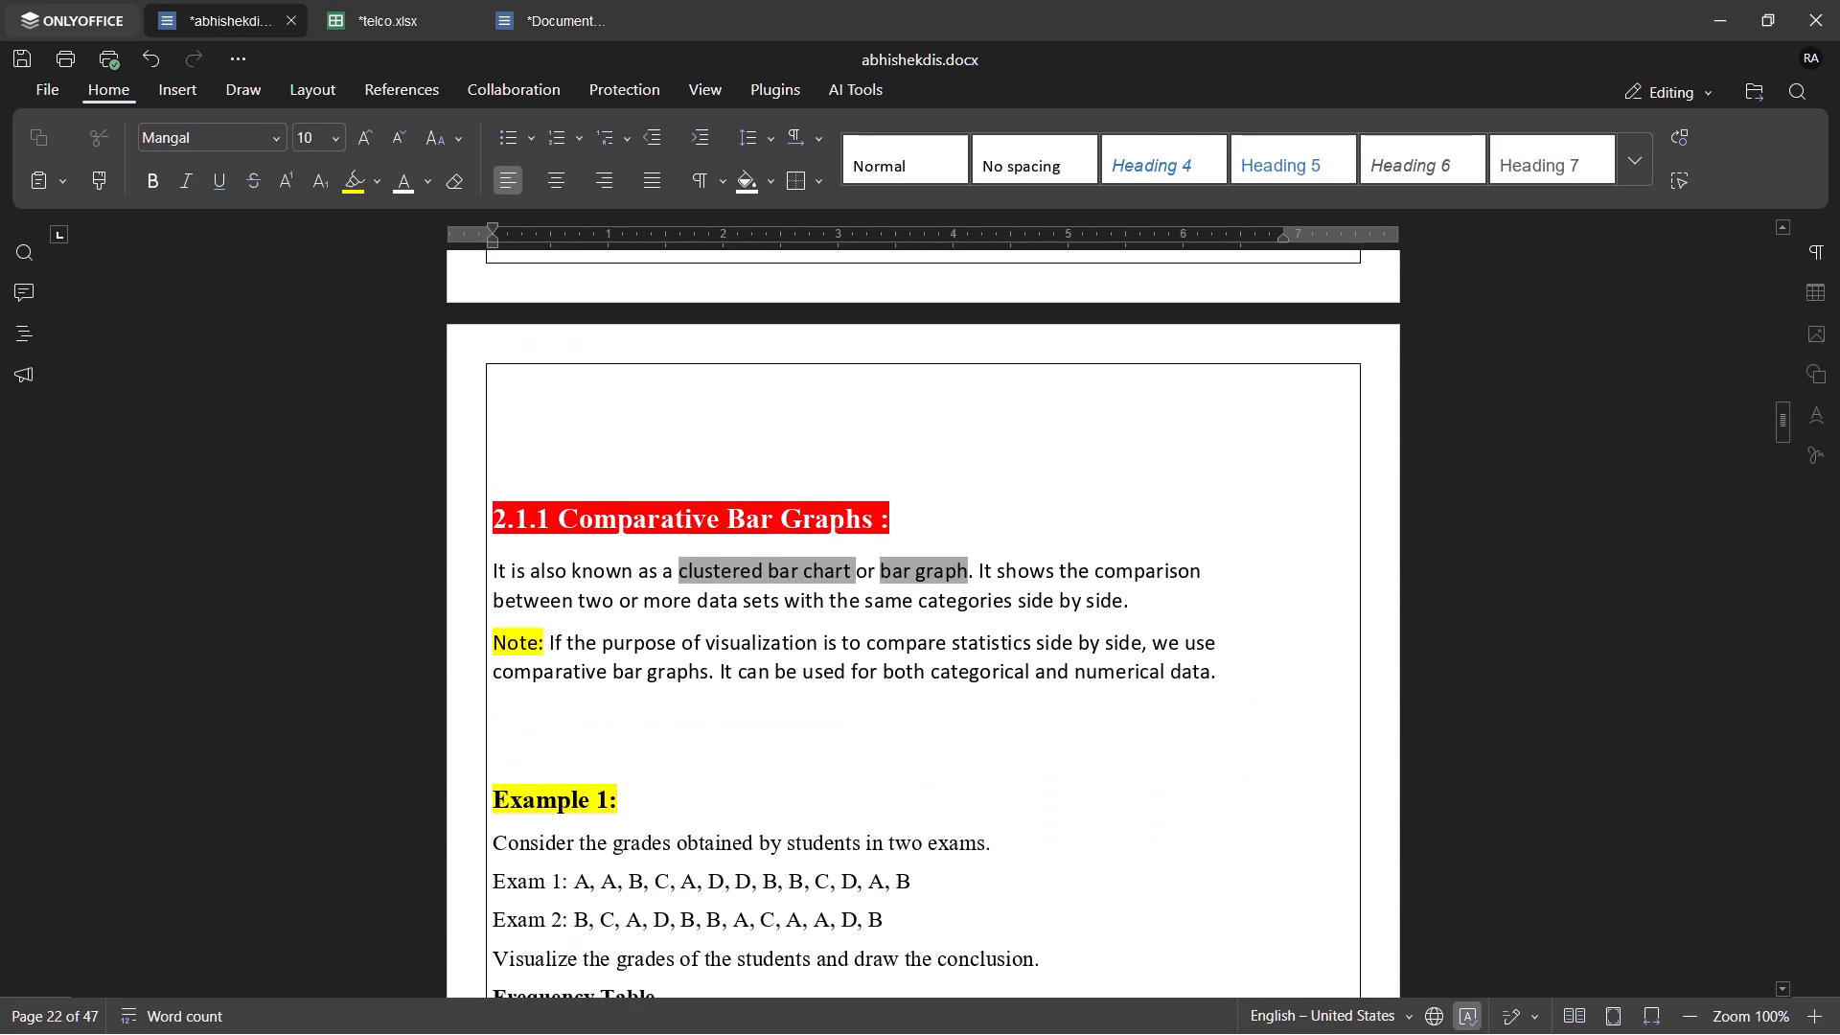
scroll(787, 792, down, 13)
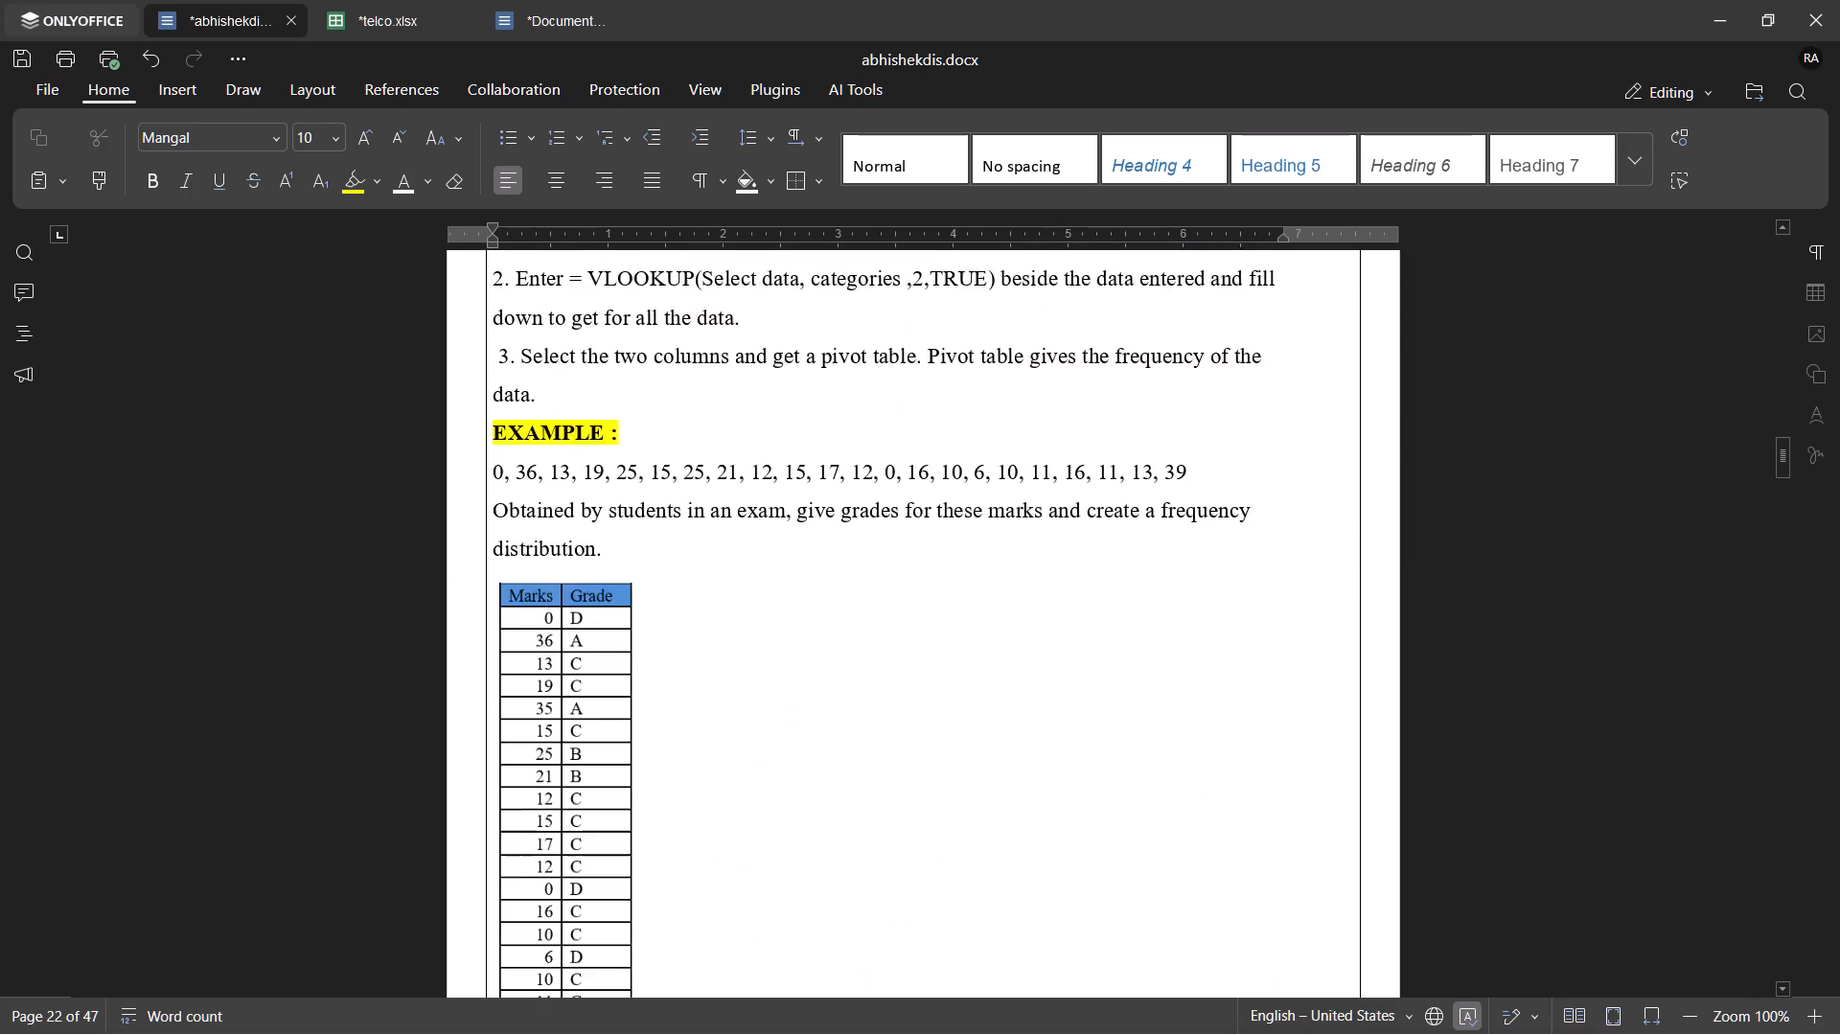
scroll(787, 792, down, 7)
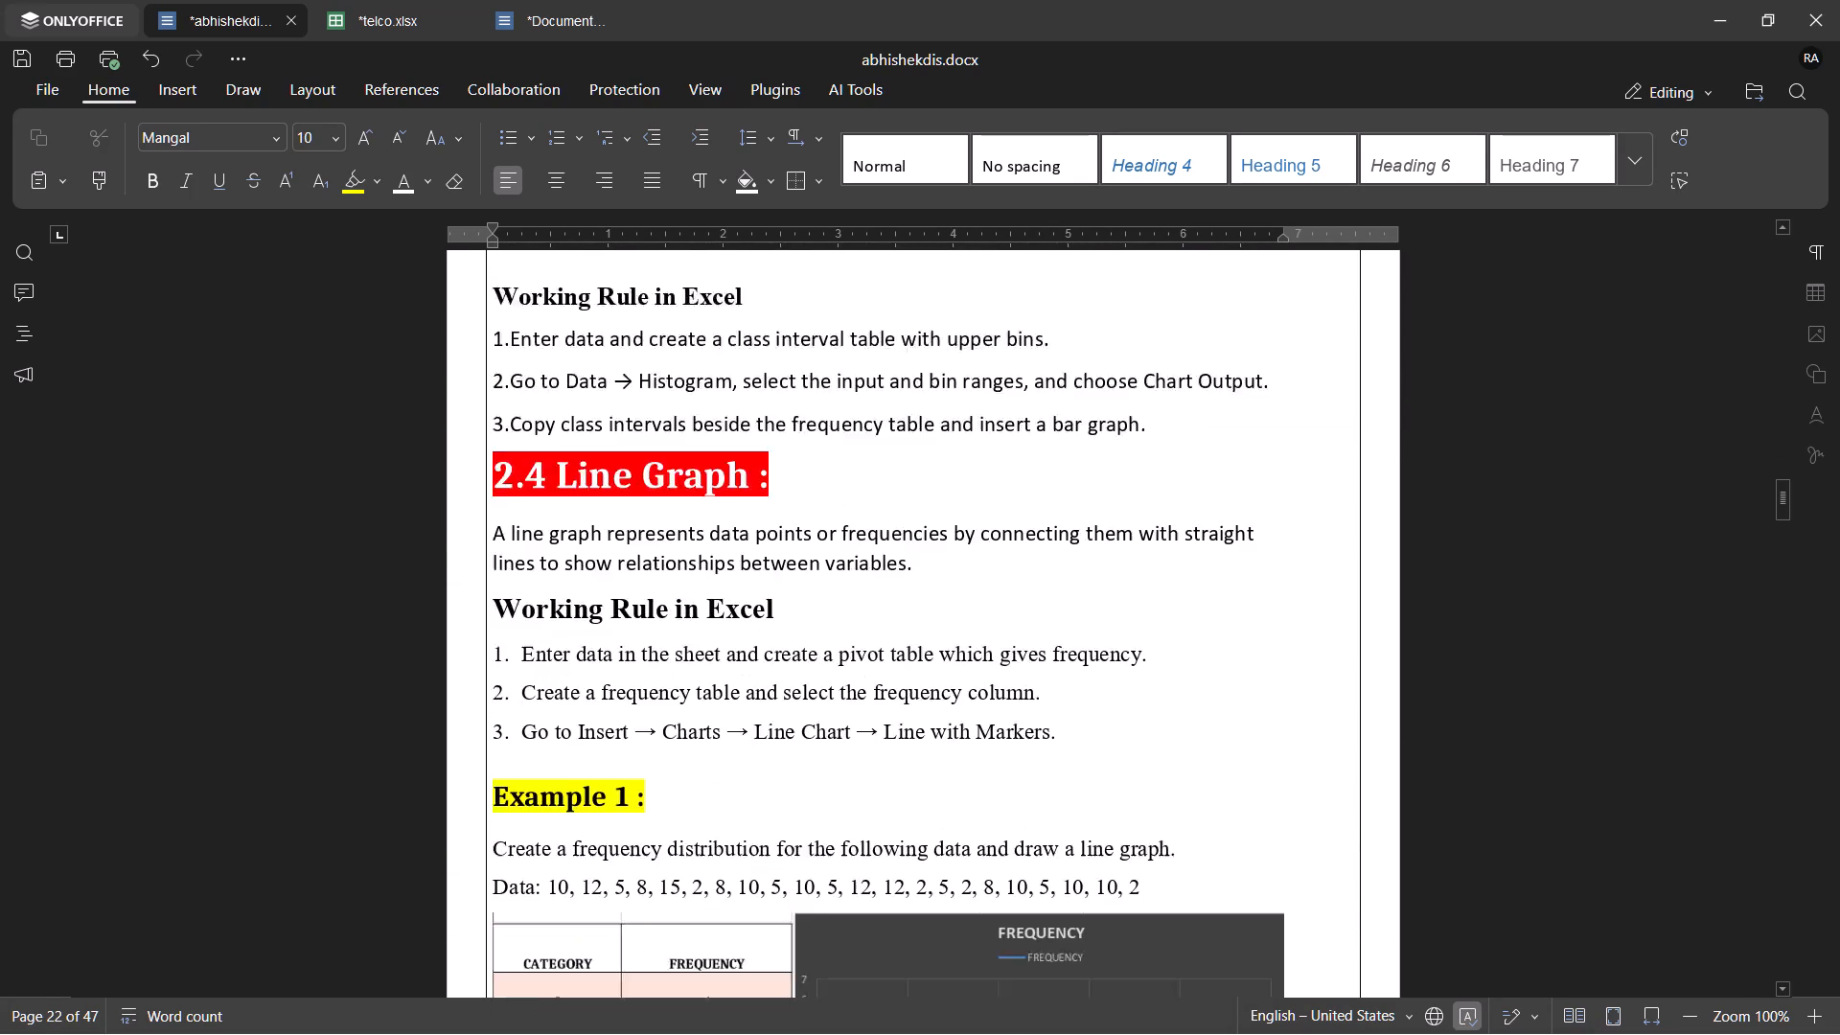
scroll(787, 792, down, 12)
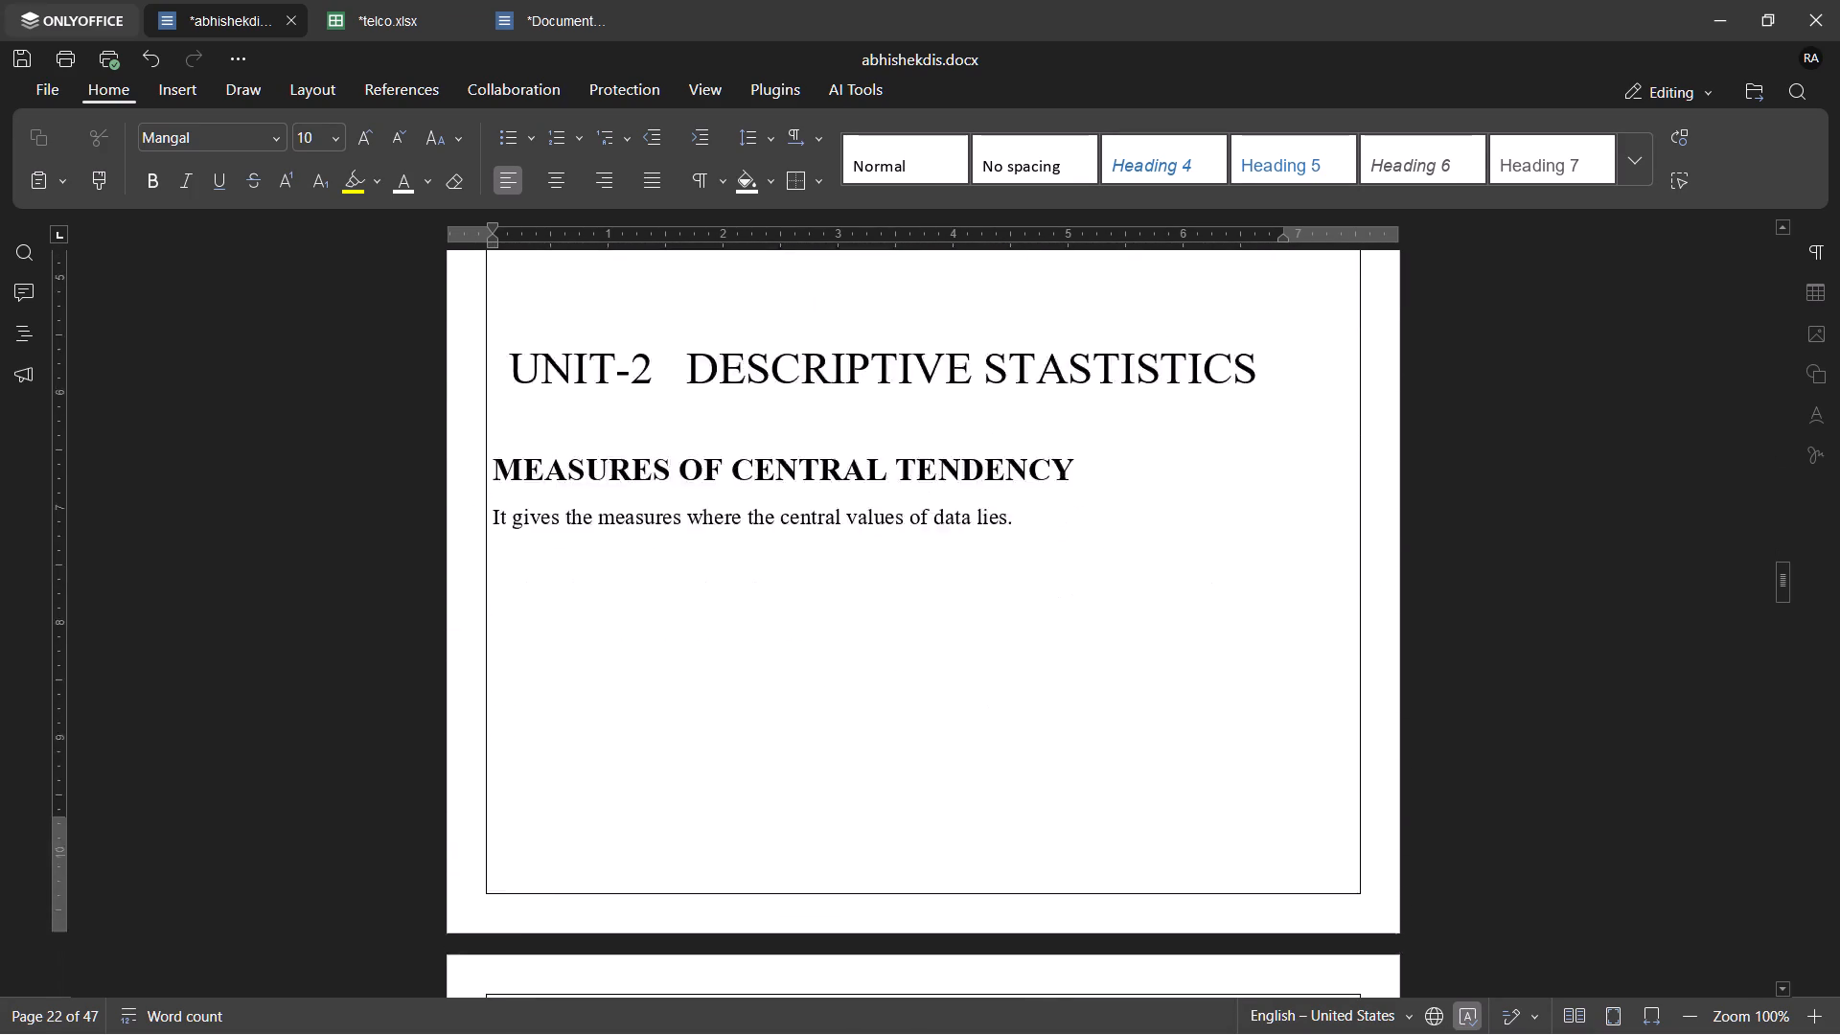
scroll(787, 792, up, 2)
scroll(787, 792, down, 3)
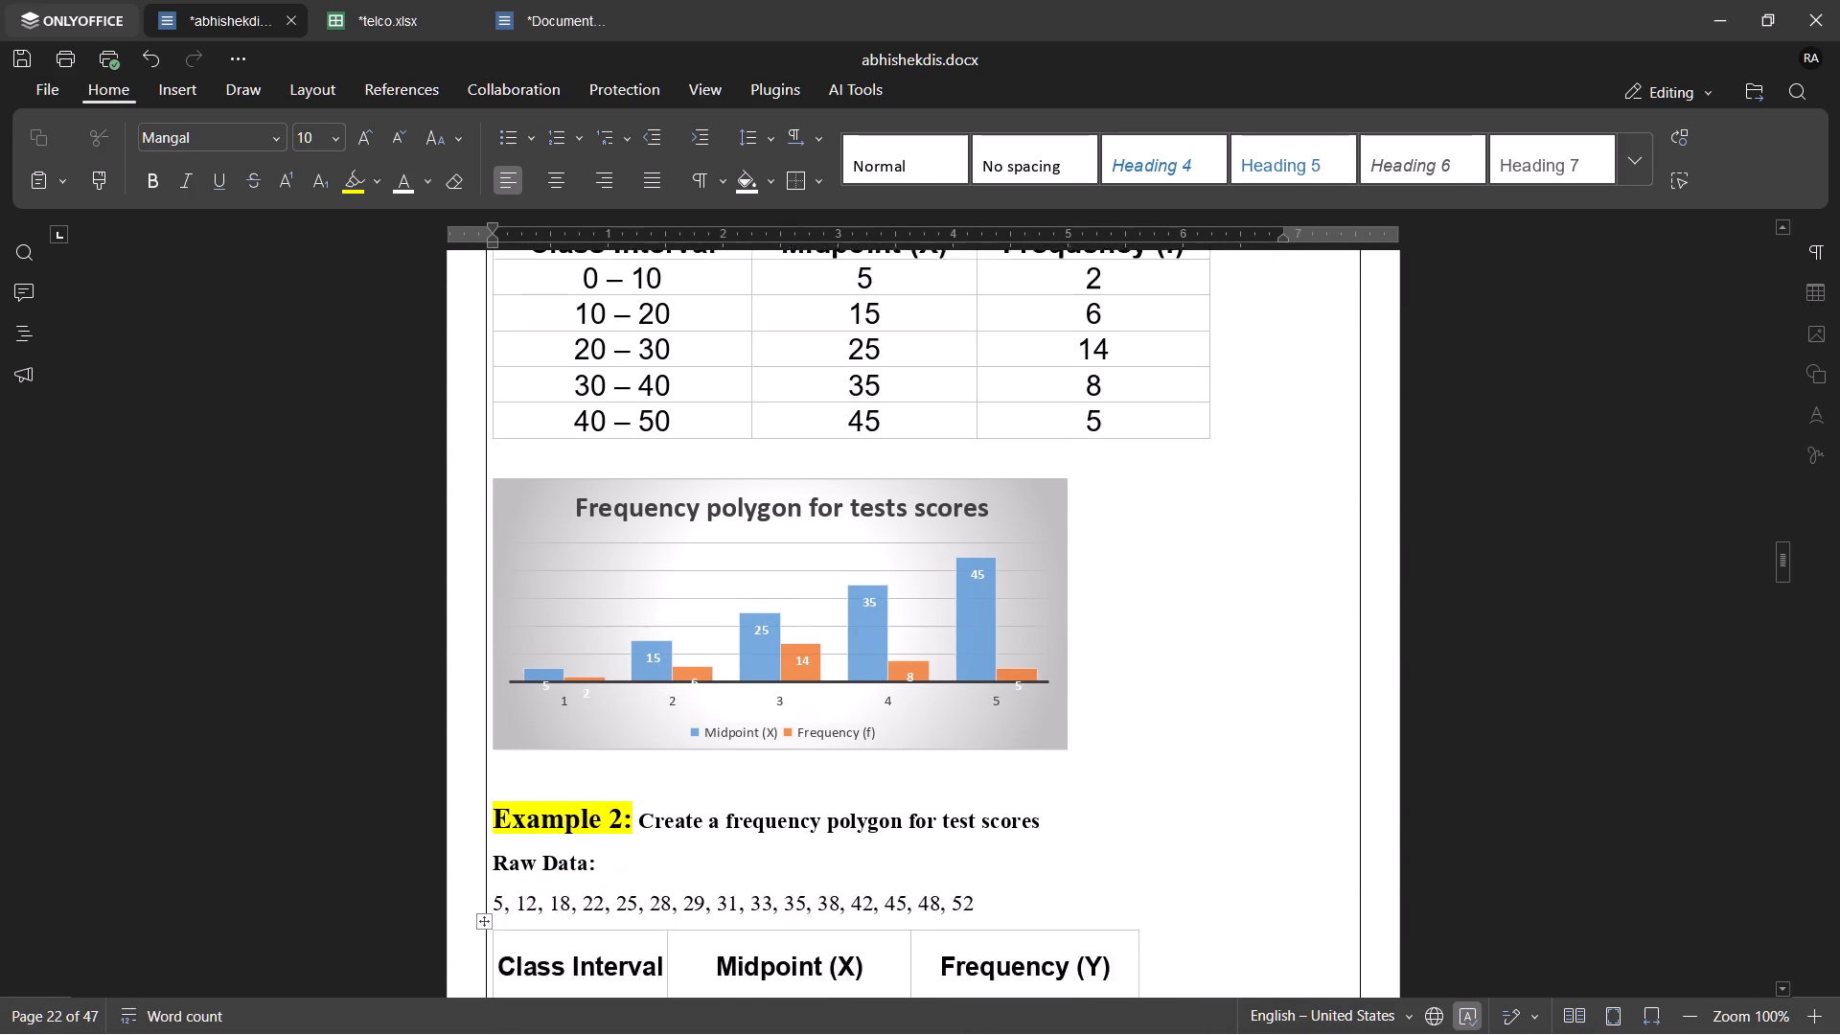
Change the title of the HISTOGRAM chart under Frequency Polygon Example 2 to FREQUENCY POLYGON.
scroll(787, 792, down, 5)
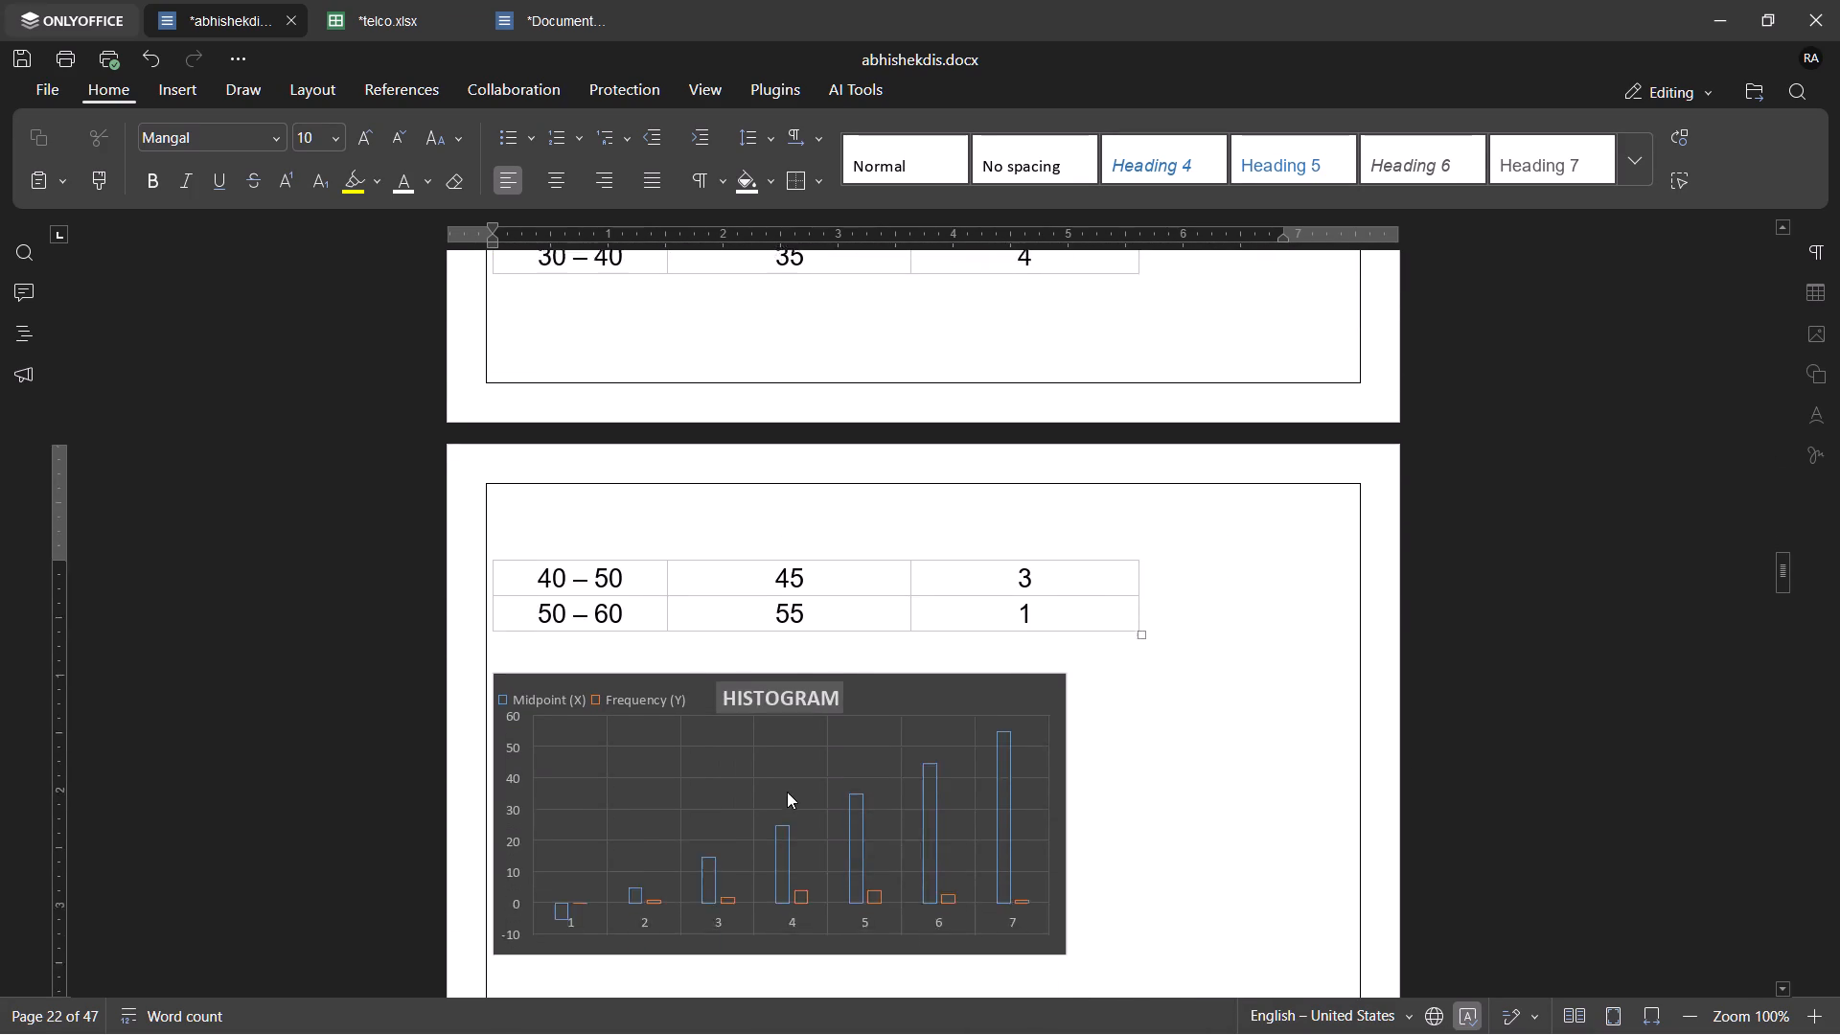
scroll(787, 792, down, 1)
triple_click(793, 686)
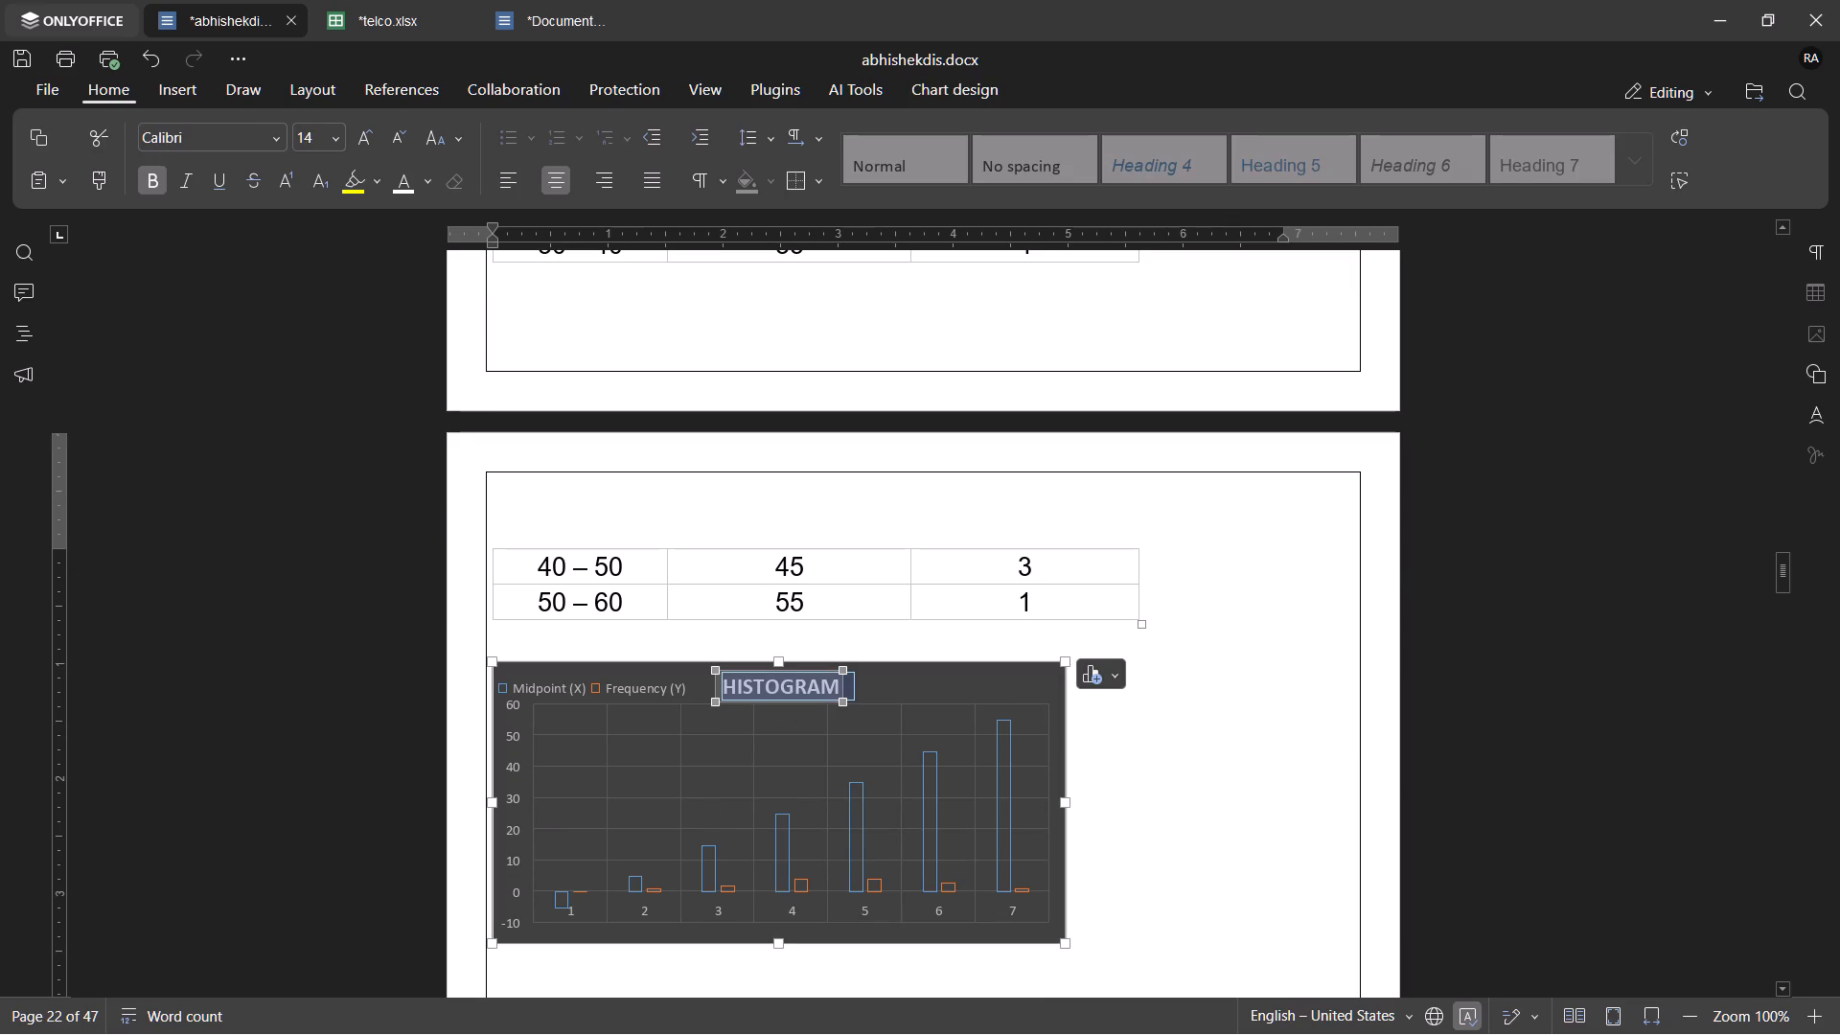
key(BackSpace)
text(FREW)
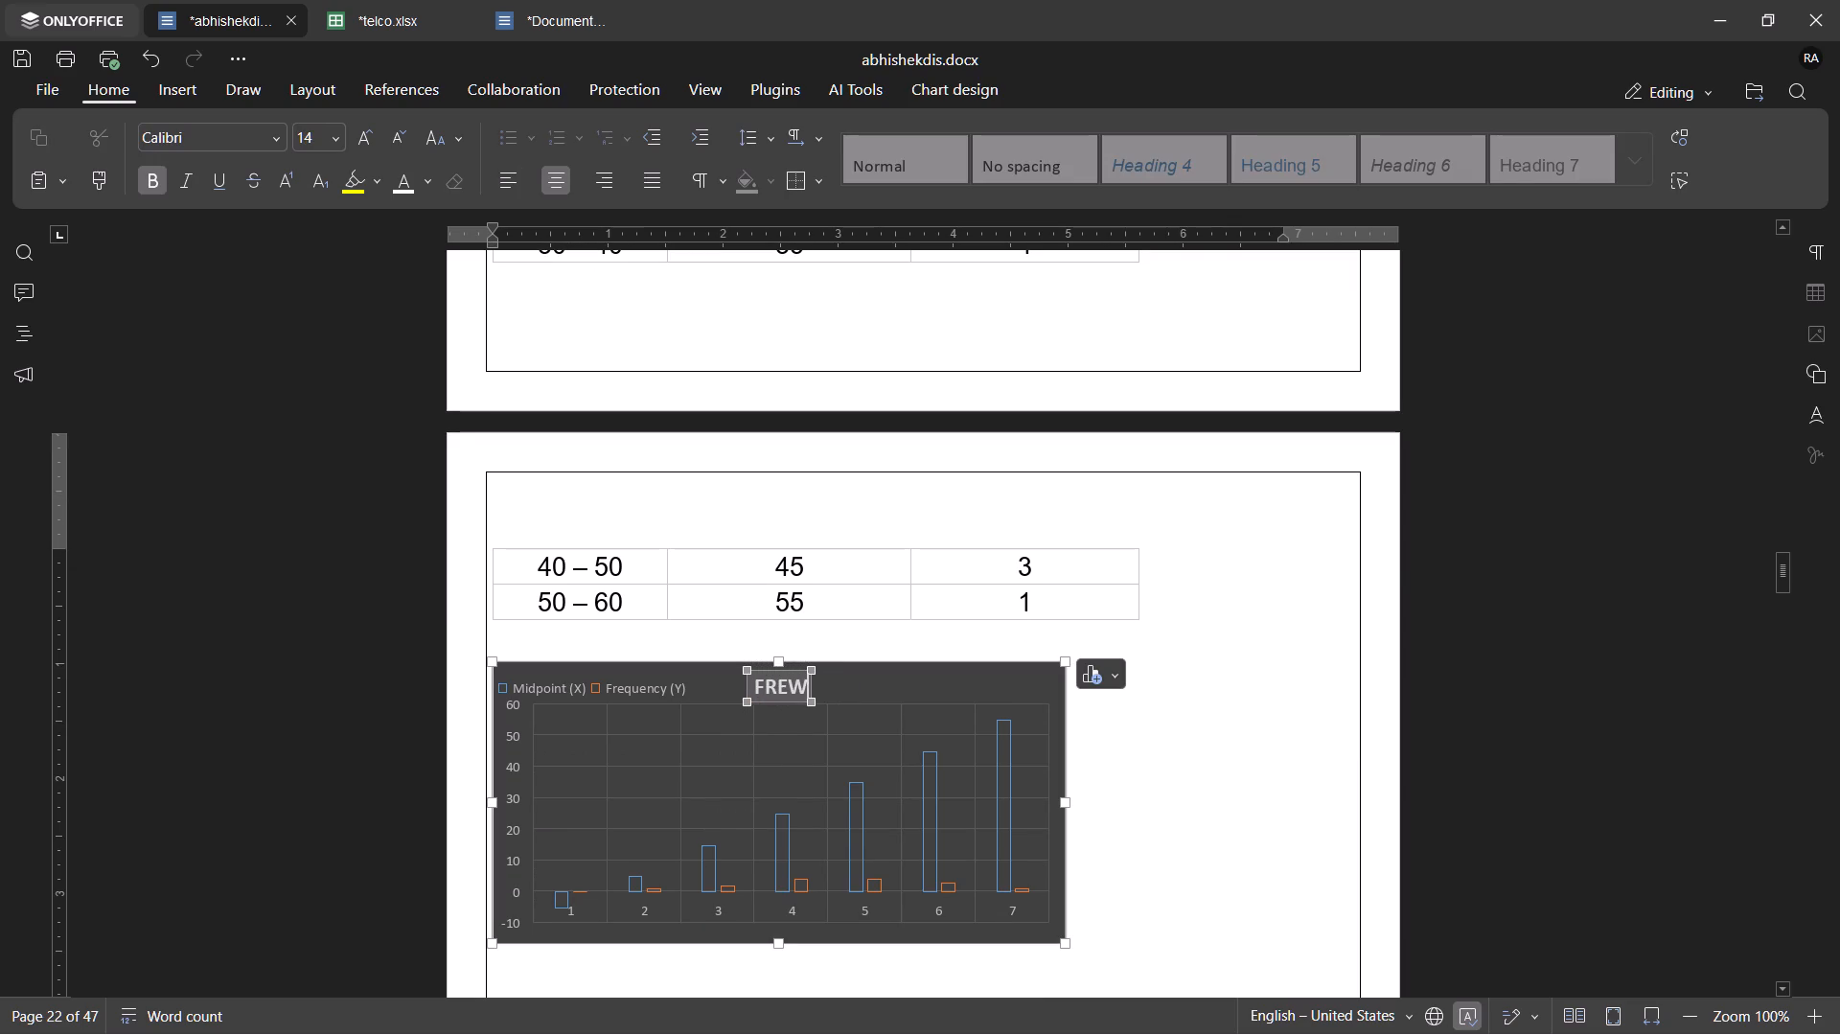
key(BackSpace)
key(q)
key(BackSpace)
text(QUENCY POLYGON)
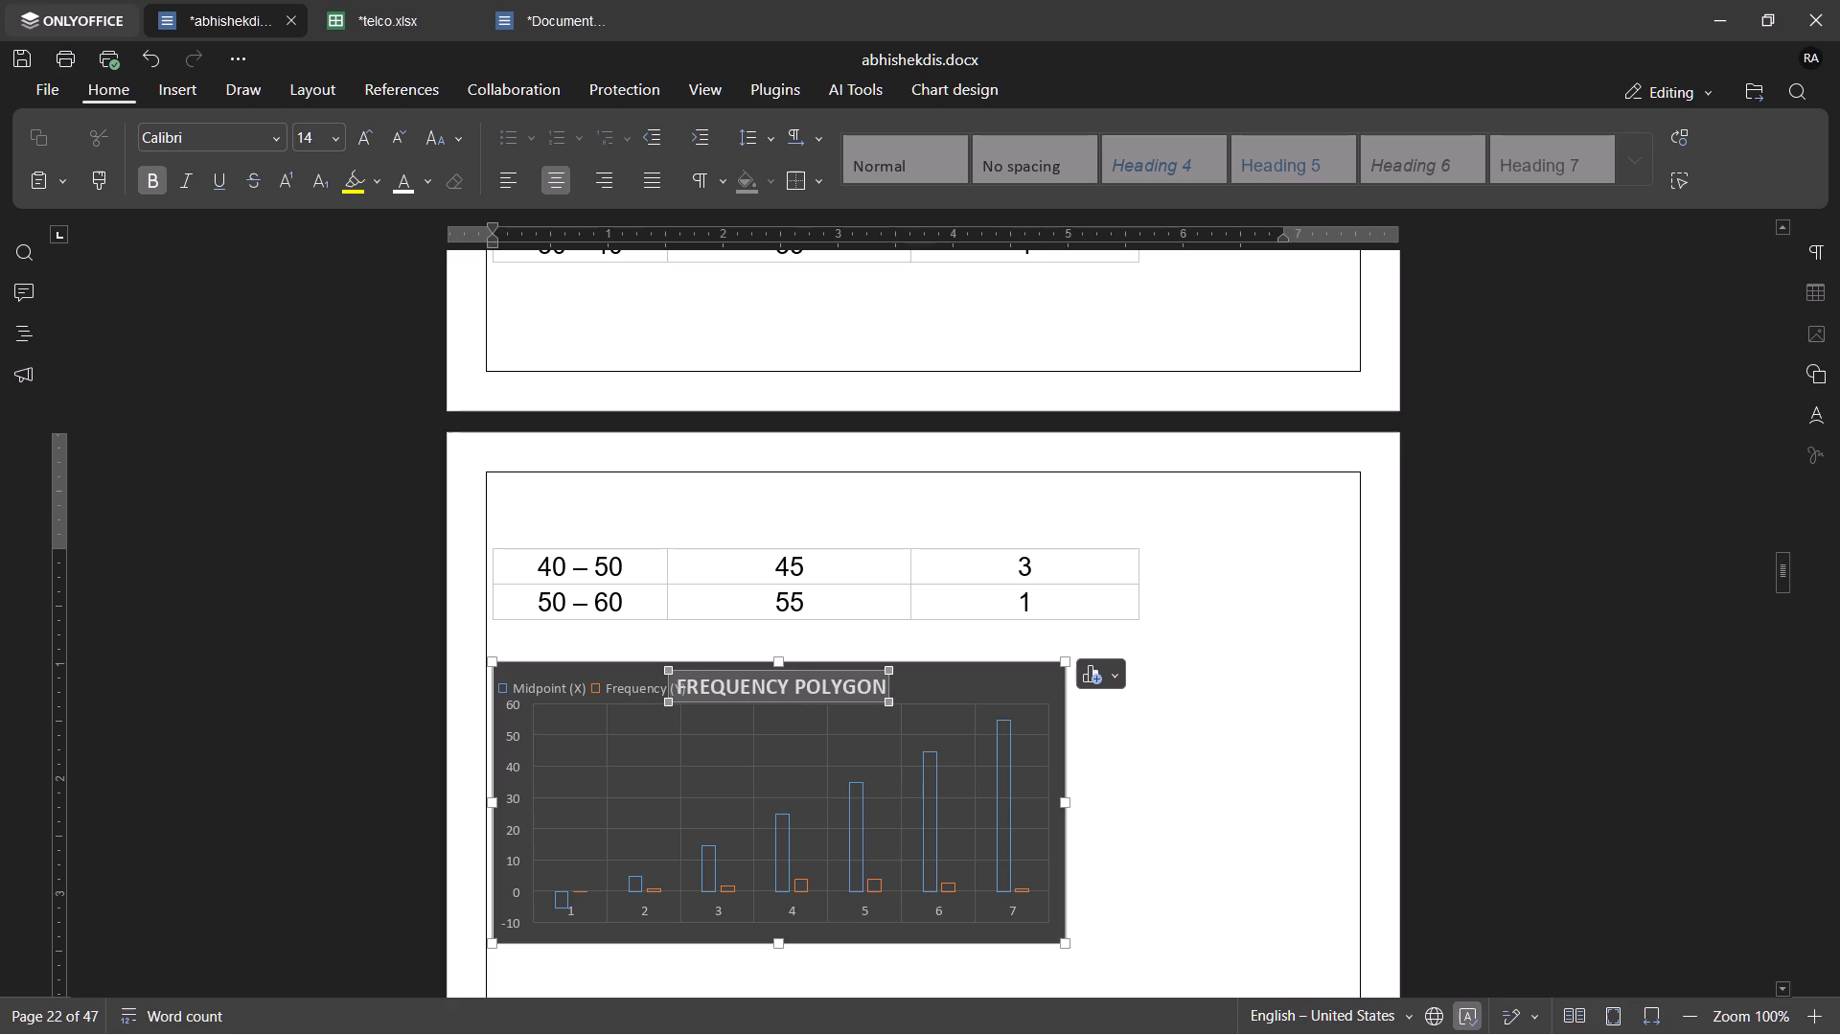
click(1244, 760)
Examine the area between the retitled chart and the UNIT-2 heading, and check the Document1 outline for the section following Frequency Polygon.
scroll(1029, 745, down, 3)
scroll(1029, 745, up, 3)
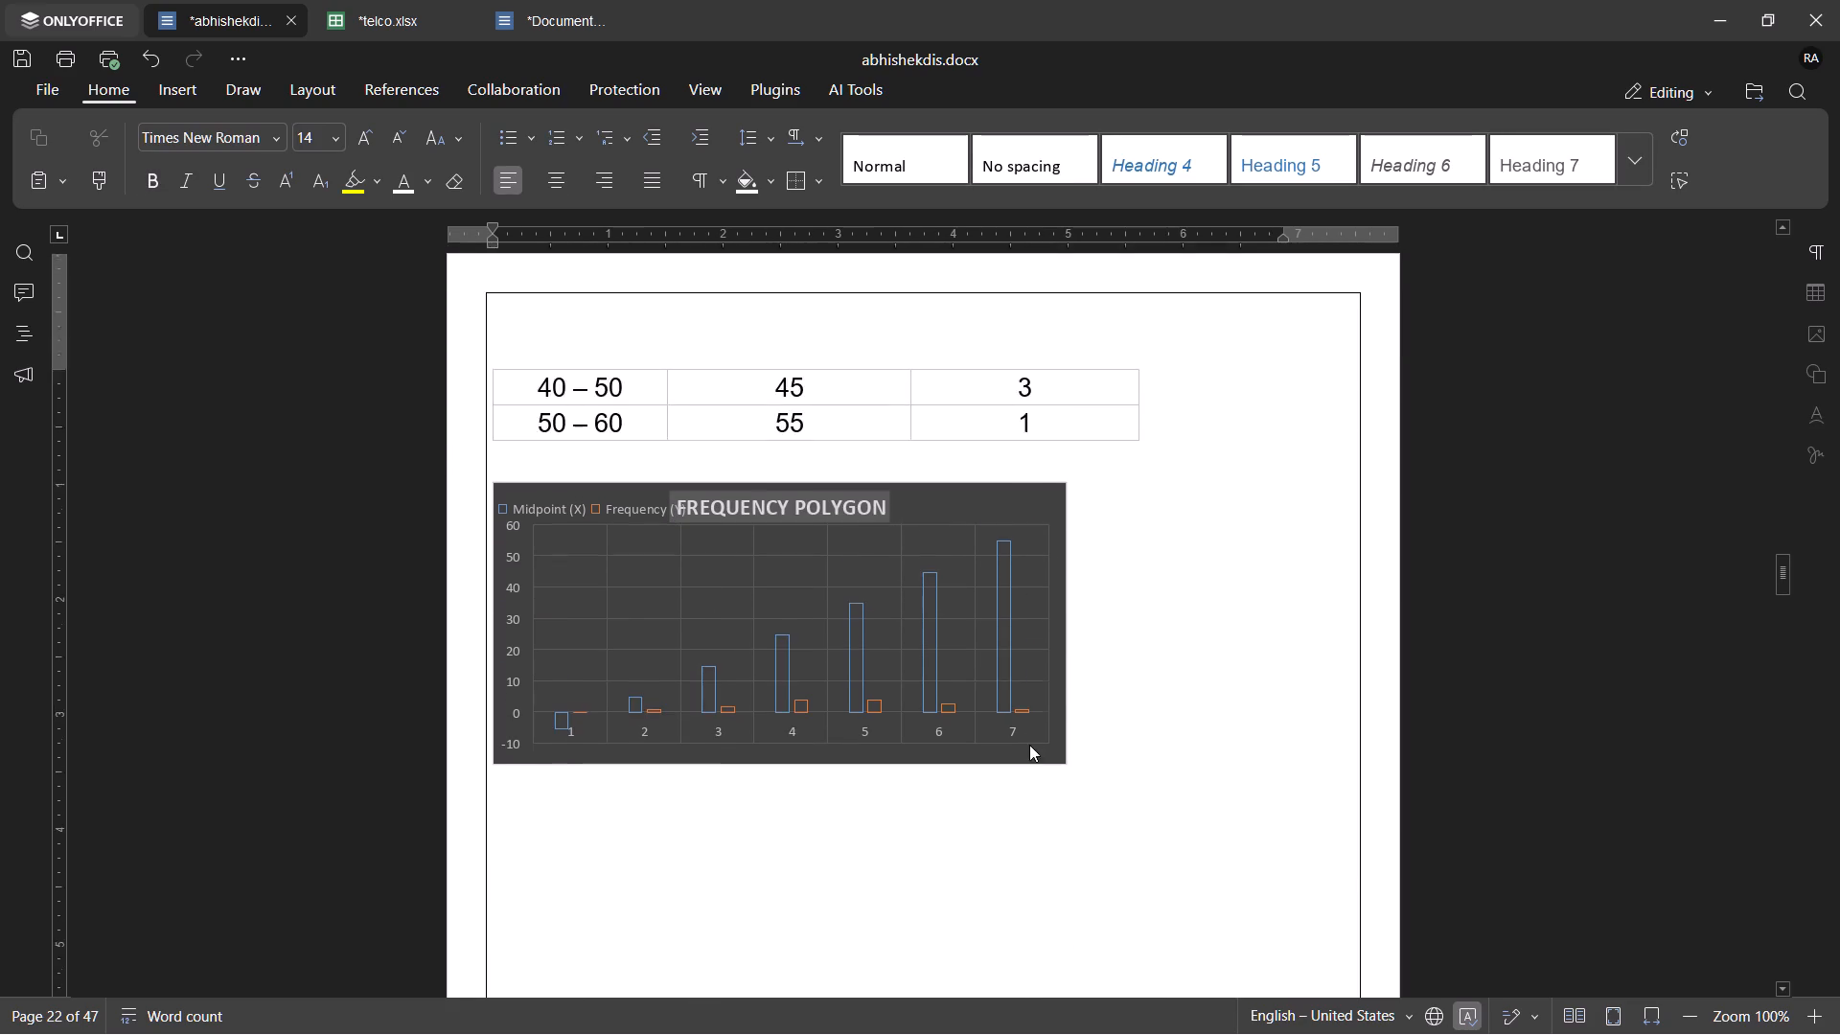
scroll(1029, 745, up, 1)
scroll(1029, 745, down, 8)
scroll(1029, 745, up, 4)
scroll(1029, 745, down, 5)
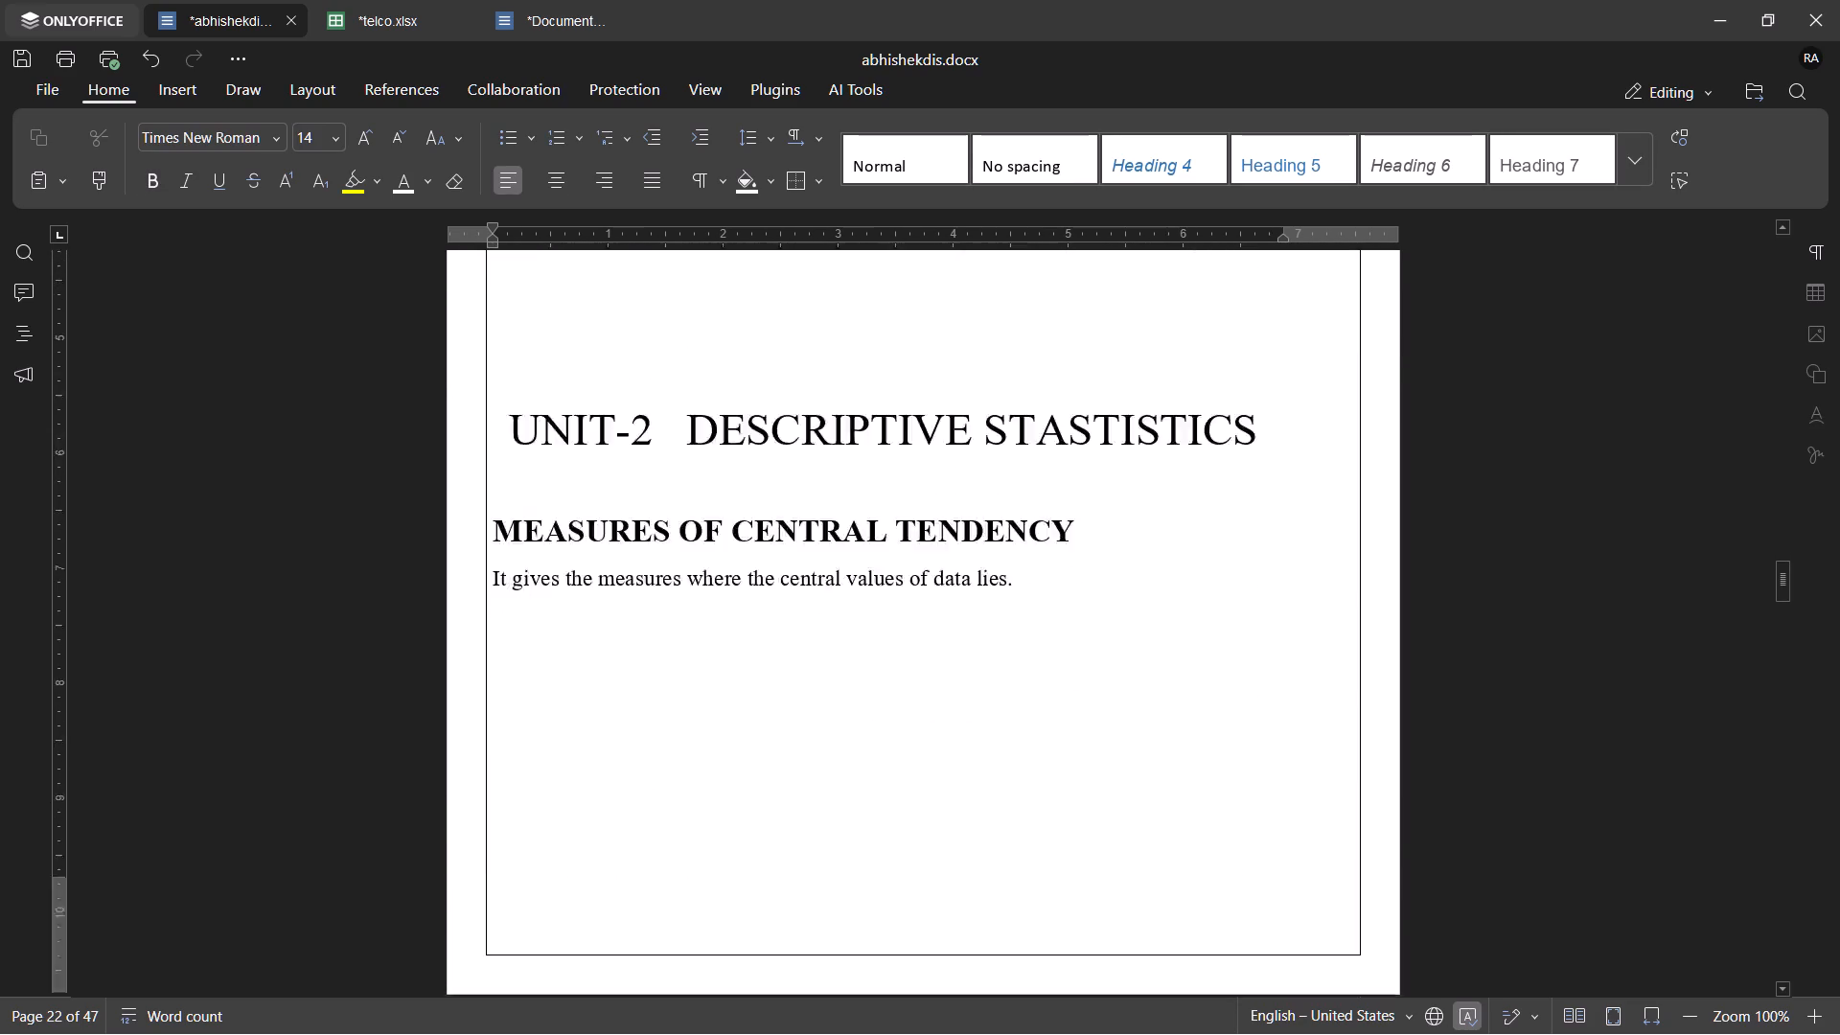
scroll(1029, 745, up, 7)
scroll(1029, 745, down, 1)
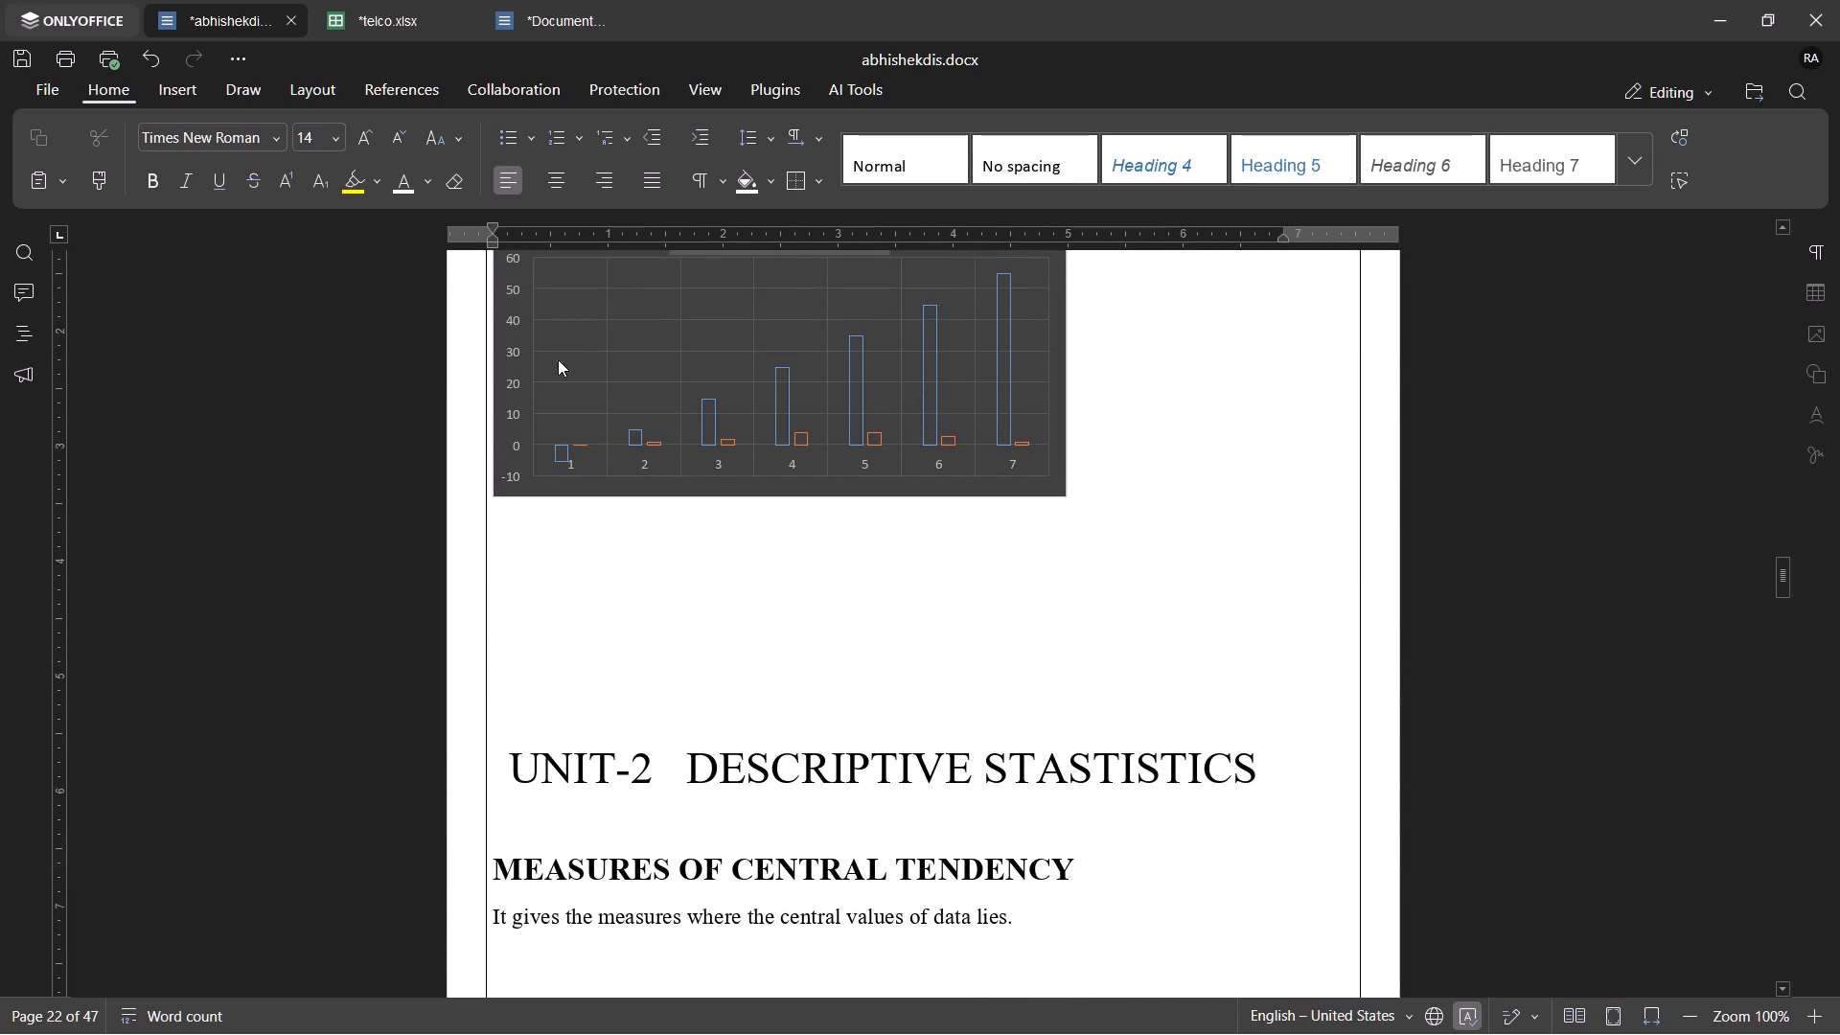
click(517, 20)
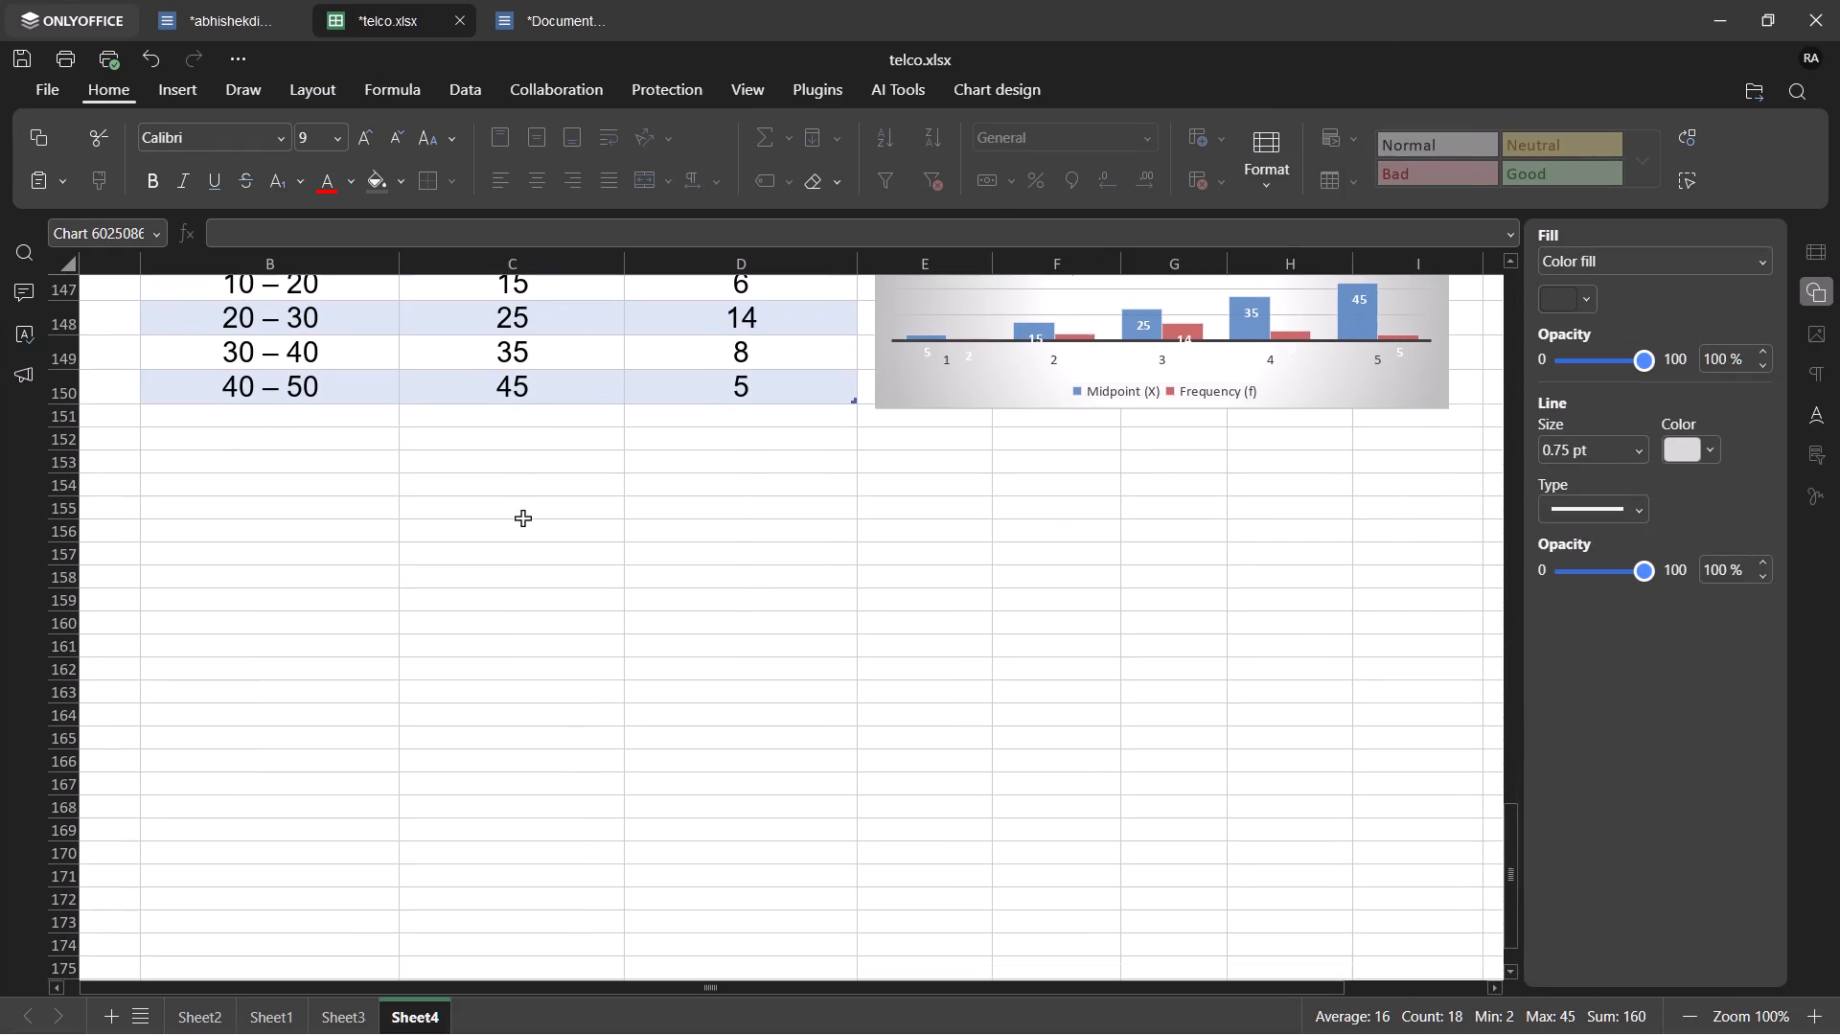
click(203, 434)
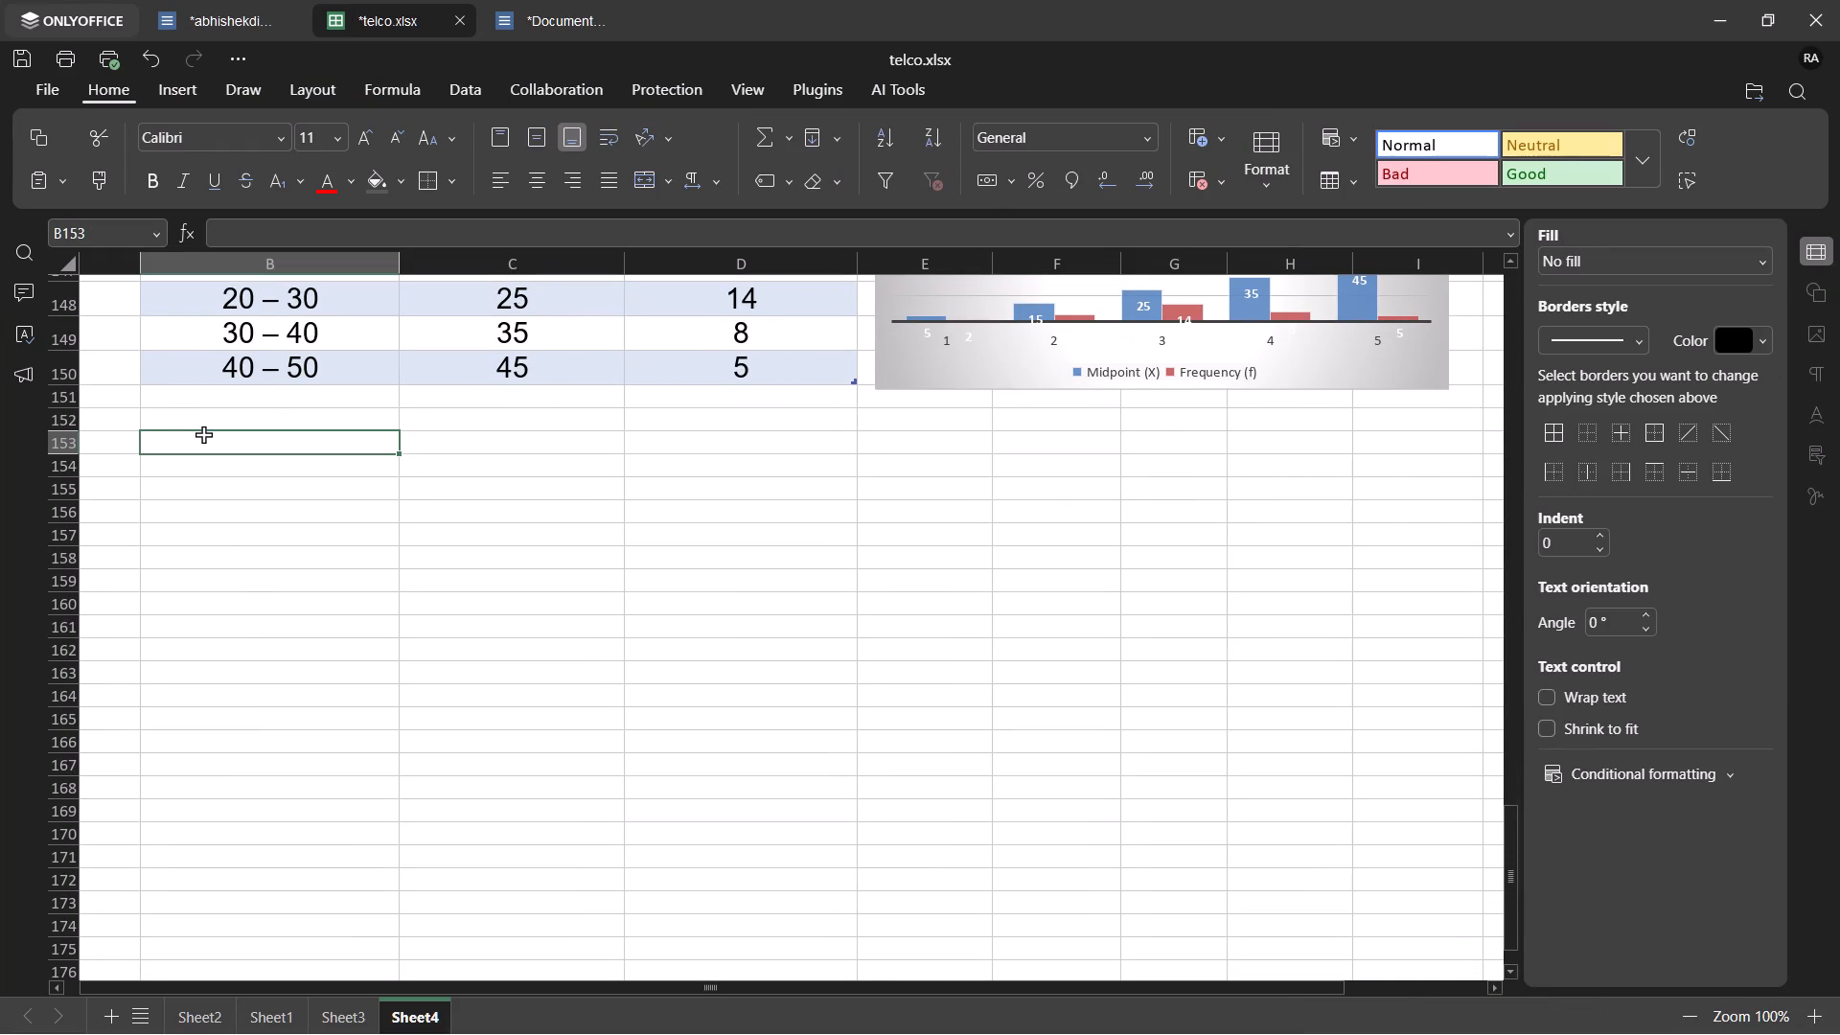
text(PRO)
text(FILE PLOT)
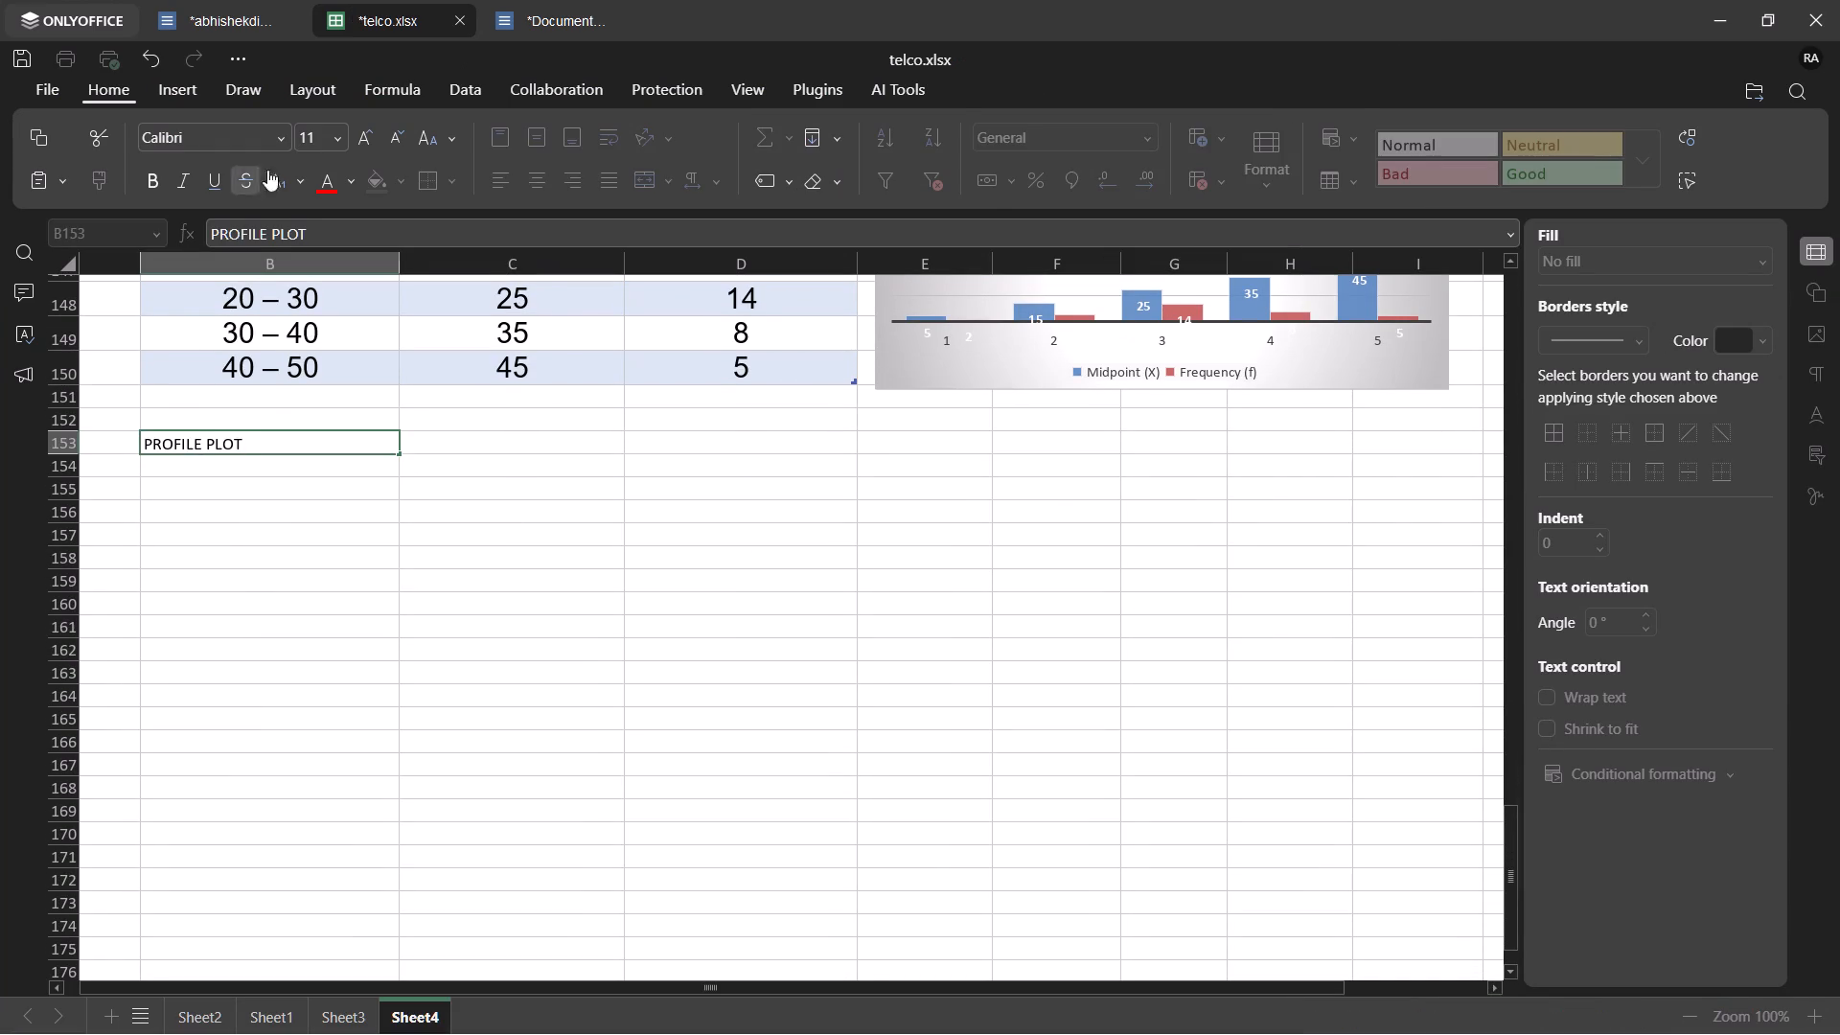
triple_click(212, 448)
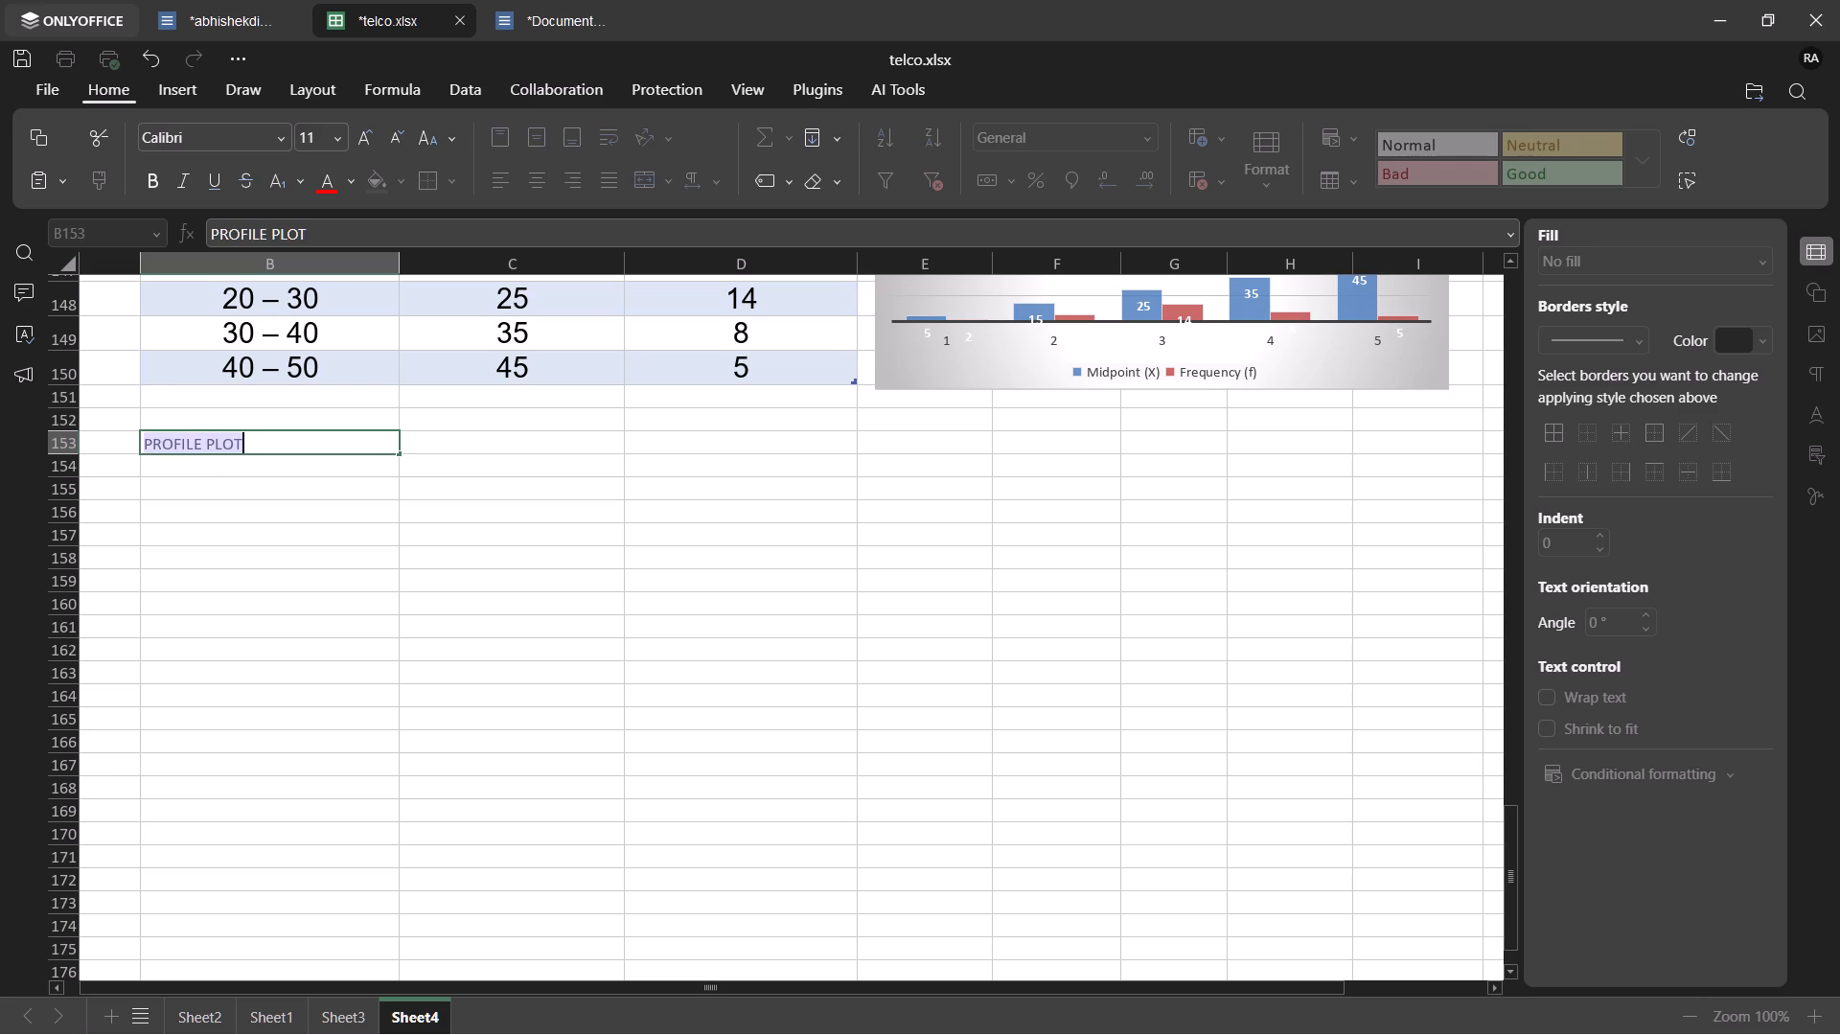
double_click(360, 124)
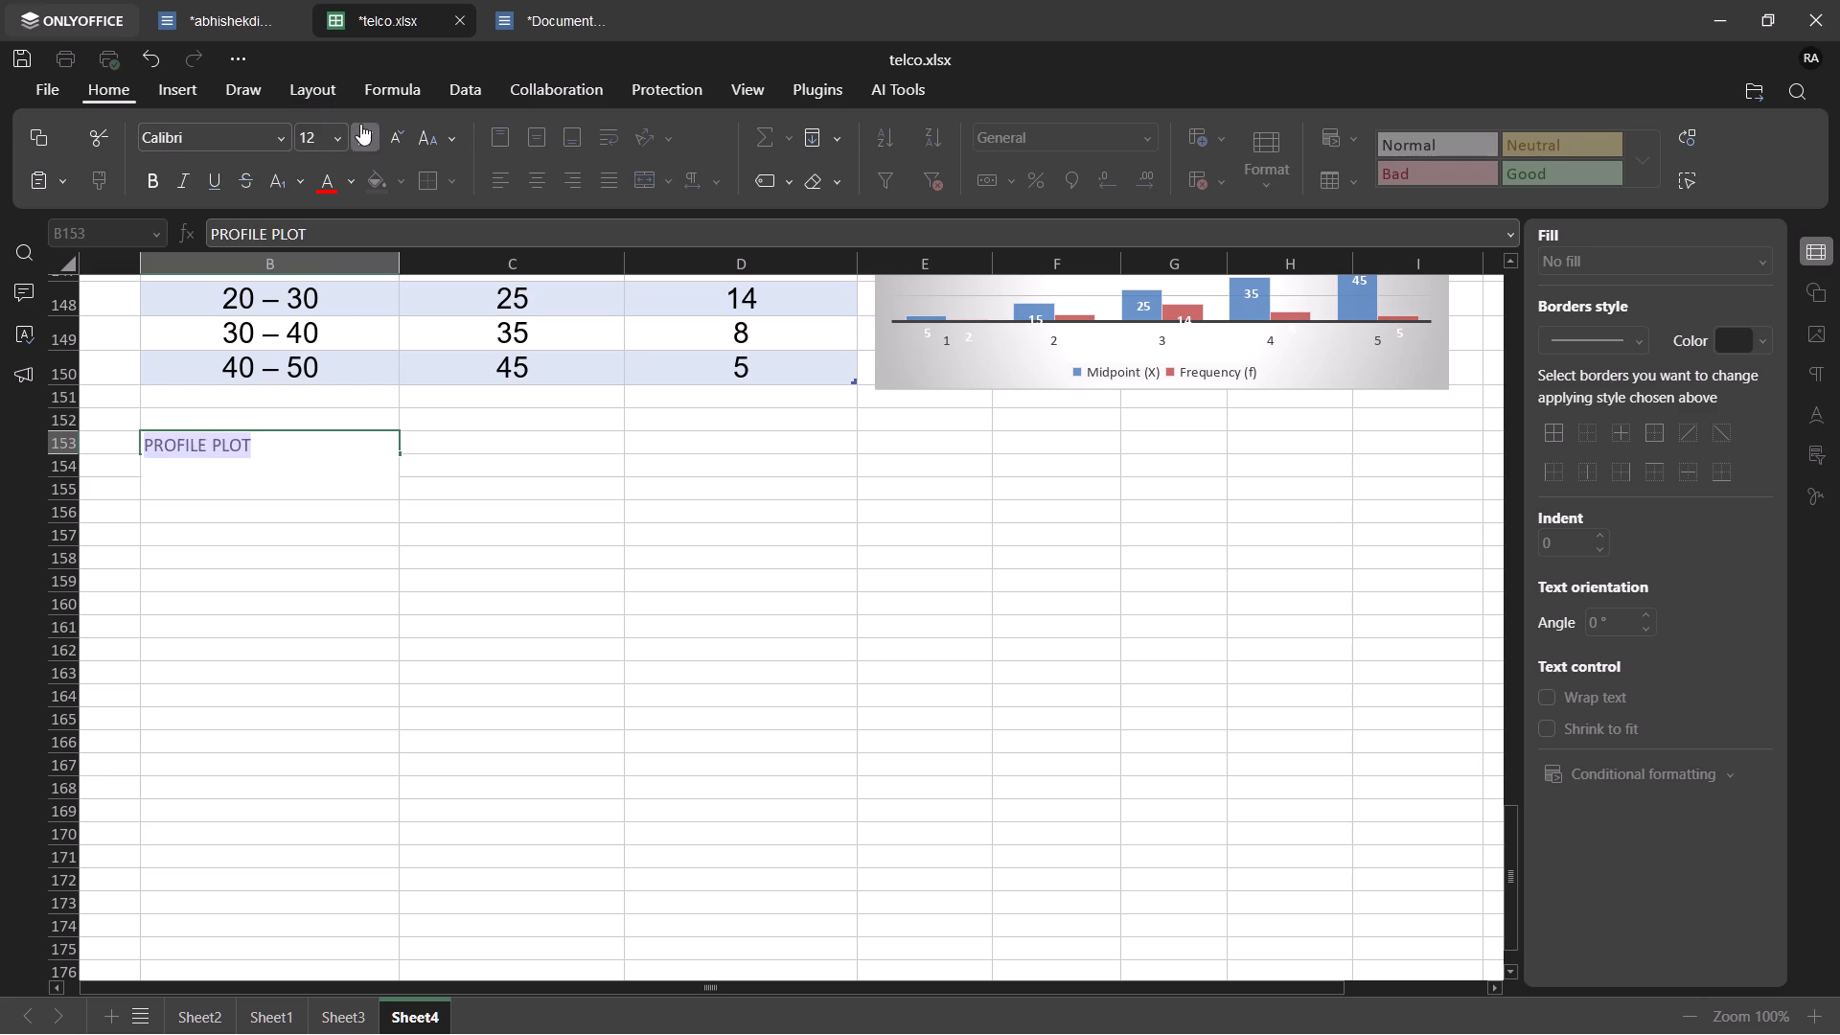
click(360, 124)
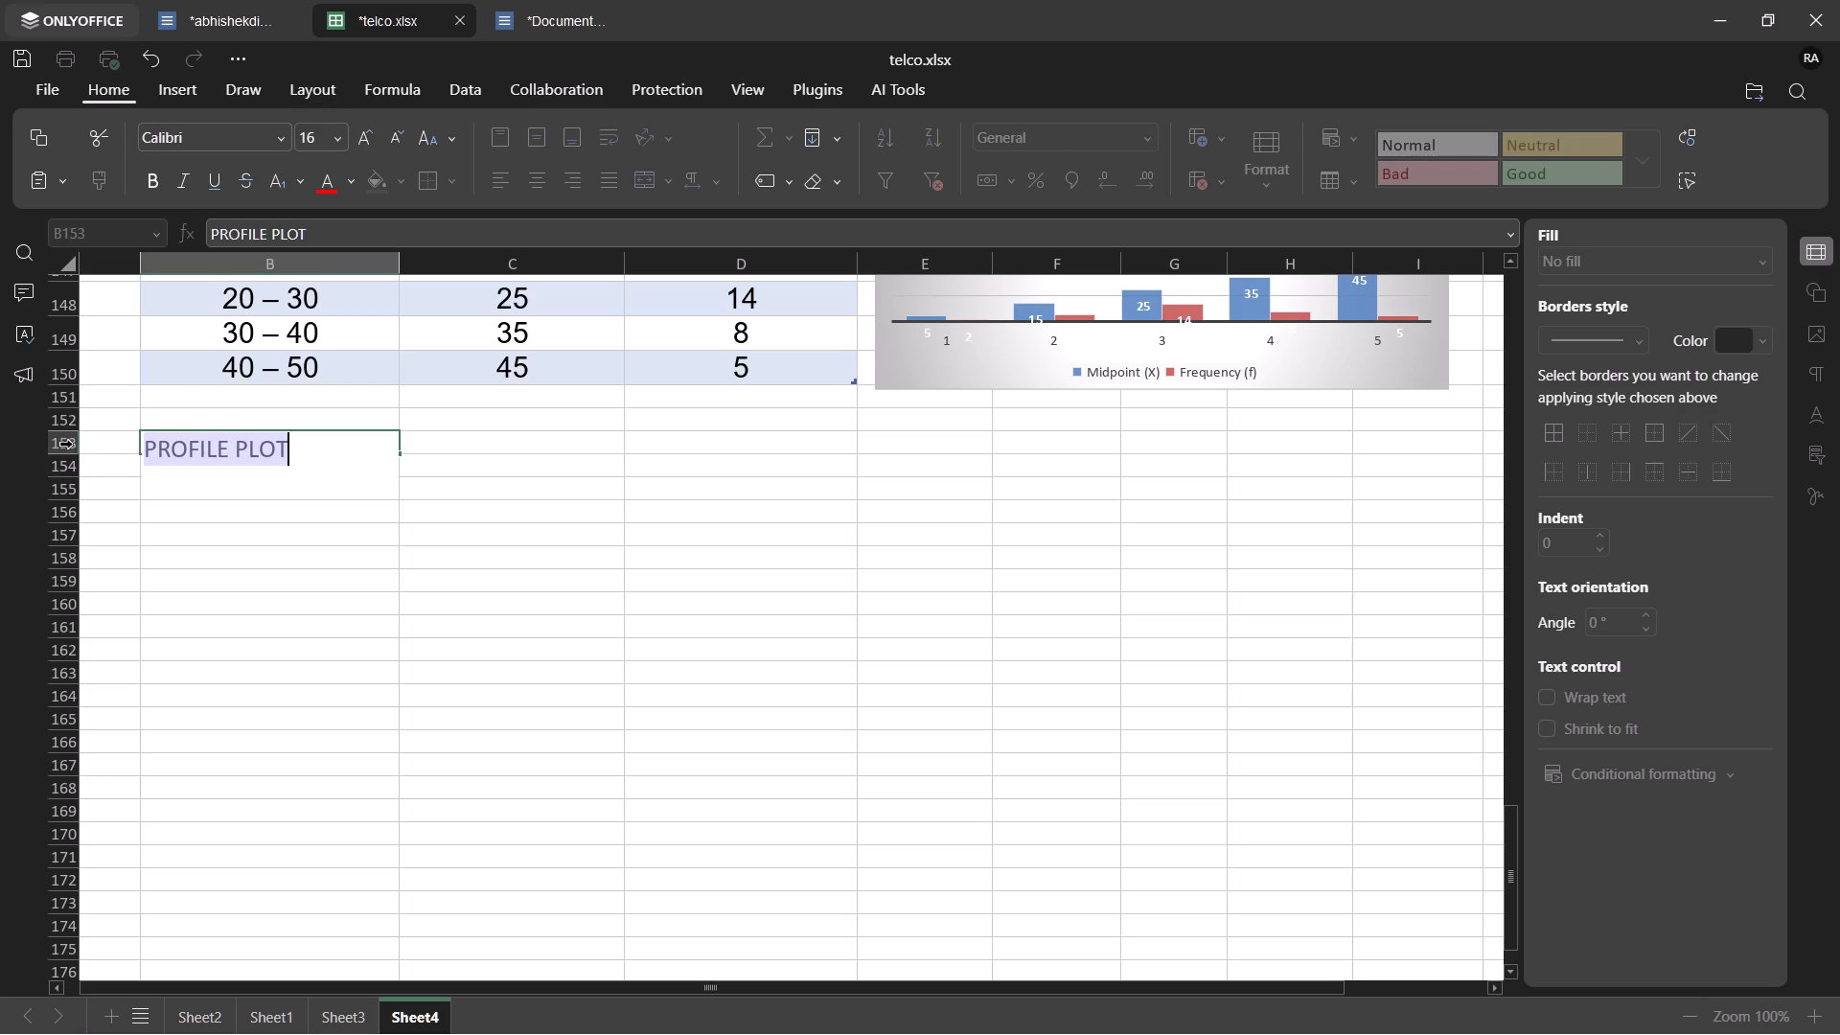
click(102, 486)
Paste the copied dataset below the PROFILE PLOT label, starting in cell B154, and enlarge its text to size 14.
click(322, 611)
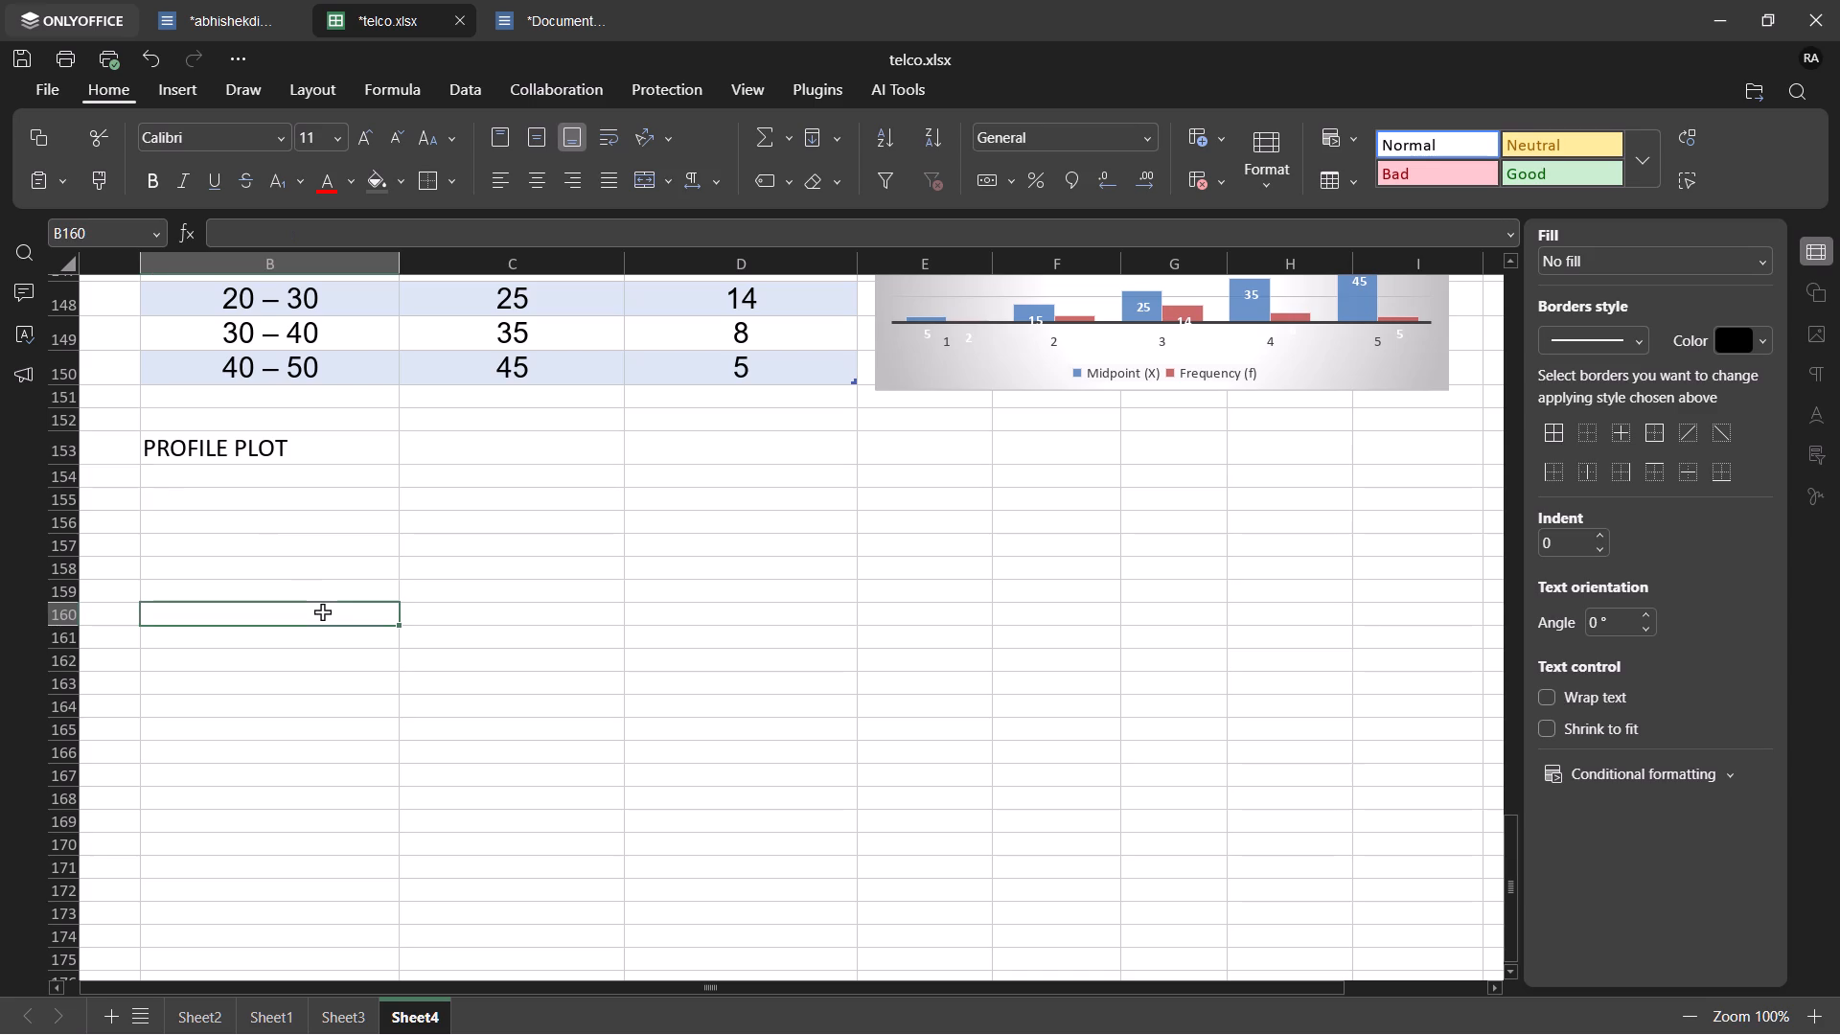
click(239, 485)
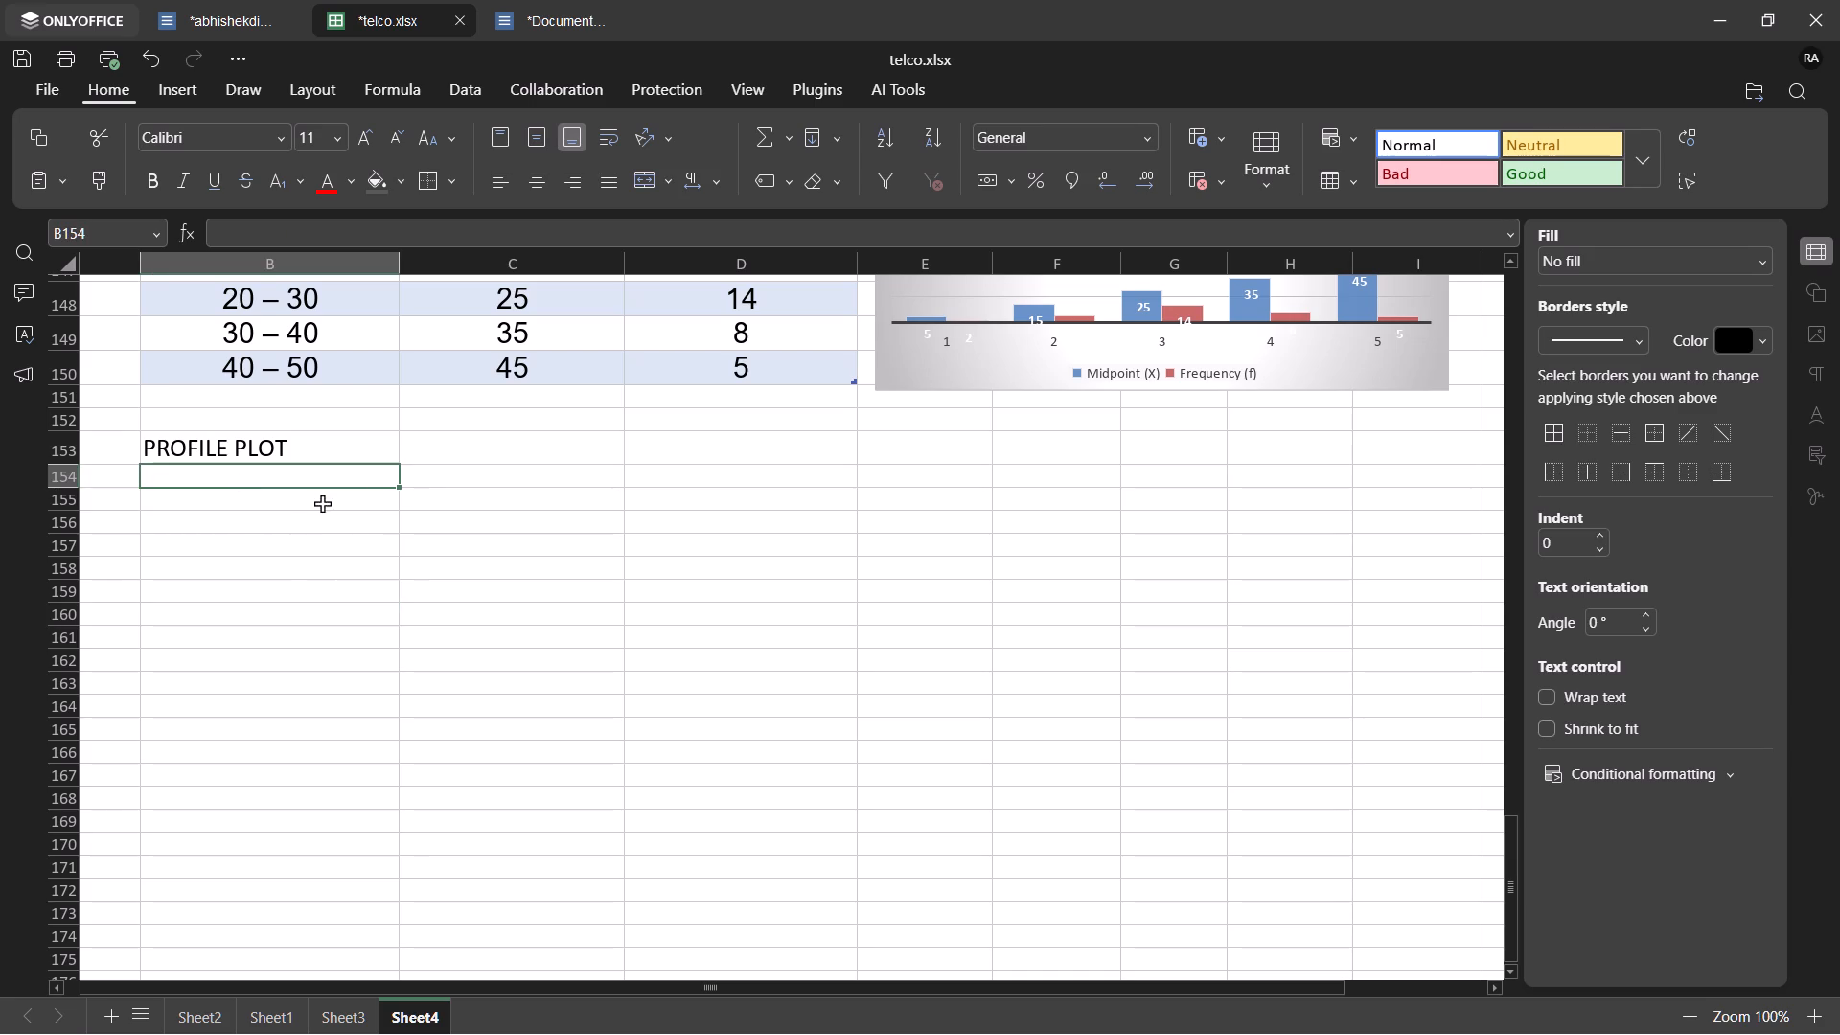
key(ctrl+v)
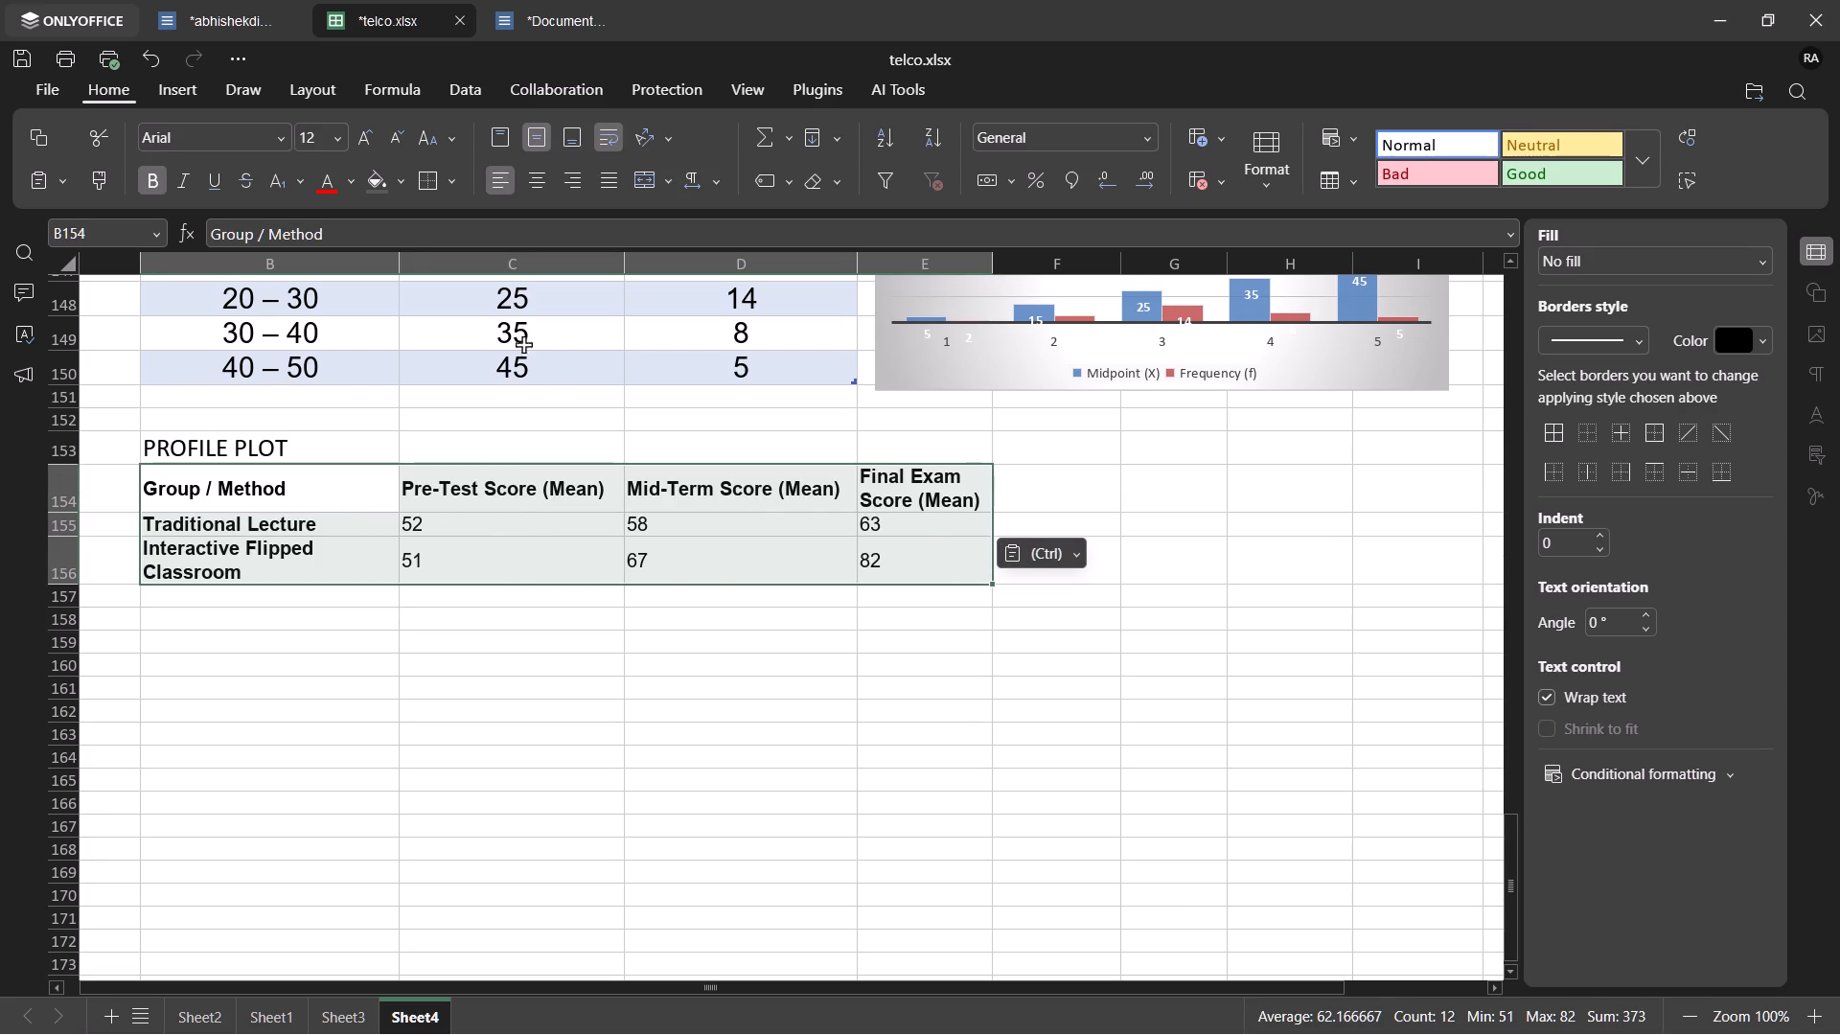
click(367, 135)
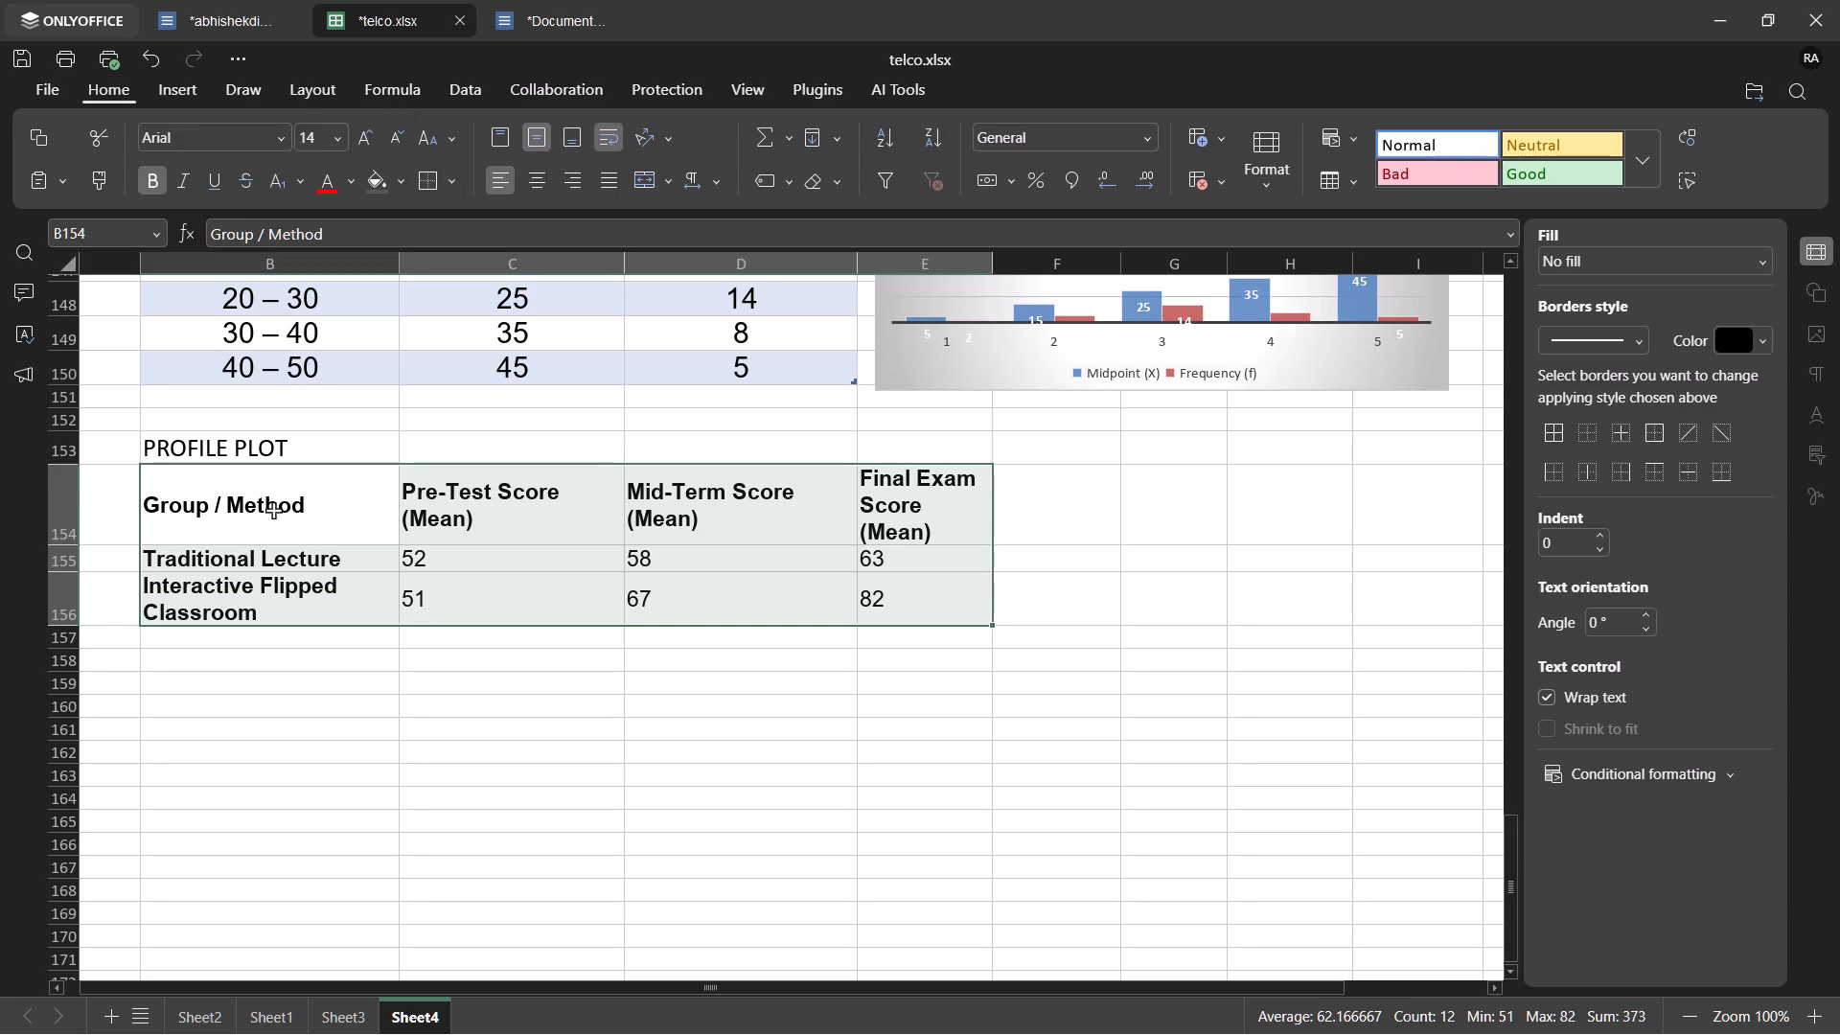
Convert the pasted range B154:E156 into a formatted table with headers.
drag(227, 501, 937, 616)
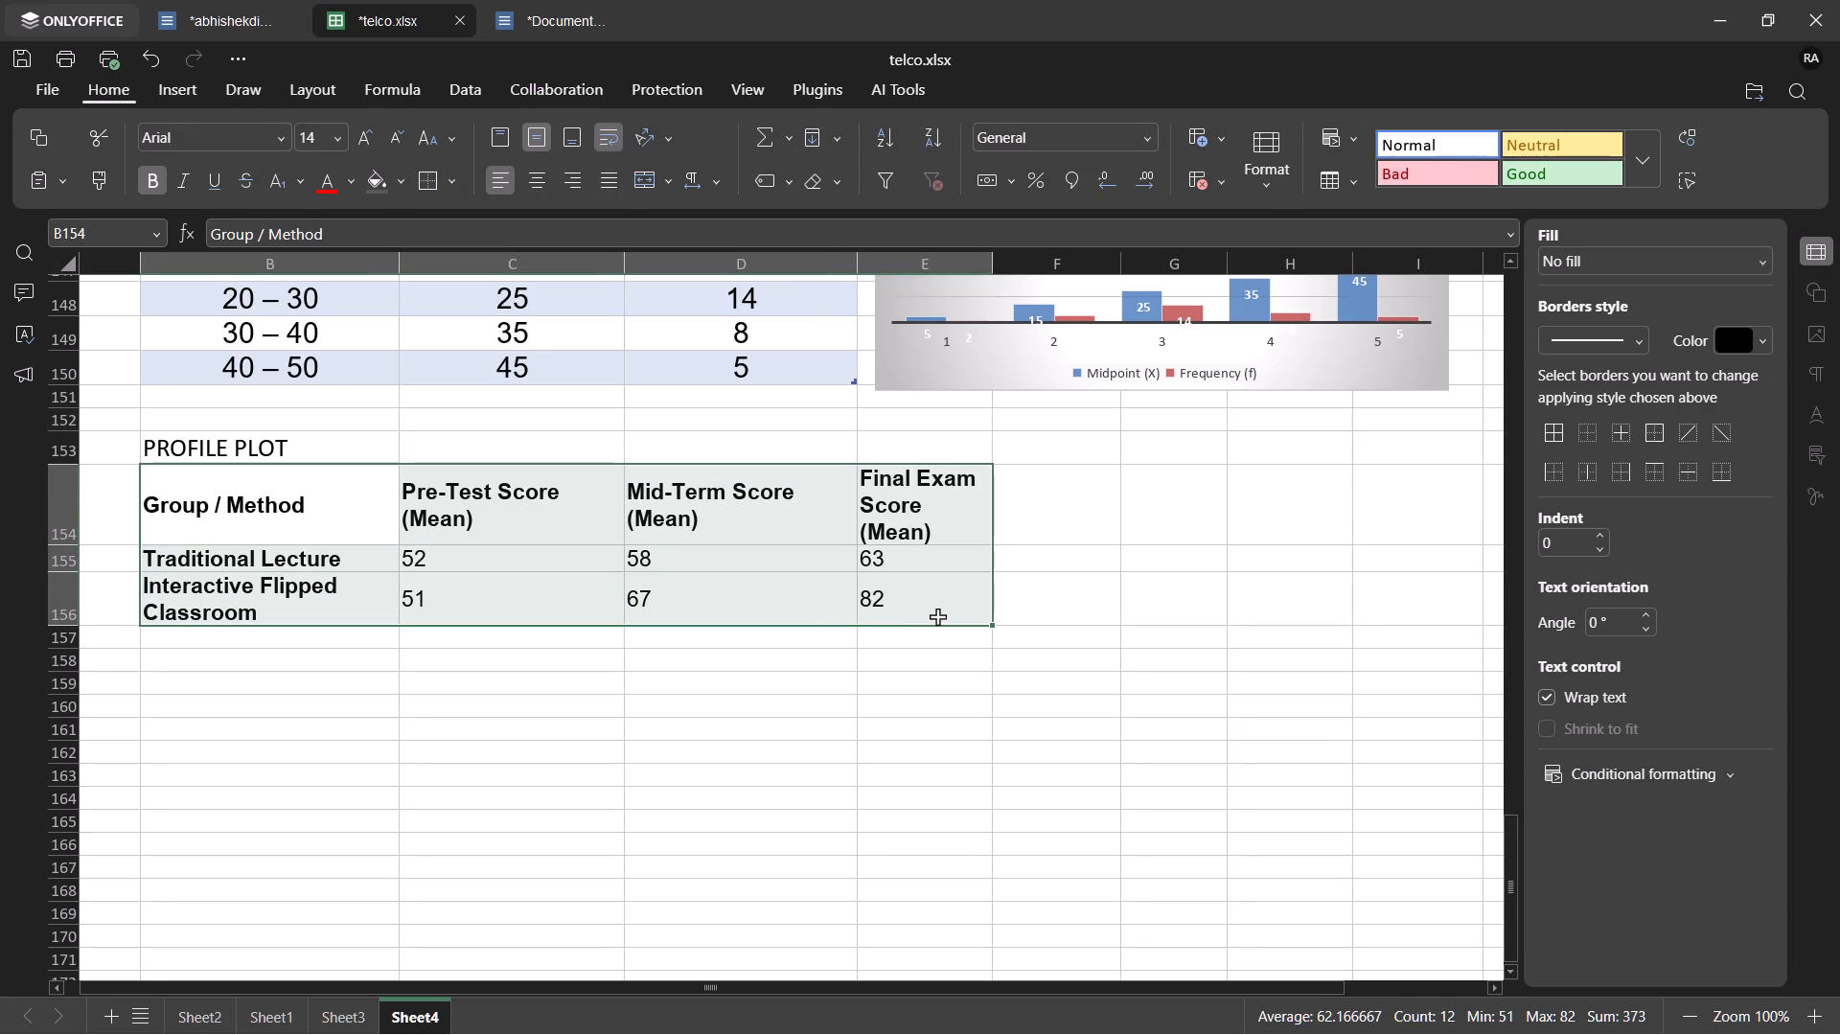
click(182, 80)
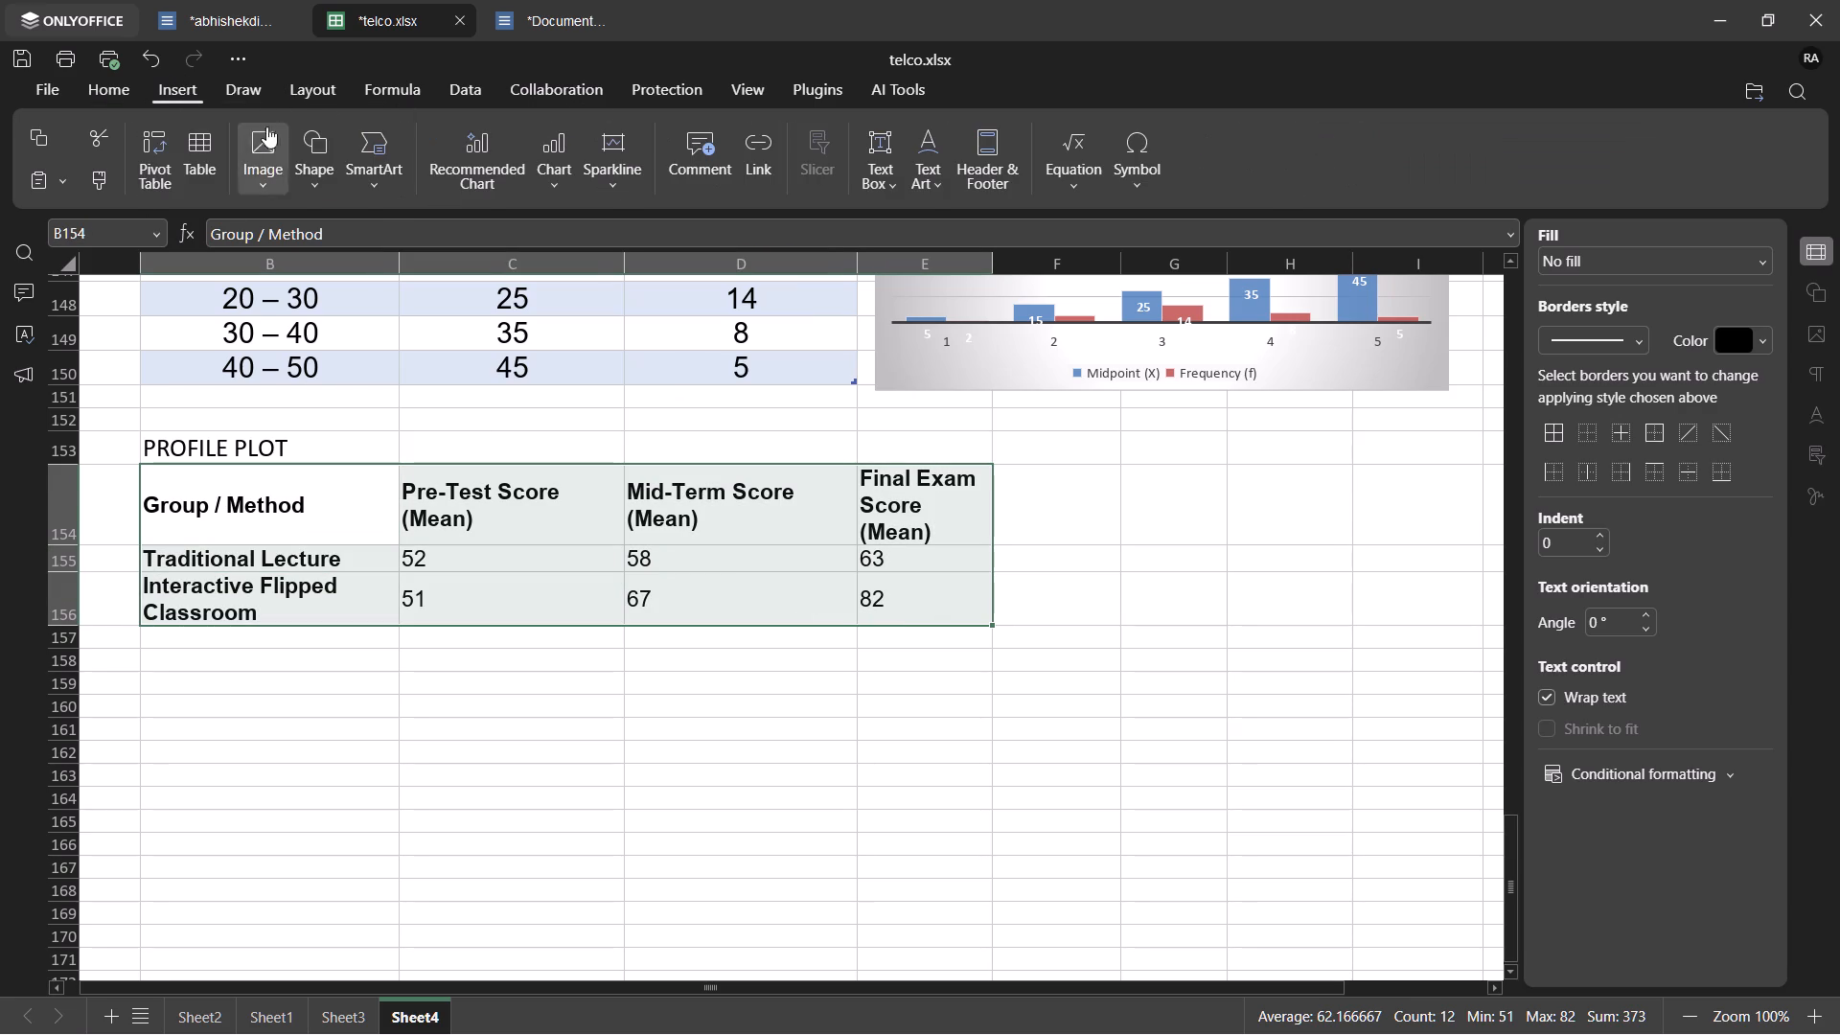
click(196, 156)
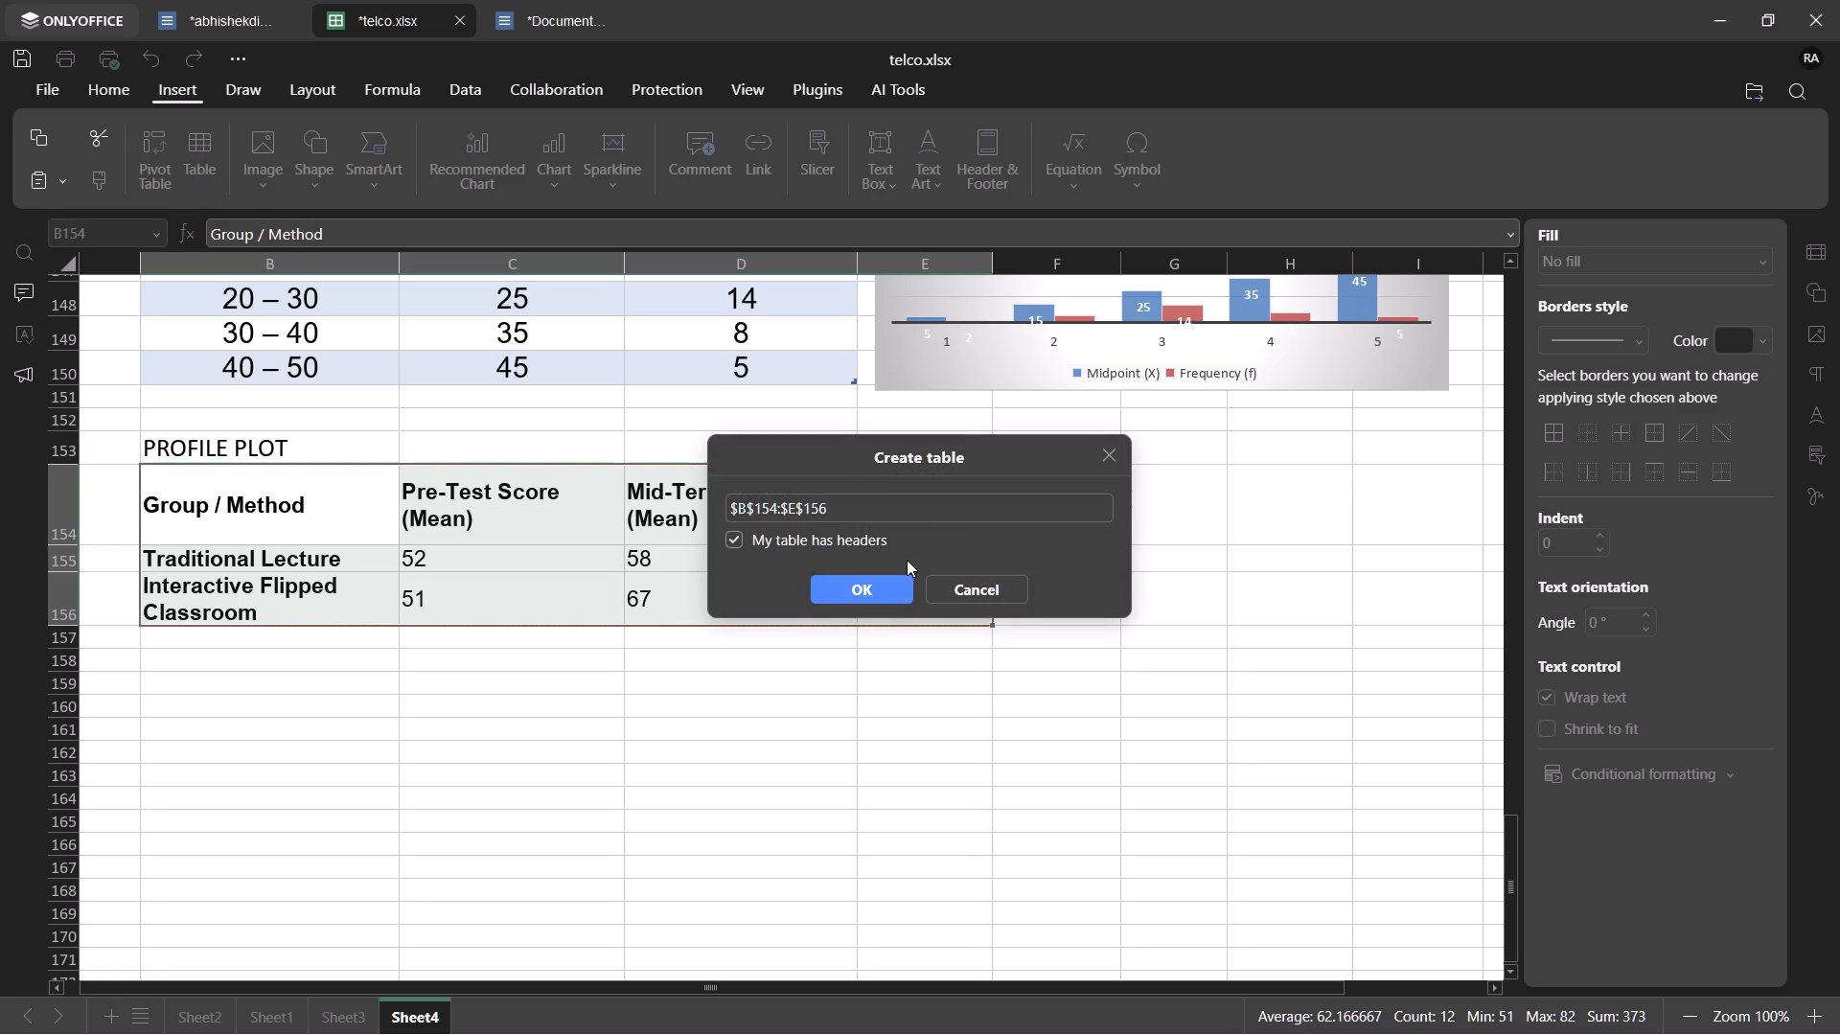
click(899, 582)
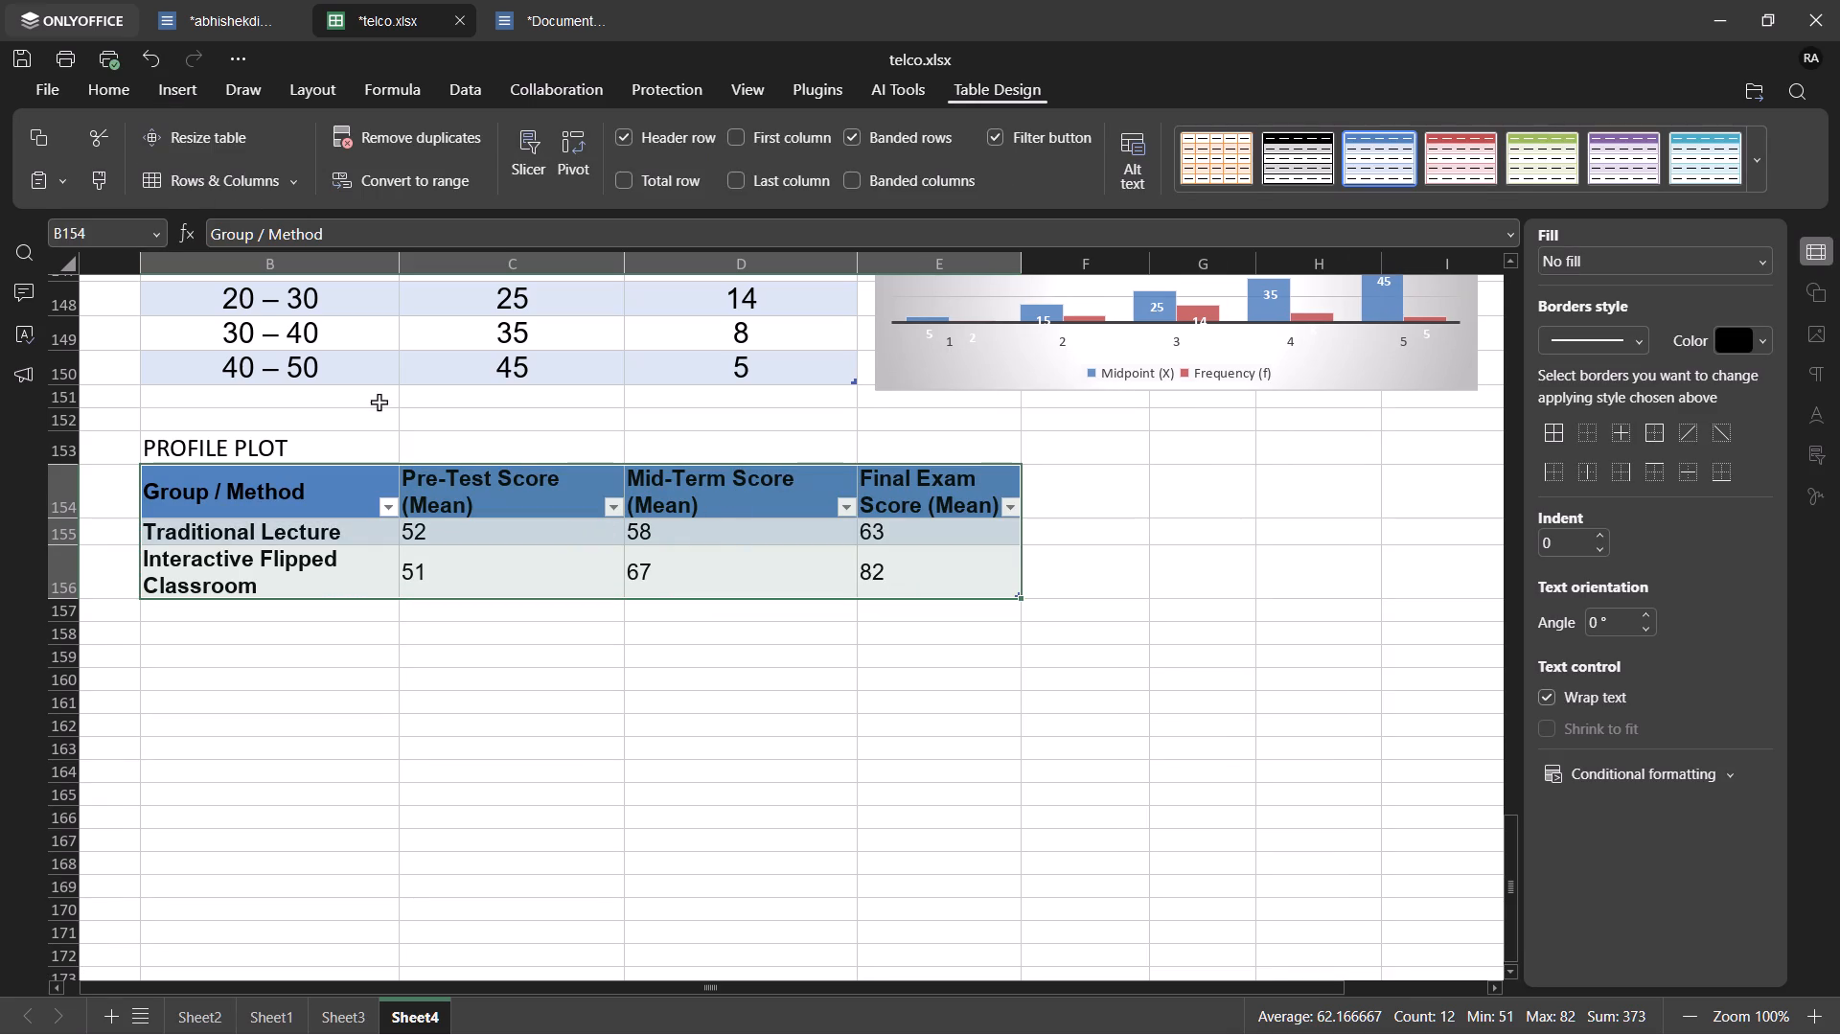
Increase the font size of the profile plot table's text to 18.
click(106, 91)
double_click(364, 137)
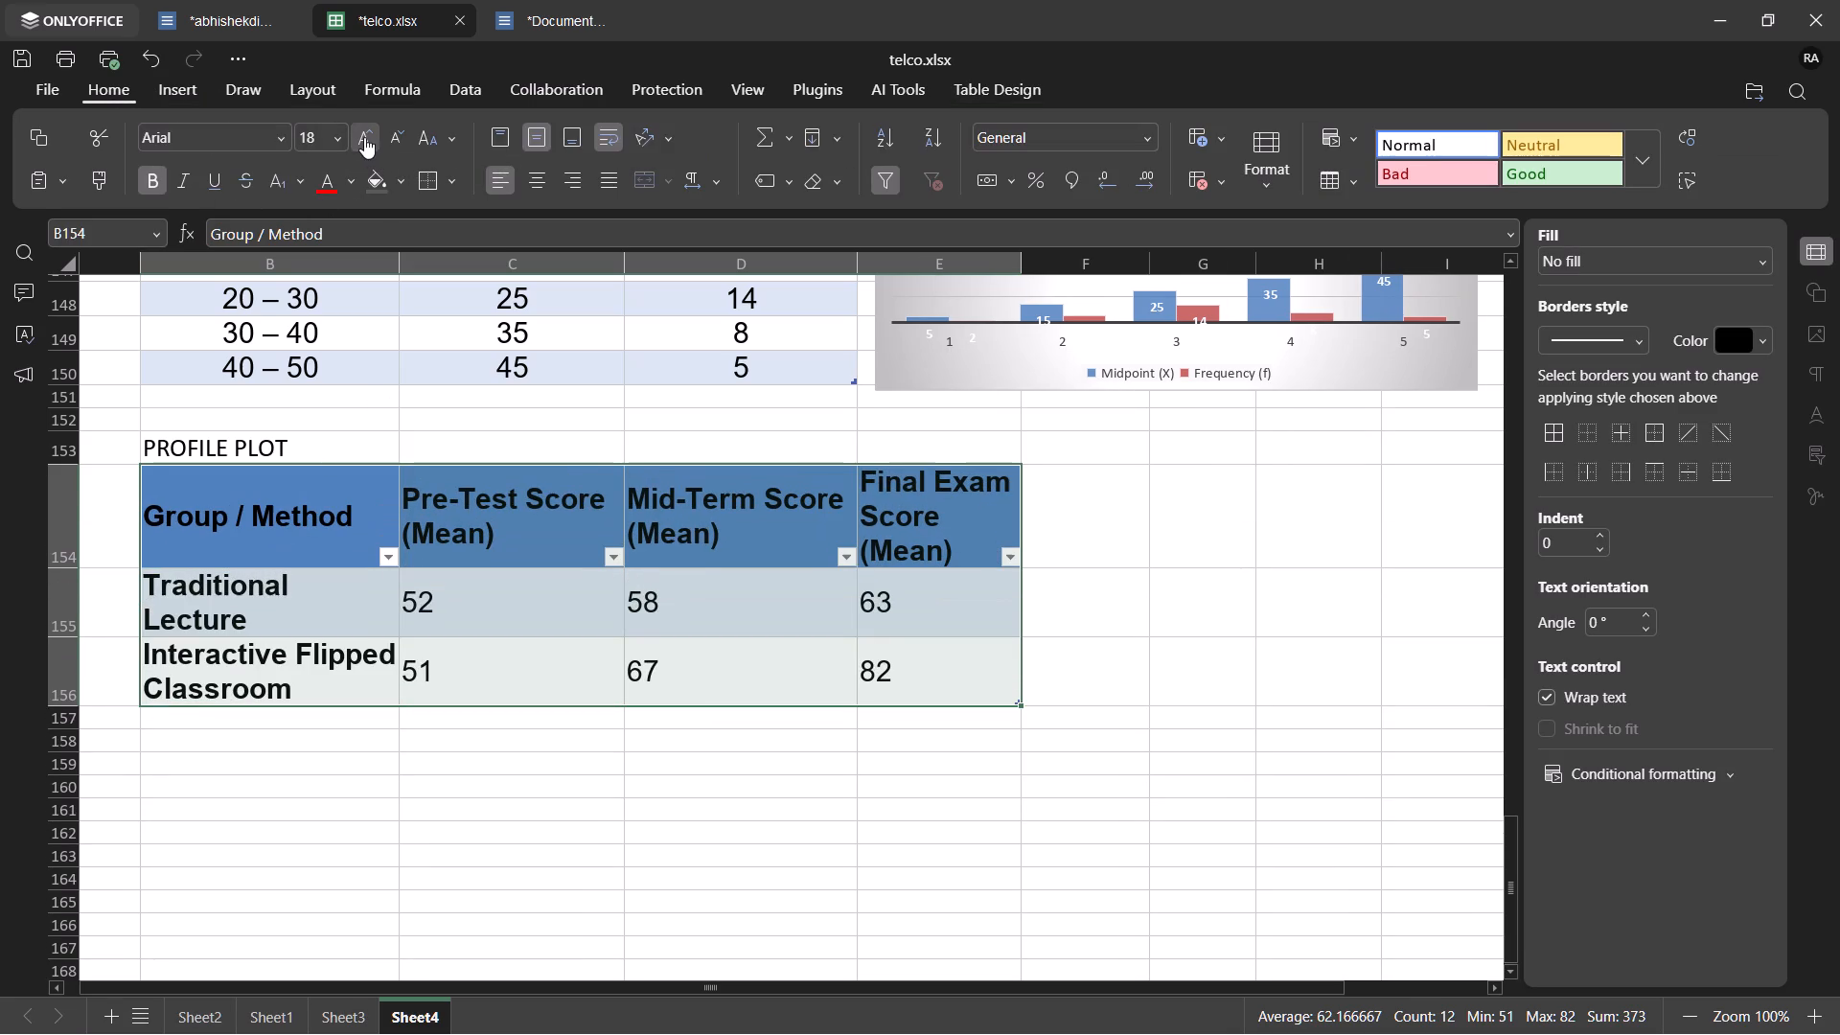
click(437, 567)
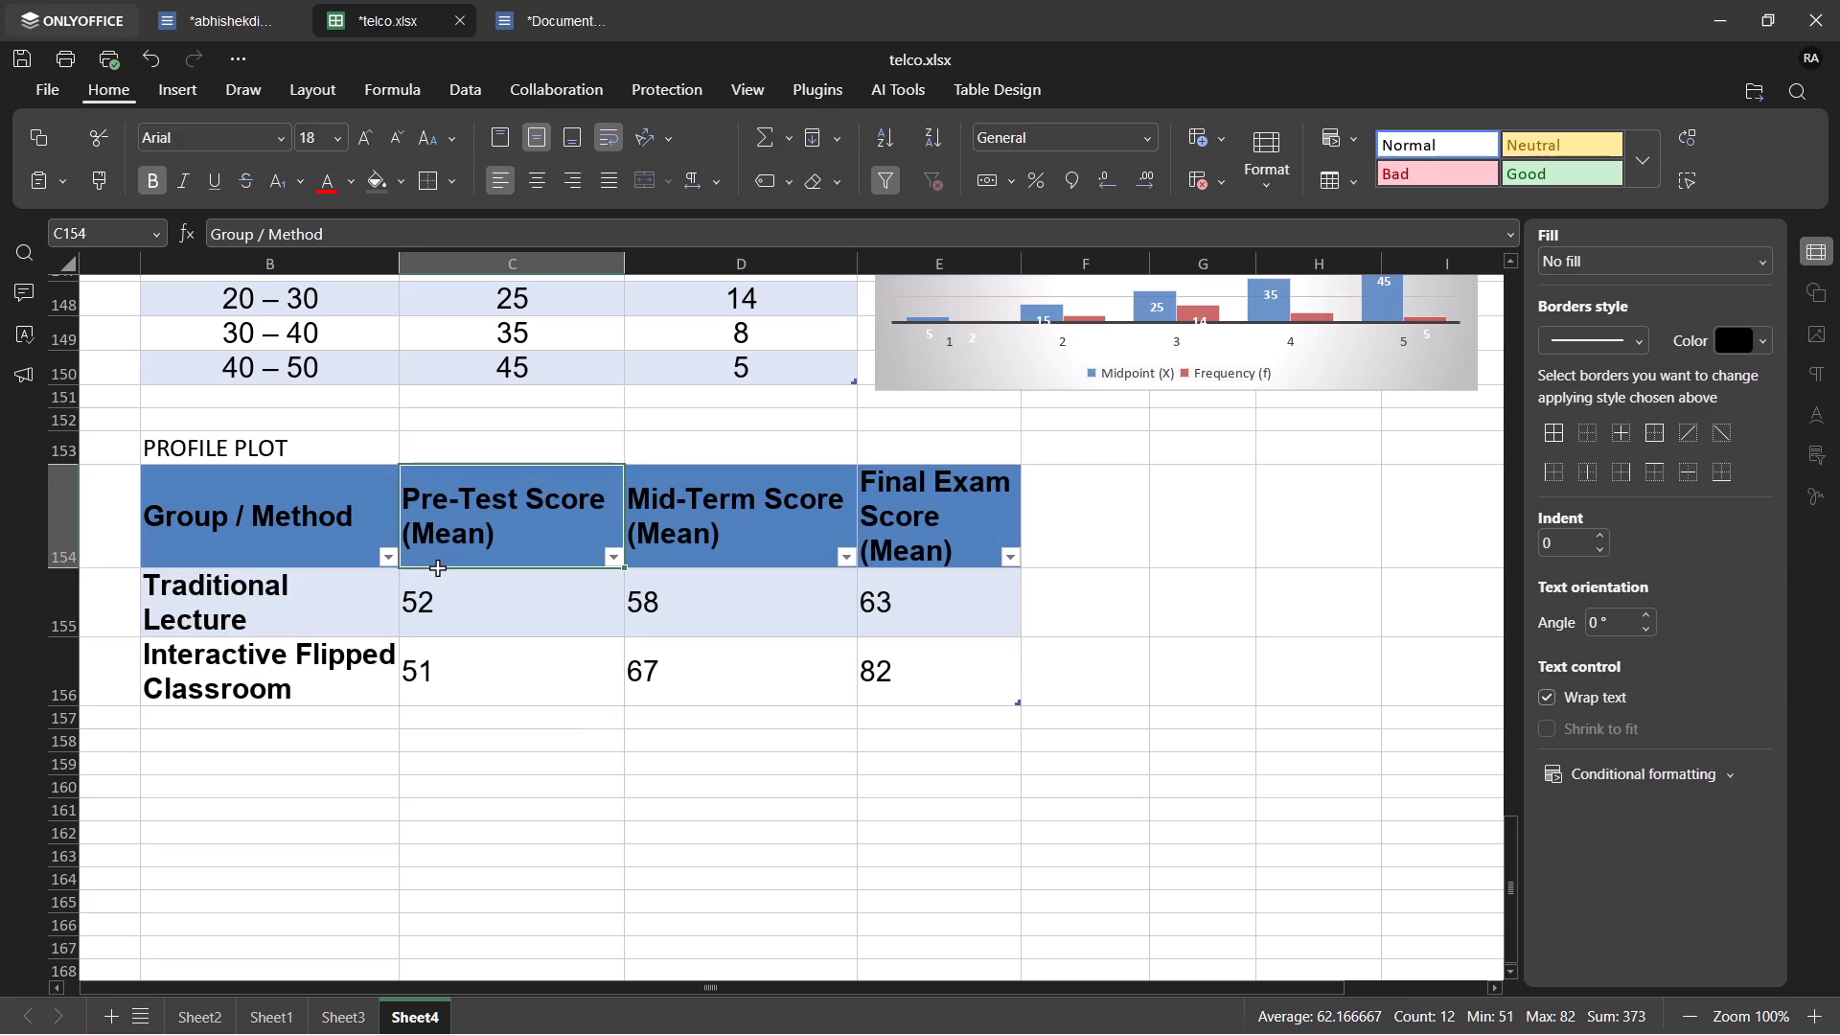
click(471, 814)
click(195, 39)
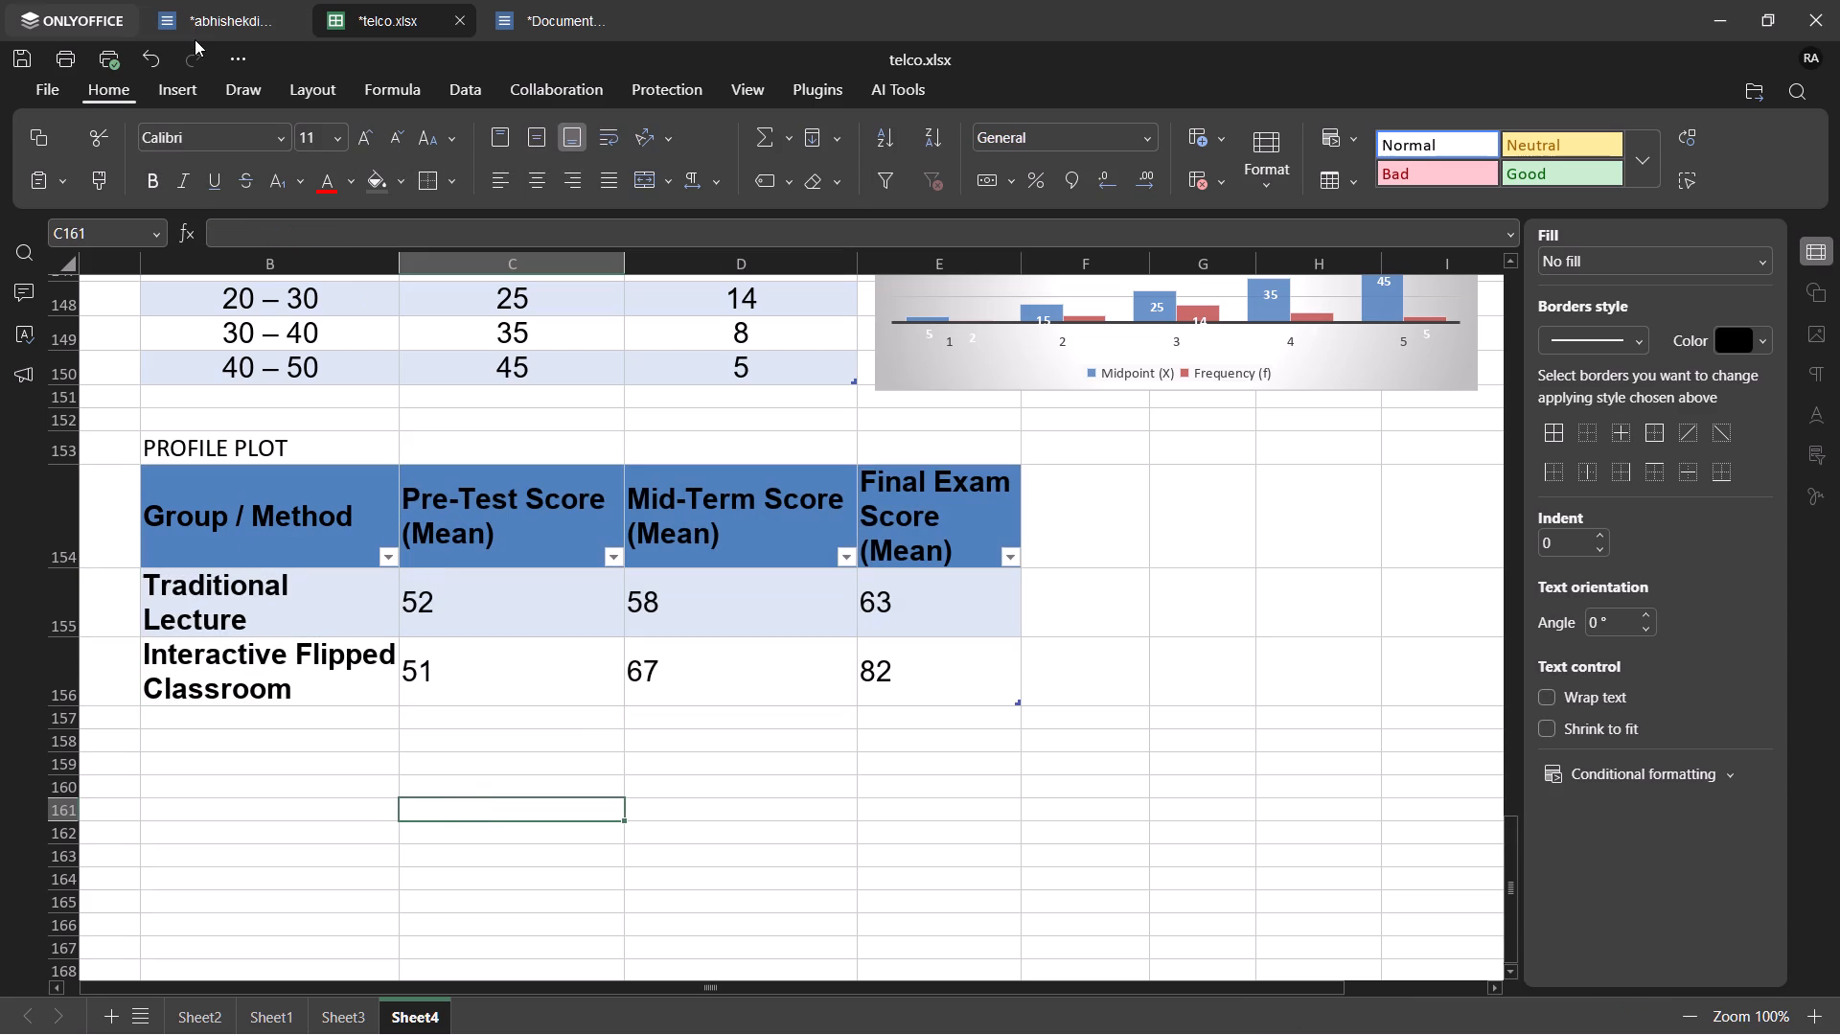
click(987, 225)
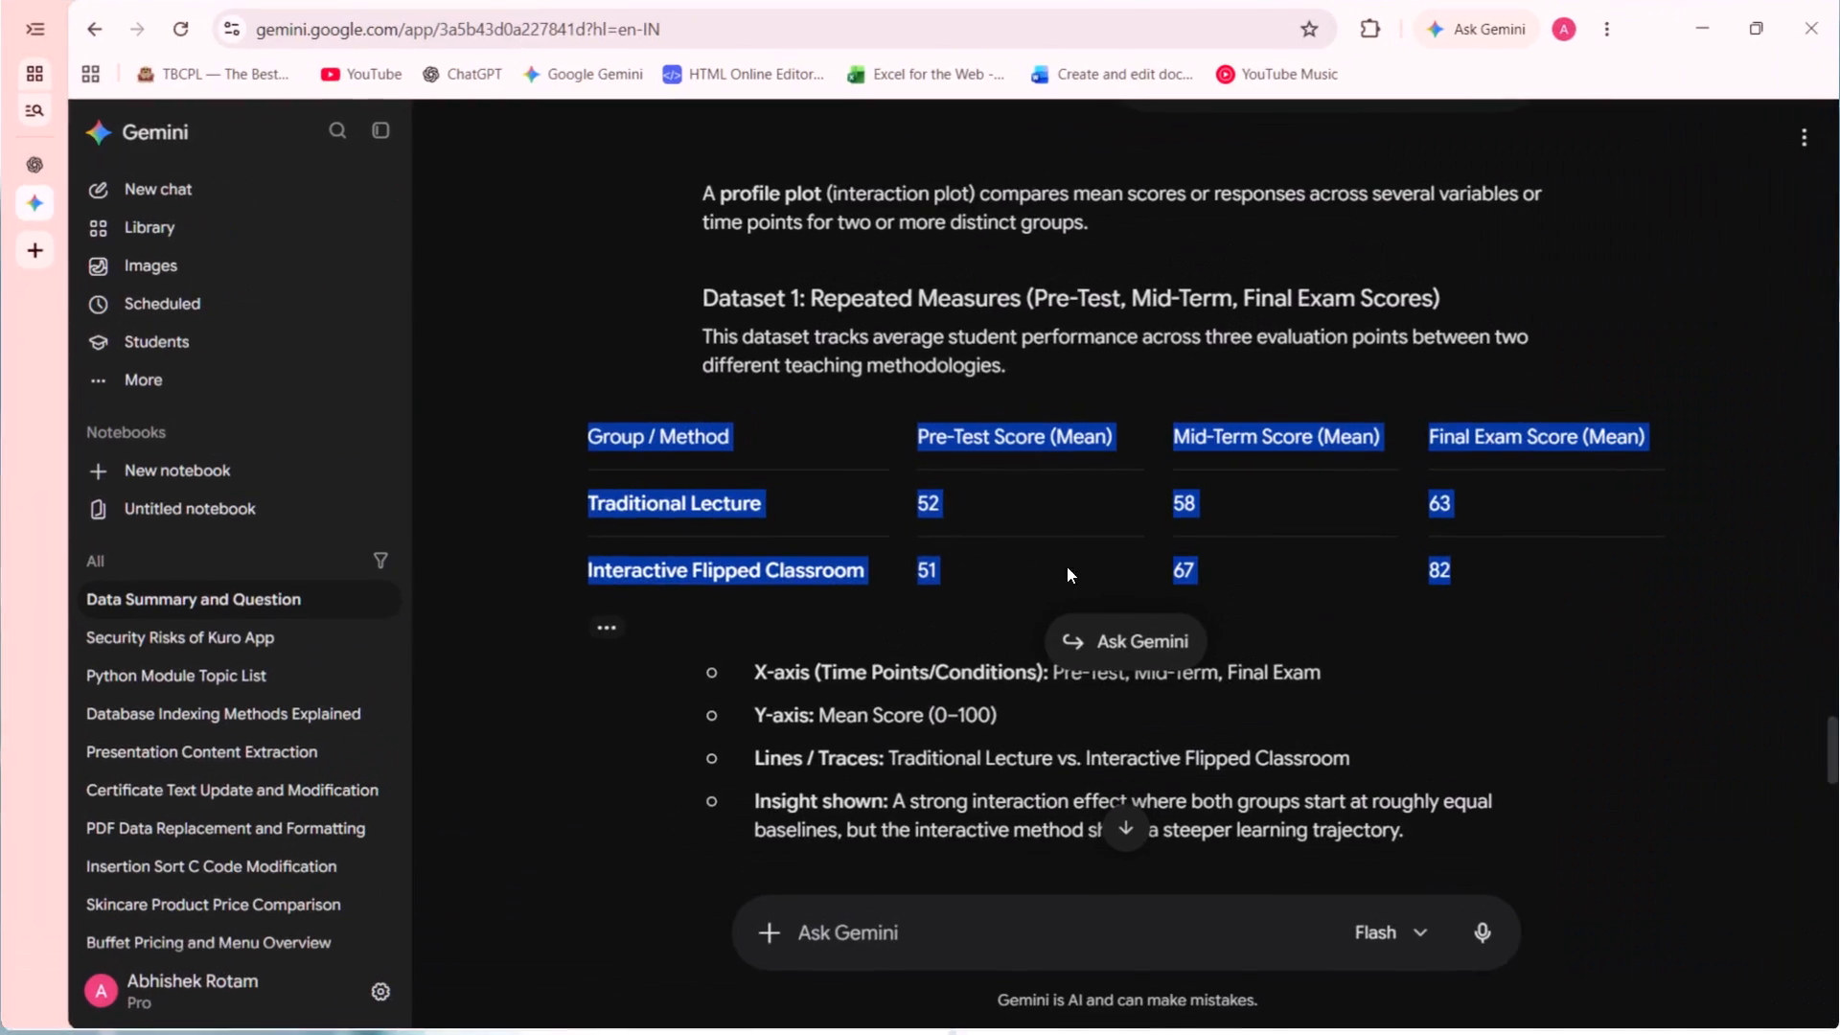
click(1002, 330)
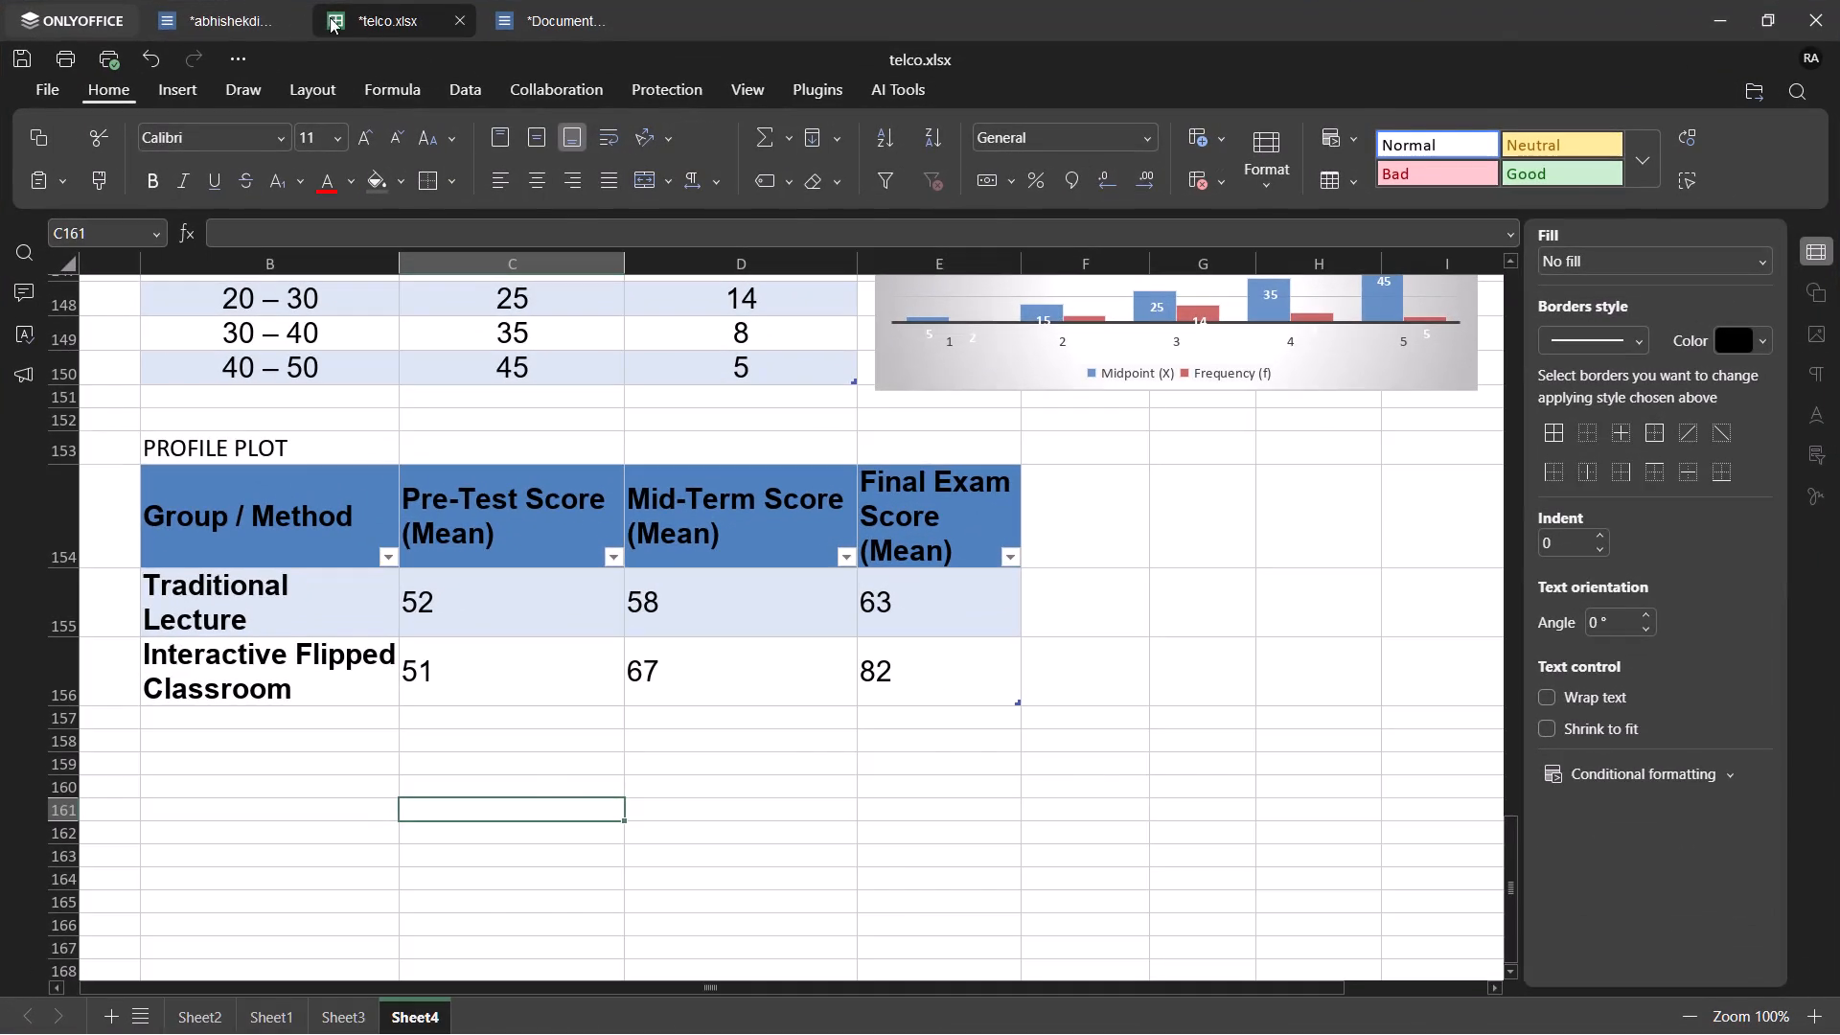
Switch to abhishekdis.docx and search it for "PROFILE PLOT", shortening the term to "PROFI".
click(257, 18)
key(ctrl+f)
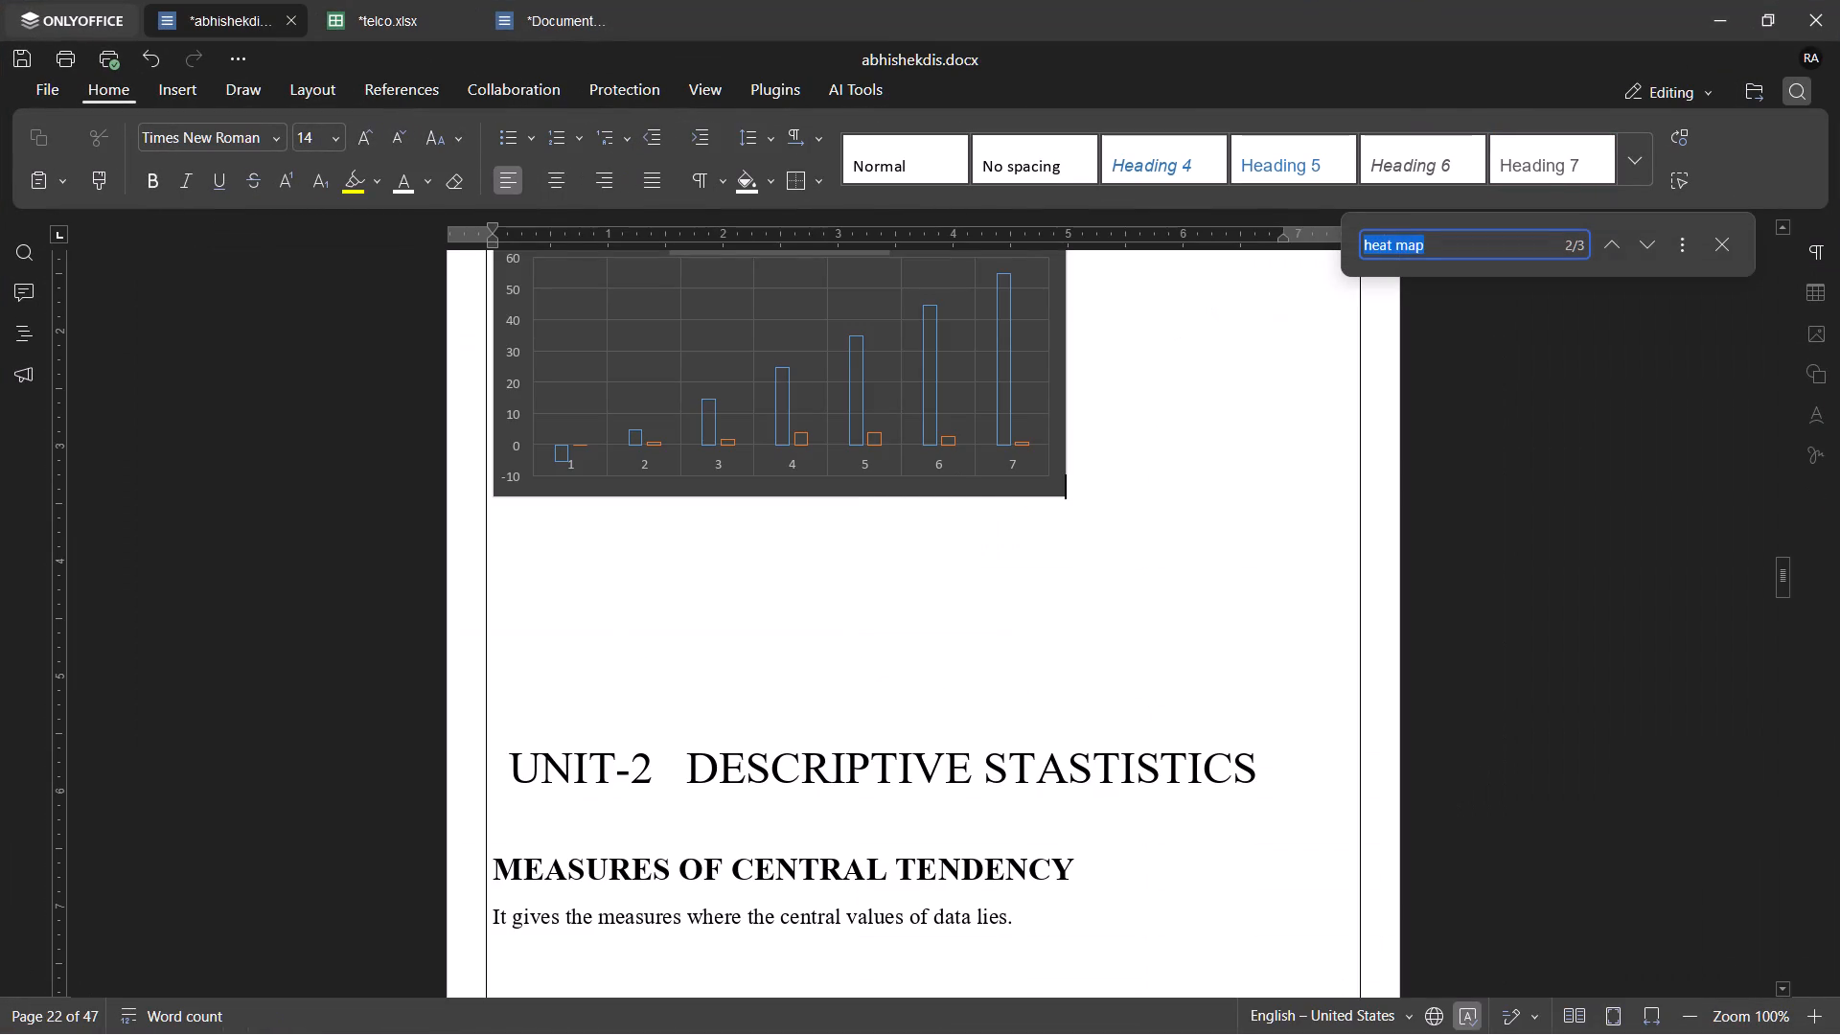
key(BackSpace)
text(PROFILE PLOT)
key(space)
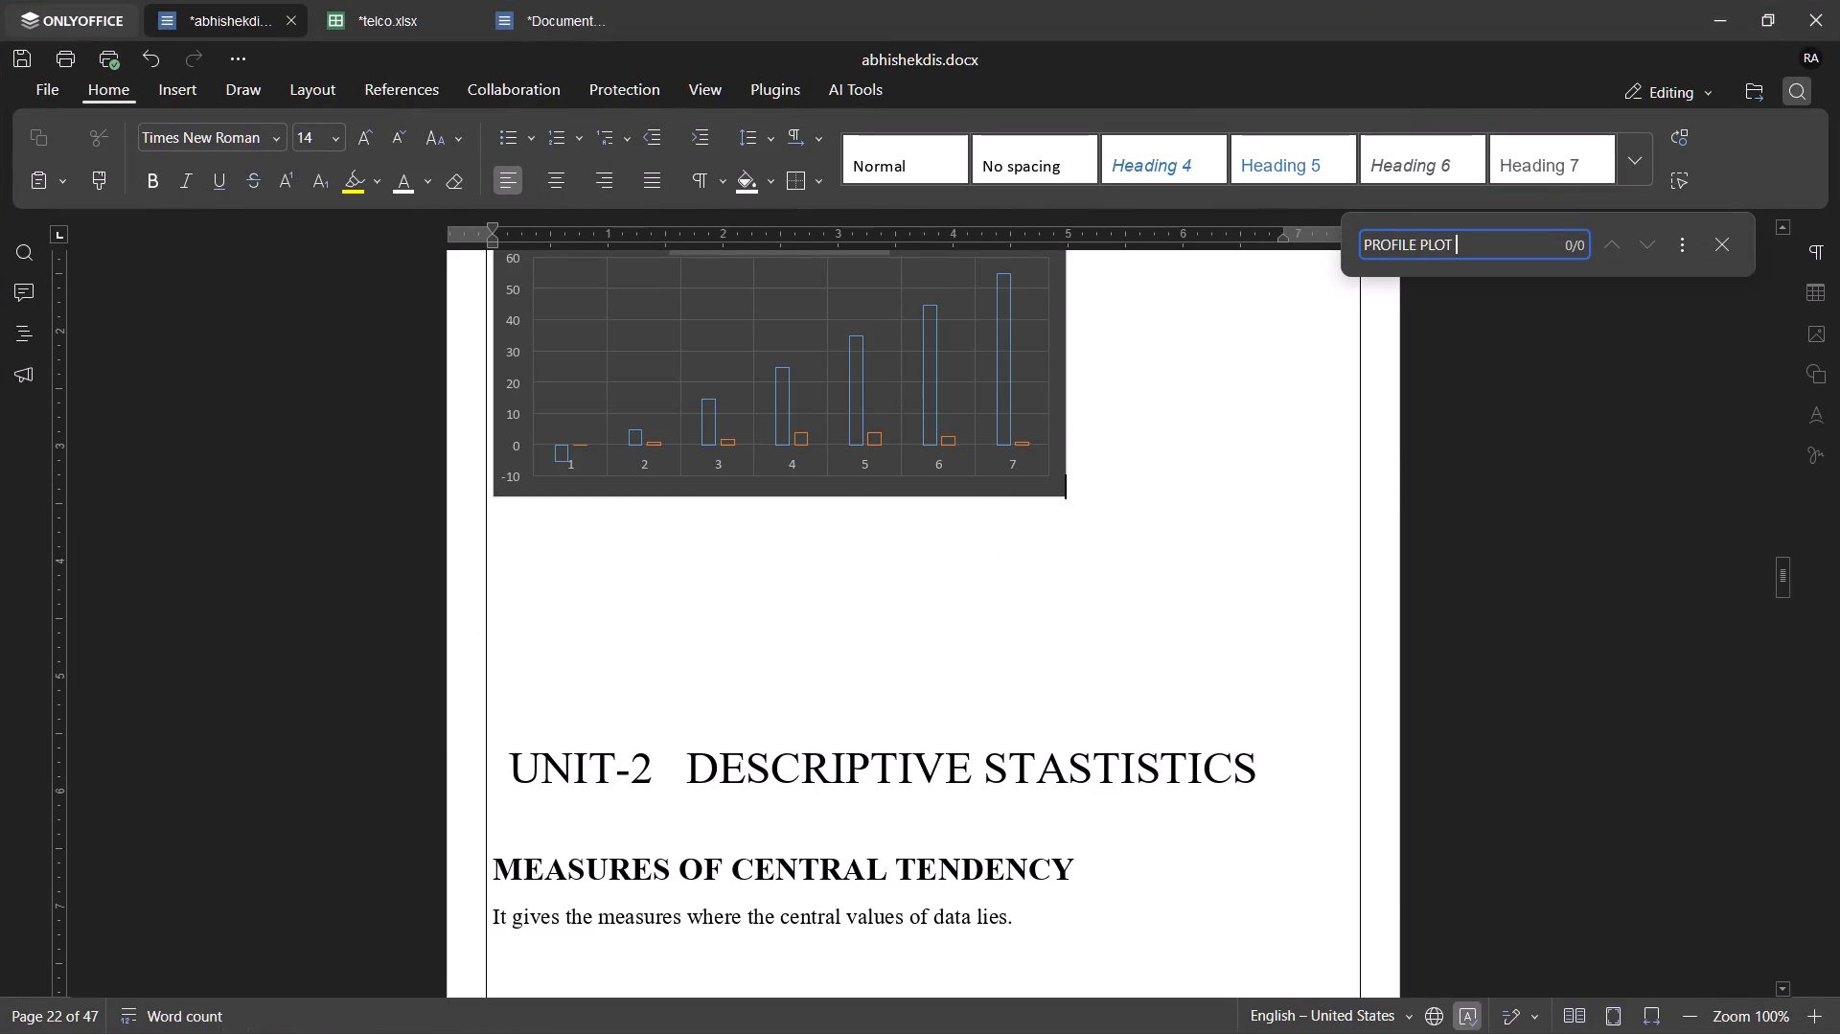
key(BackSpace)
key(BackSpace)
key(BackSpace)
key(BackSpace)
key(BackSpace)
key(BackSpace)
key(BackSpace)
key(BackSpace)
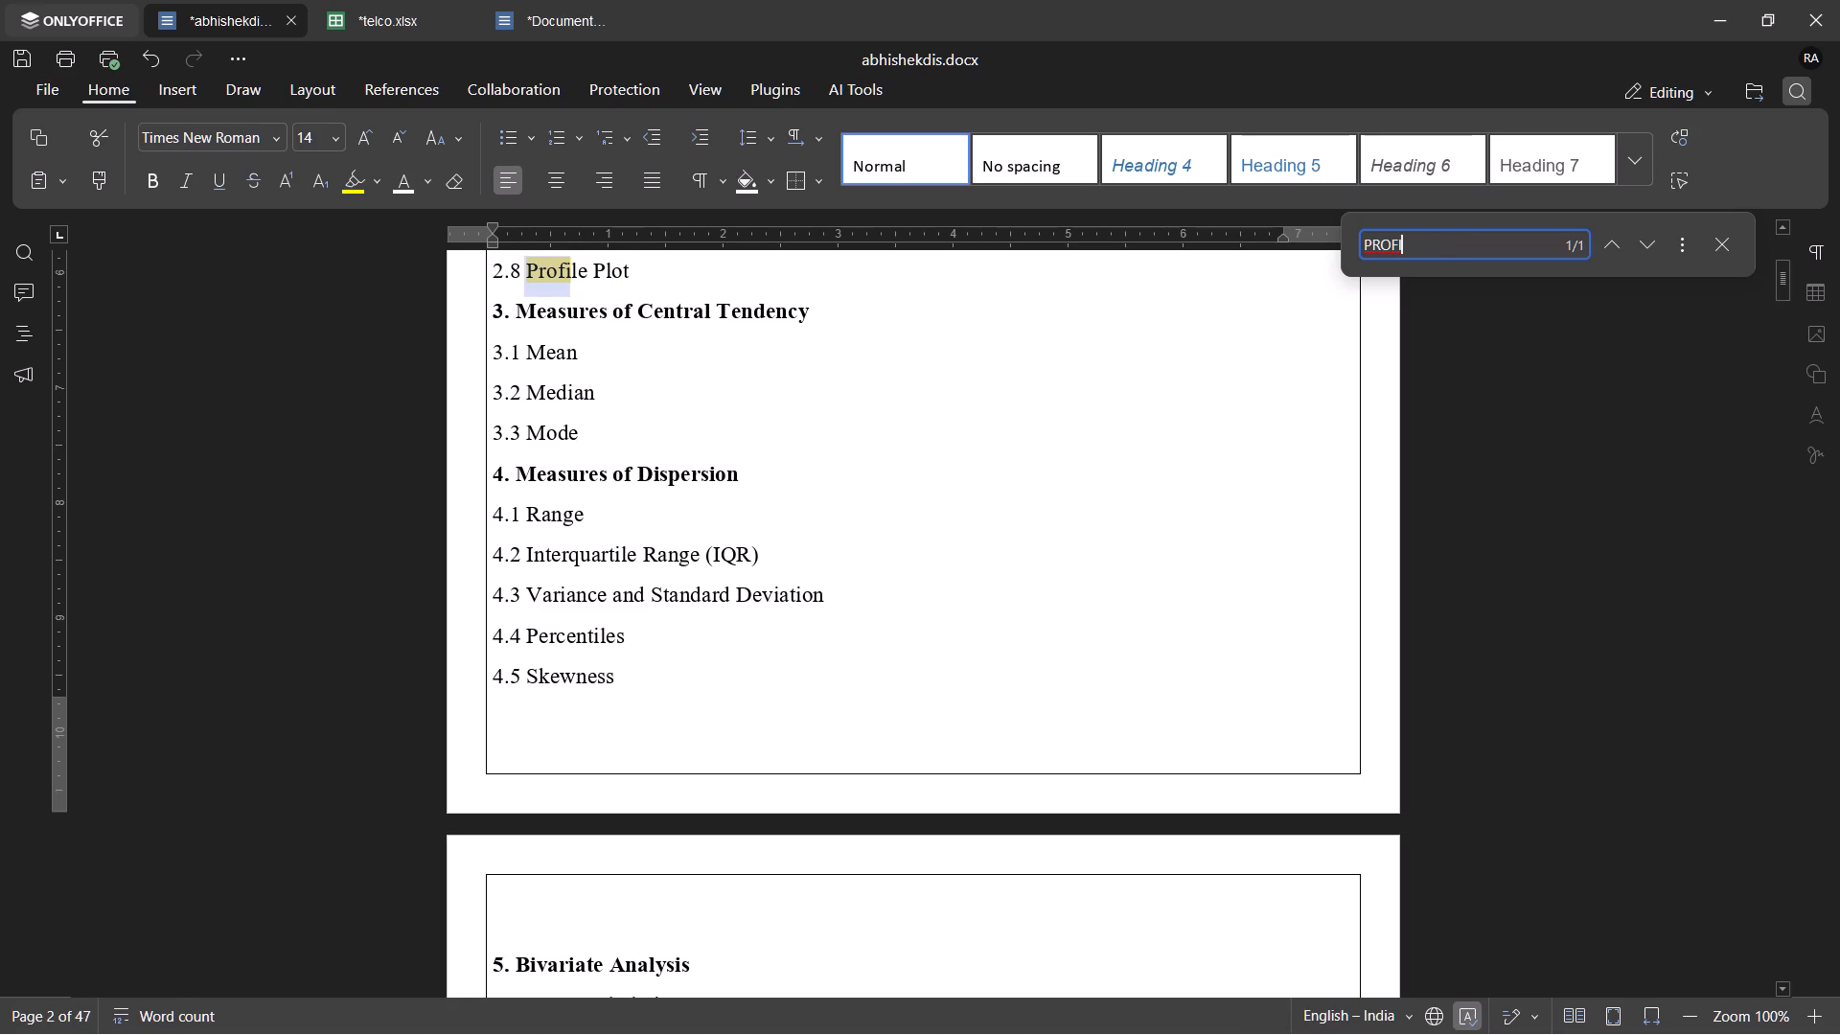
scroll(874, 525, up, 3)
scroll(658, 652, down, 5)
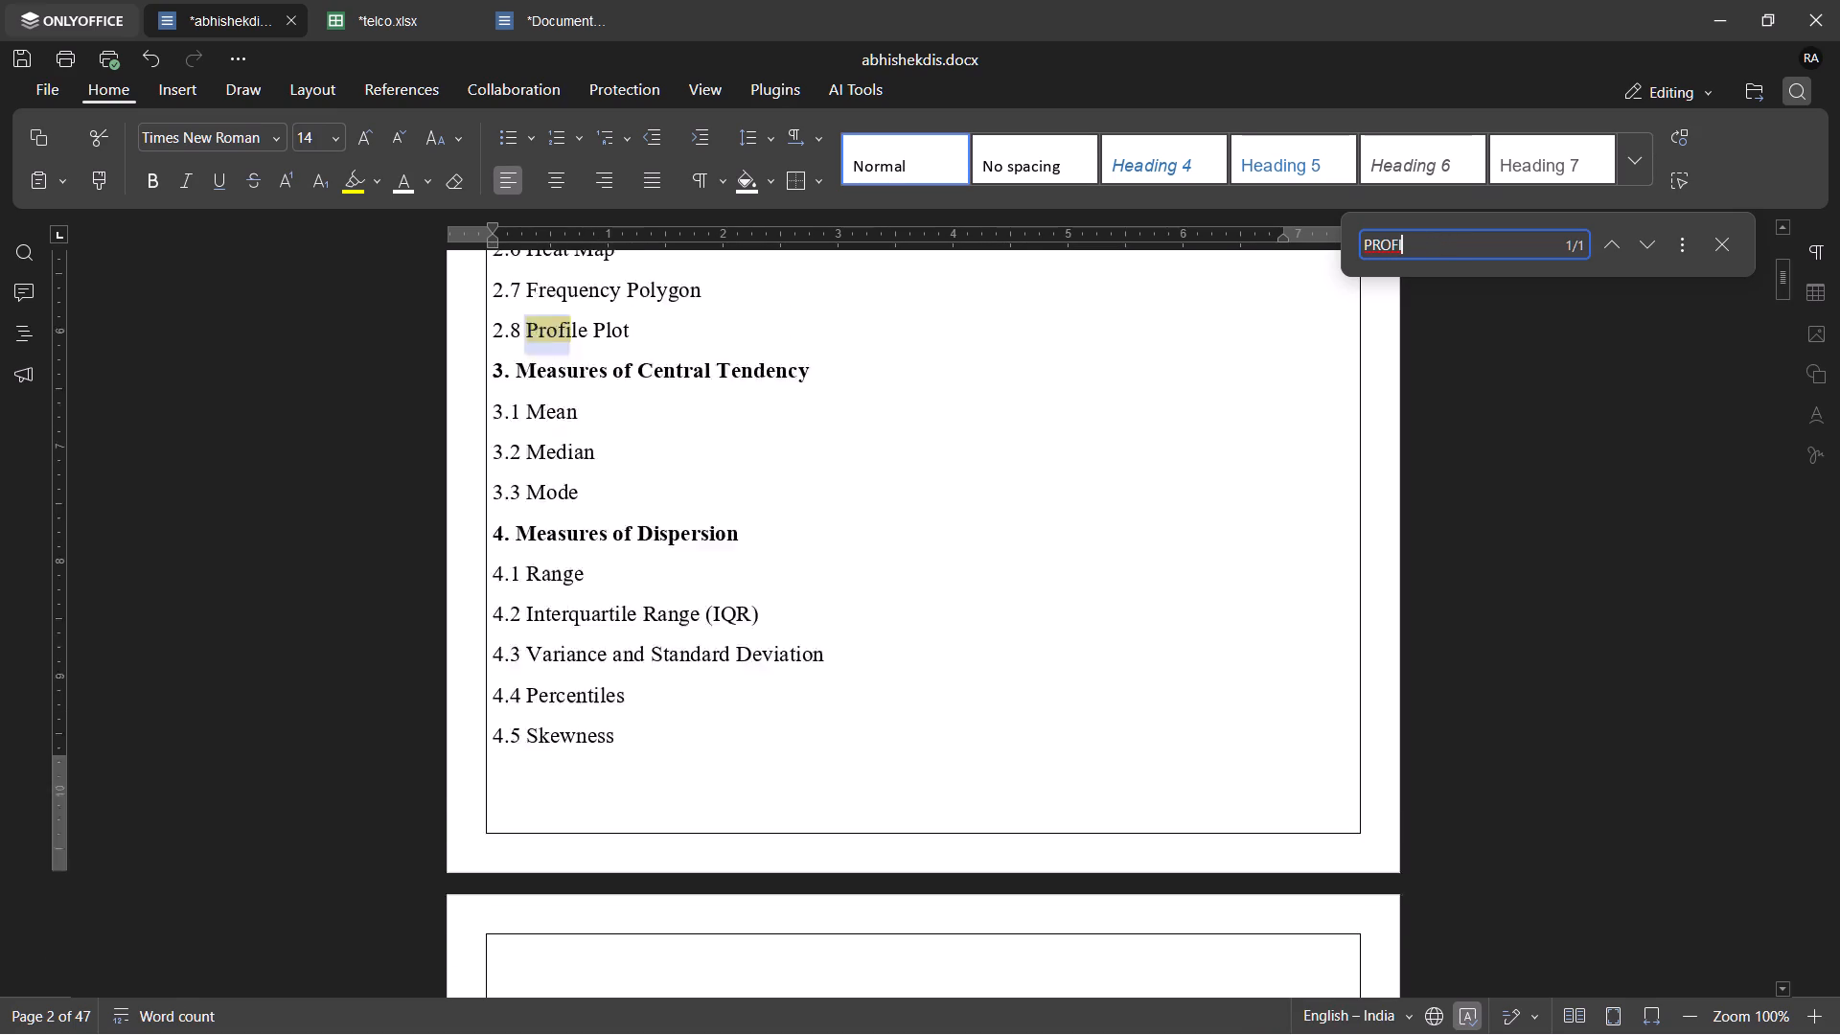
scroll(658, 652, down, 4)
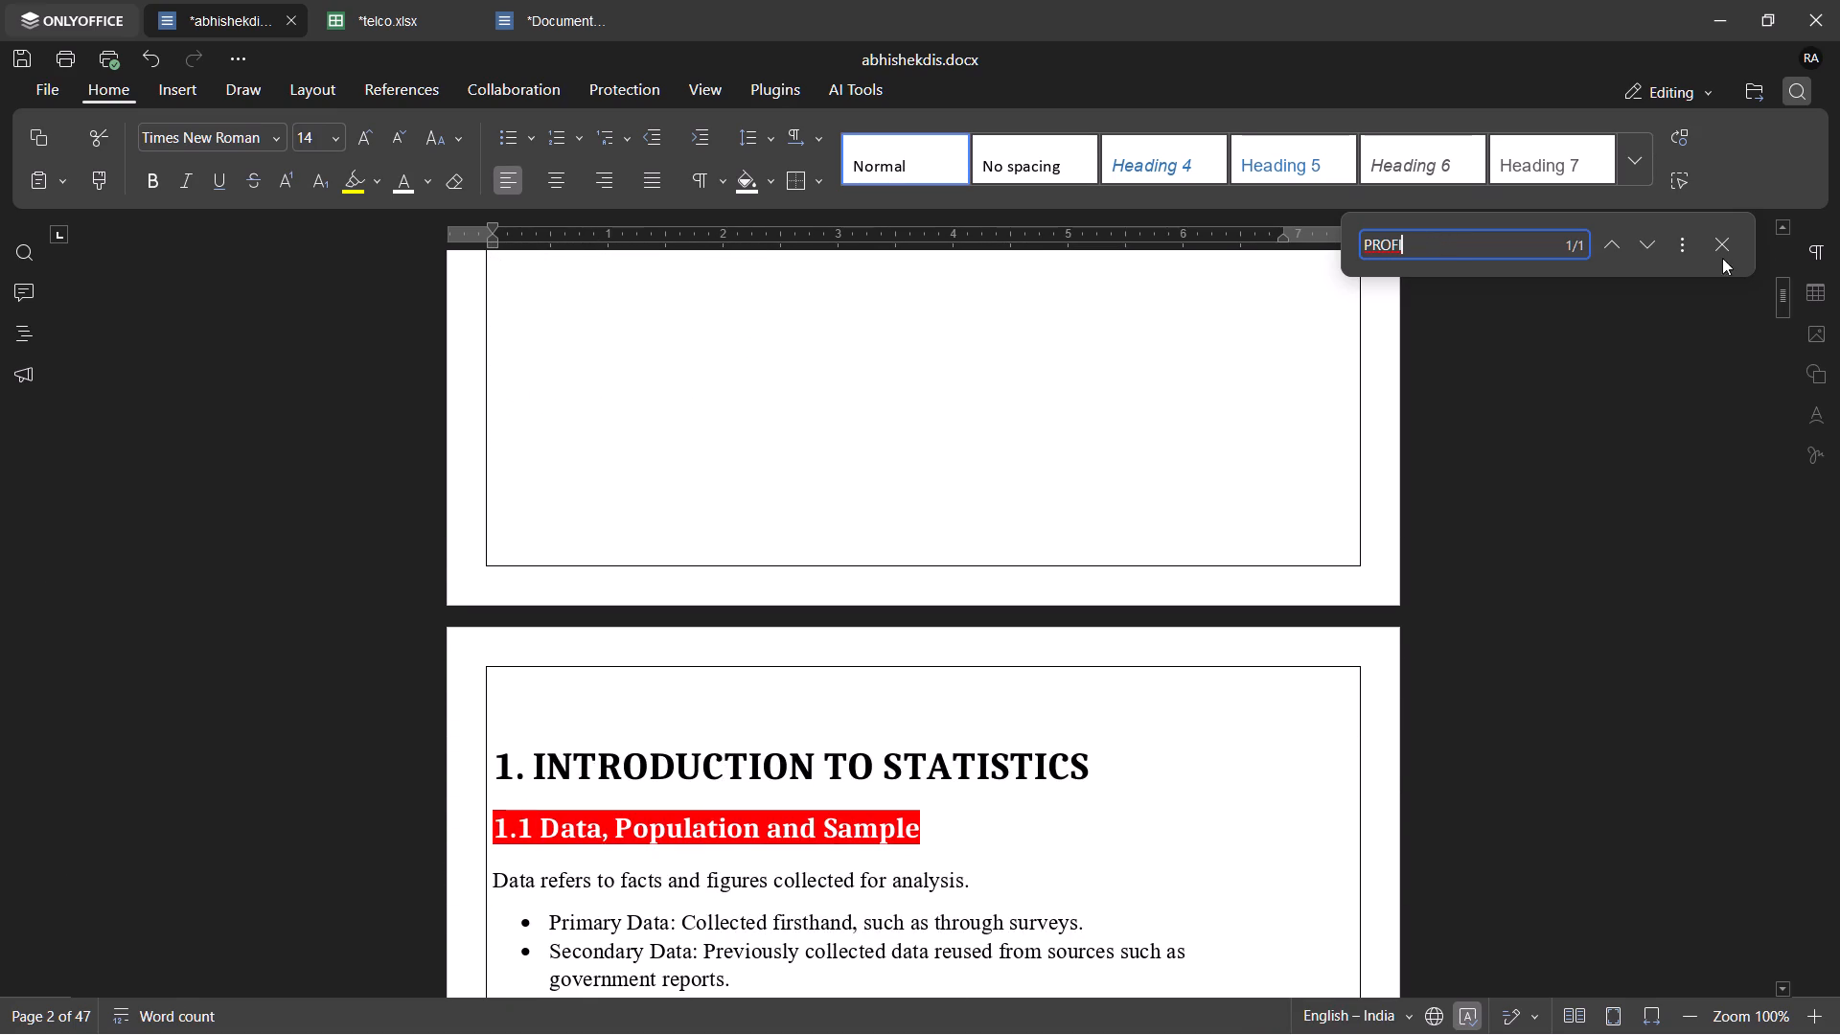
click(1723, 244)
Add the heading text "2.8 PROFILE PLOT" below the frequency polygon chart and before UNIT-2, checking its number against the Document1 outline.
scroll(1163, 498, down, 15)
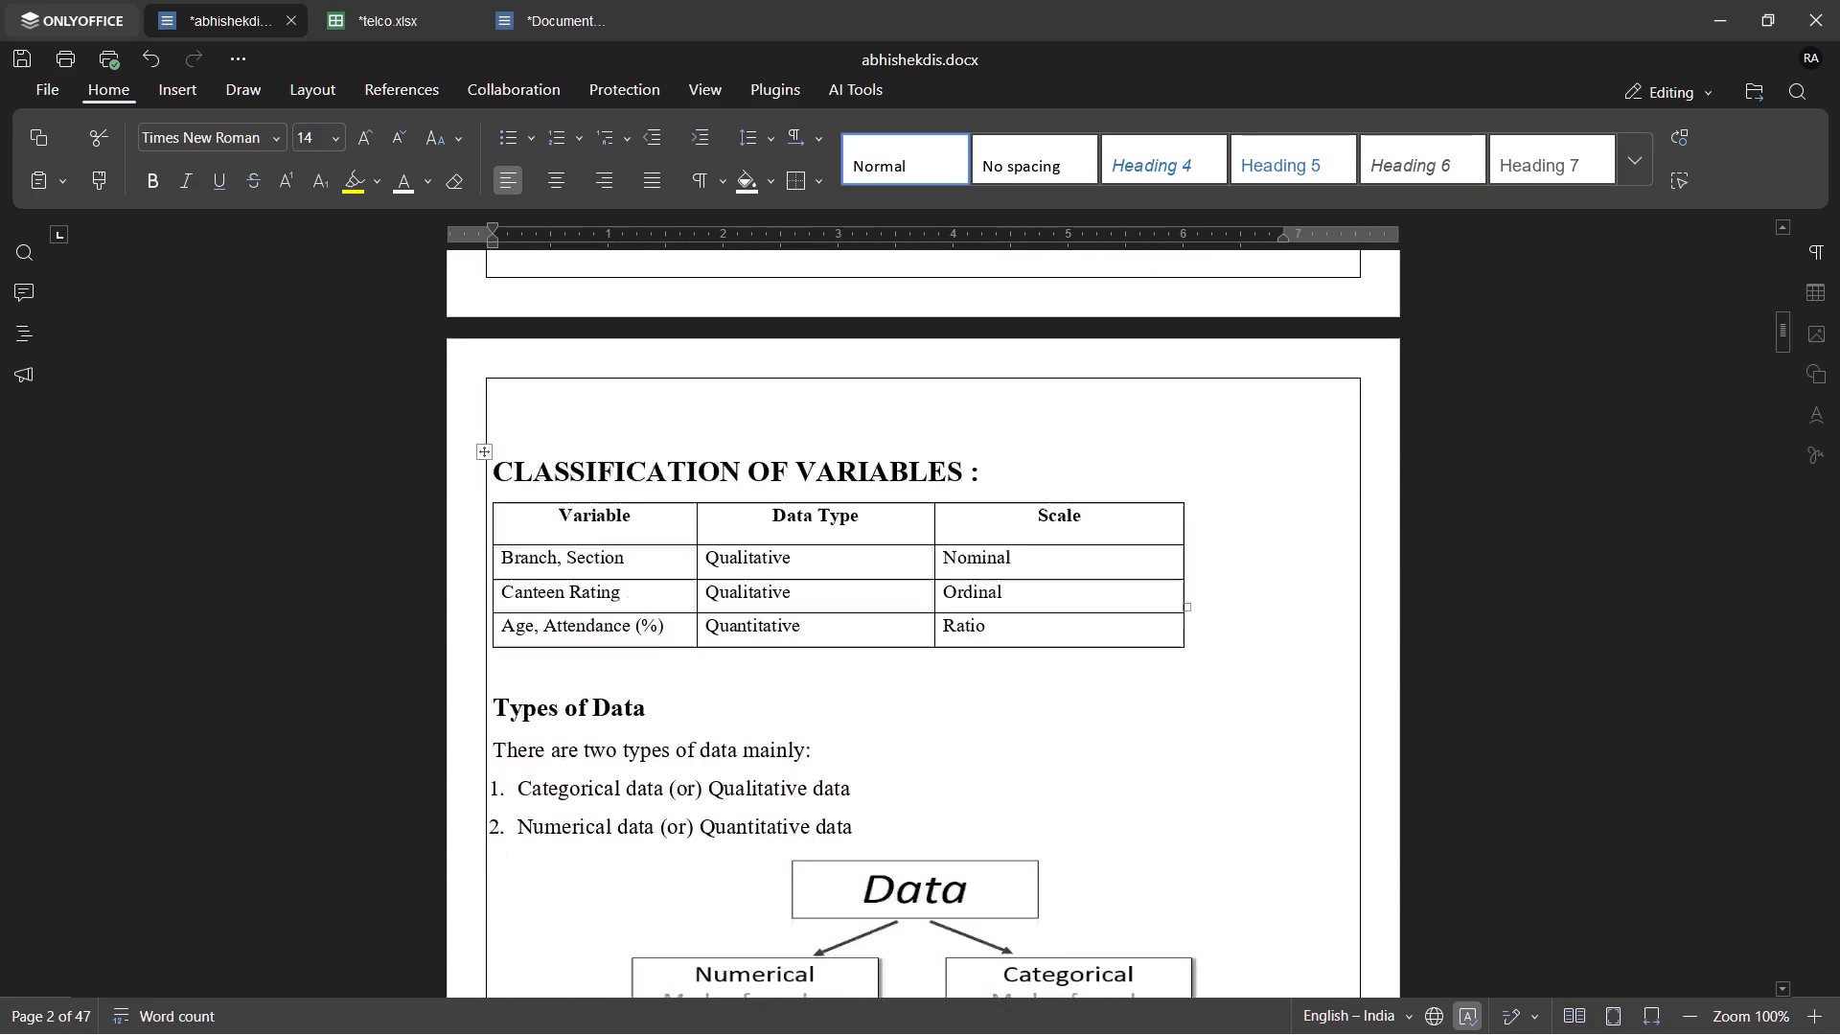
scroll(1163, 498, down, 20)
scroll(1163, 498, down, 13)
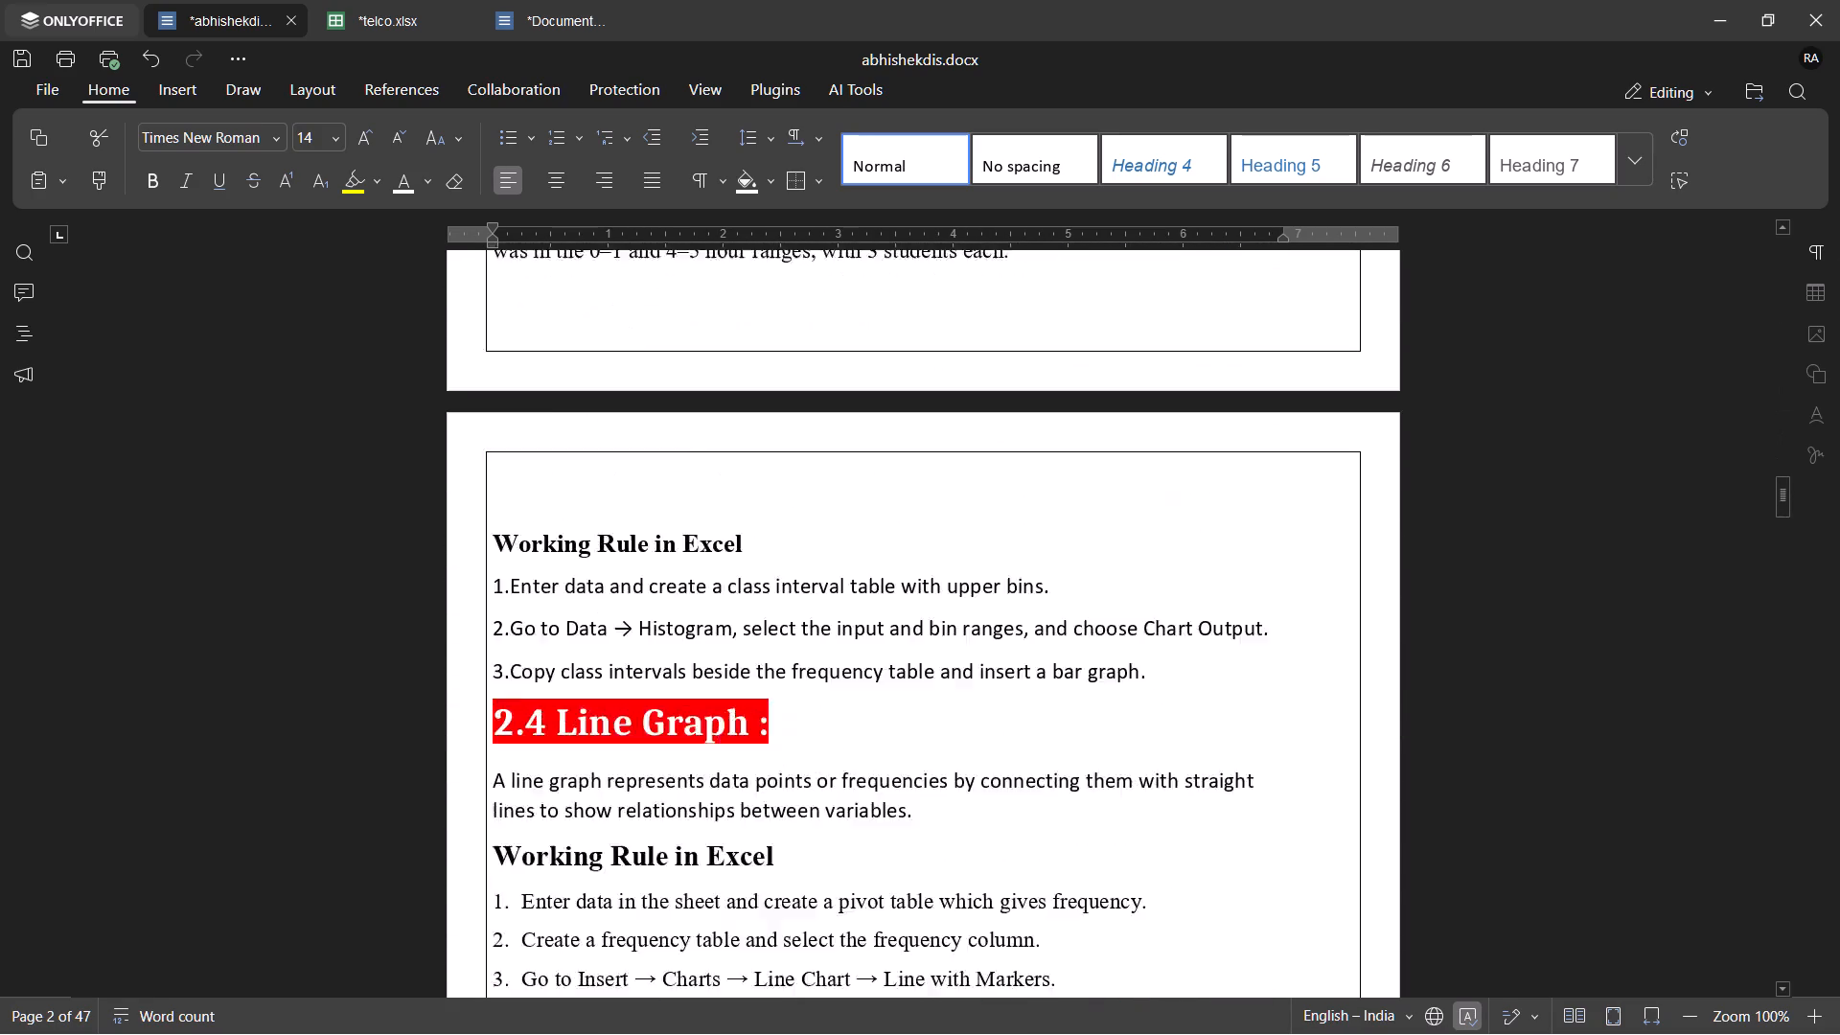
scroll(1163, 498, down, 19)
scroll(1163, 498, up, 3)
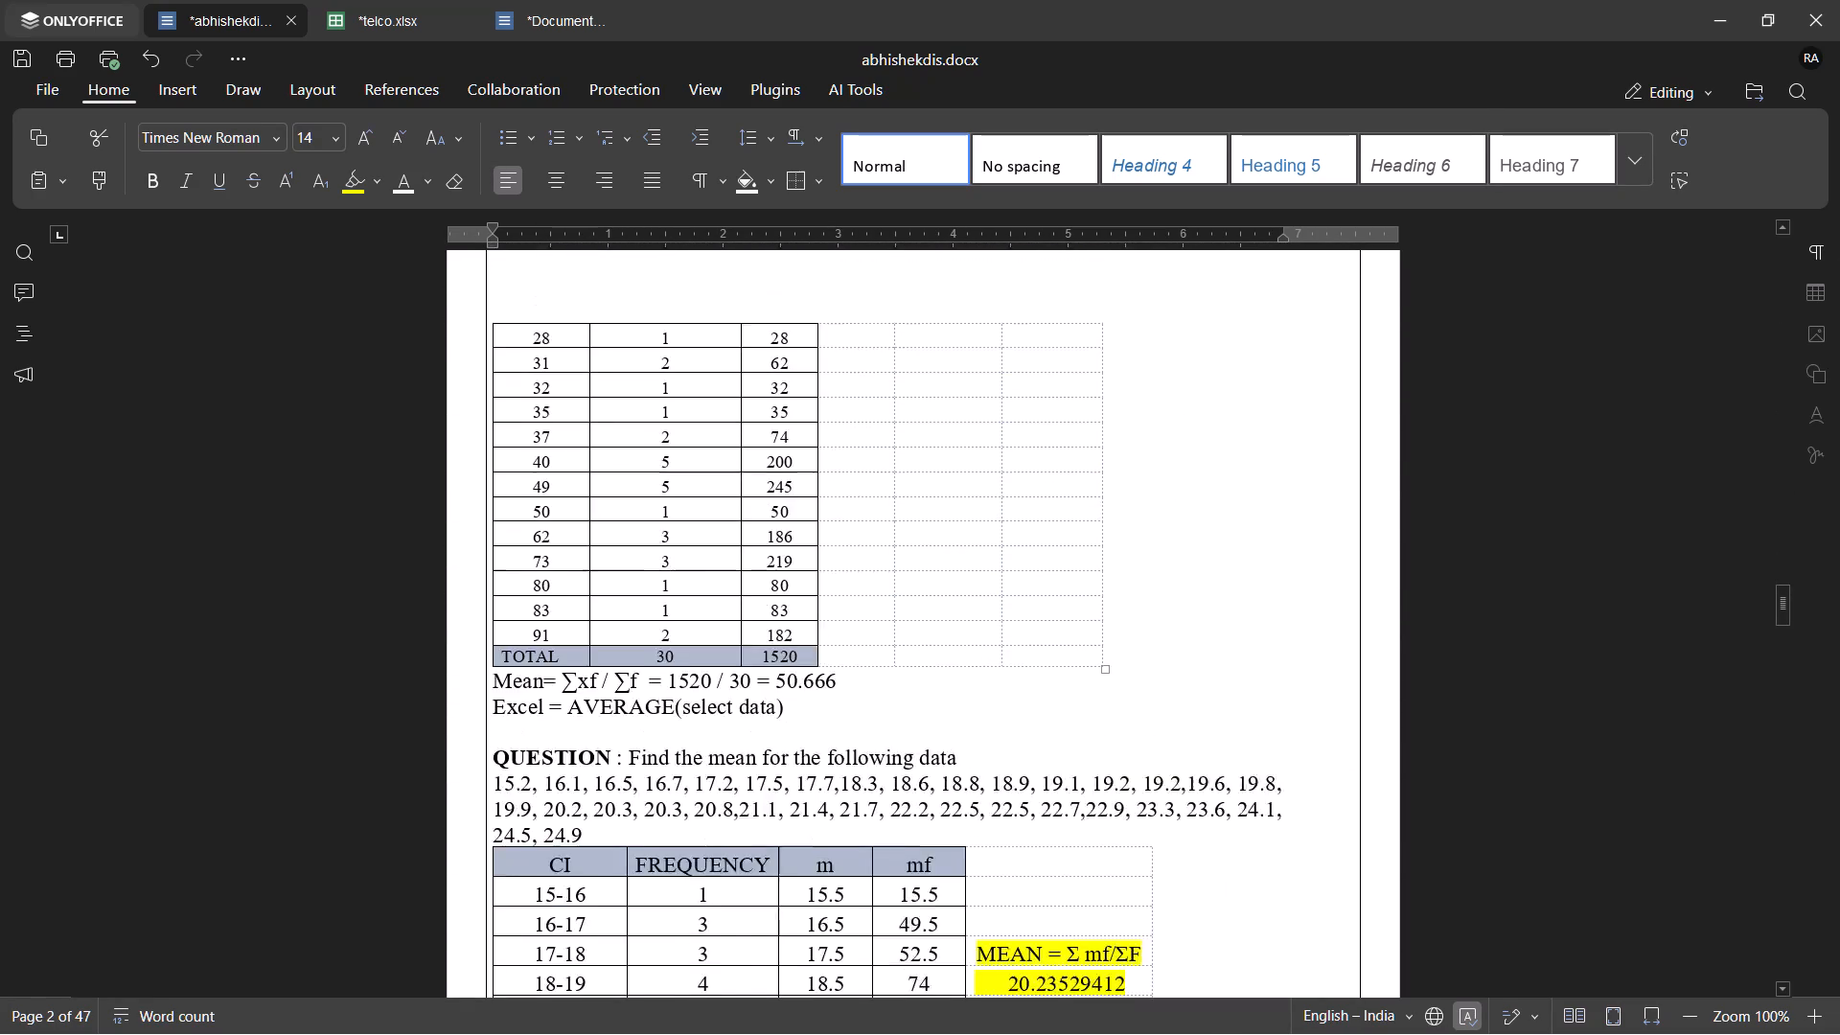
scroll(1163, 498, up, 13)
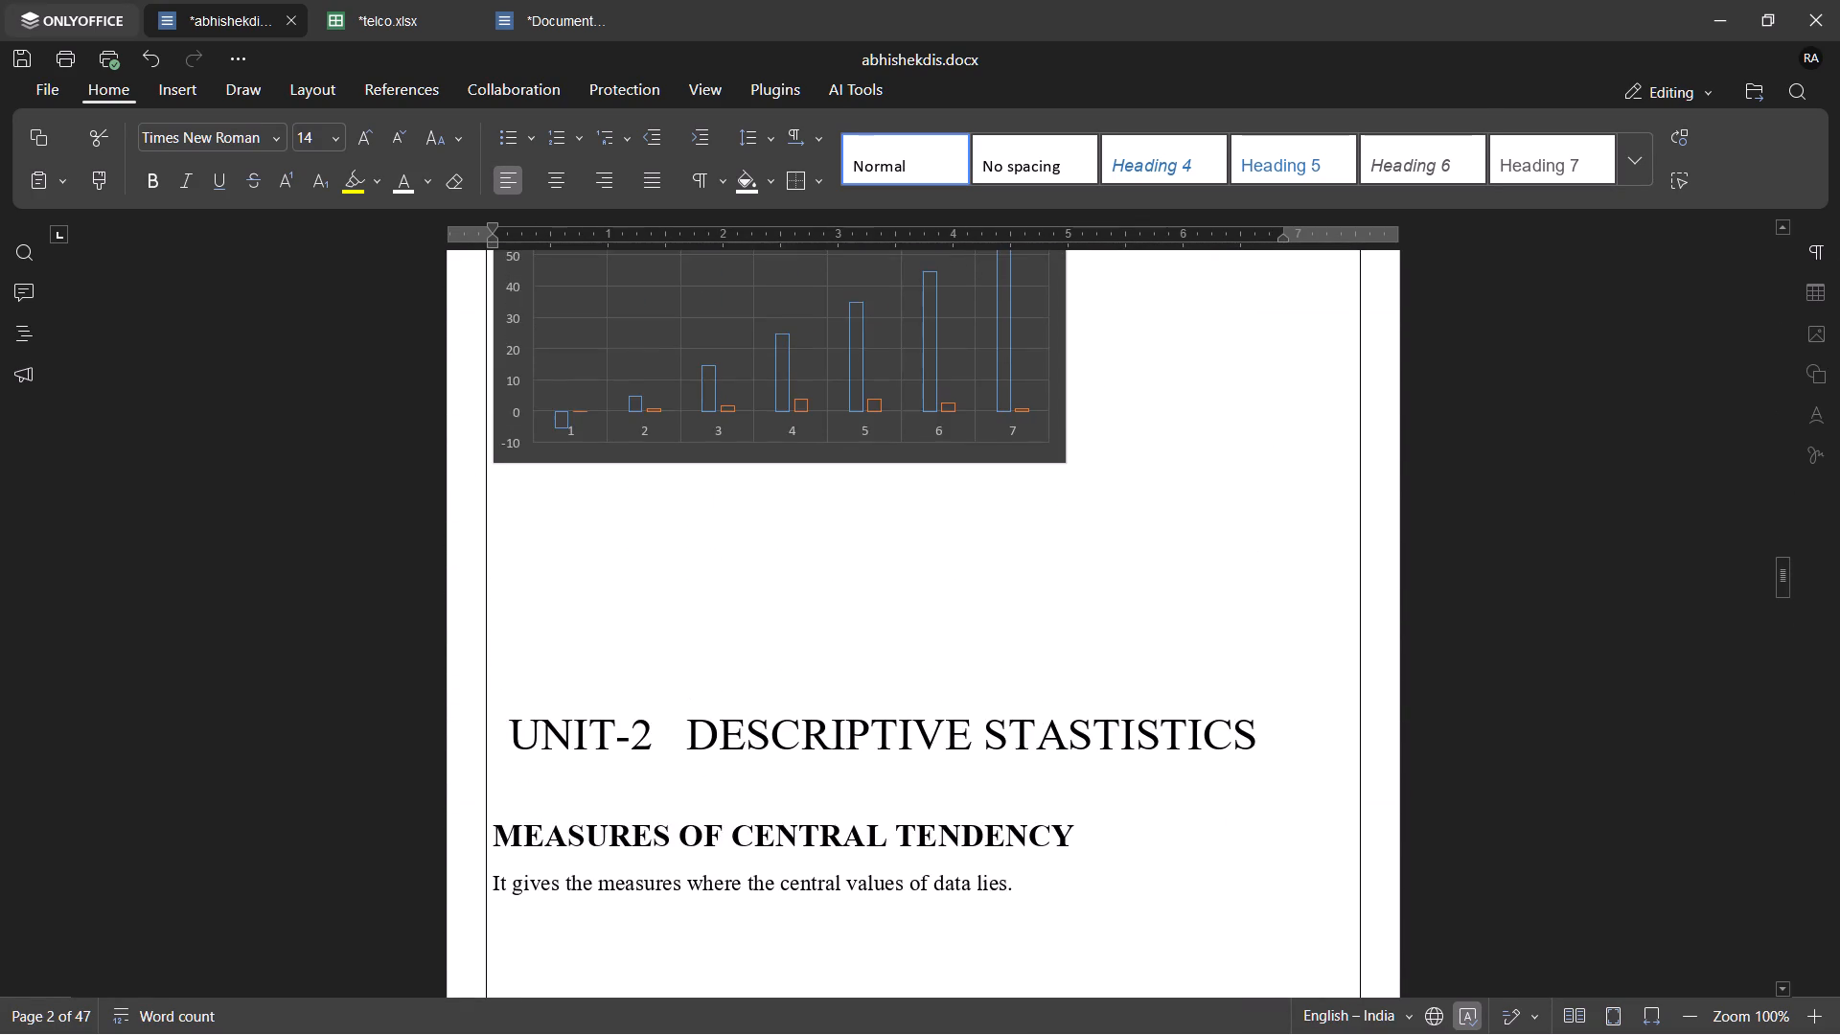
scroll(1163, 498, up, 4)
scroll(1163, 498, down, 5)
click(856, 542)
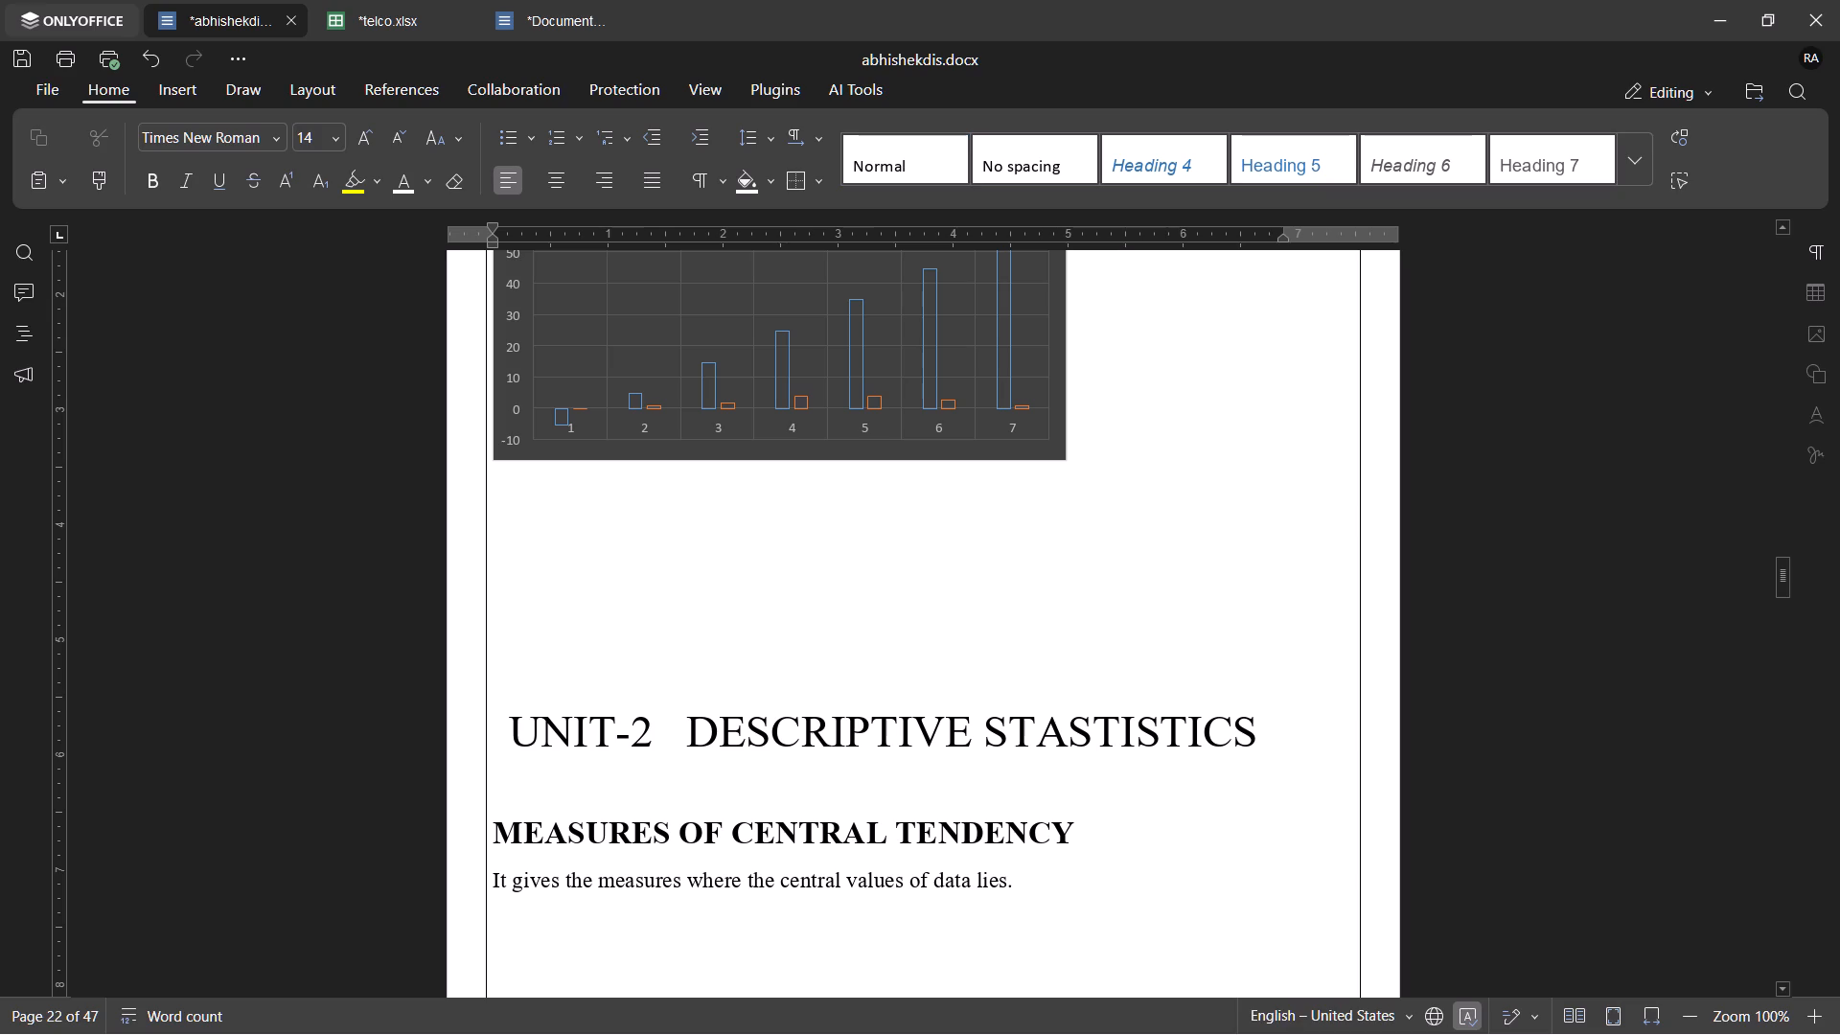
click(532, 22)
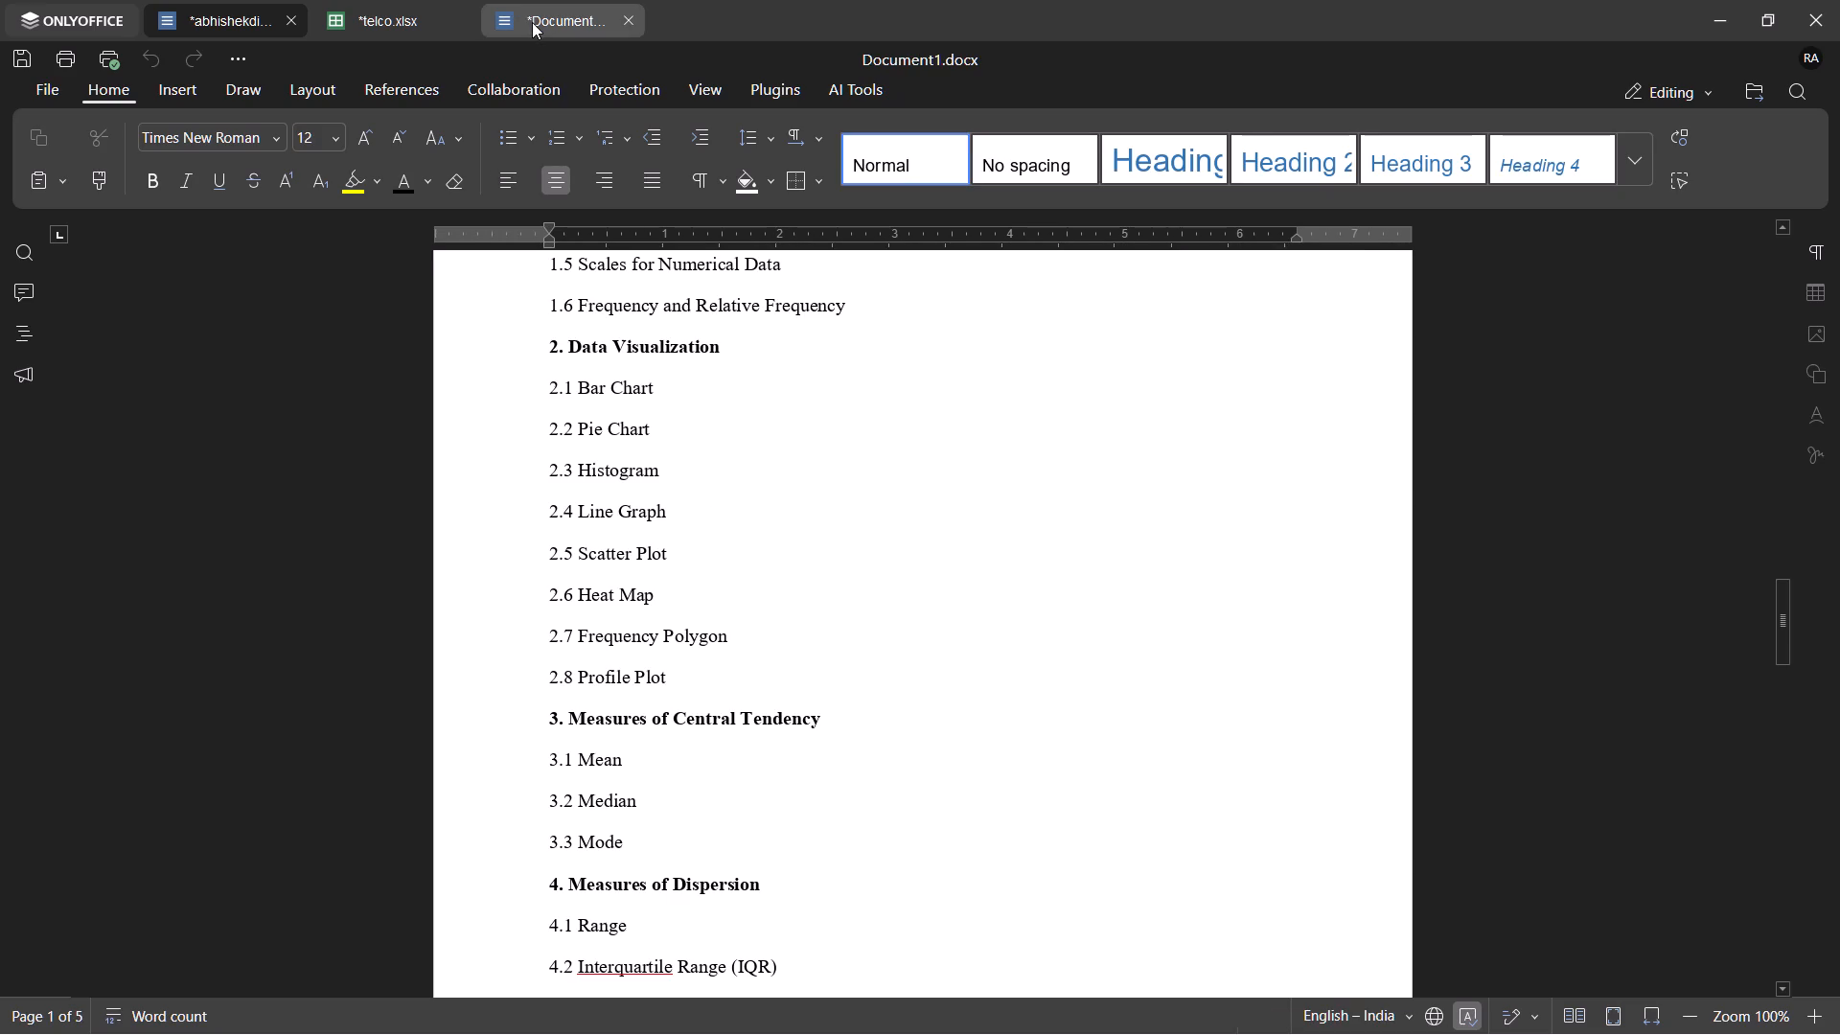
click(251, 10)
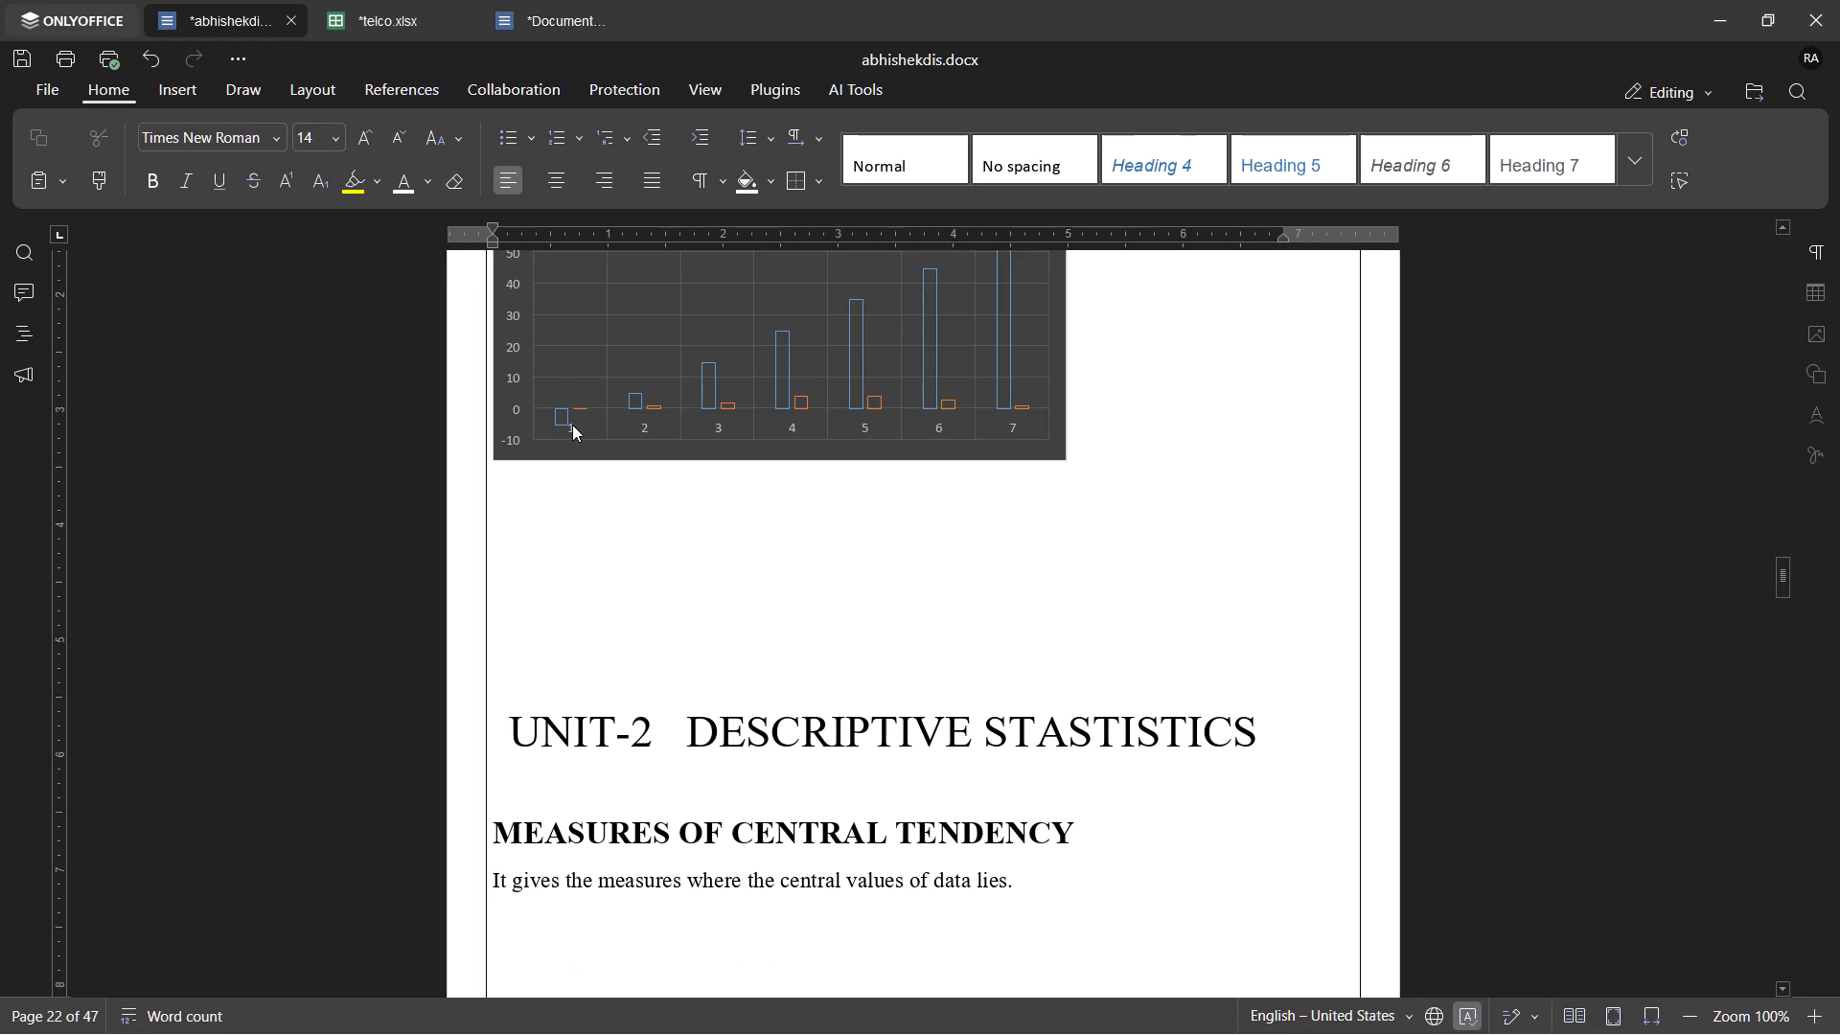
text(2.)
key(BackSpace)
key(BackSpace)
text(2.)
text(8)
key(space)
text(PROFILE PLOT)
key(space)
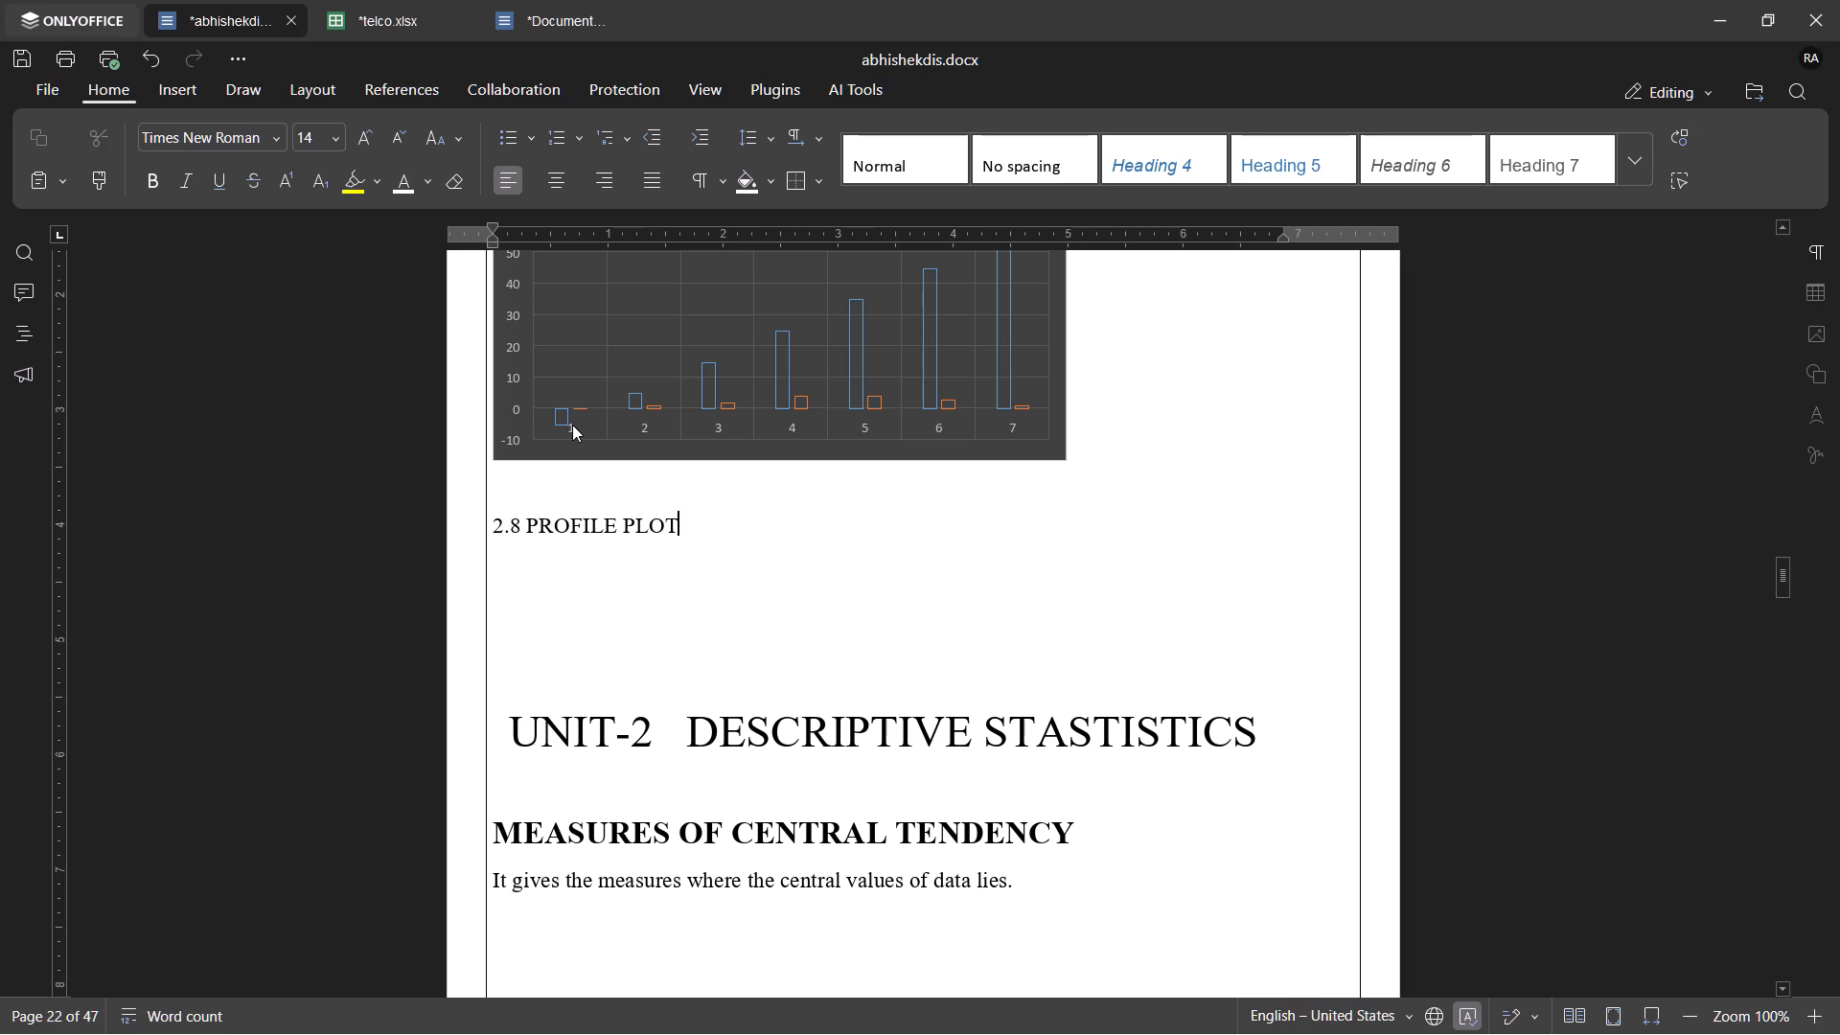
Apply the Heading 1 style to the "2.8 PROFILE PLOT" line and set its font size to 24.
drag(685, 522, 550, 526)
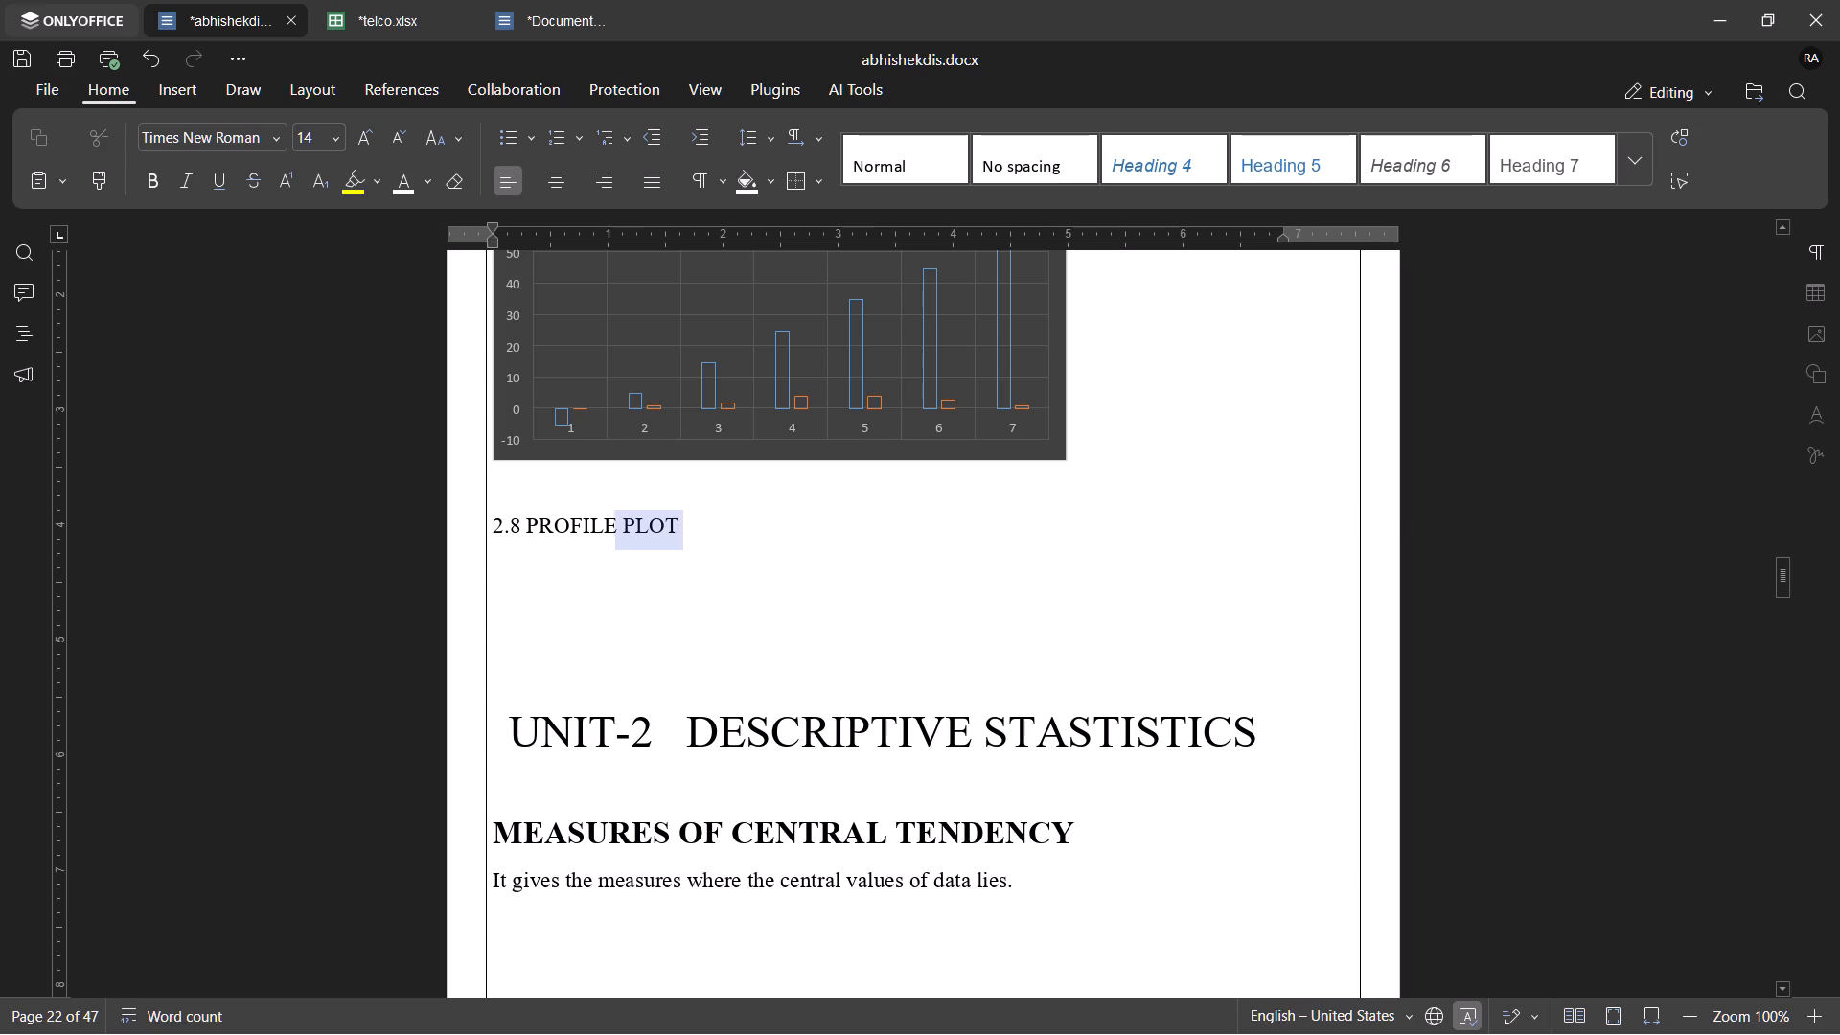
drag(550, 526, 480, 531)
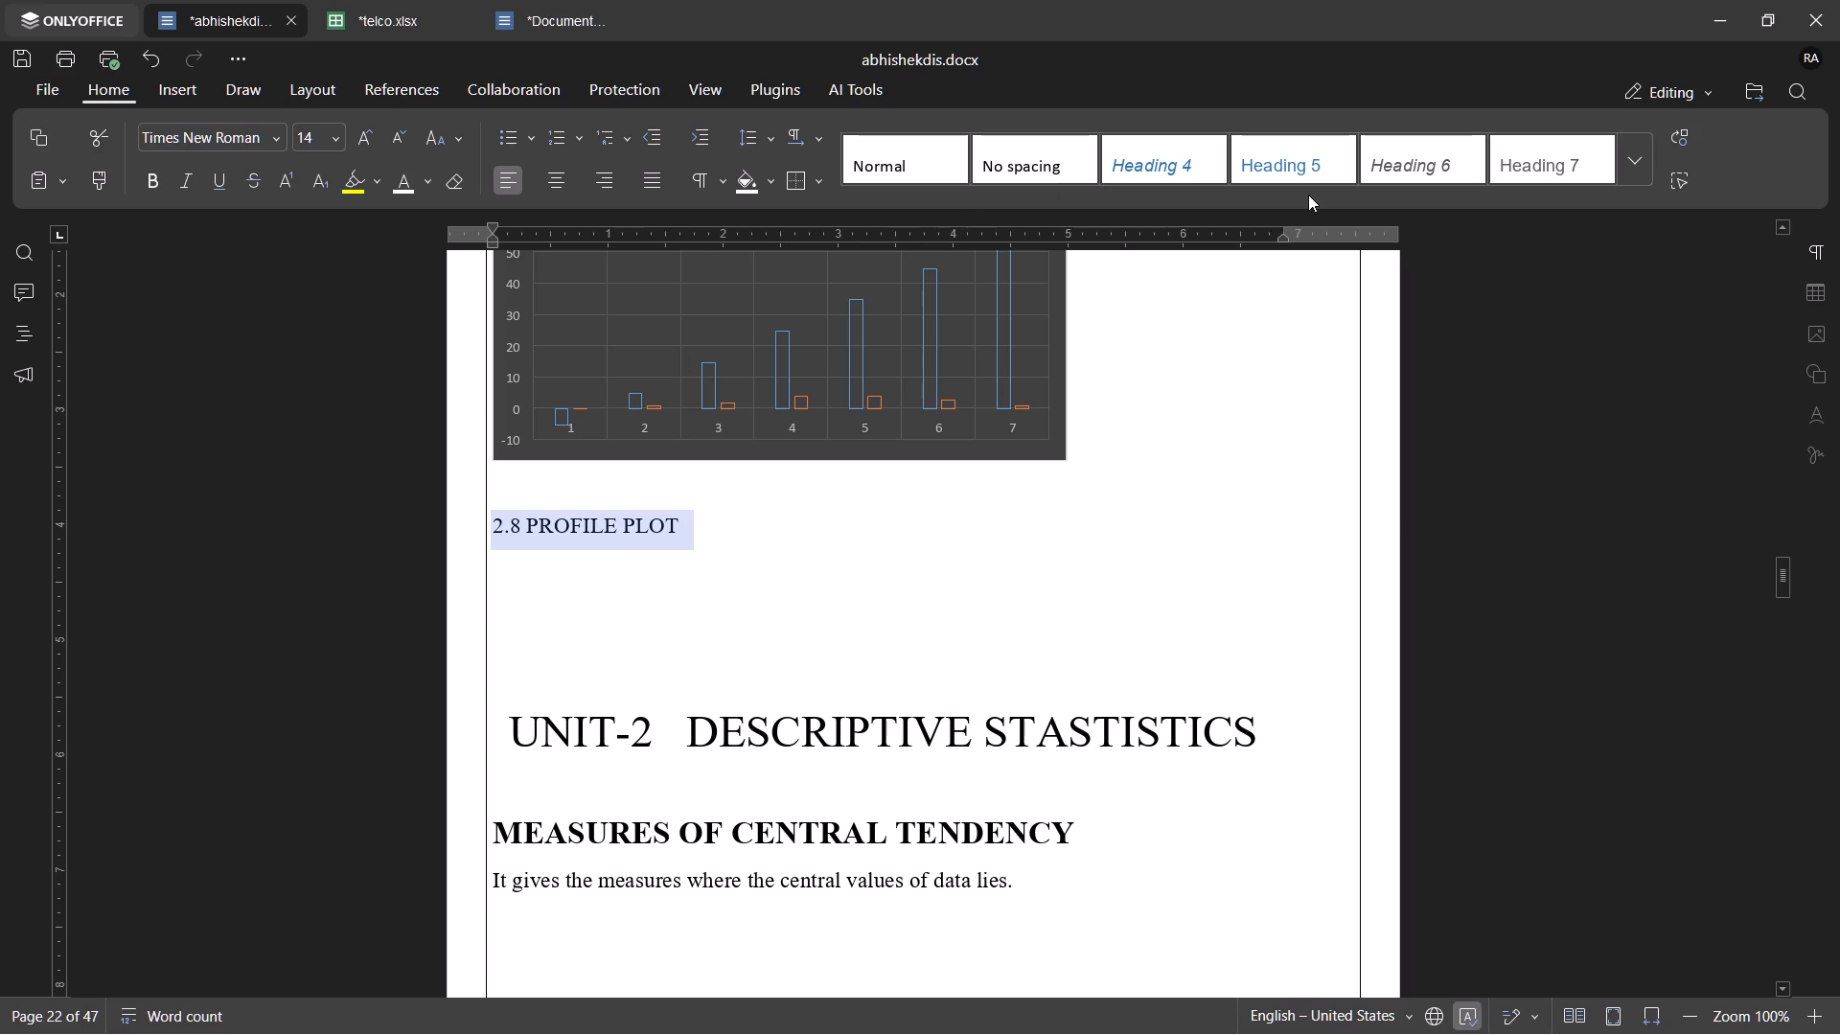
click(1635, 162)
click(1167, 204)
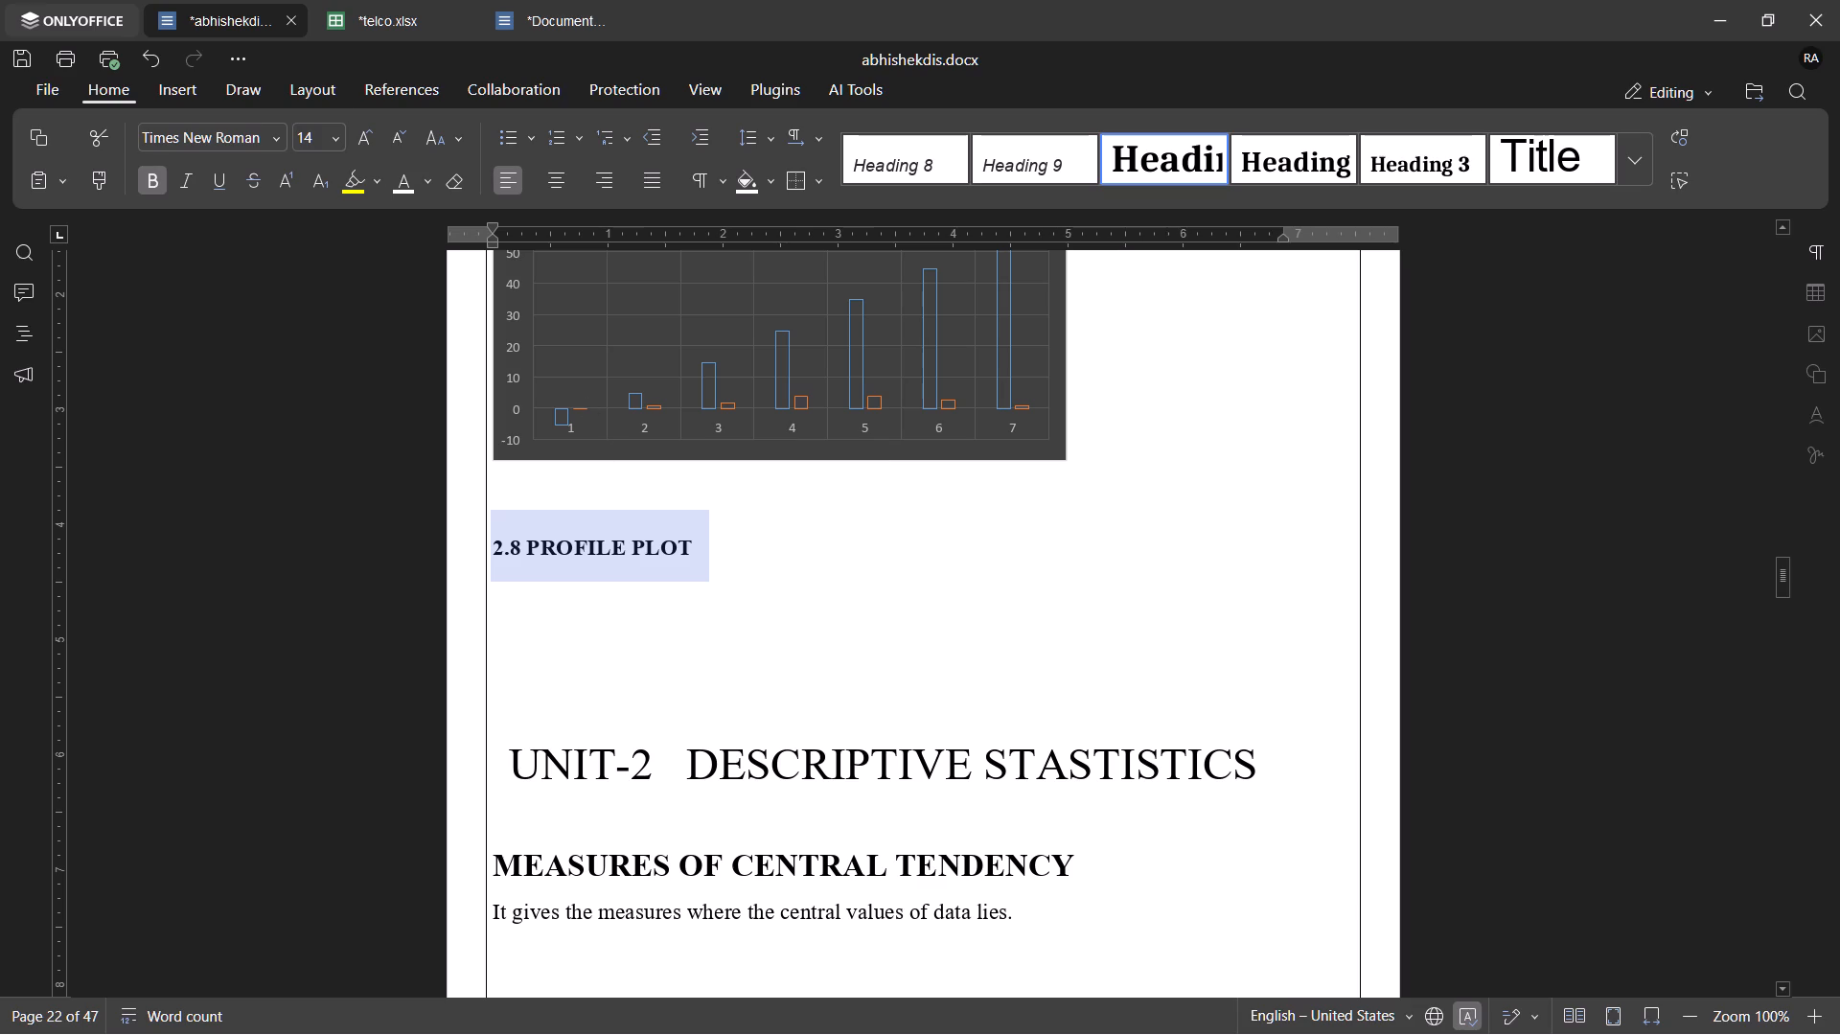
click(336, 132)
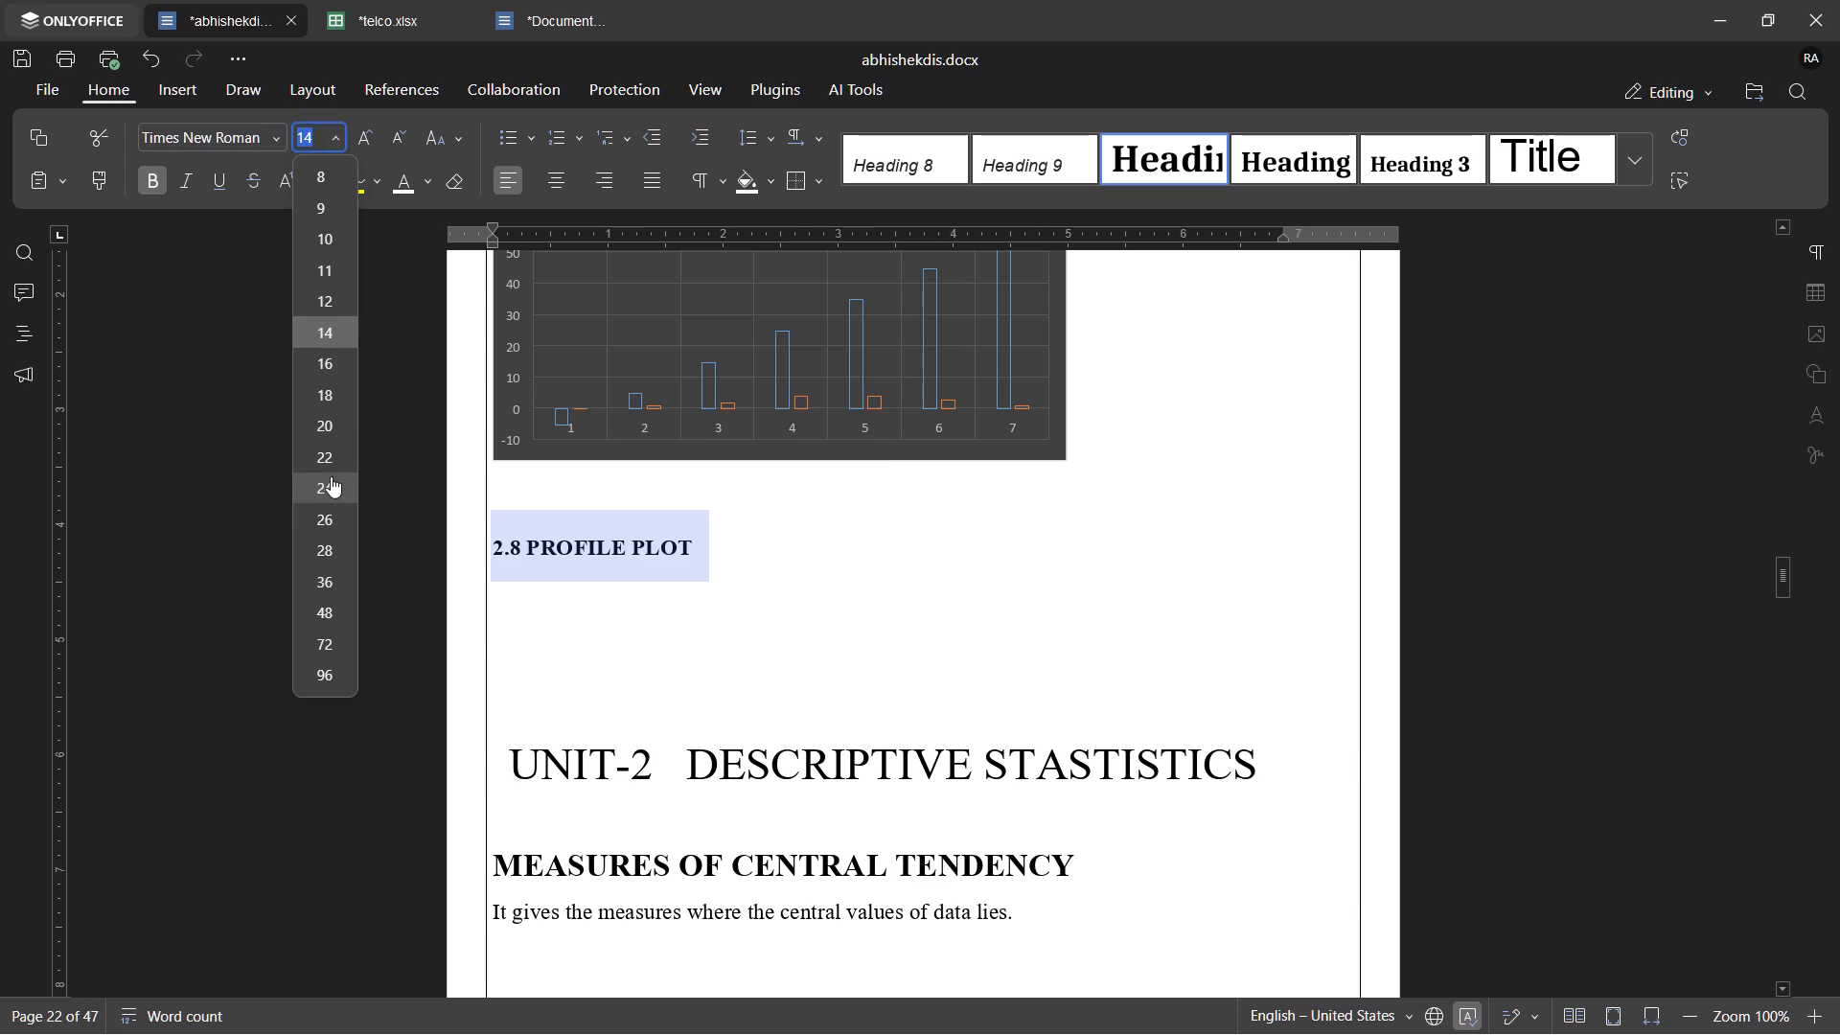
click(331, 492)
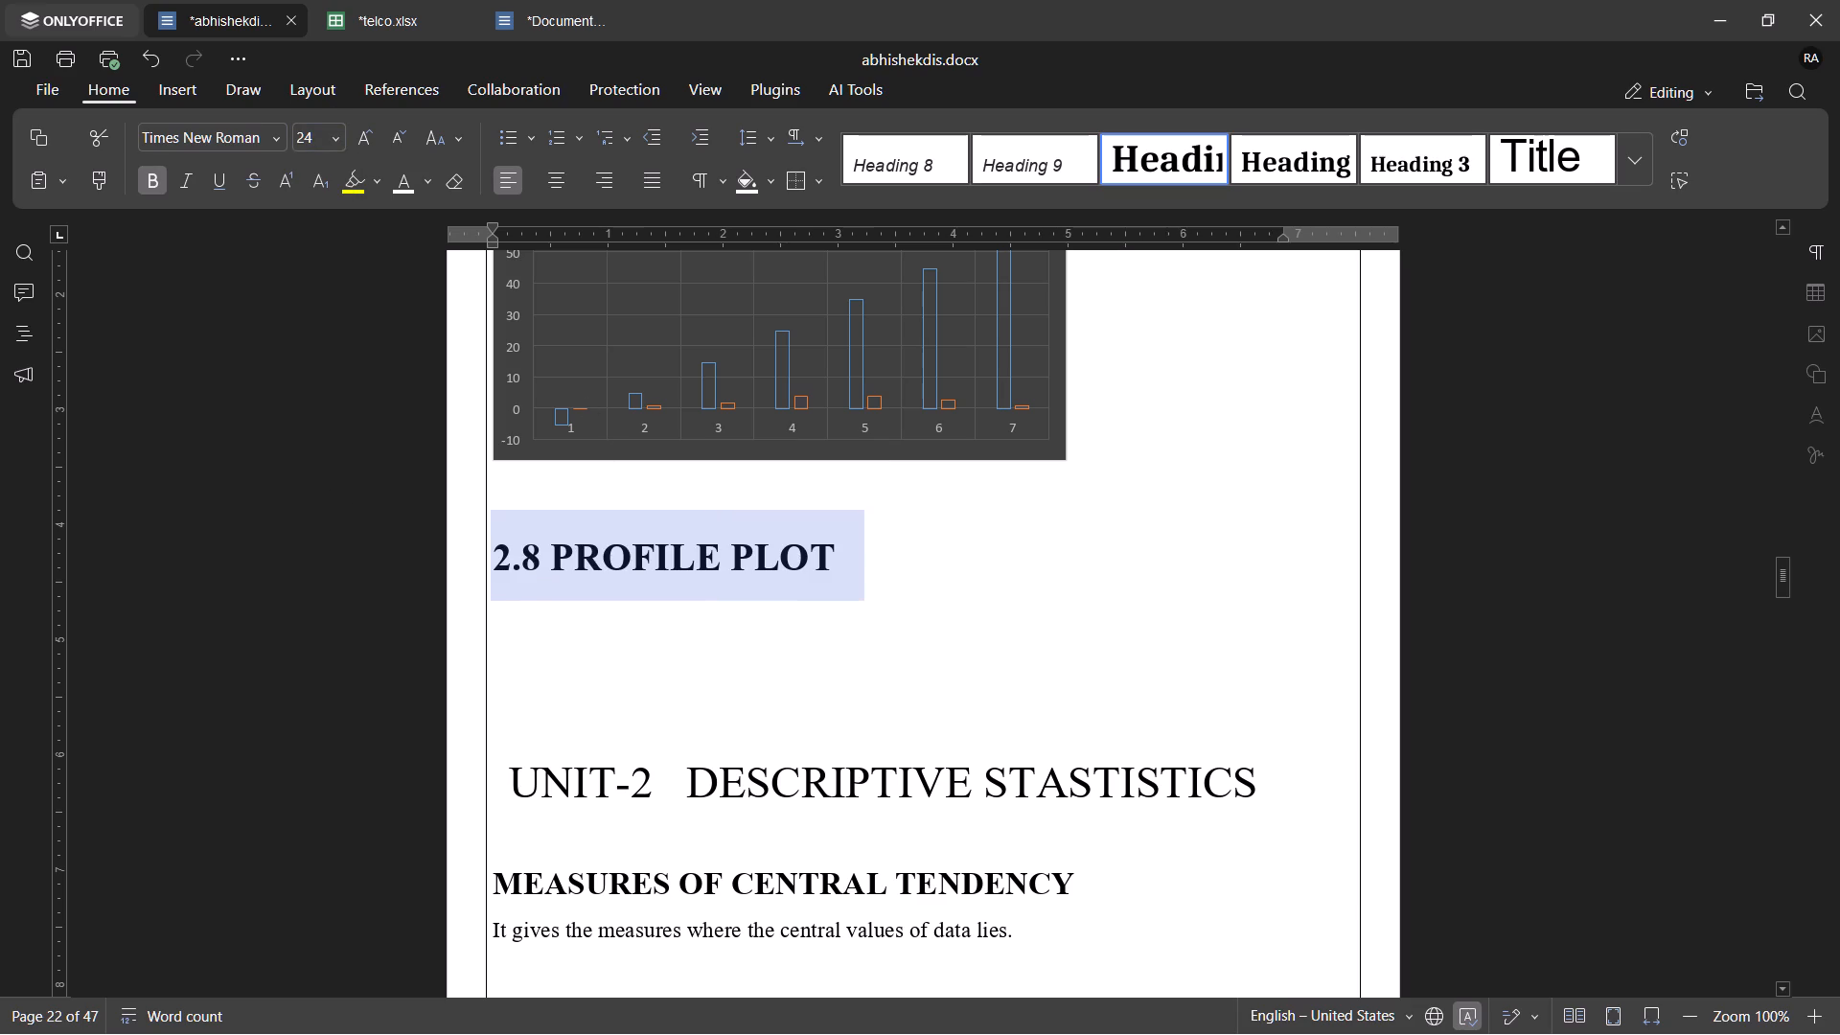
Give the 2.8 PROFILE PLOT heading a red highlight and white font colour.
click(835, 556)
drag(835, 556, 448, 558)
drag(368, 177, 397, 264)
drag(397, 264, 382, 179)
click(382, 179)
click(379, 188)
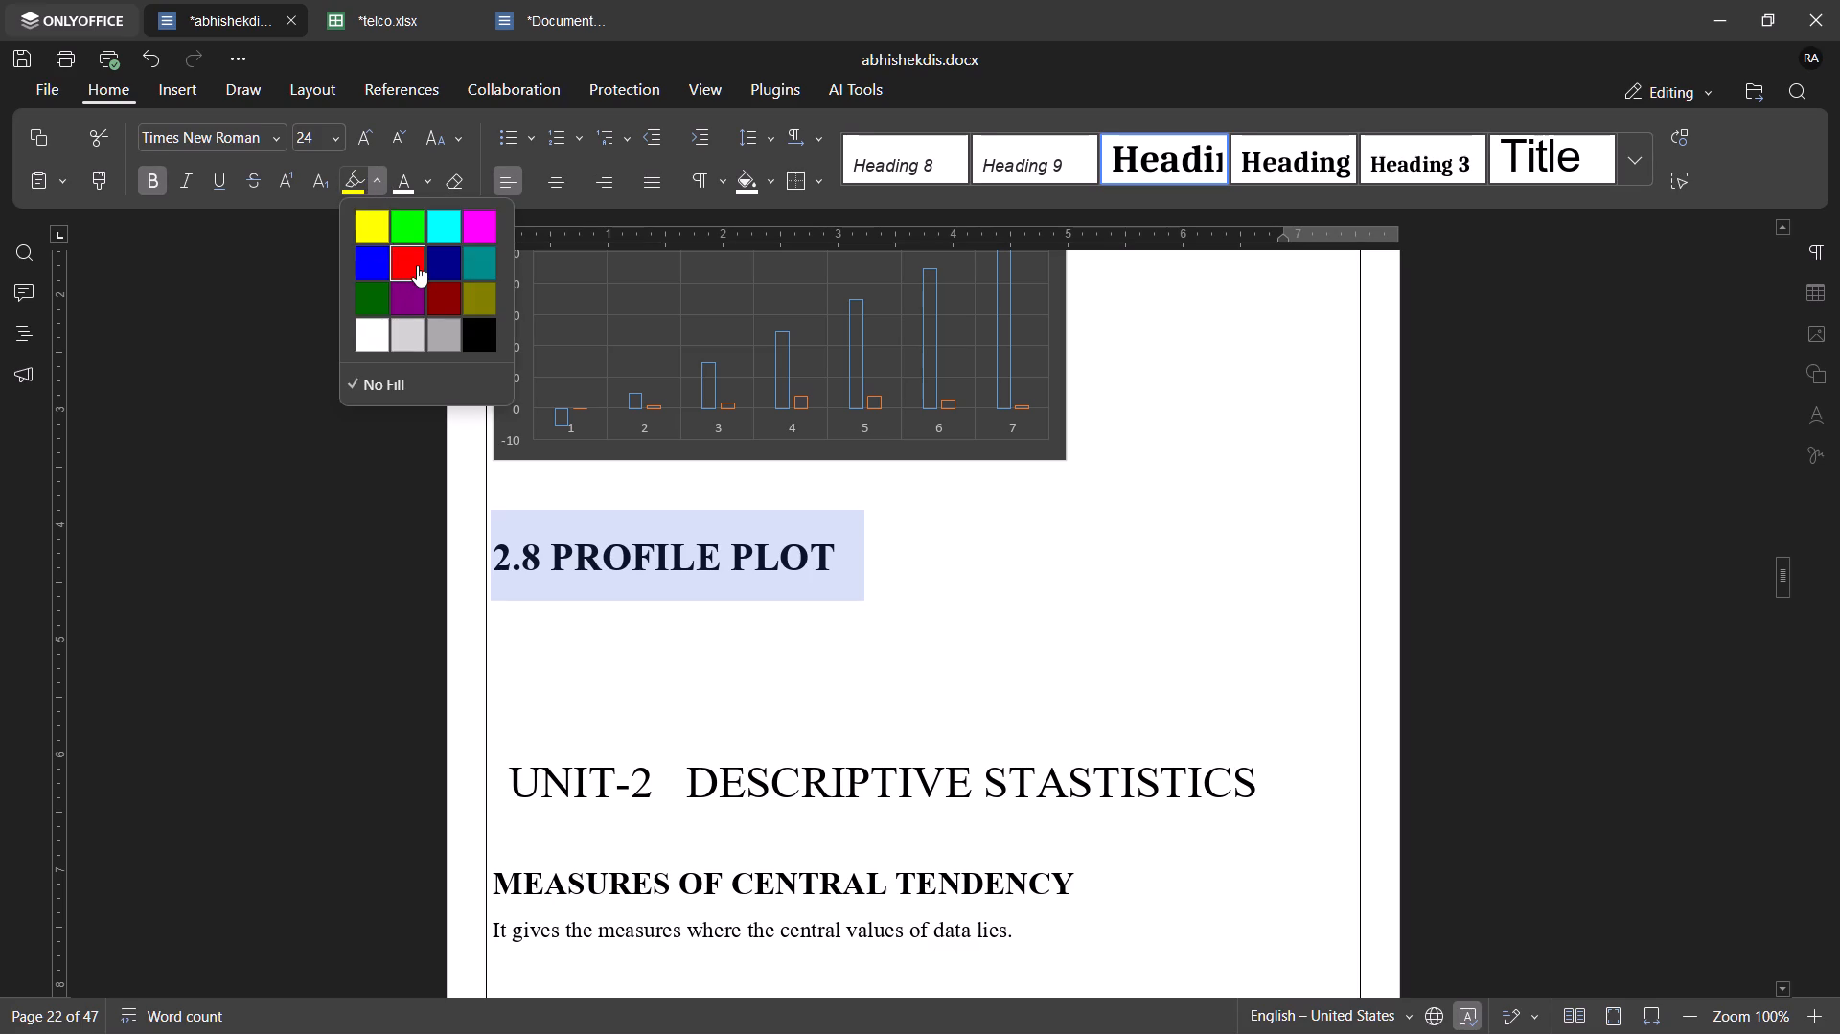
click(417, 265)
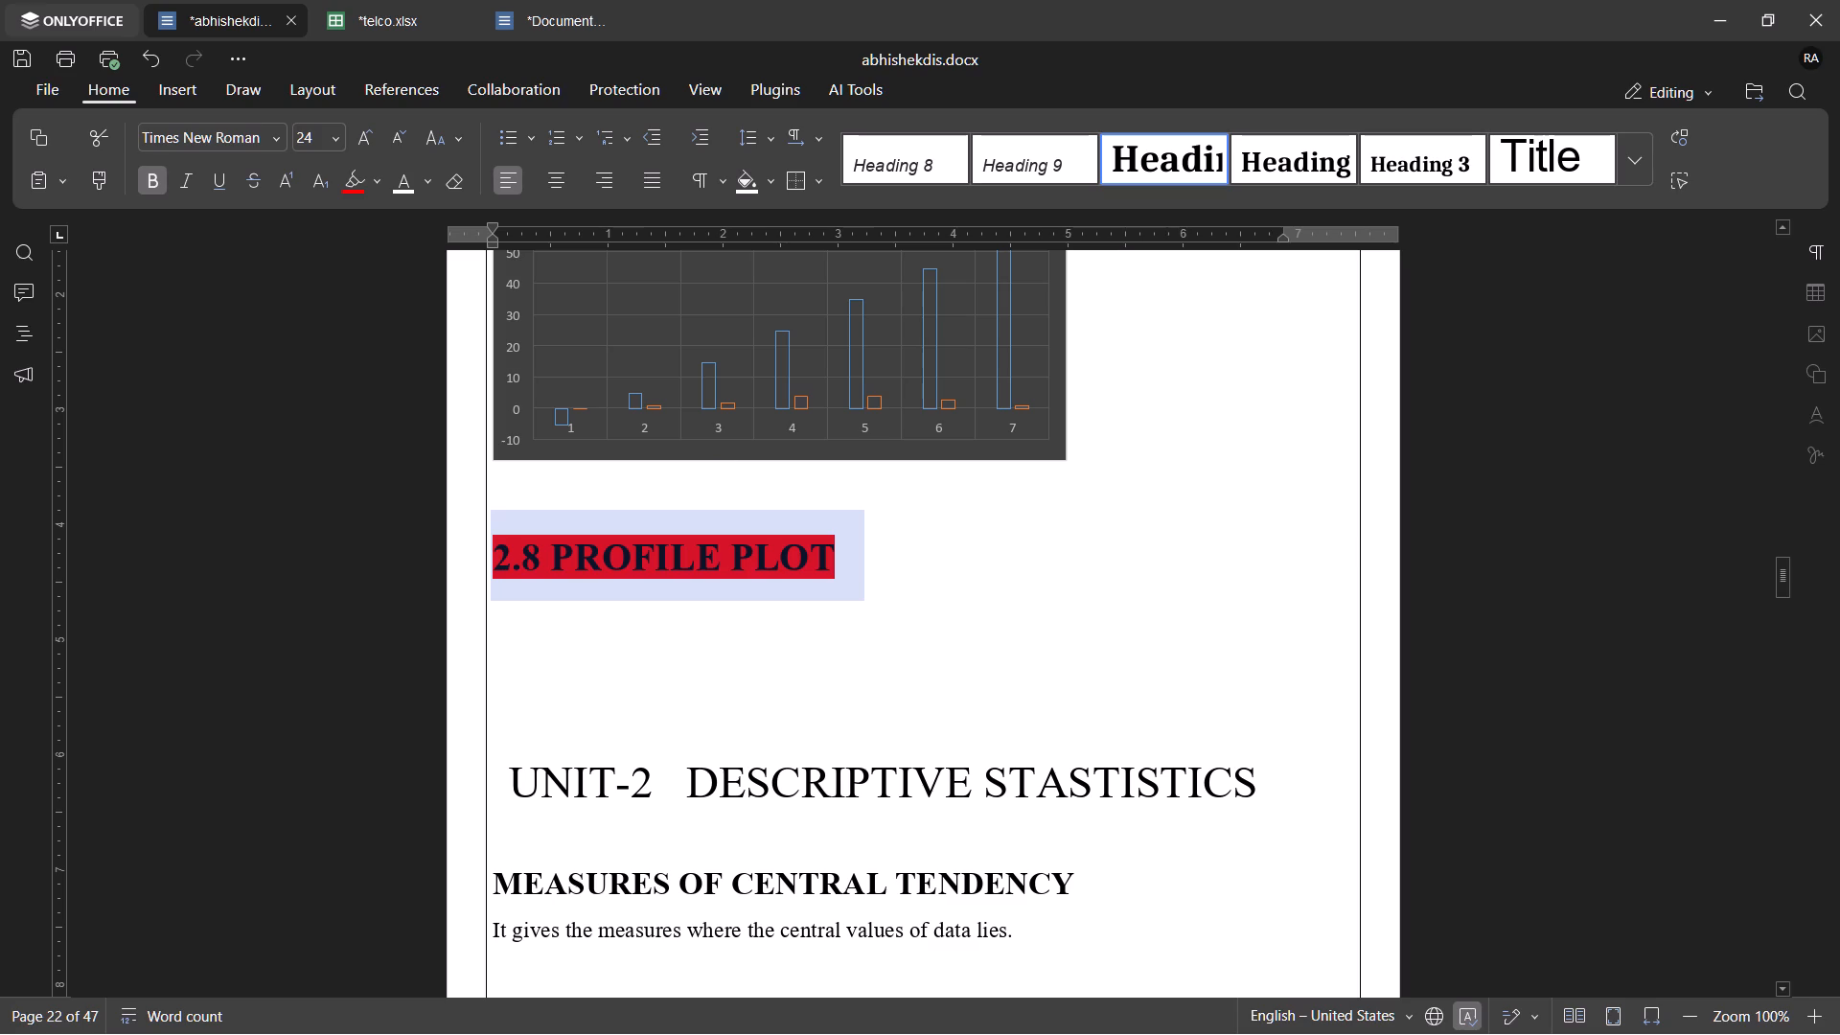
click(399, 181)
click(900, 594)
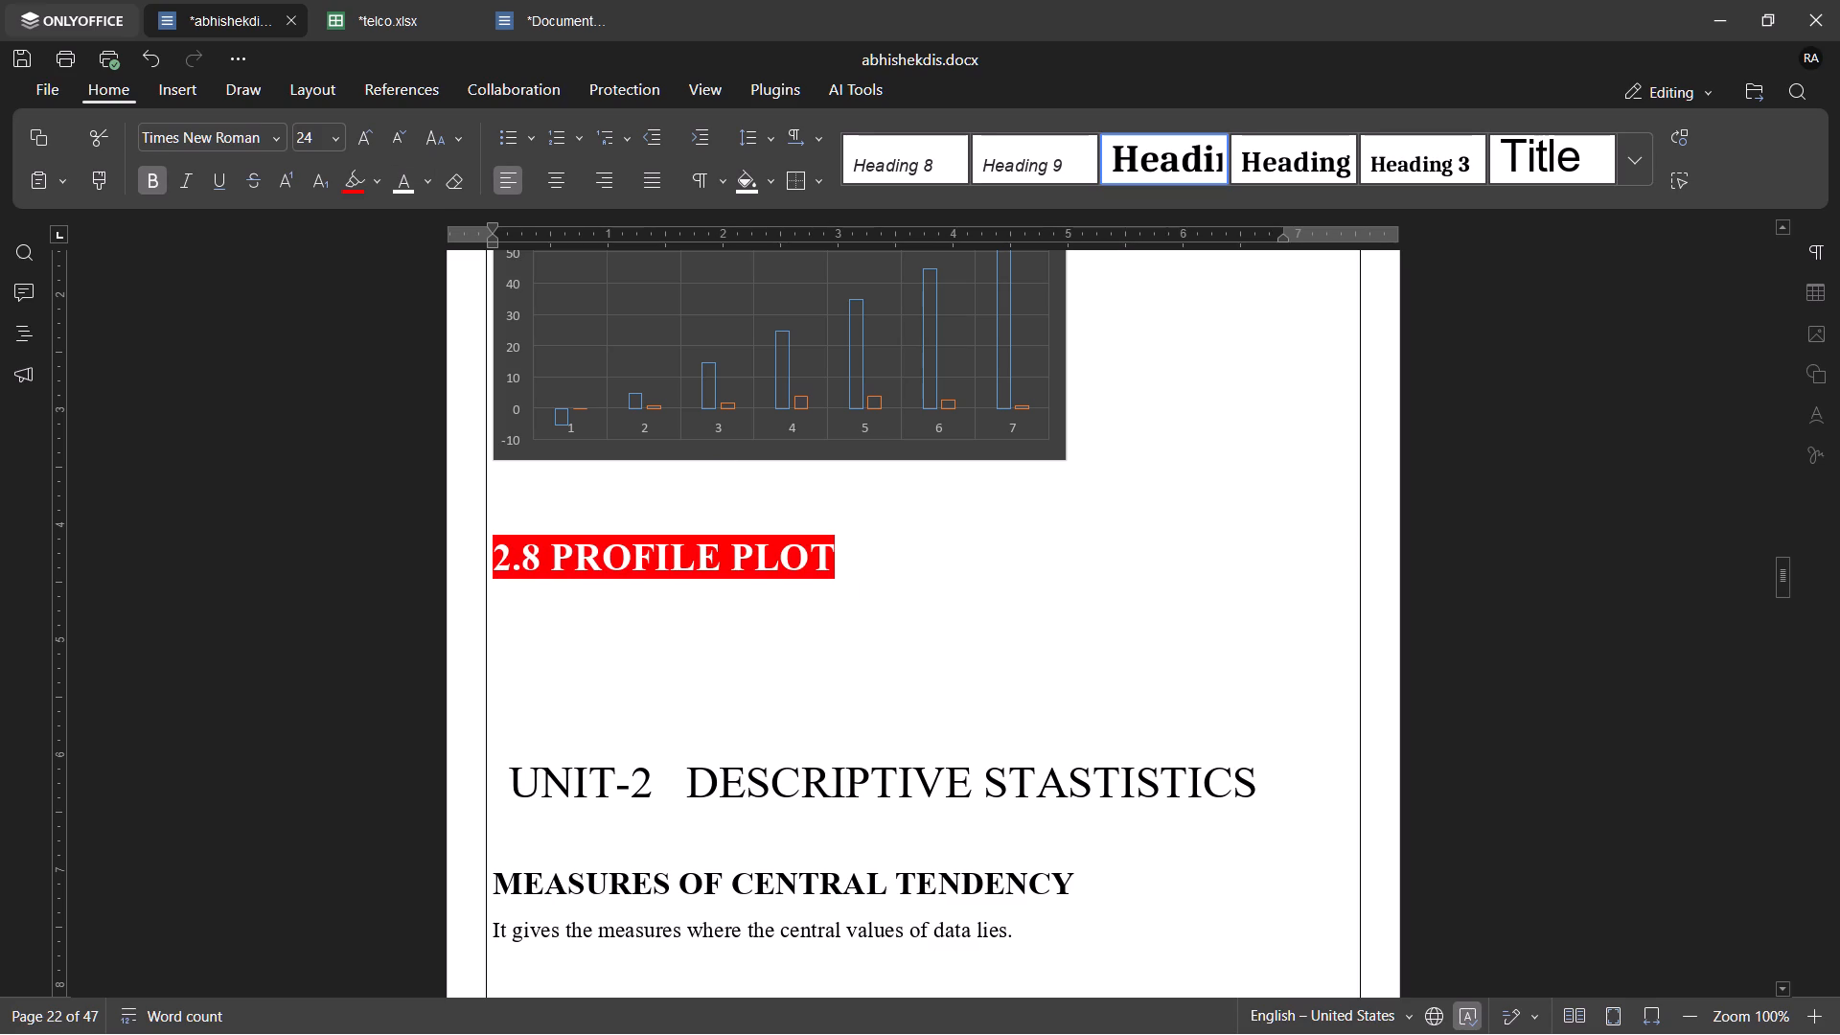
Append a space and a colon to the end of the 2.8 PROFILE PLOT heading.
click(832, 562)
key(space)
text(:)
key(space)
Delete two of the blank lines between the 2.8 PROFILE PLOT heading and the UNIT-2 title.
scroll(741, 706, down, 2)
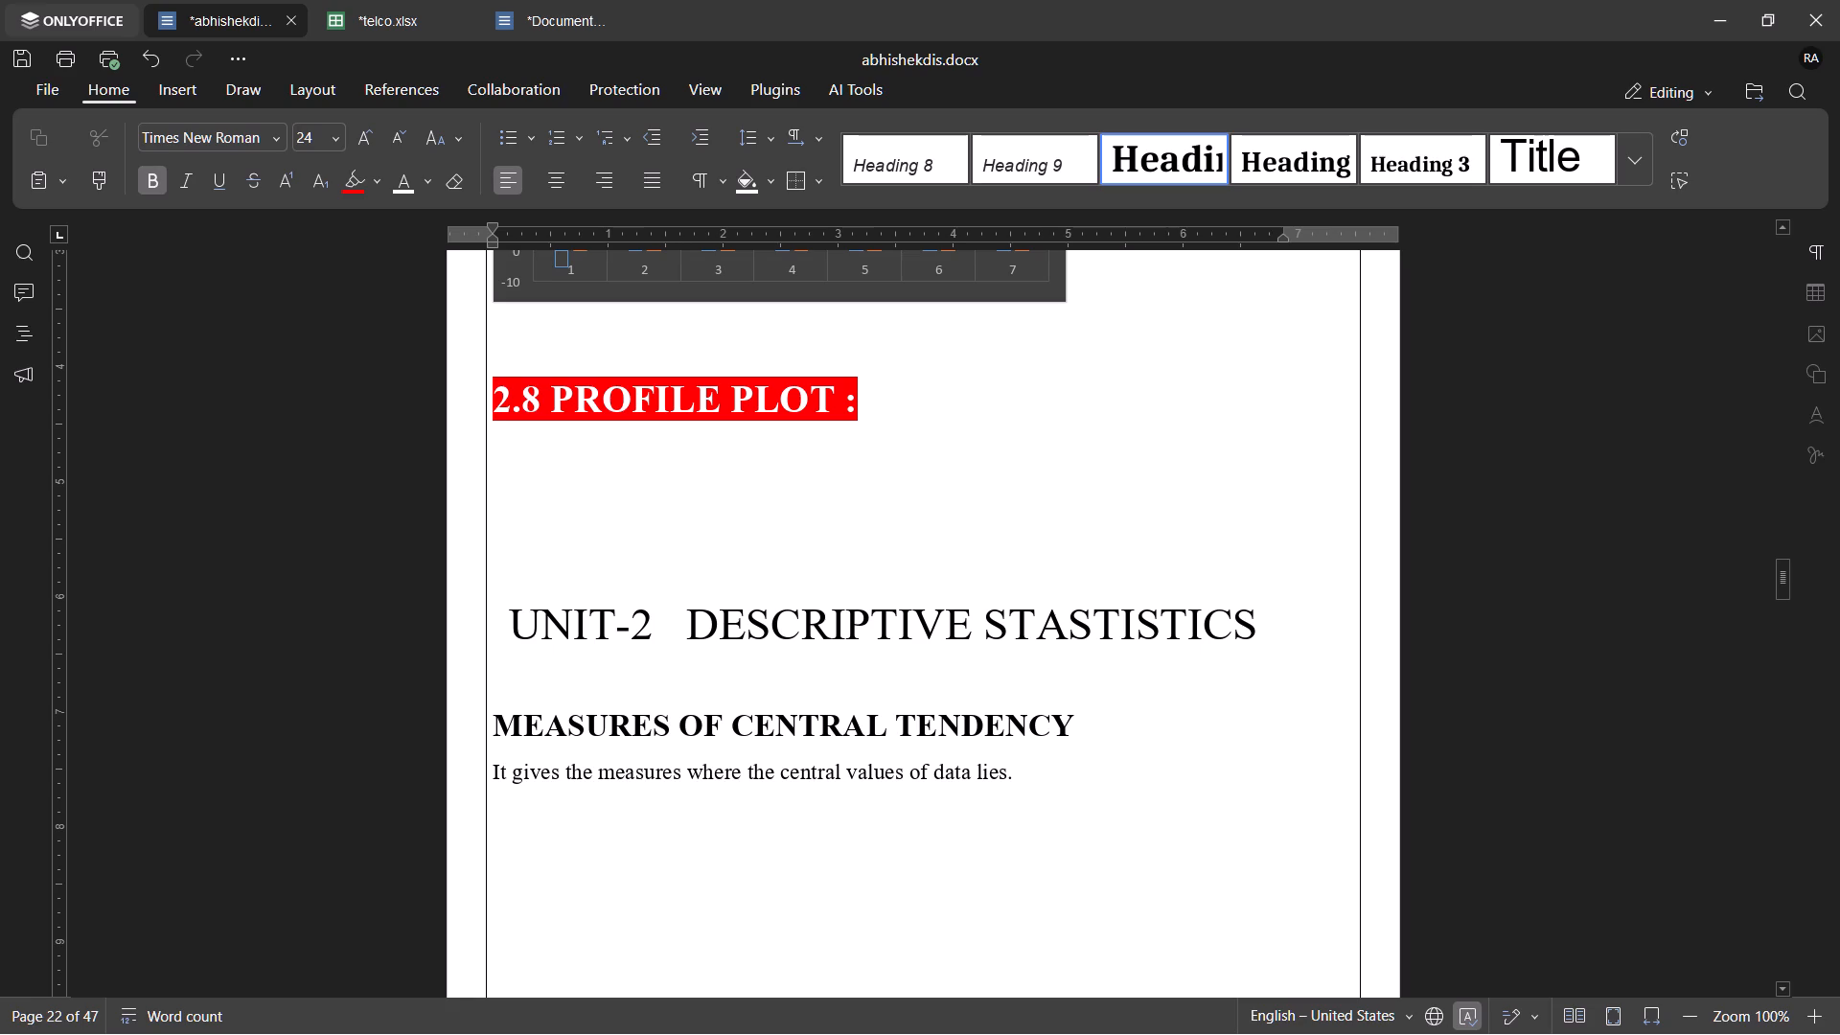
scroll(741, 706, up, 1)
scroll(741, 706, down, 1)
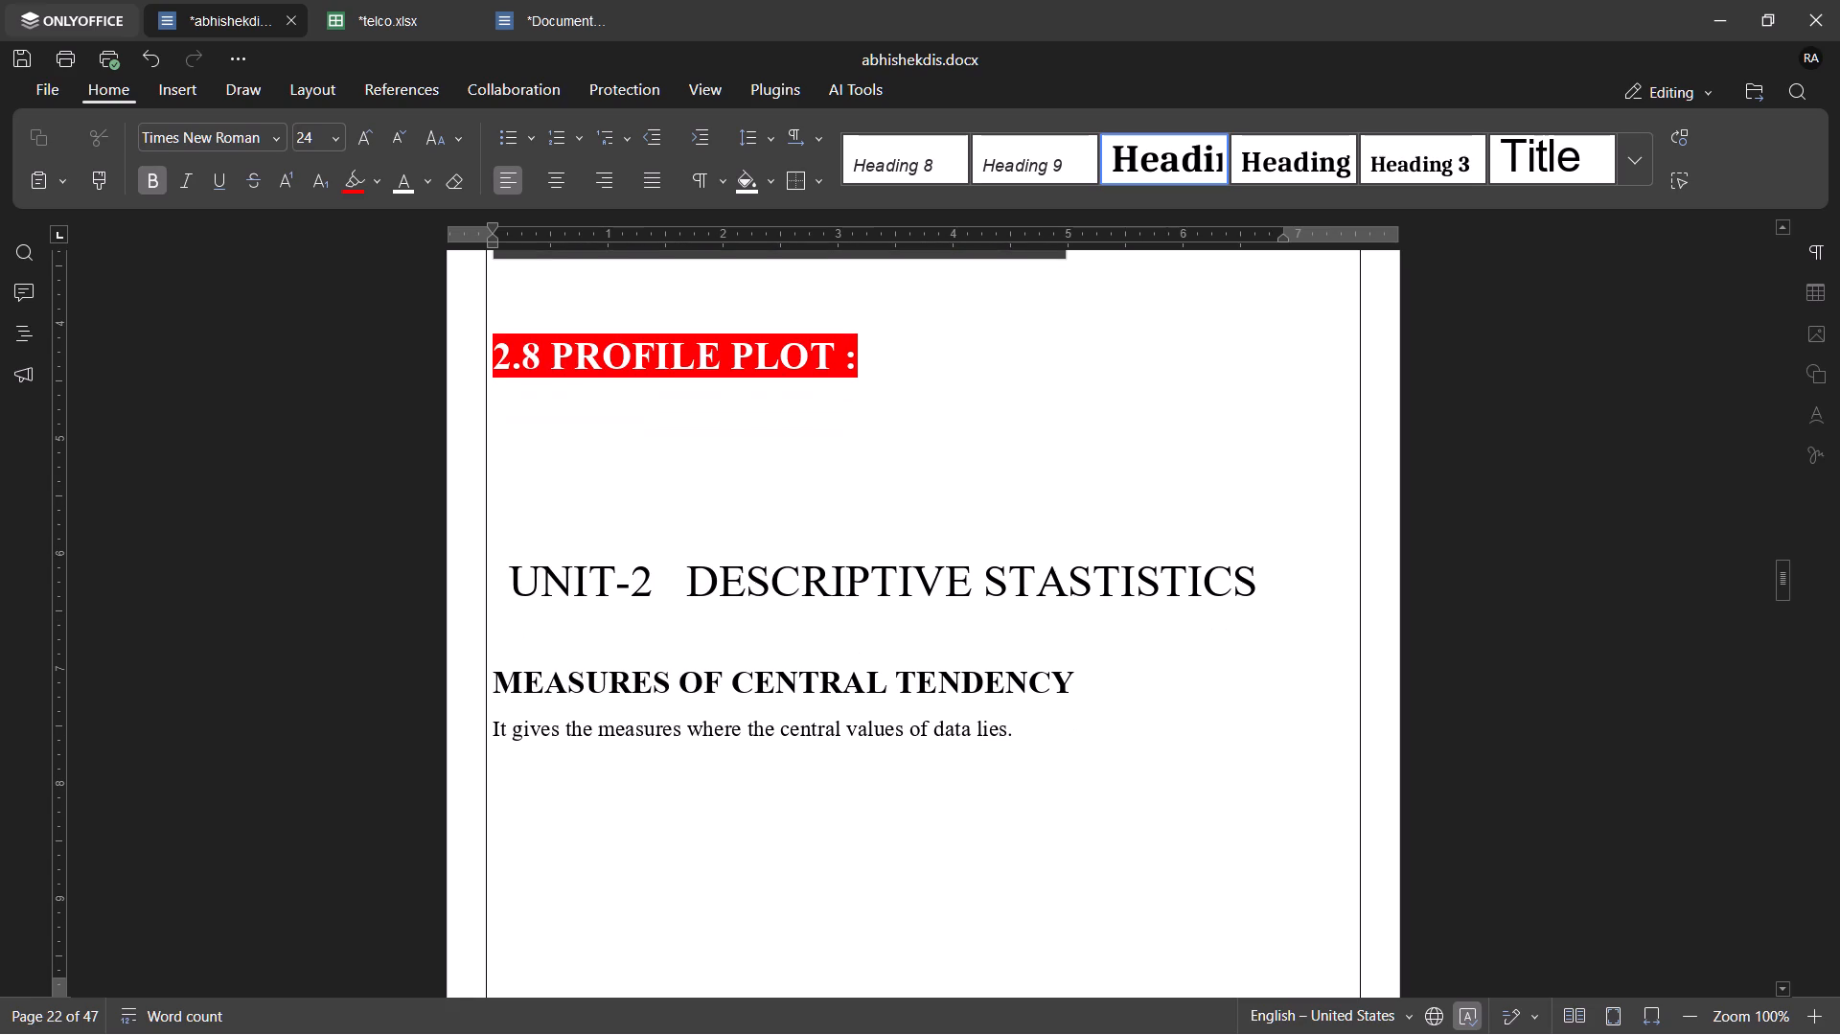
scroll(741, 706, up, 7)
scroll(741, 706, down, 1)
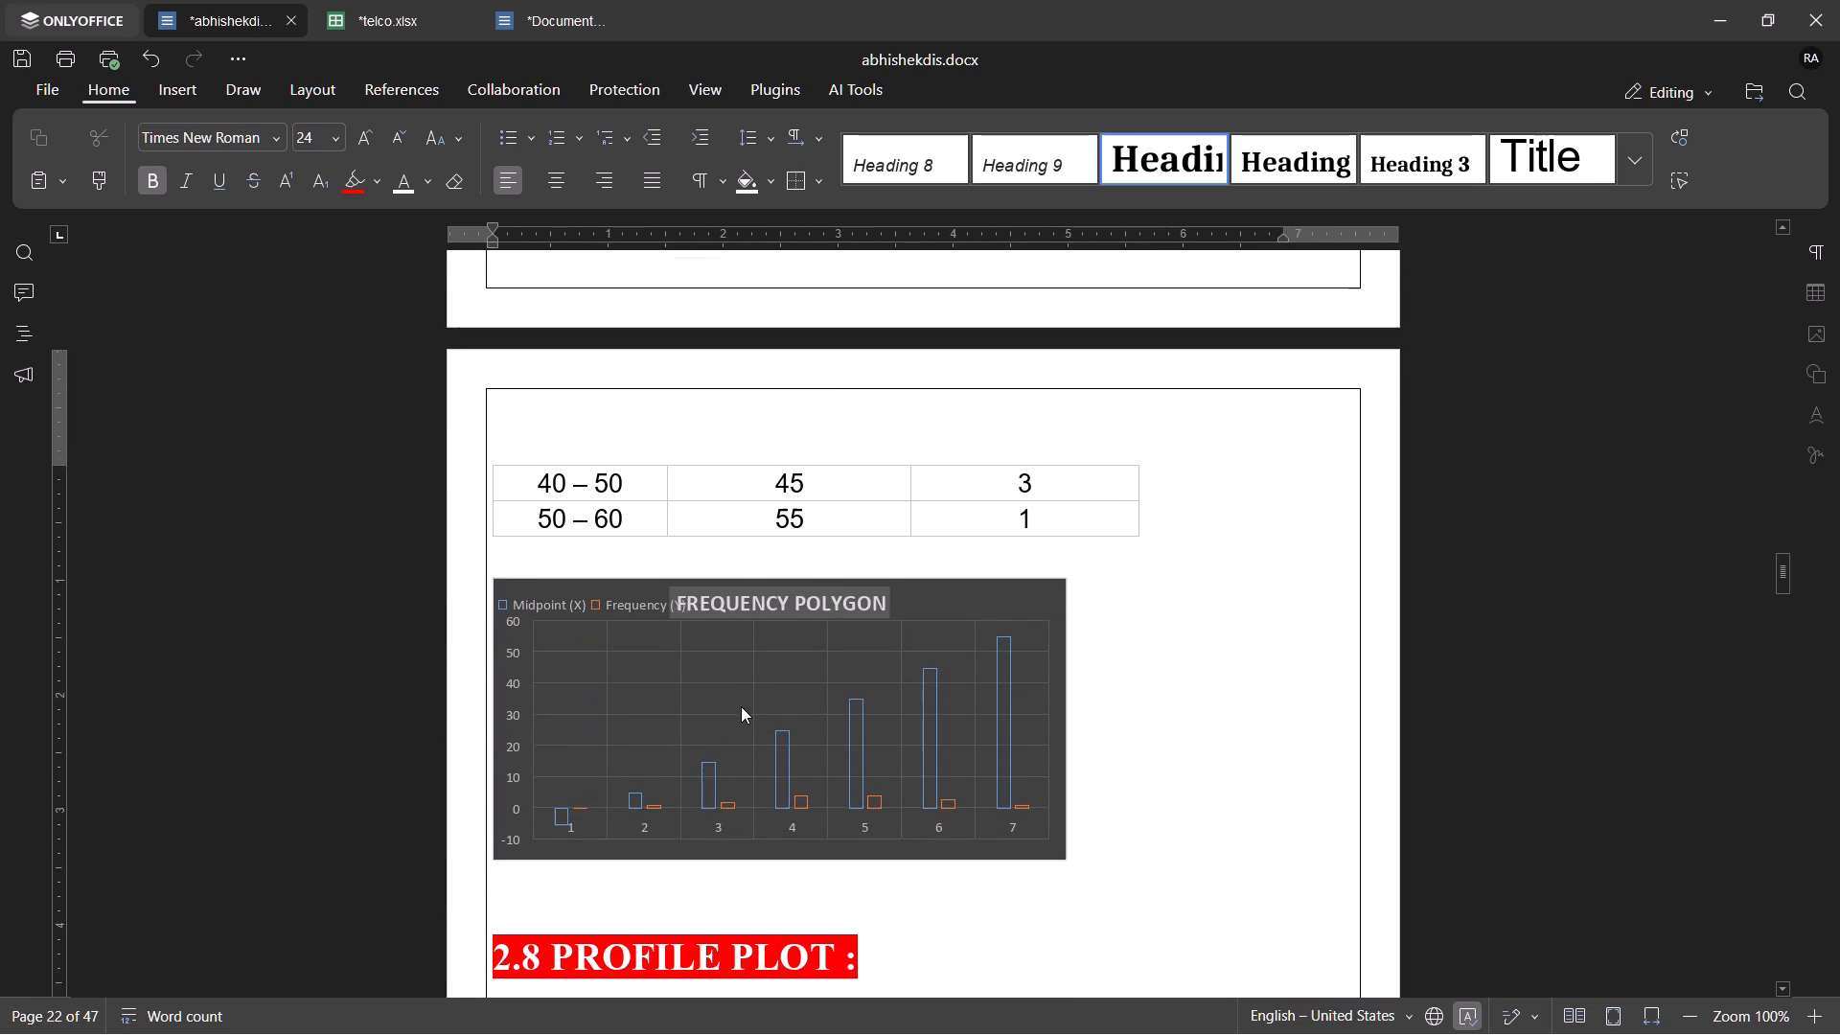
scroll(741, 706, down, 5)
scroll(741, 706, up, 1)
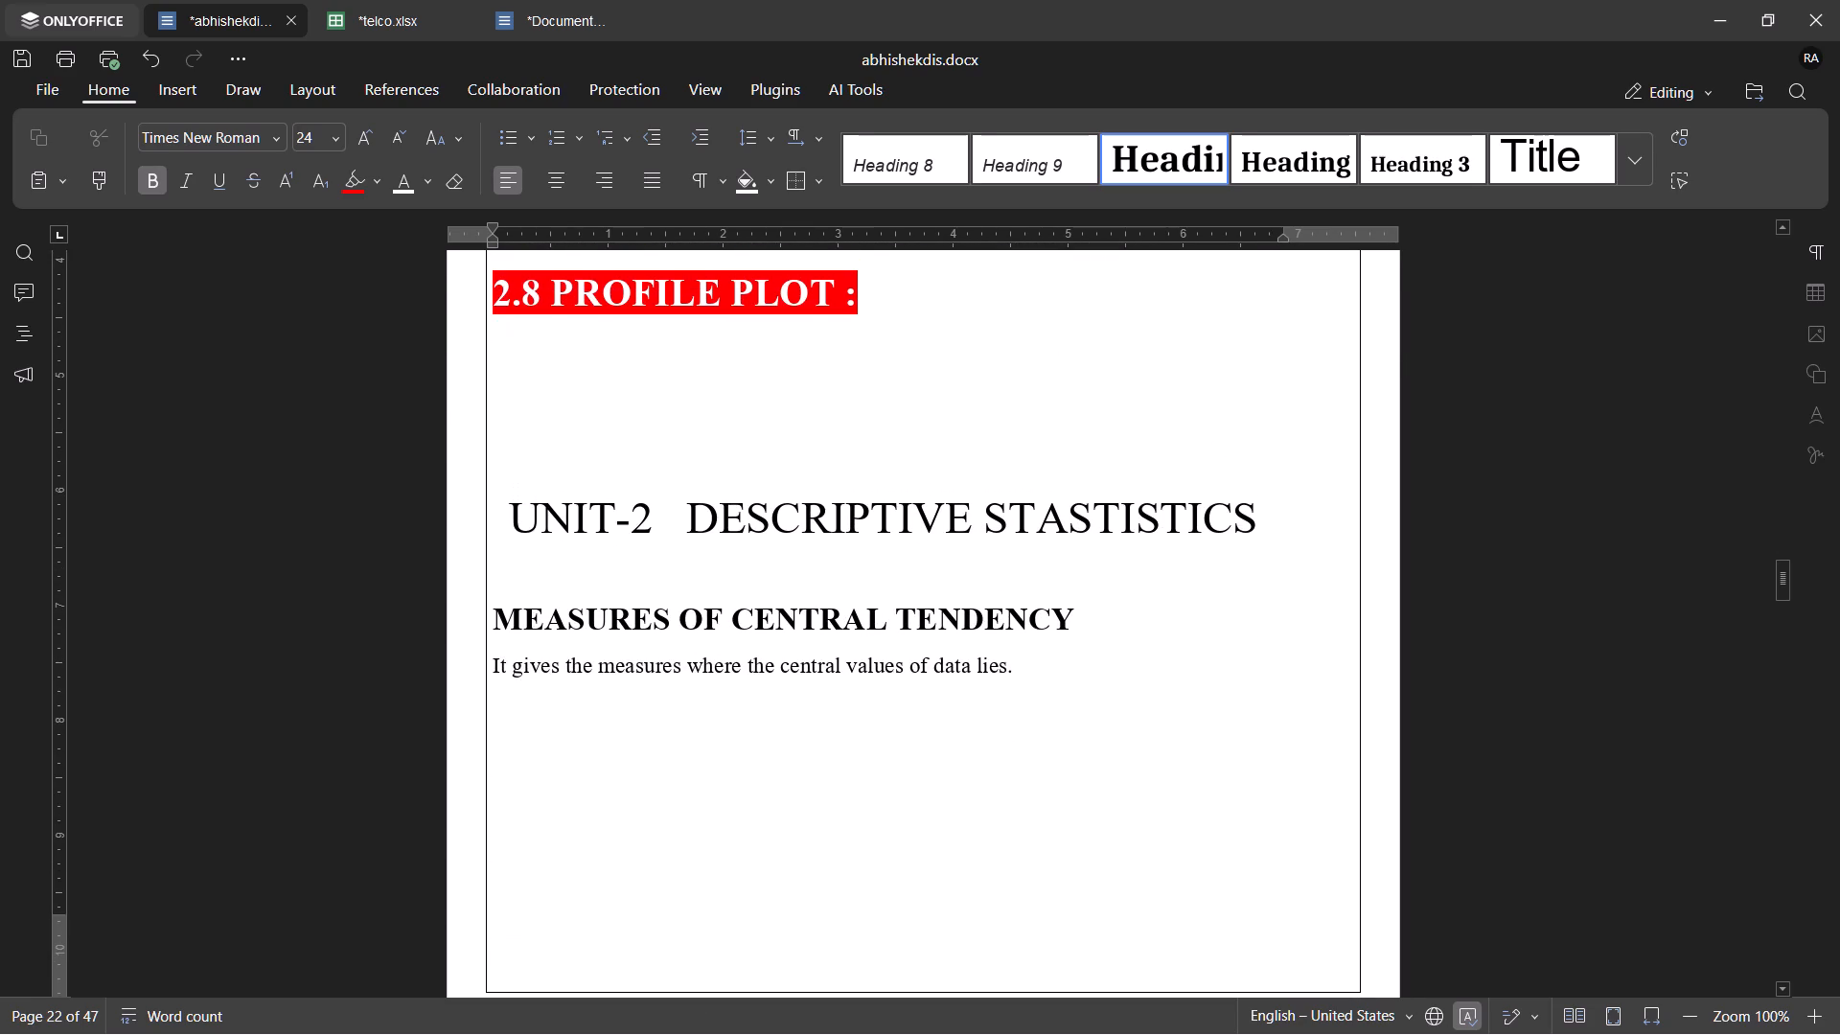
scroll(741, 706, down, 1)
scroll(741, 706, up, 3)
click(707, 590)
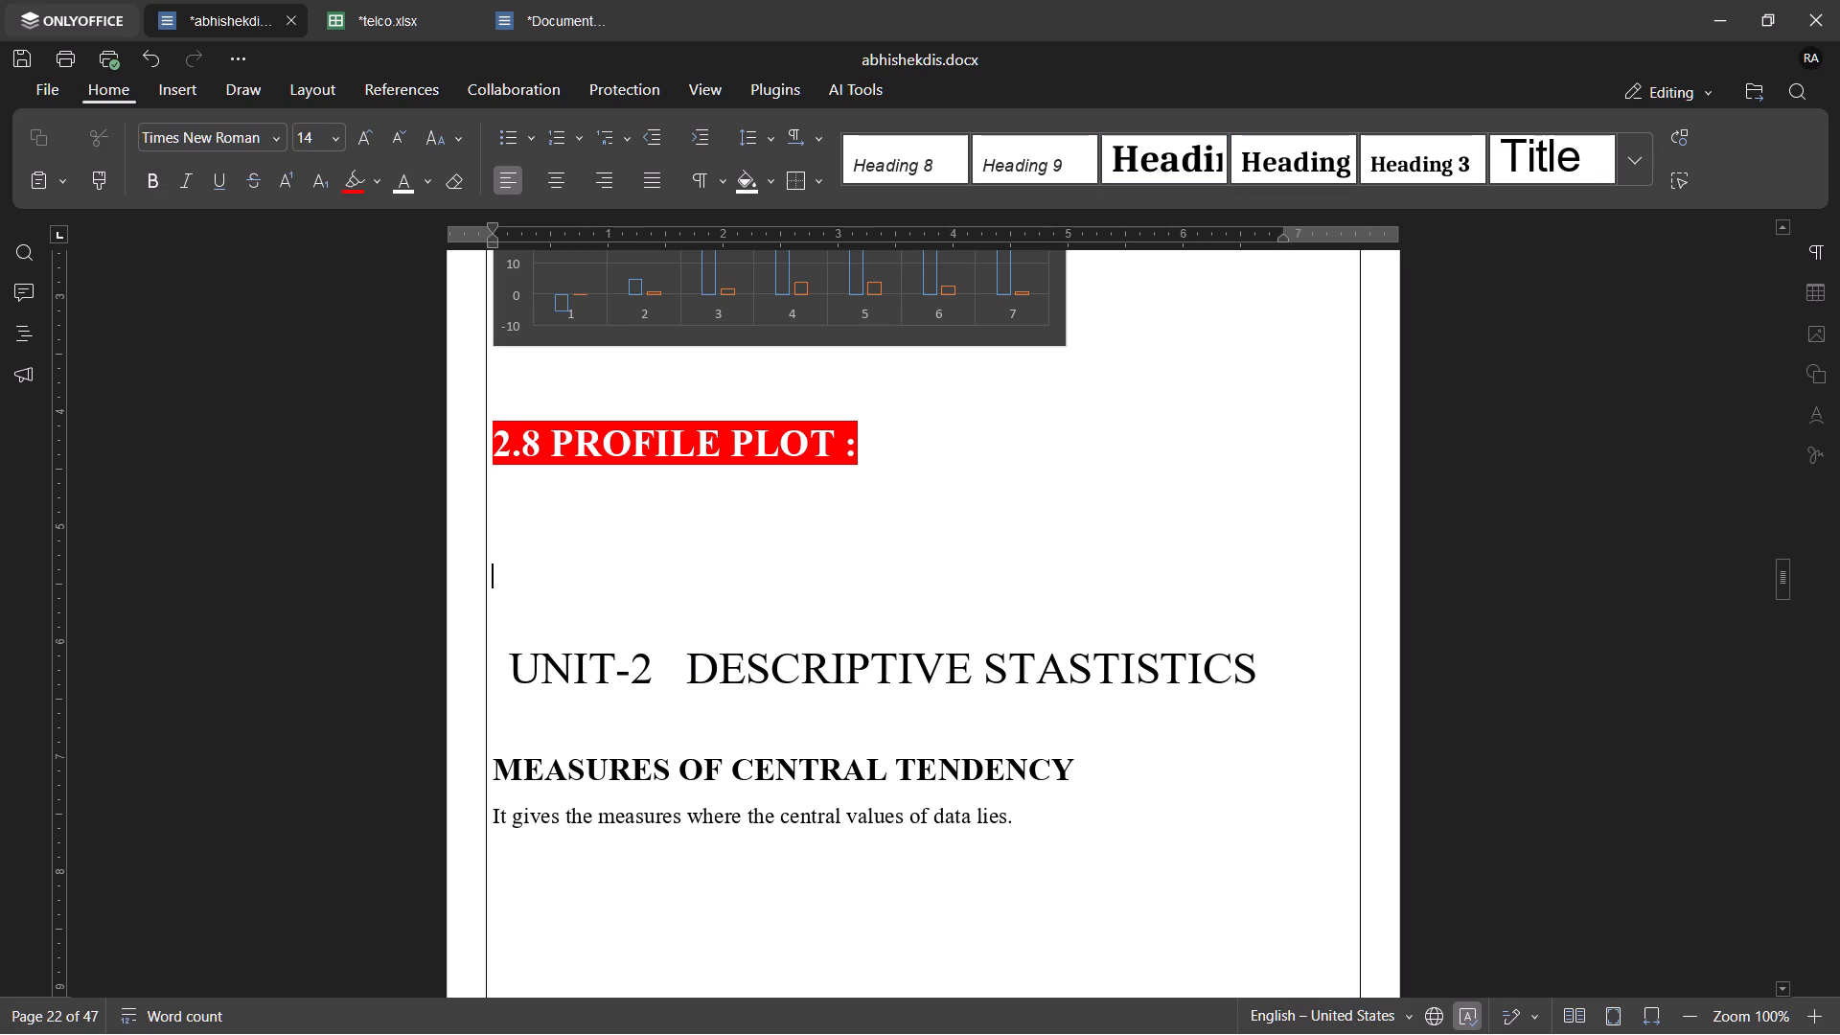
key(BackSpace)
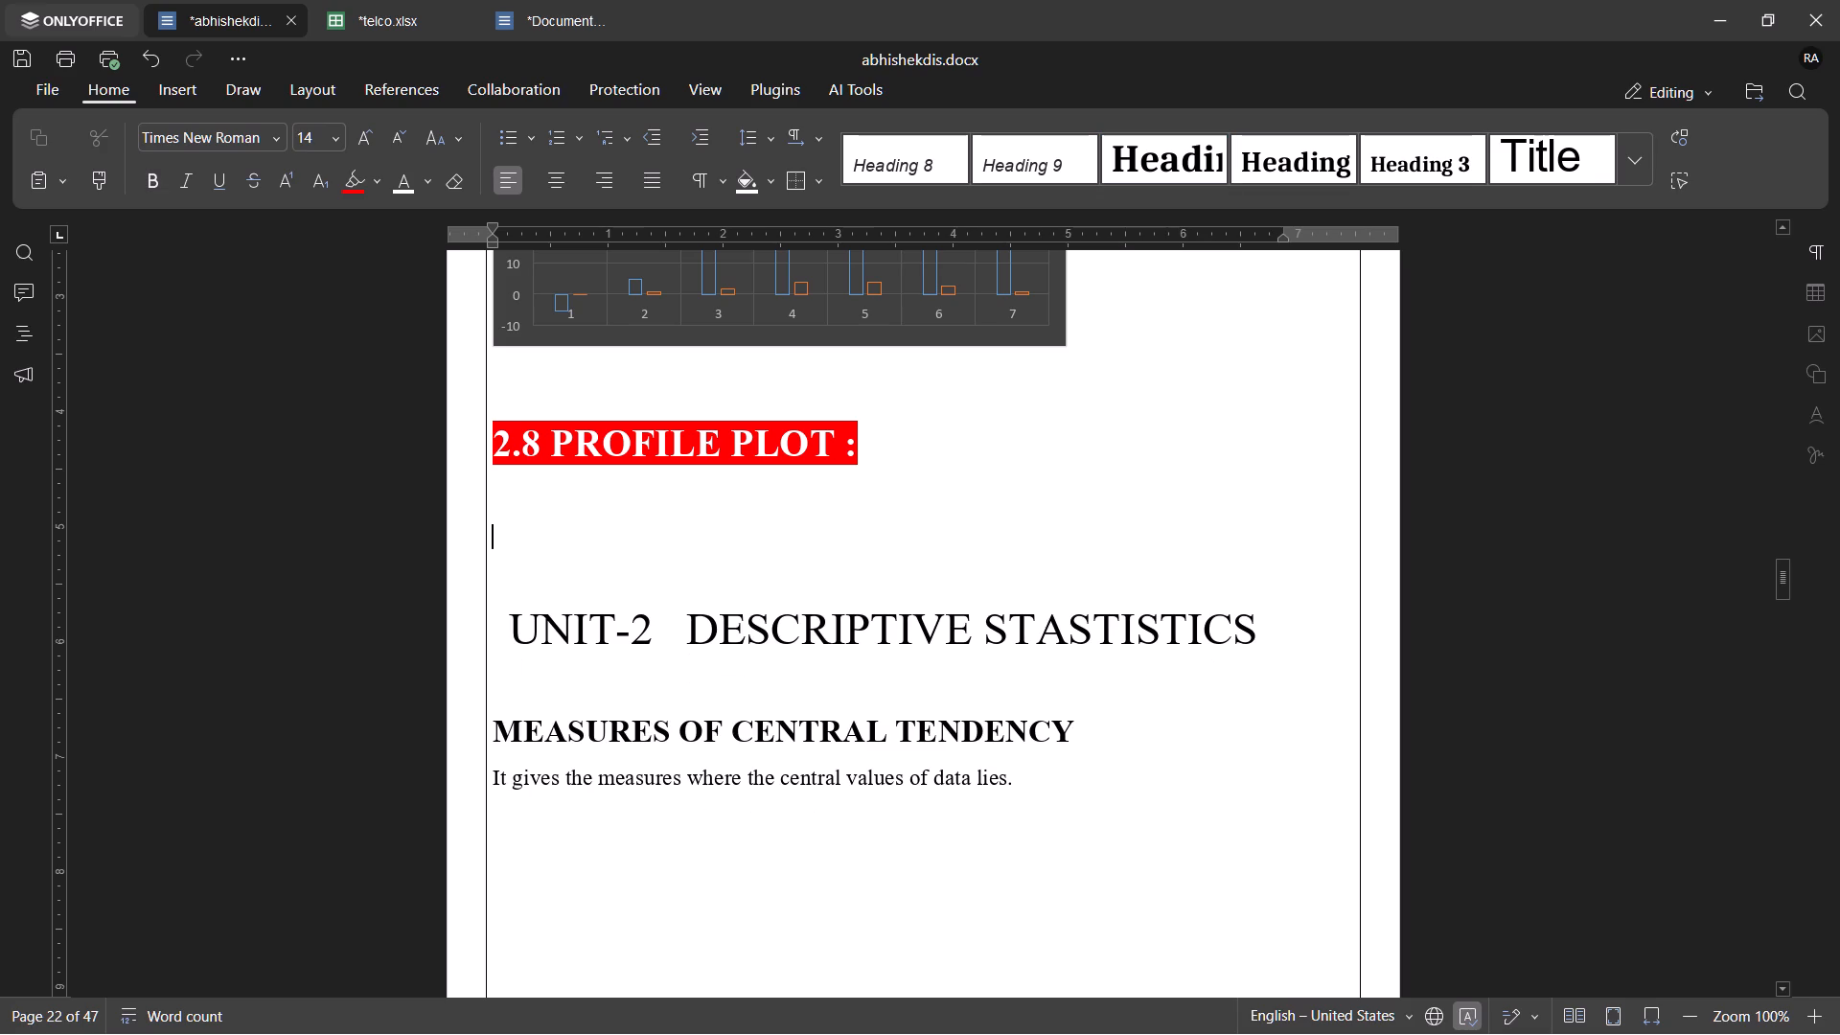
key(BackSpace)
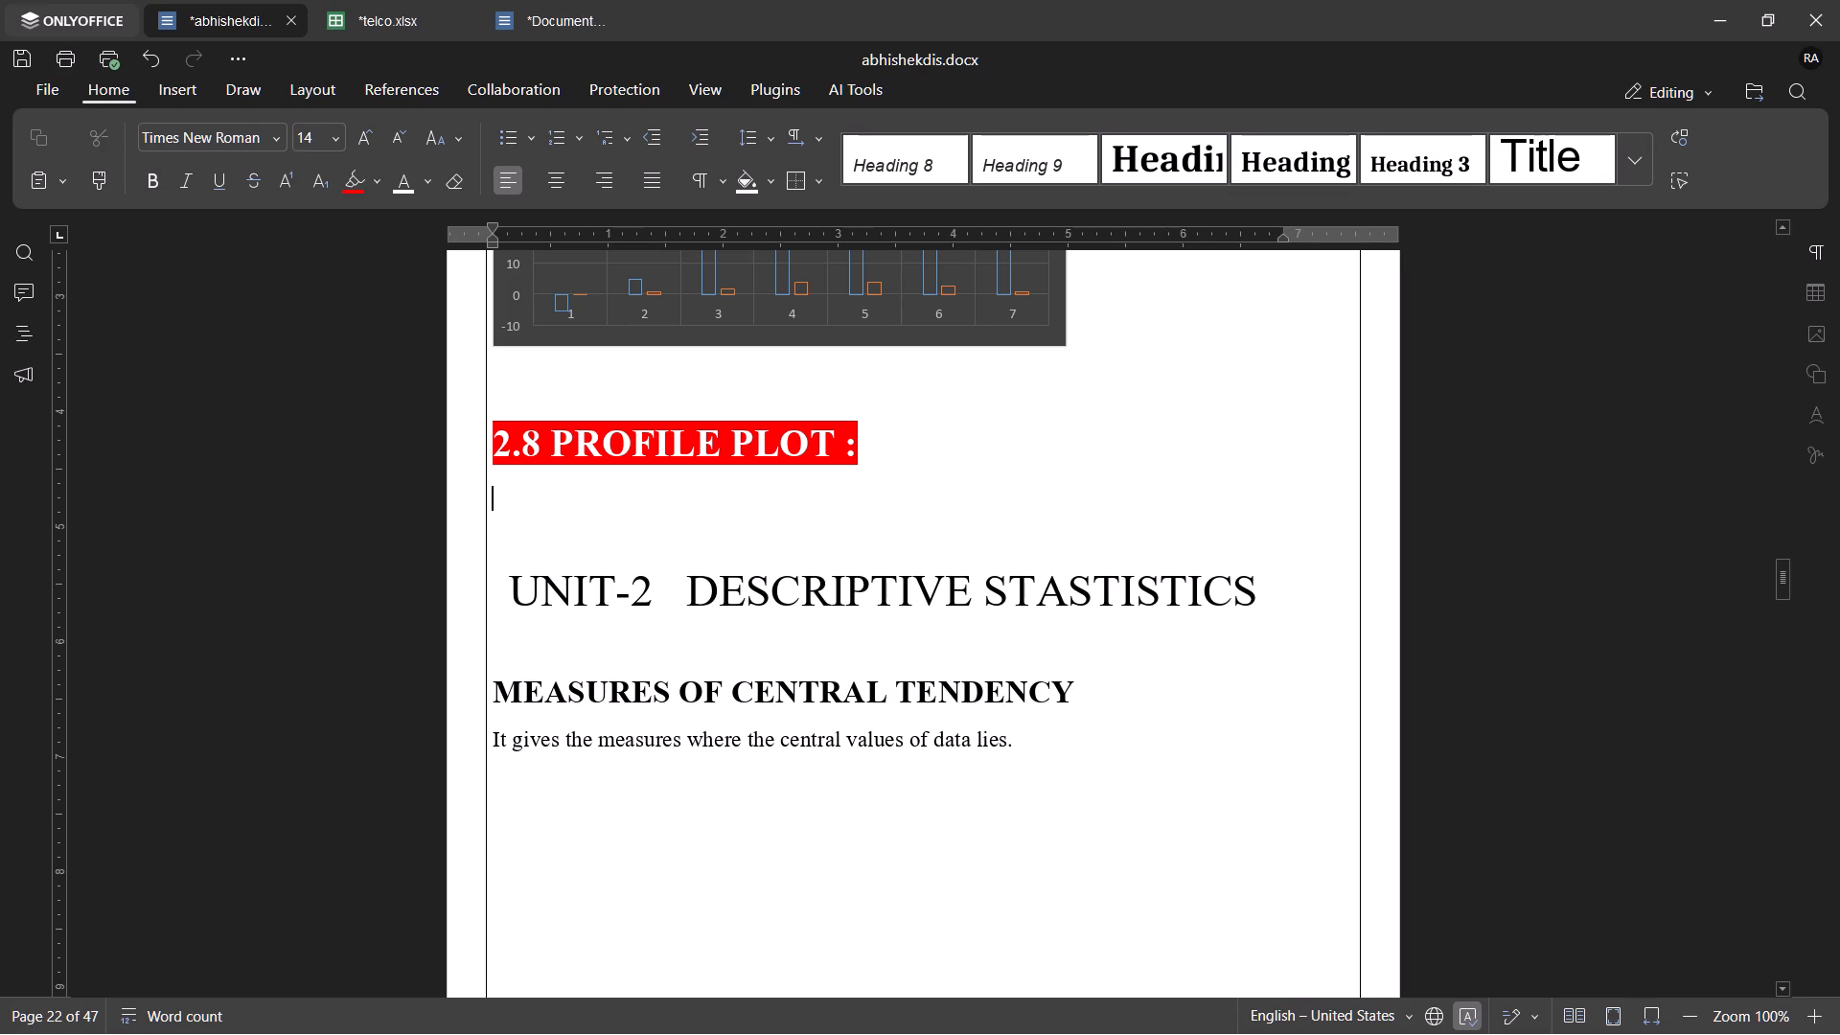
click(1054, 287)
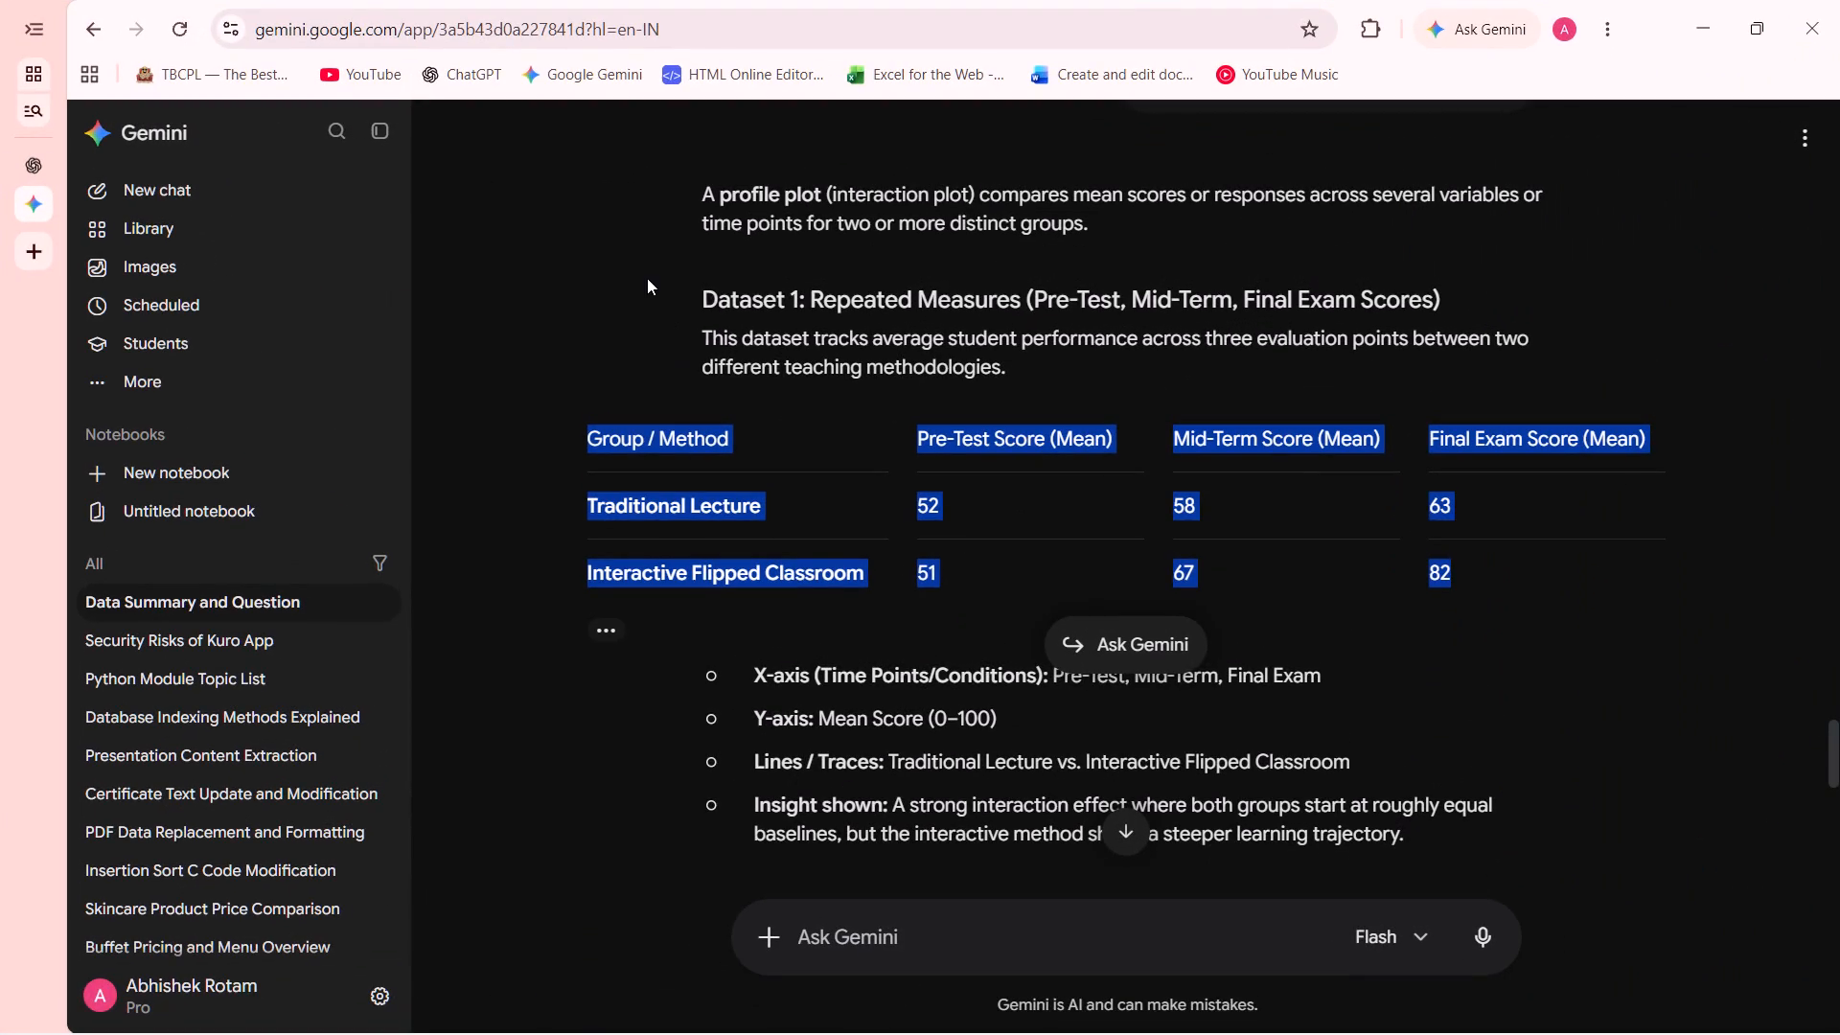
click(1085, 279)
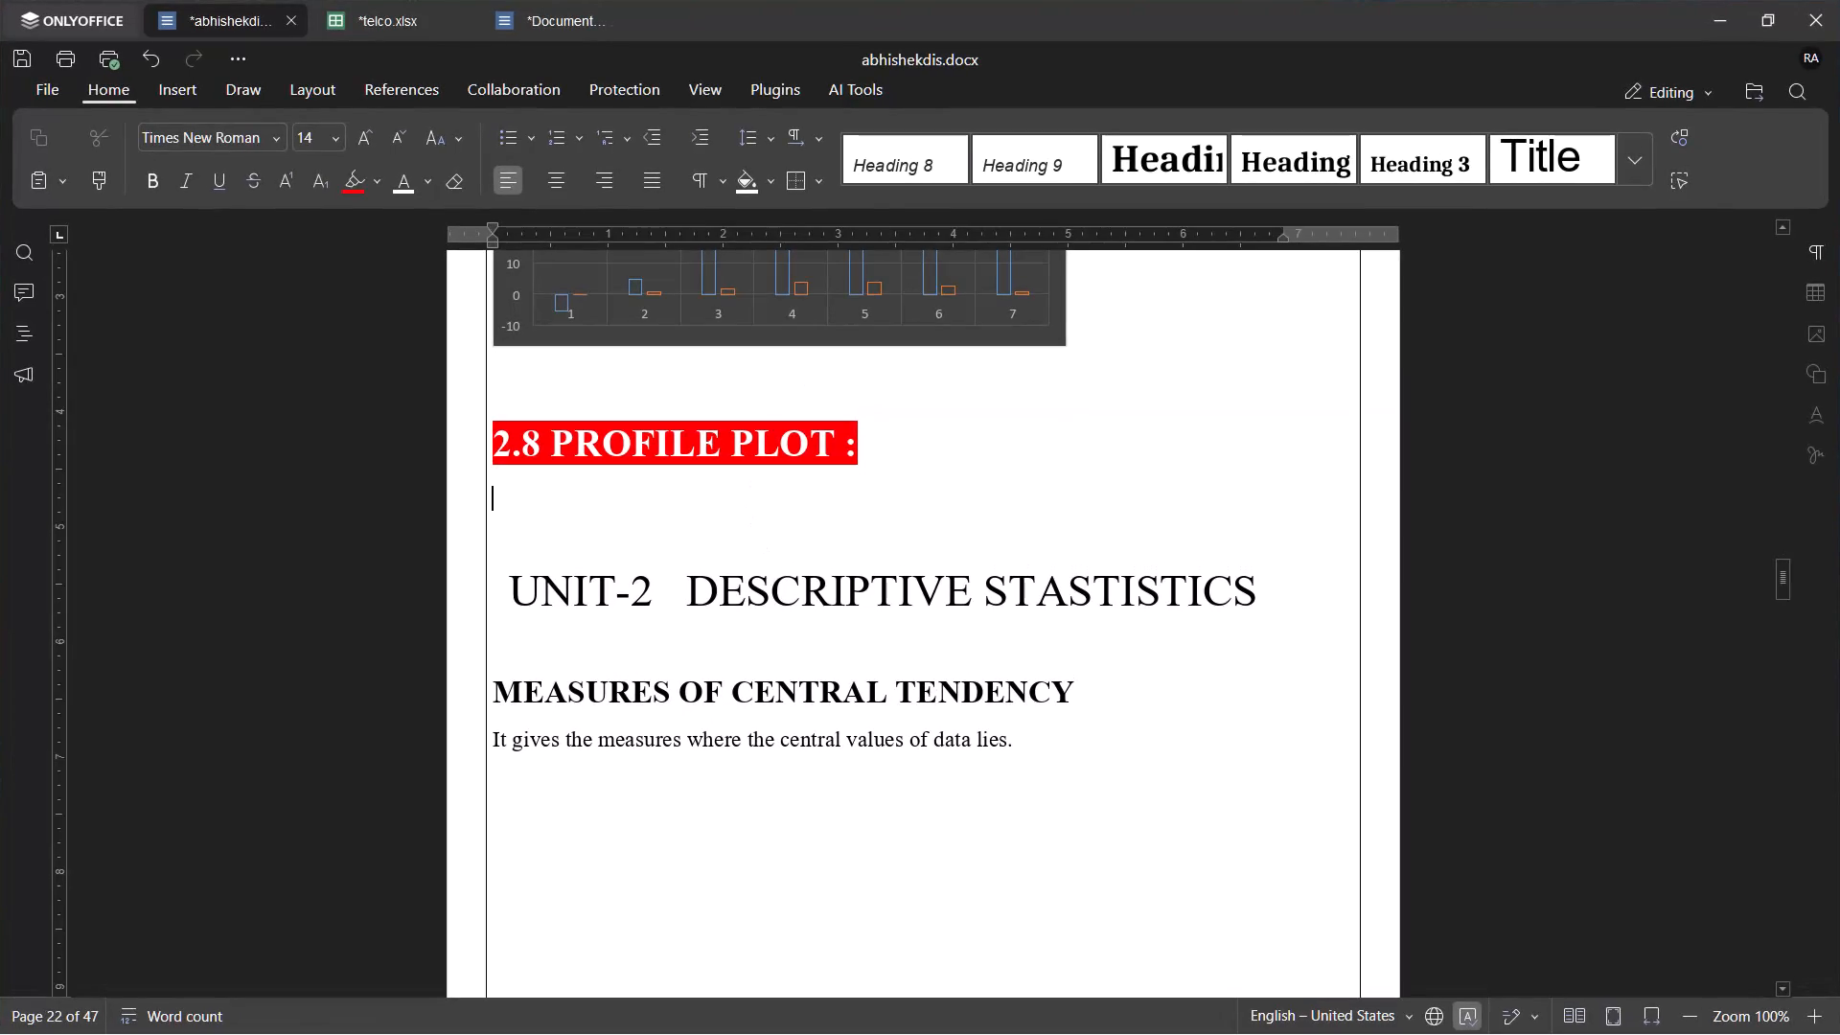
click(358, 29)
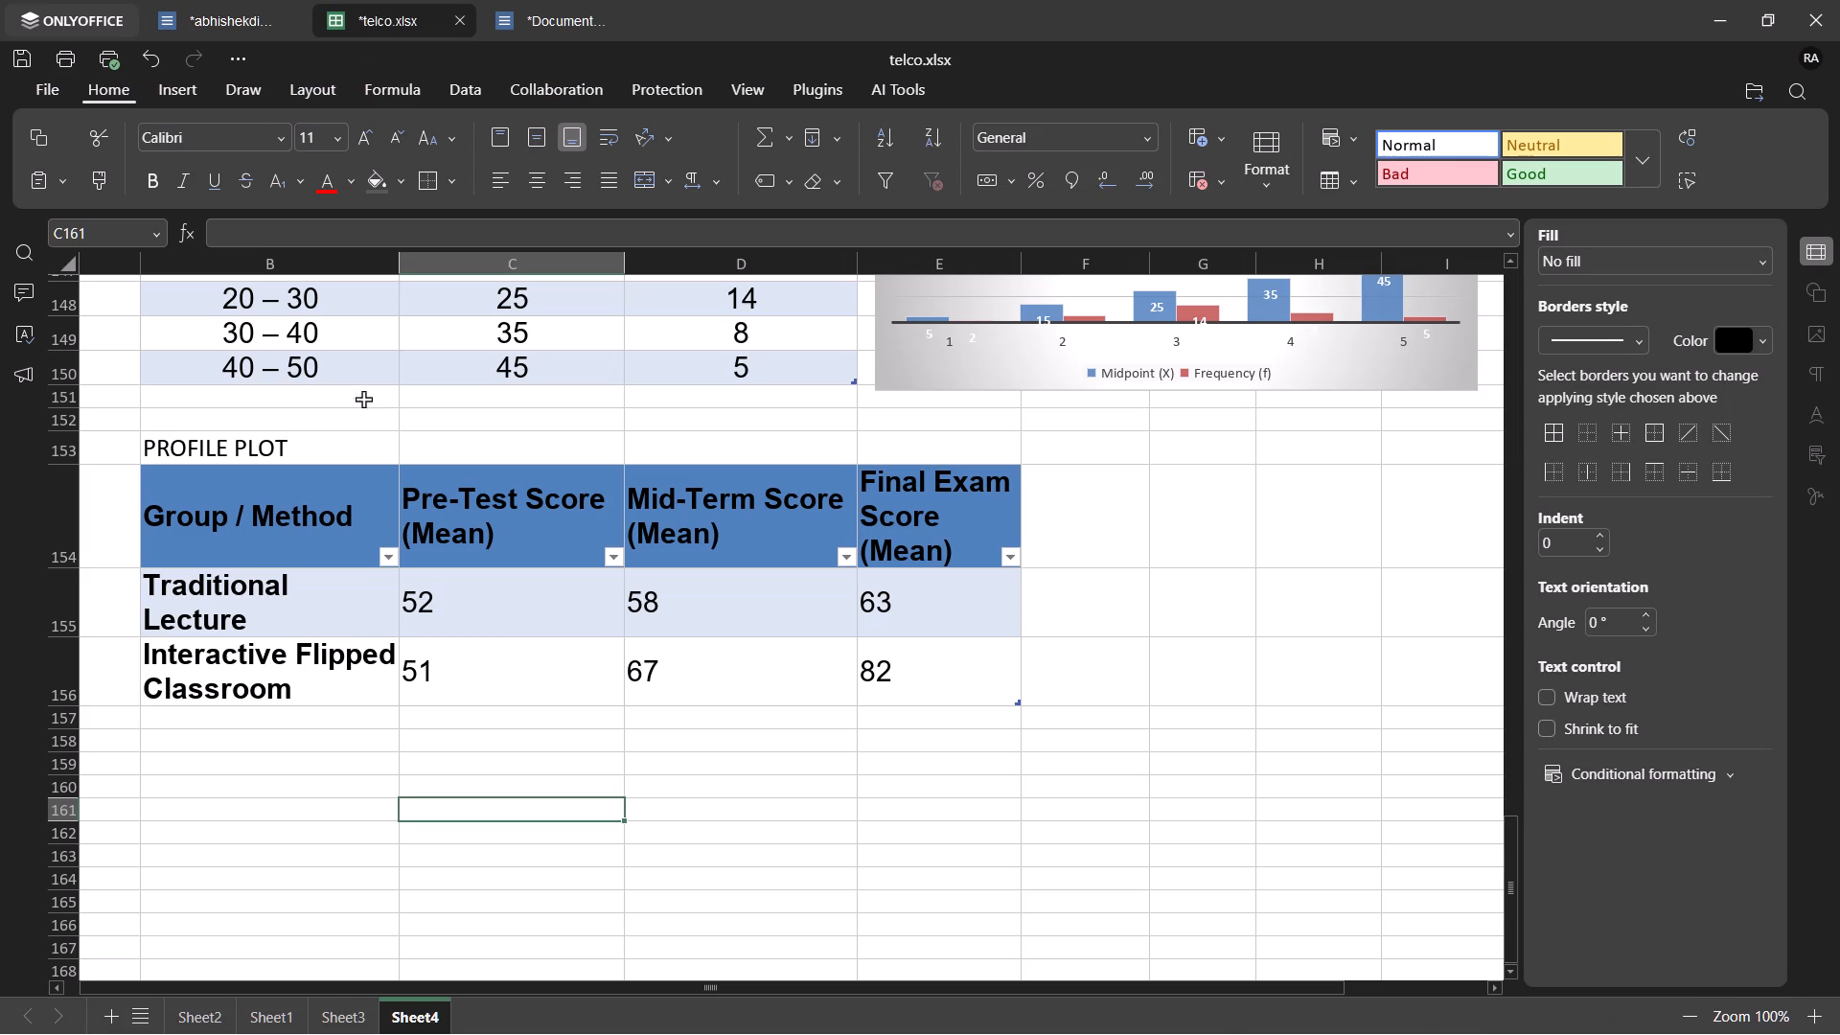
scroll(257, 822, down, 3)
scroll(257, 822, up, 4)
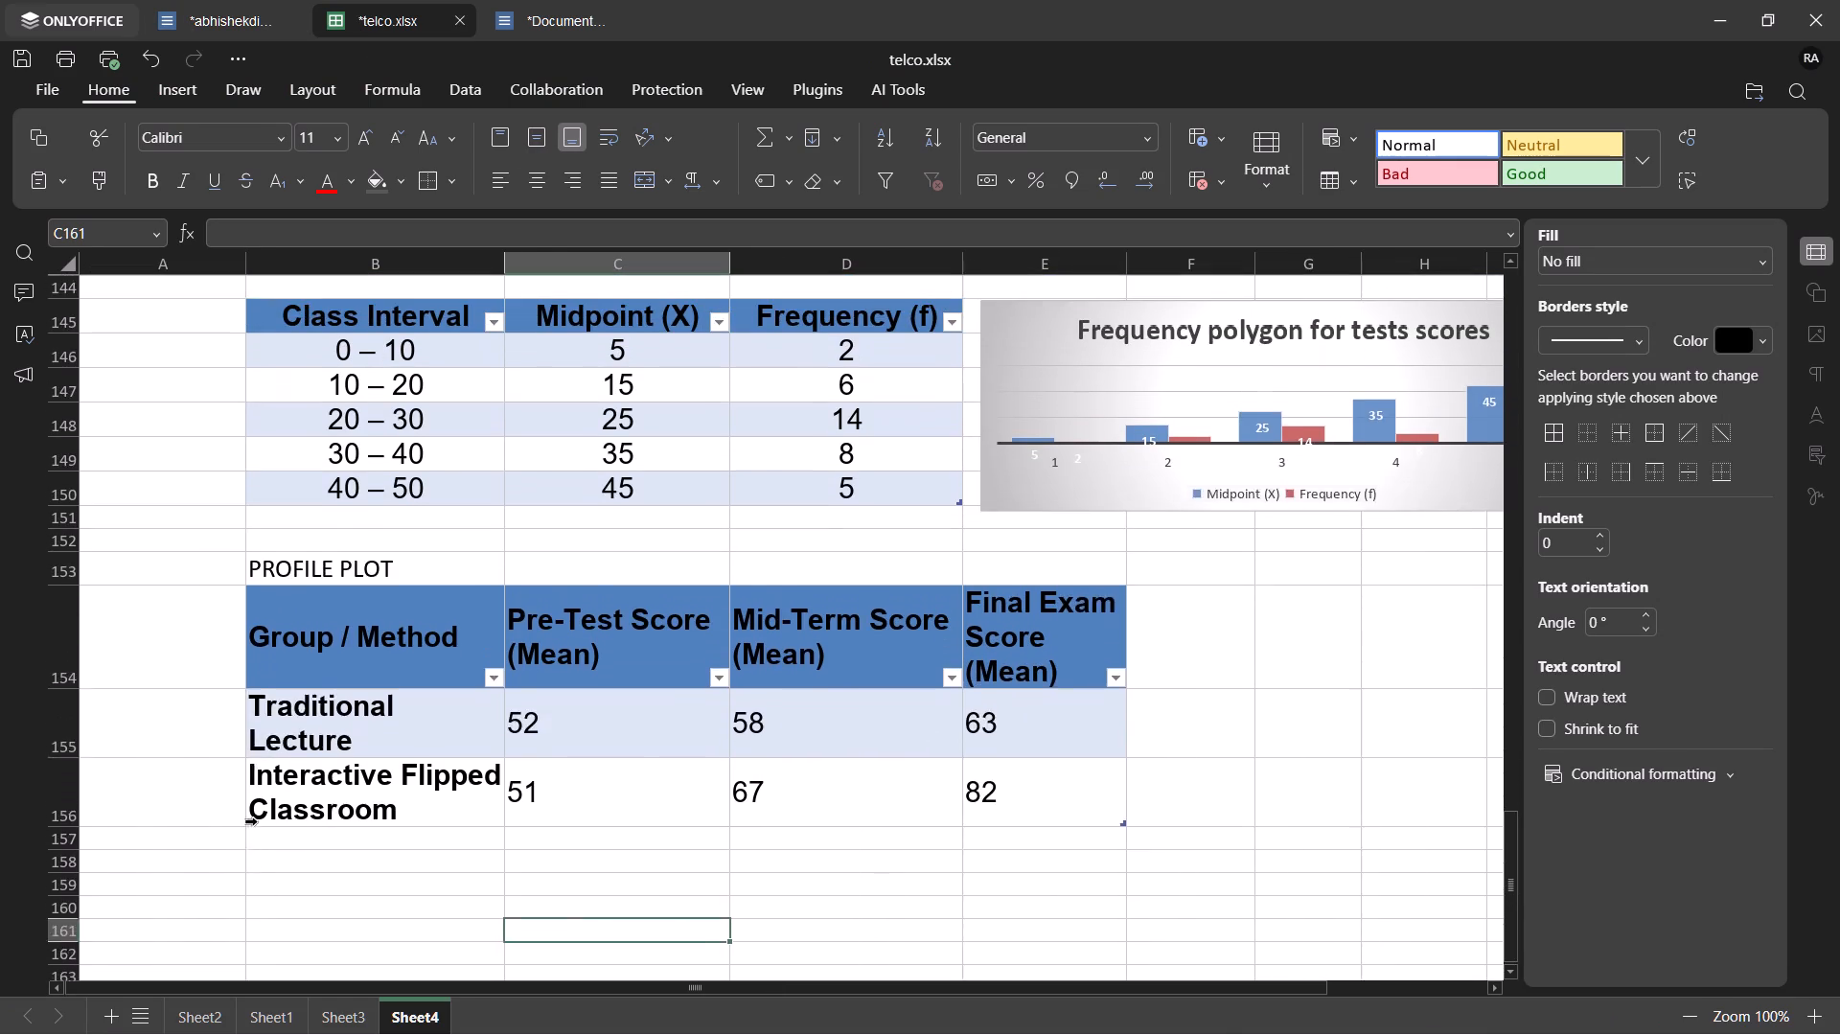
scroll(257, 822, up, 1)
scroll(257, 822, down, 3)
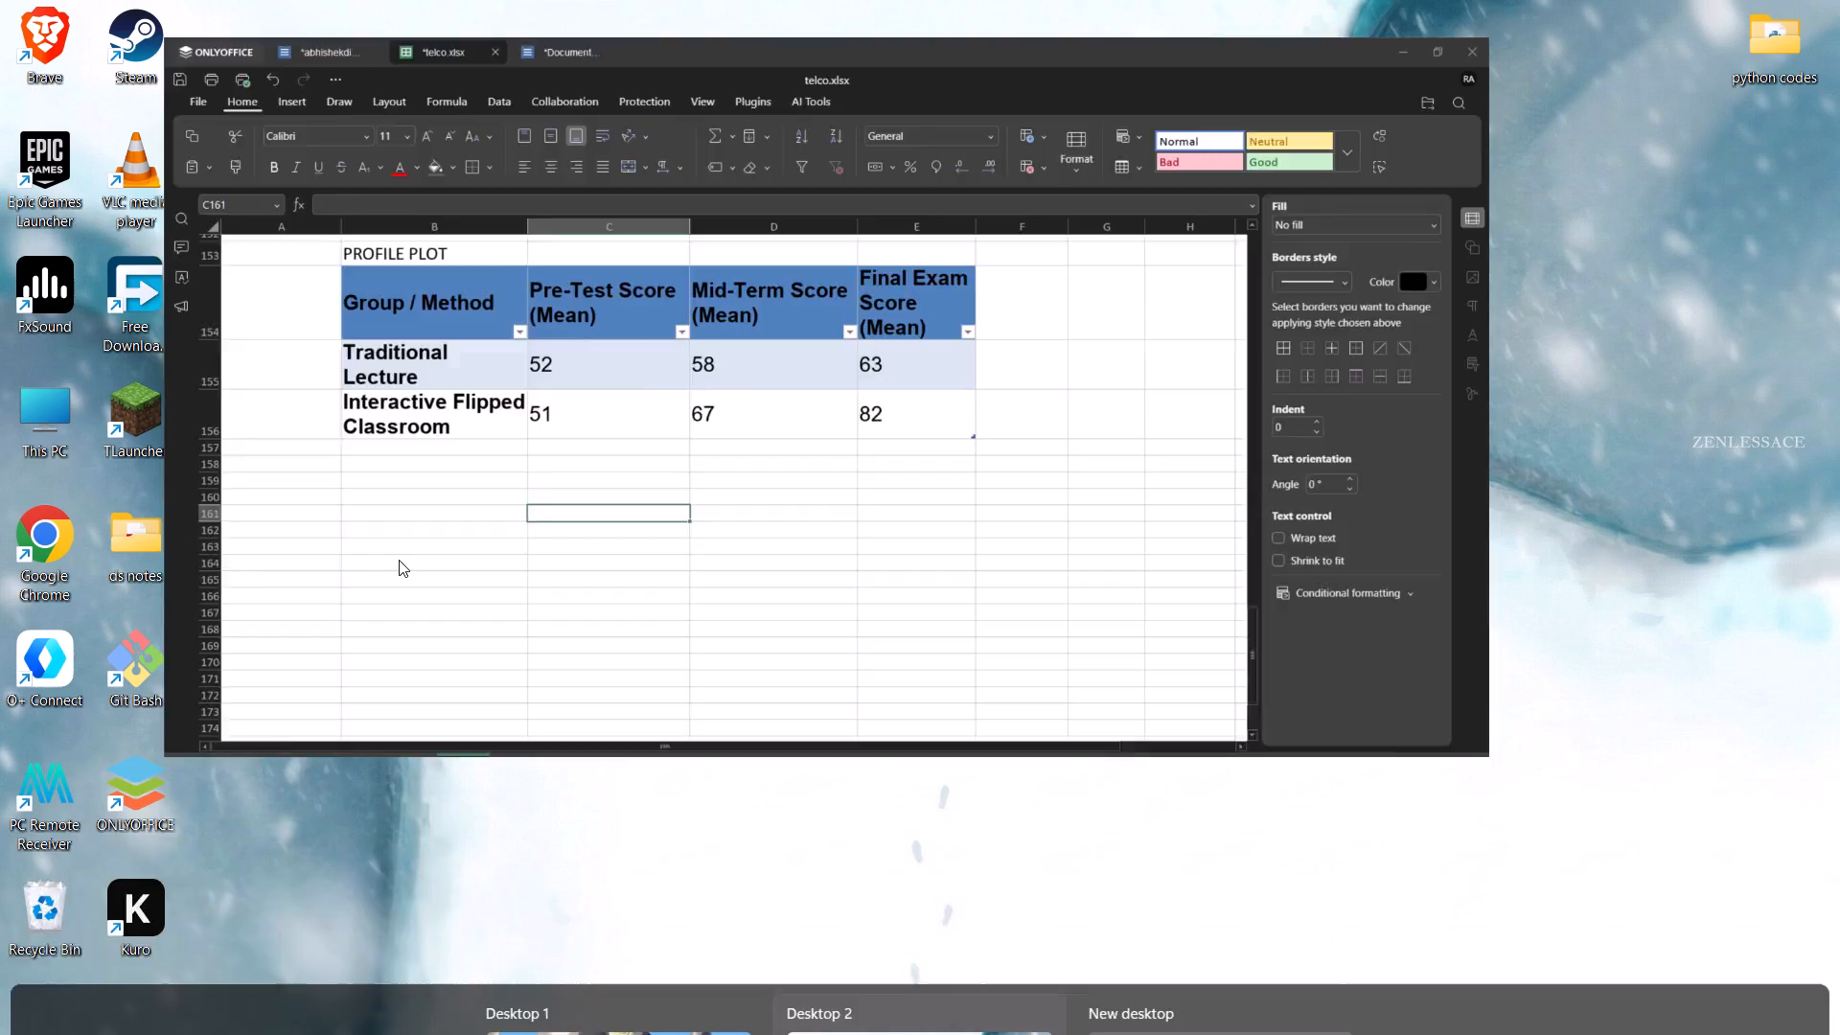
click(567, 262)
key(shift+super+s)
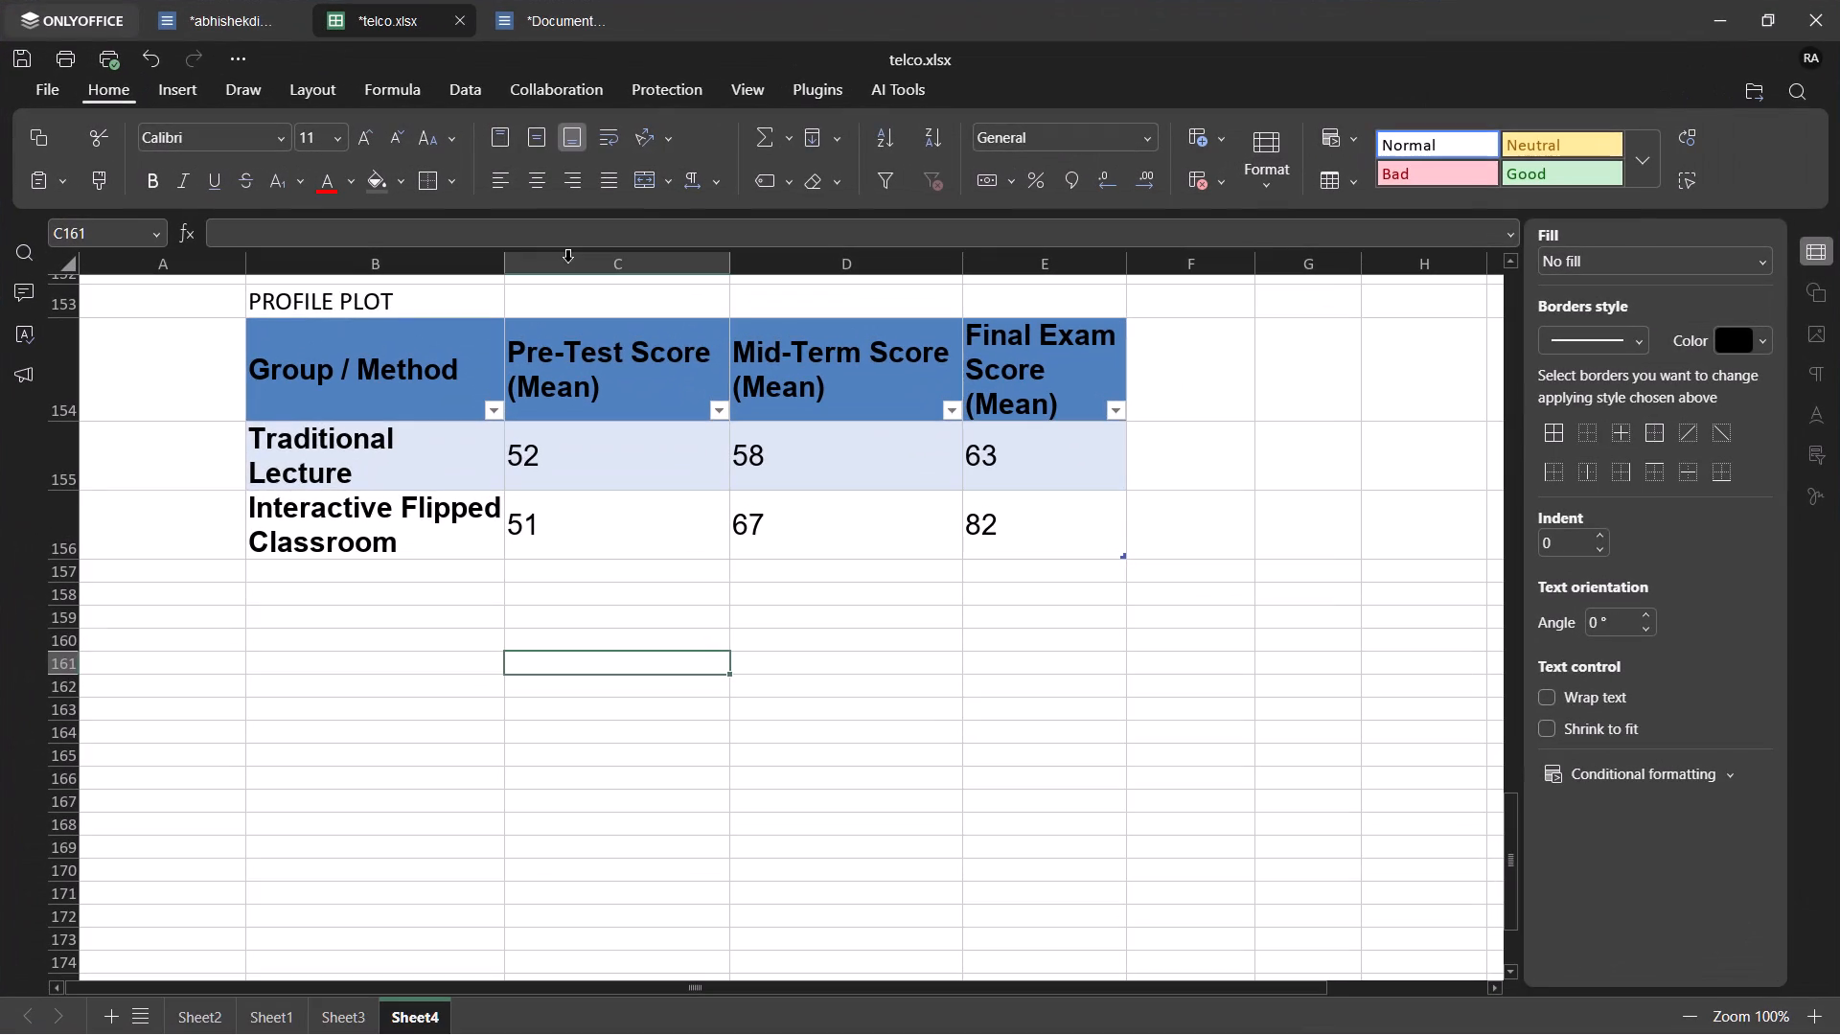
drag(226, 322, 1103, 519)
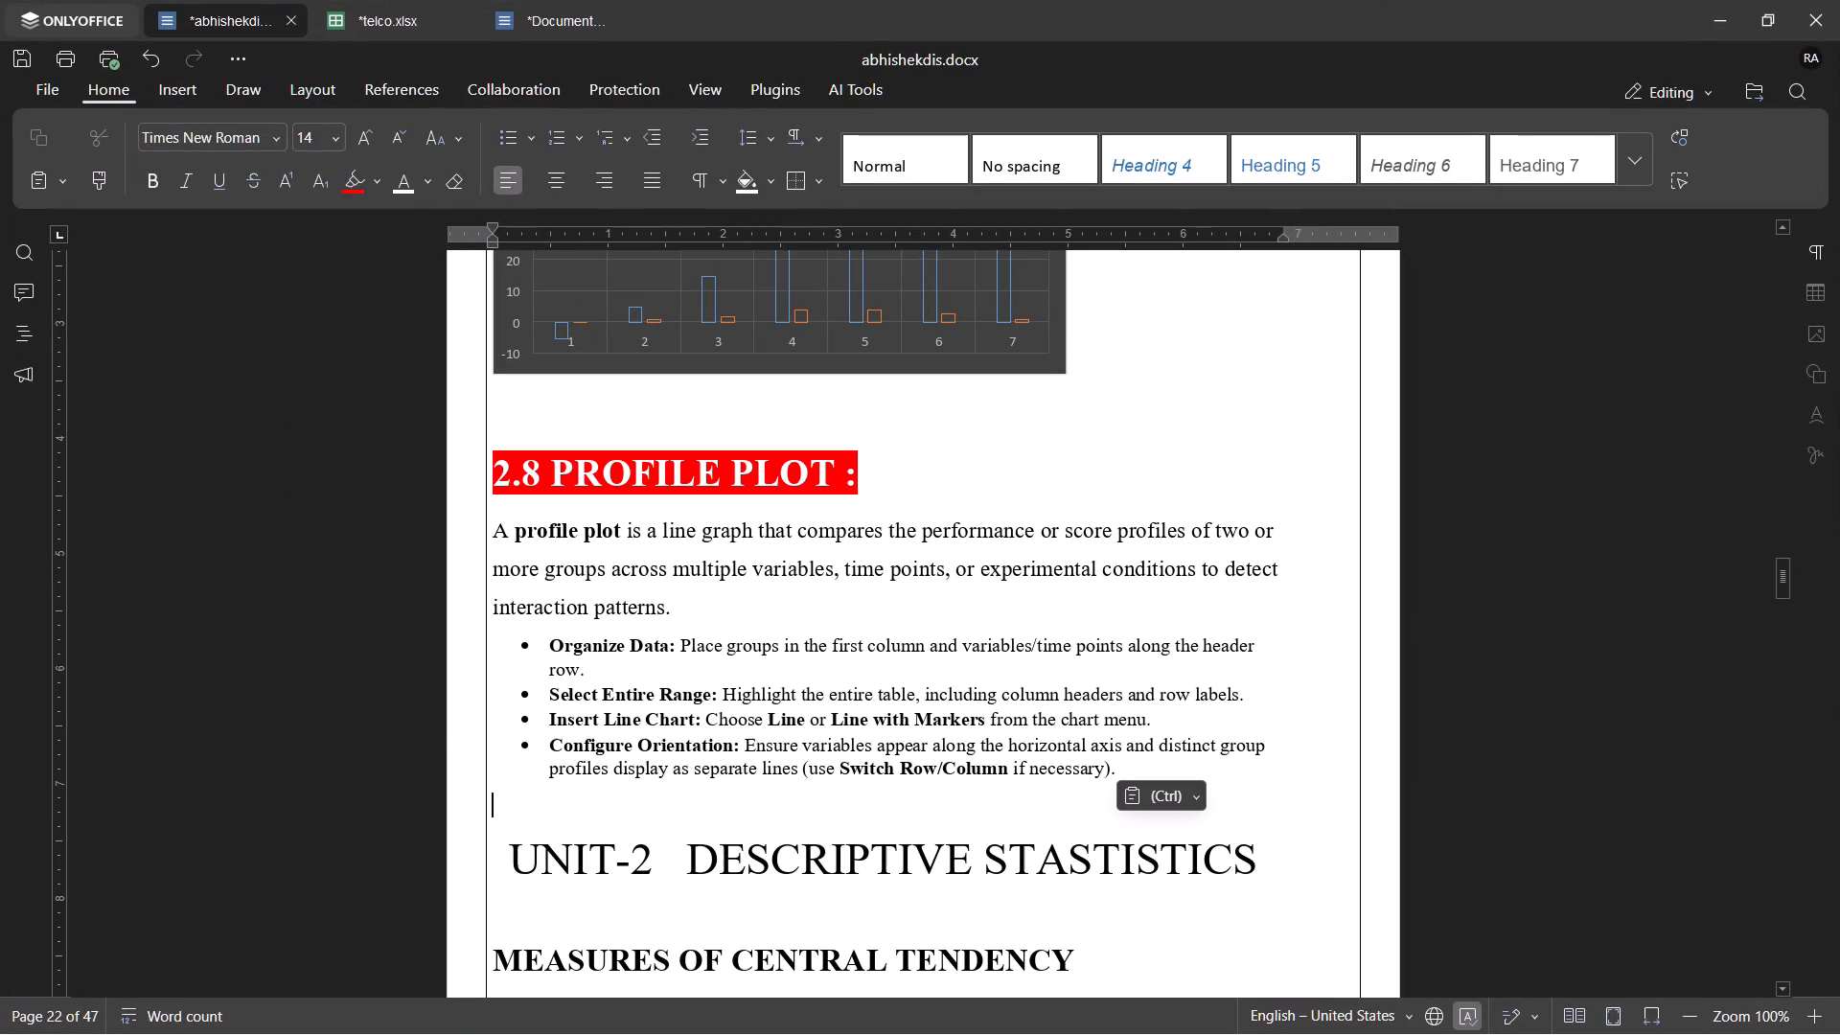
Format the four pasted working-rule points in Normal style at font size 14 as a numbered list.
drag(517, 637, 601, 688)
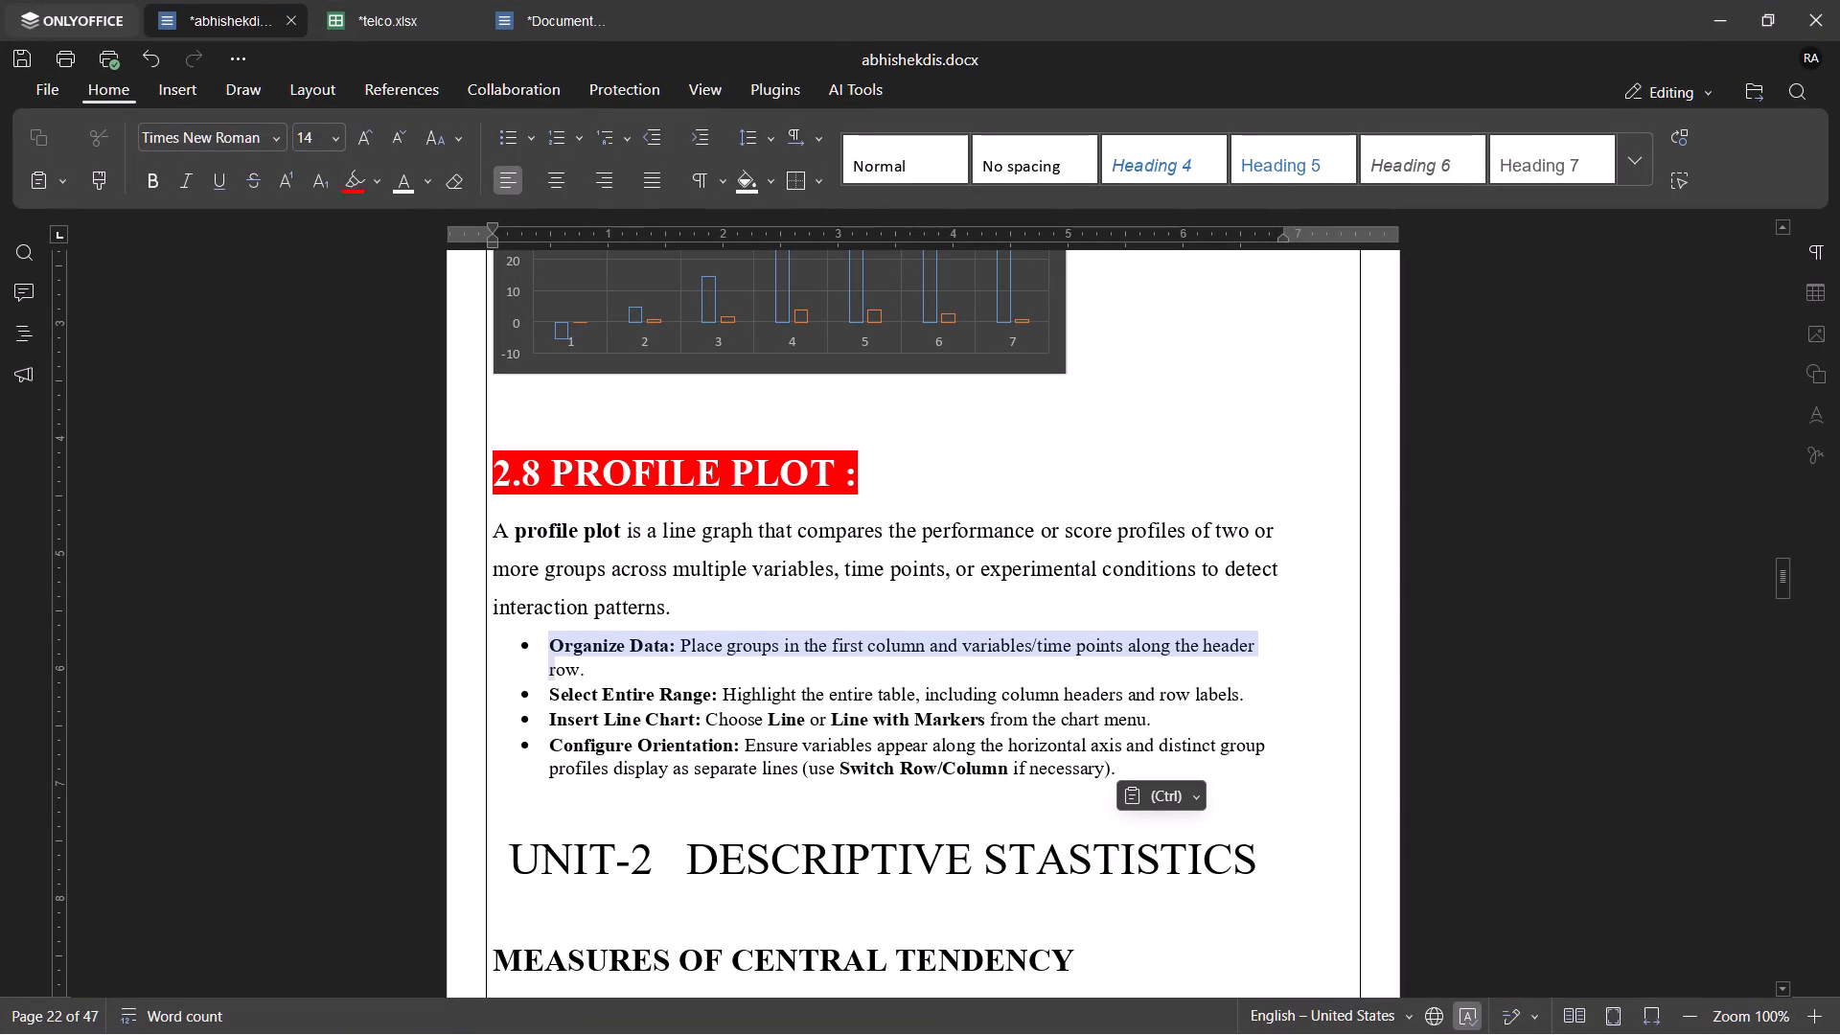
drag(601, 688, 1271, 776)
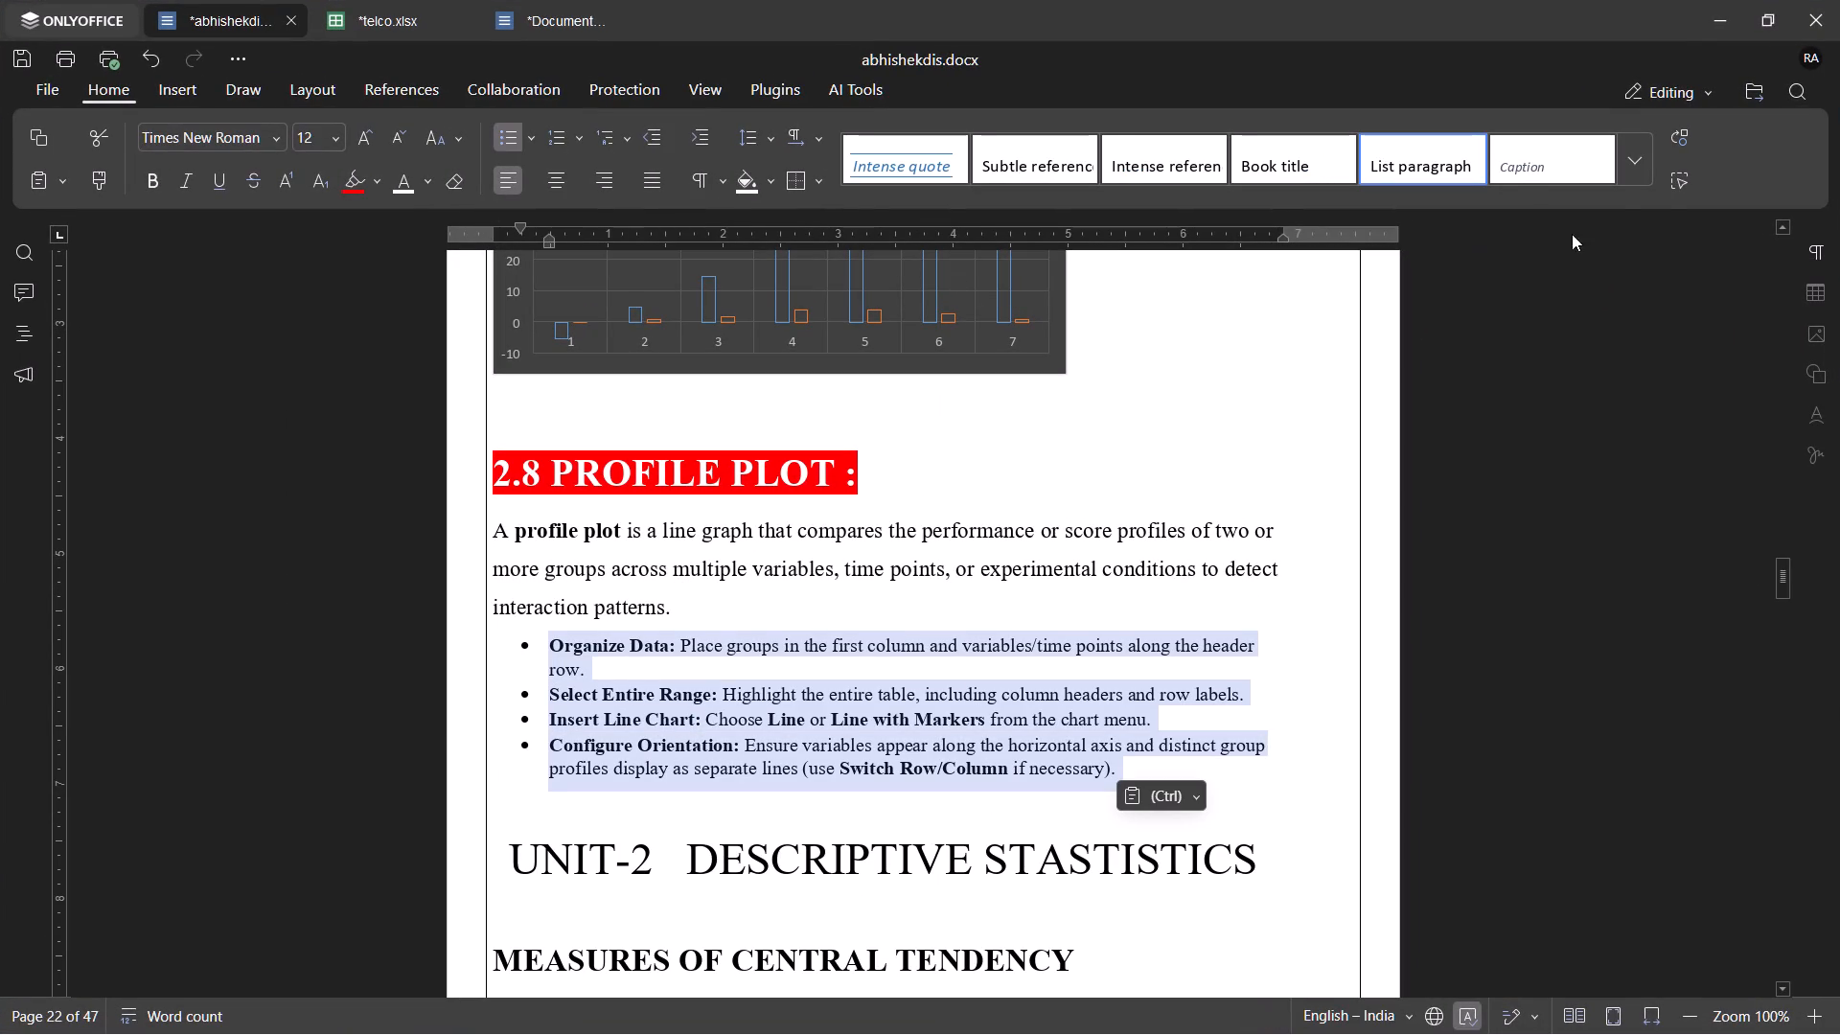
click(1640, 169)
click(920, 146)
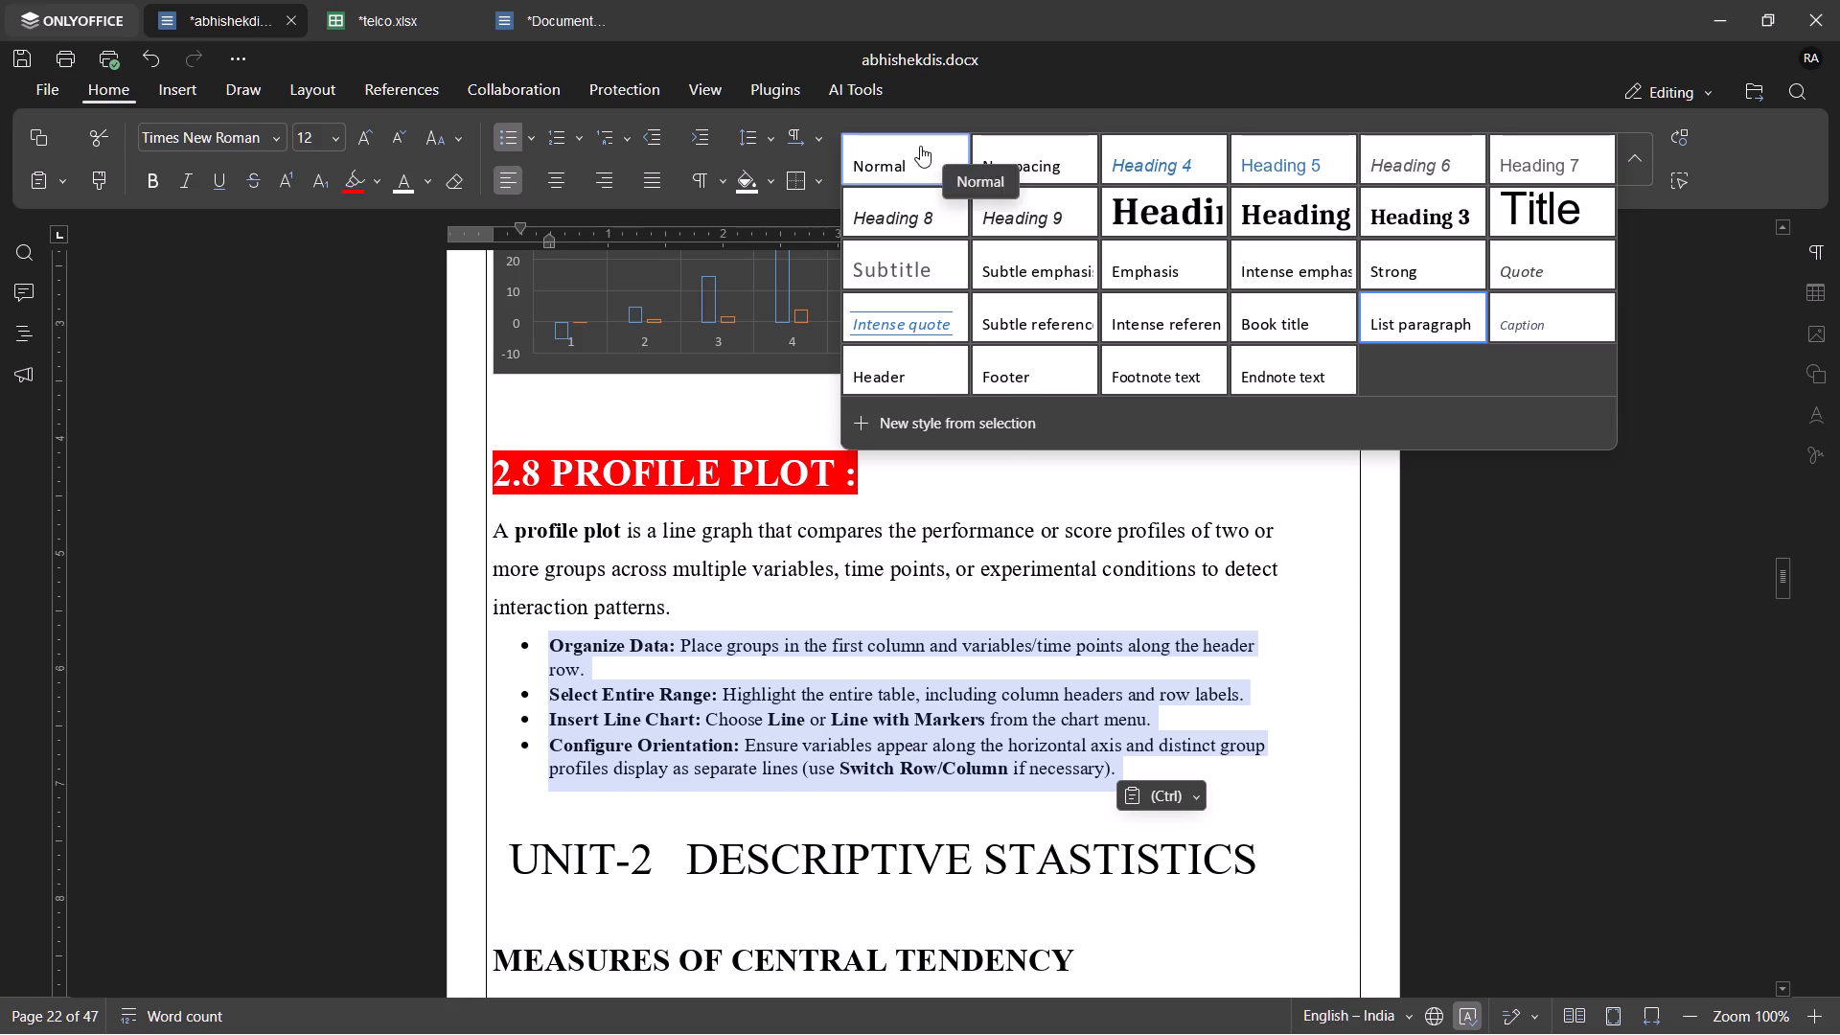
click(340, 133)
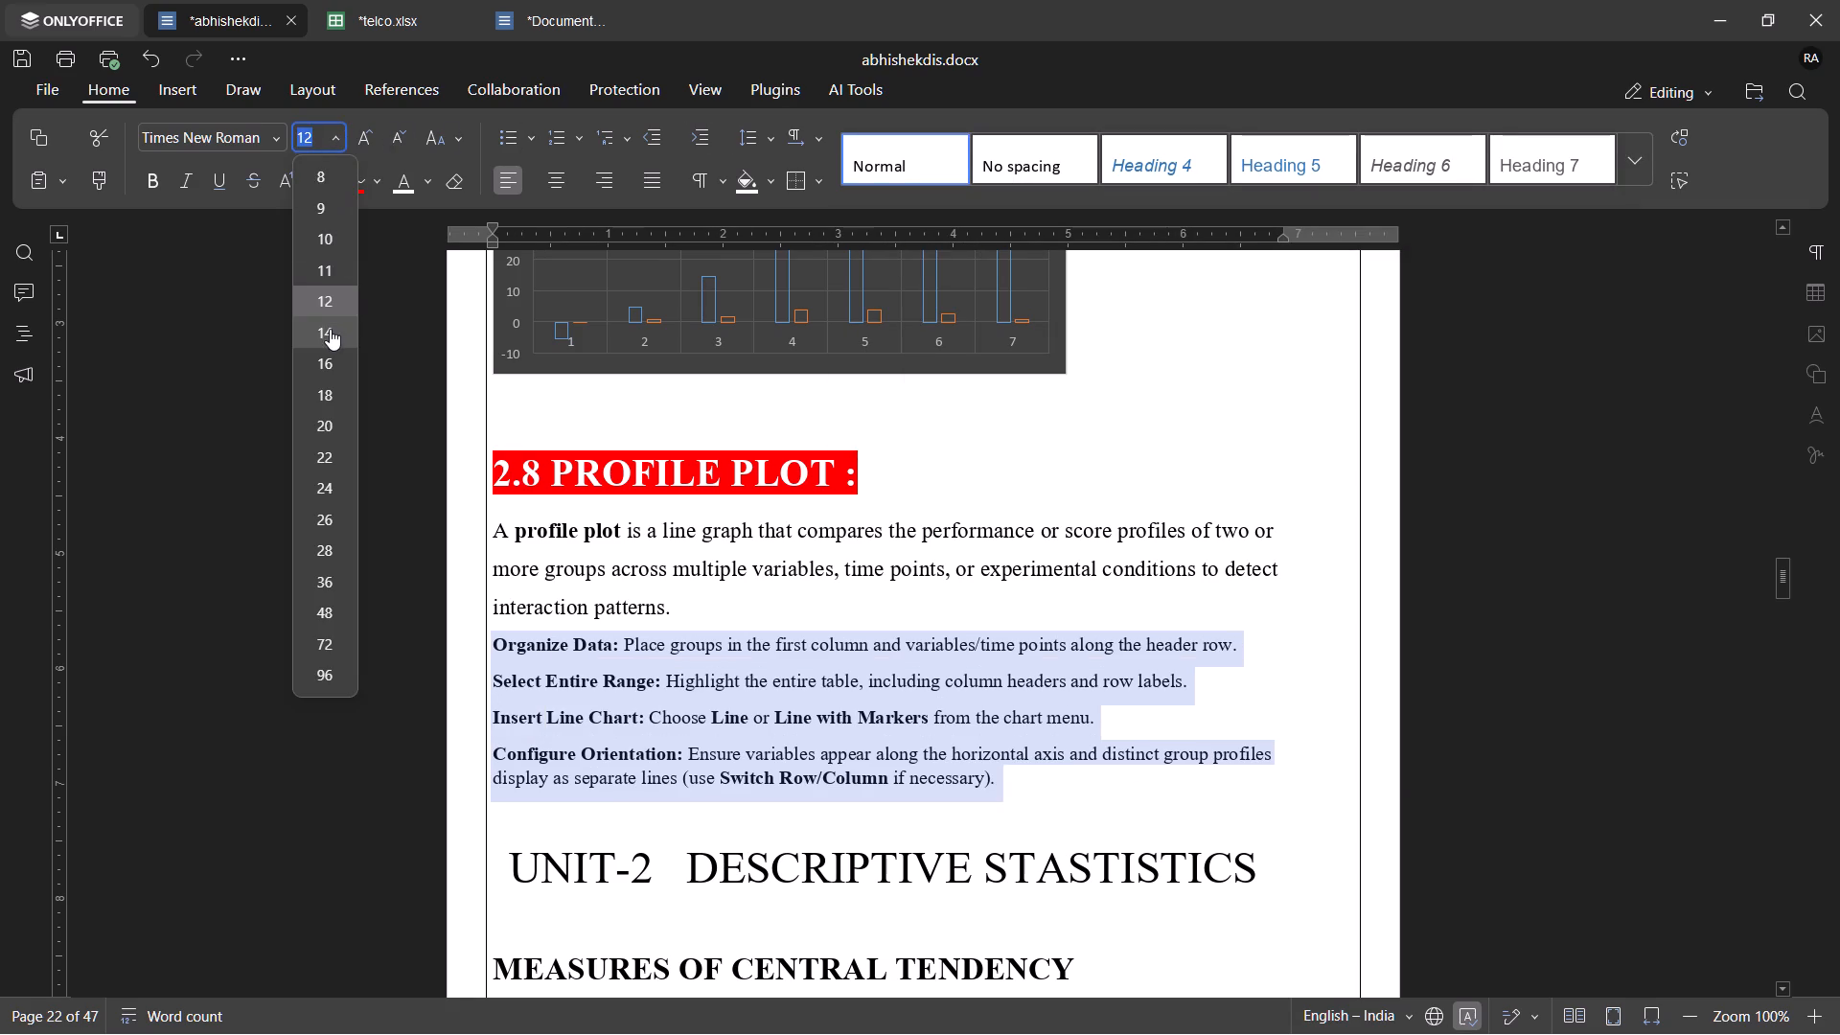
click(330, 329)
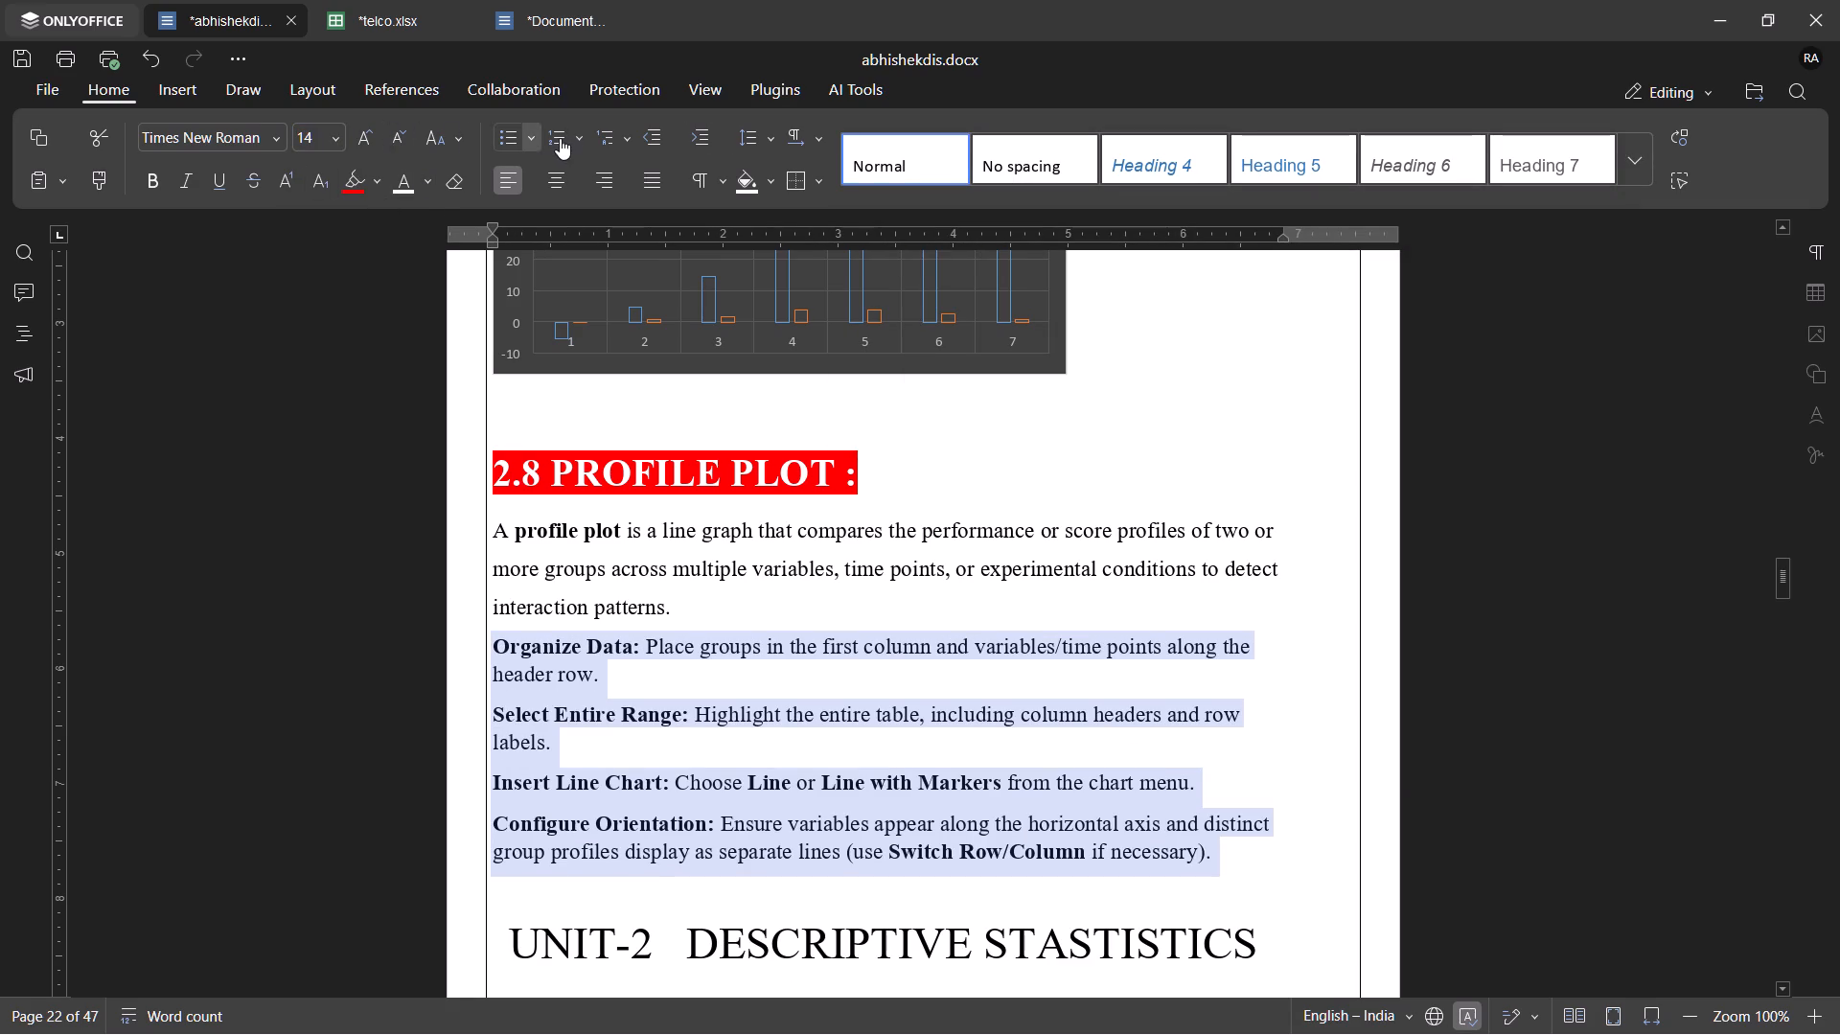
click(560, 138)
click(583, 563)
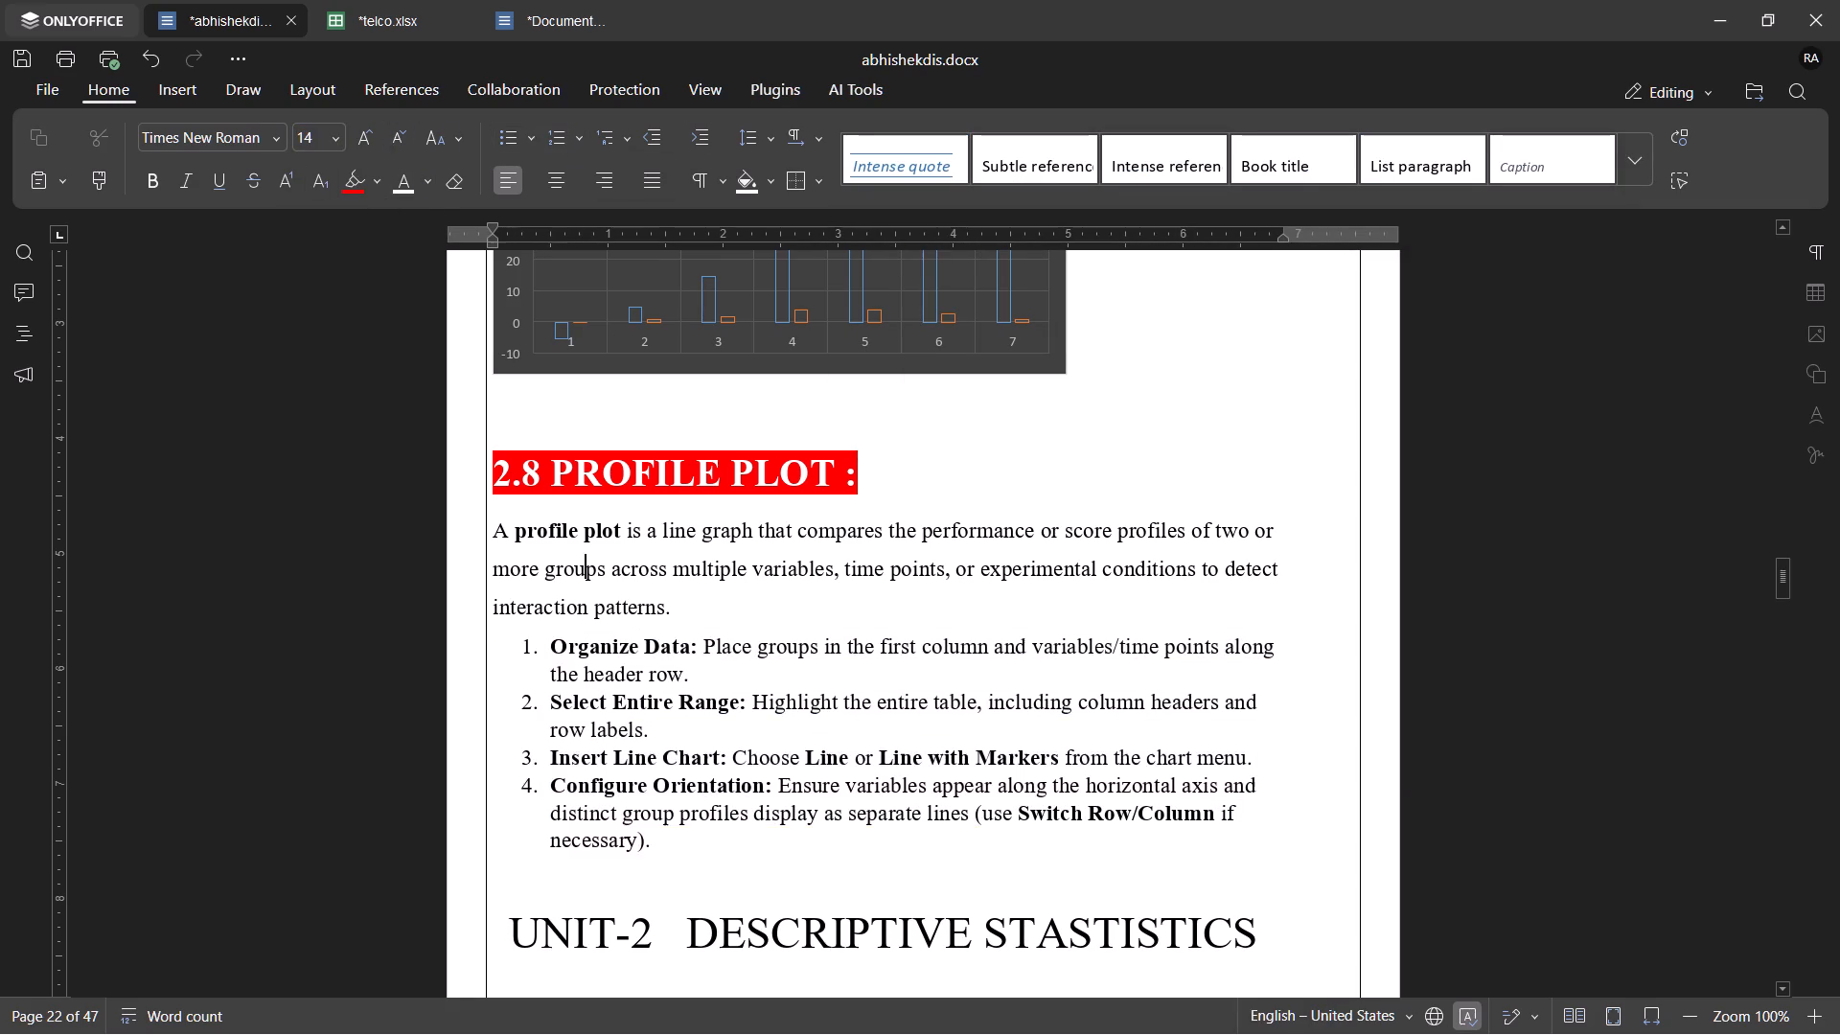
Add an unnumbered line after the fourth working-rule point and paste the profile plot table from telco.xlsx there.
scroll(583, 563, up, 1)
scroll(583, 563, down, 5)
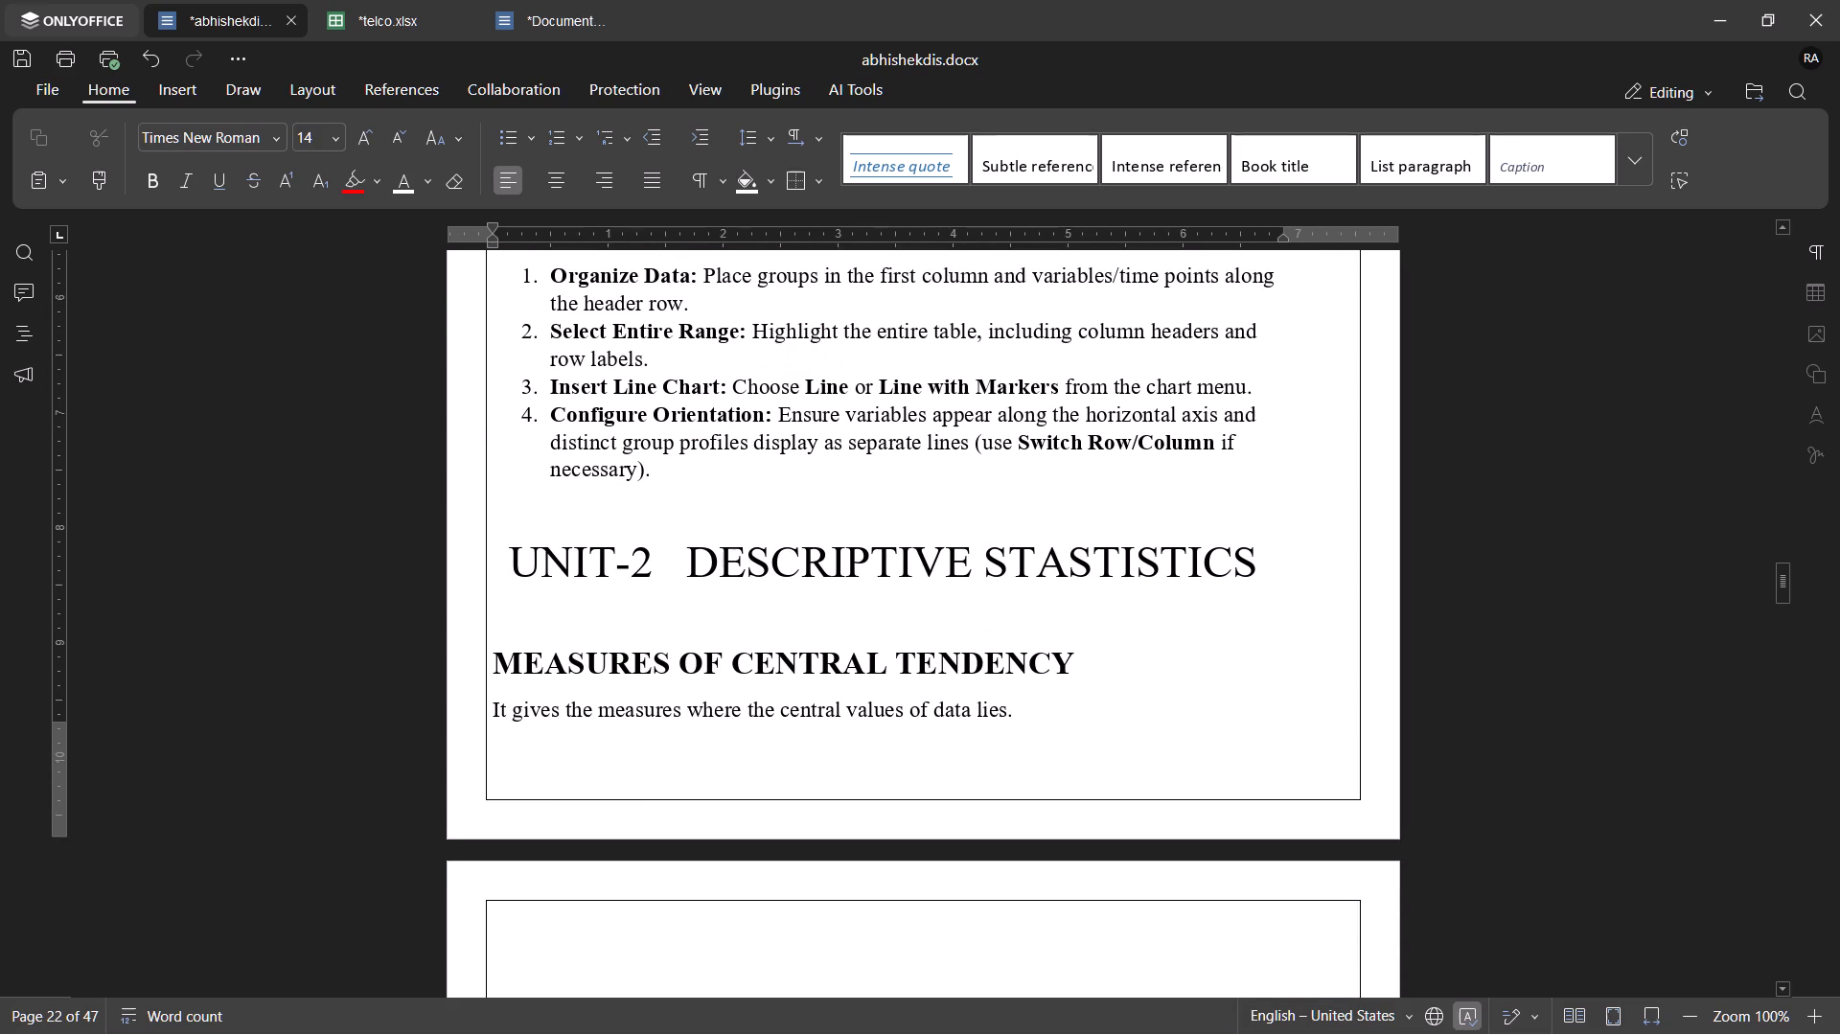
click(682, 482)
key(Return)
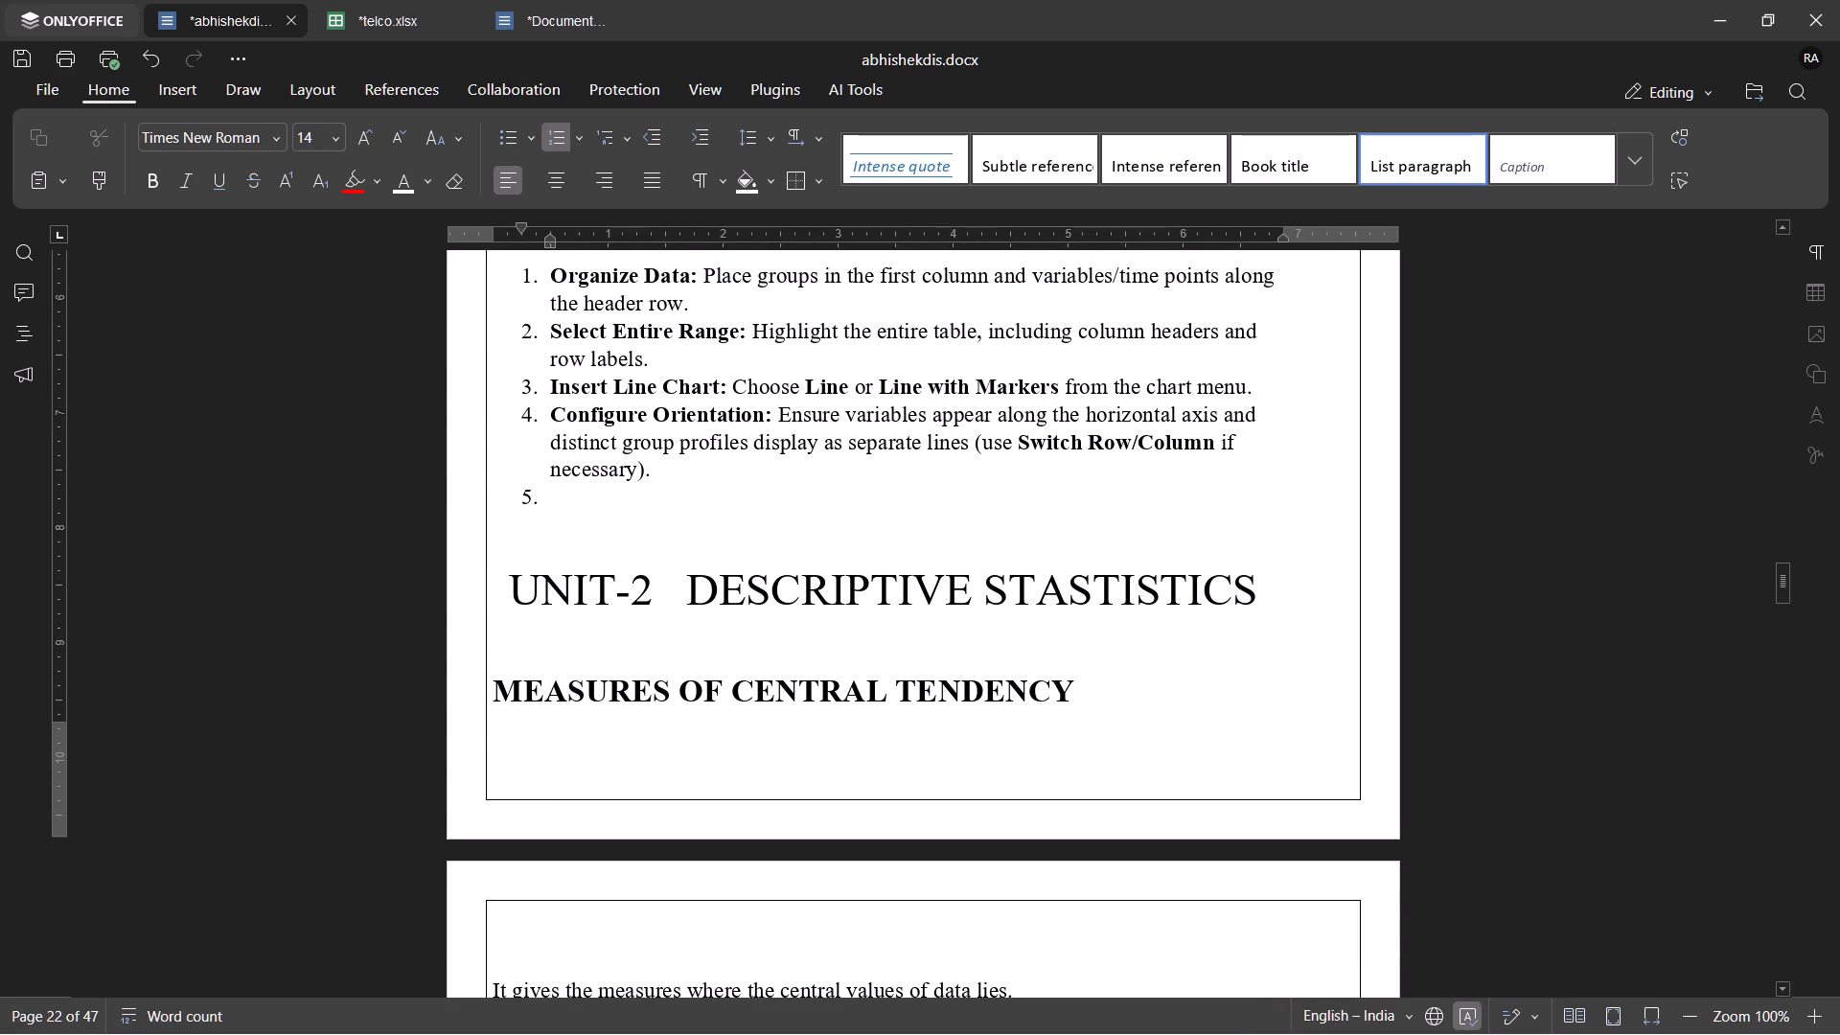
key(BackSpace)
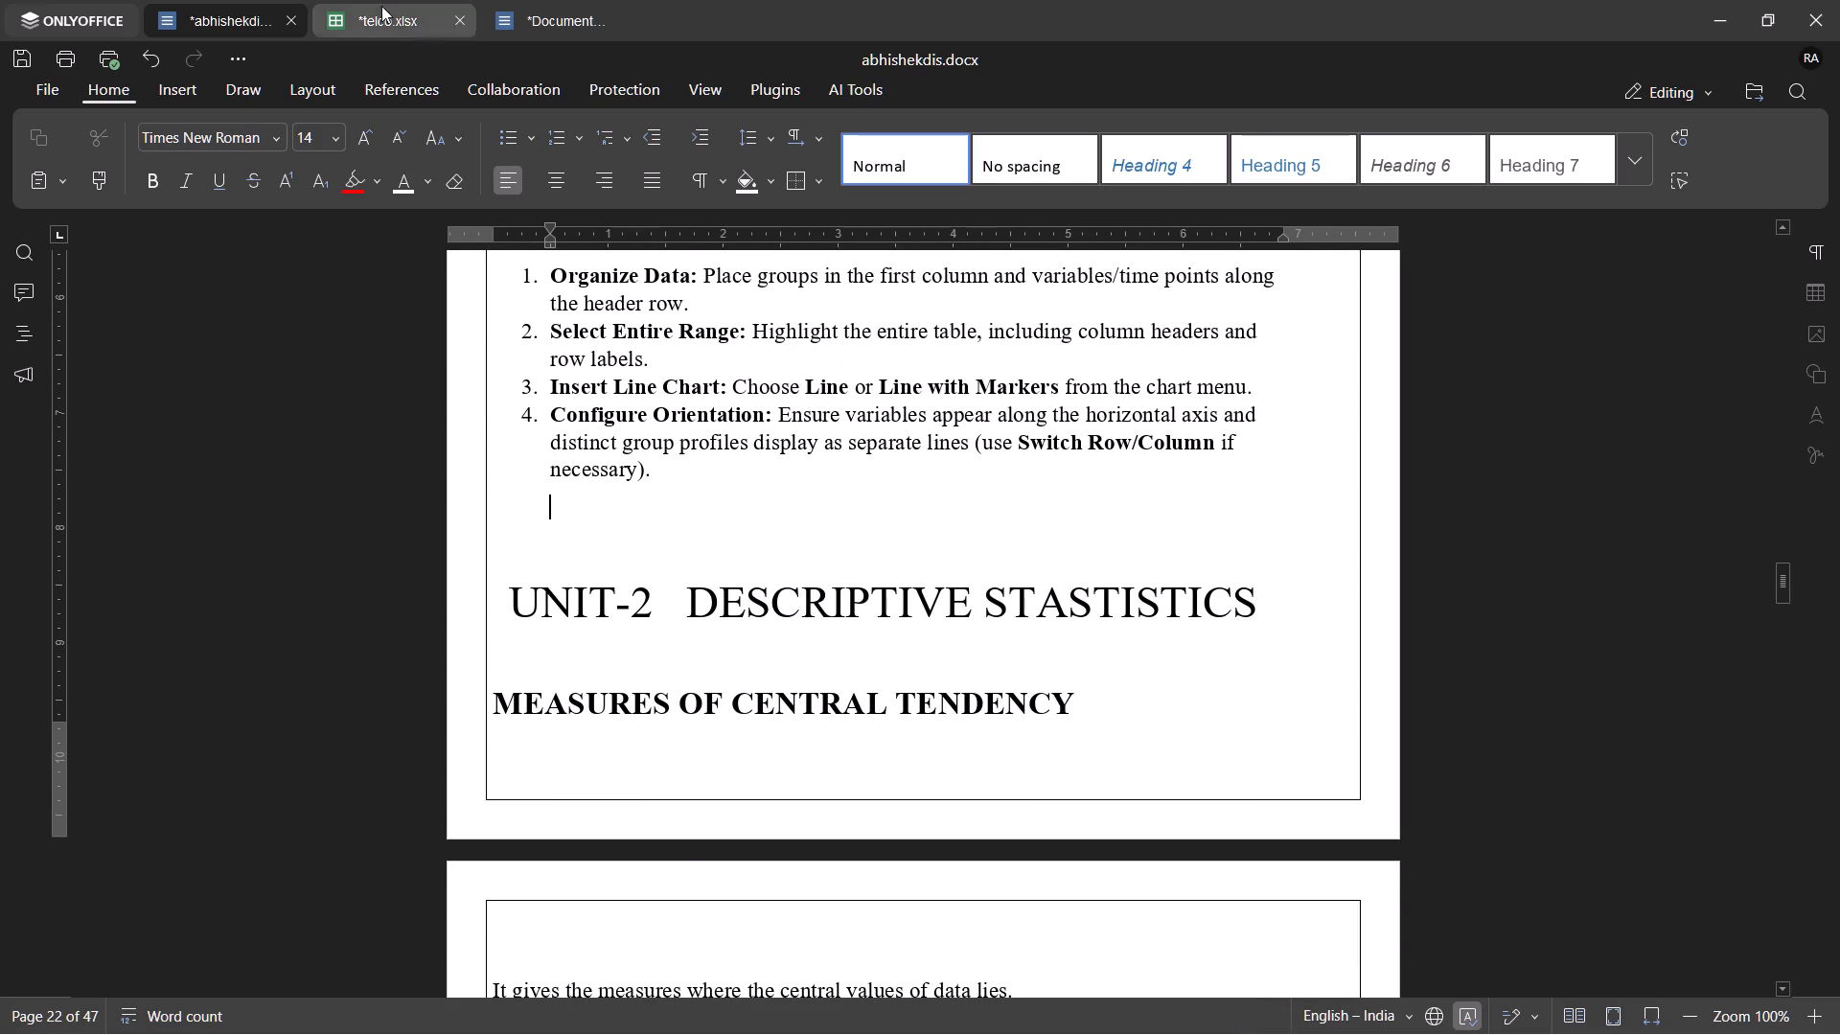
click(376, 5)
key(ctrl+c)
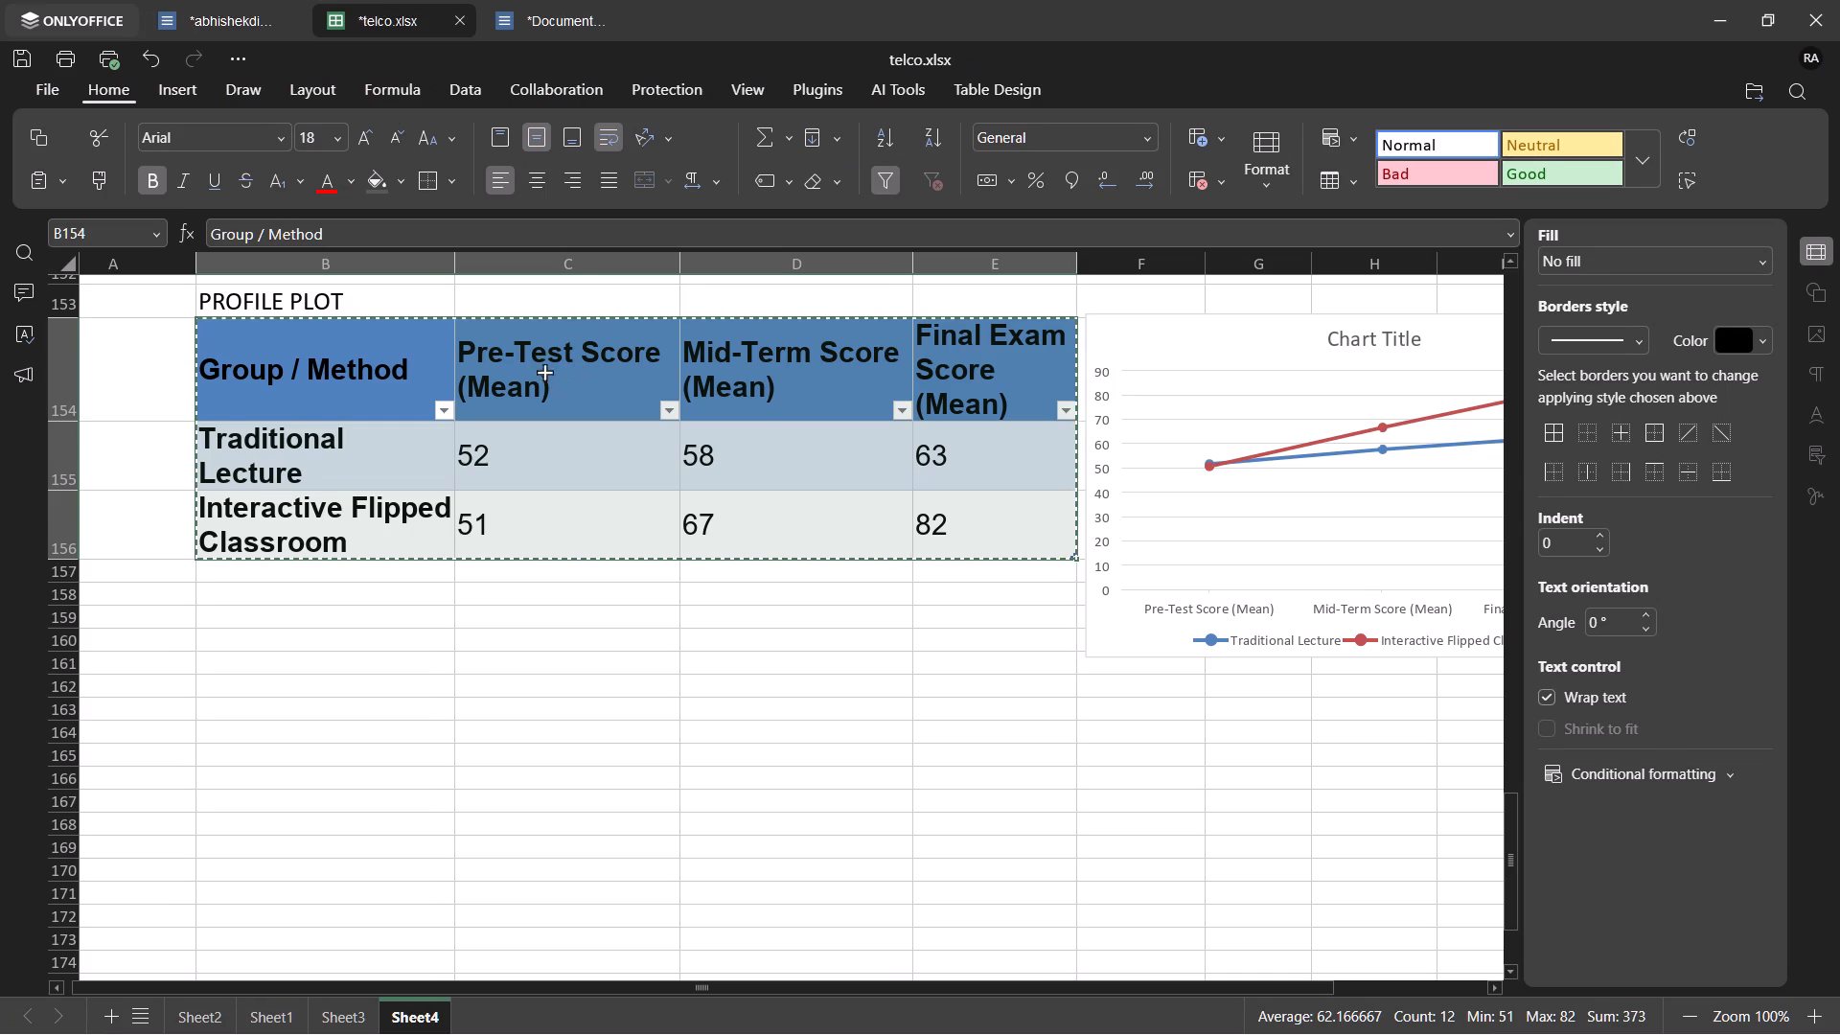
click(252, 17)
key(ctrl+v)
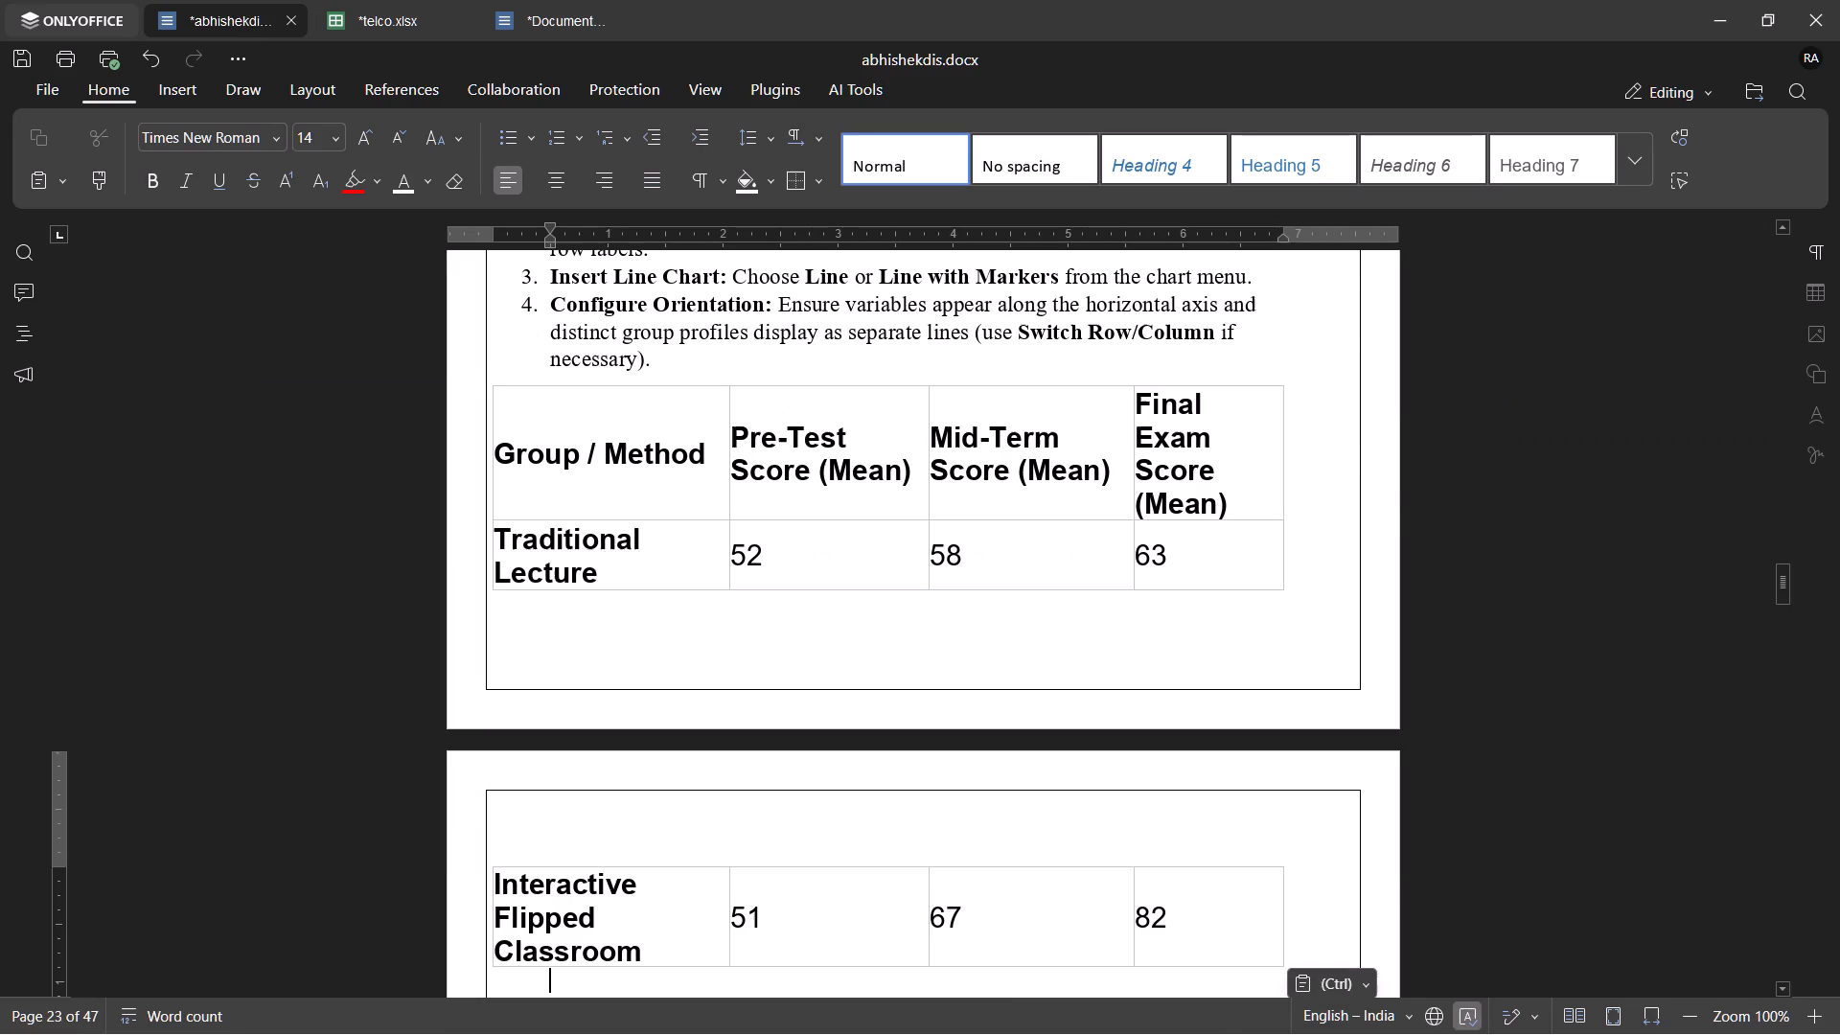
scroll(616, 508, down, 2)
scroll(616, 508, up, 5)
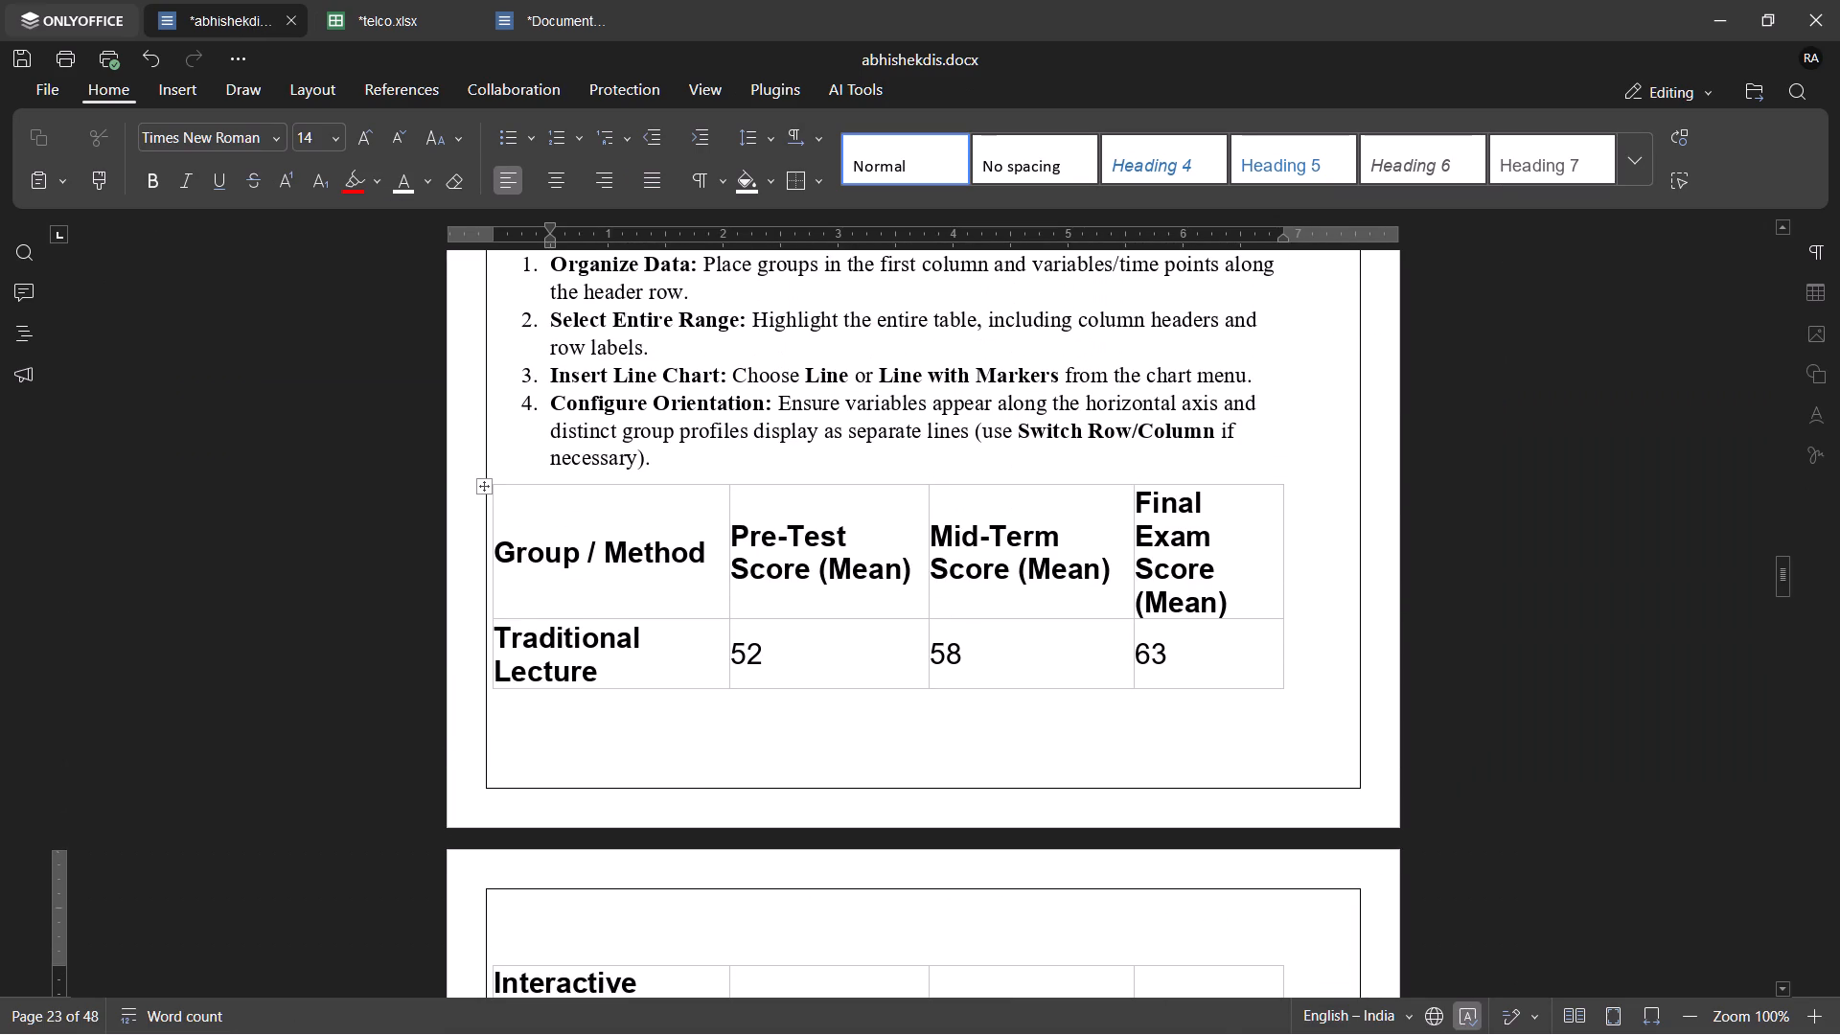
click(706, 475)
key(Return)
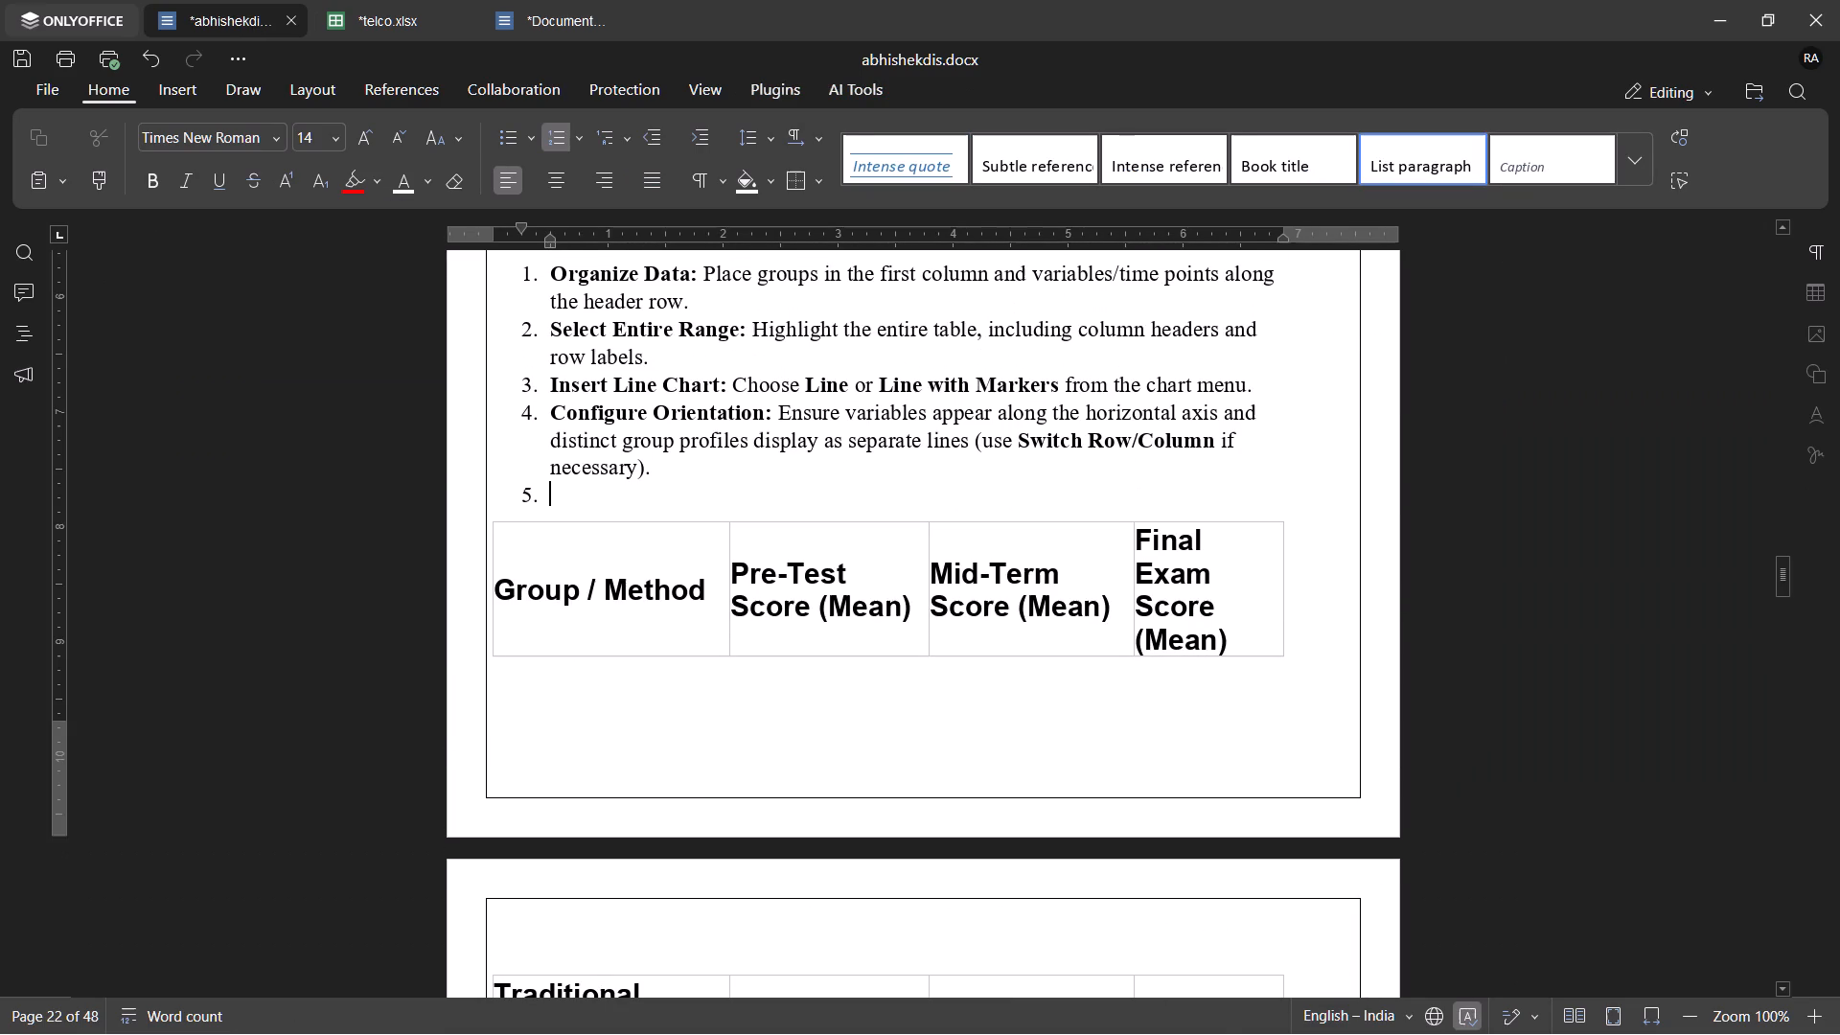
Set the profile plot table in telco.xlsx to font size 14 and copy it.
click(418, 14)
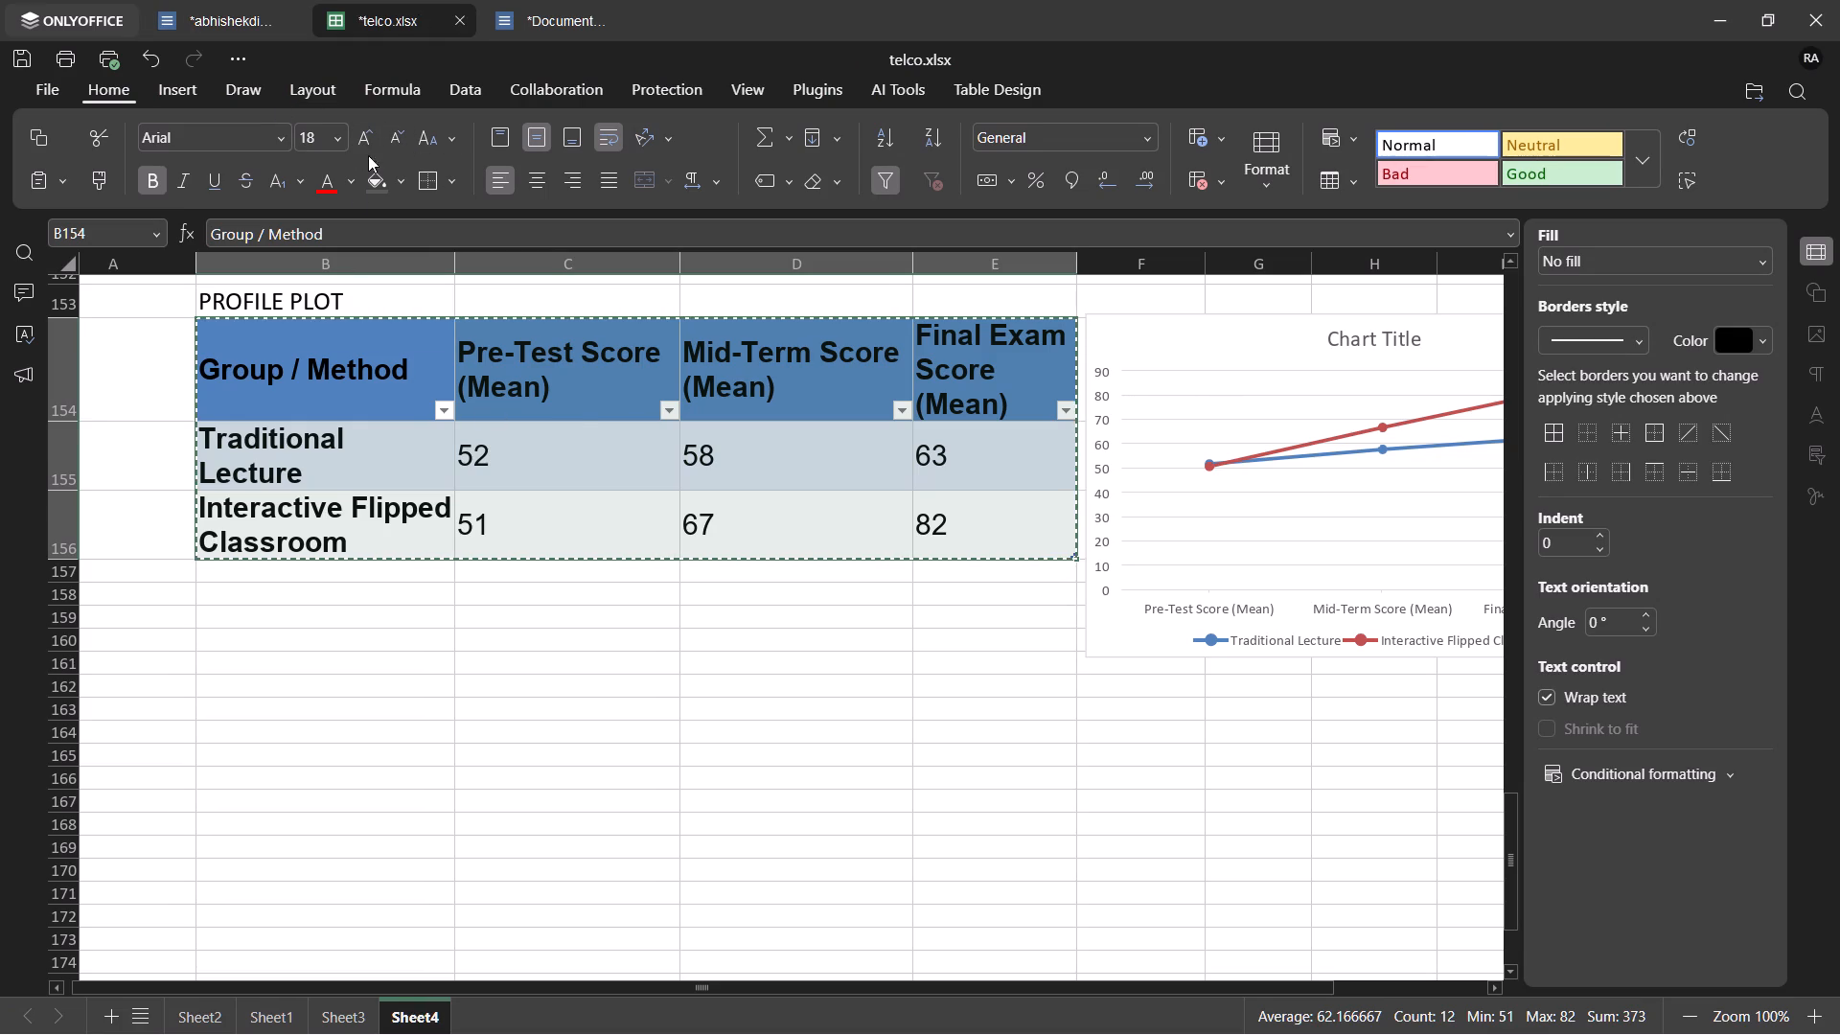
double_click(388, 141)
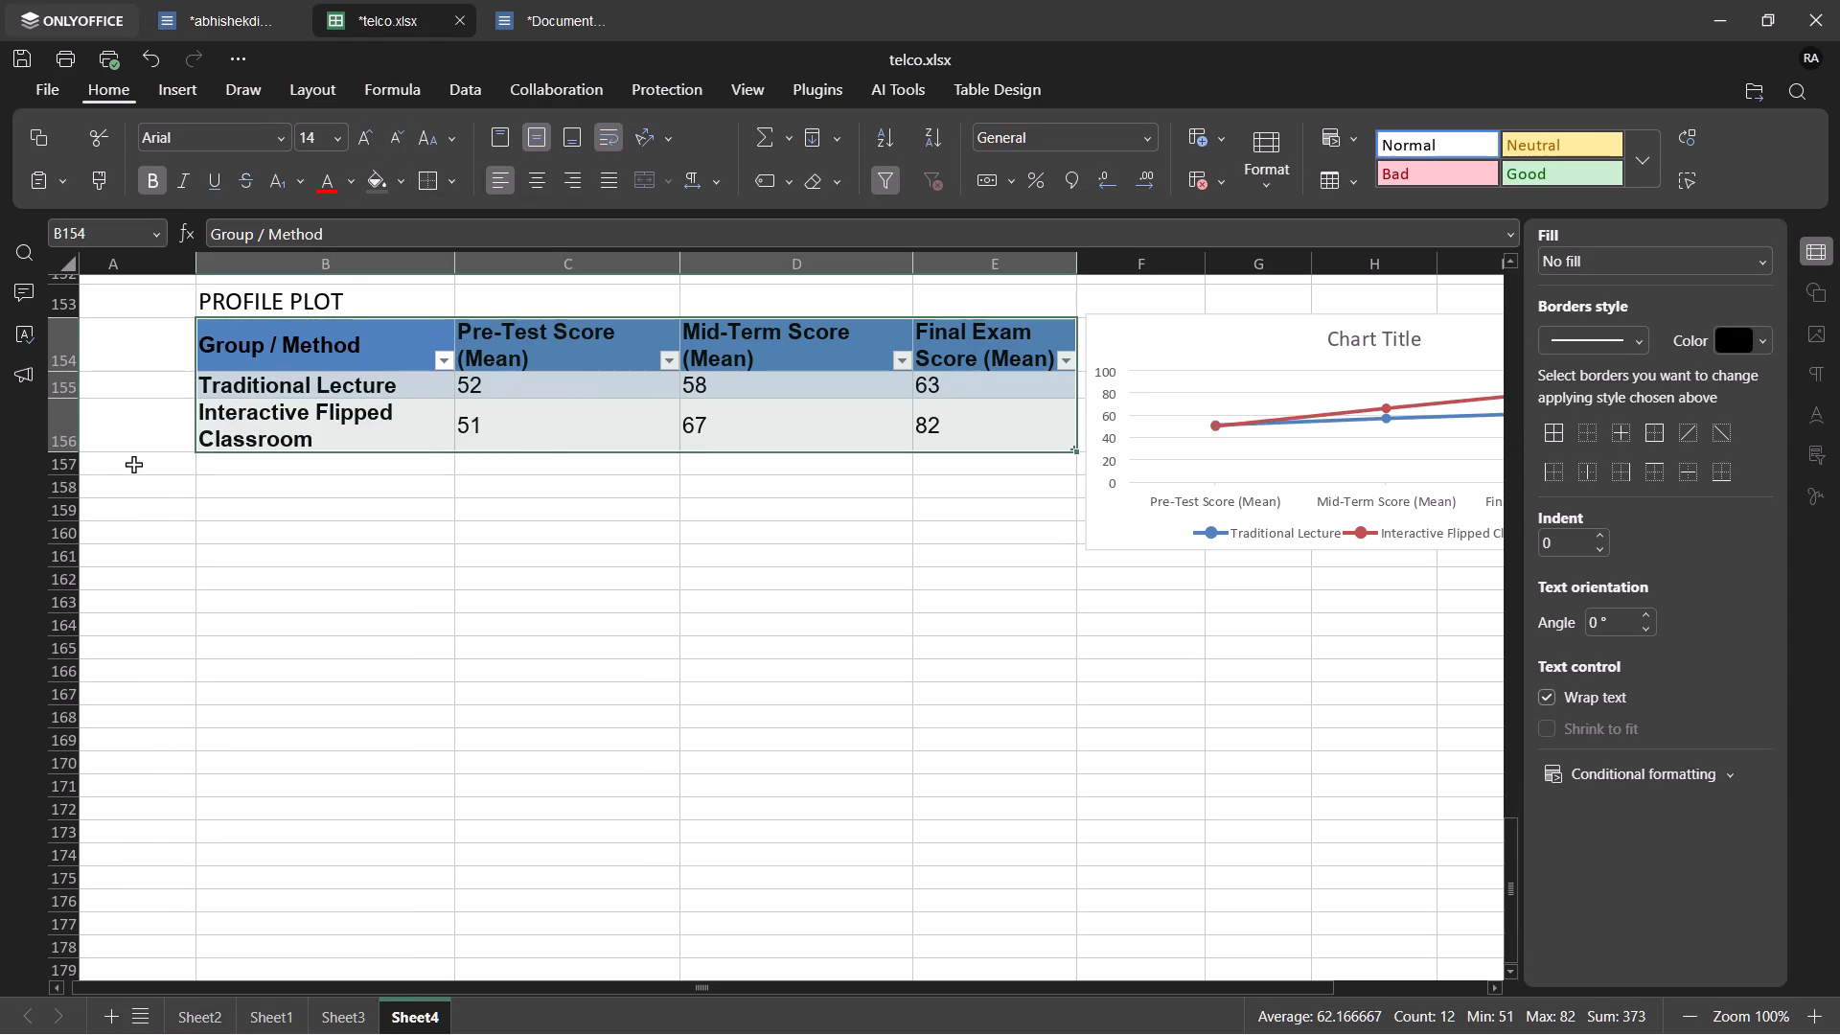
key(ctrl+c)
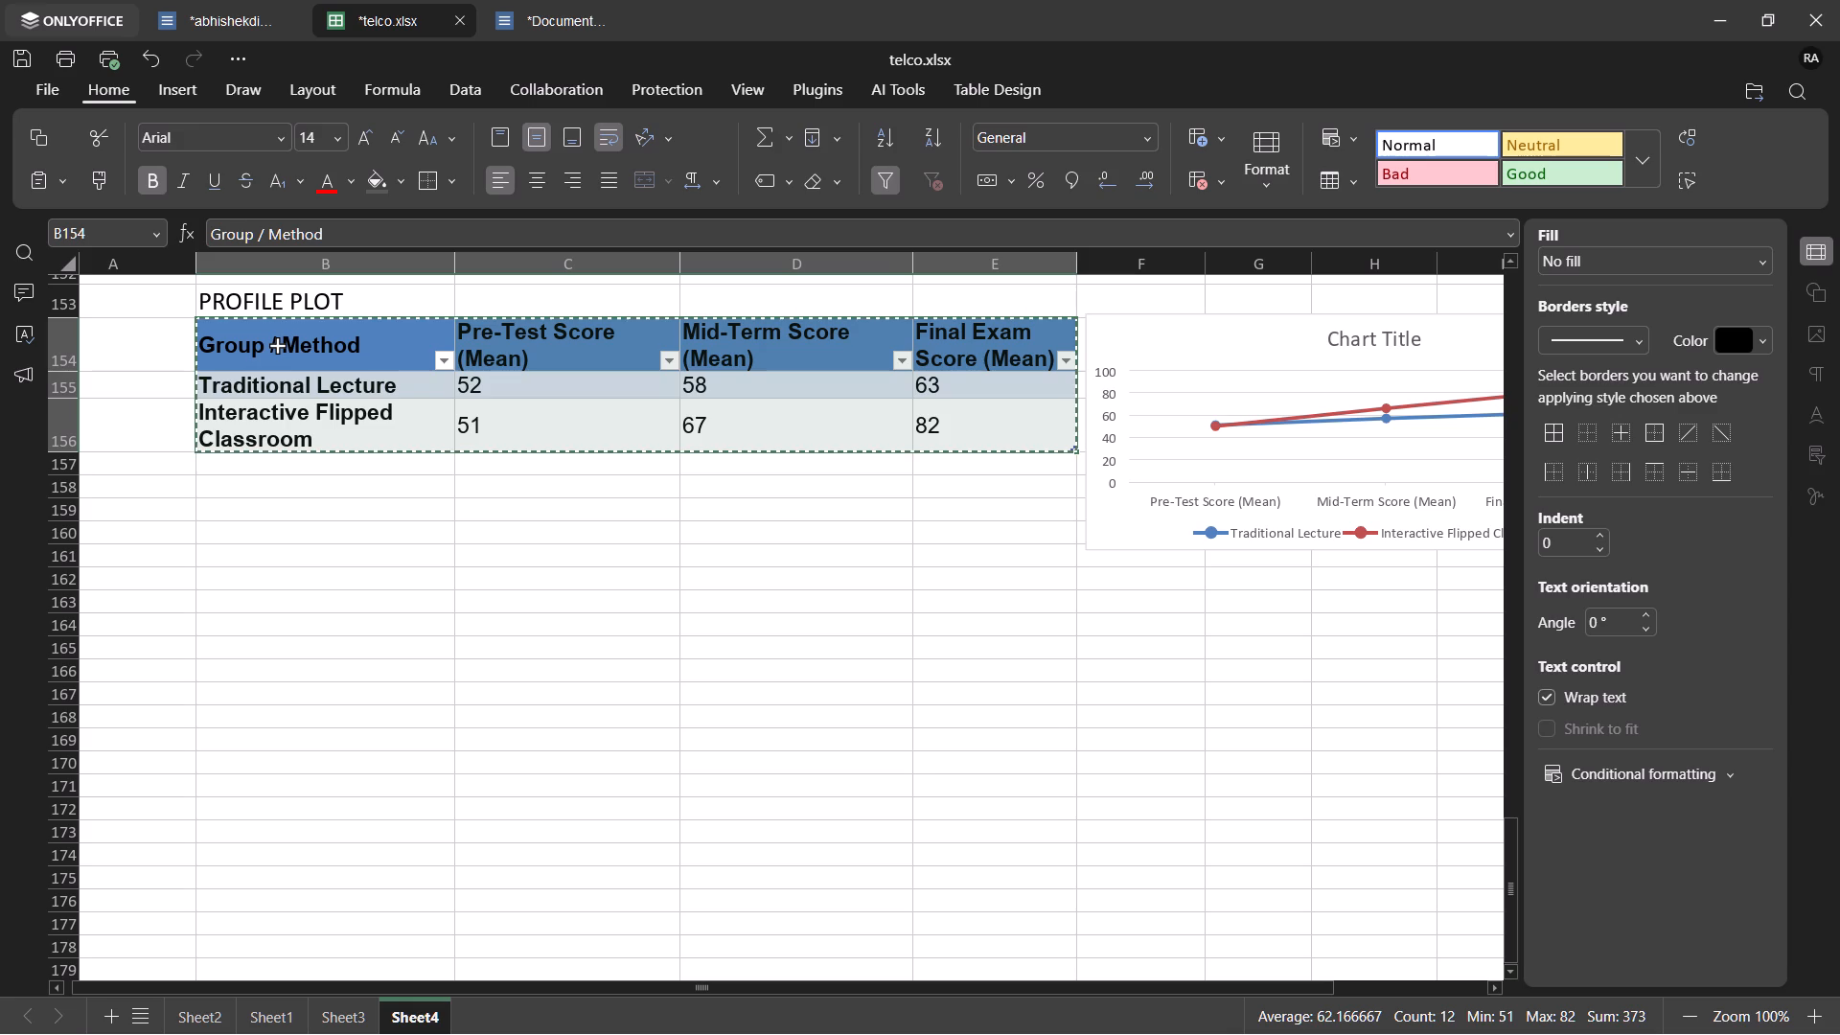
Undo the earlier profile plot table paste in the statistics document and paste the resized table below the fourth working-rule point.
click(225, 9)
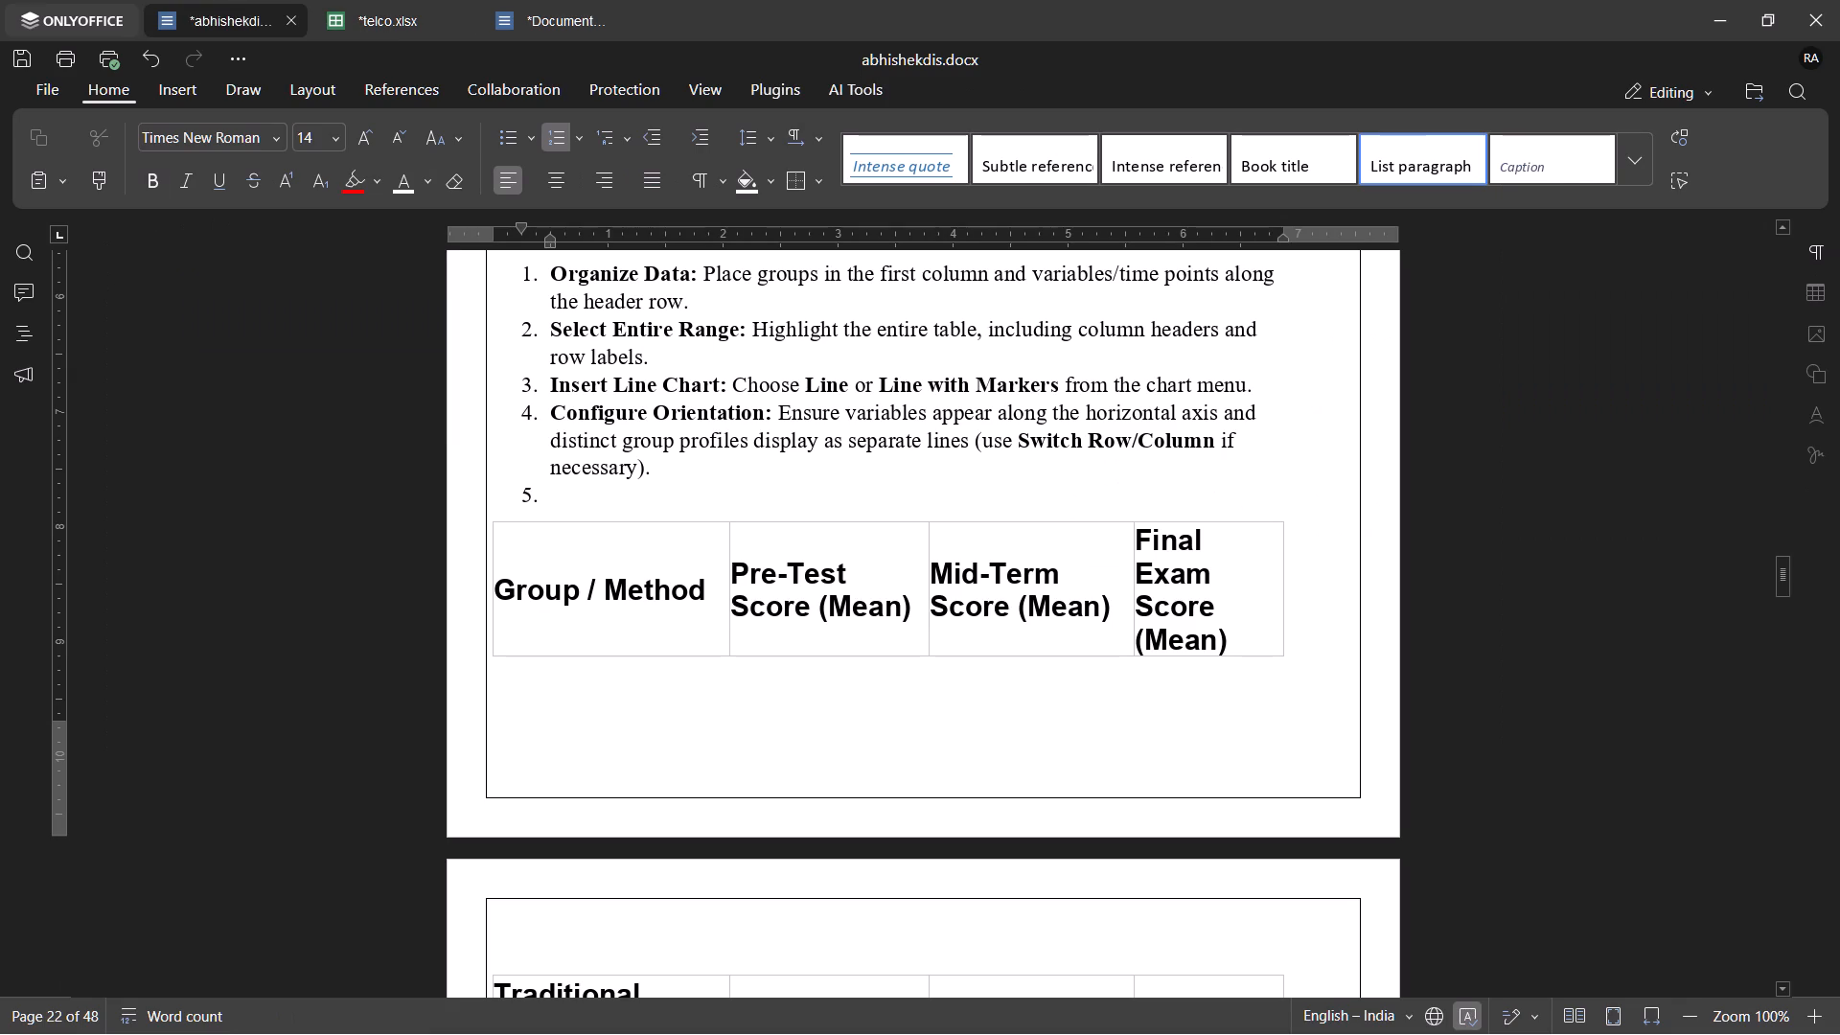
key(BackSpace)
key(ctrl+z)
key(ctrl+z)
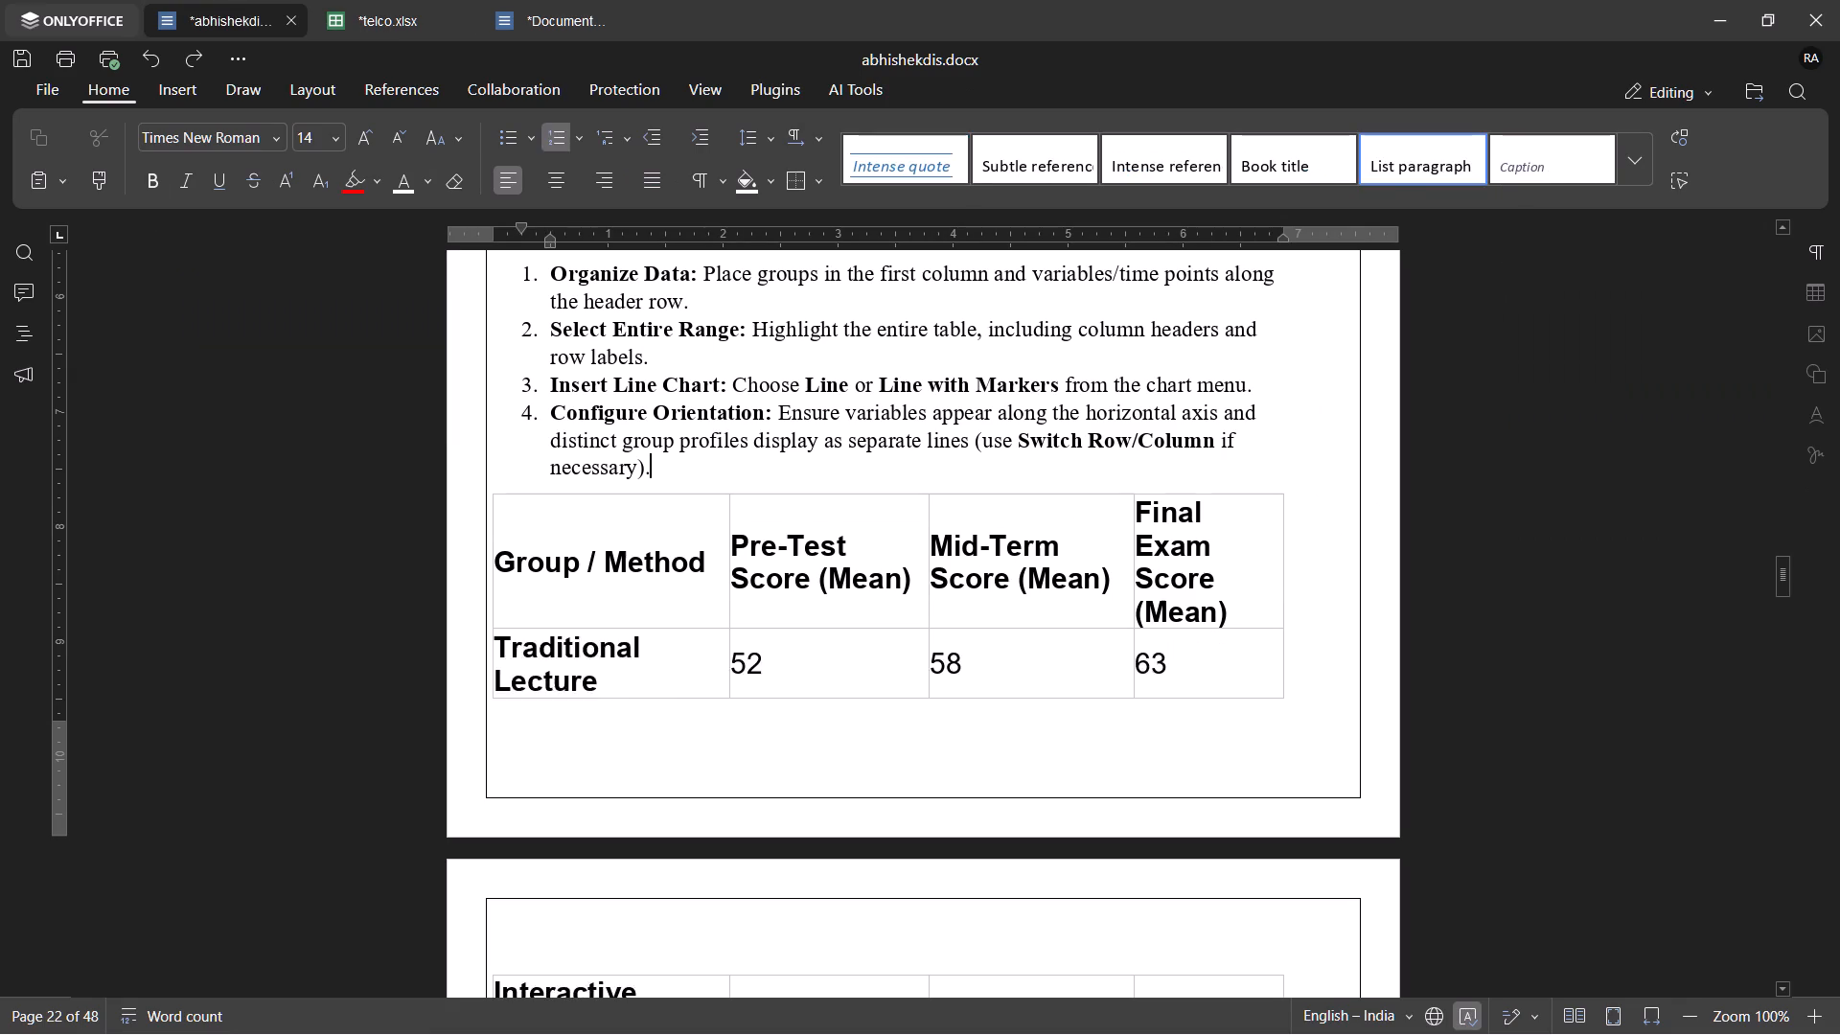
key(ctrl+z)
key(ctrl+z)
key(BackSpace)
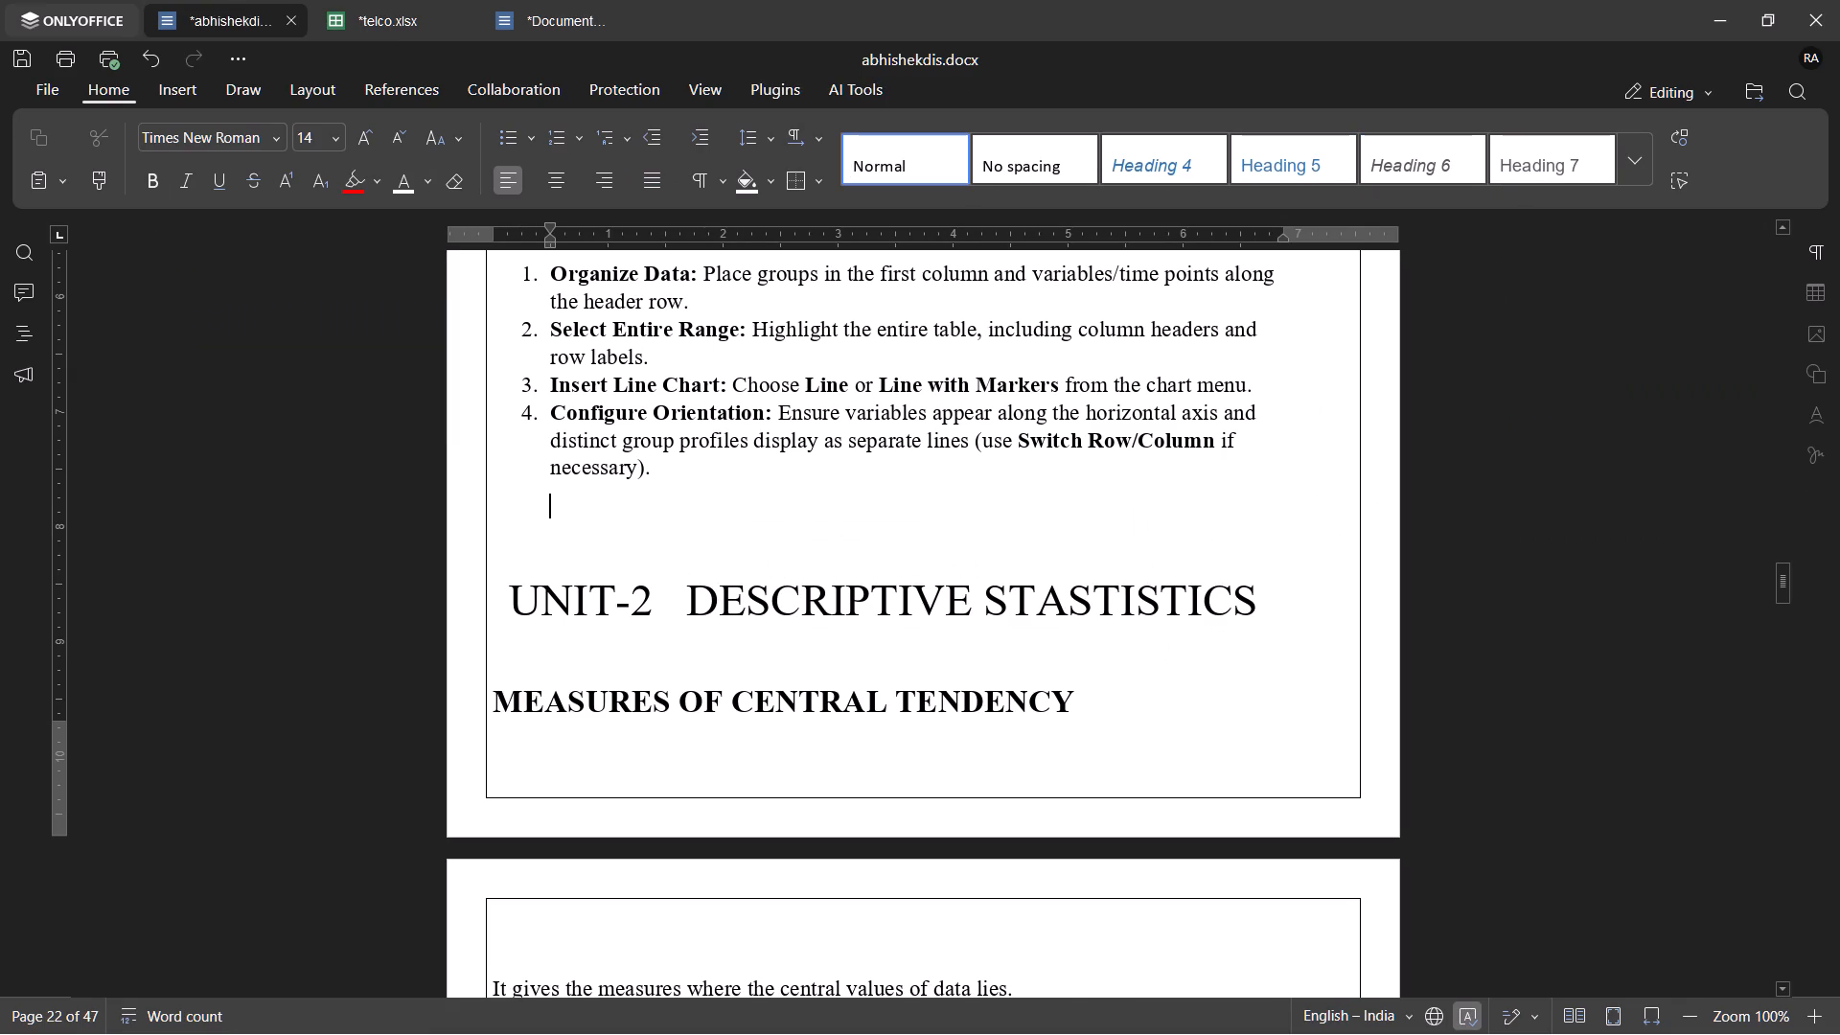
key(ctrl+v)
scroll(709, 471, down, 1)
scroll(709, 471, up, 4)
scroll(709, 471, down, 1)
Add an unnumbered line reading "EXAMPLE 1 :" between the fourth working-rule point and the profile plot table.
click(674, 593)
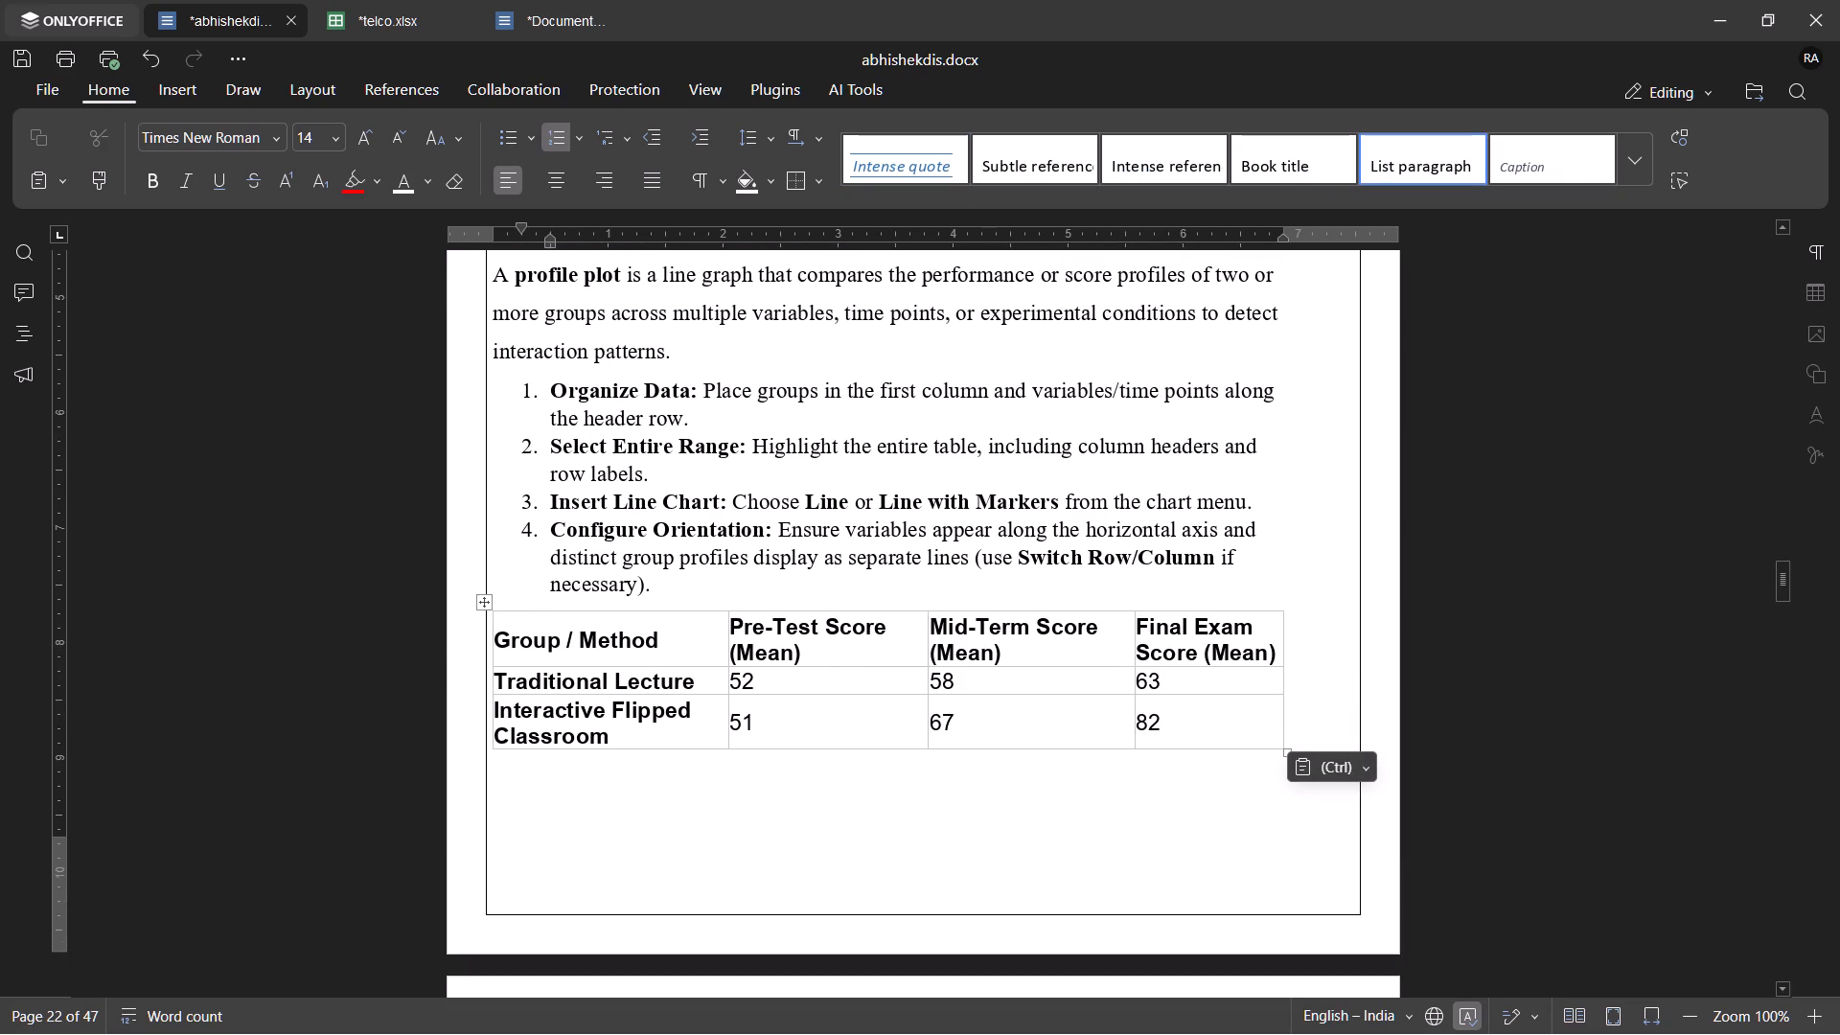
key(Return)
key(BackSpace)
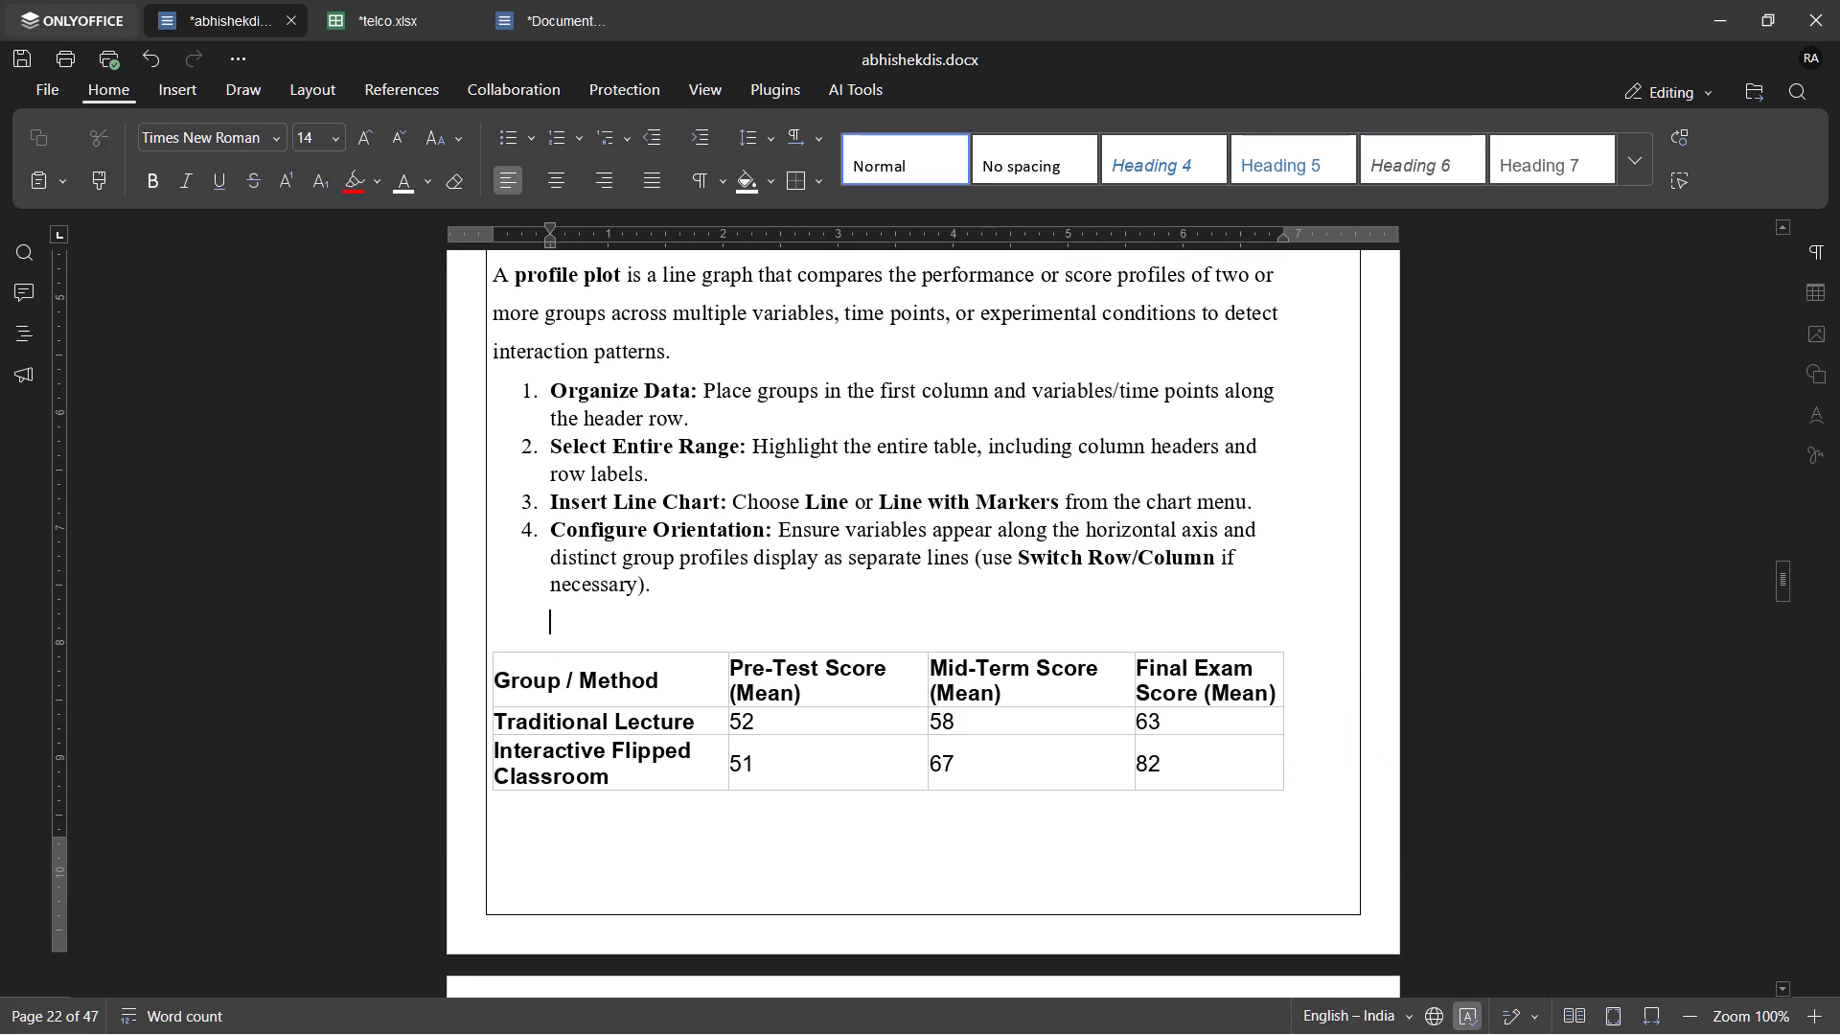
text(EXAM)
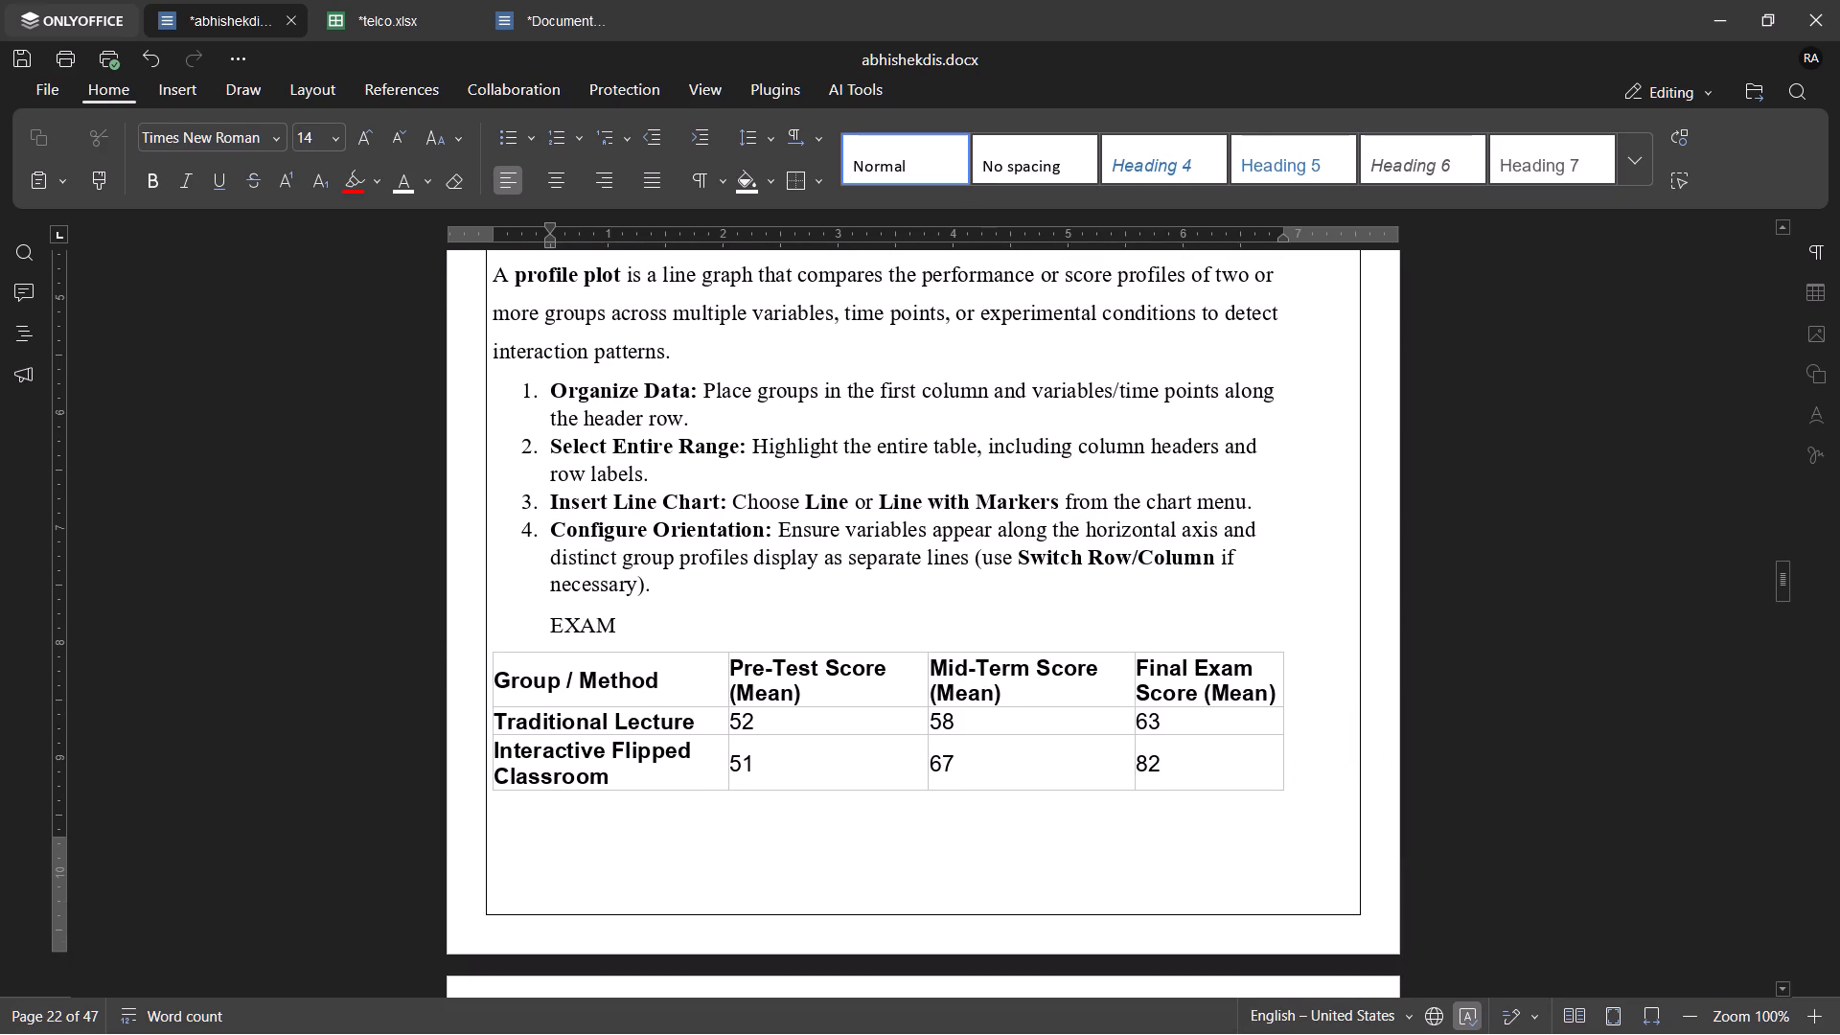
text(PLE 1)
key(space)
text(:)
Apply the Heading 2 style and a yellow highlight to the "EXAMPLE 1 :" line.
drag(720, 640, 505, 617)
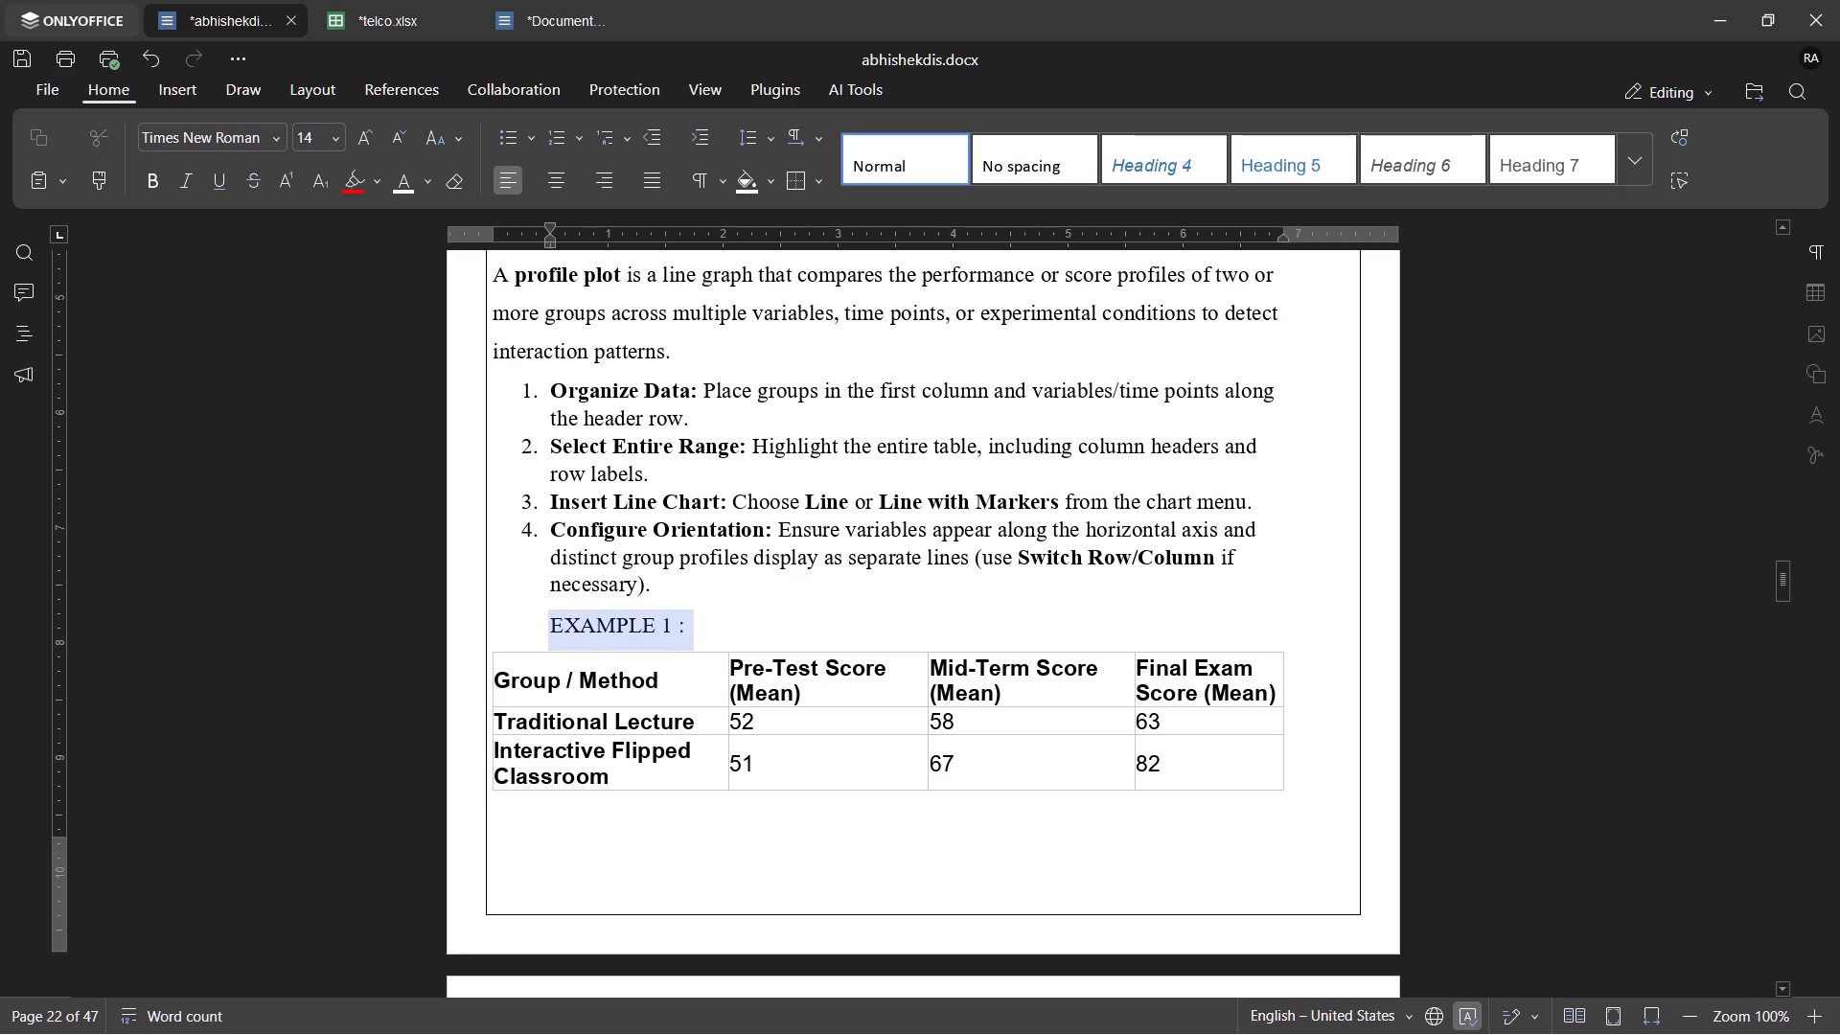
click(1637, 149)
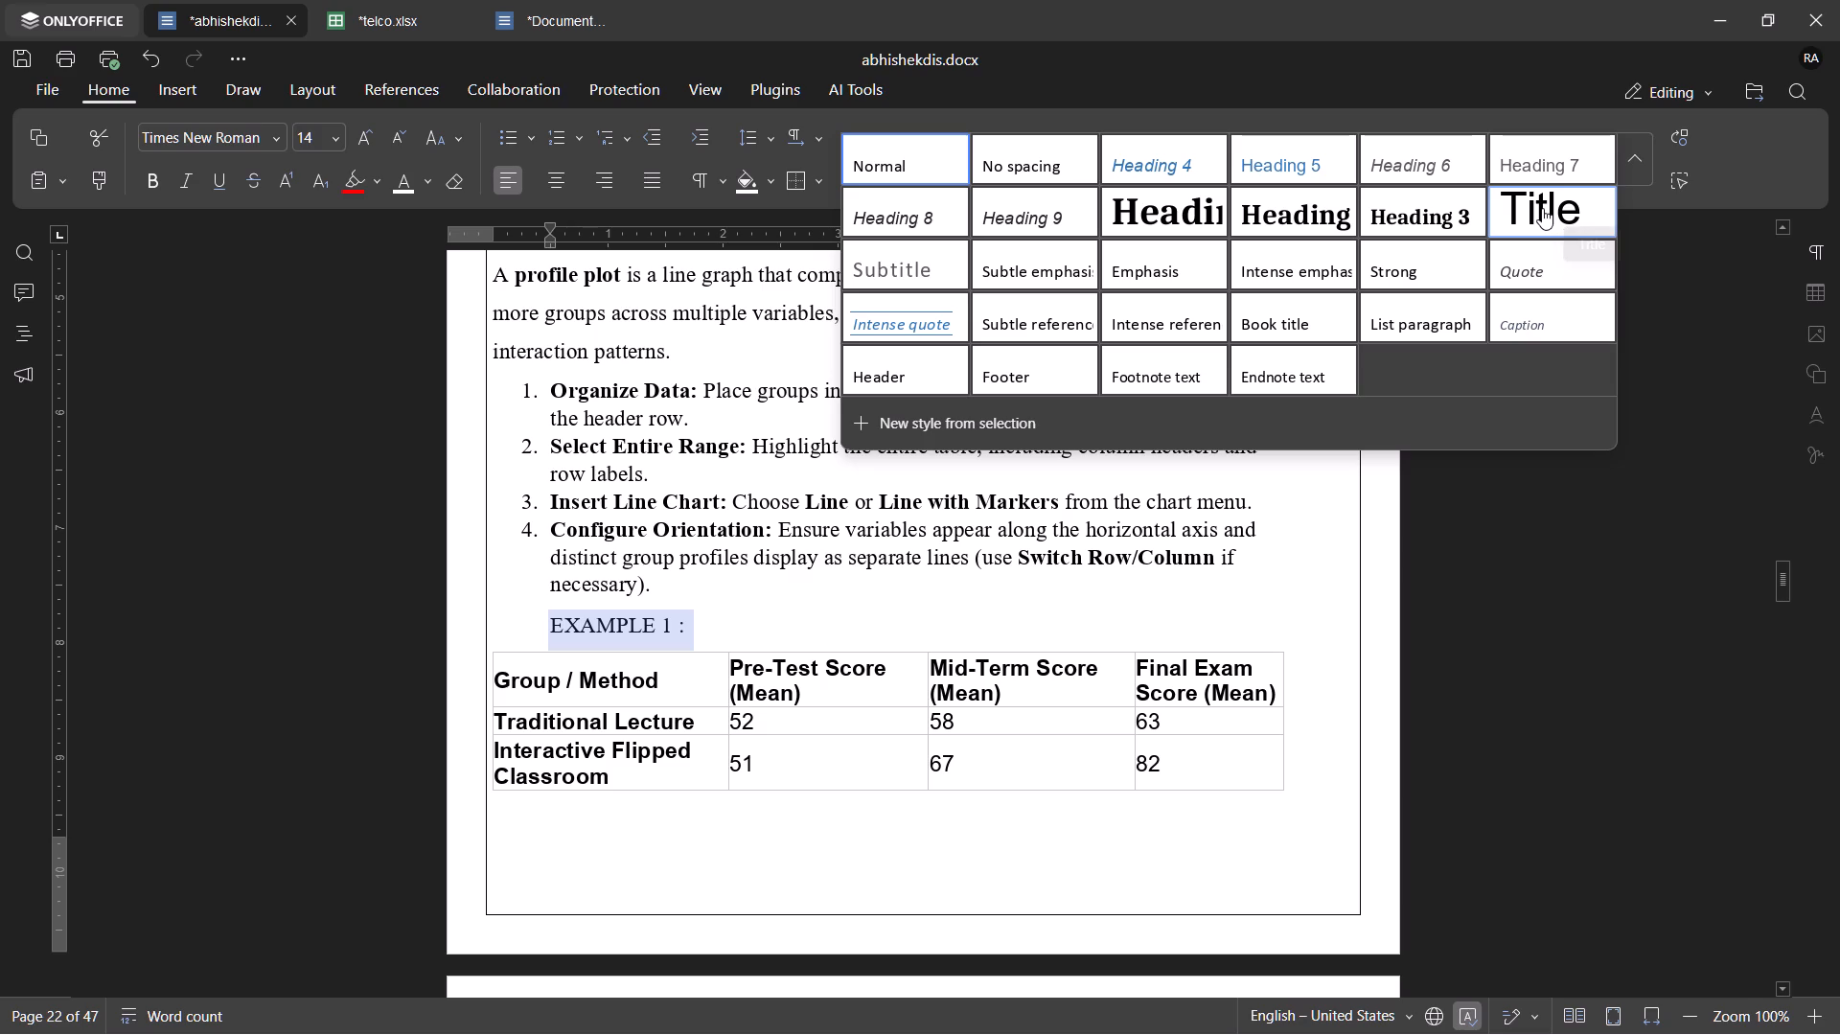
click(1277, 220)
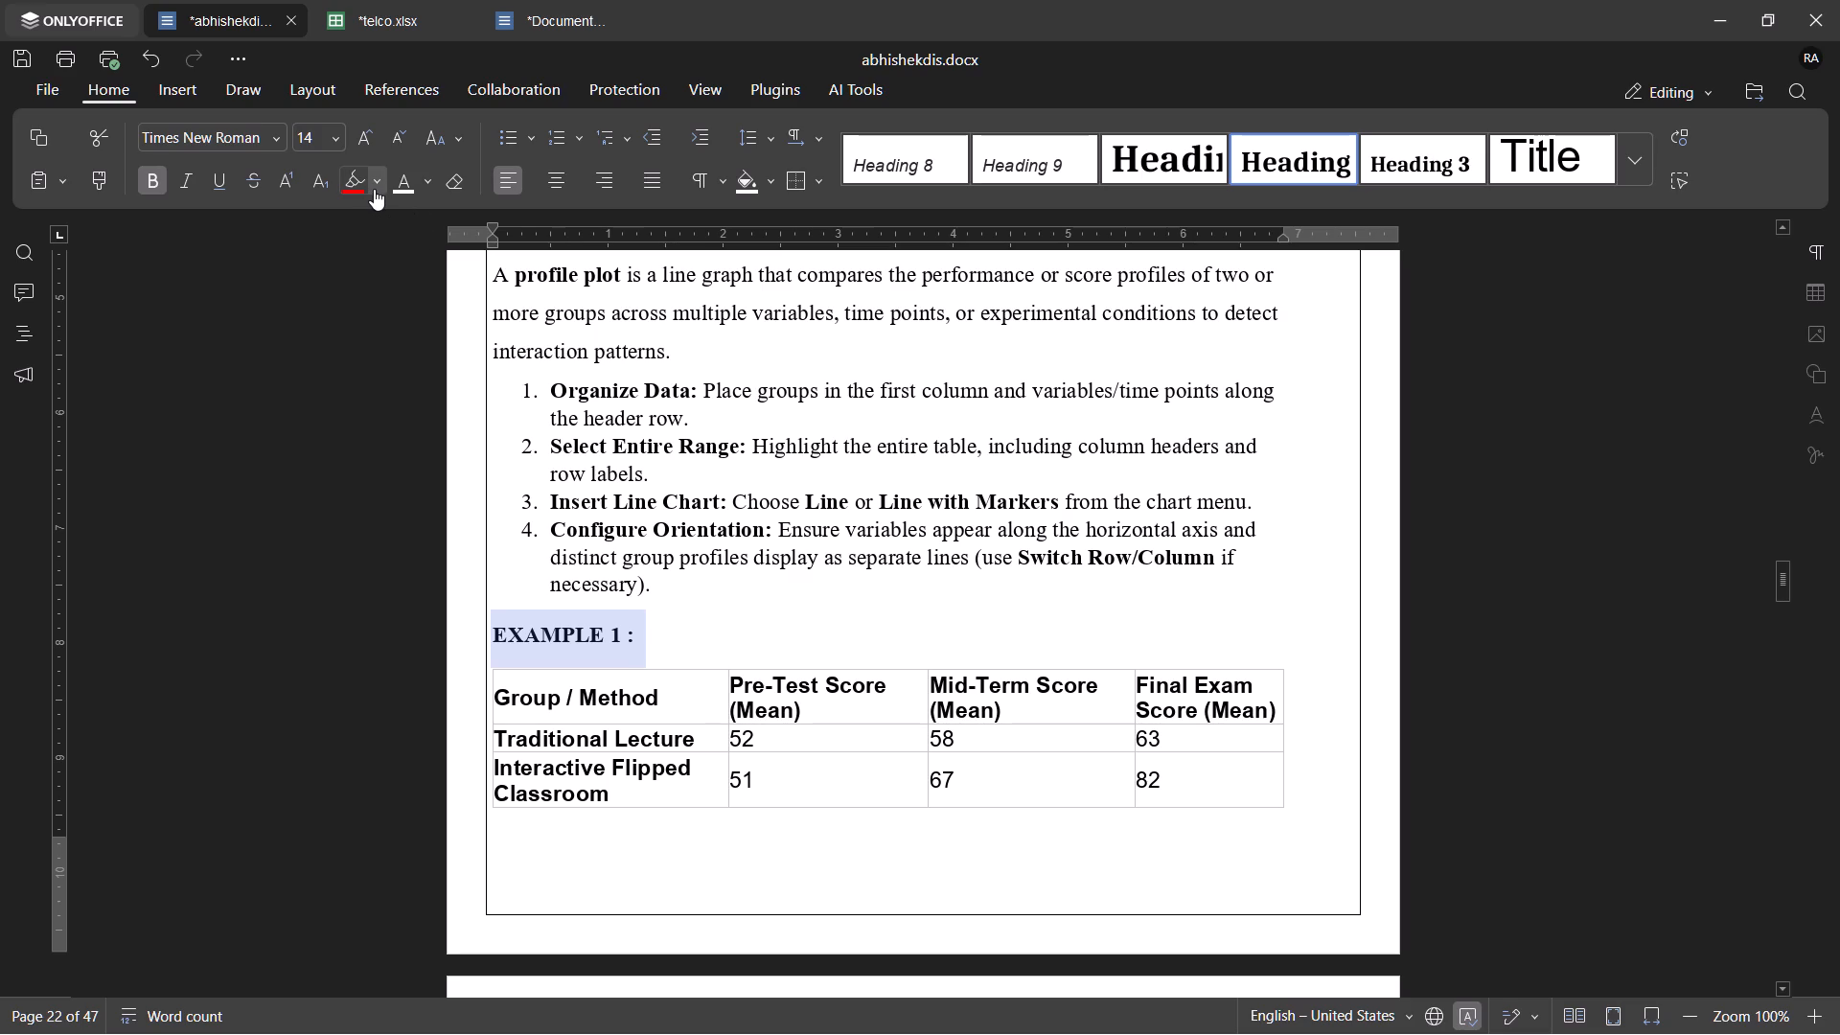
click(374, 188)
click(381, 226)
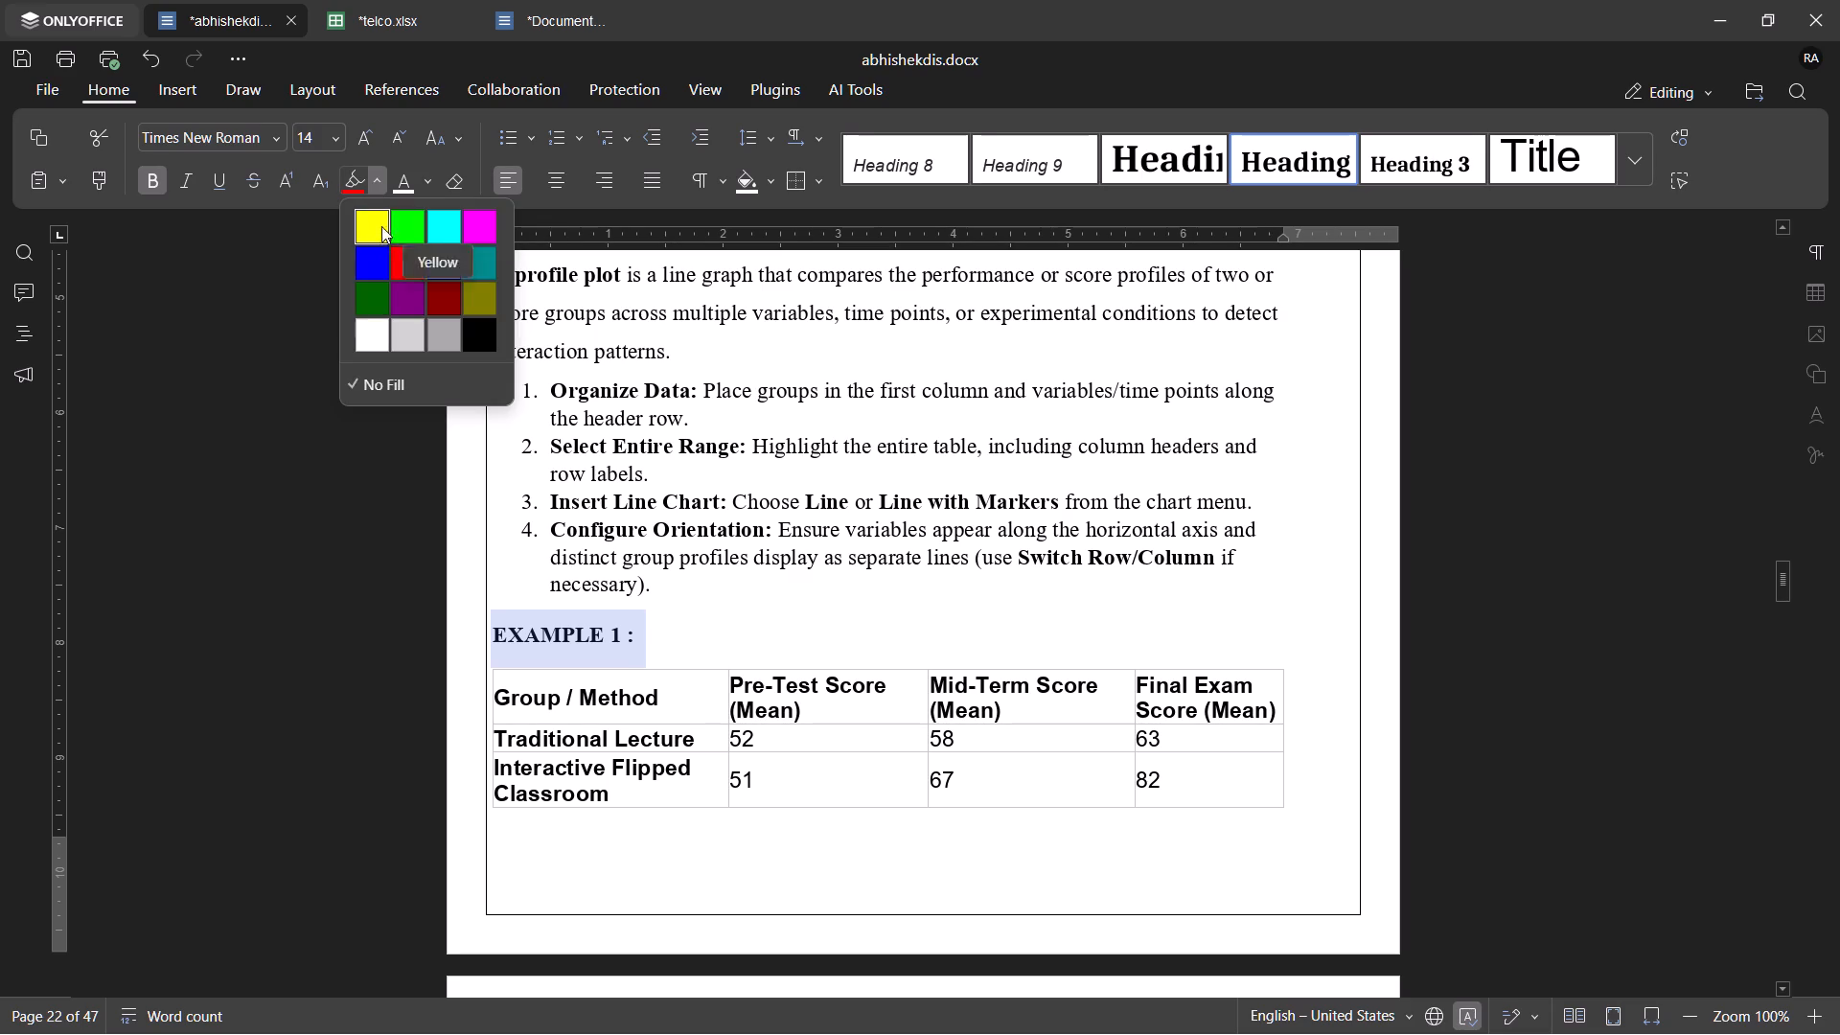
click(712, 595)
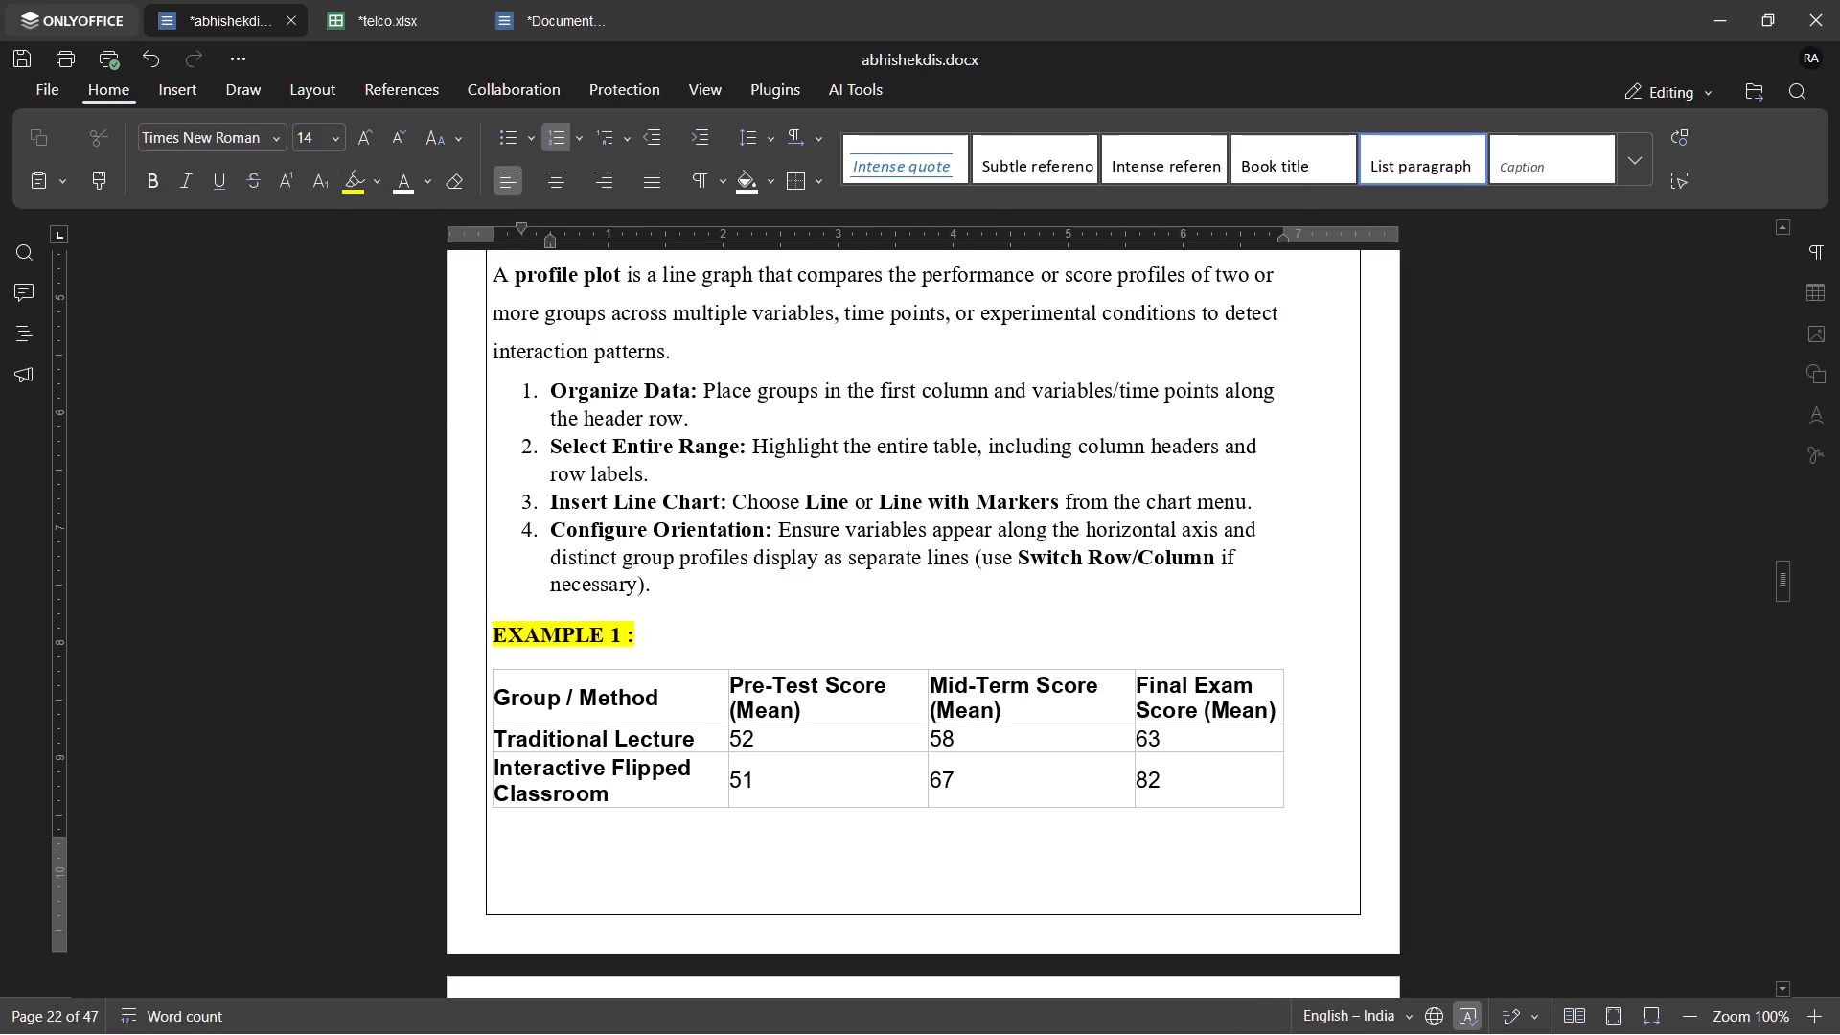
Check the earlier frequency polygon example heading and set the profile plot's "EXAMPLE 1 :" line to font size 16.
scroll(712, 595, up, 11)
scroll(712, 595, down, 3)
scroll(712, 595, up, 1)
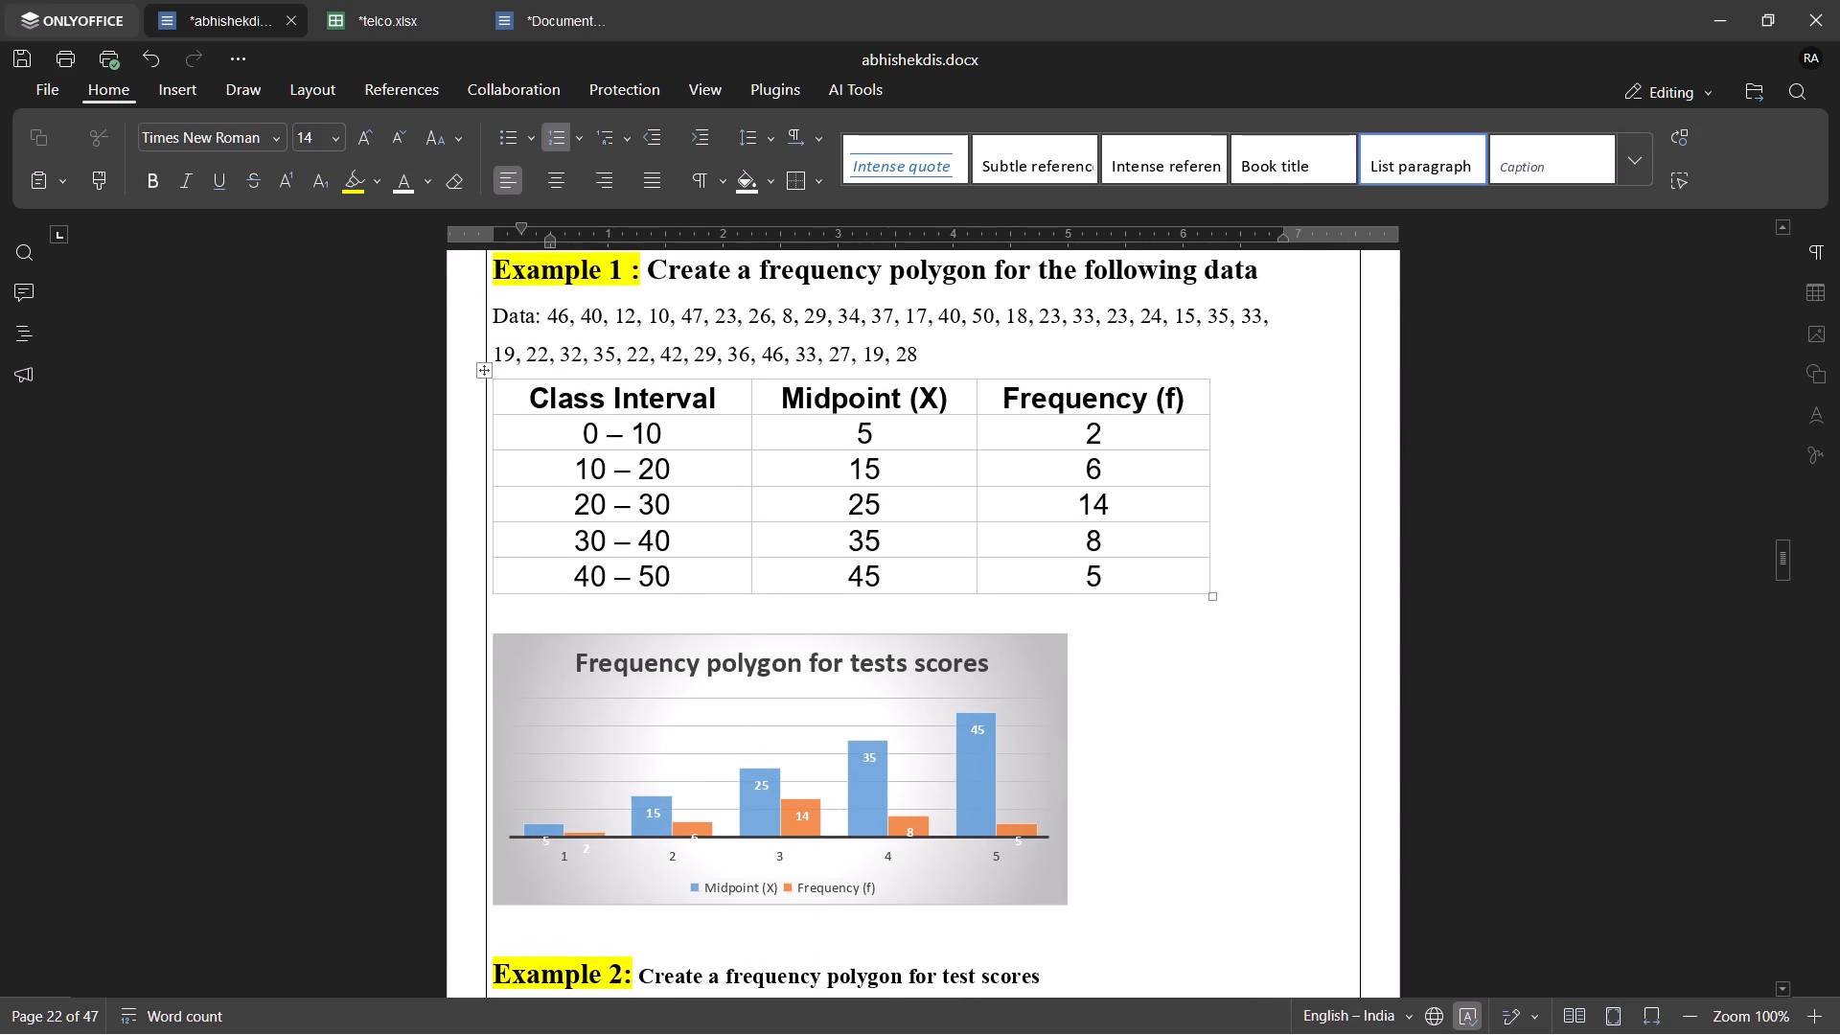
scroll(712, 595, up, 1)
scroll(712, 595, down, 10)
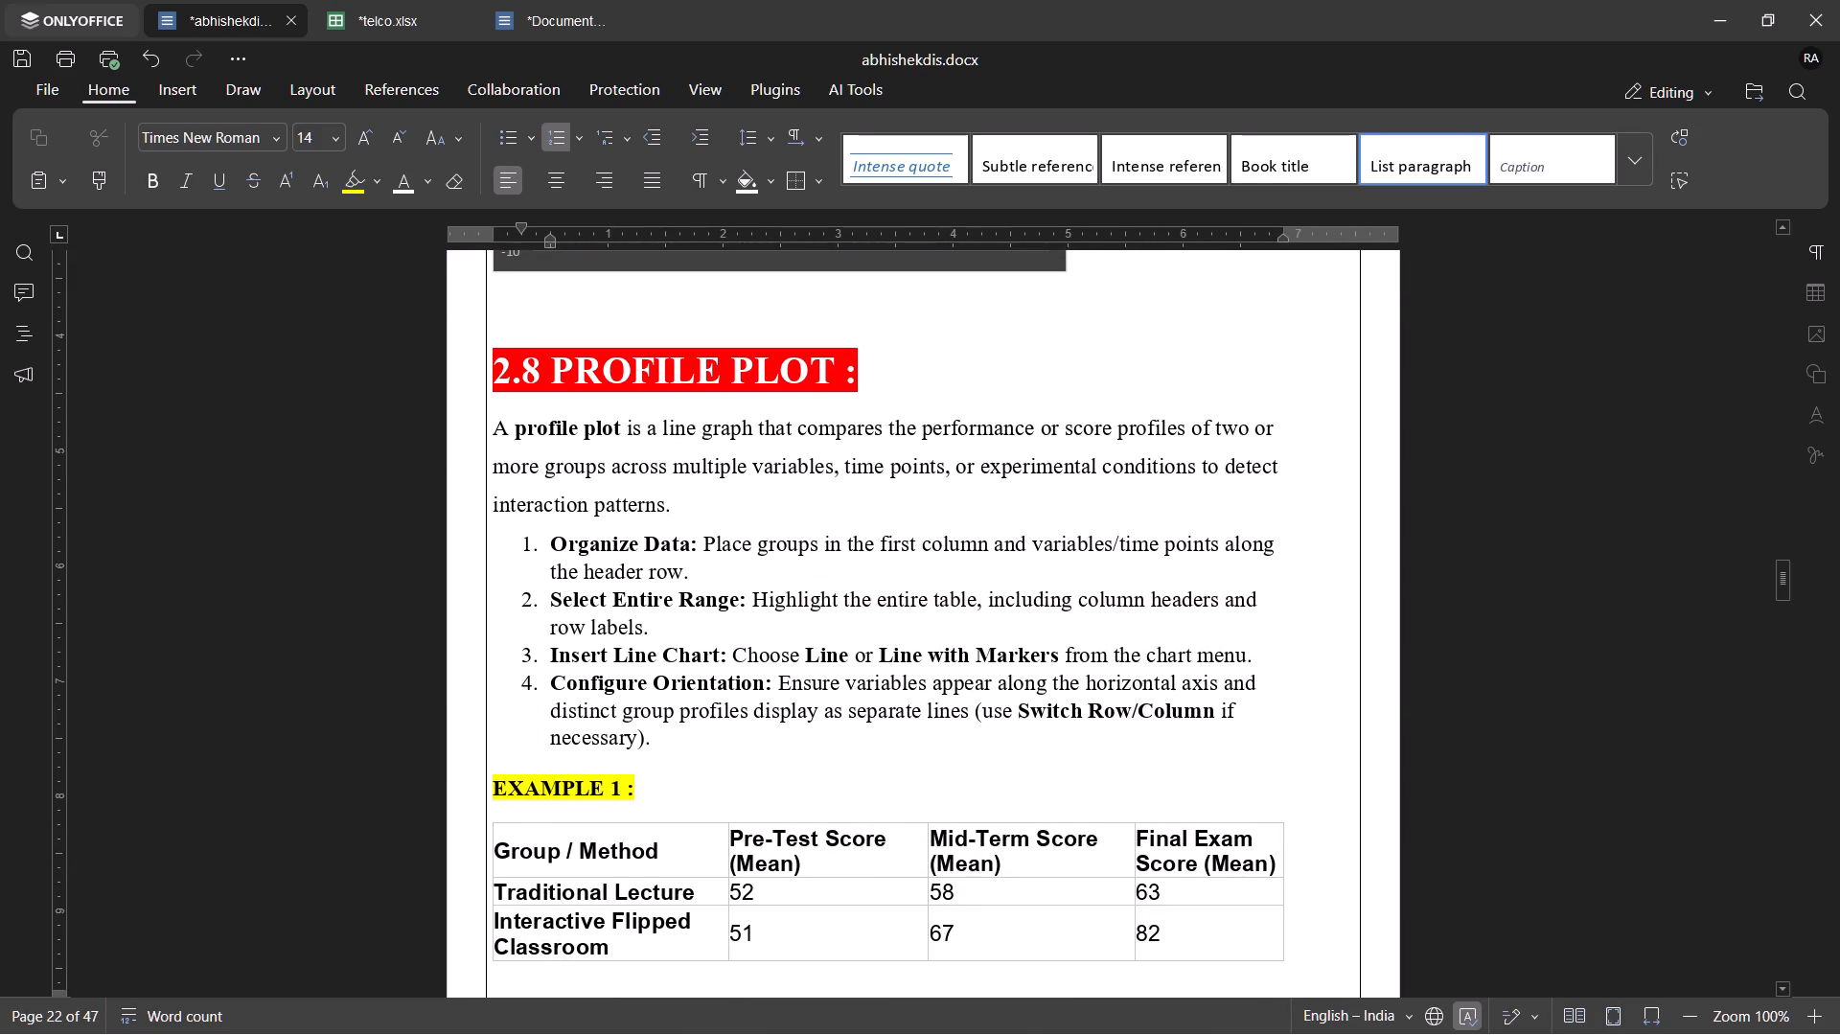
drag(629, 794, 512, 792)
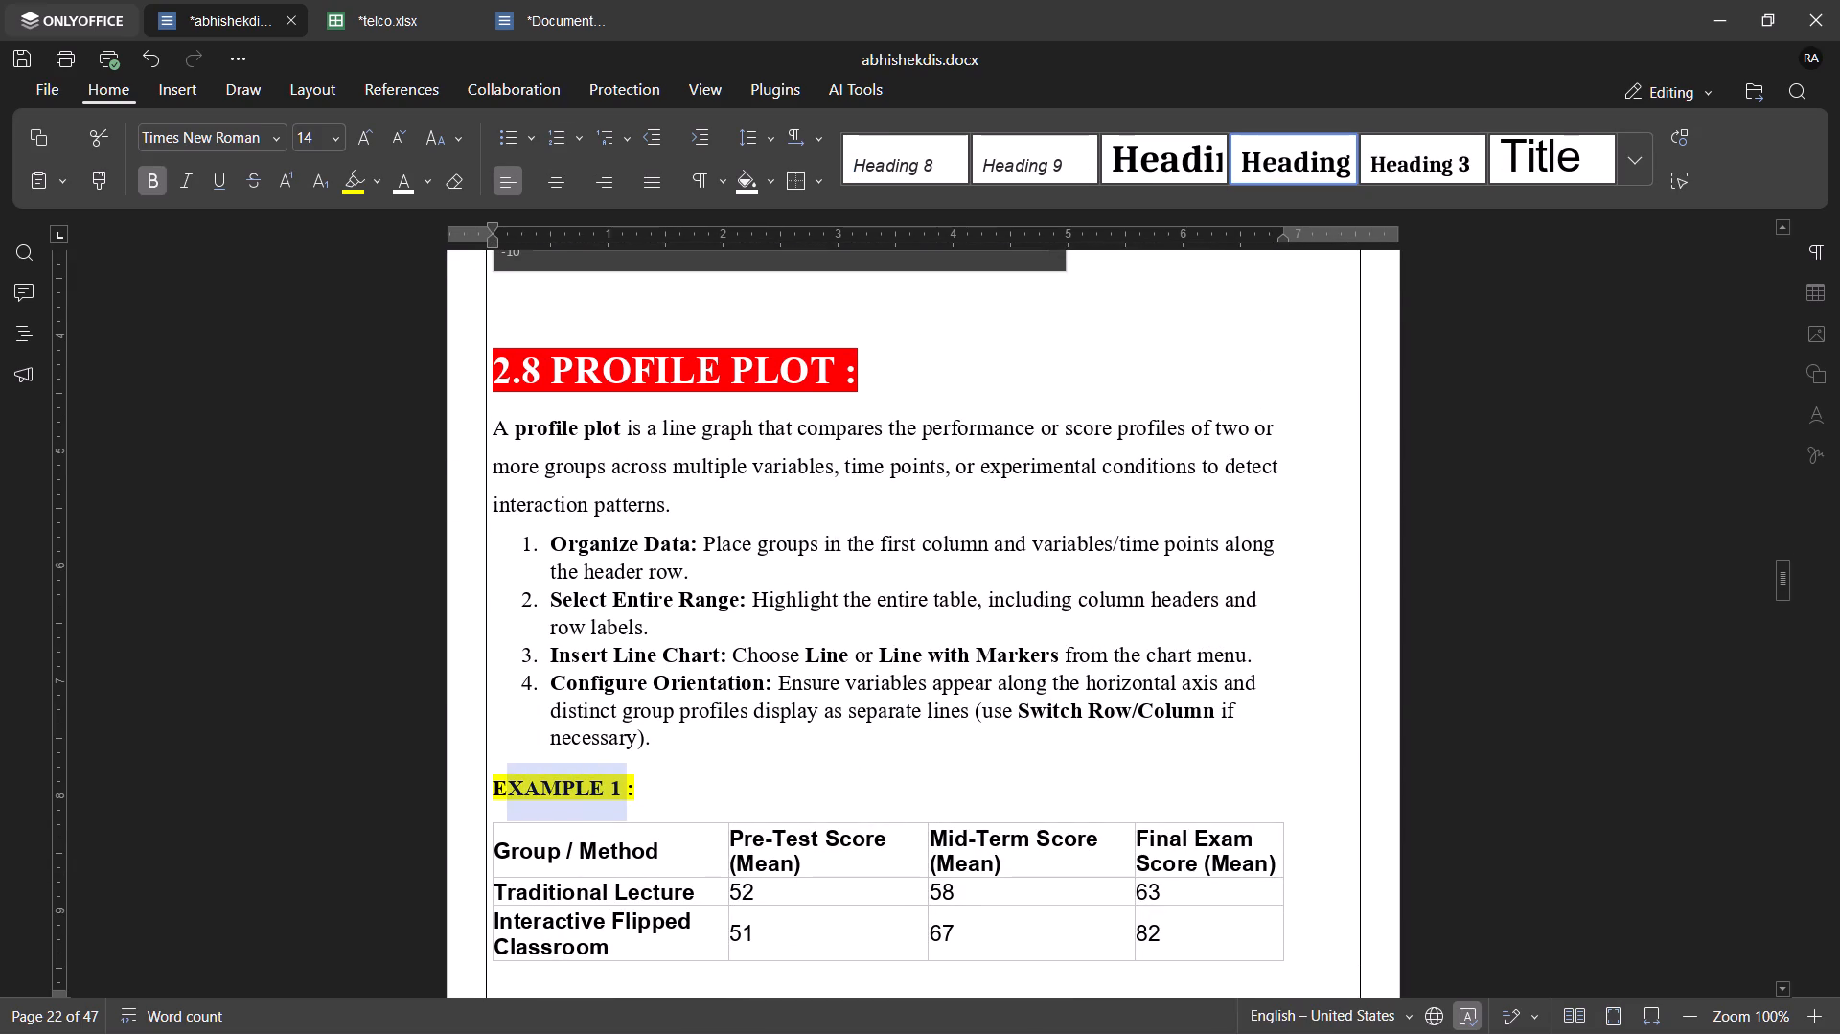
drag(657, 788, 475, 793)
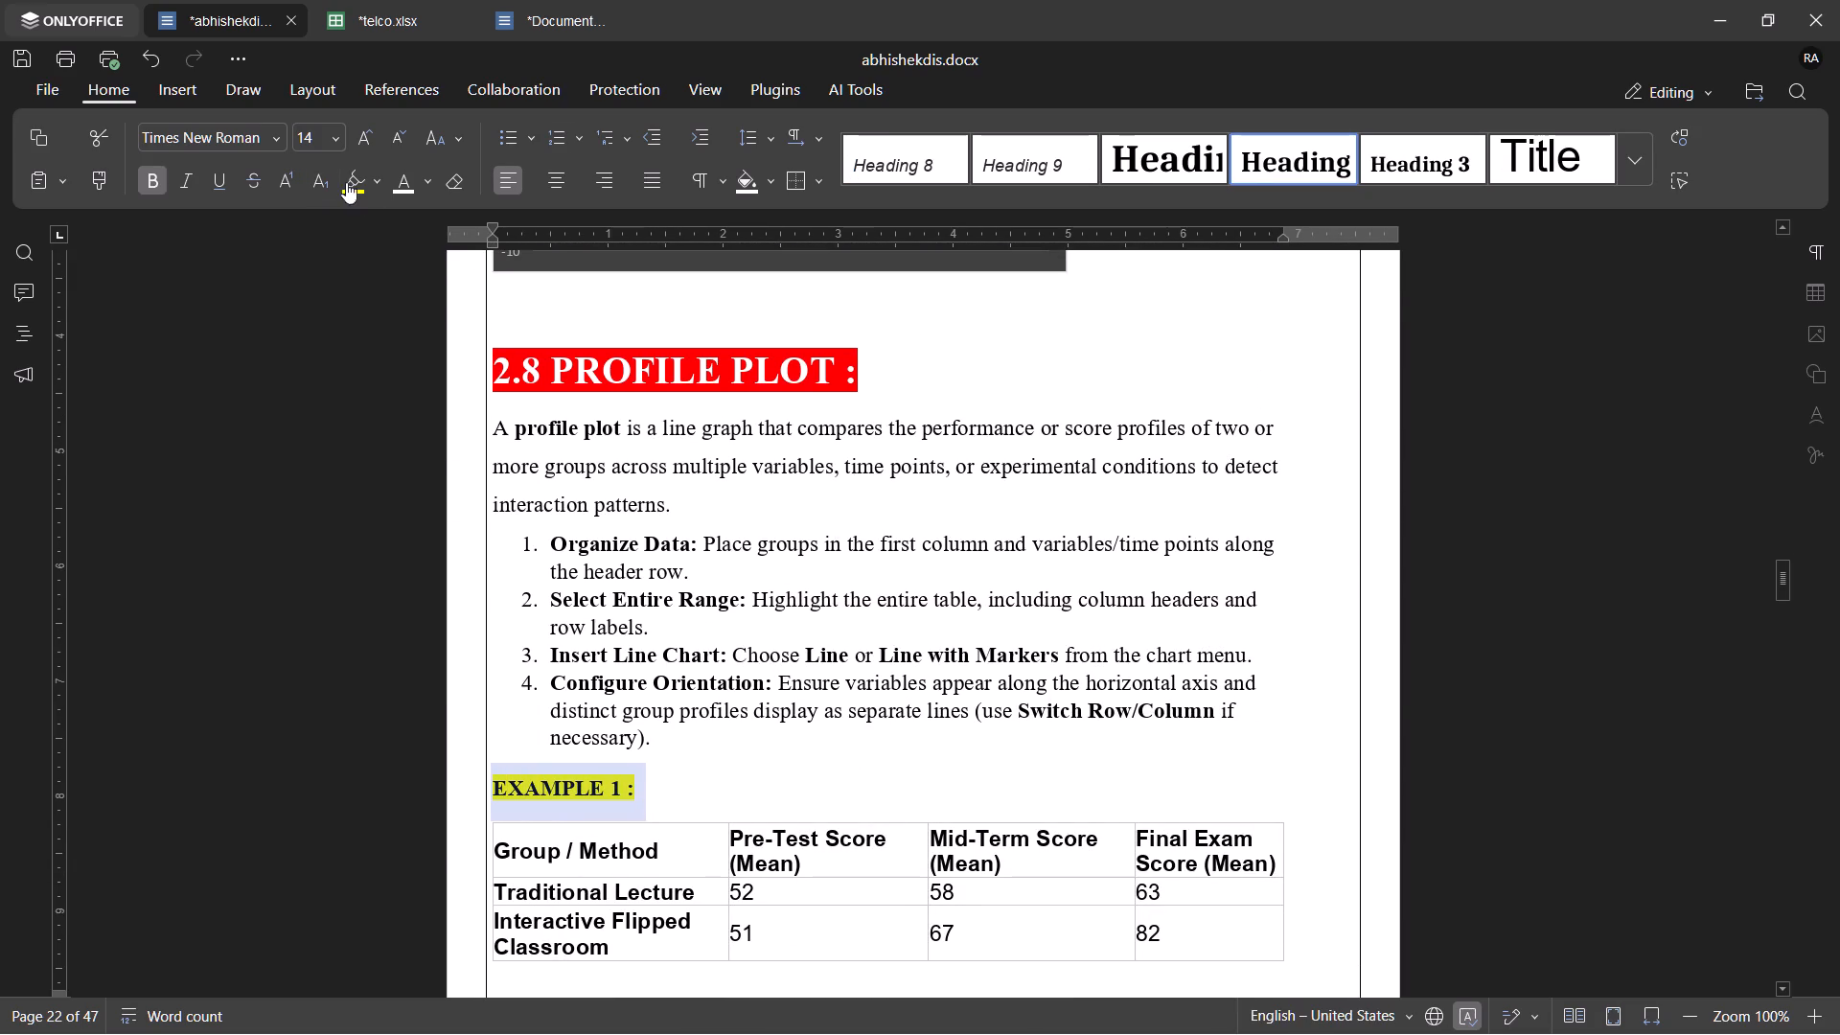
click(333, 131)
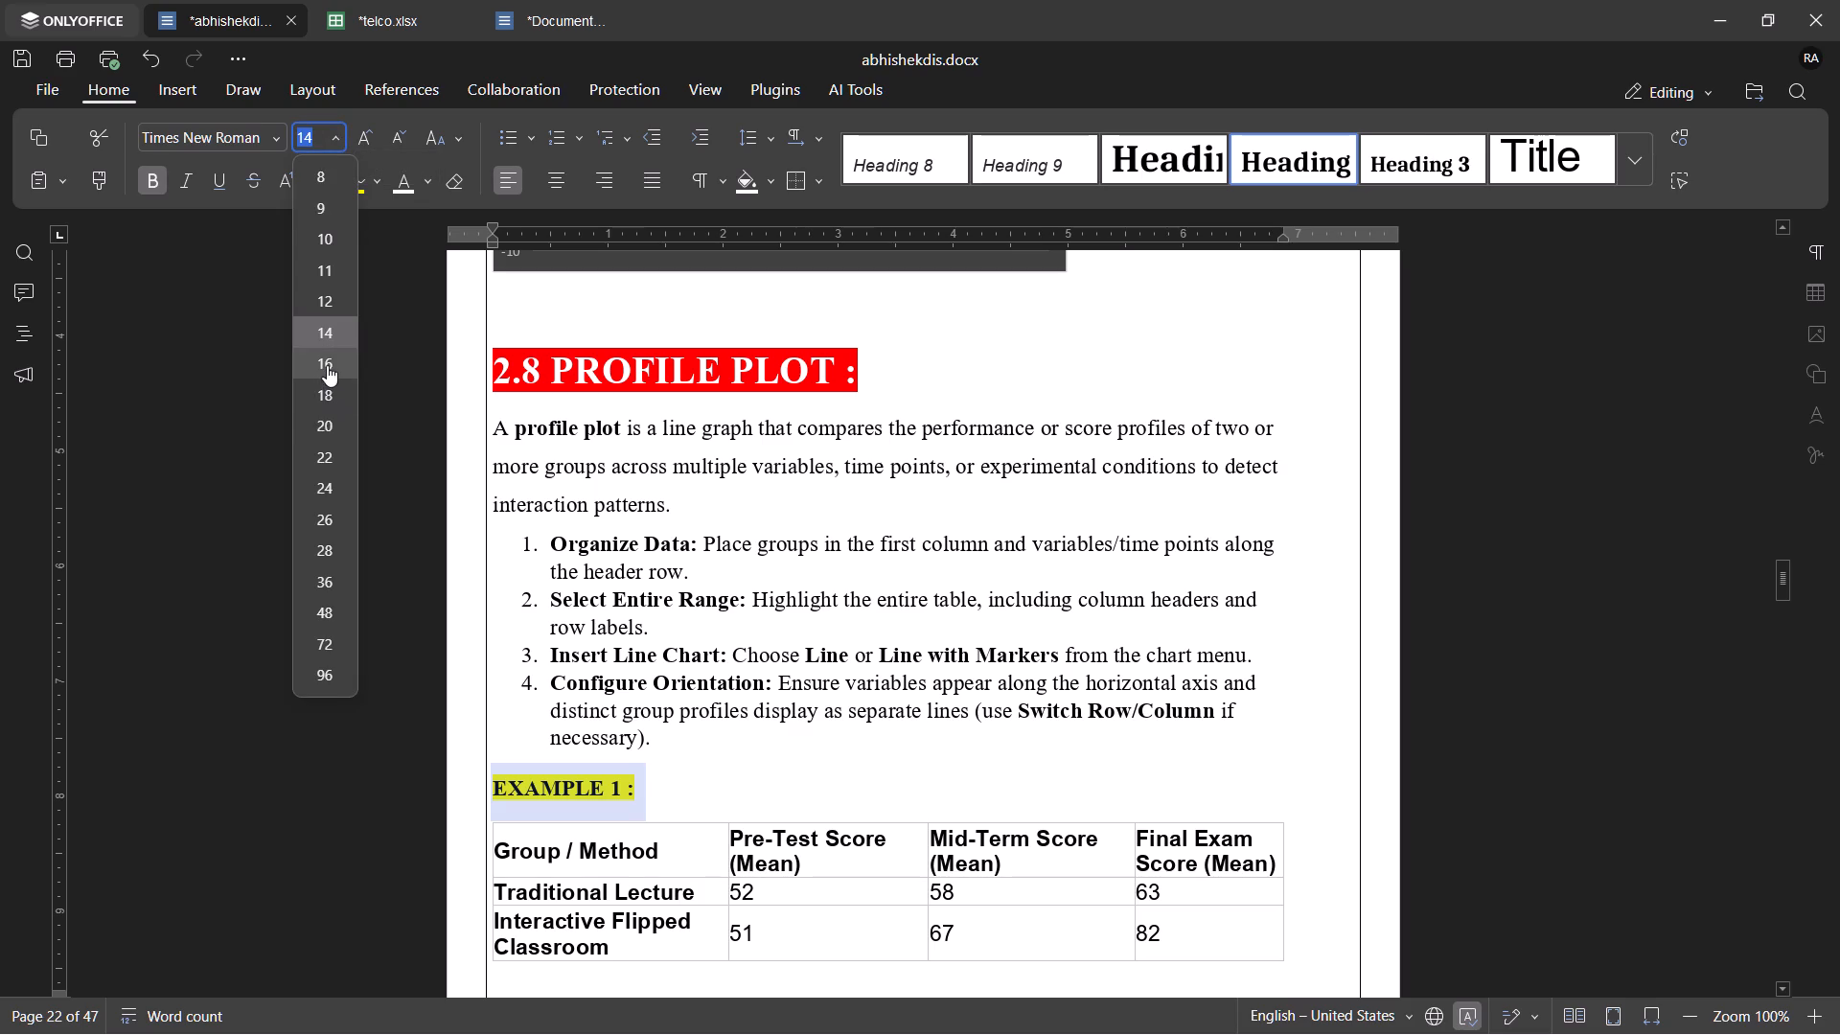
click(327, 365)
scroll(649, 662, down, 3)
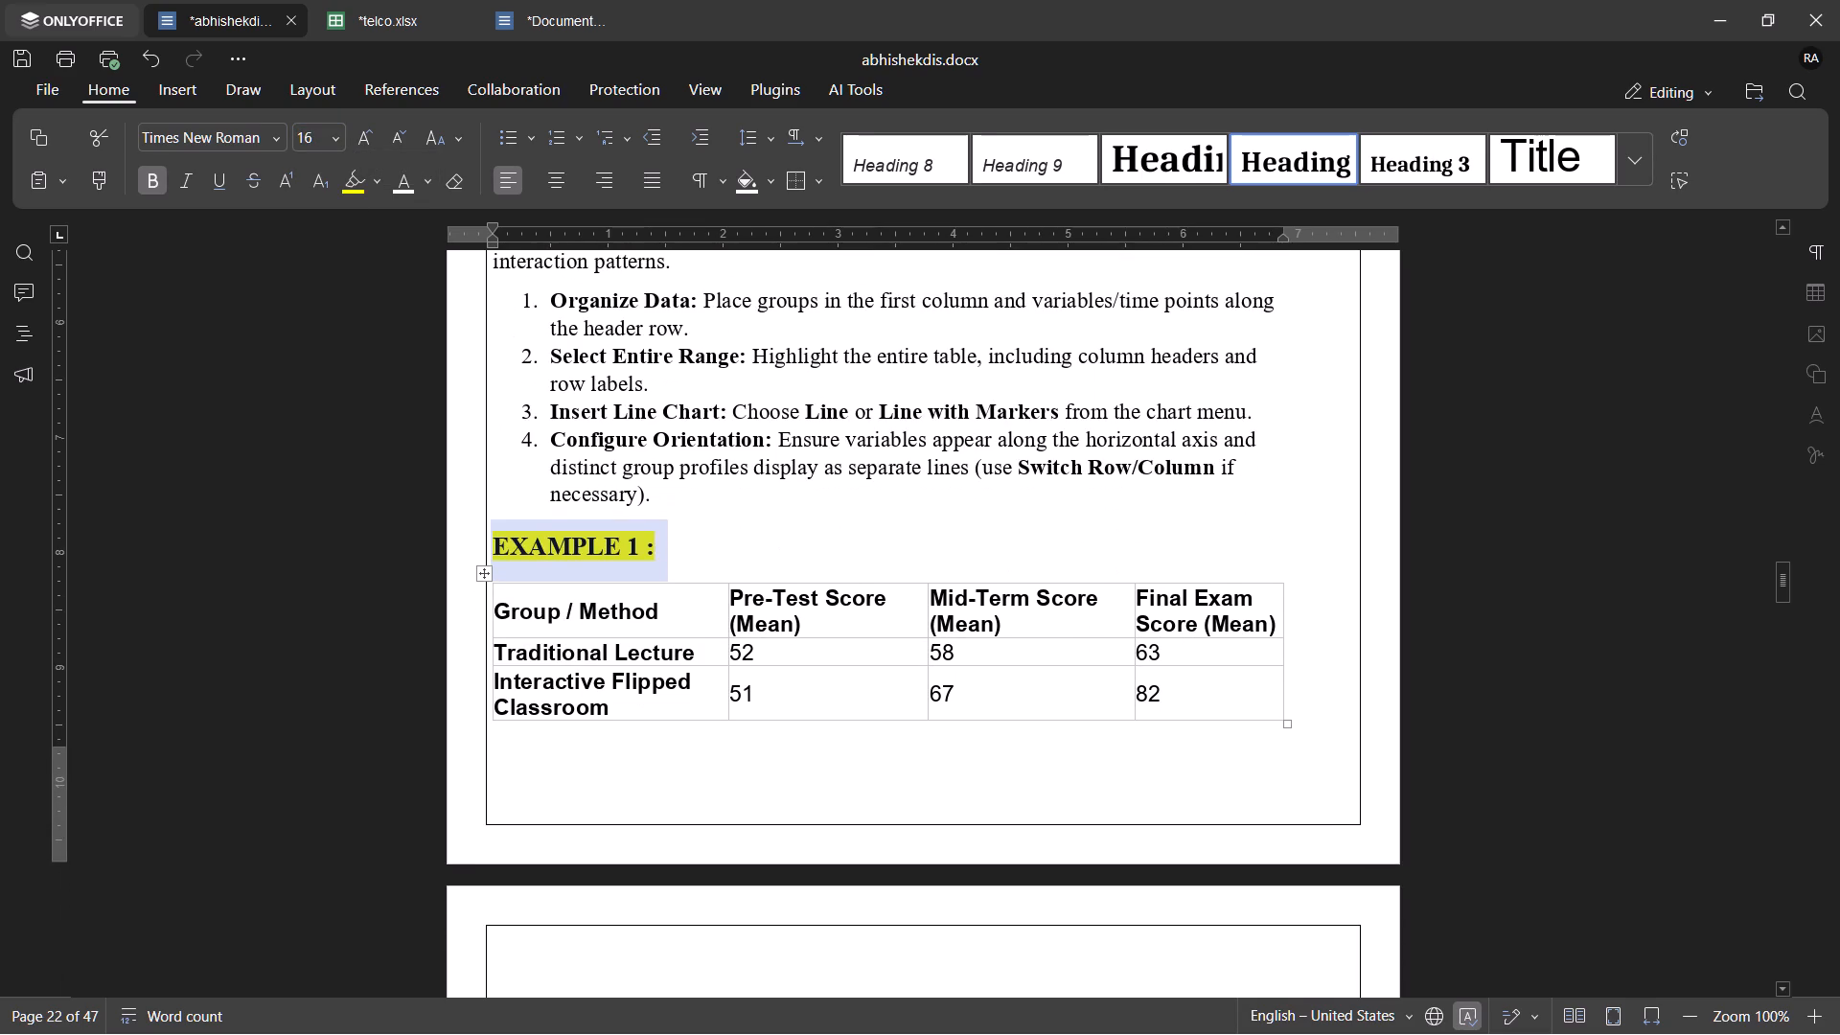
click(704, 553)
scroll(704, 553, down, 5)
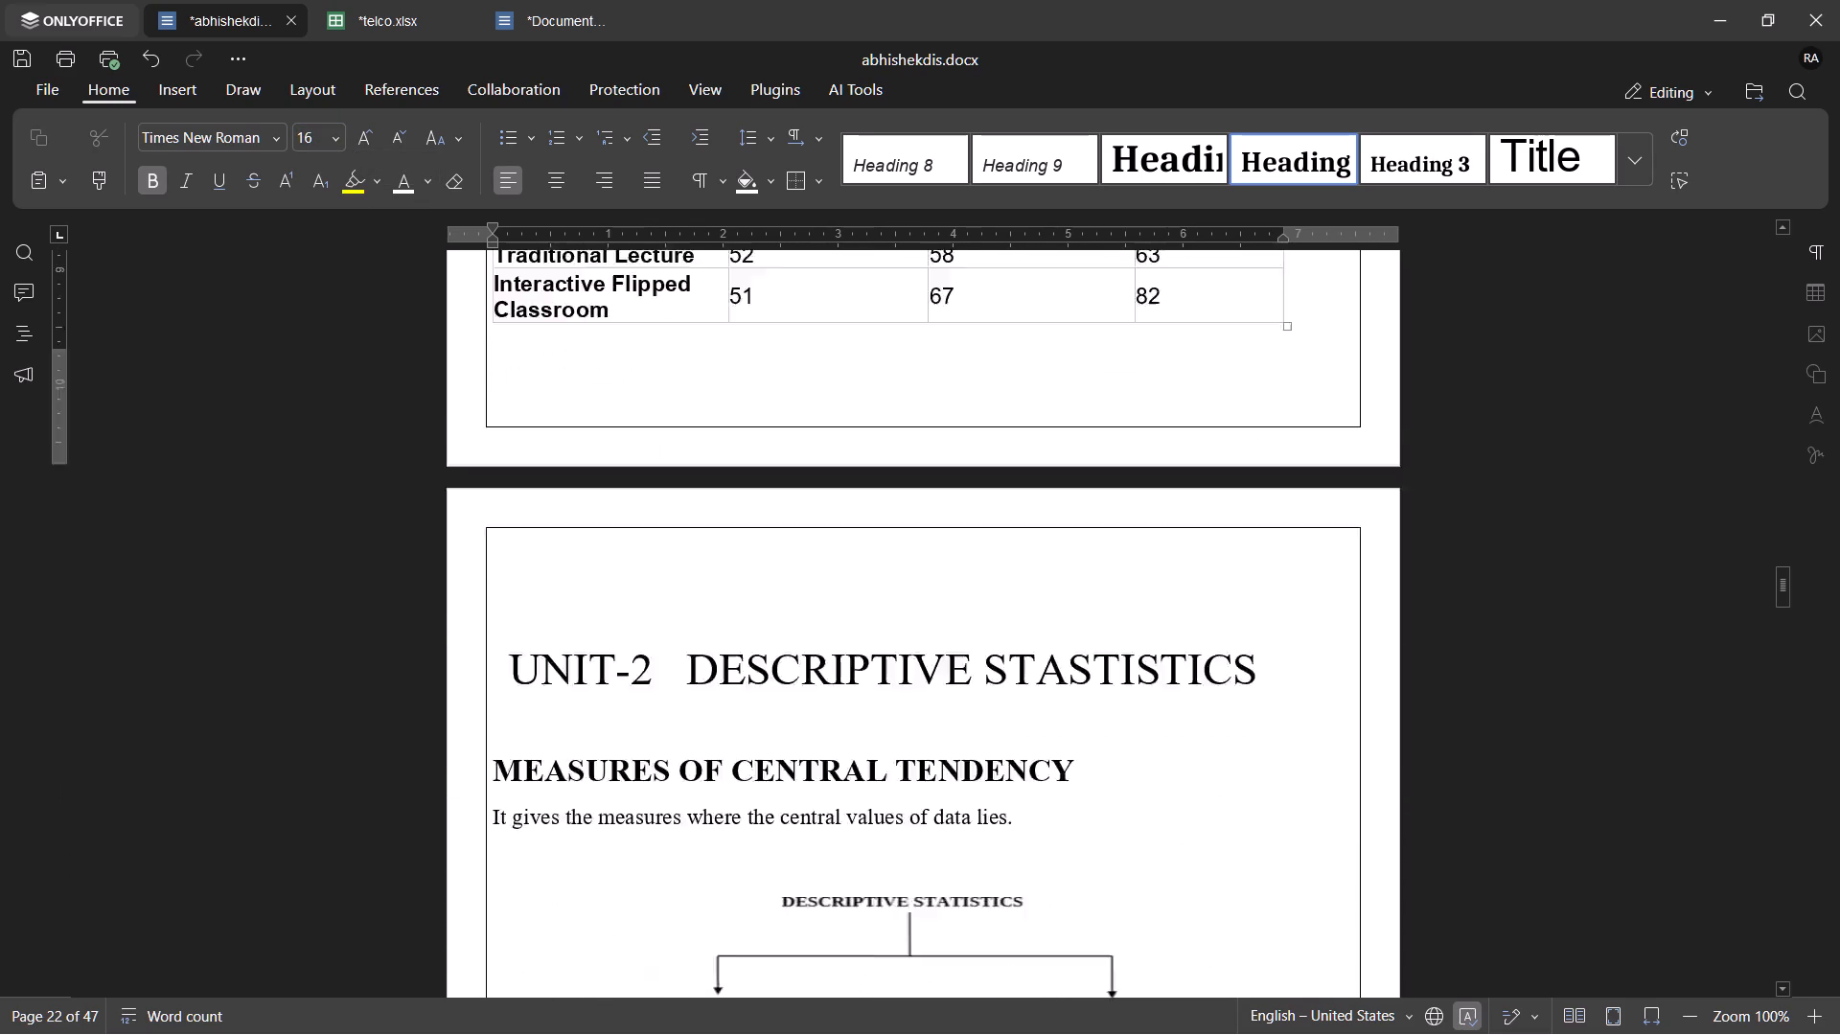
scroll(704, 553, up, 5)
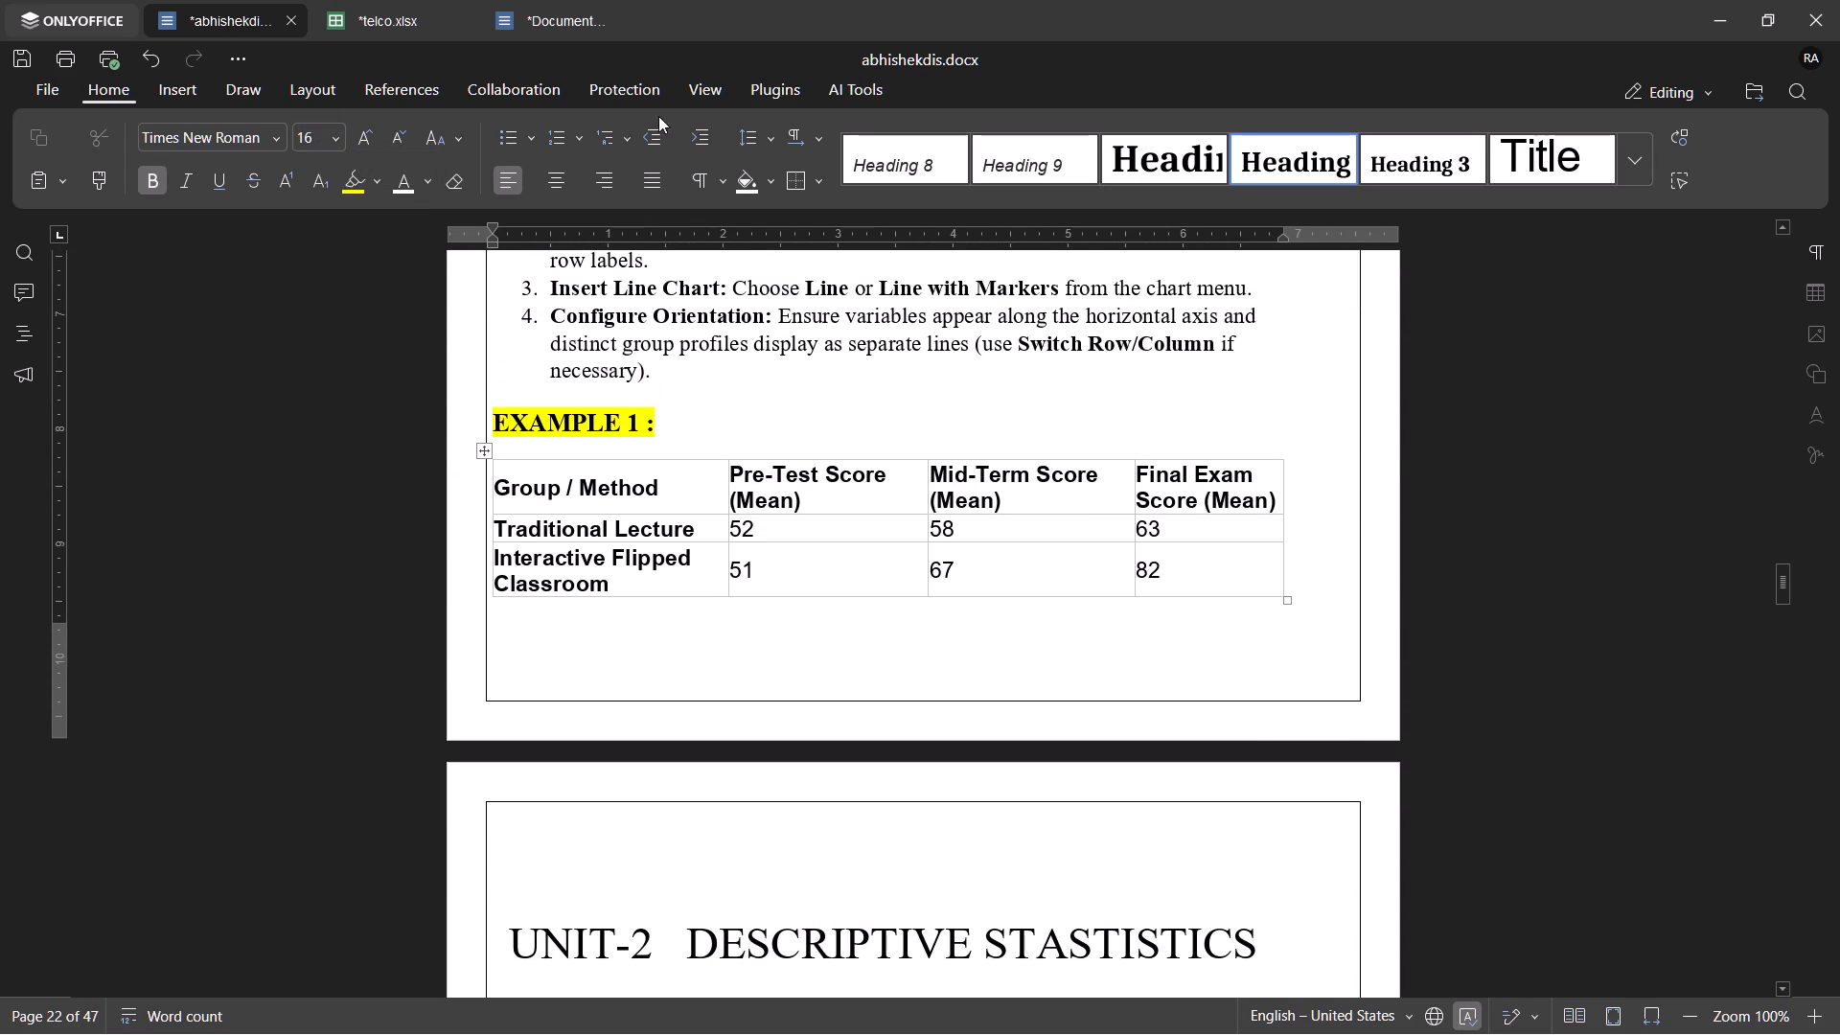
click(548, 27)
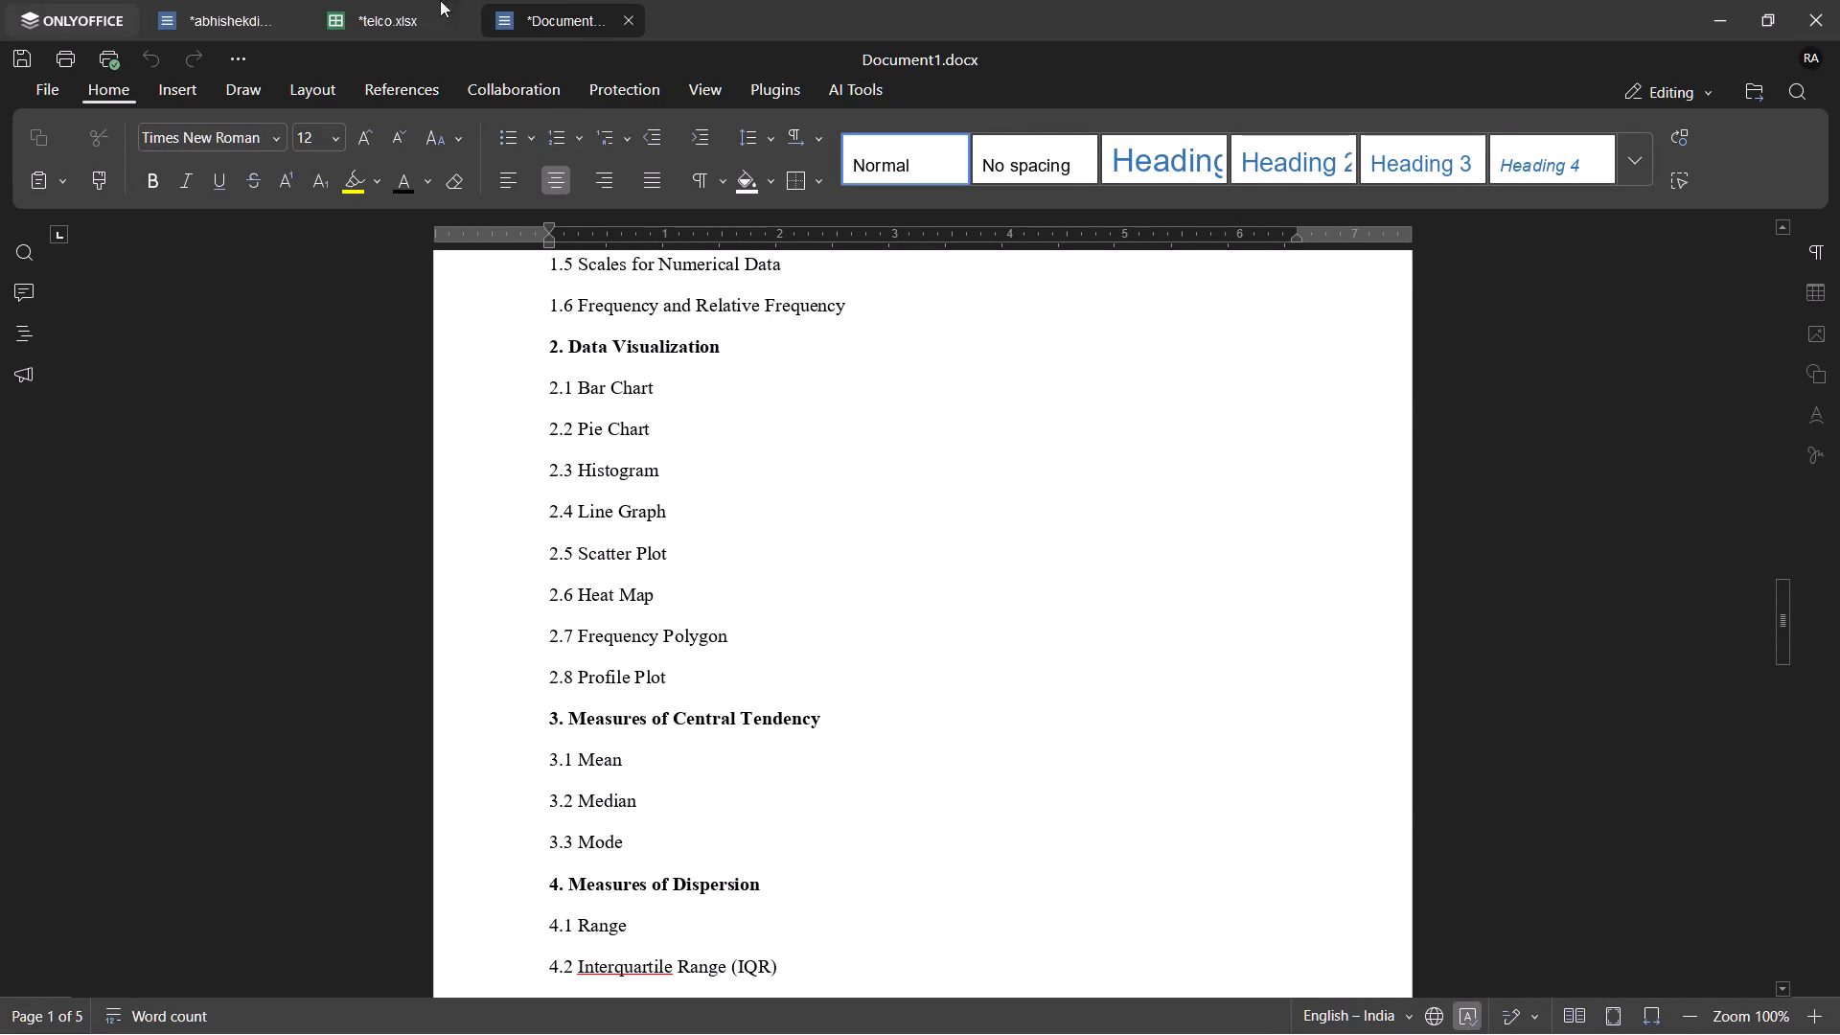
Switch to telco.xlsx and change the profile plot line chart's title to "PROFILE PLOT".
click(353, 13)
scroll(653, 502, up, 1)
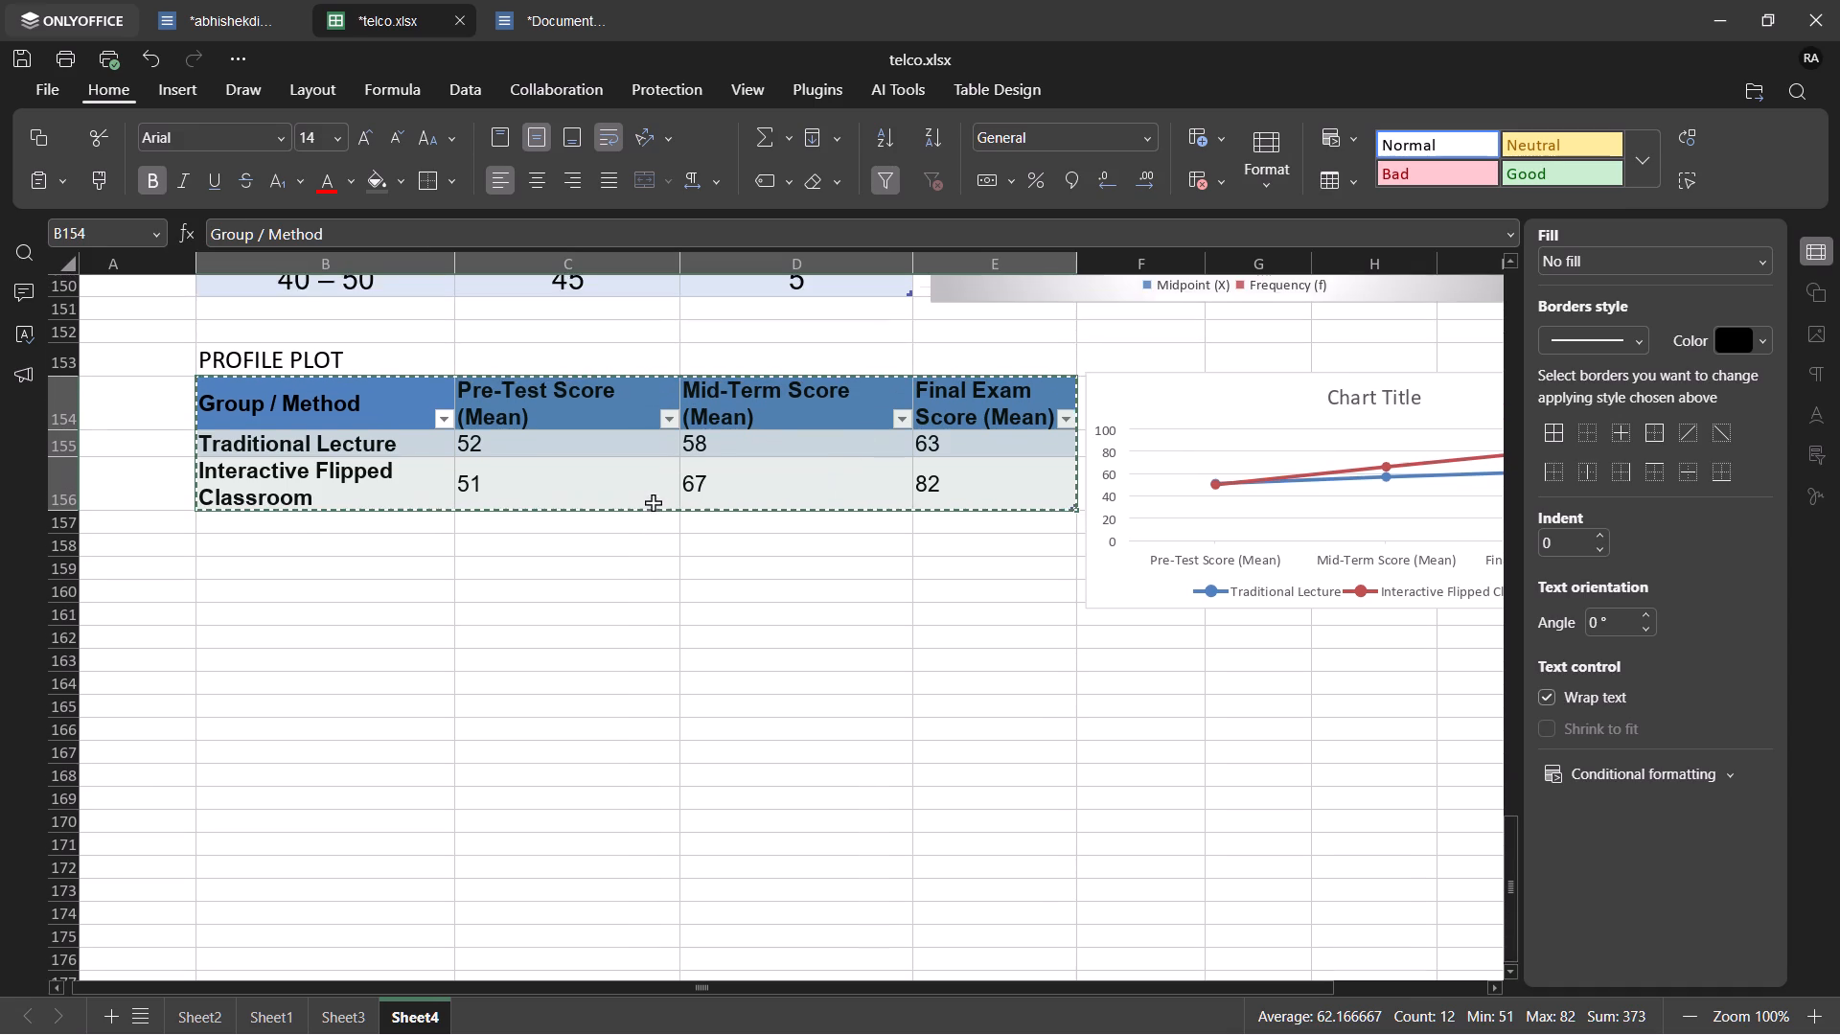
scroll(653, 502, up, 1)
double_click(854, 406)
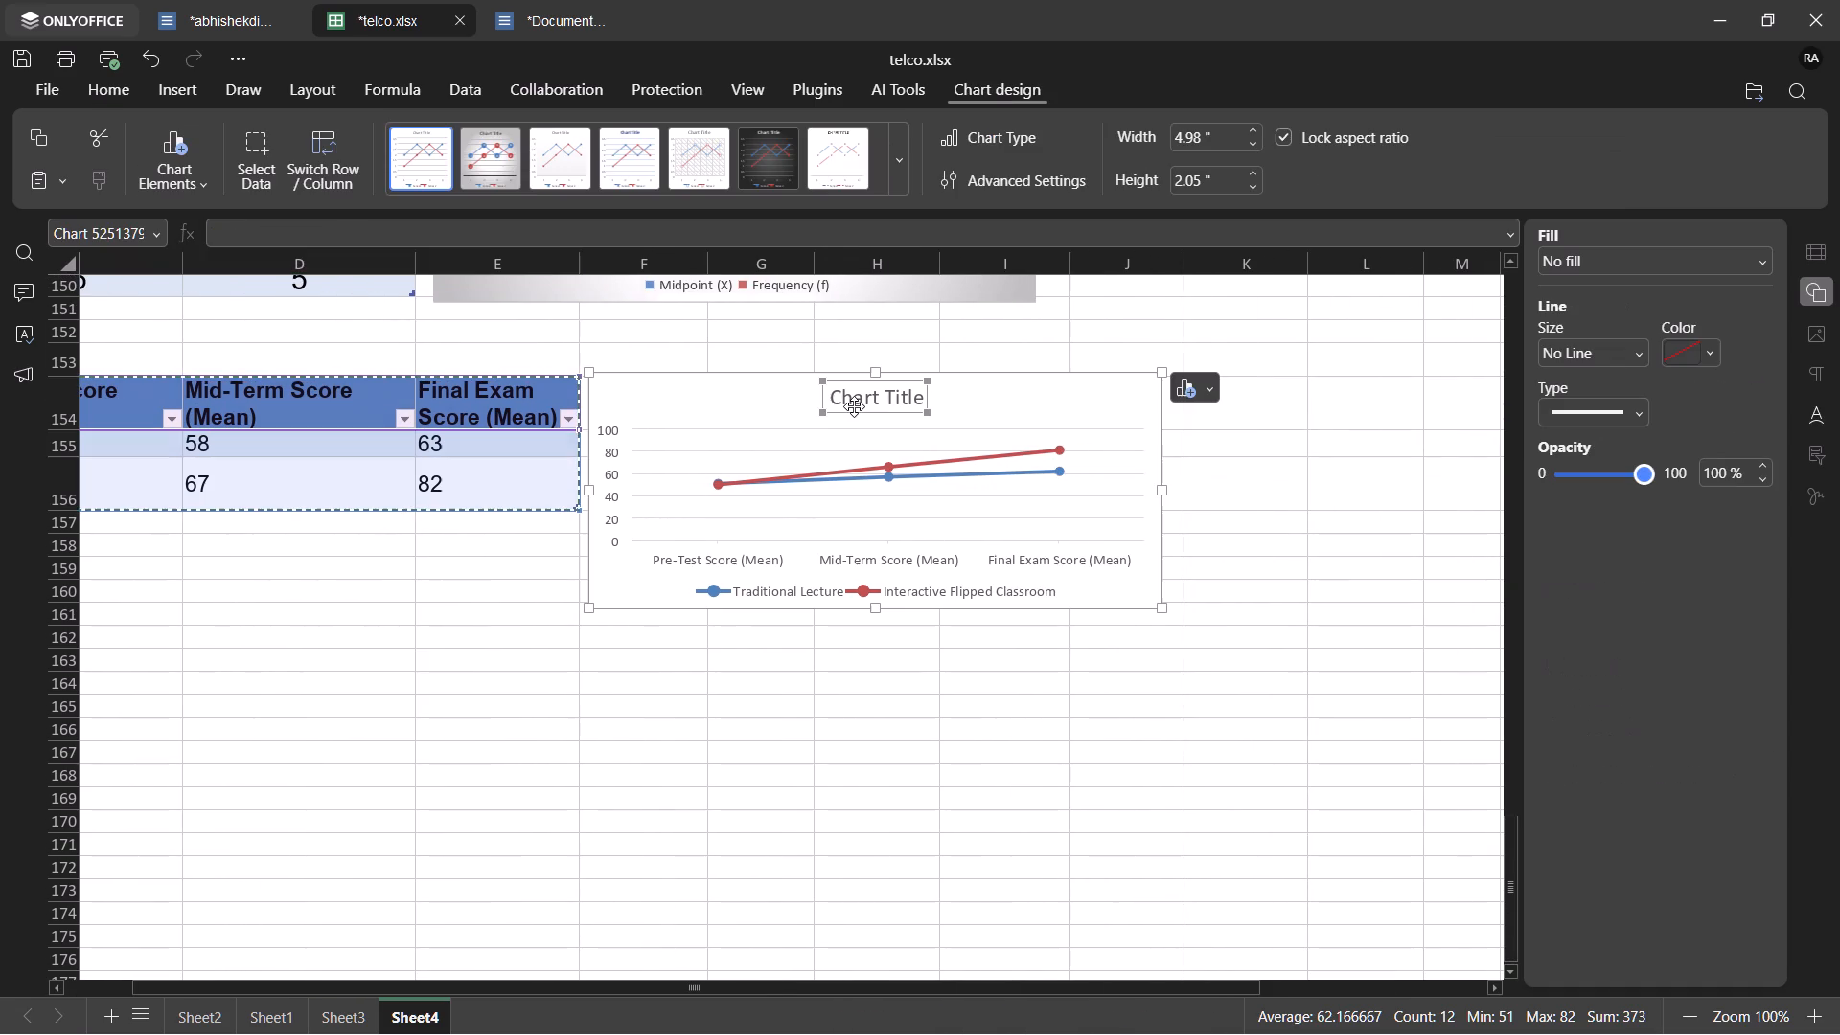
triple_click(854, 406)
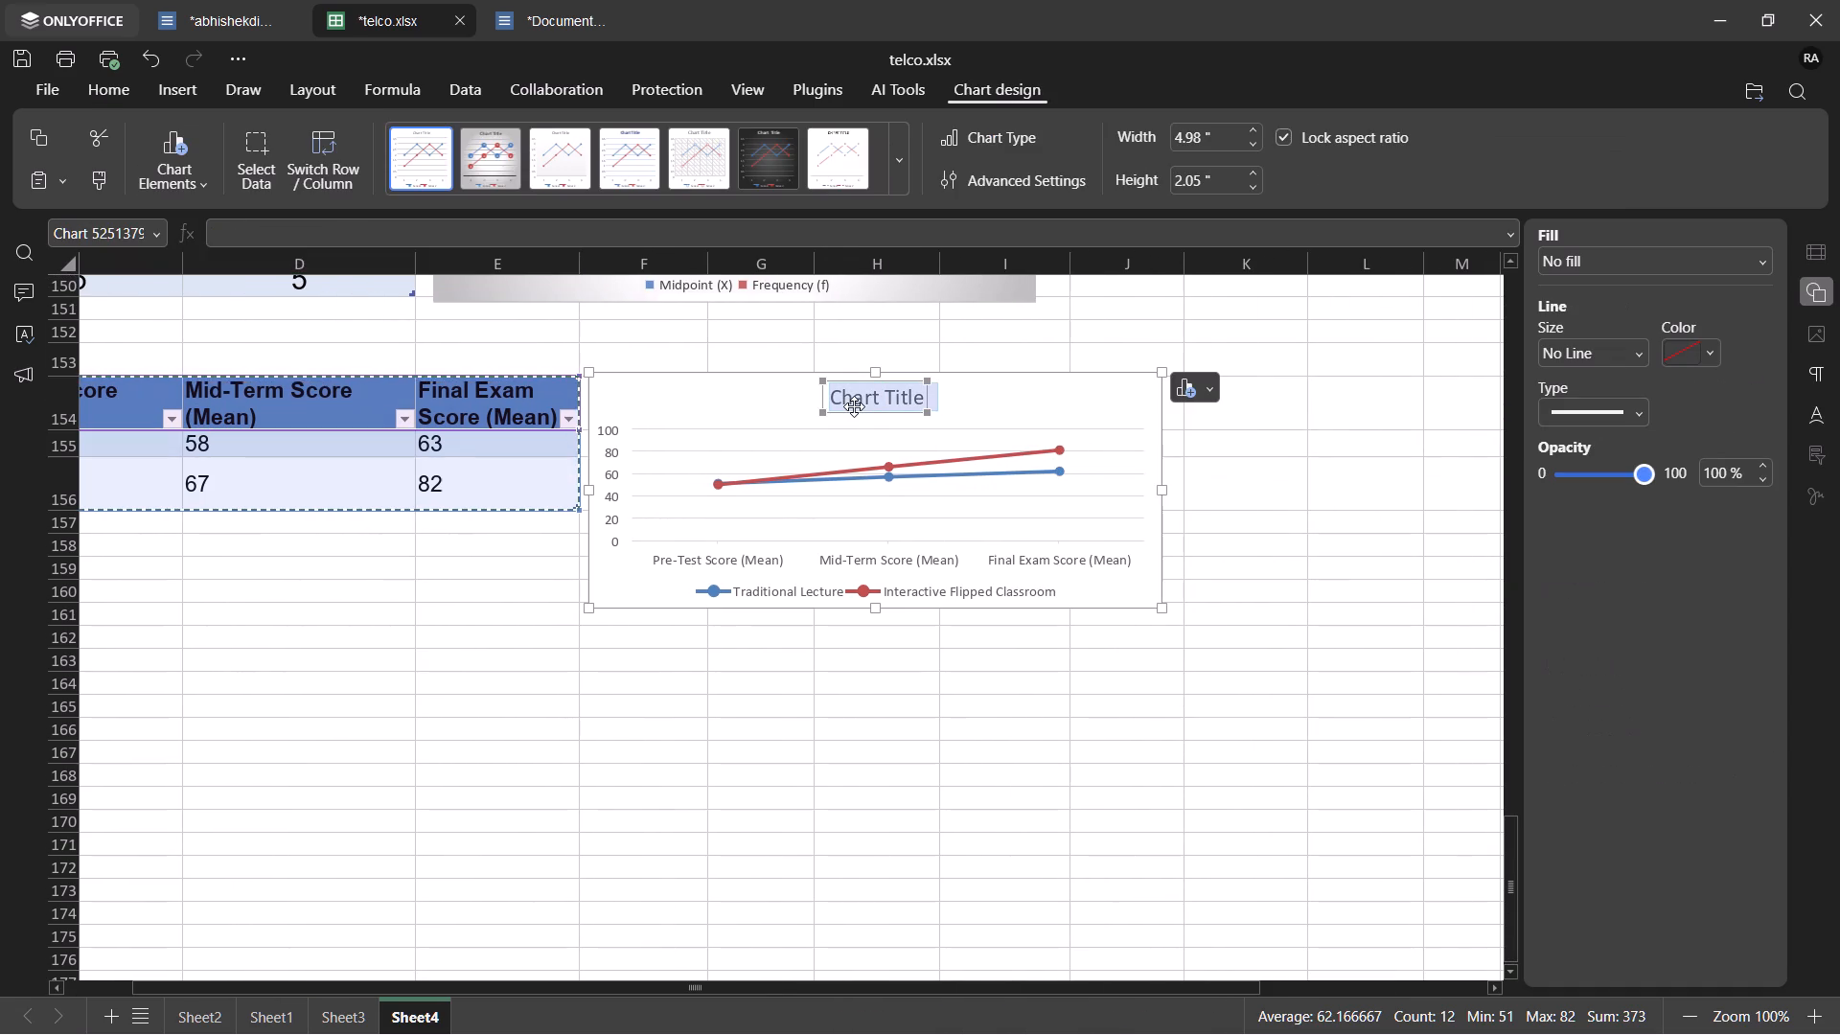
key(BackSpace)
text(PROG)
key(BackSpace)
text(FILE PLOT)
key(space)
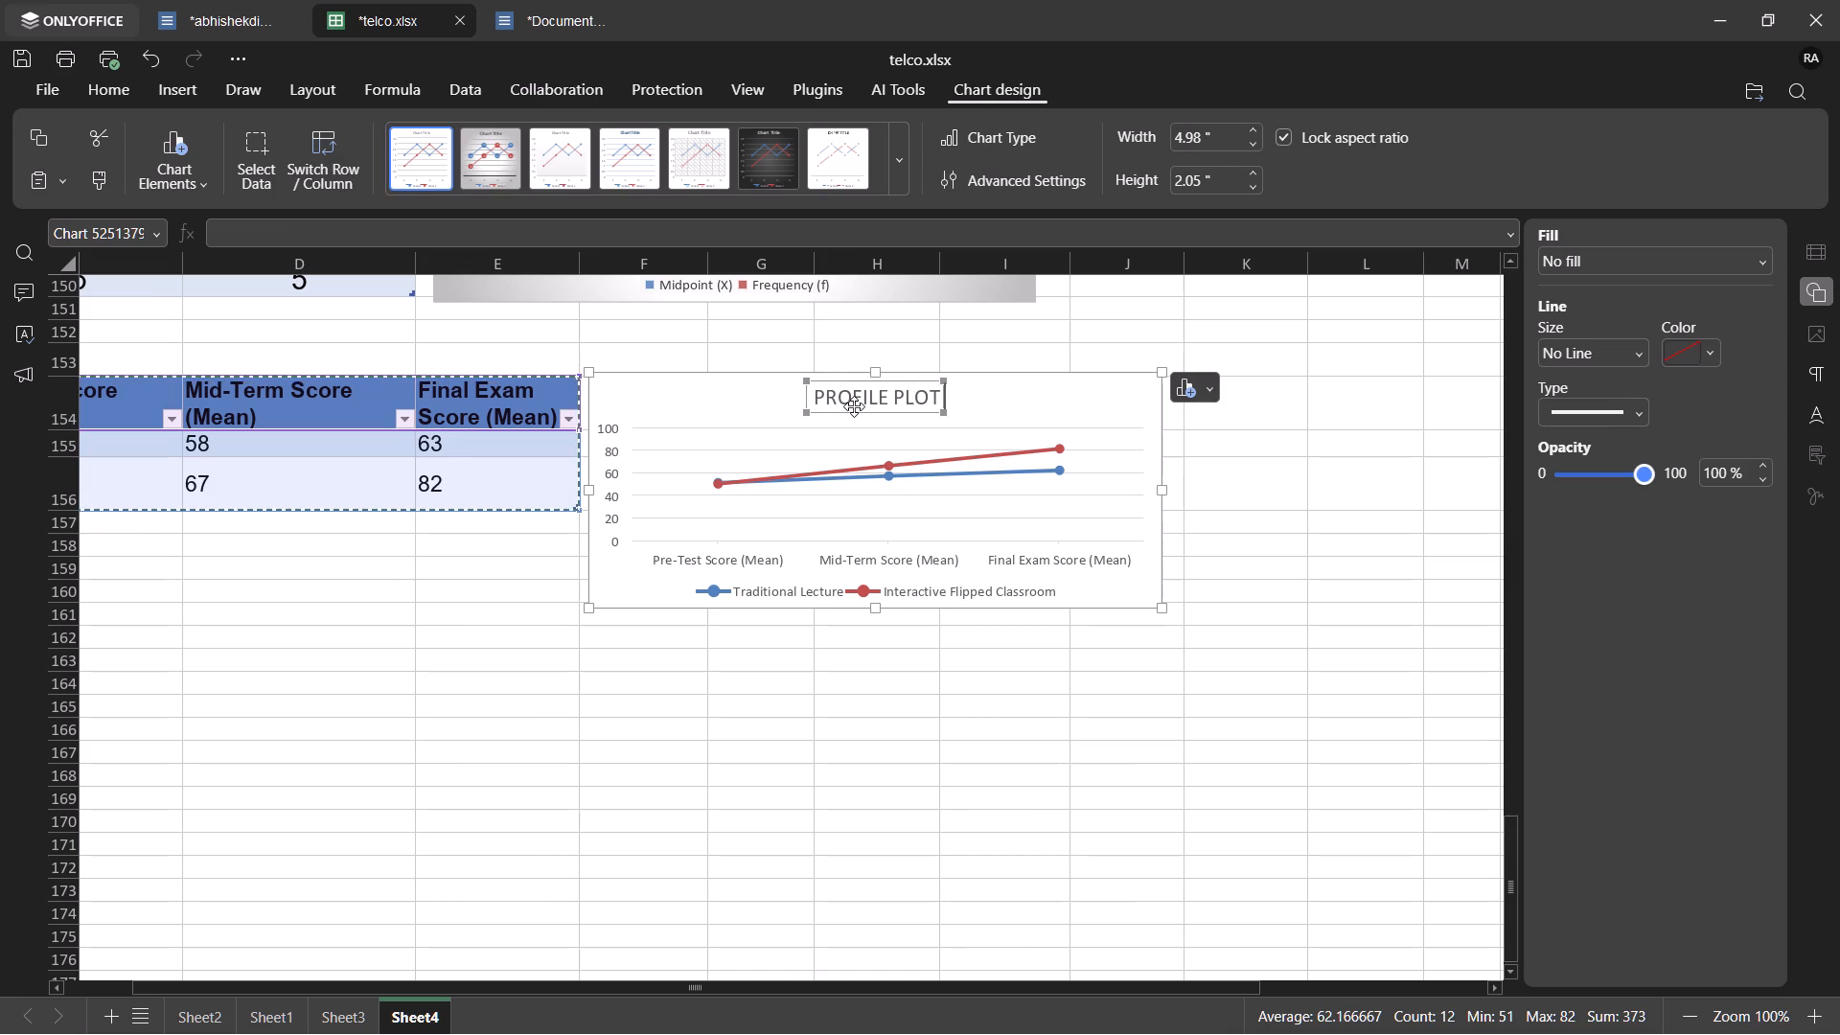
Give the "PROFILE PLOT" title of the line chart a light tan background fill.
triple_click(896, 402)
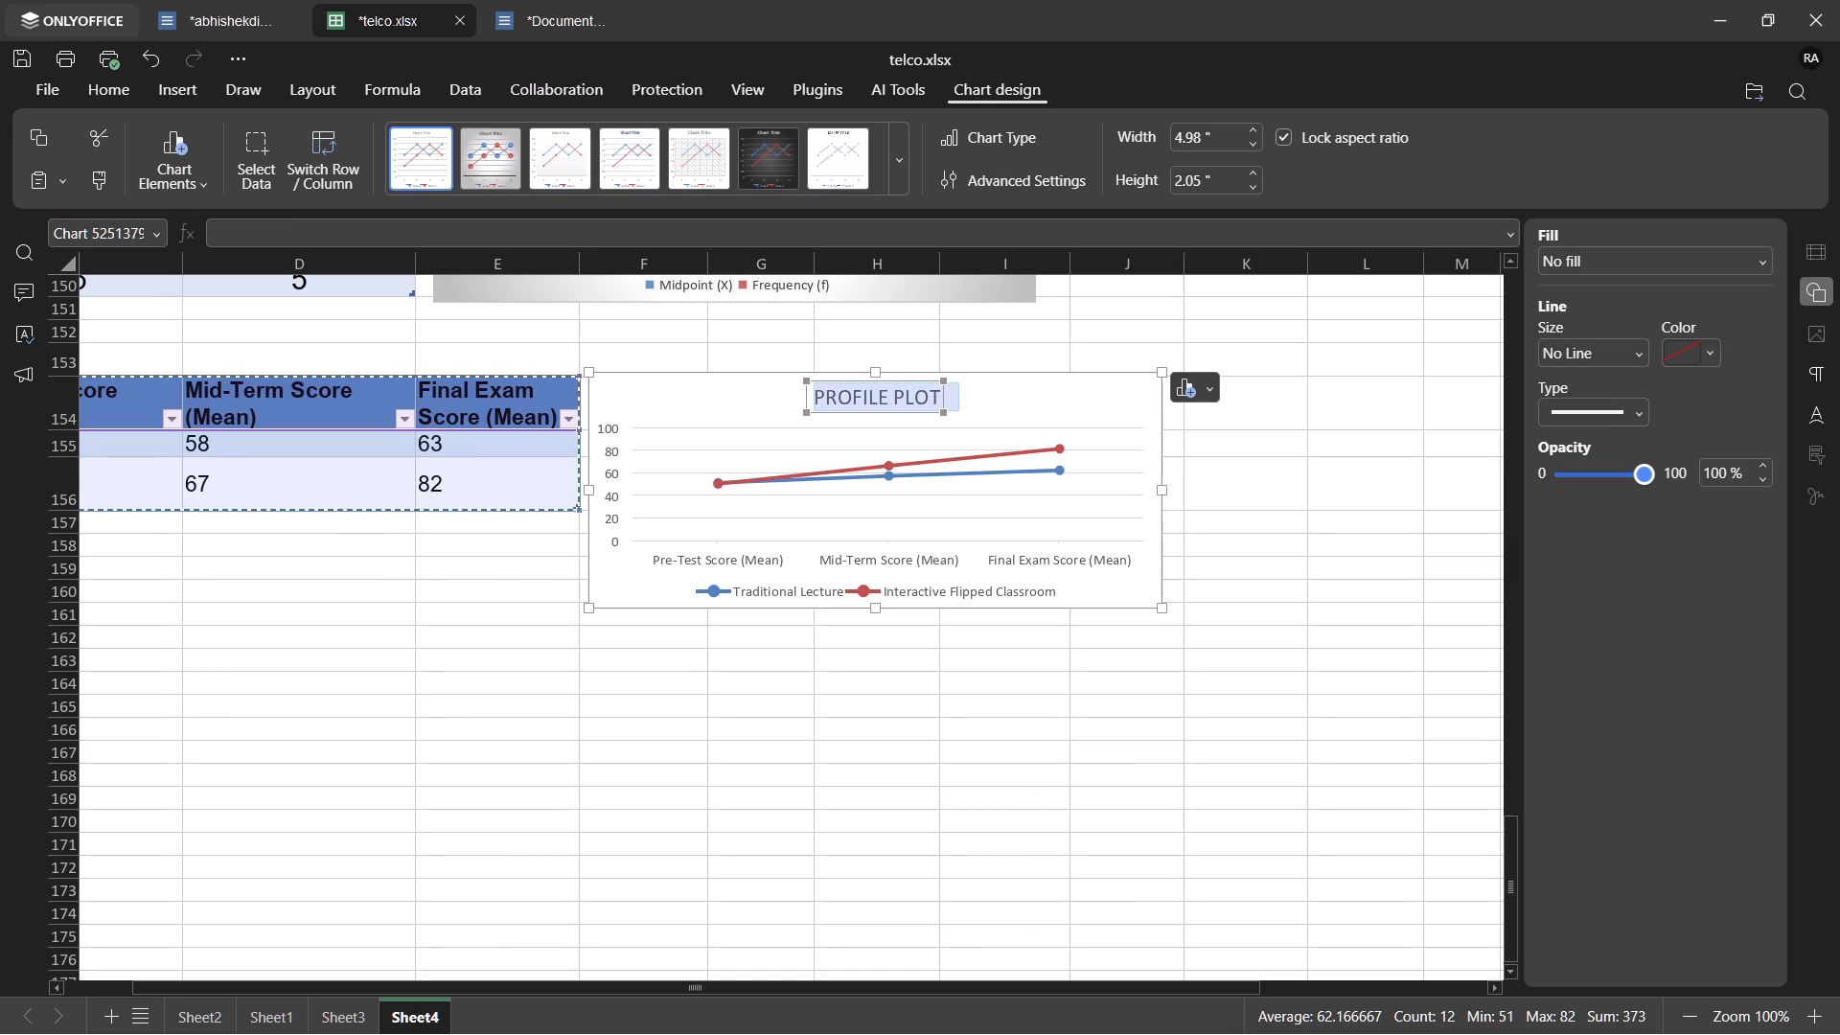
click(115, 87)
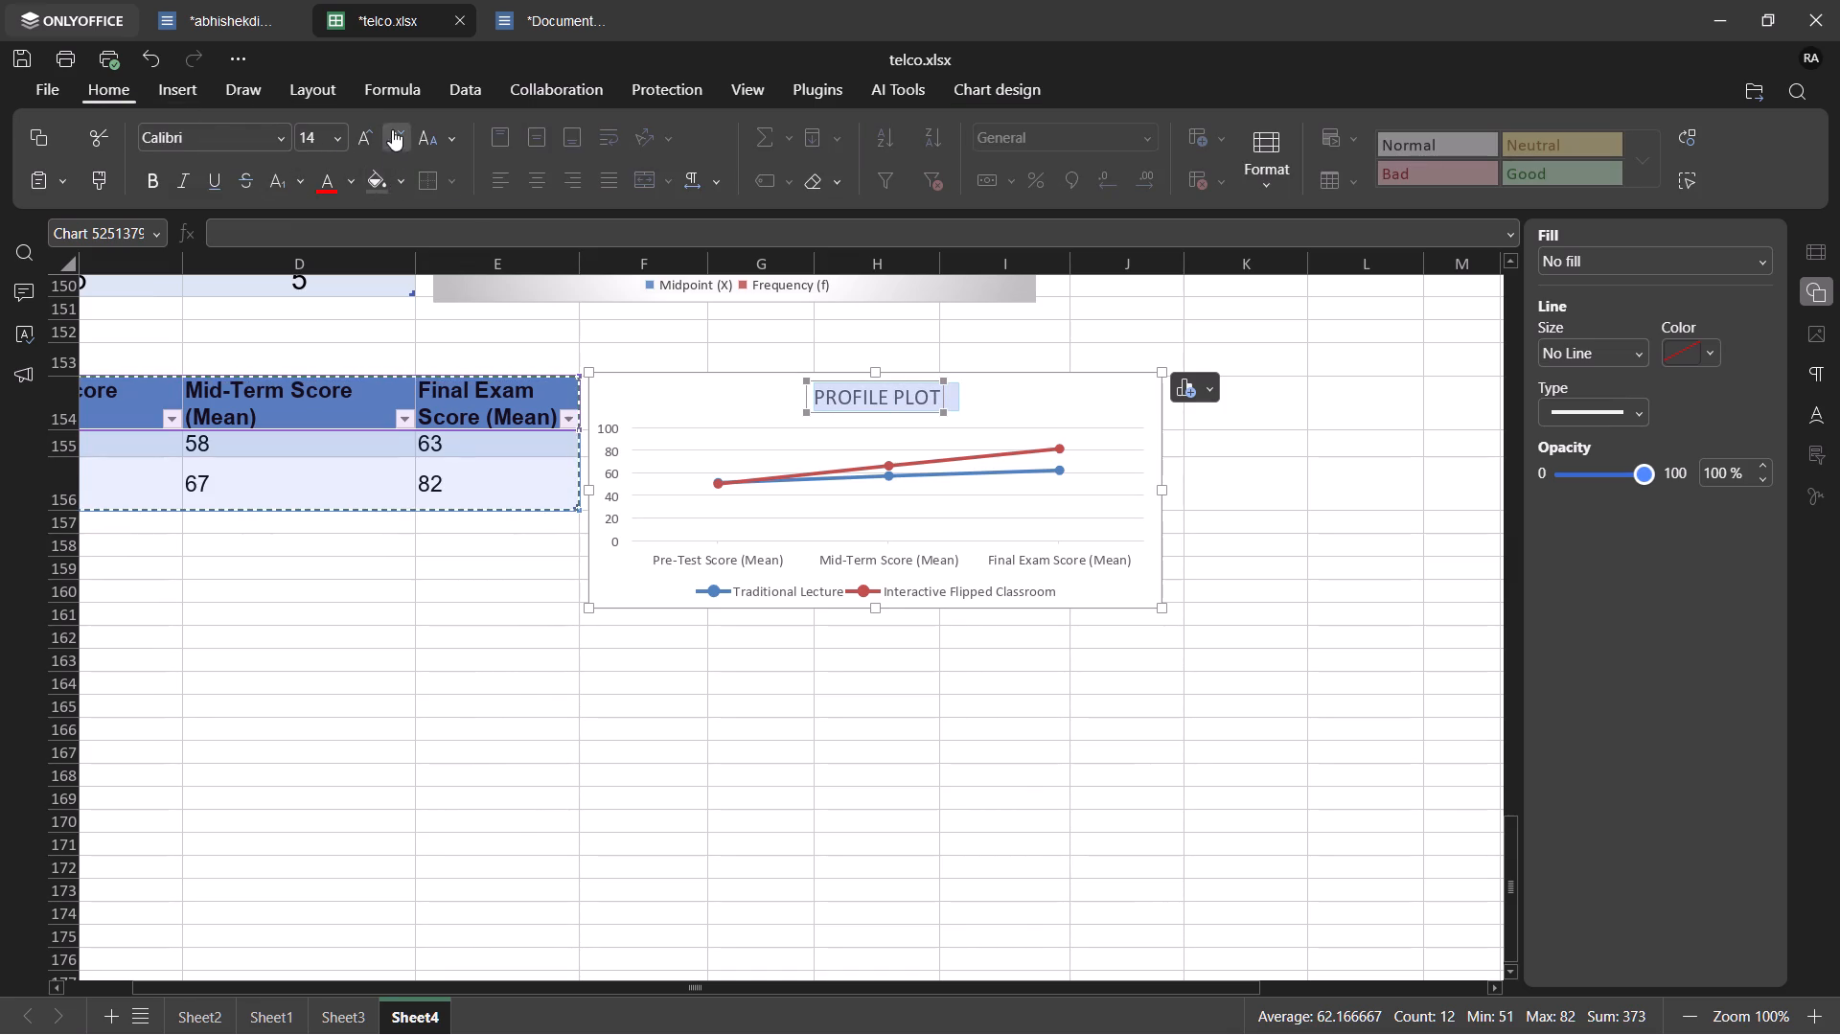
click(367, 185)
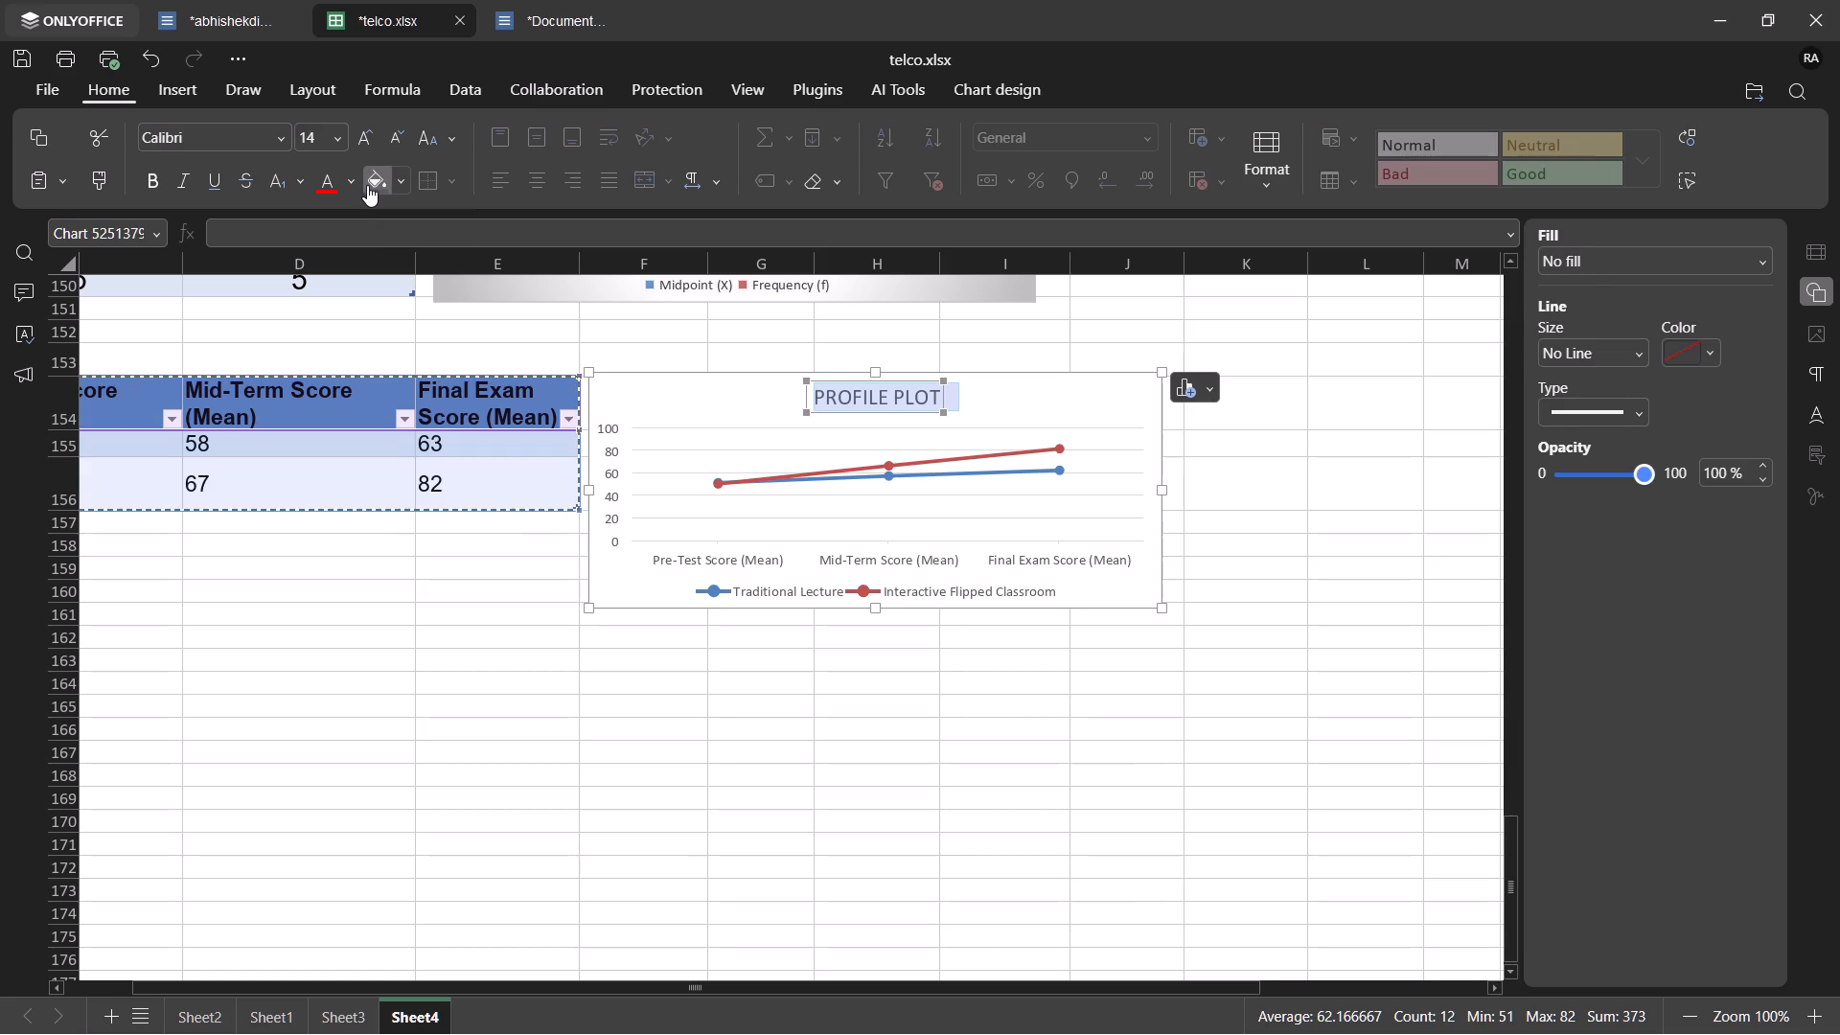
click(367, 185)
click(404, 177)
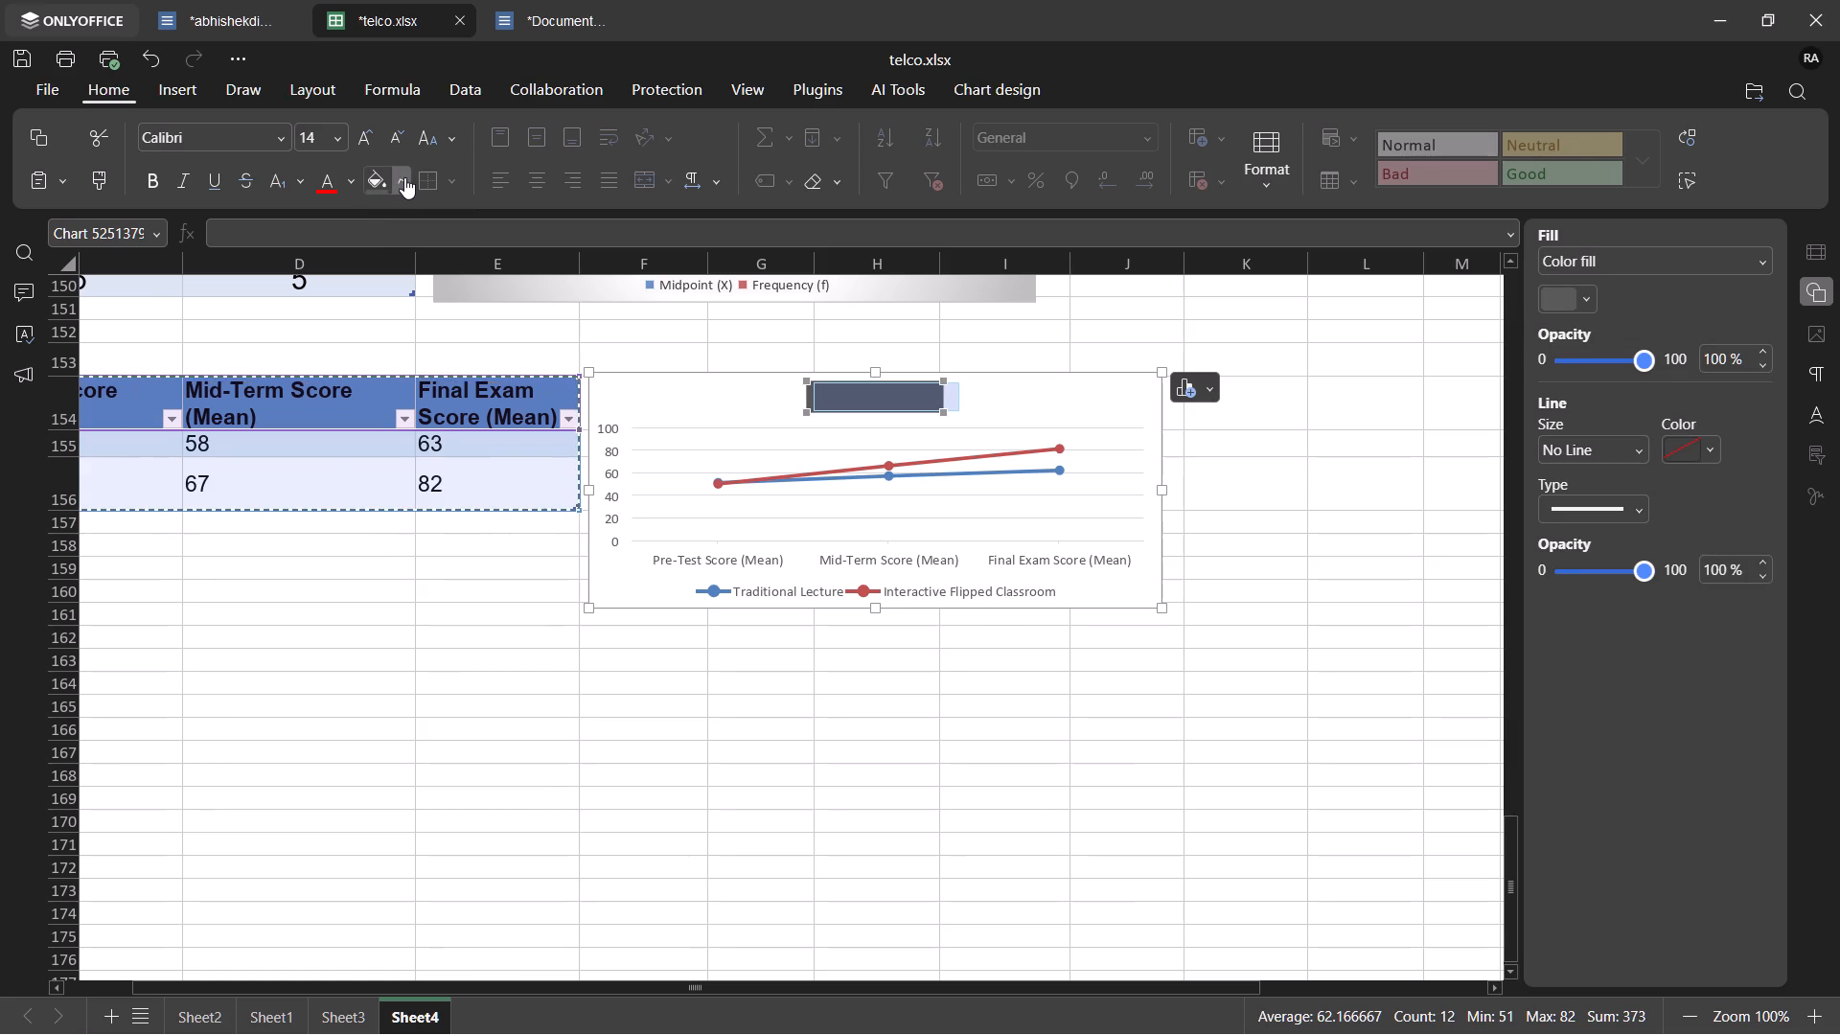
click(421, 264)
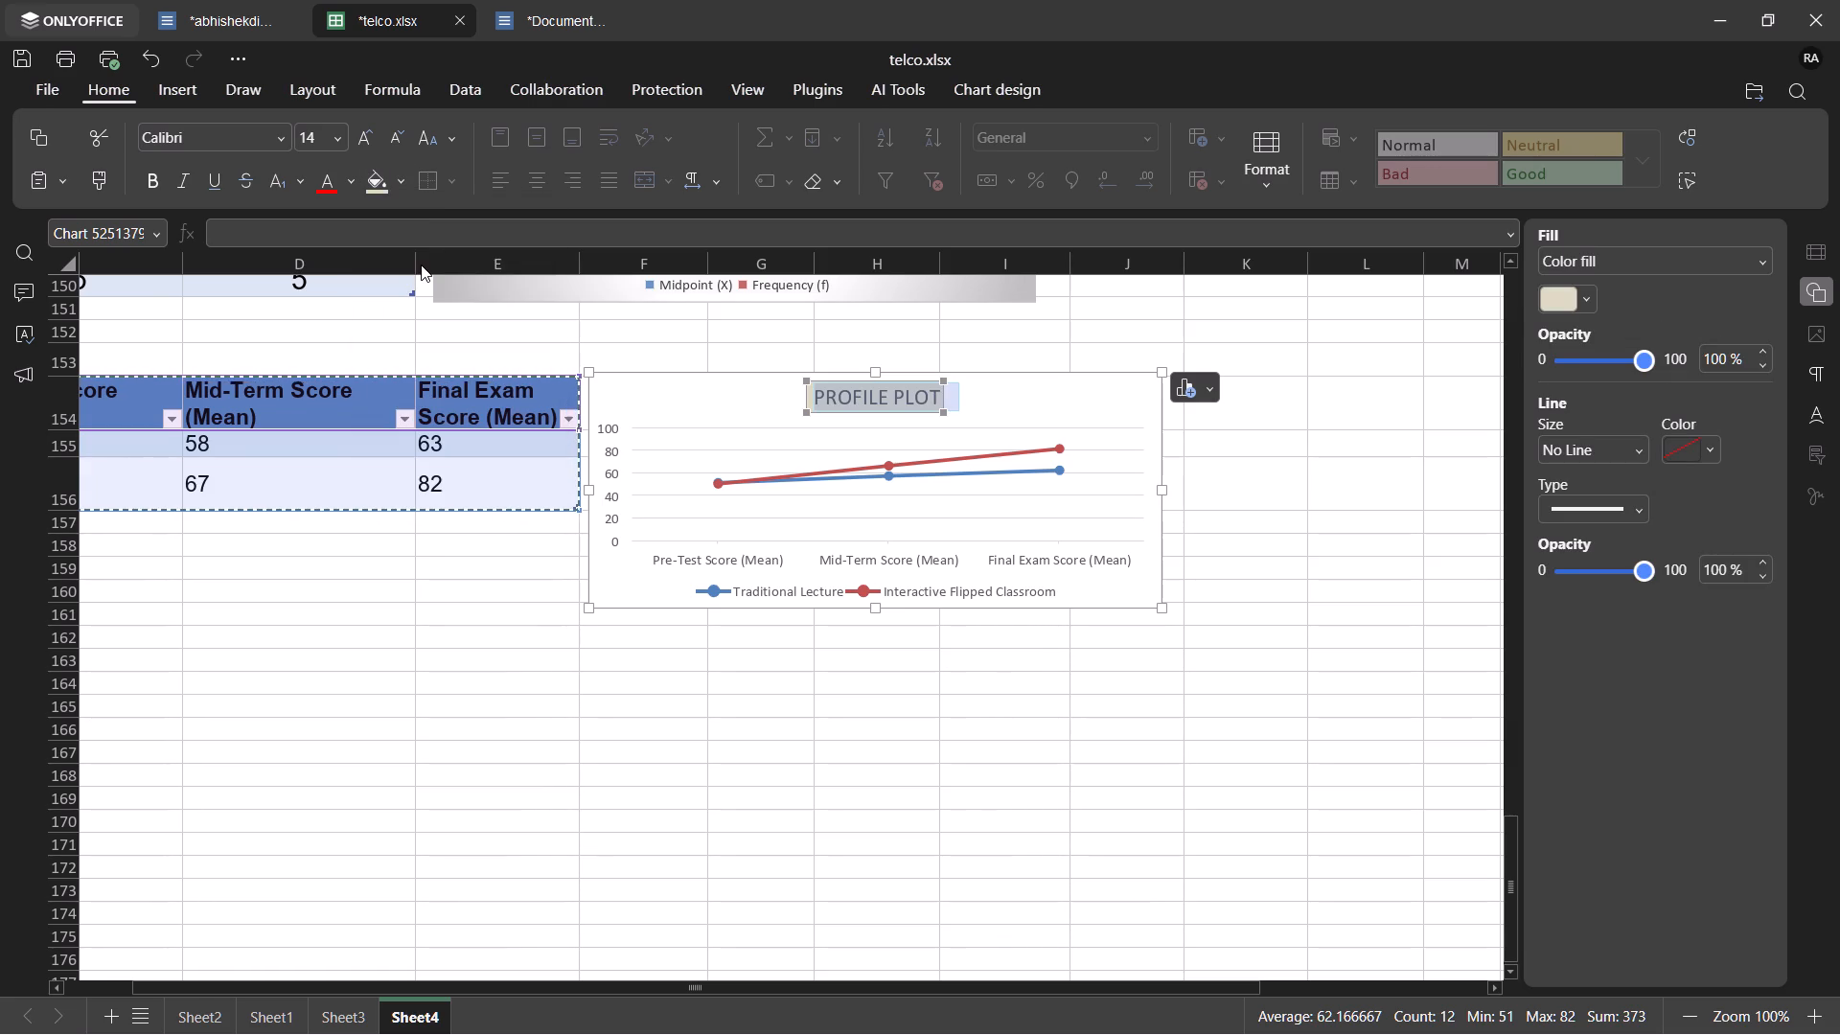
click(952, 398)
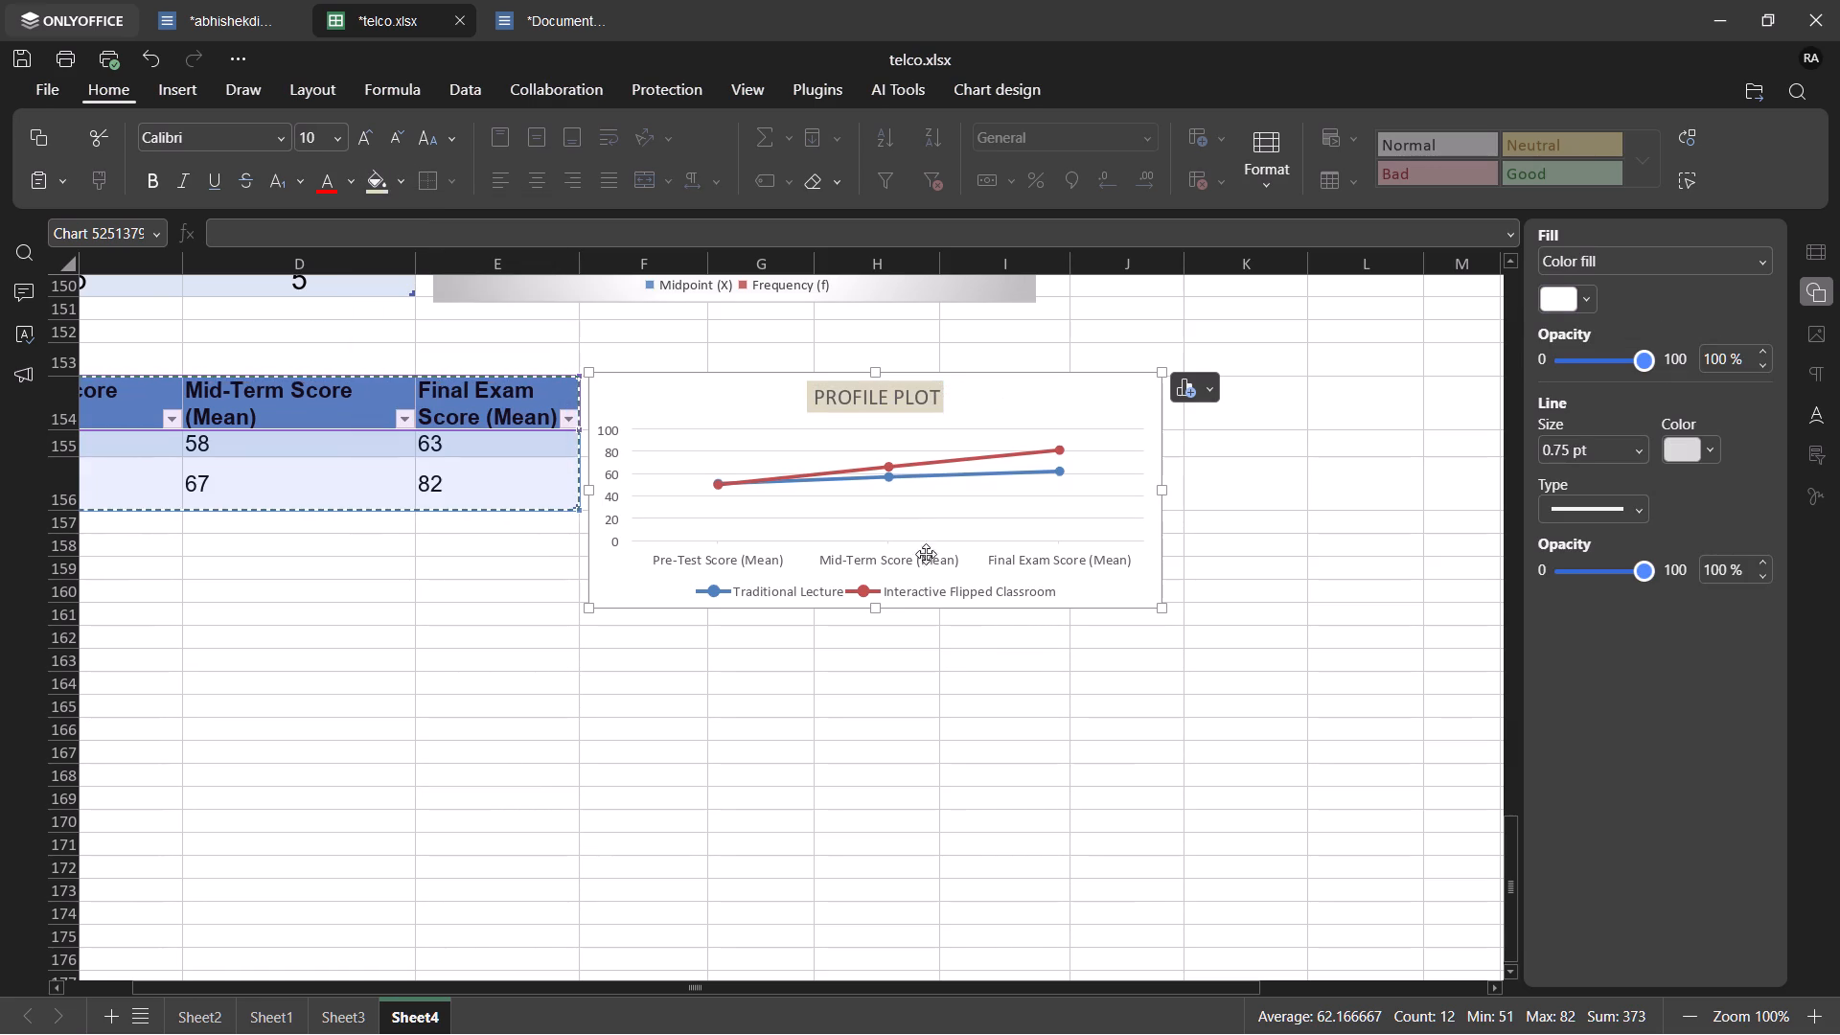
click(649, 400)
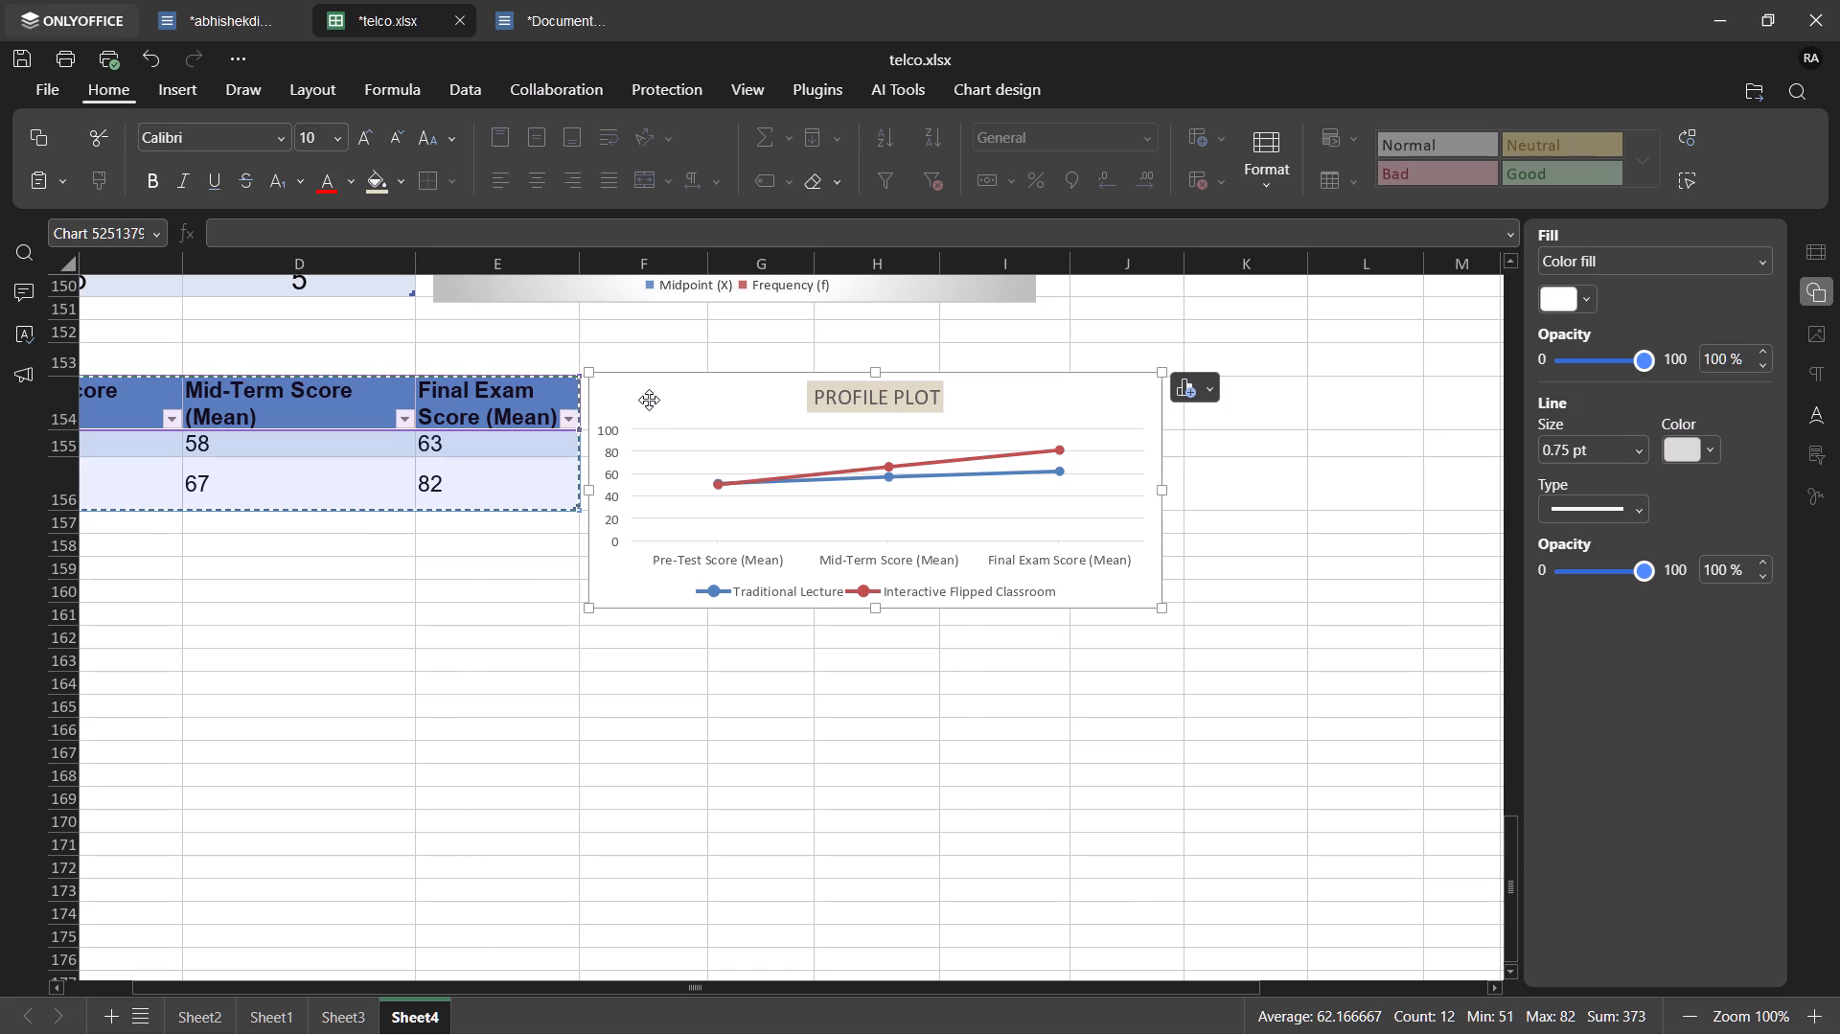
Stretch the profile plot chart downward to a height of about 2.28 inches.
drag(879, 611, 880, 633)
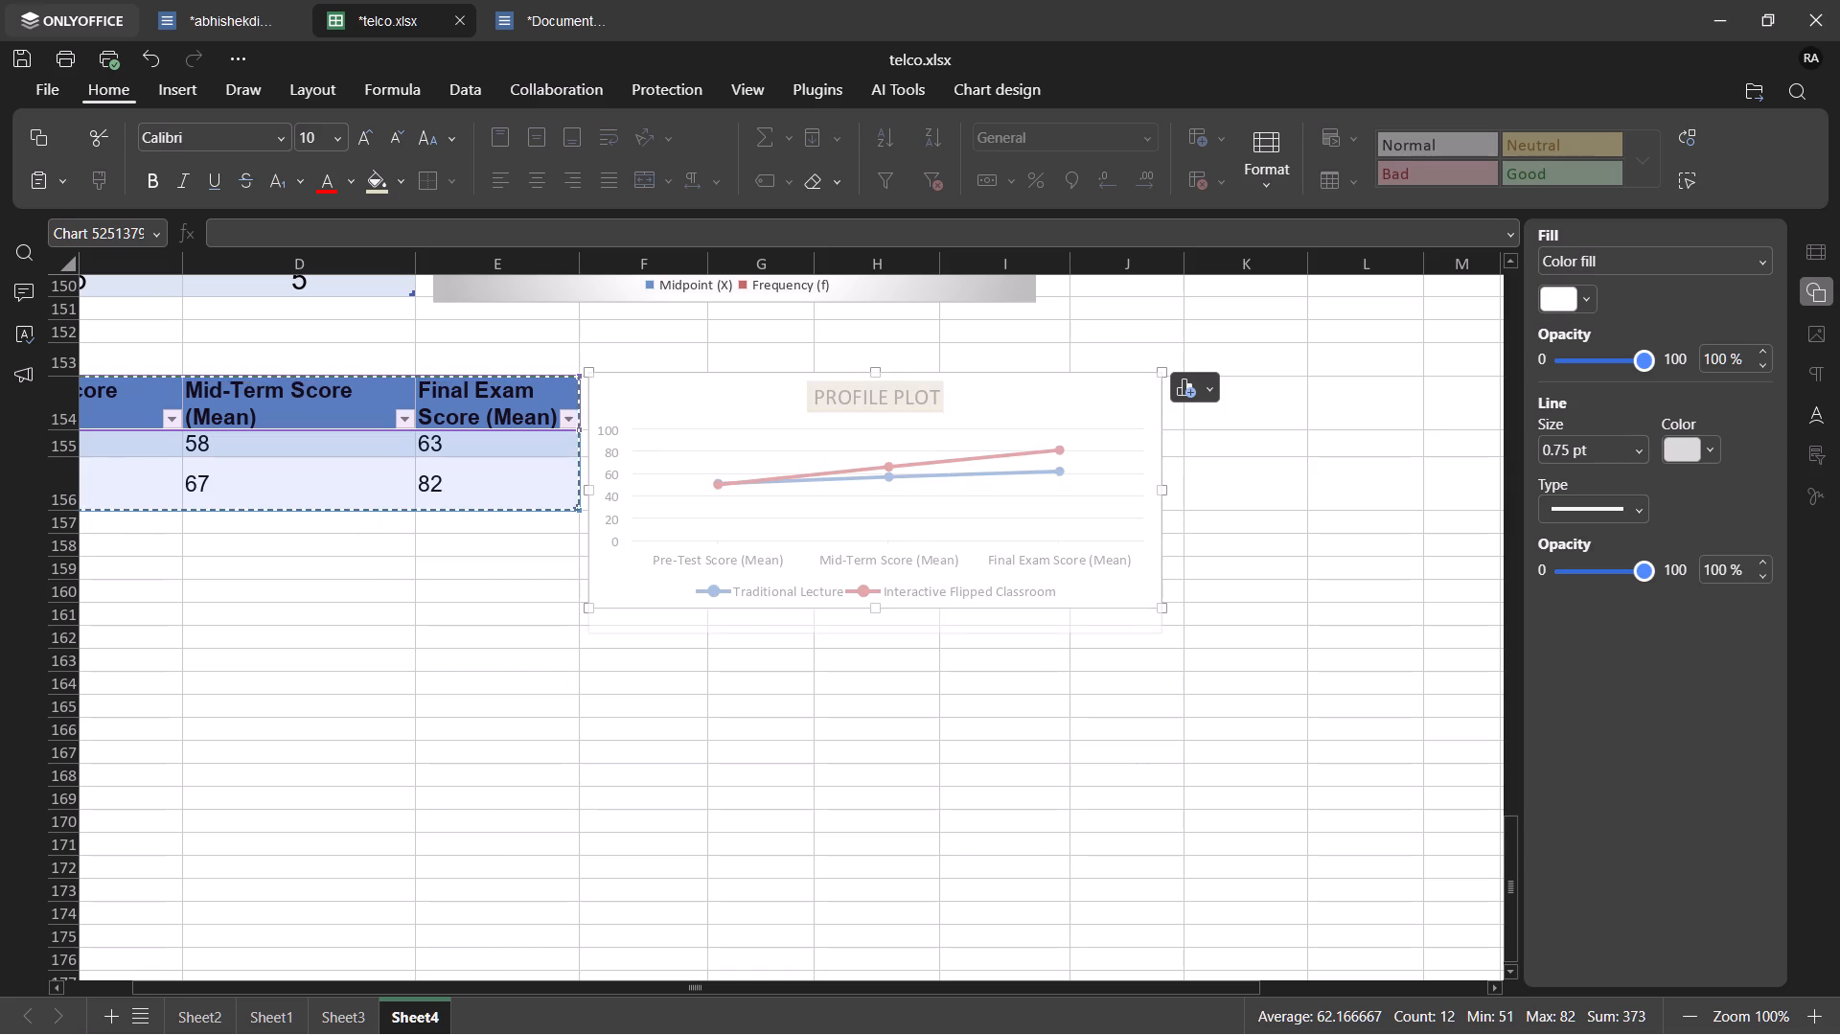
drag(880, 633, 879, 634)
click(701, 413)
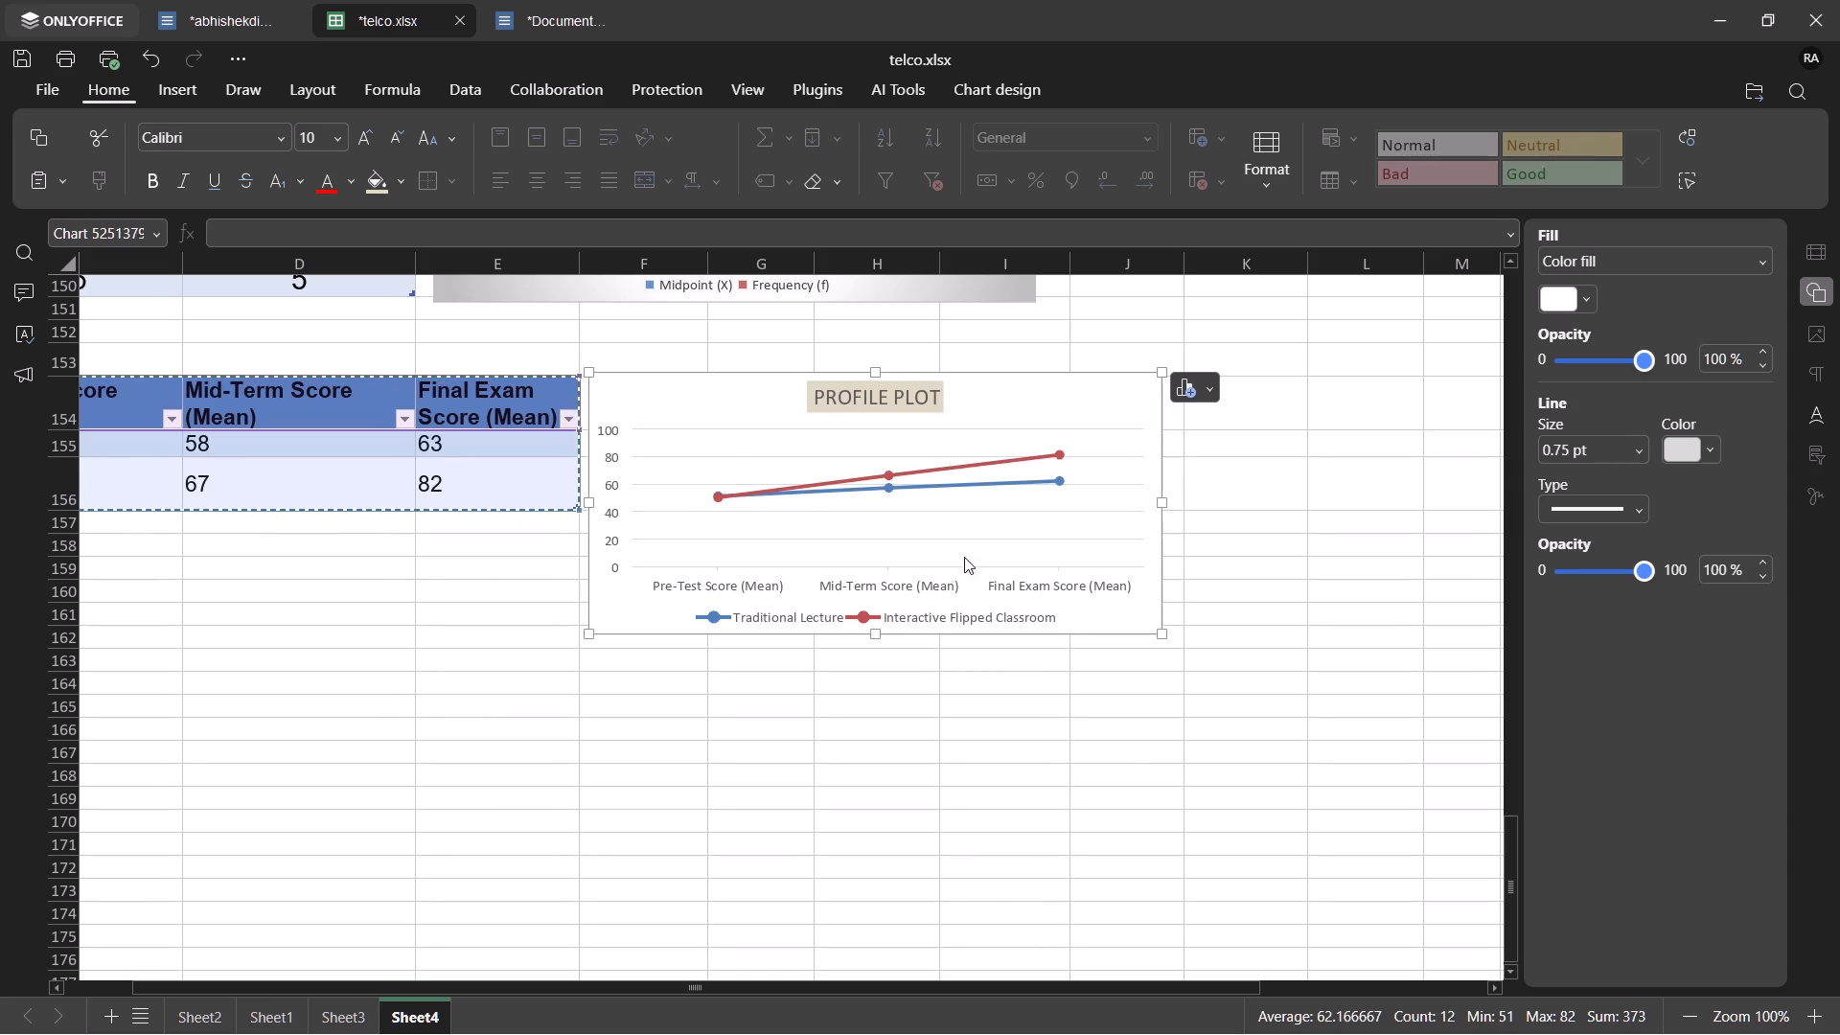
click(761, 453)
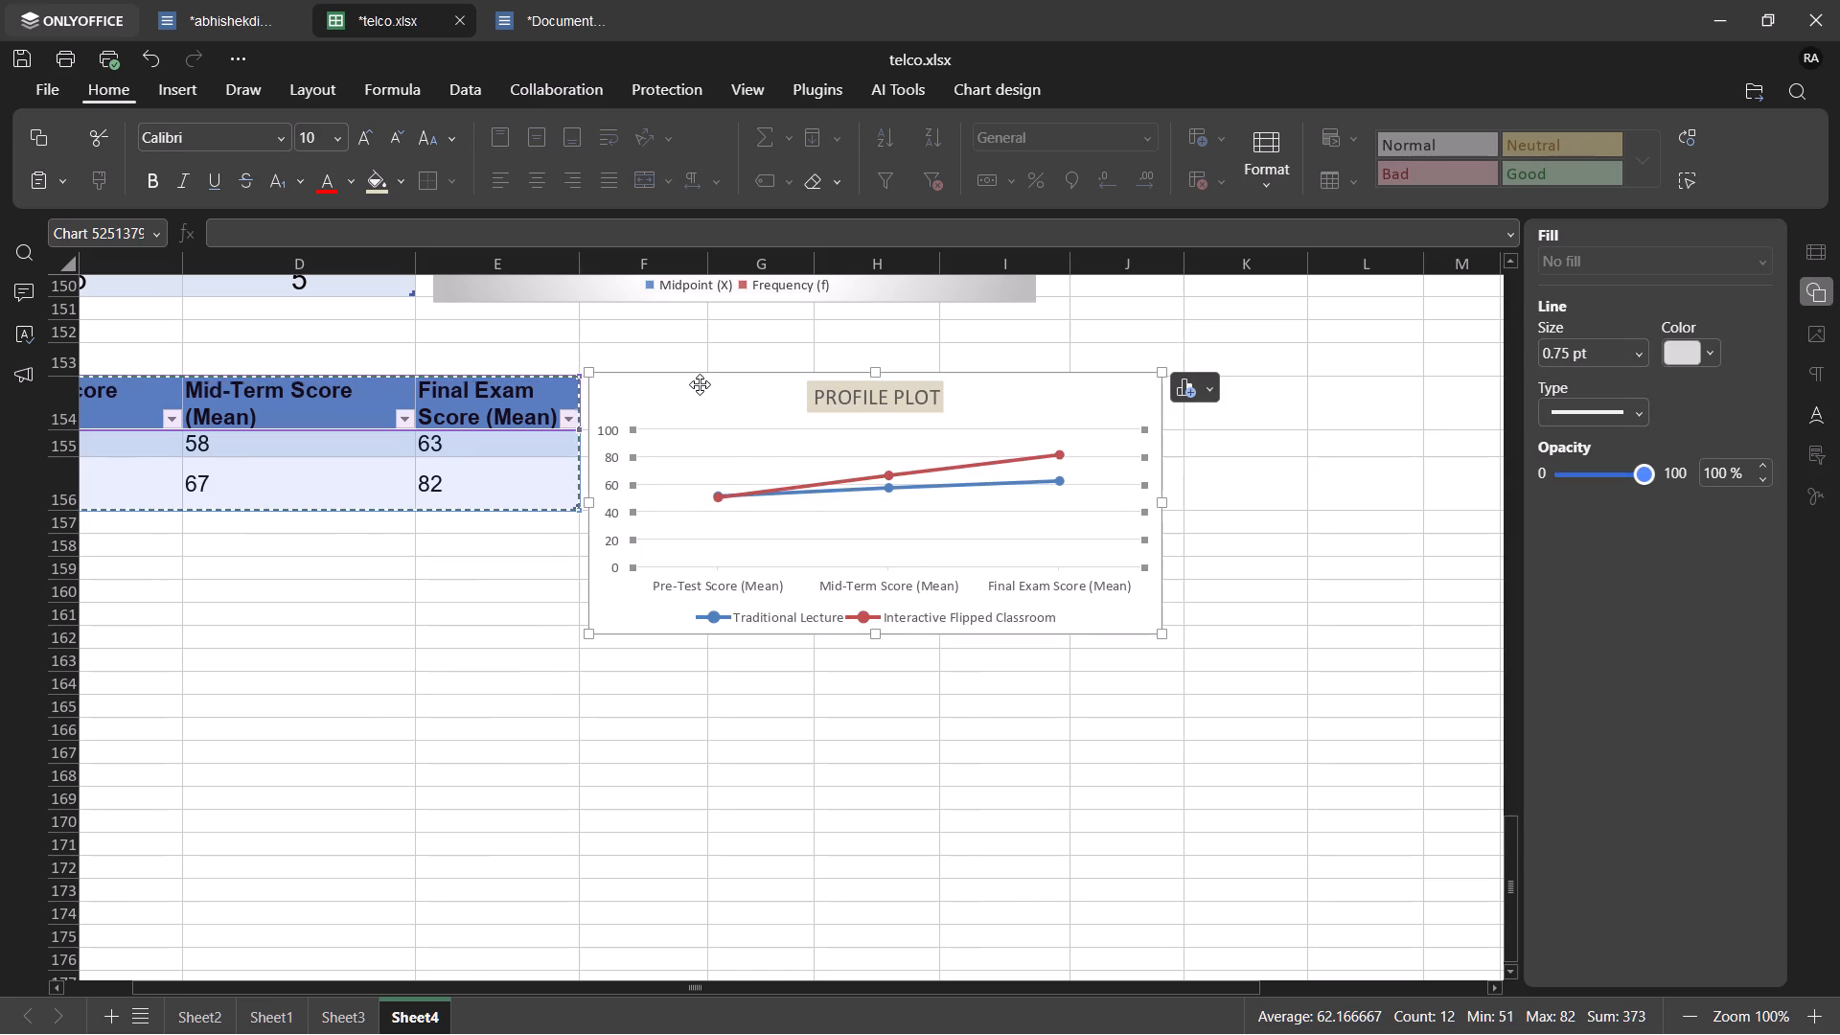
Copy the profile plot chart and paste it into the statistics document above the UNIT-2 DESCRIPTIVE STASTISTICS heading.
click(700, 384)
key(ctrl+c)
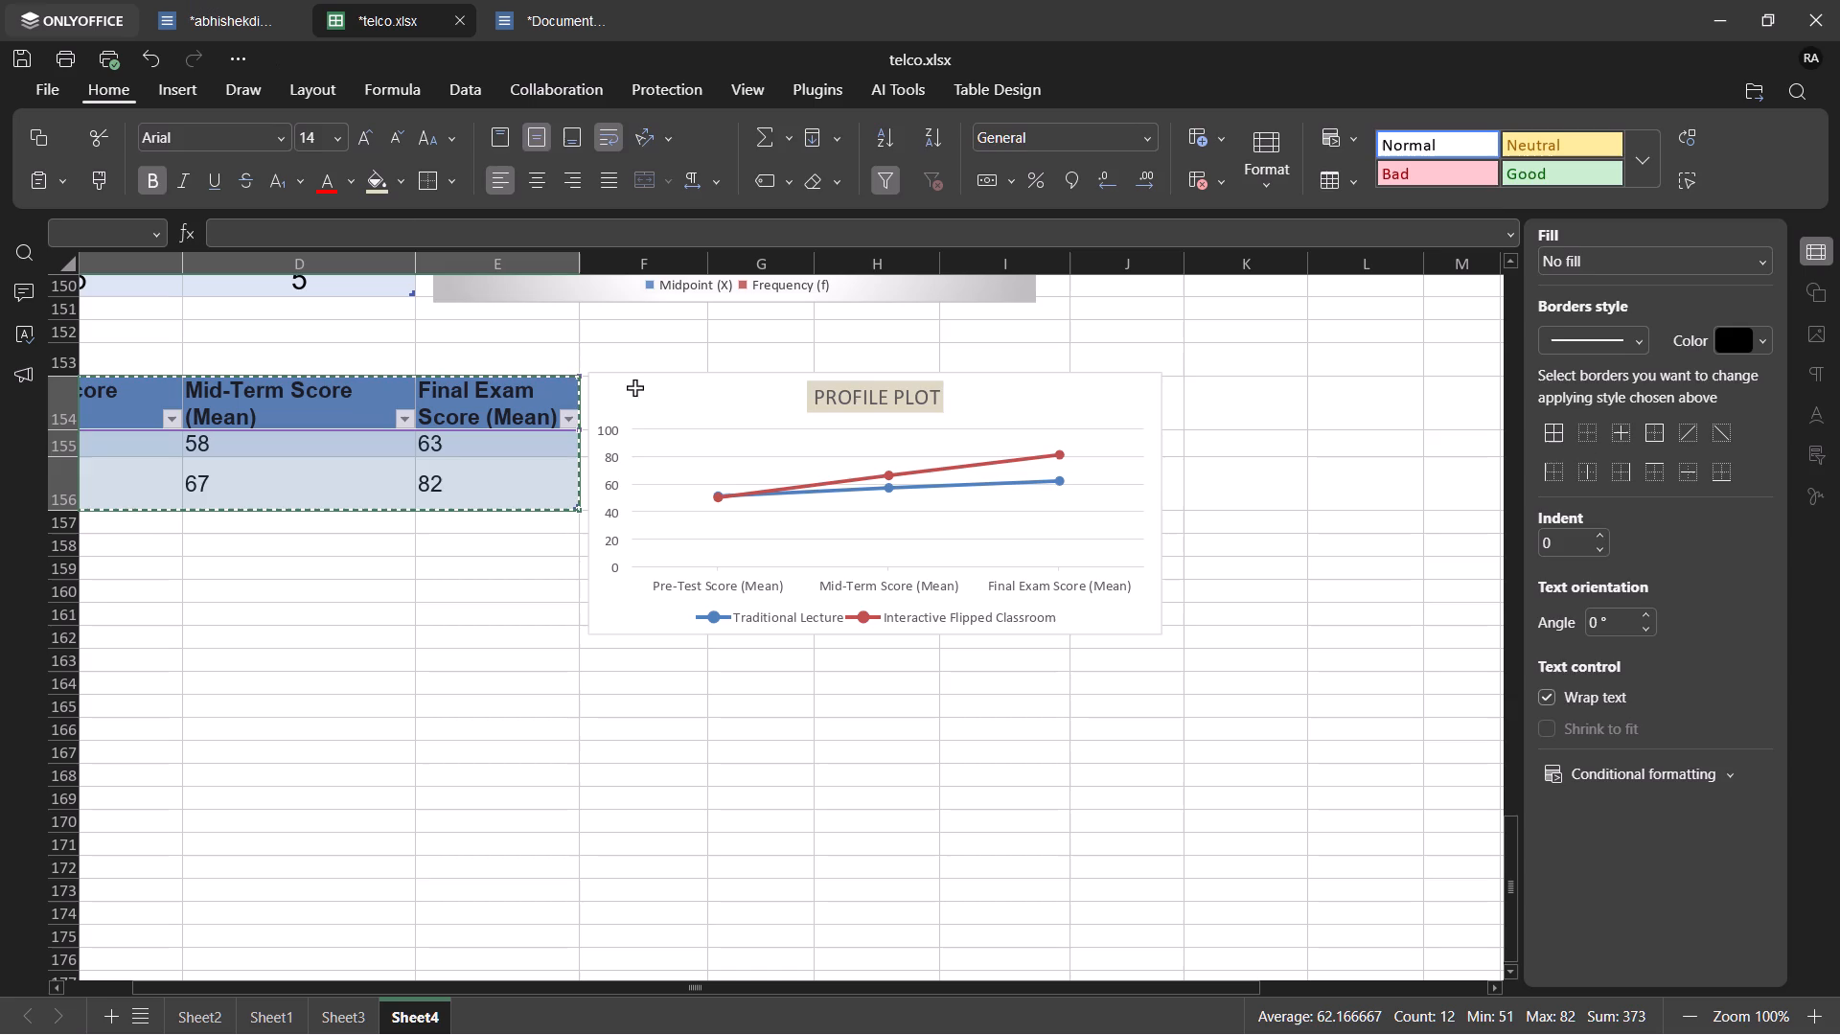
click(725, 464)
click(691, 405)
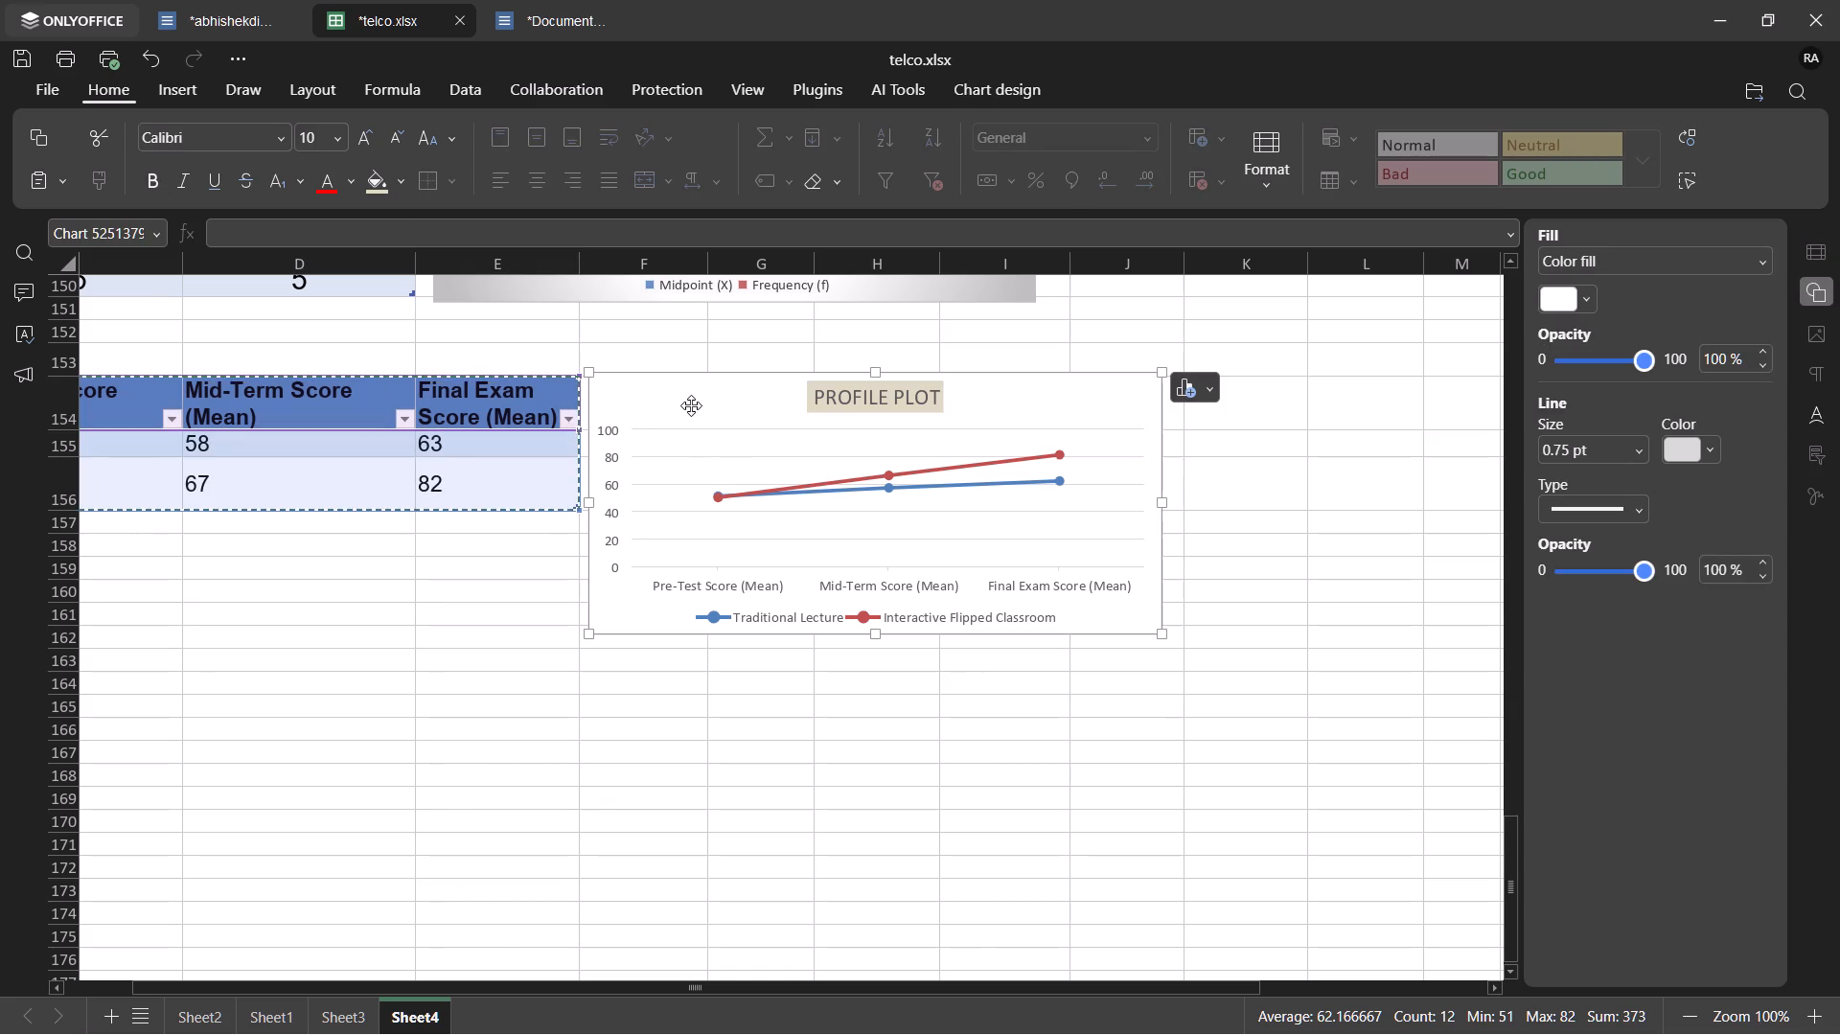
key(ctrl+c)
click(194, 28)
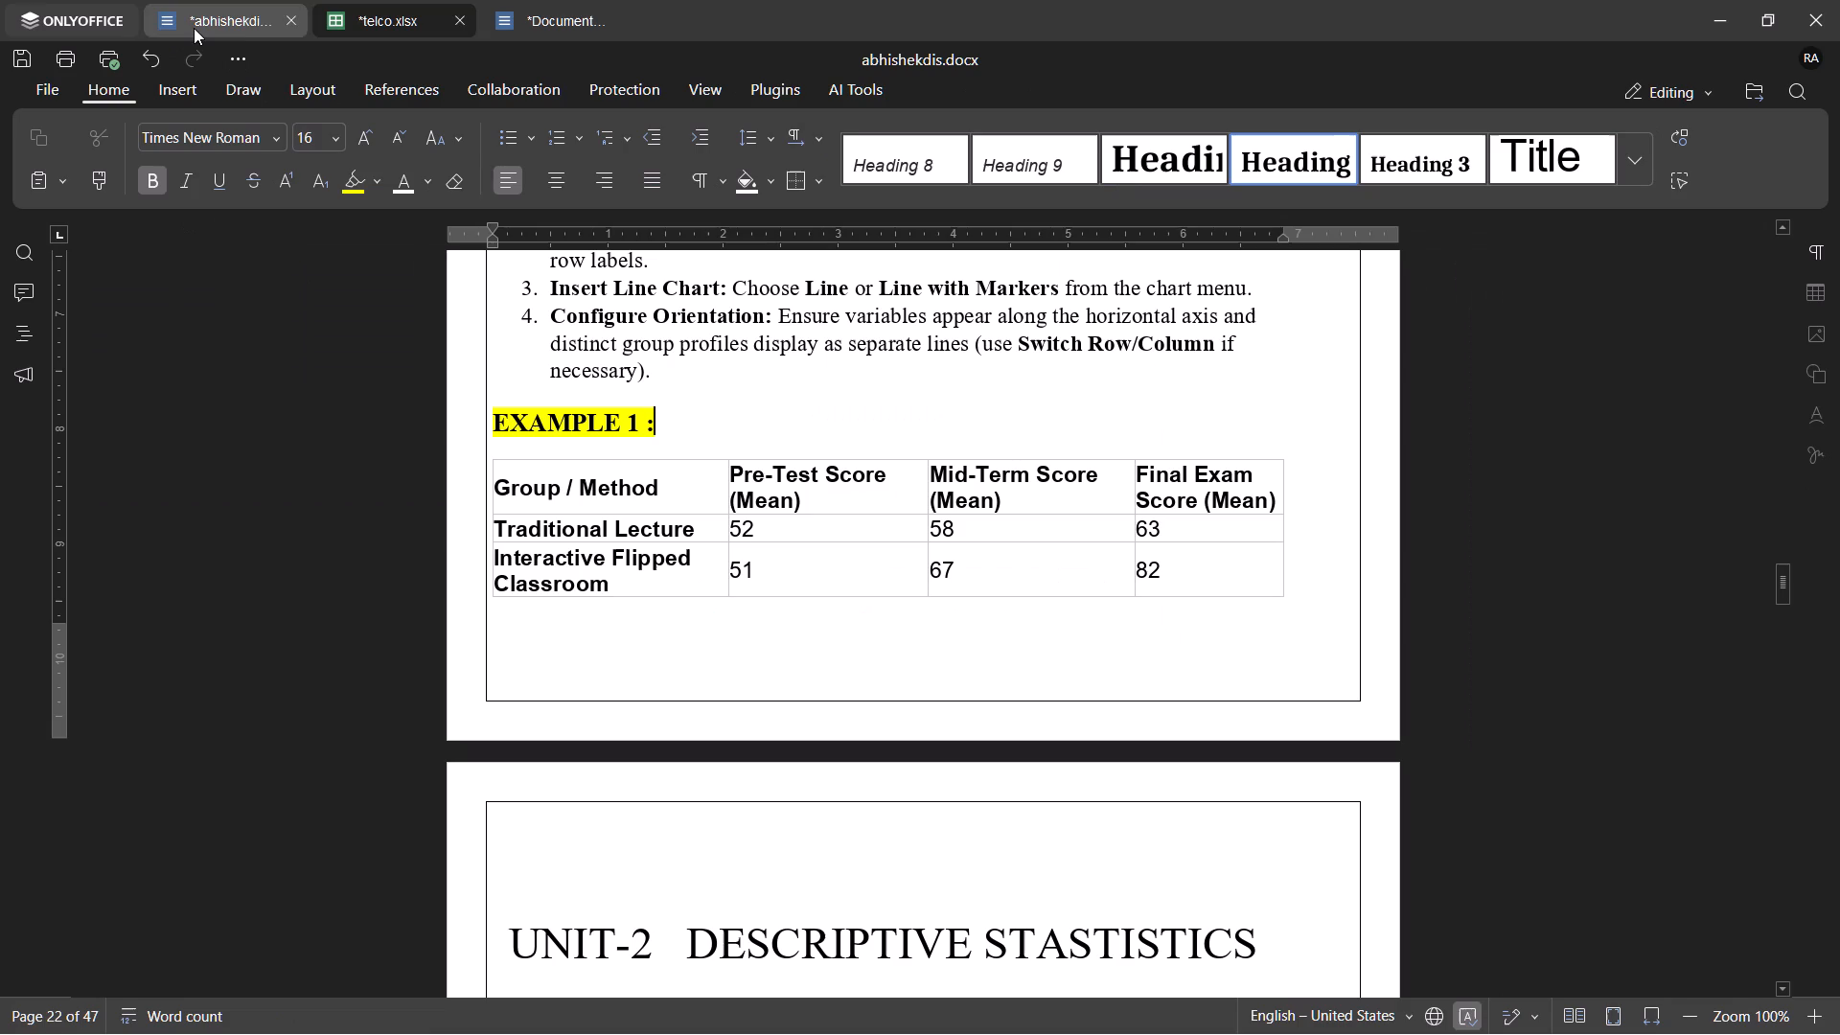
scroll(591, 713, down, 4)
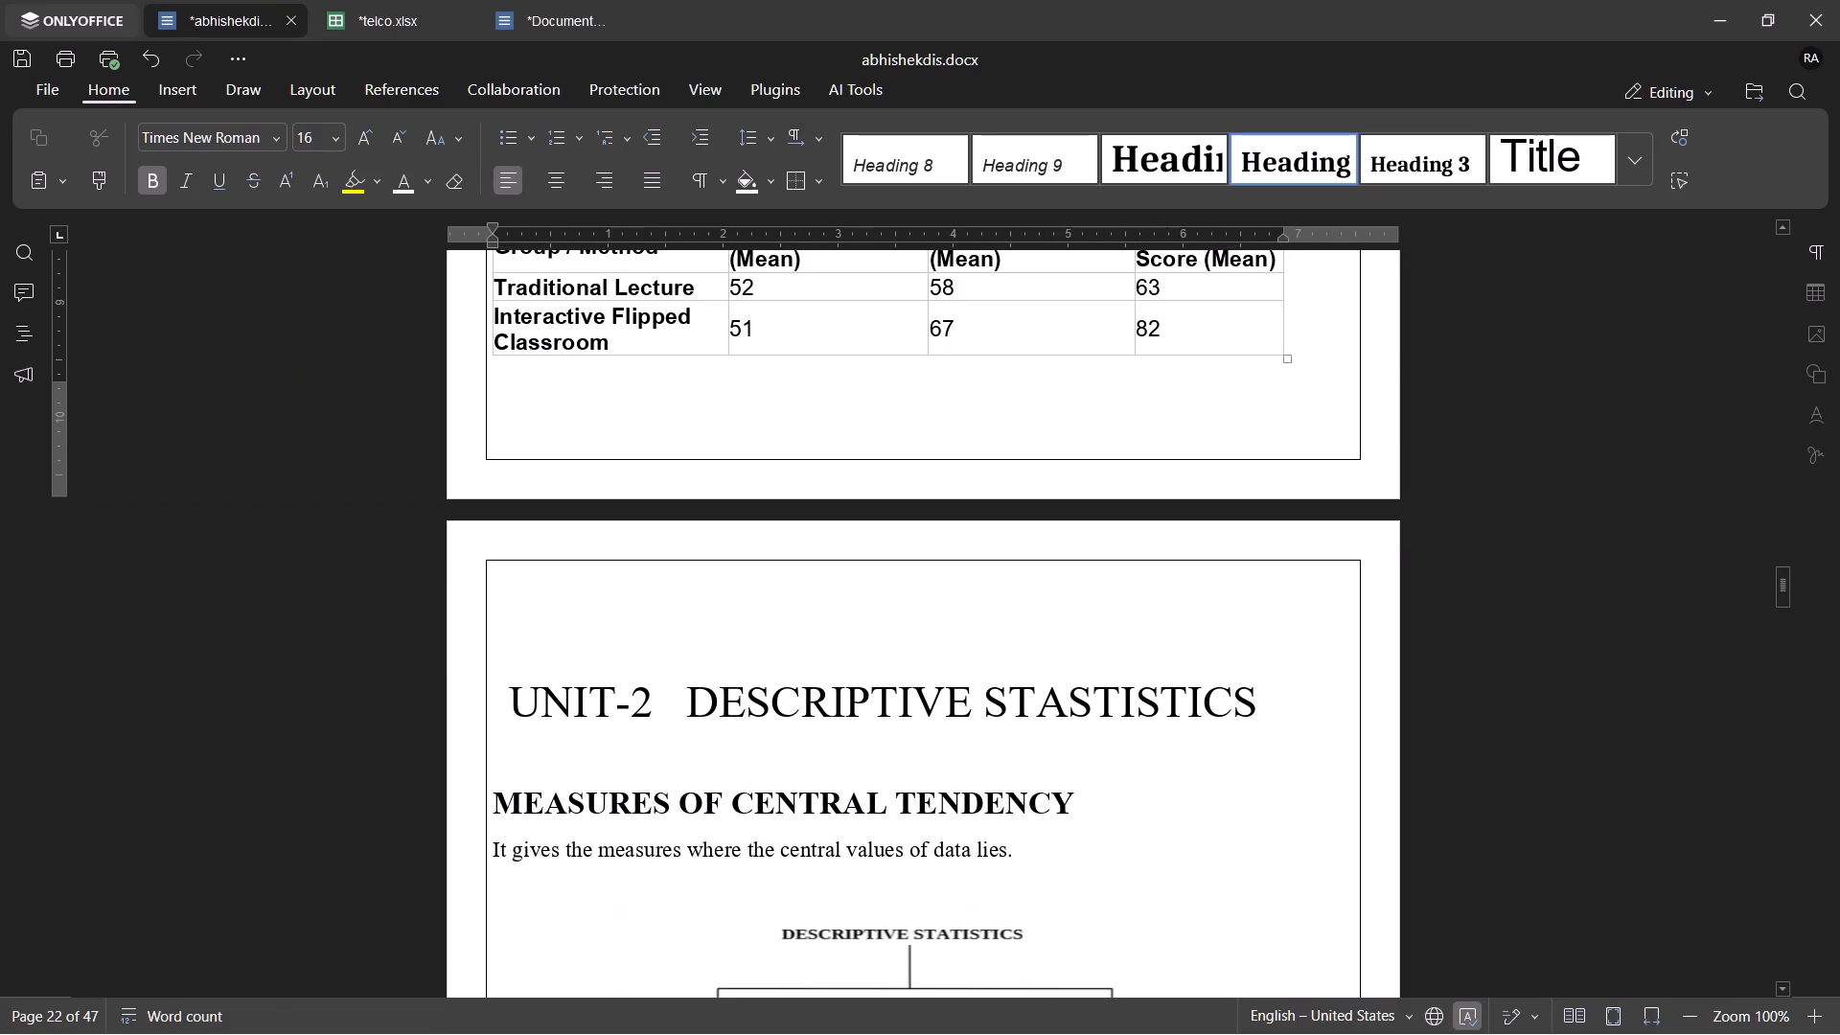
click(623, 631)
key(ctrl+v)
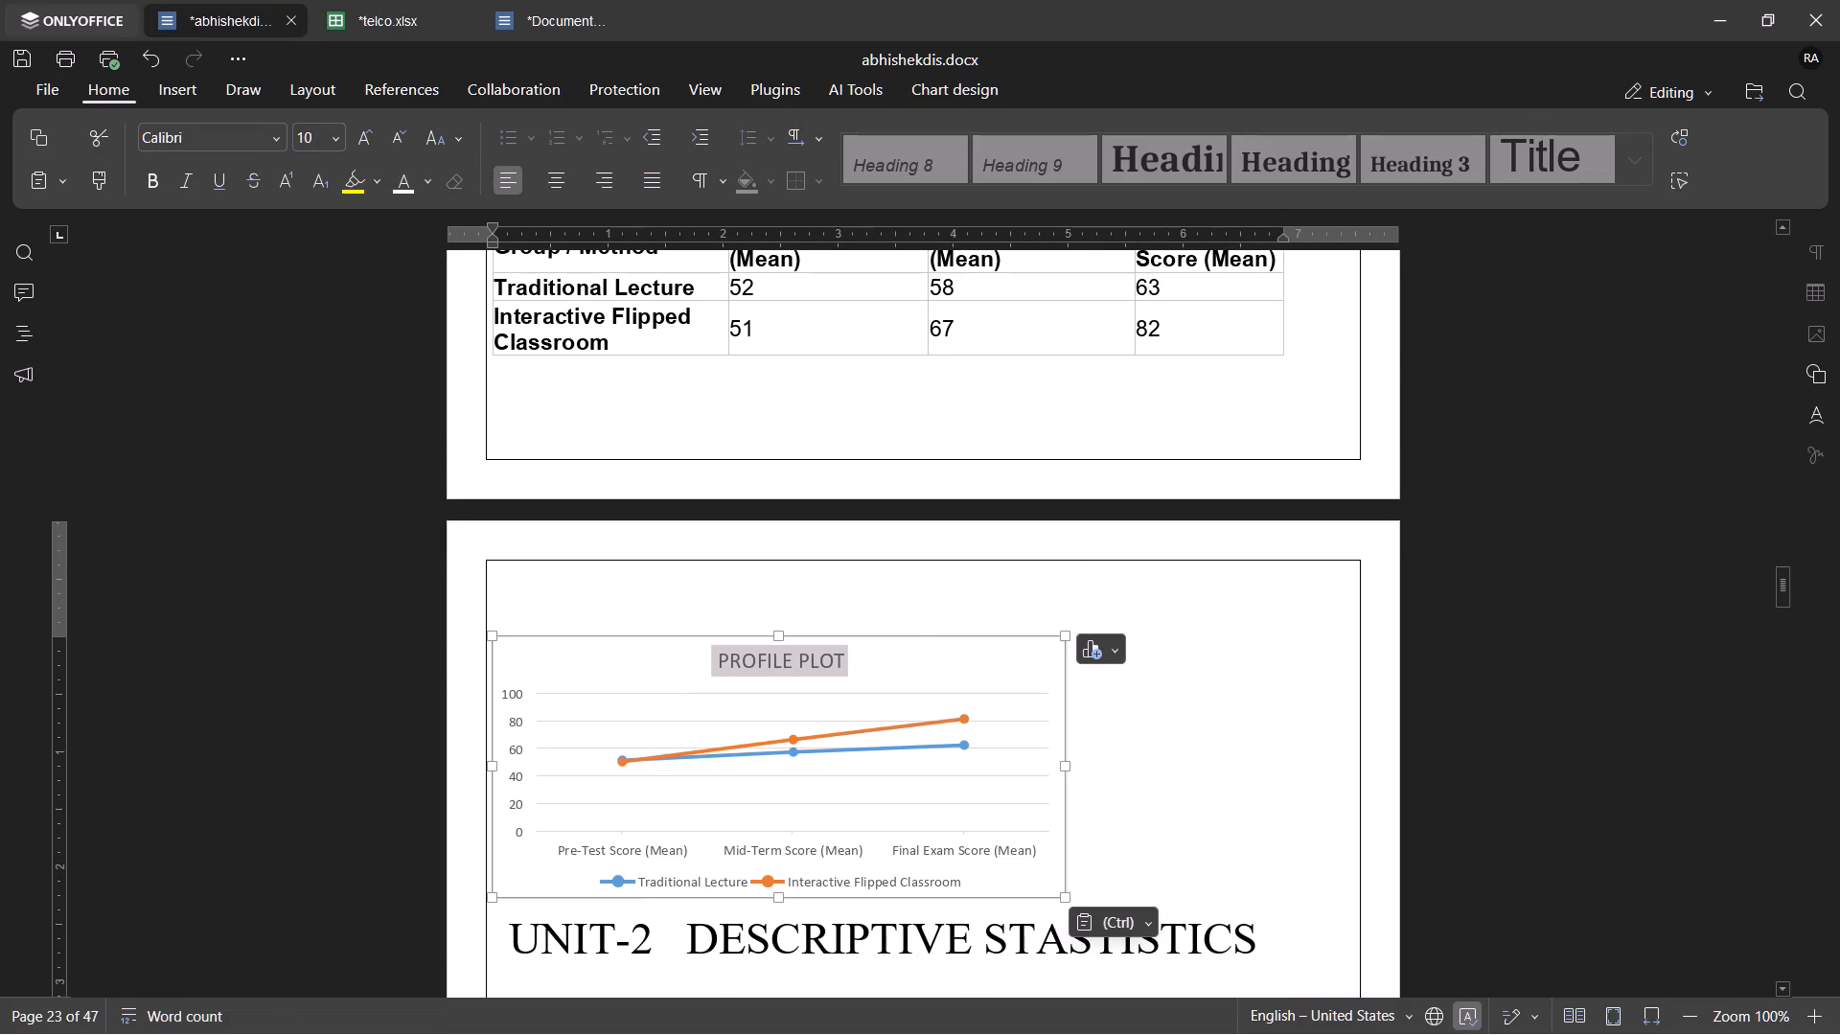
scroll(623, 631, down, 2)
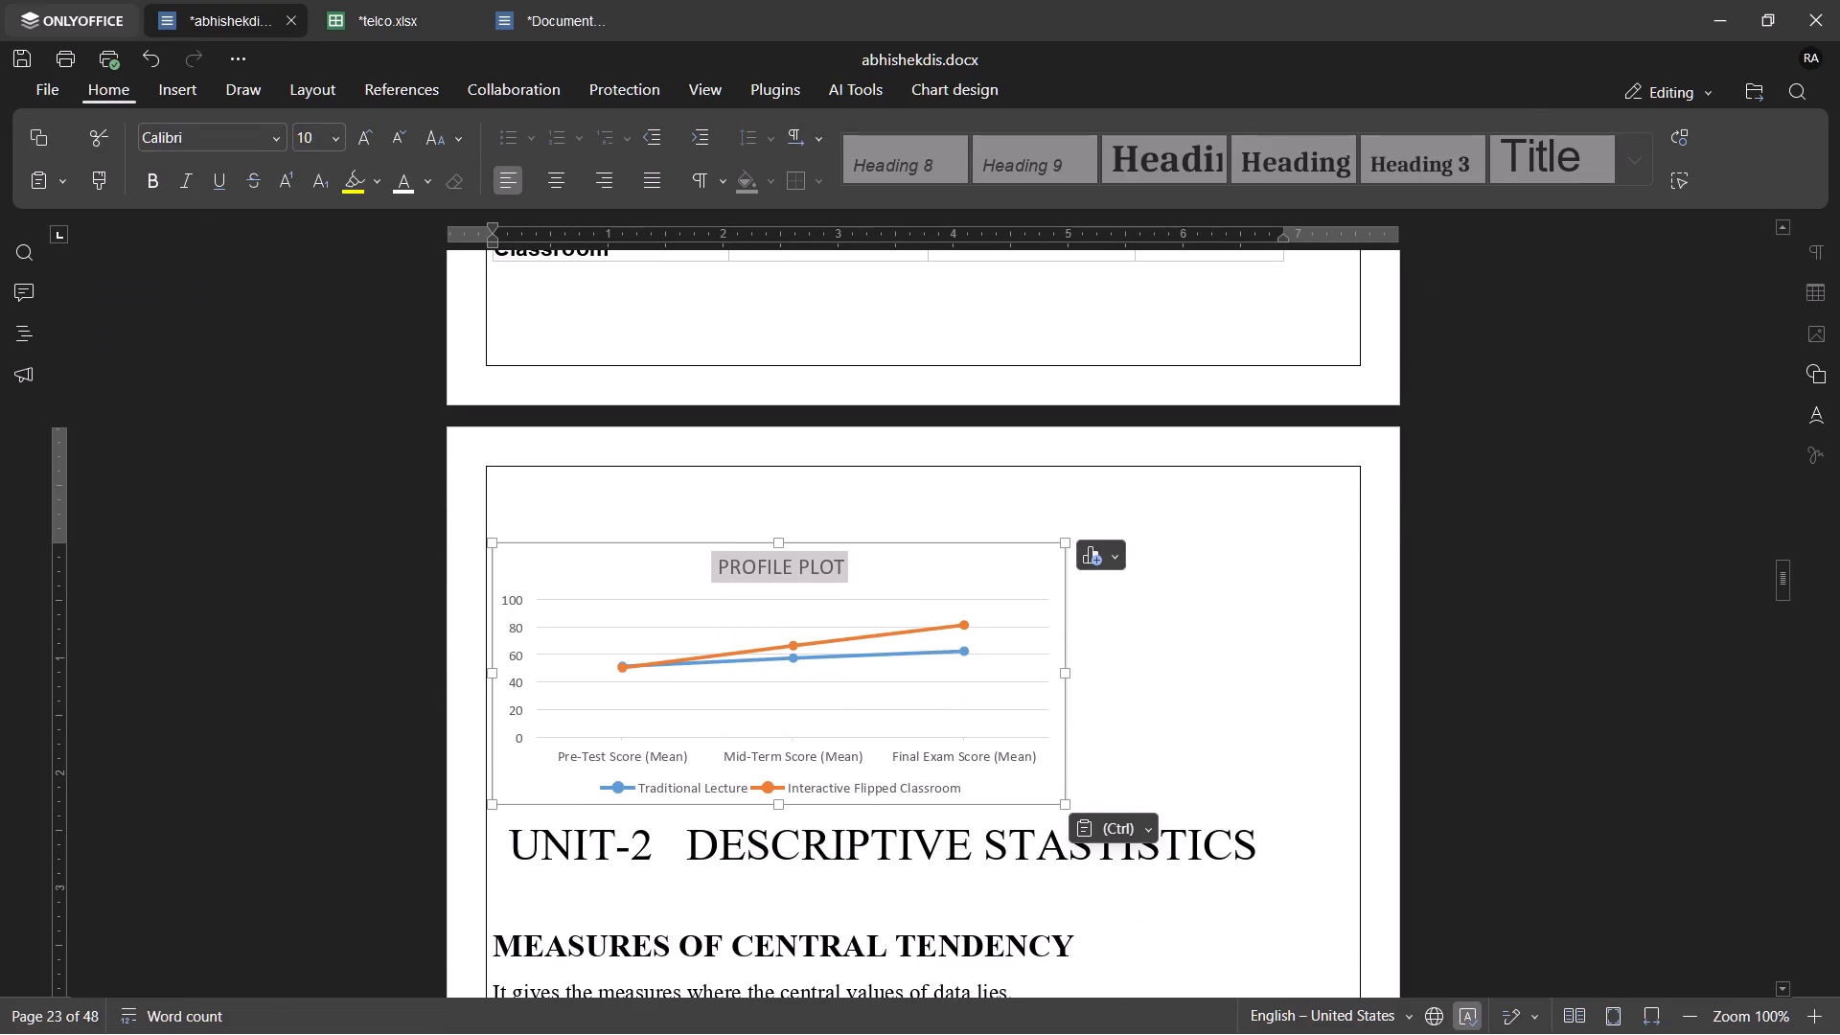
Switch to telco.xlsx and apply the dark gradient chart style to the profile plot chart.
click(419, 11)
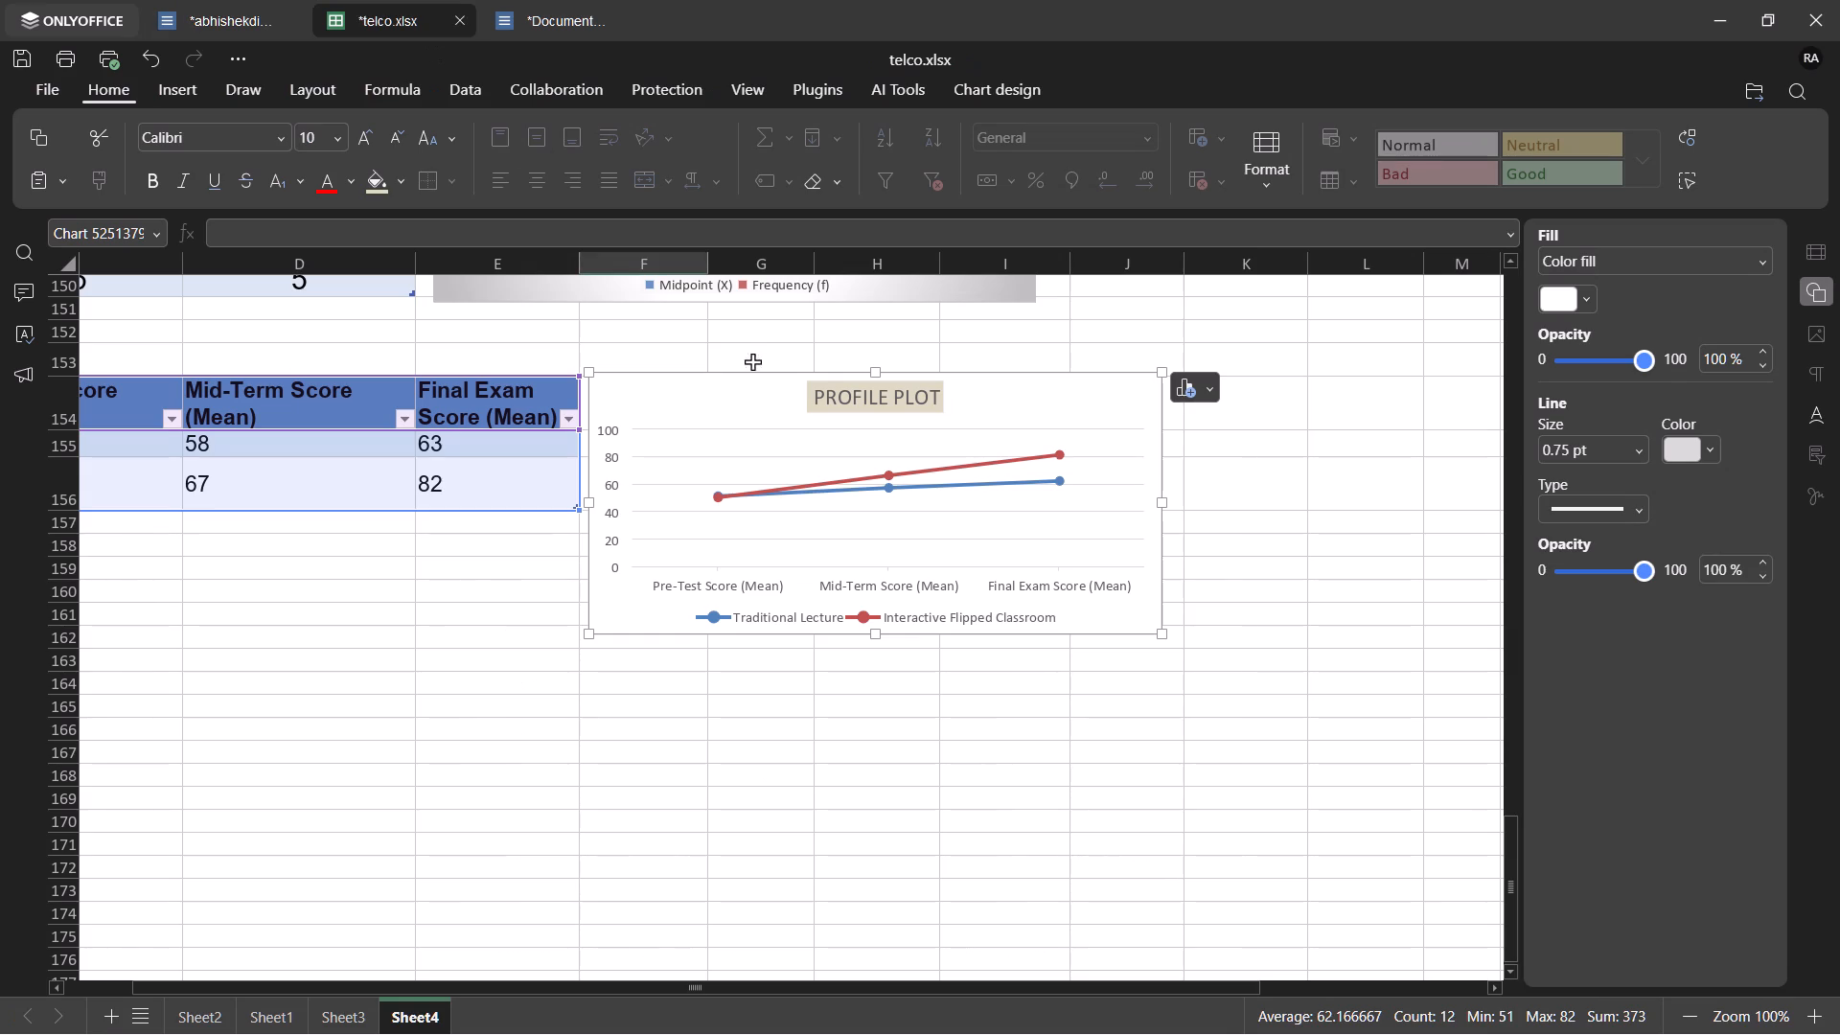
click(738, 408)
click(1014, 92)
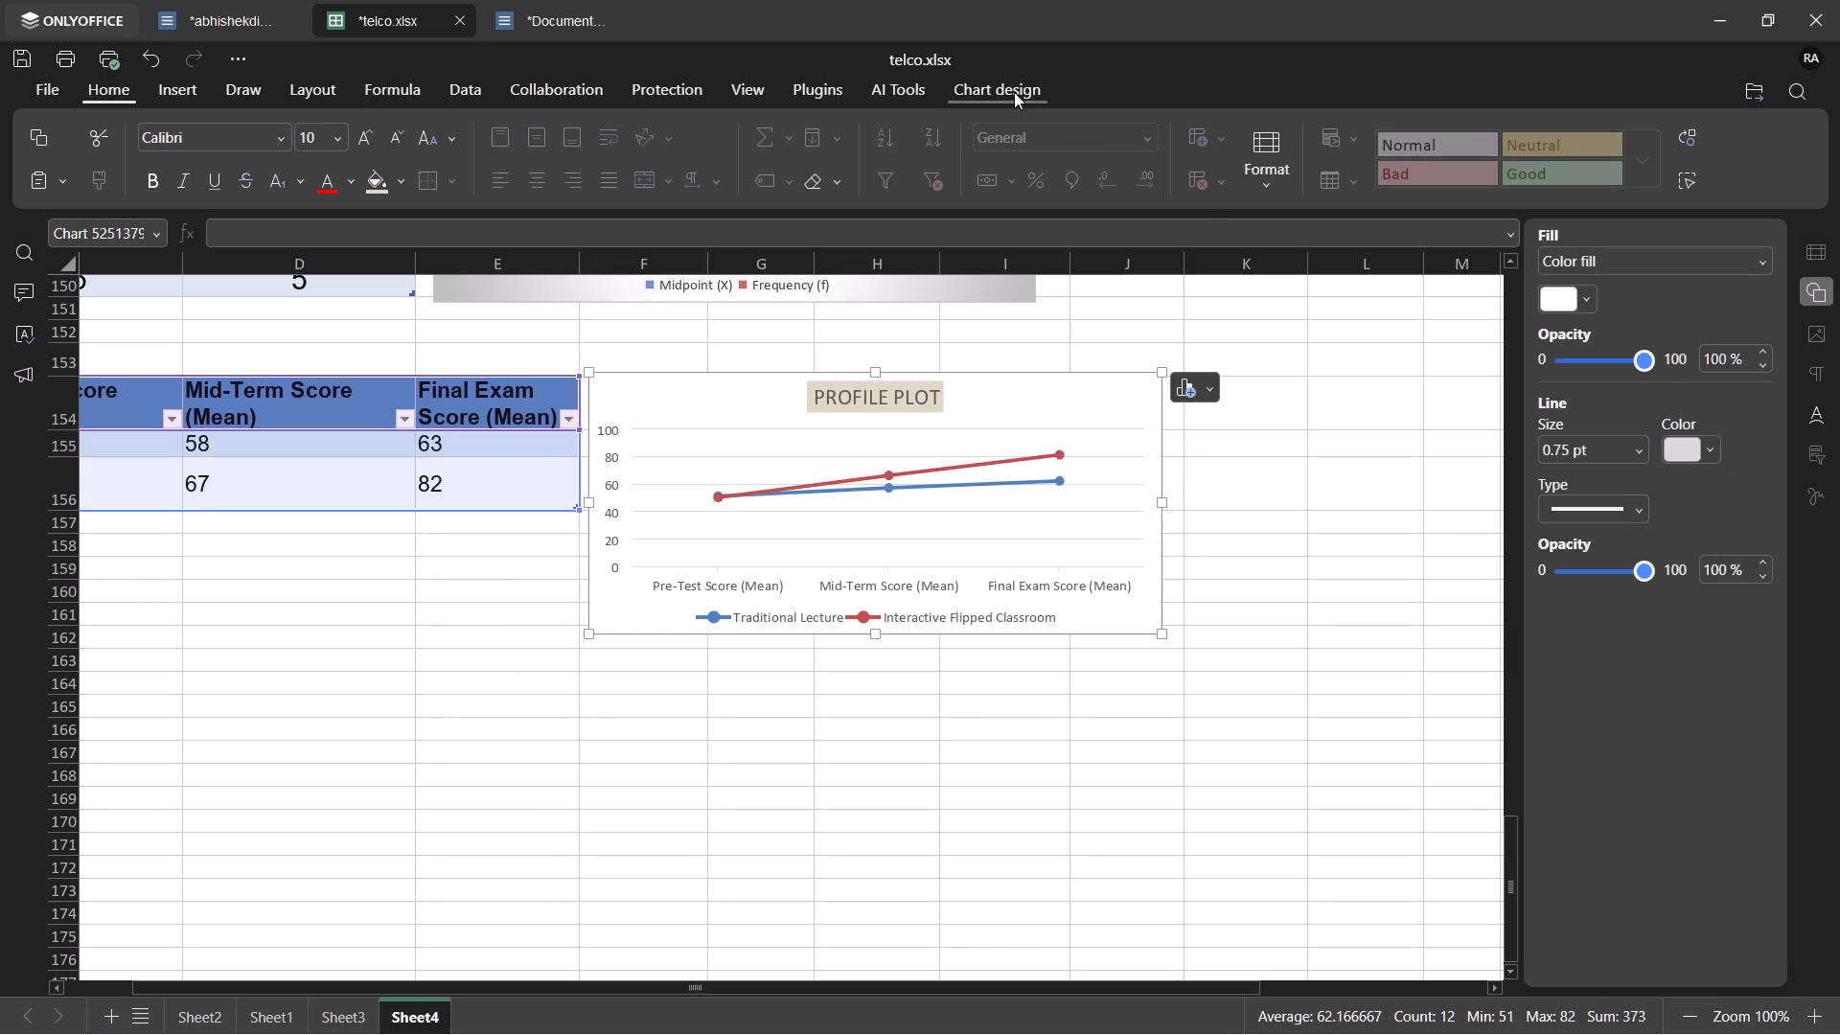
click(738, 159)
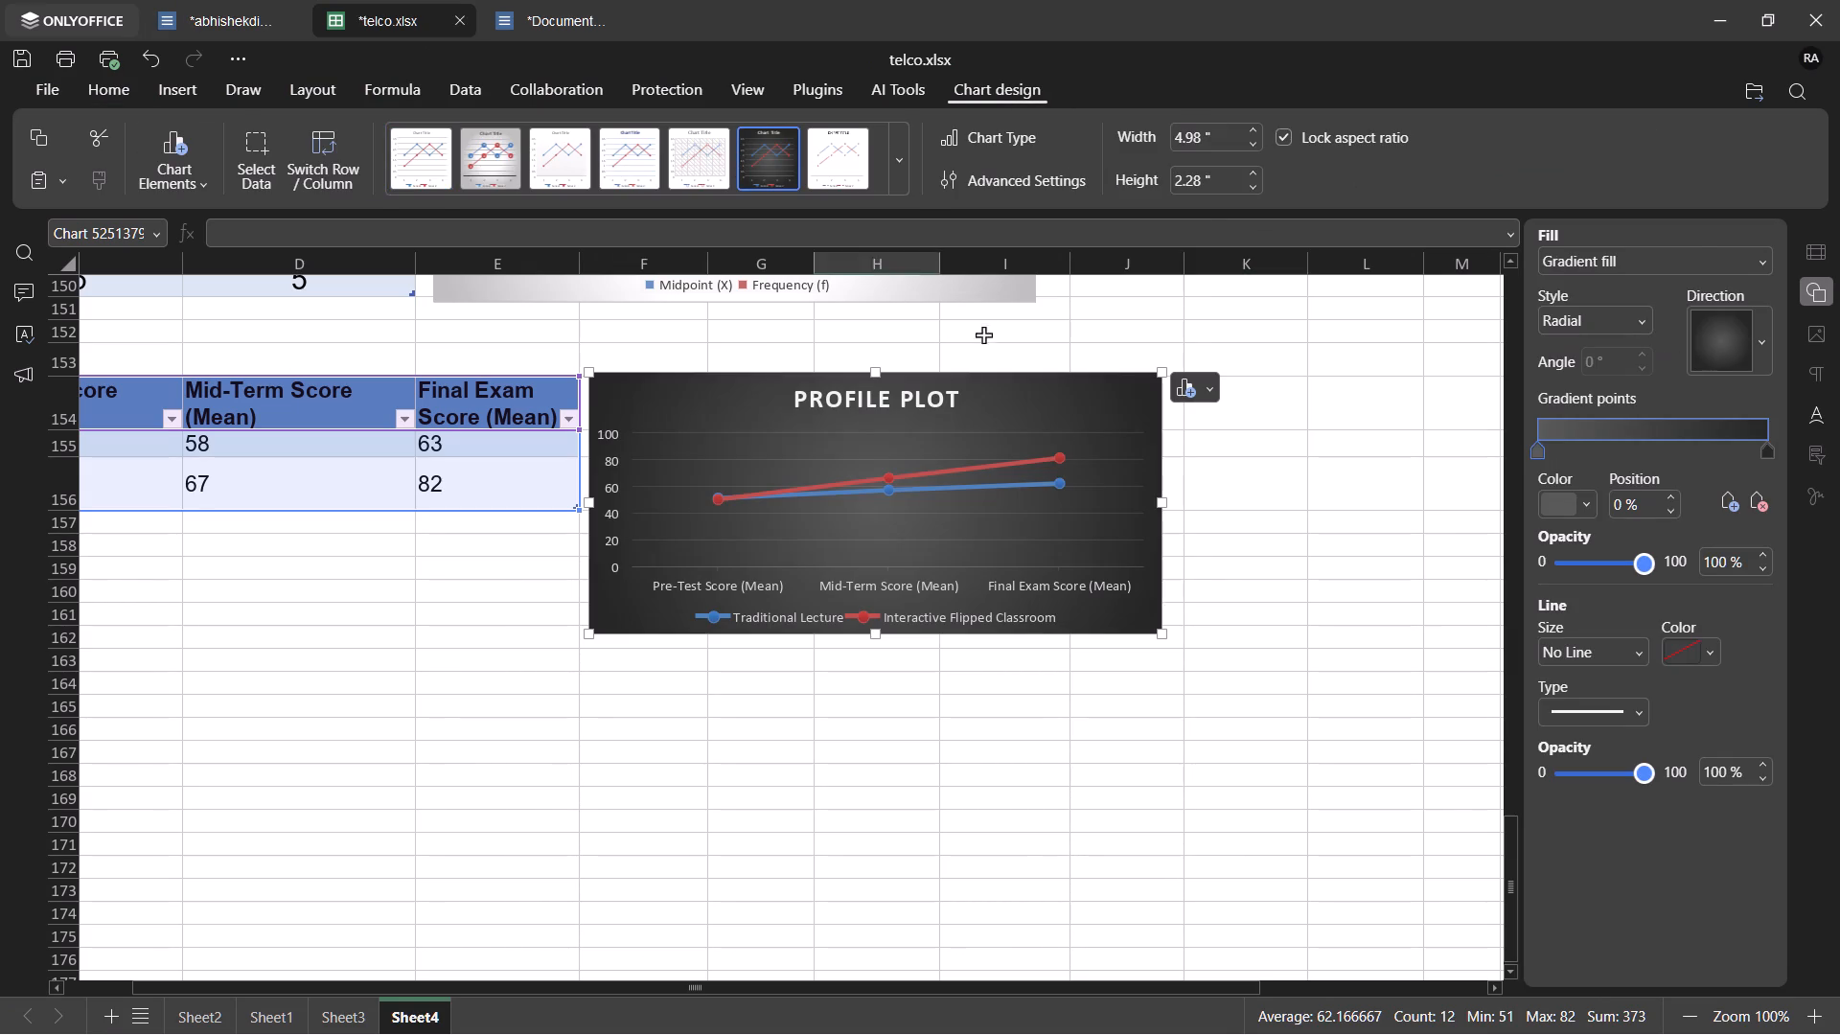
Copy the dark-styled chart and replace the light profile plot chart in the statistics document with it.
click(690, 405)
key(ctrl+c)
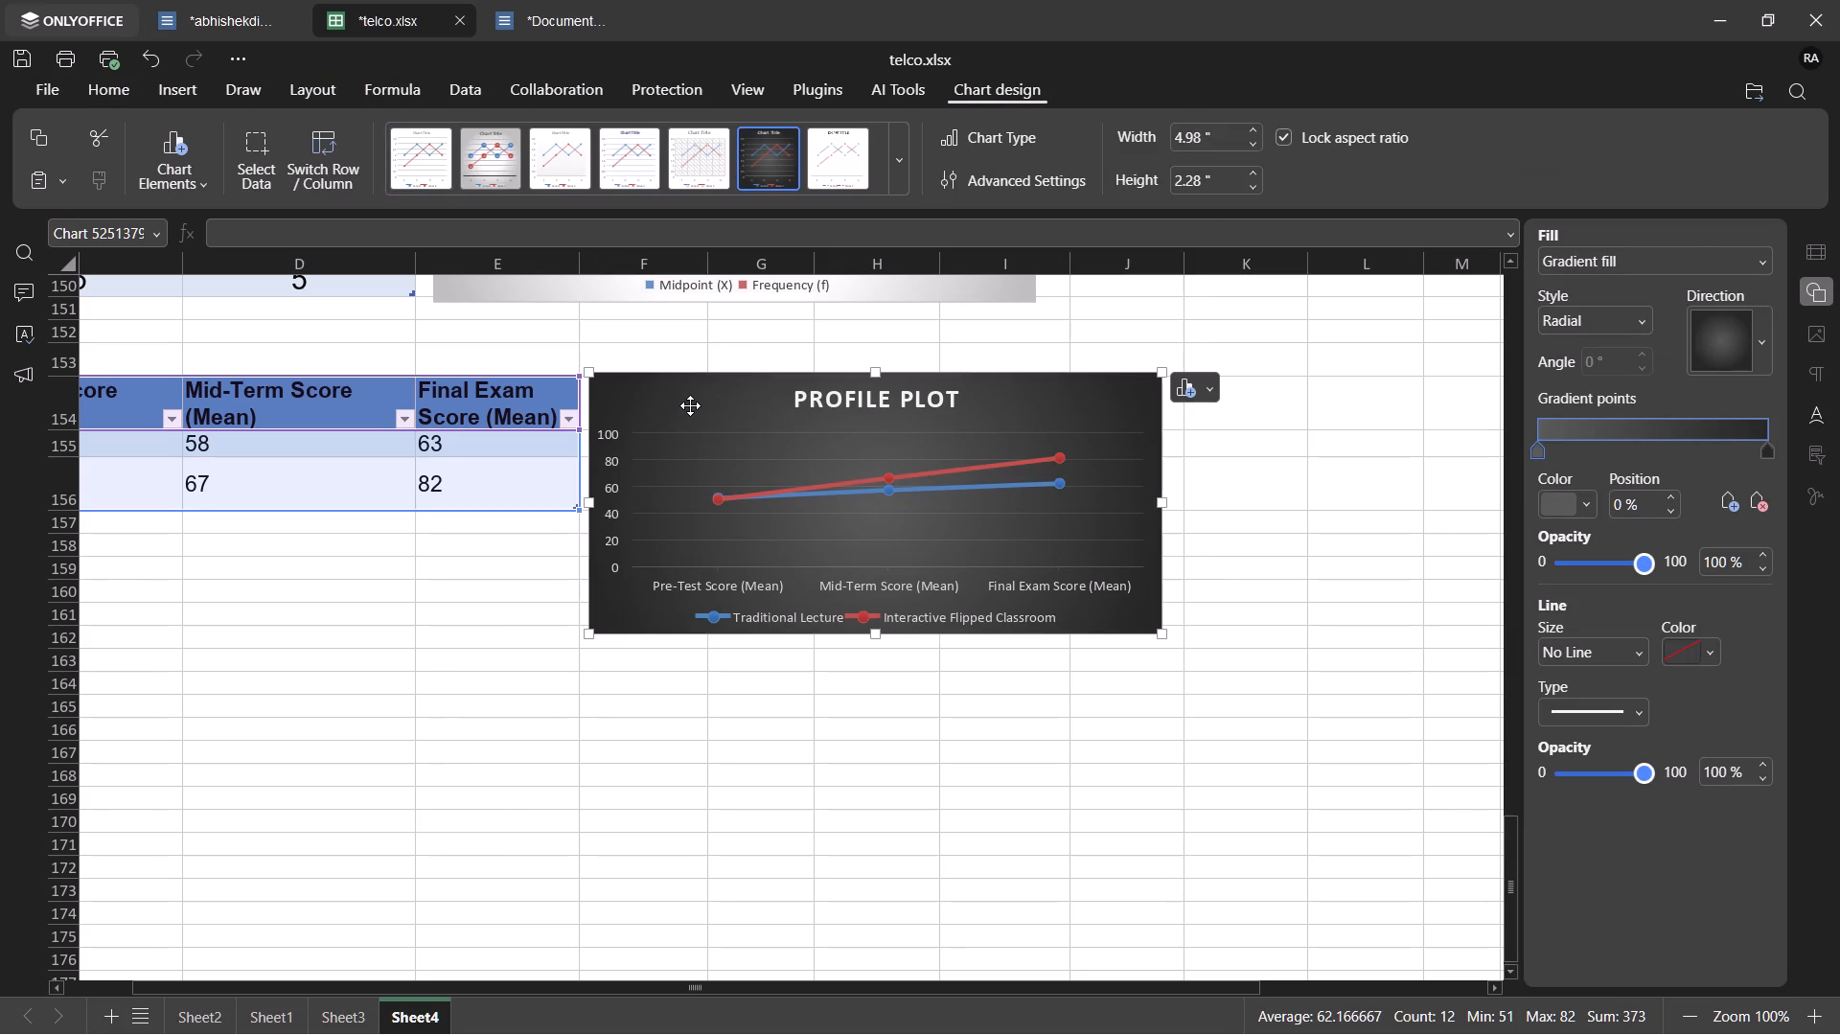
click(242, 9)
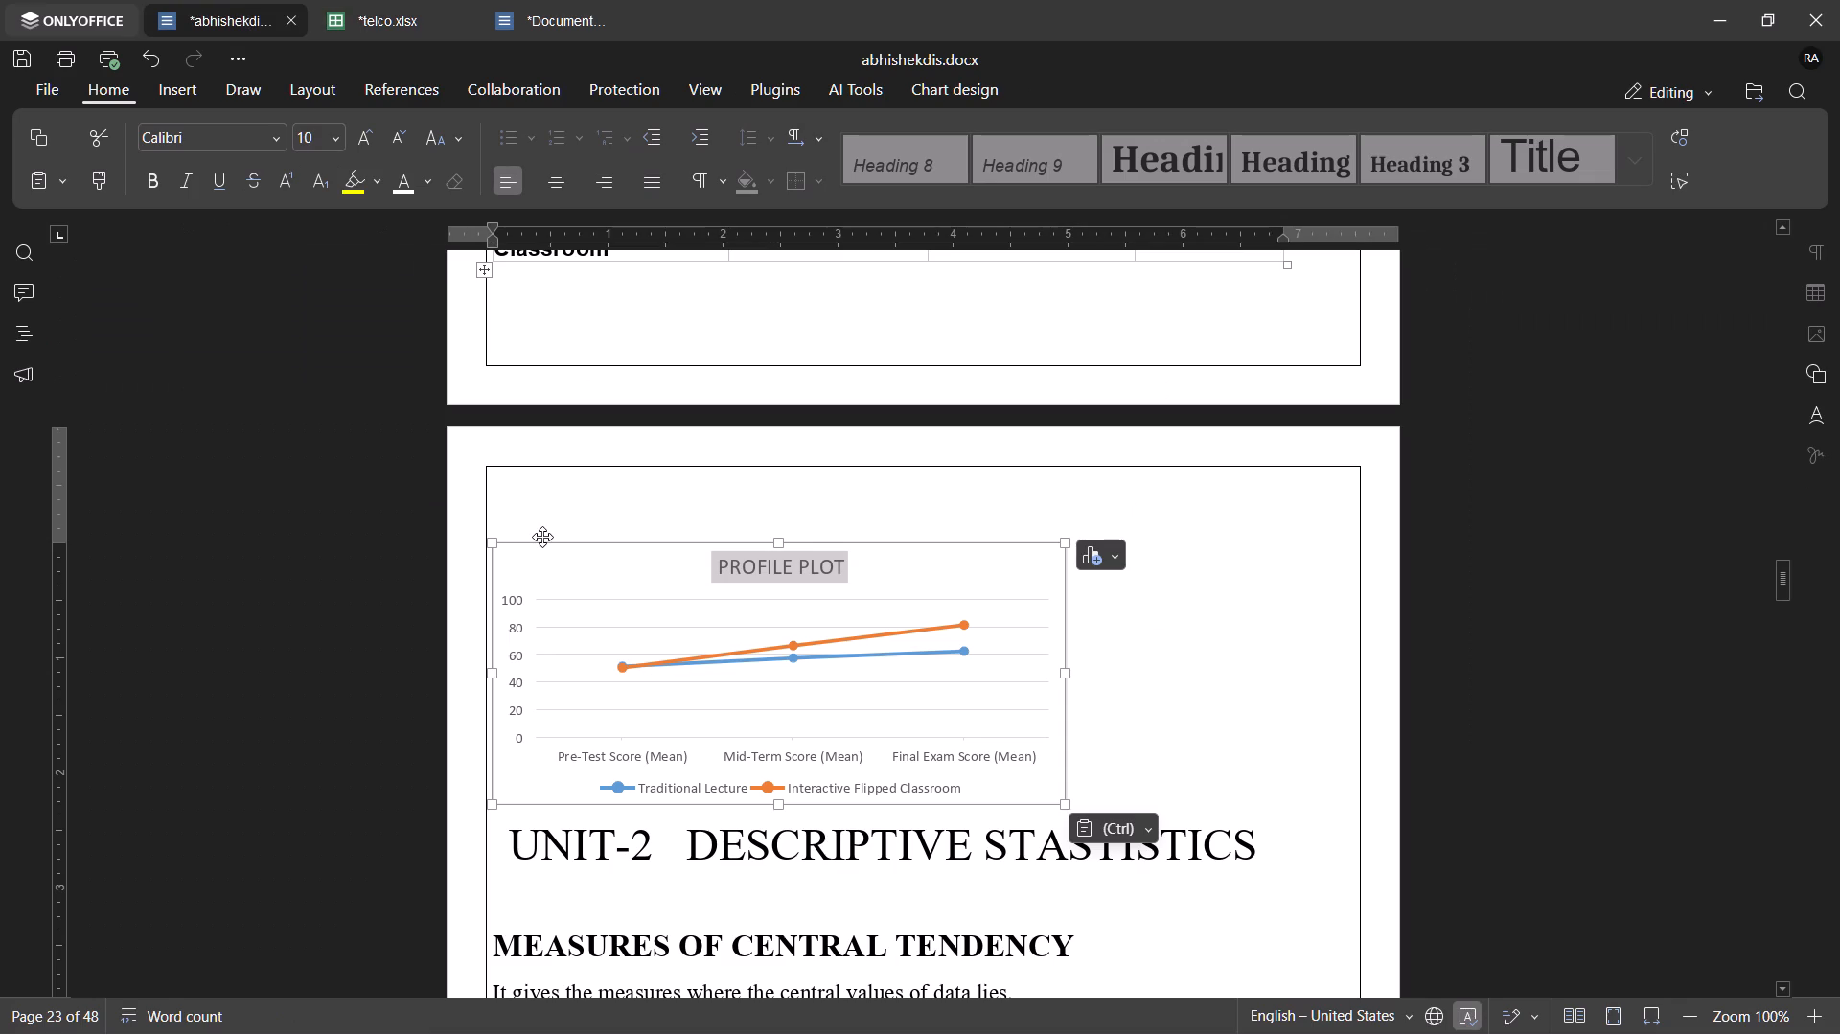
click(545, 551)
key(Delete)
key(ctrl+v)
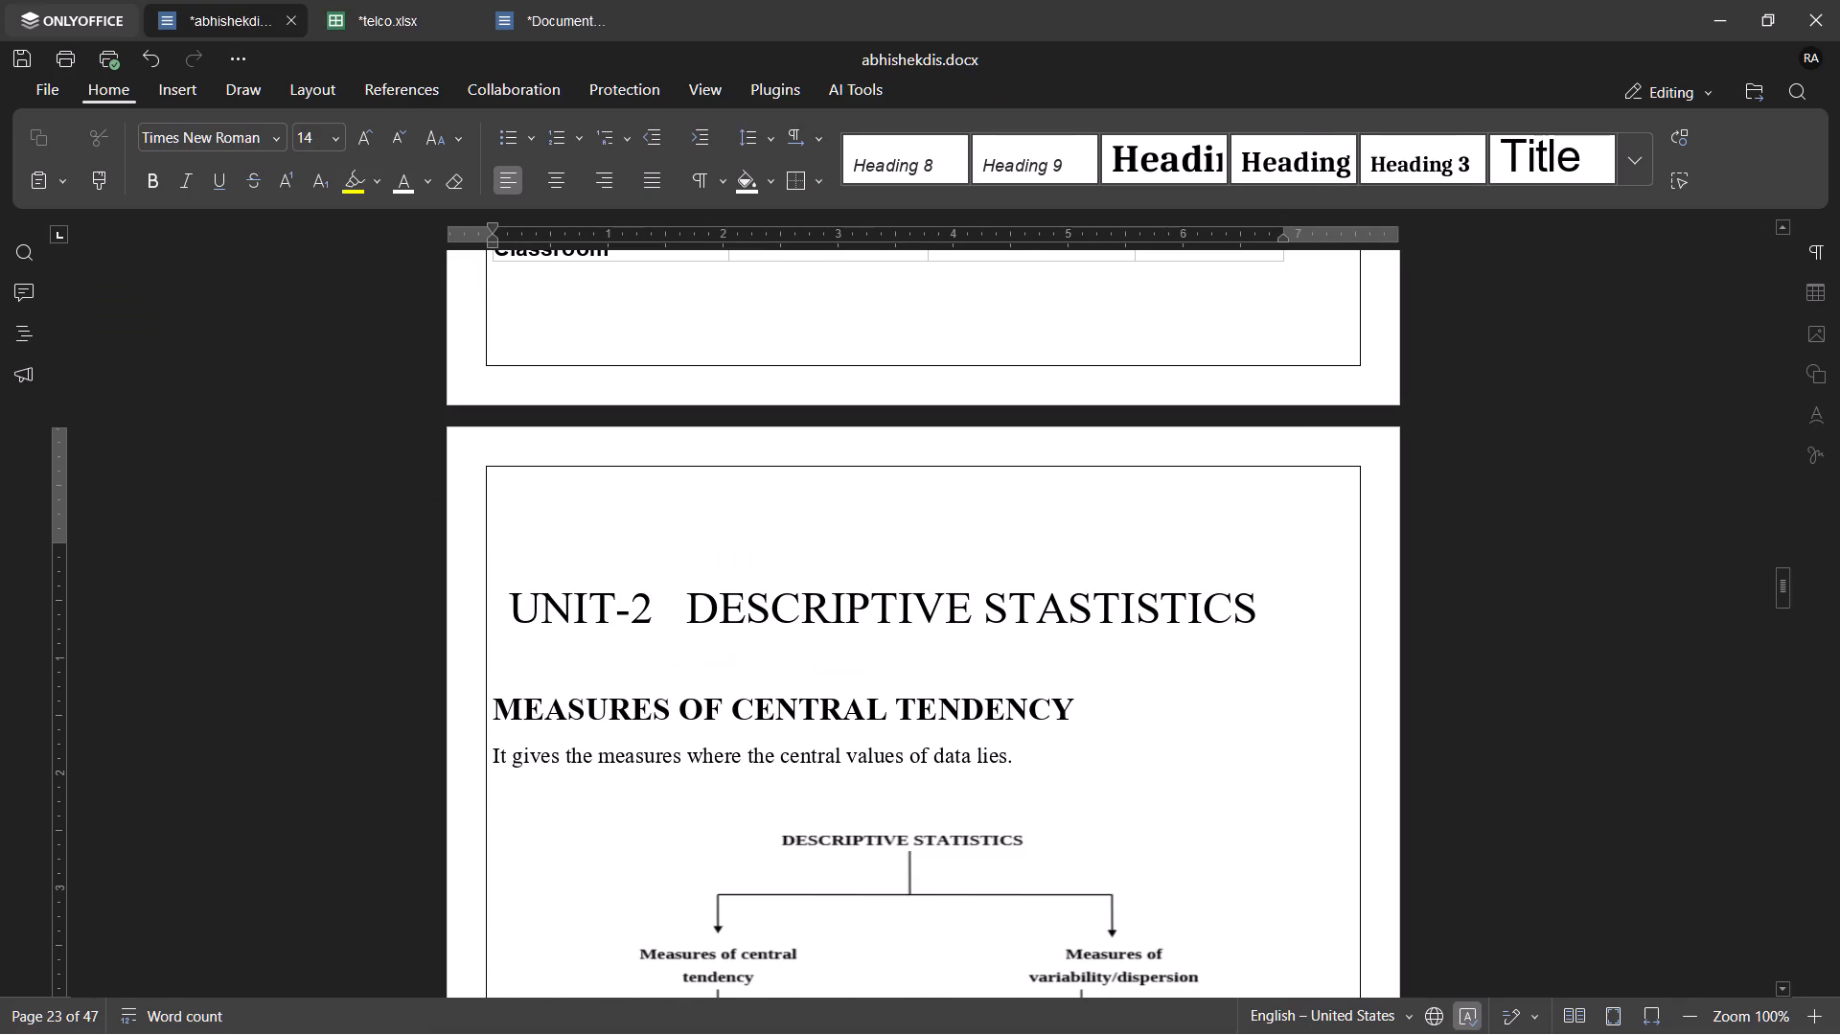
Check the layout around the profile plot example and add a line break after the chart, above the UNIT-2 heading.
scroll(807, 497, up, 1)
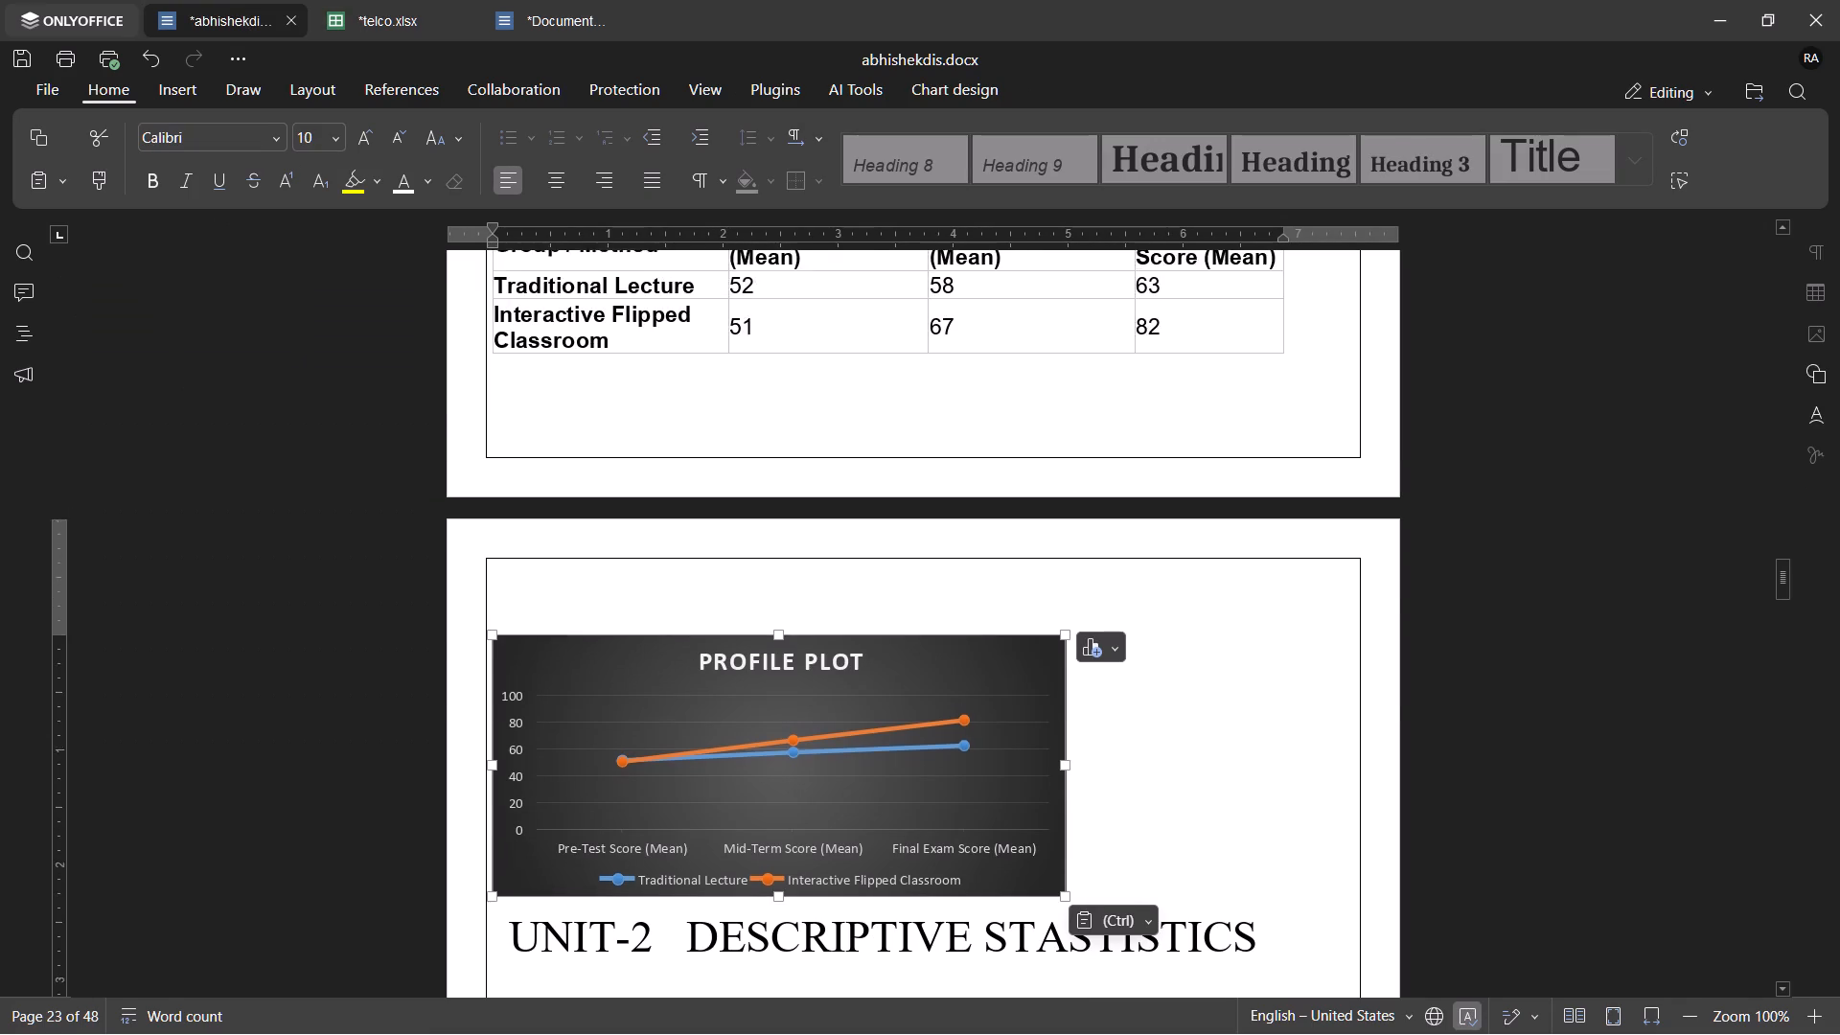
scroll(807, 497, up, 8)
scroll(807, 497, down, 11)
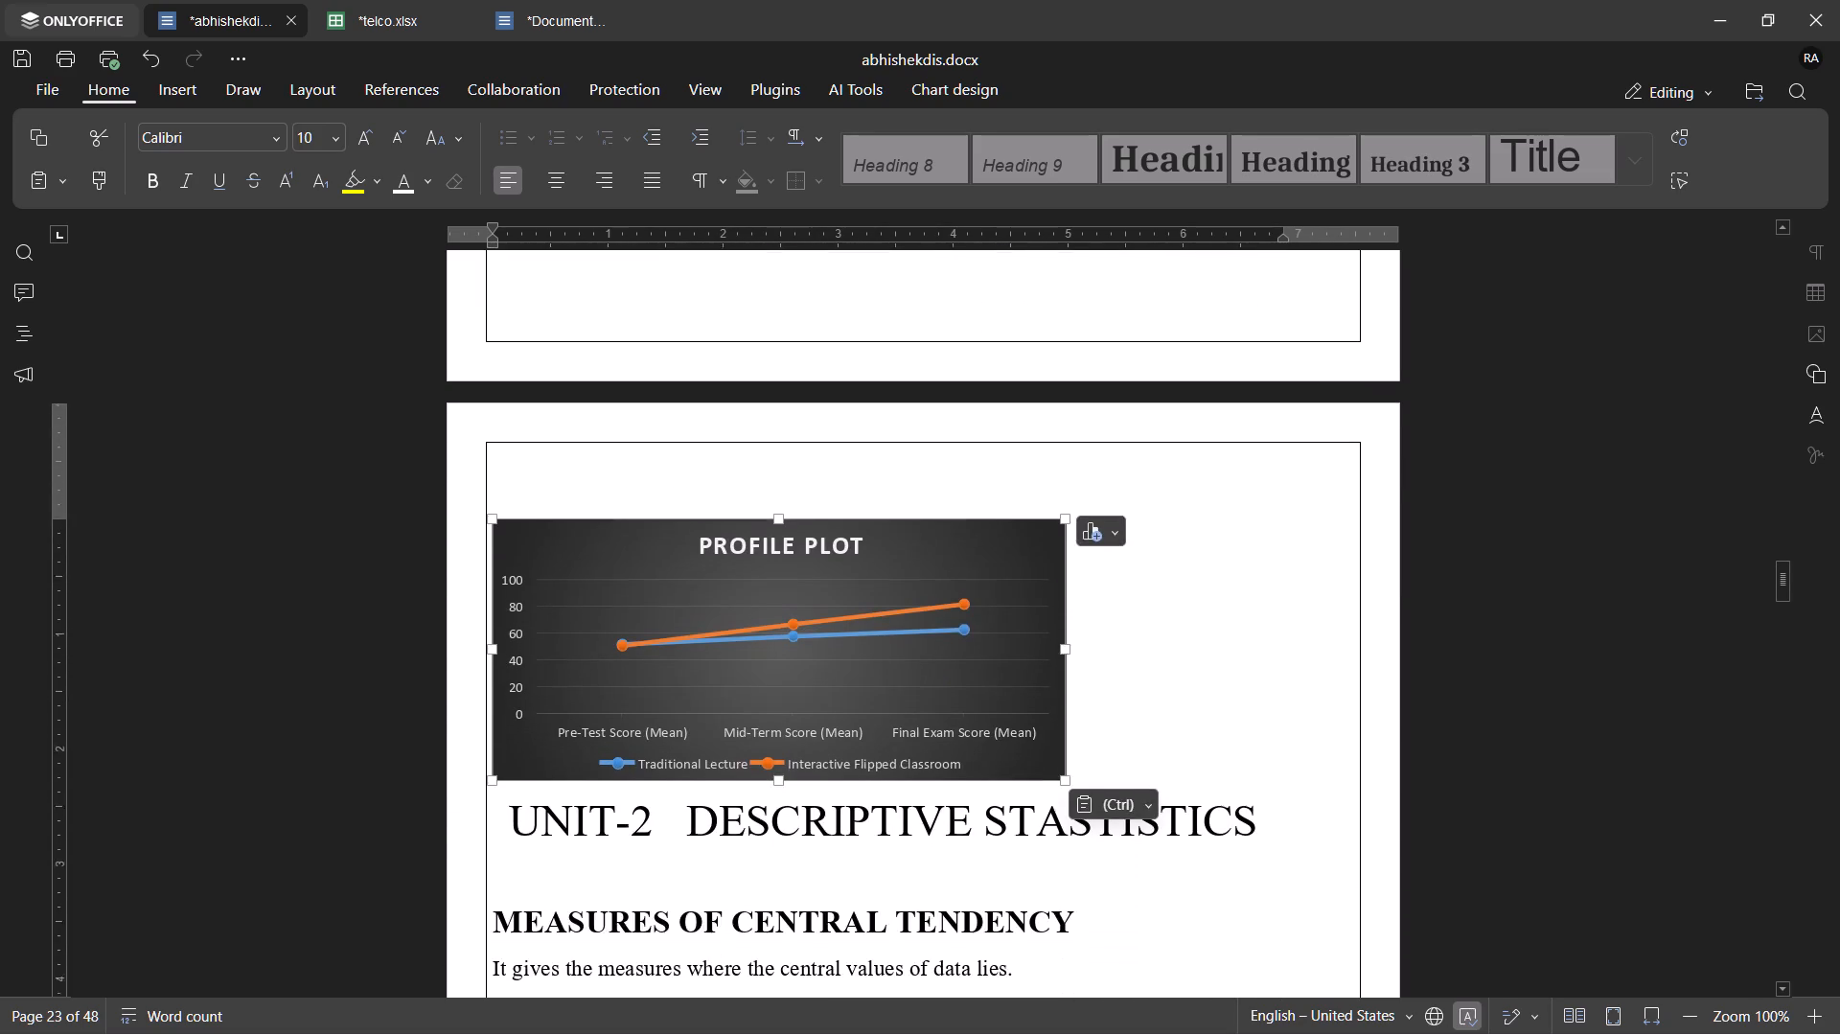
scroll(807, 497, down, 2)
scroll(807, 497, up, 1)
click(1202, 528)
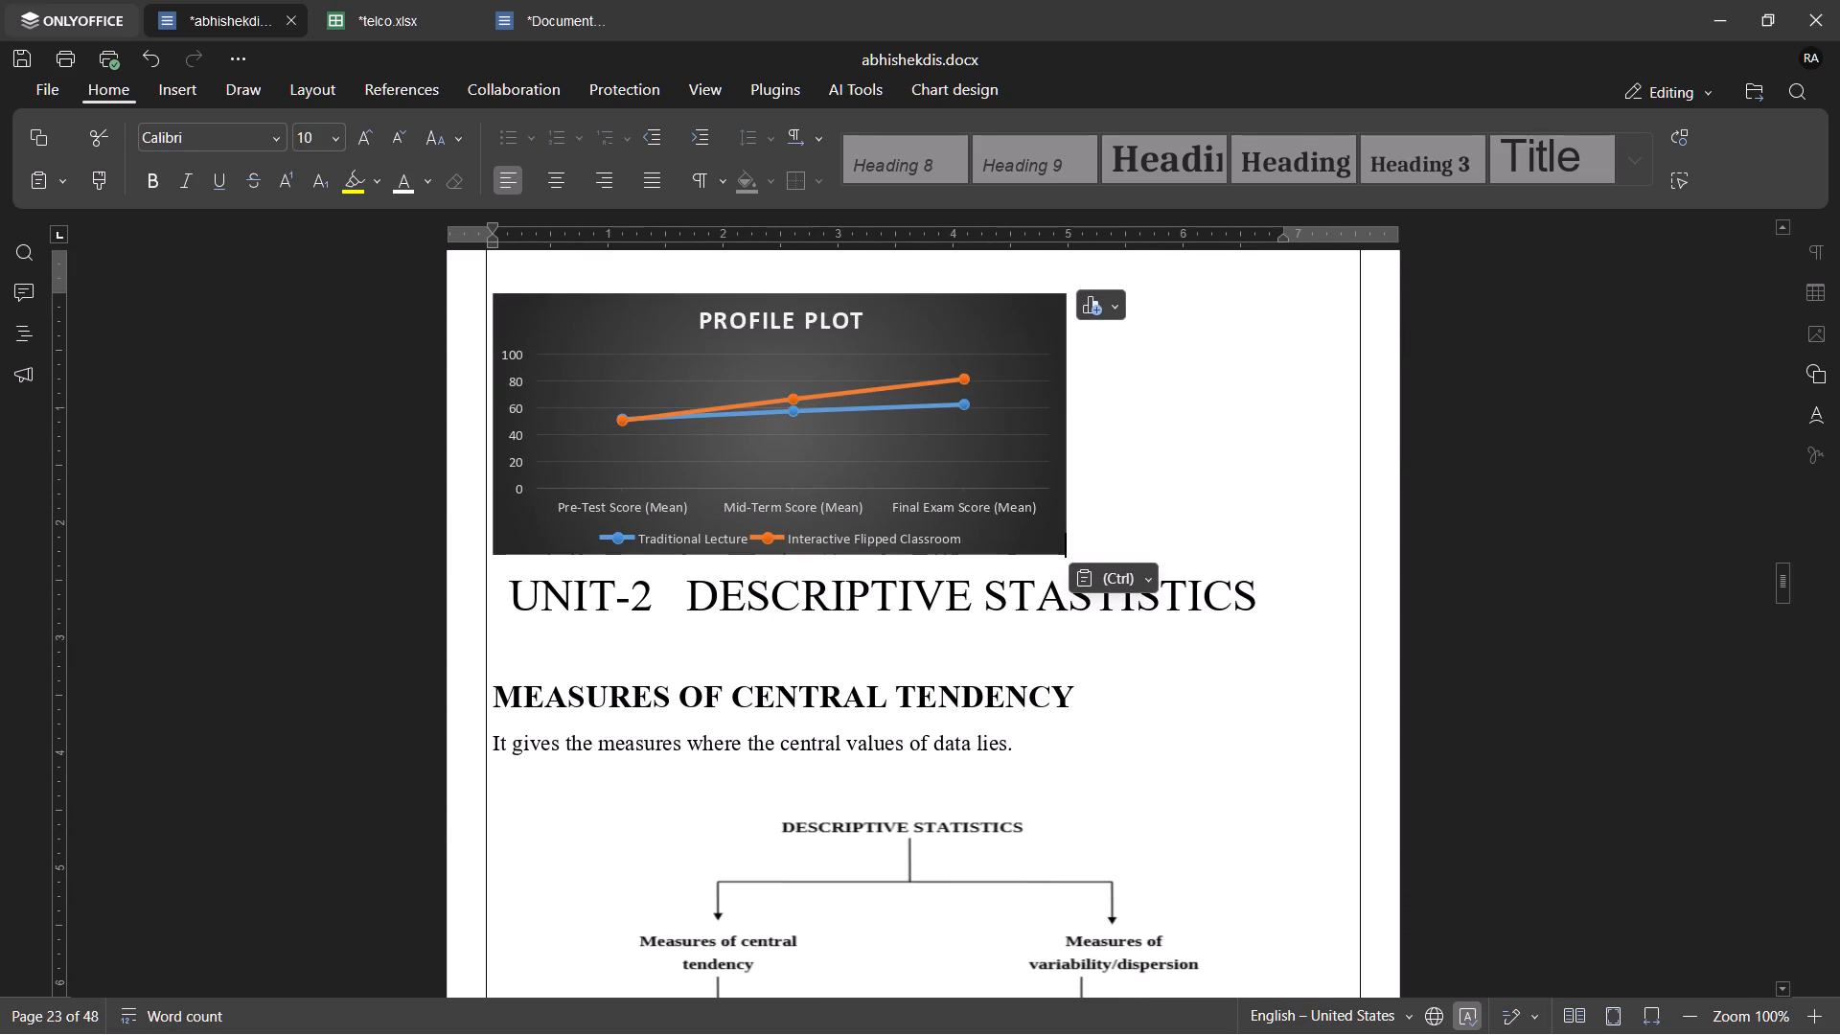
key(Return)
scroll(1202, 528, up, 5)
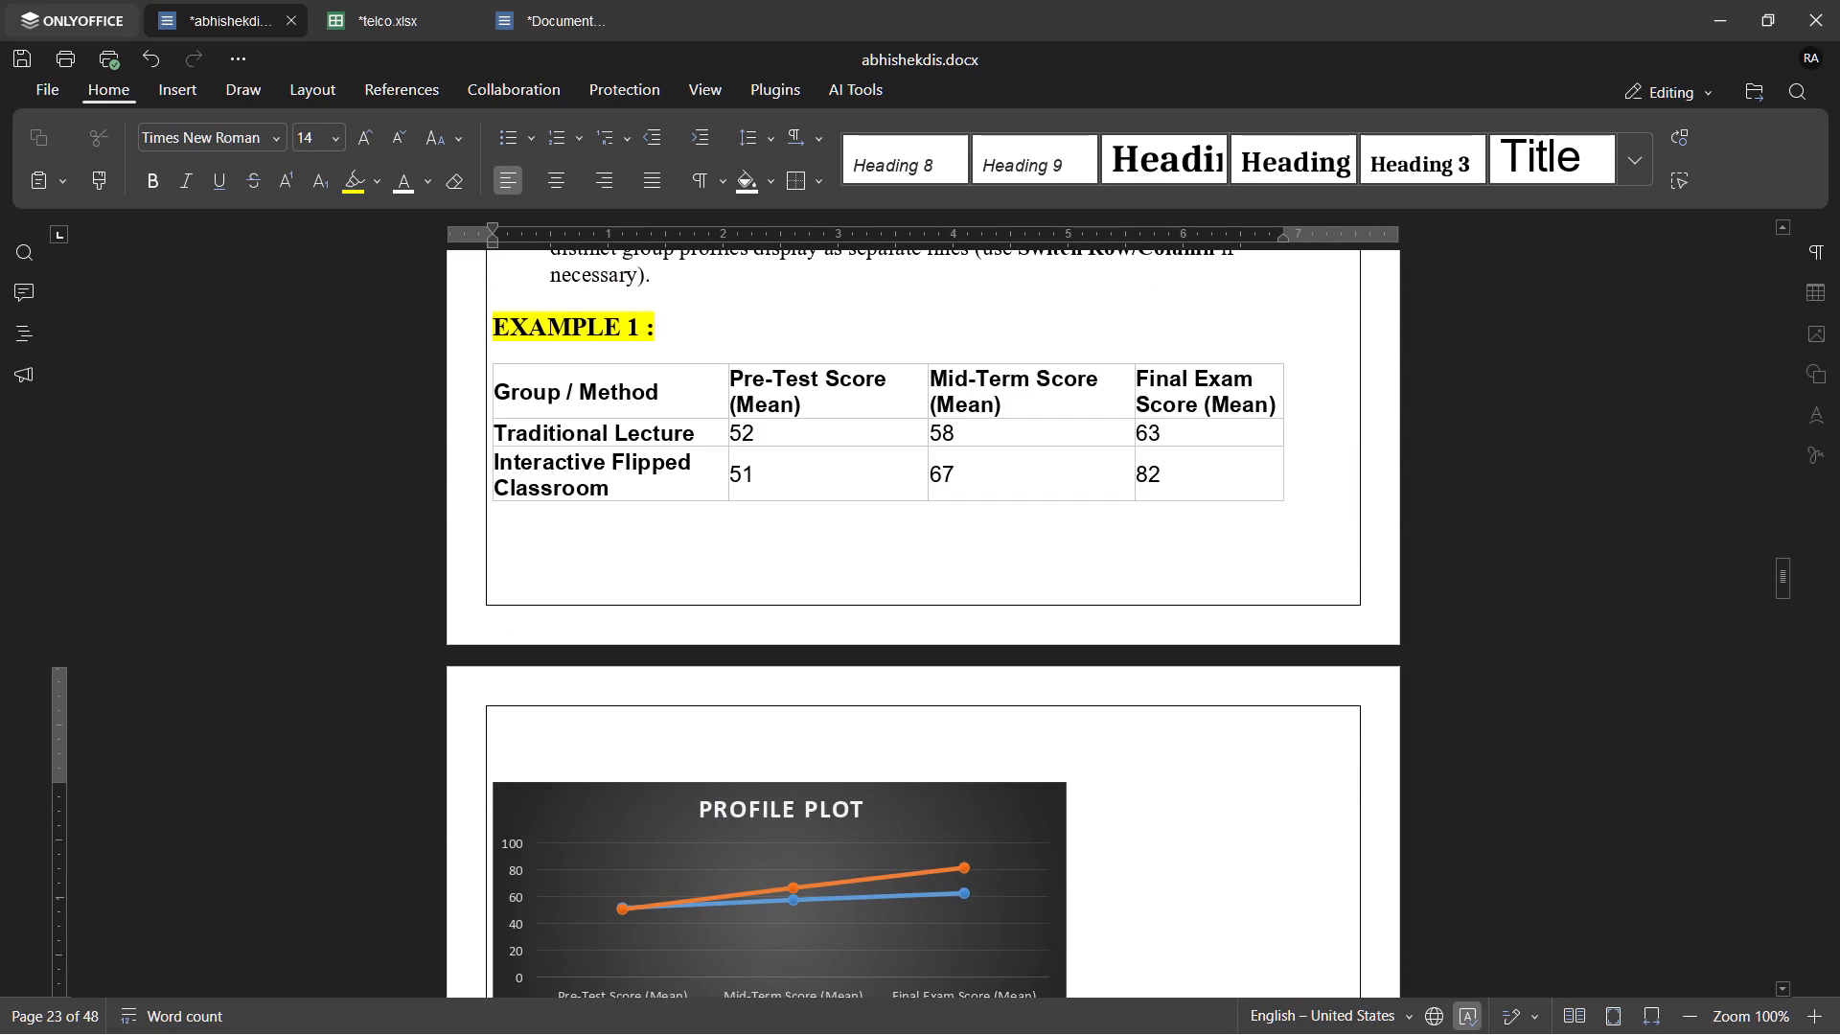
scroll(1202, 528, up, 1)
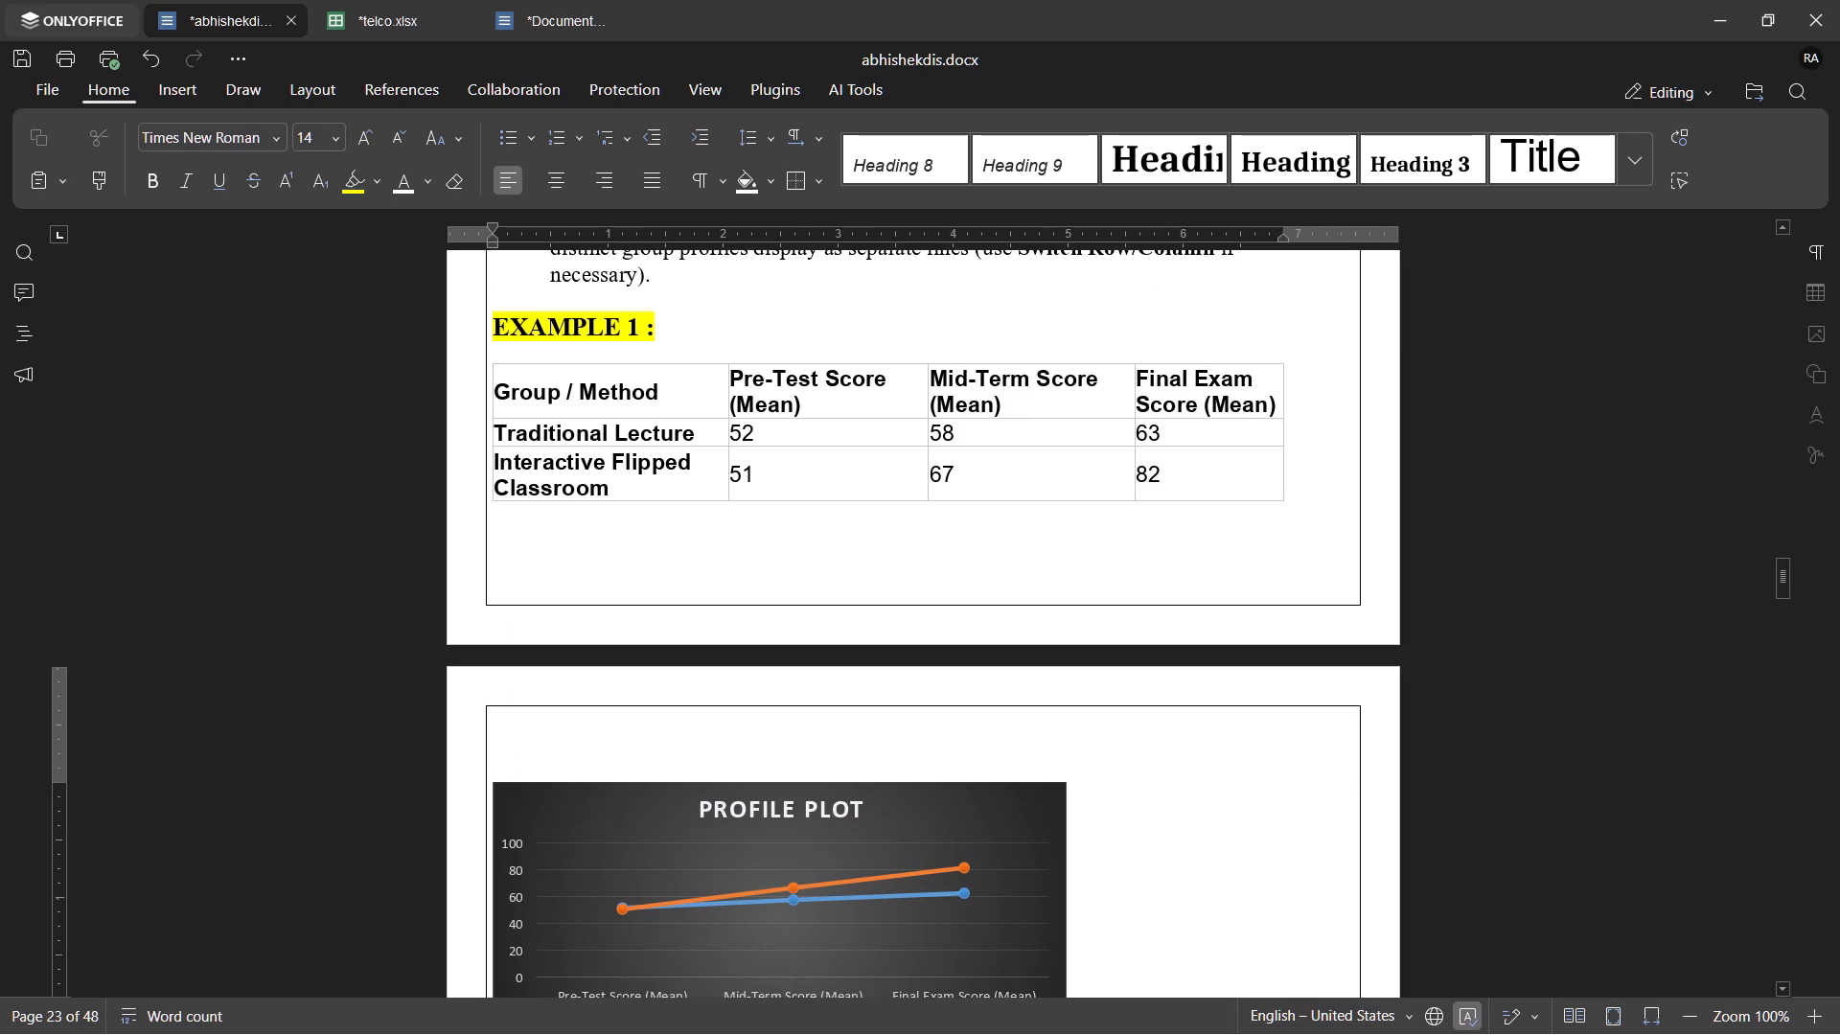
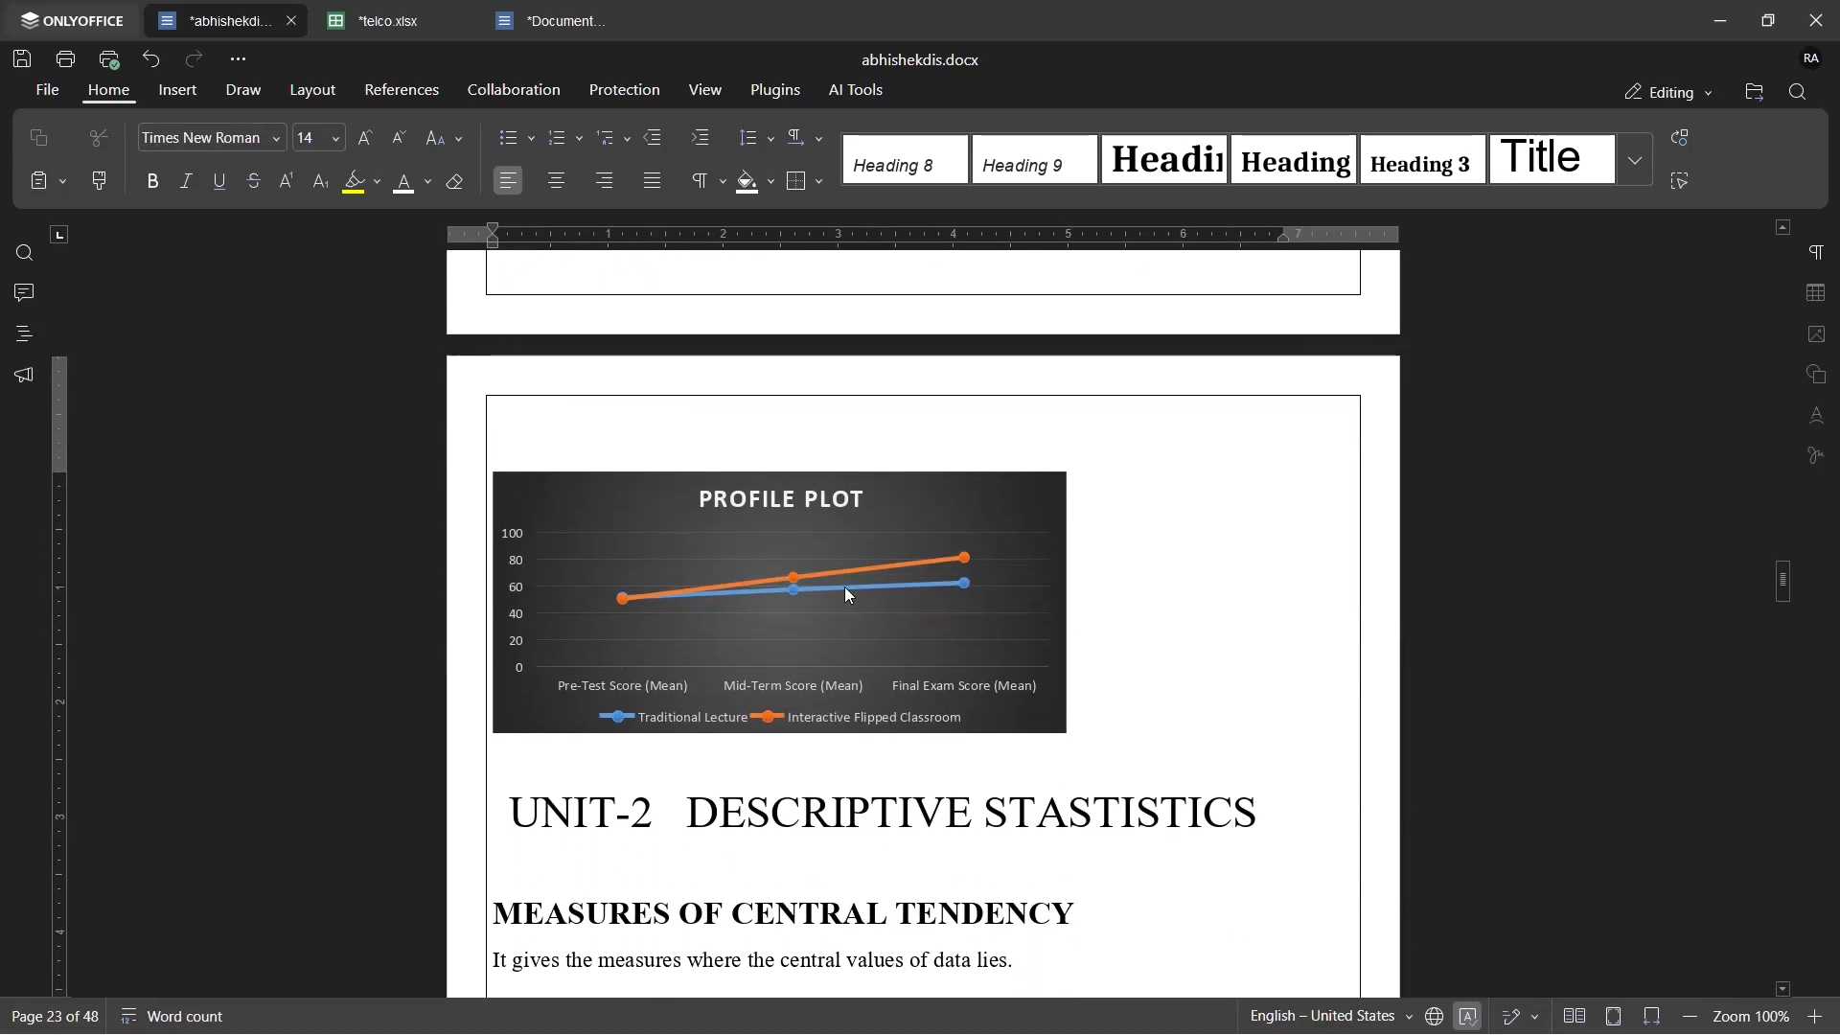
Insert three blank lines between the EXAMPLE 1 heading and the Group / Method table in the Profile Plot section.
scroll(842, 586, up, 5)
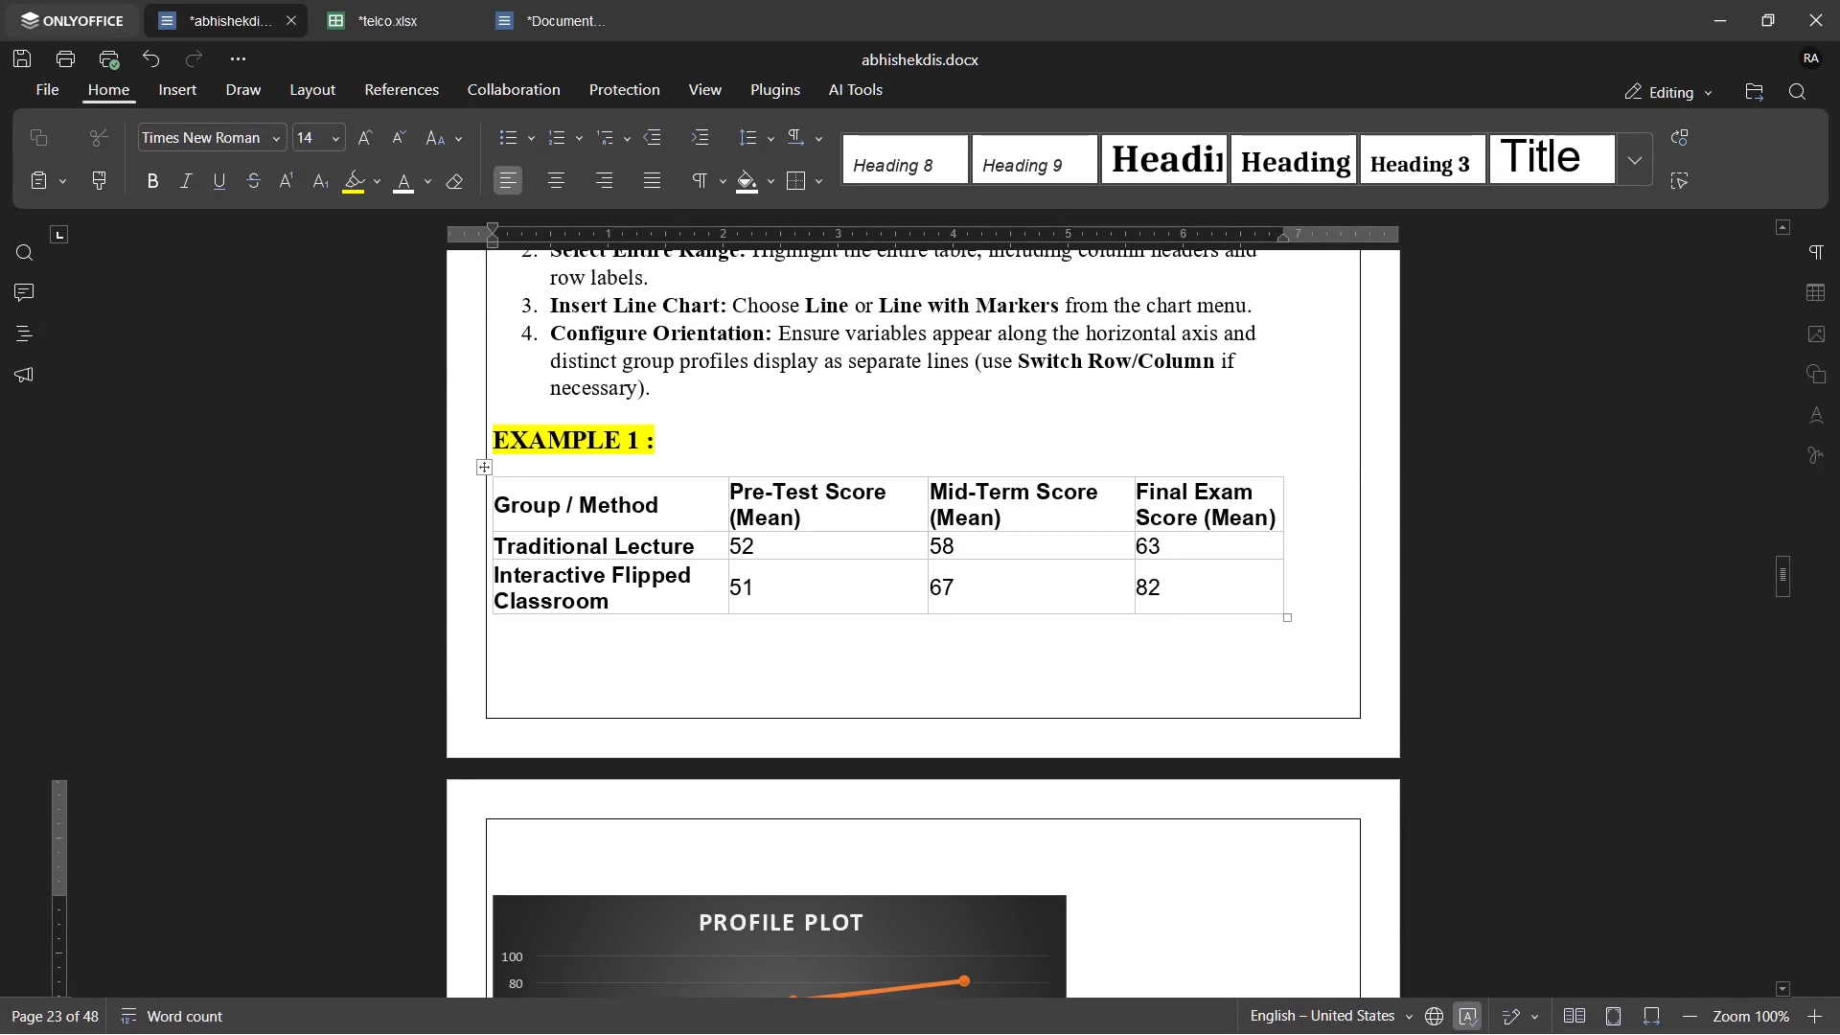
scroll(698, 622, down, 1)
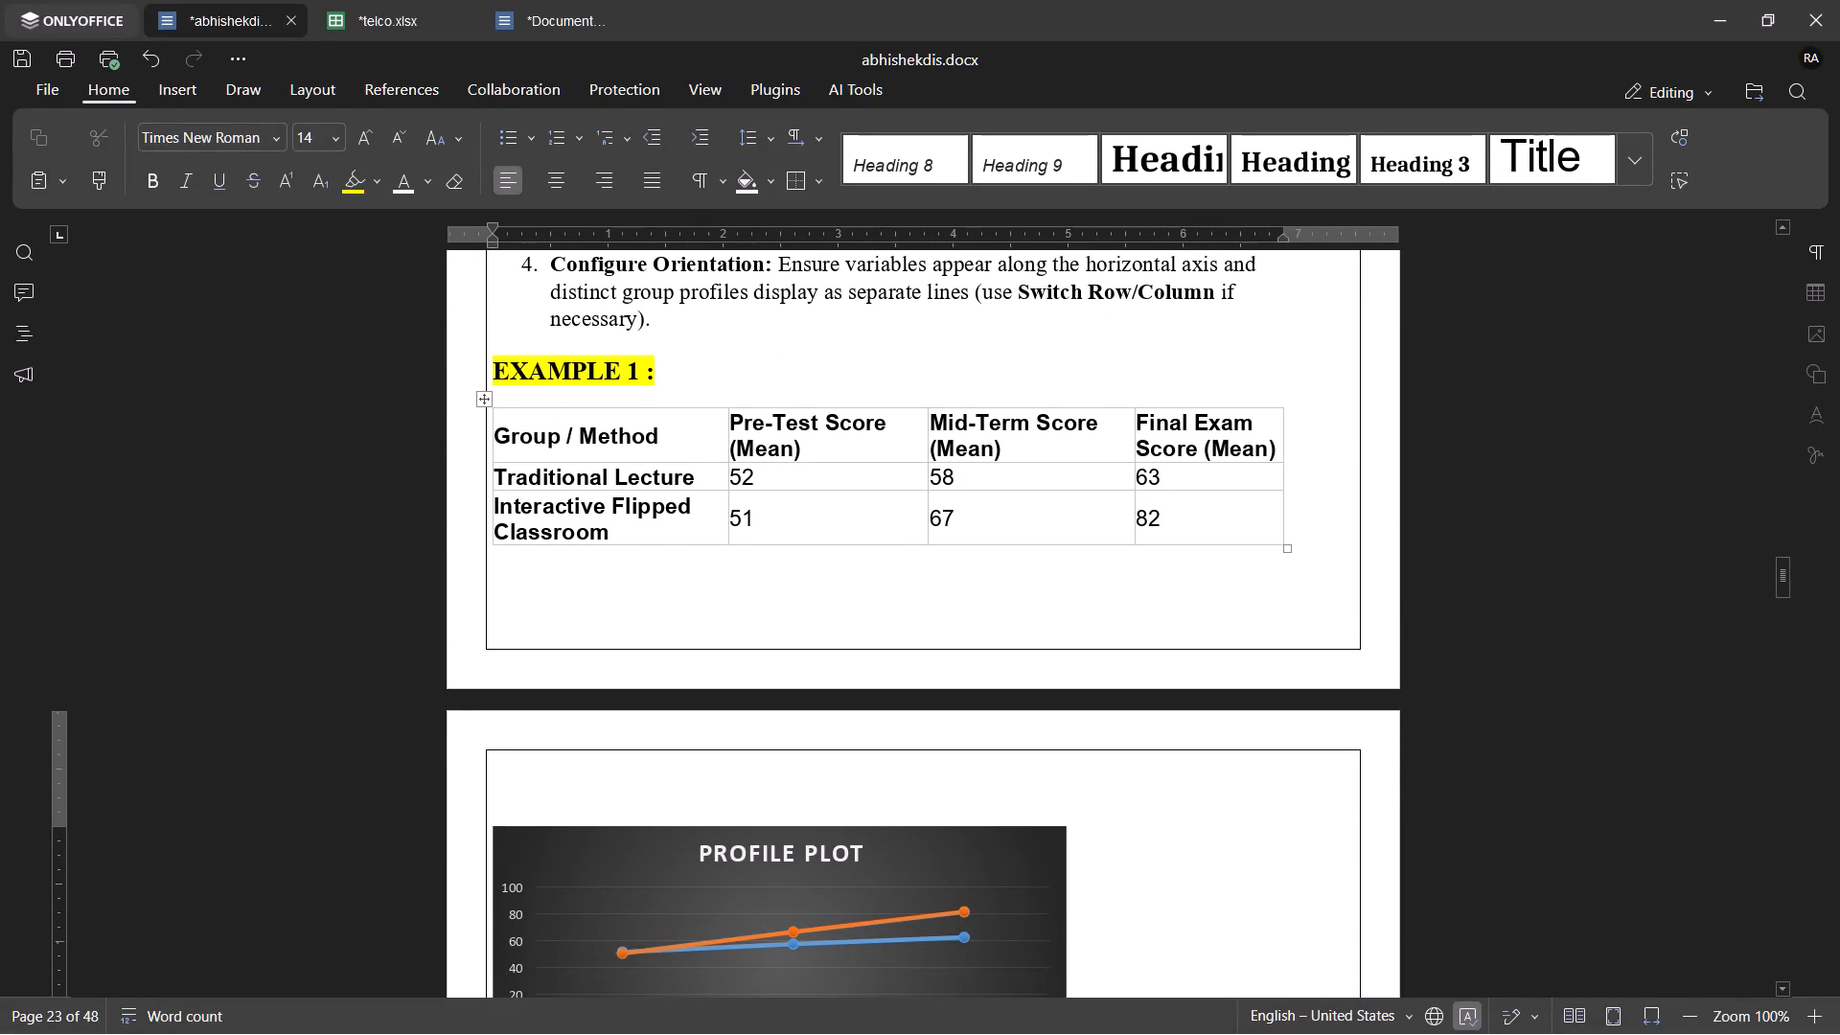
scroll(698, 622, down, 3)
scroll(698, 622, up, 4)
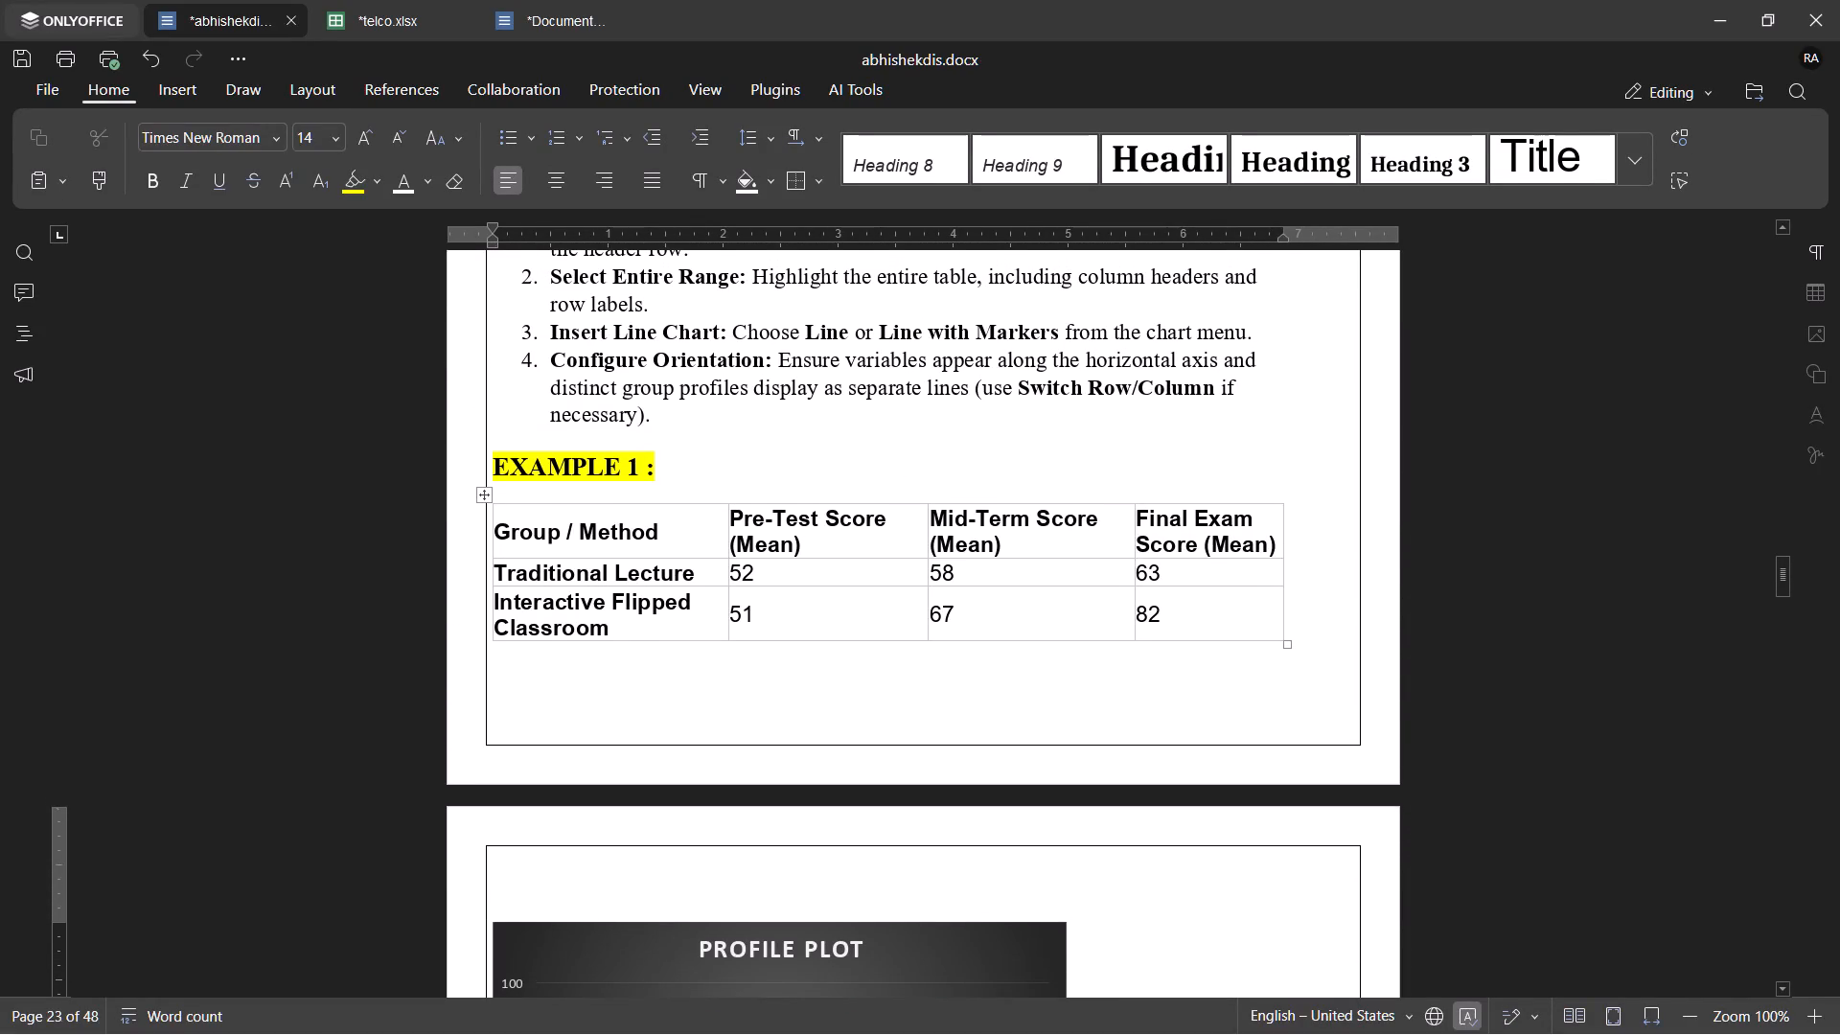
click(664, 471)
key(Return)
key(Return)
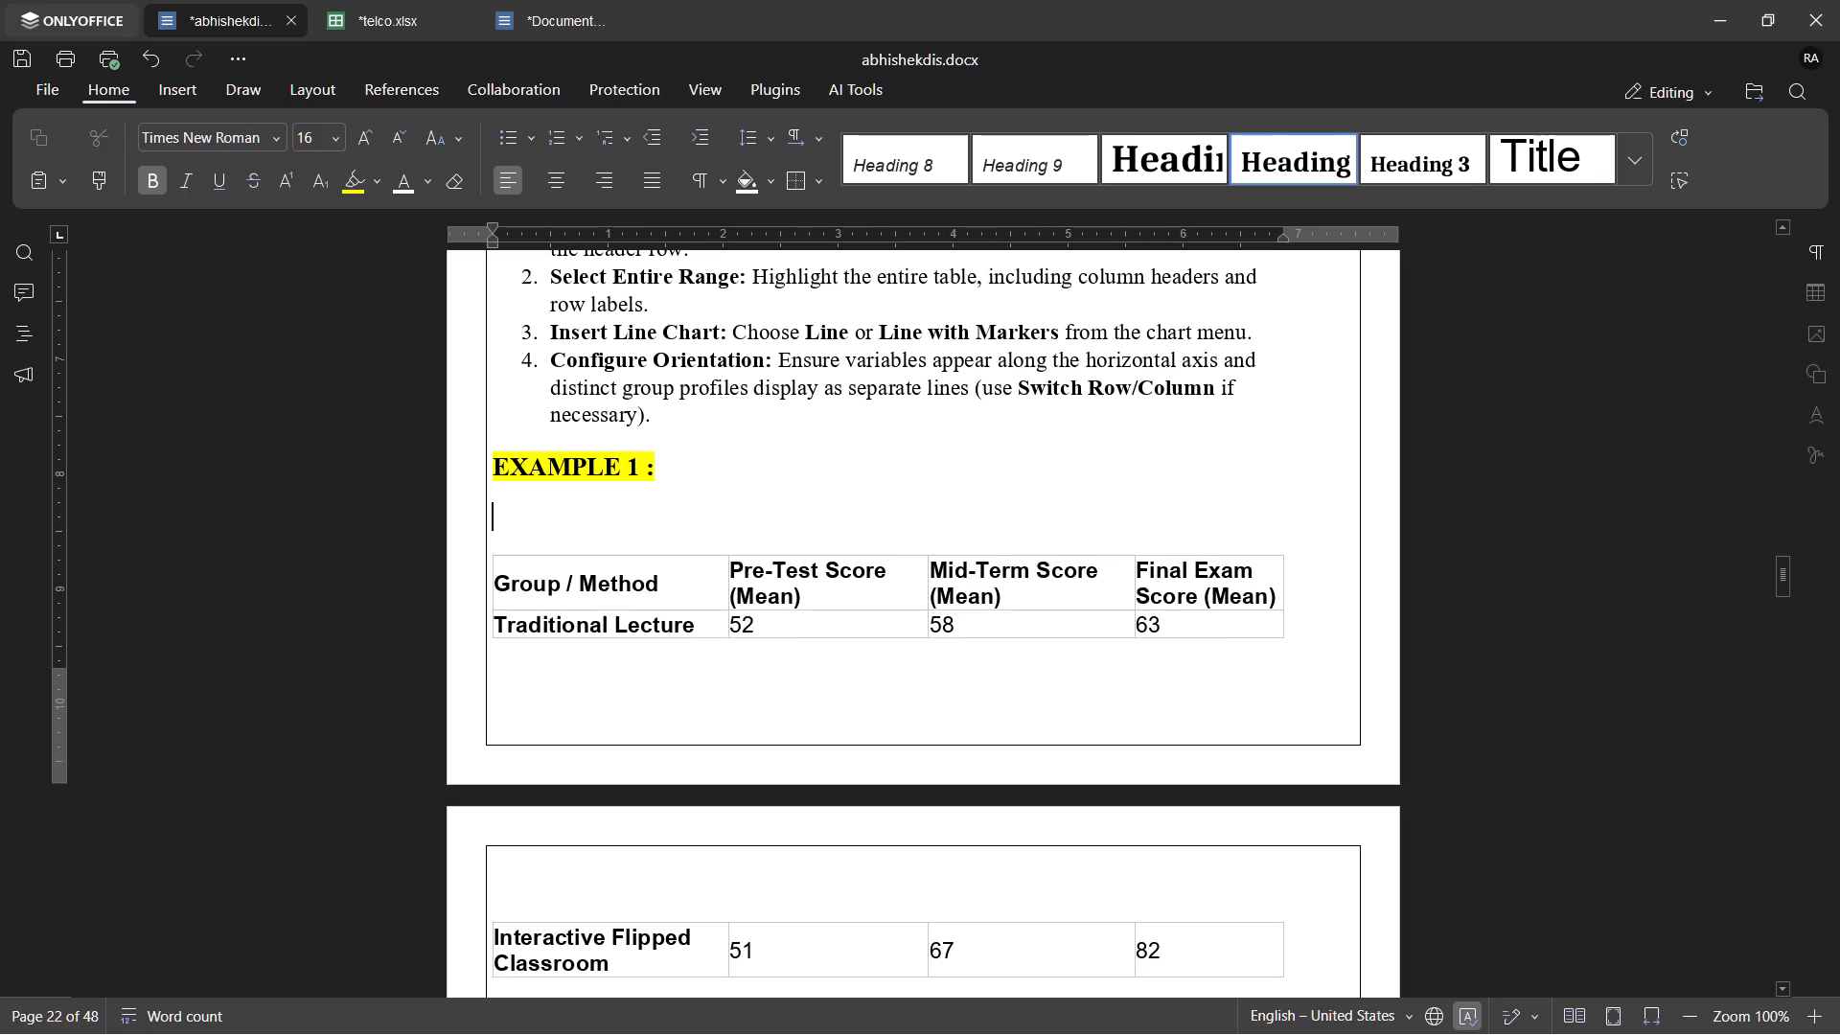
key(Return)
Review the layout of the 2.8 Profile Plot section, its table and chart, and the frequency polygon example before it.
scroll(664, 471, down, 7)
scroll(664, 471, up, 7)
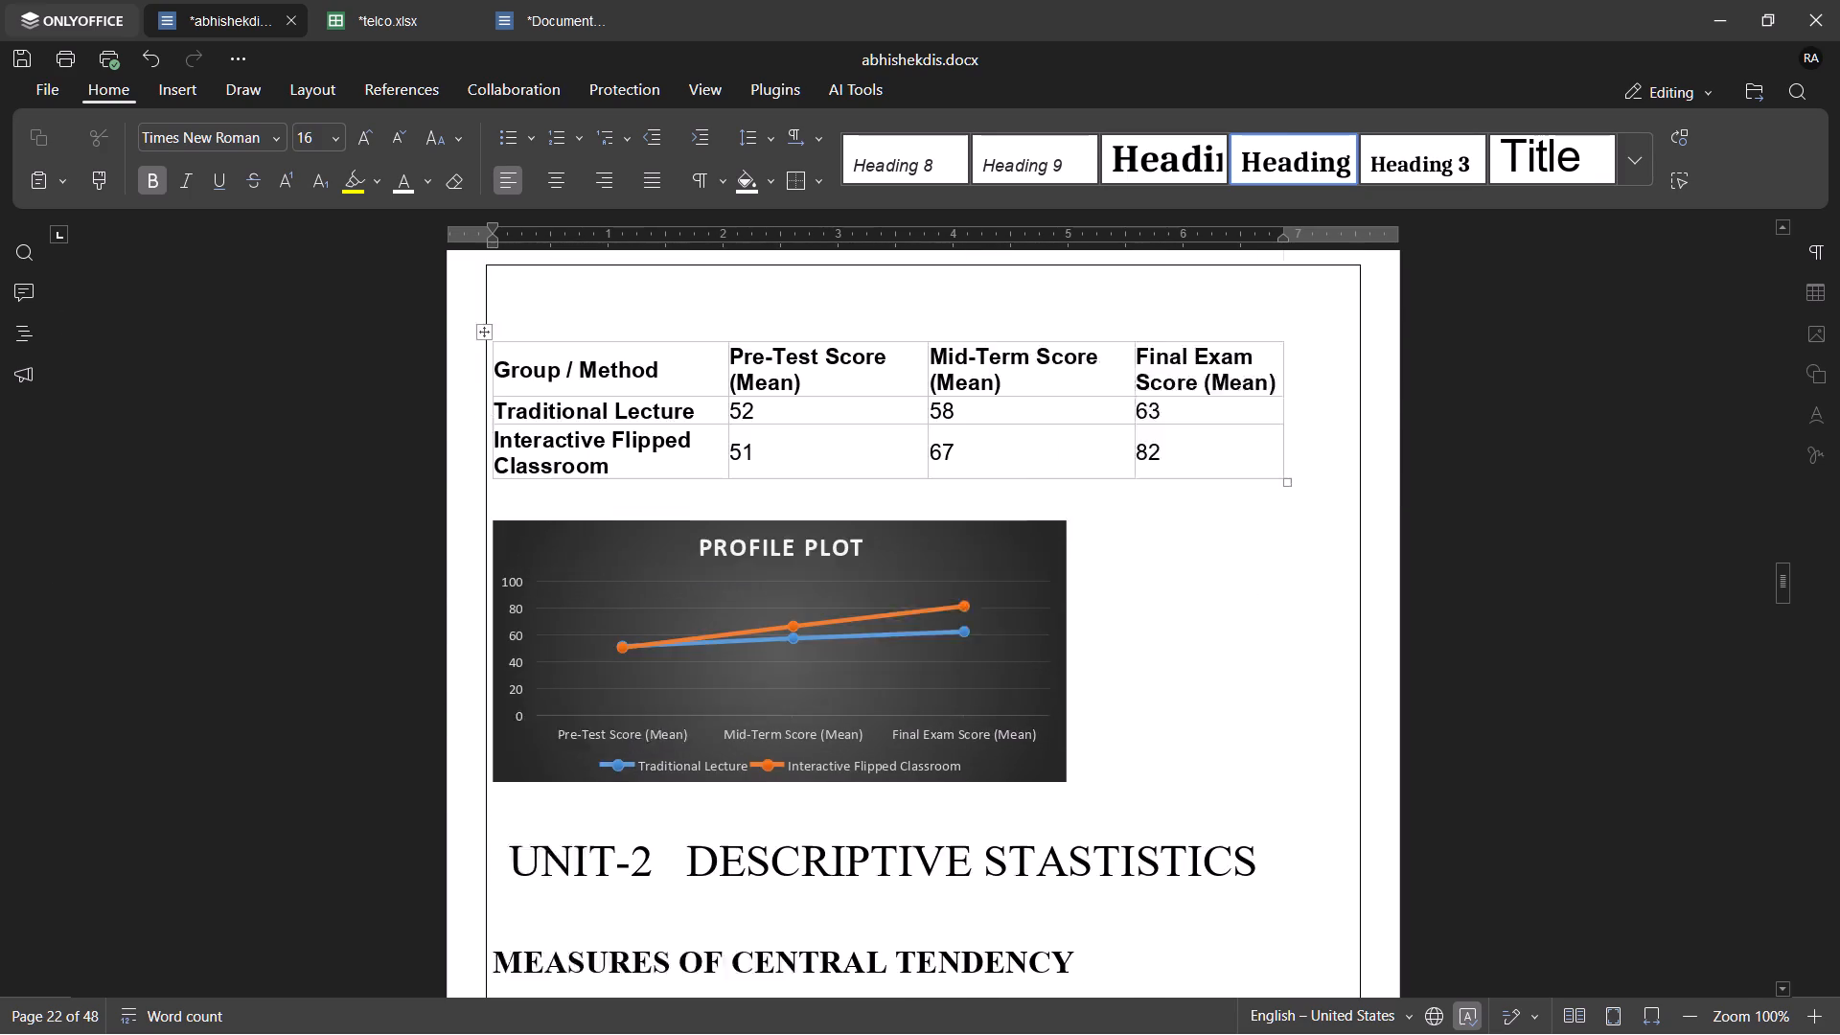
scroll(664, 471, up, 4)
scroll(664, 471, down, 1)
scroll(664, 471, up, 5)
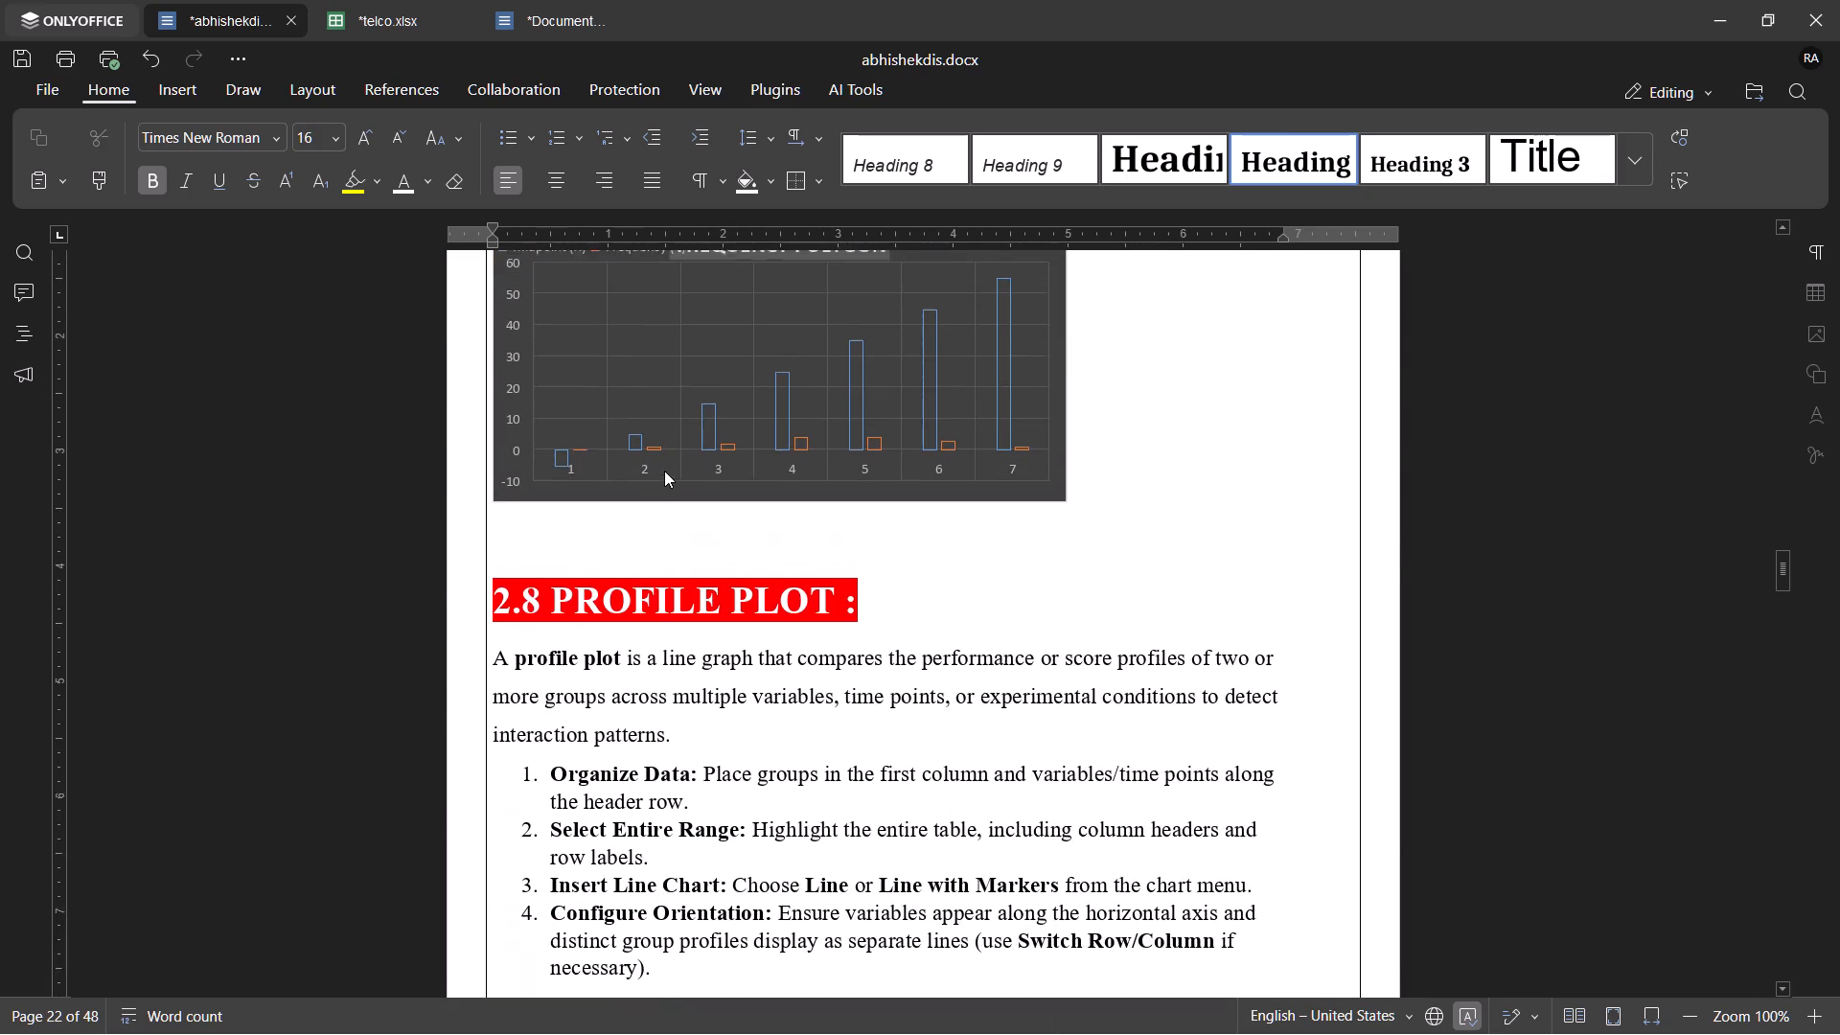
scroll(664, 471, down, 3)
scroll(664, 471, up, 6)
scroll(664, 471, down, 5)
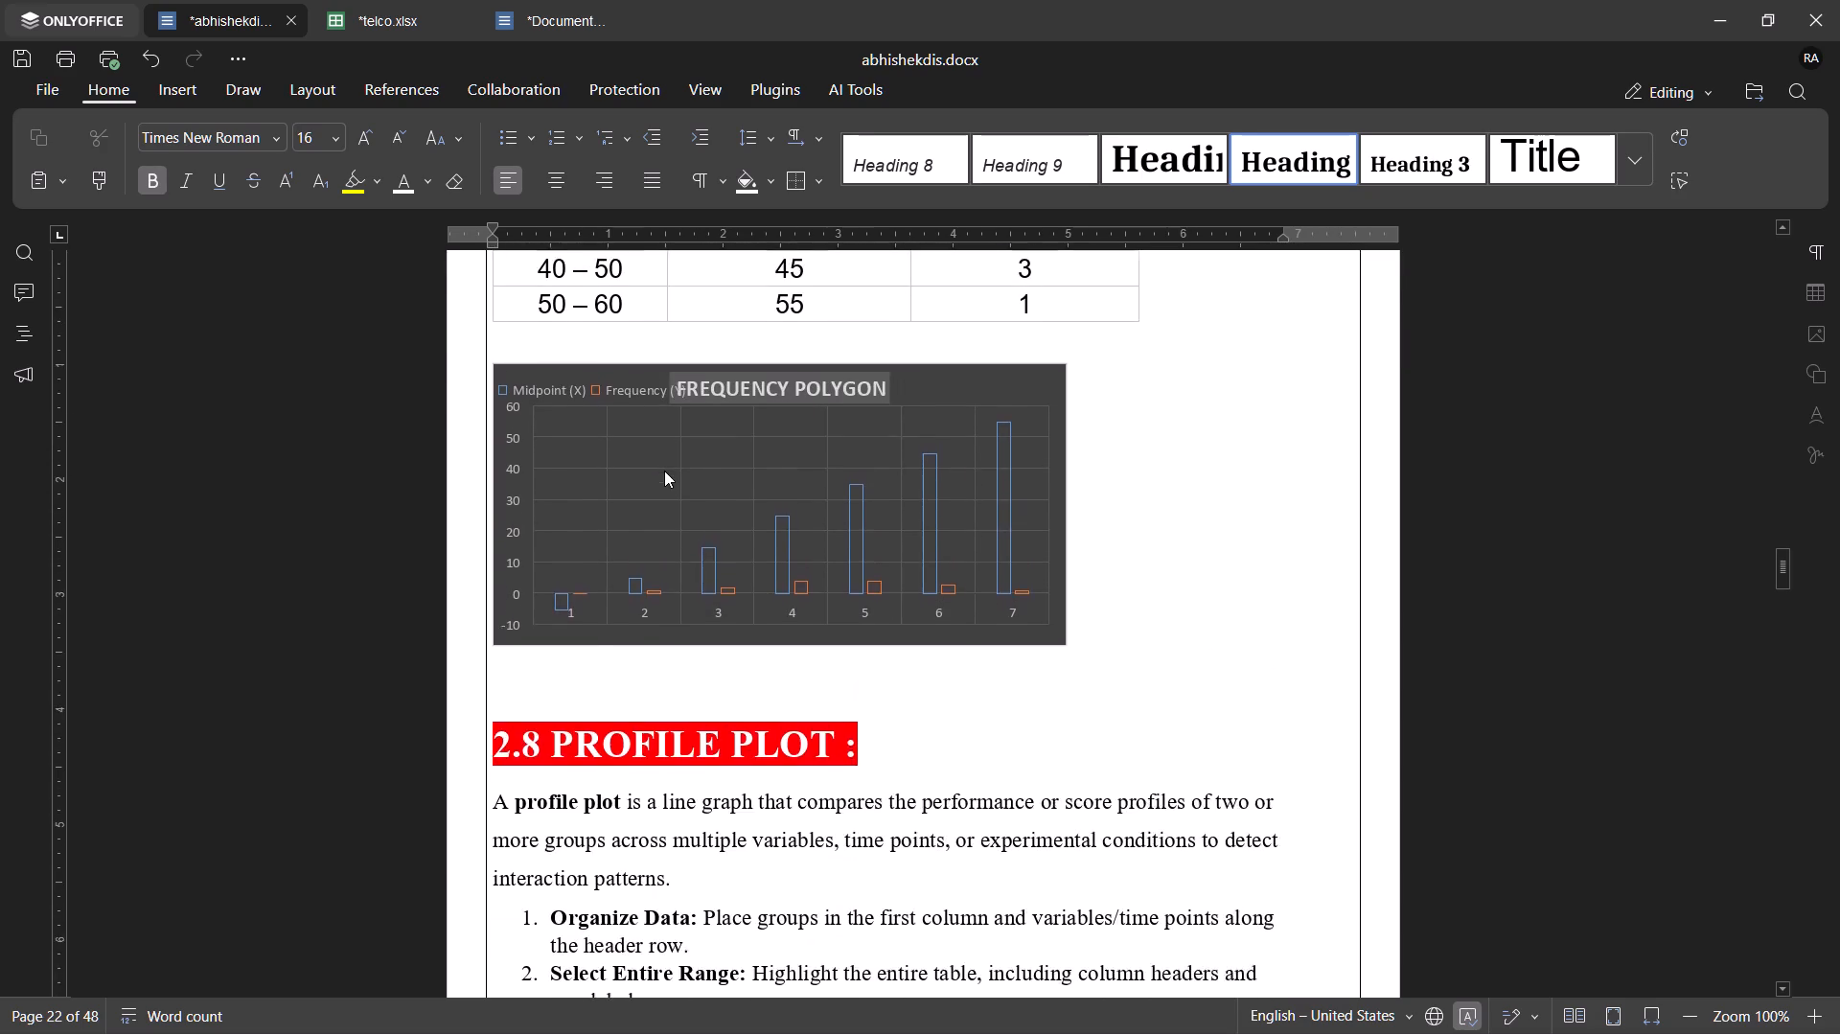
scroll(664, 471, down, 5)
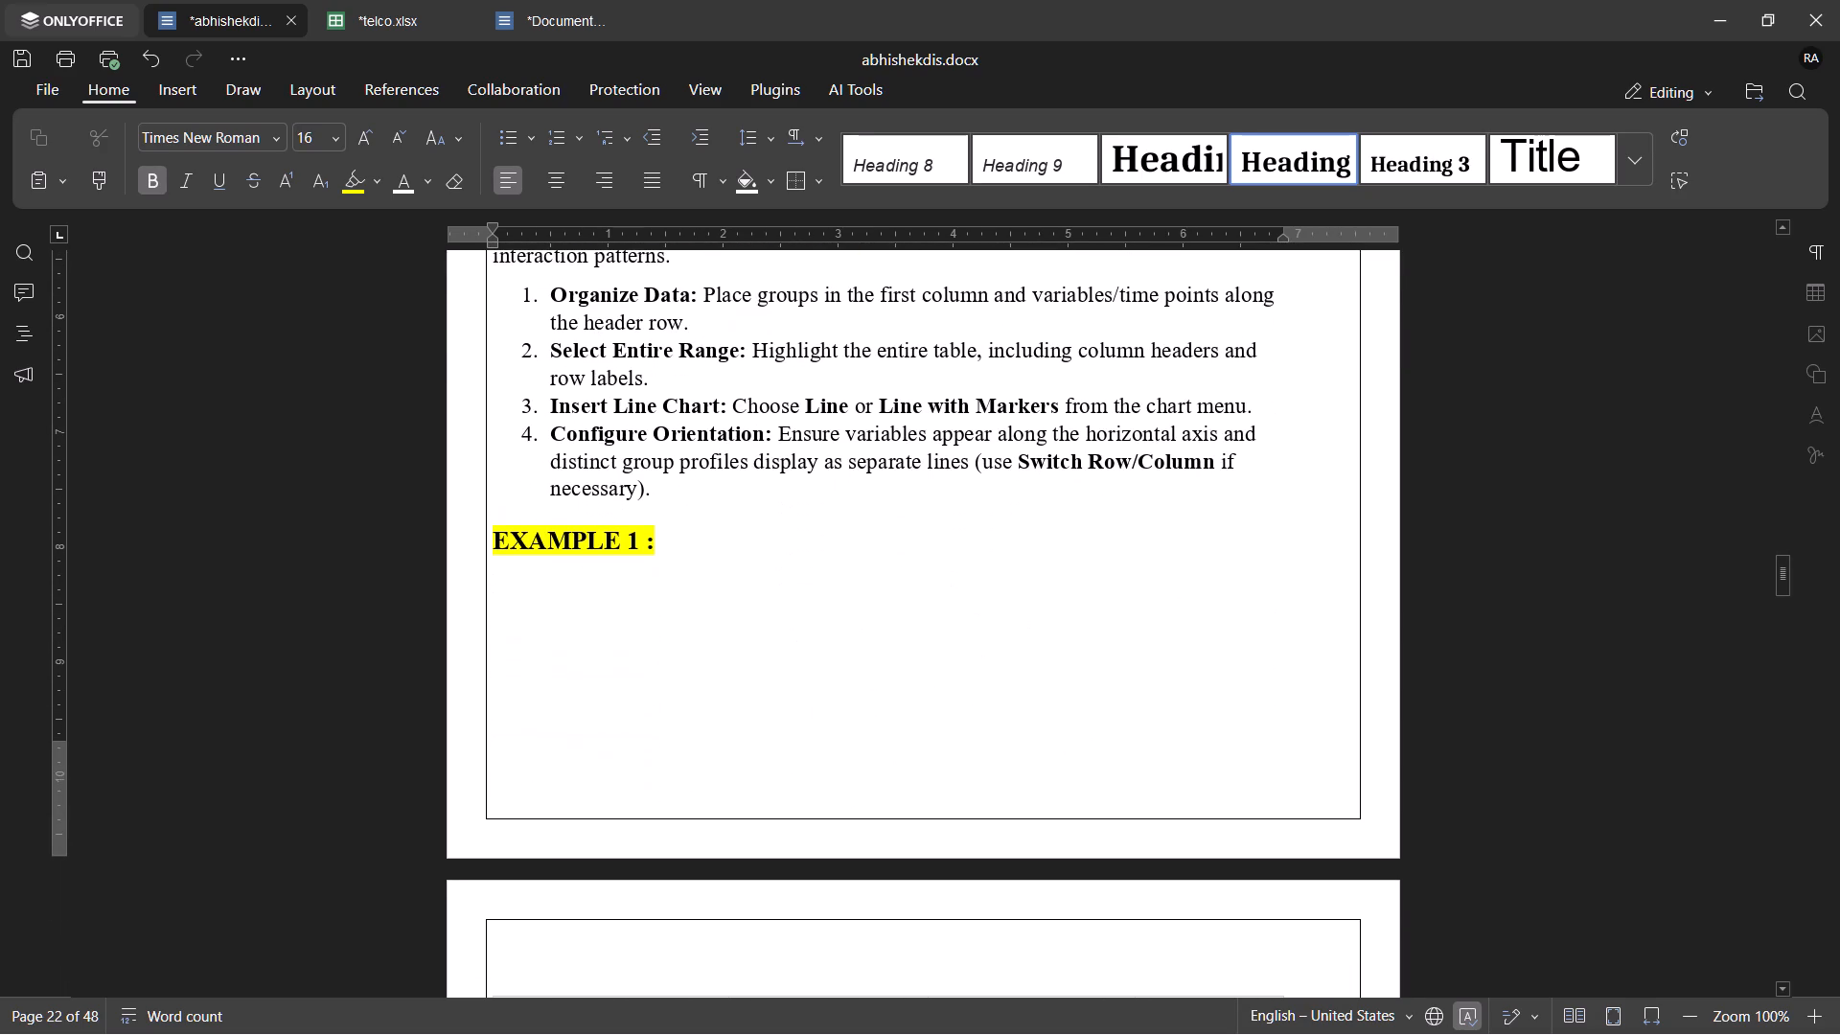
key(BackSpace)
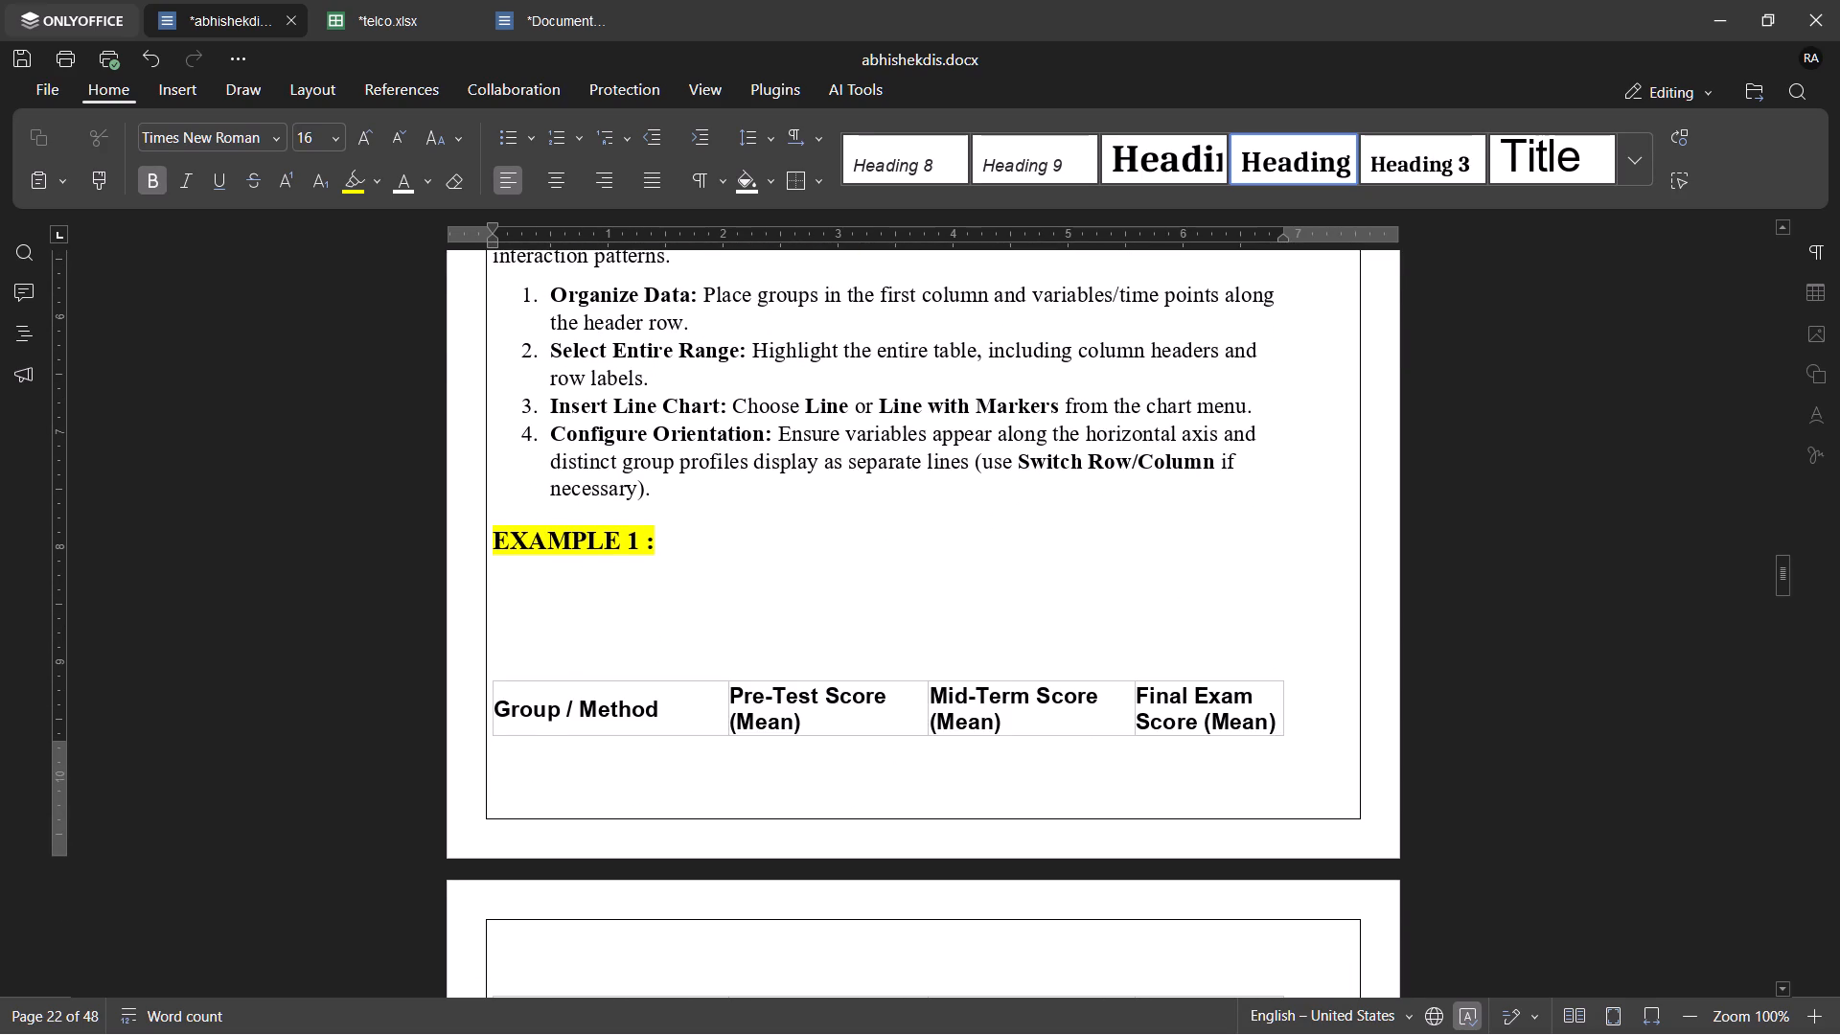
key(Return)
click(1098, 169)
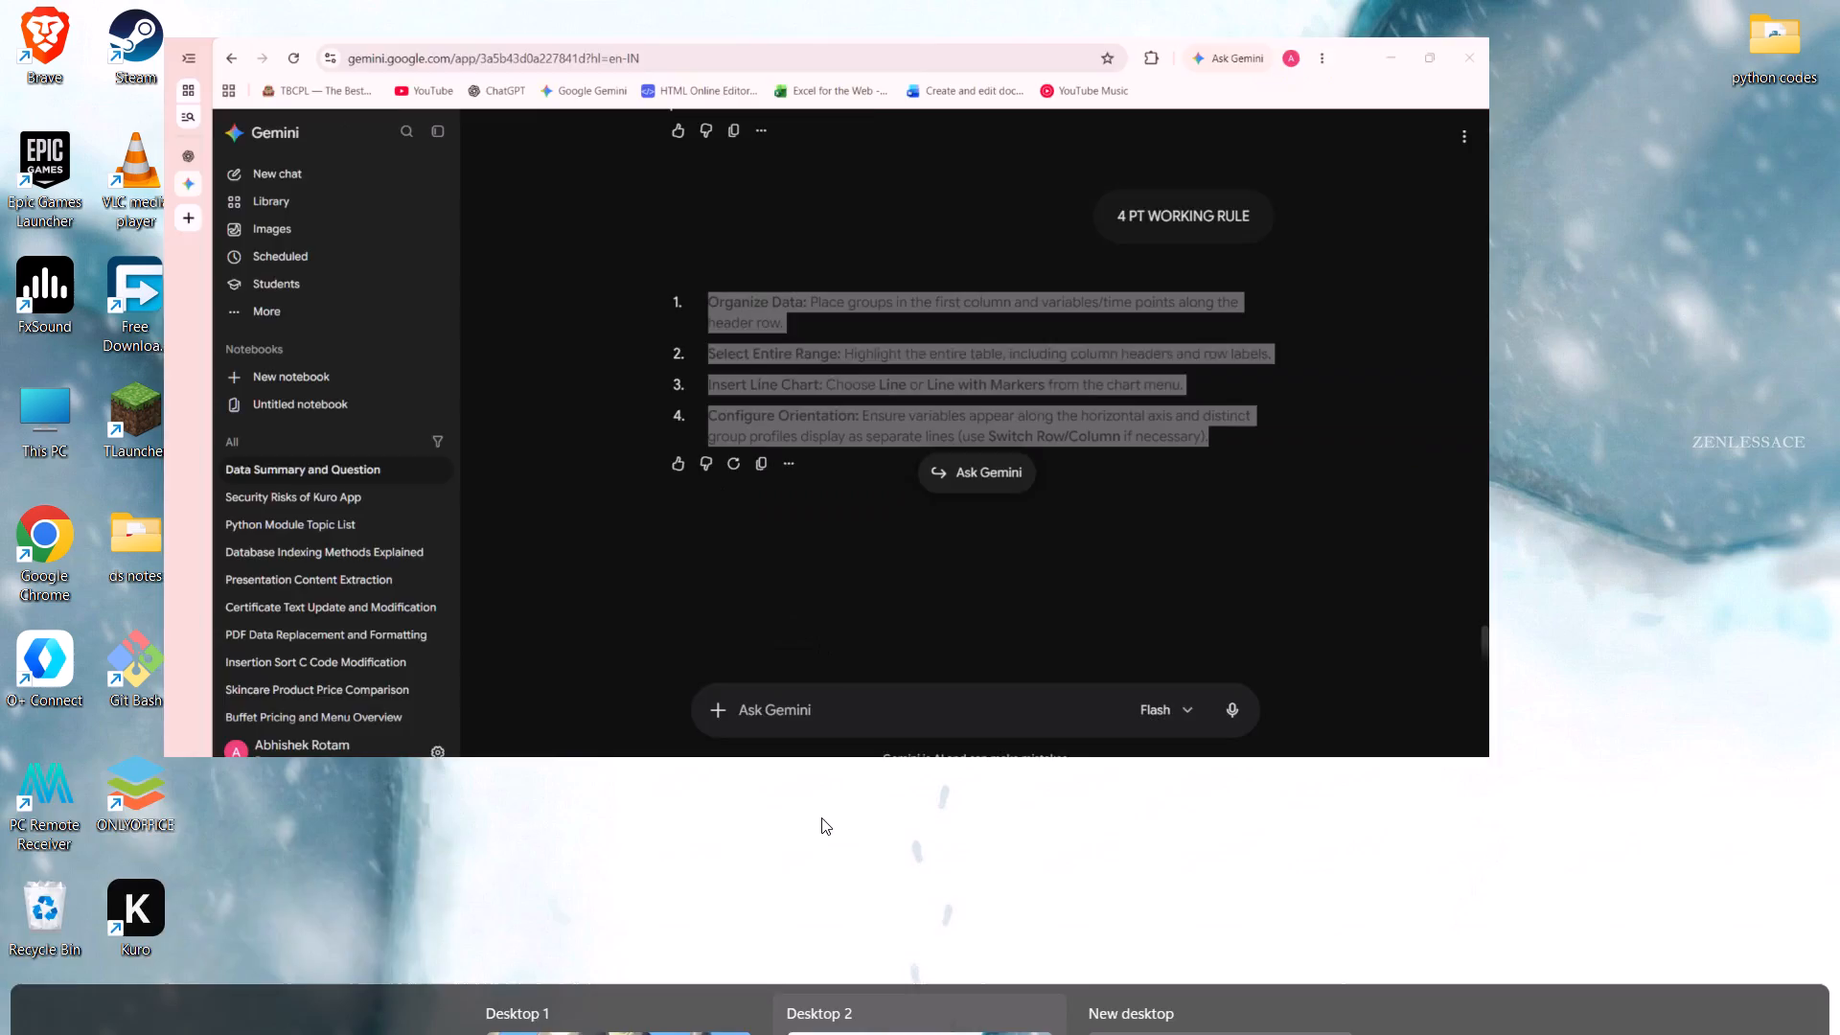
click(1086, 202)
scroll(819, 524, down, 5)
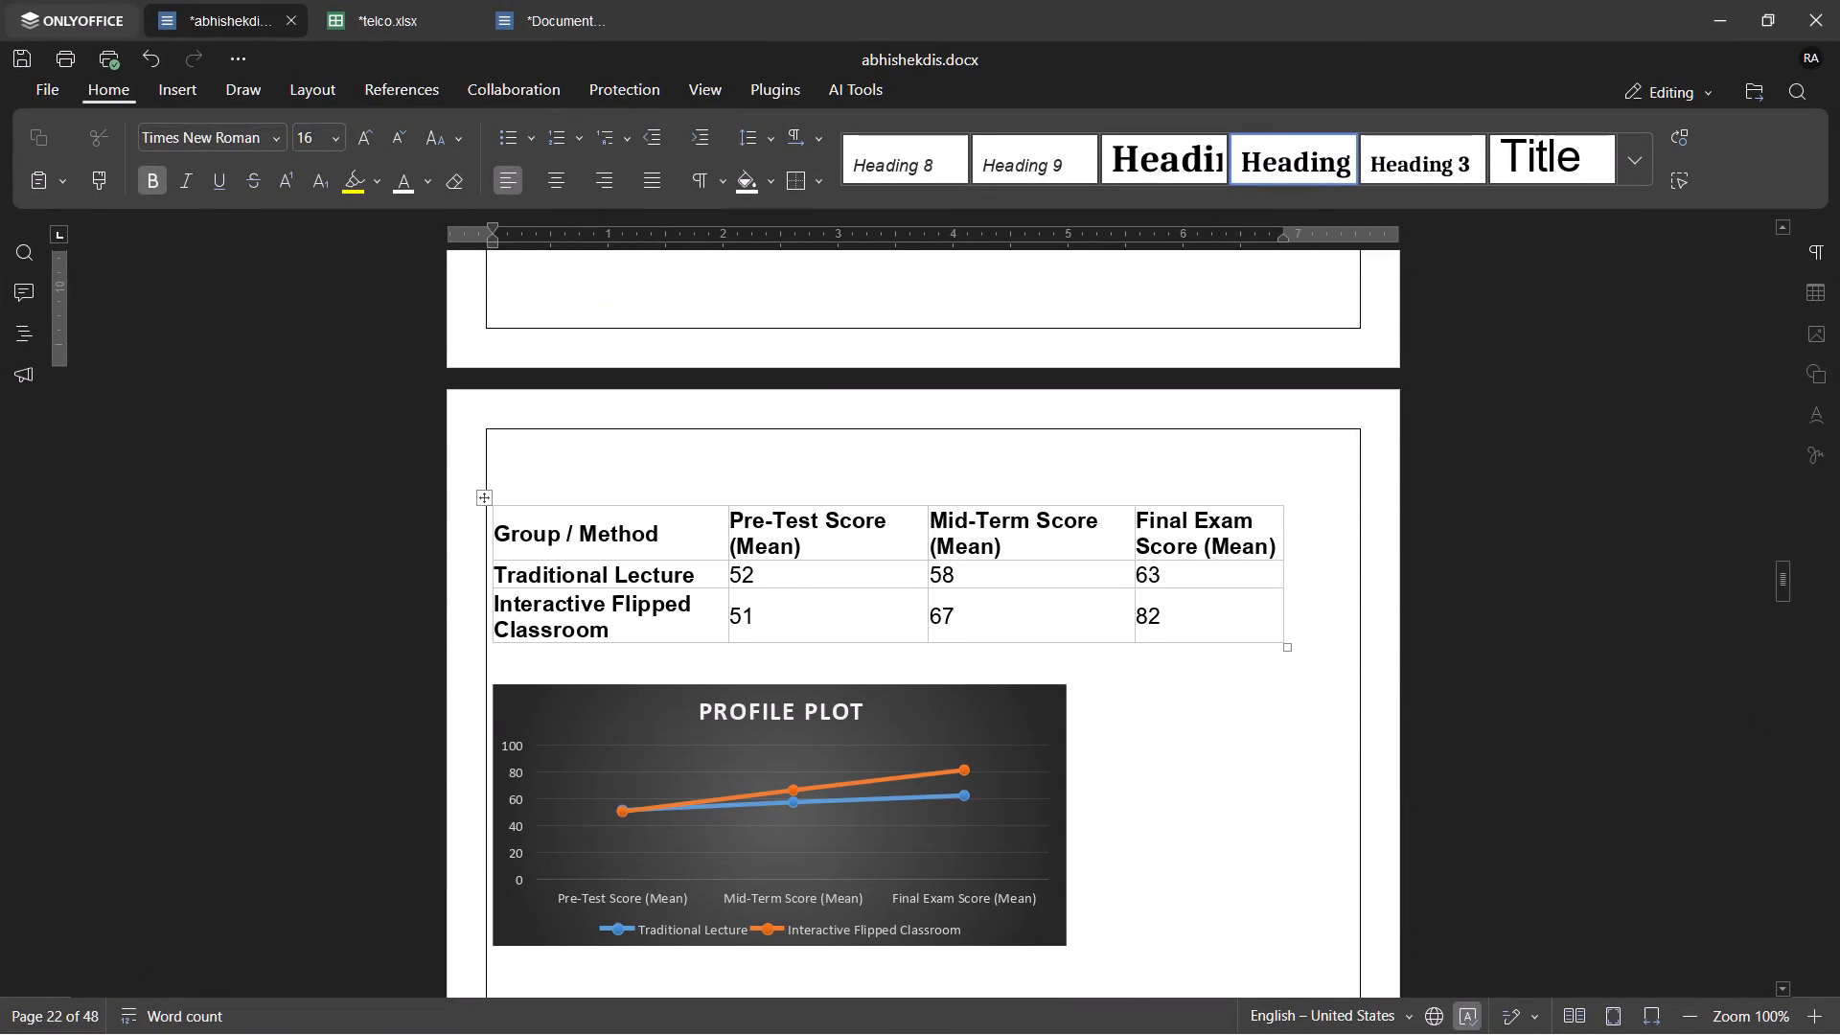
key(shift+super+s)
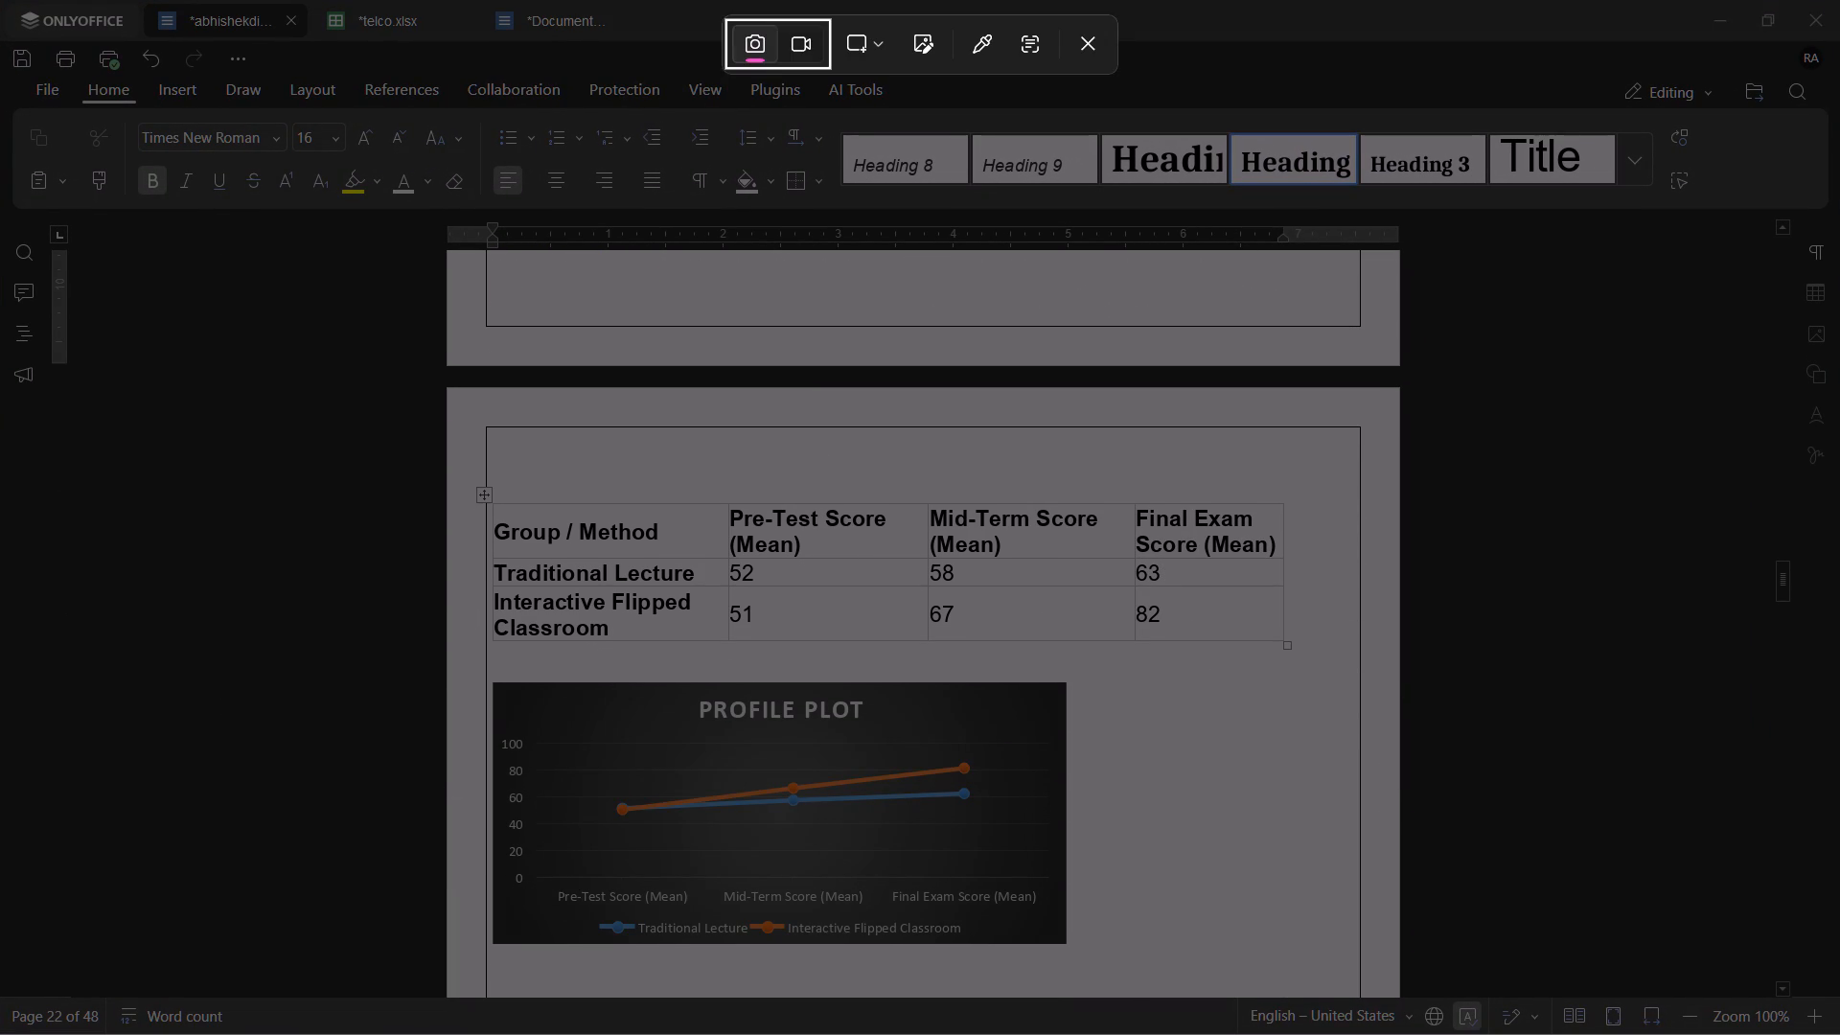
drag(491, 509, 1309, 910)
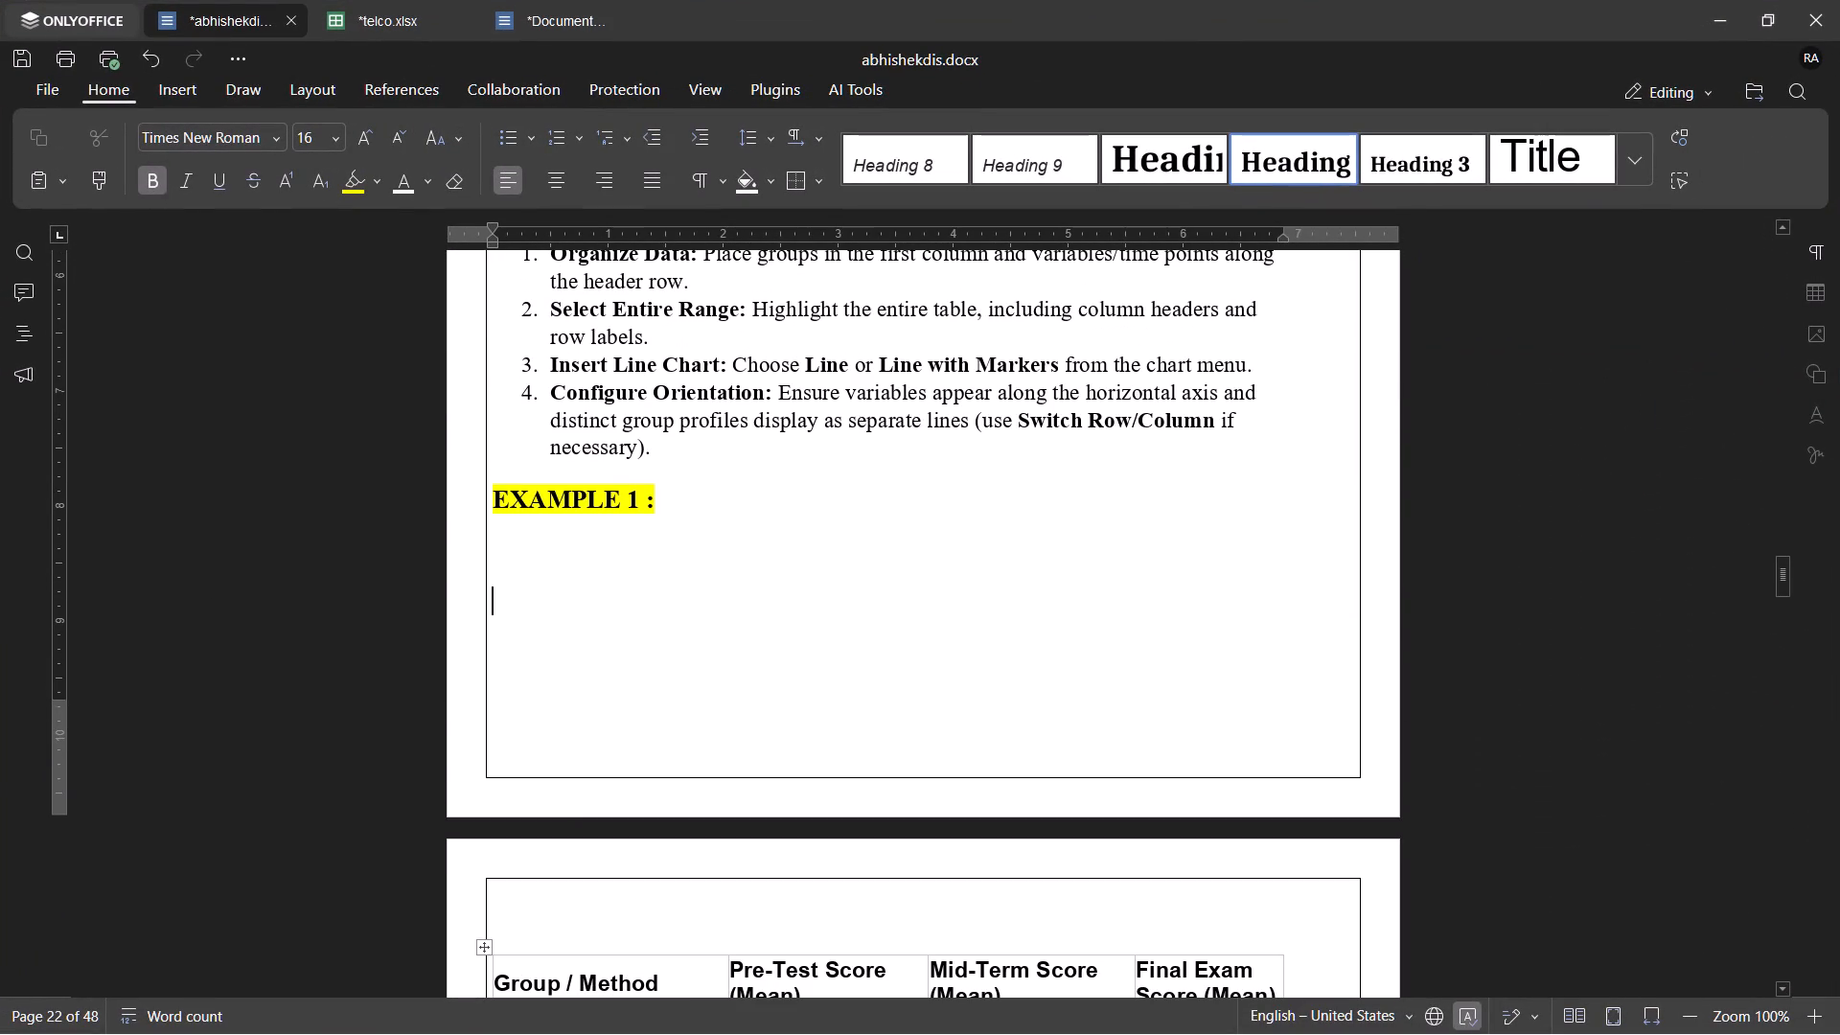
key(Up)
key(ctrl+v)
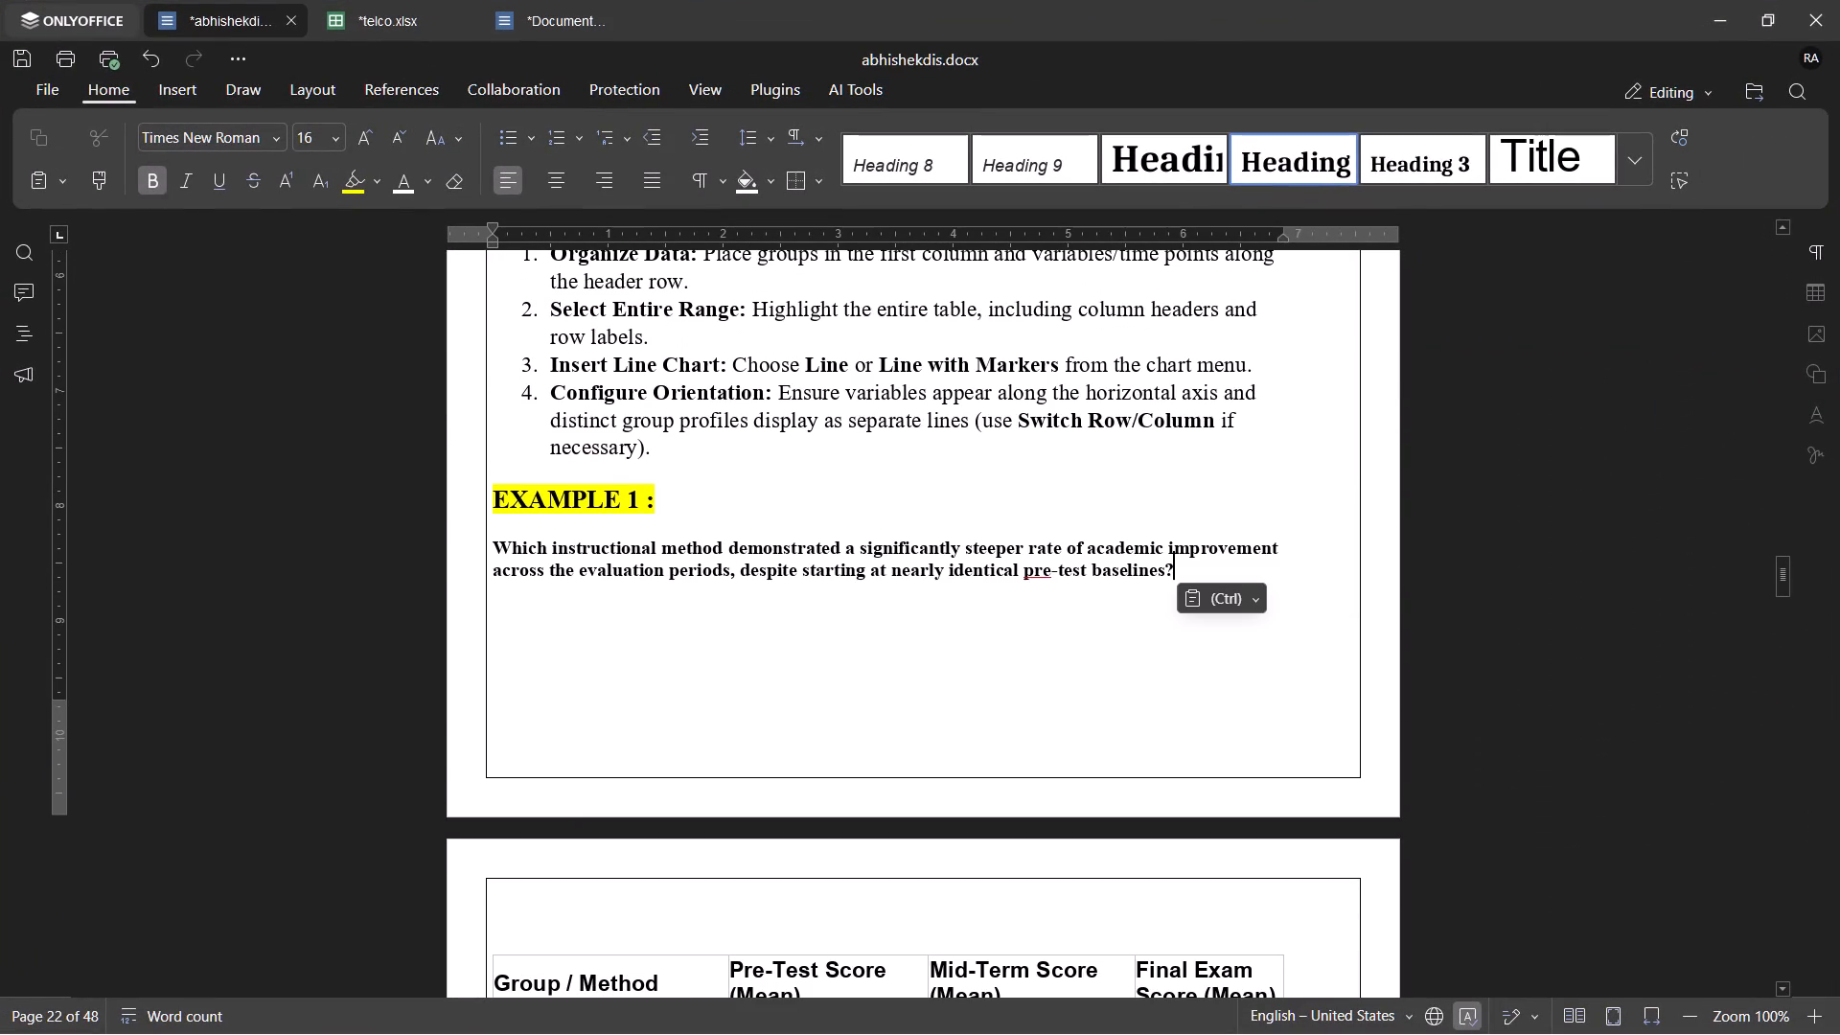
Set the font size of the pasted question to 14.
drag(1171, 570, 520, 554)
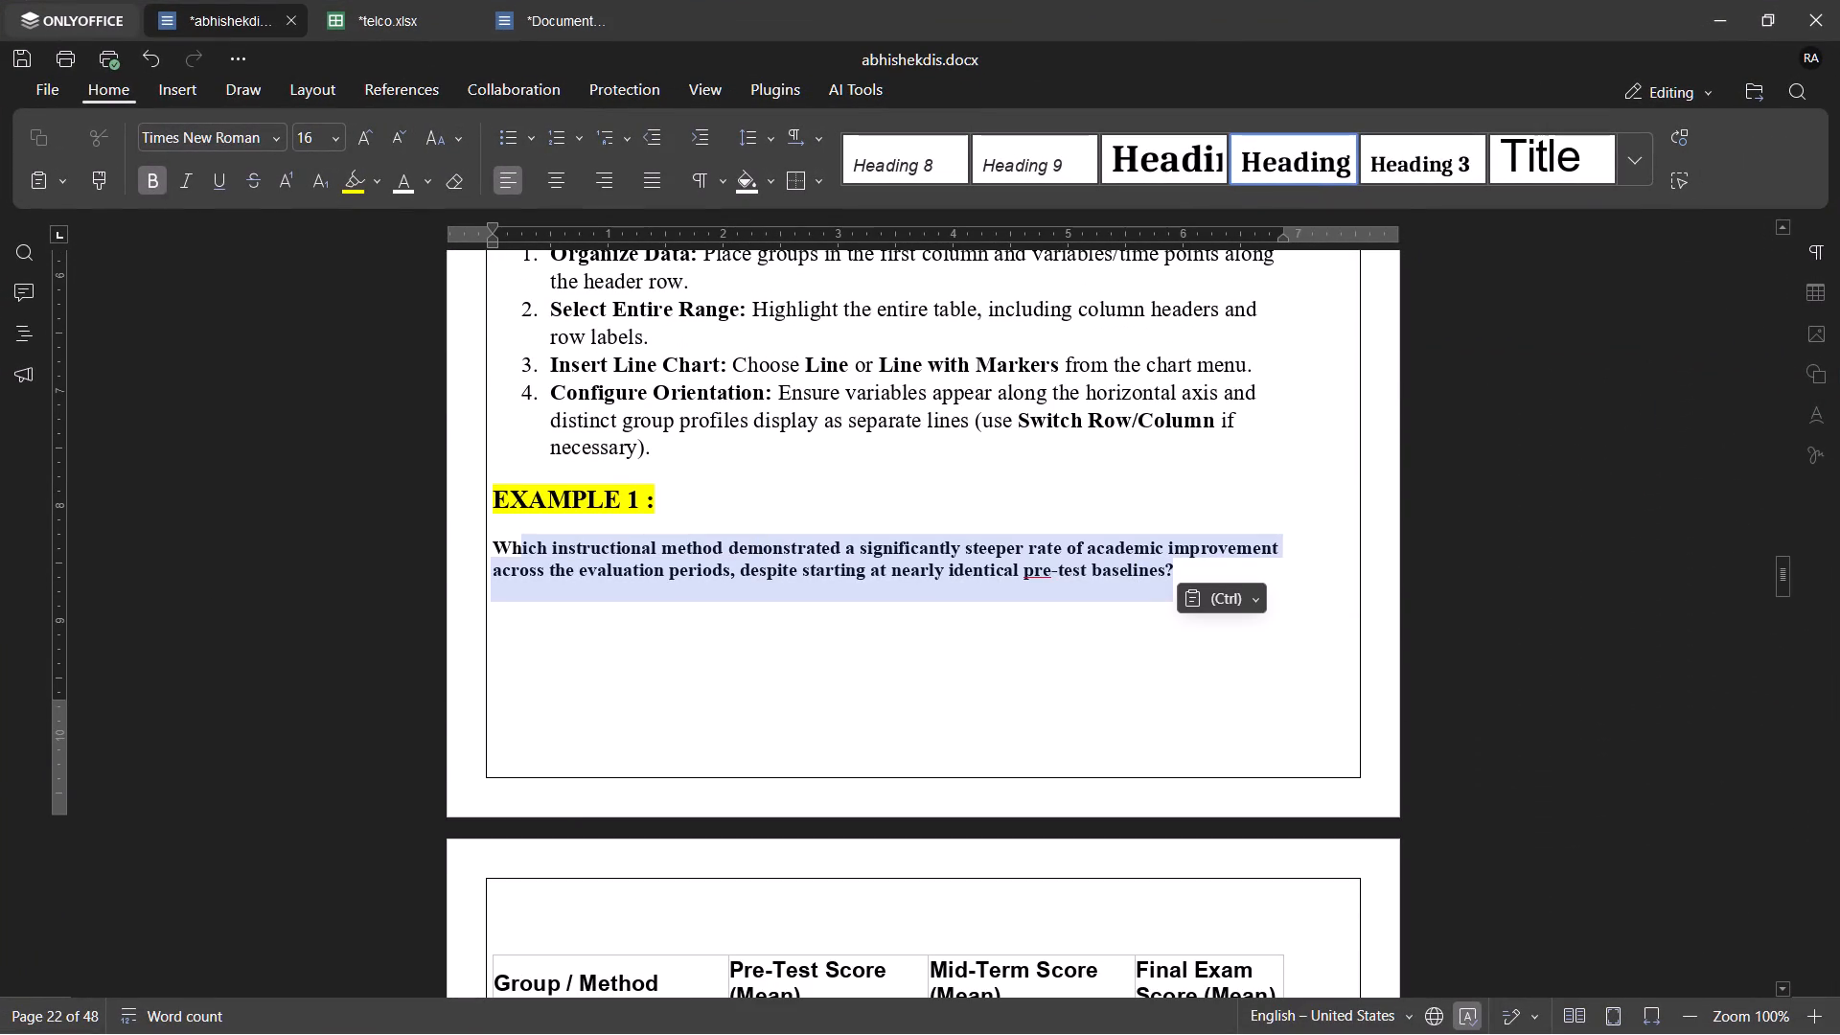
drag(520, 554, 488, 545)
click(333, 130)
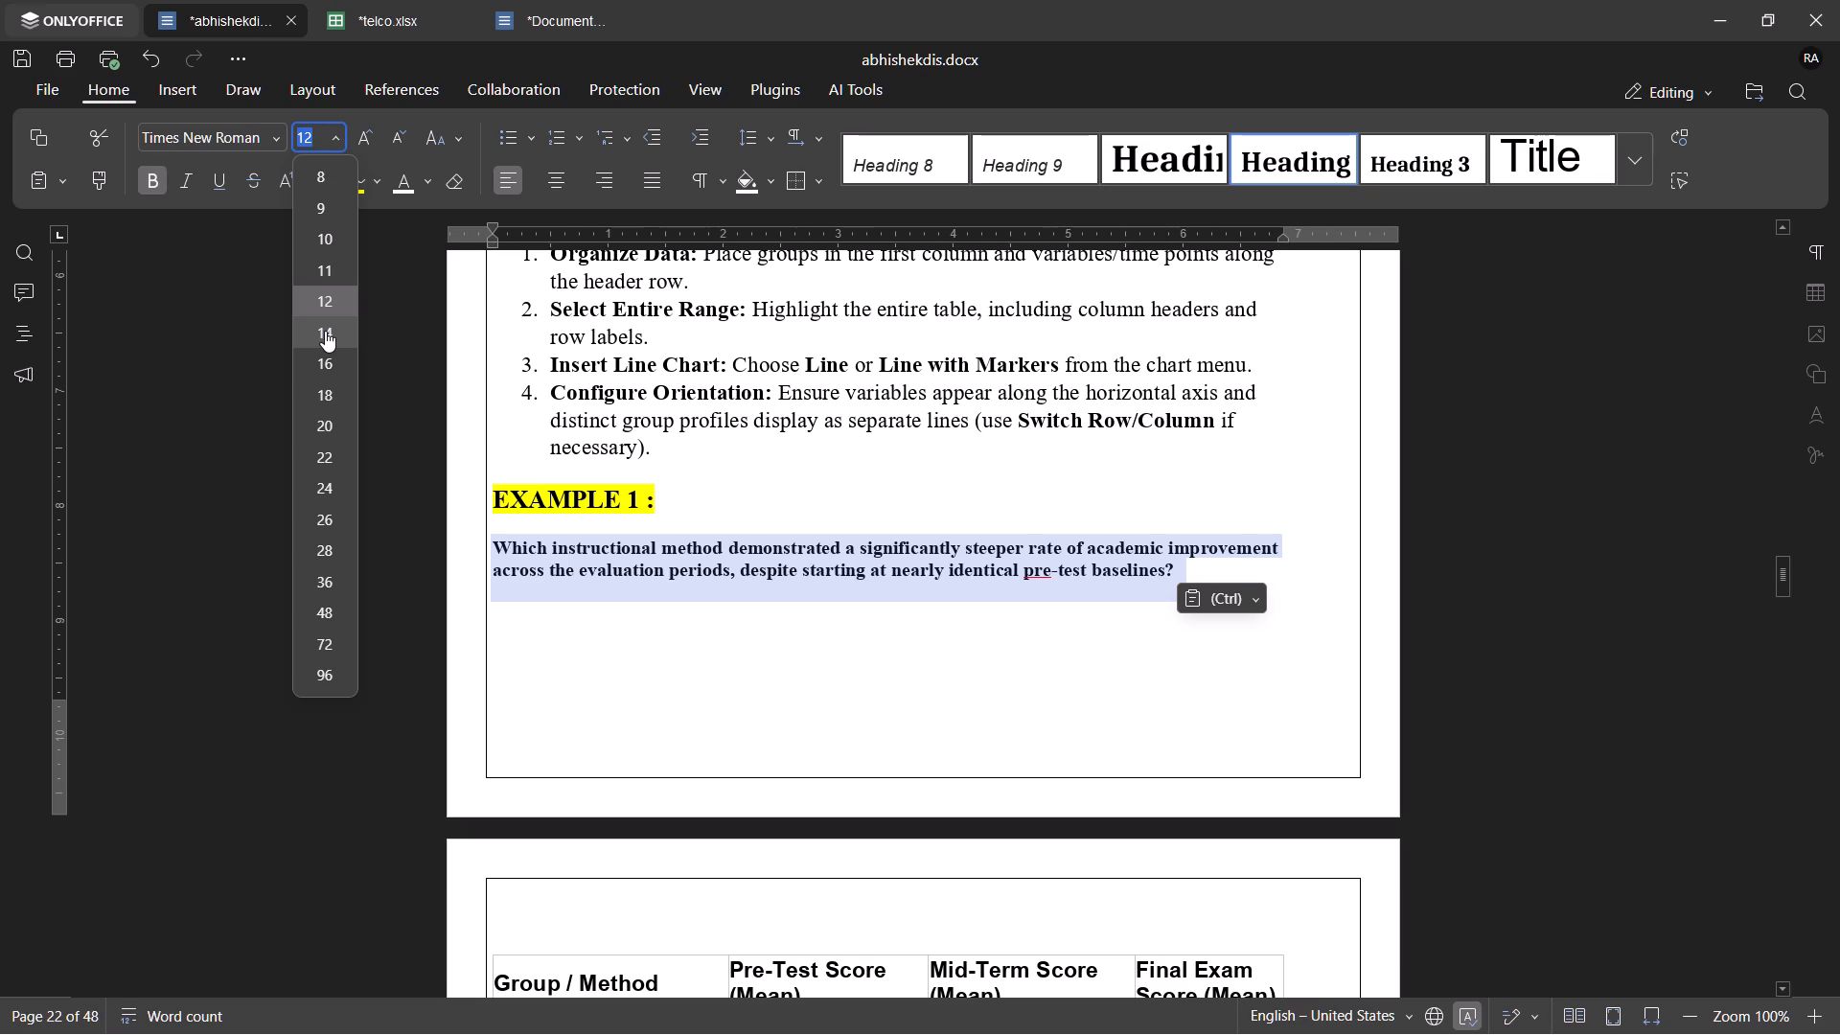
click(325, 331)
click(759, 634)
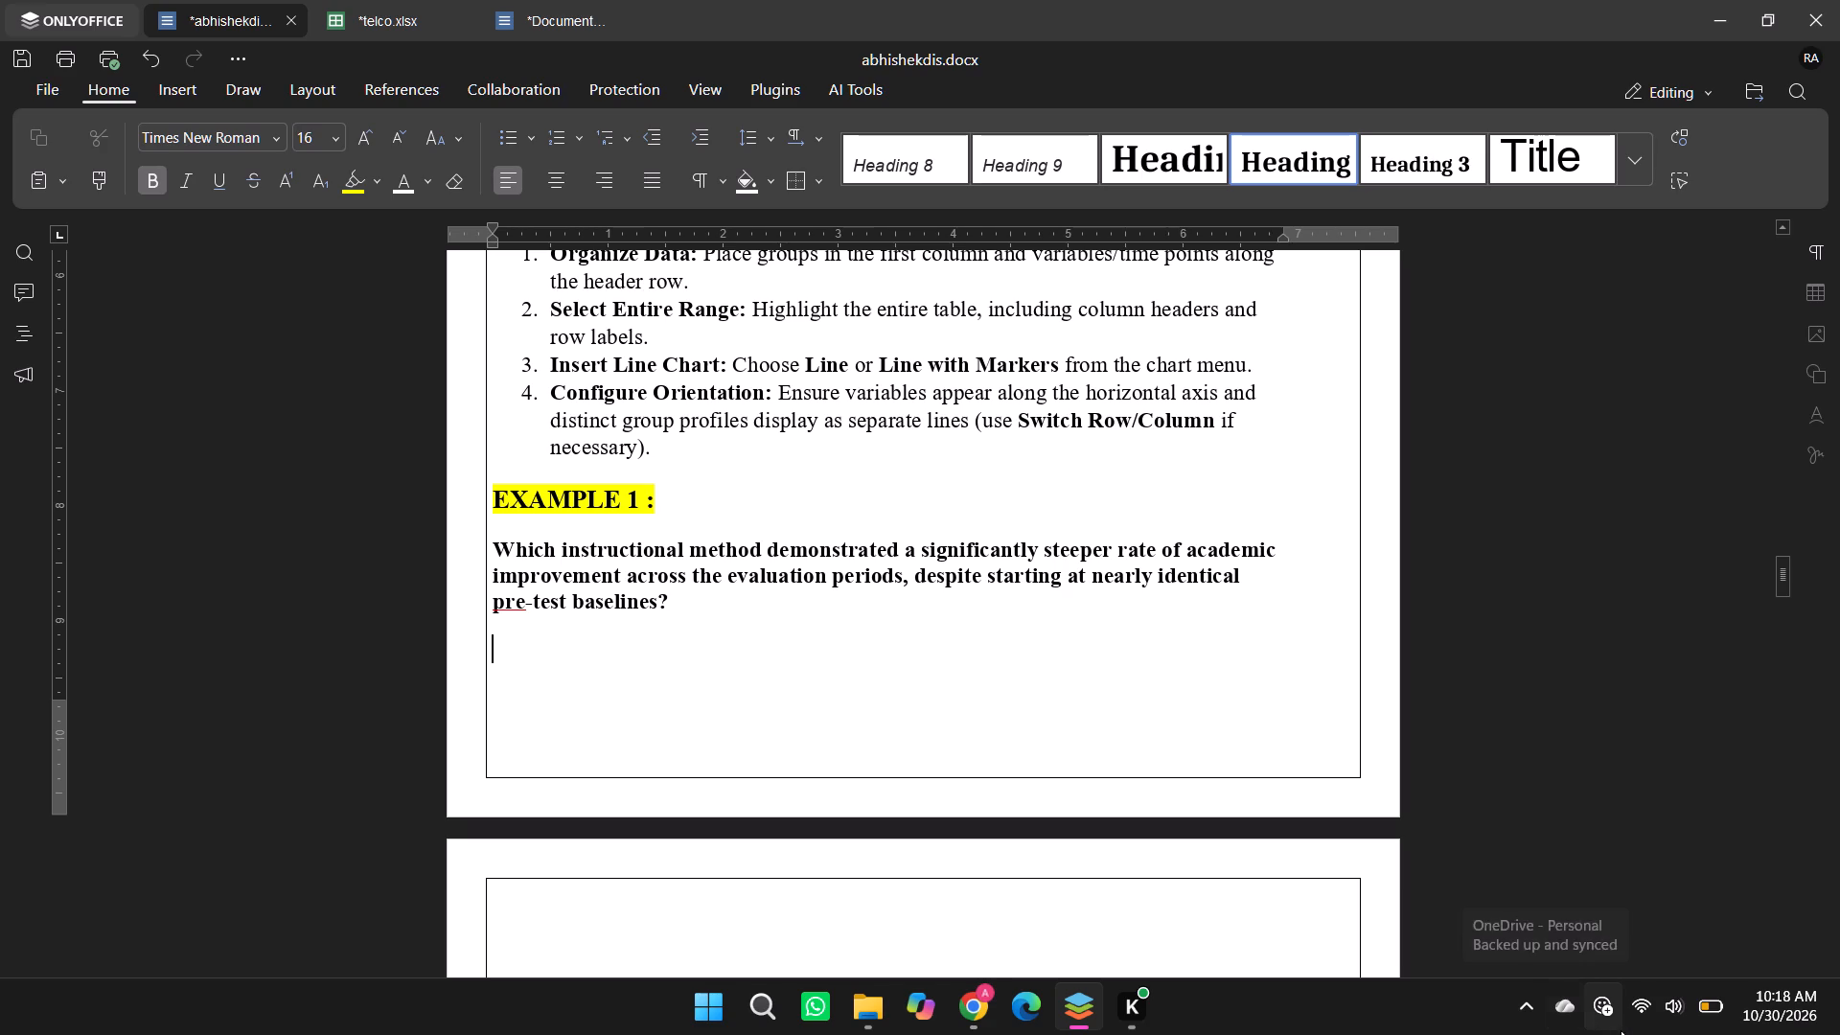
Remove the extra blank line above the Group / Method table, keeping one blank line beneath the question.
scroll(699, 687, down, 5)
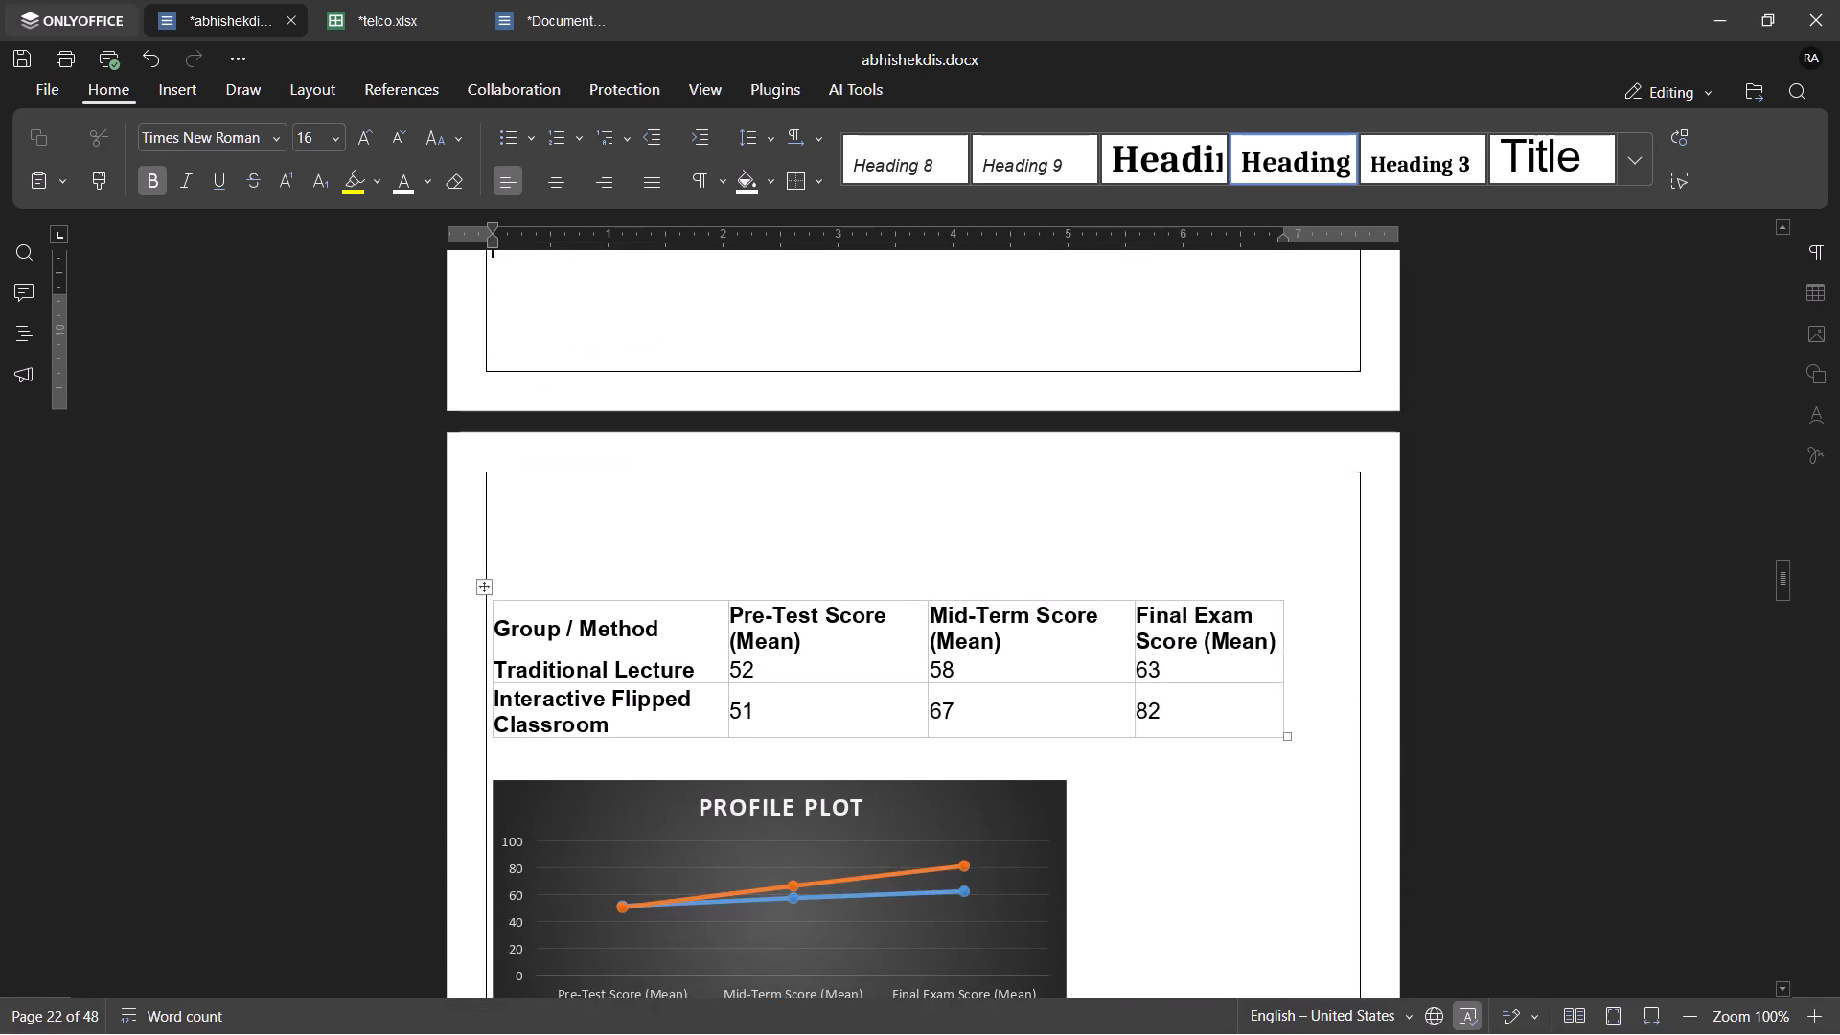
scroll(699, 687, up, 2)
click(578, 536)
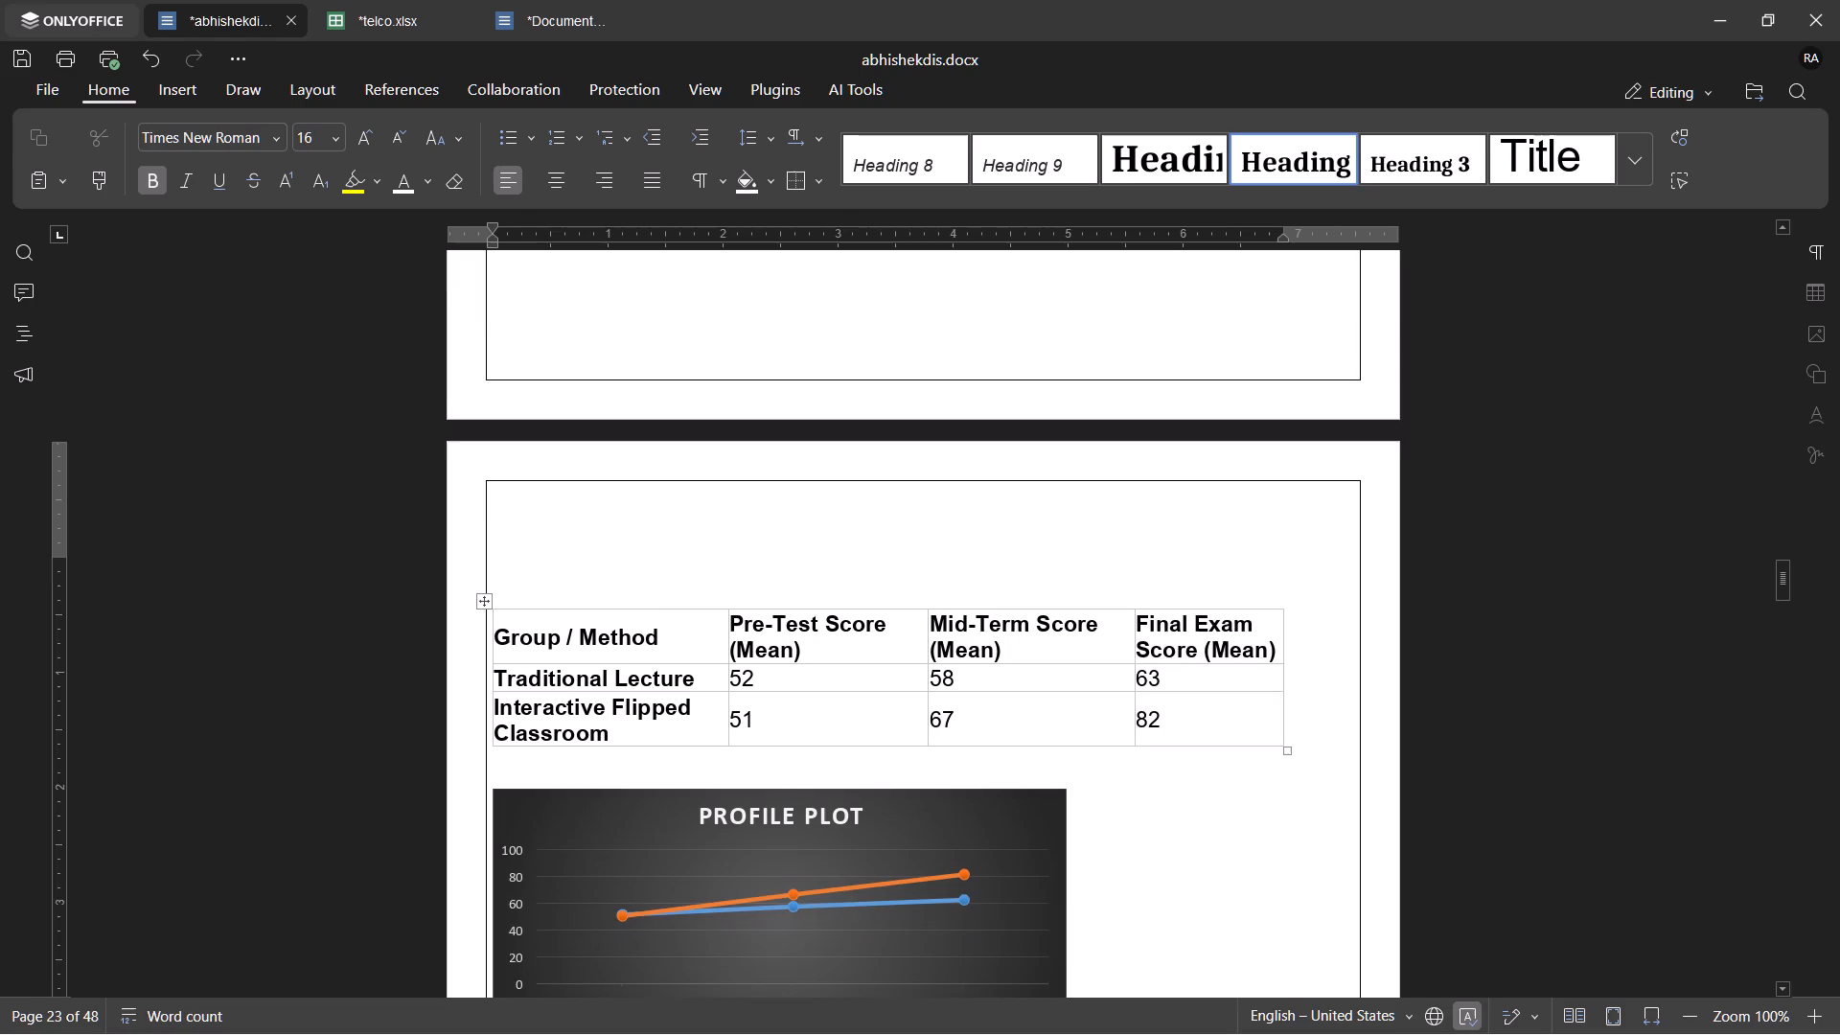
key(BackSpace)
key(BackSpace)
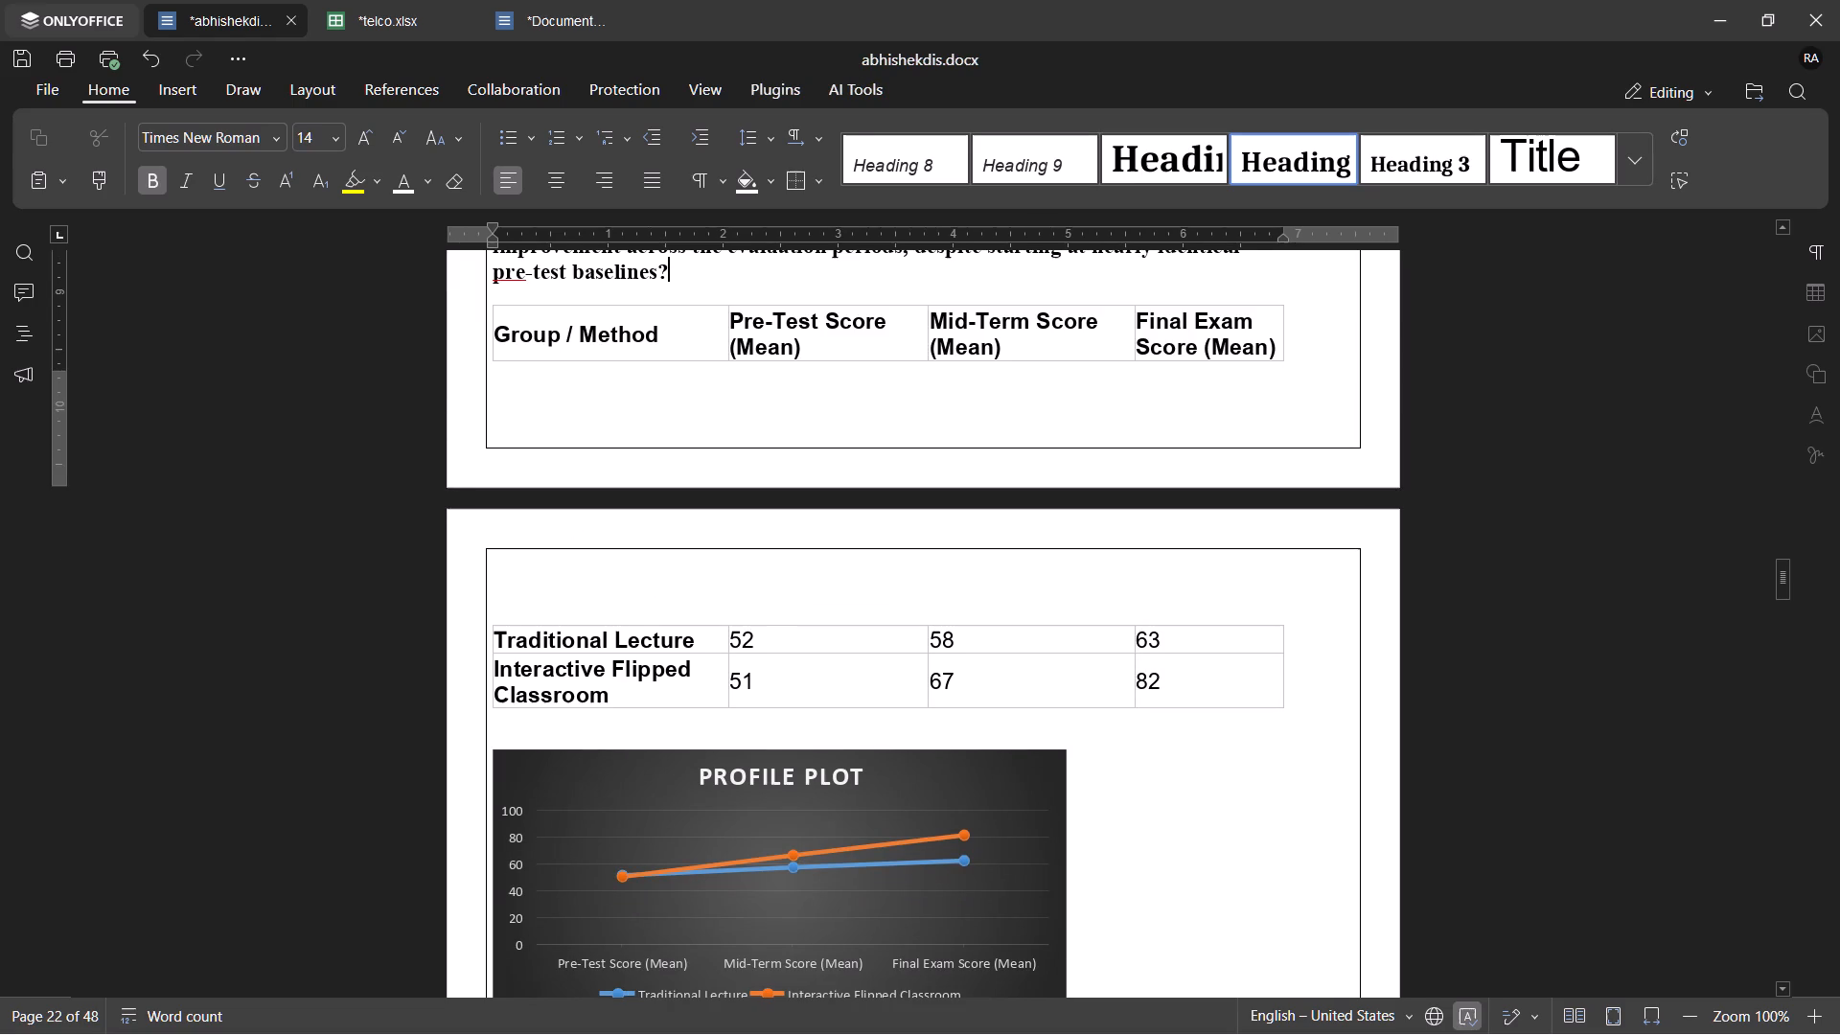
key(ctrl+z)
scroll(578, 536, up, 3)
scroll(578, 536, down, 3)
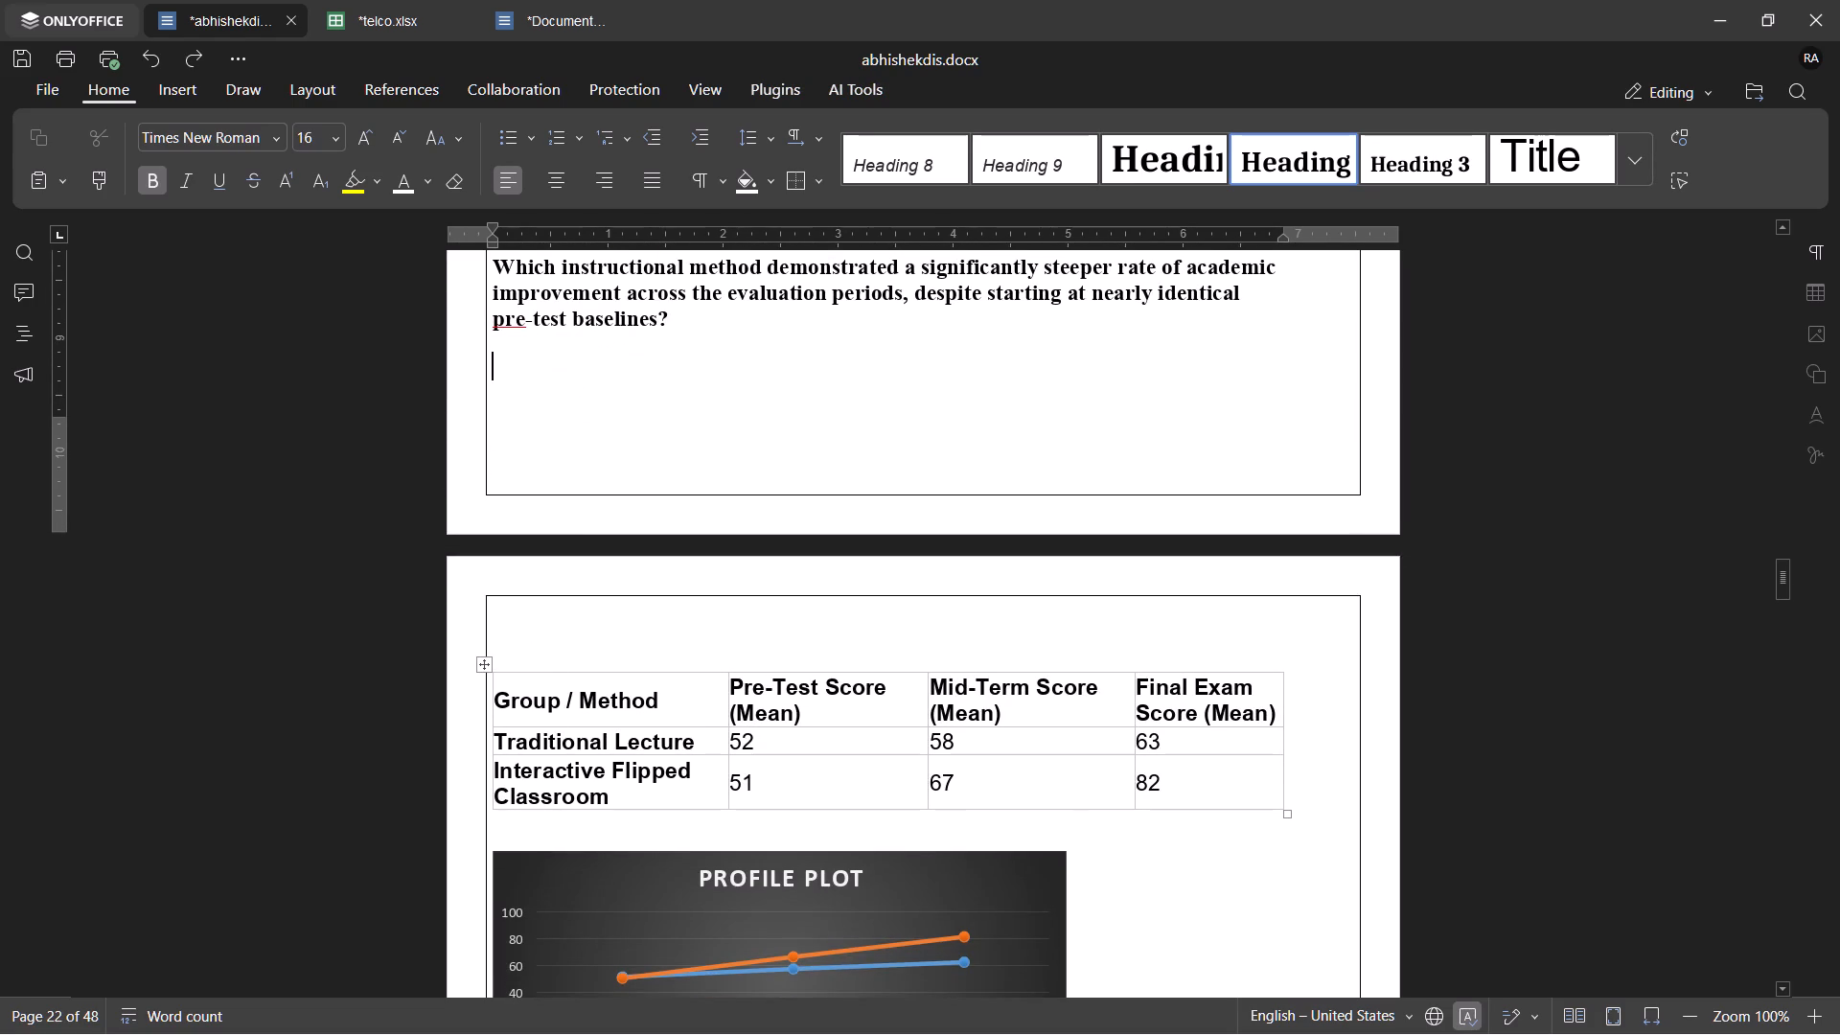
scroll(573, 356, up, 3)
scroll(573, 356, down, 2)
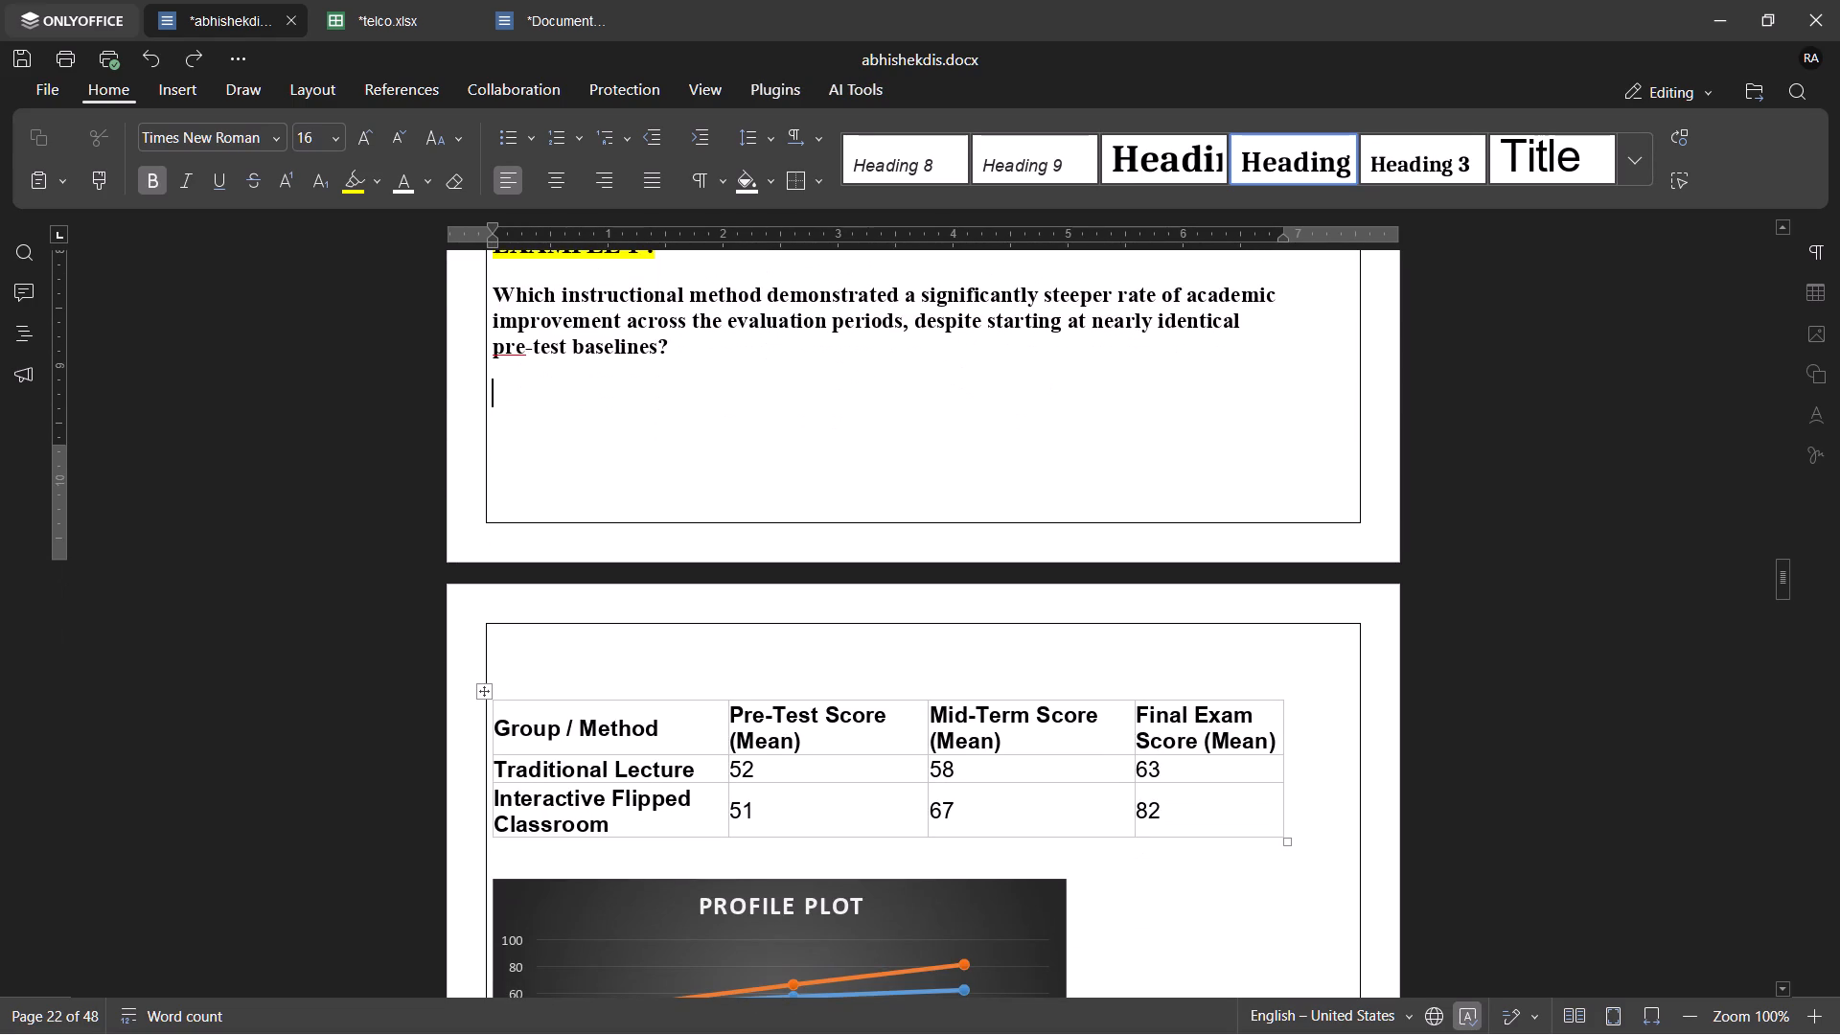
Add the label "TABLE :" on the blank line beneath the EXAMPLE 1 question.
text(TABLE :)
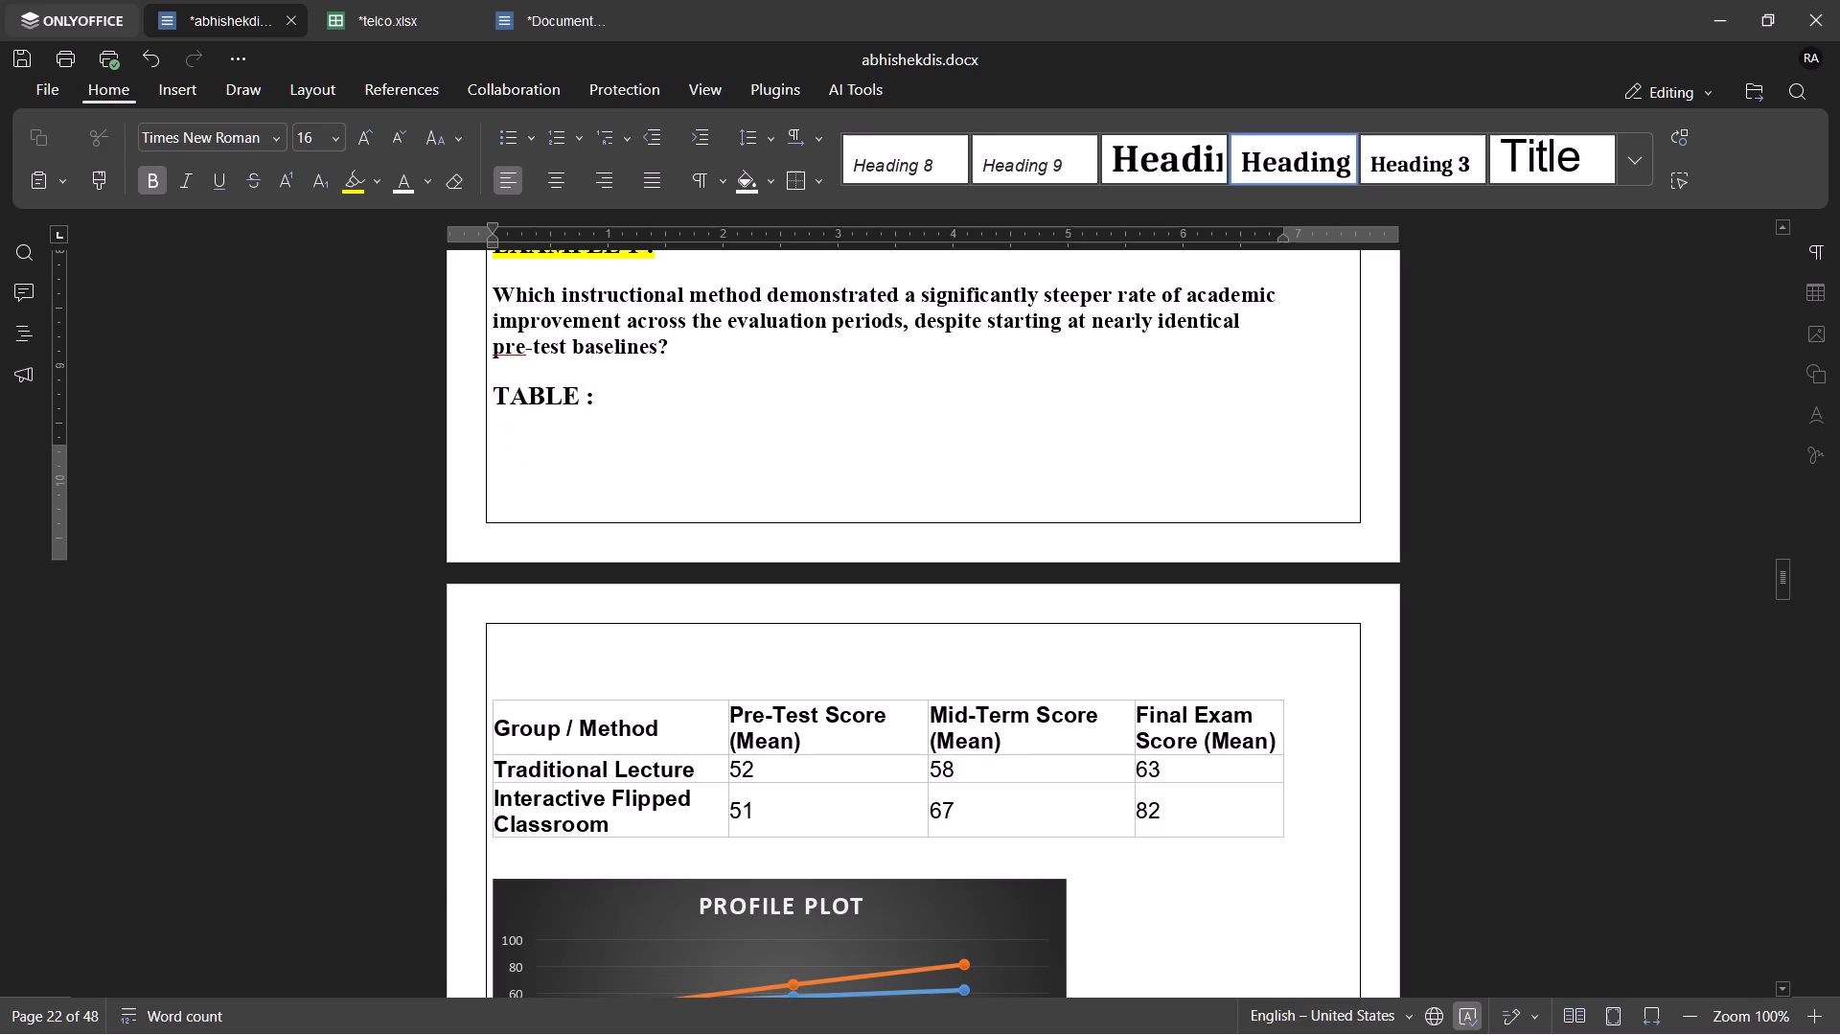
Add a new line reading "CONCLUSION" directly below the Profile Plot chart, above the UNIT-2 title.
scroll(697, 430, up, 5)
scroll(697, 430, down, 6)
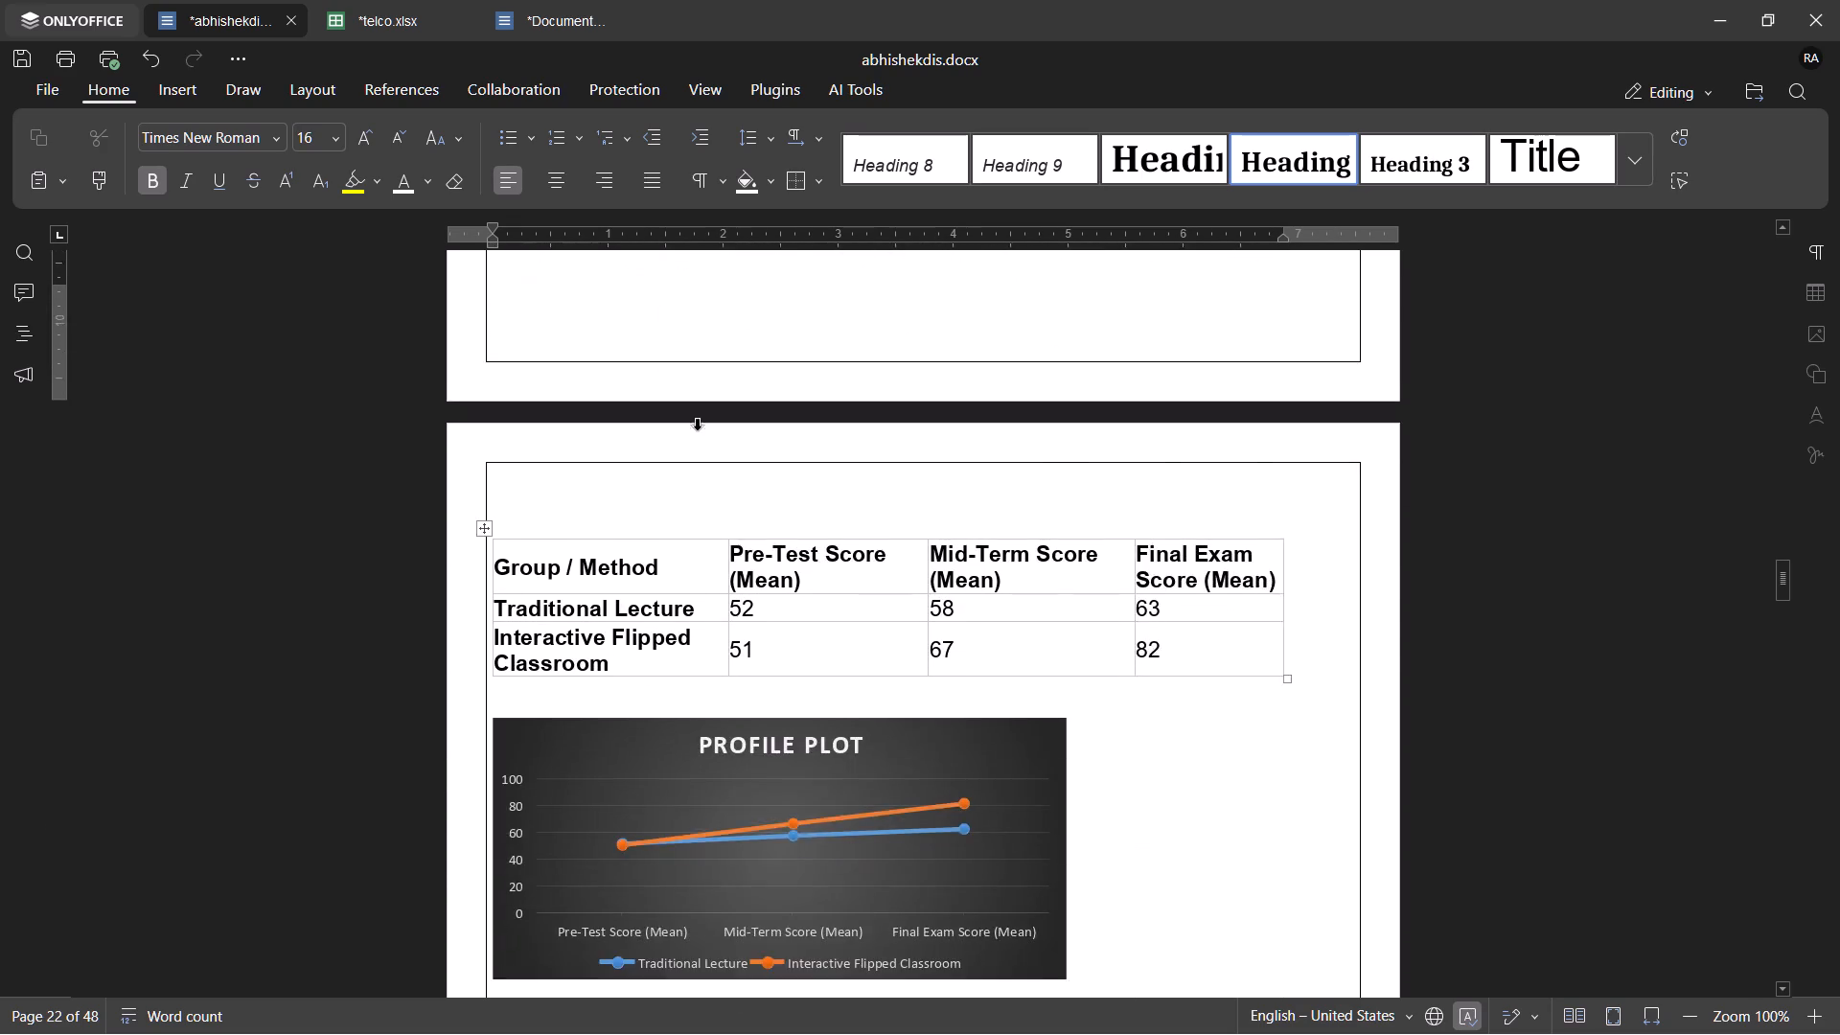
scroll(697, 430, down, 2)
scroll(697, 430, up, 1)
click(1144, 529)
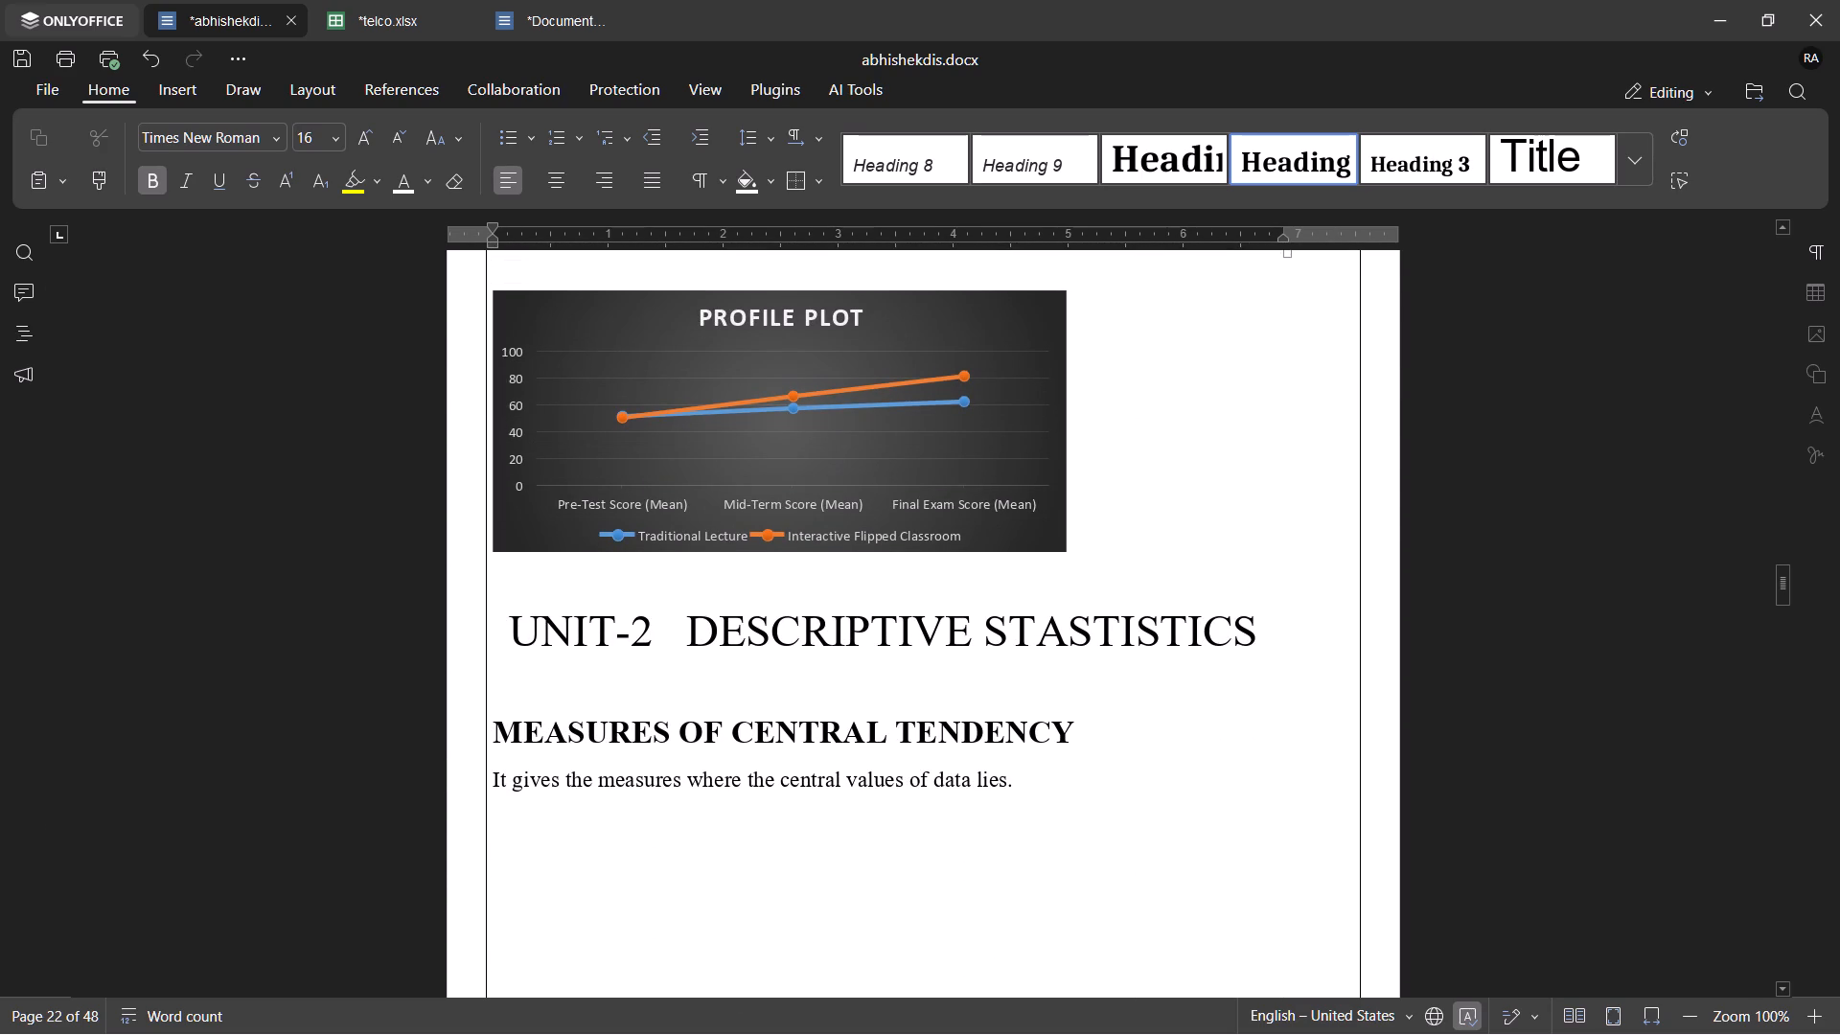
key(Return)
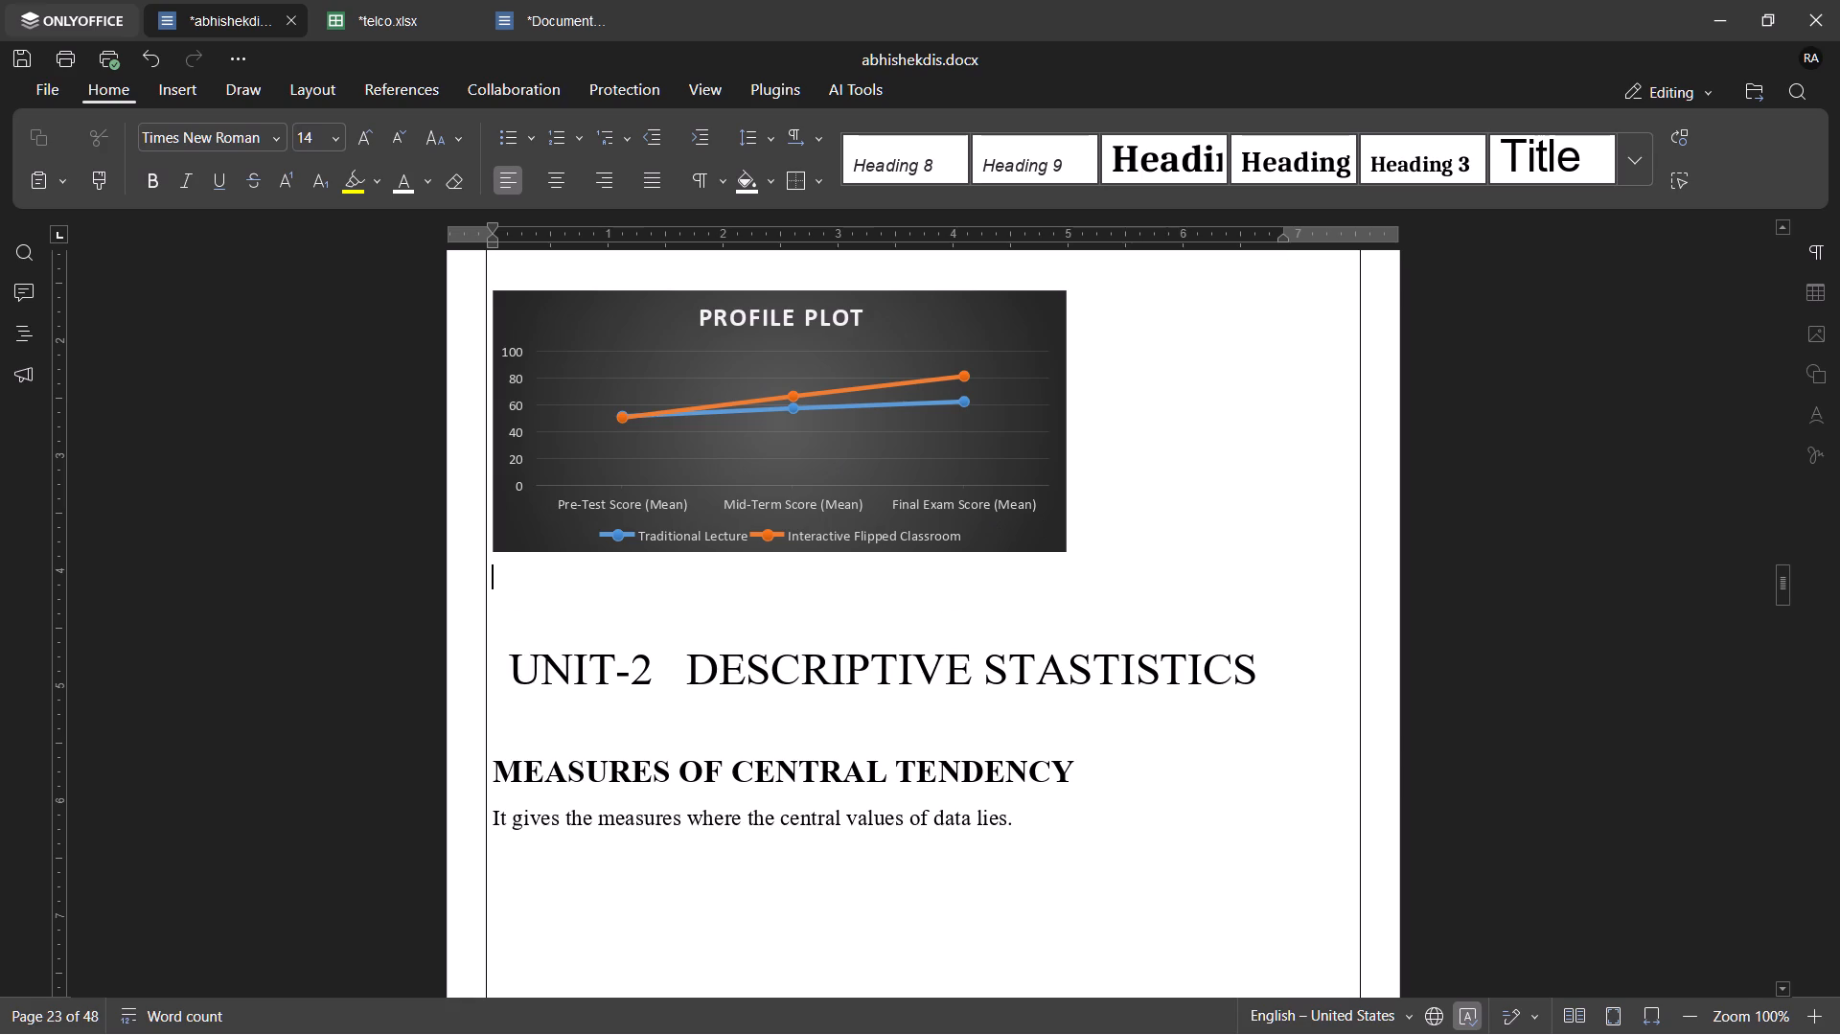
text(CONCLUSION)
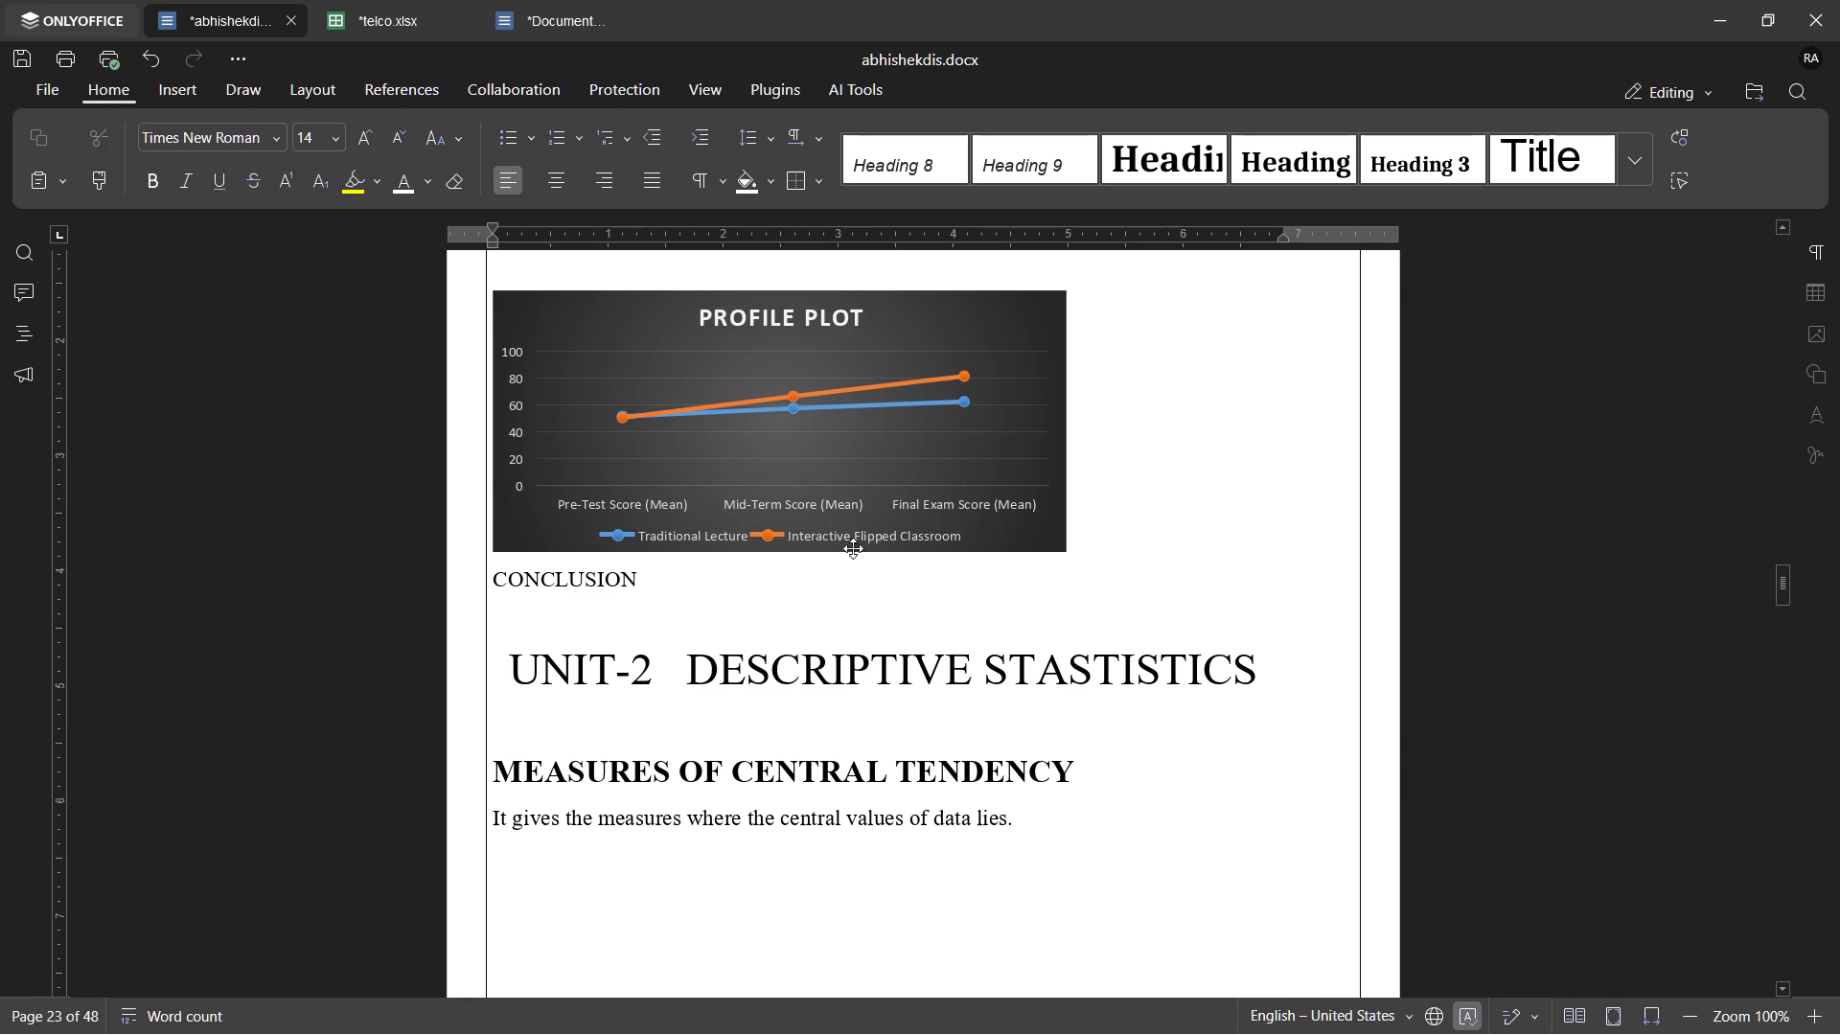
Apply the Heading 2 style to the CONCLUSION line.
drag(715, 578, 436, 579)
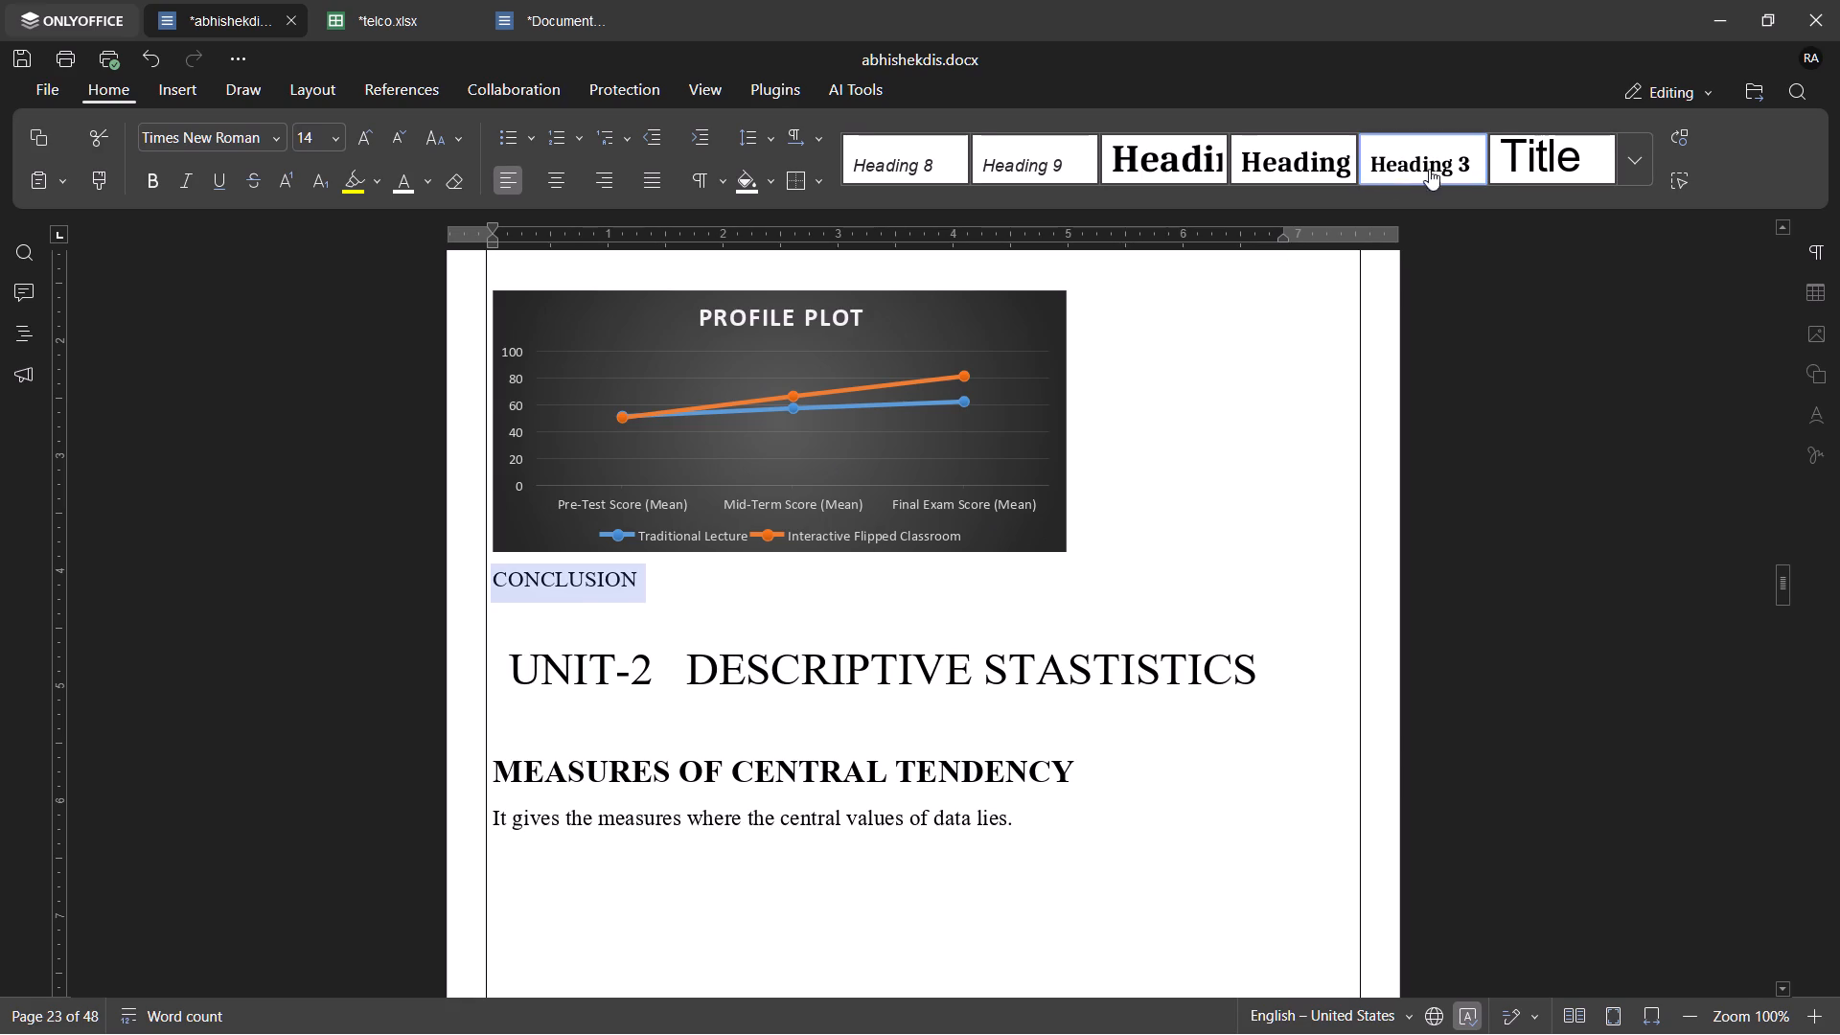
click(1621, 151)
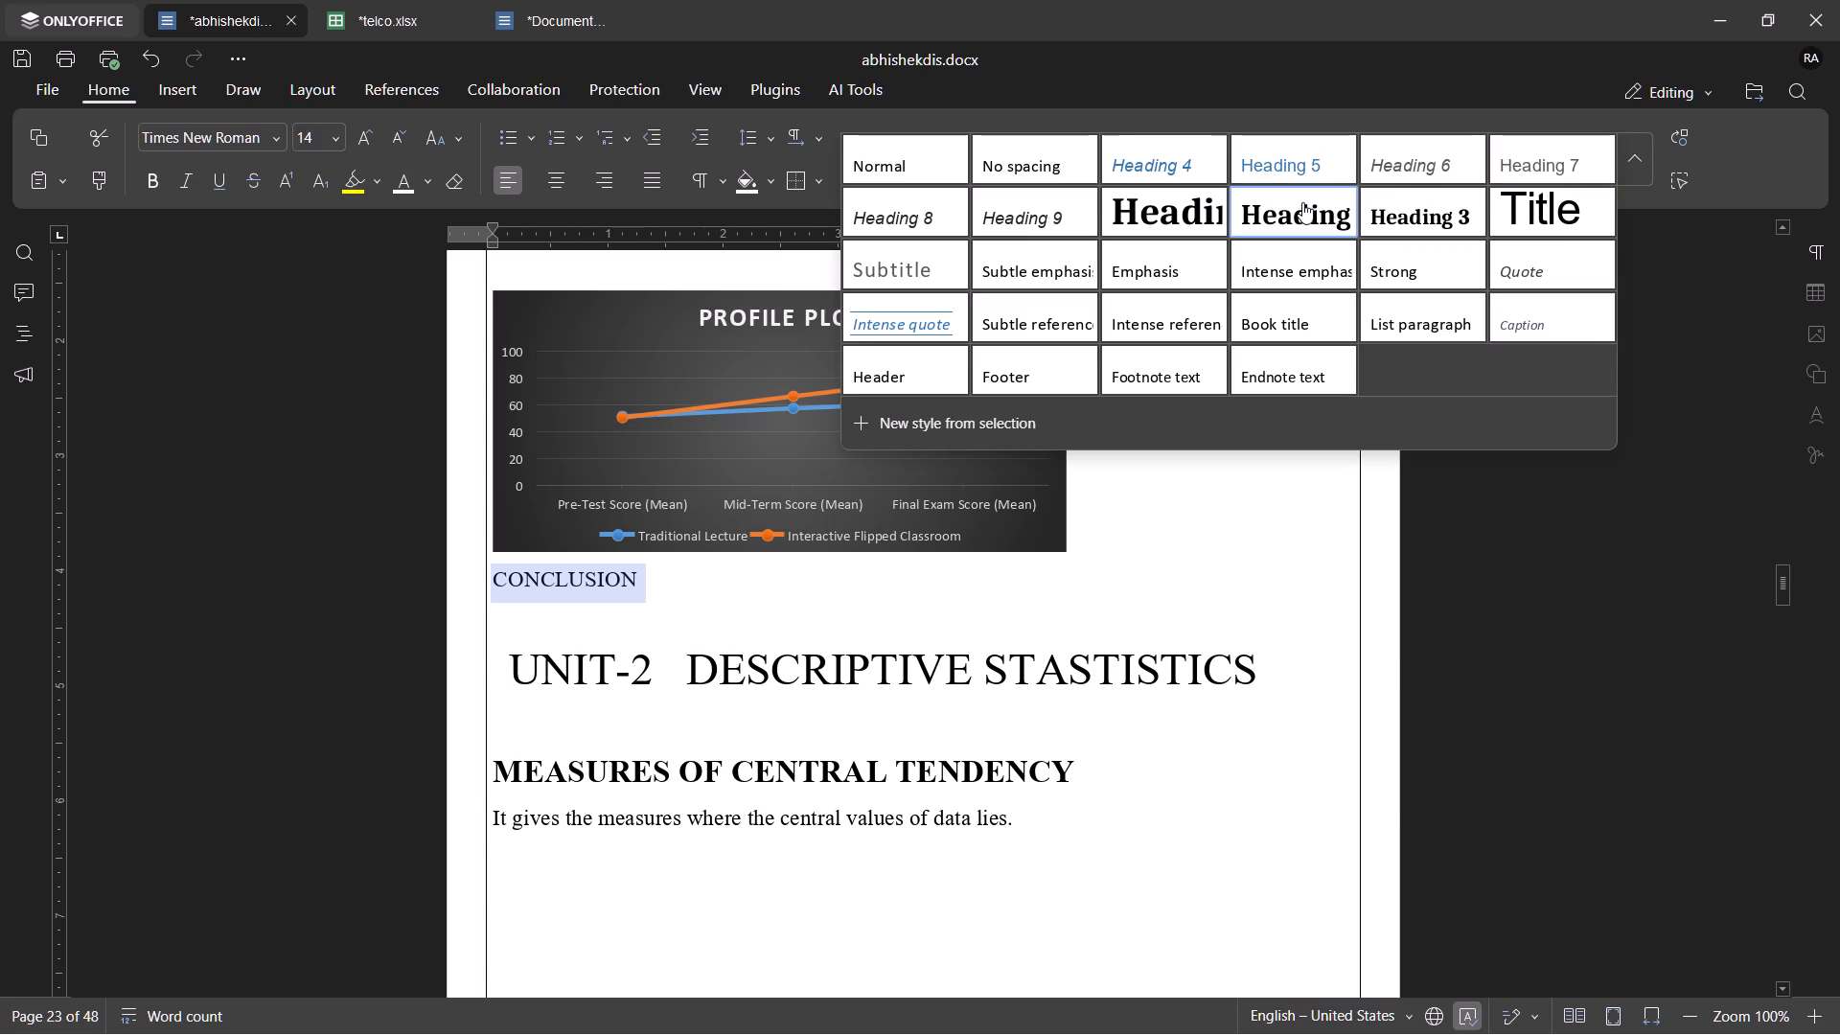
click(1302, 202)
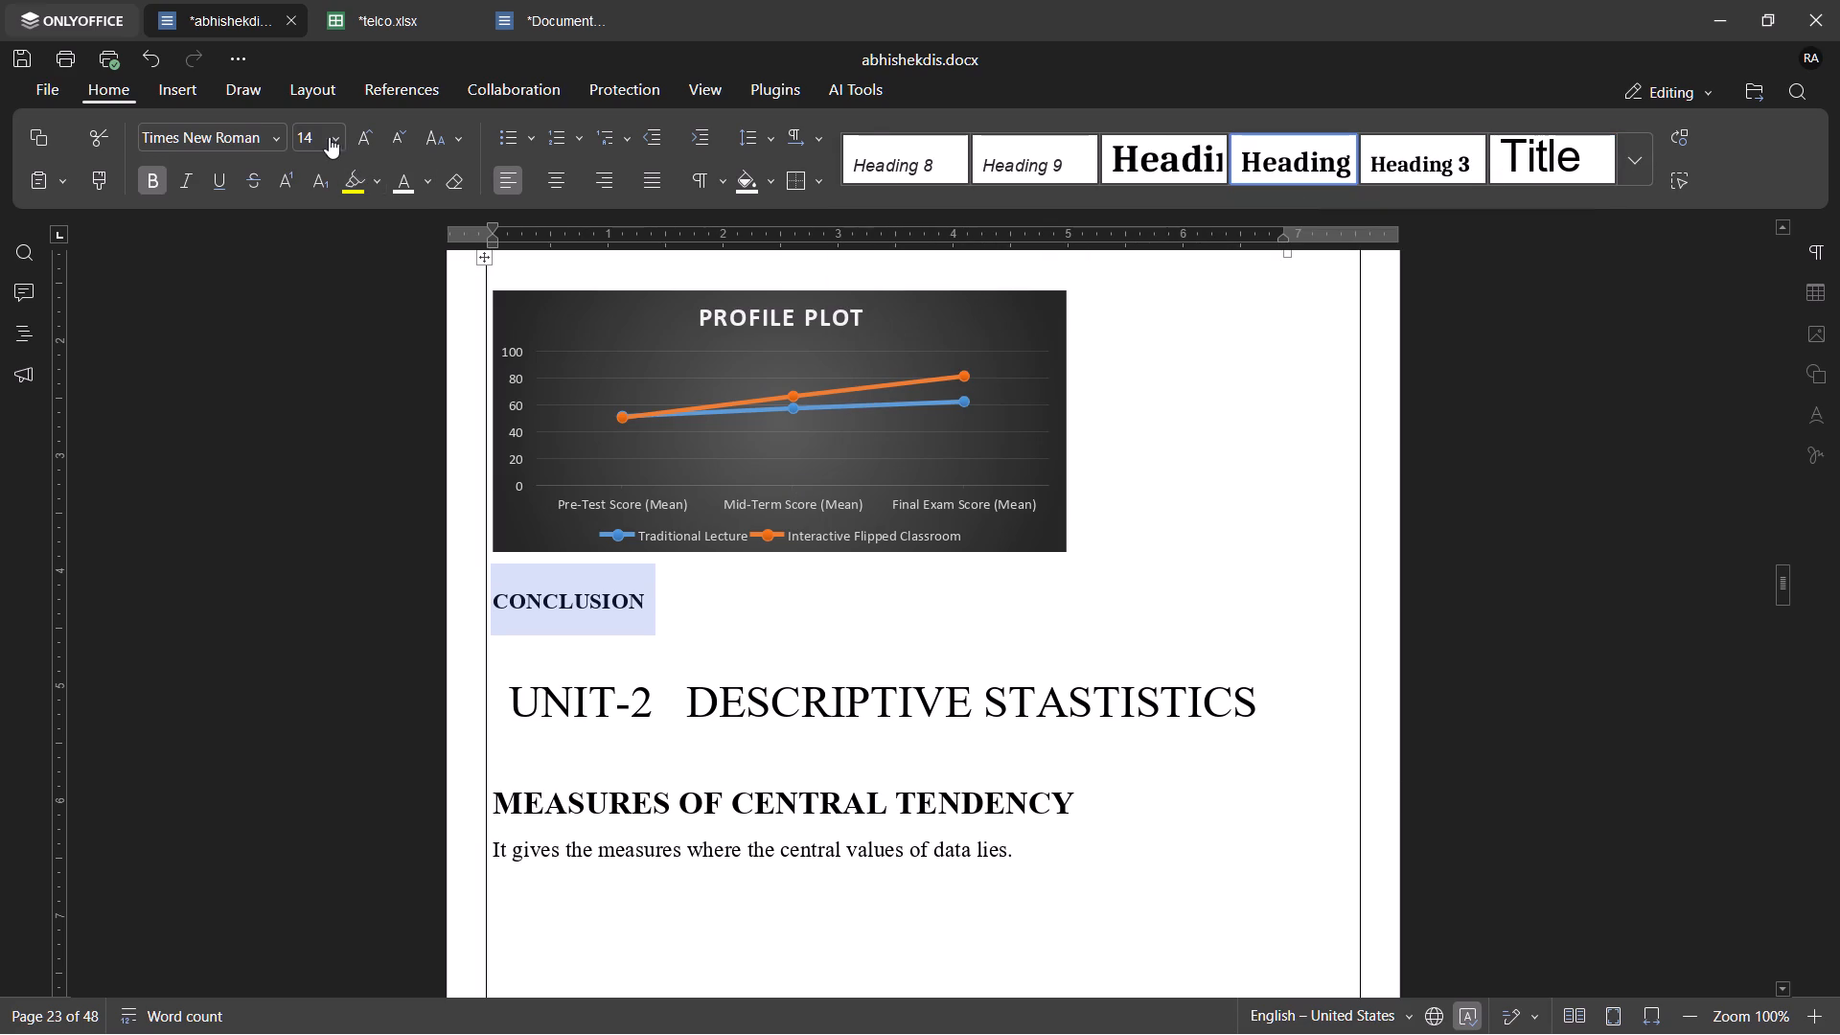
Add a space and a colon after the word CONCLUSION.
click(661, 605)
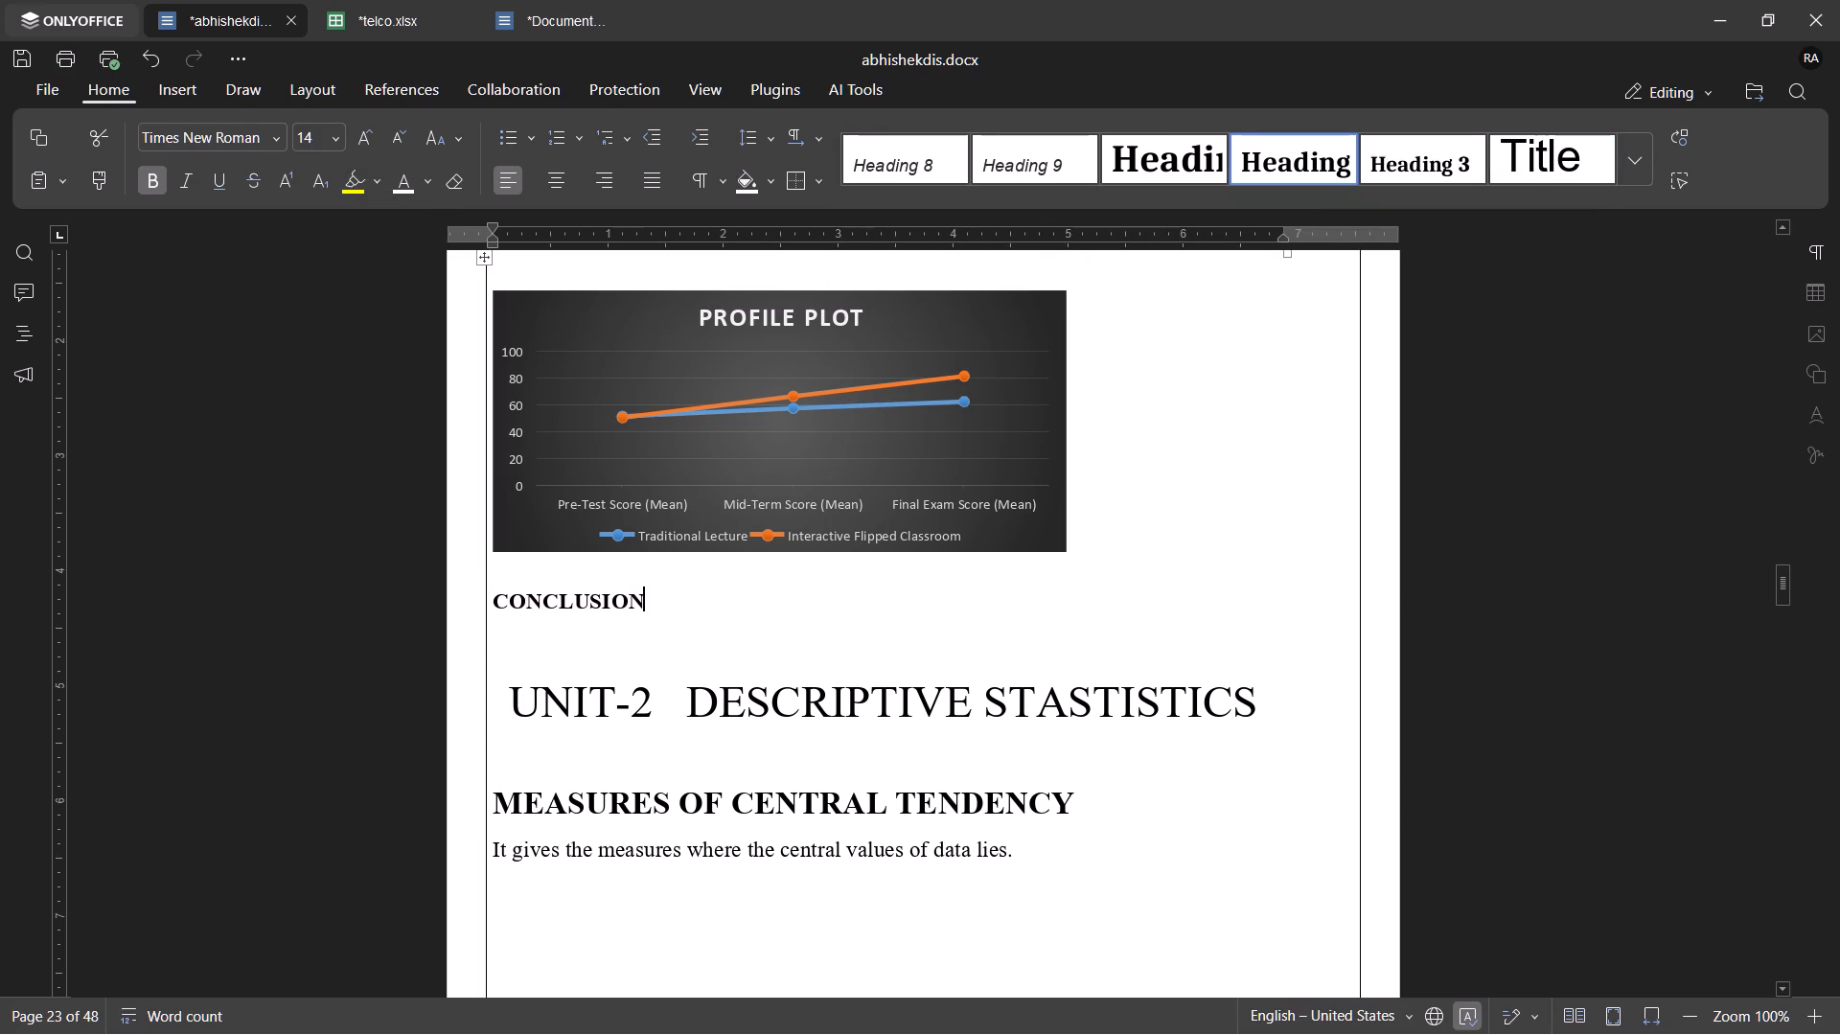
key(space)
text(:)
click(1066, 304)
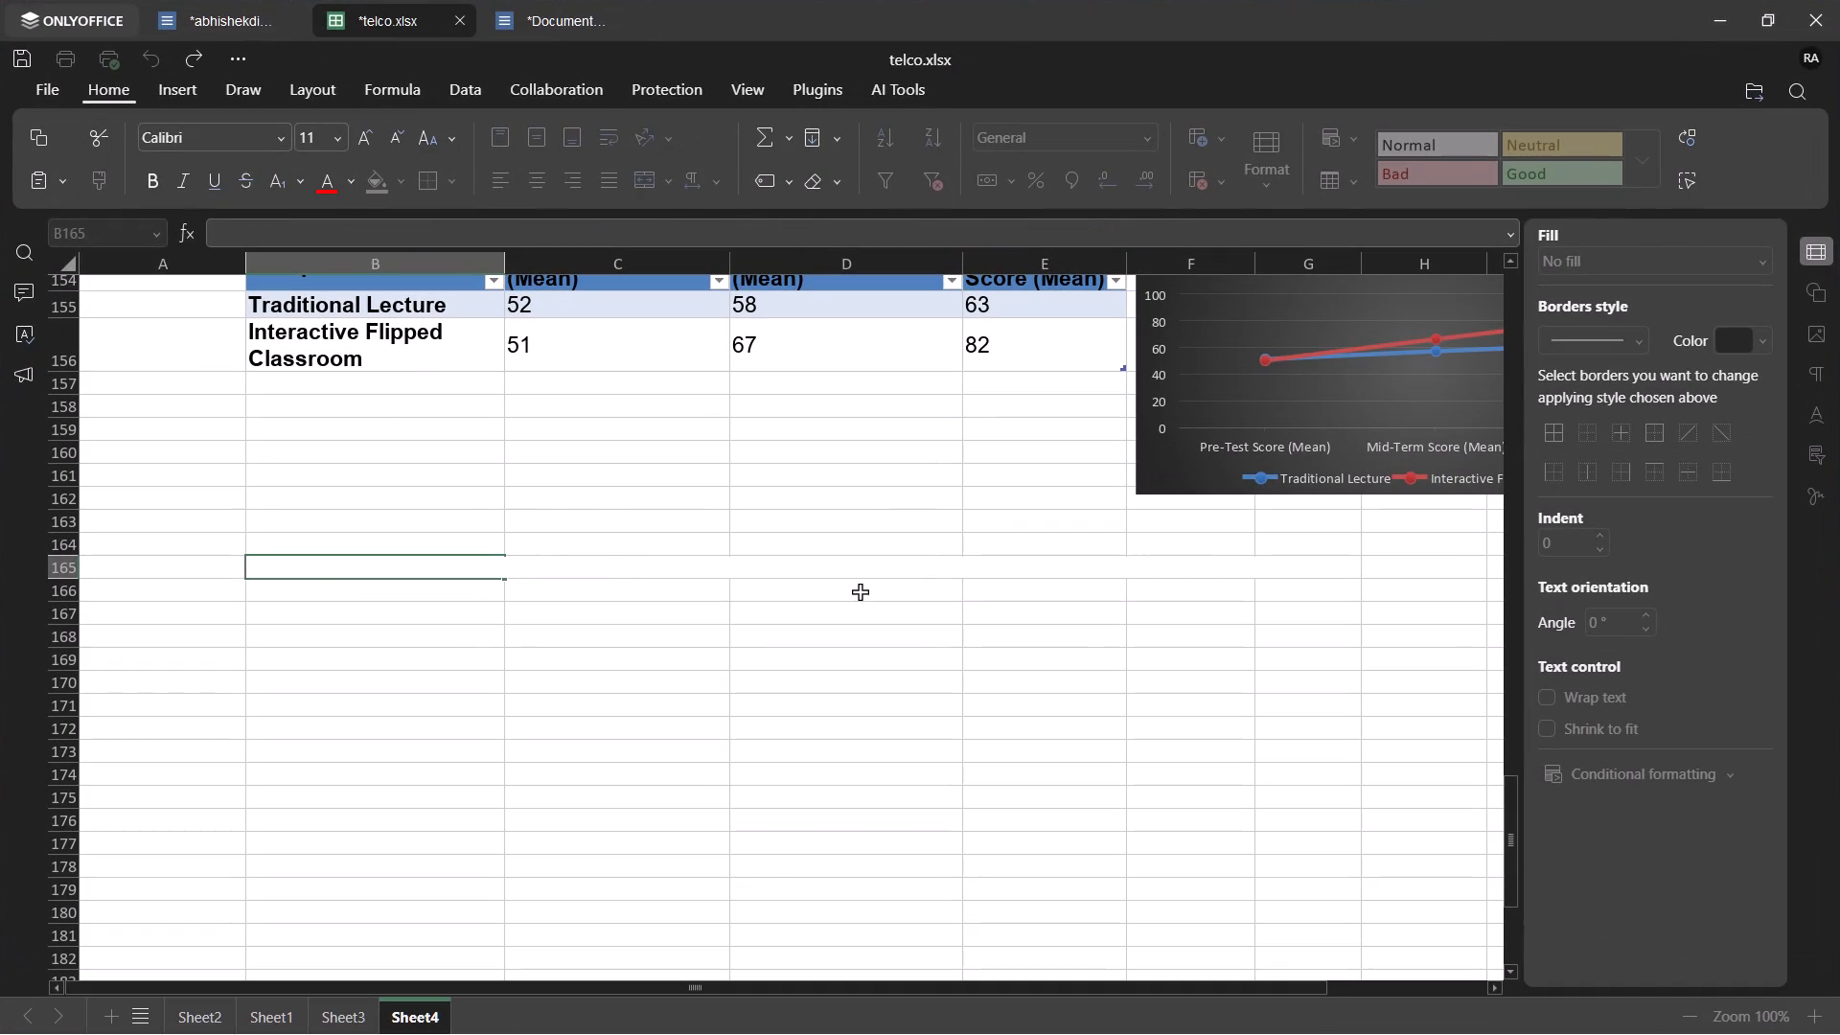
click(391, 614)
key(ctrl+v)
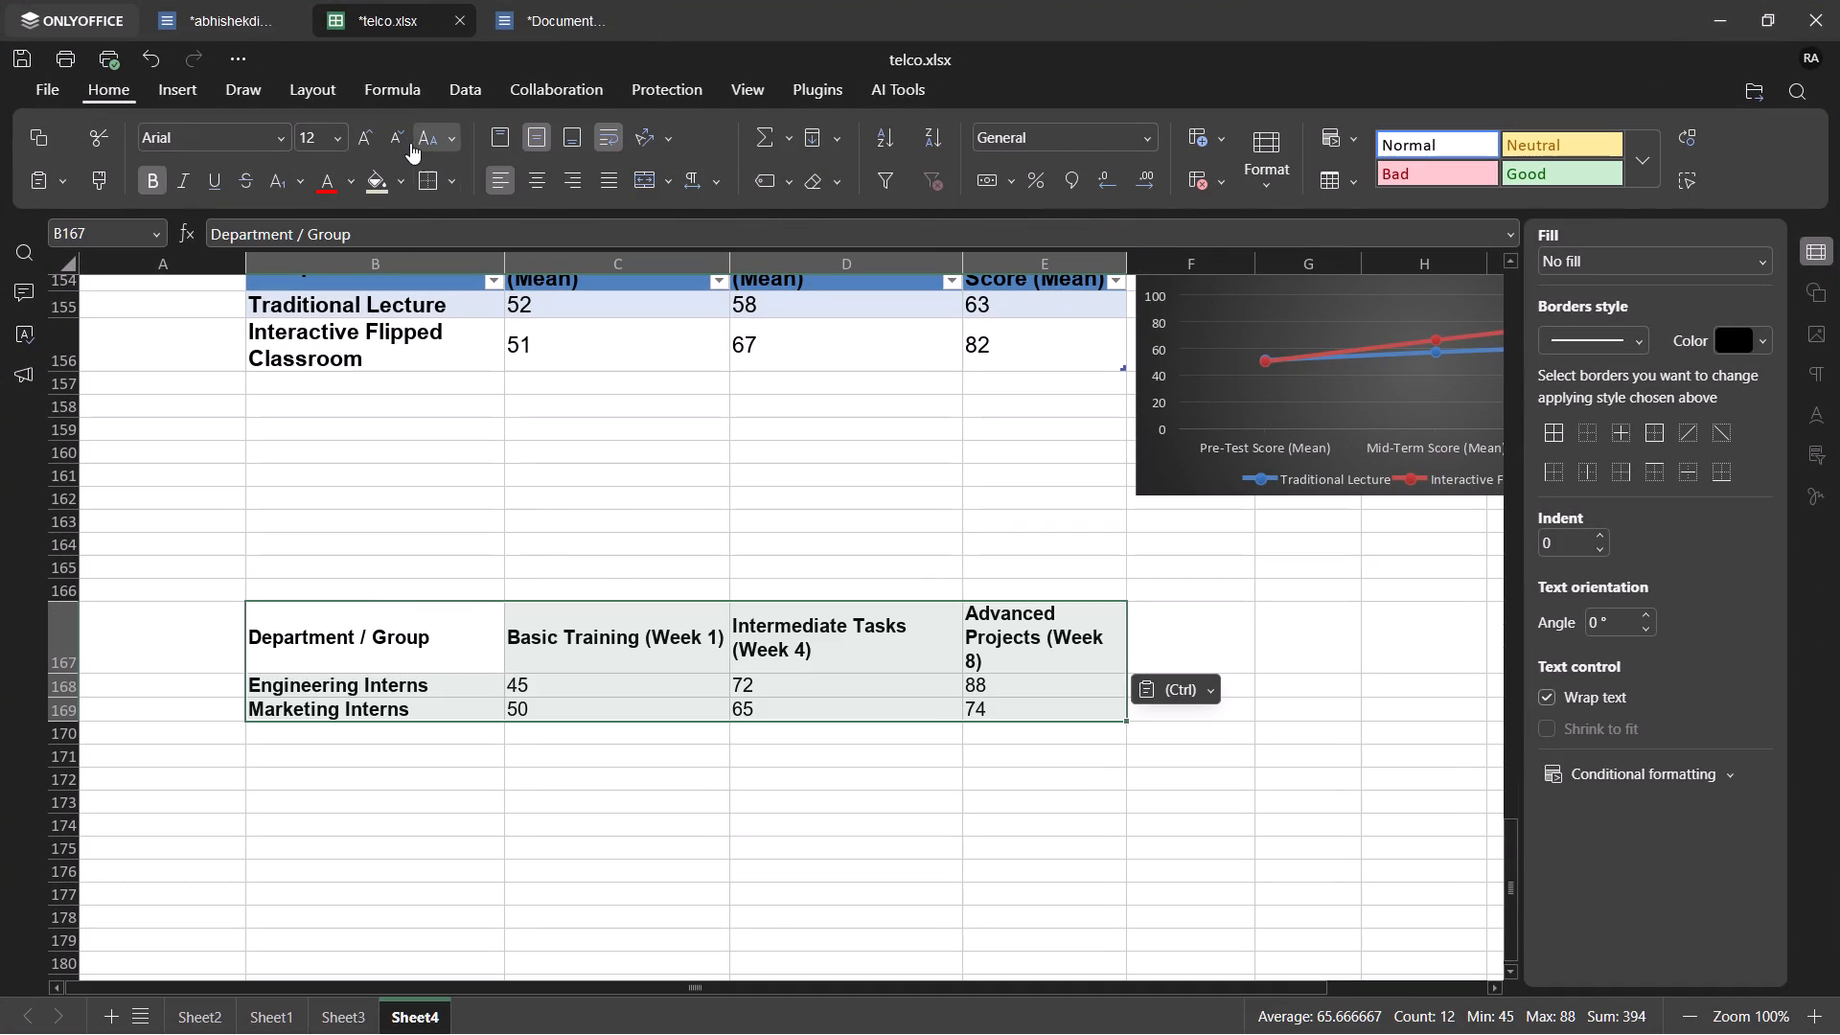
Increase the font size of the pasted Department / Group table to 16.
click(376, 133)
click(376, 133)
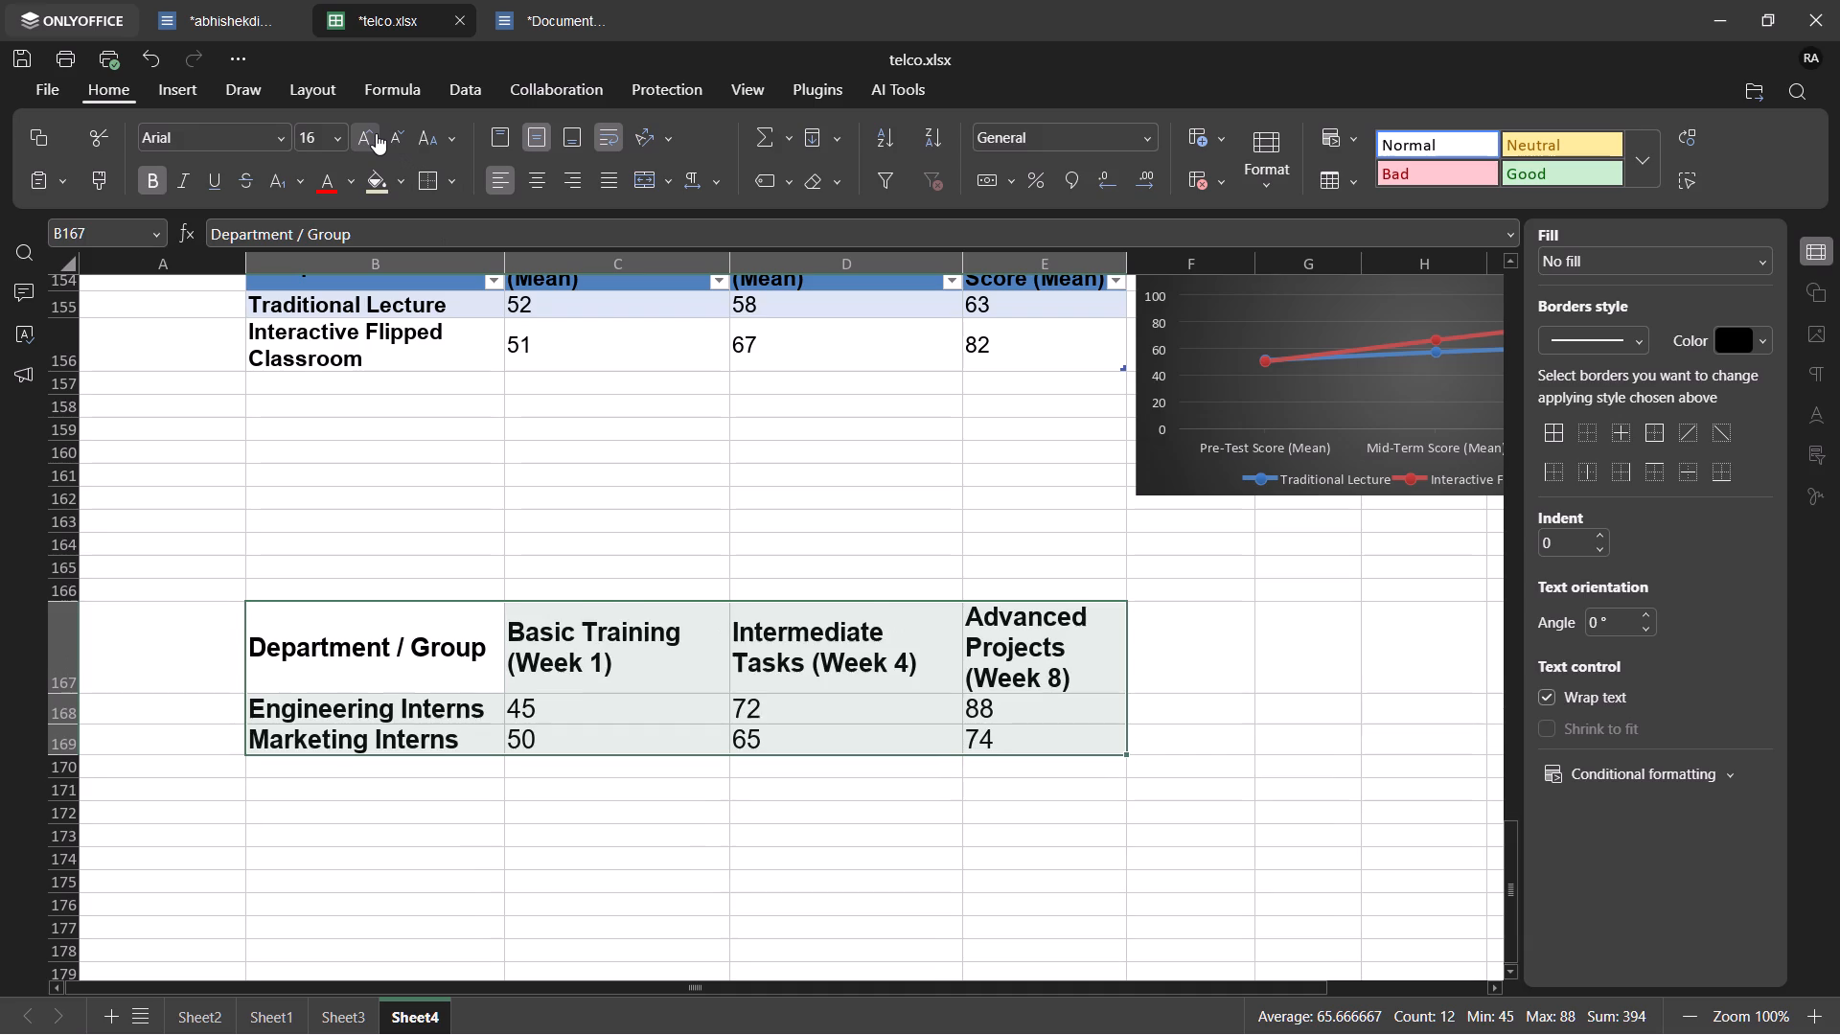
click(523, 483)
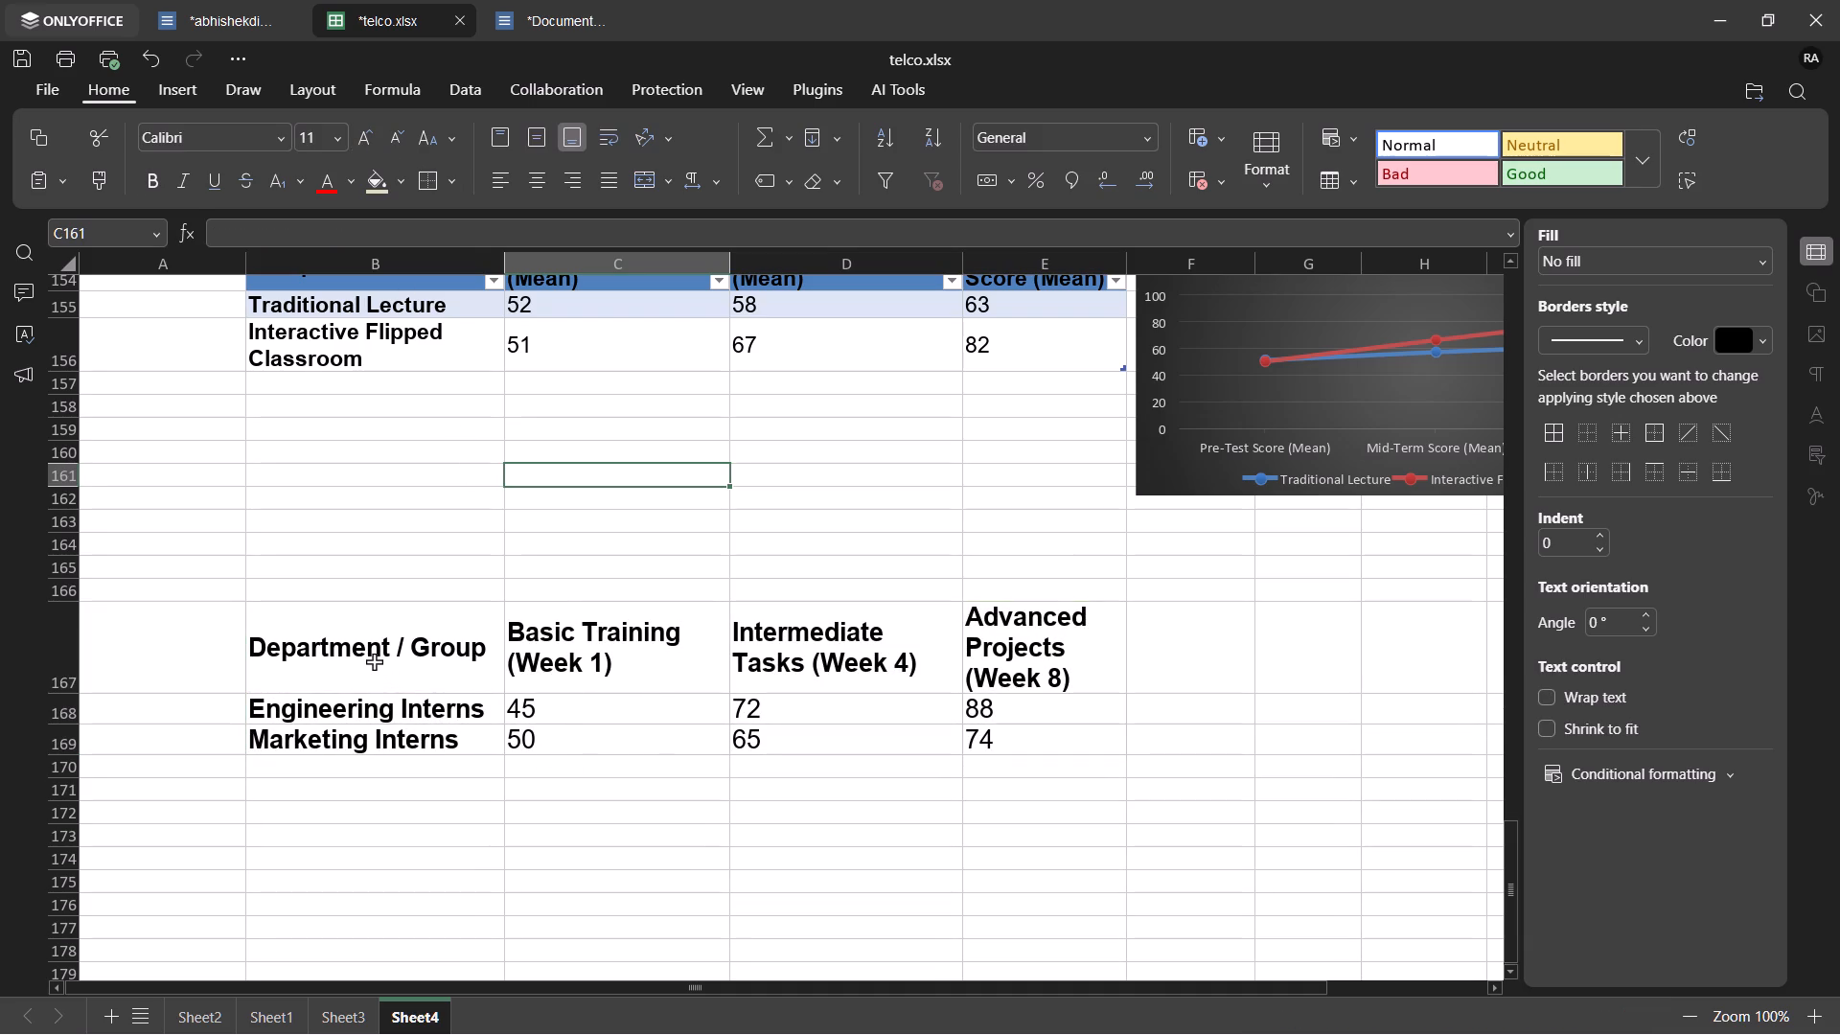
Format range B167:E169 as a table with a header row and apply the green table style.
drag(374, 661, 1023, 751)
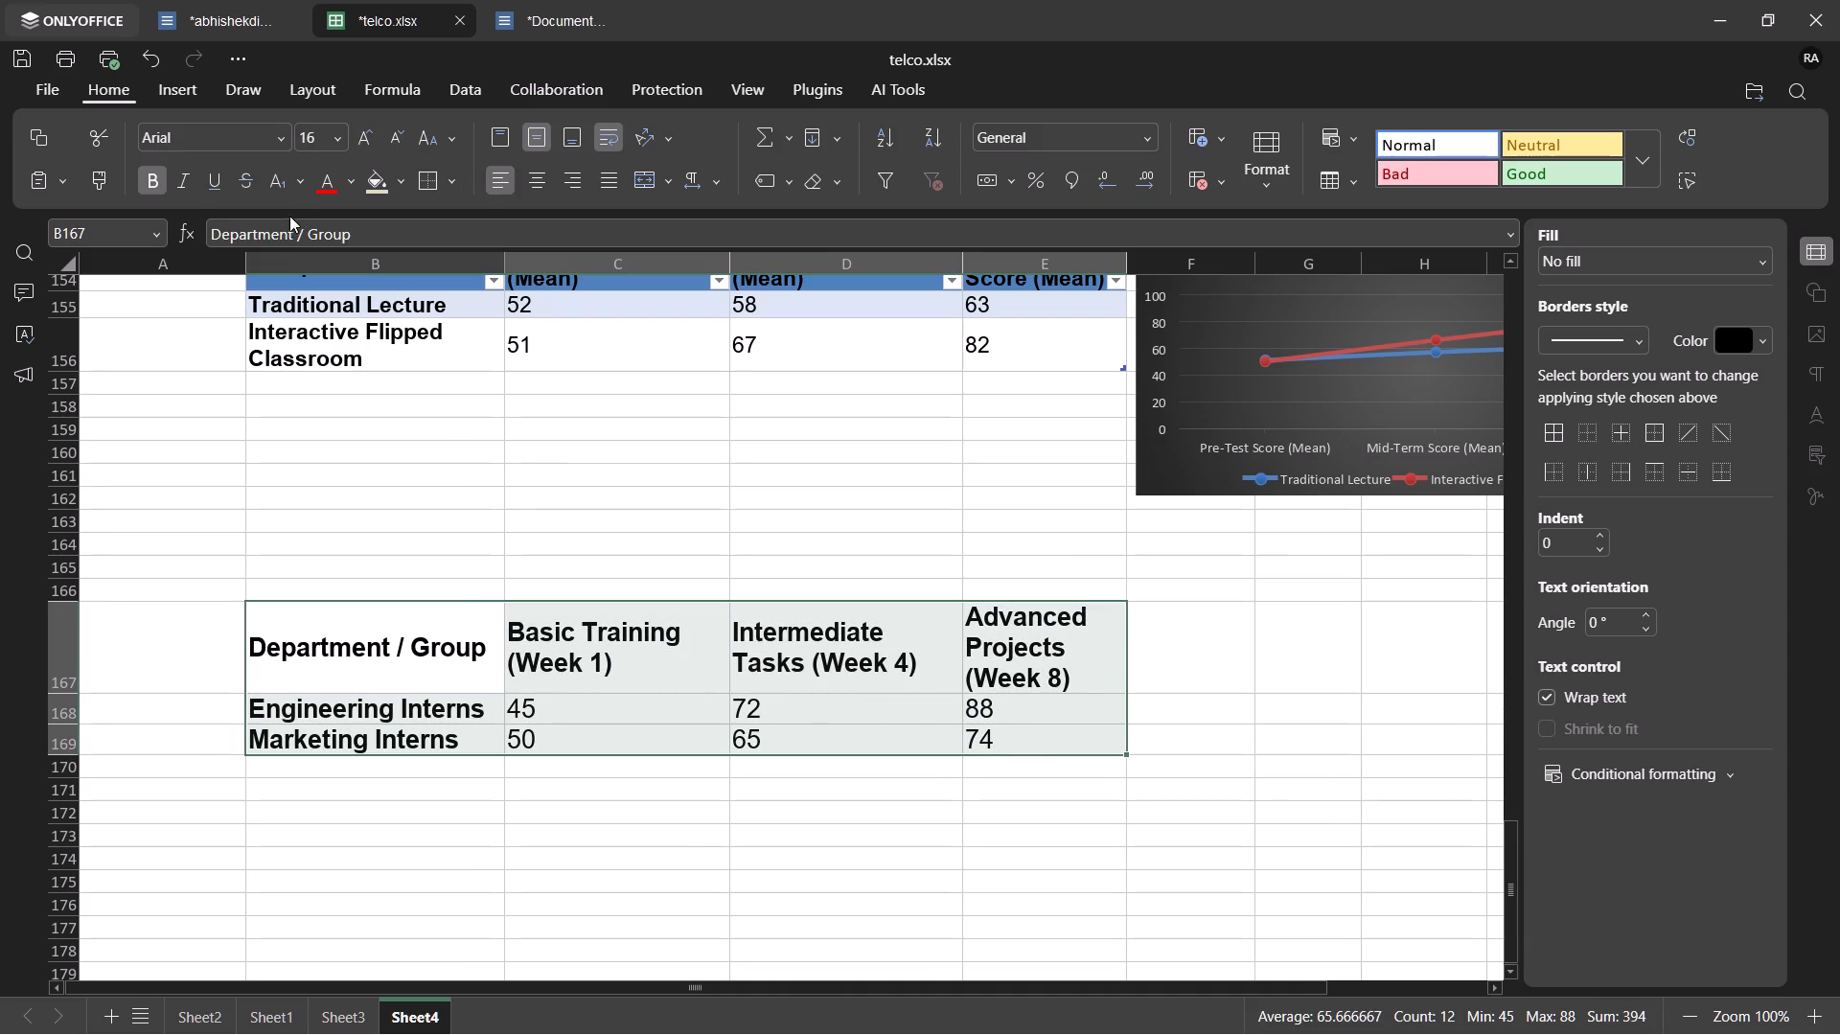
click(174, 102)
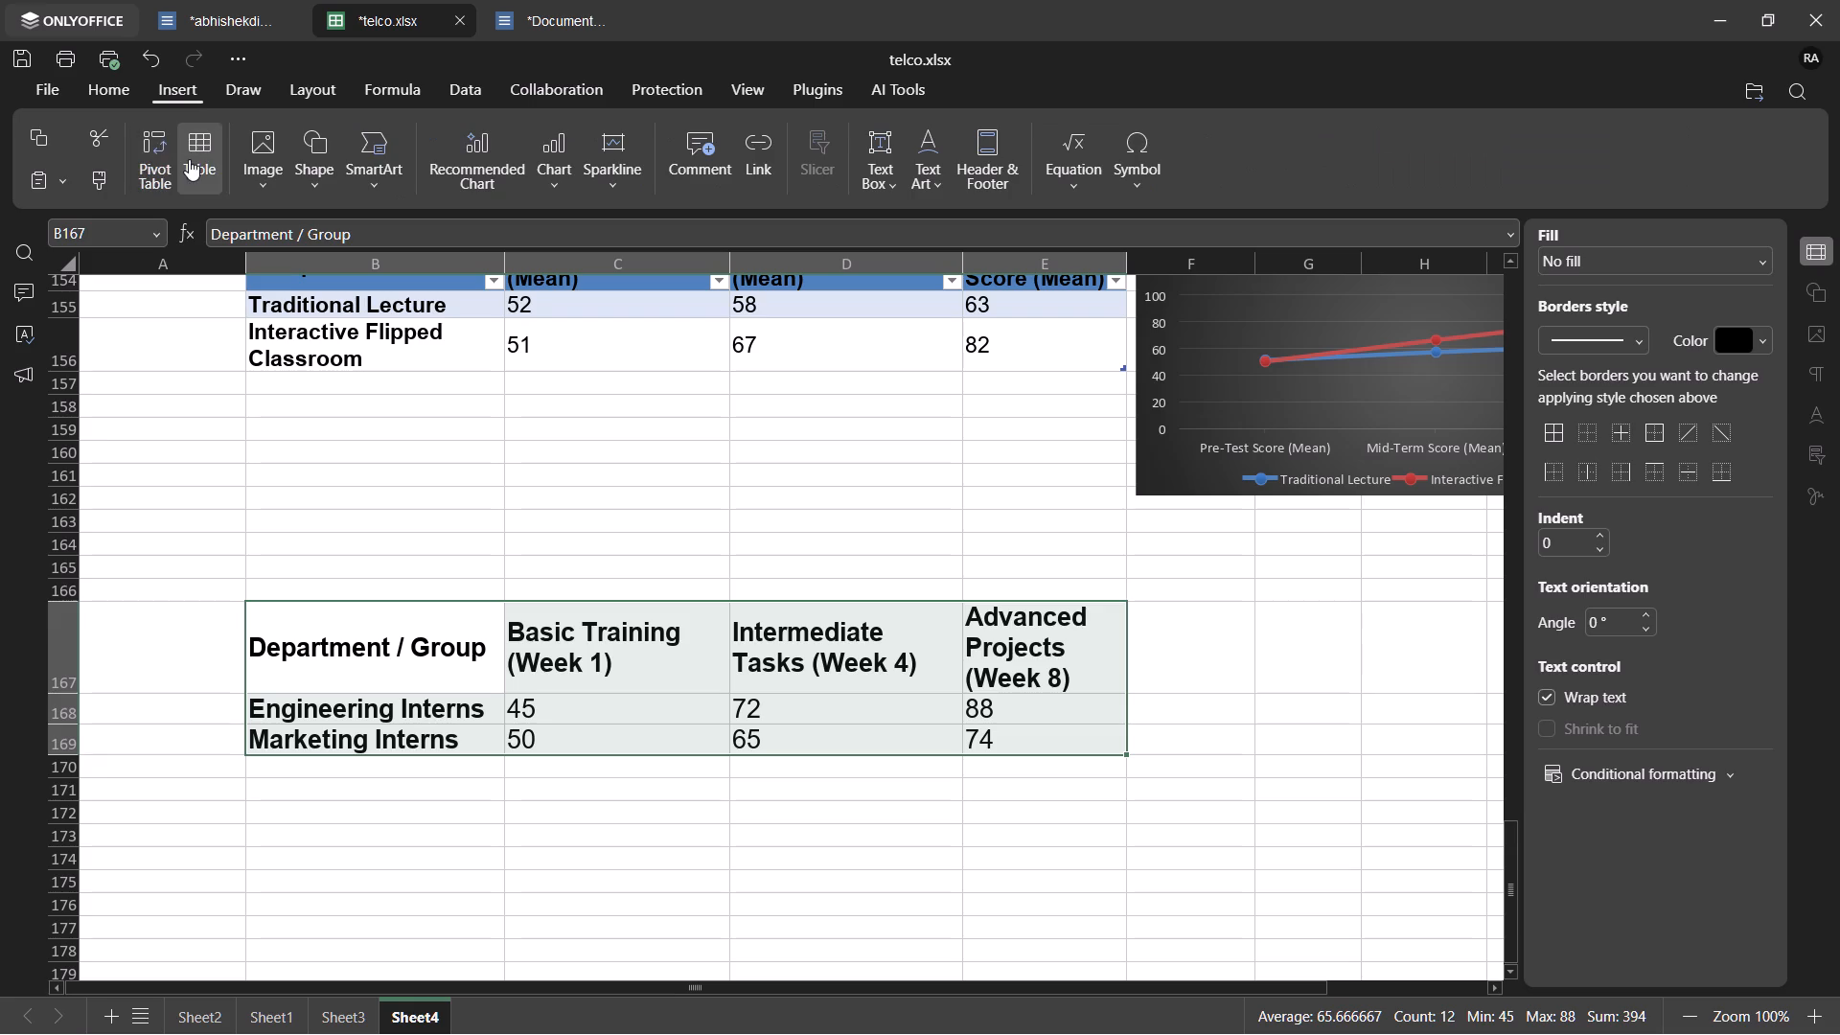
click(189, 159)
click(868, 586)
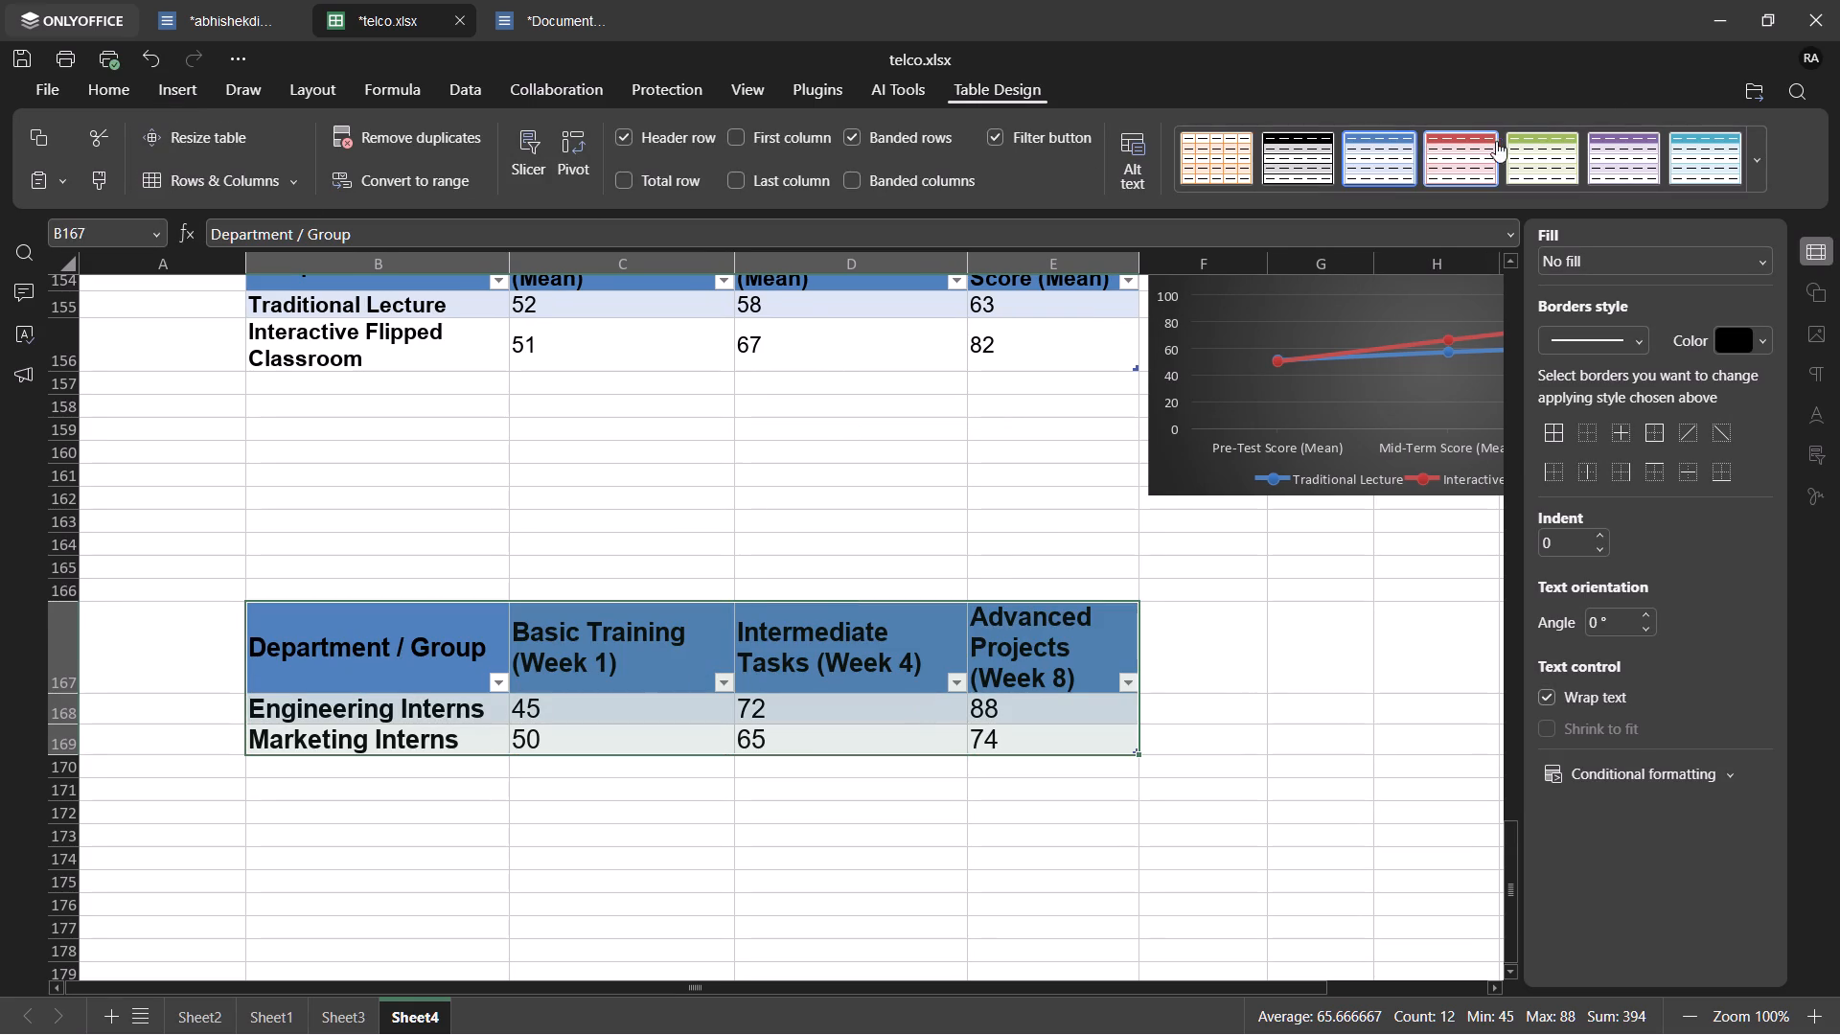
click(1508, 150)
click(899, 428)
Select the whole Department / Group table, B167:E169, as the source data for a chart.
scroll(899, 428, up, 4)
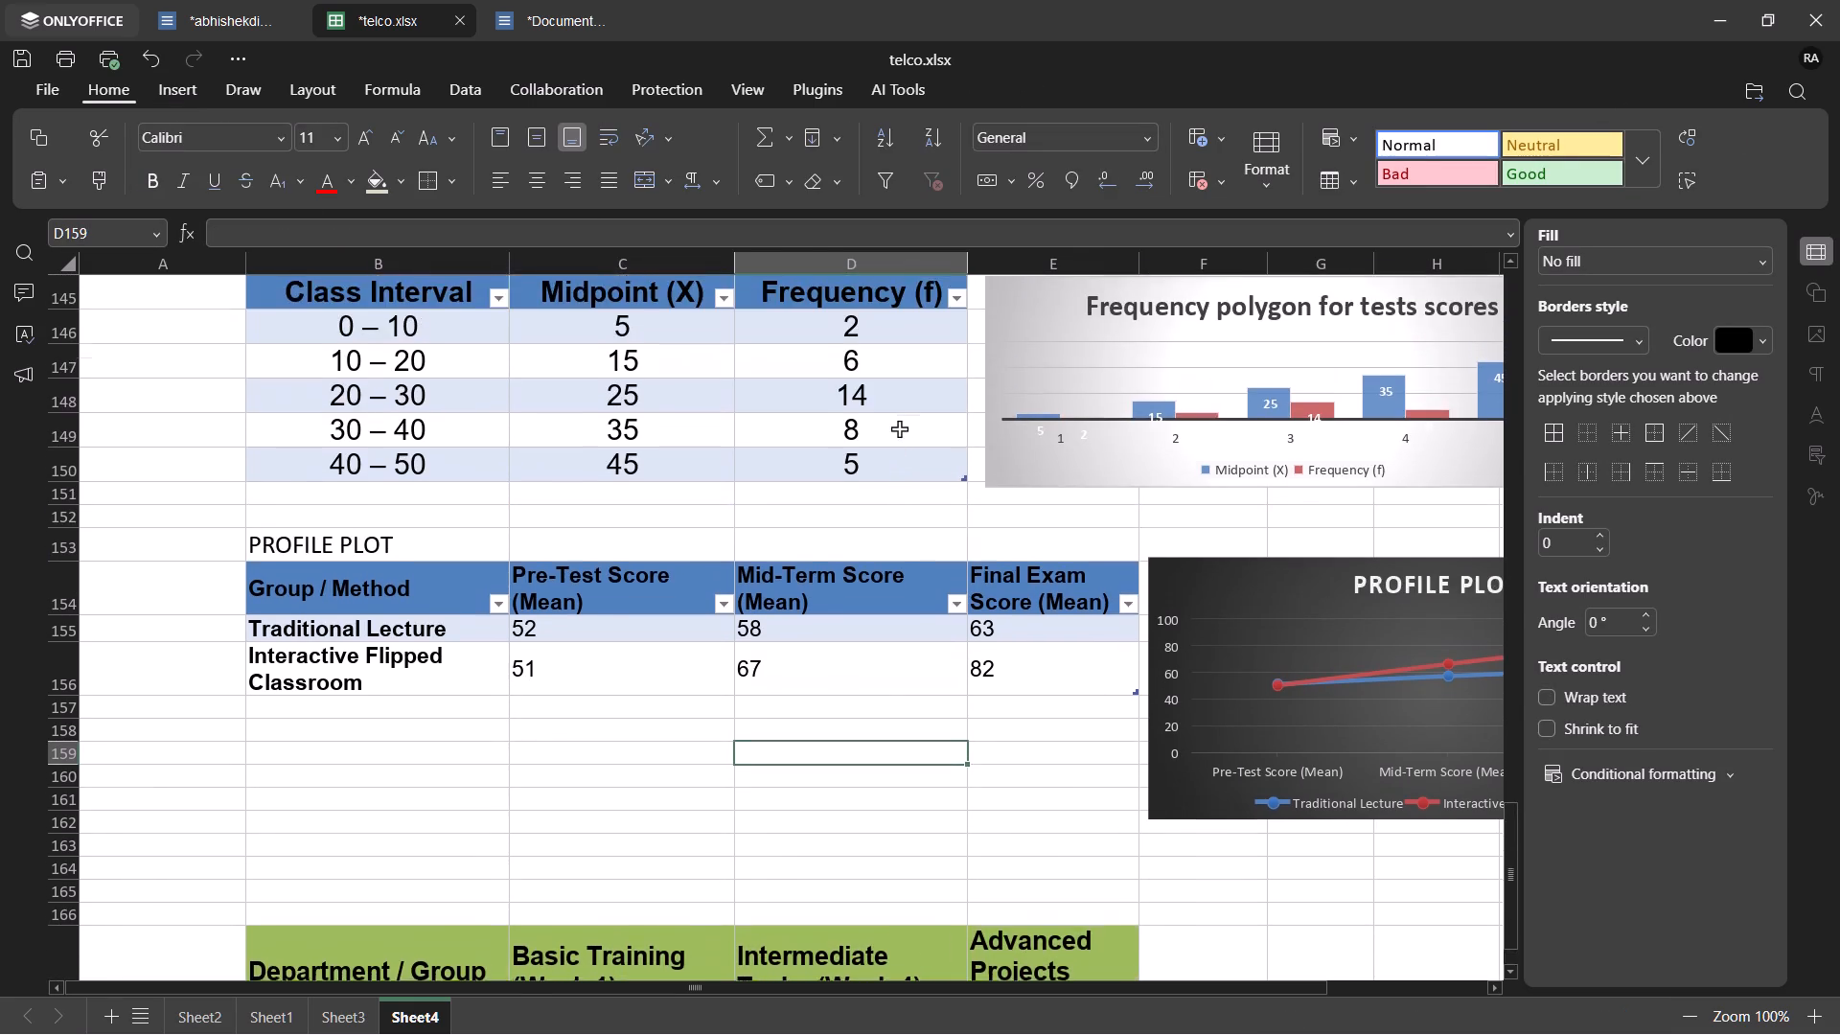
scroll(899, 428, down, 4)
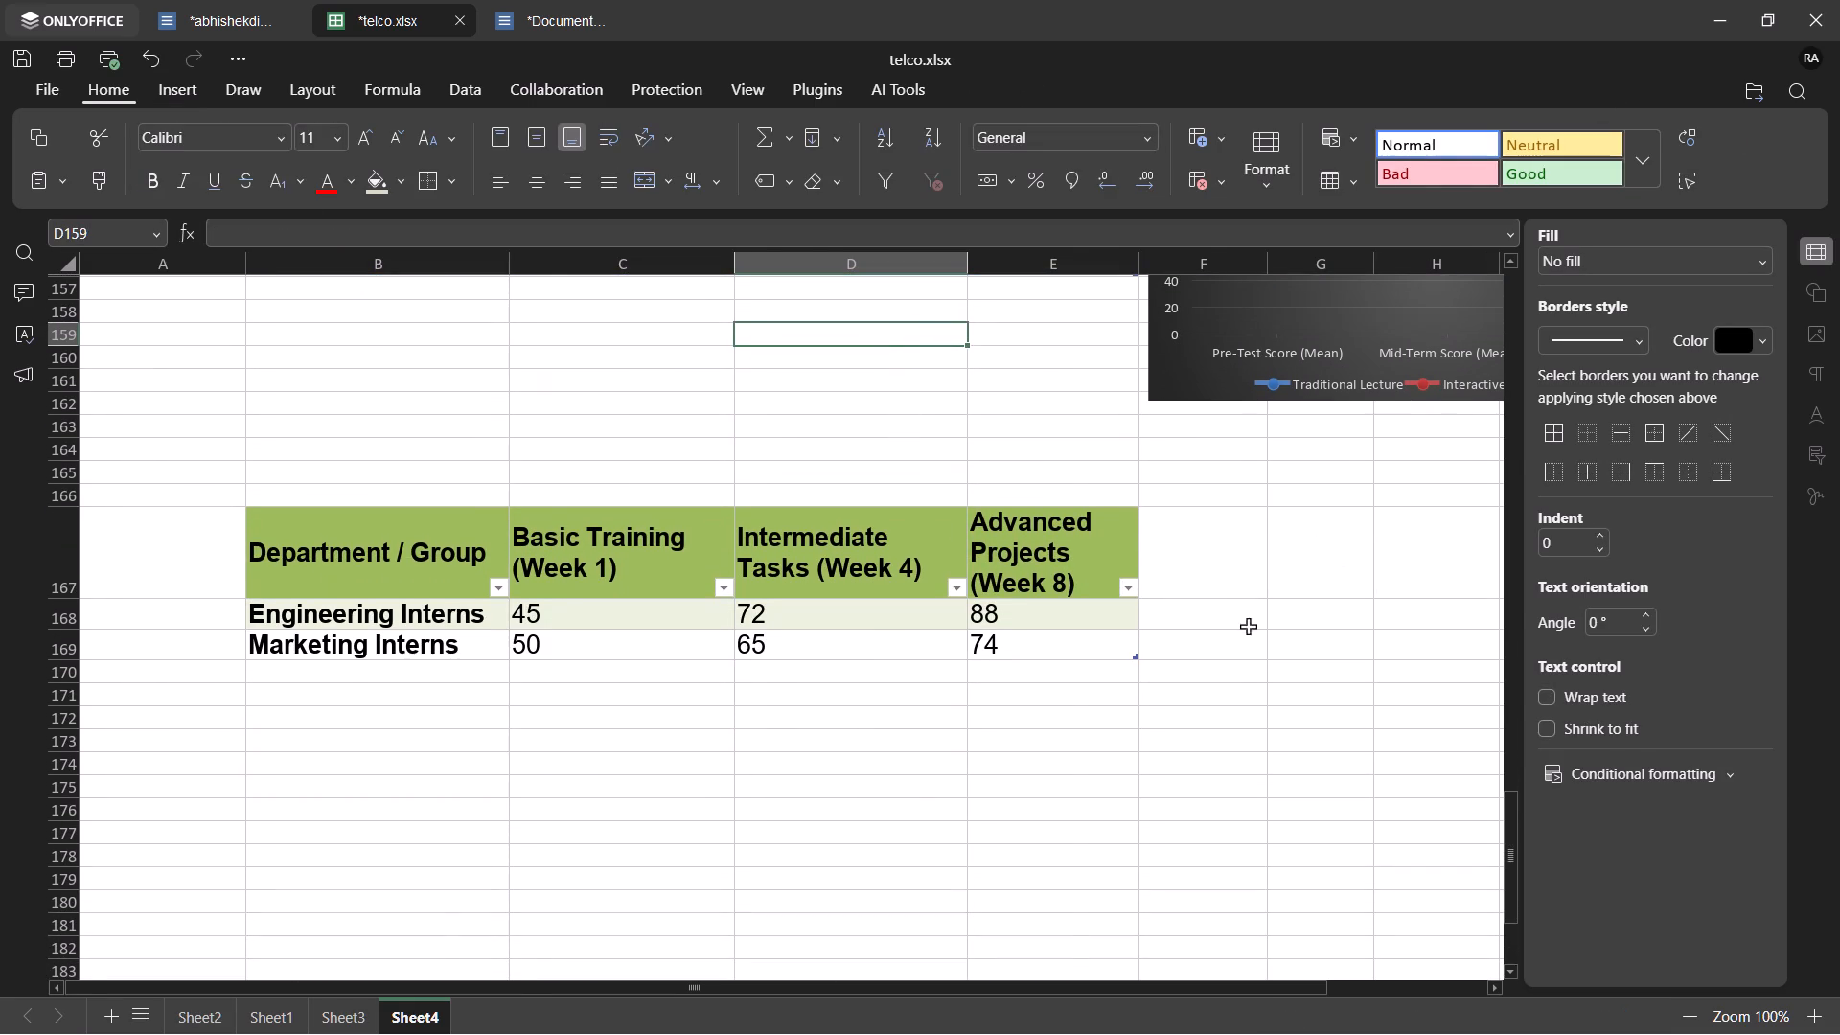
scroll(1236, 625, left, 1)
drag(264, 556, 690, 666)
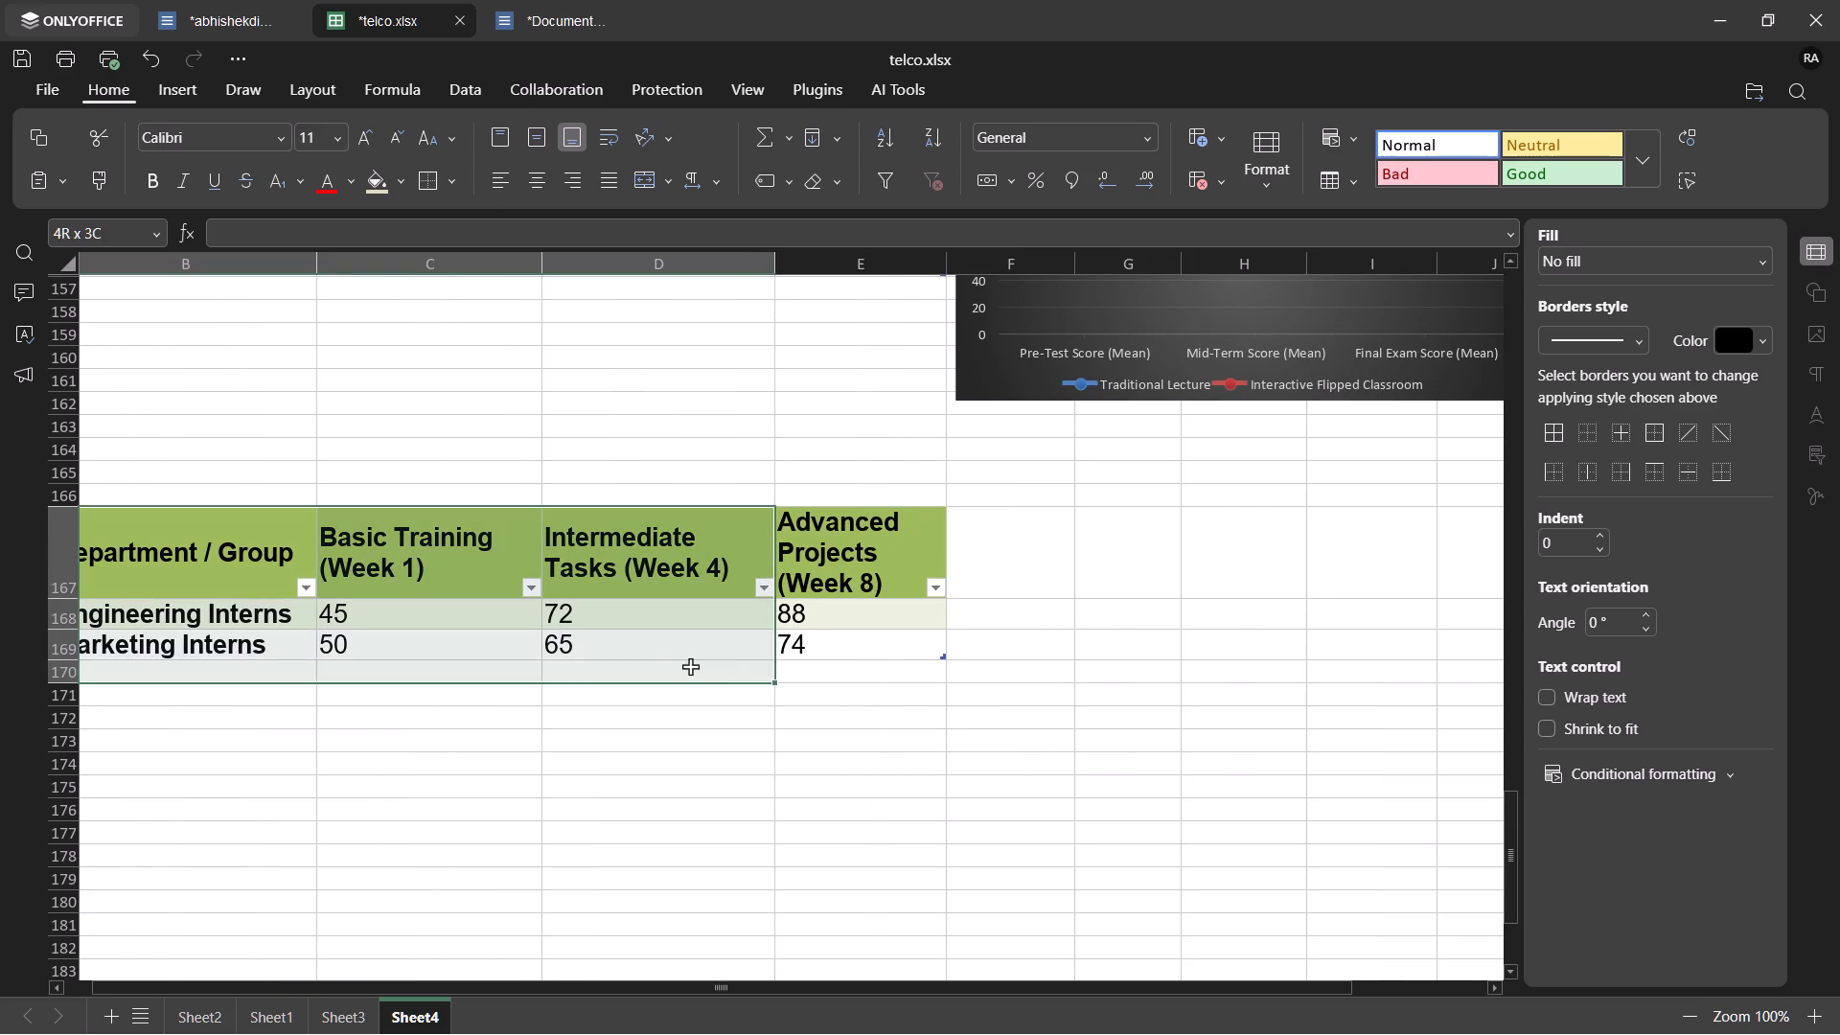
drag(690, 666, 895, 656)
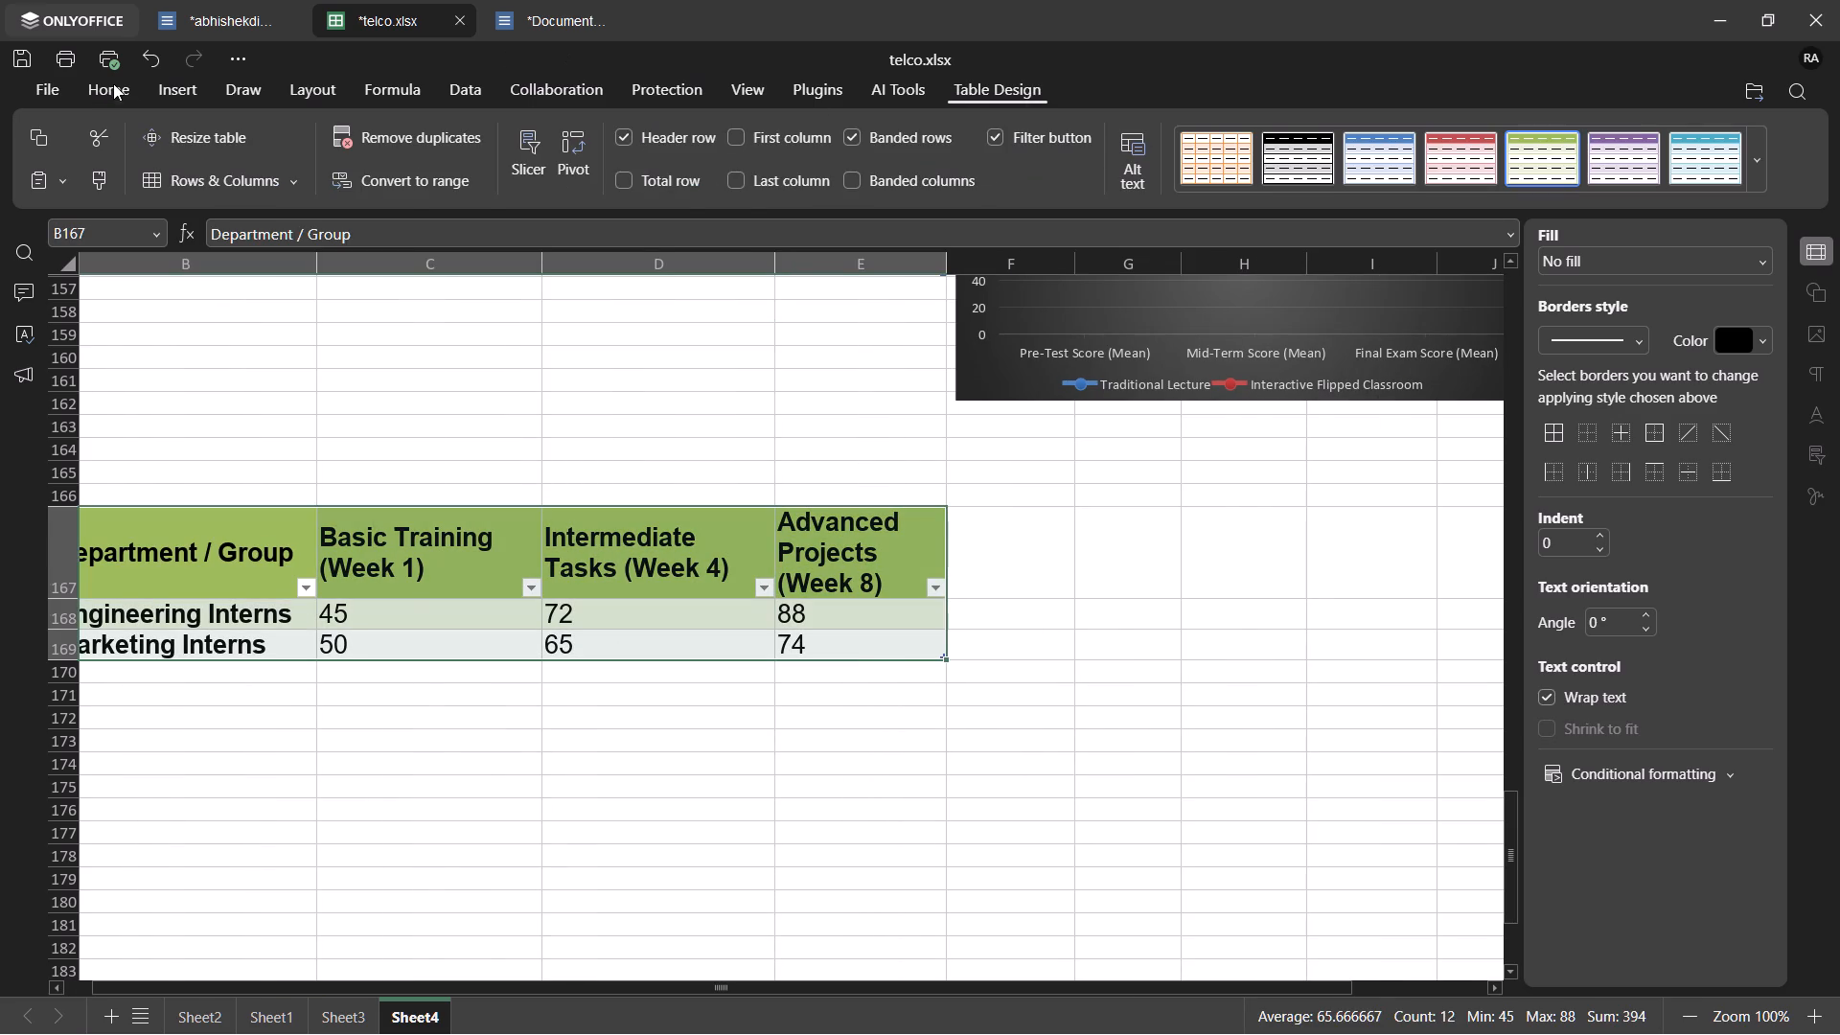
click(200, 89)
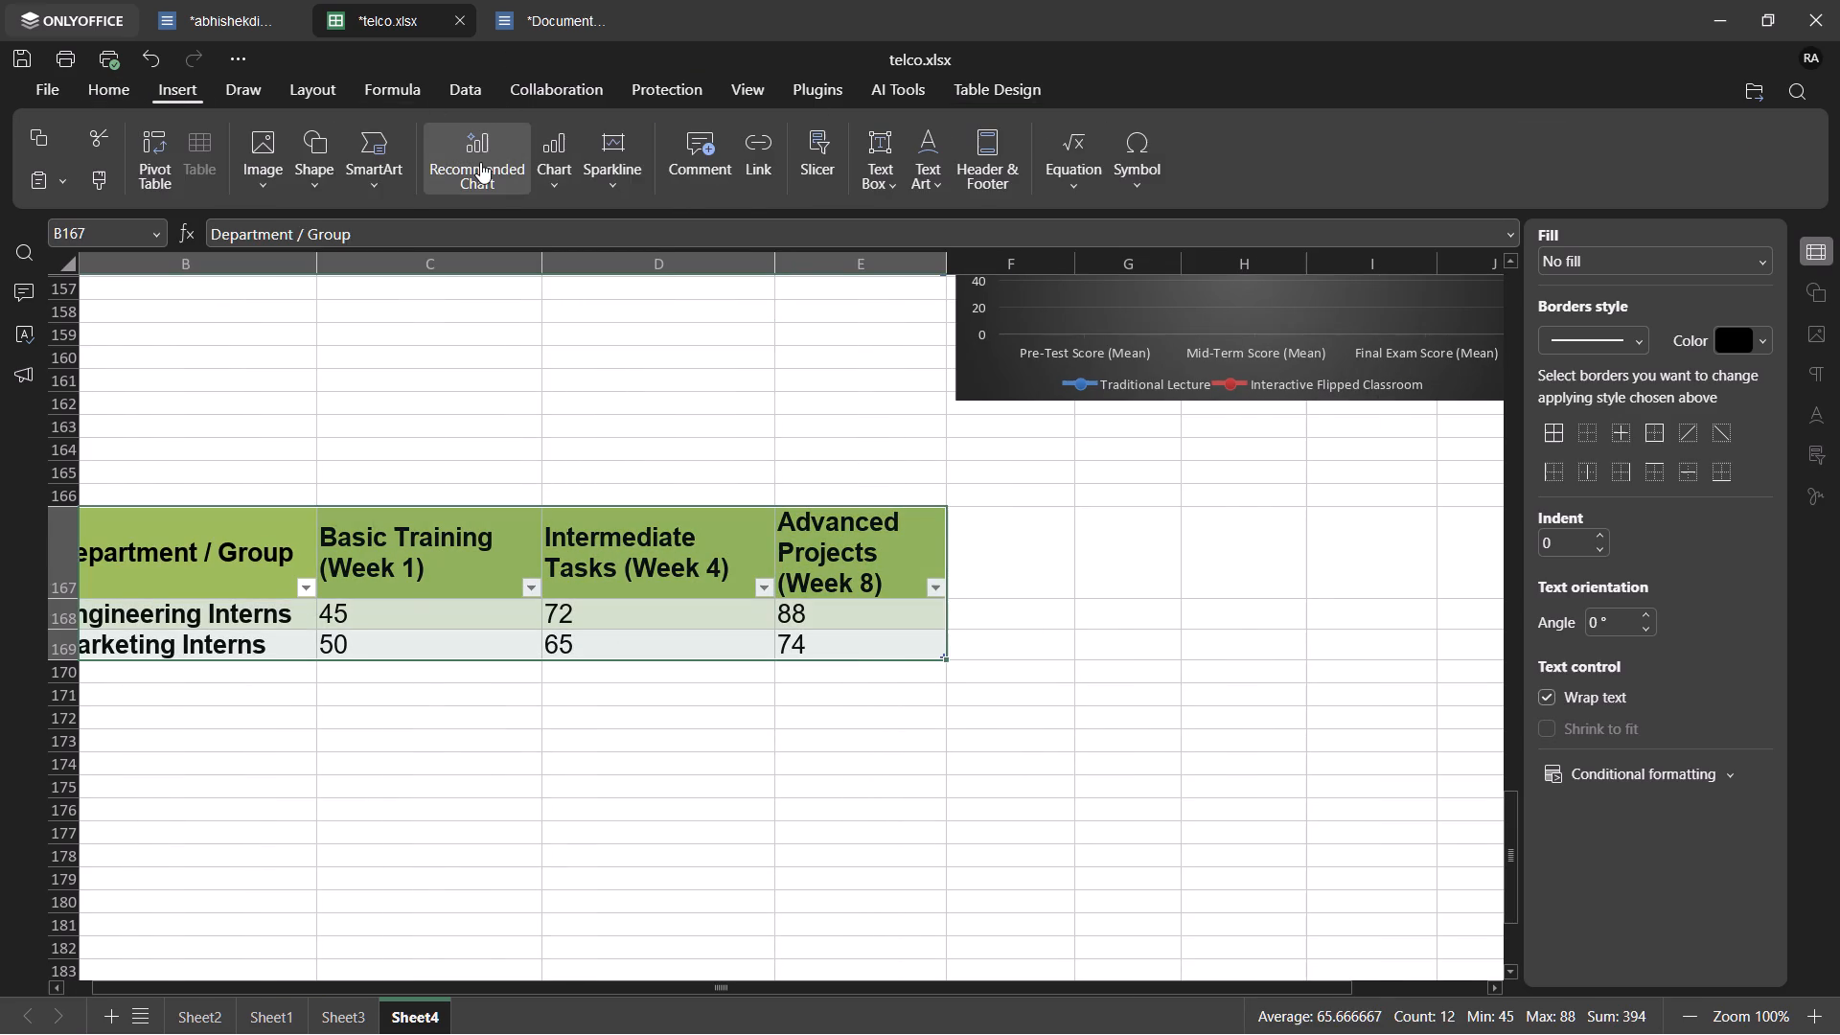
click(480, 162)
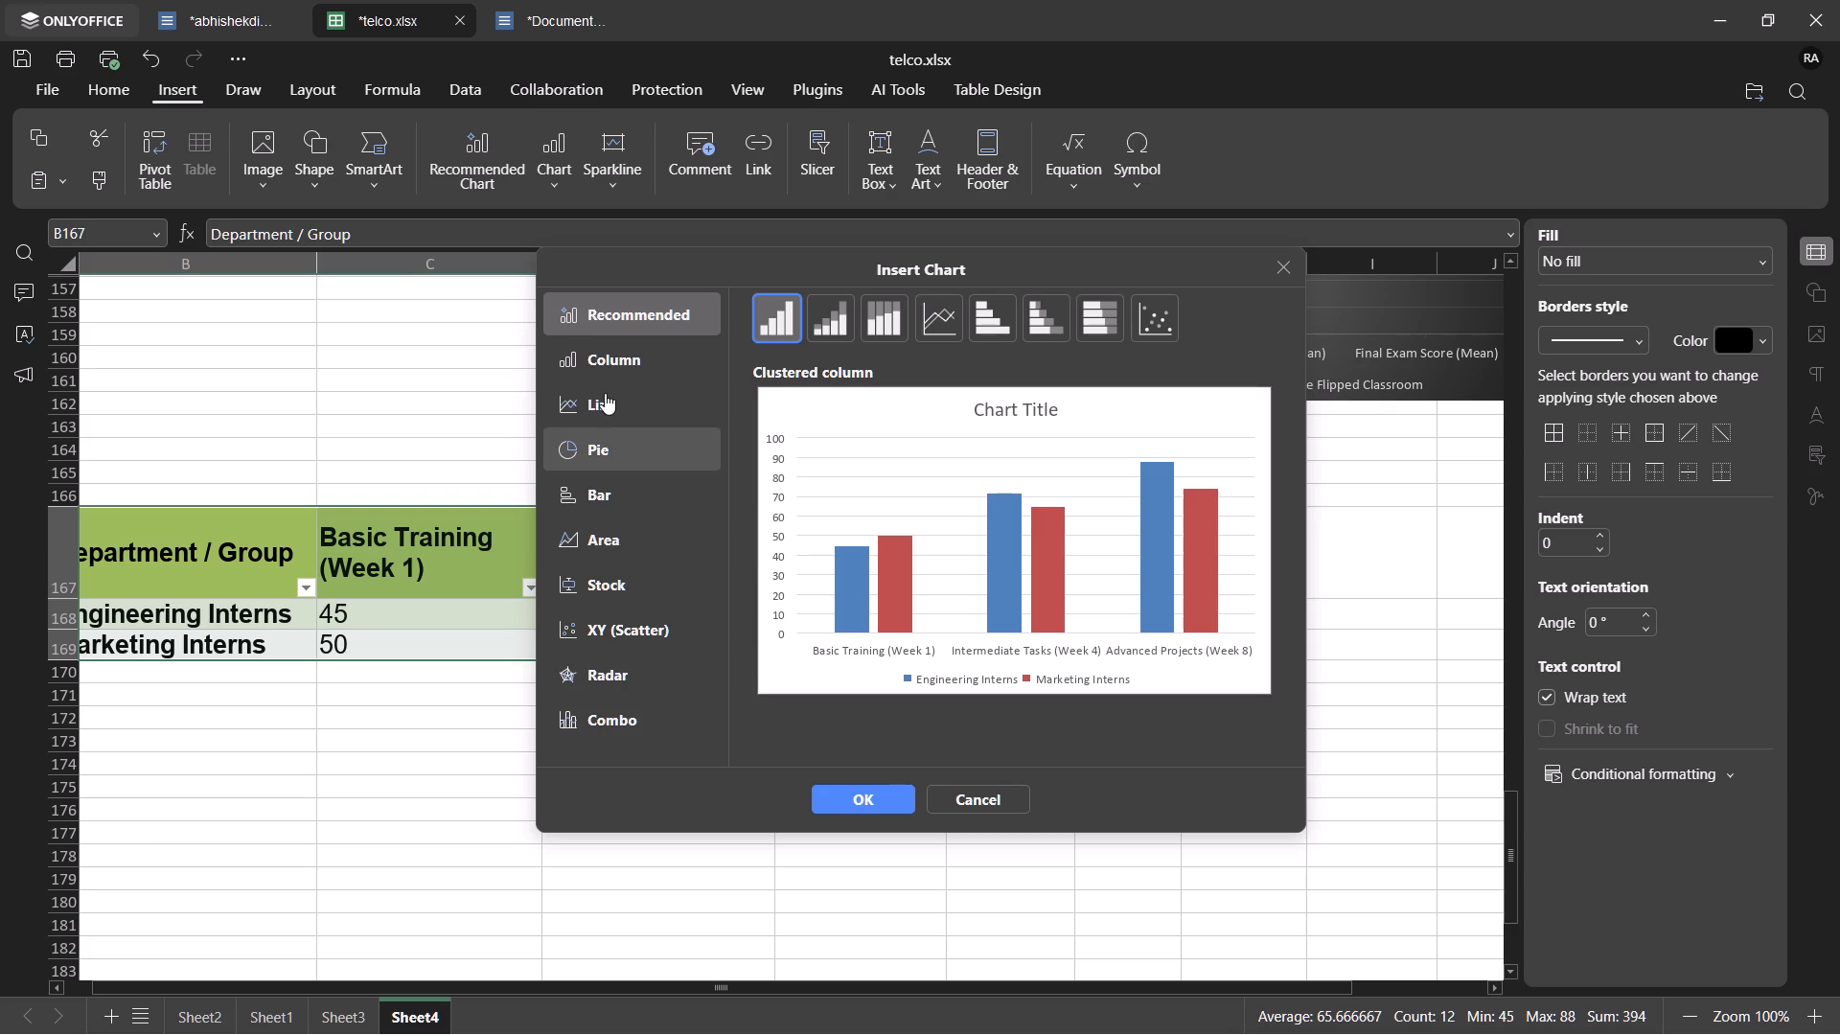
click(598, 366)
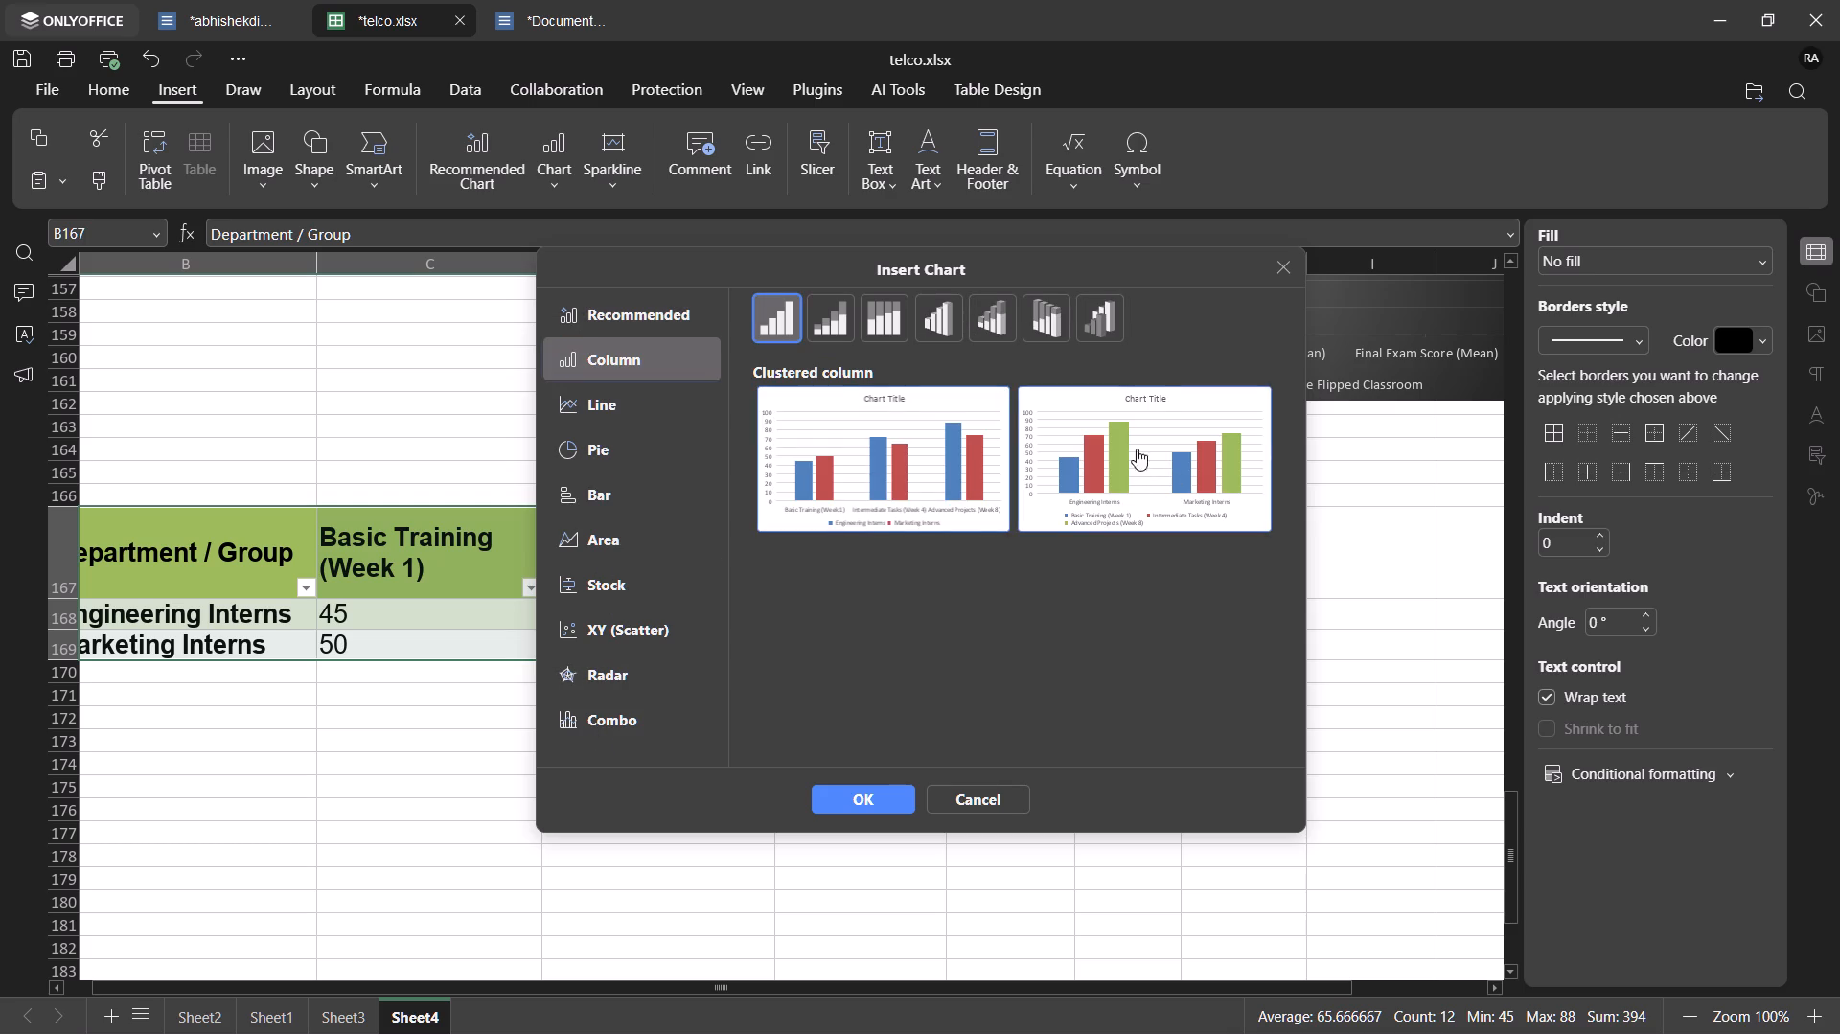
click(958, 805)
Insert a line-with-markers chart from the Department / Group table, plotting Engineering Interns and Marketing Interns across the three training stages.
scroll(958, 805, up, 3)
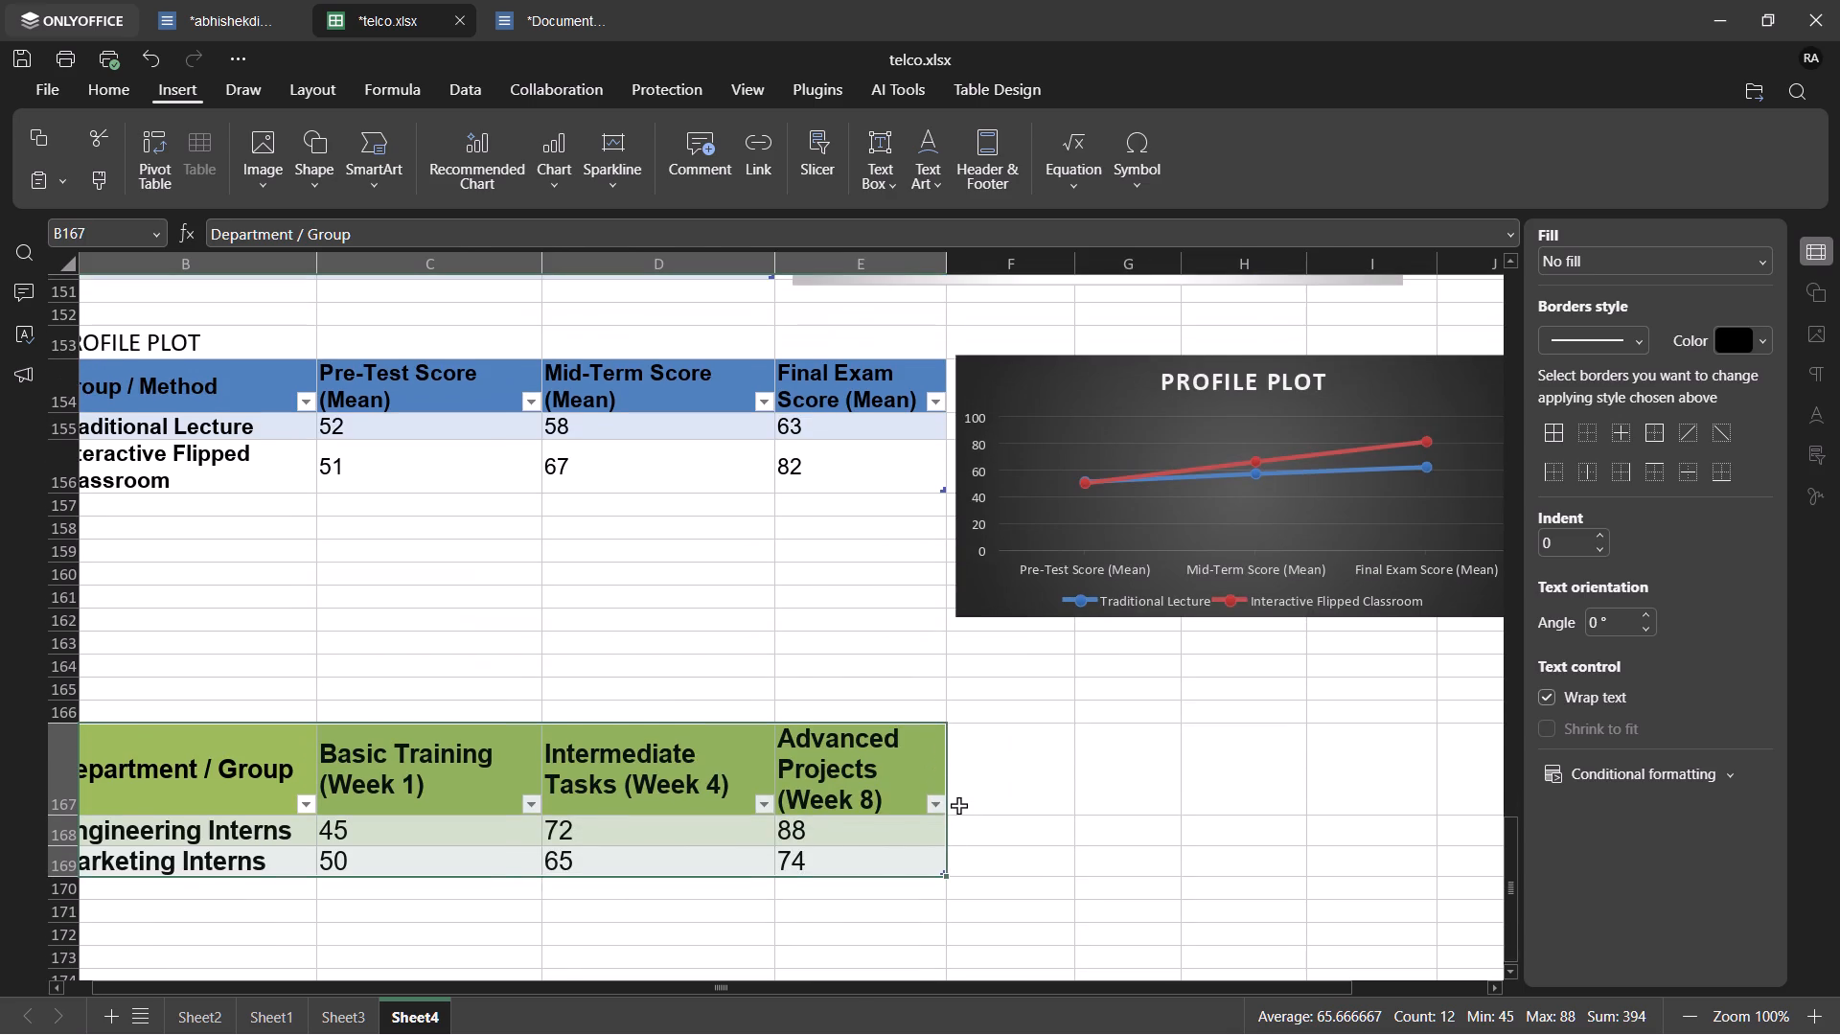
scroll(958, 805, down, 1)
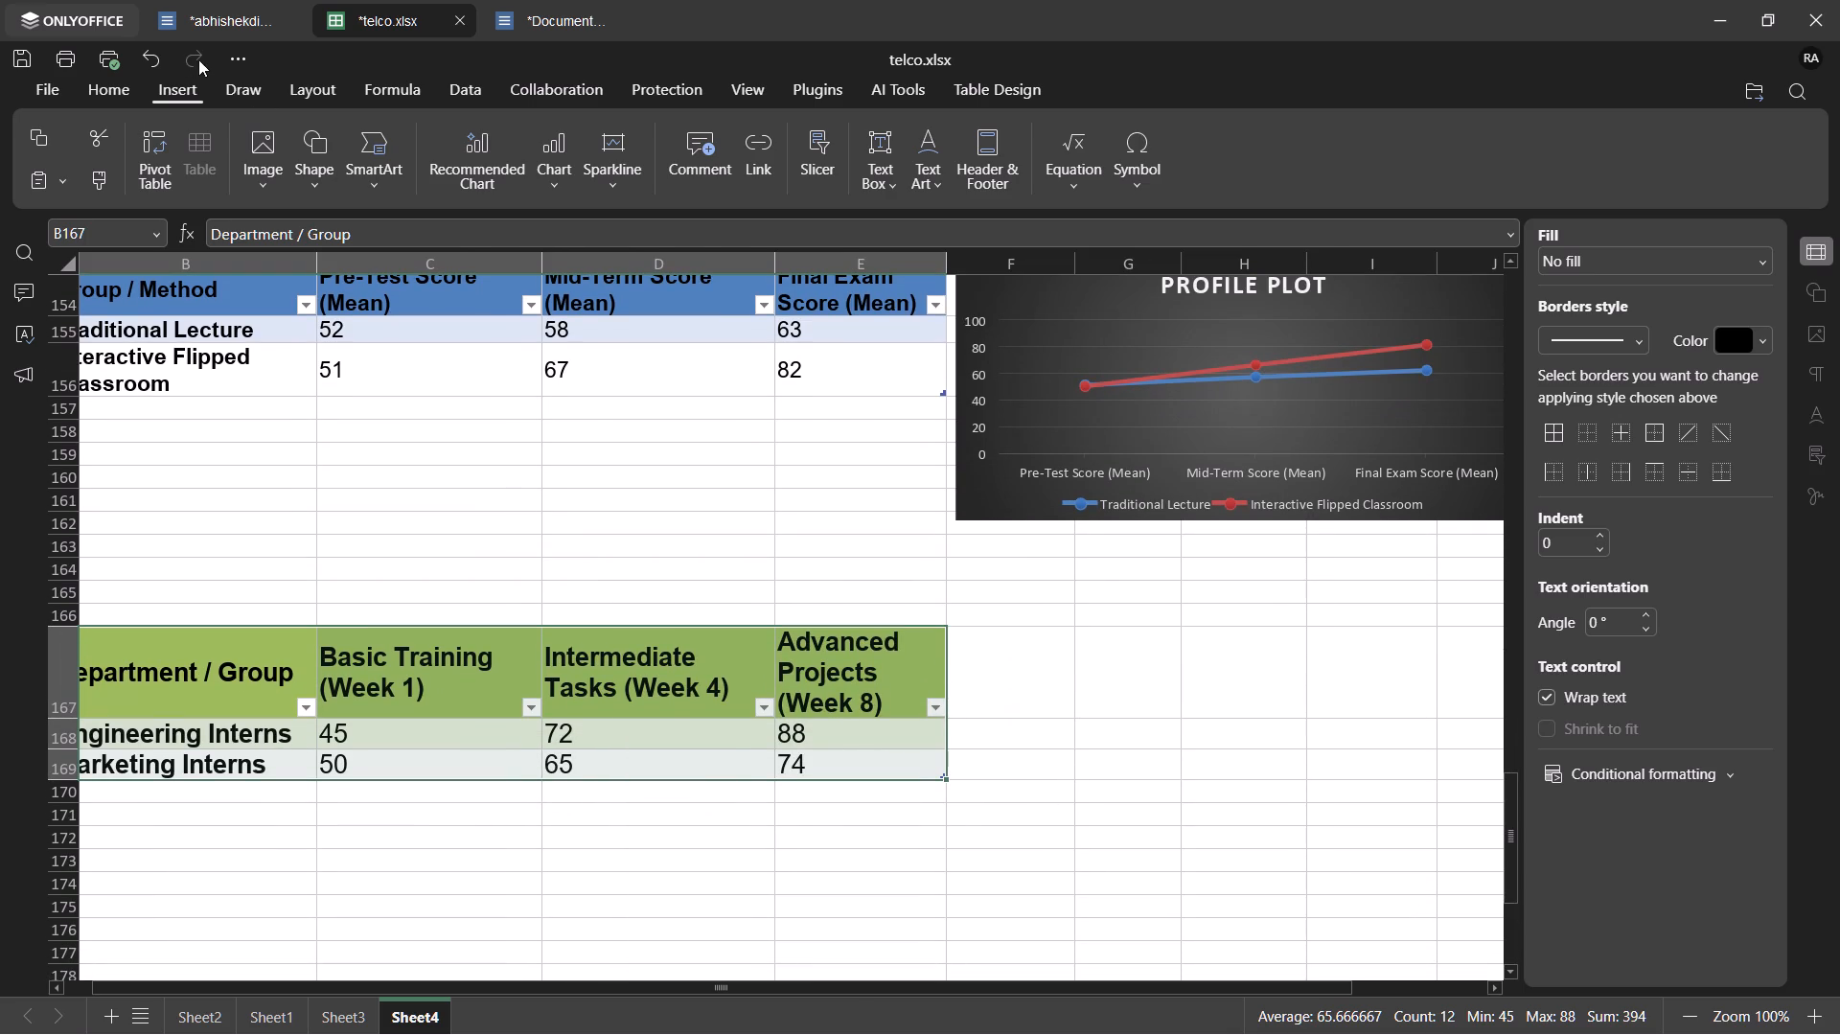
click(487, 147)
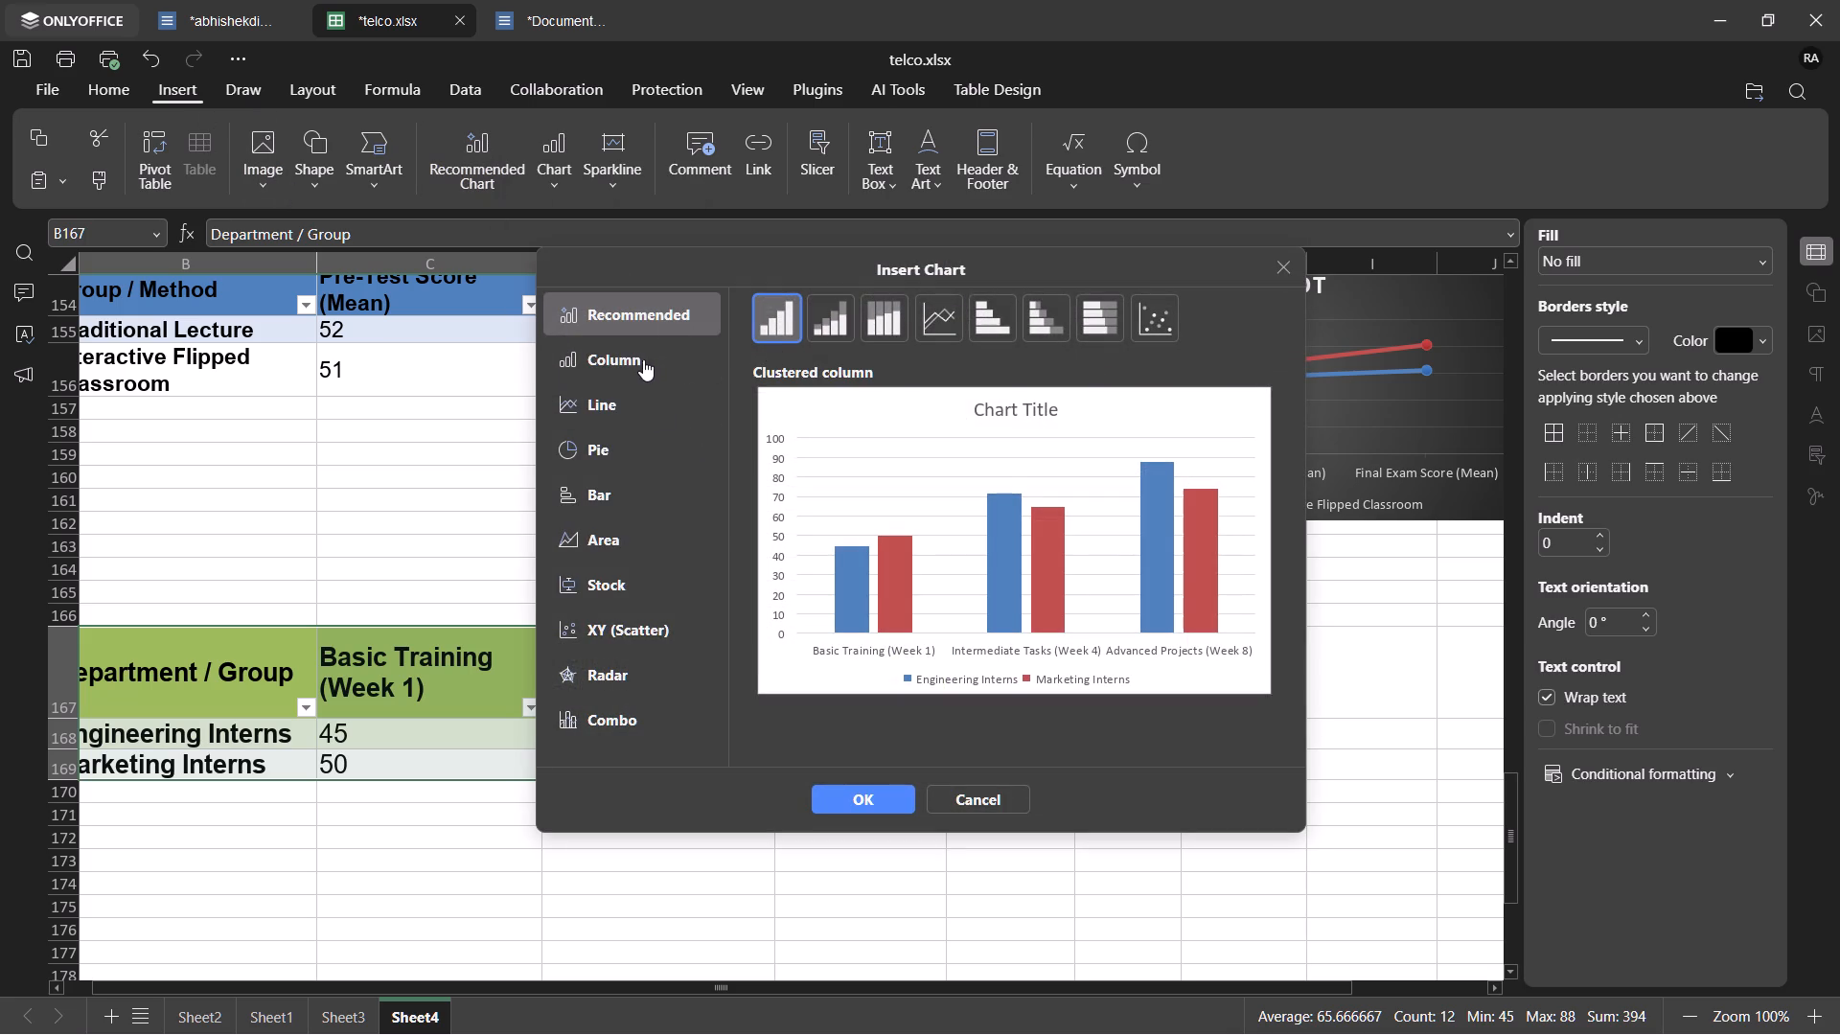
click(642, 361)
click(629, 388)
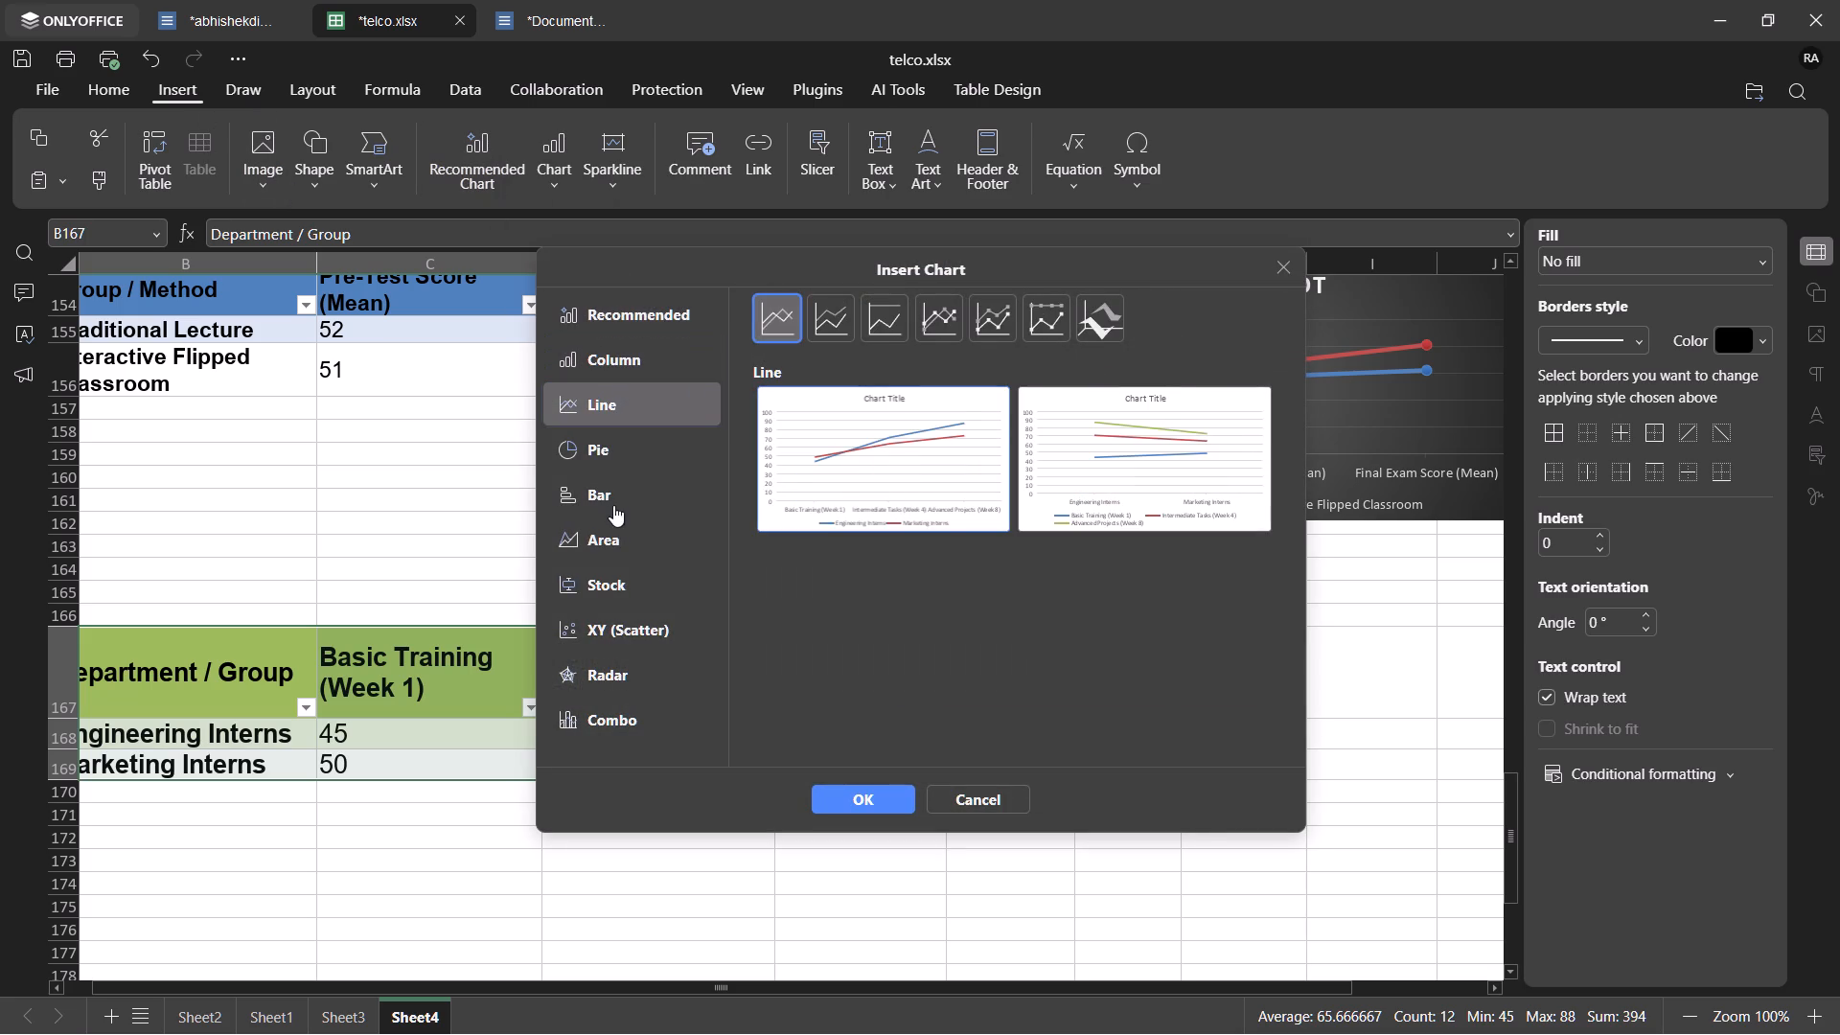
click(897, 462)
click(835, 320)
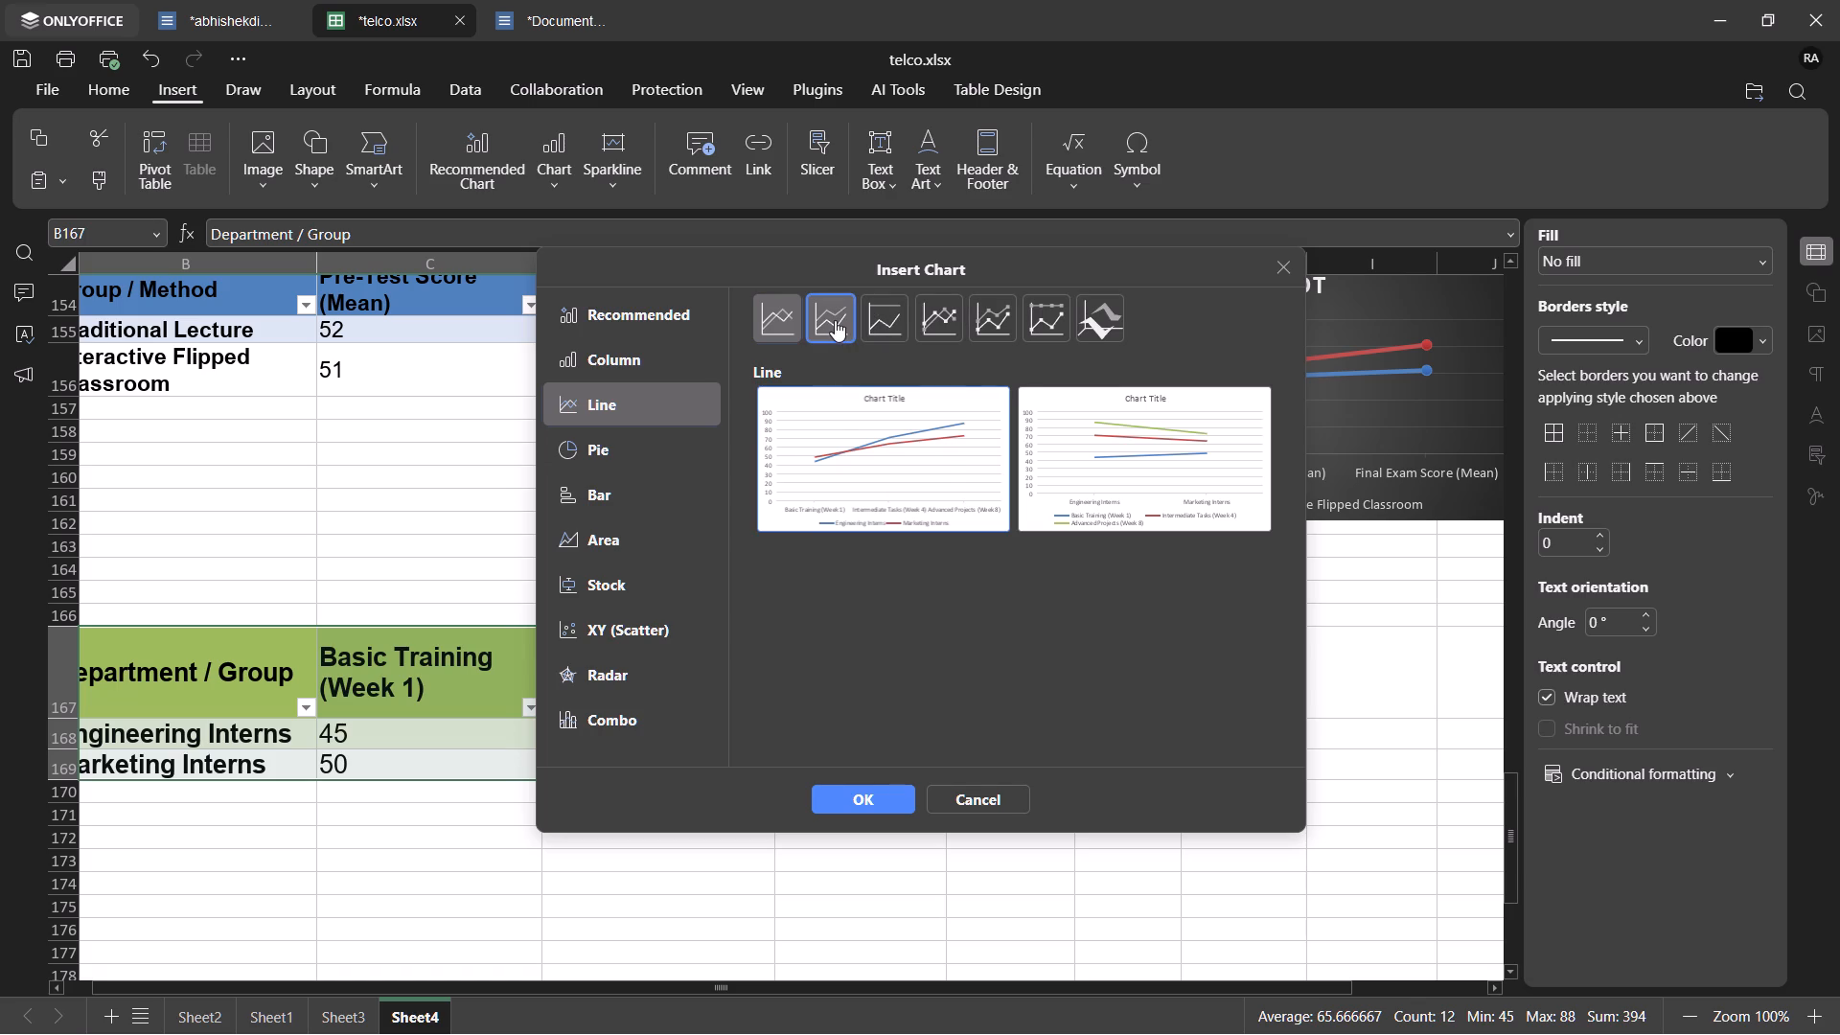
click(891, 320)
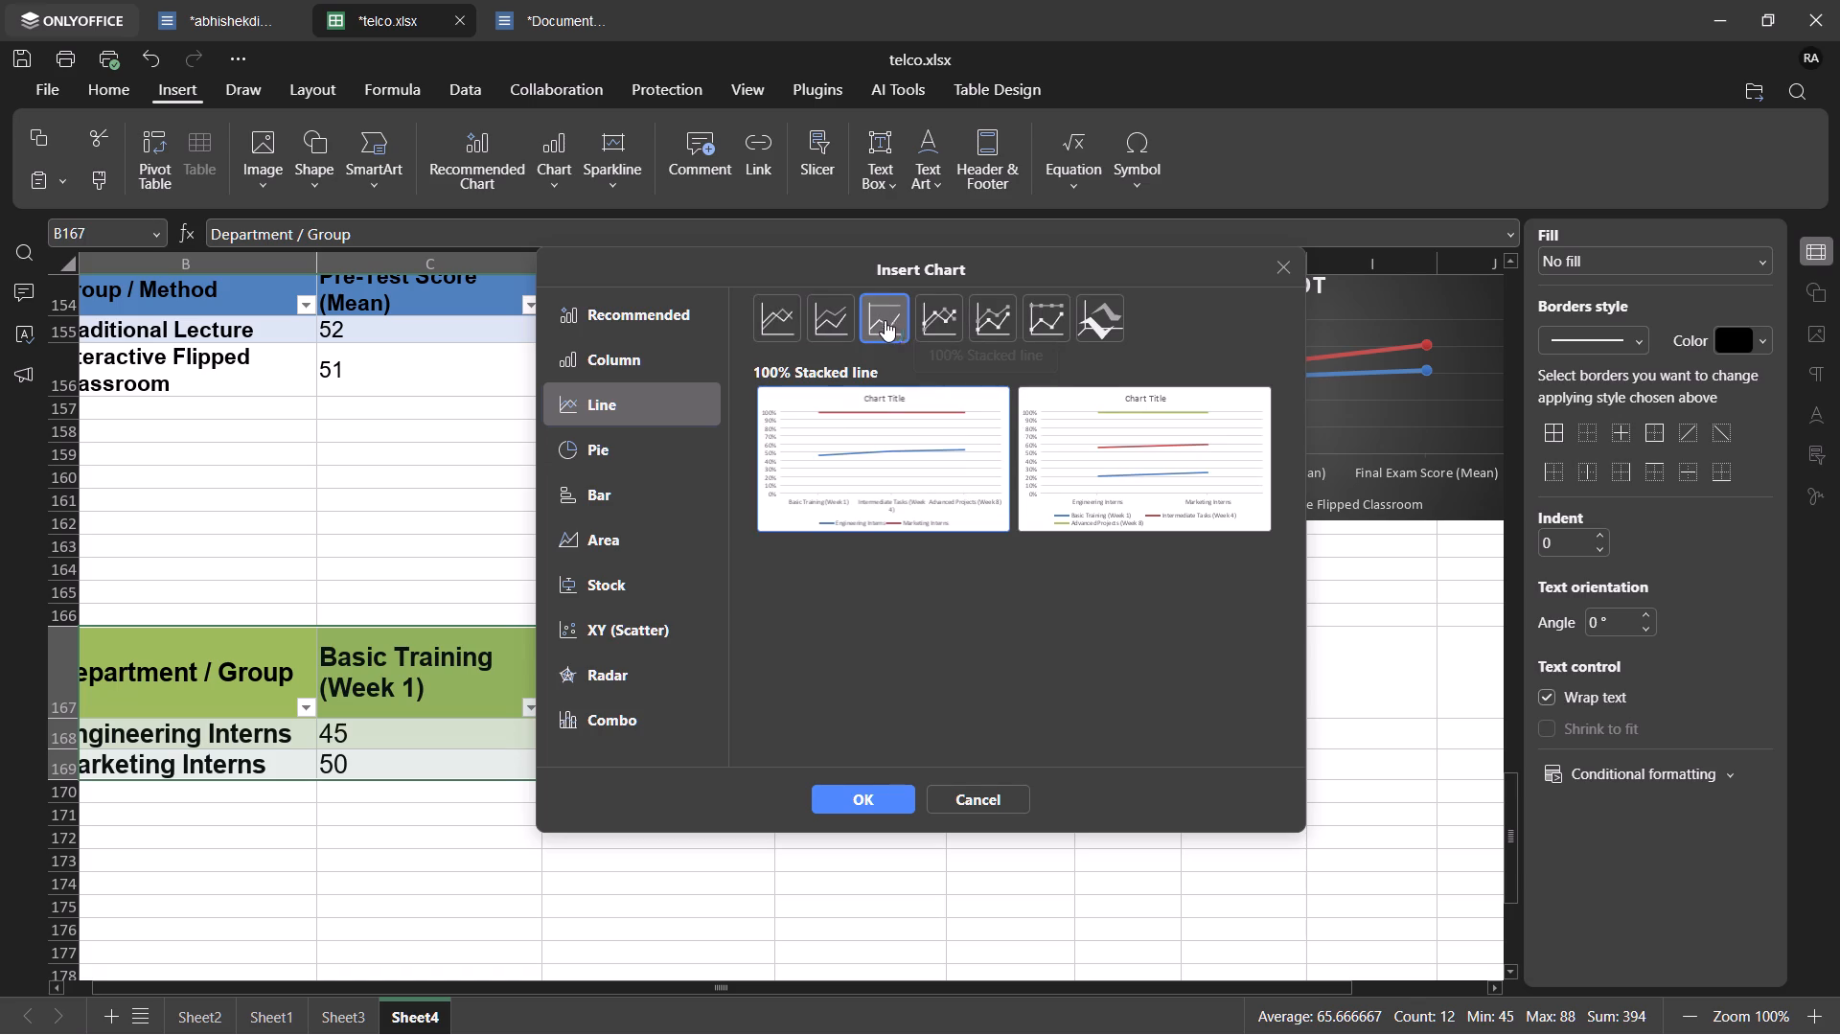
click(933, 321)
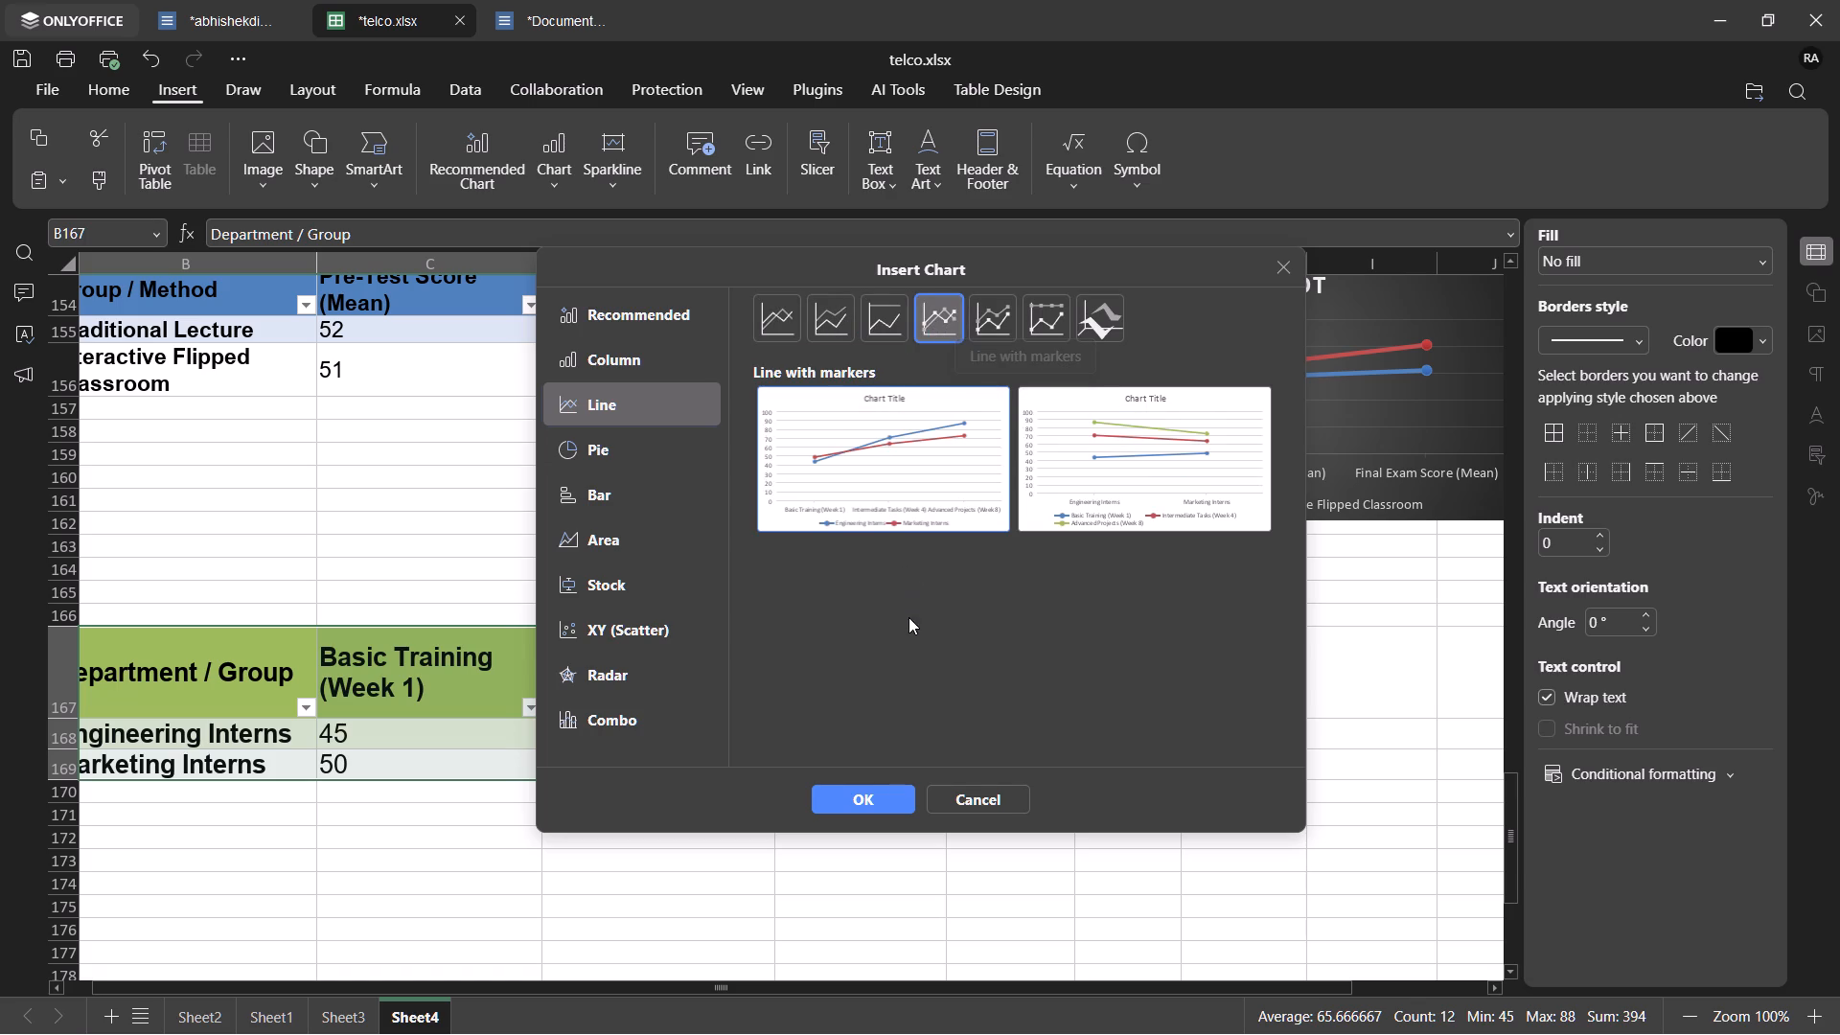
click(917, 494)
click(841, 799)
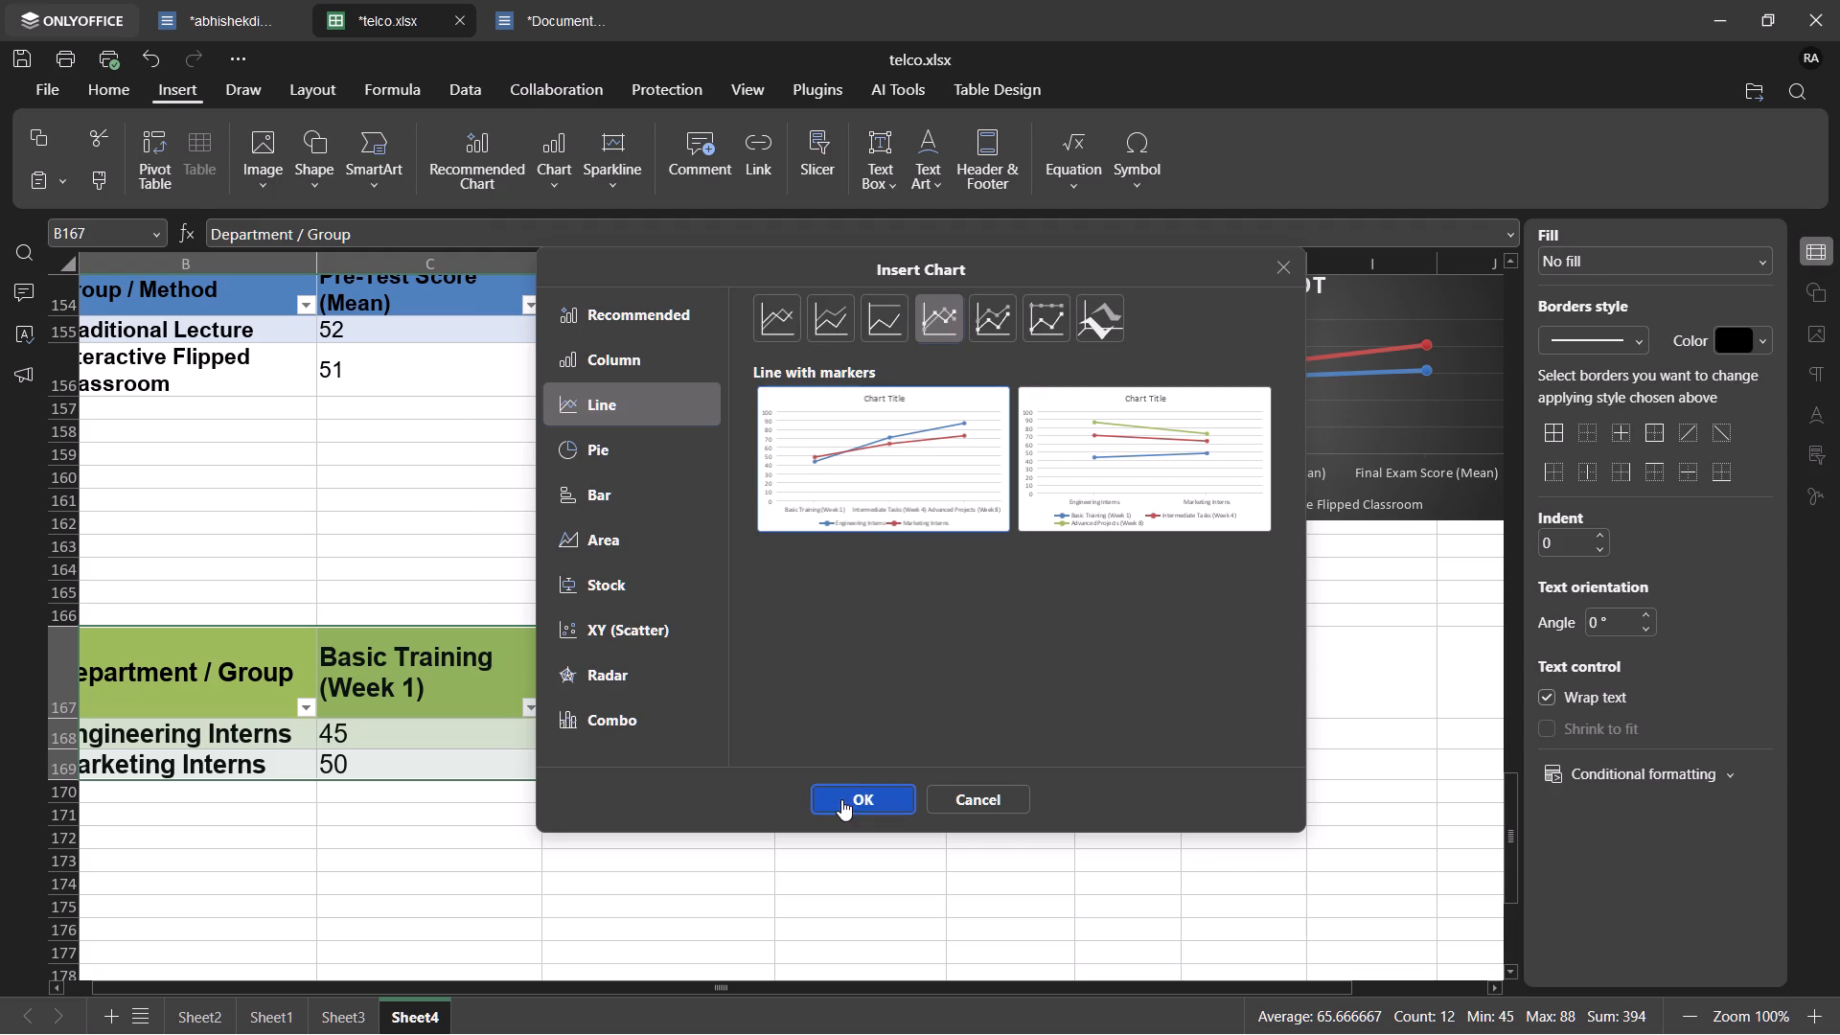
Move the new chart beside the Department / Group table, beneath the first Profile Plot chart and aligned with it.
drag(570, 465, 793, 550)
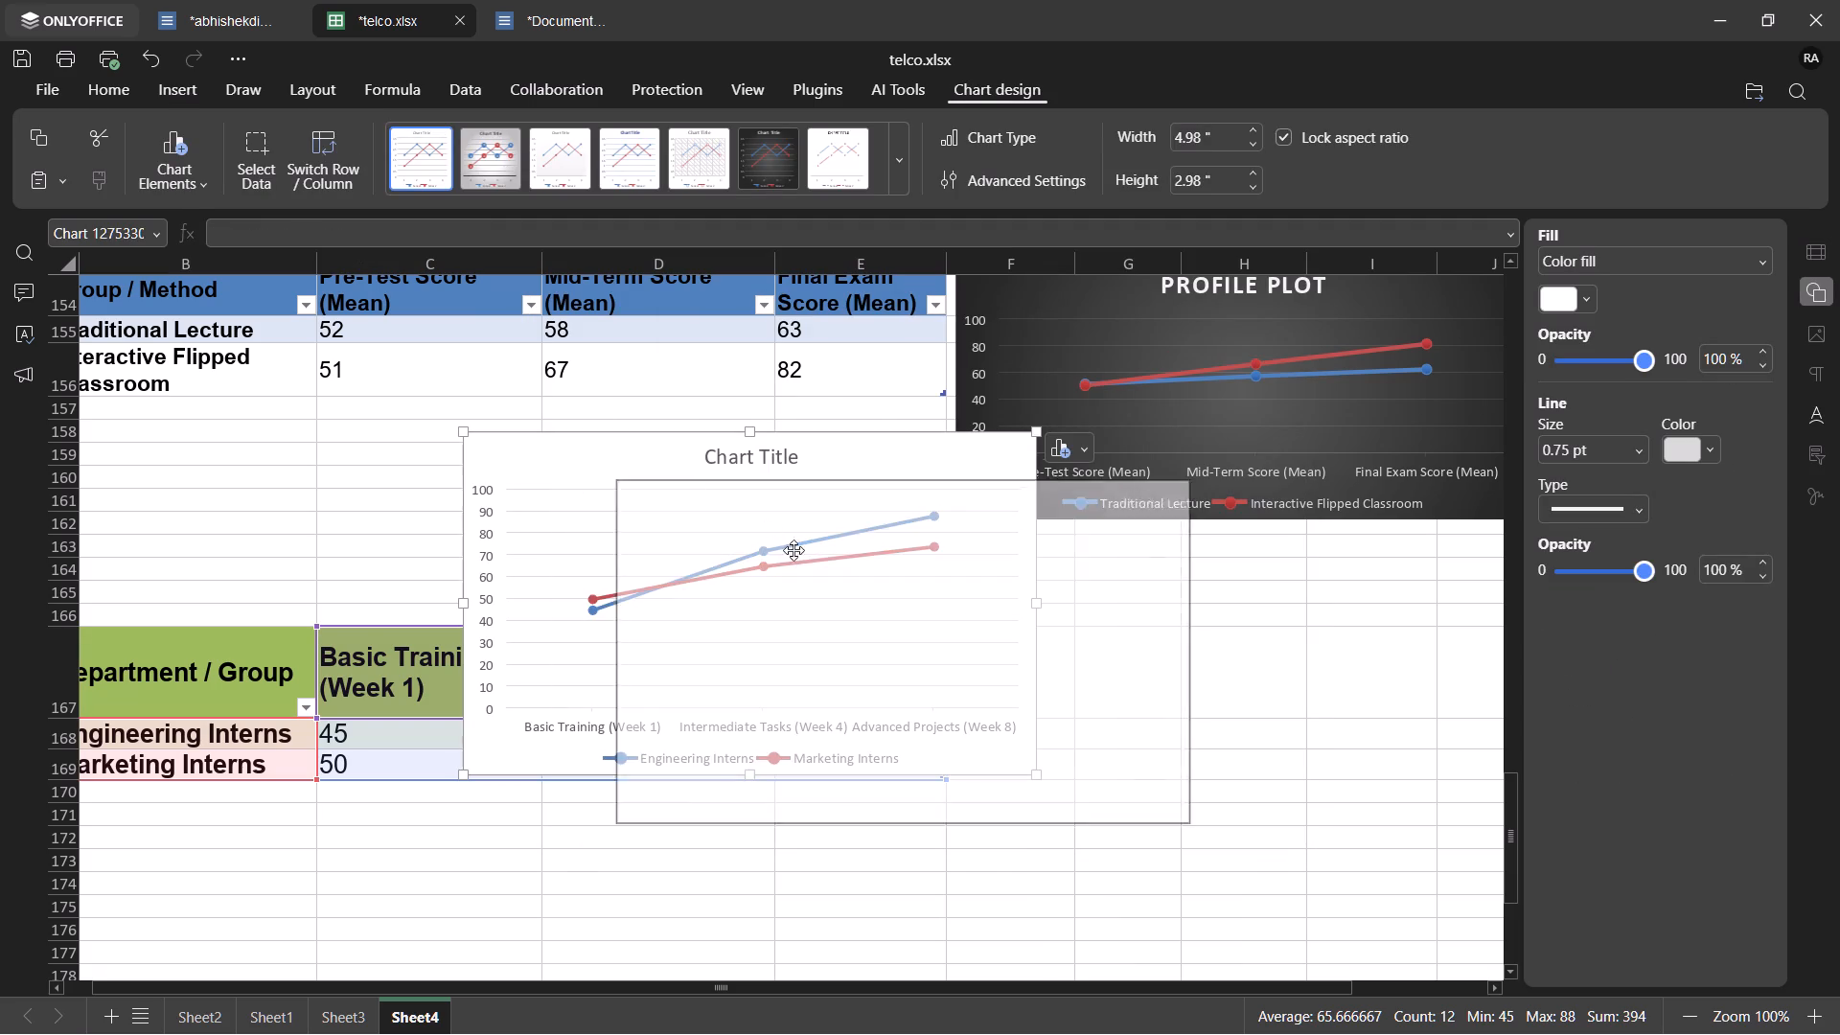
drag(793, 550, 914, 624)
drag(945, 631, 1047, 632)
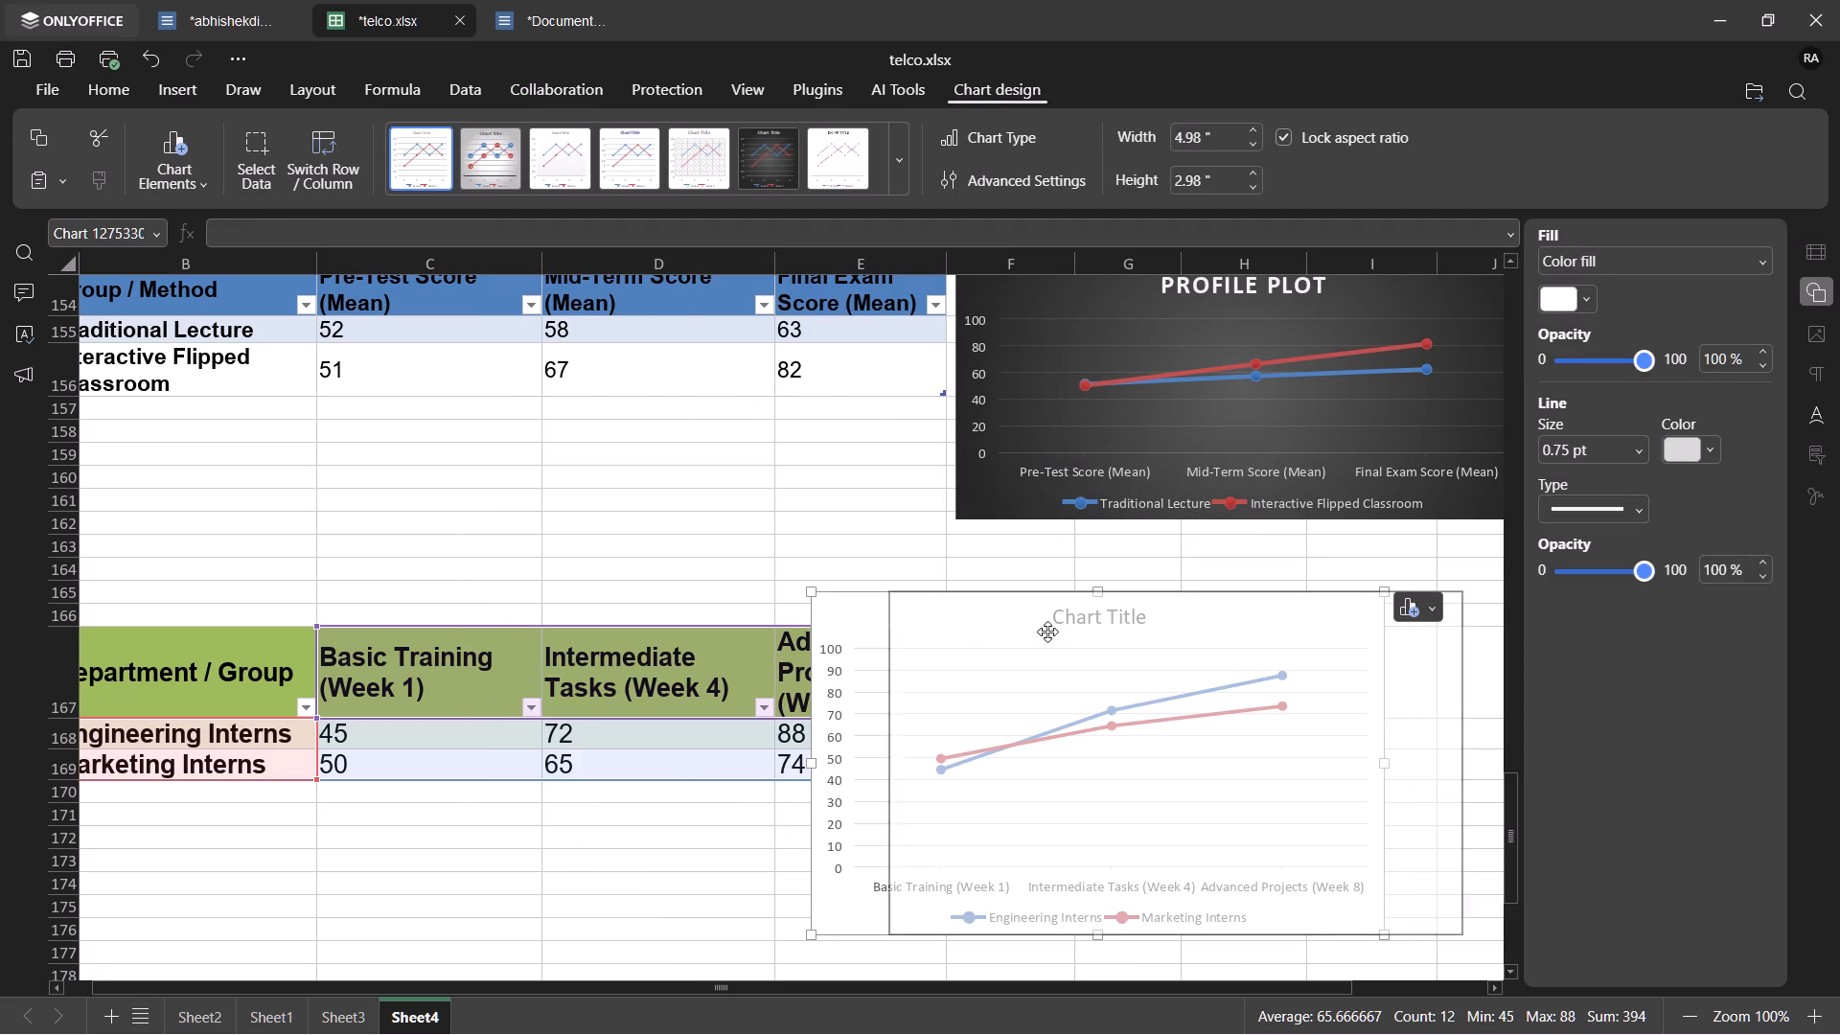
drag(1047, 632, 1091, 618)
scroll(1045, 629, left, 2)
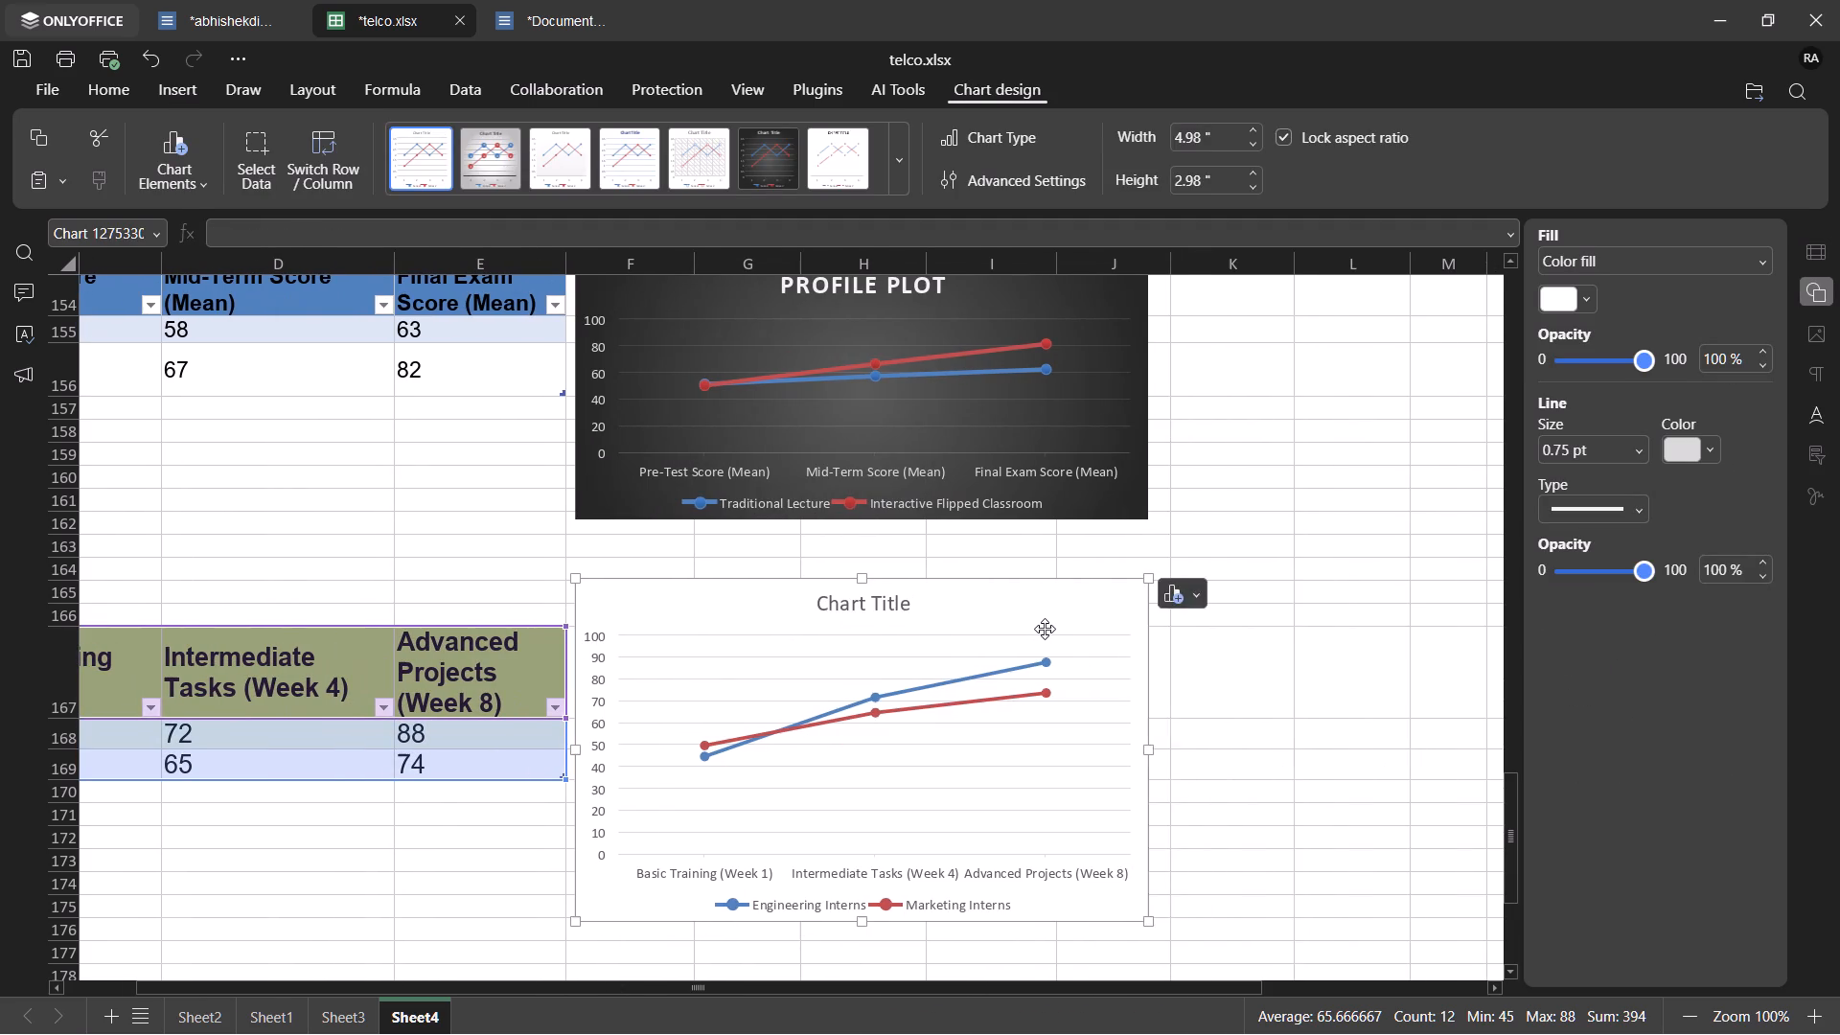
Replace the new line chart's title with PROFILE PLOT.
scroll(1045, 629, down, 1)
click(811, 553)
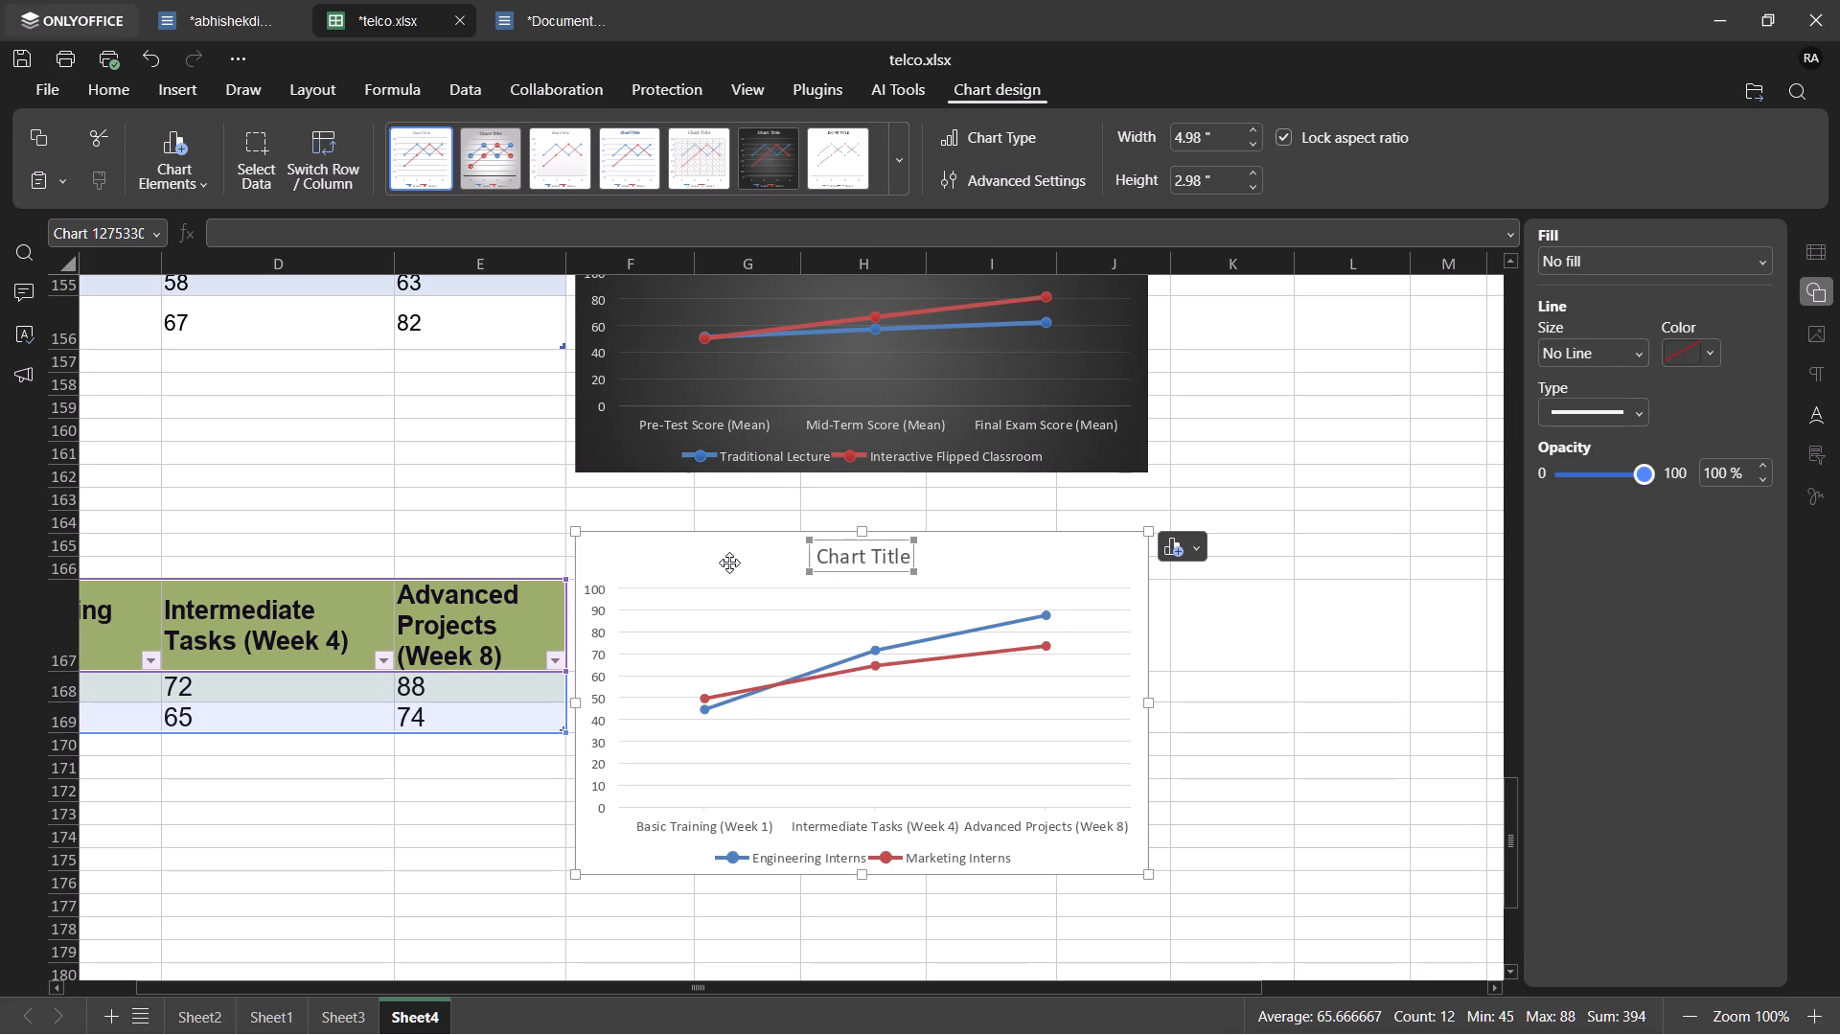
triple_click(862, 560)
key(BackSpace)
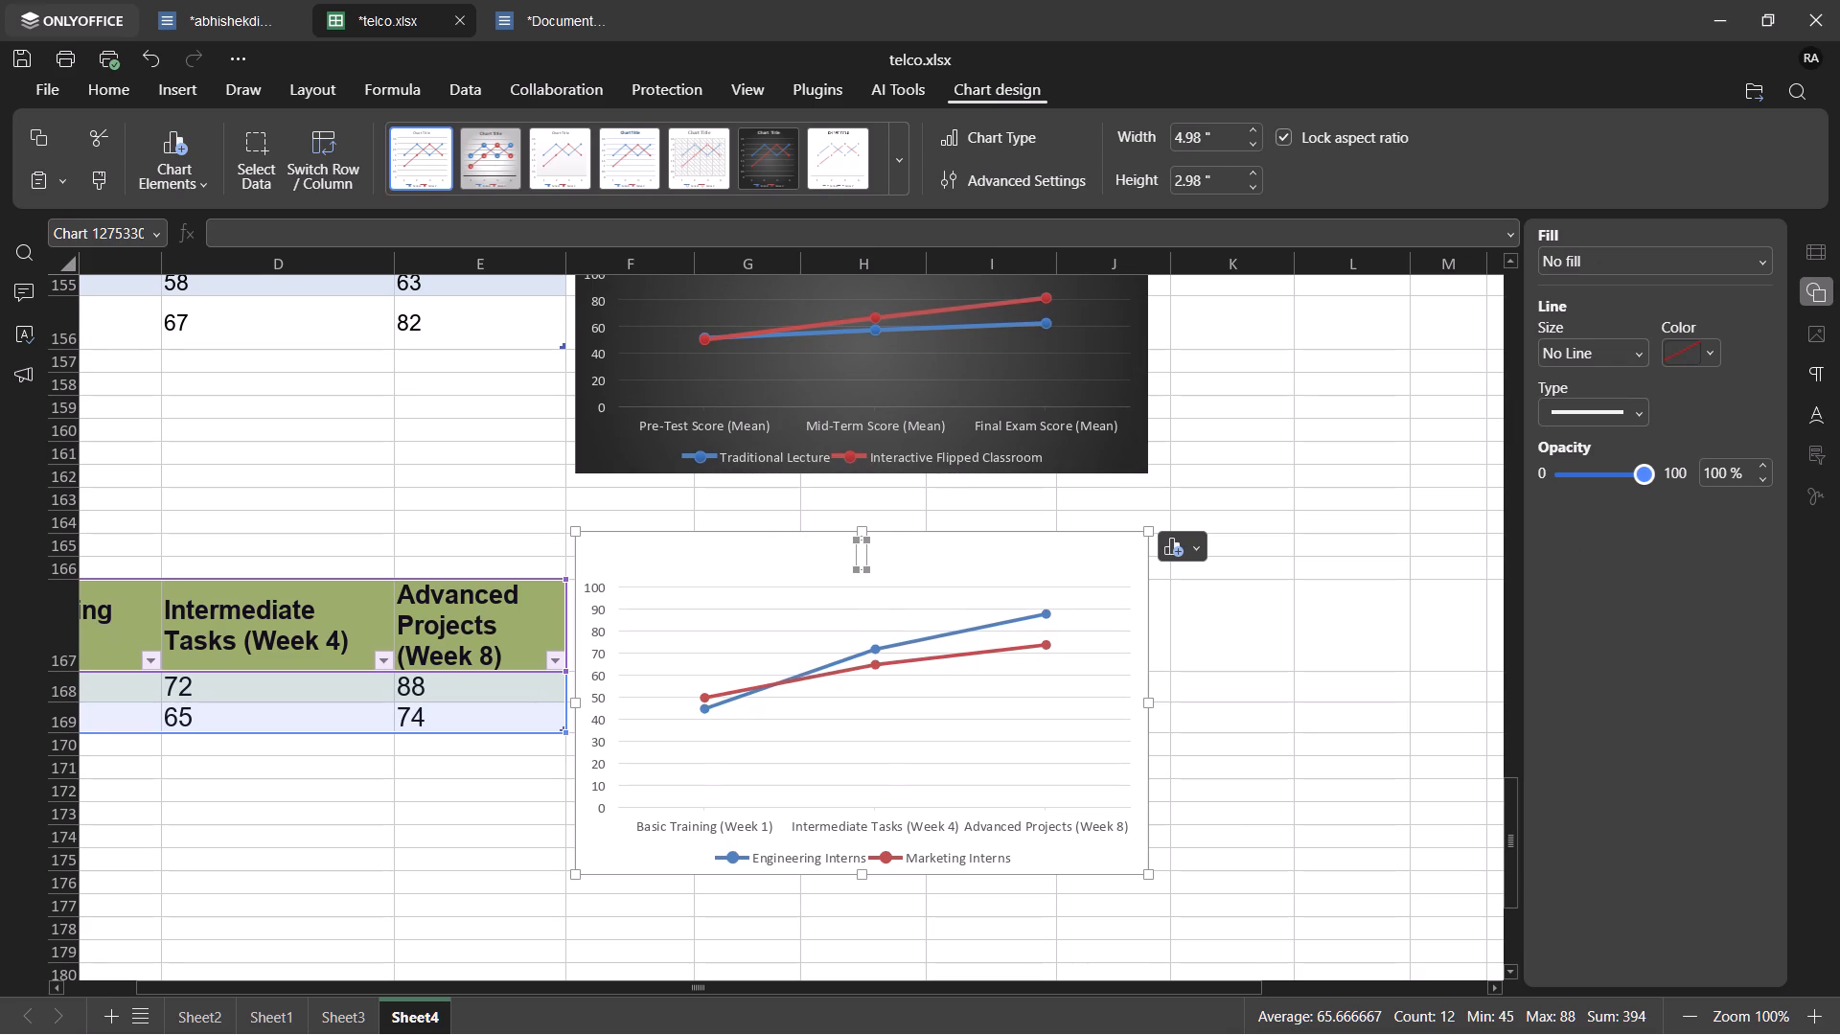
text(PROFILE PLOT)
key(space)
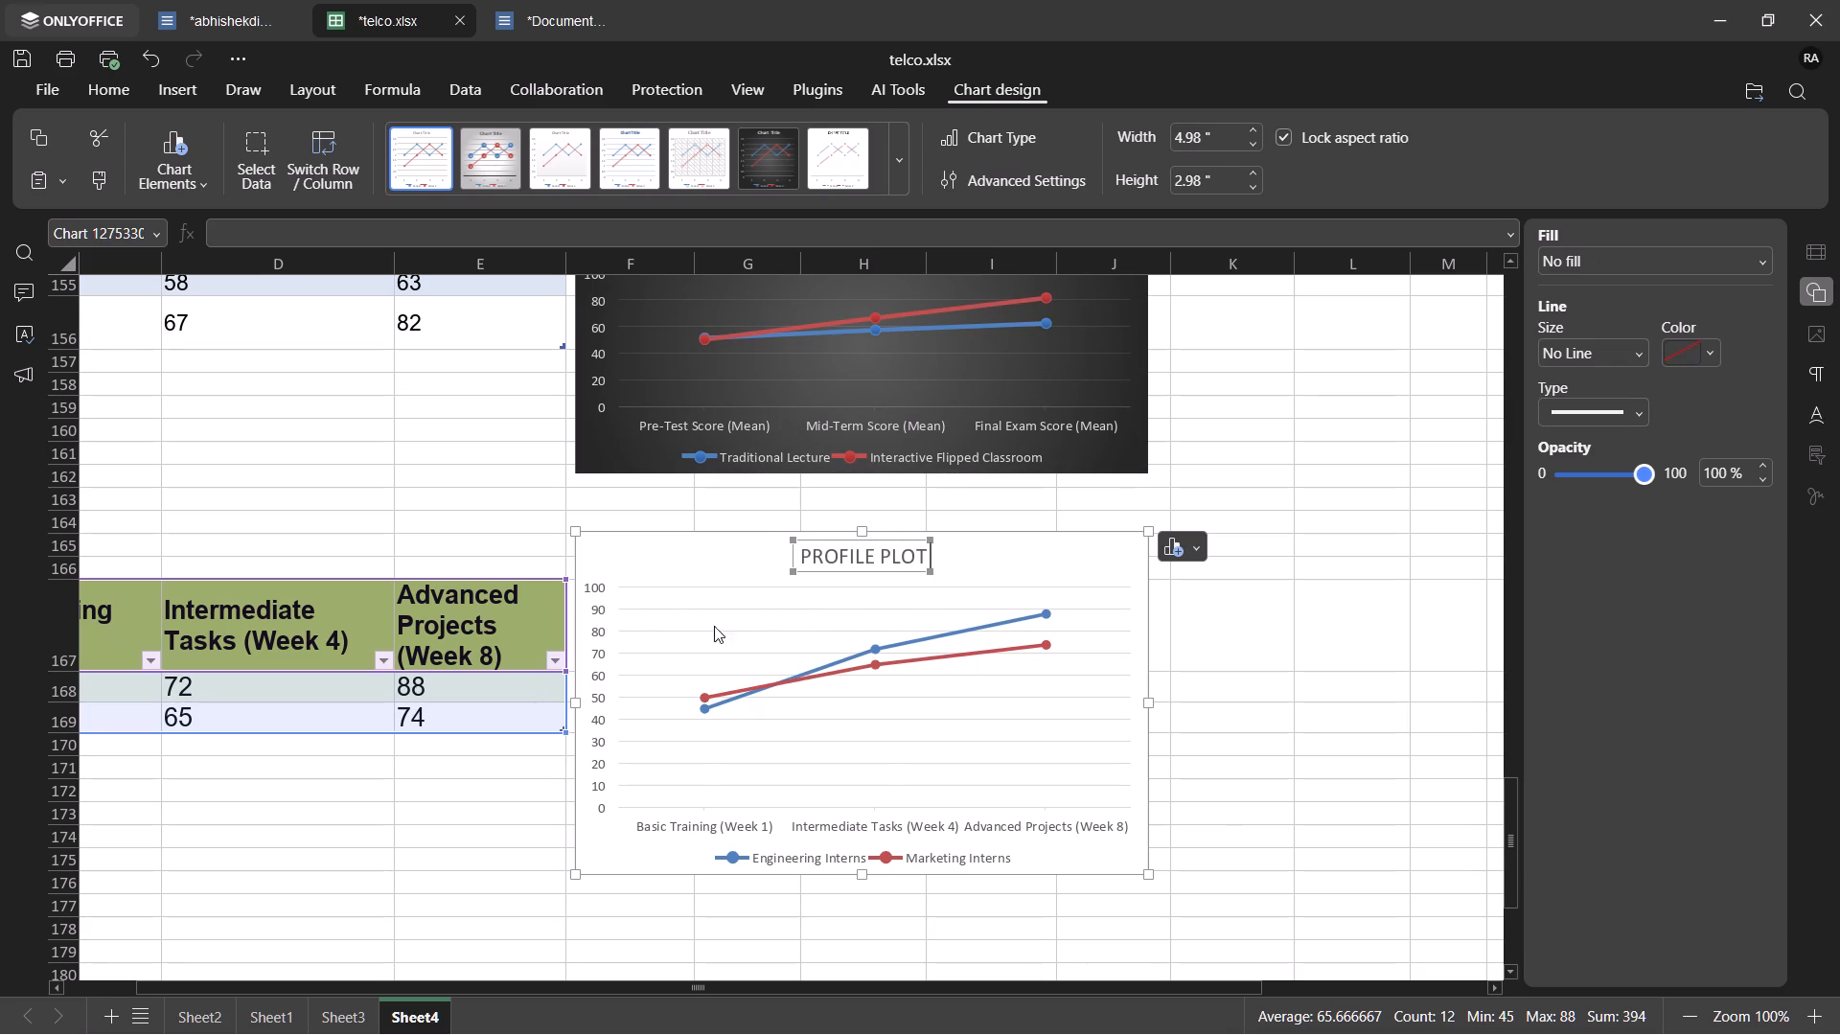
click(630, 586)
Apply the dark gradient chart style to the new chart, matching the first Profile Plot chart.
click(648, 545)
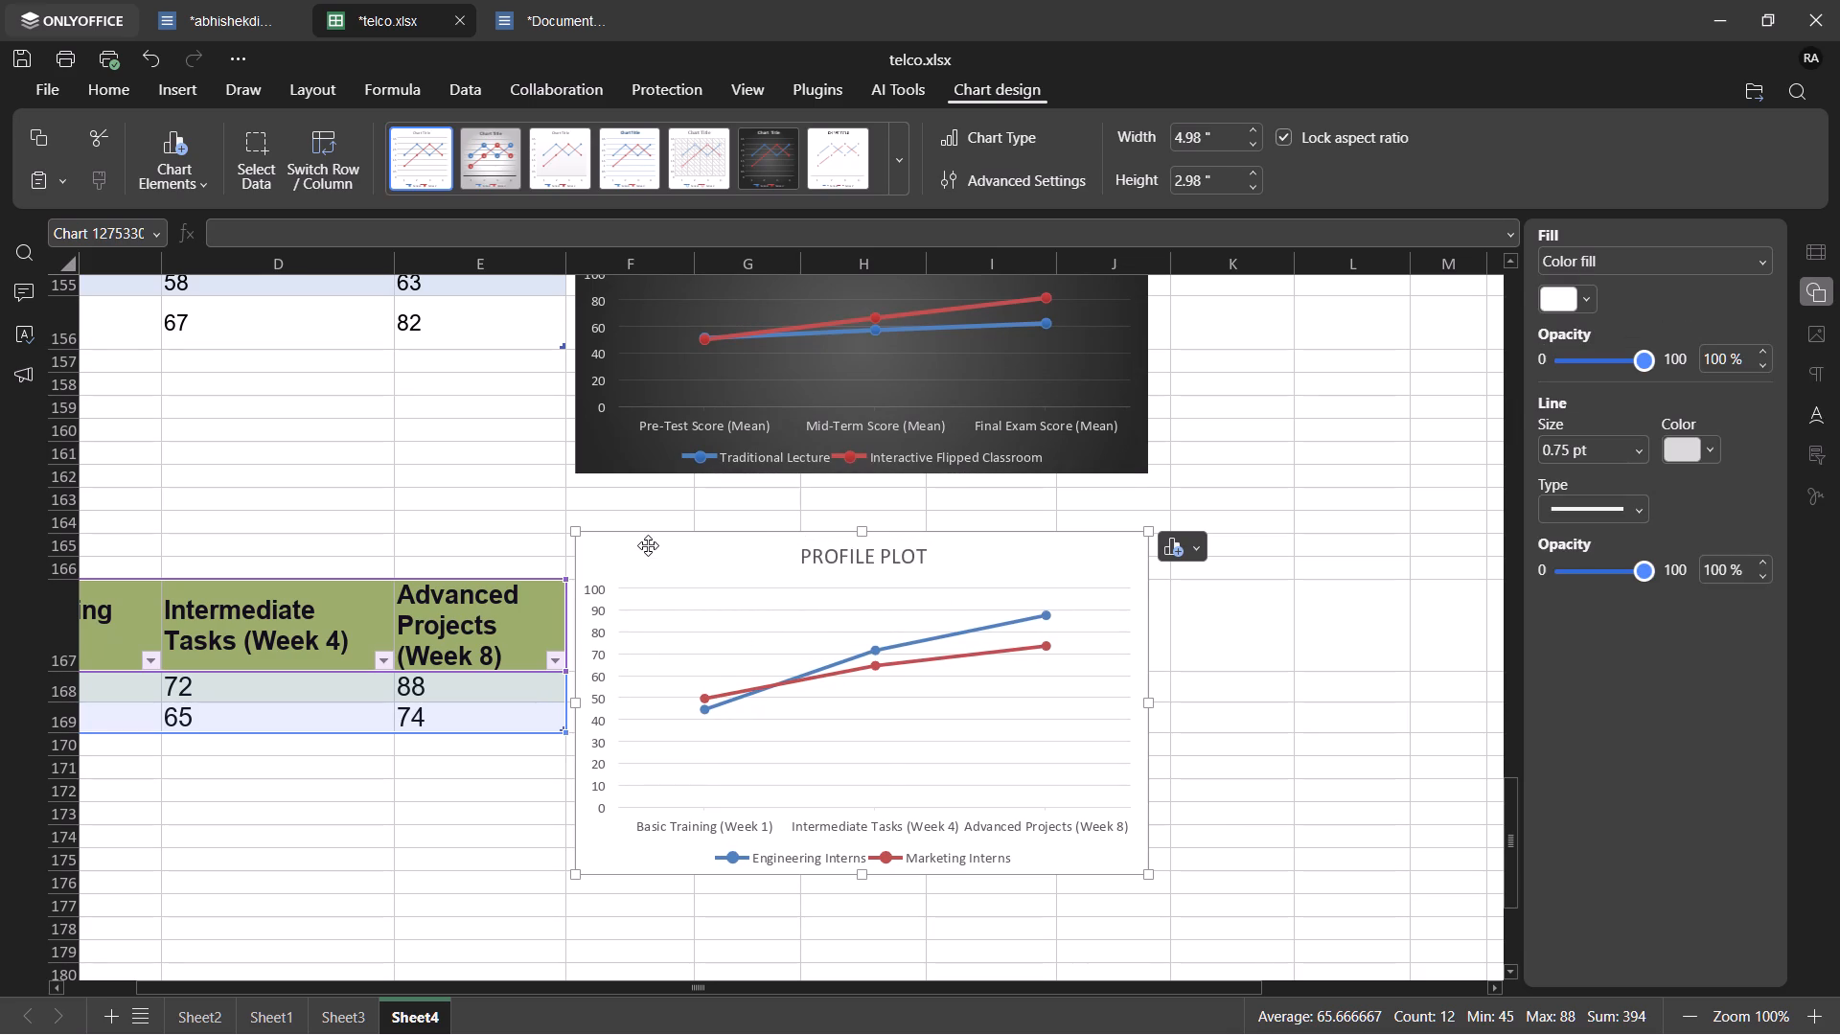
click(769, 155)
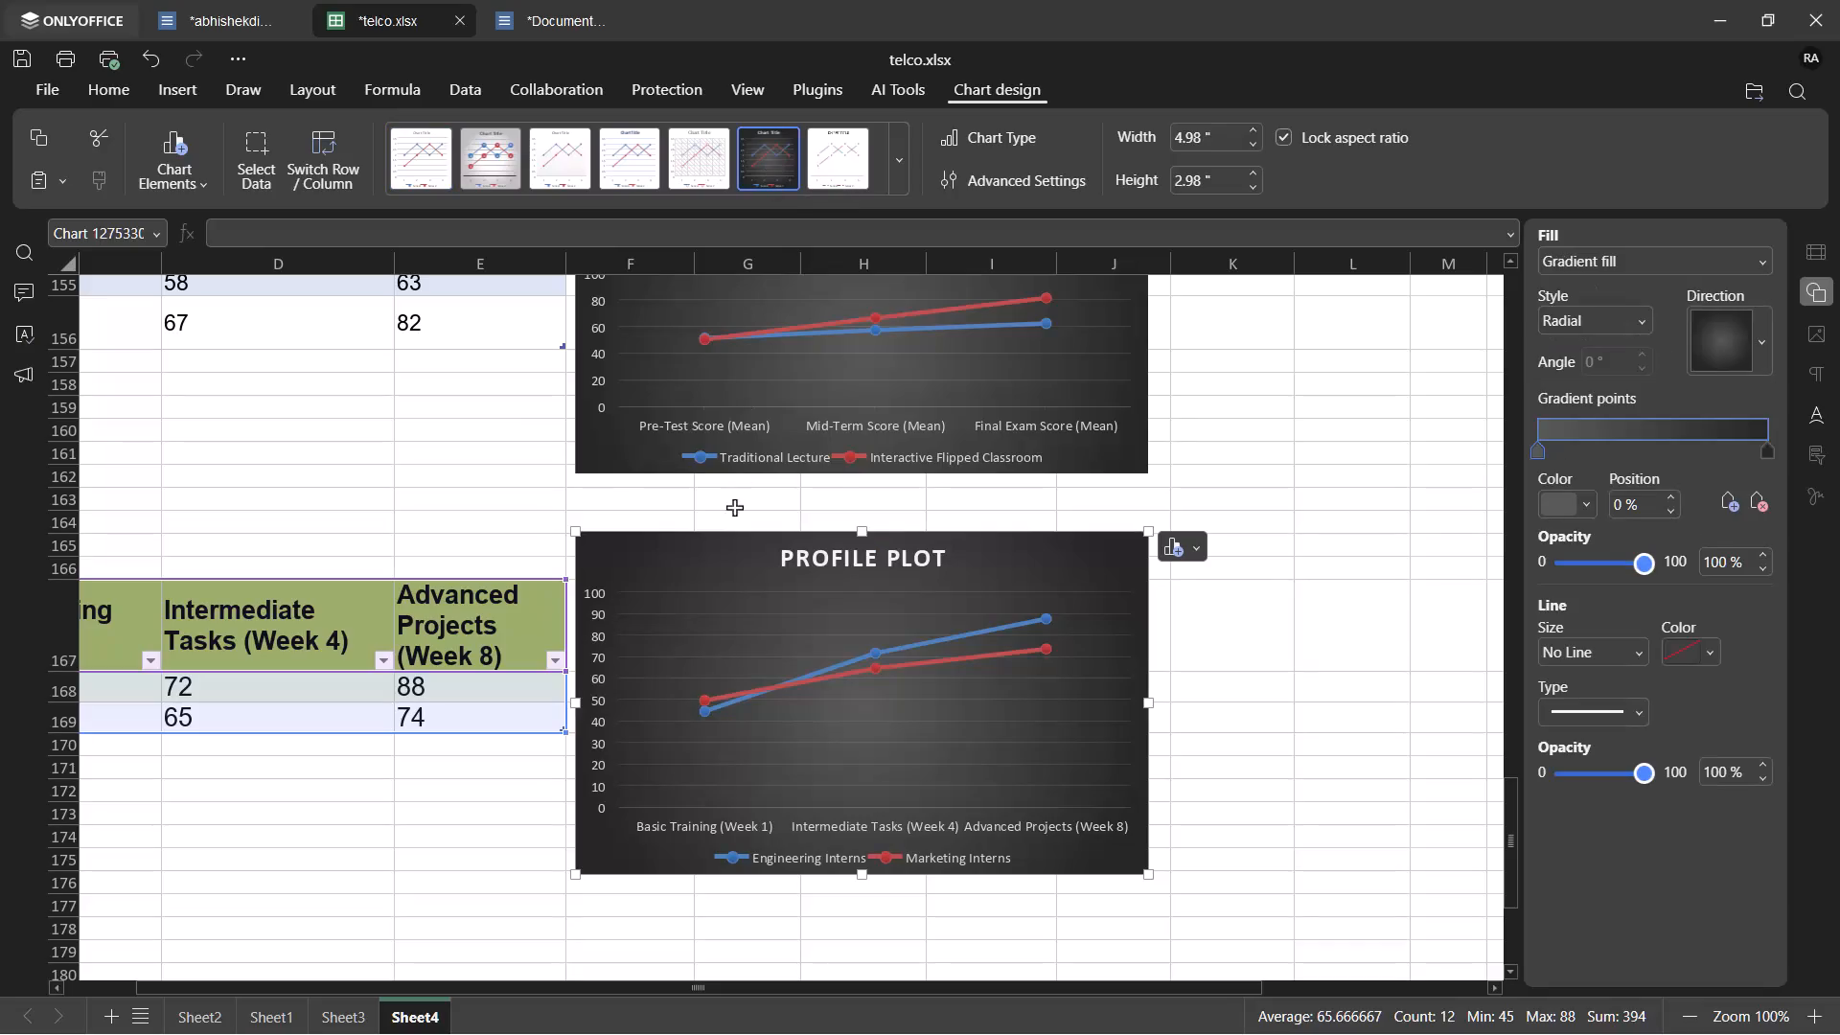
click(457, 494)
Copy the Department / Group table, B167:E169, and paste it into abhishekdis.docx below the Profile Plot conclusion paragraph.
scroll(457, 494, down, 1)
scroll(457, 494, right, 1)
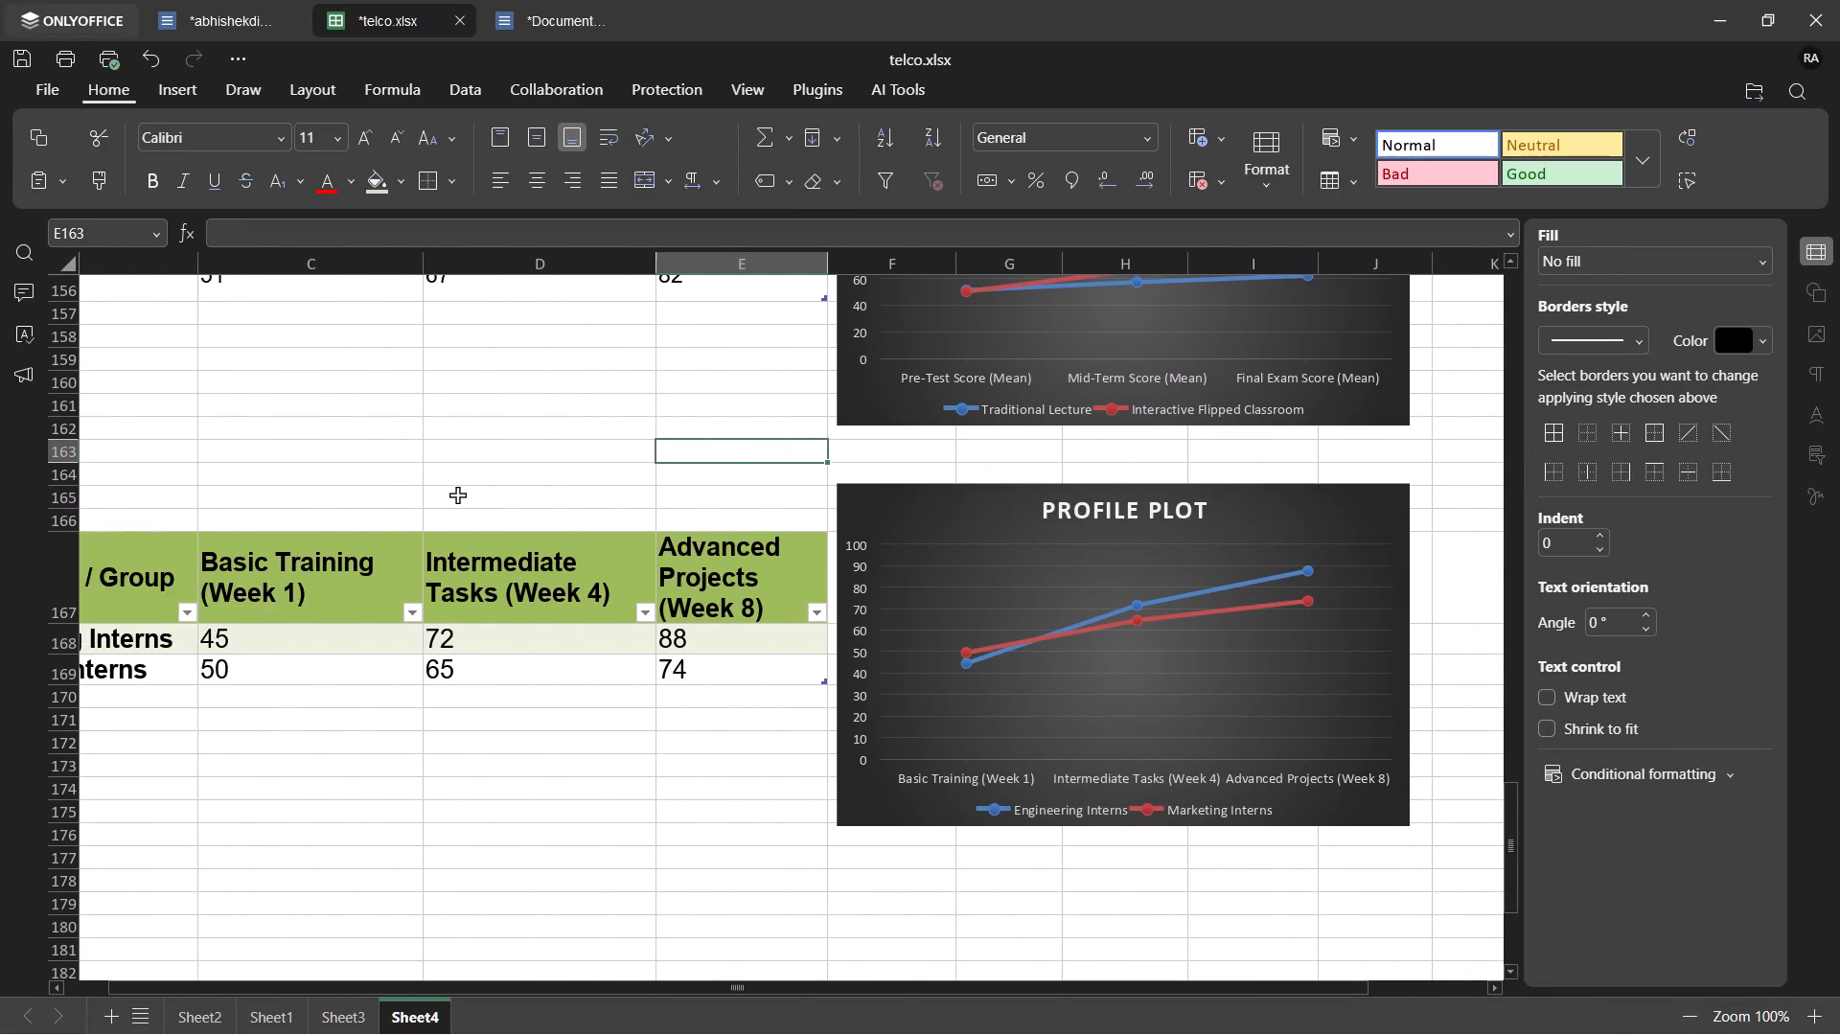
scroll(457, 494, right, 1)
triple_click(193, 562)
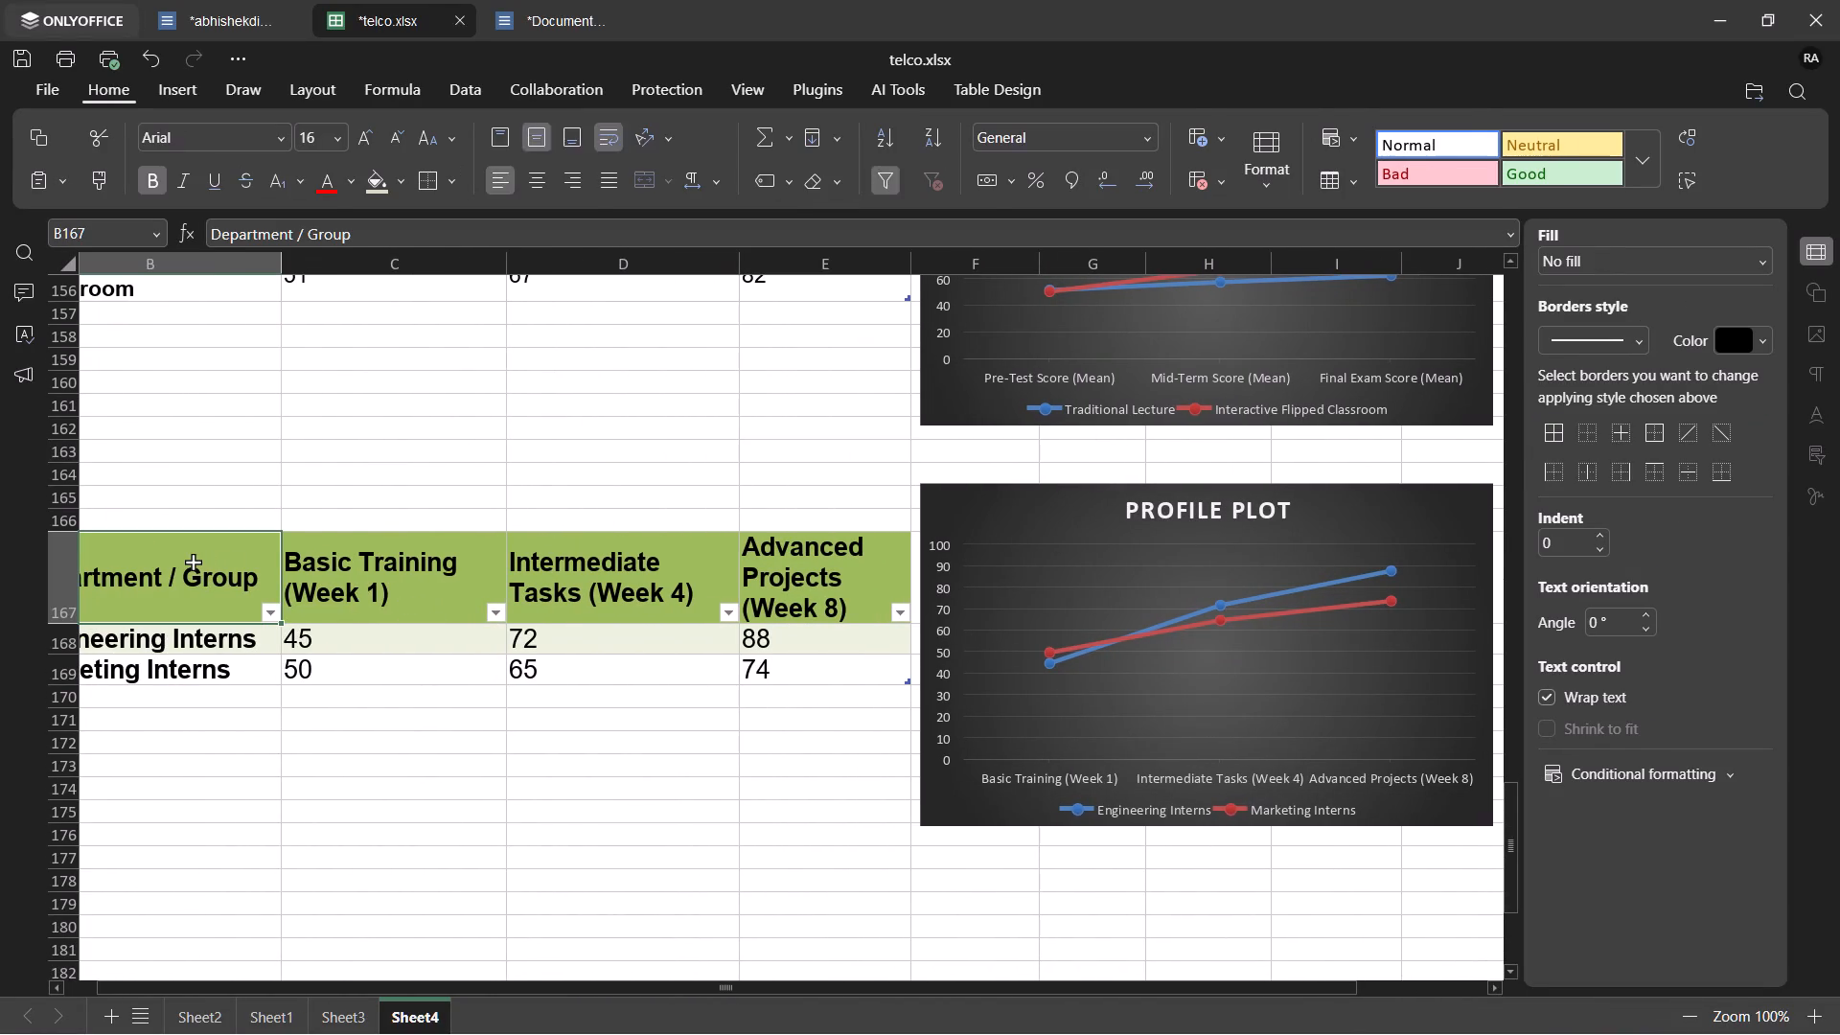
click(193, 562)
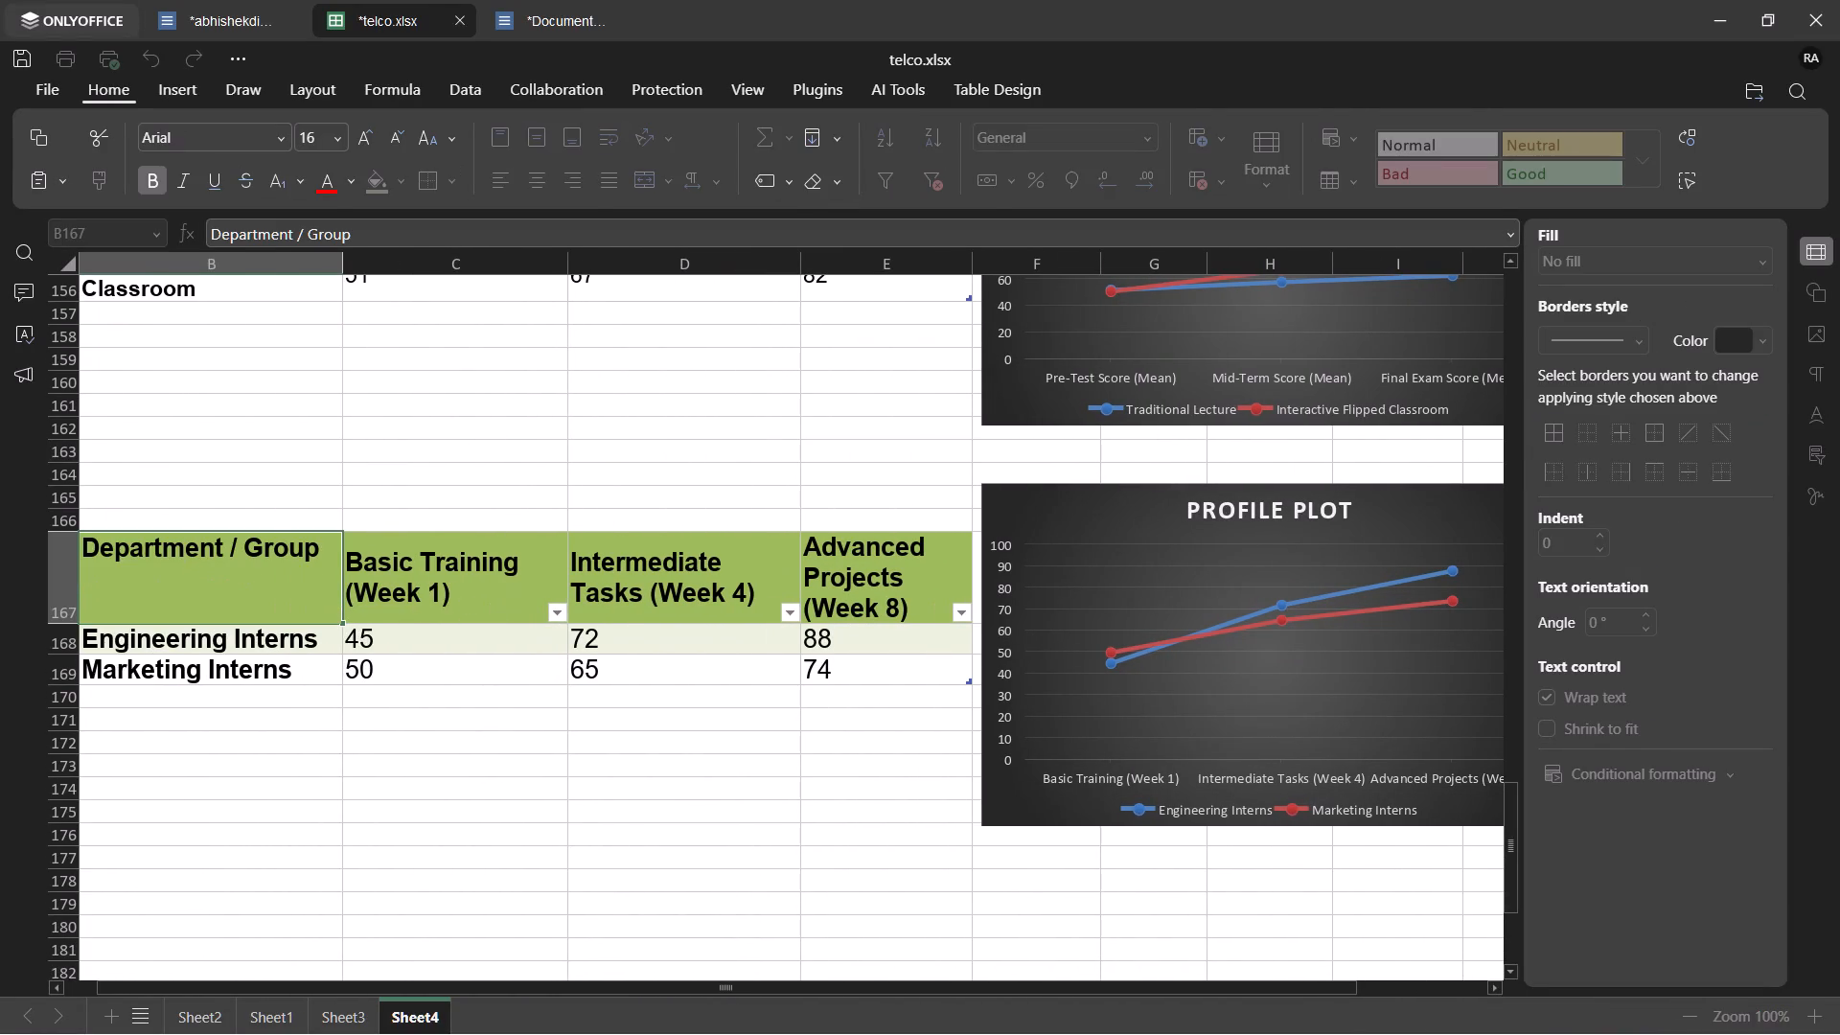
key(ctrl+z)
click(349, 558)
drag(273, 559, 881, 662)
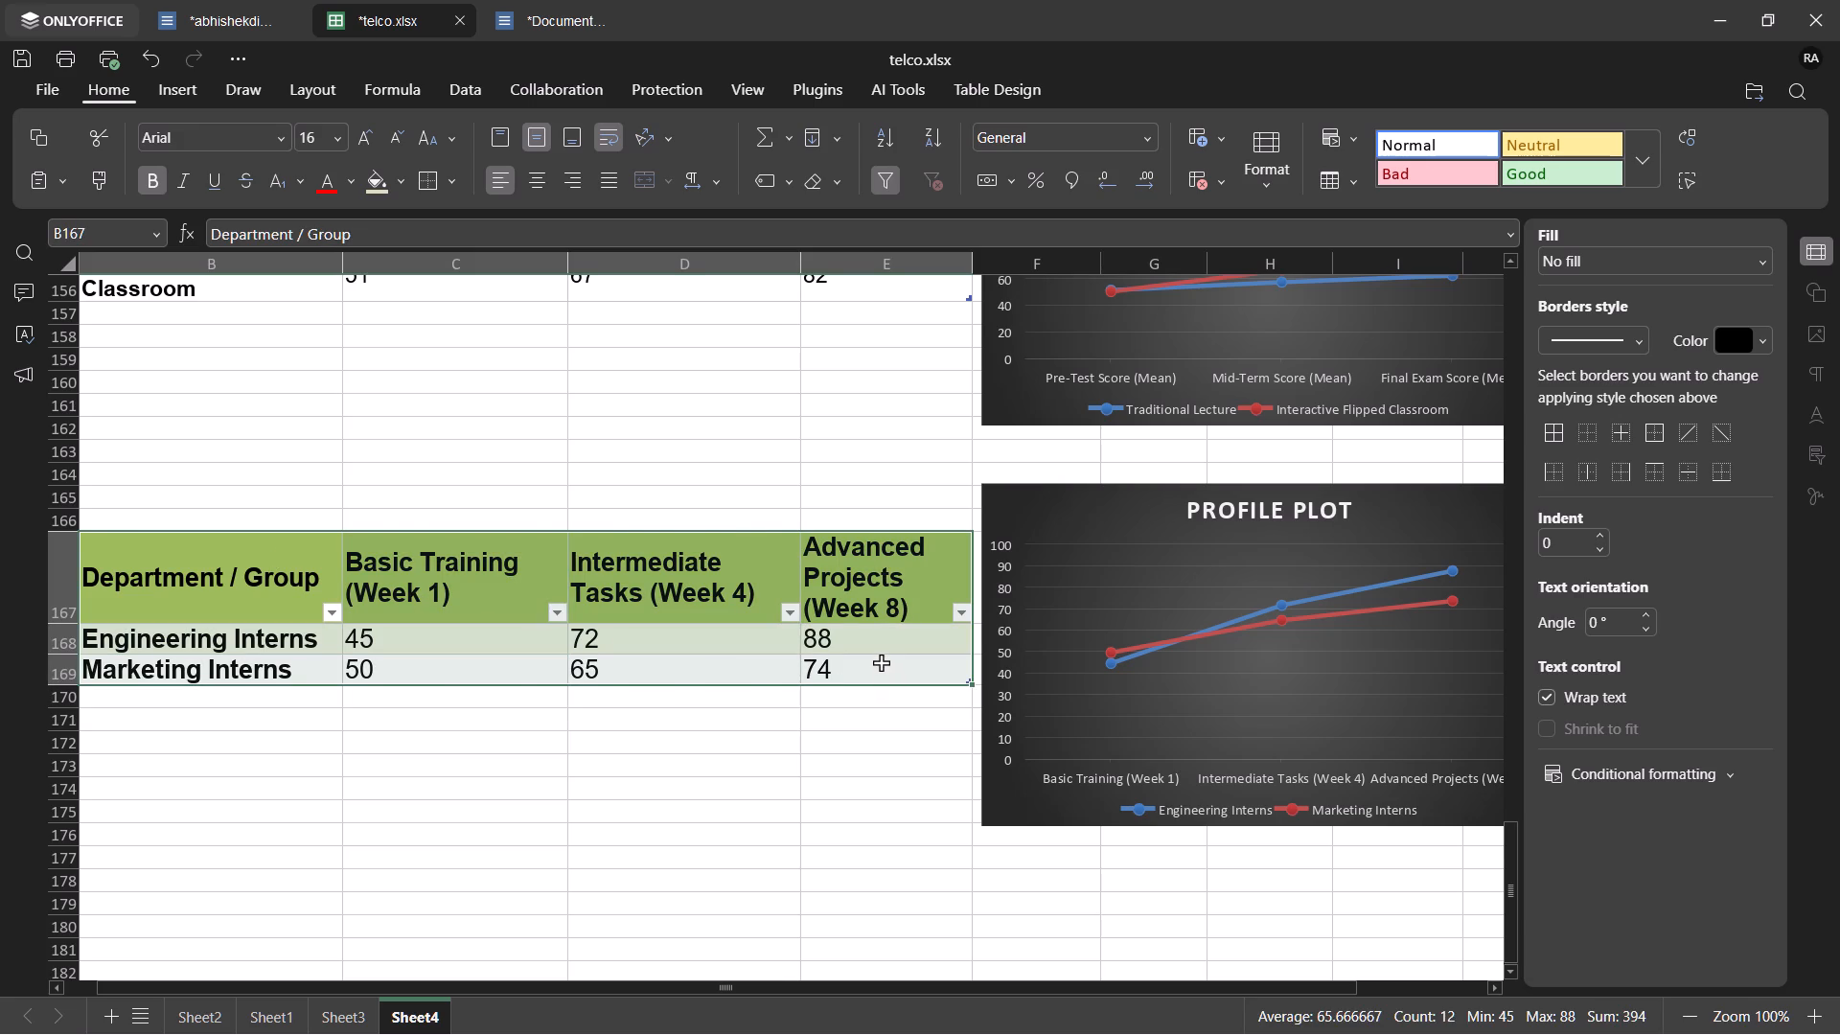
key(ctrl+c)
click(176, 9)
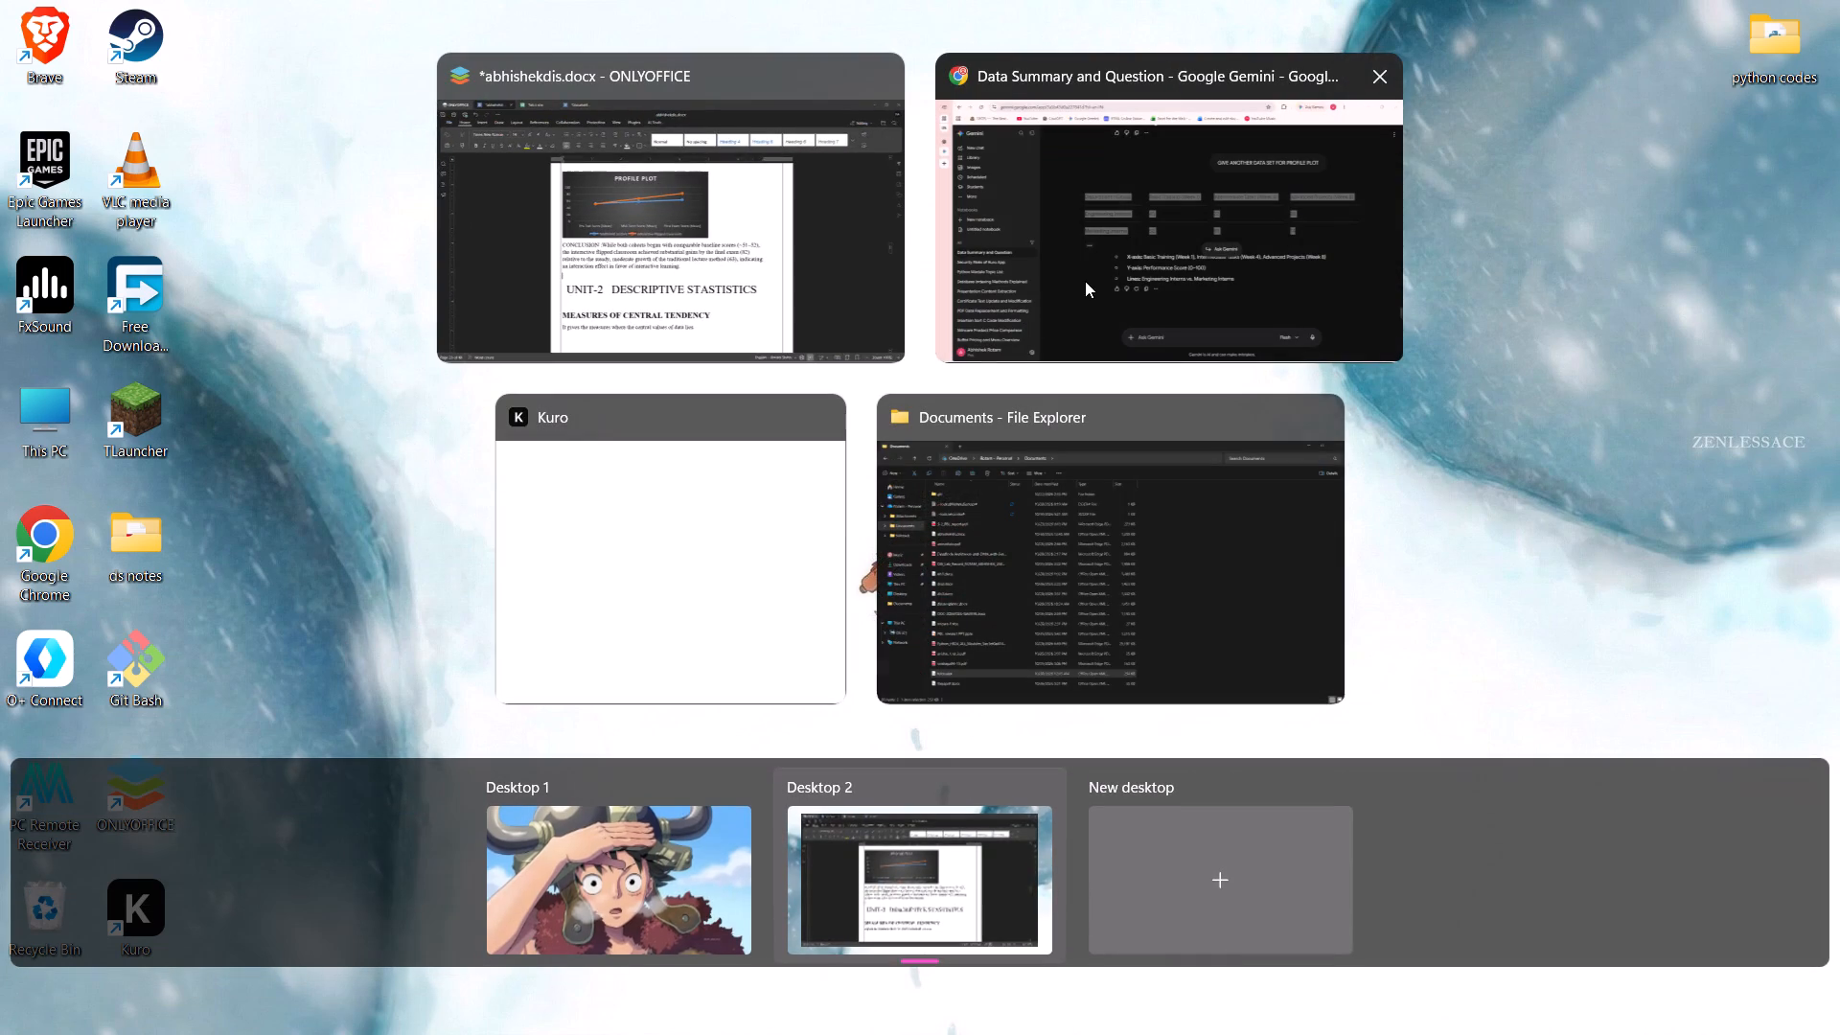
click(693, 292)
key(ctrl+v)
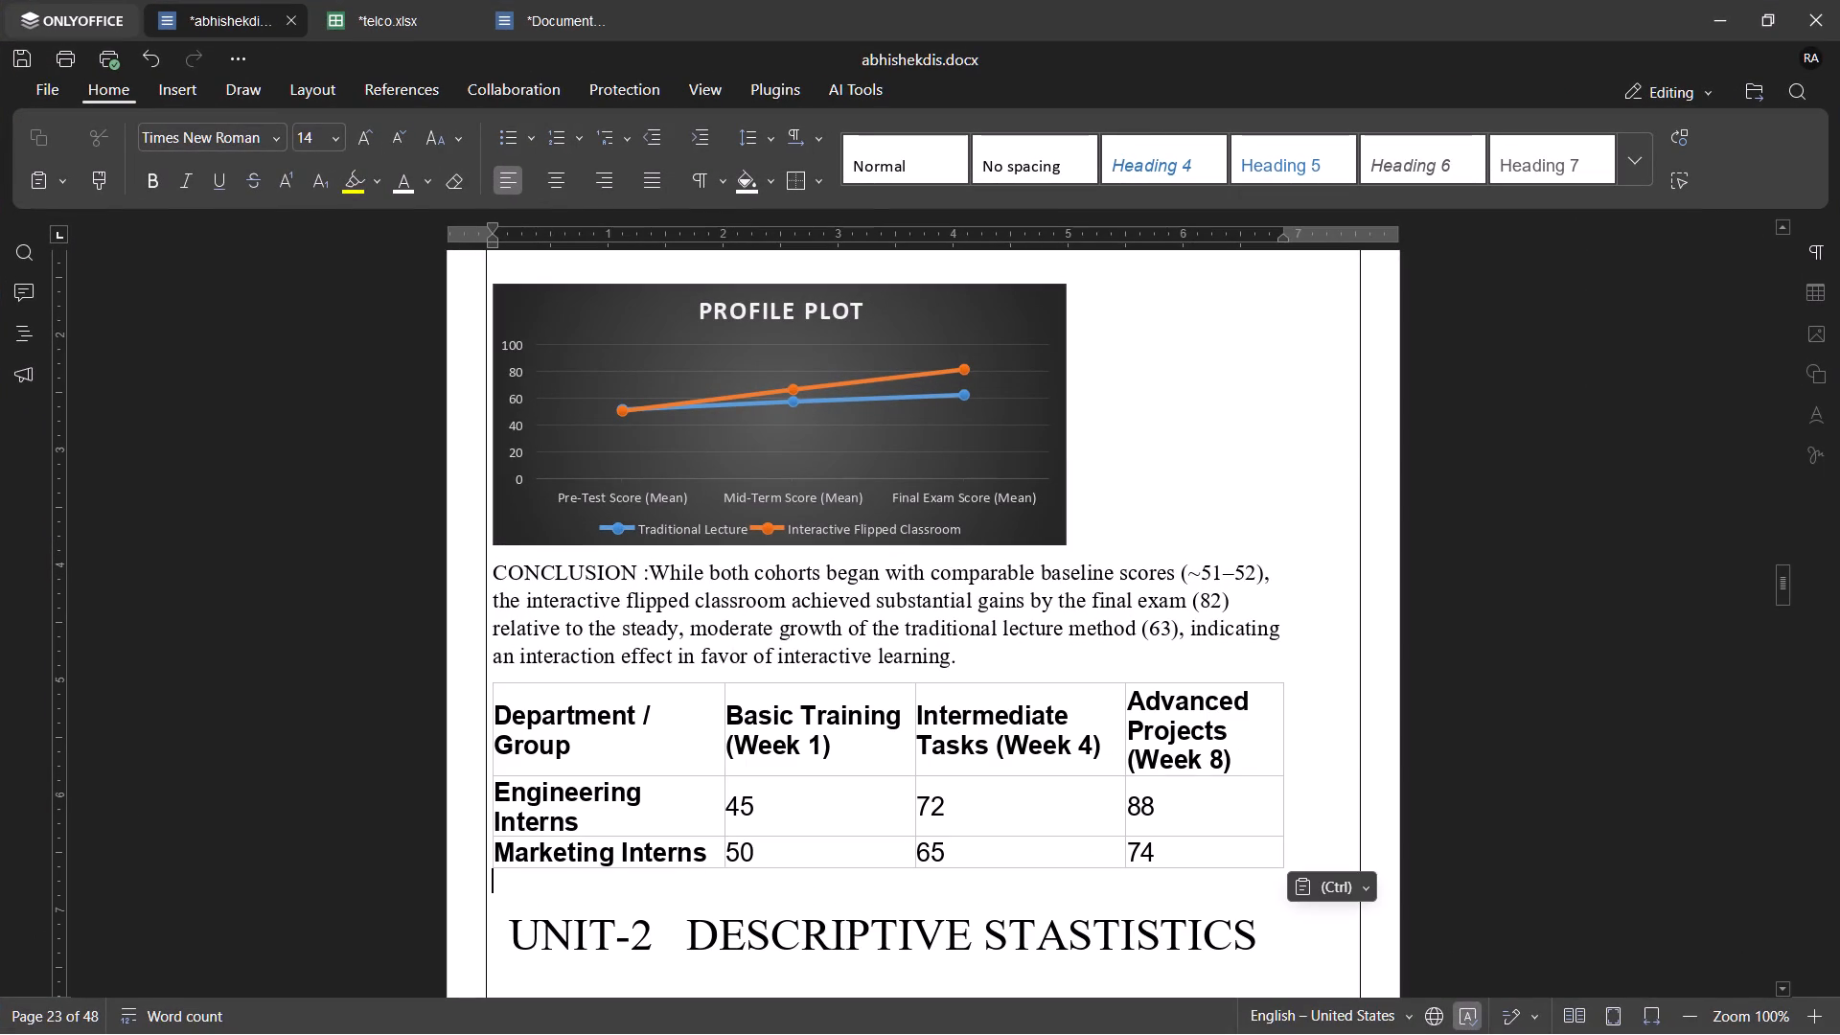
Add the line "EXAMPLE 1 :" between the conclusion paragraph and the pasted Department / Group table.
click(1019, 664)
key(Return)
text(GI)
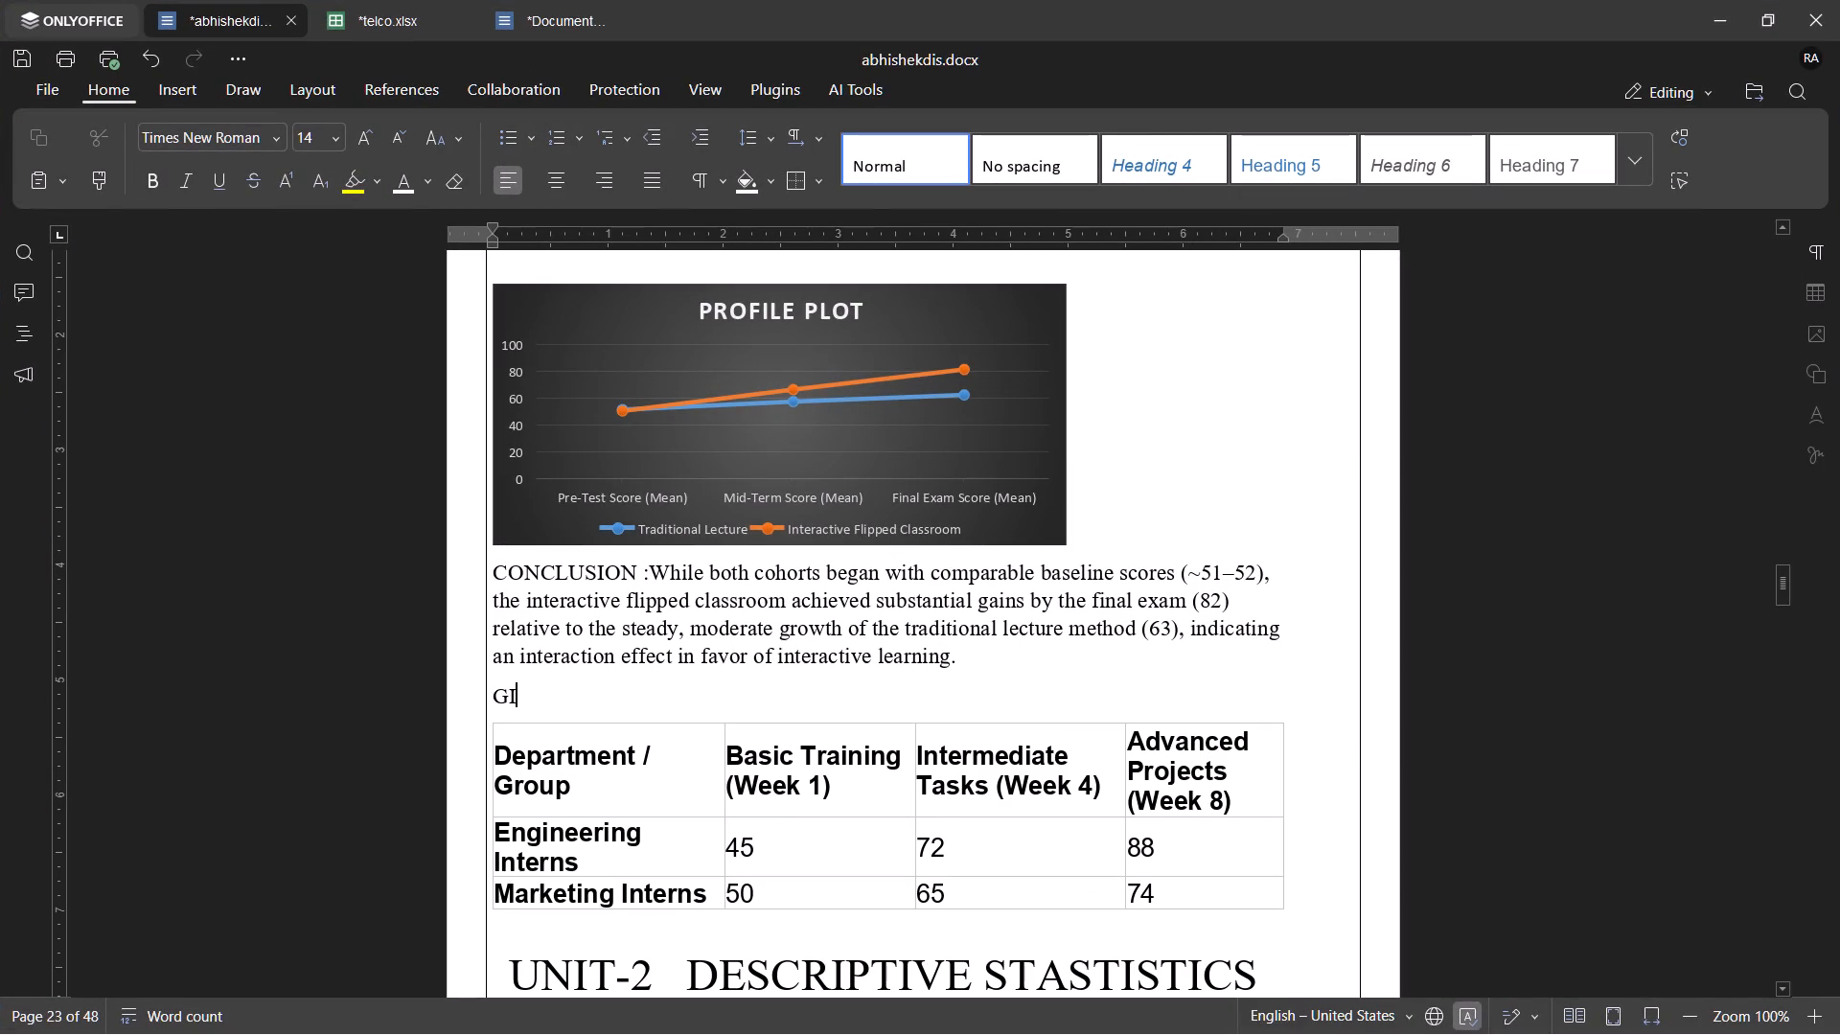
key(BackSpace)
key(BackSpace)
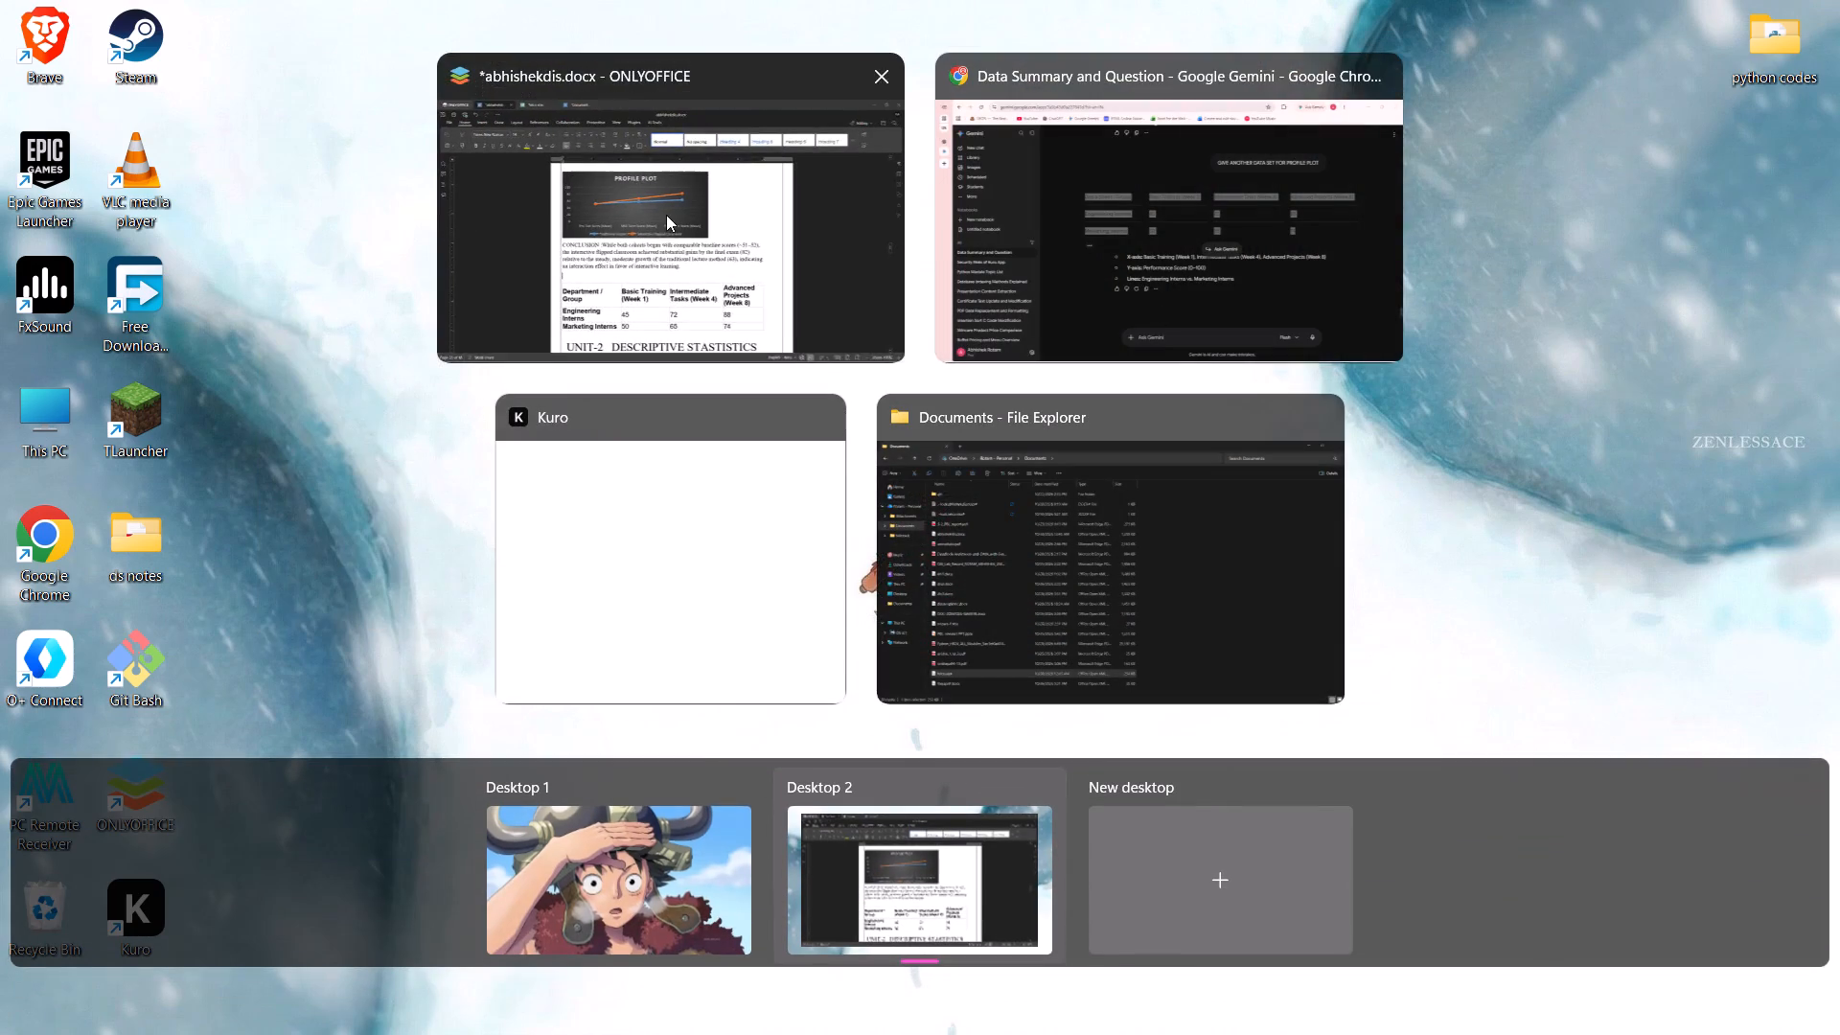
click(666, 215)
text(EXAMPLE 1)
key(space)
text(:)
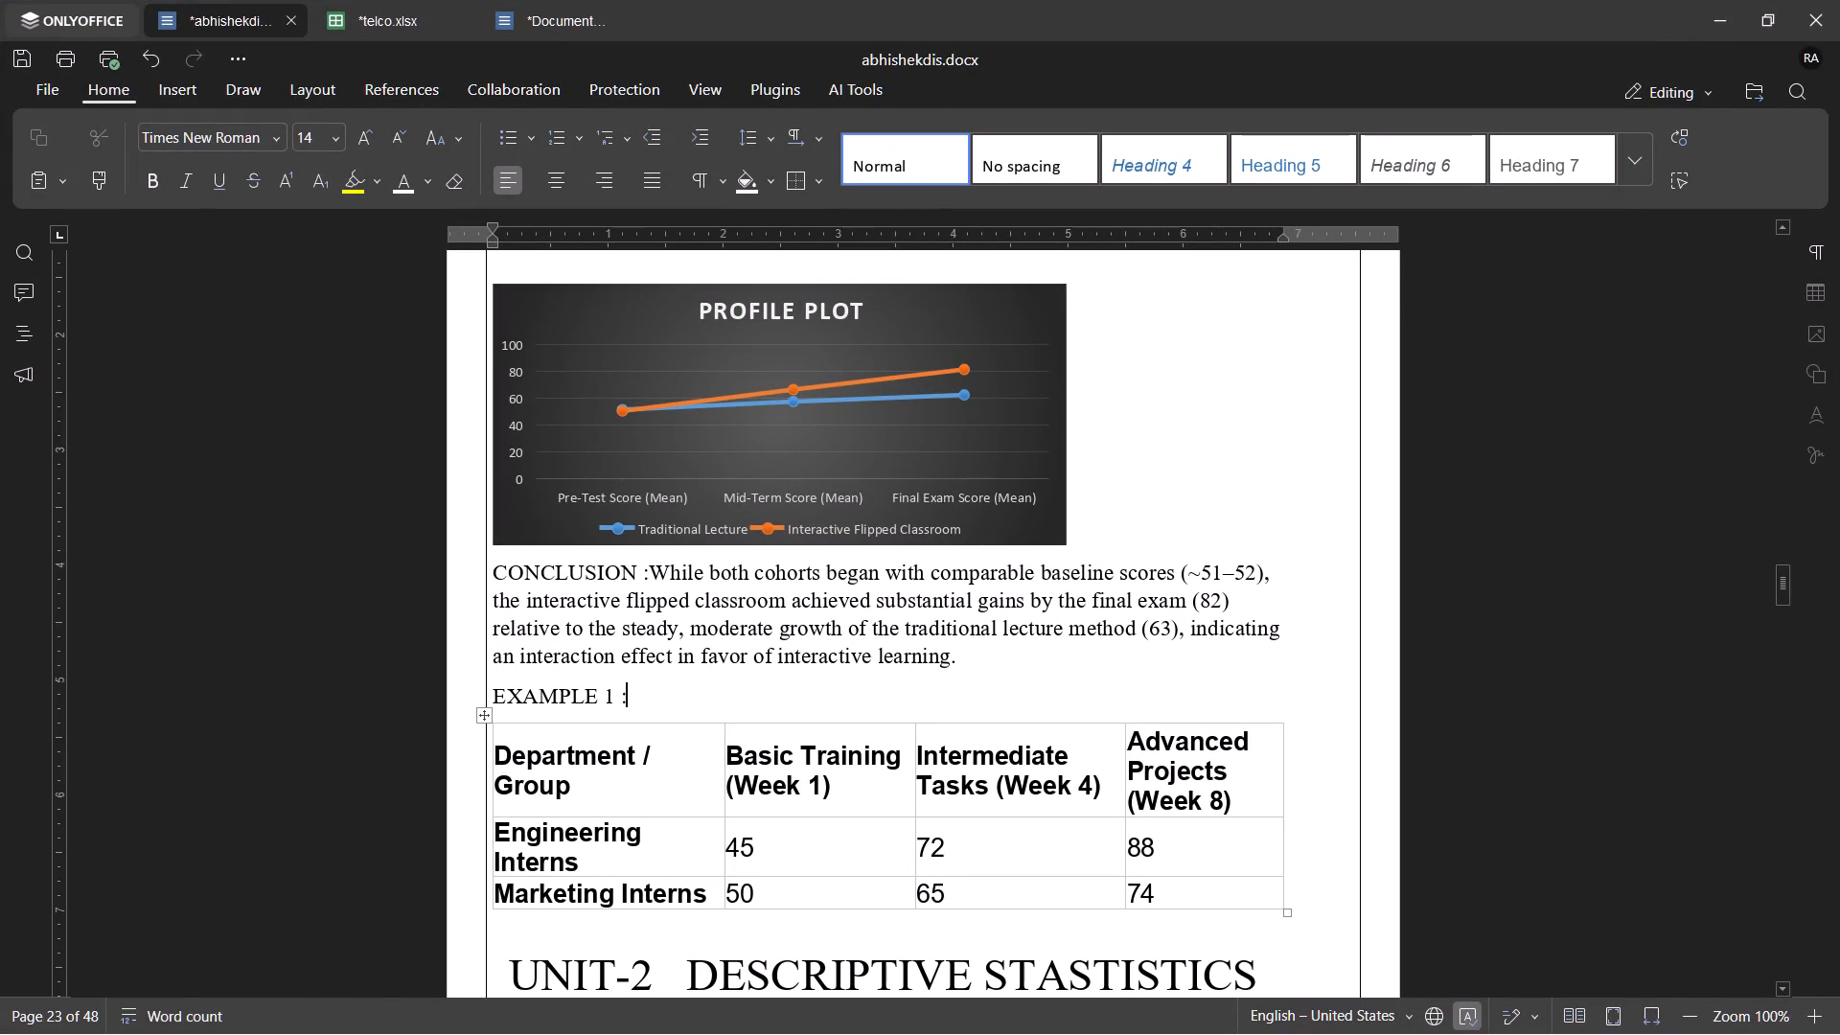
Highlight the "EXAMPLE 1 :" line in yellow and set its font size to 16.
drag(637, 700, 461, 710)
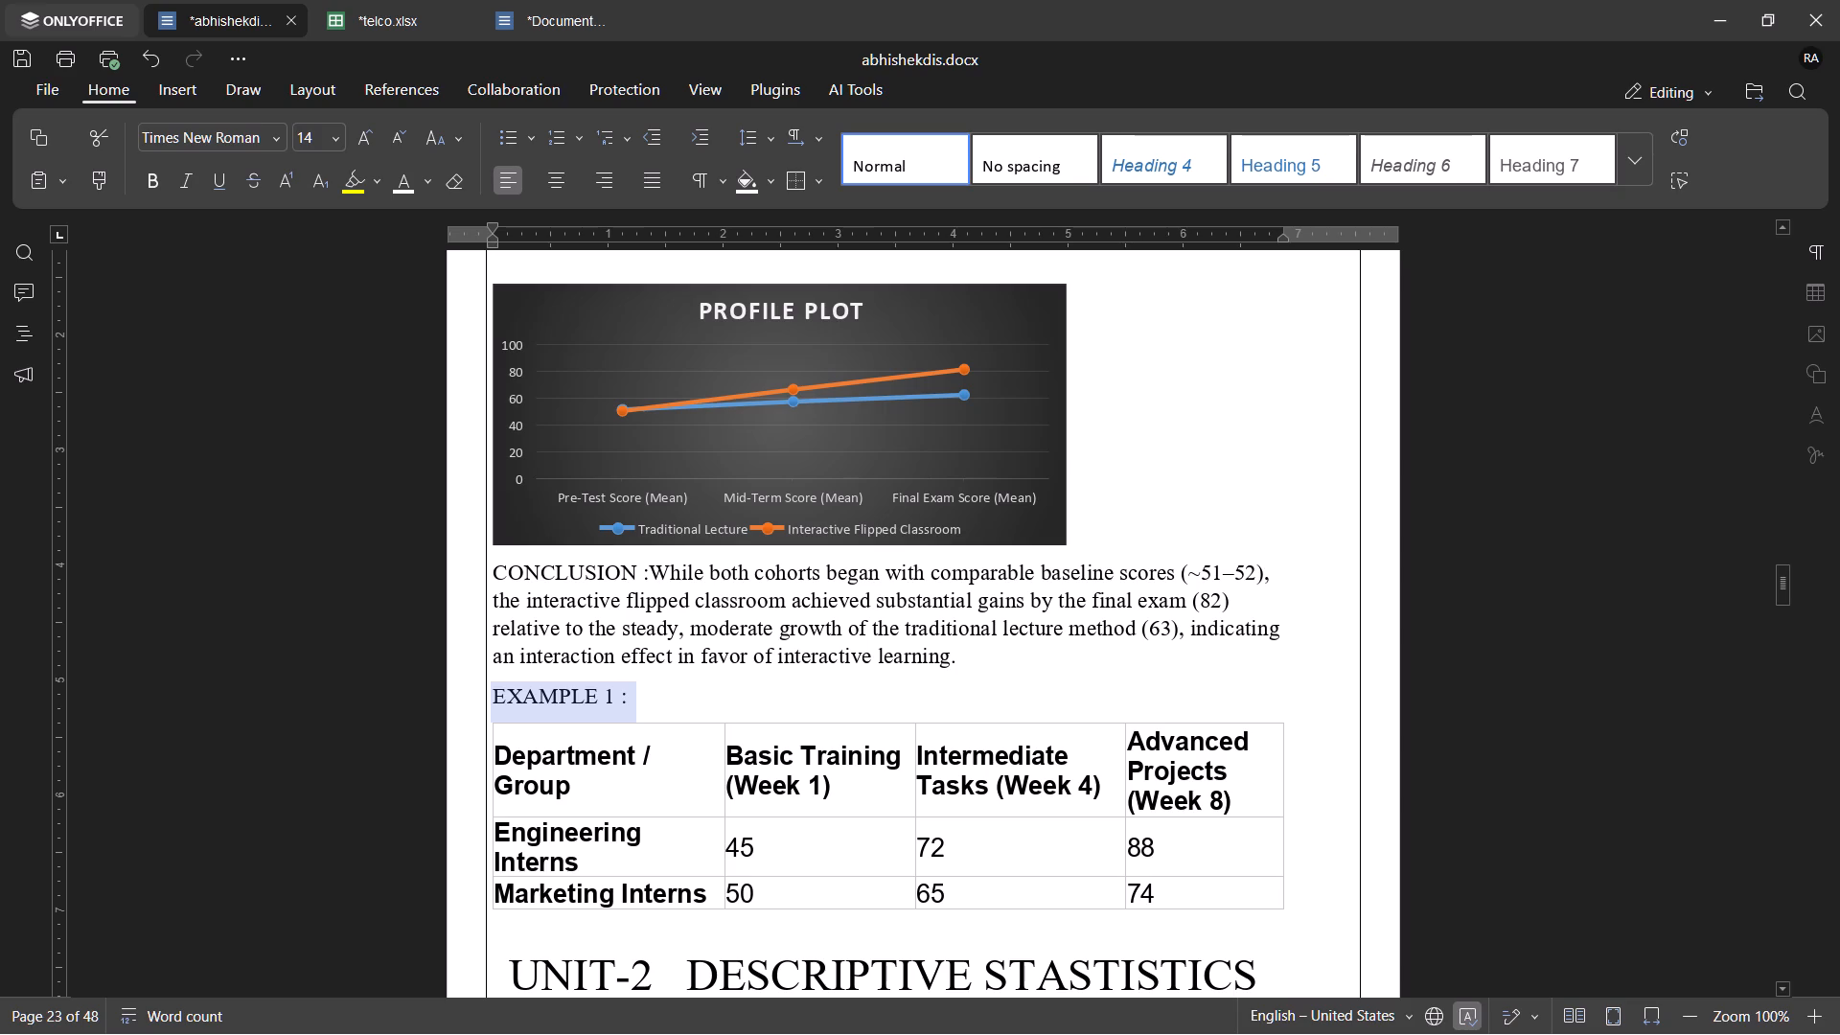
click(356, 169)
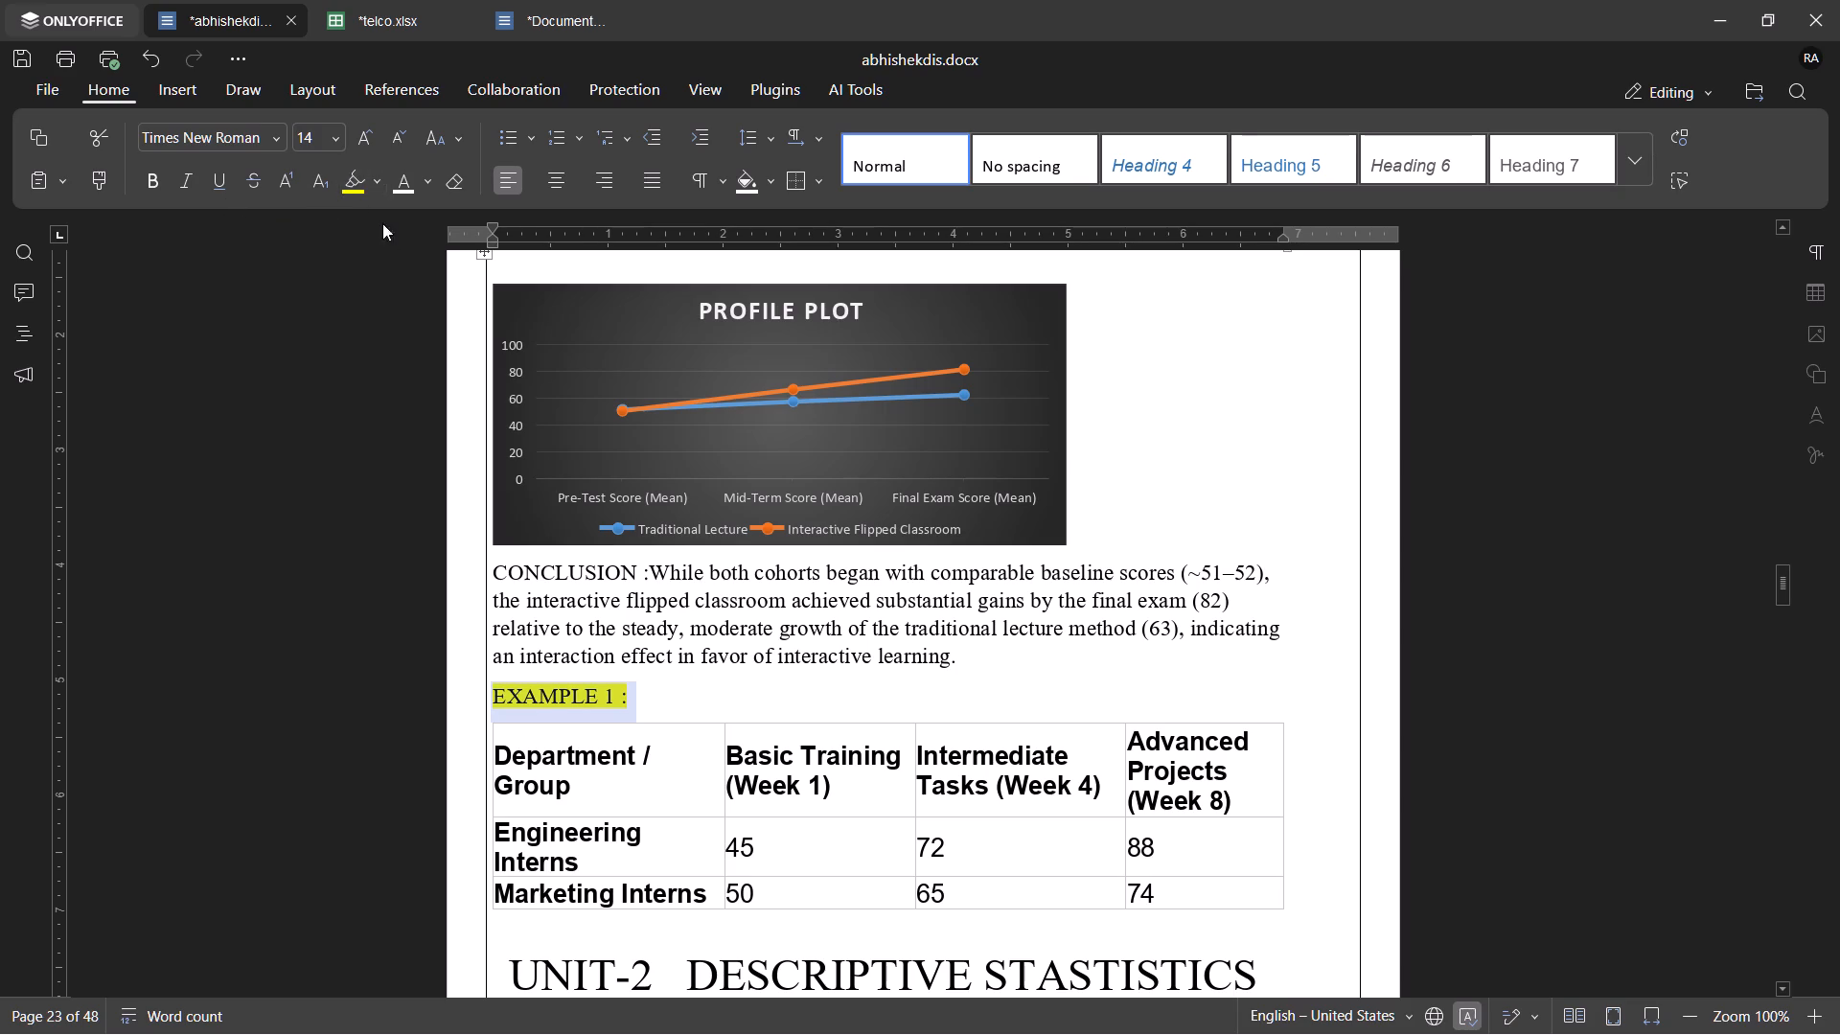
click(334, 125)
click(336, 364)
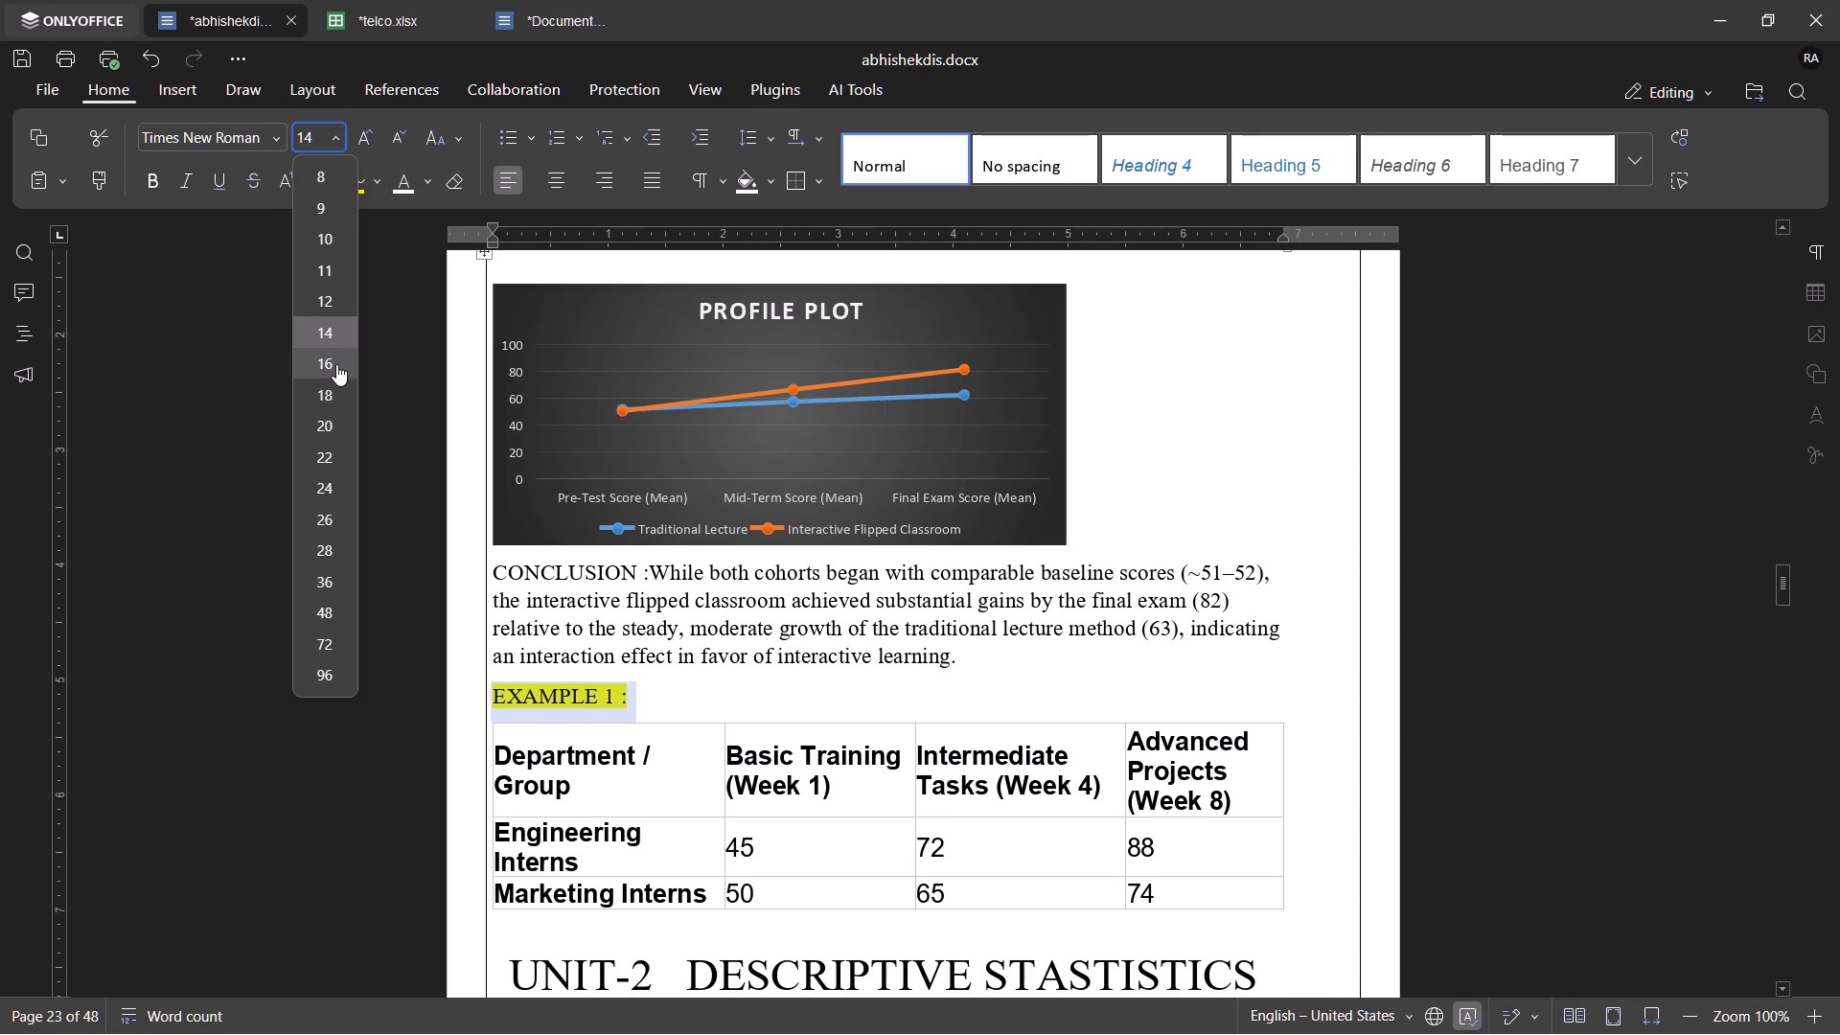
click(727, 708)
Apply the Heading 2 style to the "EXAMPLE 1 :" line.
drag(664, 680, 499, 711)
drag(499, 711, 663, 703)
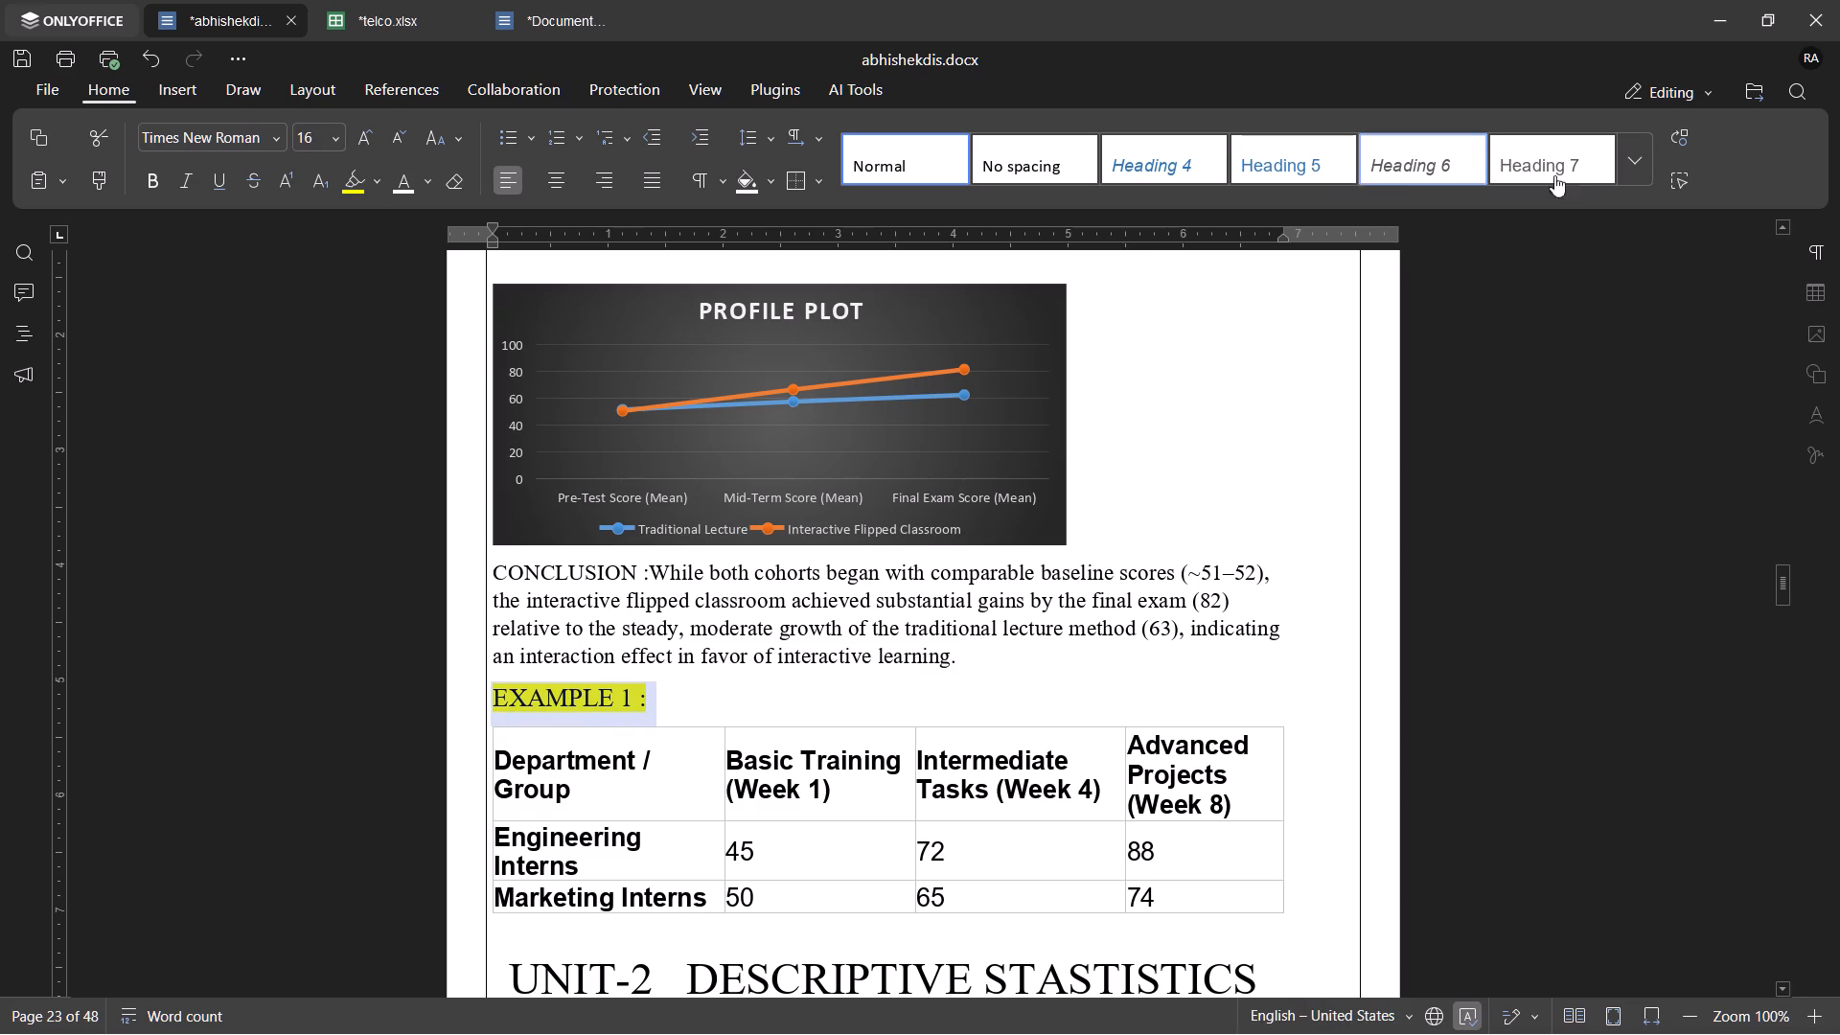
click(1619, 172)
click(1308, 217)
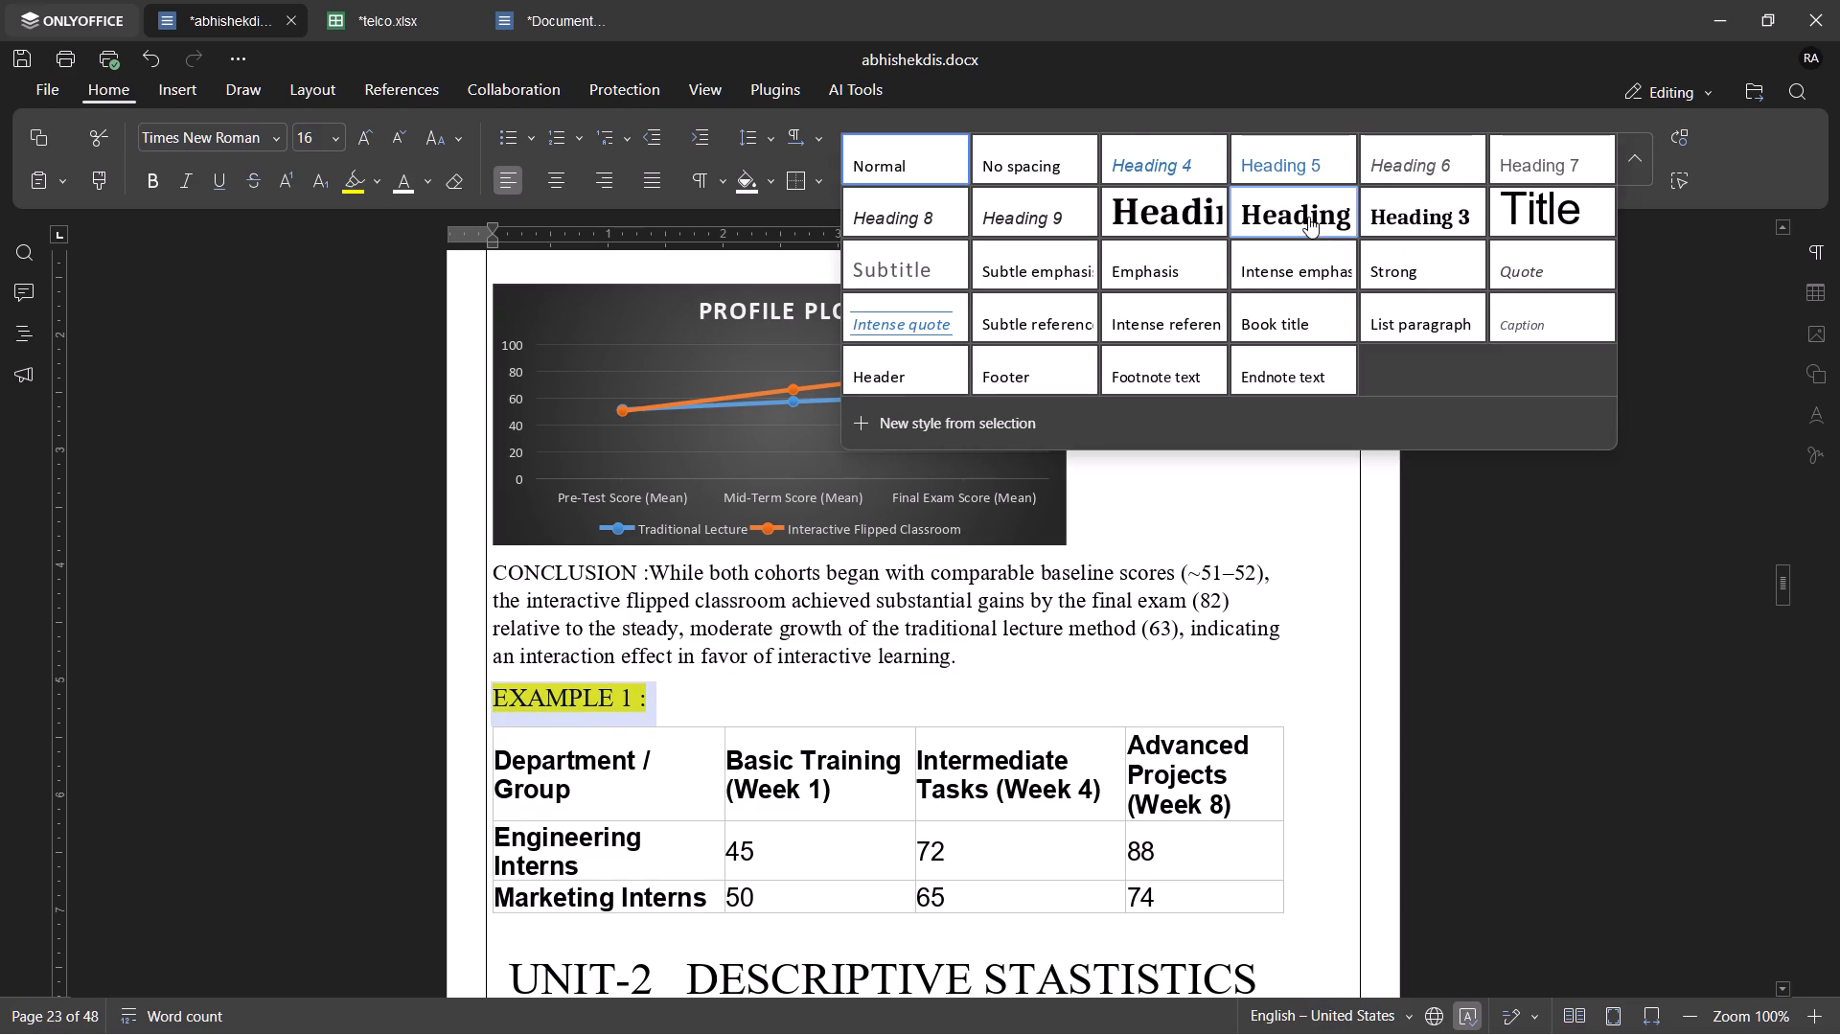
click(947, 642)
Capture a screen snip of the pasted Department / Group table in the document.
scroll(947, 642, down, 3)
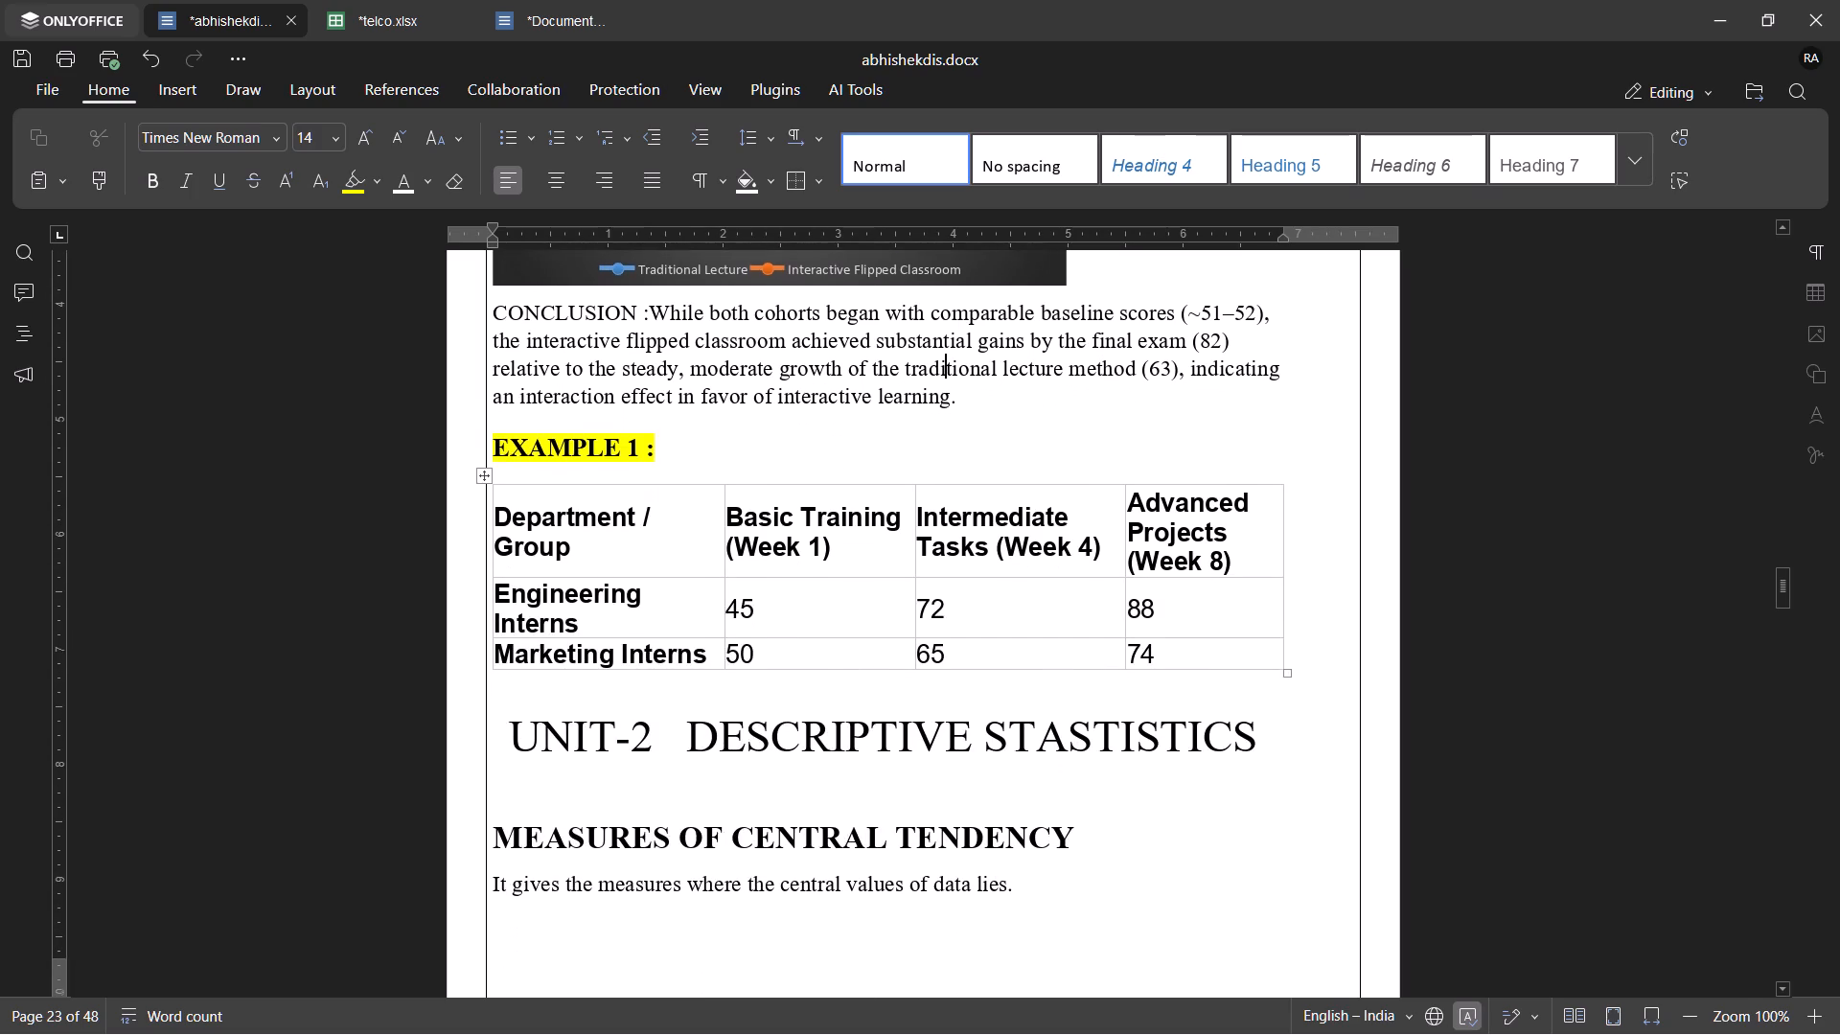
scroll(947, 642, down, 2)
scroll(947, 642, up, 2)
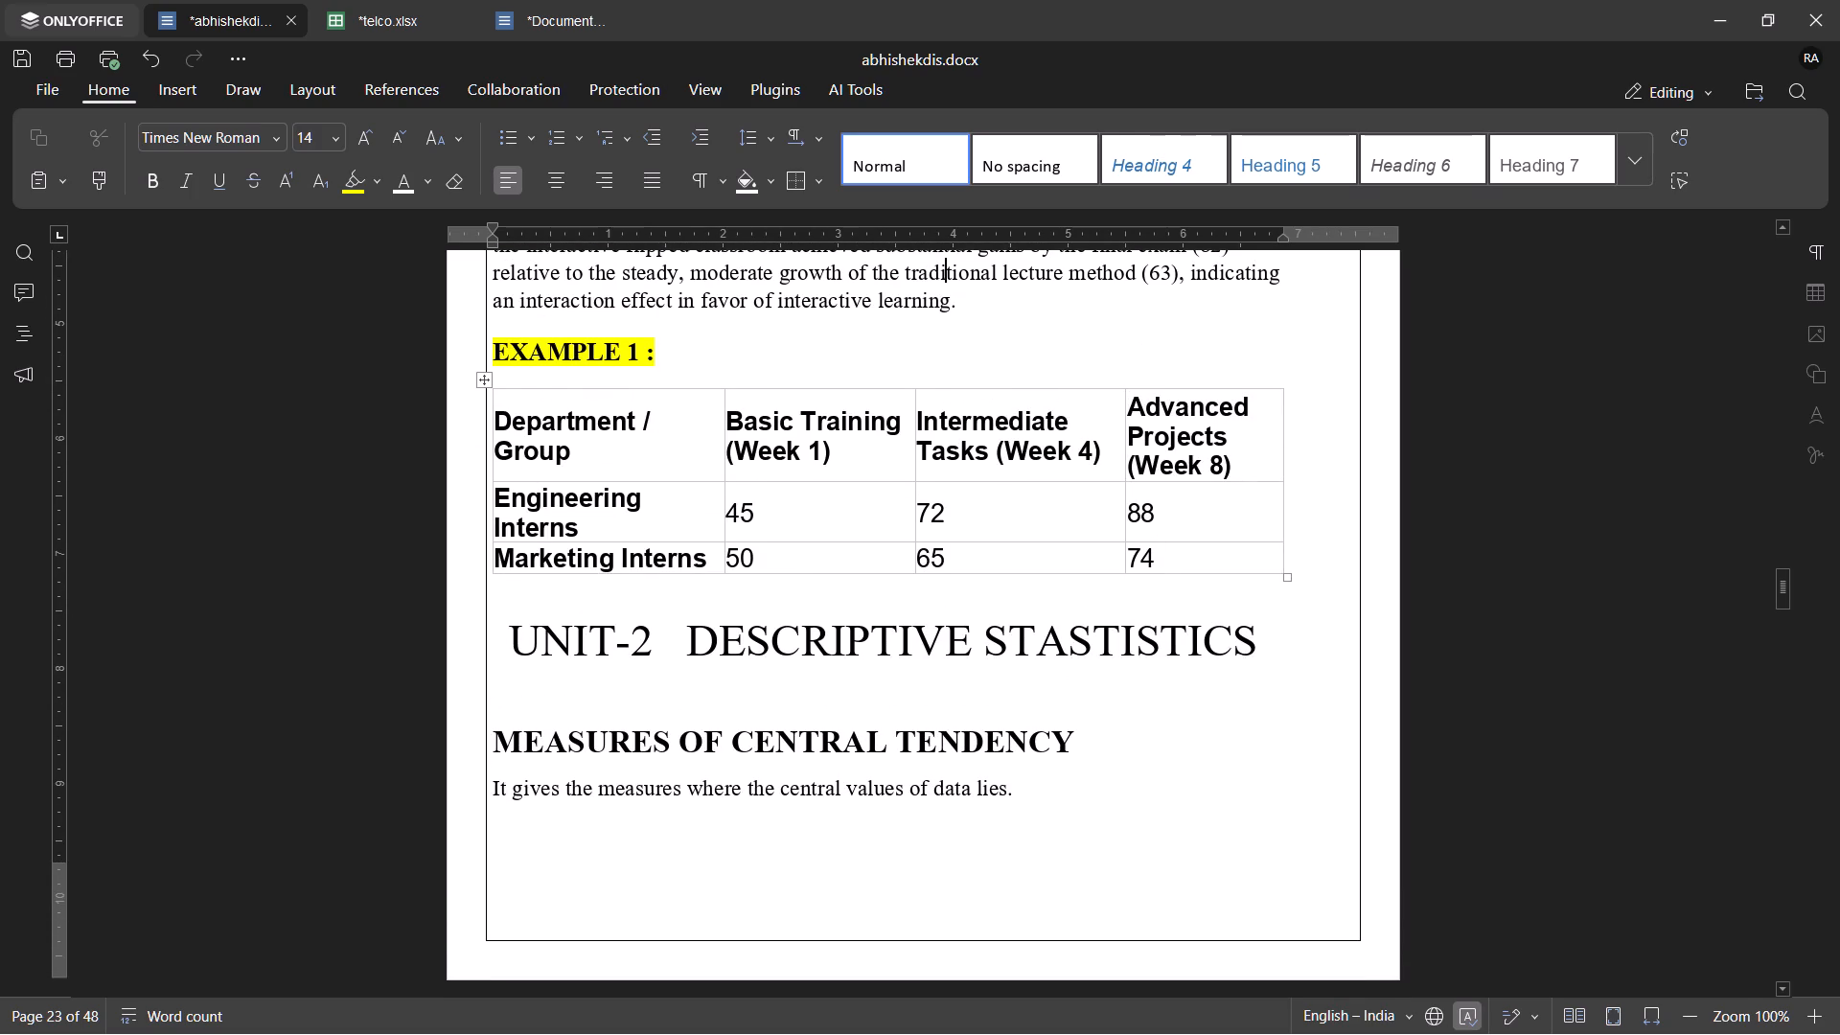
click(712, 367)
key(shift+super+s)
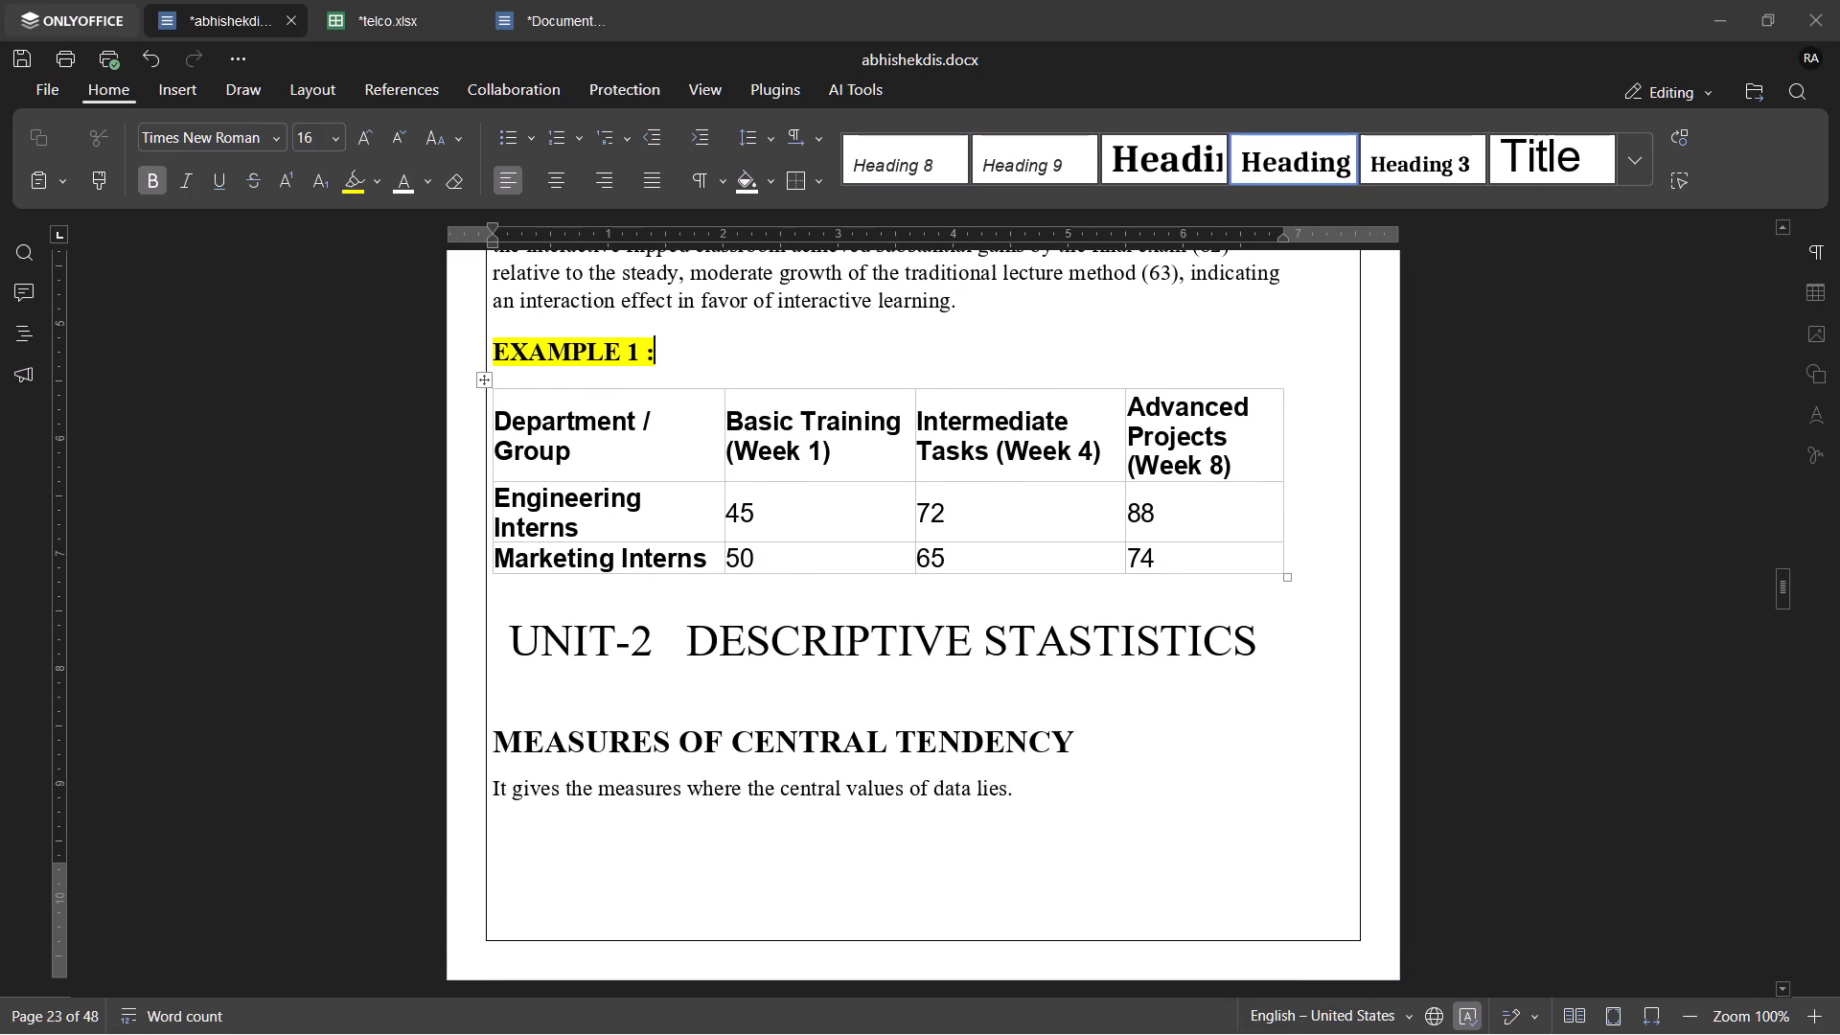
drag(491, 386, 1320, 629)
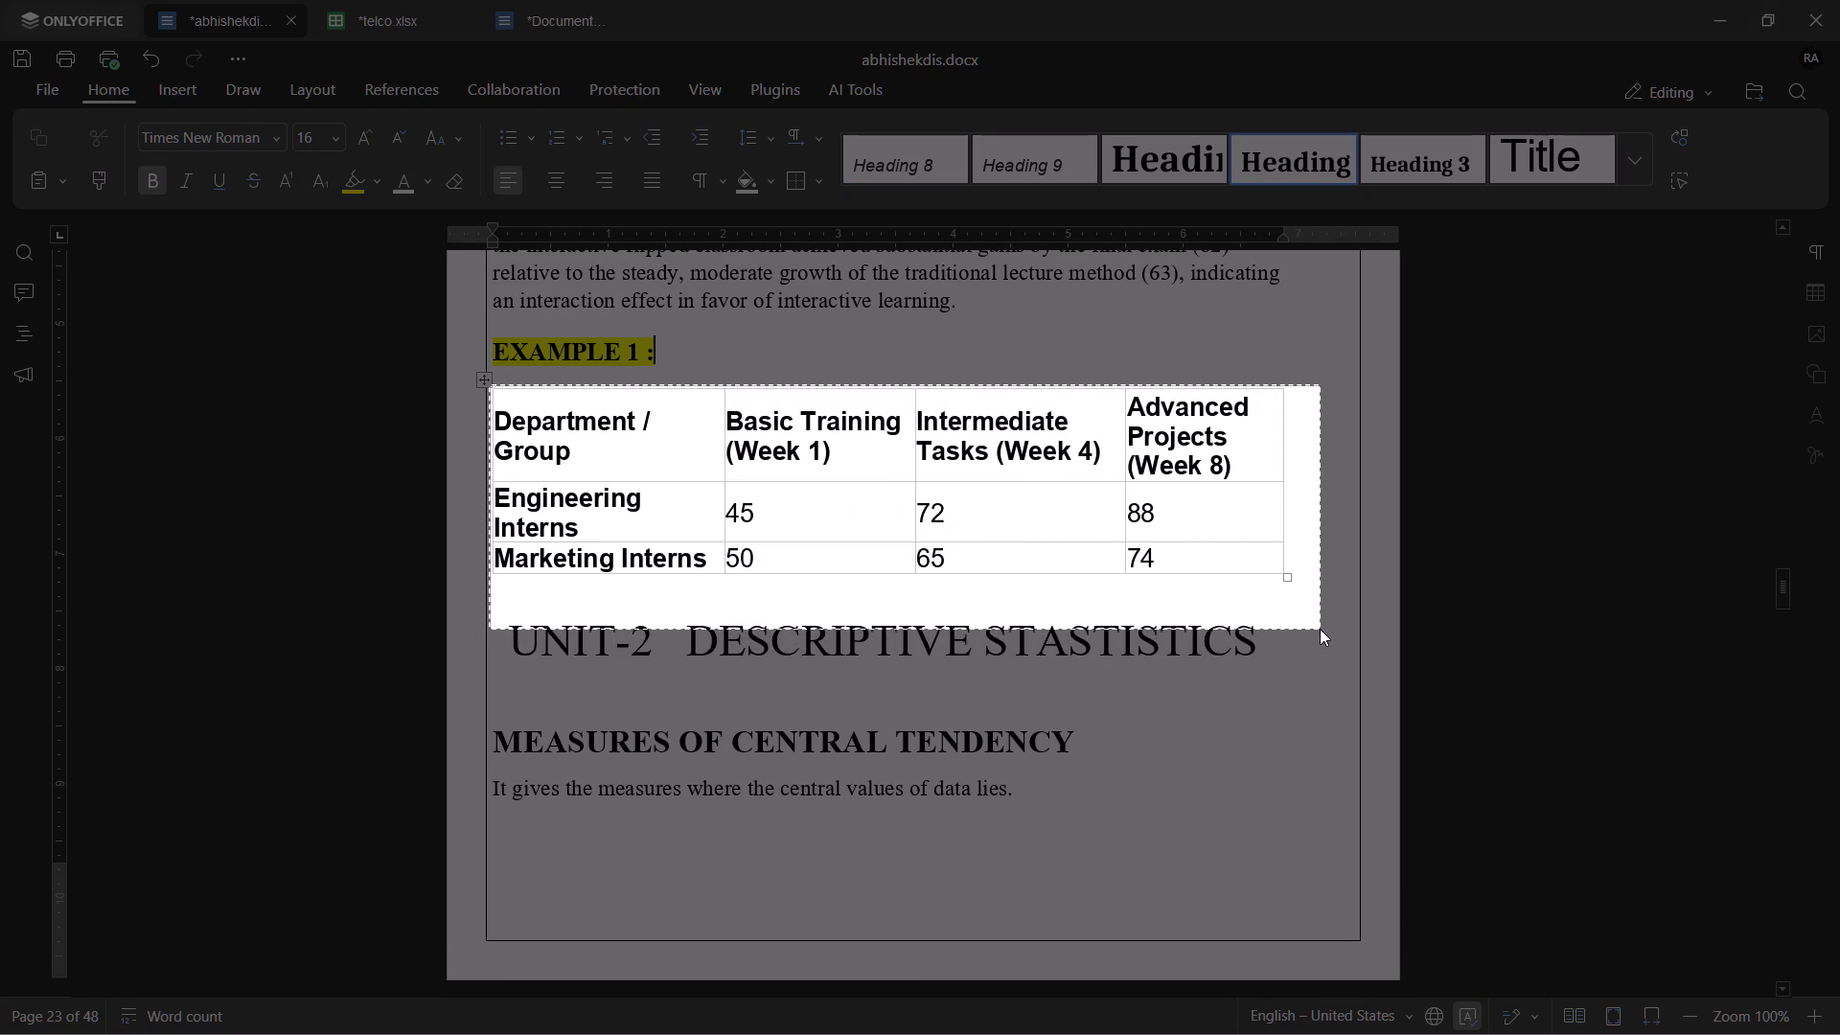
drag(1320, 629, 1320, 623)
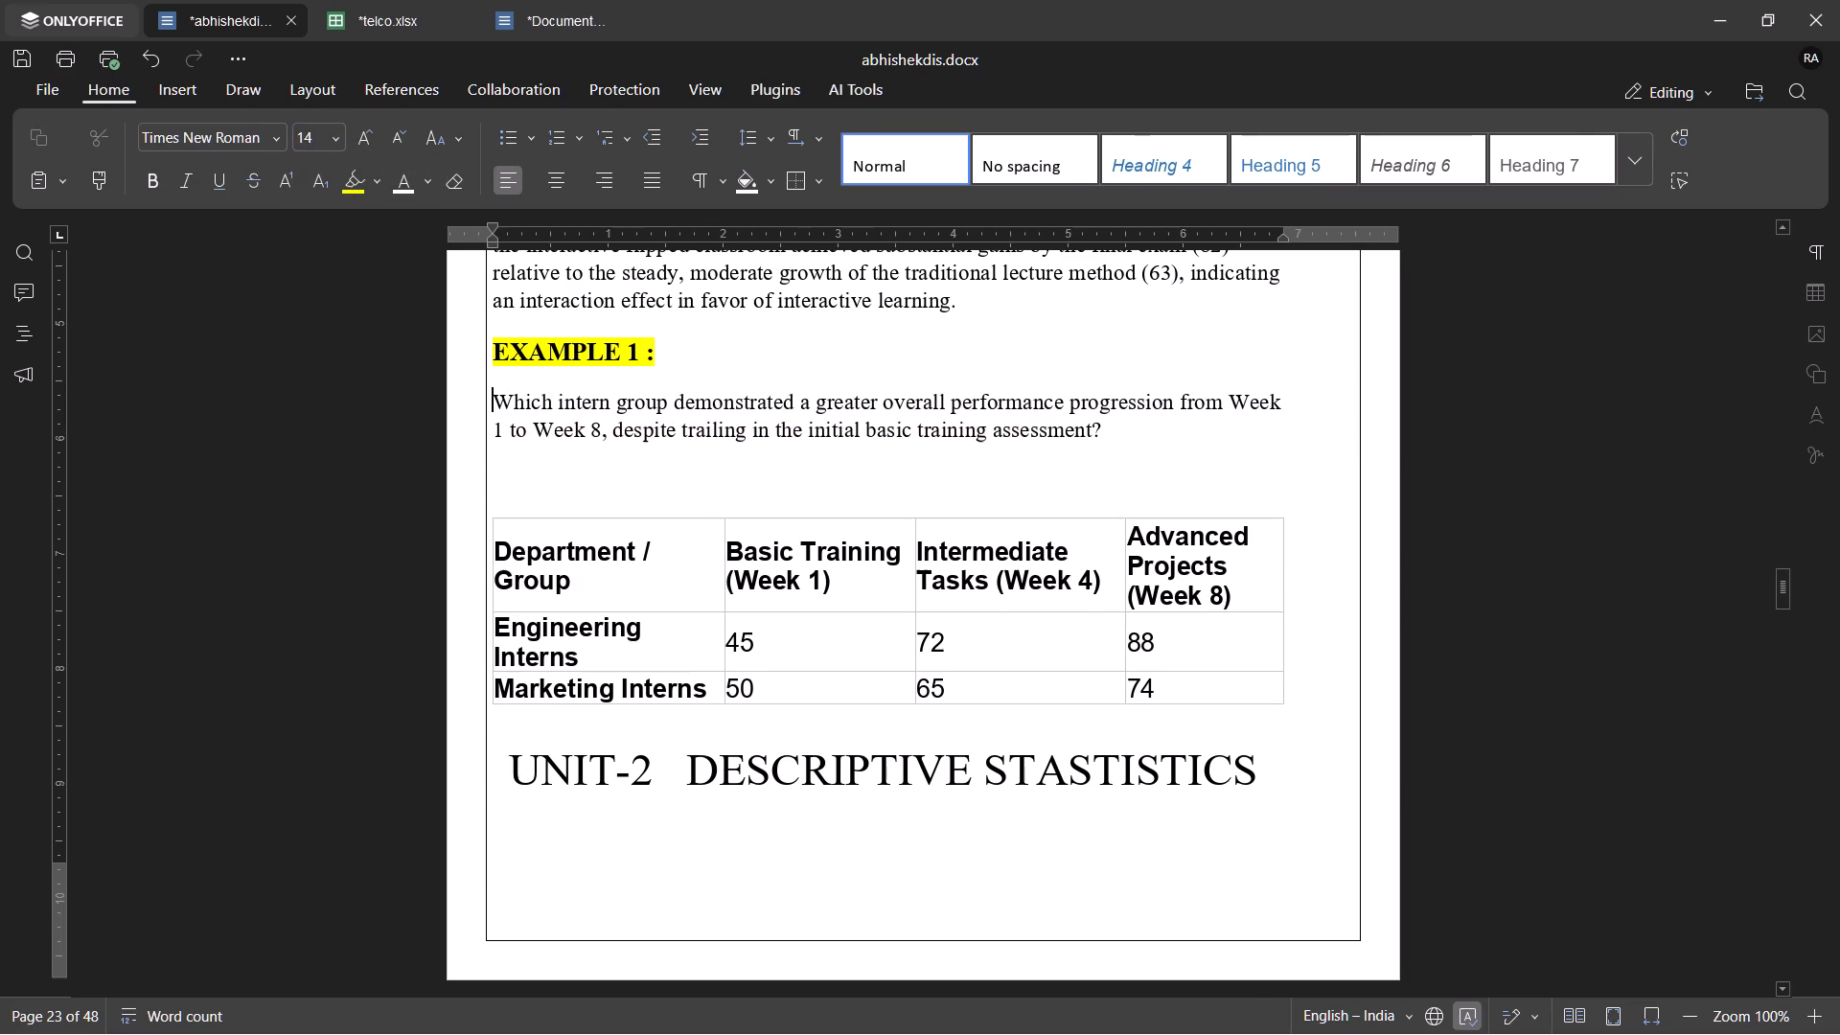
key(BackSpace)
key(Return)
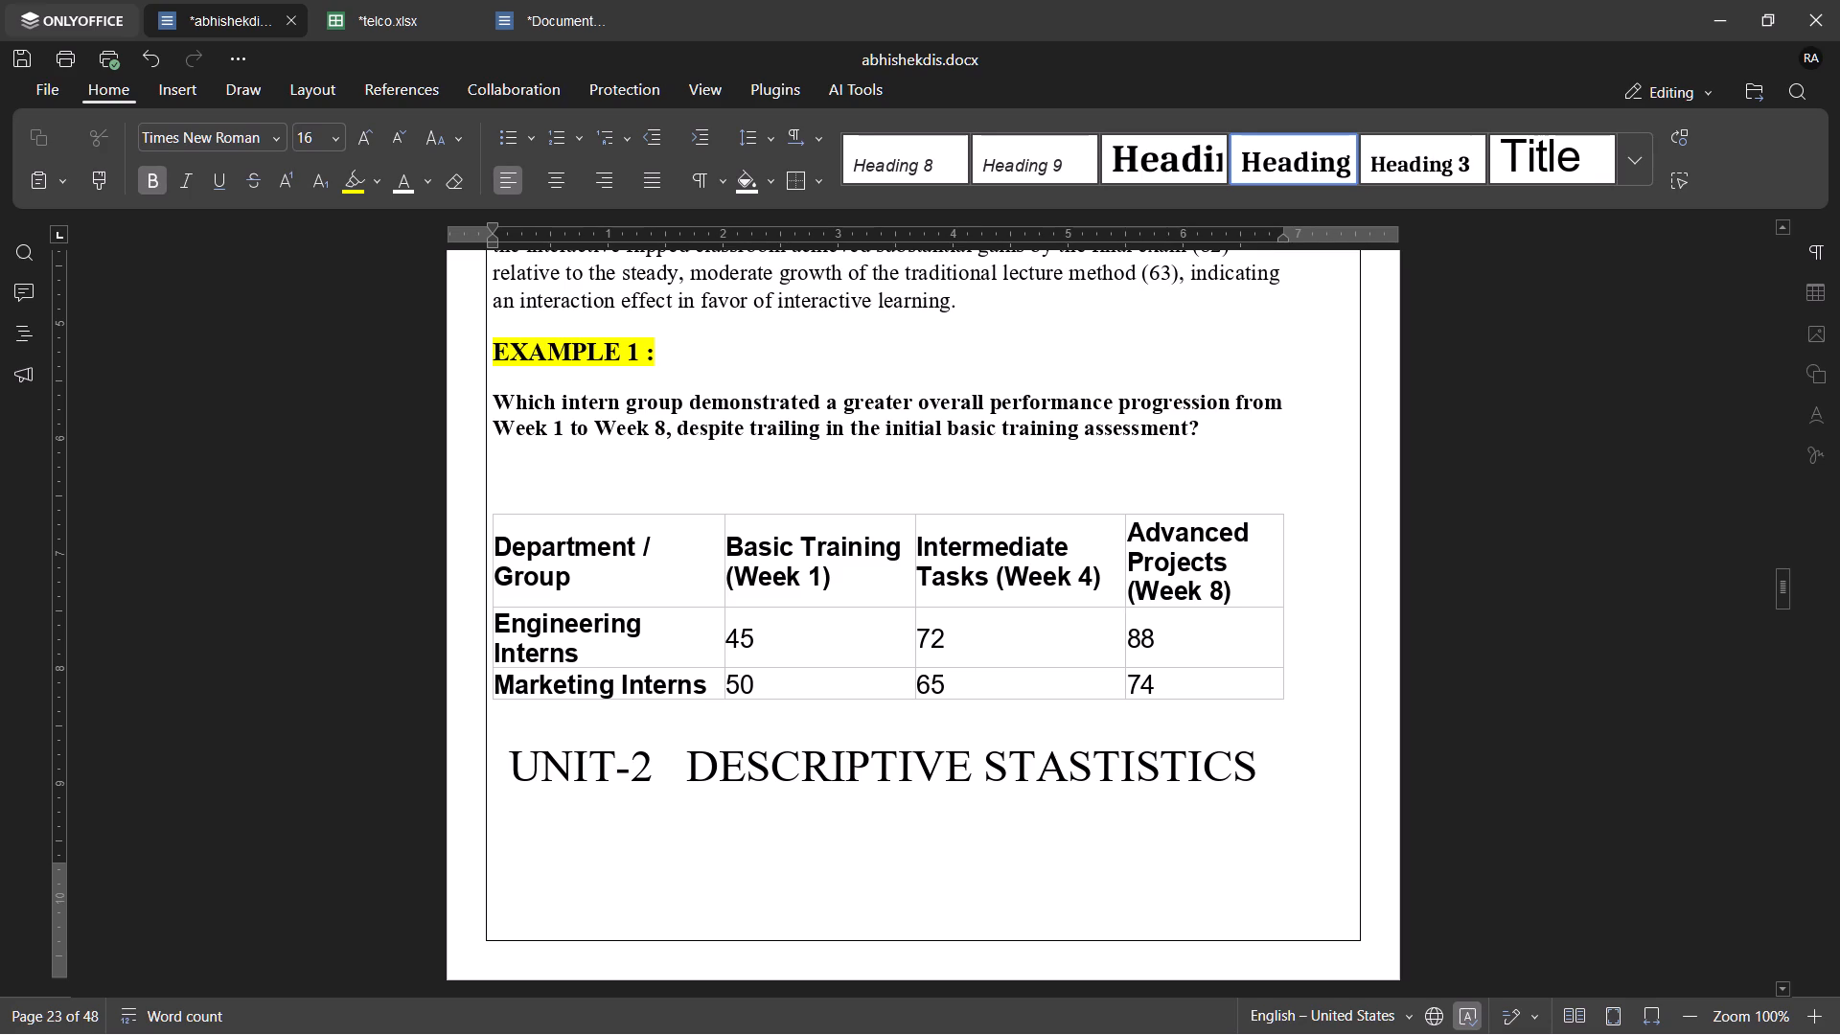
Apply the Normal style to the intern group question paragraph.
drag(1224, 432, 449, 390)
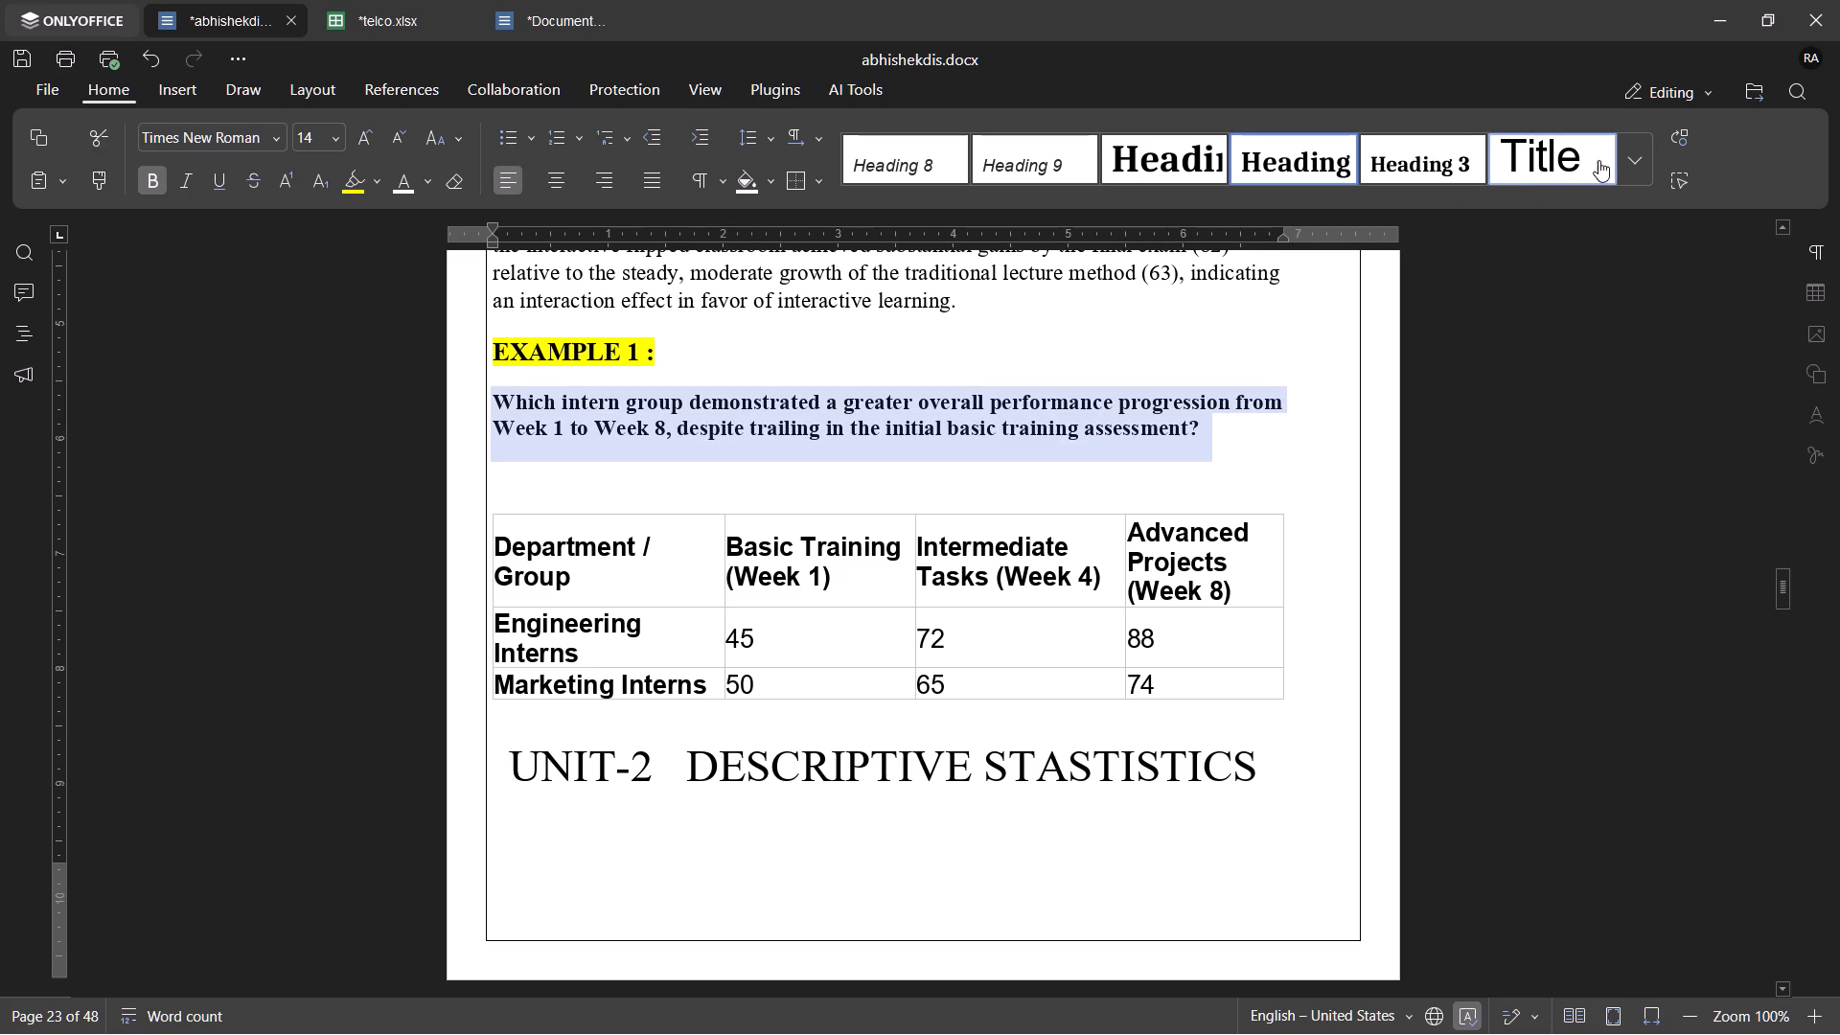
click(1627, 159)
click(896, 148)
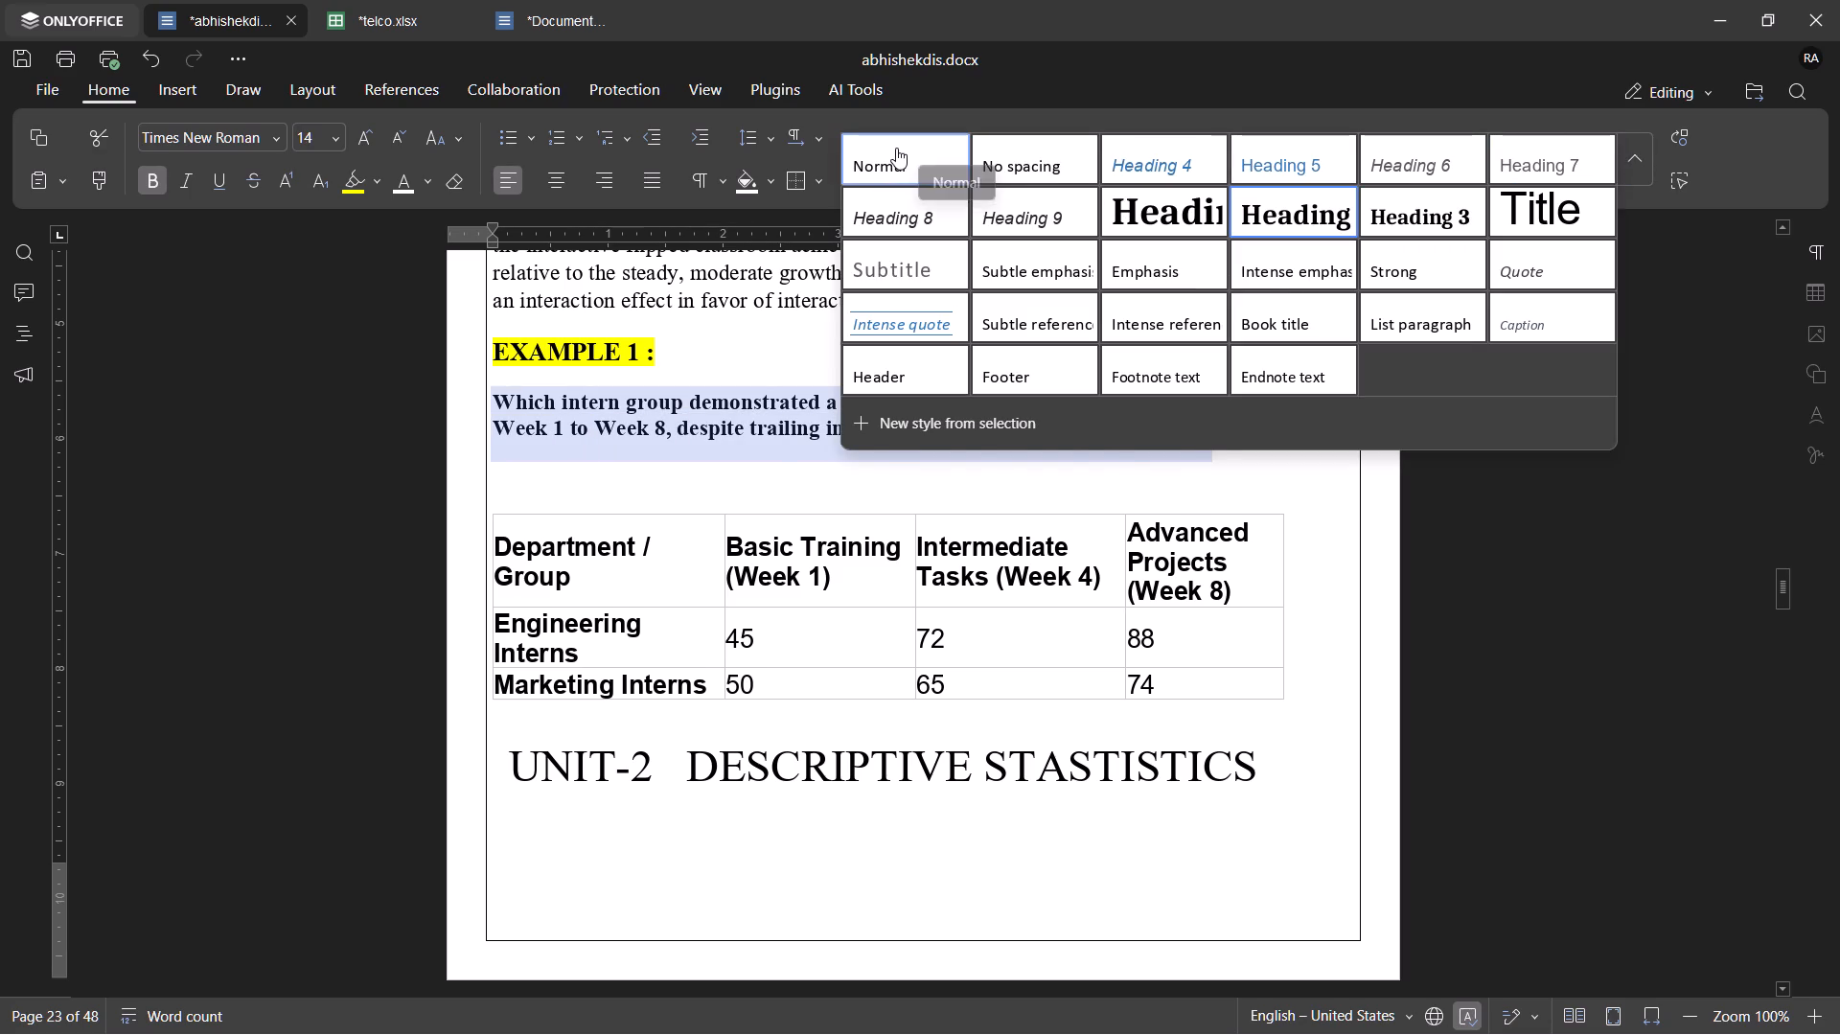
click(820, 417)
Copy the Engineering and Marketing Interns PROFILE PLOT chart from telco.xlsx and paste it below the Department / Group table in abhishekdis.docx.
scroll(820, 417, down, 2)
scroll(820, 417, up, 5)
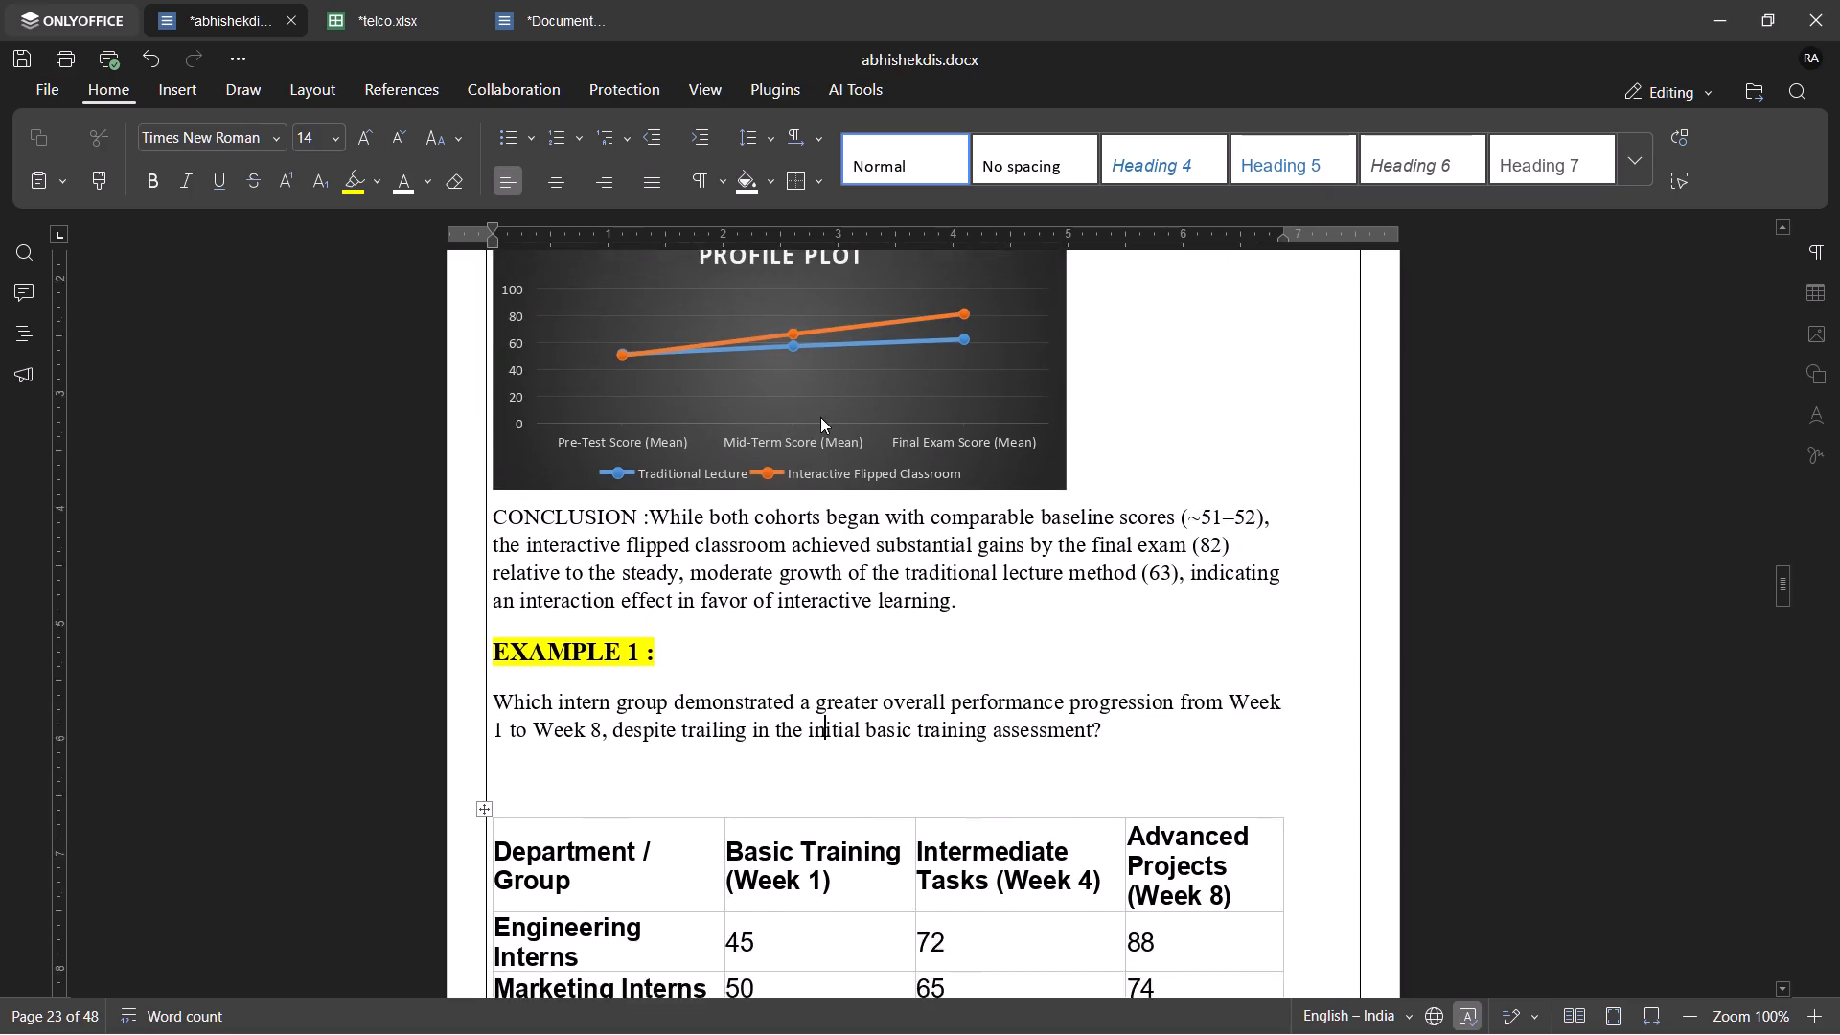
scroll(820, 417, down, 5)
scroll(820, 417, up, 2)
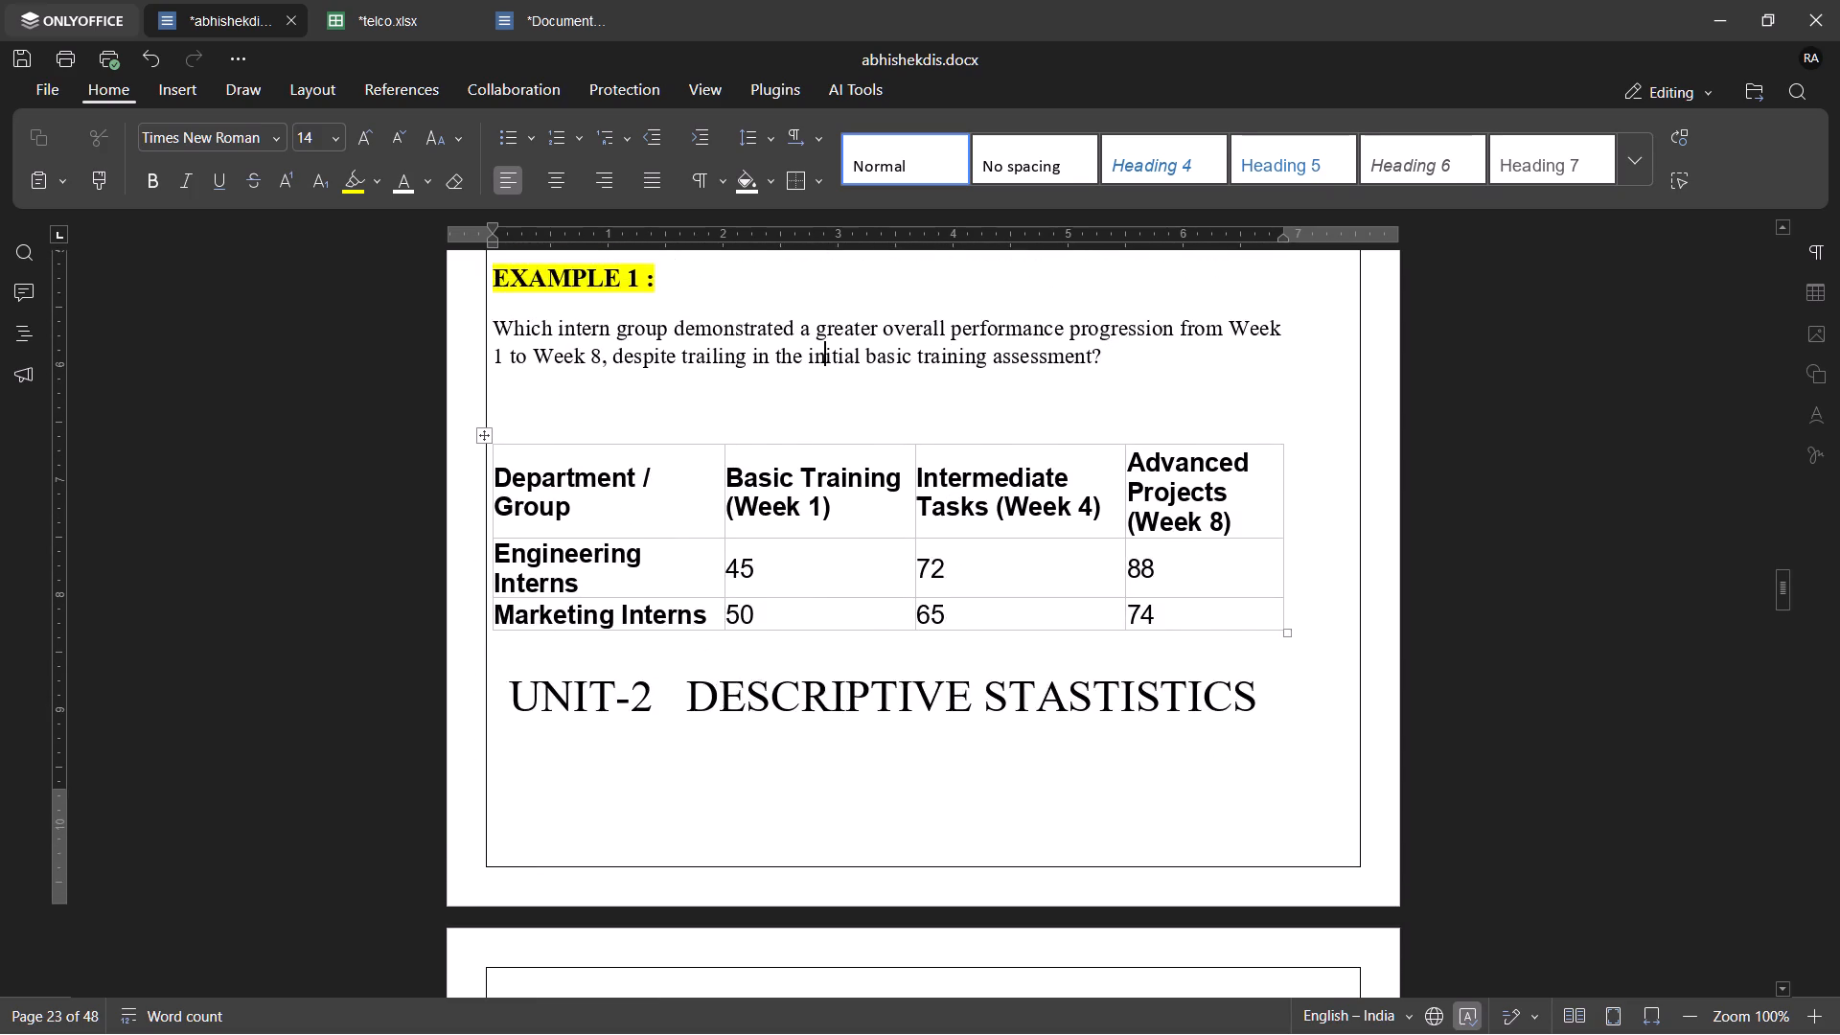
scroll(820, 417, down, 2)
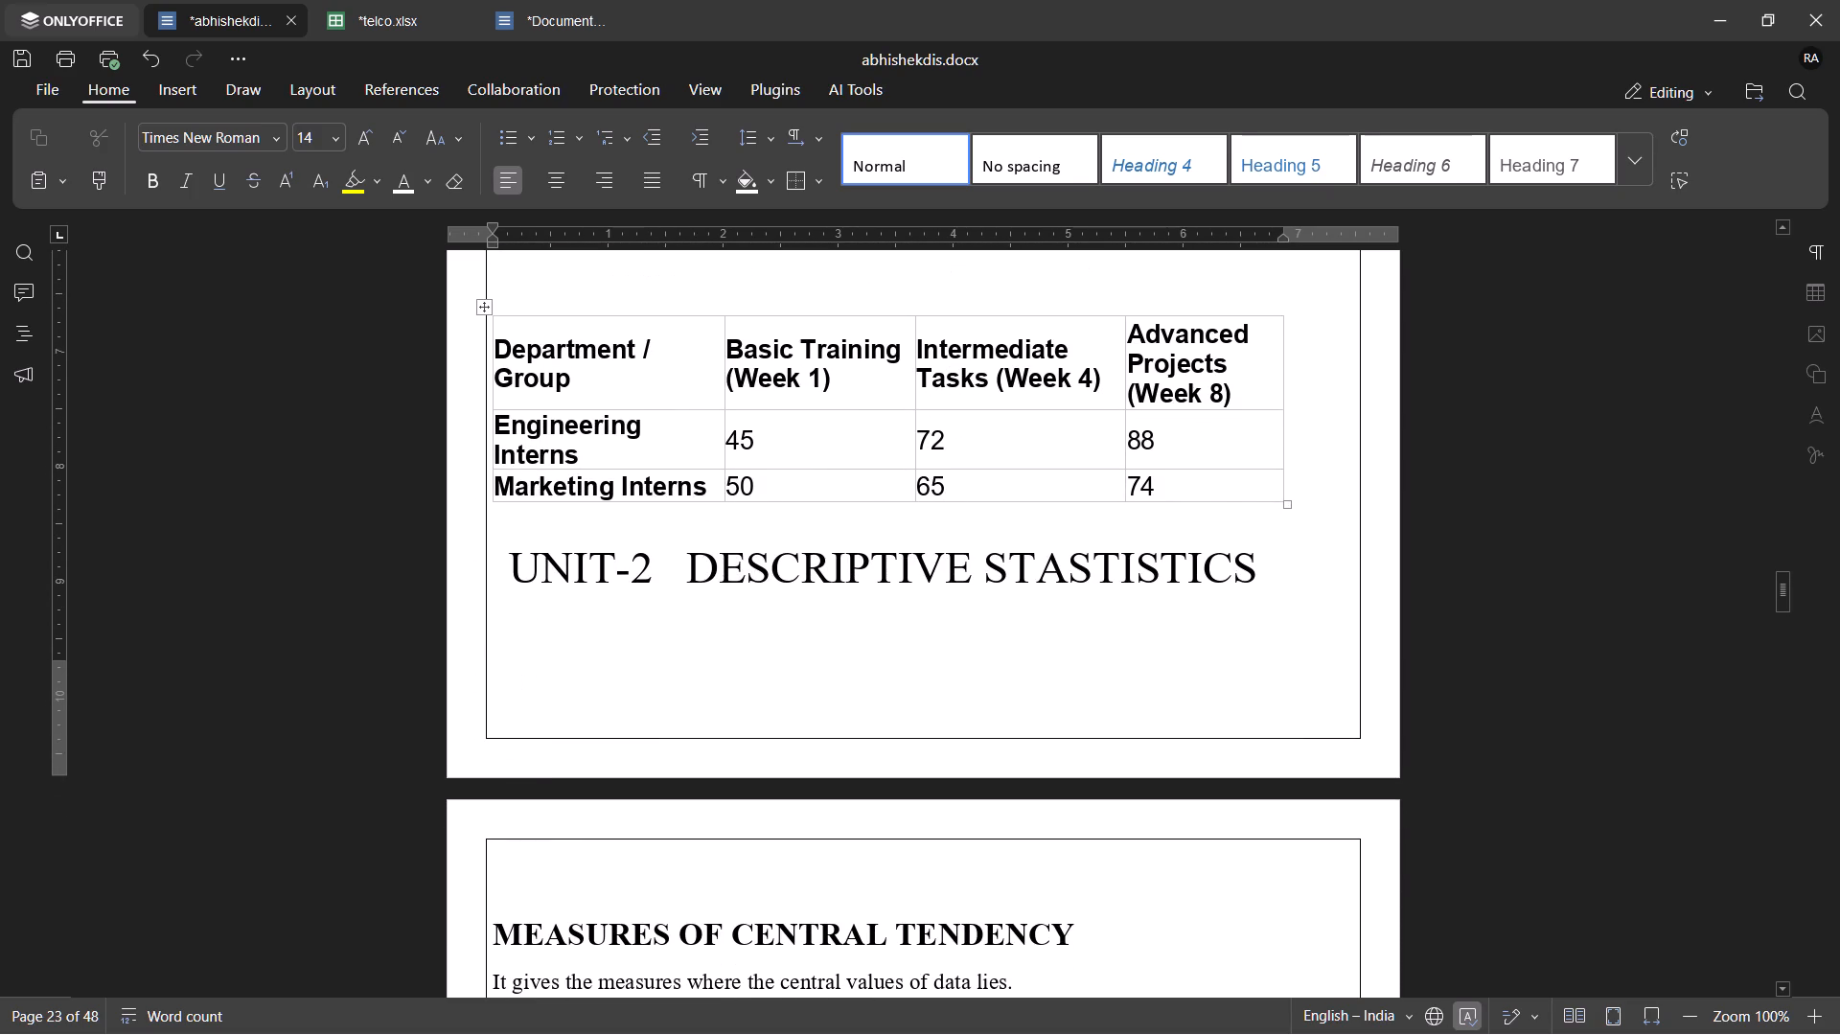
click(391, 15)
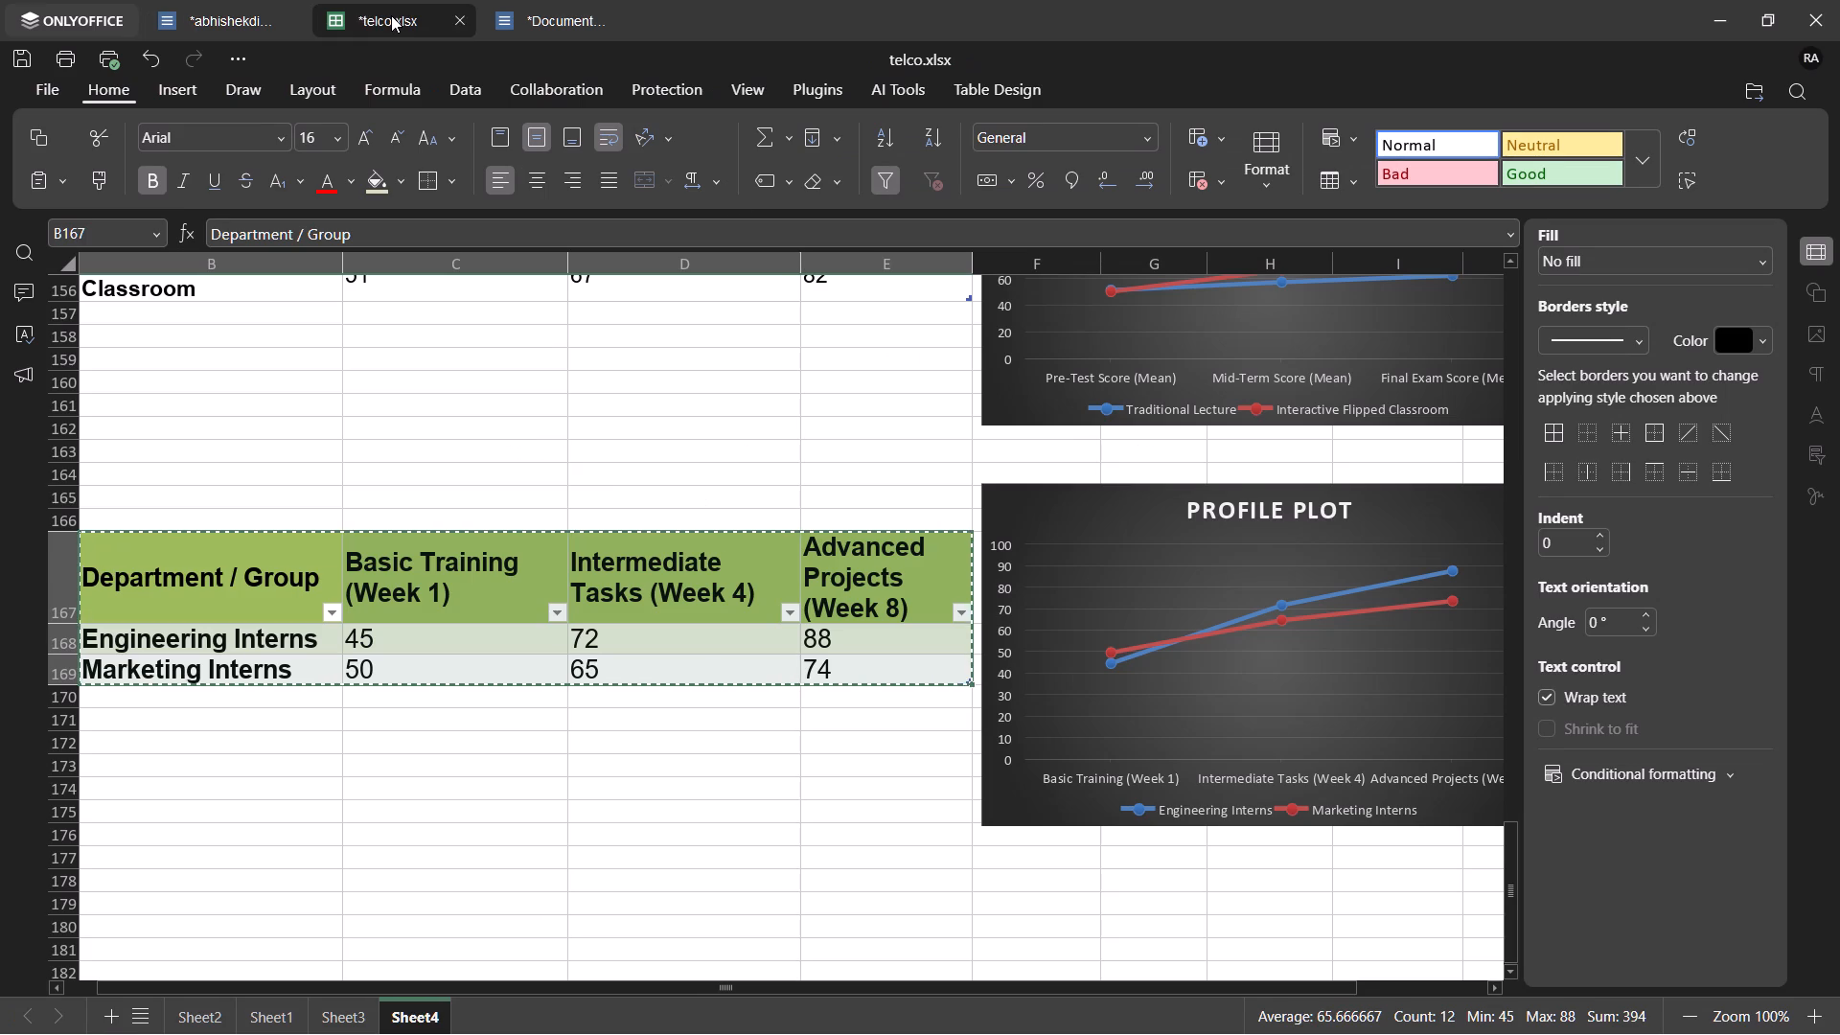
click(1068, 517)
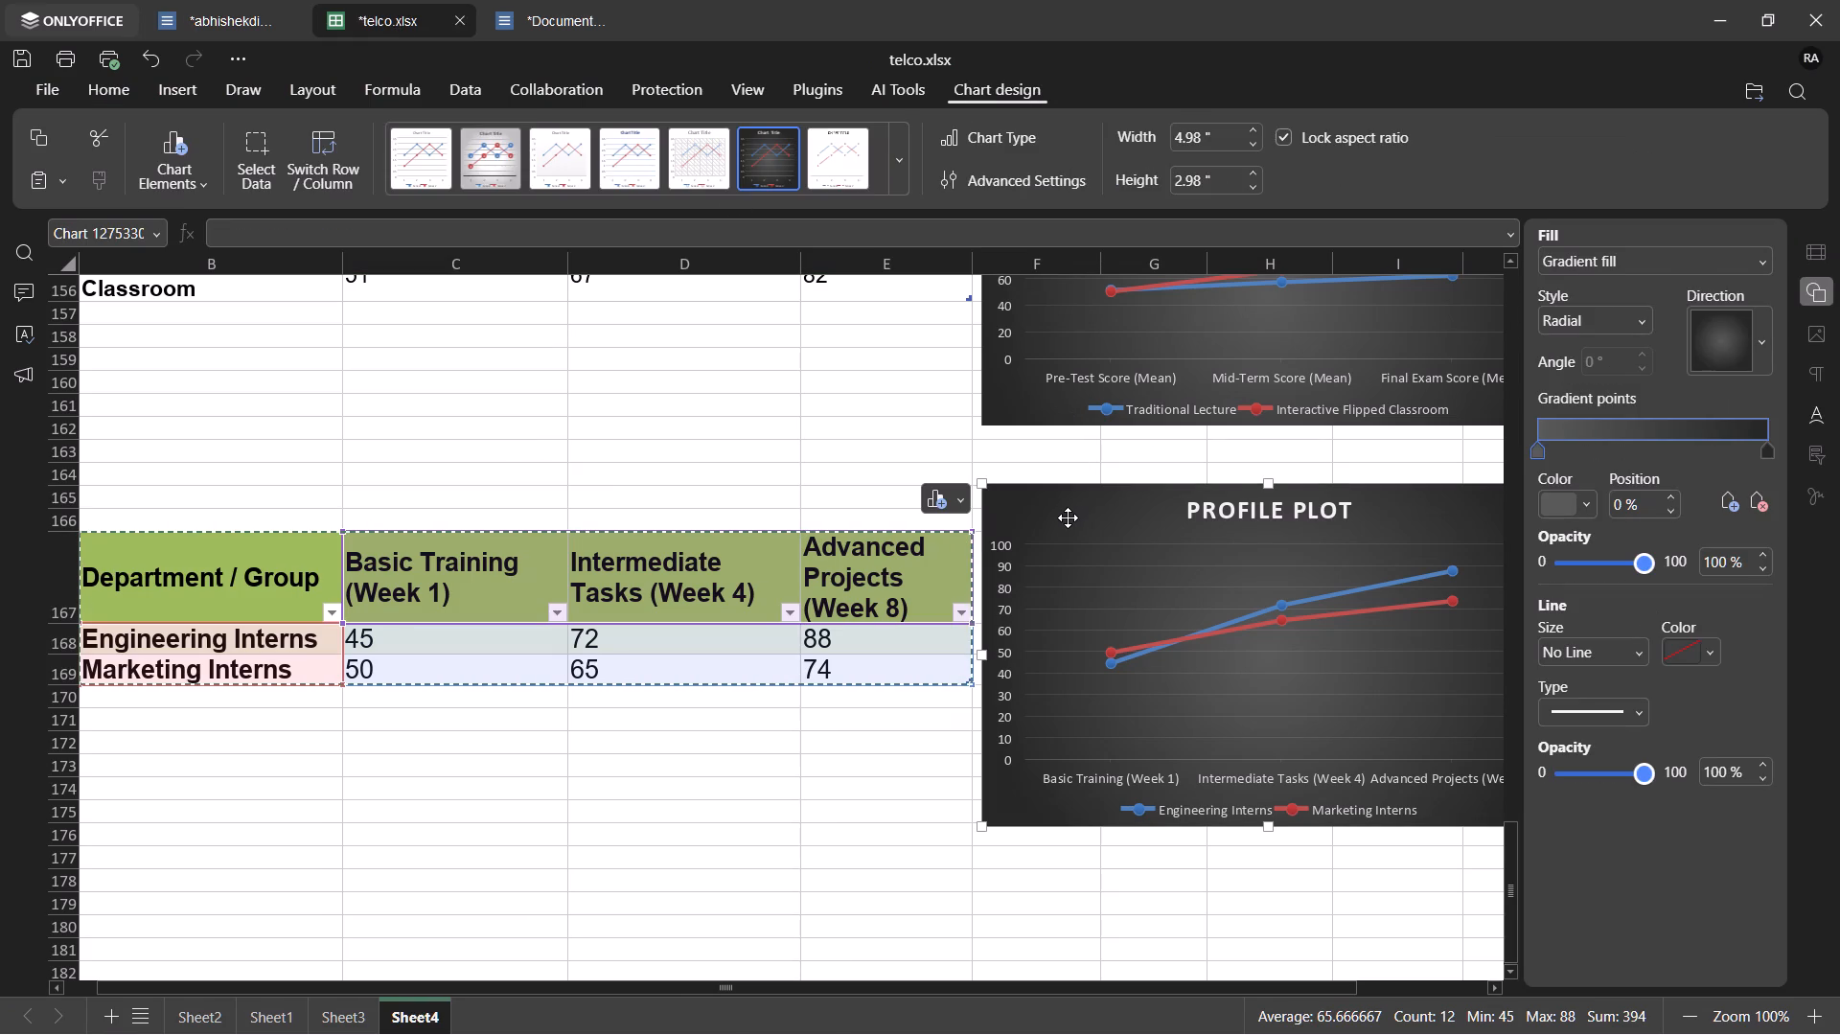
key(ctrl+c)
click(231, 20)
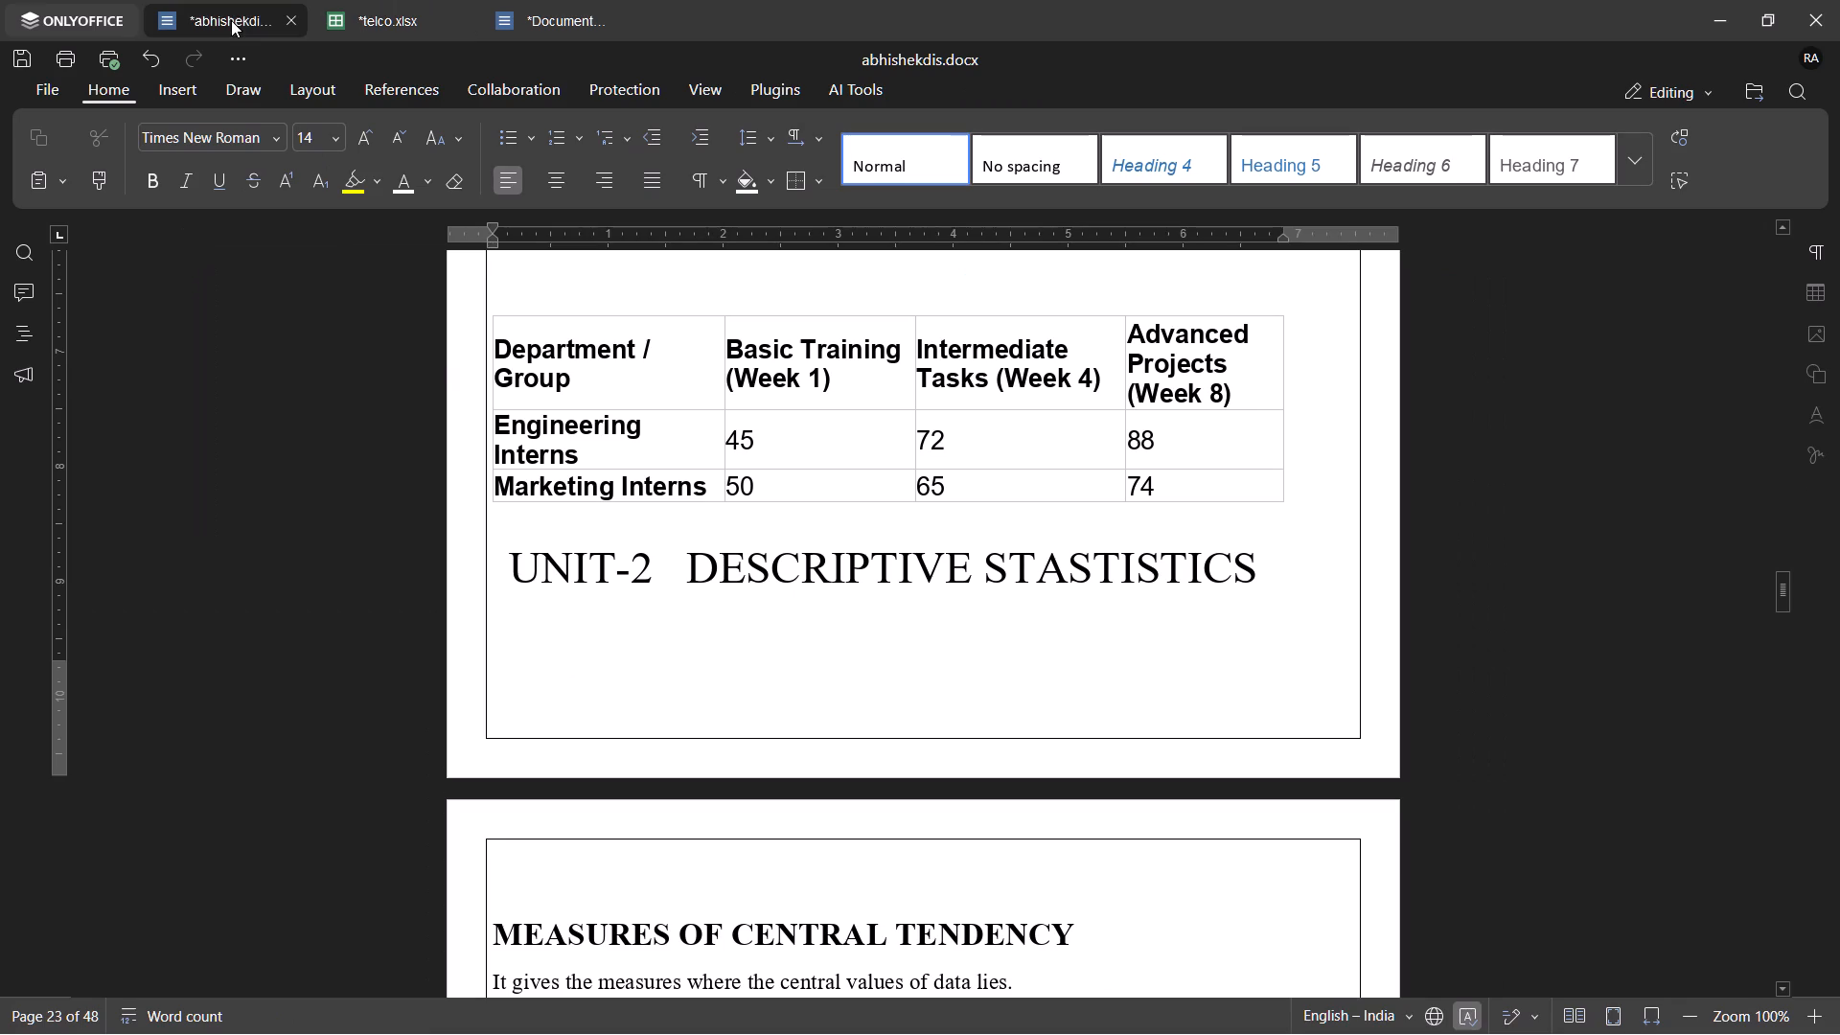
click(1316, 483)
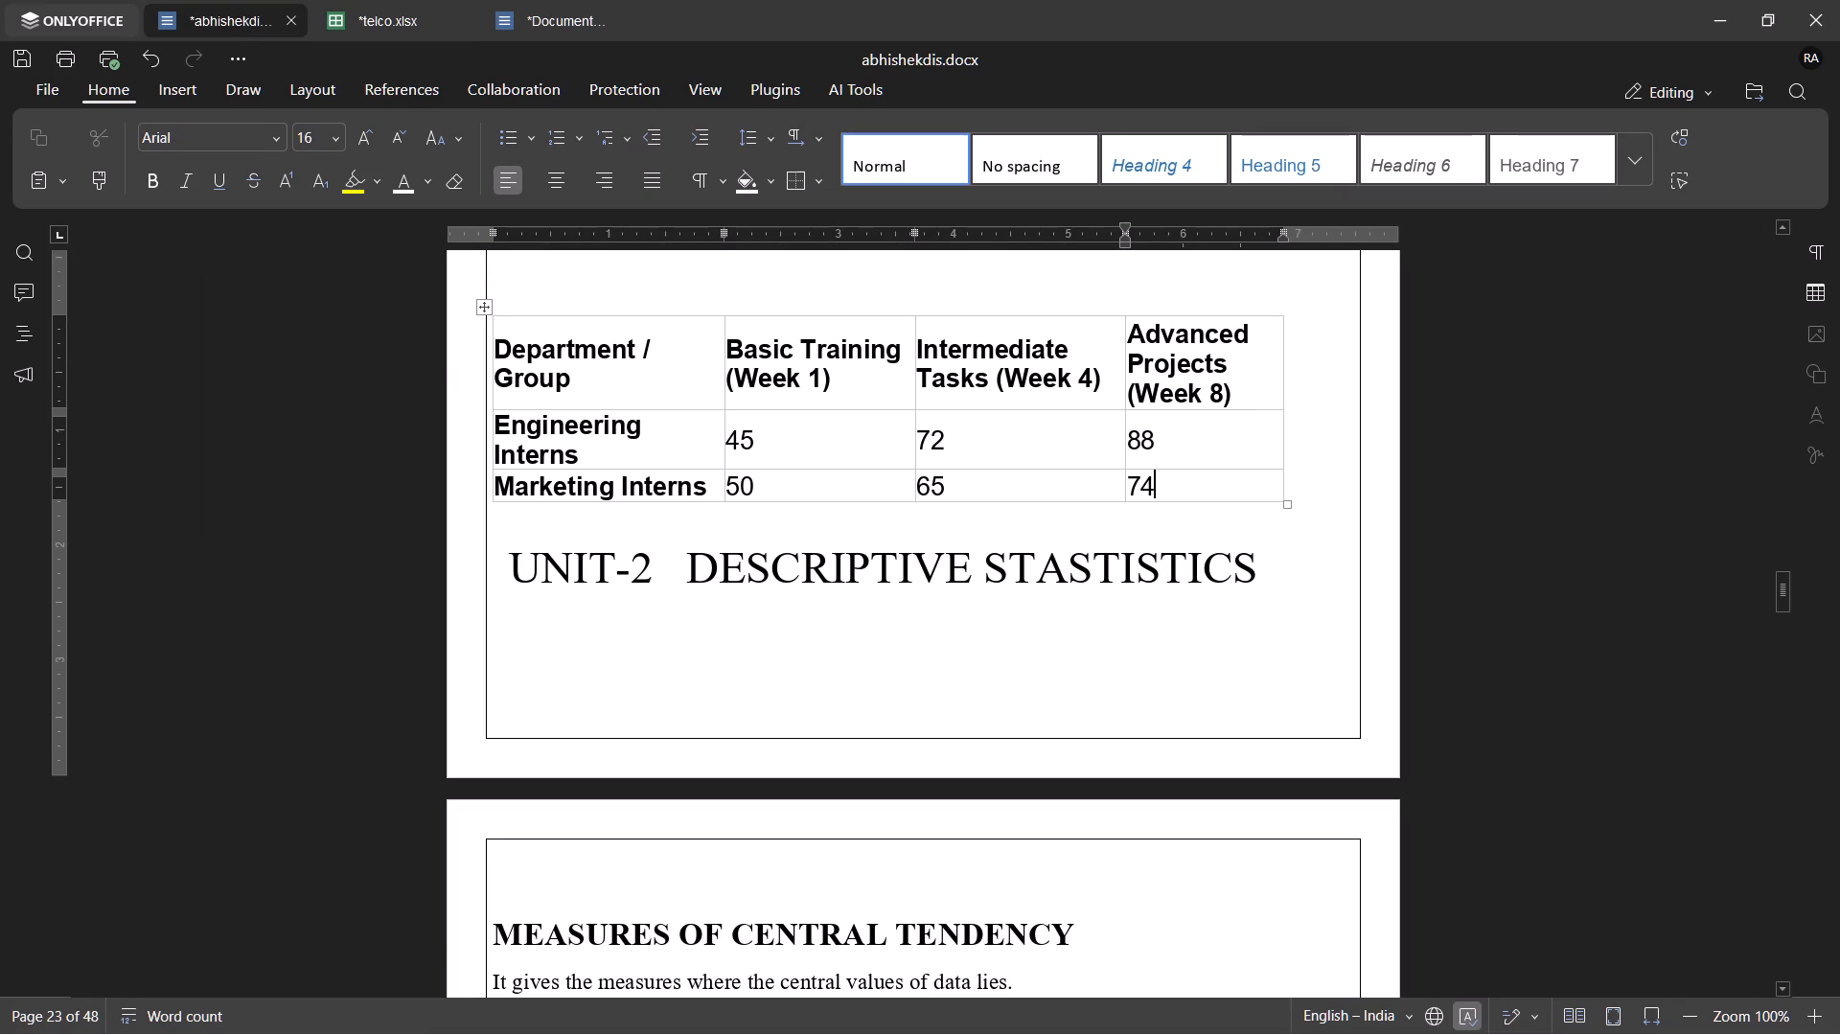
click(1316, 499)
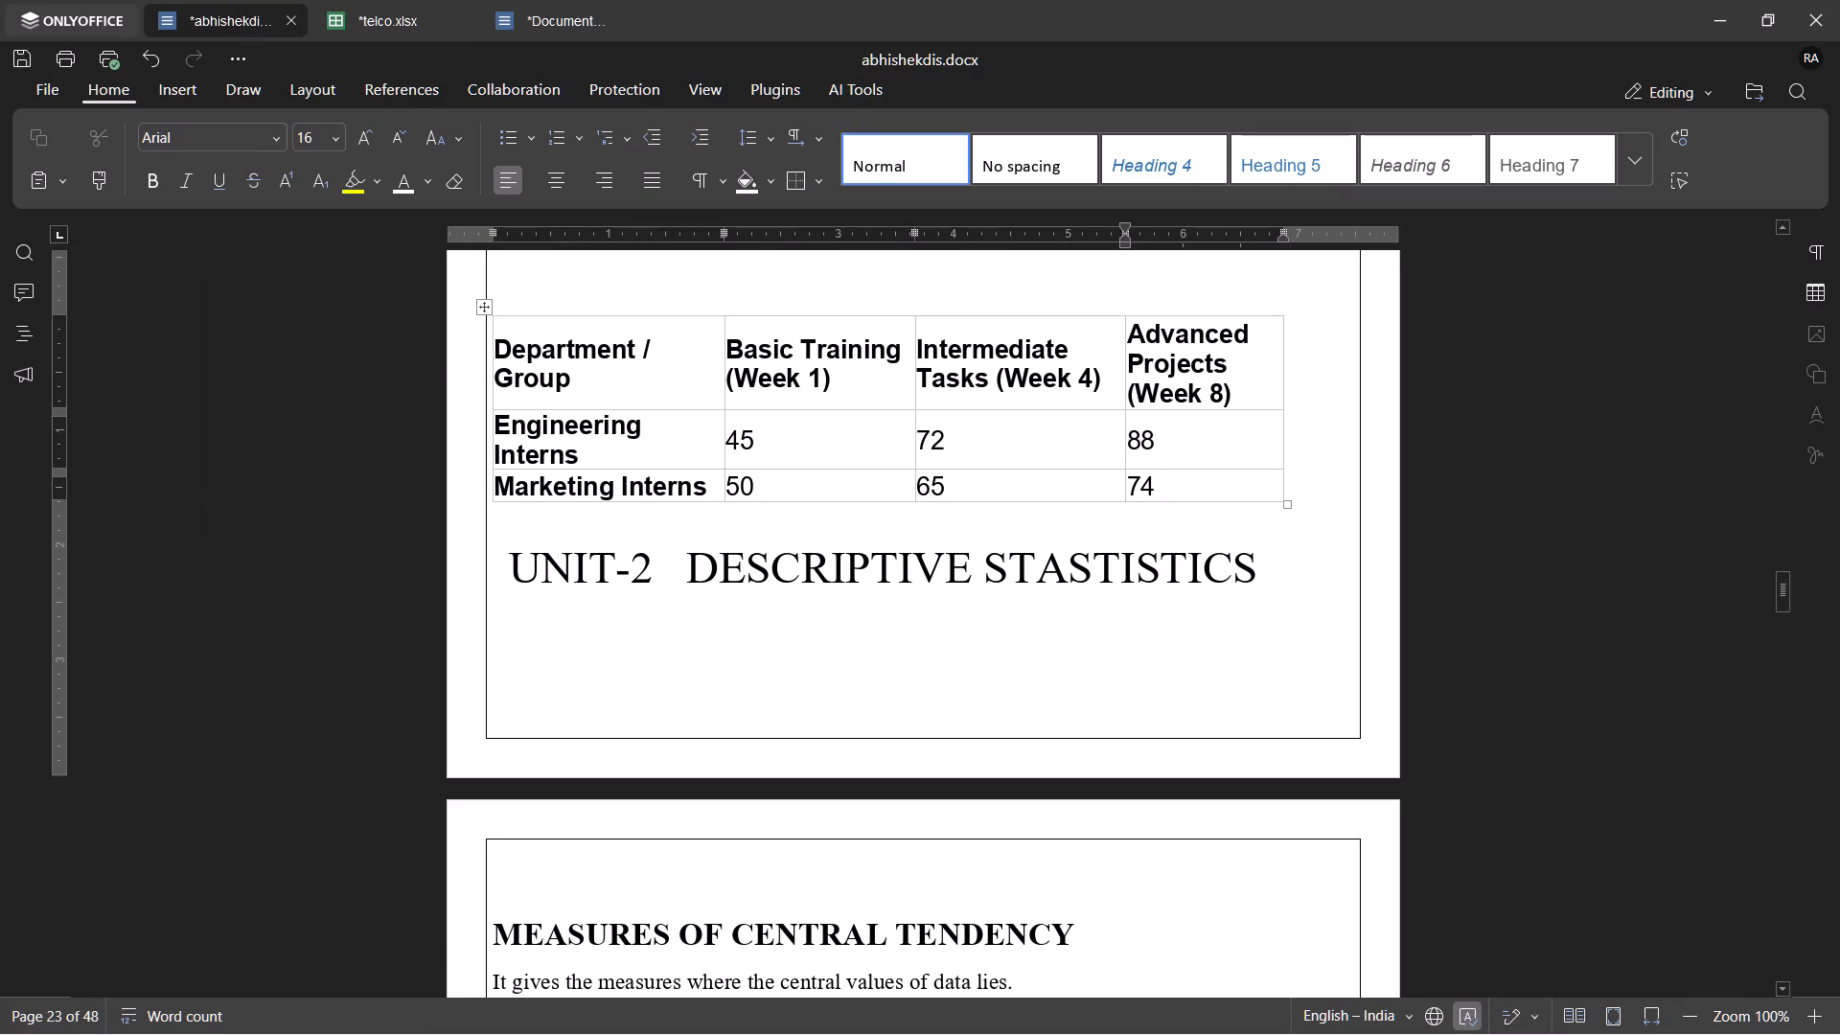
click(1316, 517)
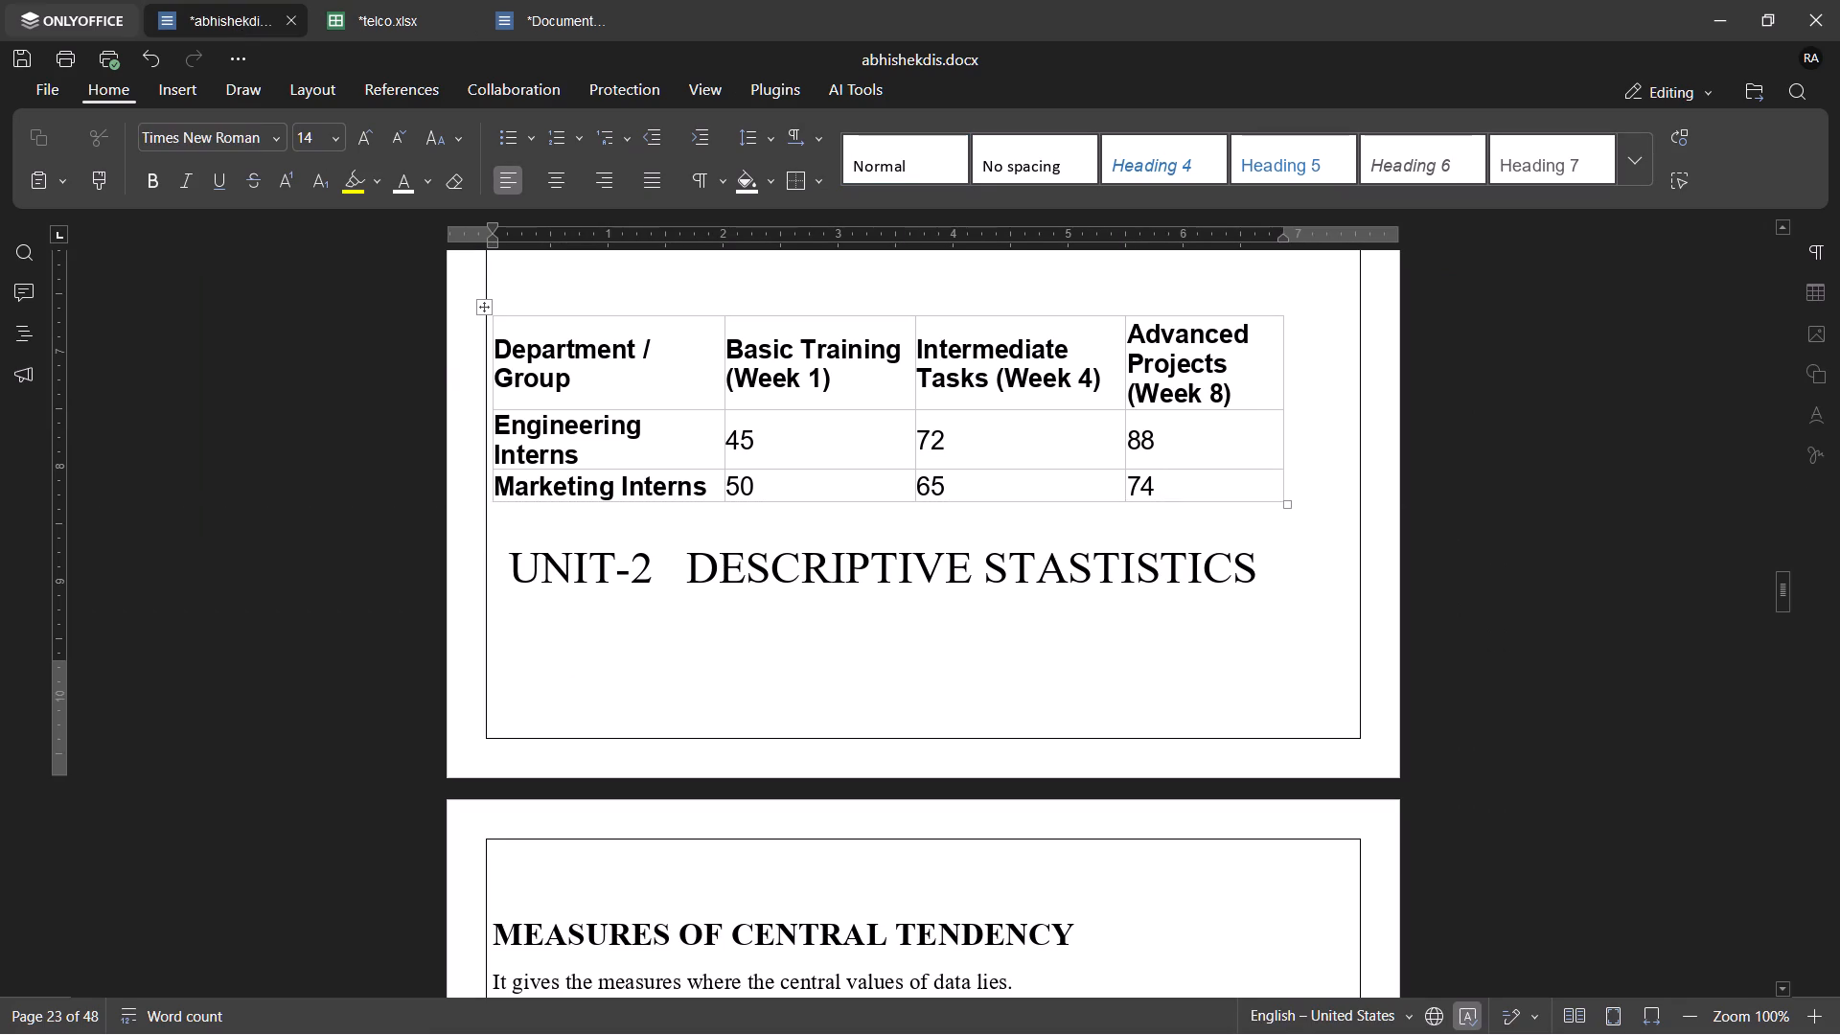
key(ctrl+v)
Review the layout of both Profile Plot examples, comparing their headings, questions, tables and charts up to the UNIT-2 heading.
scroll(998, 525, up, 9)
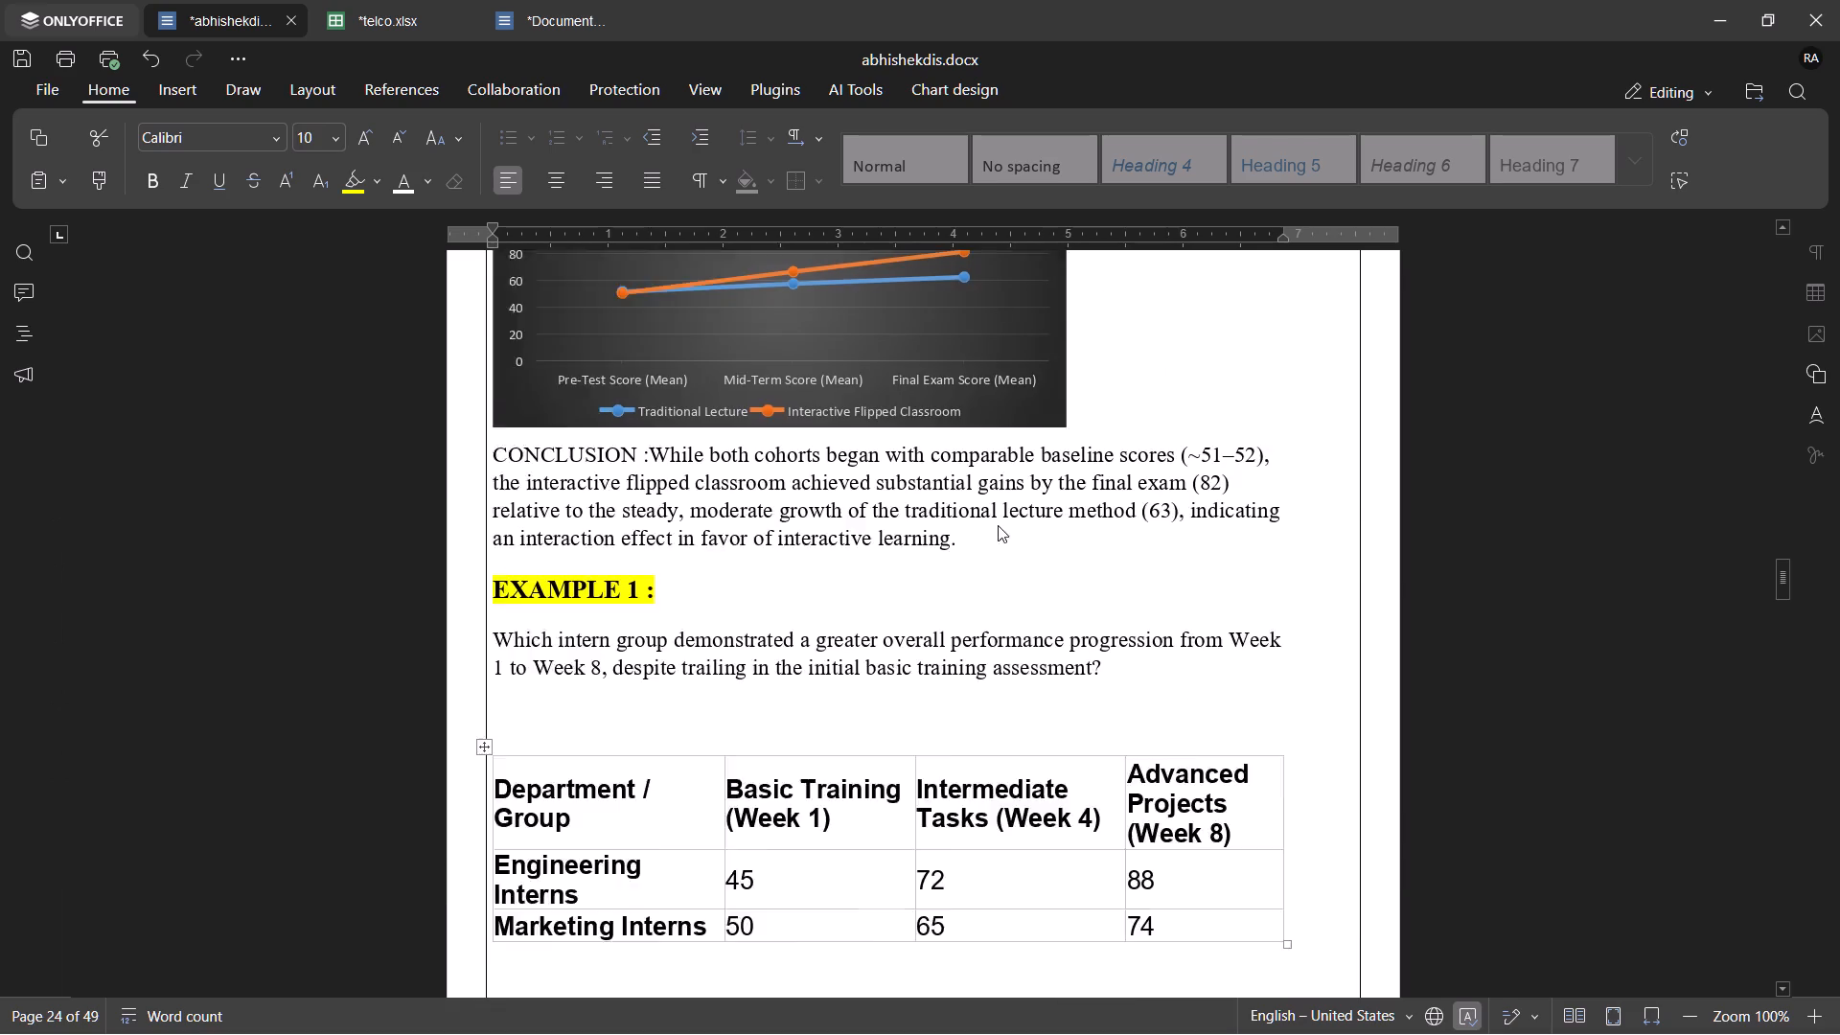
scroll(998, 525, down, 5)
scroll(998, 525, up, 6)
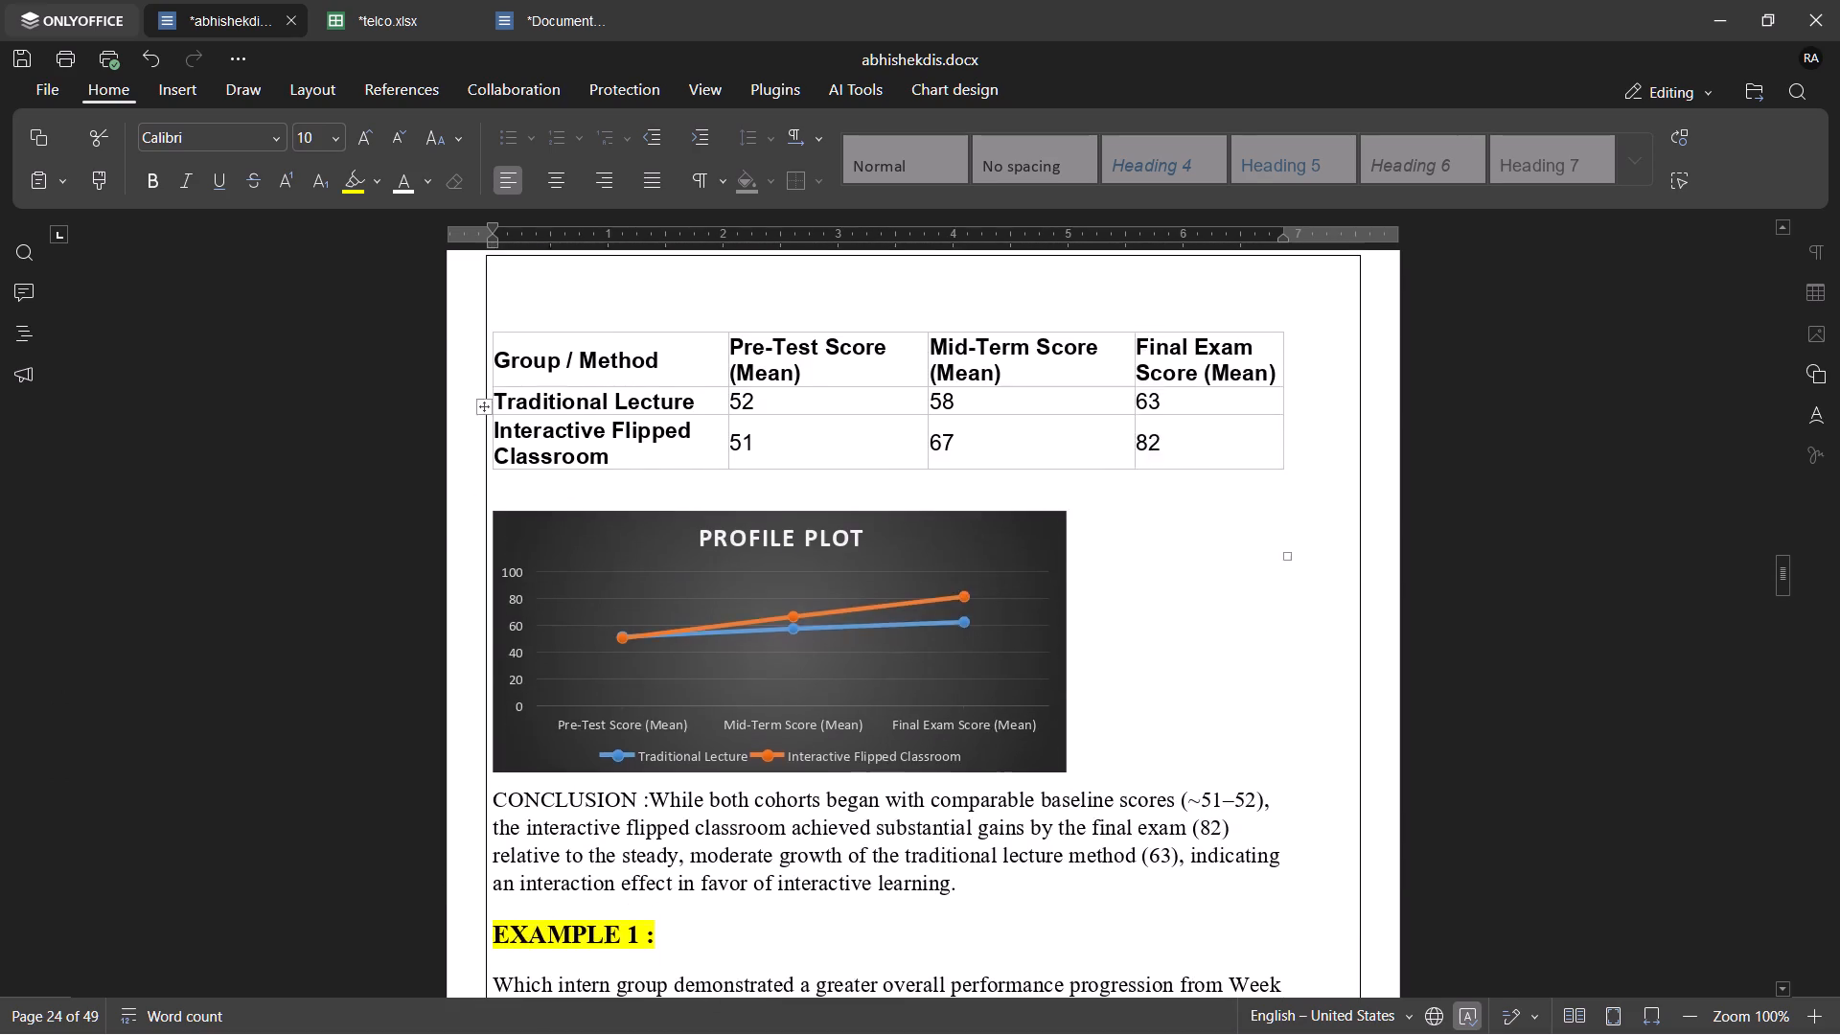
scroll(998, 525, up, 3)
scroll(998, 525, down, 1)
scroll(998, 525, up, 4)
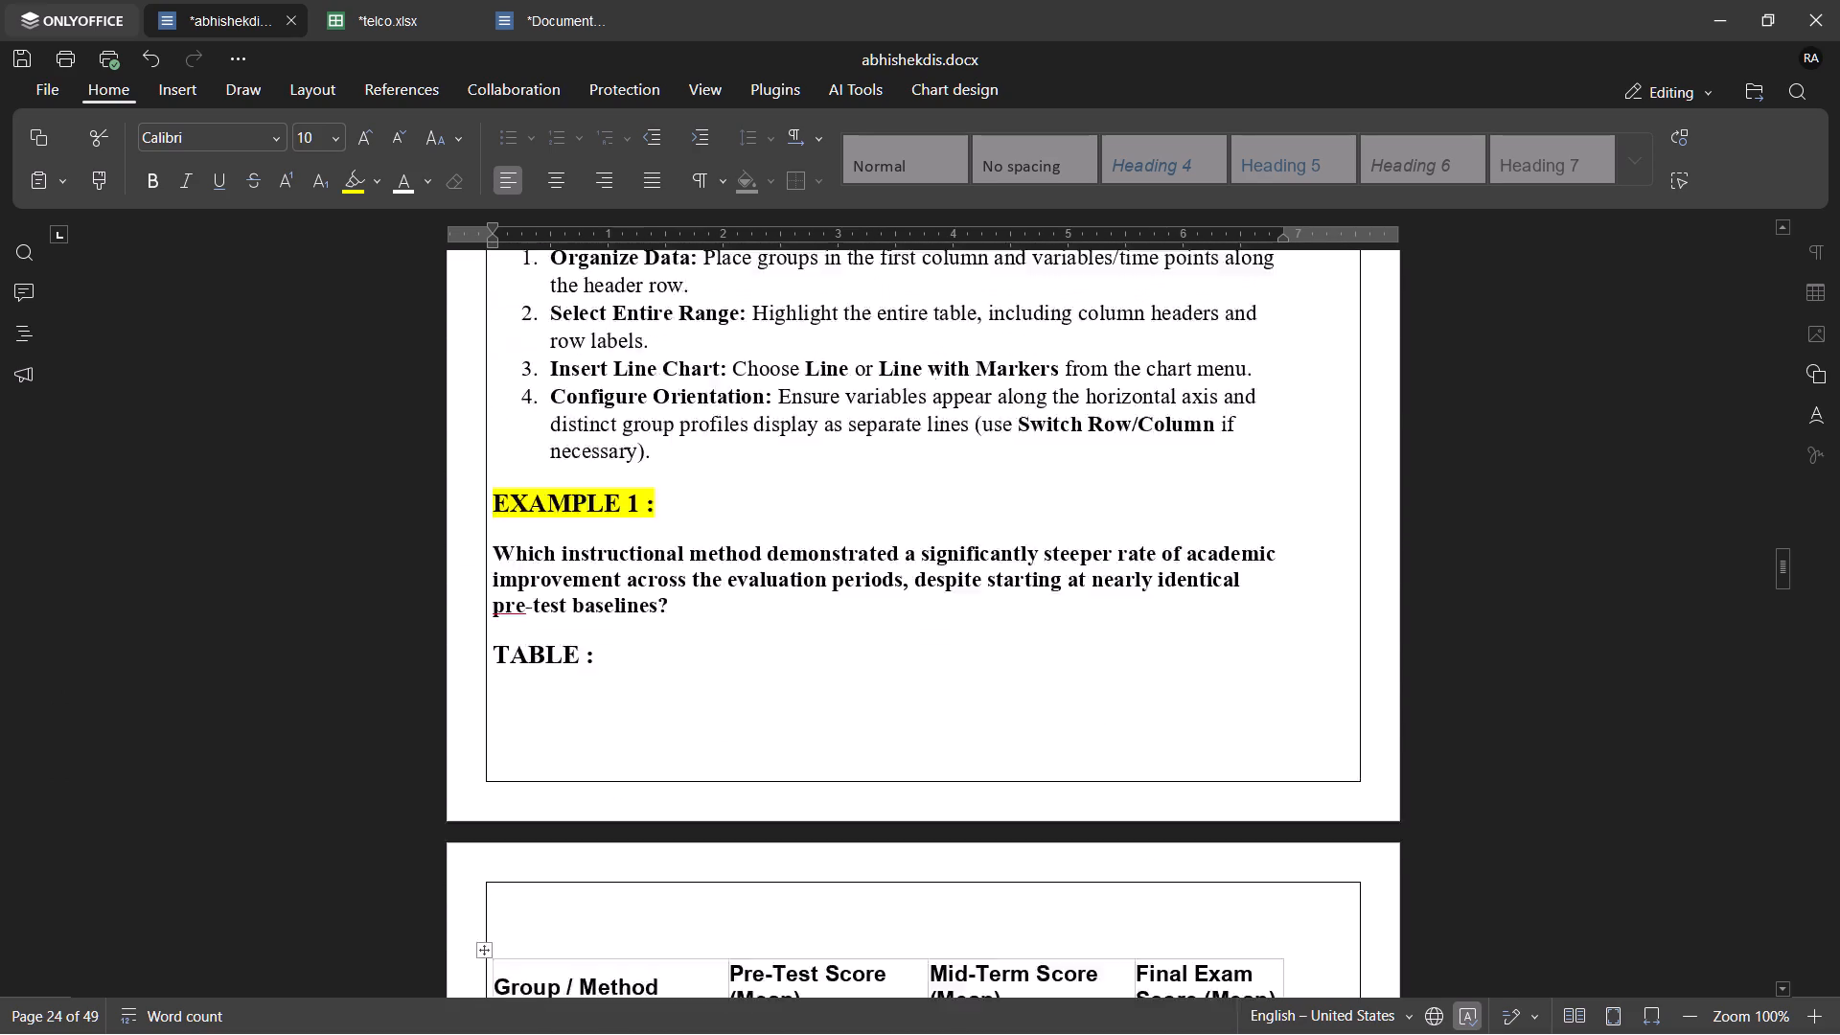
scroll(998, 525, up, 2)
scroll(998, 525, down, 9)
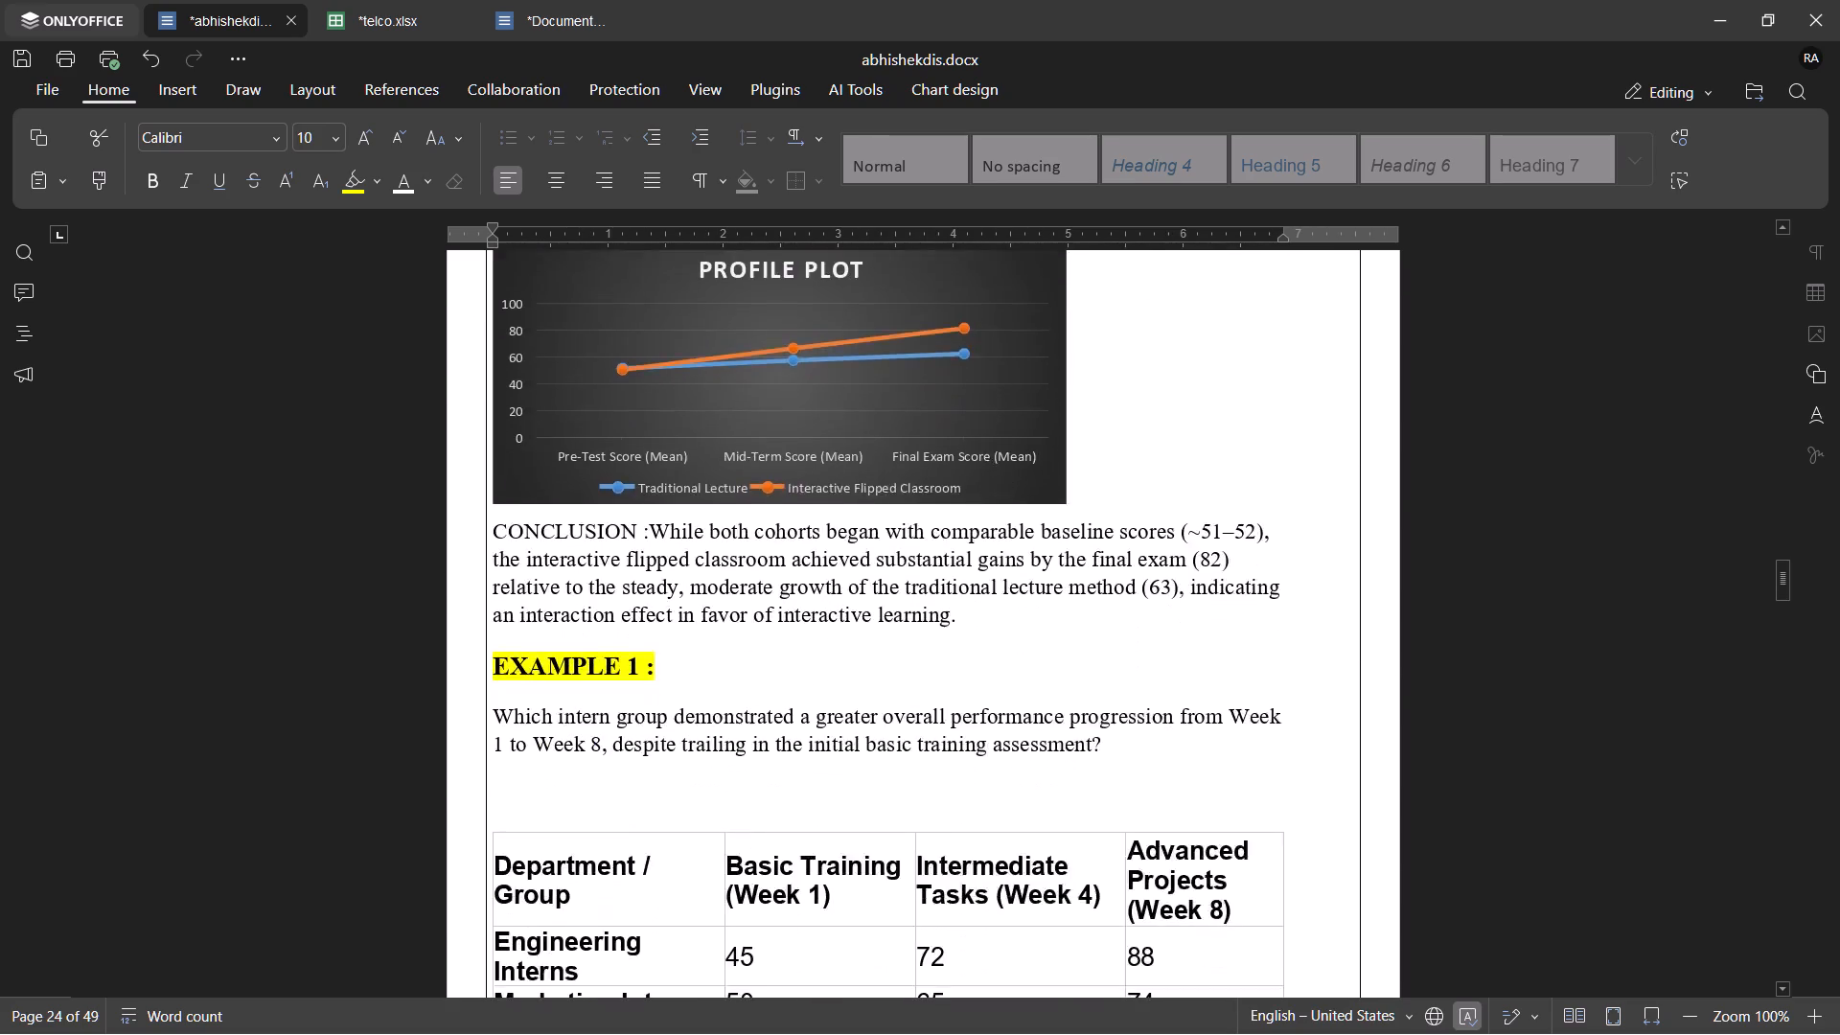
scroll(998, 525, down, 2)
scroll(998, 525, up, 6)
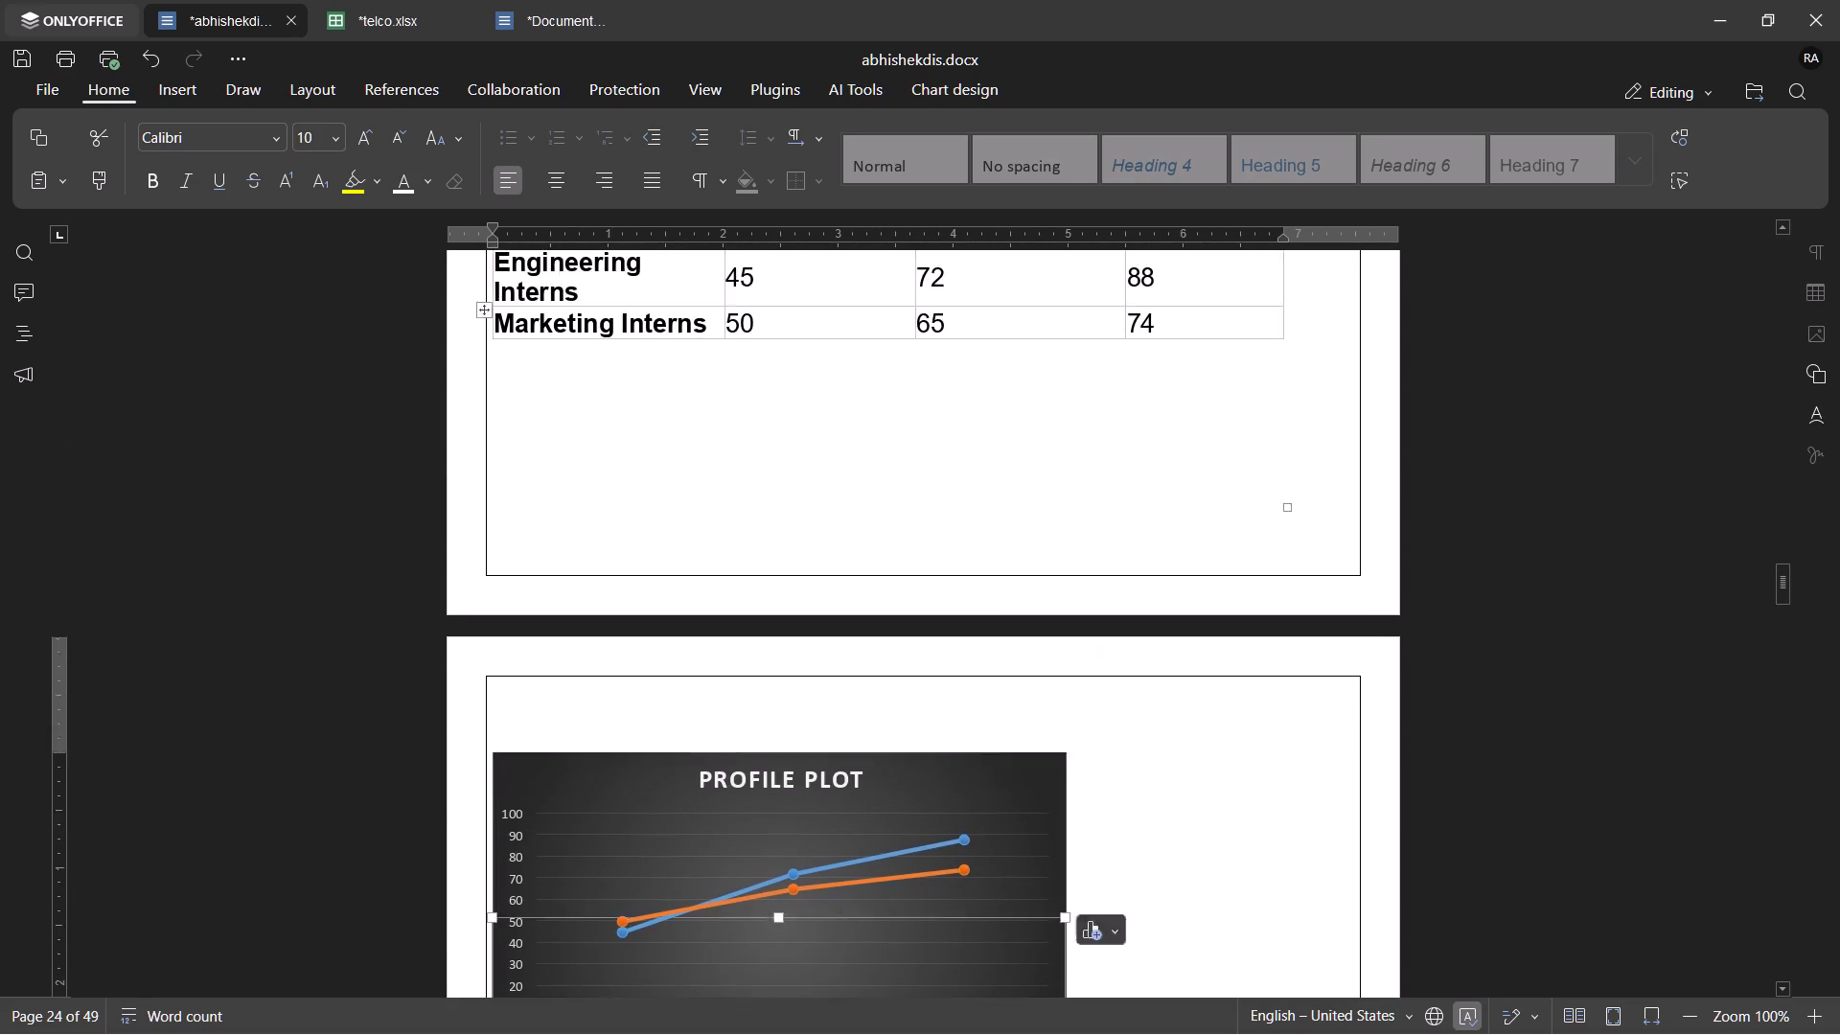
scroll(998, 525, up, 4)
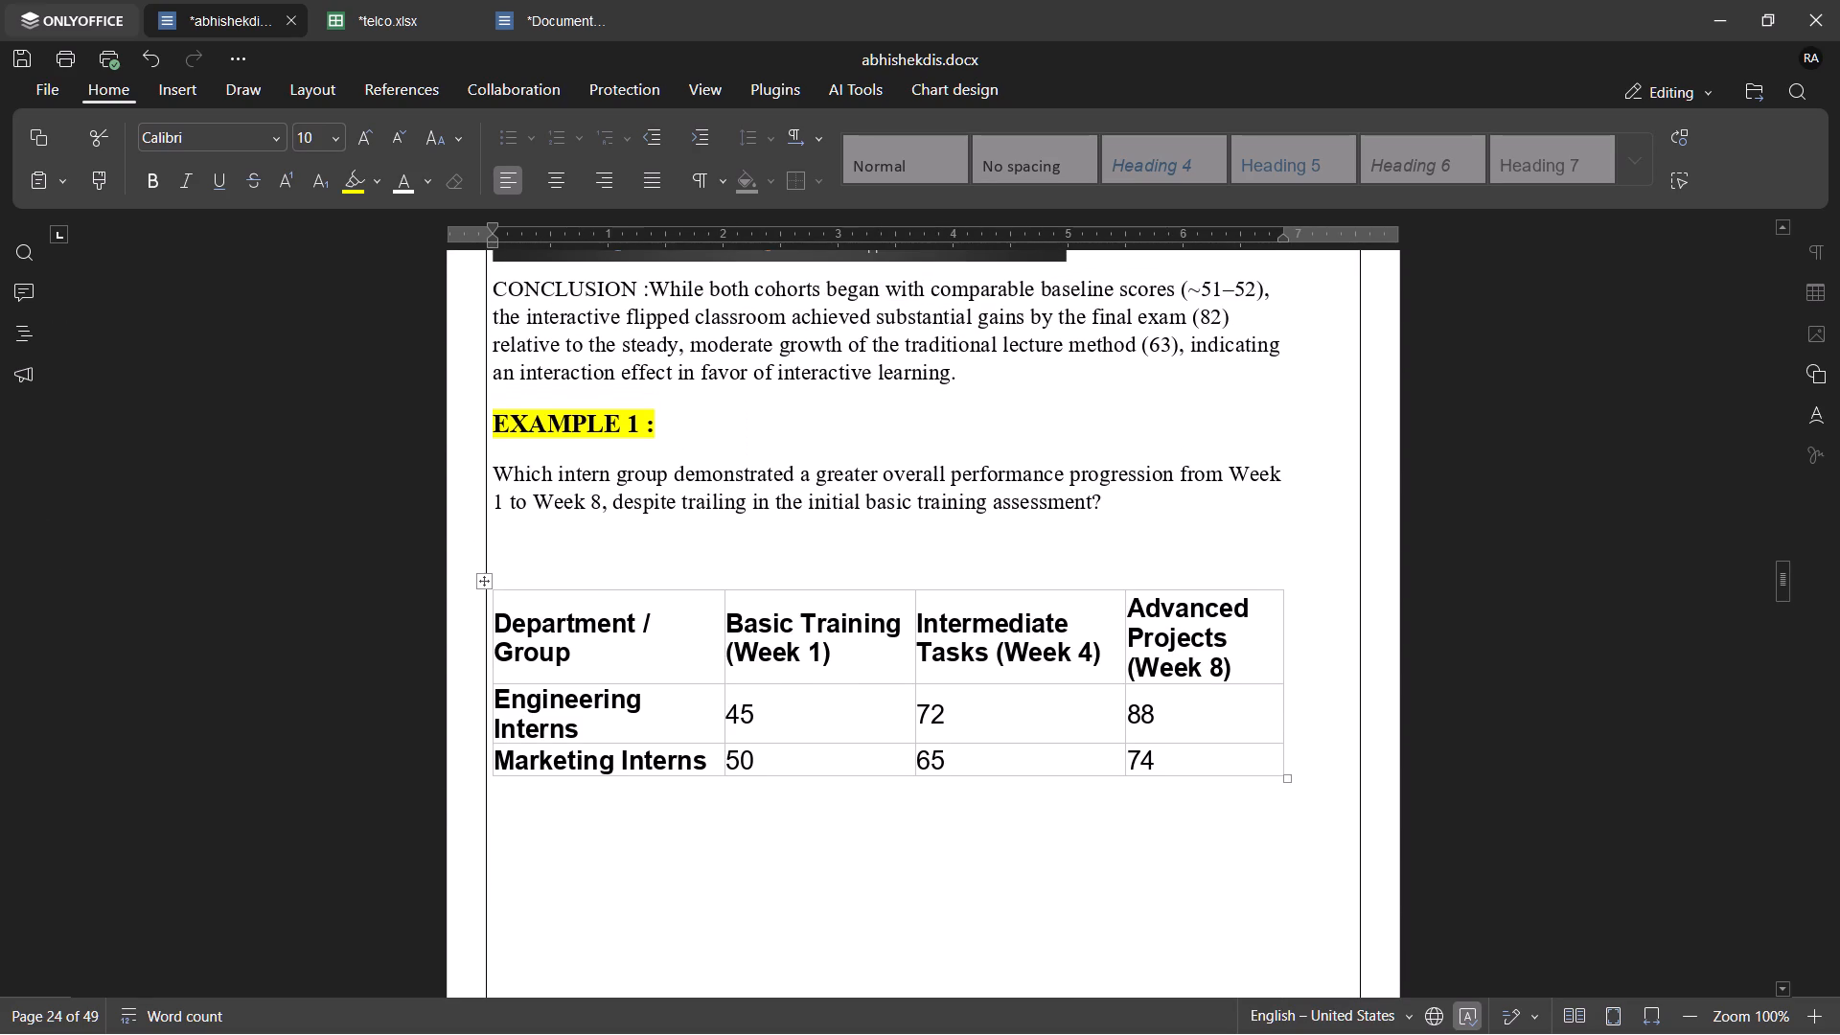
scroll(998, 525, up, 2)
scroll(998, 525, down, 7)
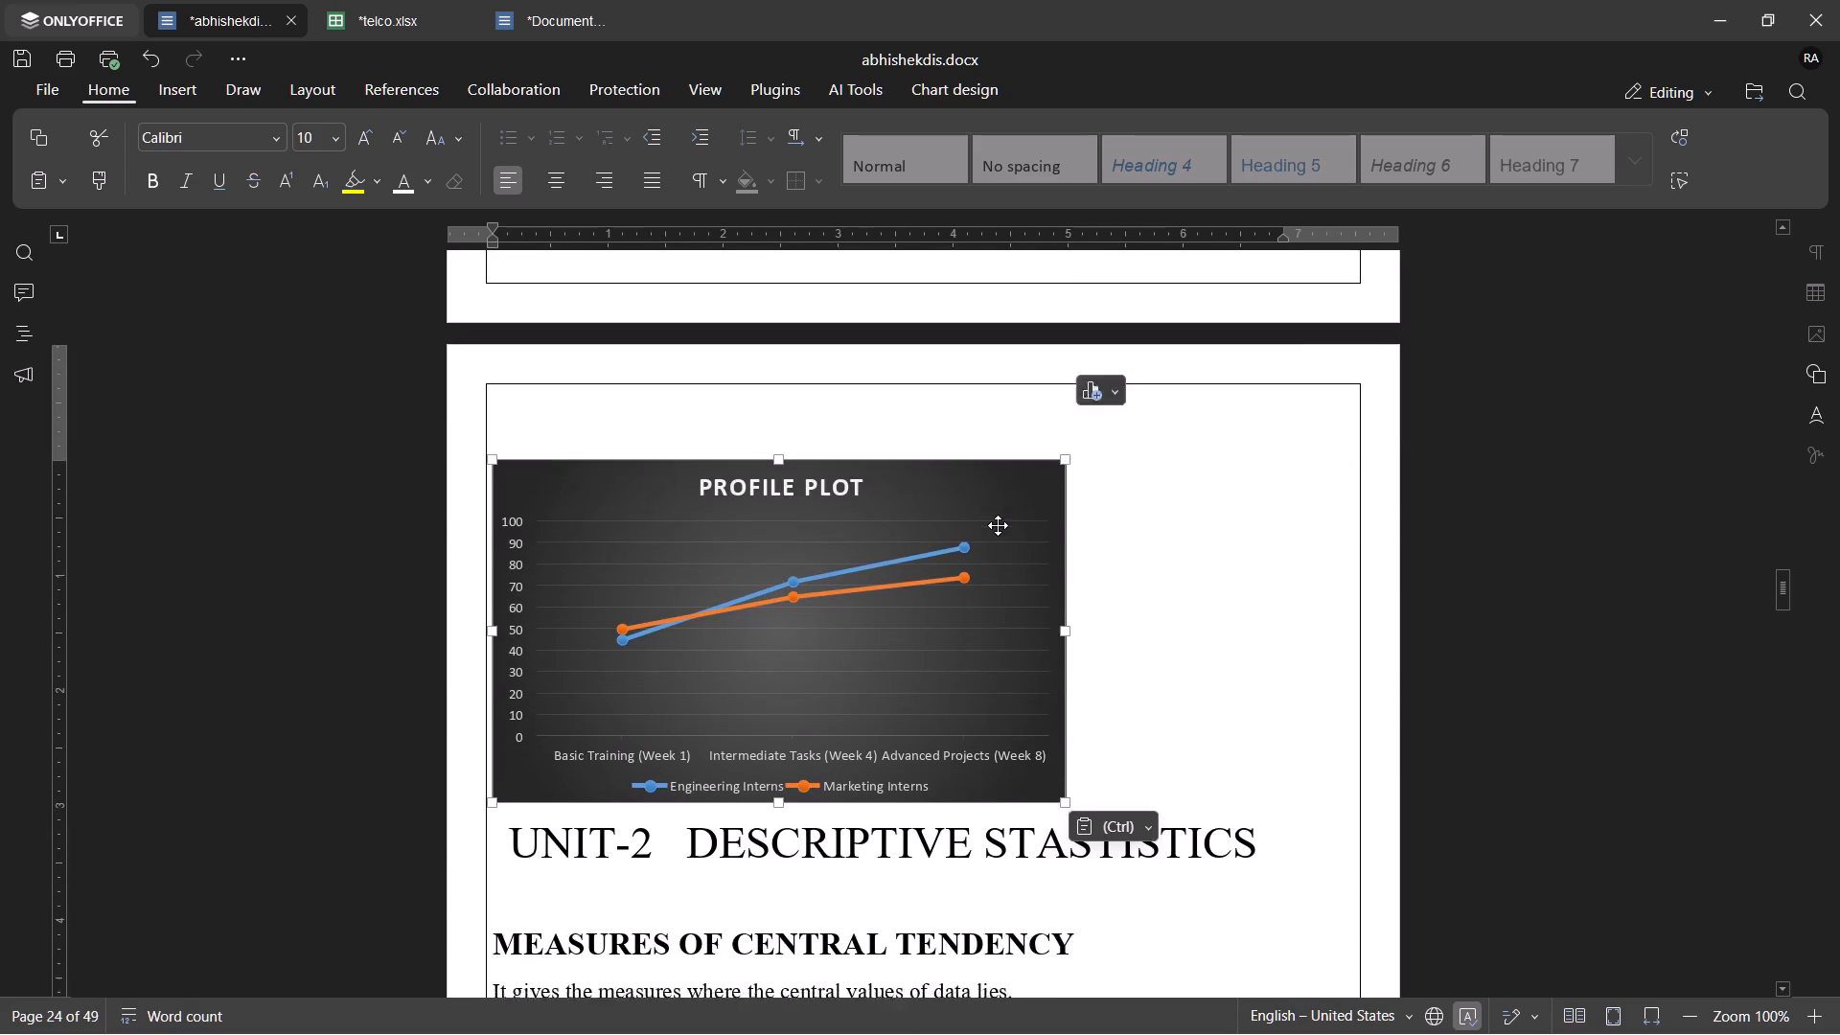
scroll(998, 525, down, 3)
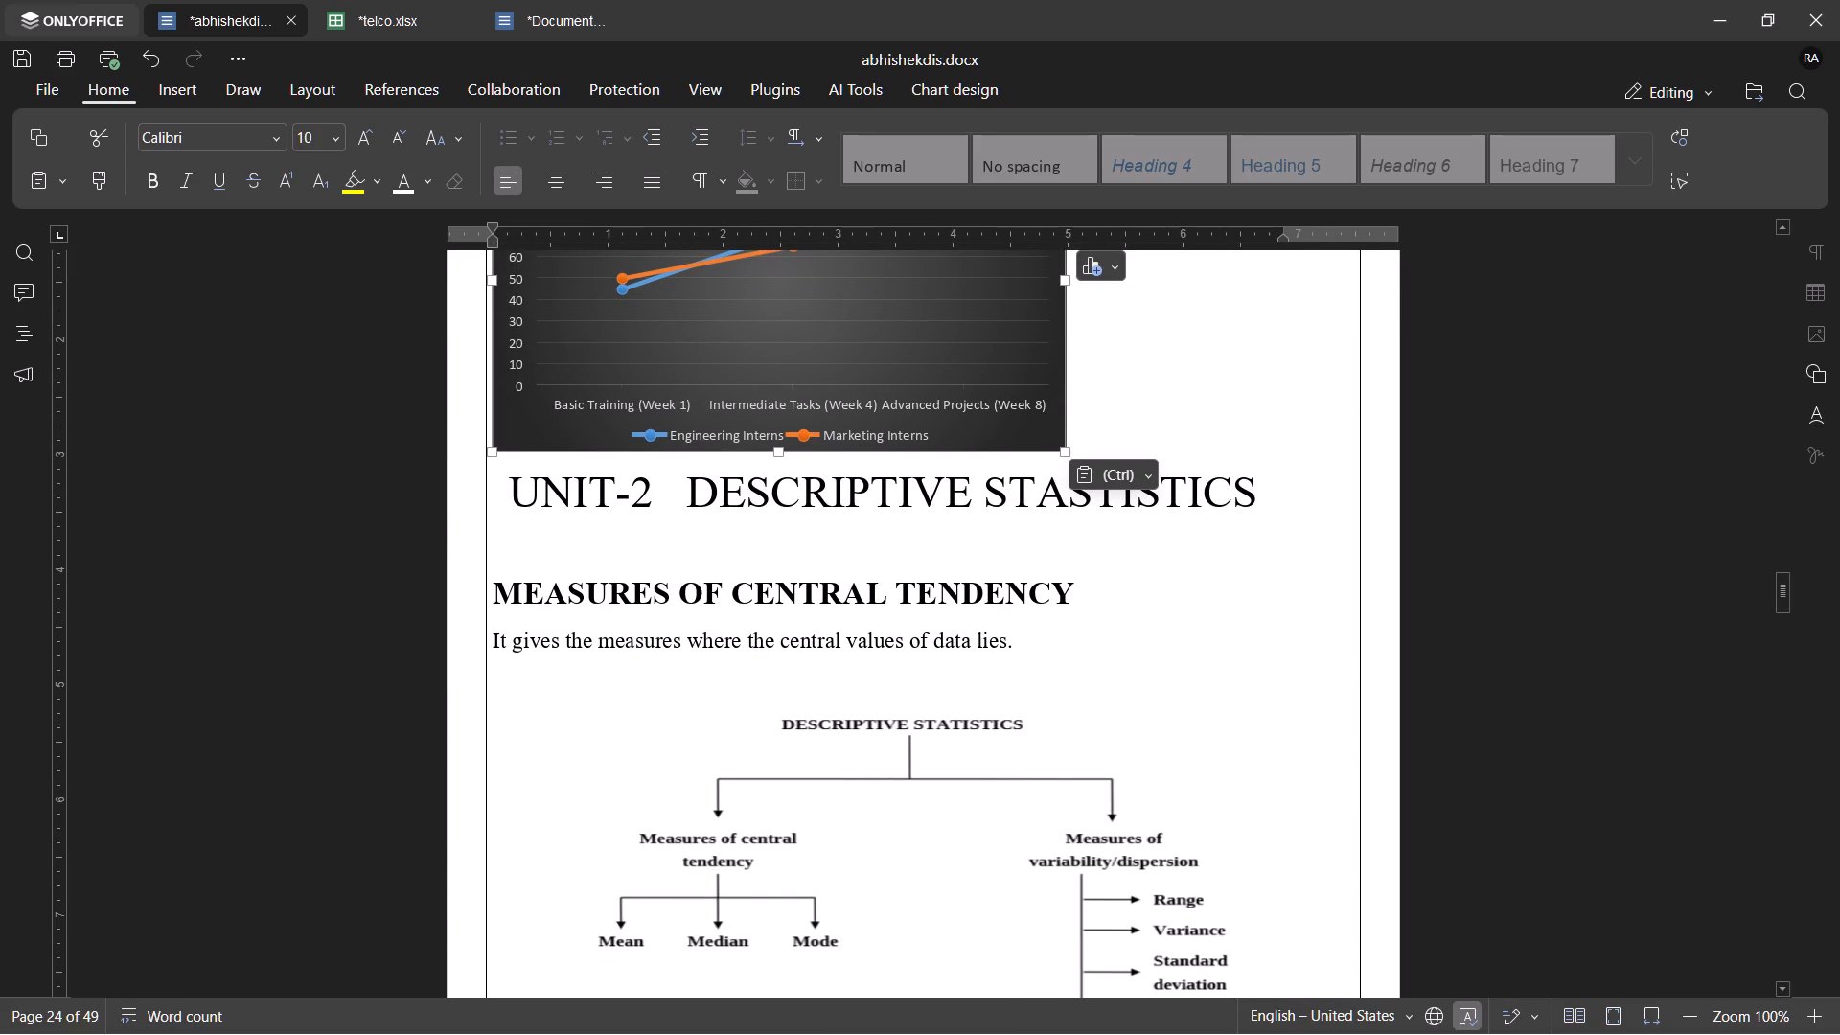
Insert blank lines after the interns chart to move the "UNIT-2 DESCRIPTIVE STASTISTICS" heading to the start of the next page.
click(1138, 434)
key(Return)
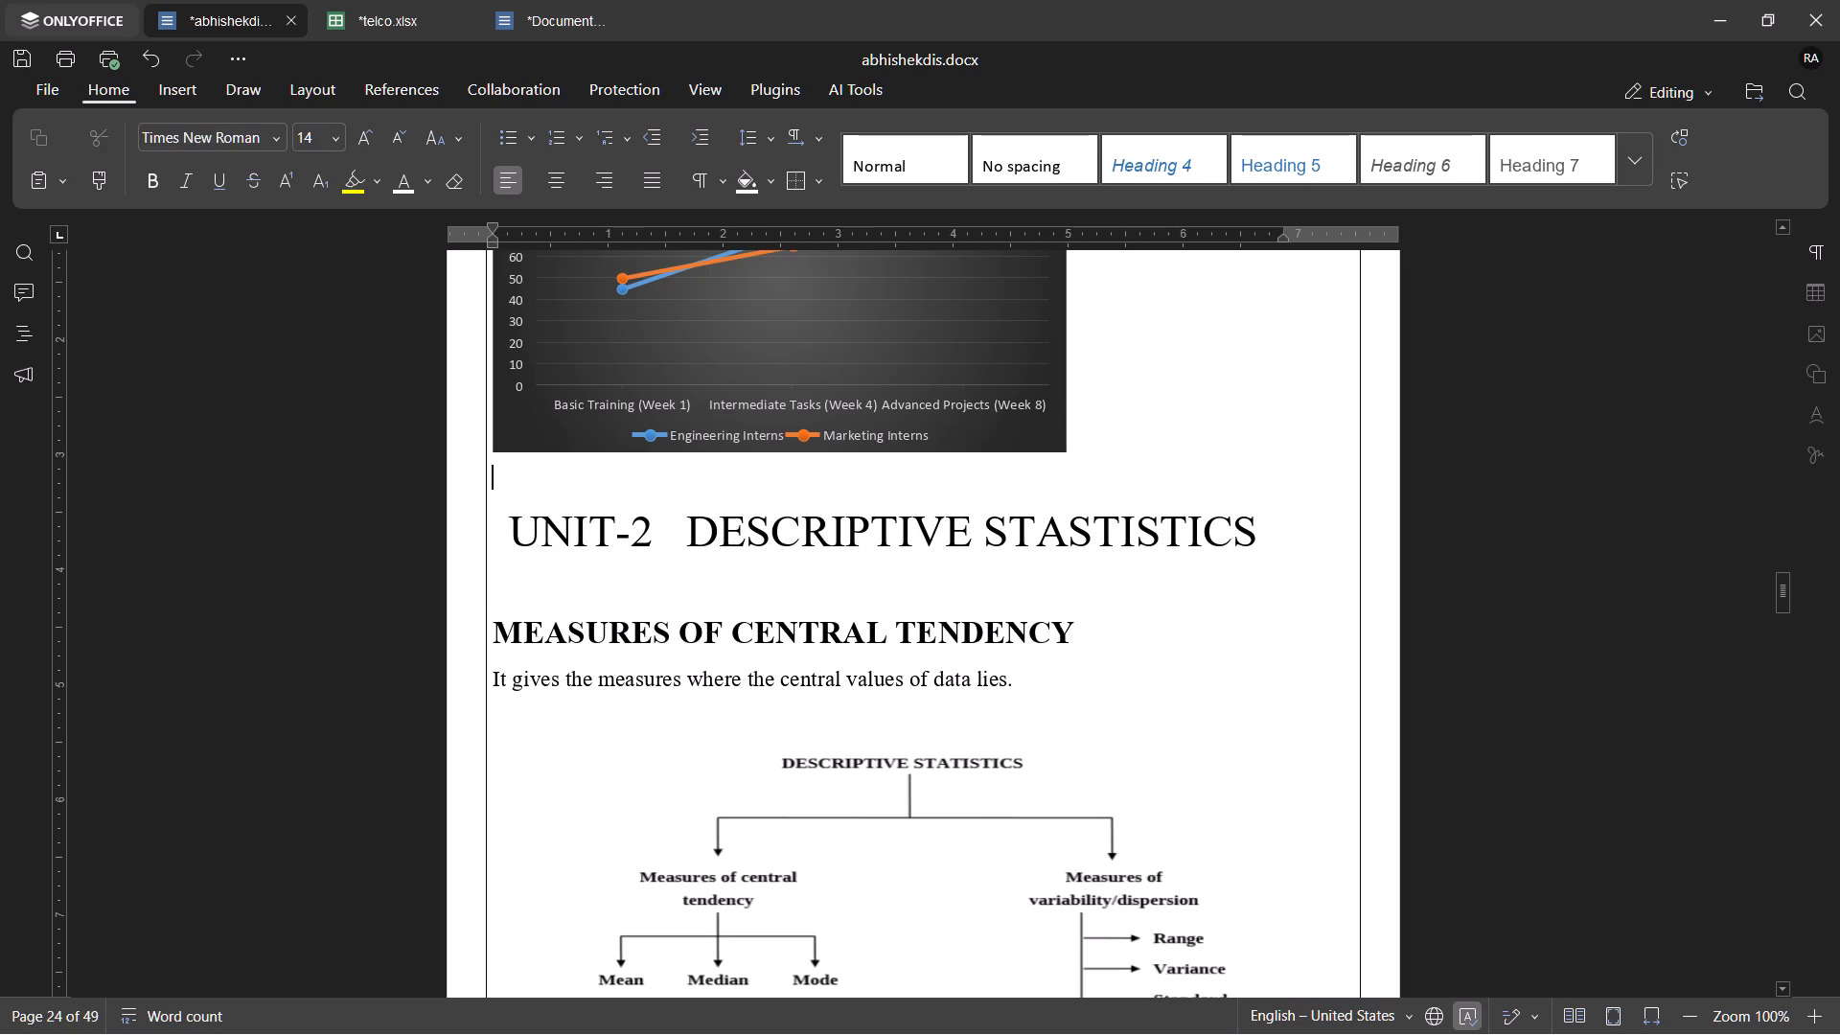
key(Return)
key(Return)
key(Return)
key(Return)
key(Return)
scroll(1138, 434, down, 3)
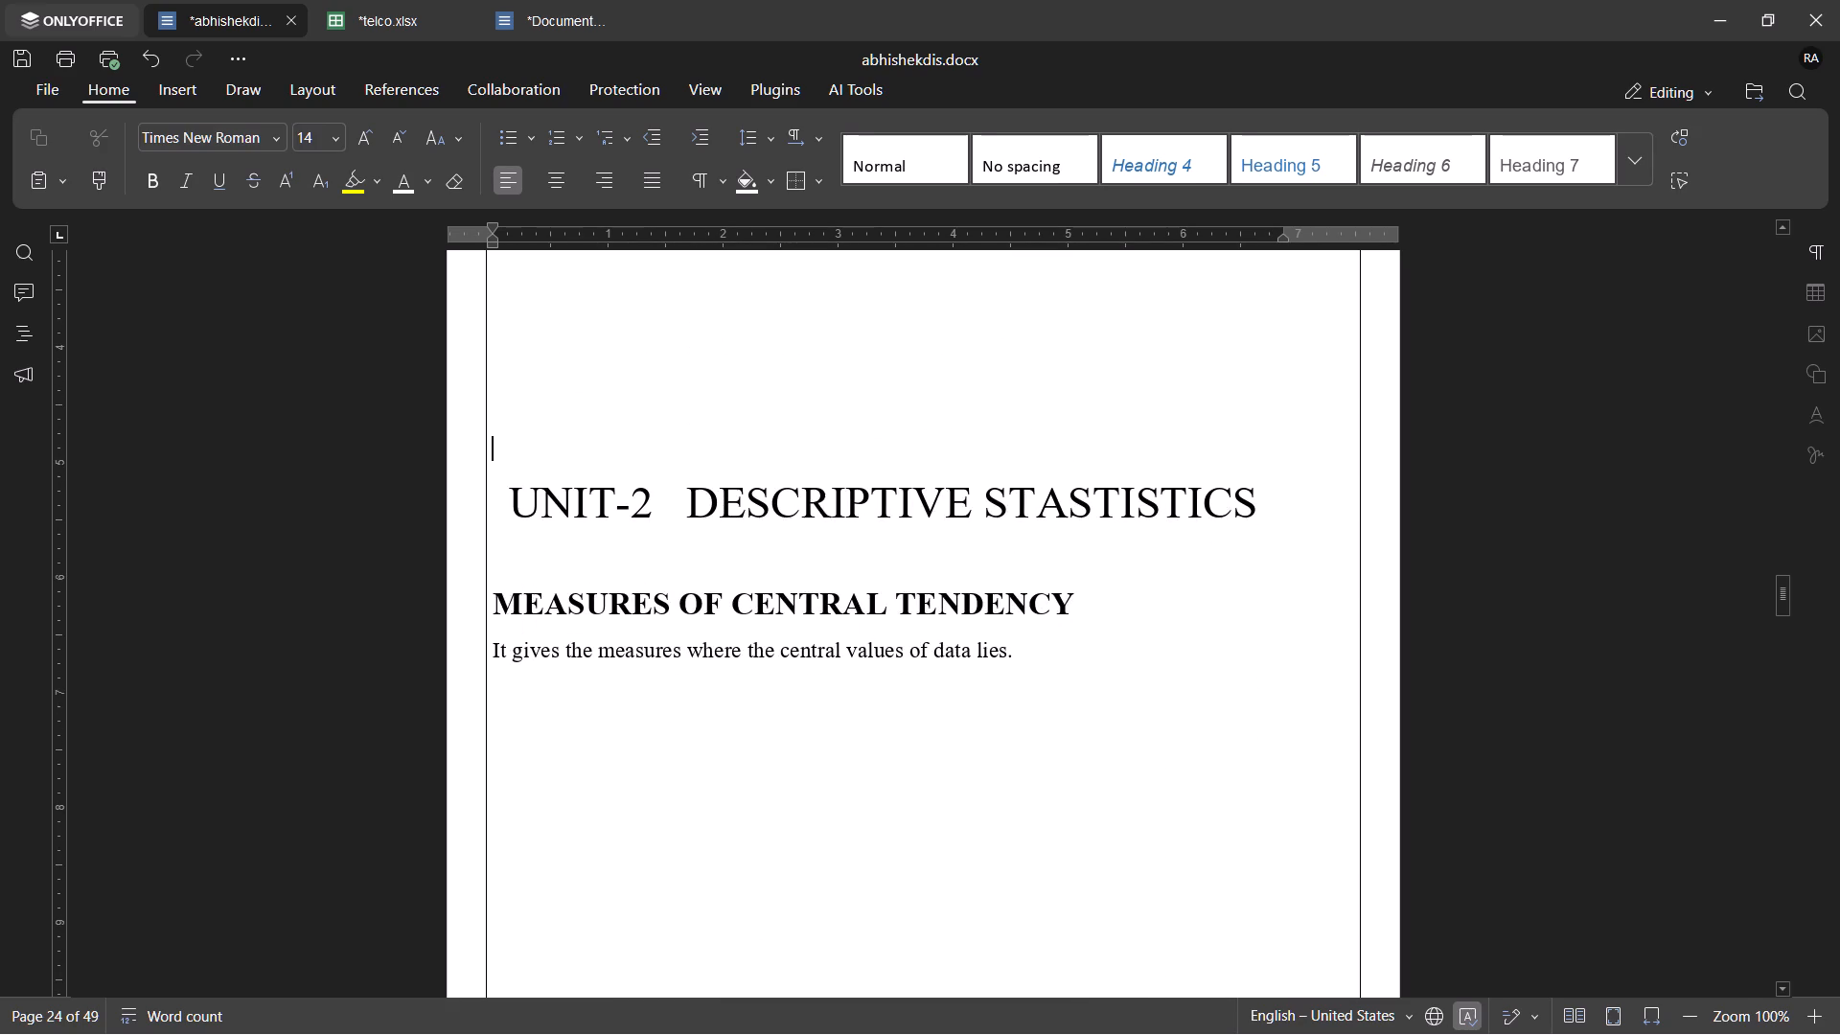
key(Return)
key(Return)
key(Return)
key(Return)
key(Return)
key(Return)
key(Return)
key(Return)
scroll(1138, 434, down, 6)
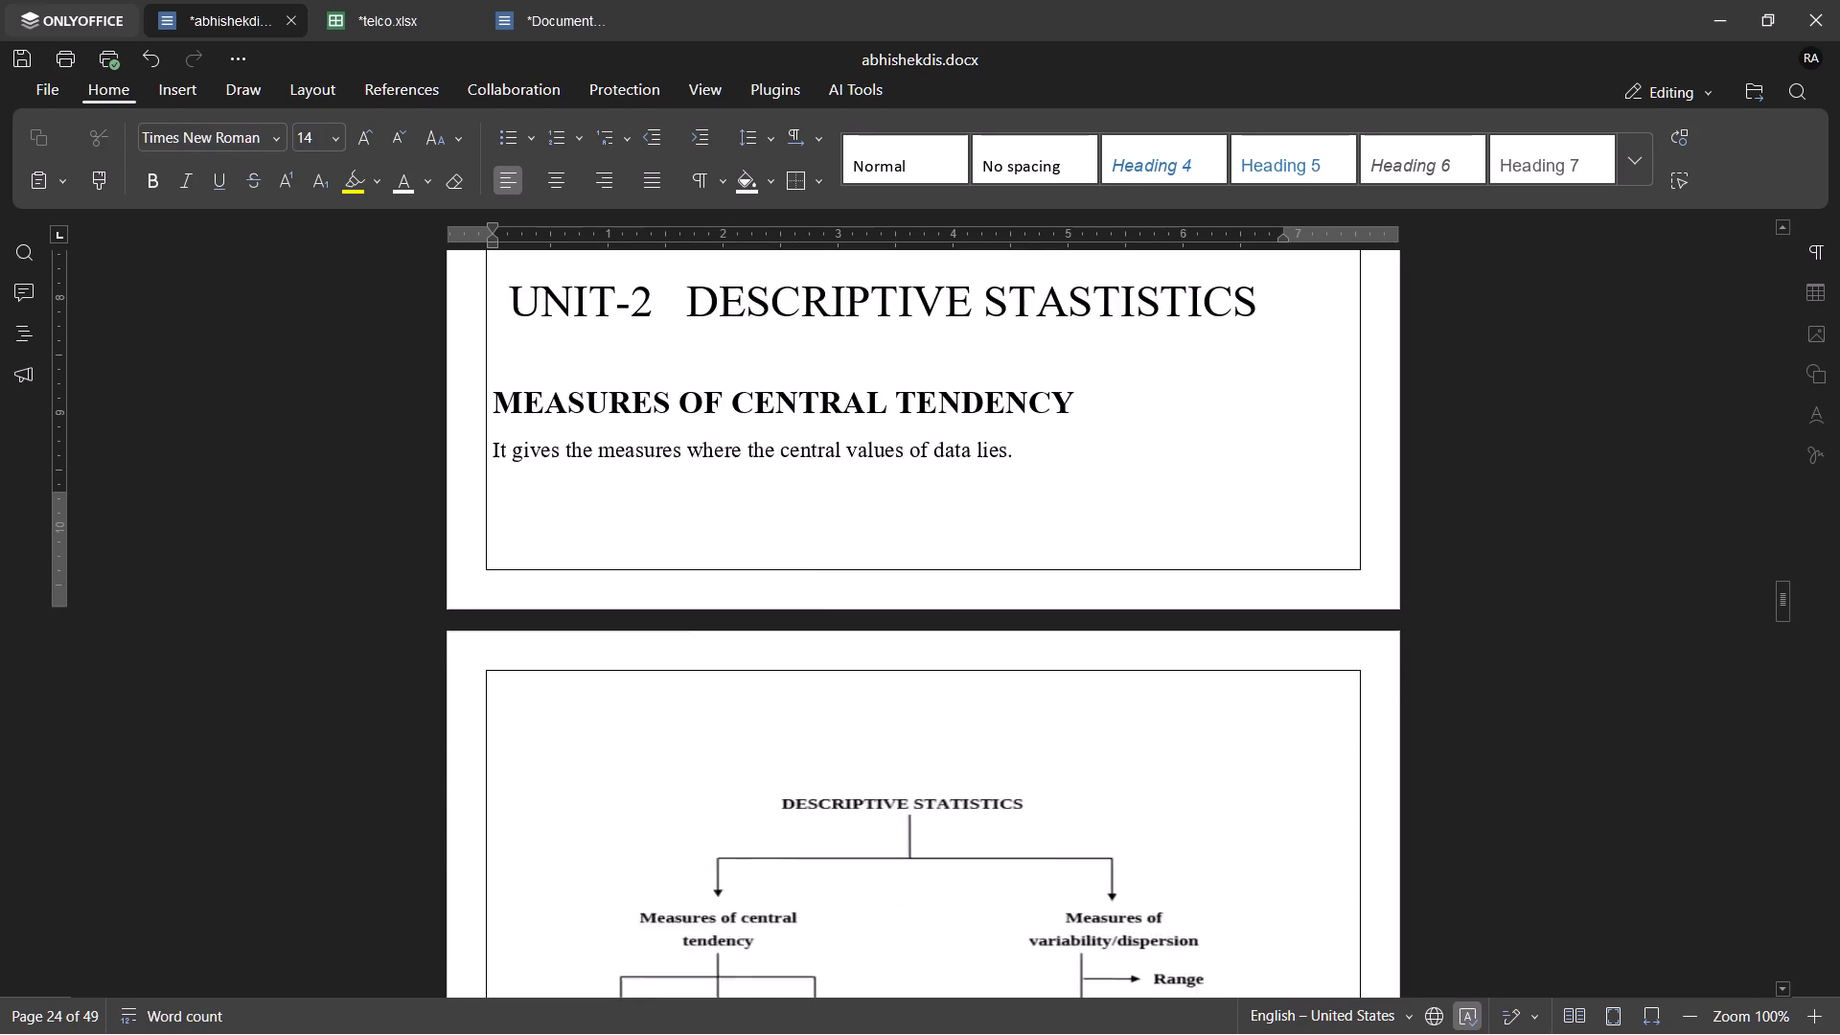
scroll(1138, 434, down, 1)
key(Return)
key(Return)
key(Return)
key(Return)
key(Return)
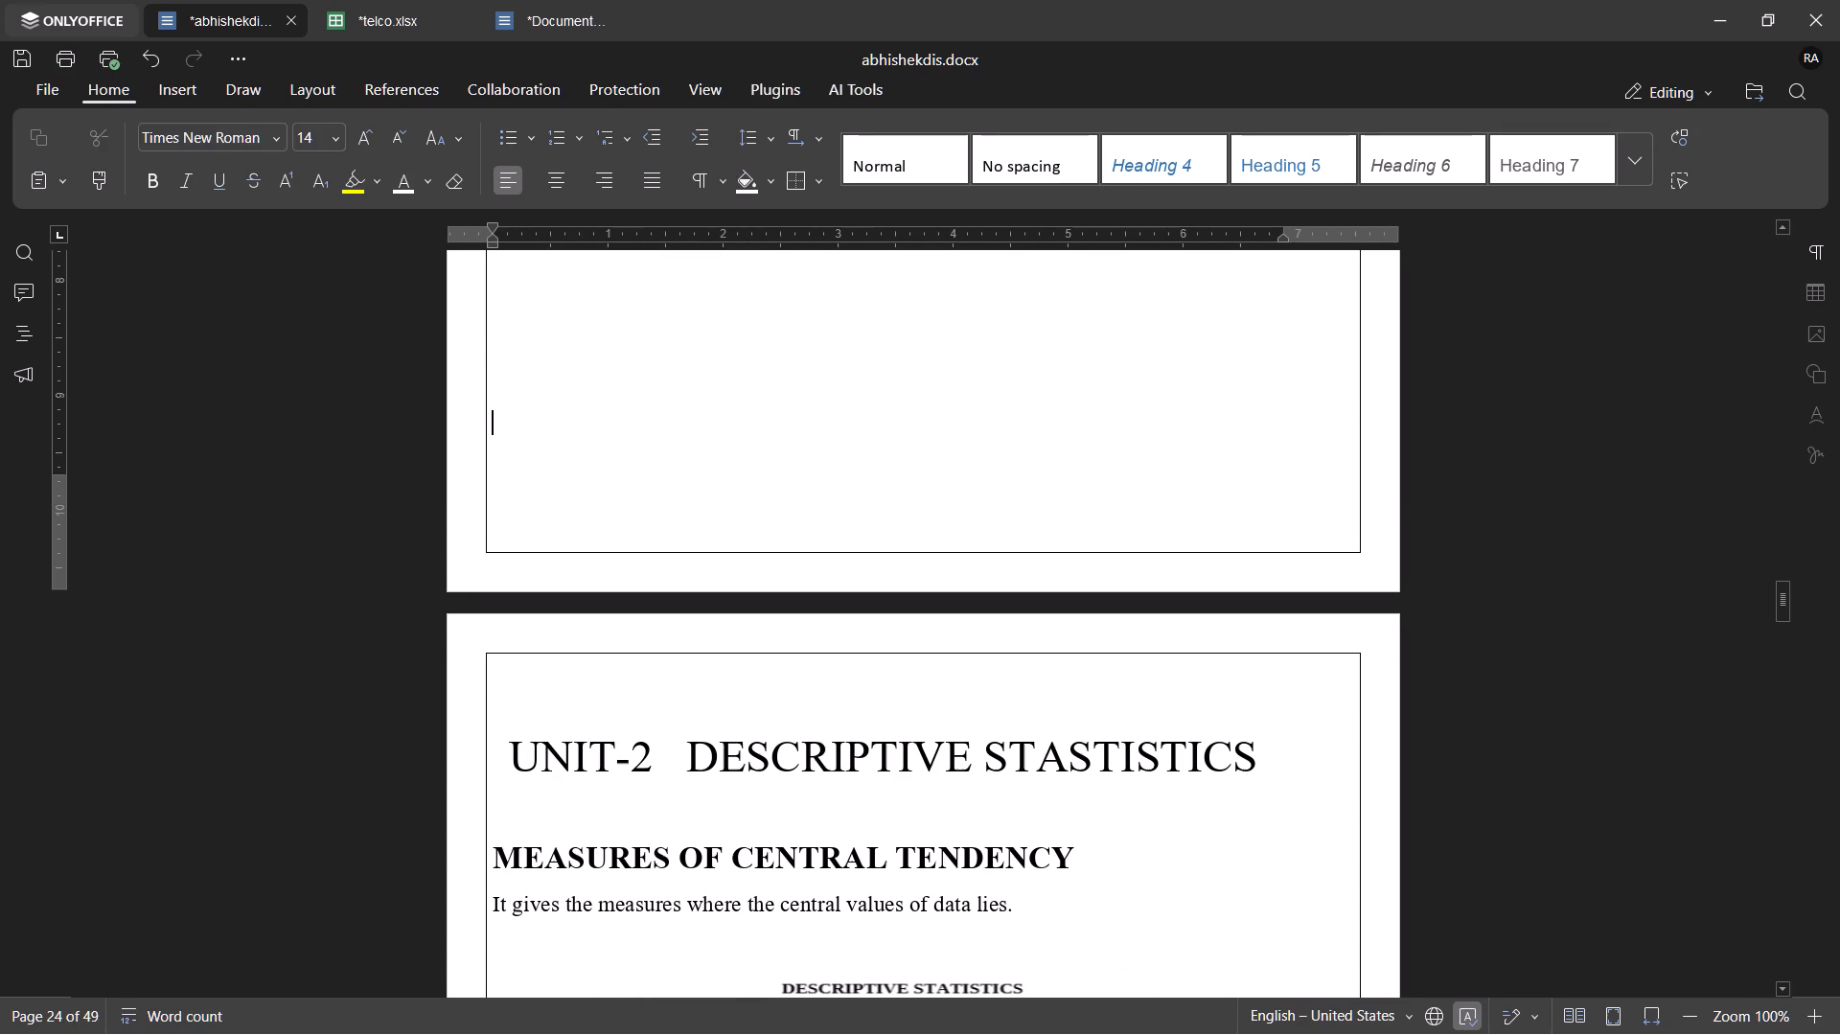
scroll(1138, 434, down, 9)
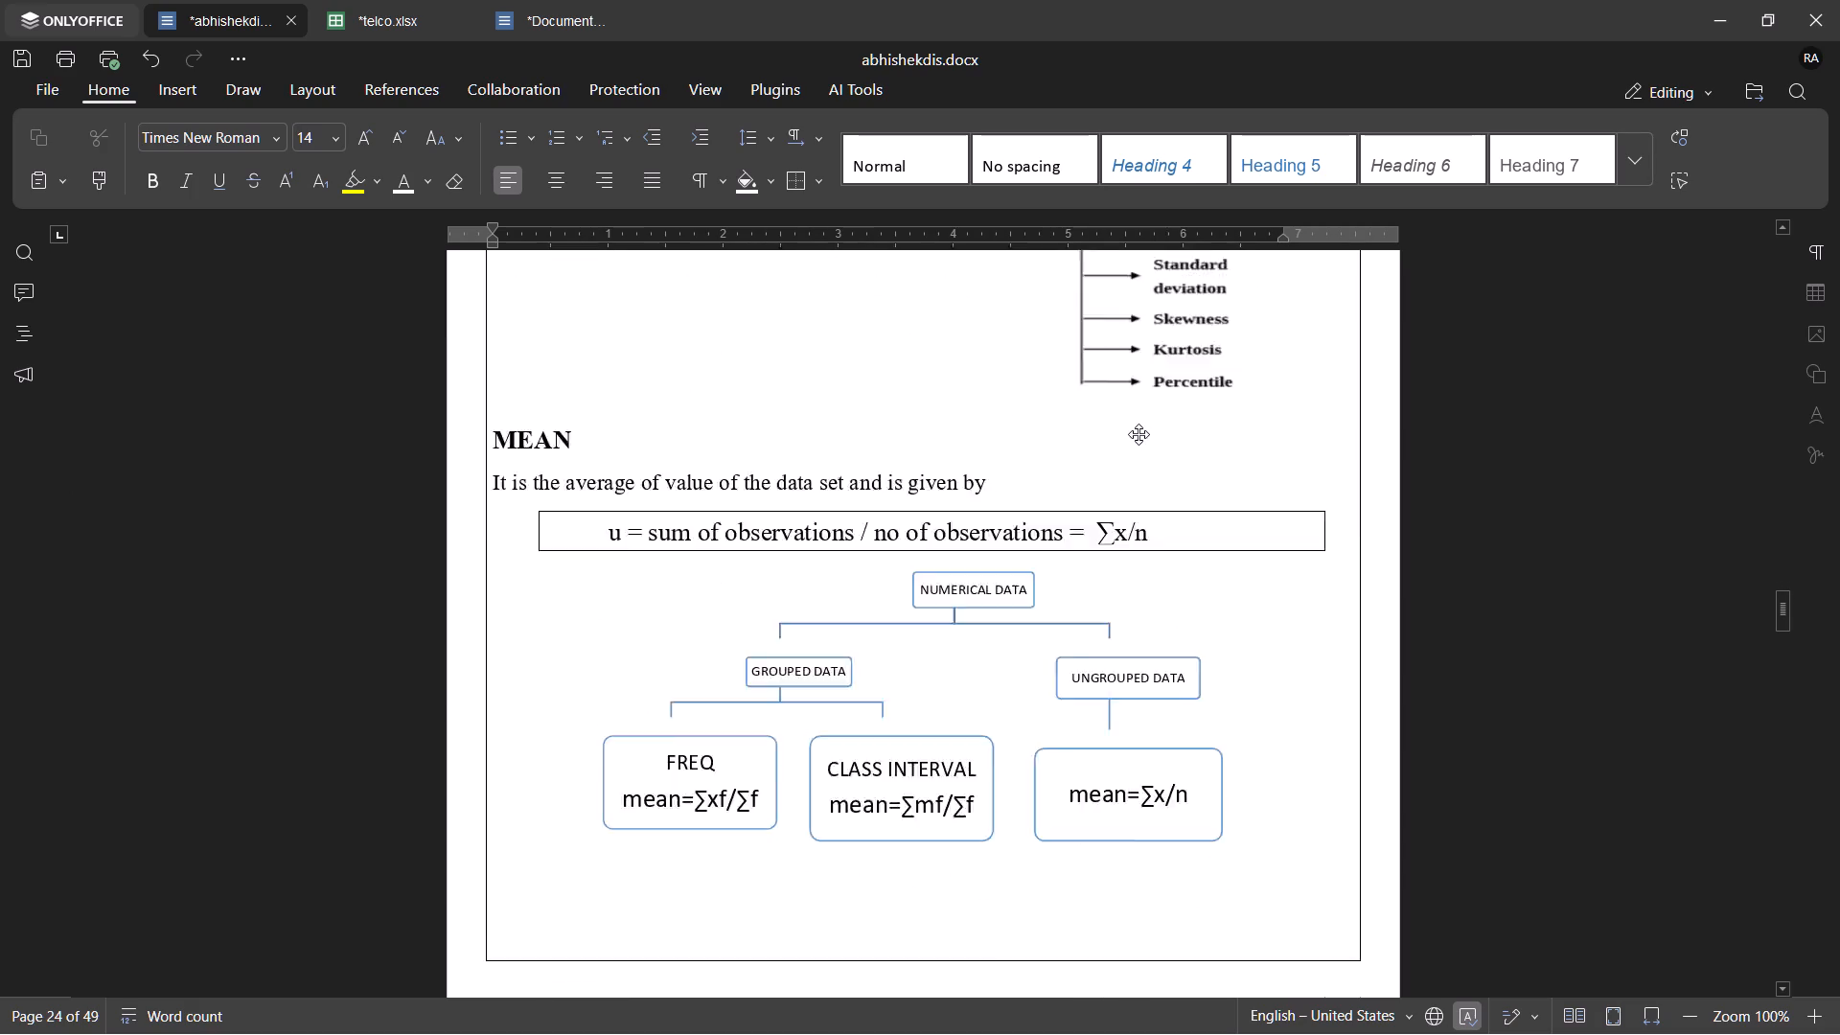
Review the remaining units of abhishekdis.docx from the MEAN section through quartile, variance and covariance to the UNIT–5: CORRELATION heading.
scroll(1138, 434, down, 2)
scroll(1138, 434, up, 4)
scroll(1138, 434, down, 7)
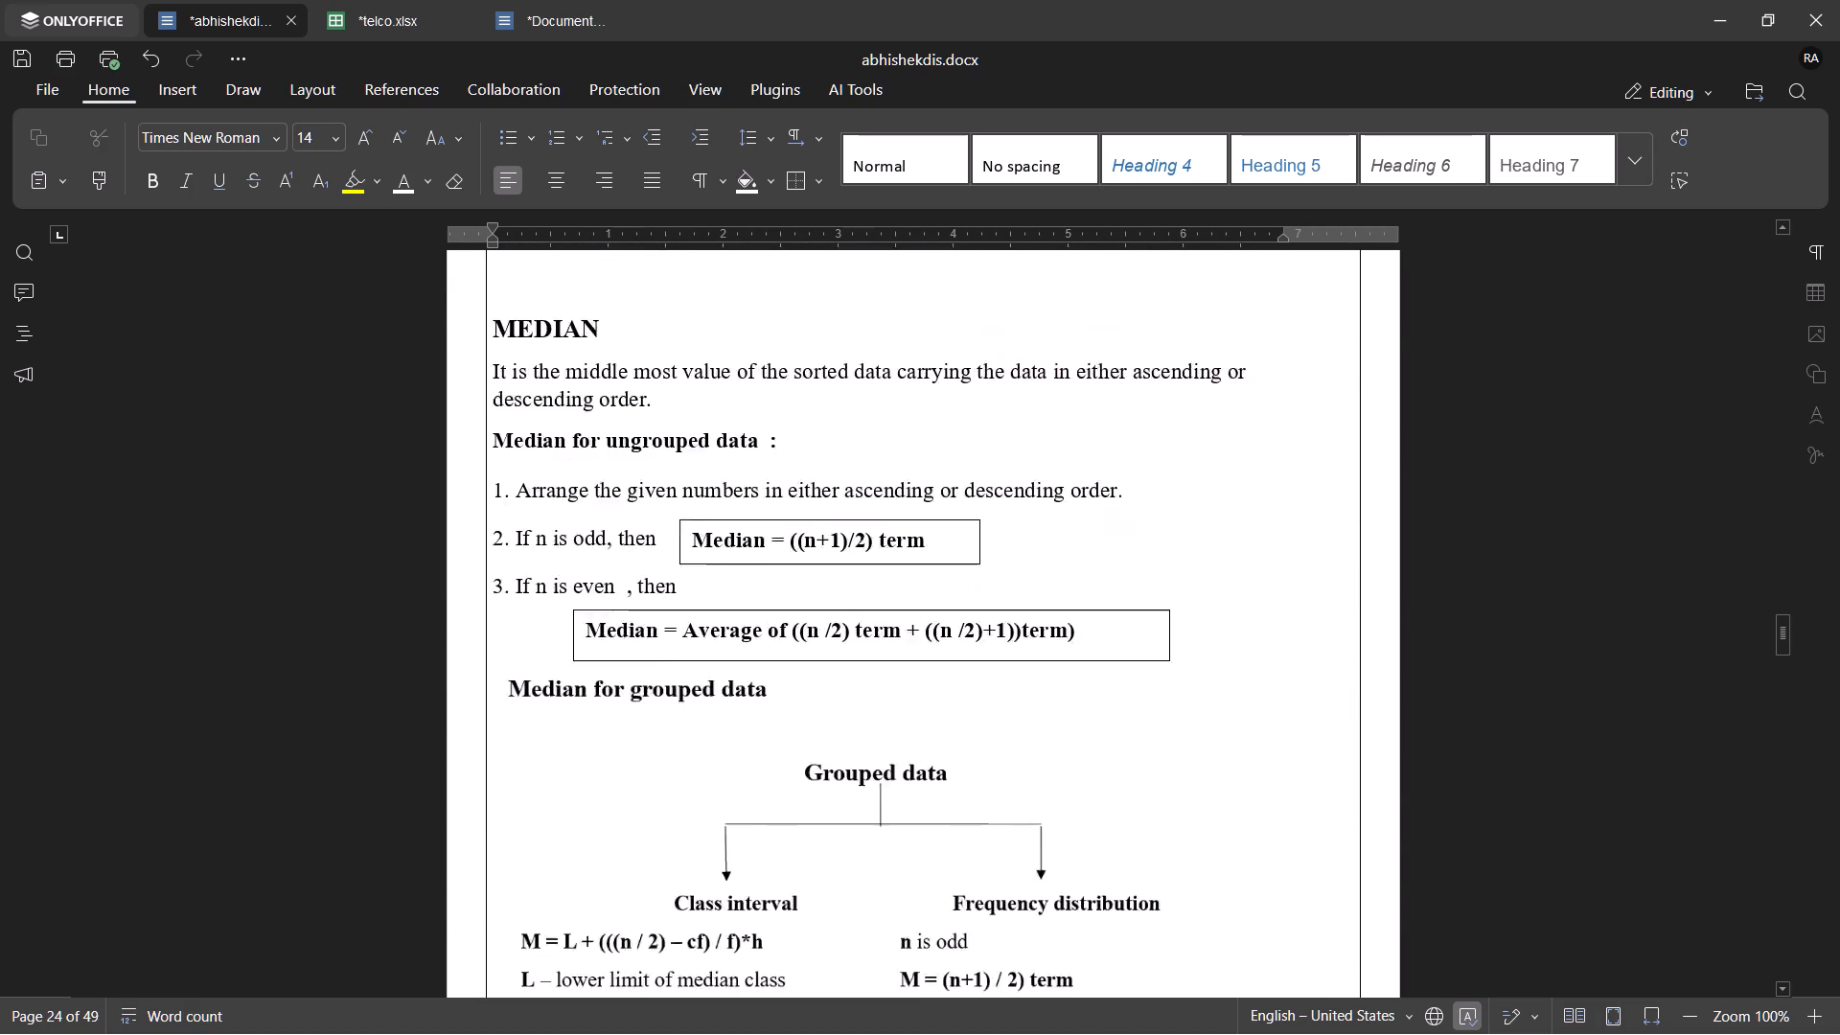
scroll(1138, 434, down, 18)
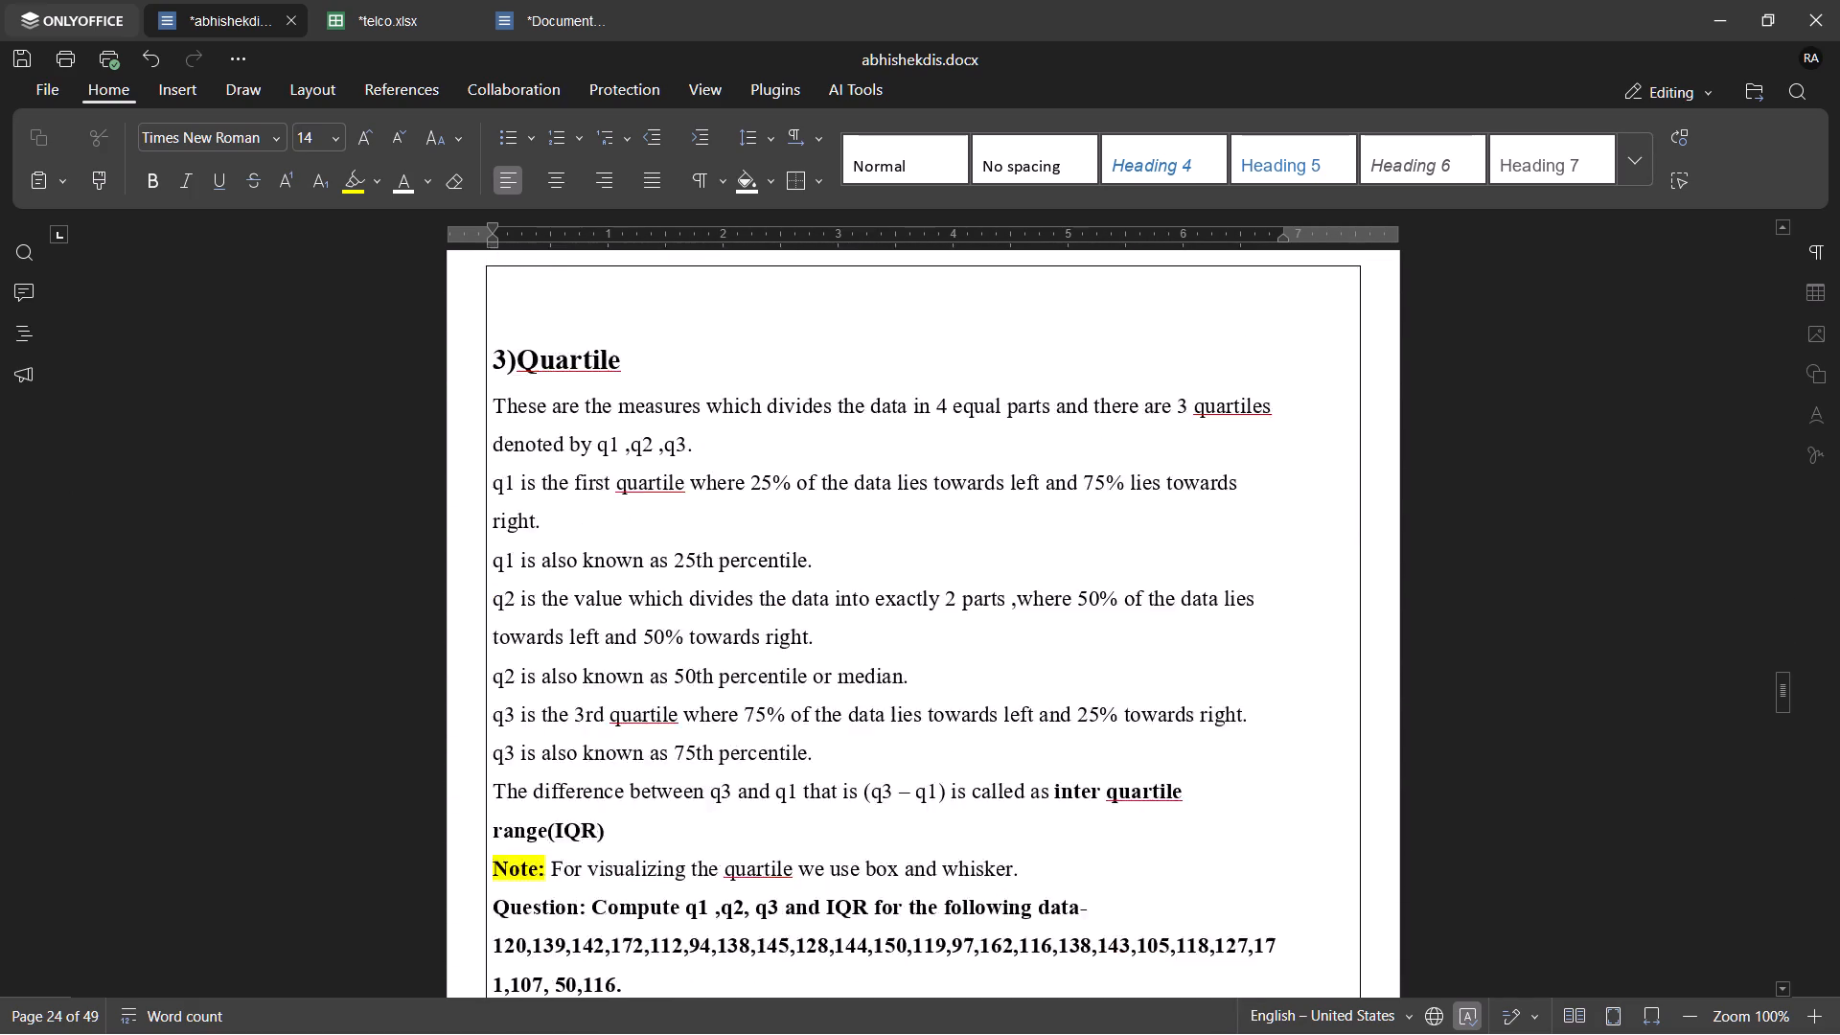
scroll(1138, 434, down, 13)
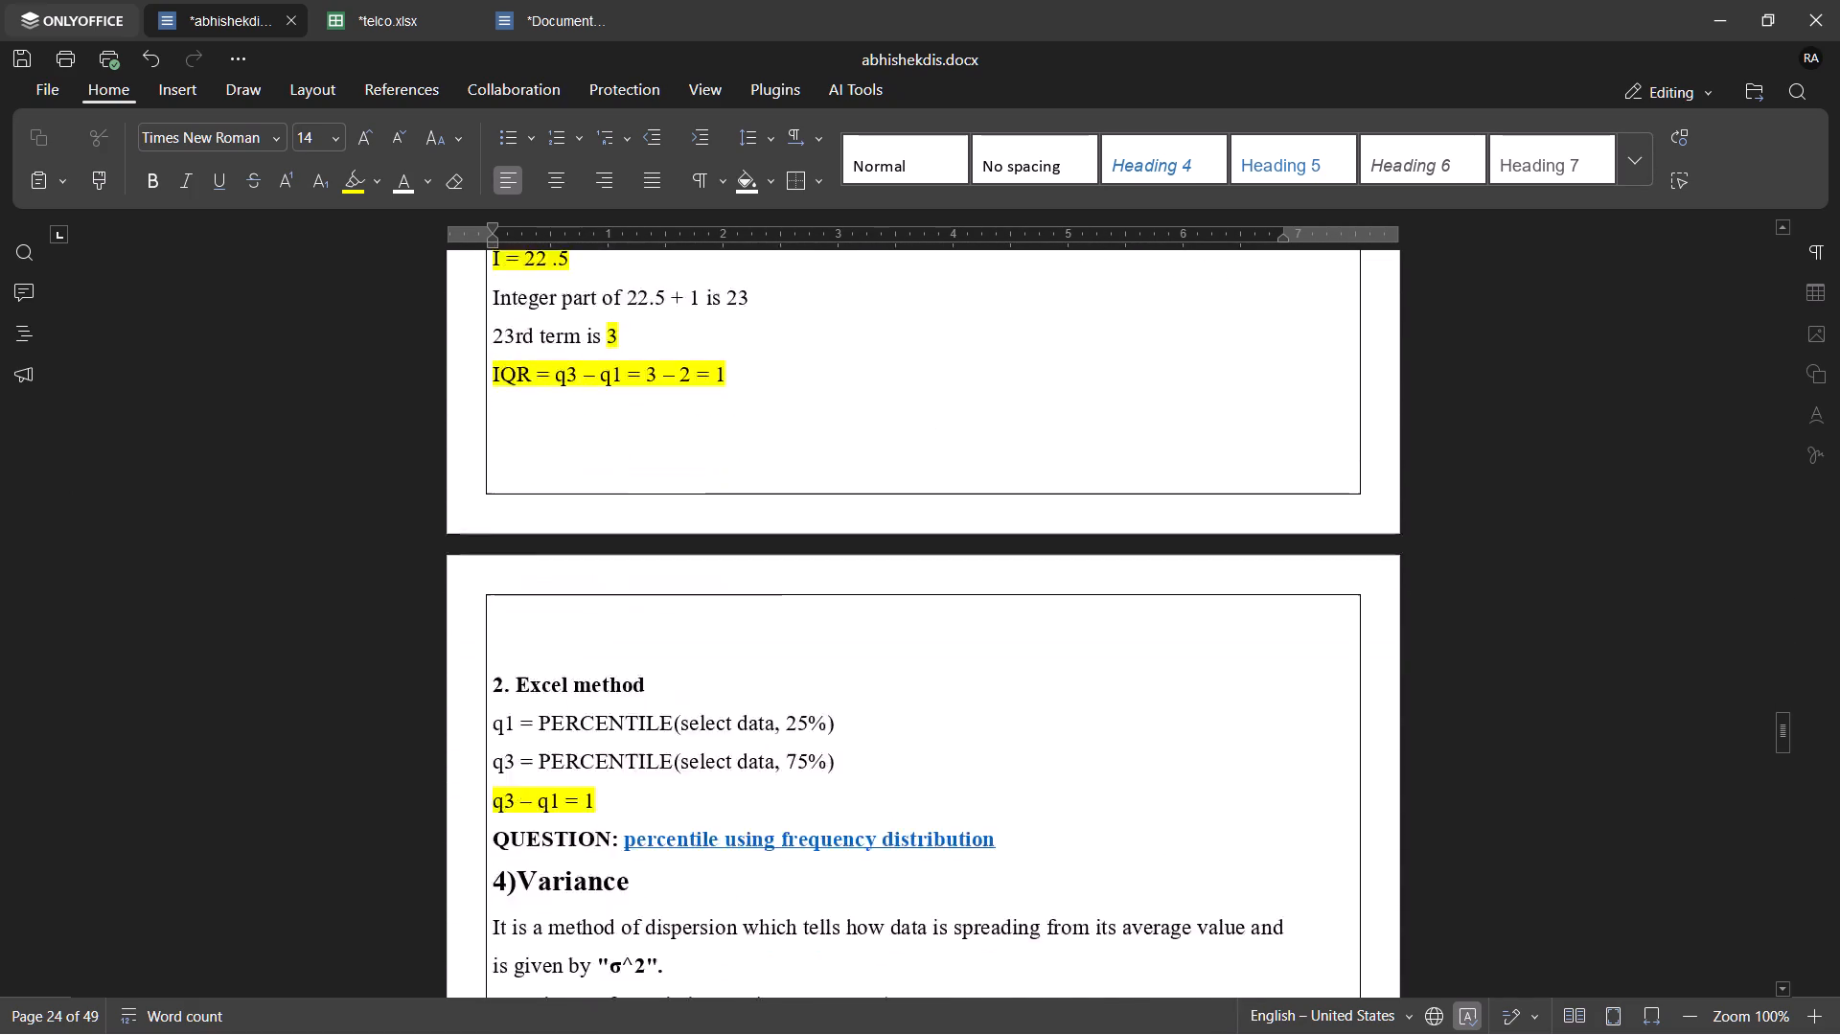
scroll(1138, 434, down, 19)
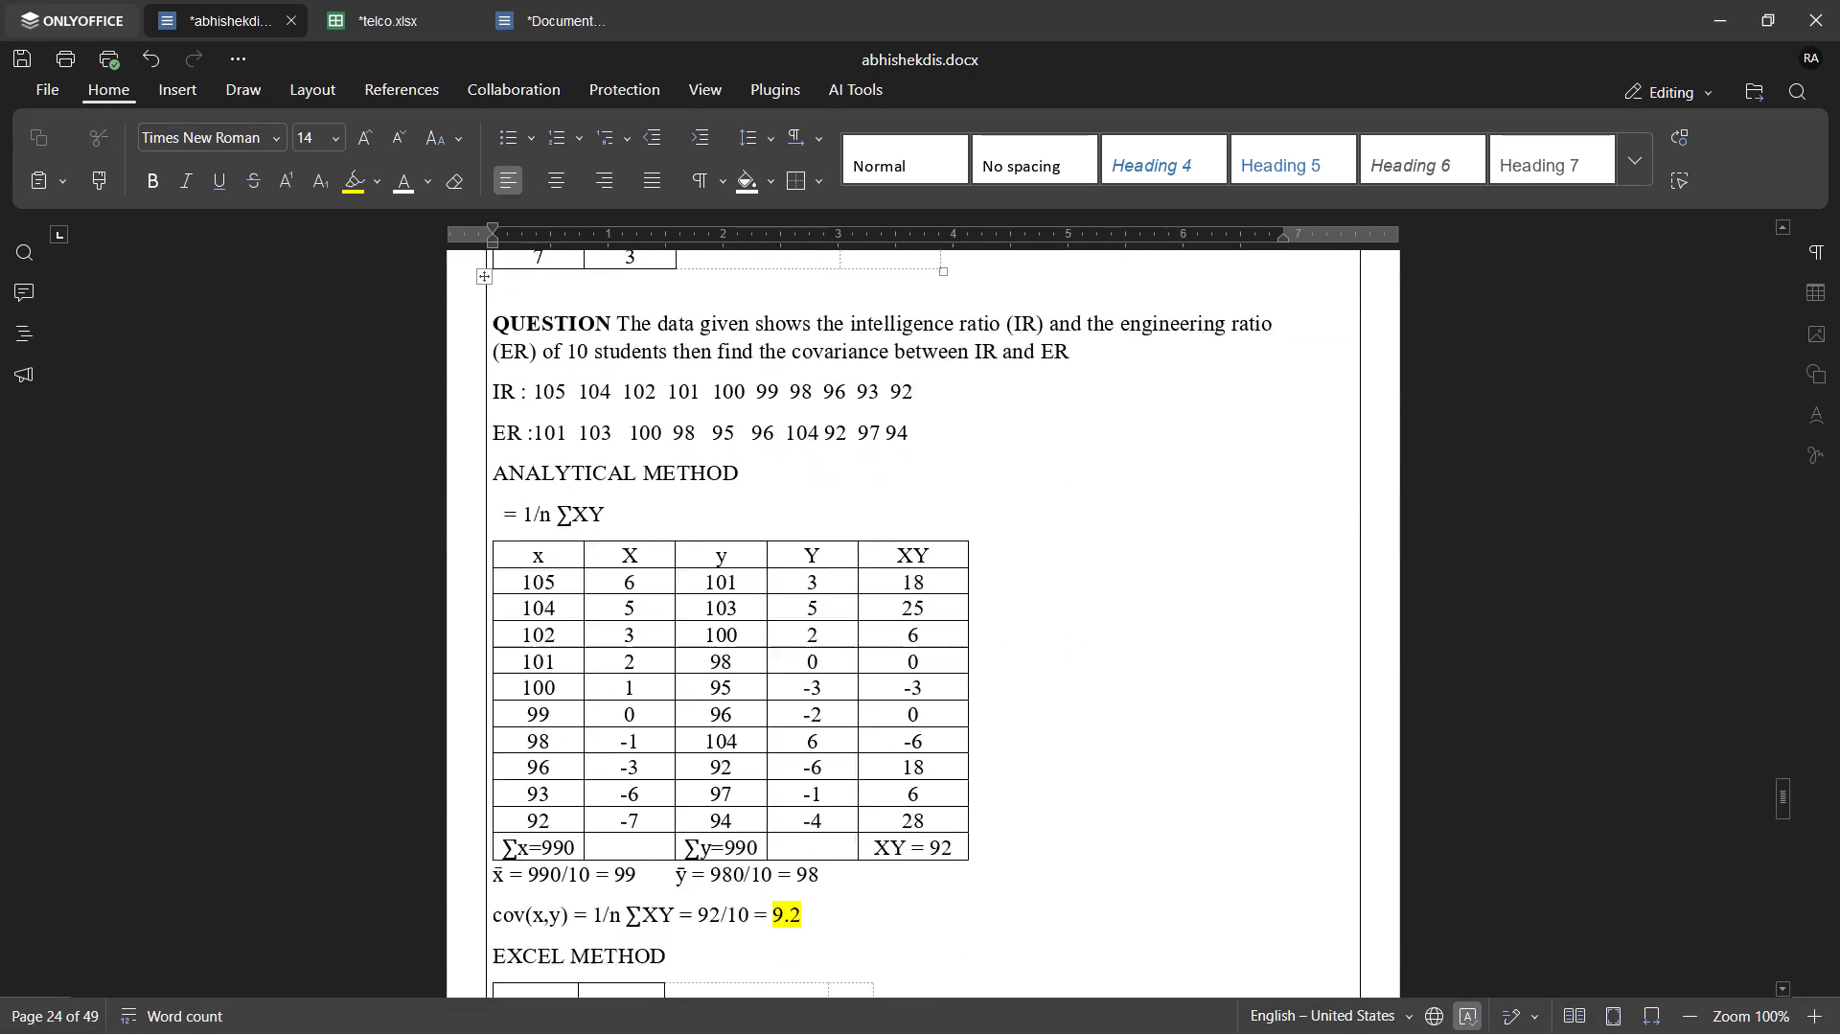
scroll(1138, 434, down, 9)
scroll(1138, 434, up, 8)
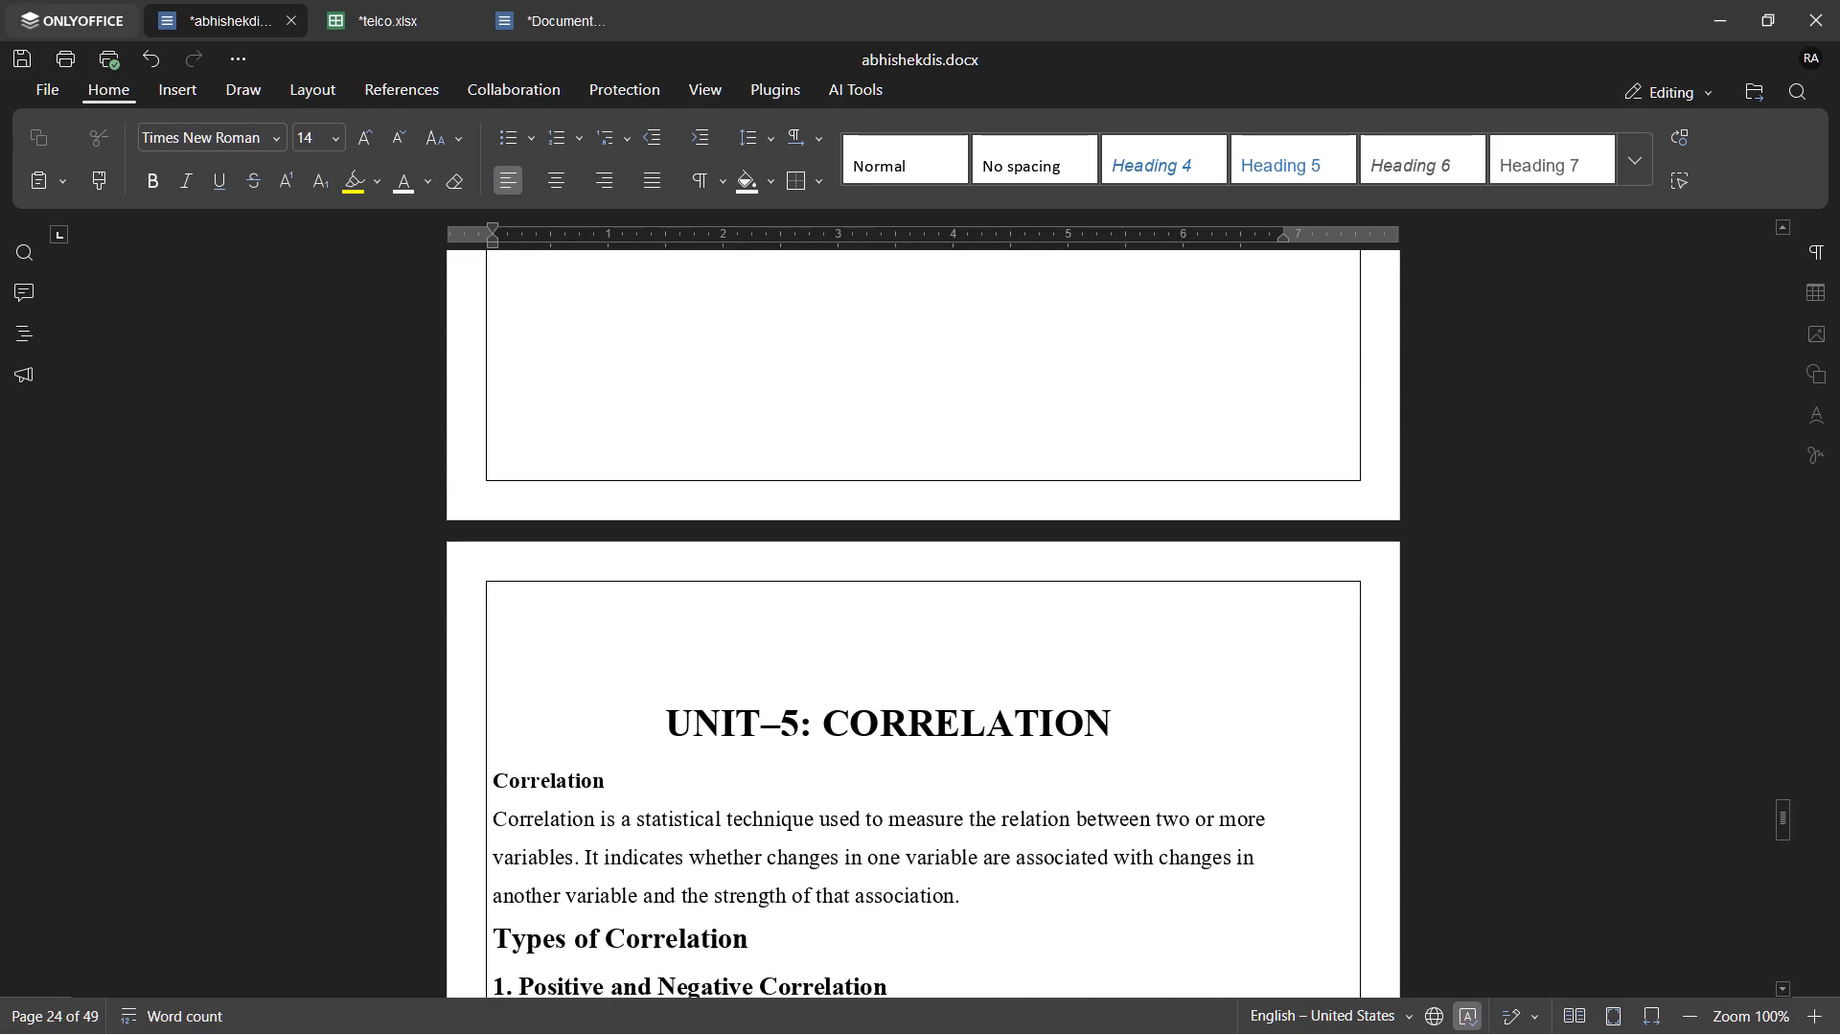
scroll(1138, 434, up, 1)
scroll(1138, 434, down, 4)
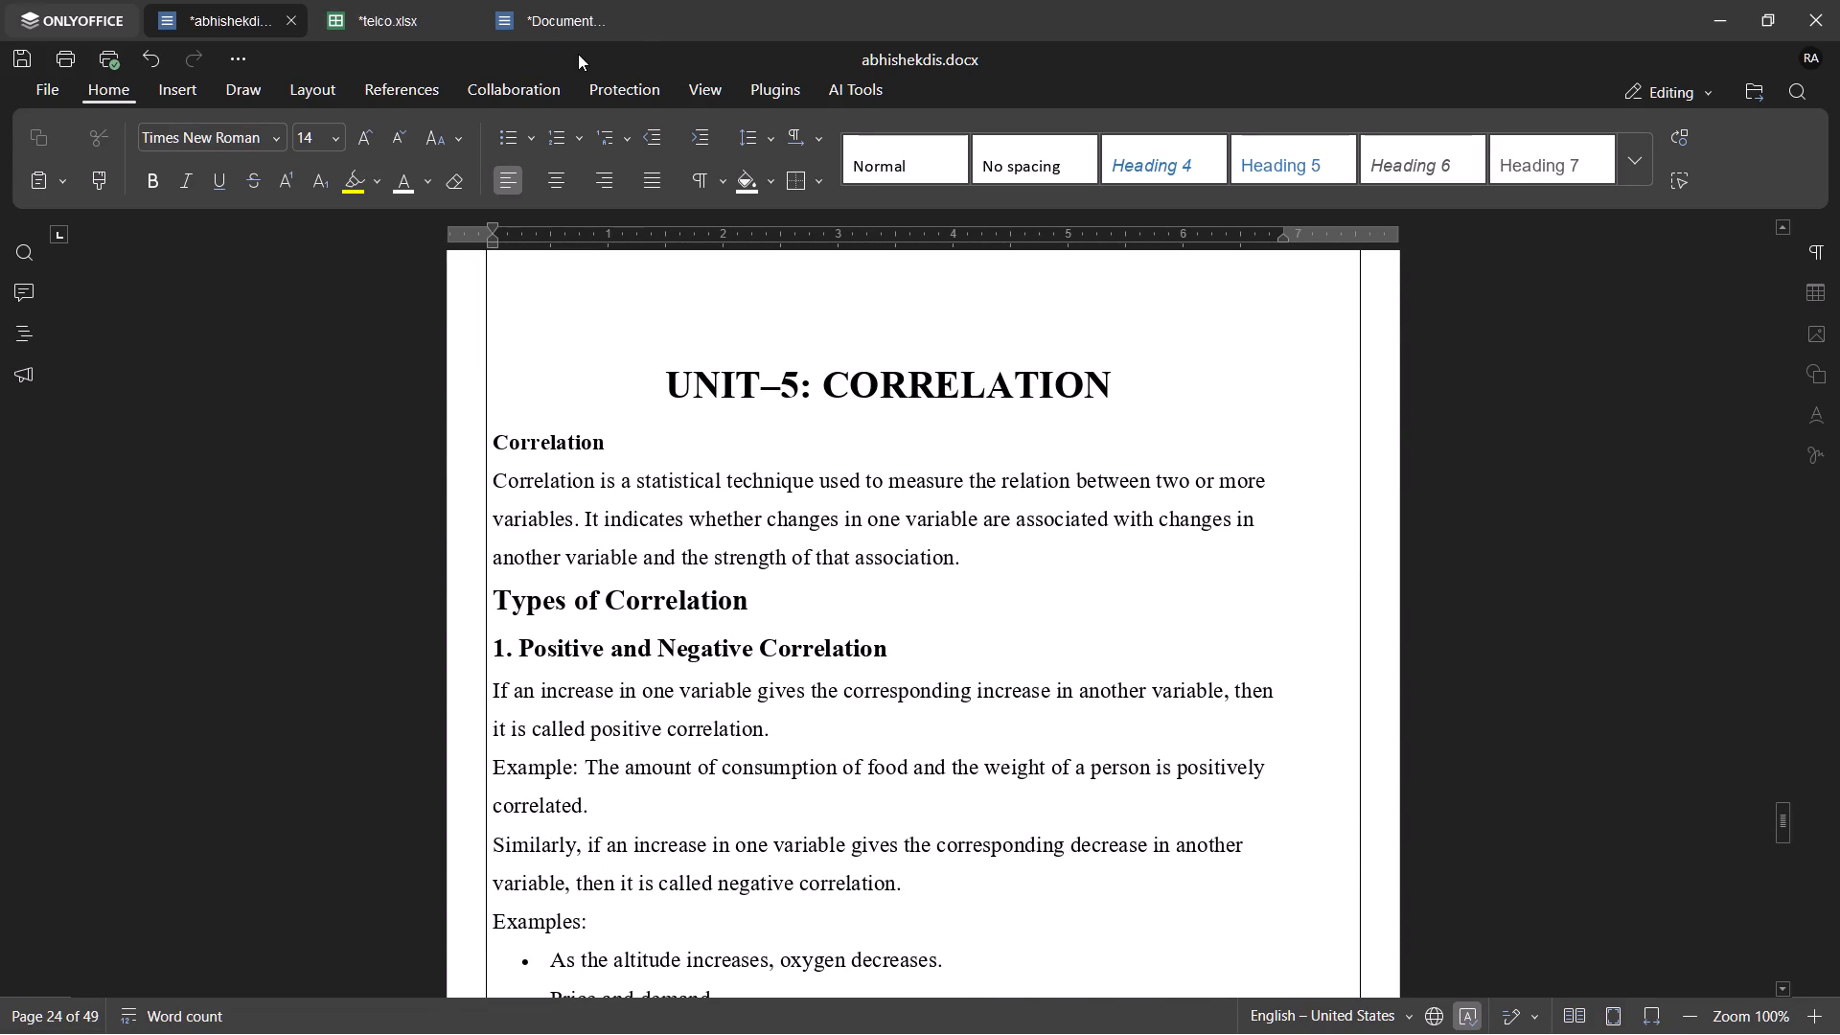
Switch to Document1.docx and examine its topic outline, from Measures of Central Tendency to the Case Study, and the examiner page.
click(550, 23)
scroll(694, 574, down, 4)
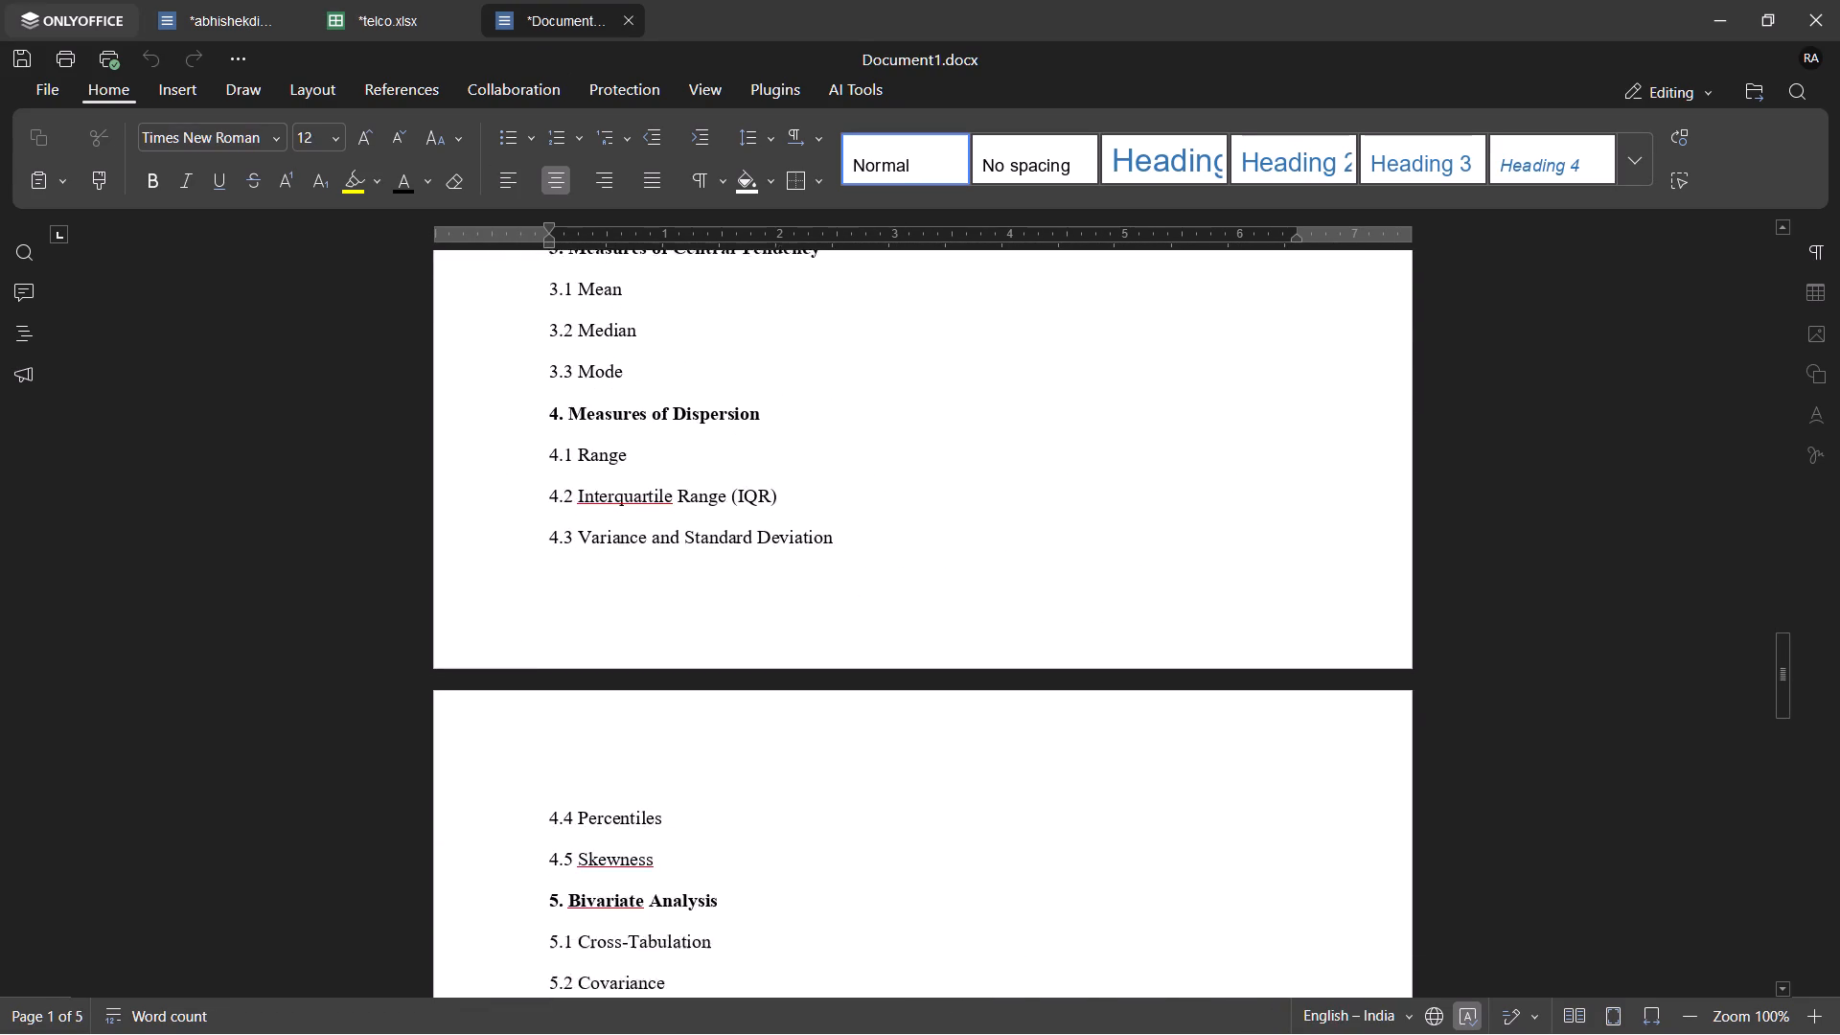
scroll(694, 574, down, 8)
scroll(694, 574, up, 11)
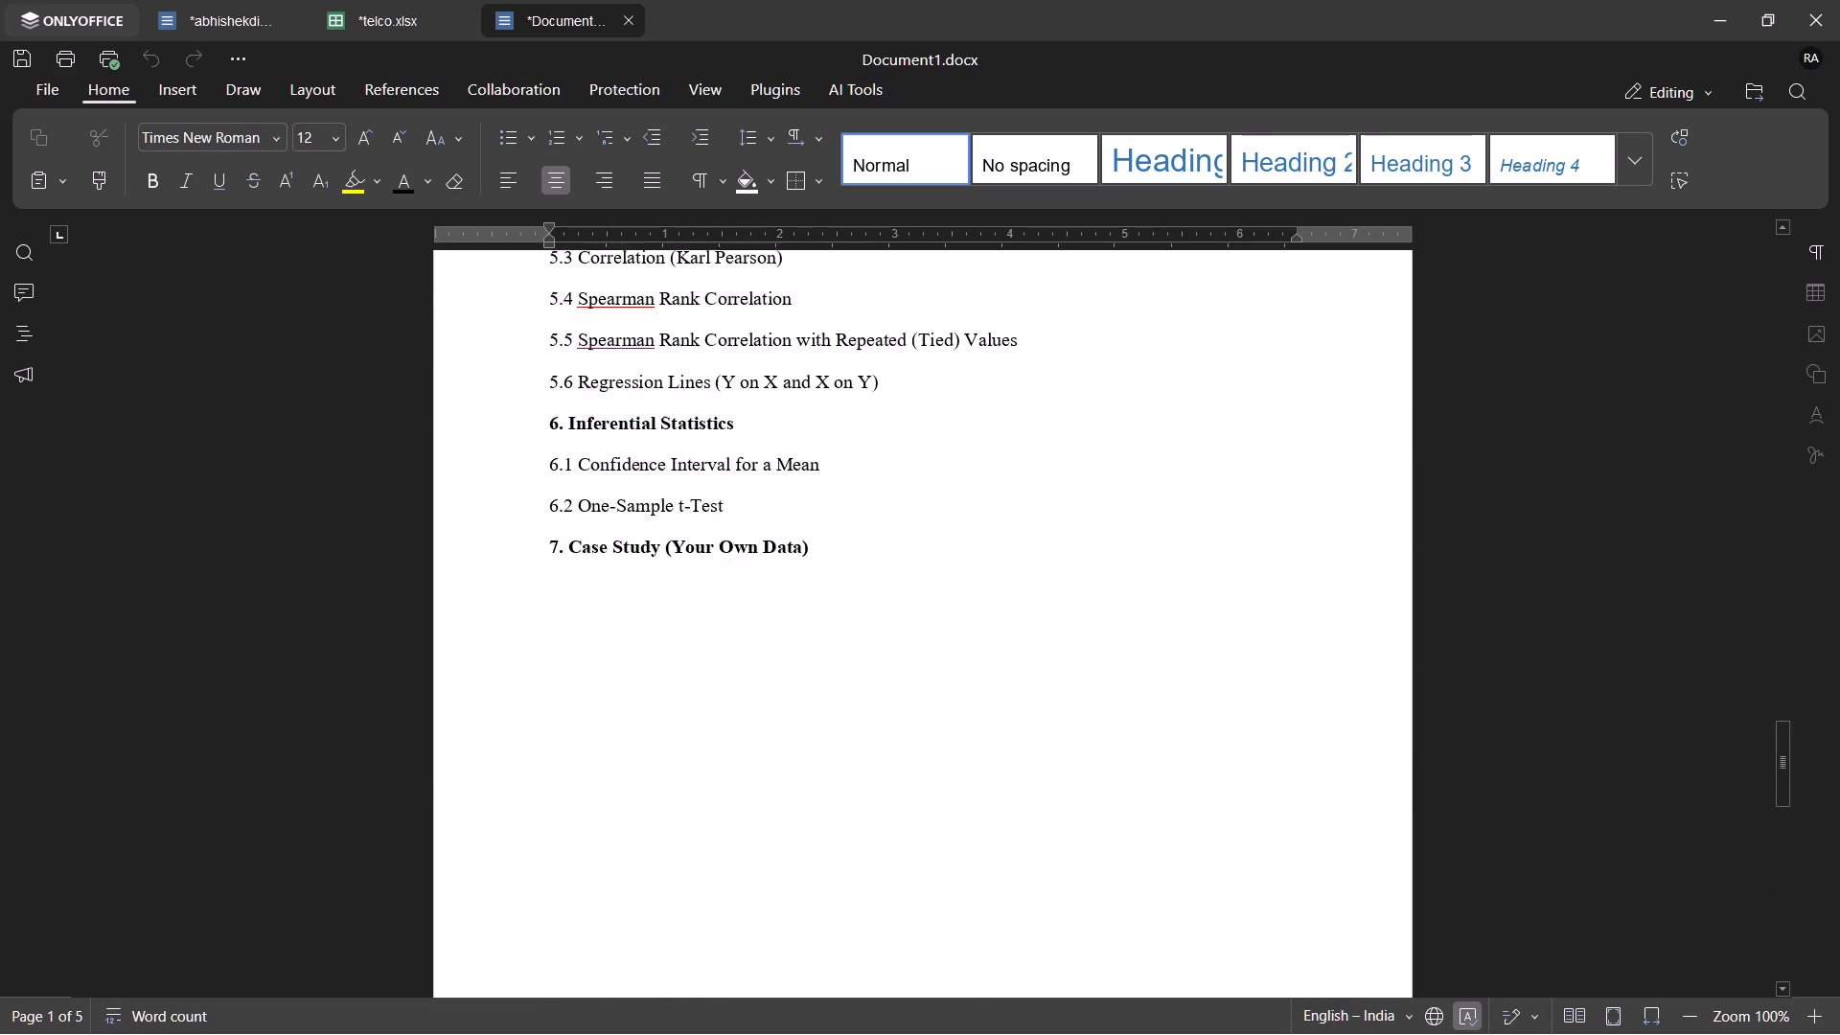
scroll(694, 574, up, 1)
scroll(694, 574, down, 15)
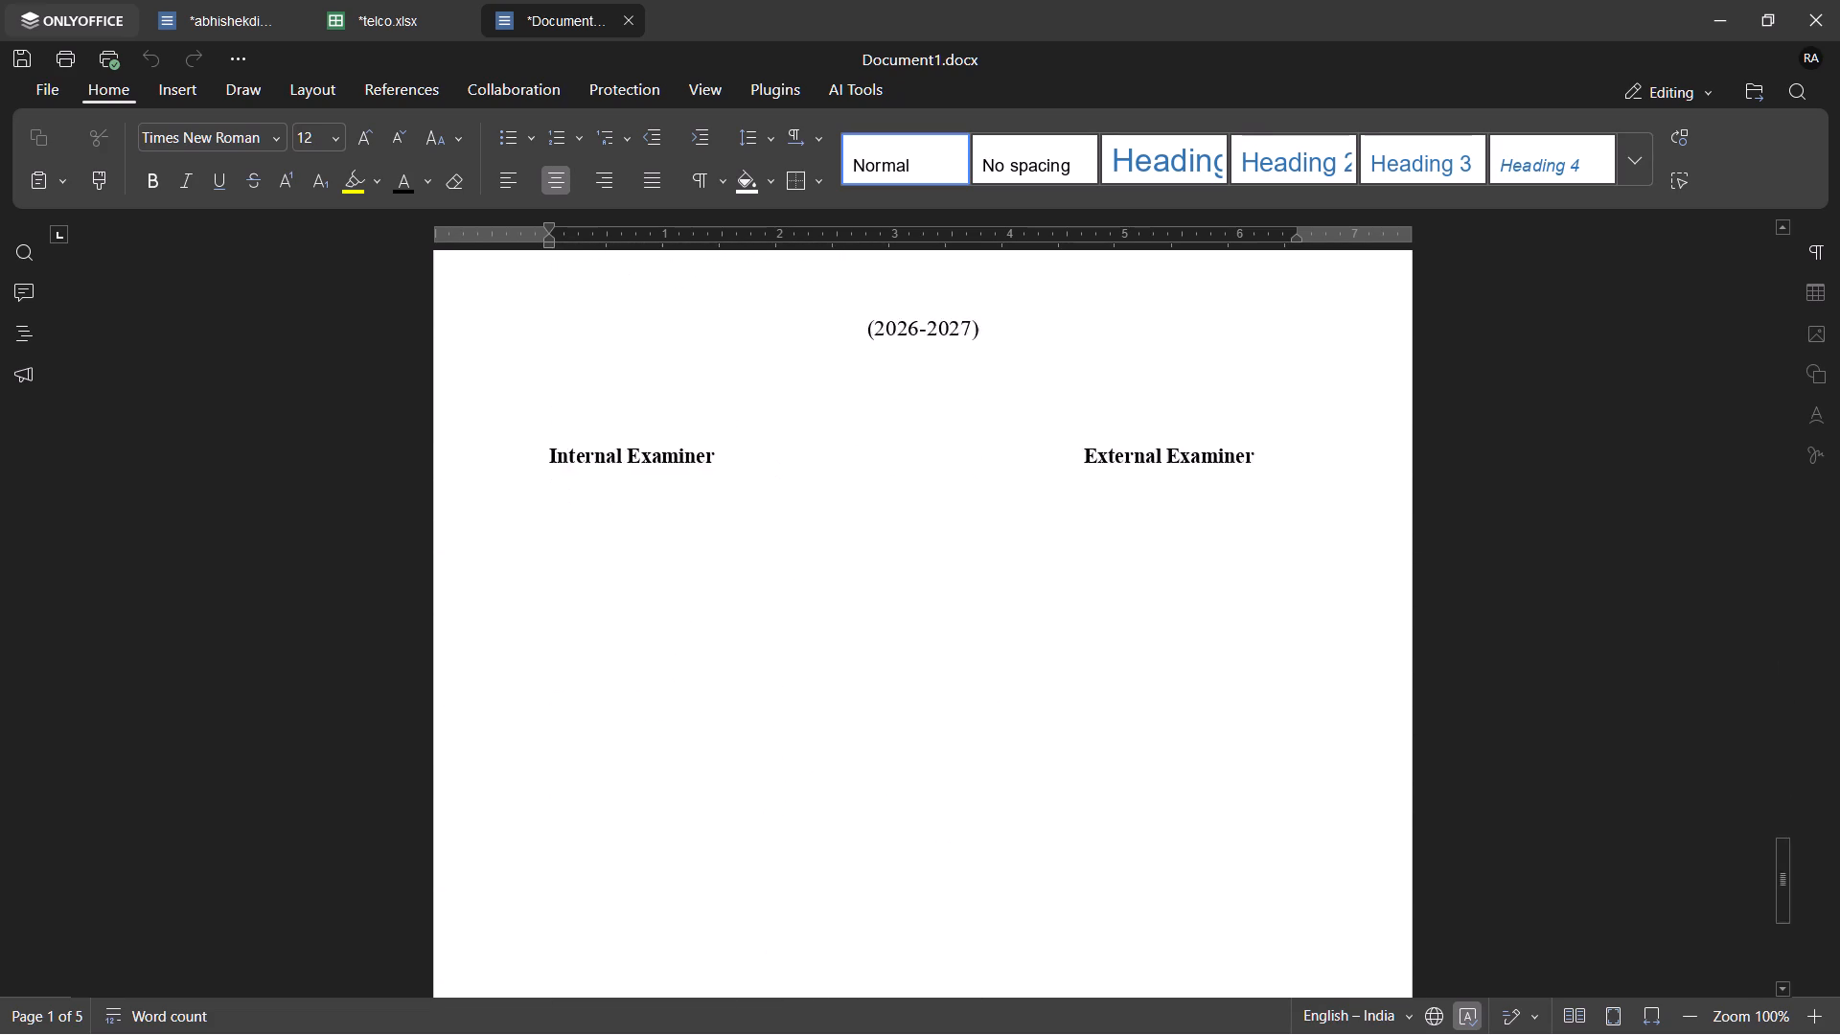
scroll(694, 574, down, 8)
scroll(694, 574, up, 6)
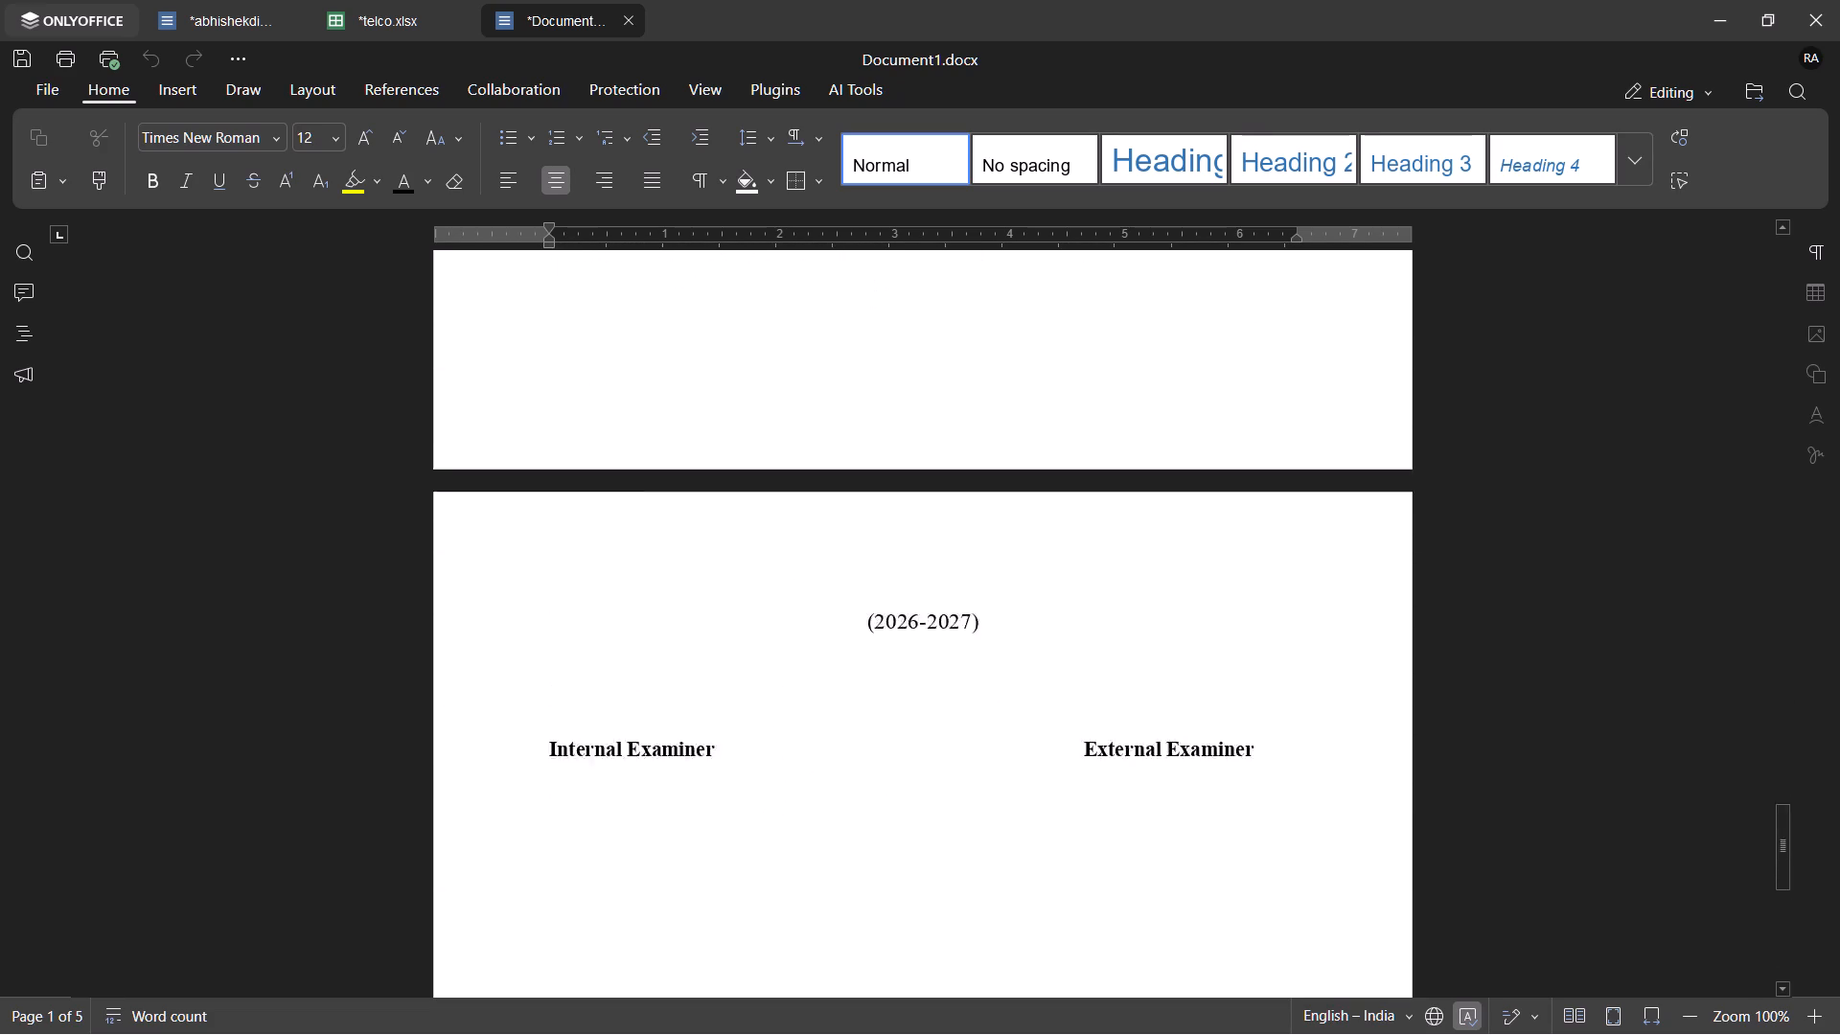